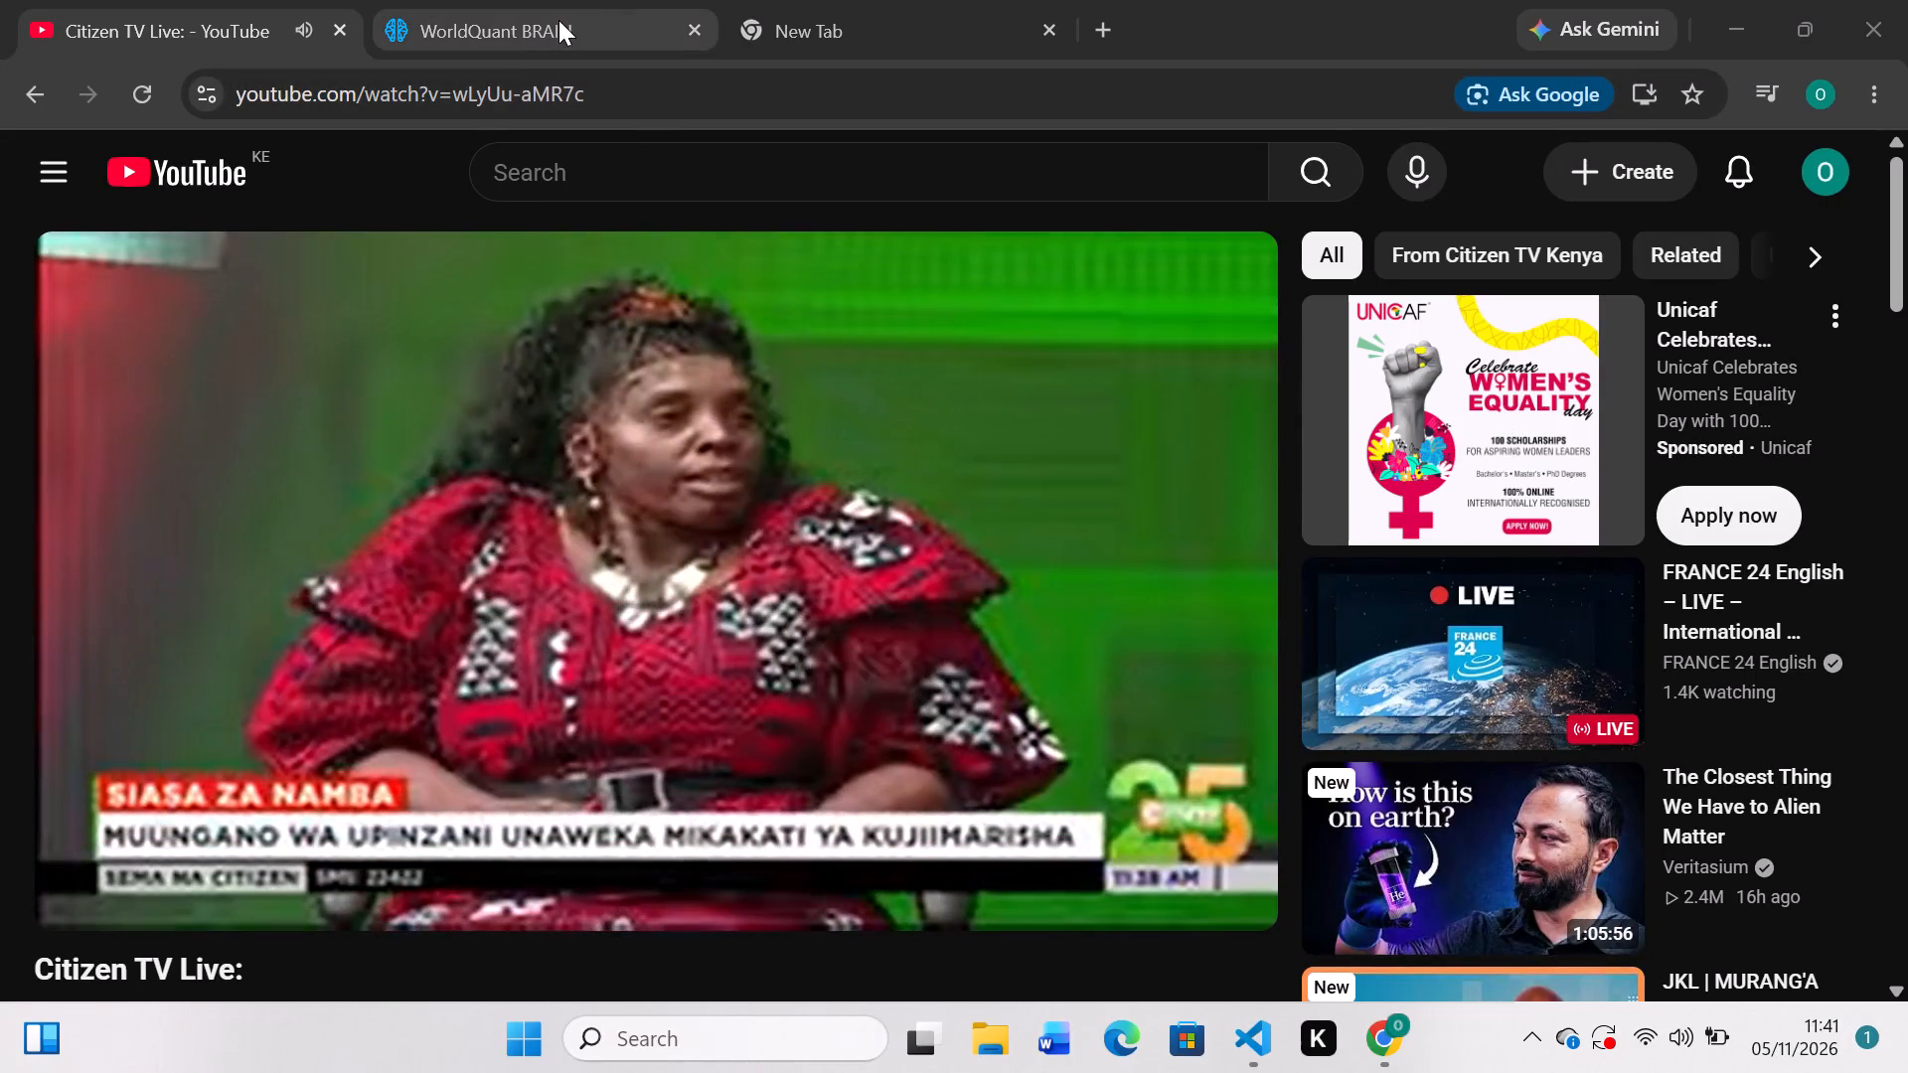
Switch to WorldQuant BRAIN and review the PnL charts and IS Summary results of Simulation 1 and Simulation 2.
left_click(564, 18)
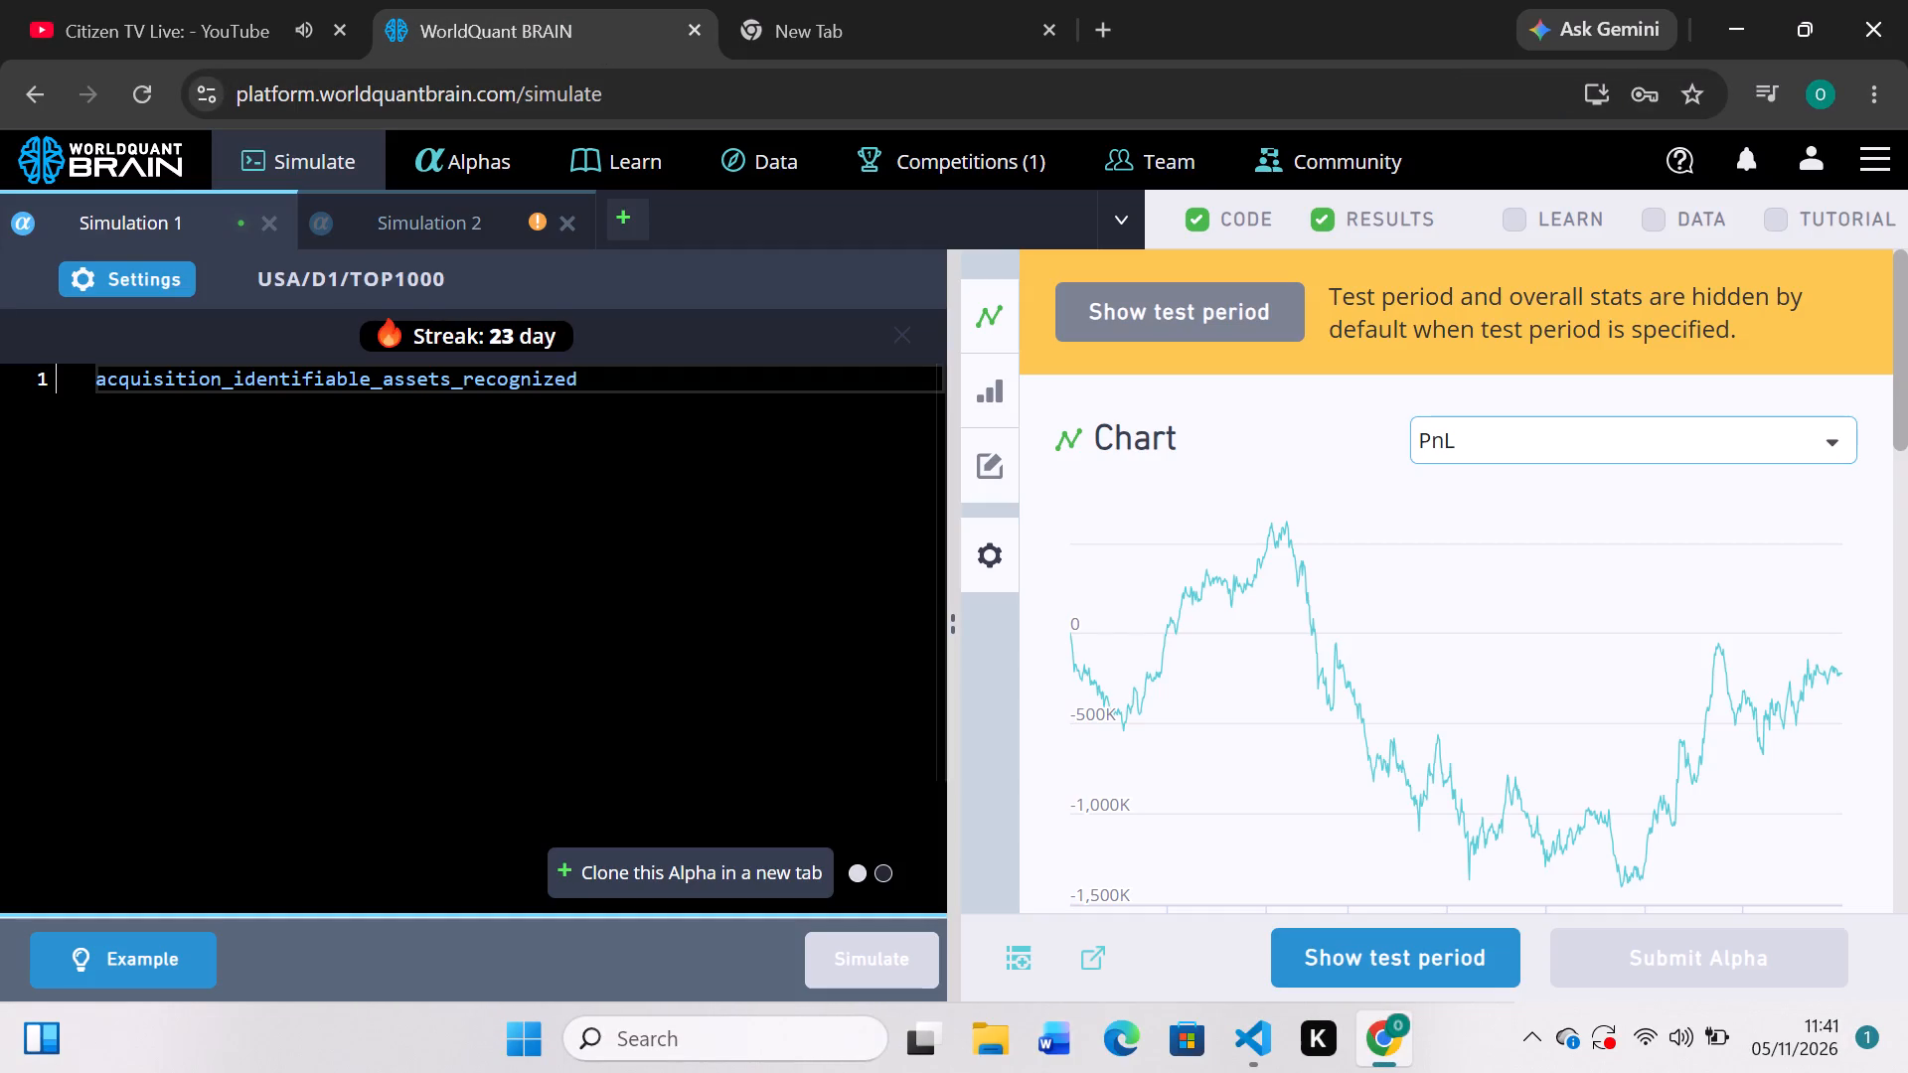
scroll(1246, 584, "down", 3)
scroll(1246, 584, "up", 1)
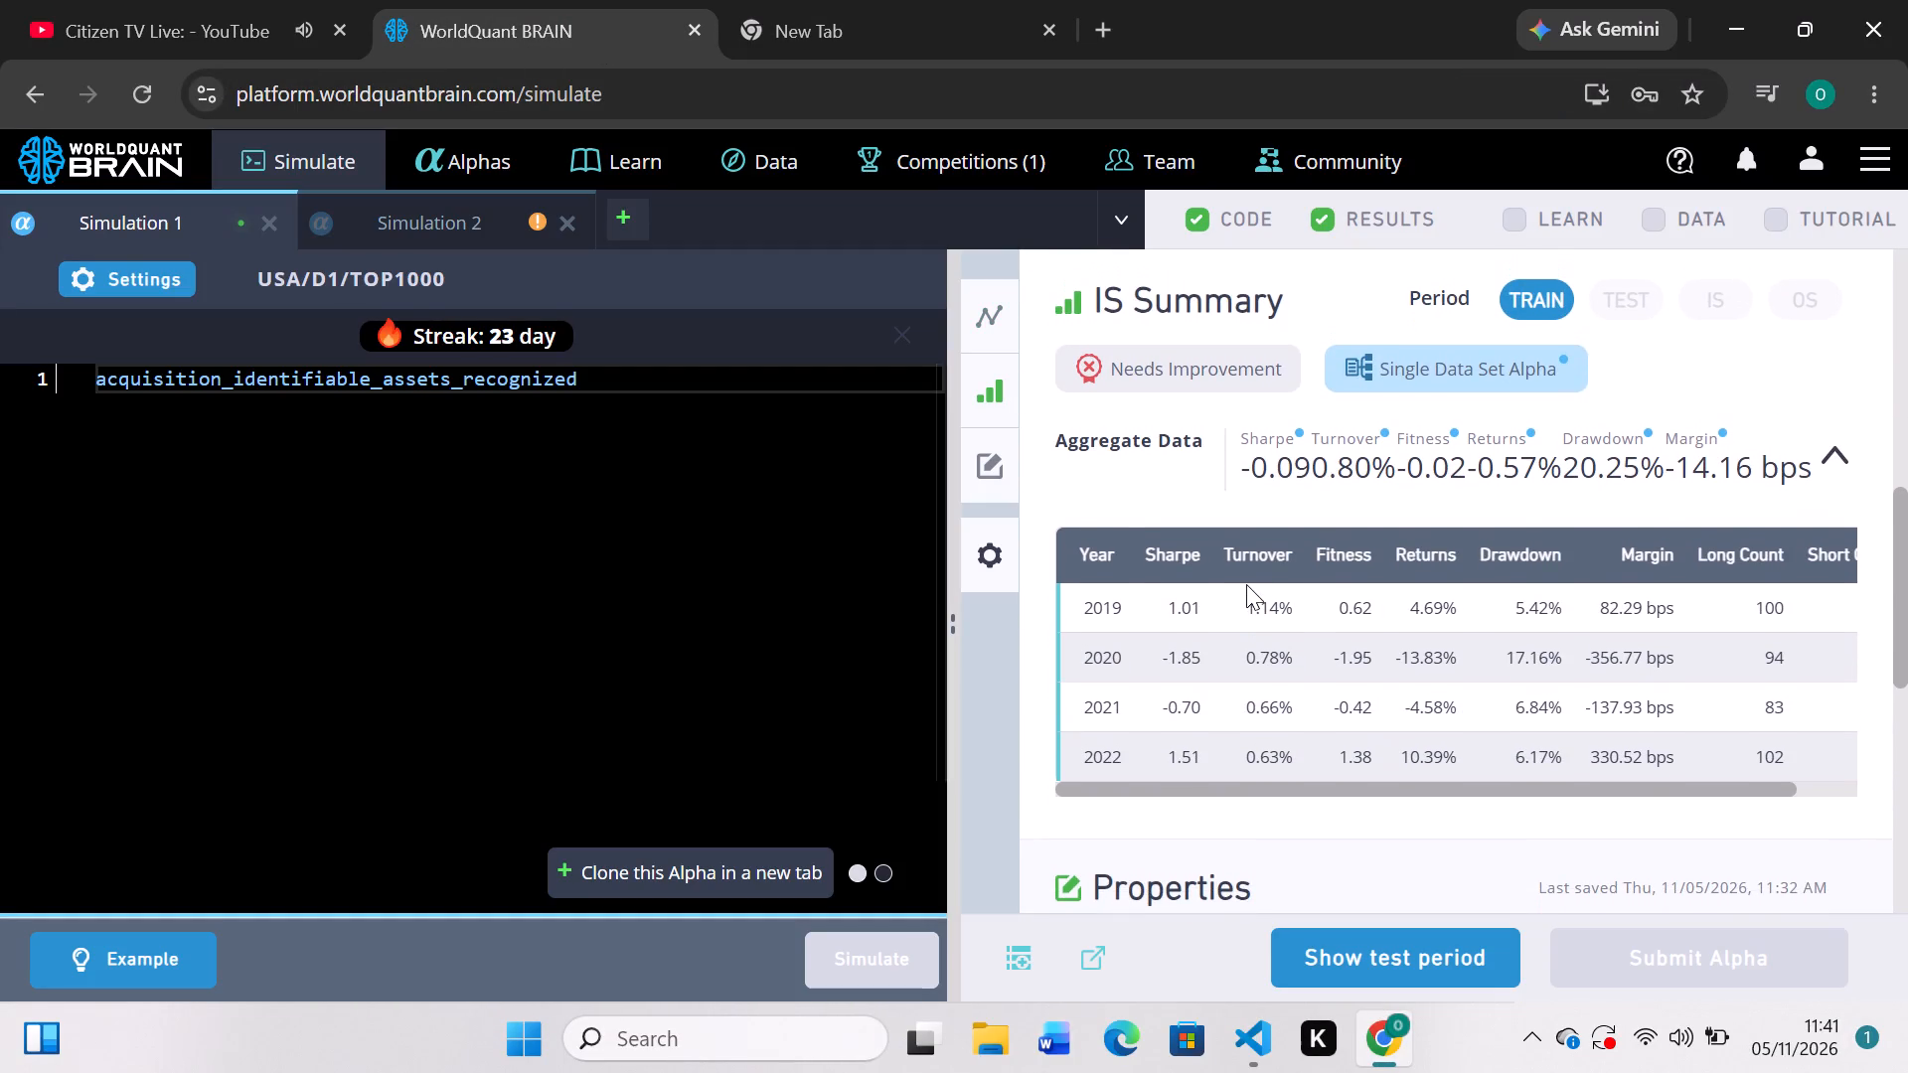
scroll(1246, 584, "up", 4)
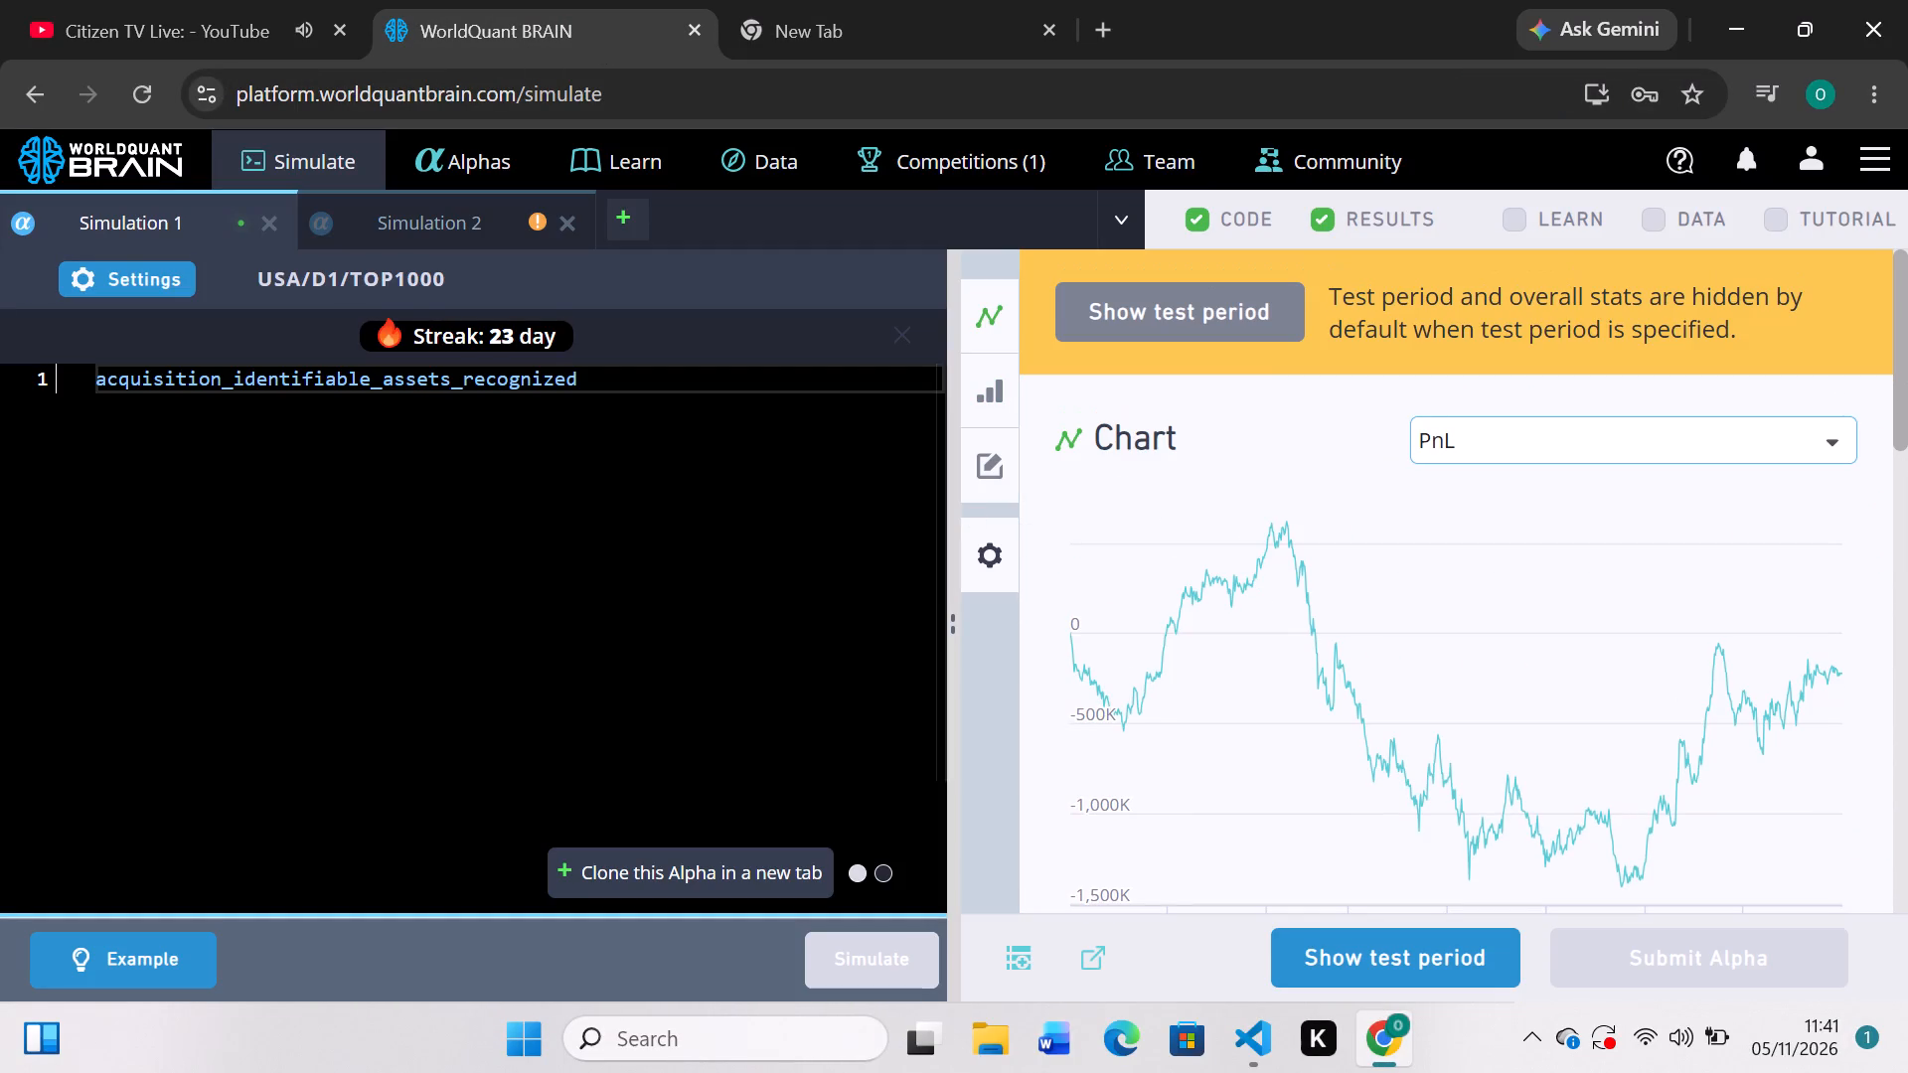
left_click(479, 210)
scroll(1150, 796, "down", 2)
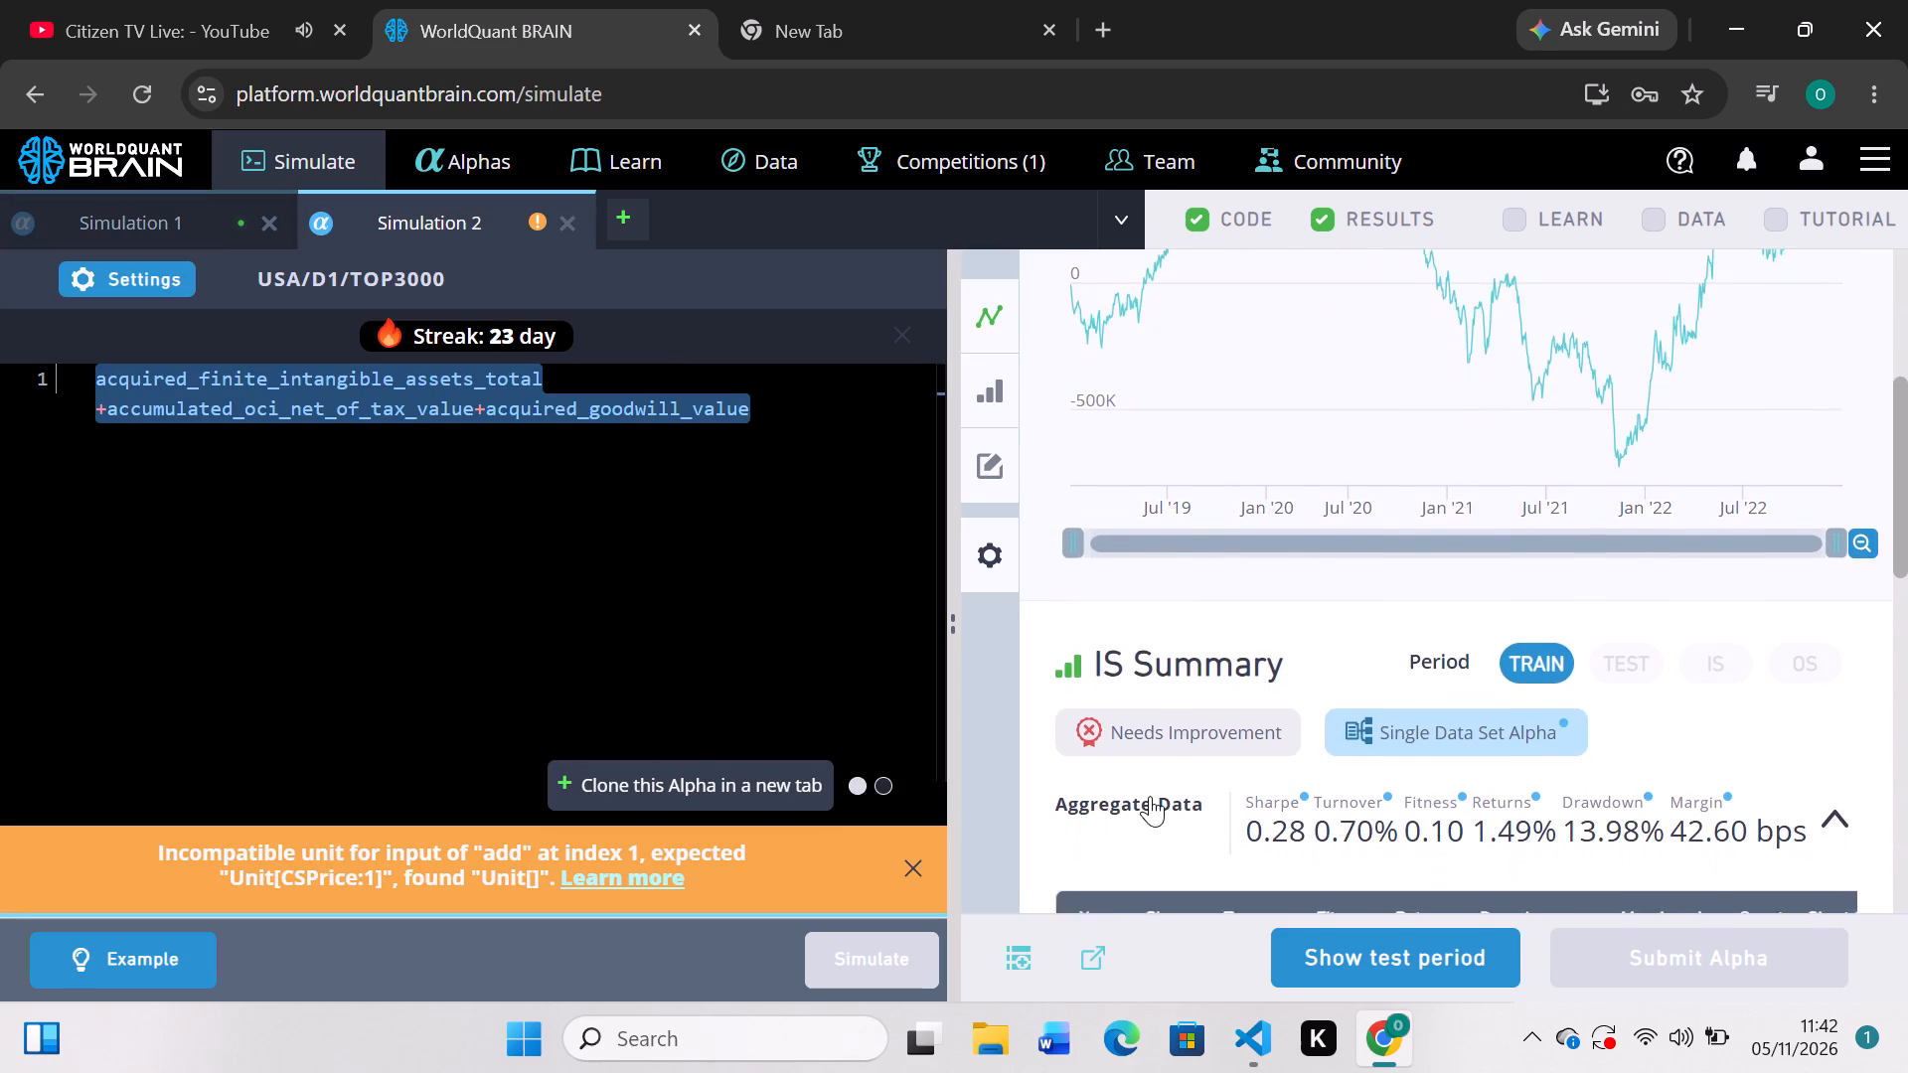
scroll(1150, 796, "up", 2)
scroll(1150, 796, "right", 1)
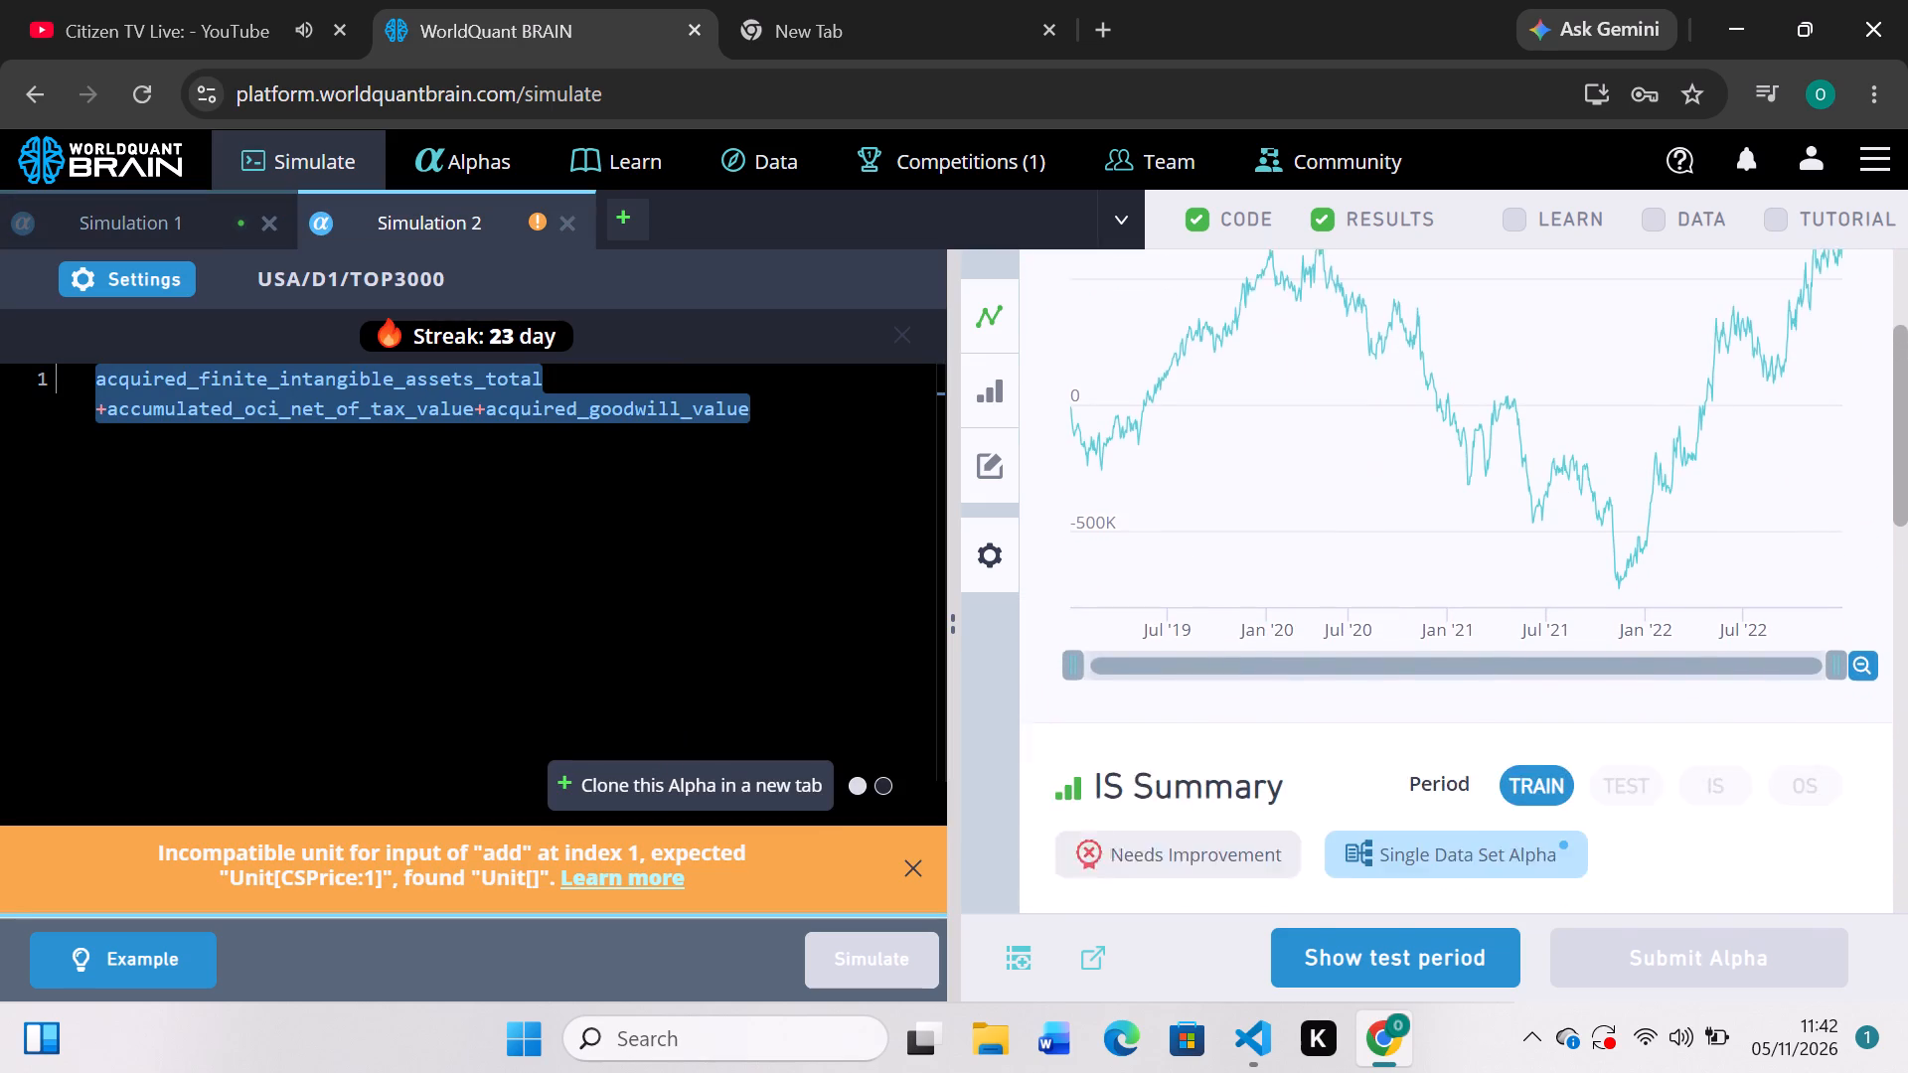
scroll(1150, 796, "right", 1)
scroll(1150, 796, "up", 2)
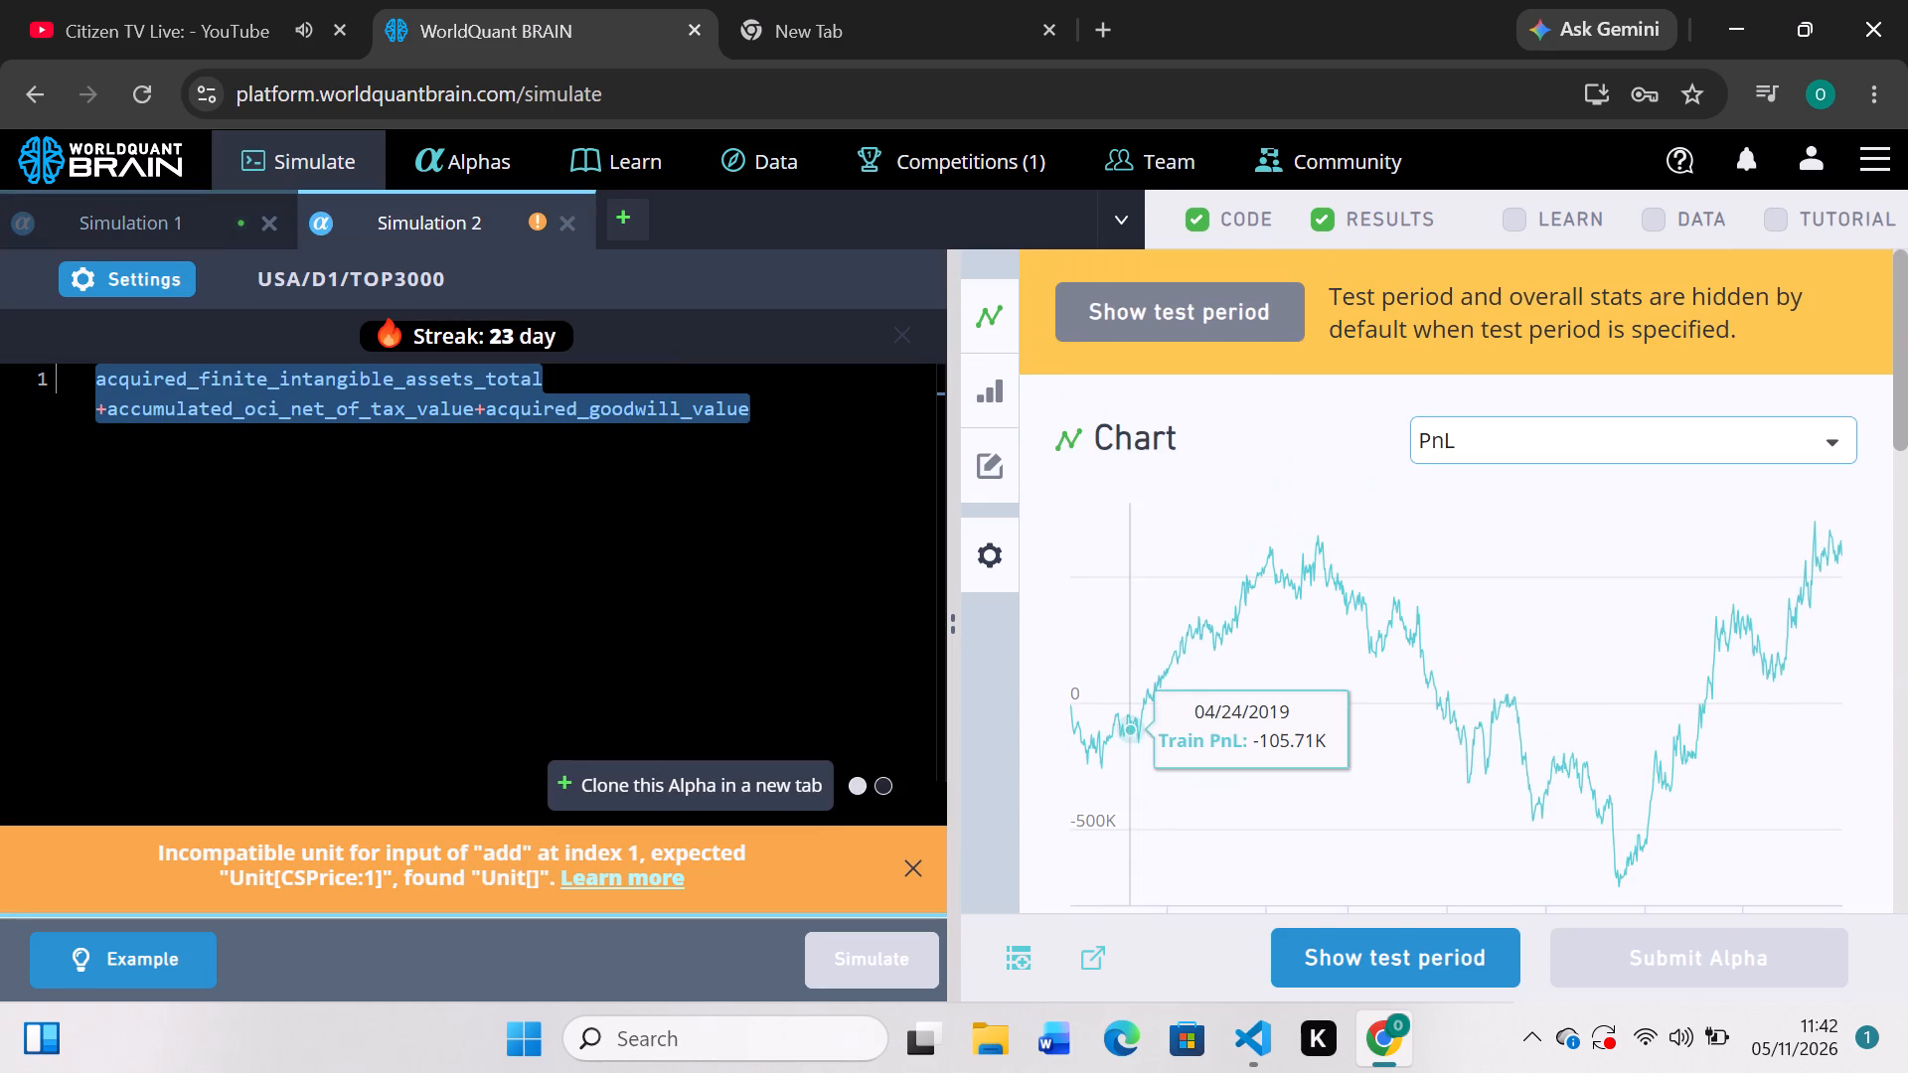
In Simulation 2, replace both plus operators in the expression with multiplication and run the simulation.
left_click(481, 416)
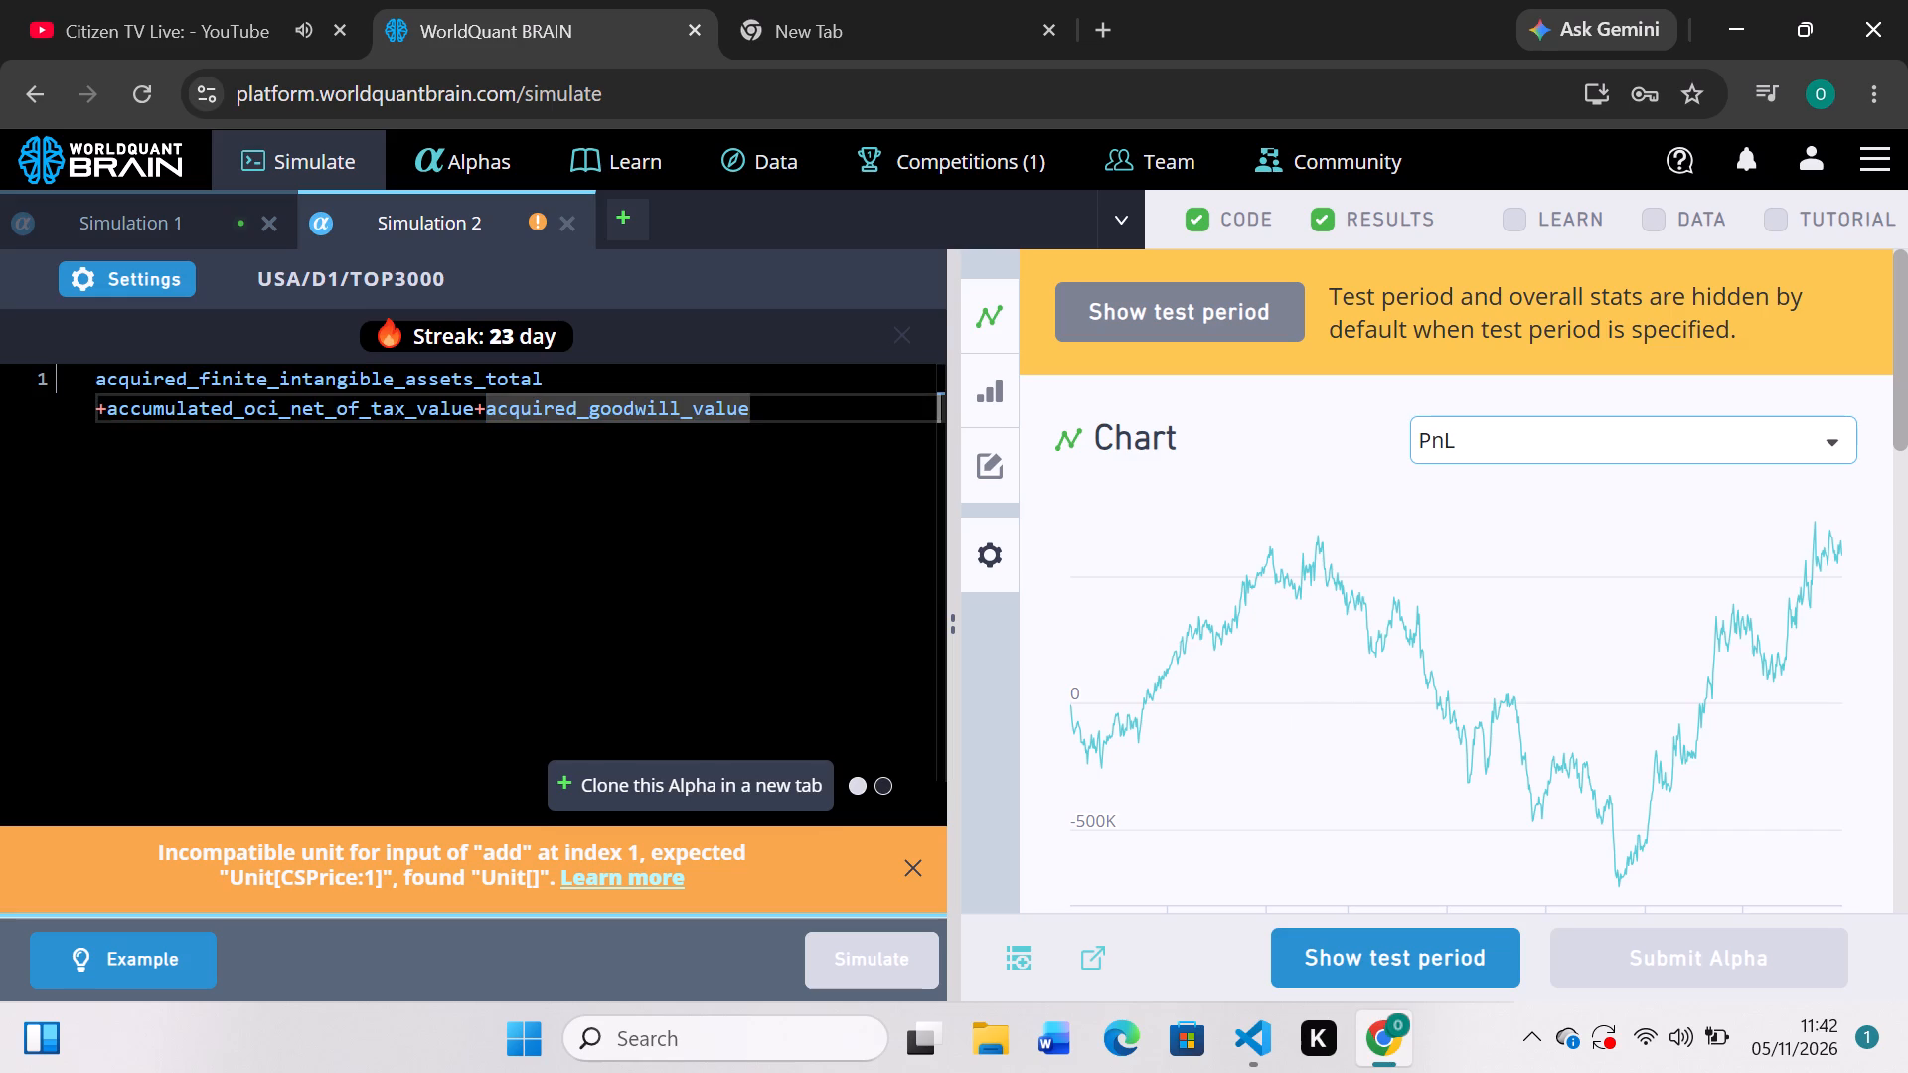
key("BackSpace")
key("shift+asterisk")
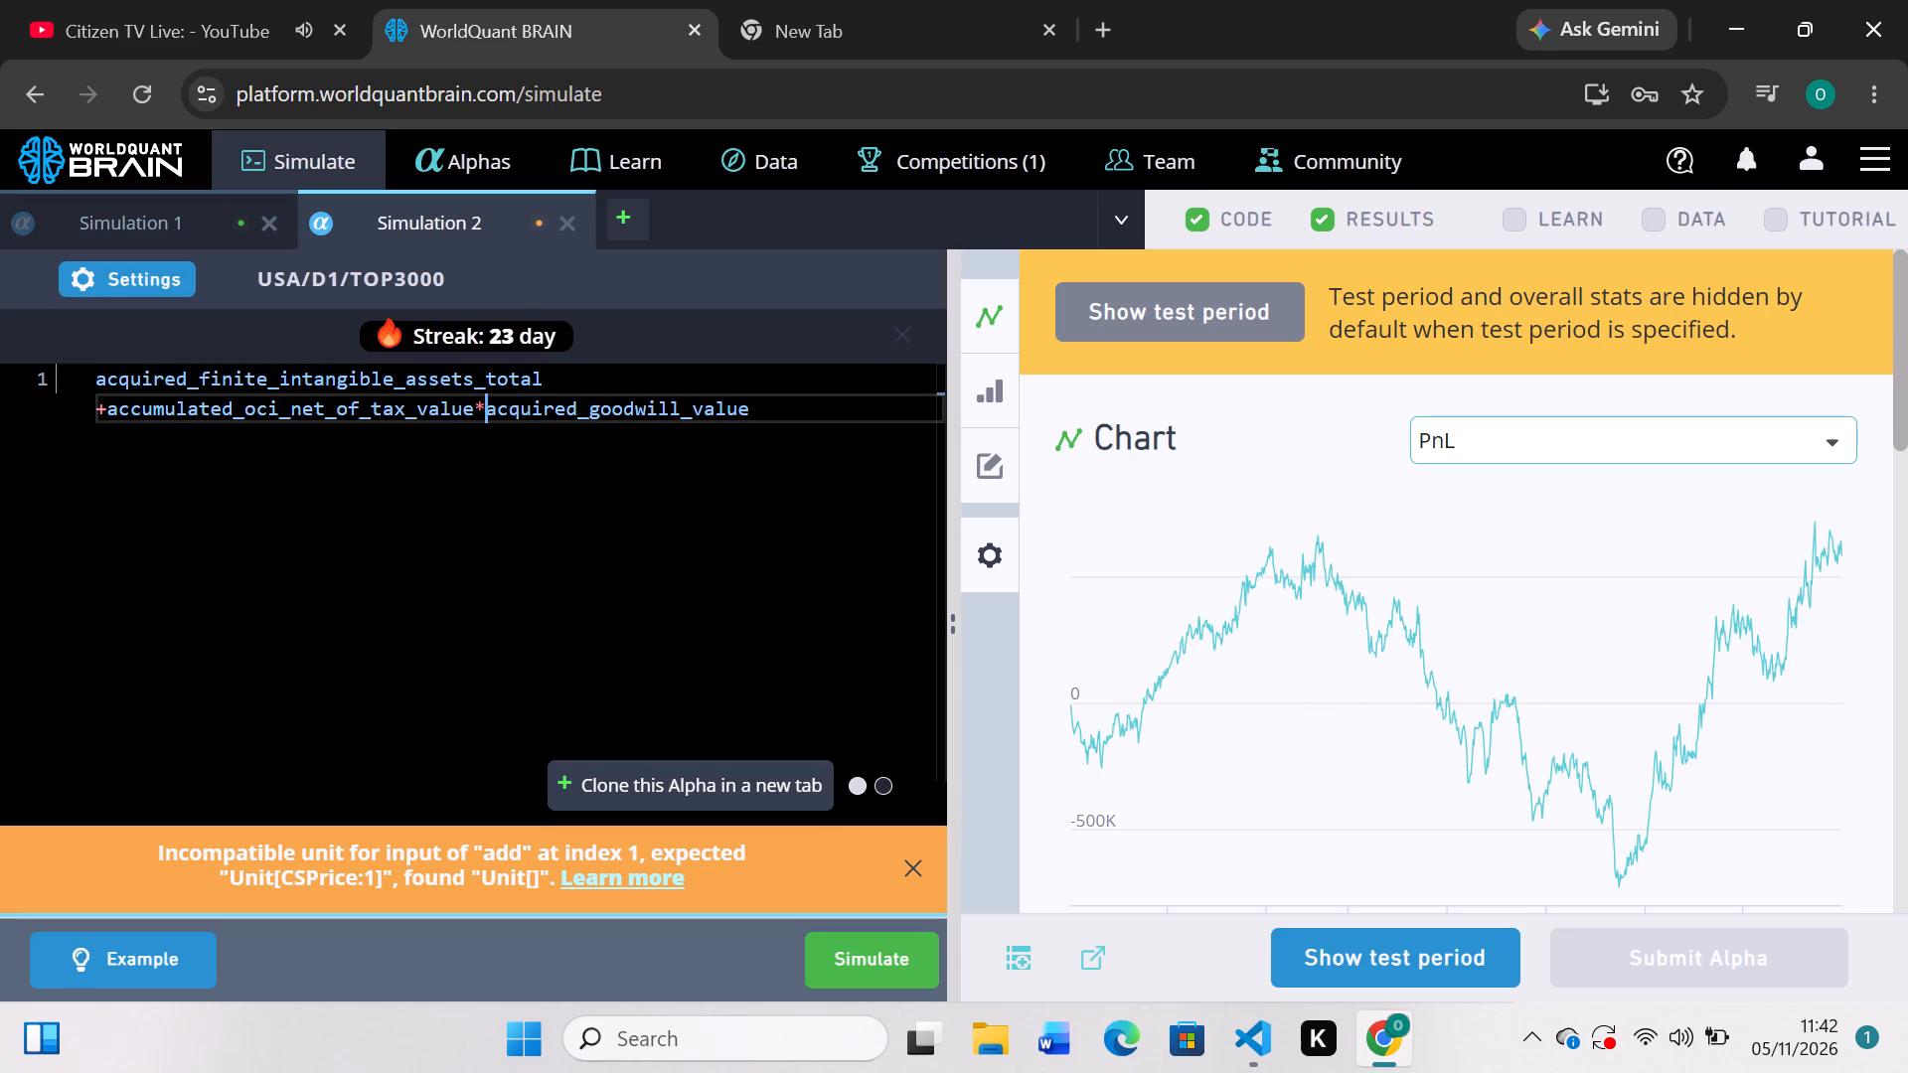
left_click(103, 409)
key("BackSpace")
key("shift+asterisk")
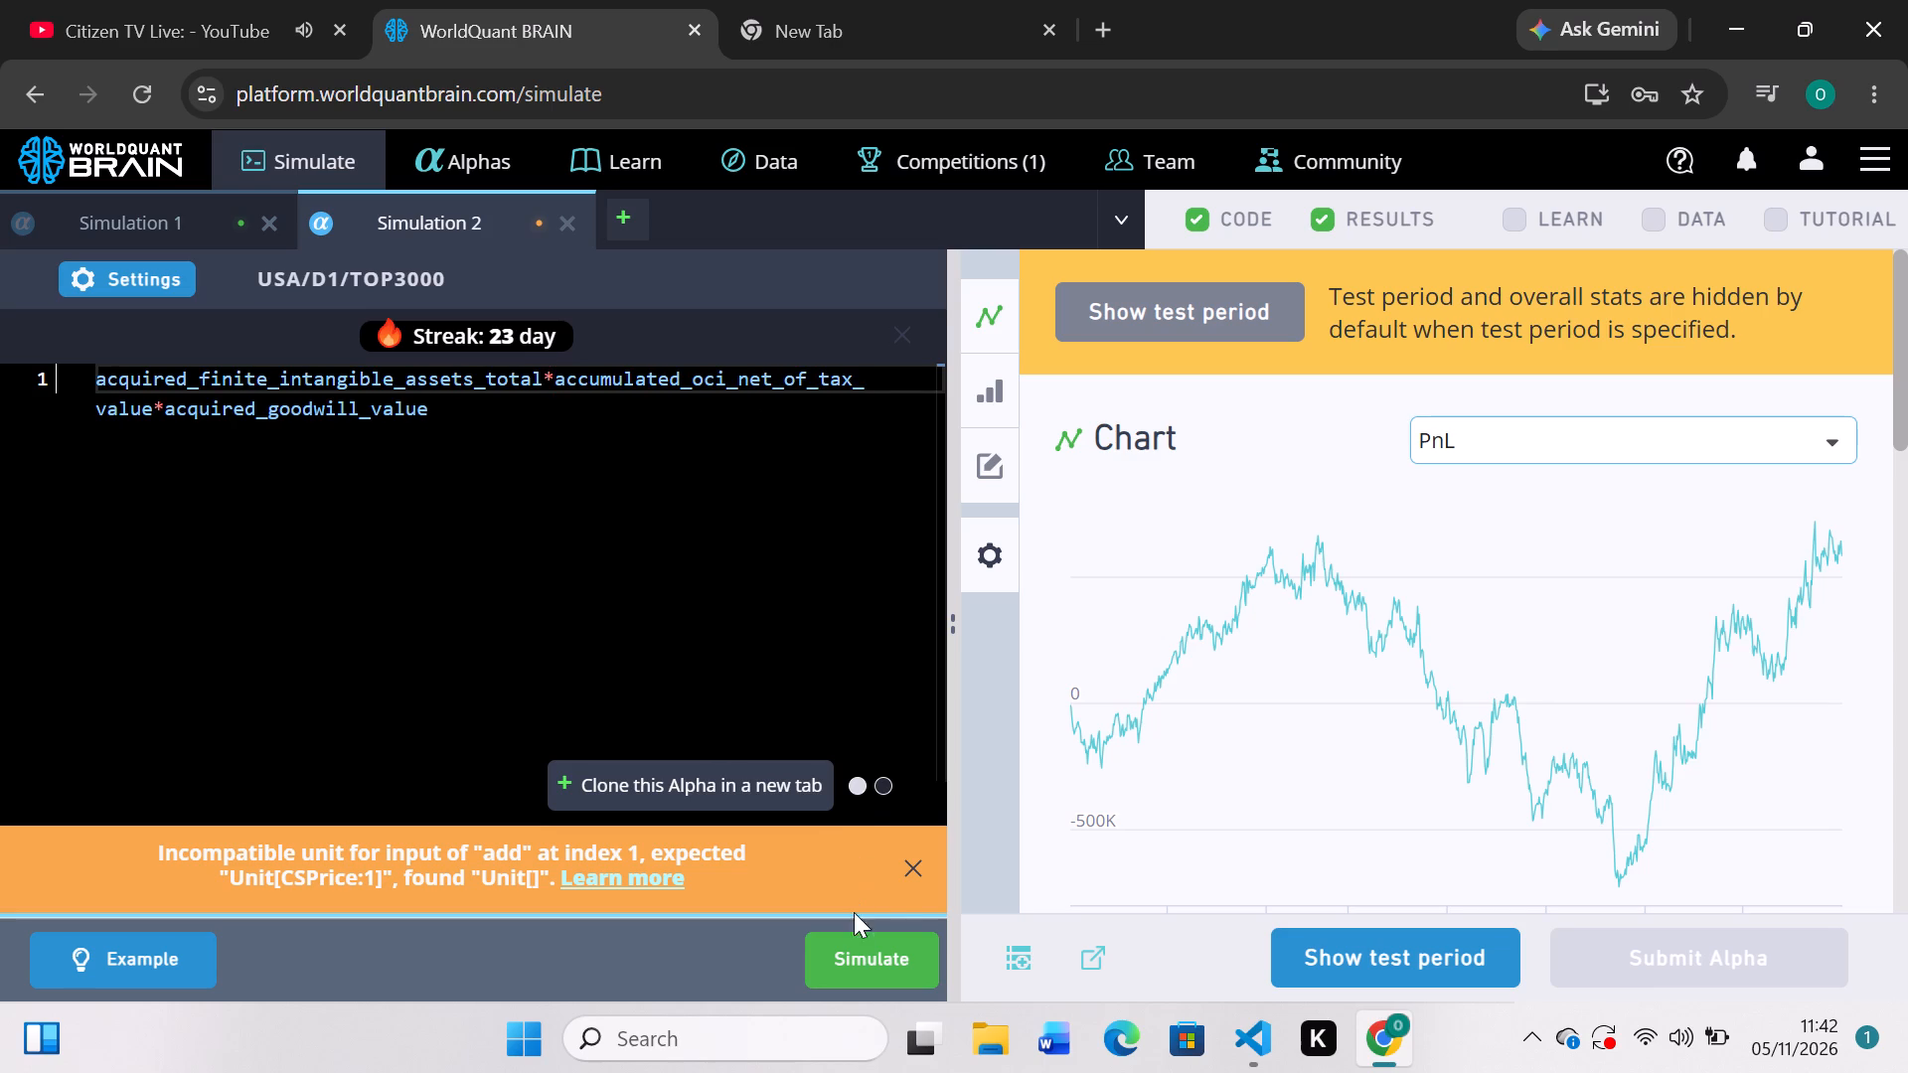
left_click(850, 959)
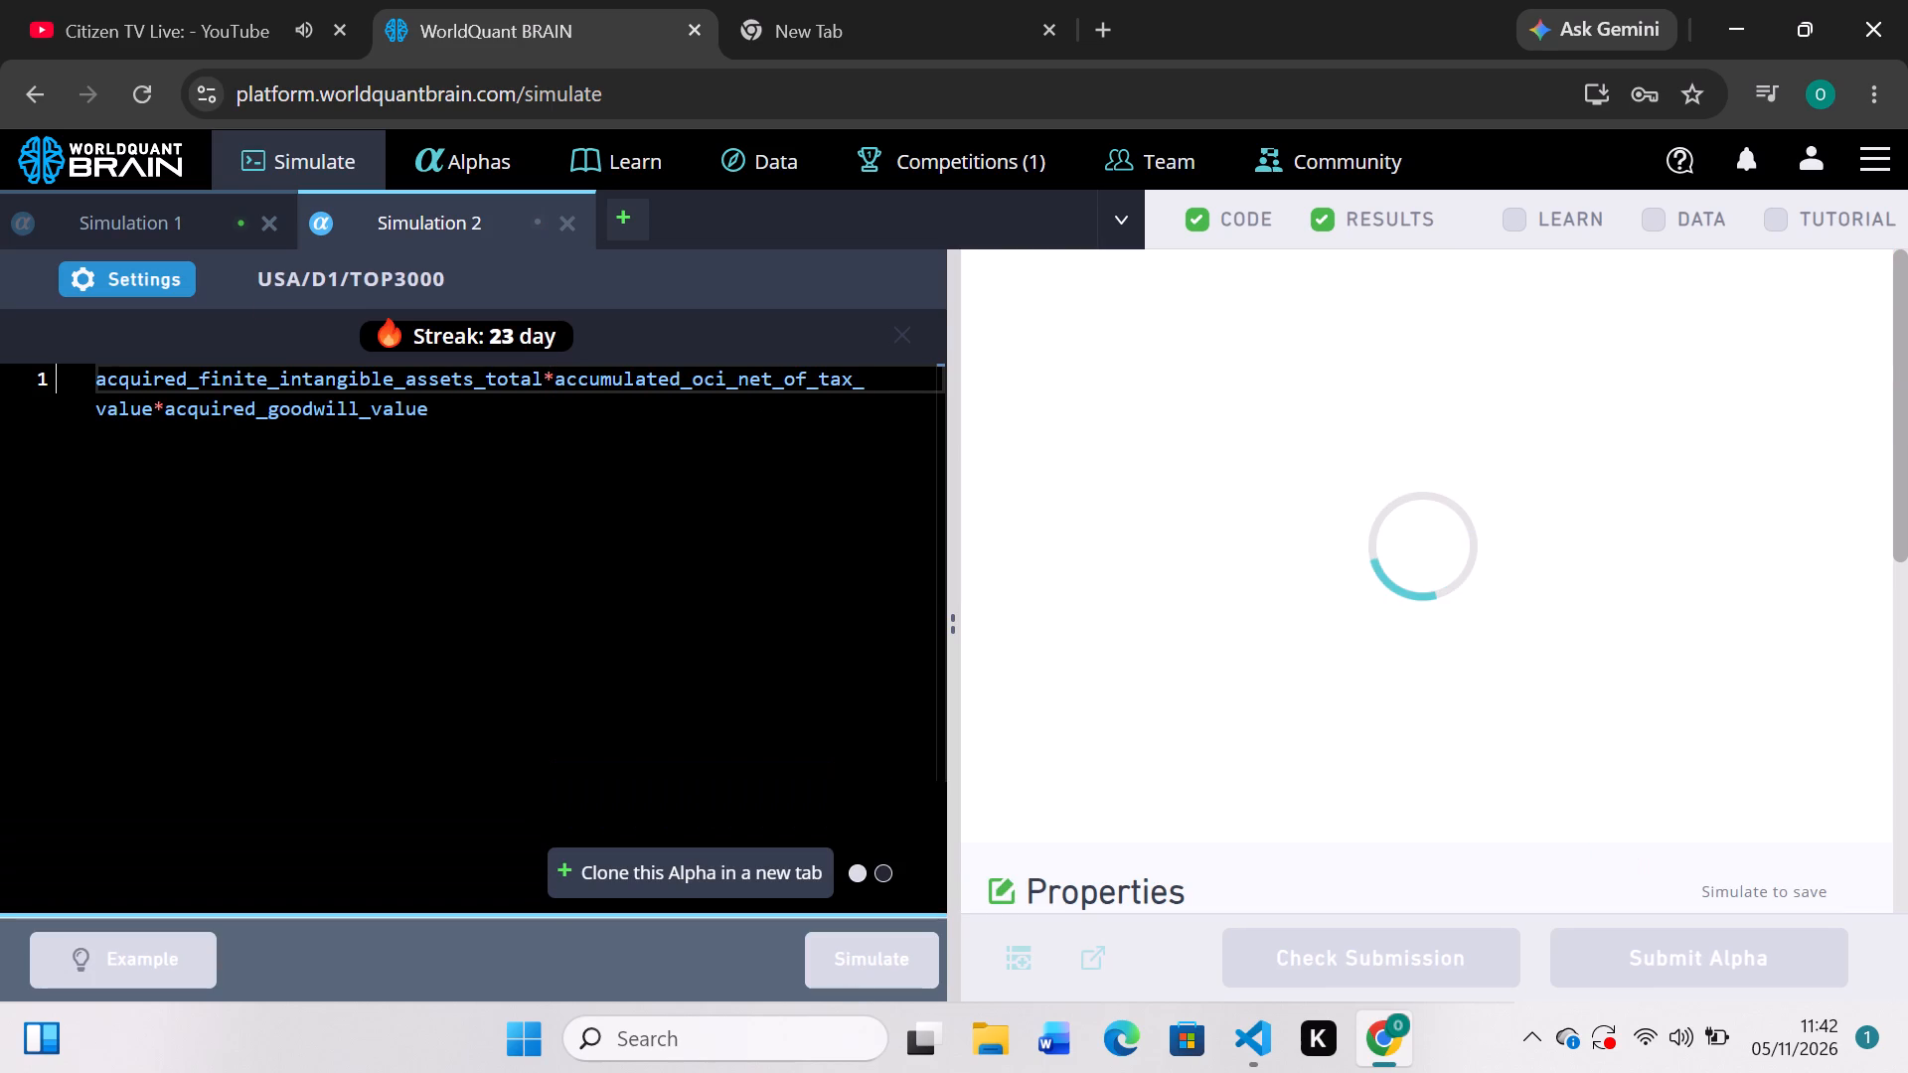
In Simulation 1, change the expression to ts_rank(acquisition_identifiable_assets_recognized,300) and run the simulation.
left_click(205, 216)
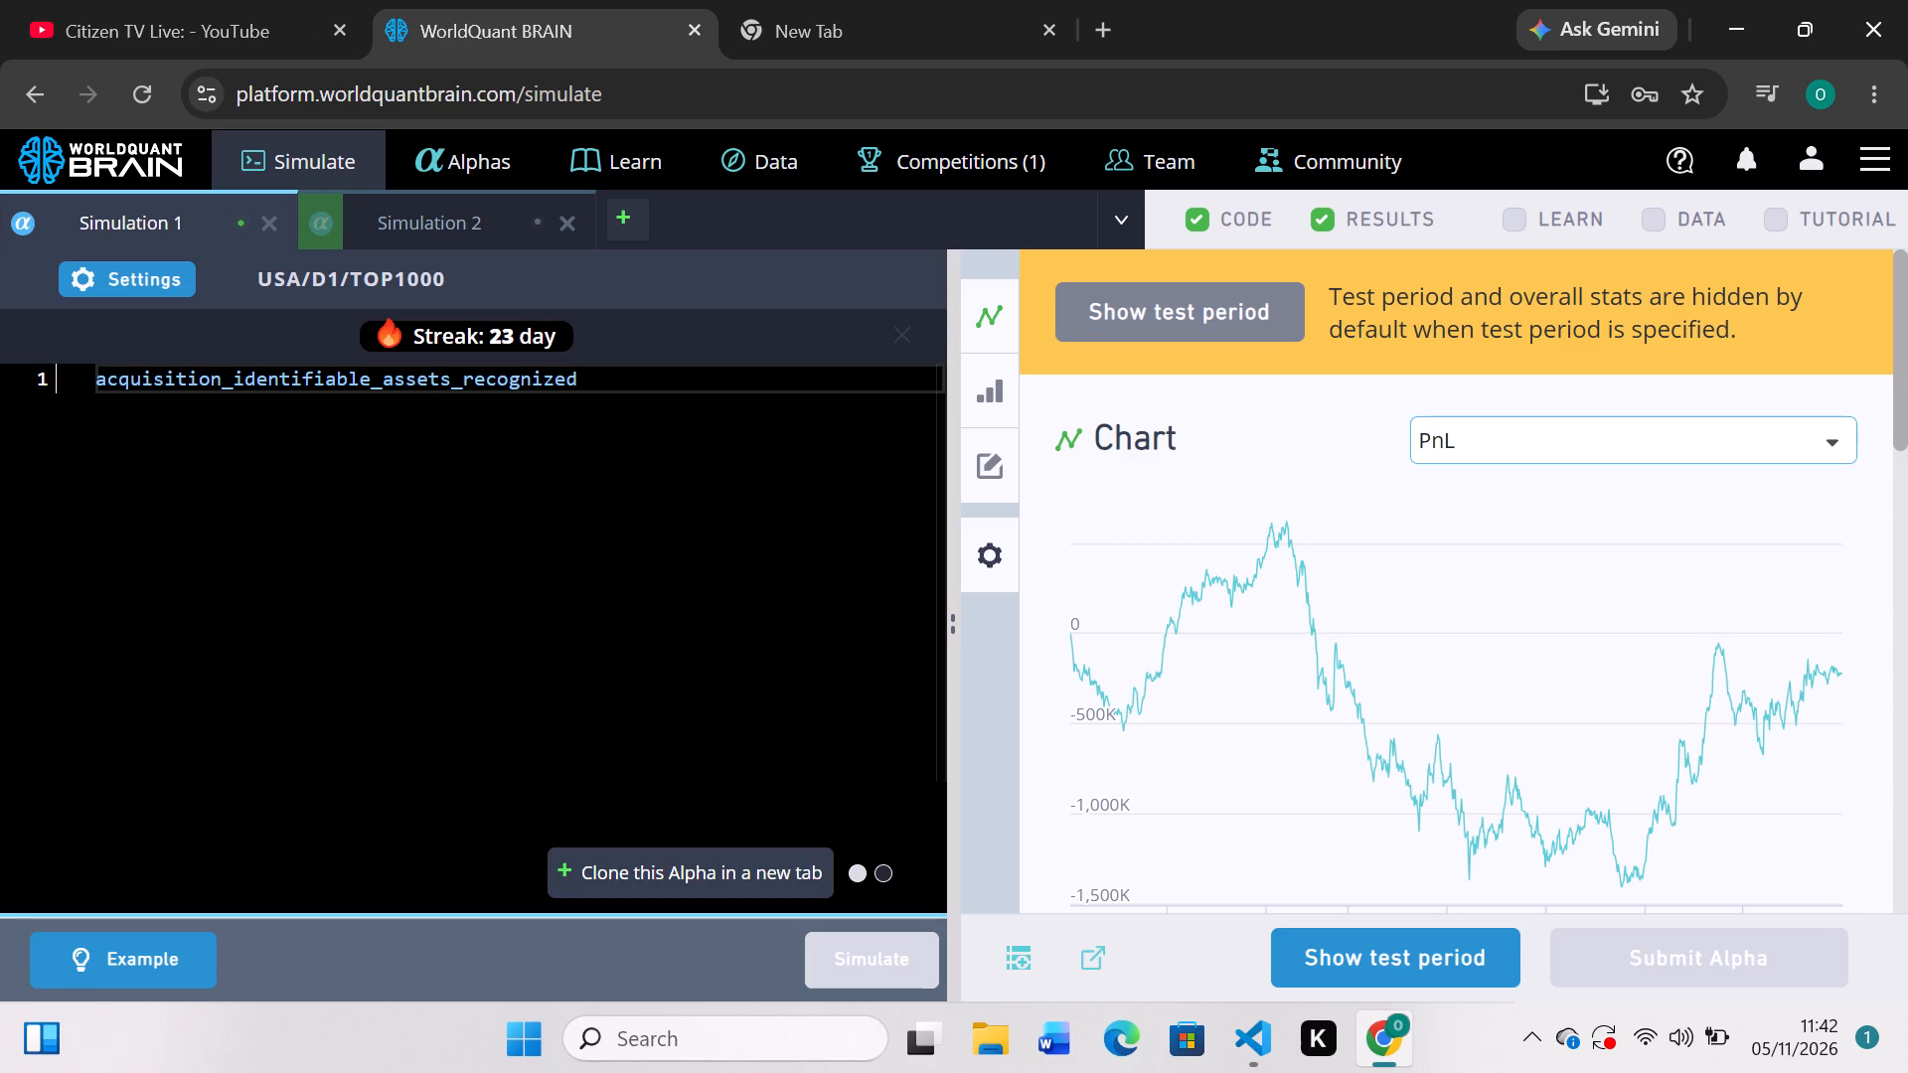
type("ts")
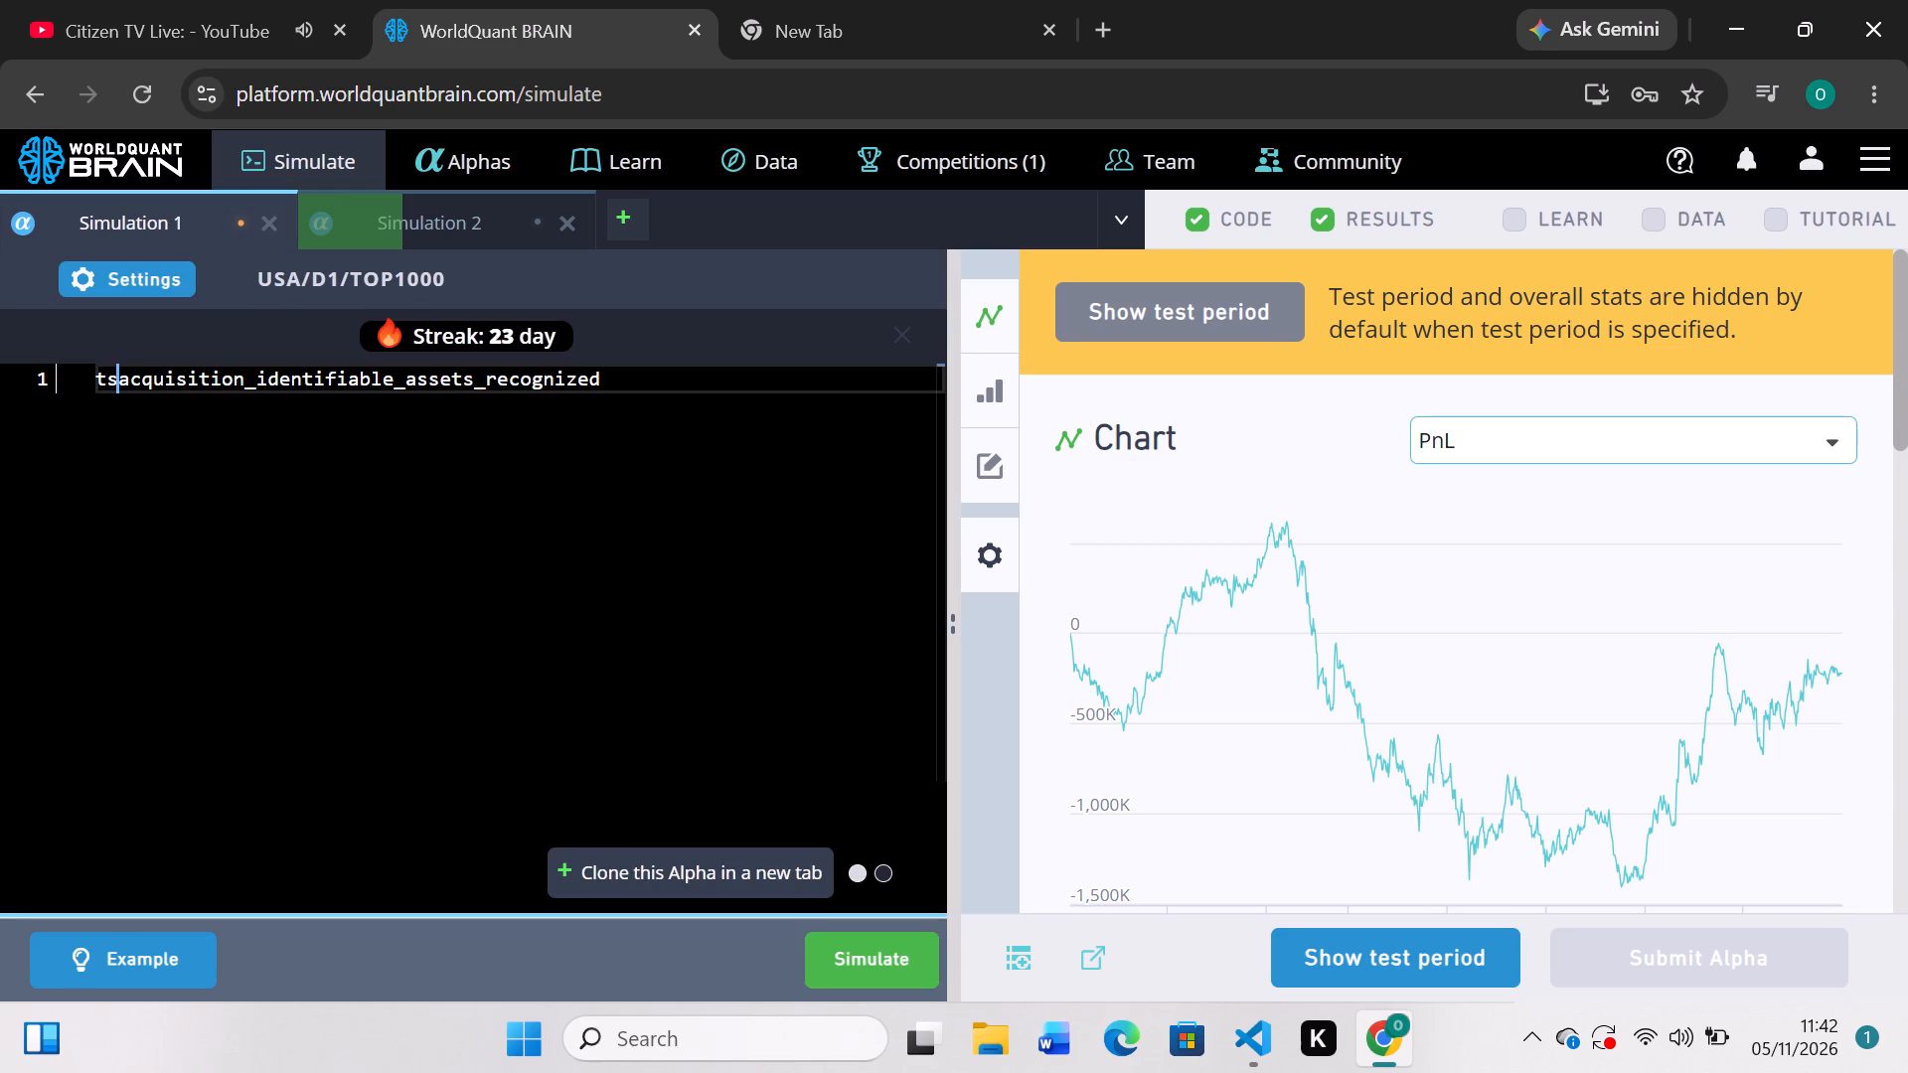
key("shift+underscore")
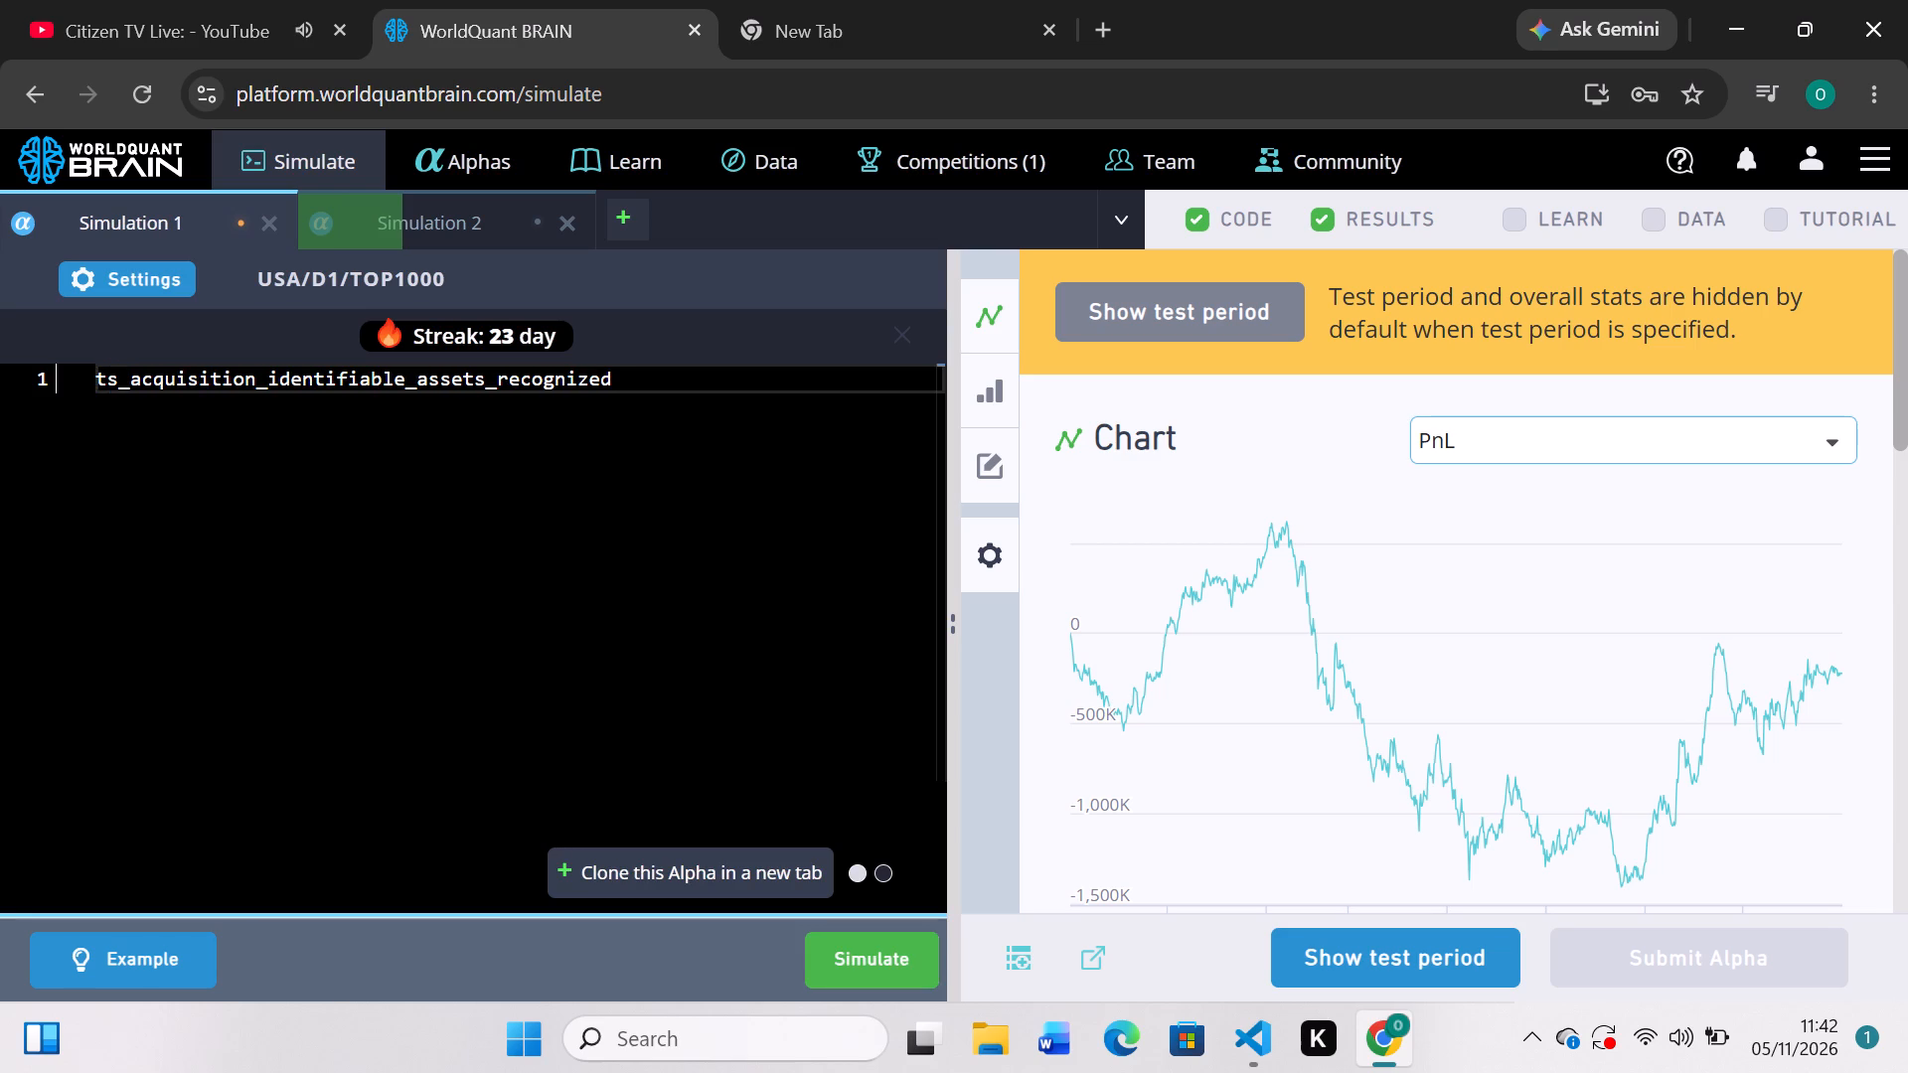
key("t")
key("BackSpace")
type("ra")
type("nk")
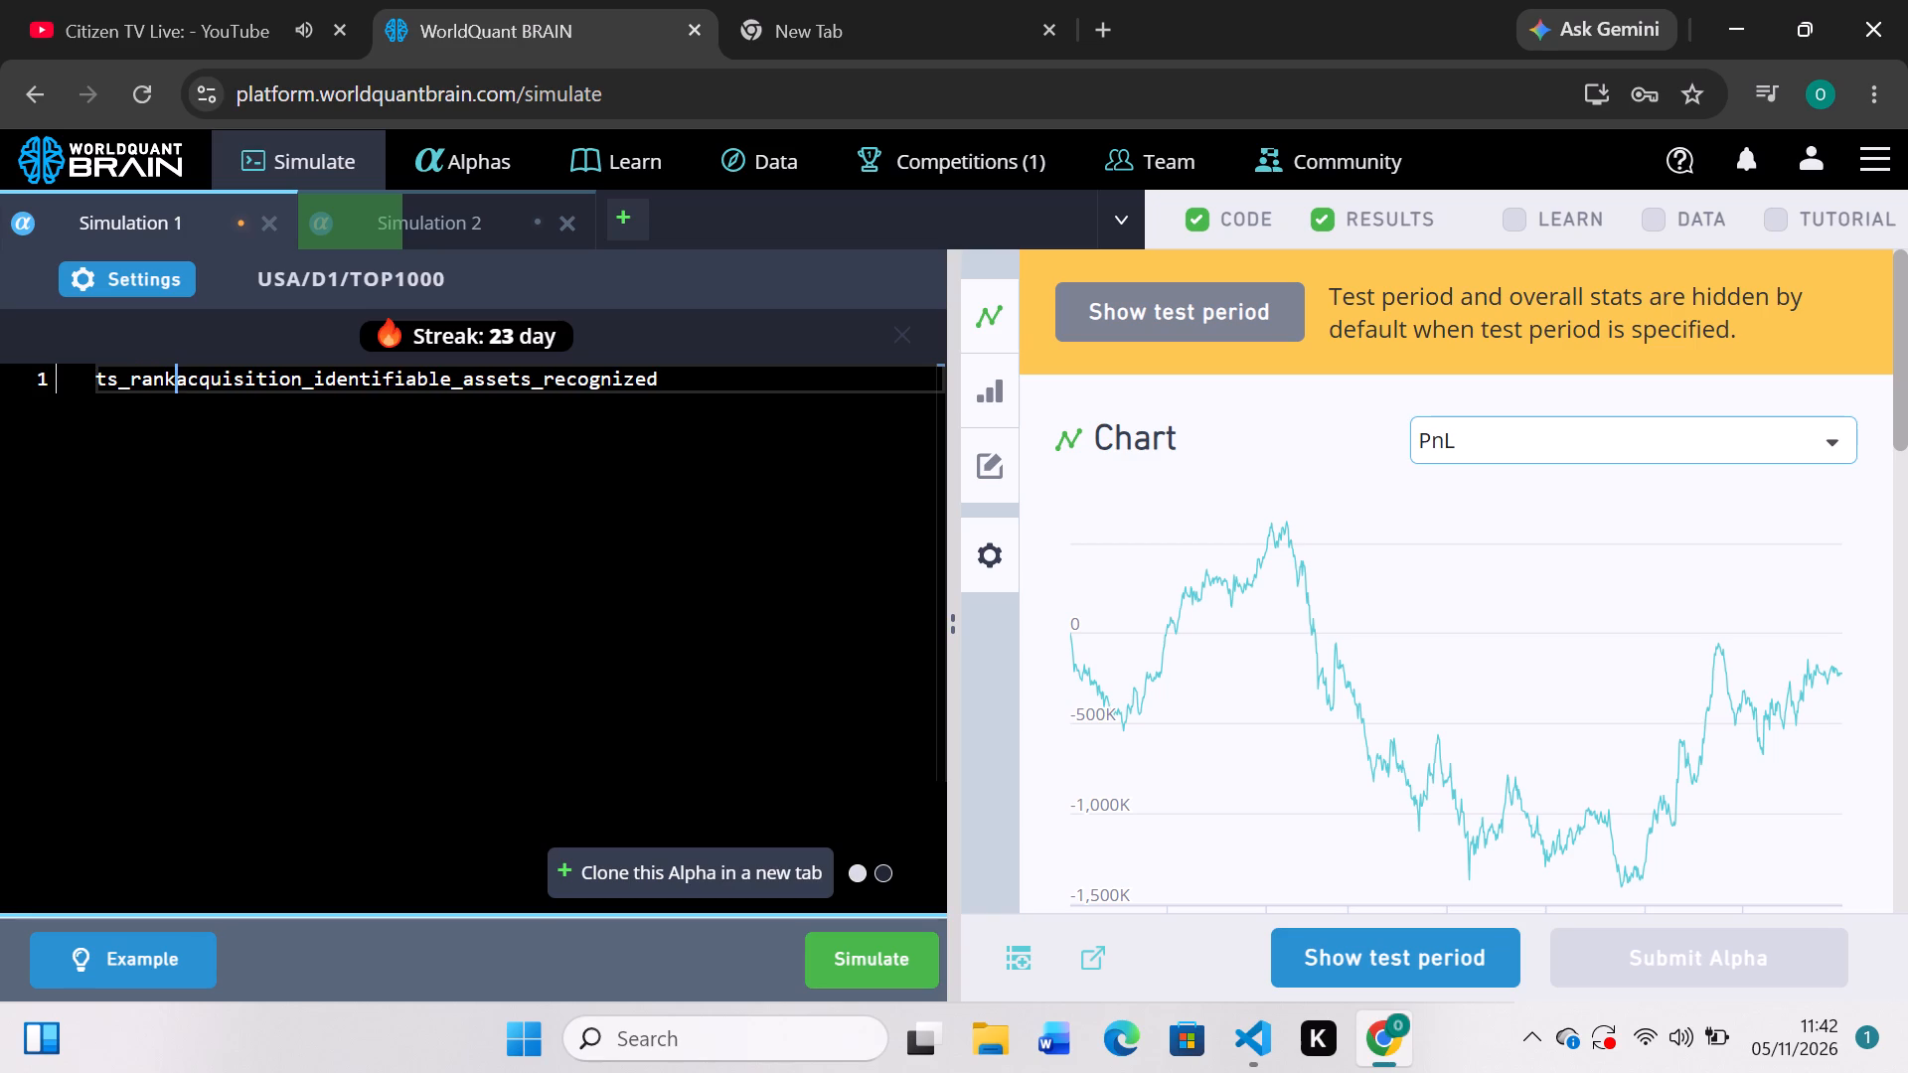
key("shift+parenleft")
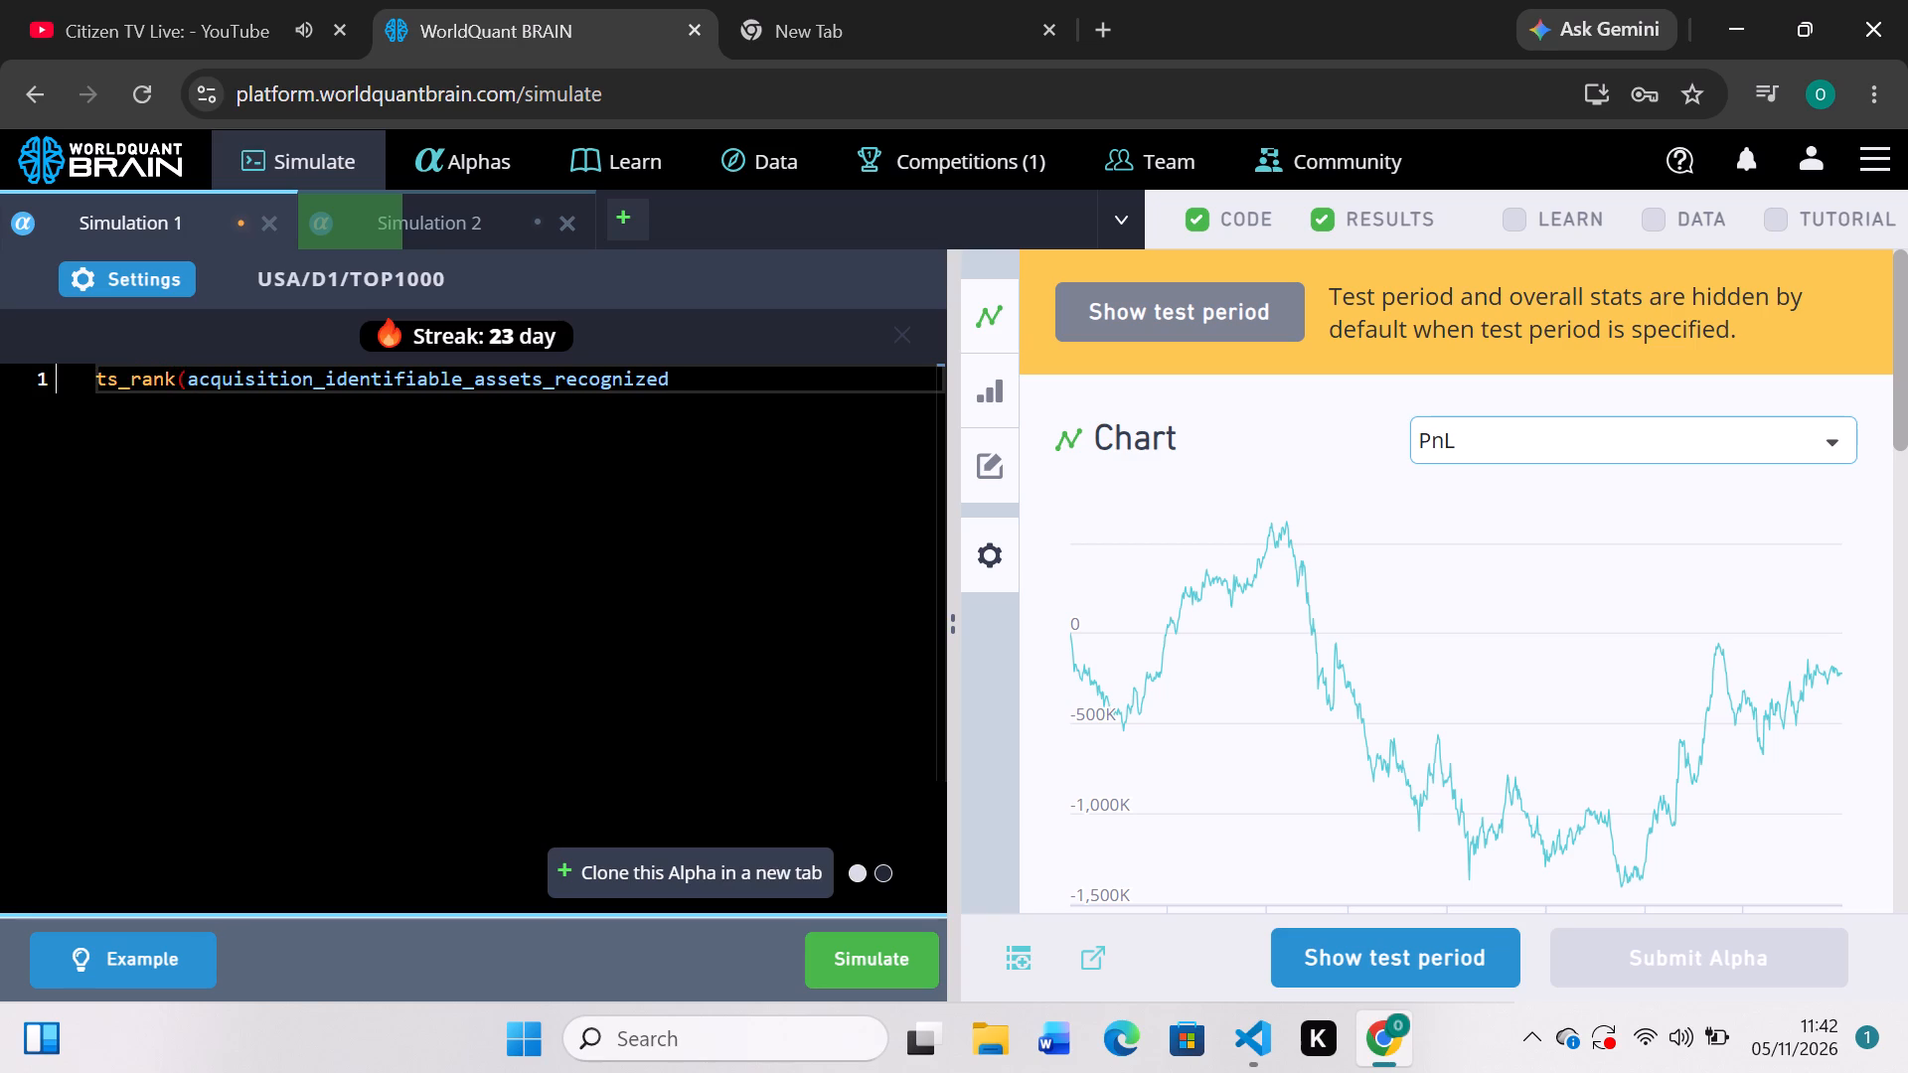
left_click(680, 380)
key("comma")
type("300")
key("shift+parenright")
left_click(874, 945)
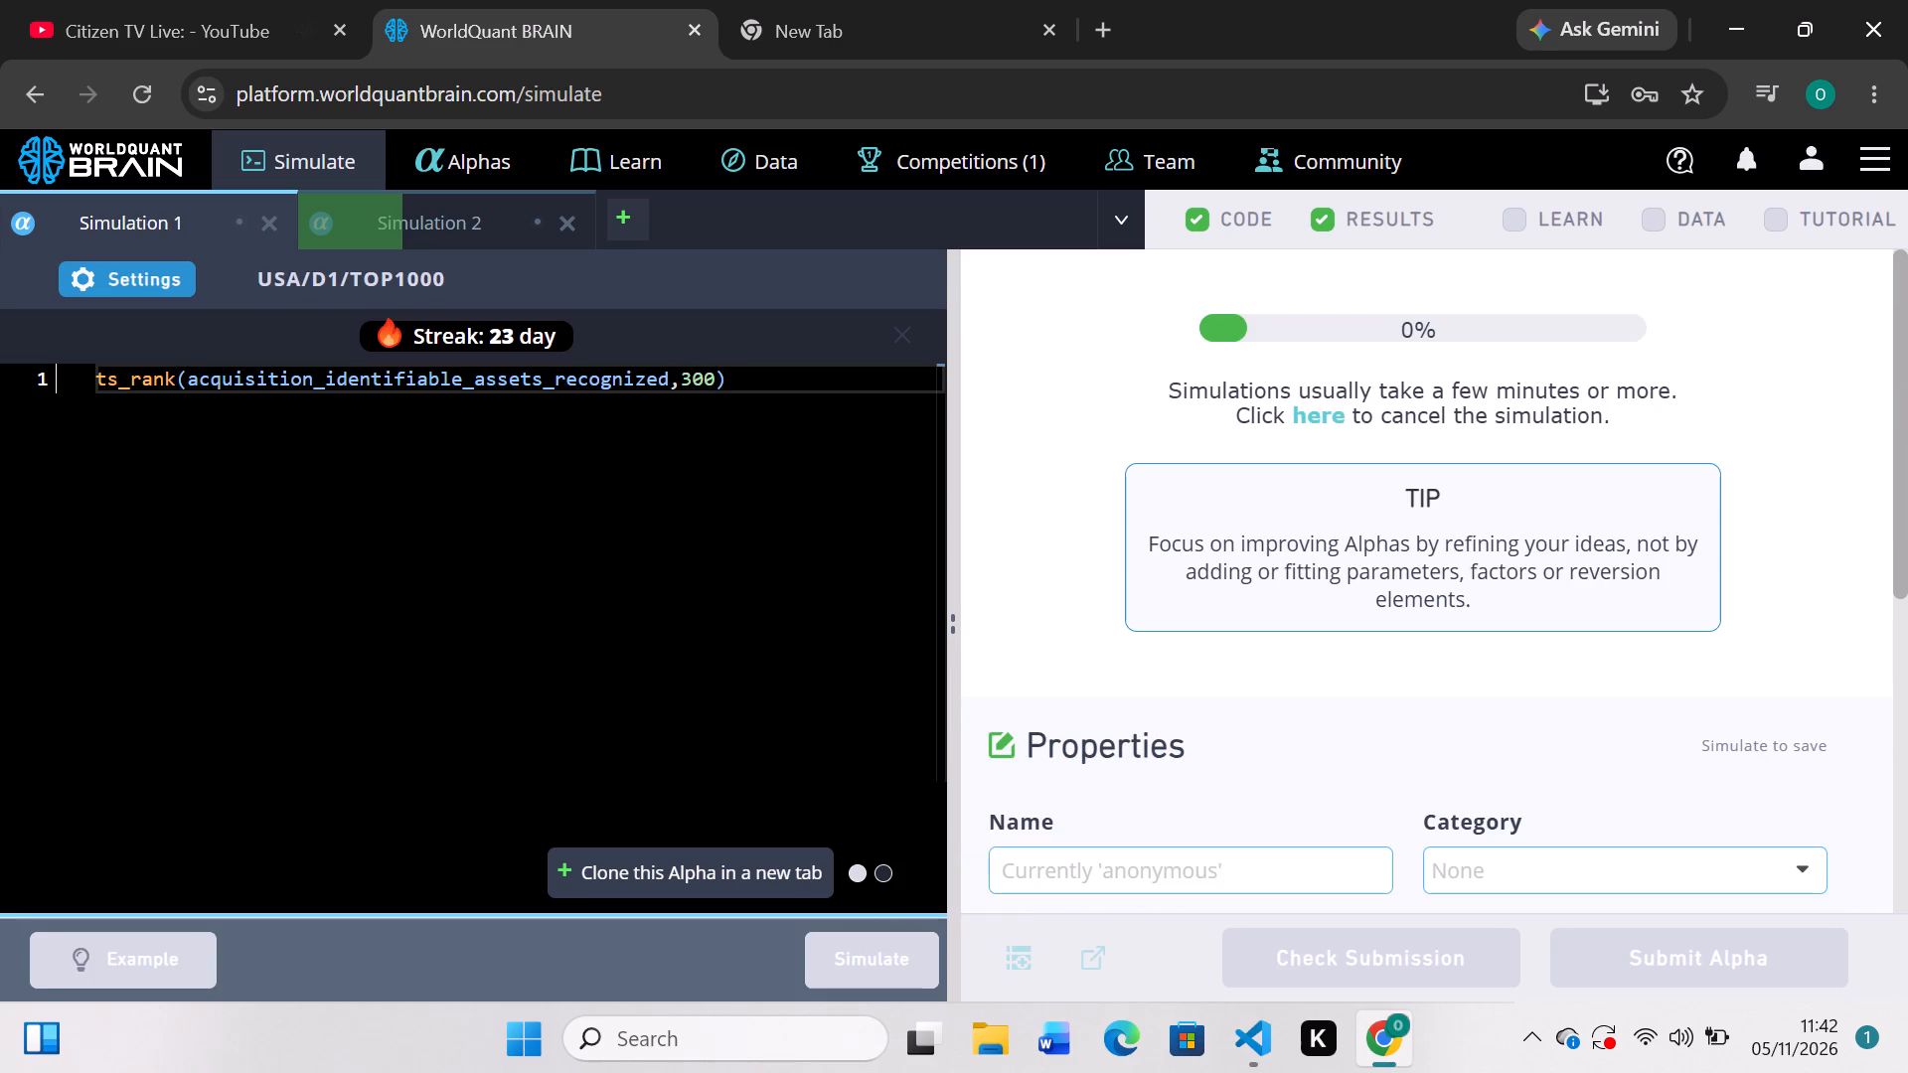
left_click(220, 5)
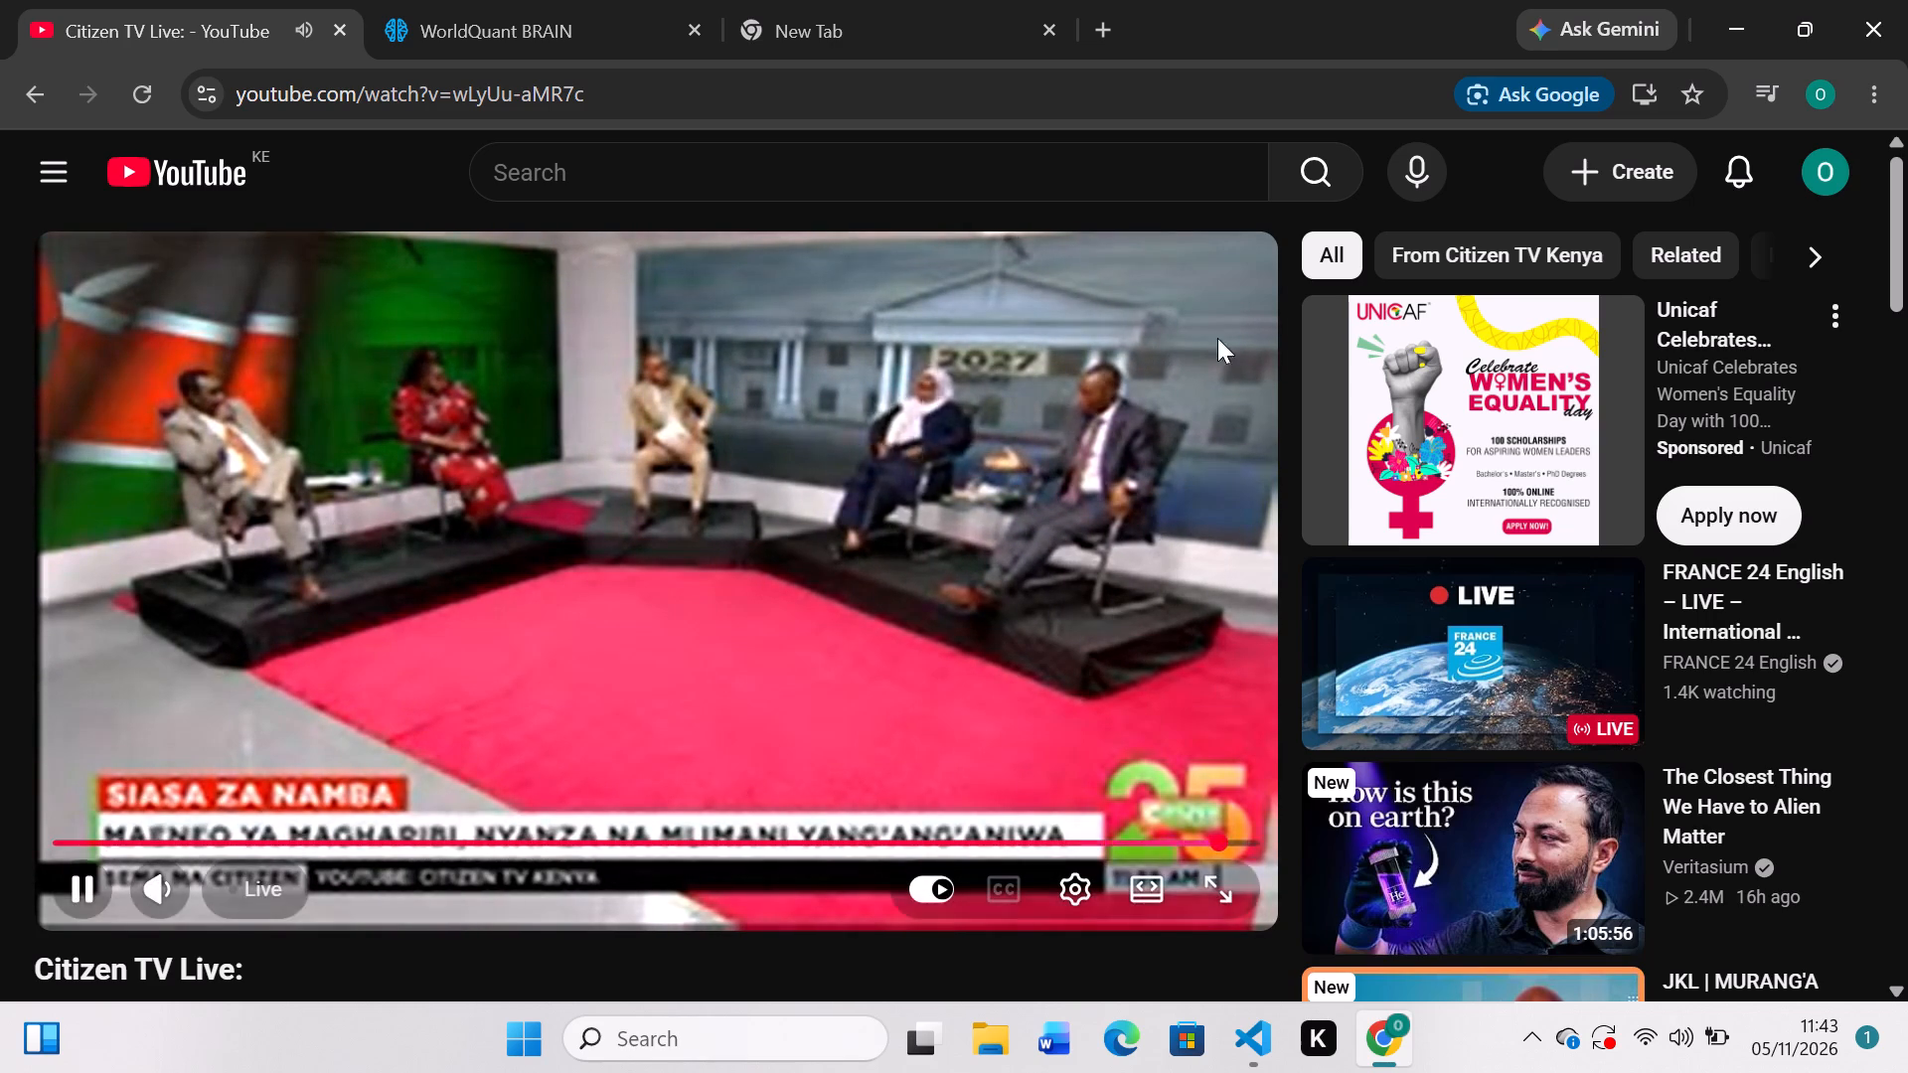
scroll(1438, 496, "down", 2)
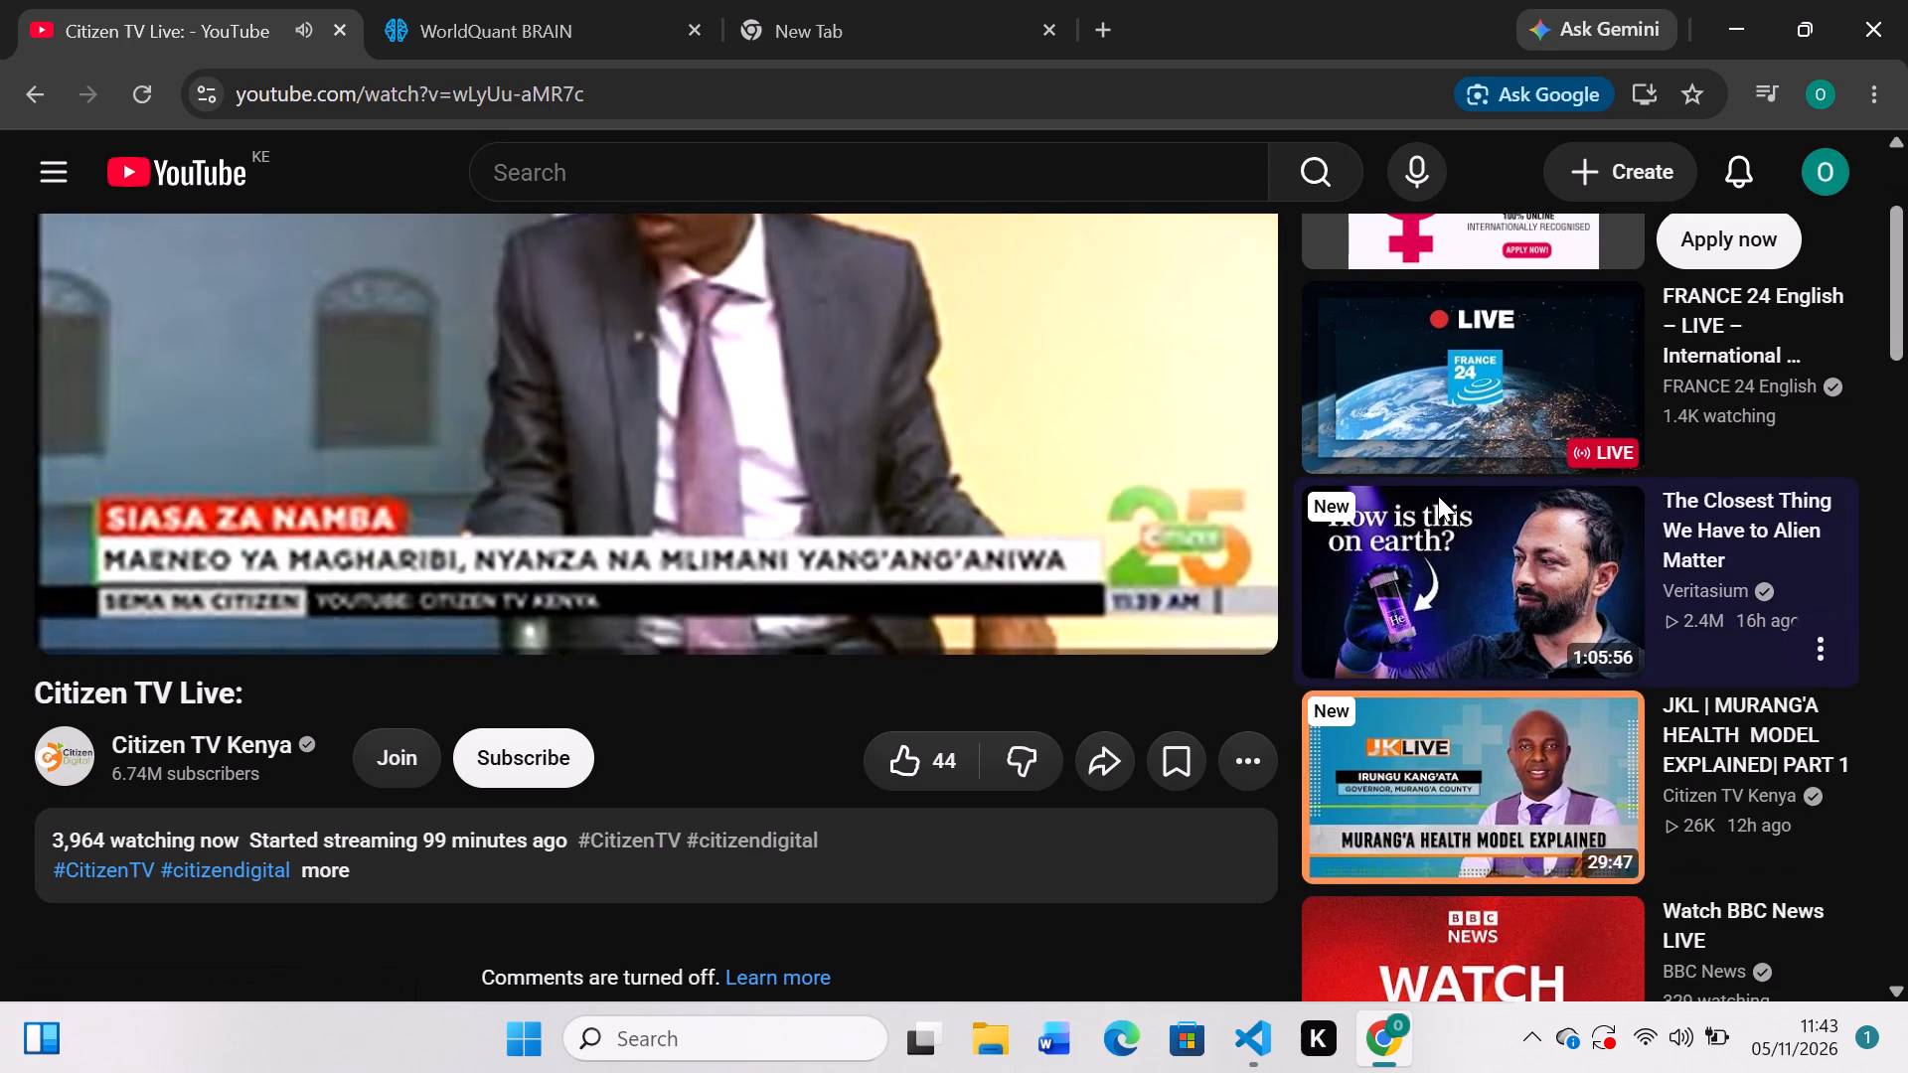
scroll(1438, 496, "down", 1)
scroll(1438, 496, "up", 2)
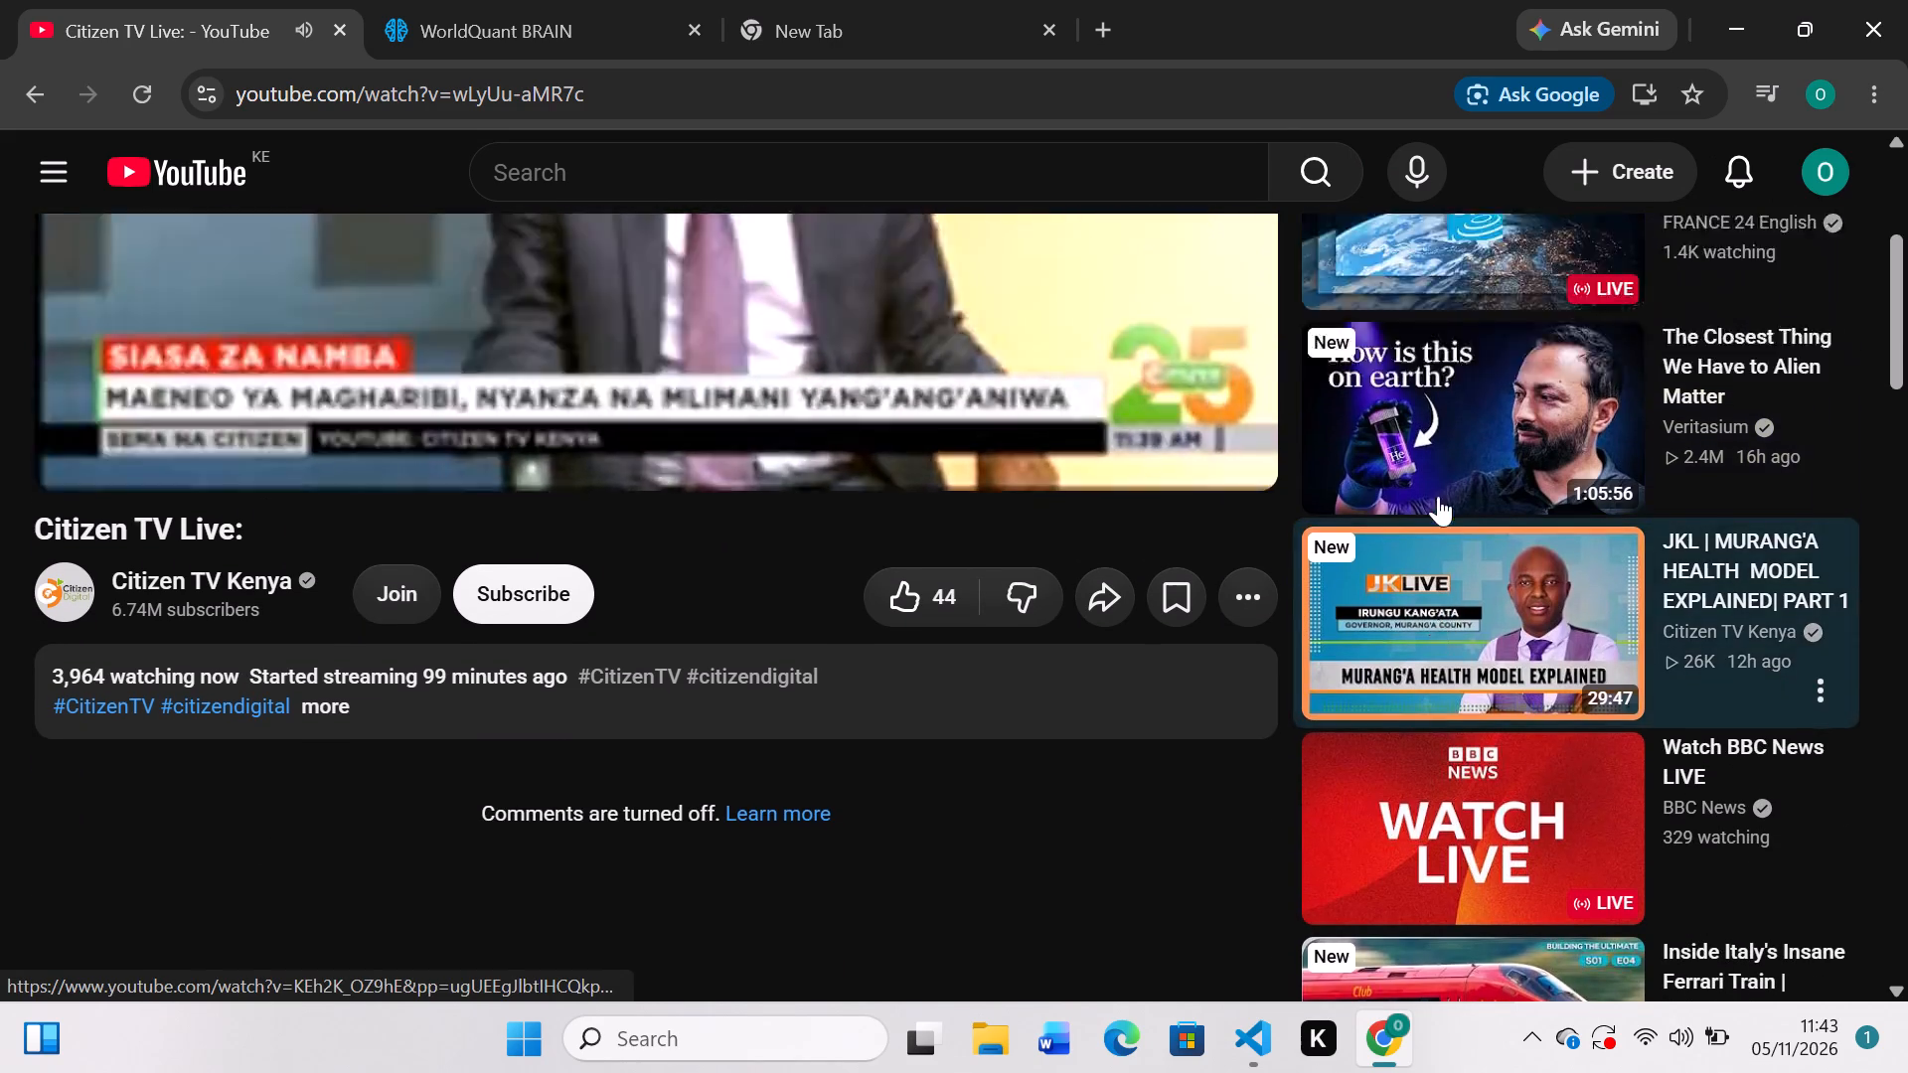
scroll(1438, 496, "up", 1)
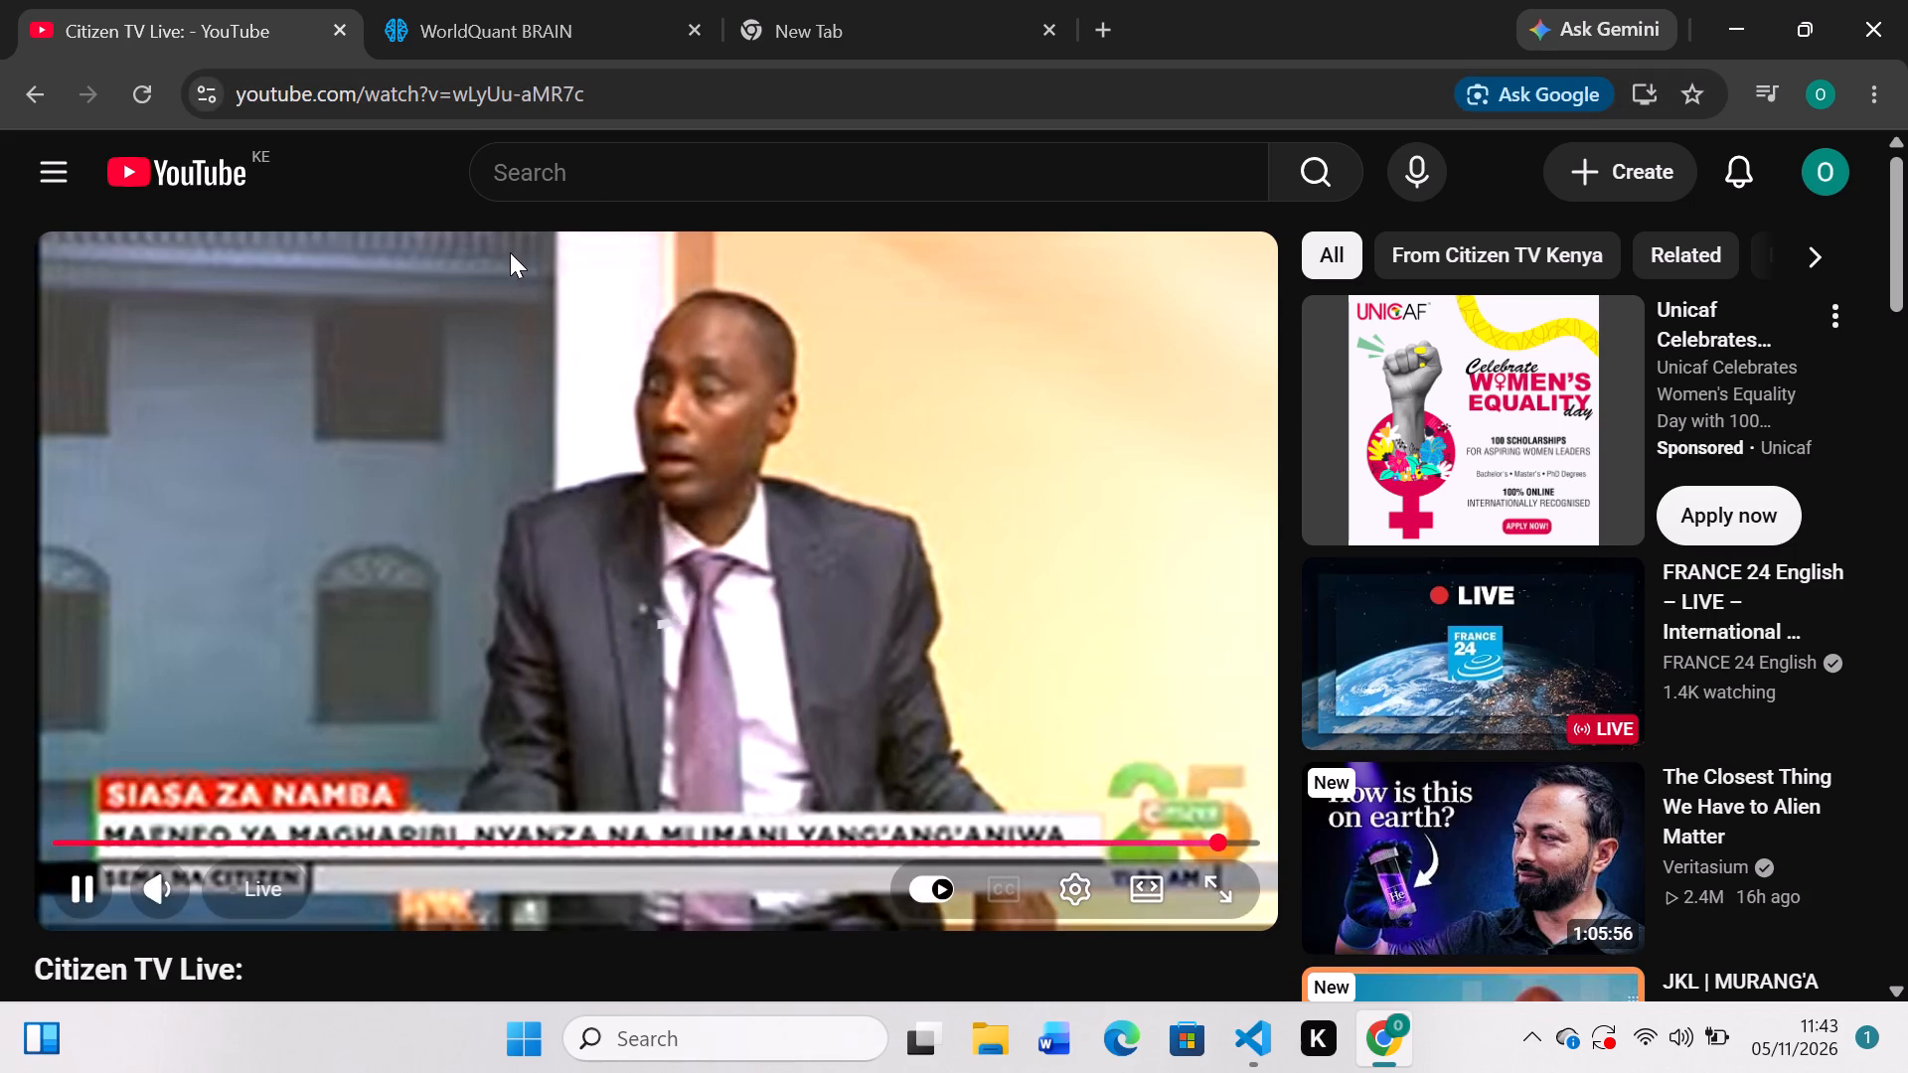
Return to WorldQuant BRAIN and examine Simulation 2's IS Summary and PnL chart.
left_click(561, 29)
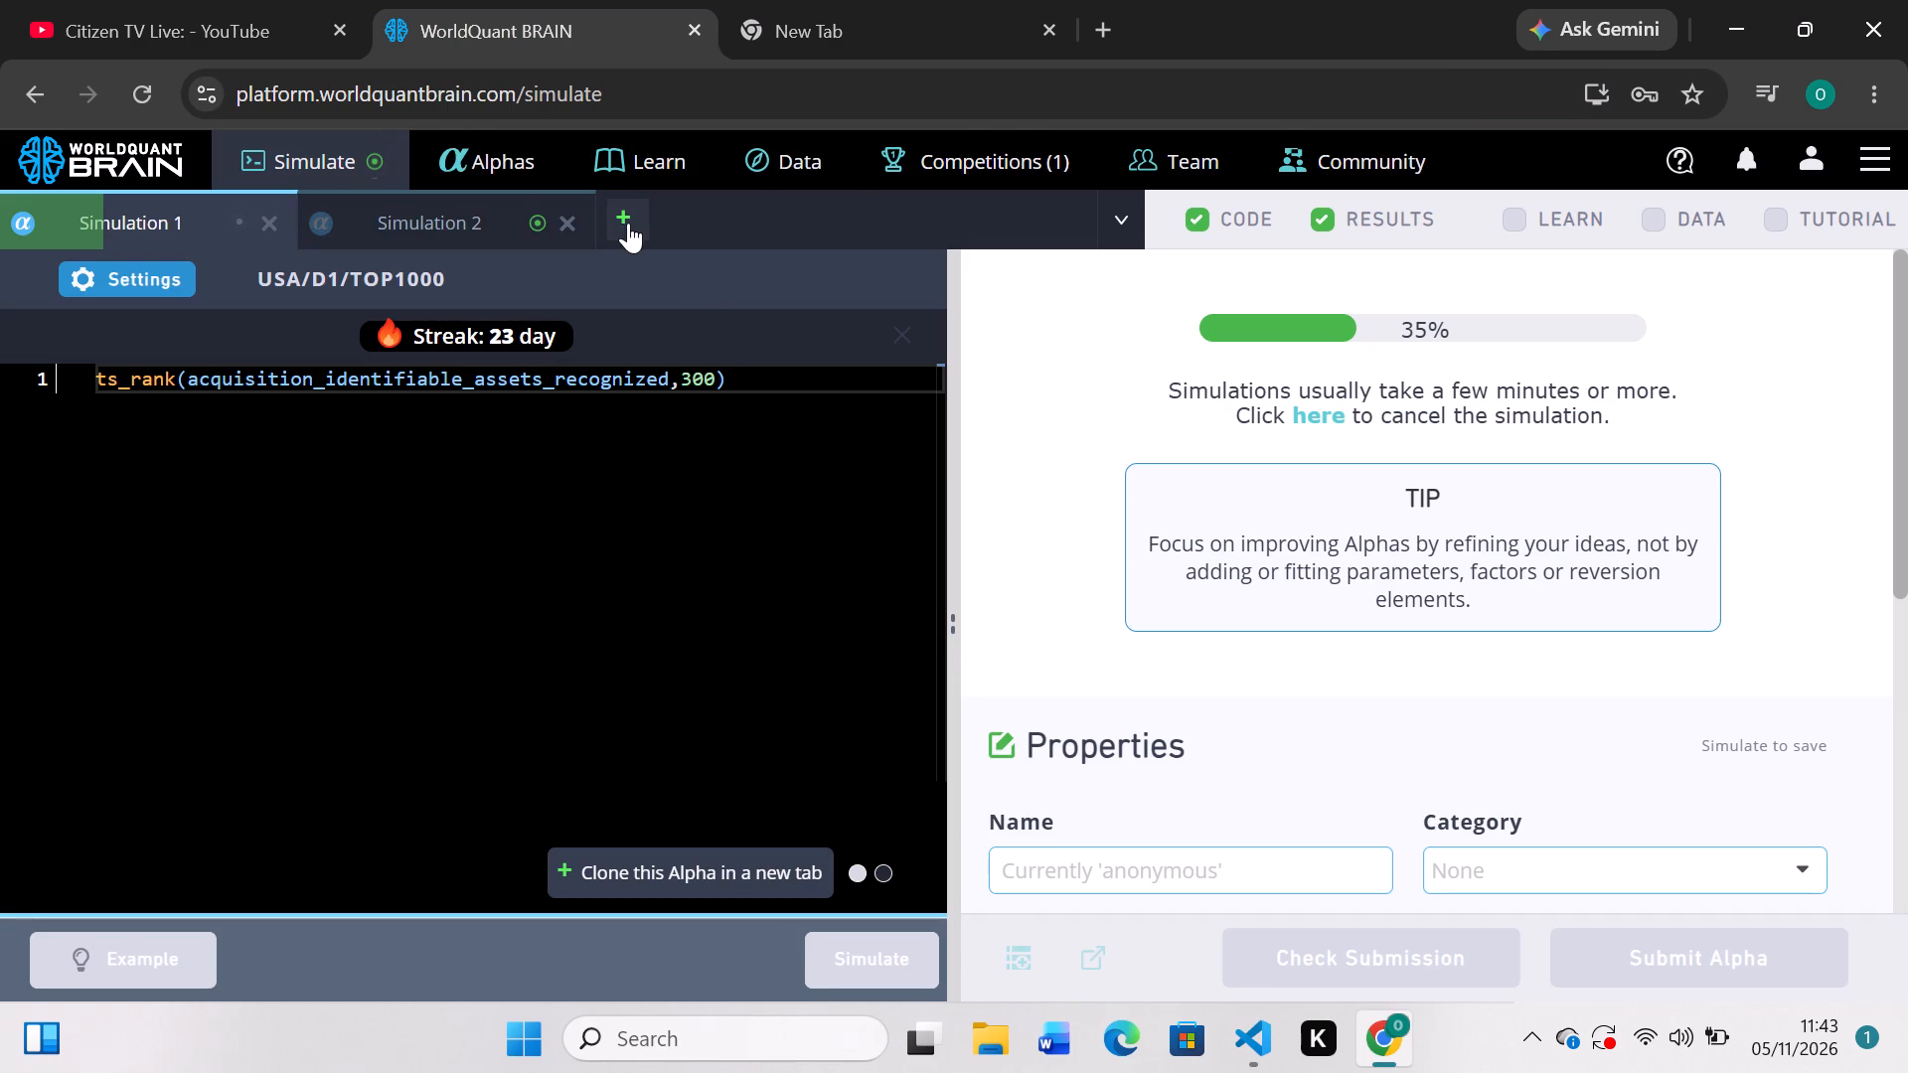
left_click(405, 222)
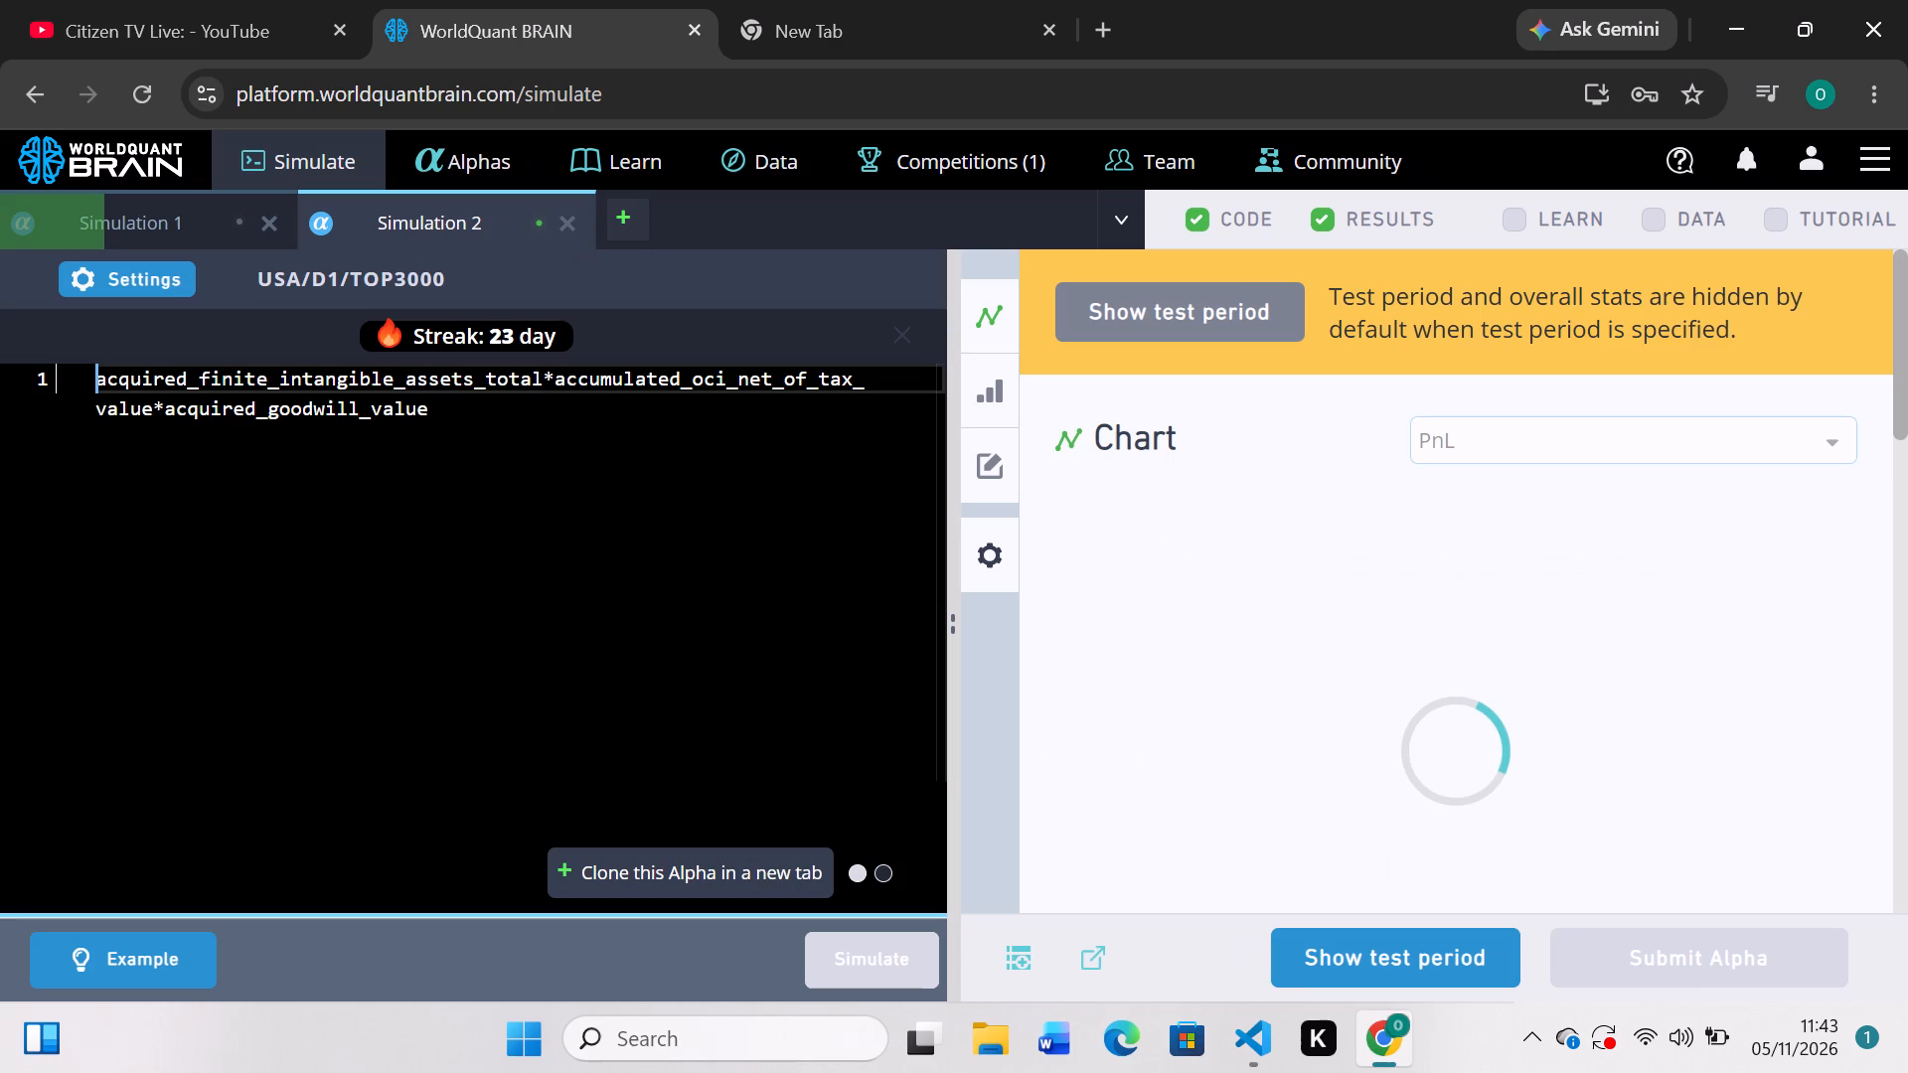
scroll(1269, 543, "down", 4)
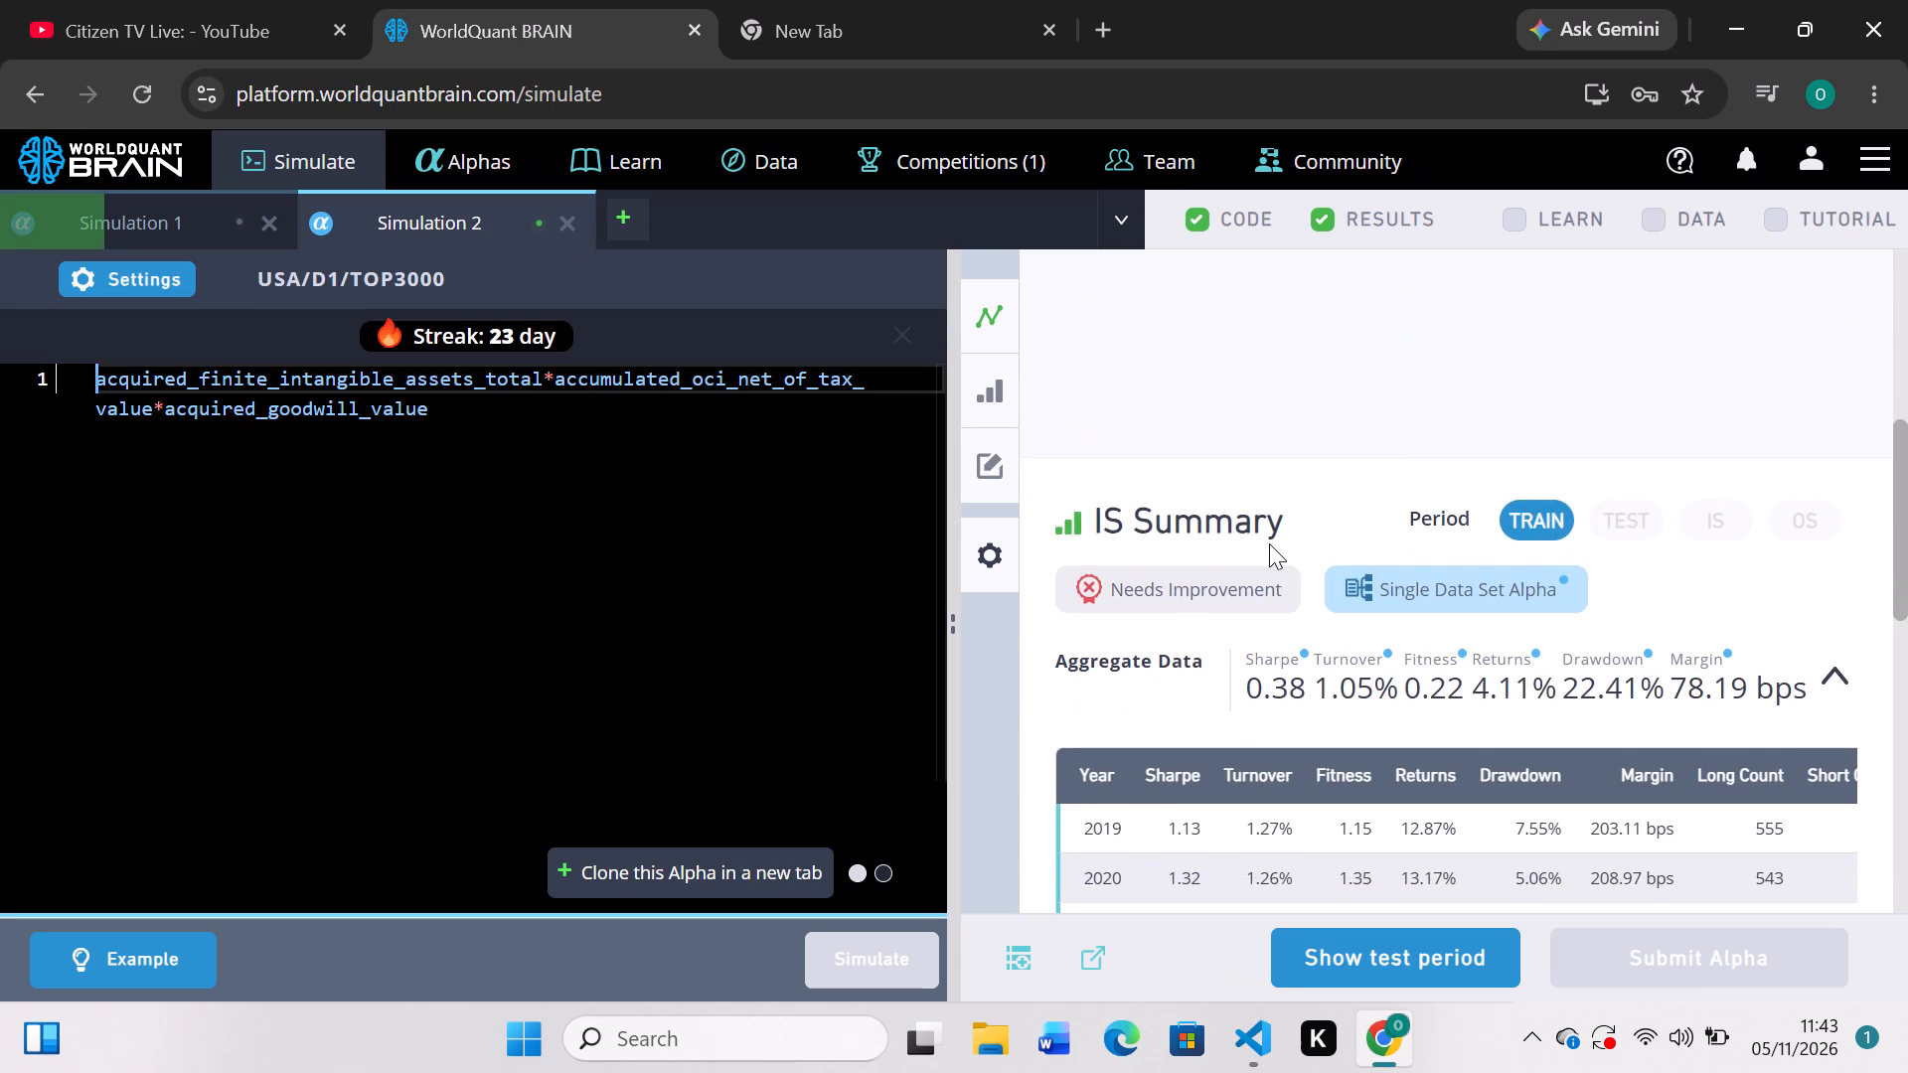
scroll(1269, 543, "up", 7)
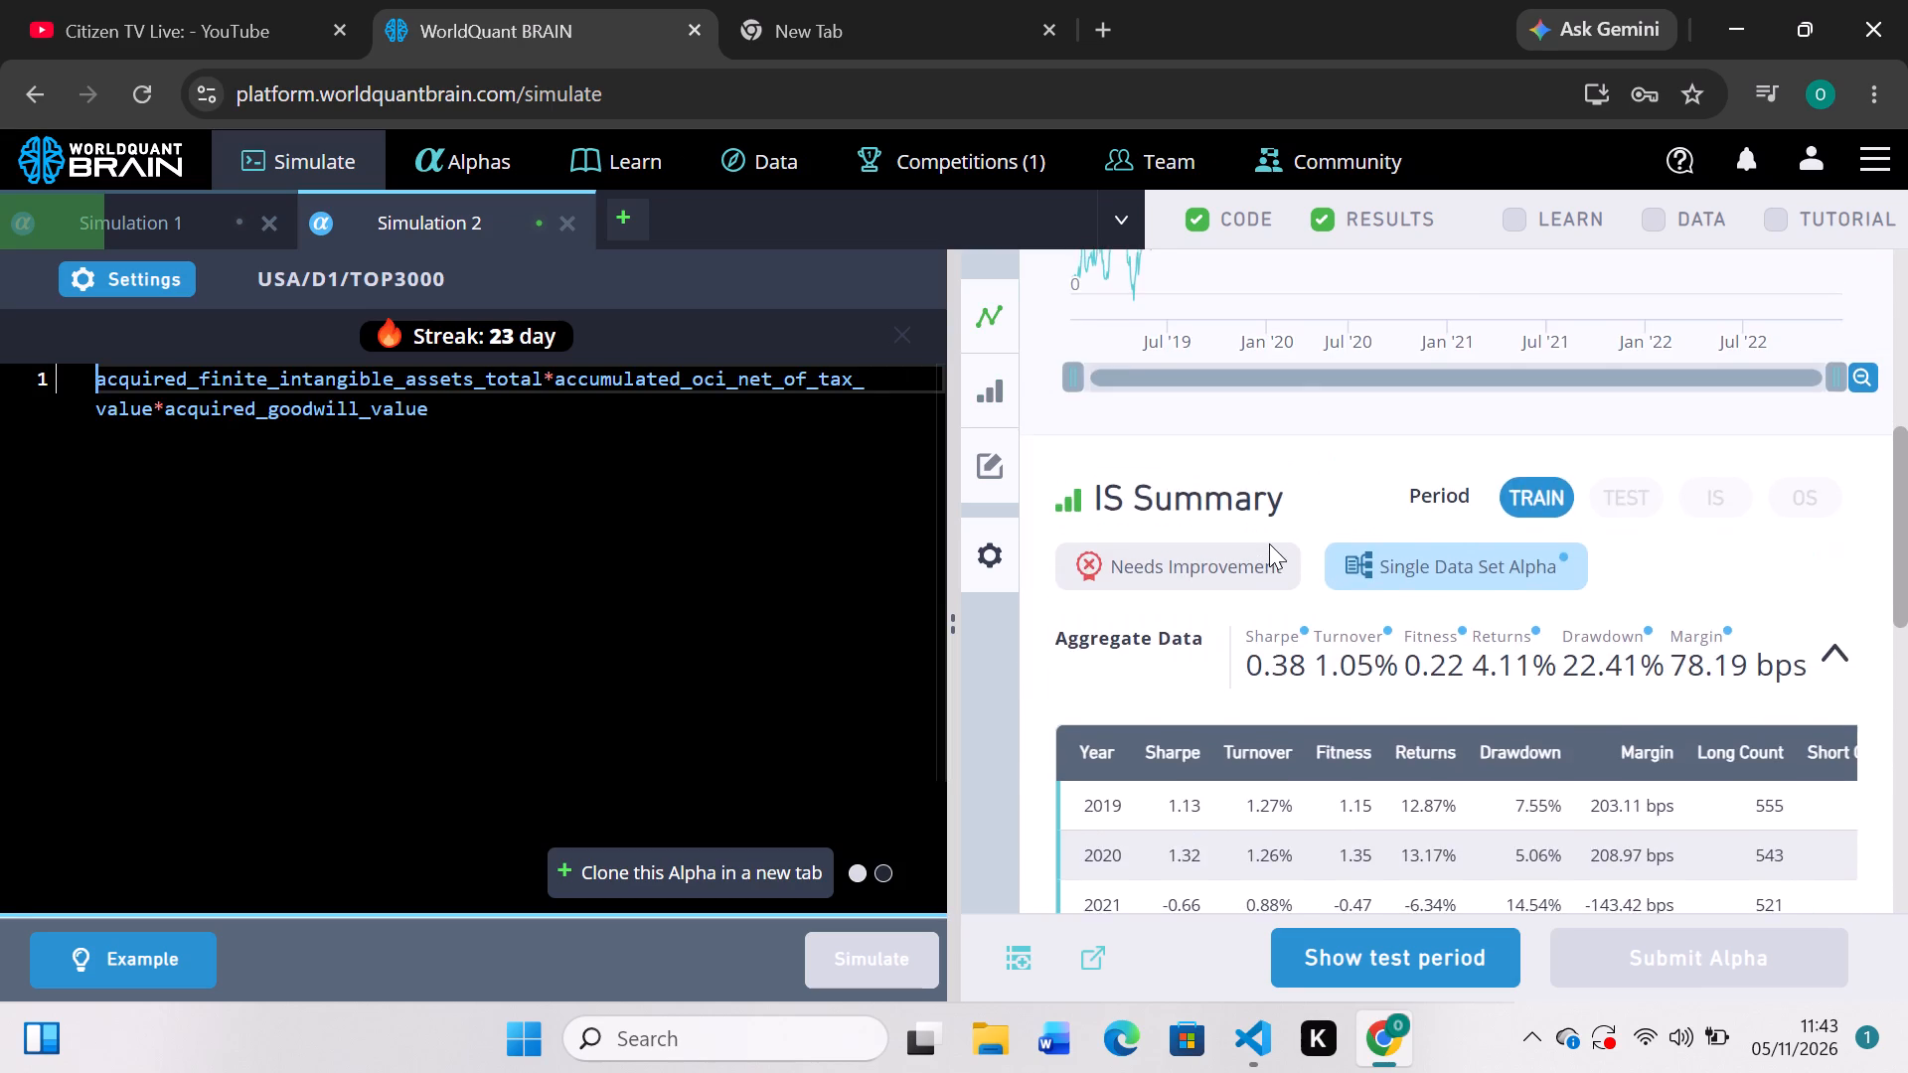
scroll(1269, 543, "up", 1)
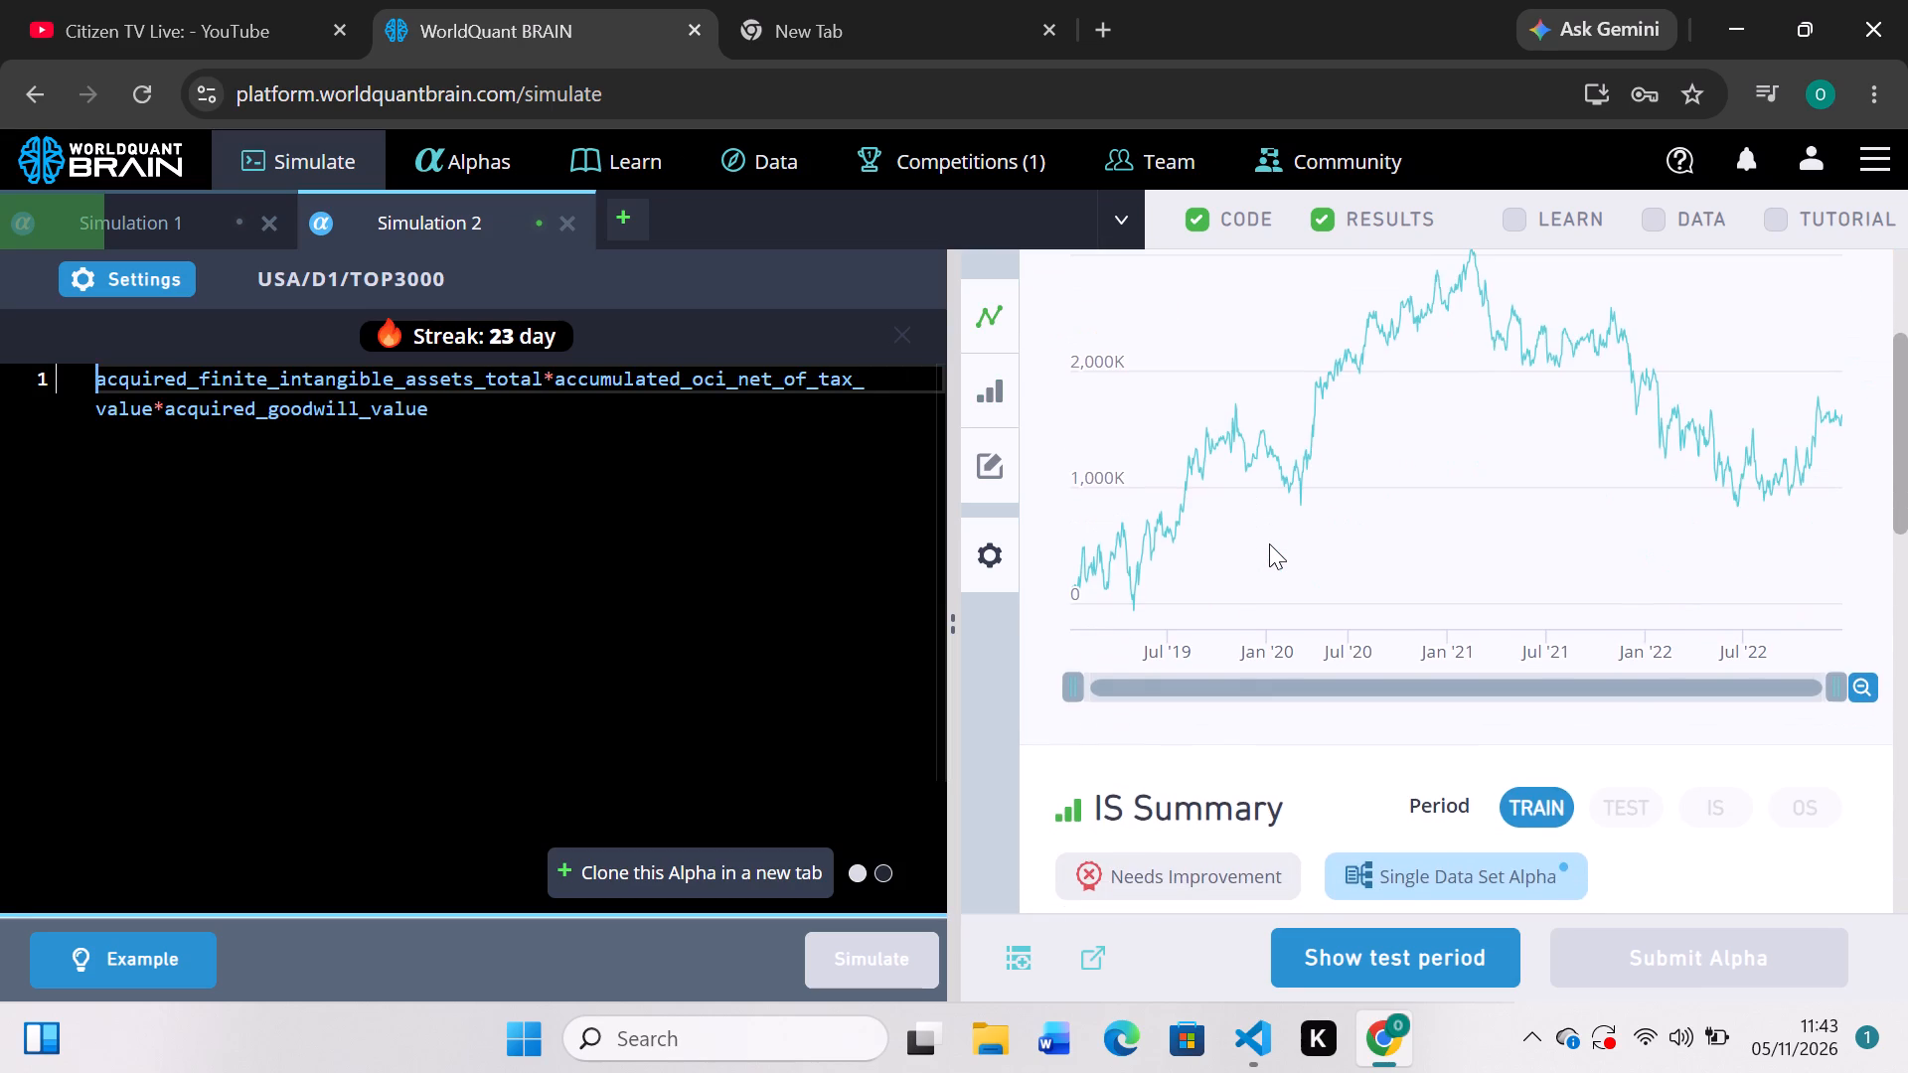
scroll(1269, 543, "up", 2)
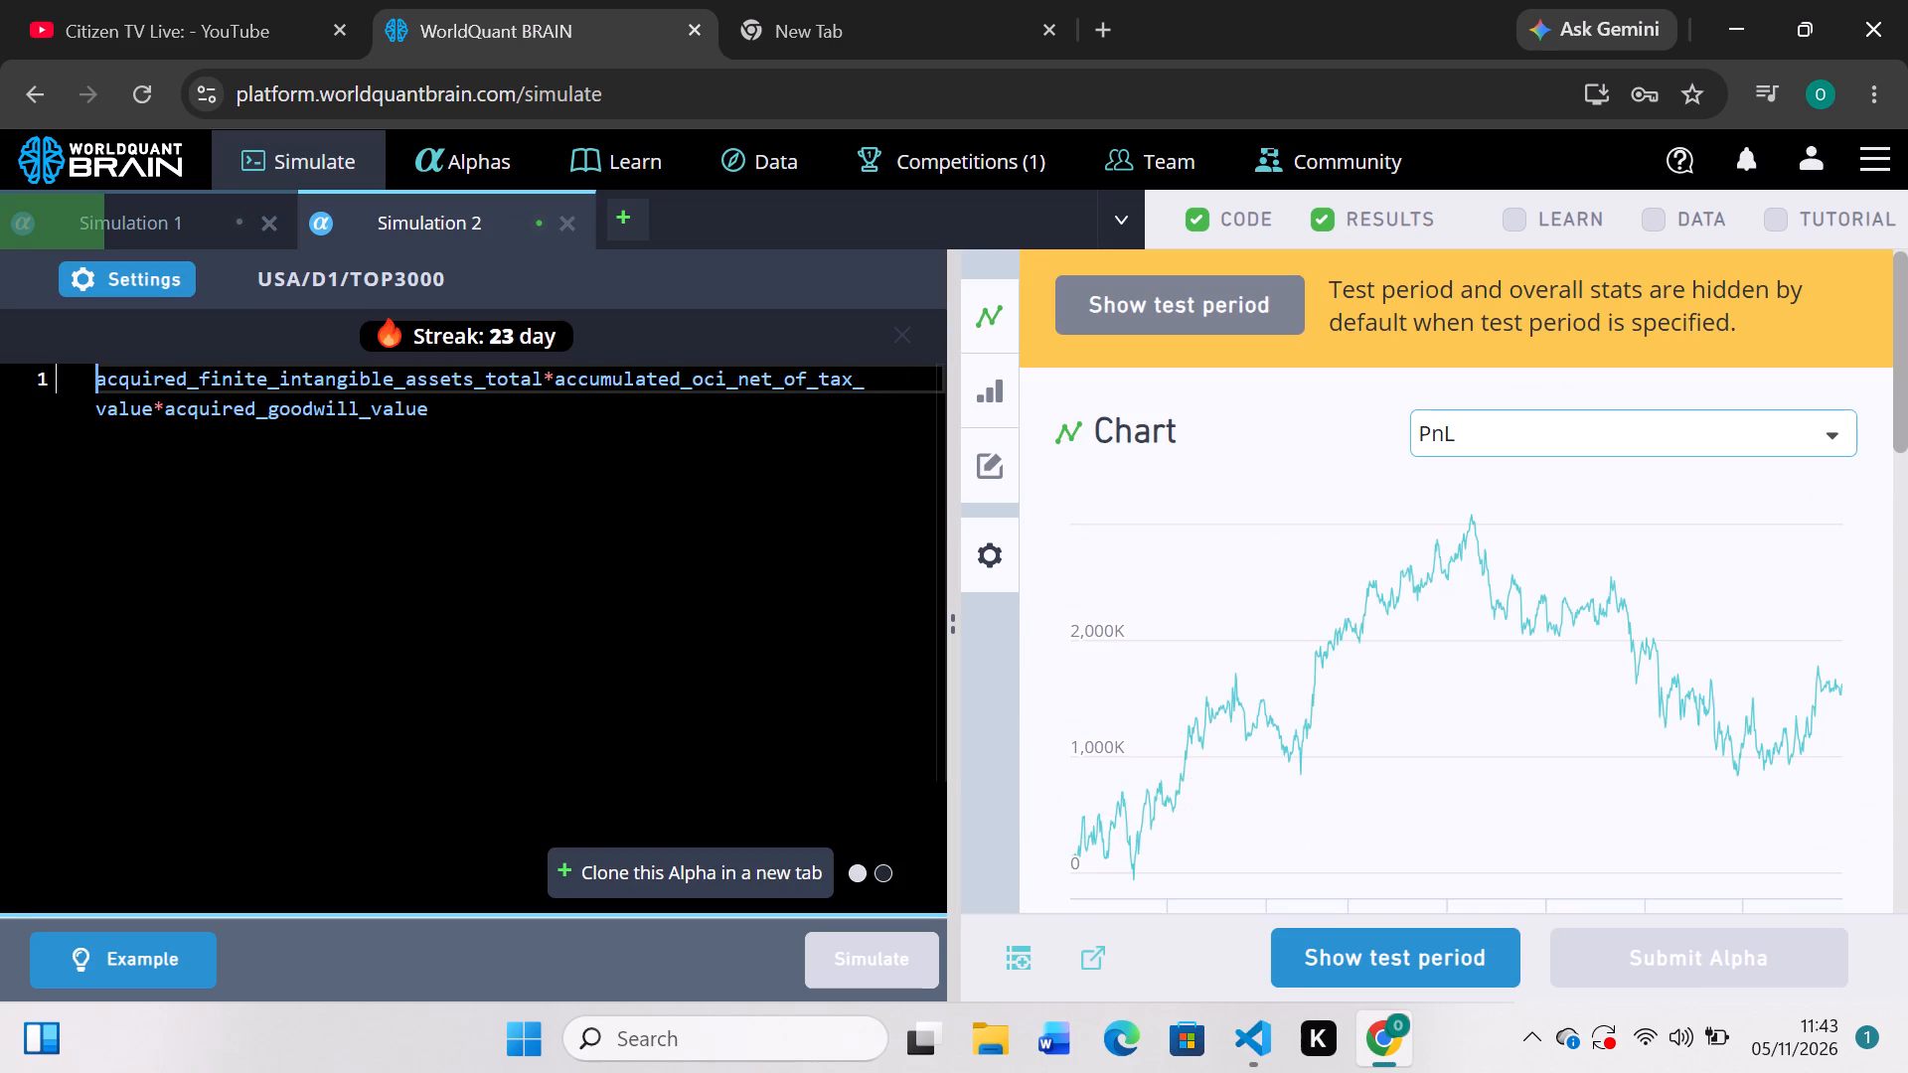
In Simulation 2, replace the multiplication before accumulated_oci_net_of_tax_value with division and run the simulation.
left_click(553, 378)
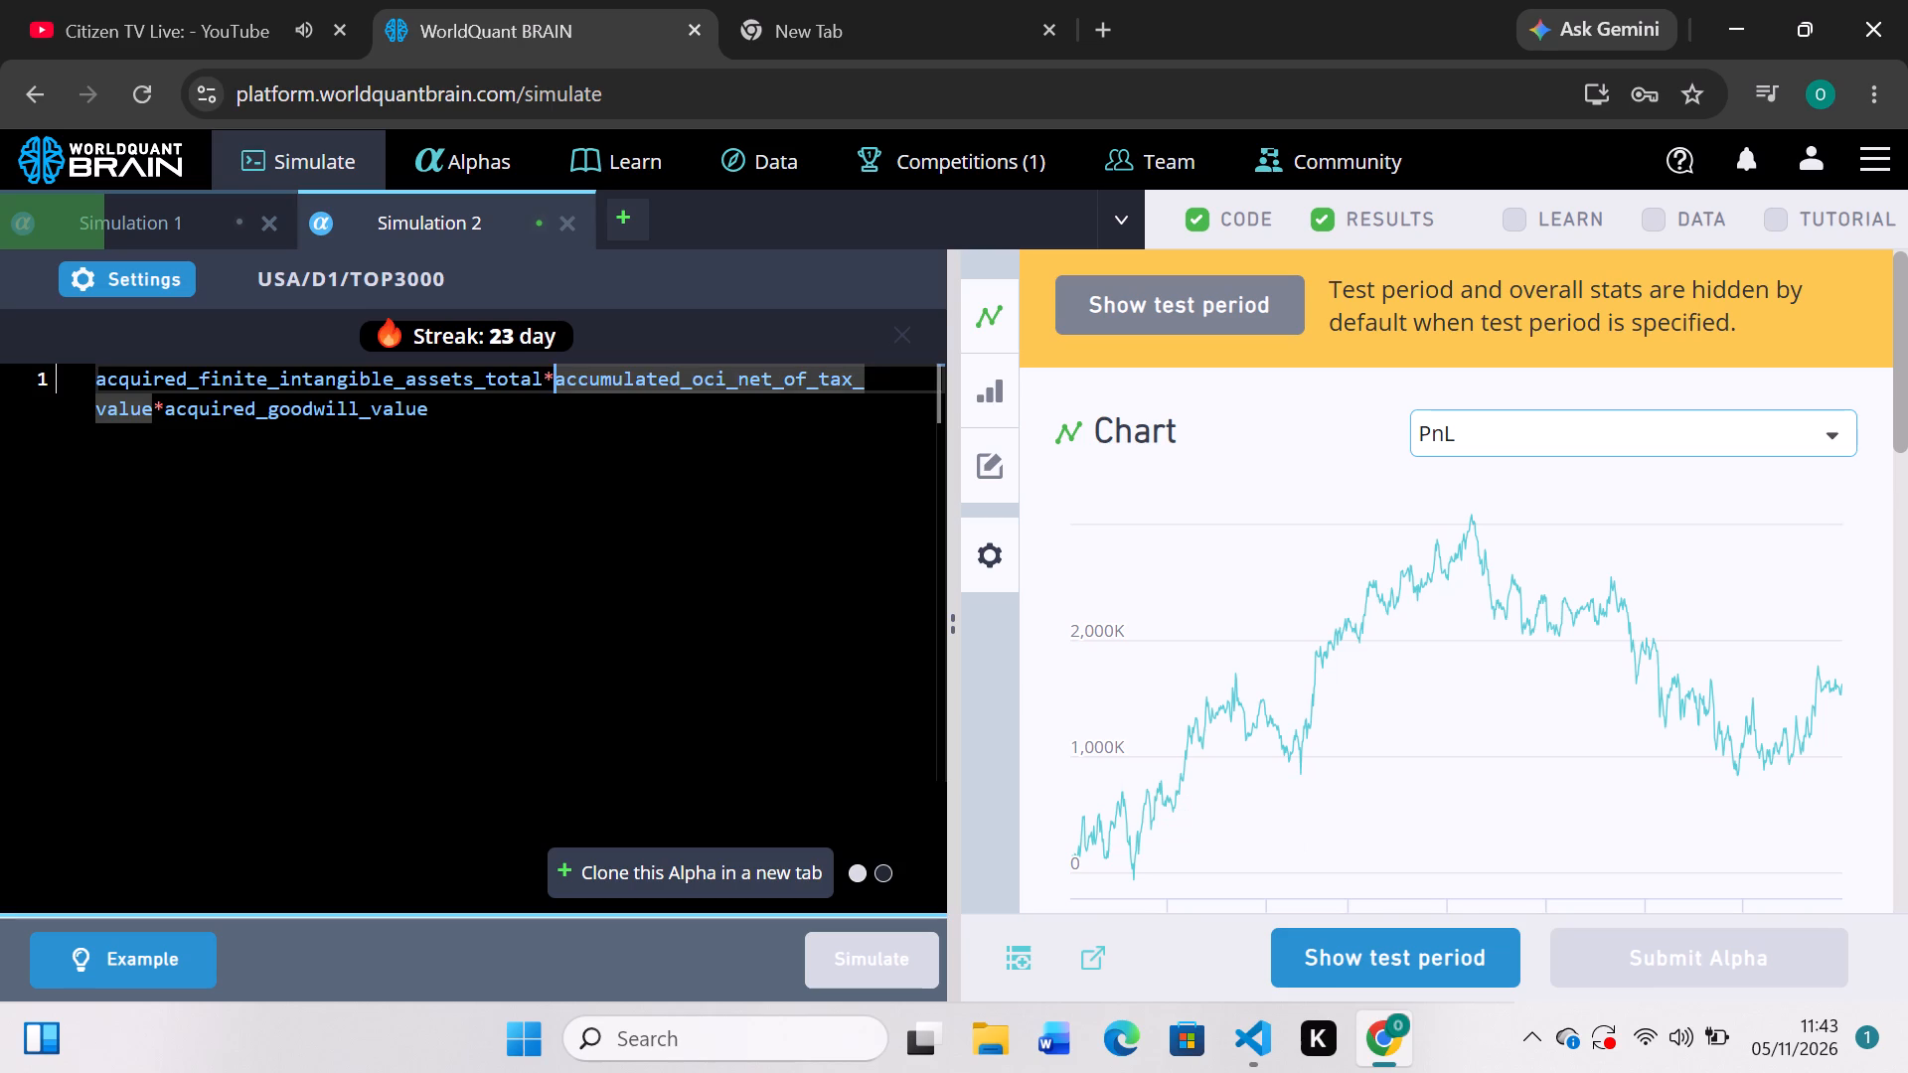
key("BackSpace")
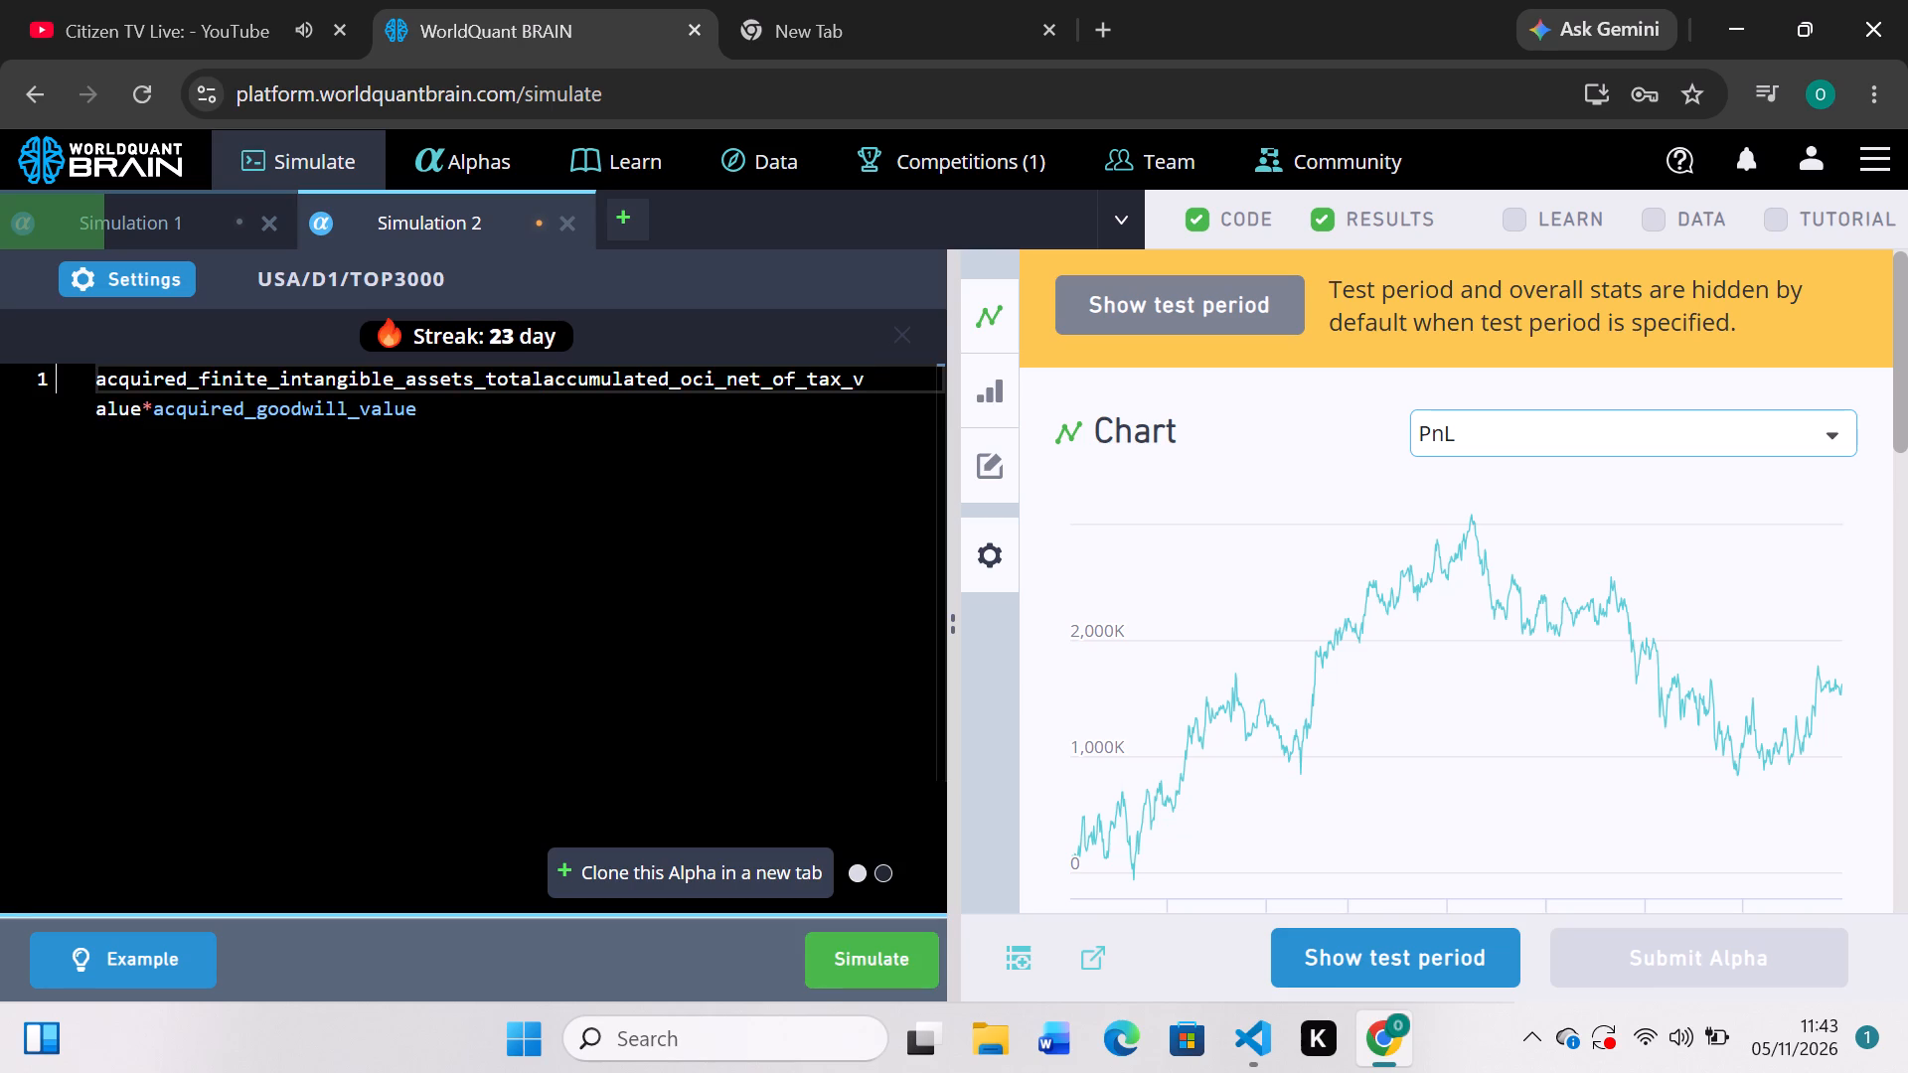
key("slash")
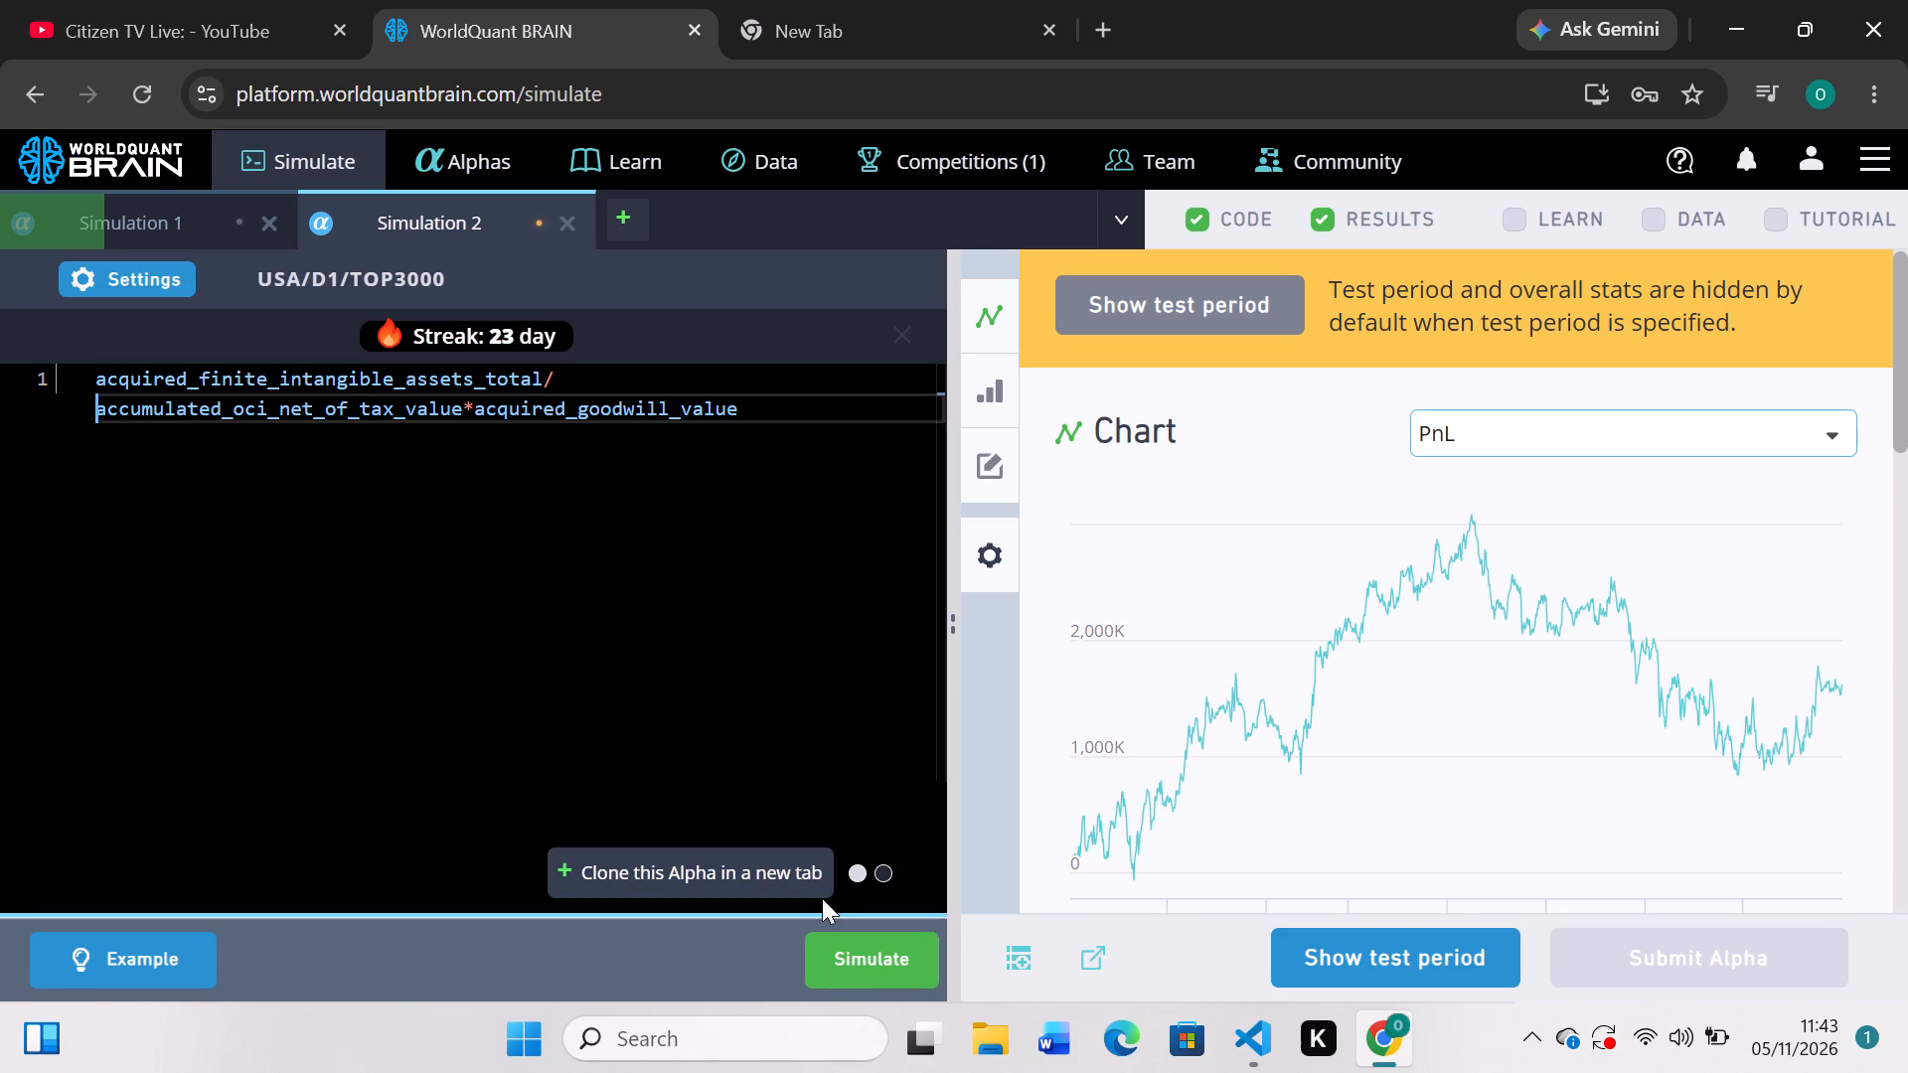
left_click(835, 964)
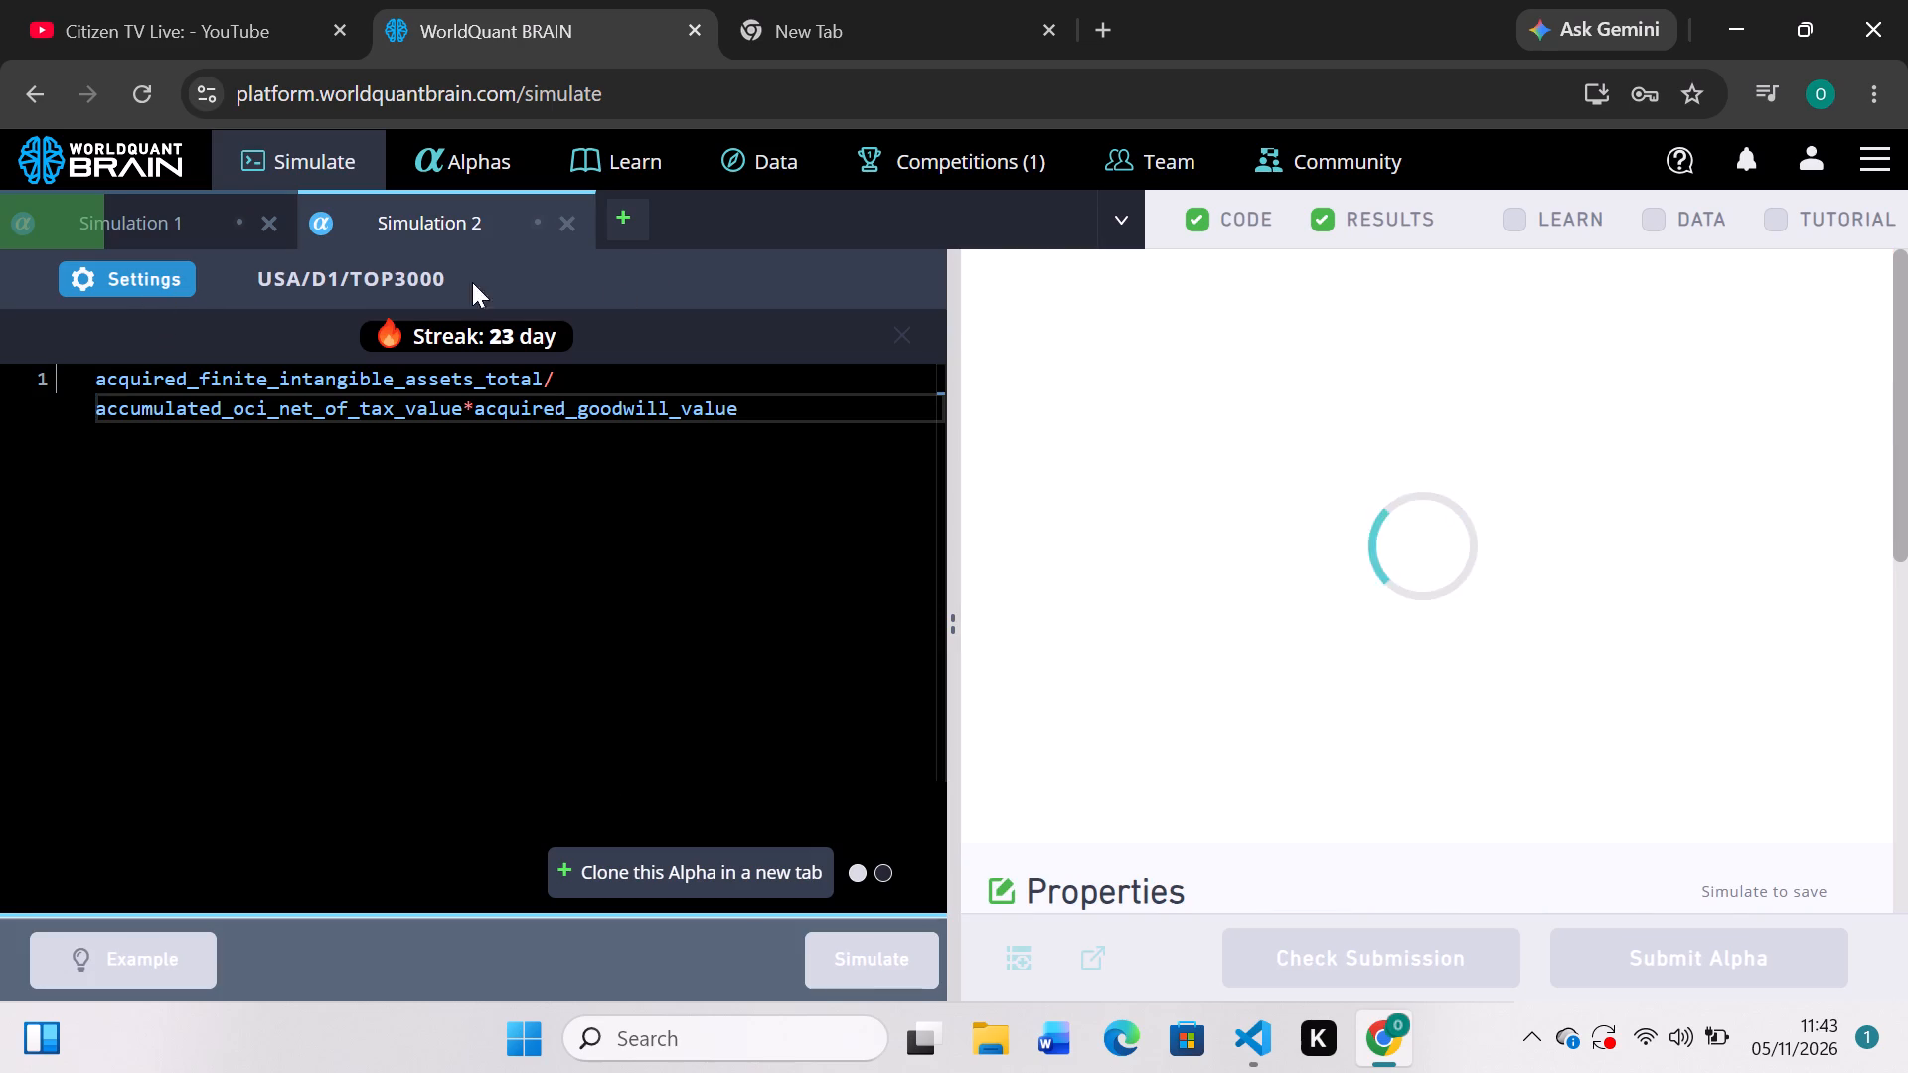
Browse all data fields, go to the last page of the list and examine the US News Data fields.
left_click(754, 160)
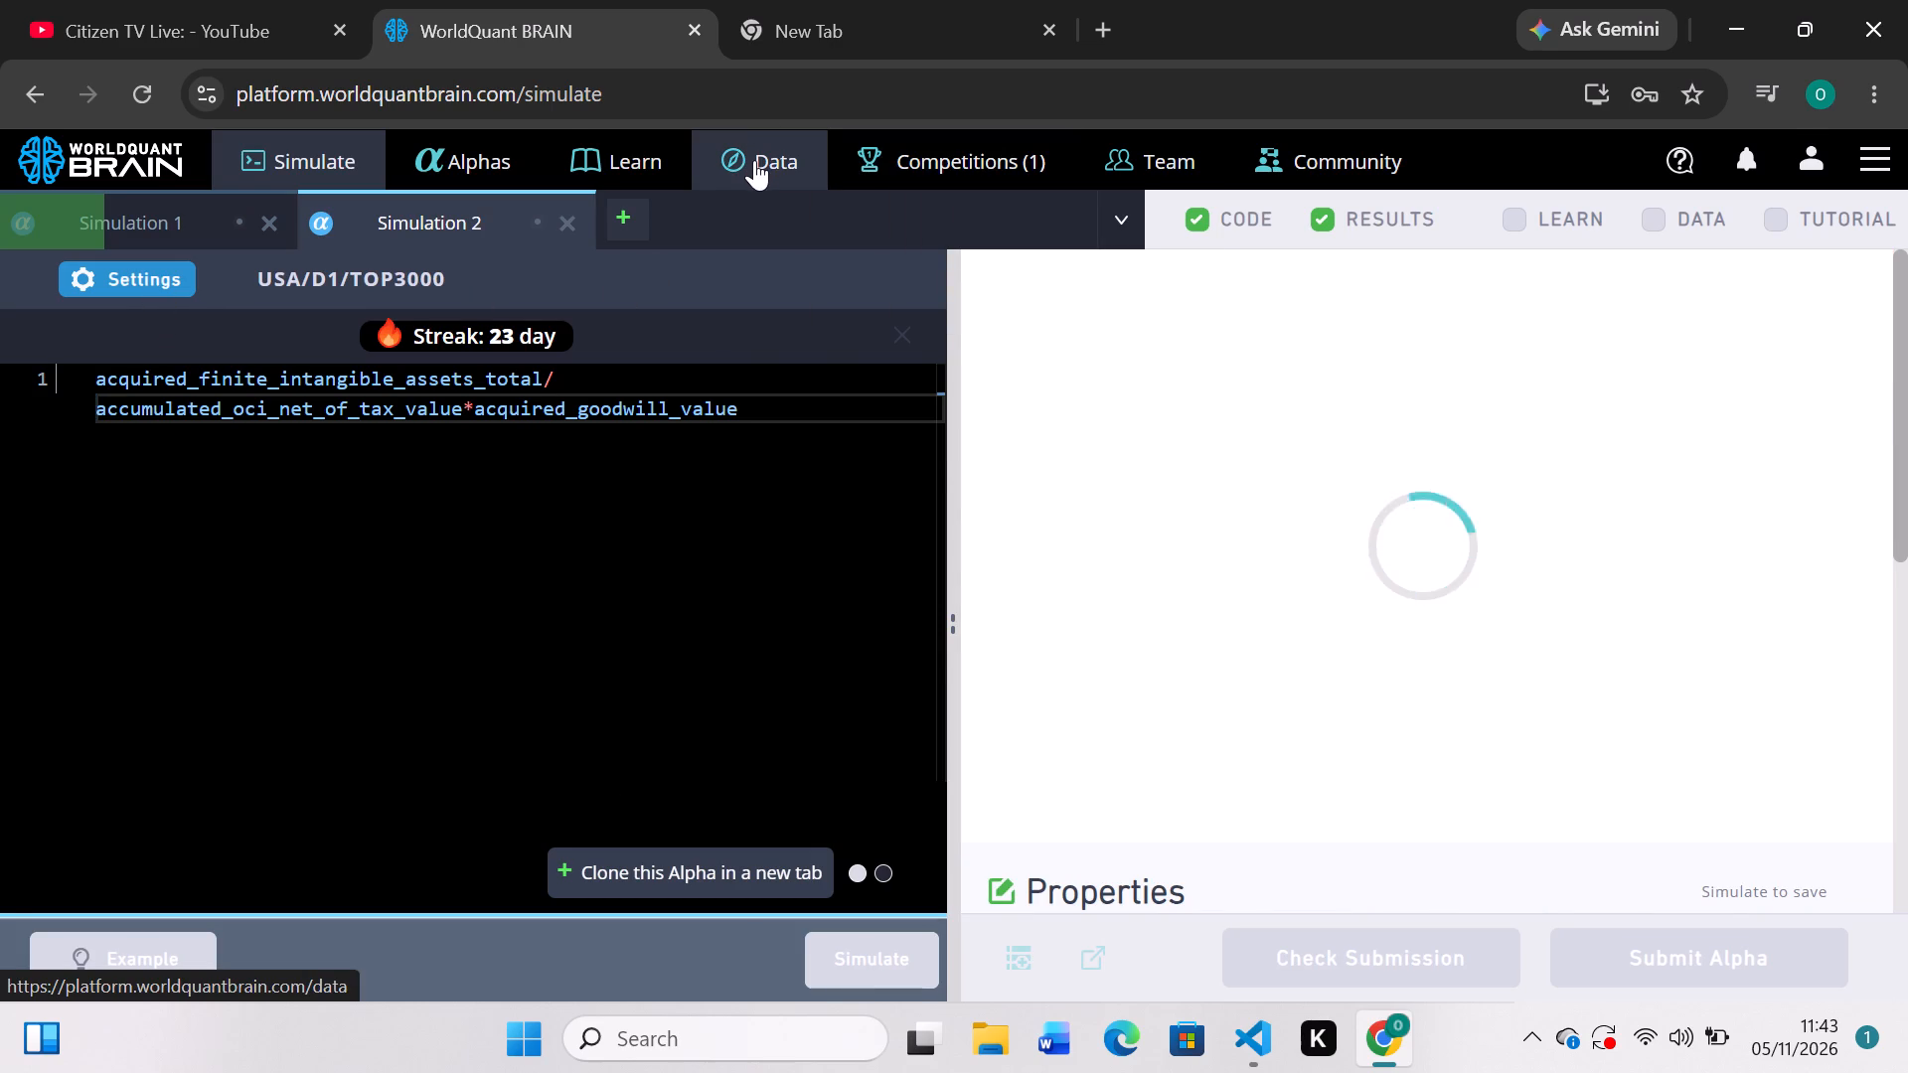
left_click(946, 726)
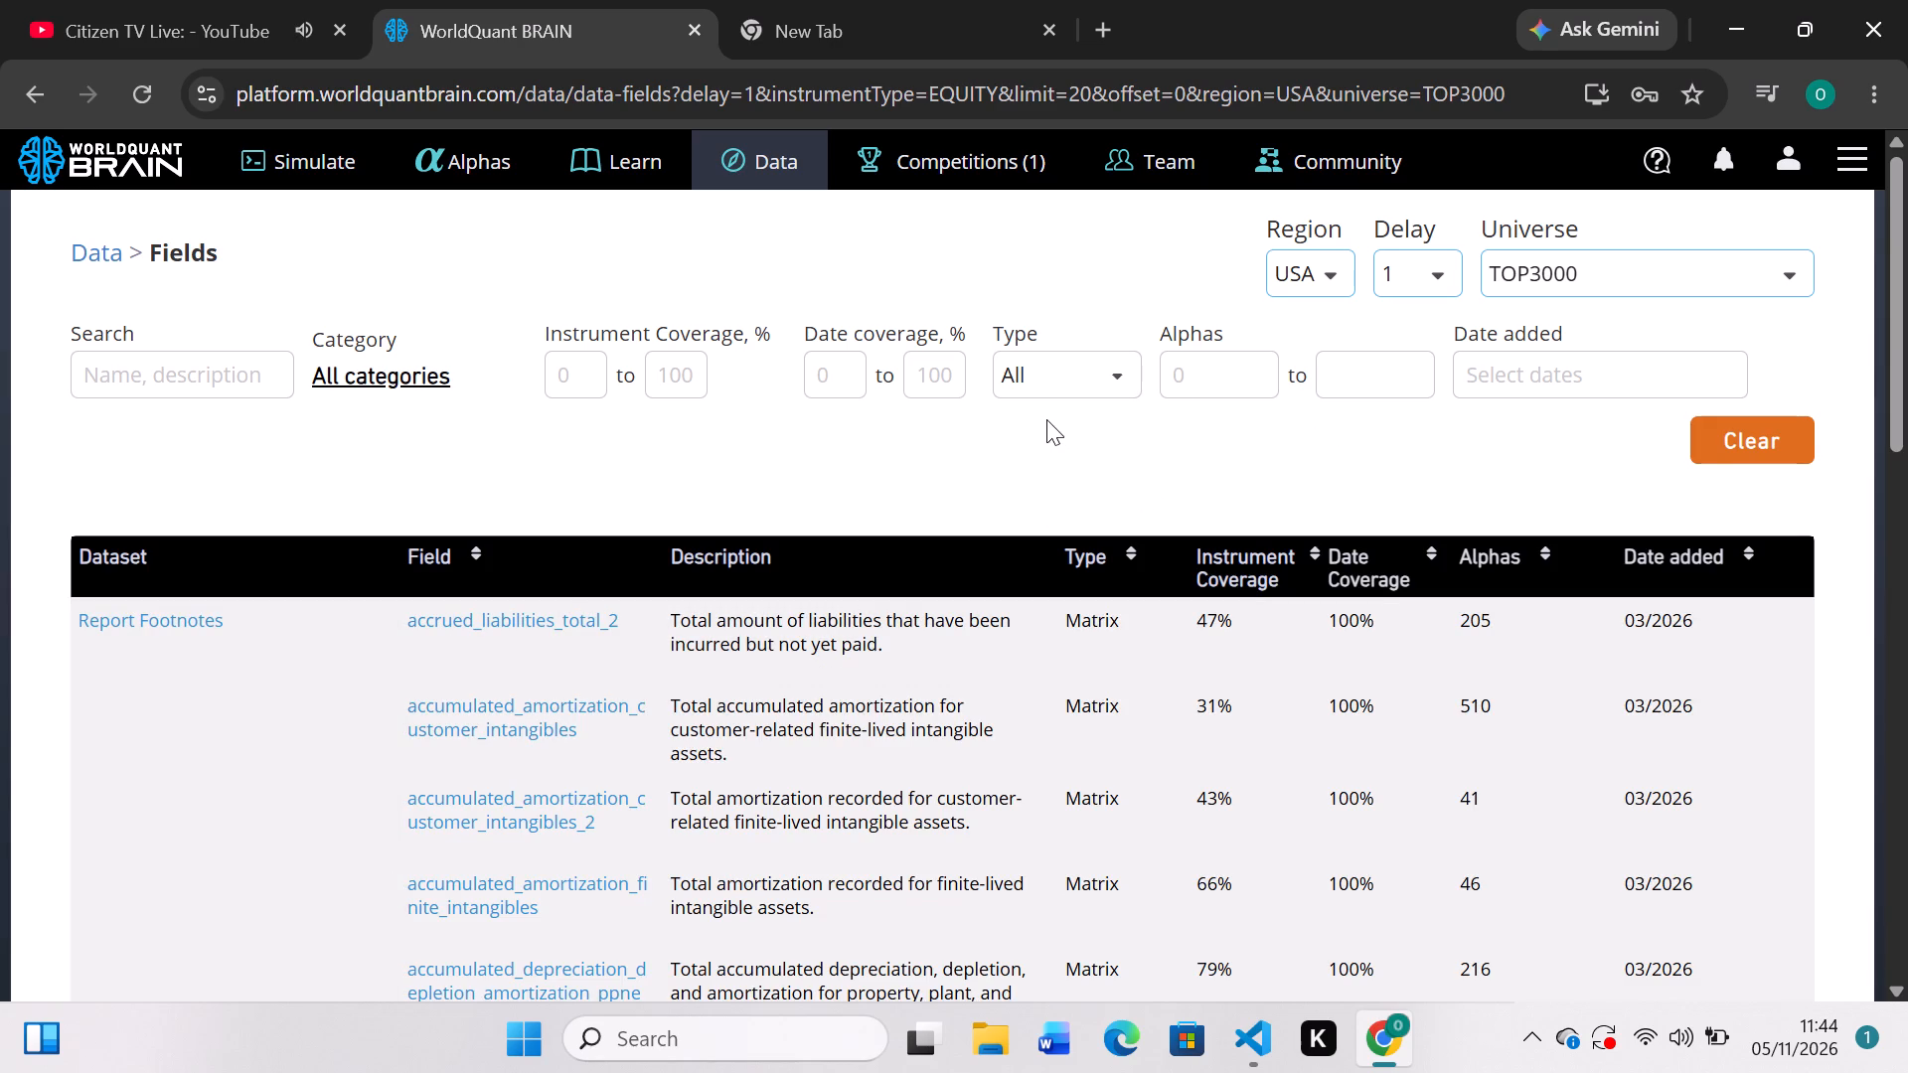
scroll(1002, 712, "down", 2)
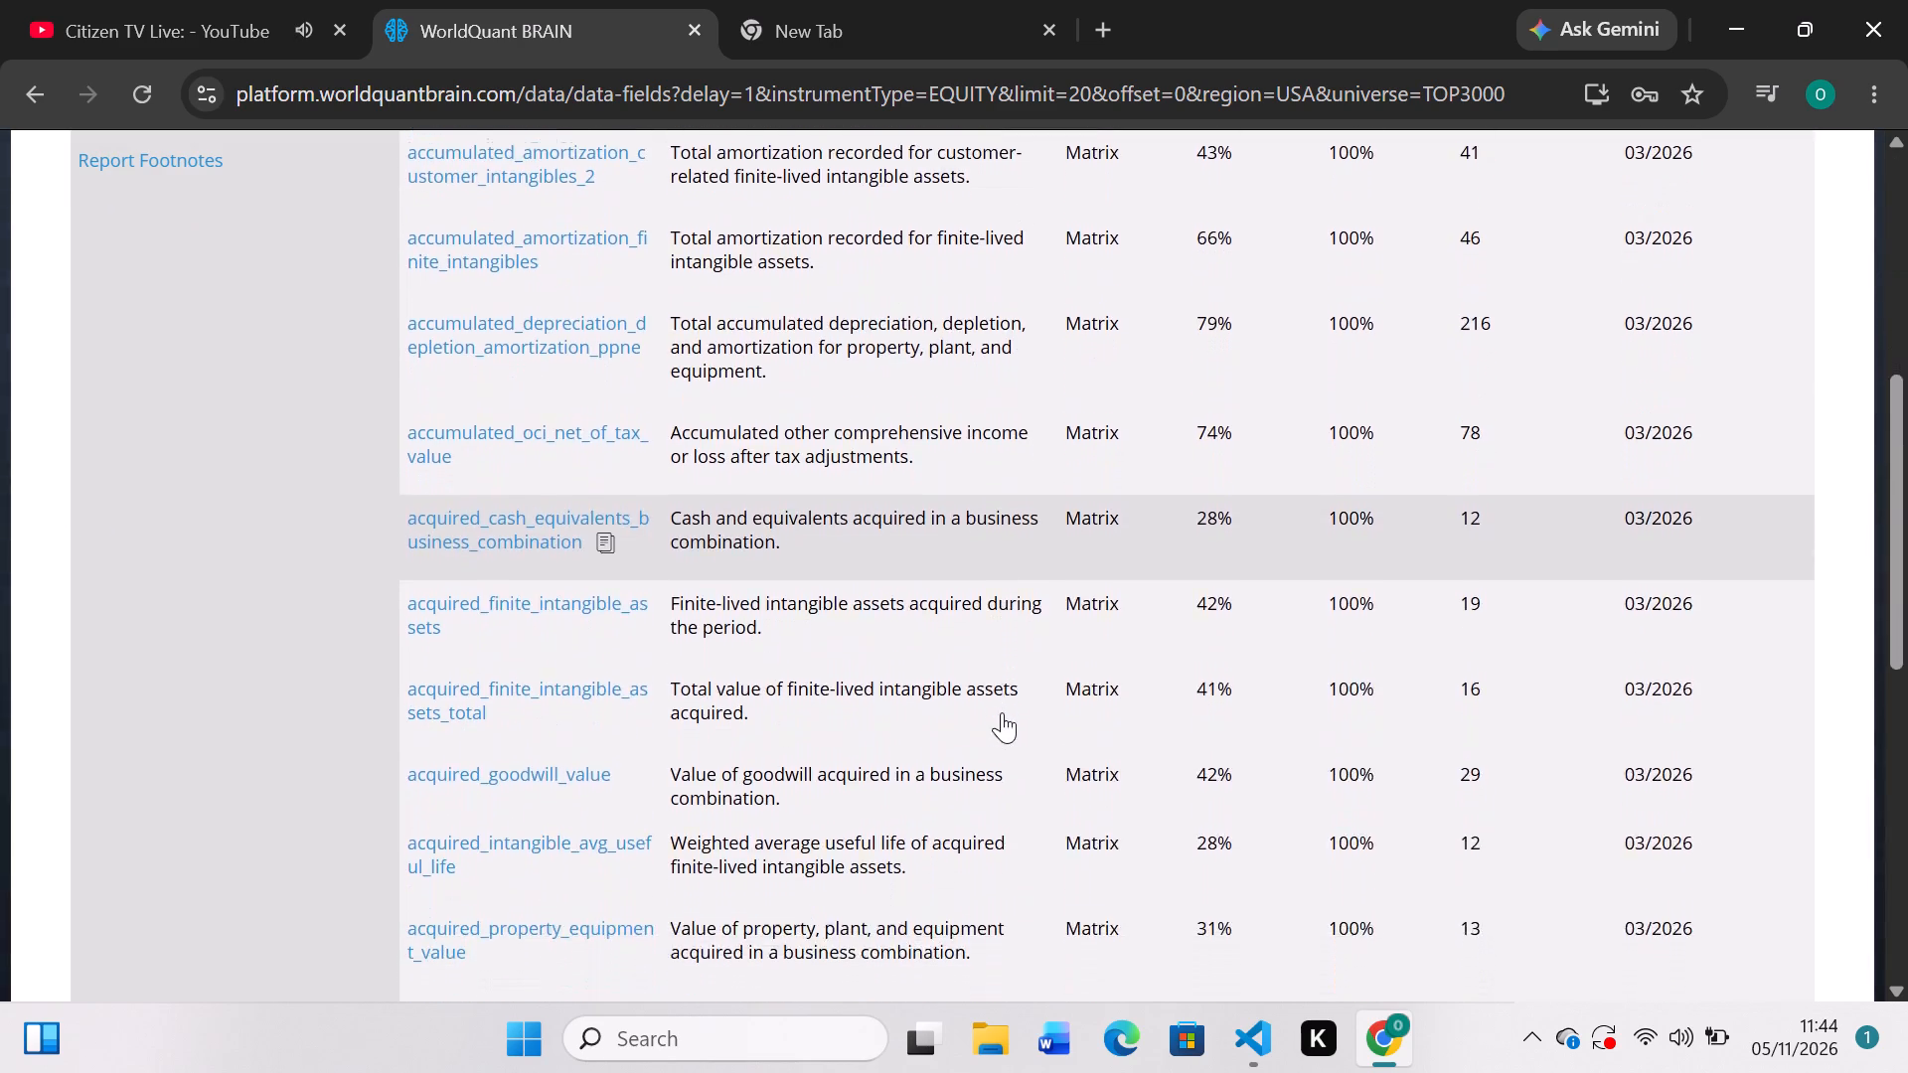
scroll(1002, 712, "down", 3)
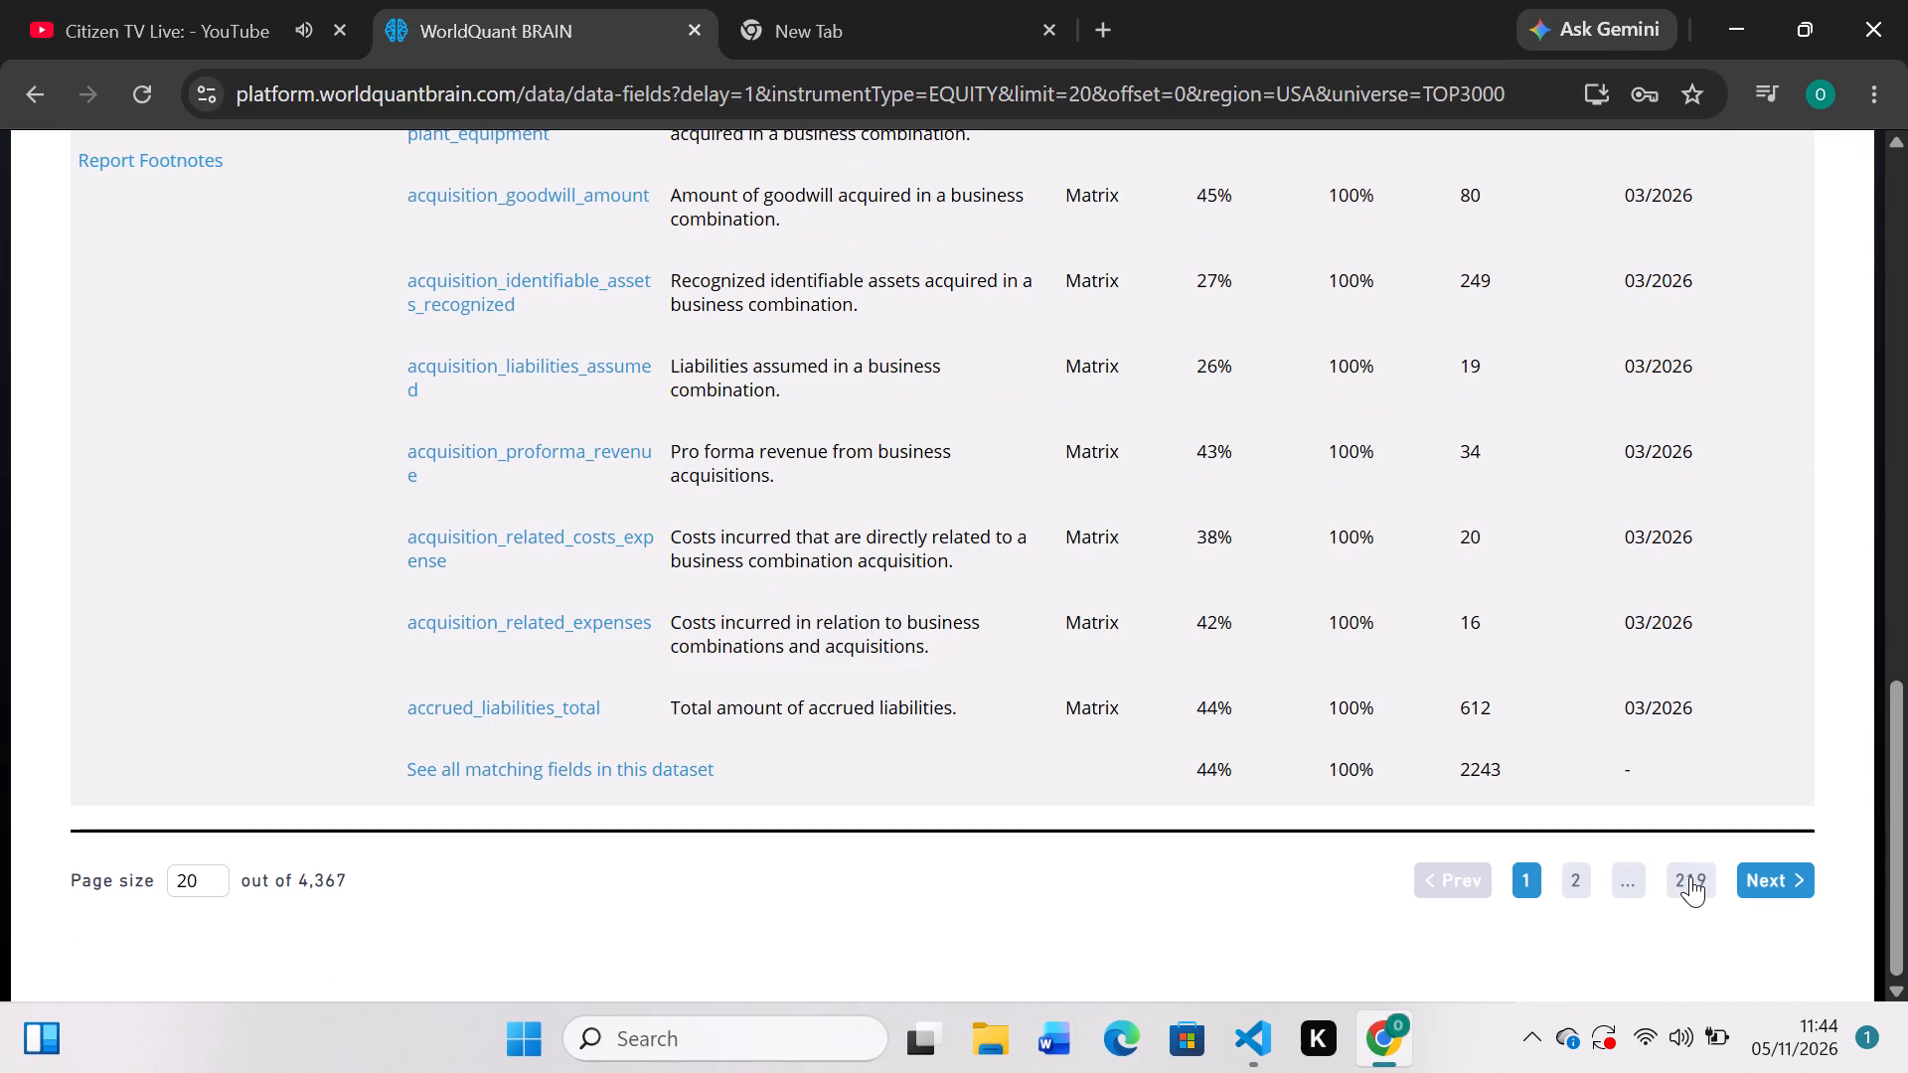
left_click(1690, 876)
scroll(927, 762, "down", 2)
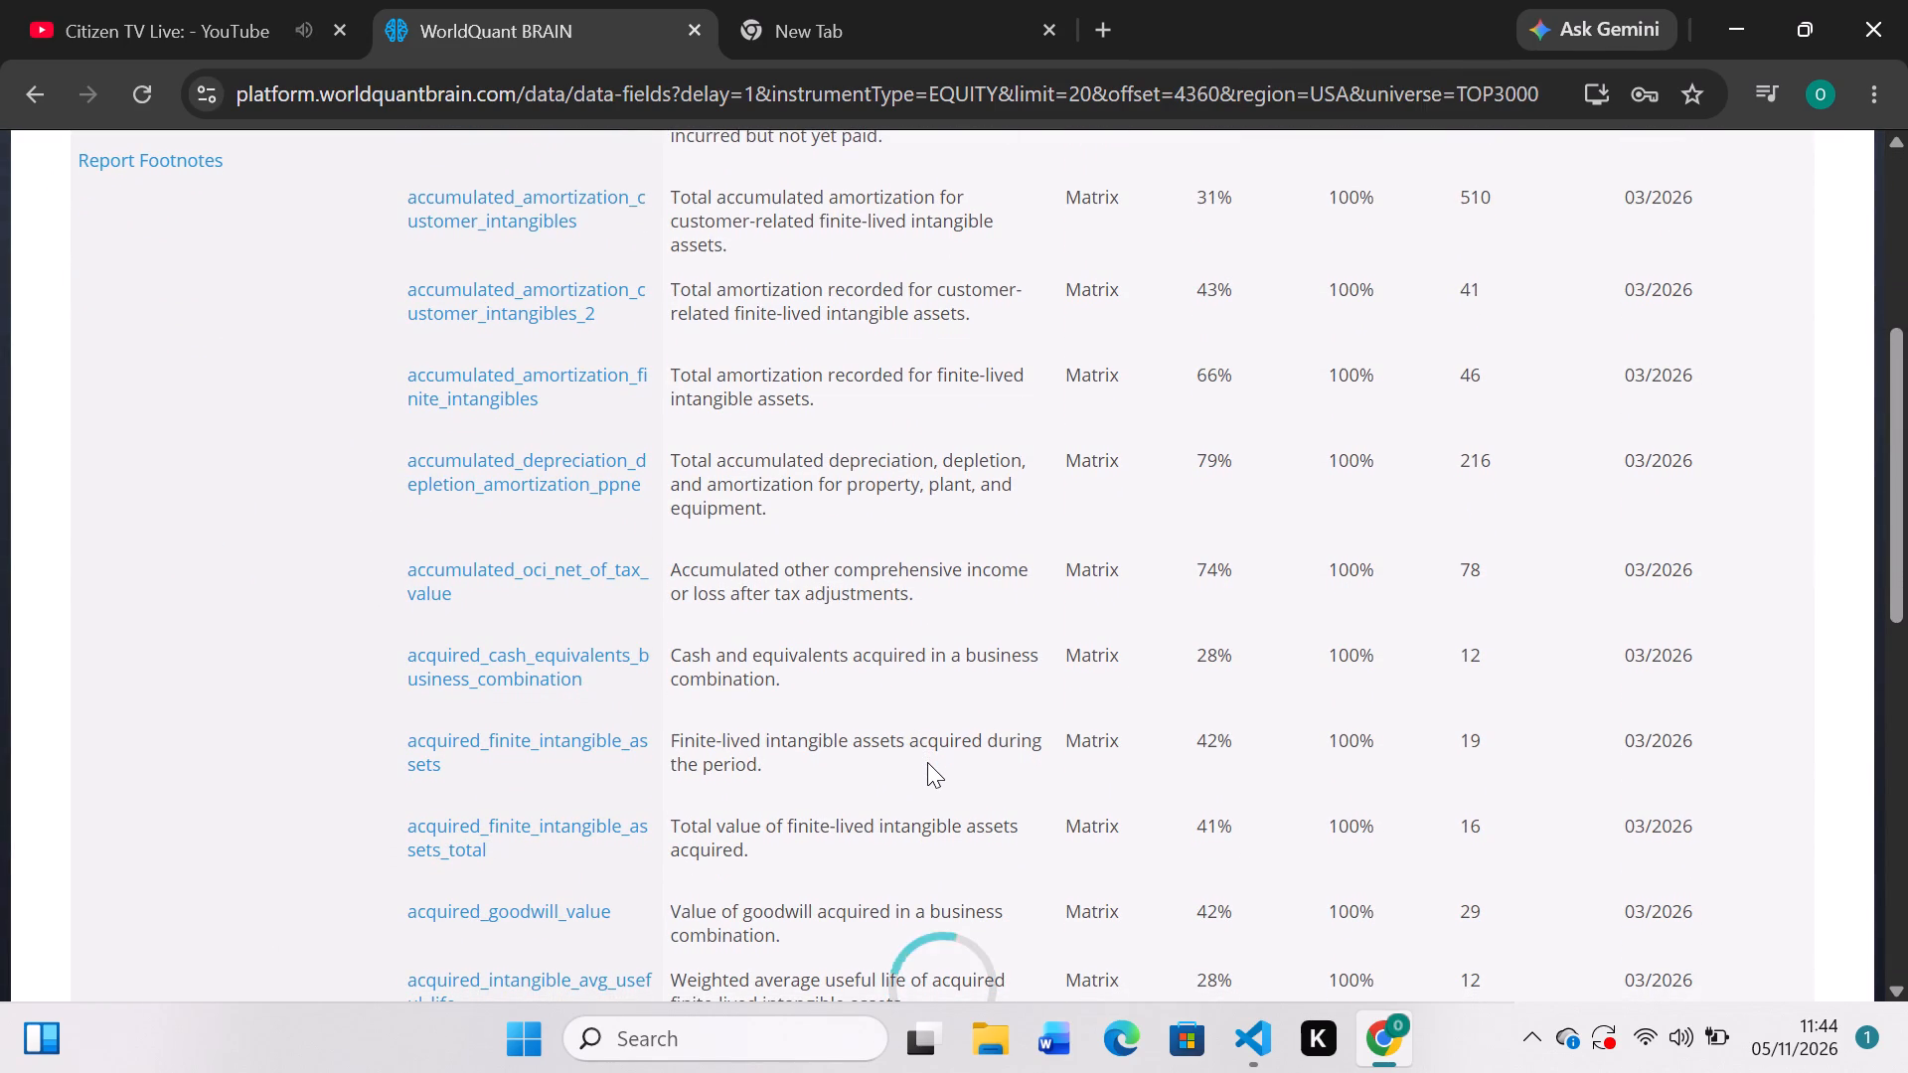
scroll(927, 762, "up", 2)
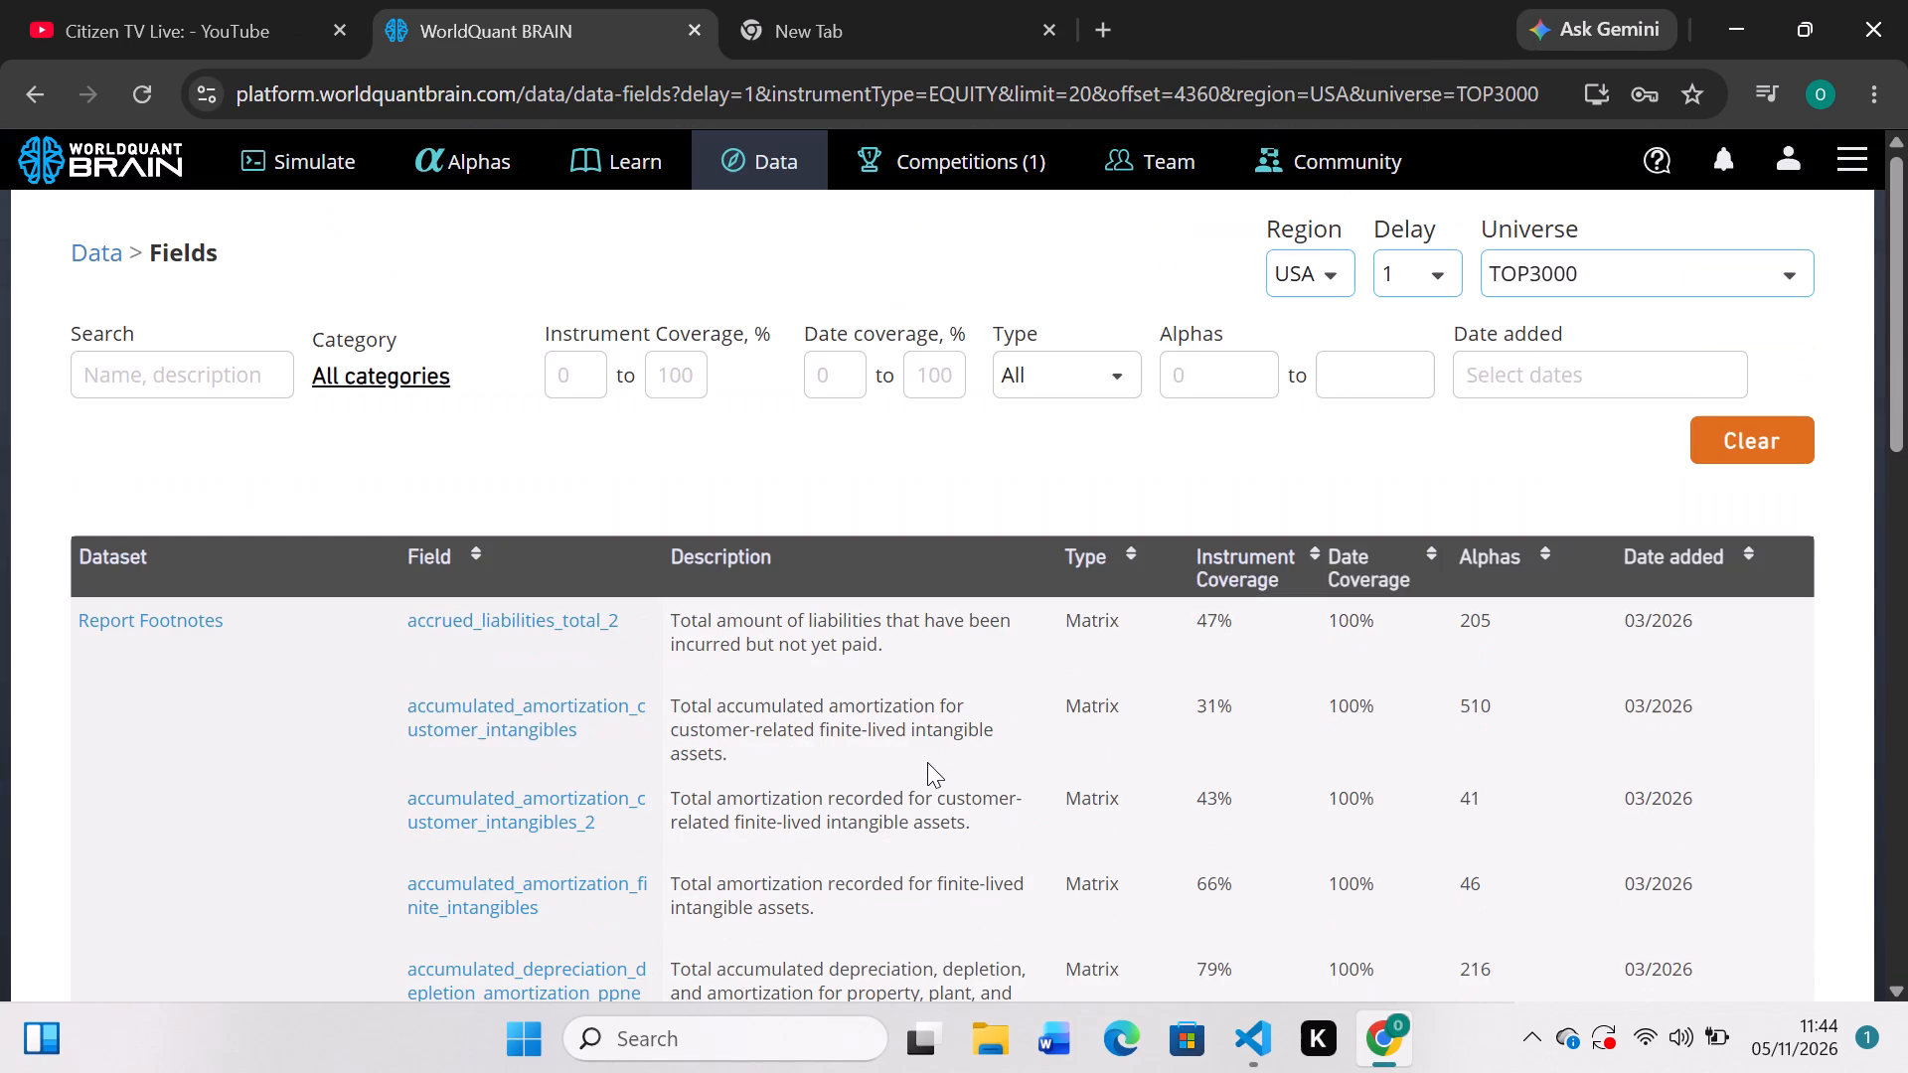
scroll(927, 762, "down", 2)
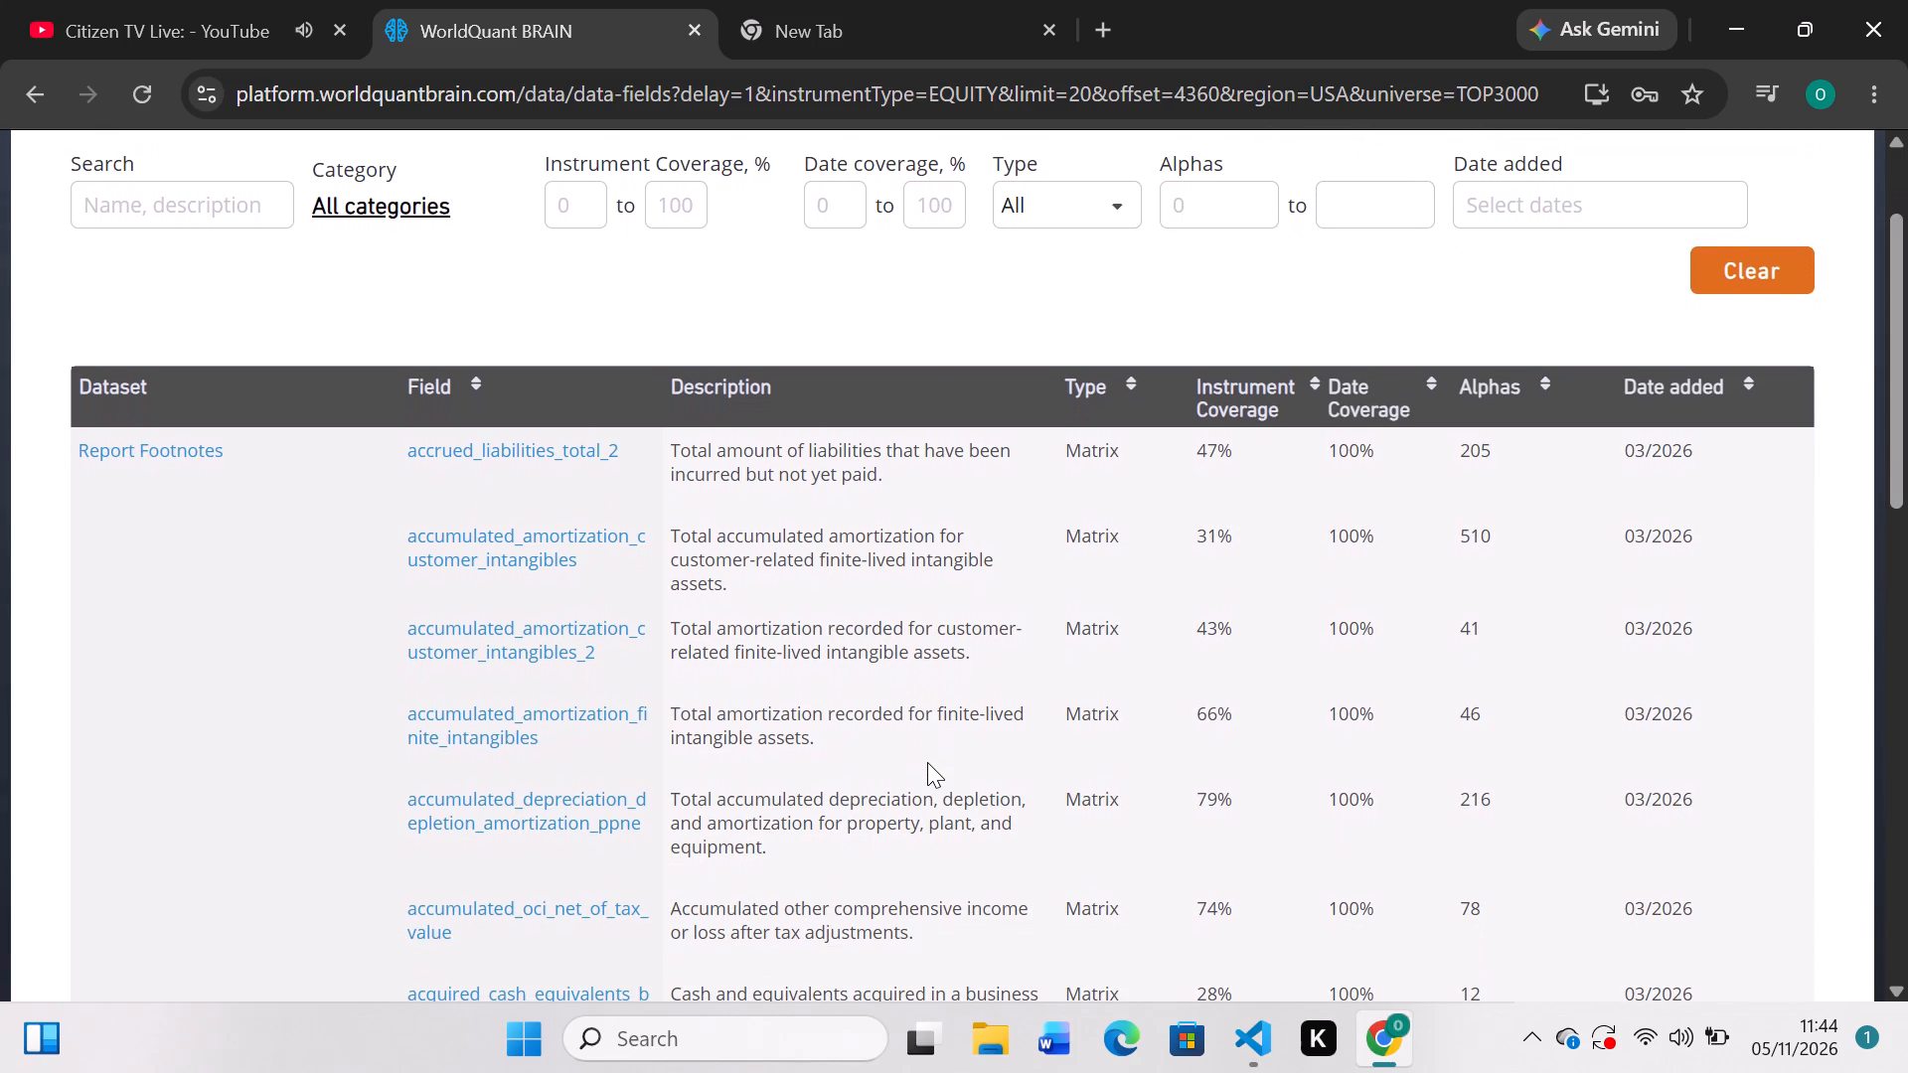
scroll(927, 762, "down", 2)
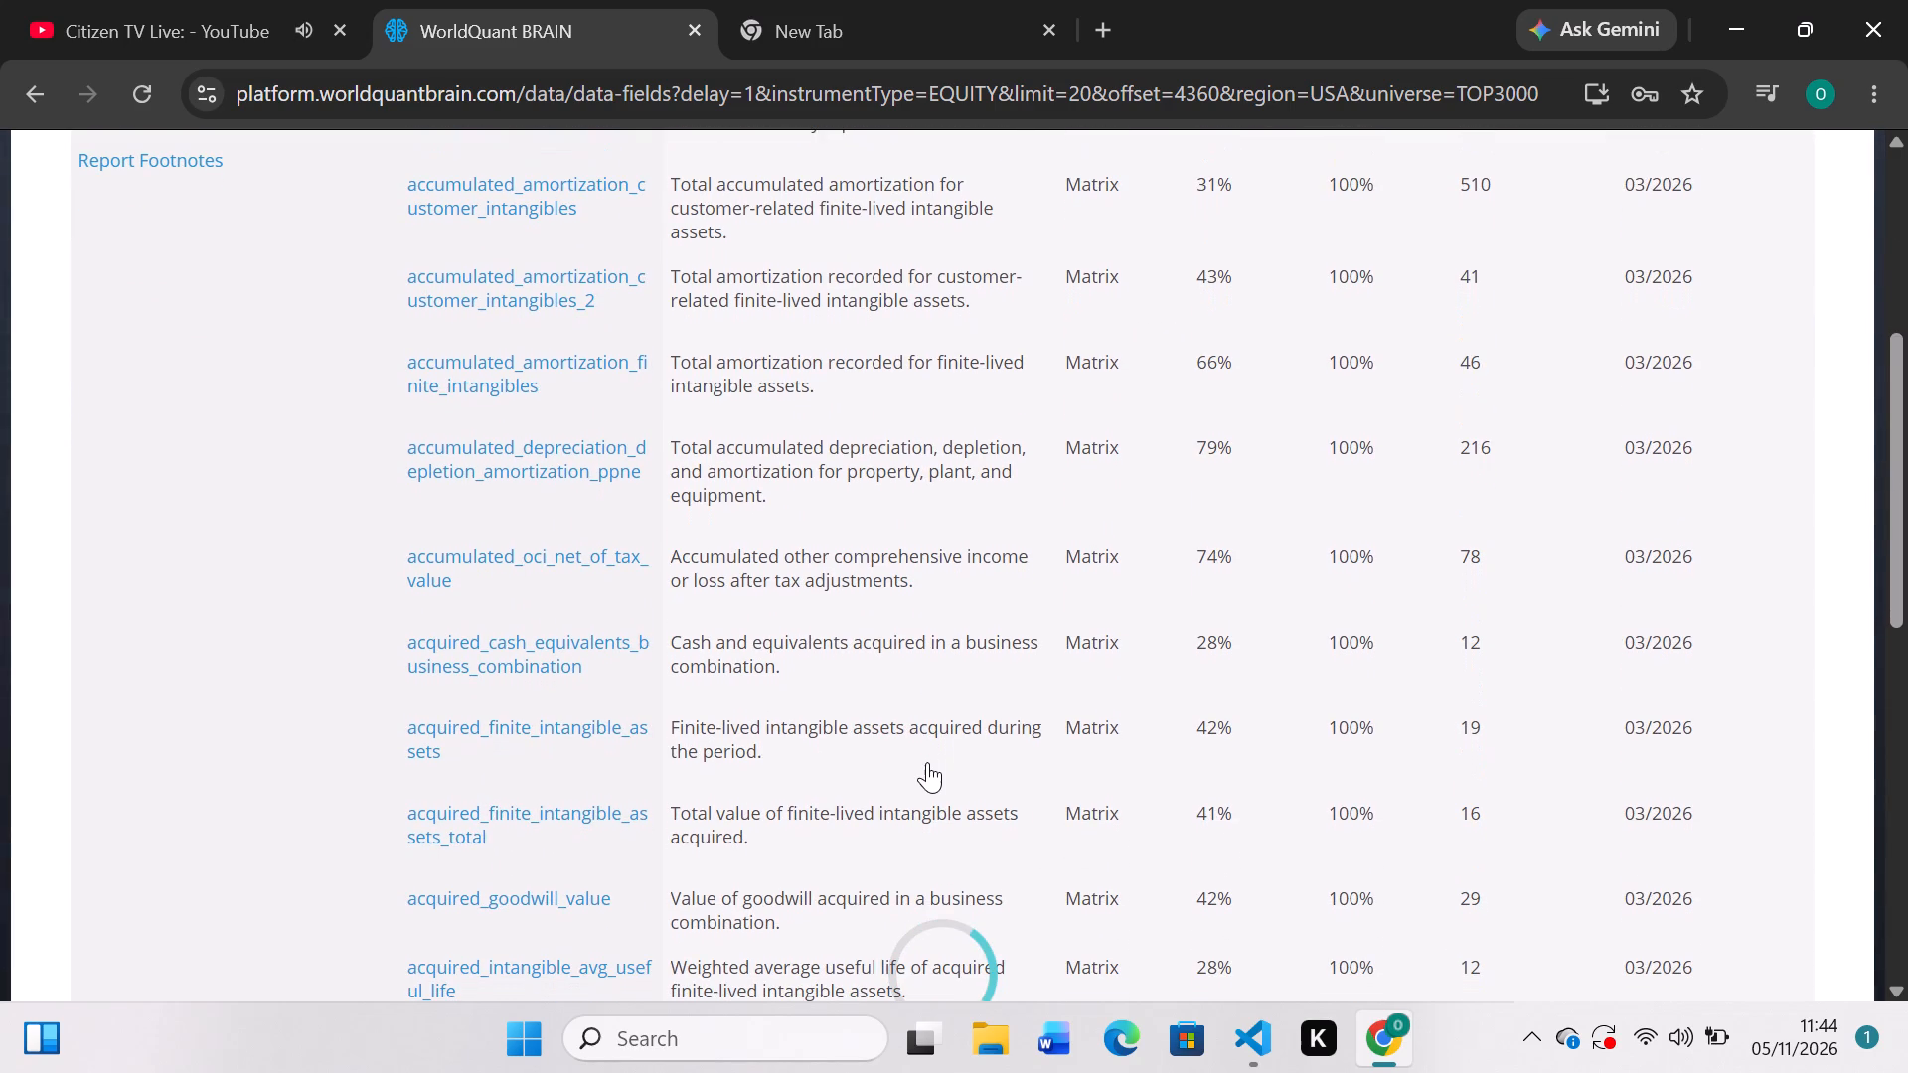
scroll(927, 762, "up", 2)
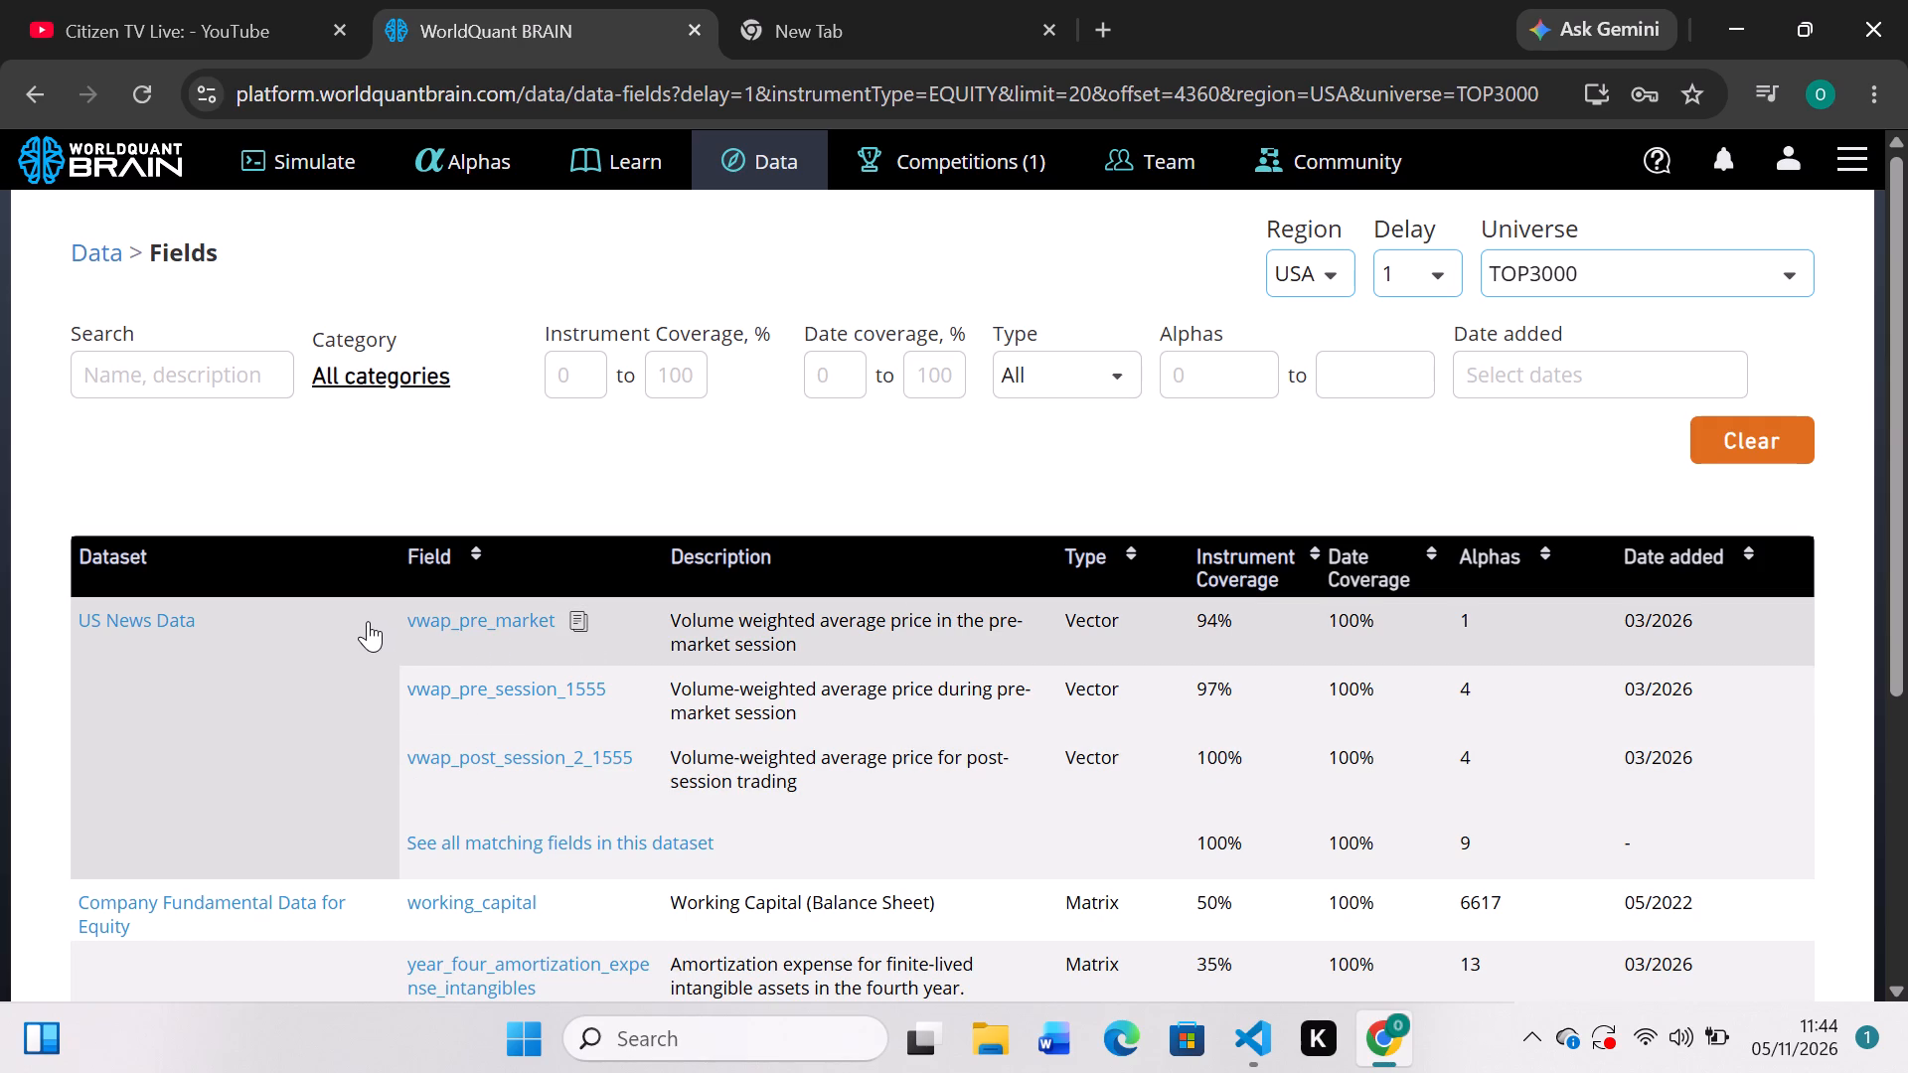
left_click_drag(395, 600, 455, 728)
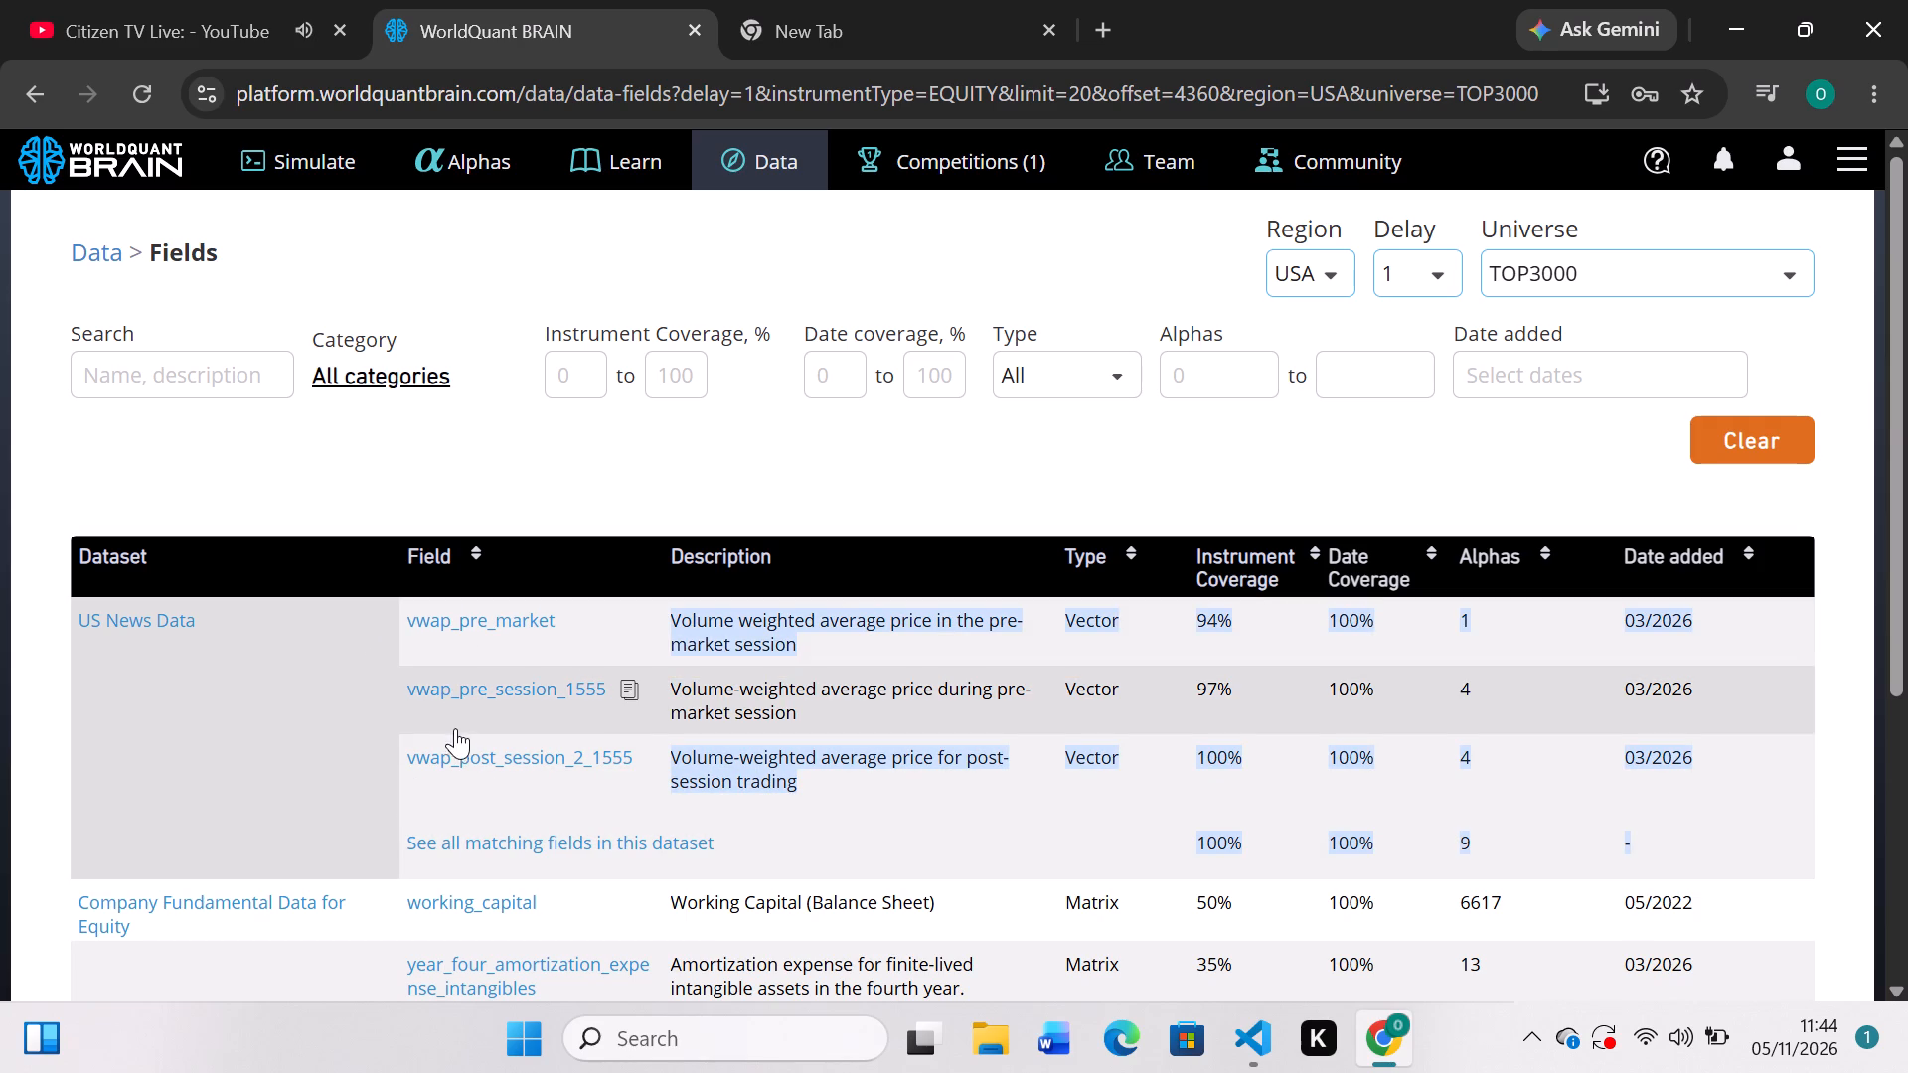
left_click_drag(455, 728, 463, 753)
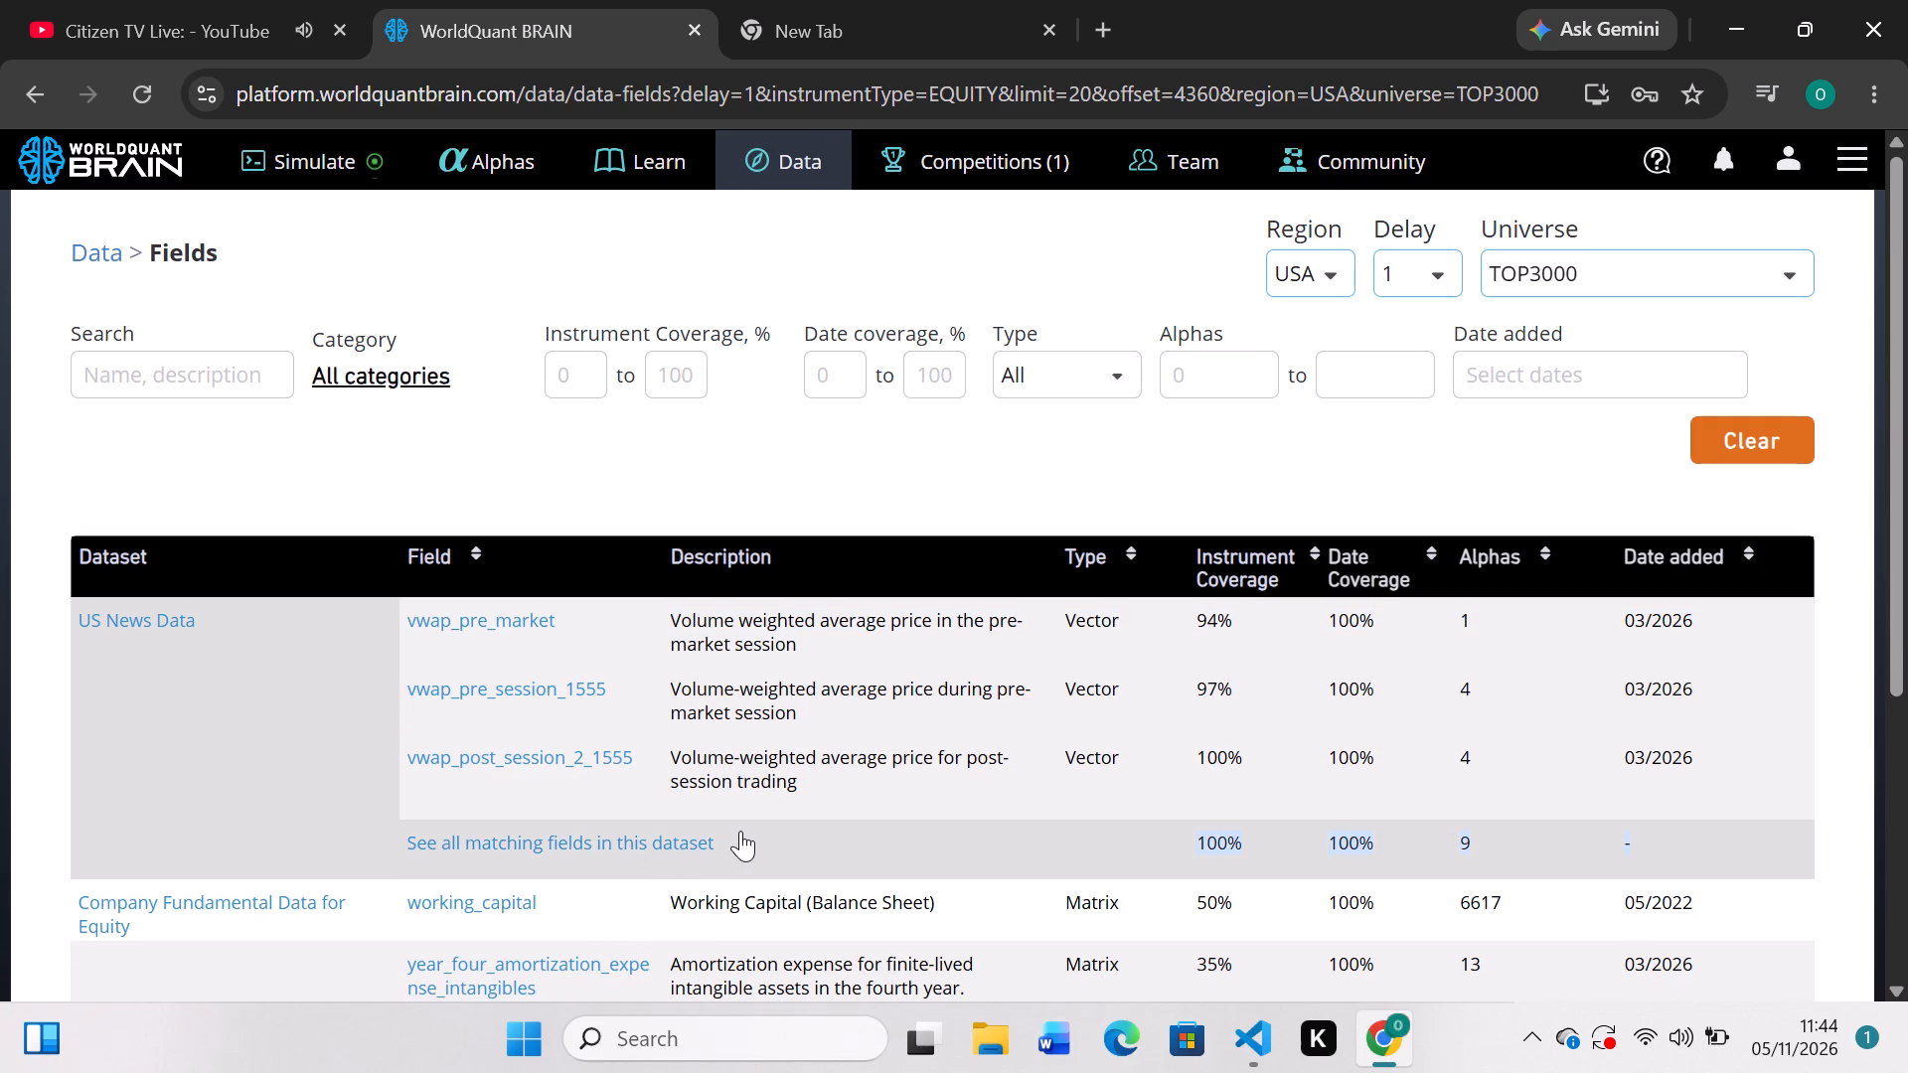
left_click_drag(746, 831, 442, 649)
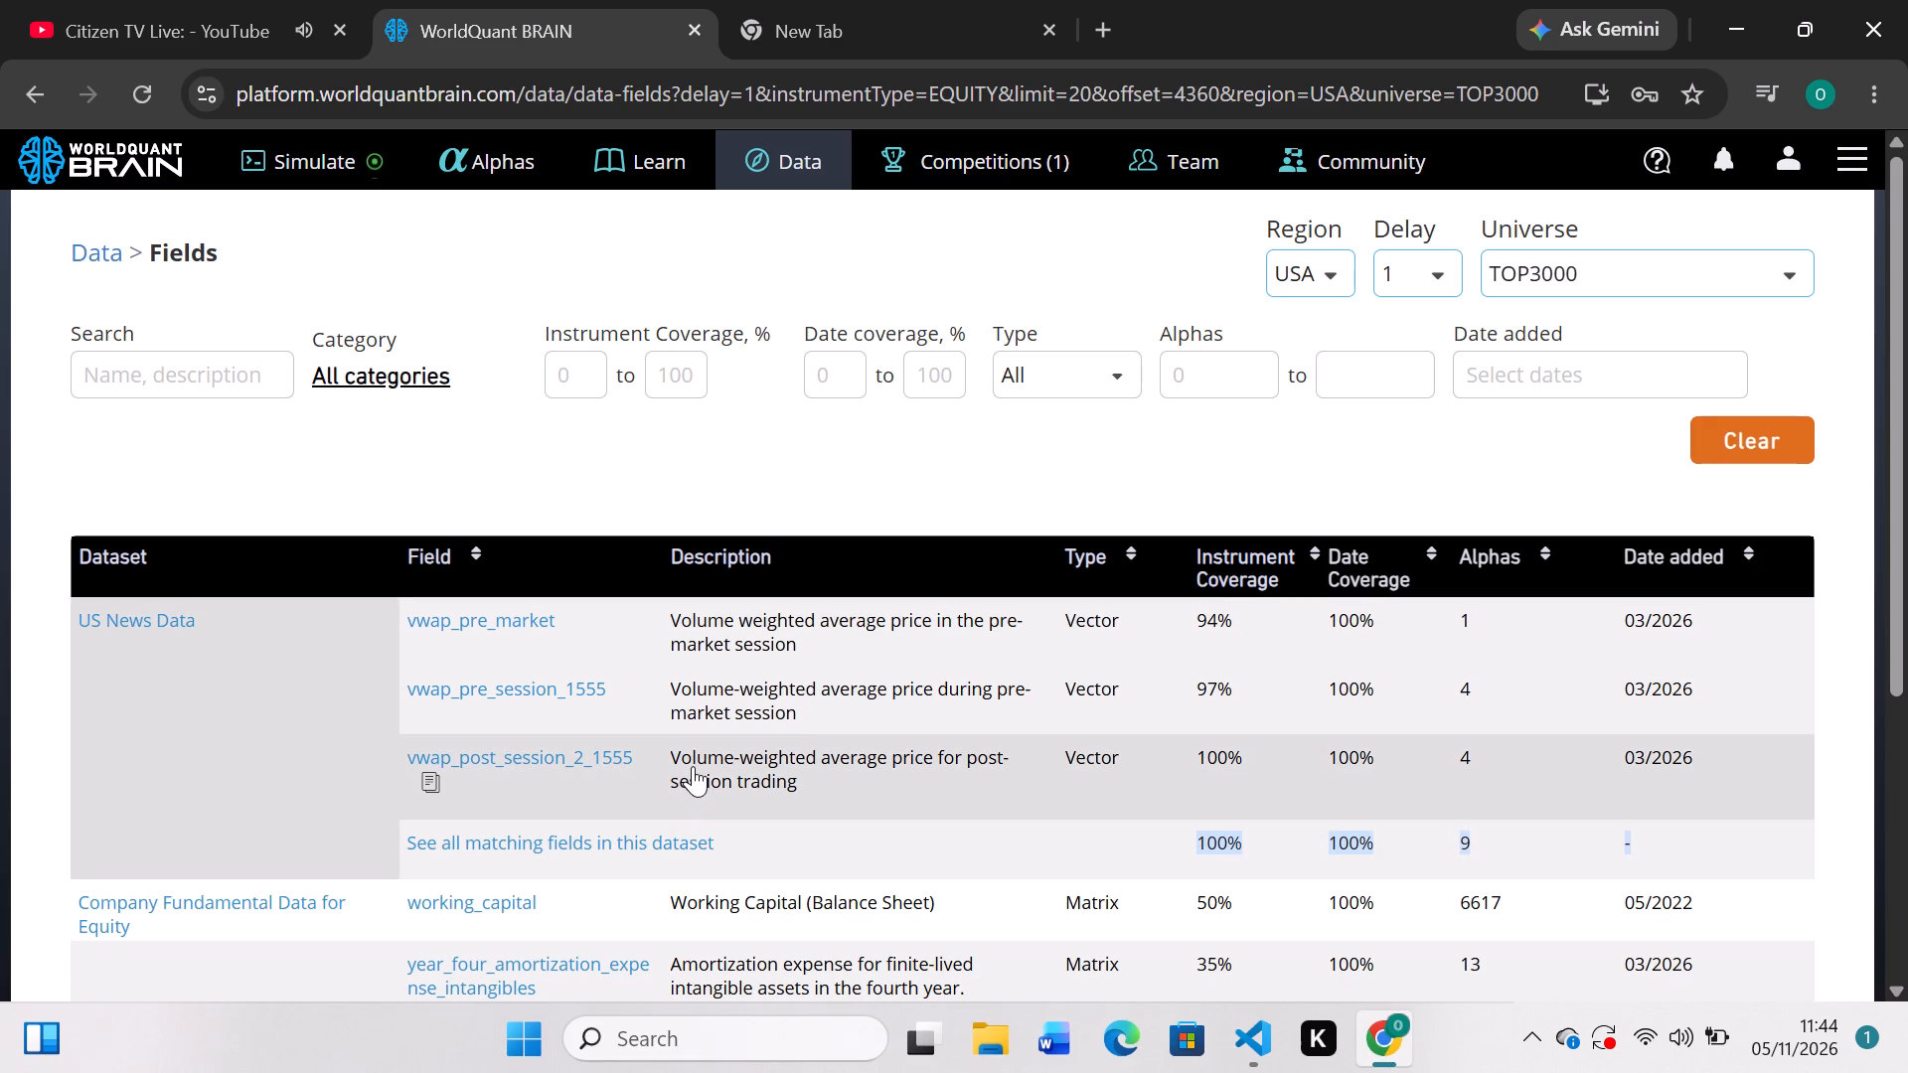
View all matching fields in the US News Data dataset, then return to the fields list.
left_click(656, 849)
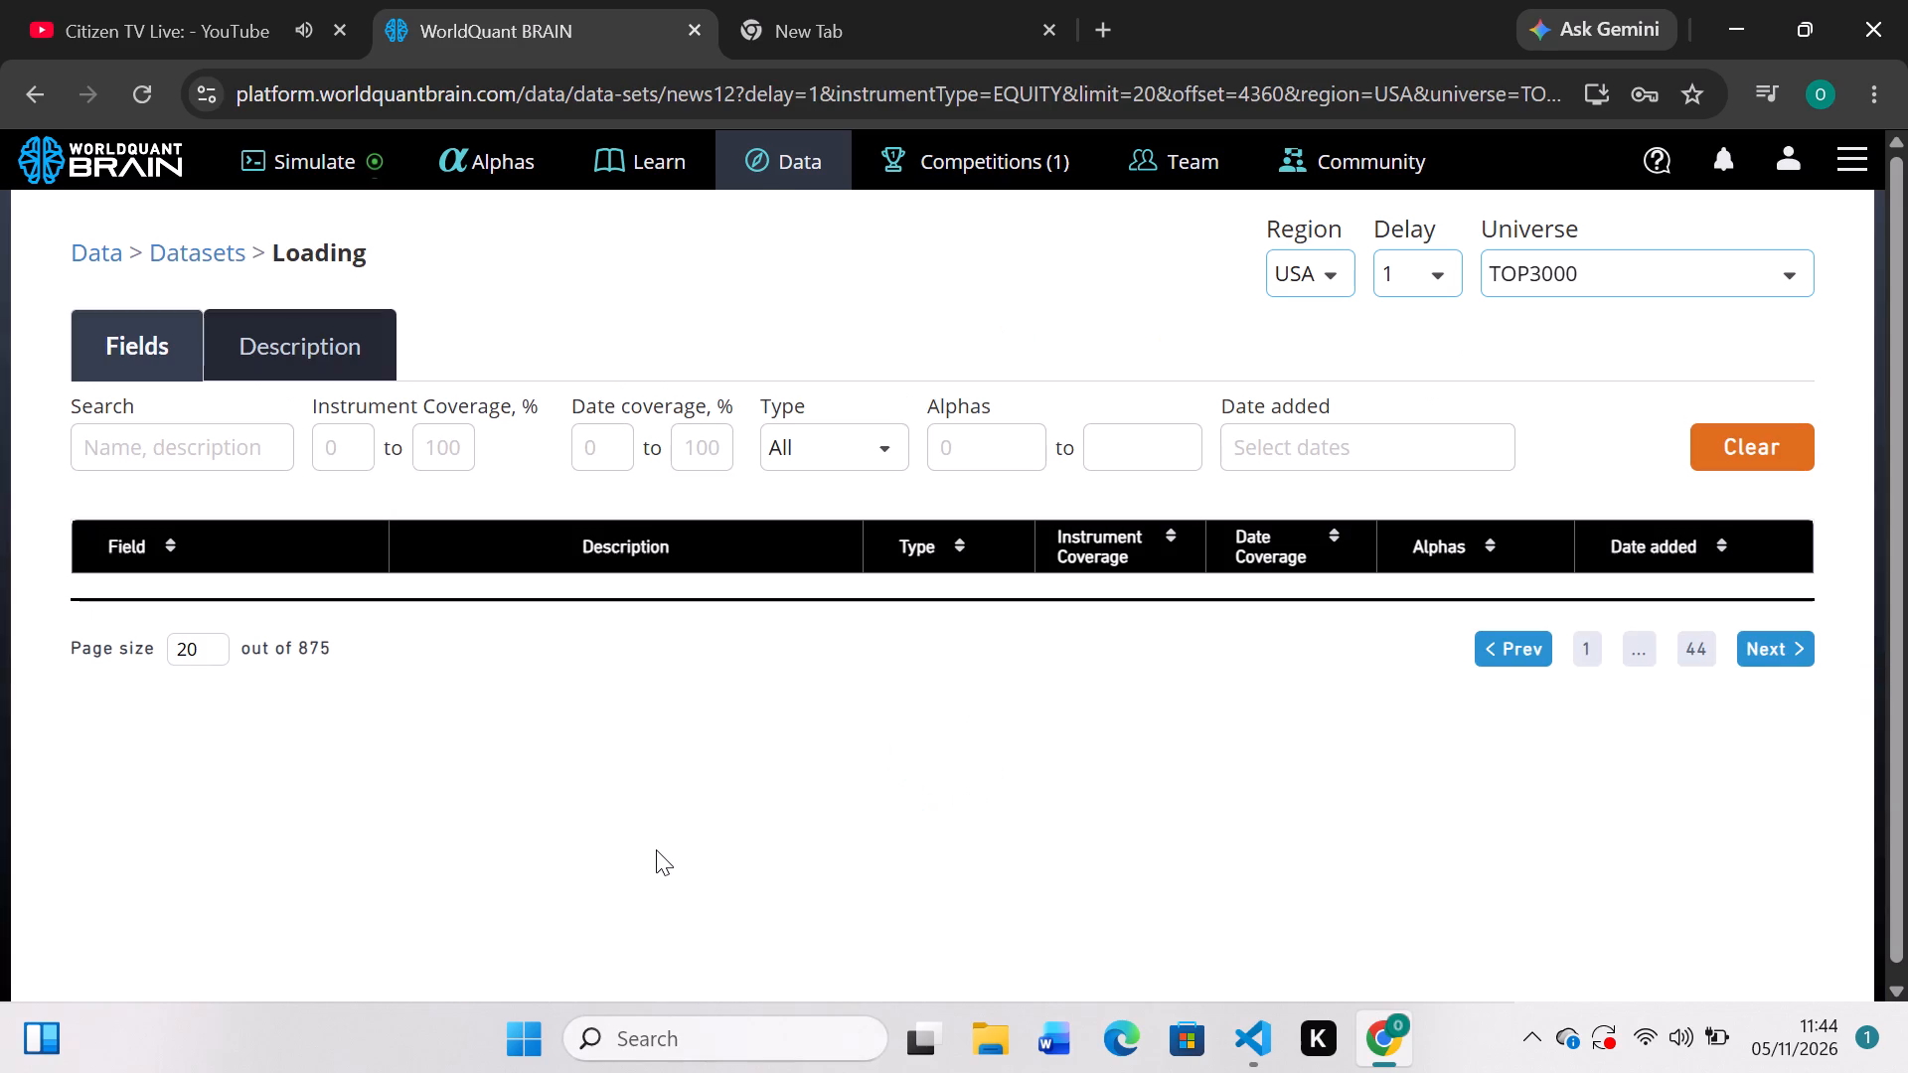
scroll(876, 740, "down", 1)
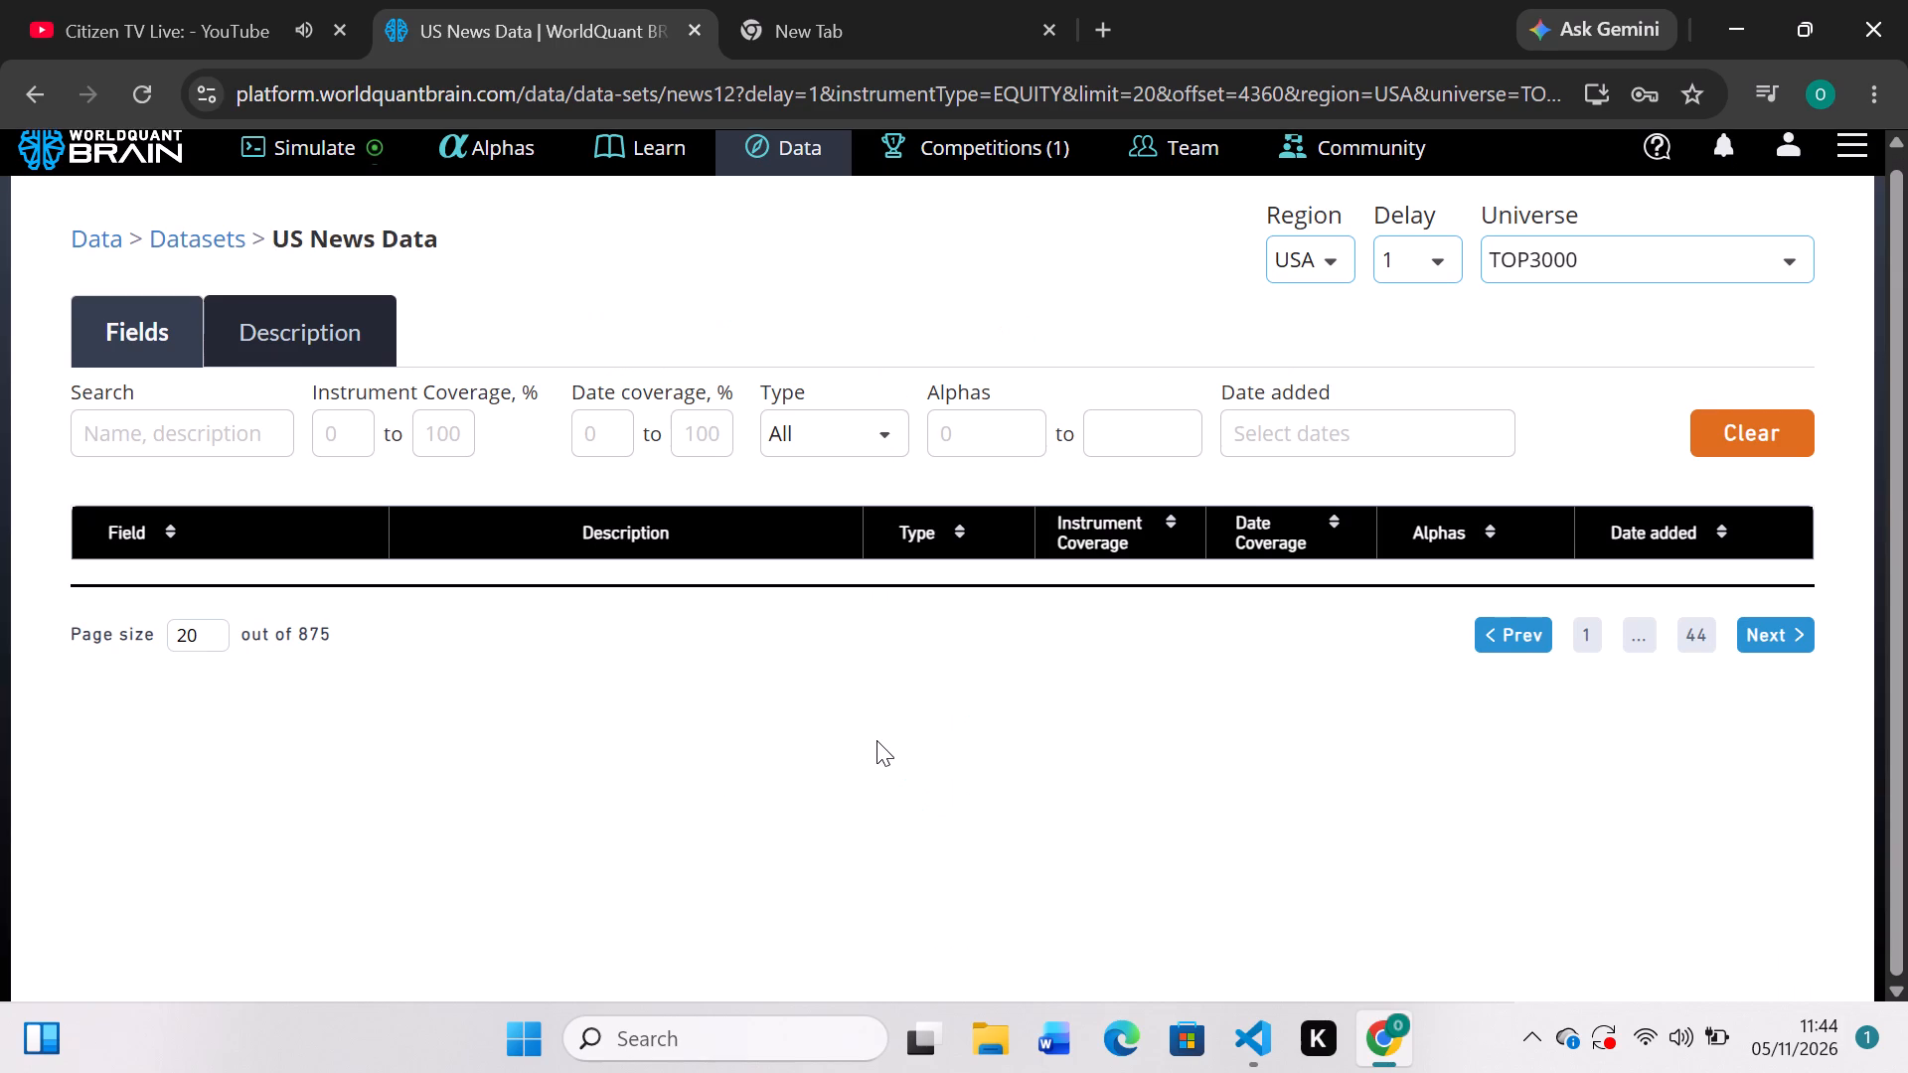
scroll(876, 740, "down", 1)
scroll(876, 740, "up", 2)
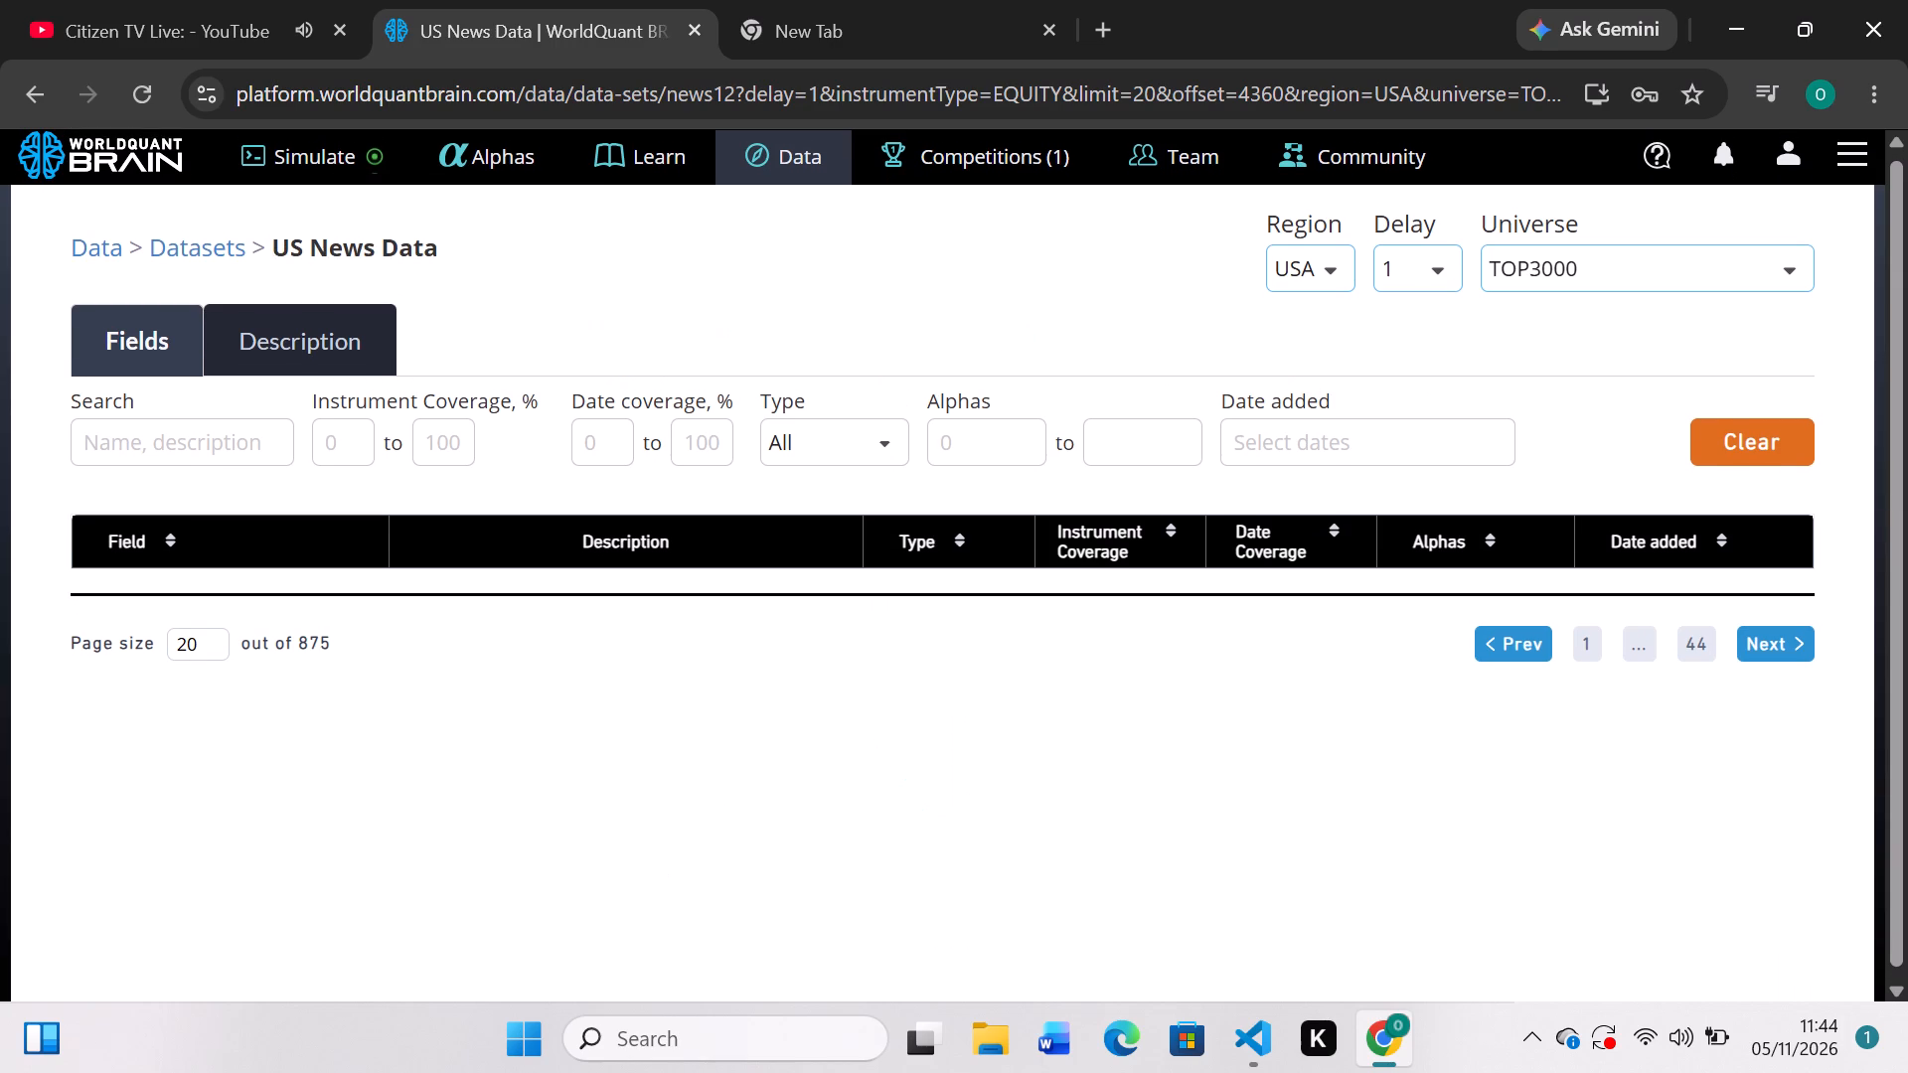
left_click(34, 80)
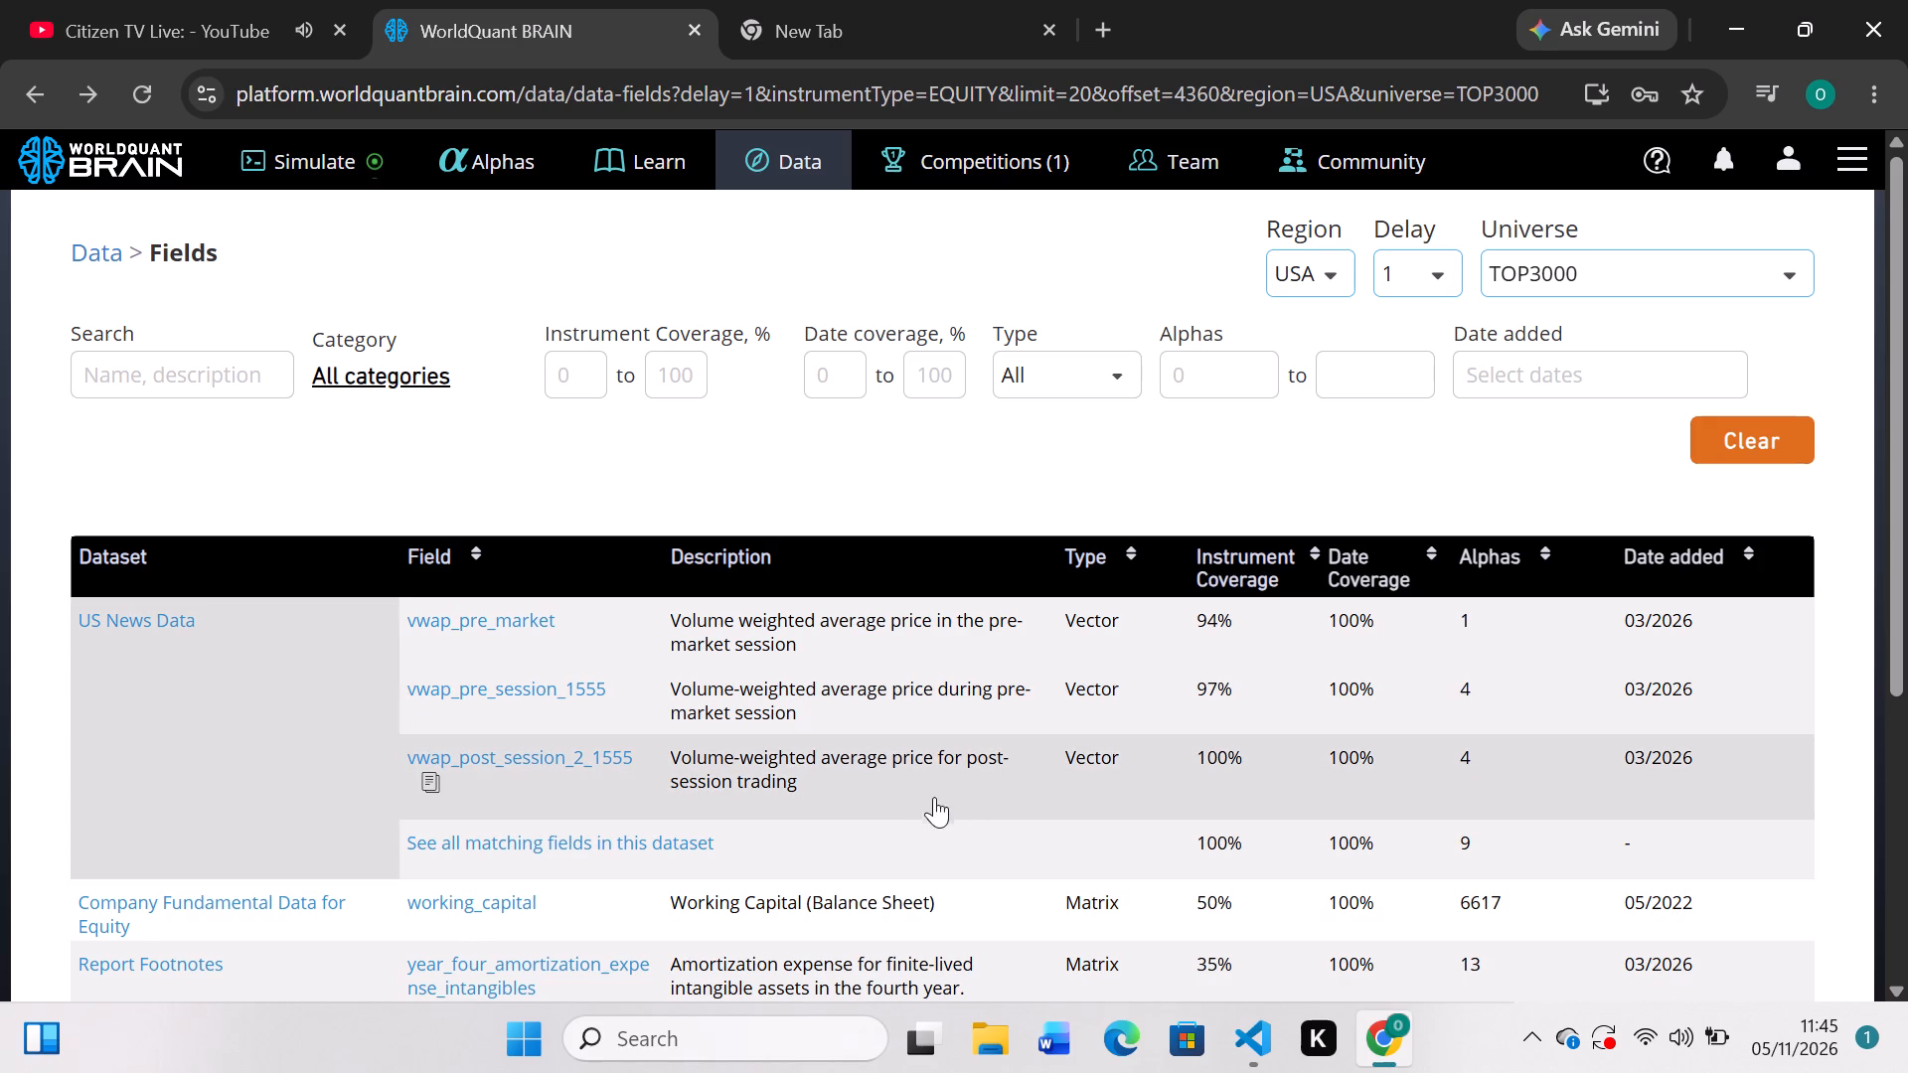
Copy the field name vwap_post_session_2_1555 and insert it, followed by a division operator, in a new simulation.
left_click(420, 781)
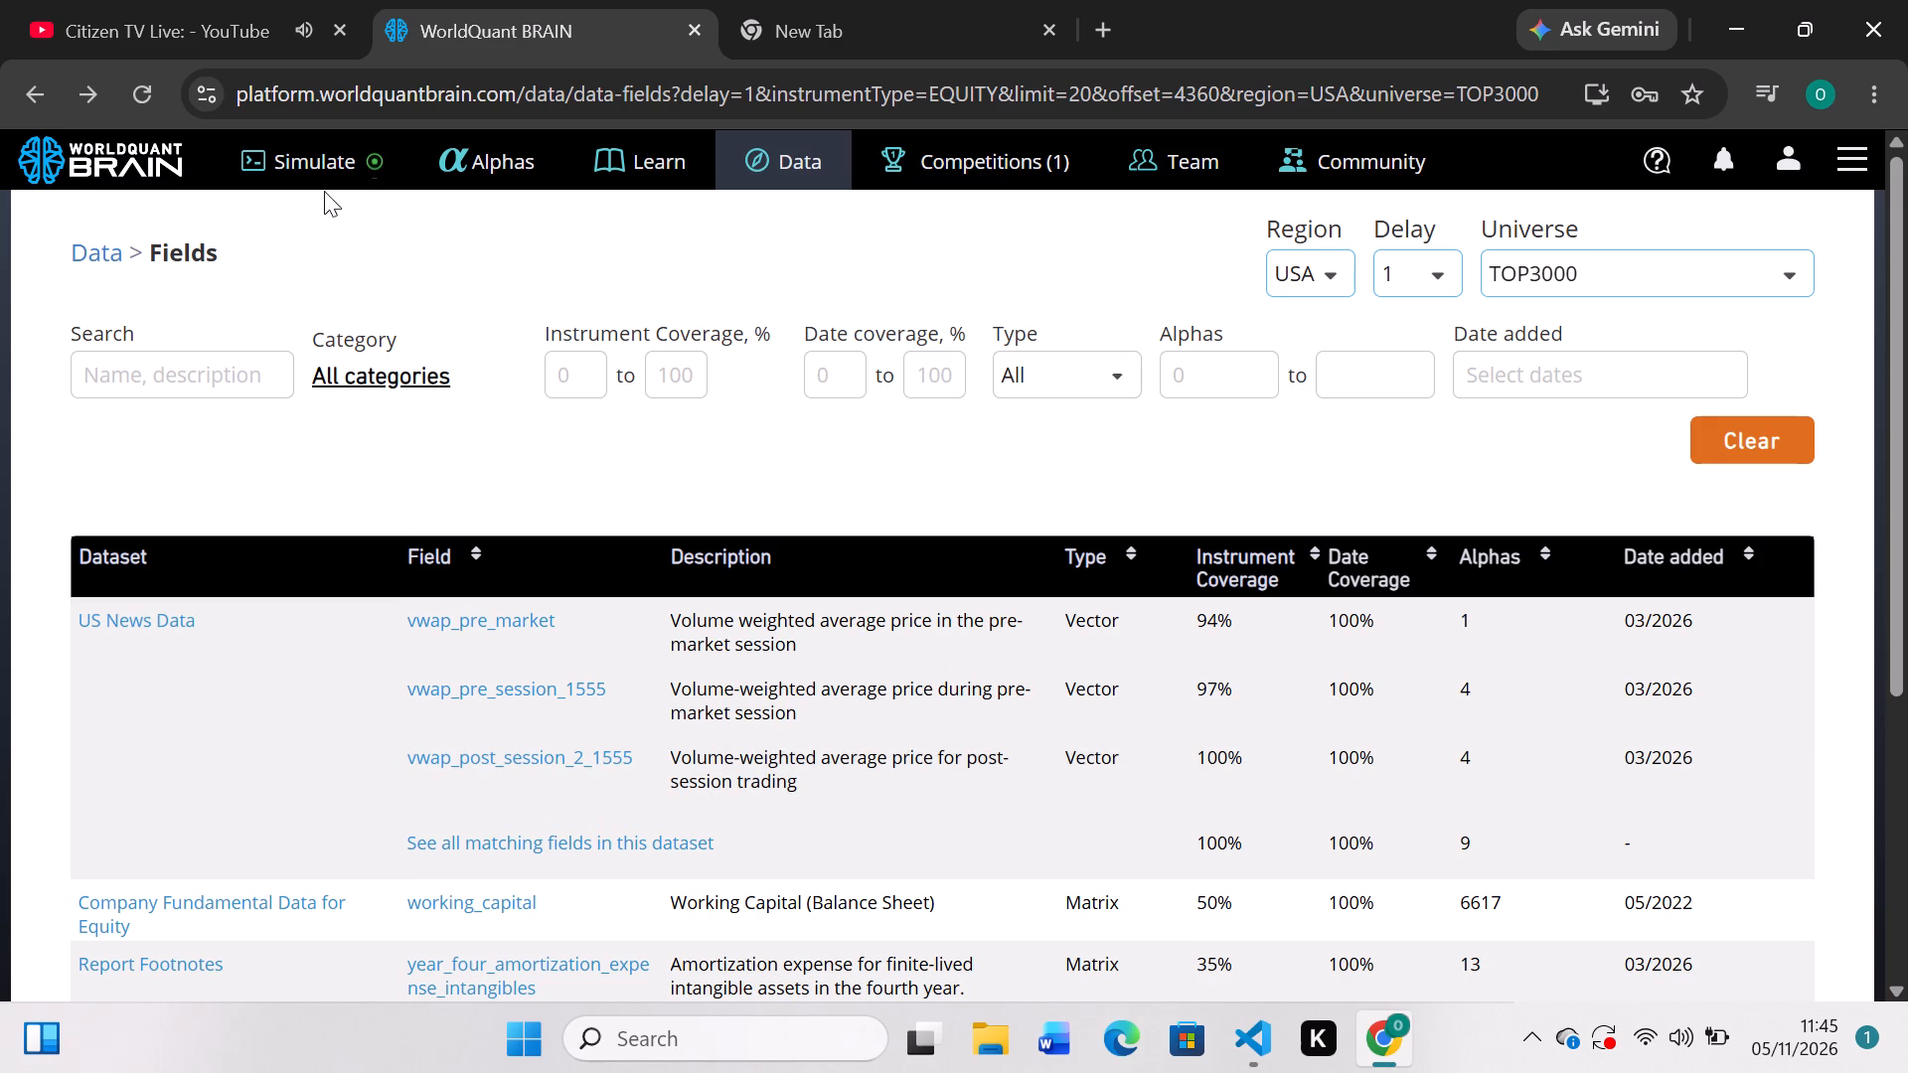
left_click(295, 169)
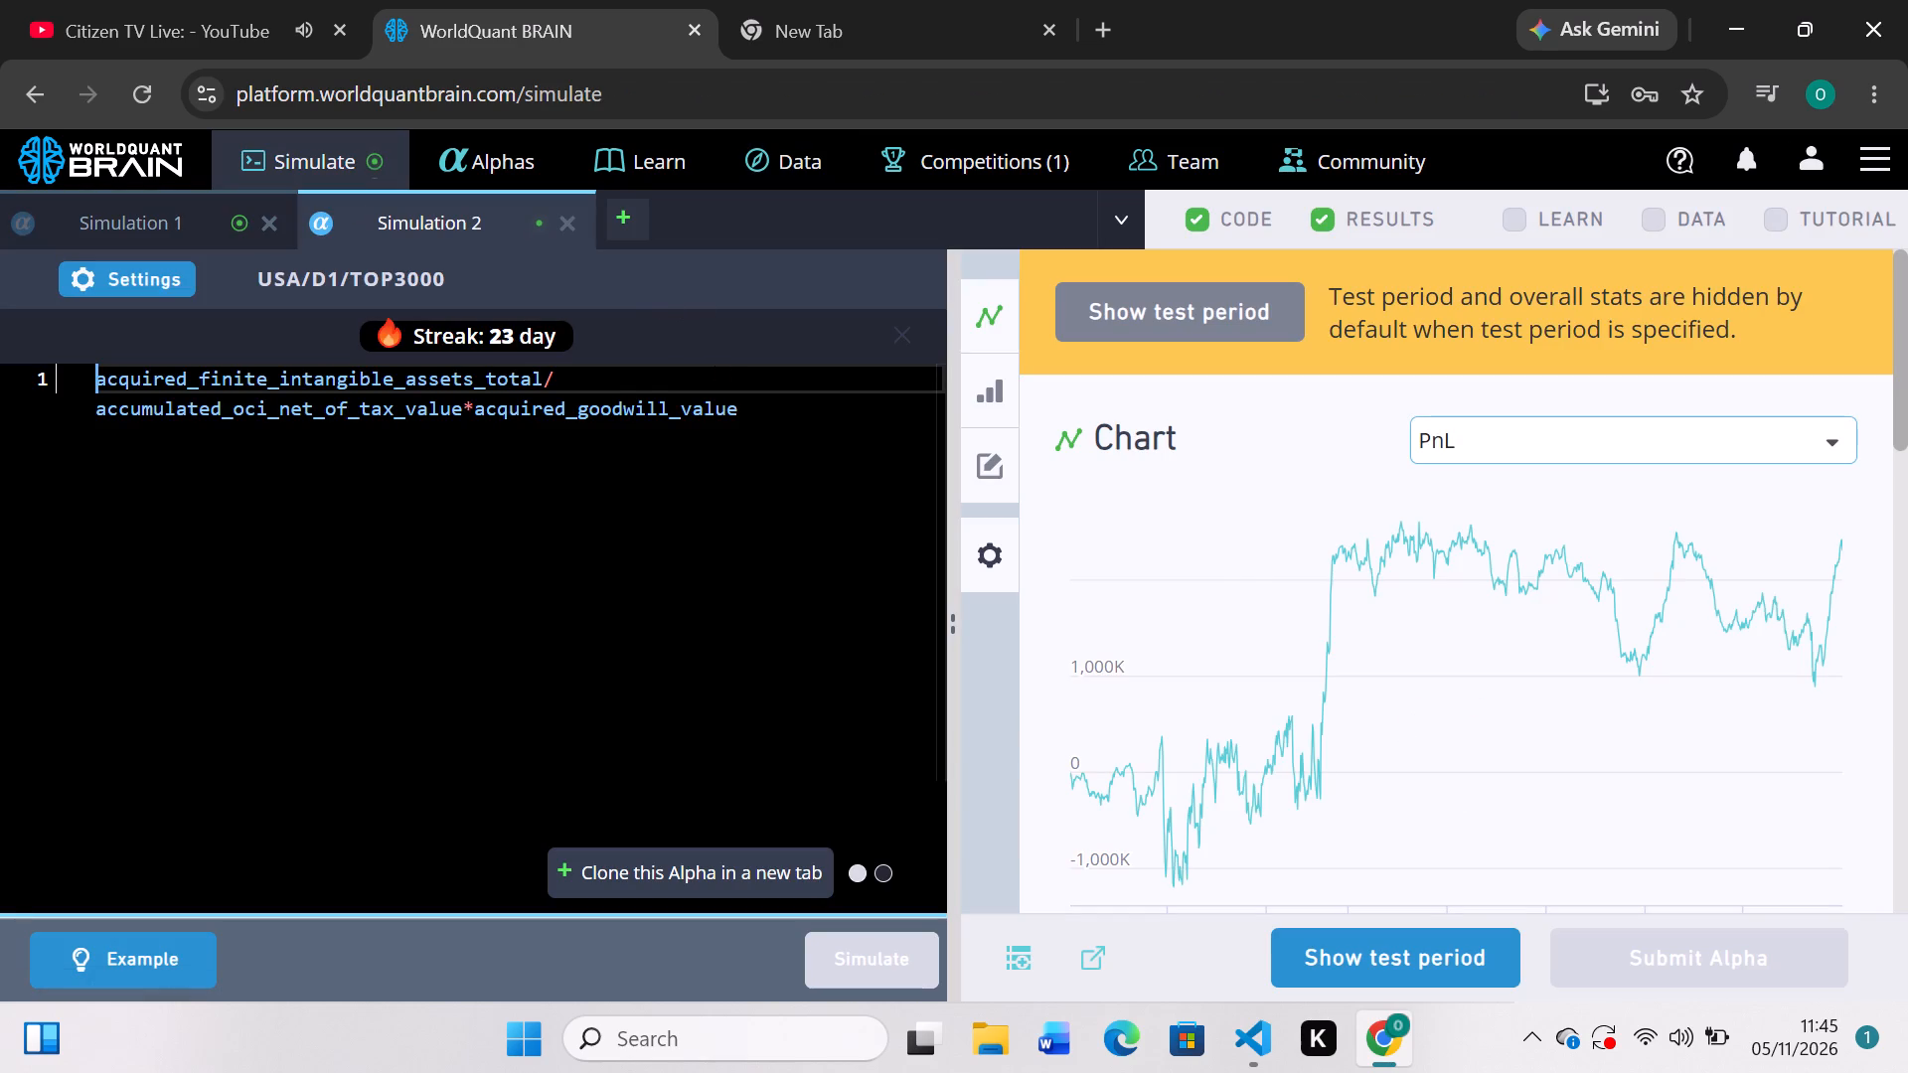
scroll(1301, 621, "down", 4)
scroll(1301, 621, "up", 4)
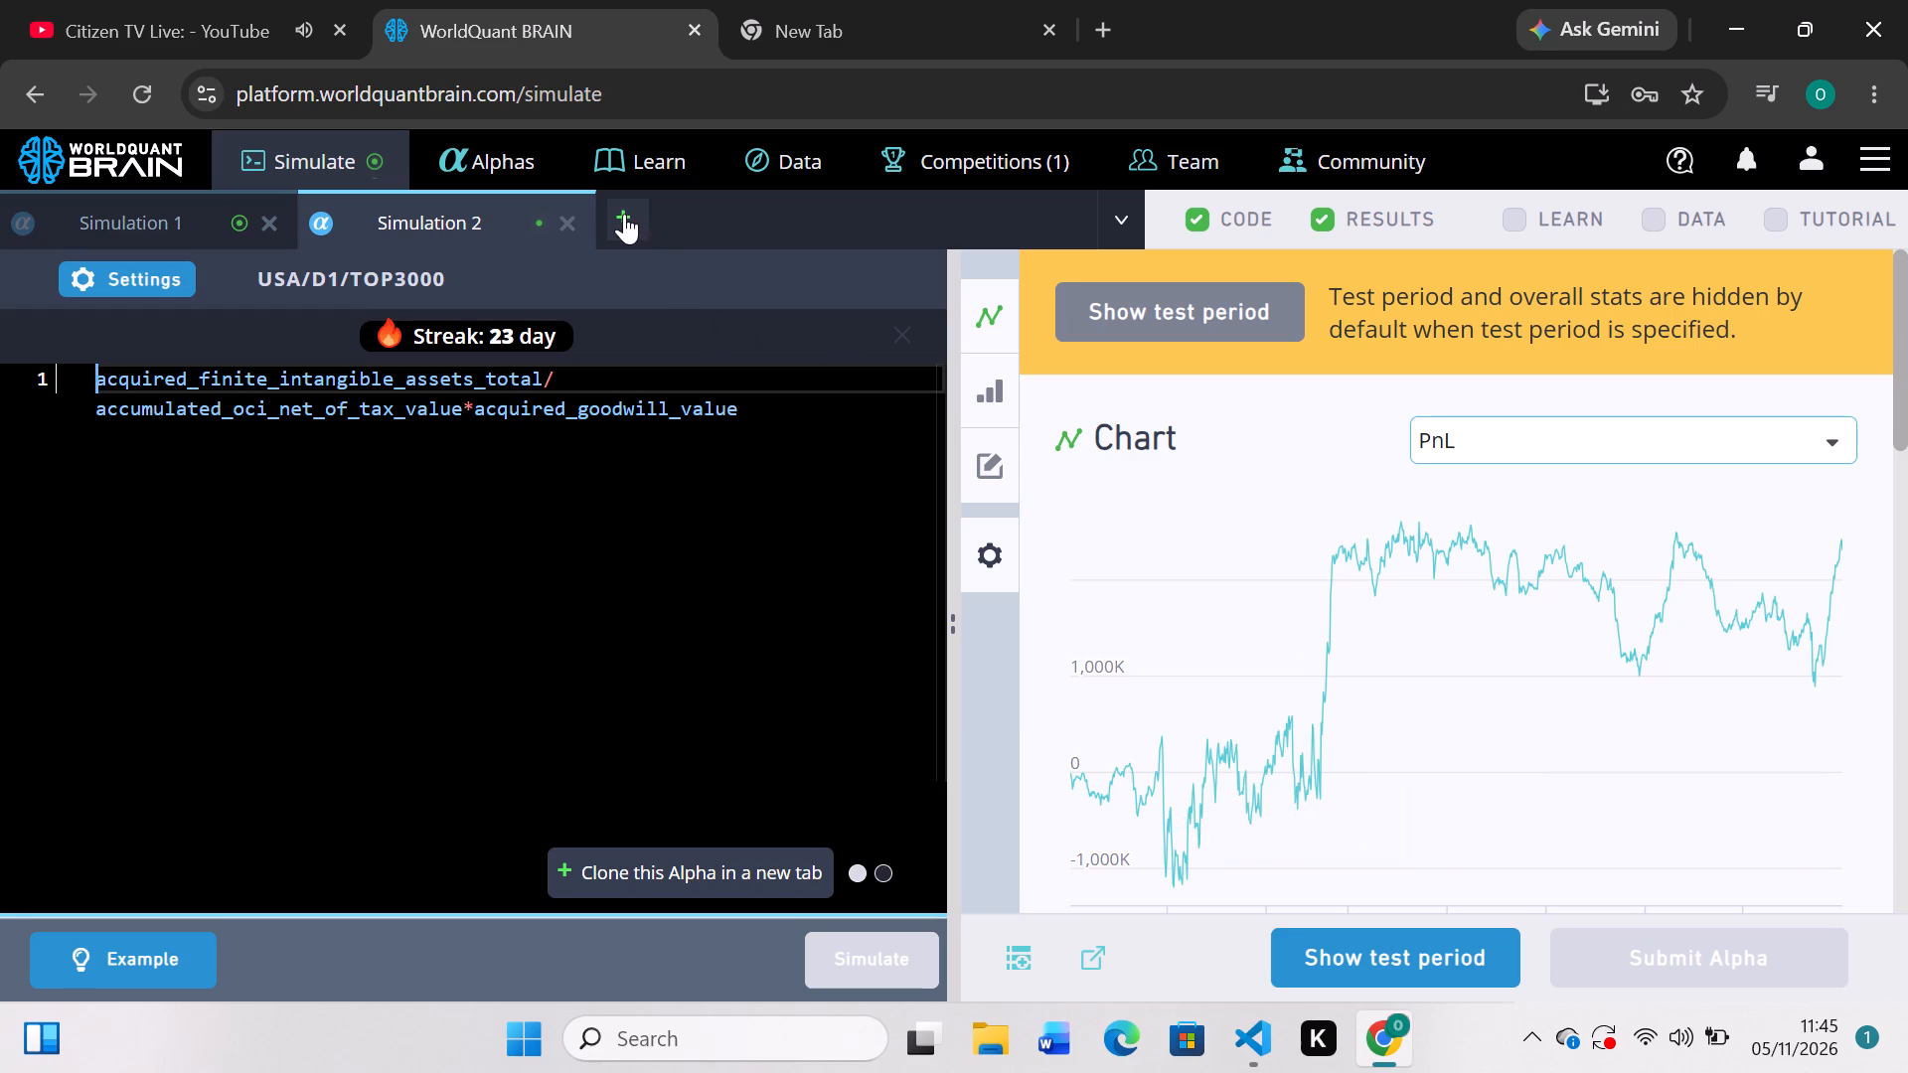
left_click(623, 213)
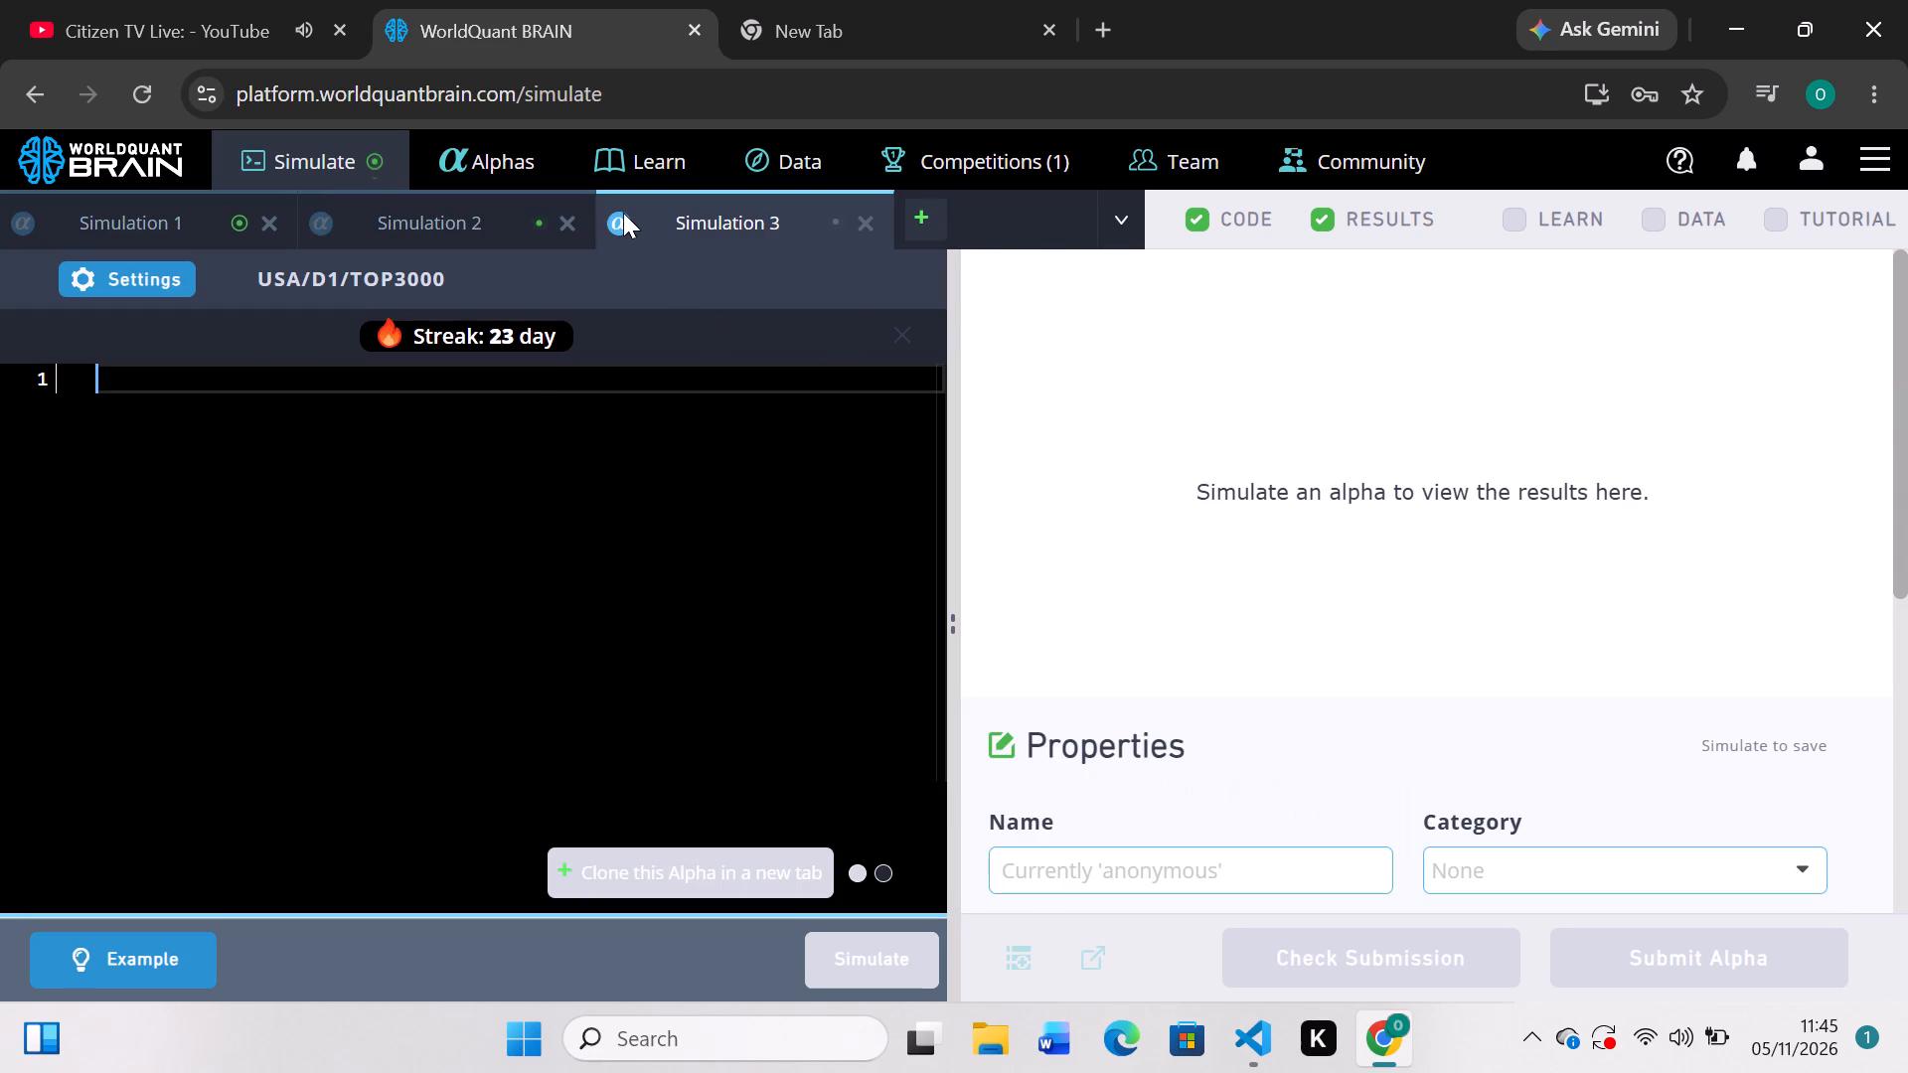
key("ctrl+v")
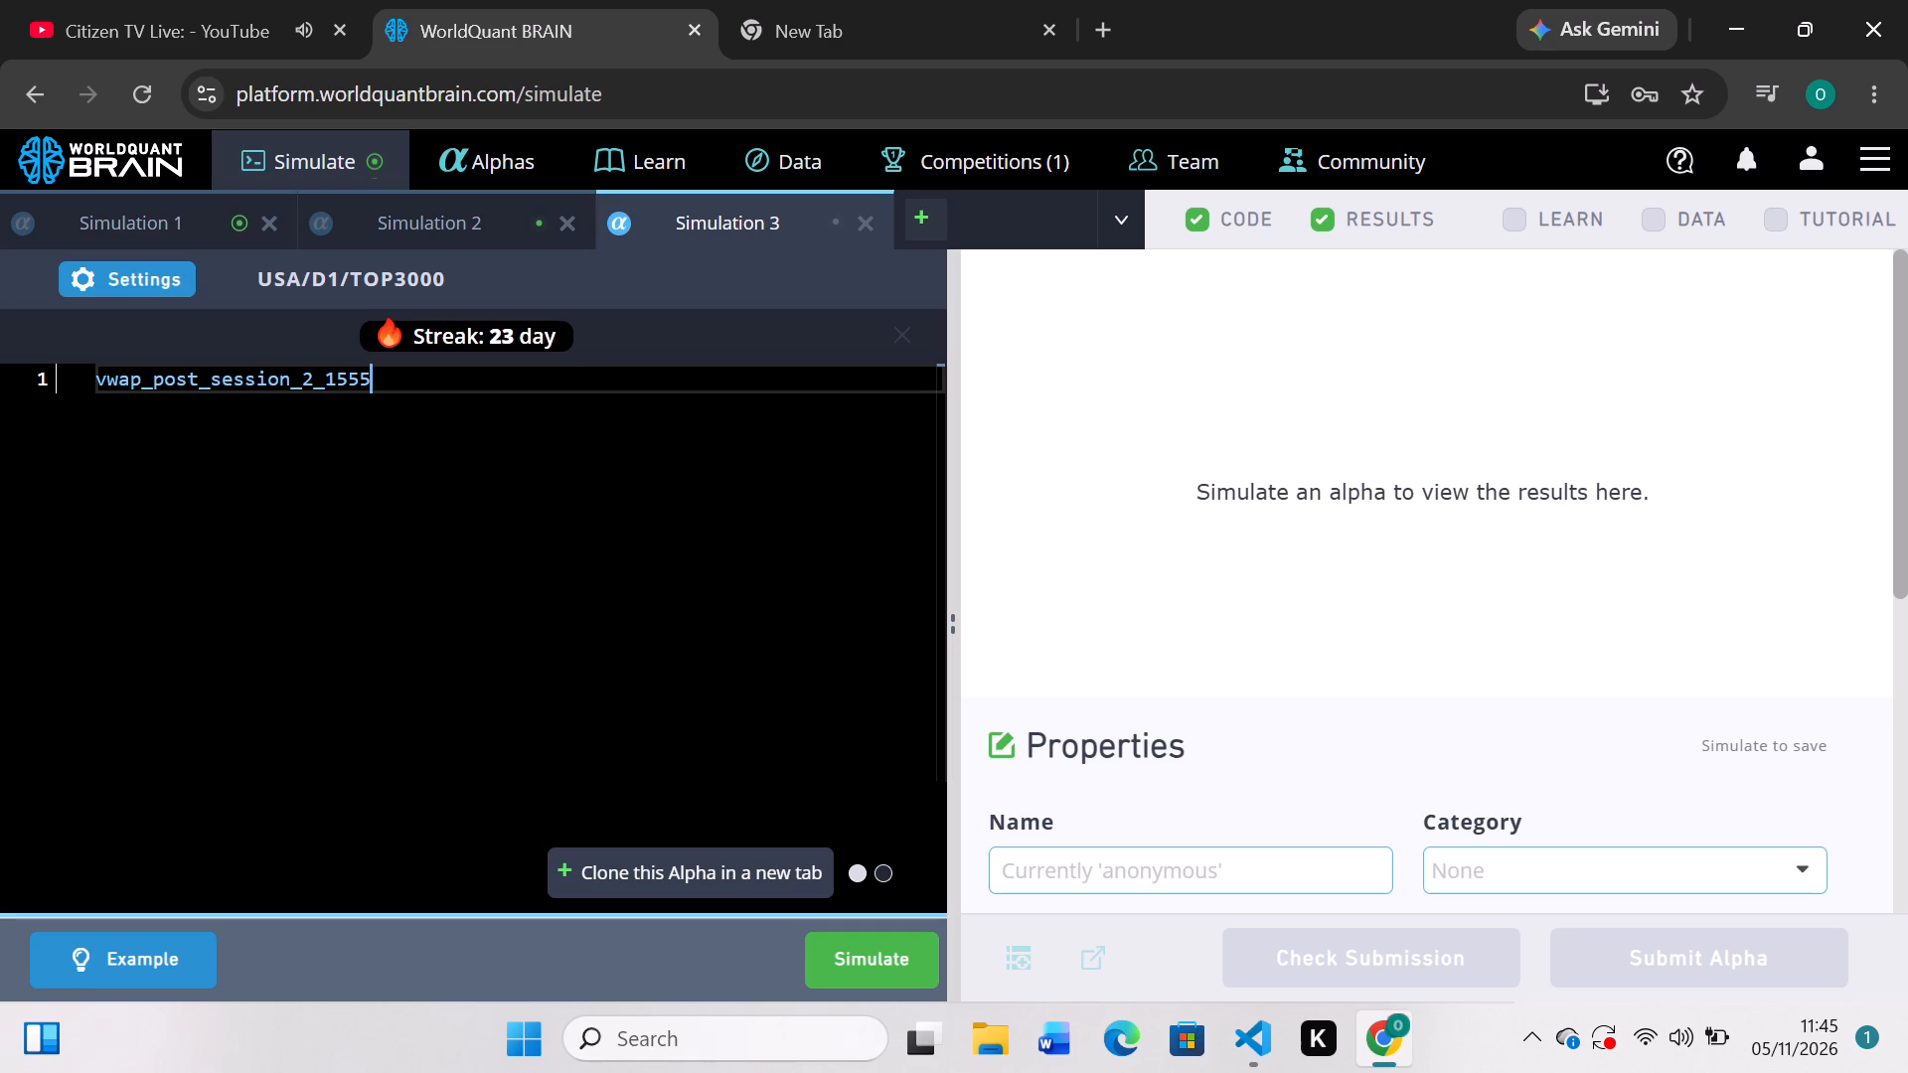
key("slash")
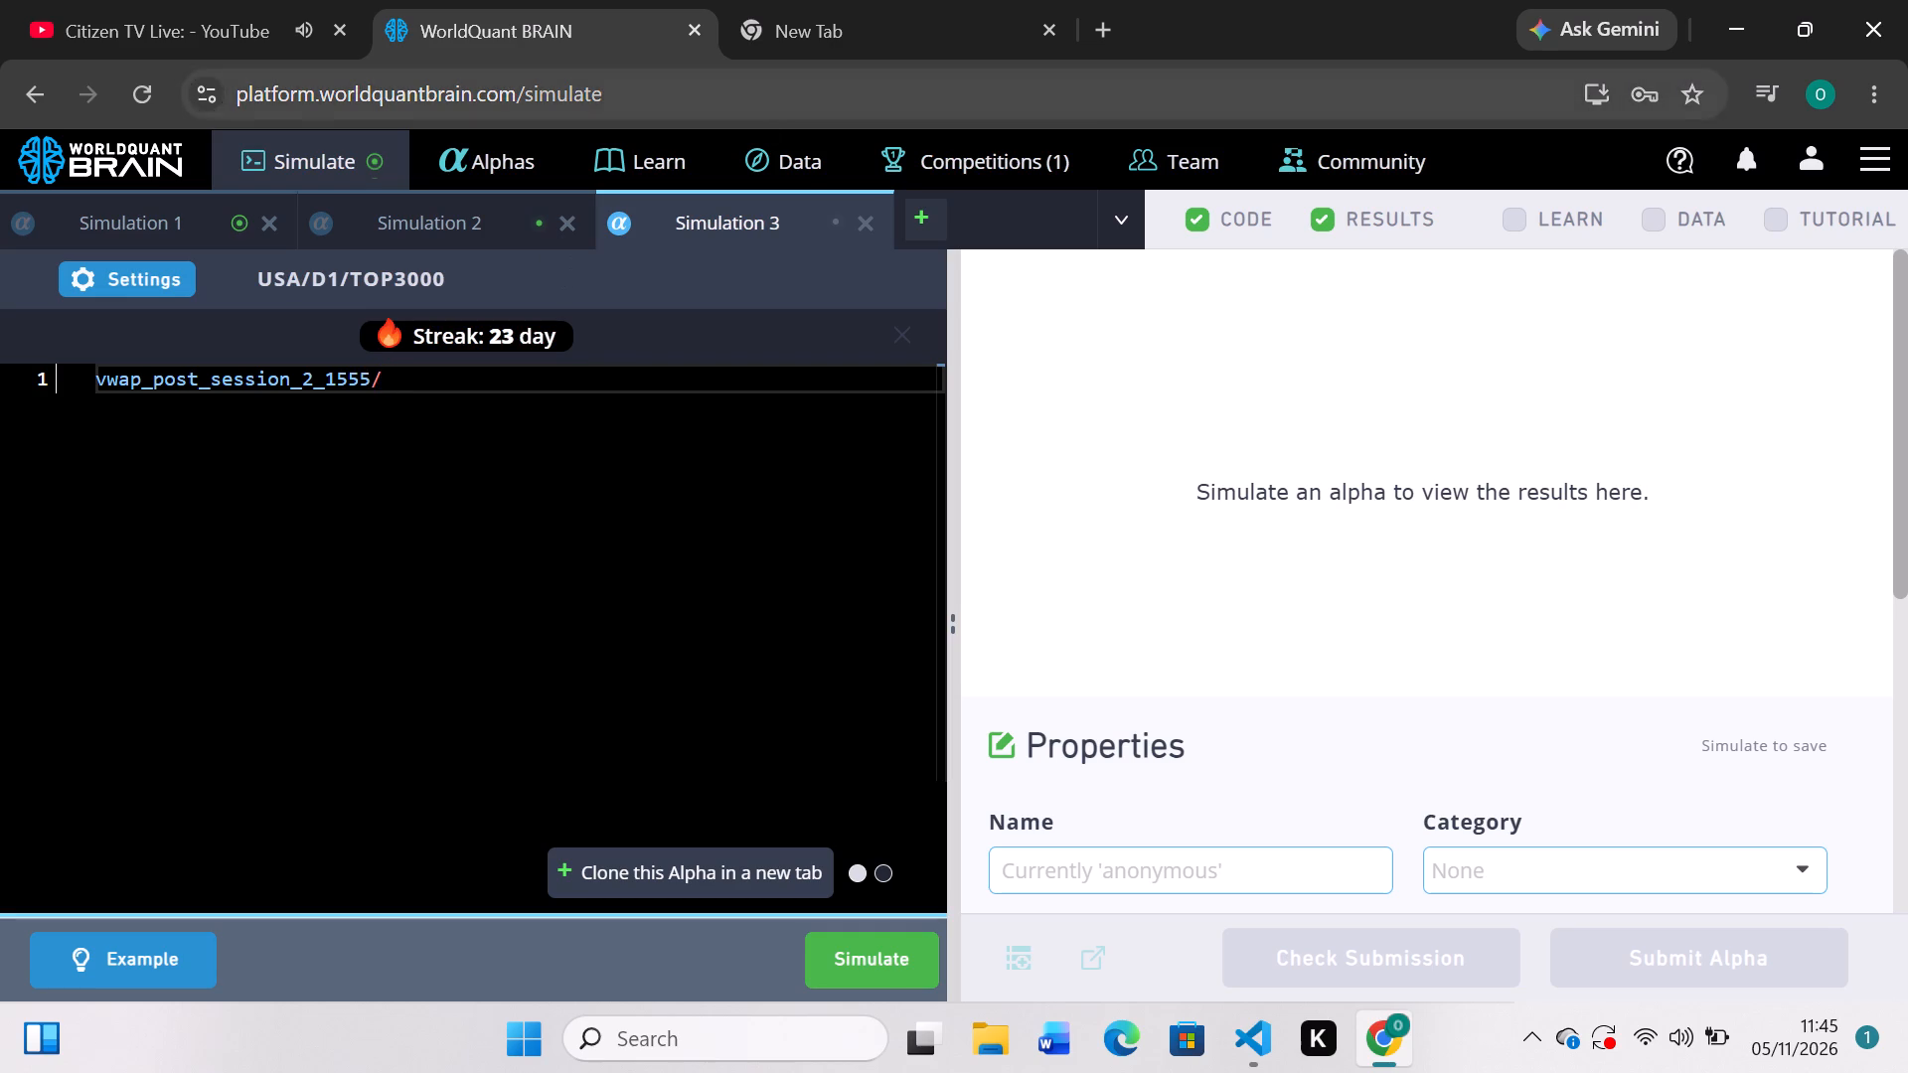
Search all data fields for "vwa" and copy the field name news_all_vwap.
left_click(785, 160)
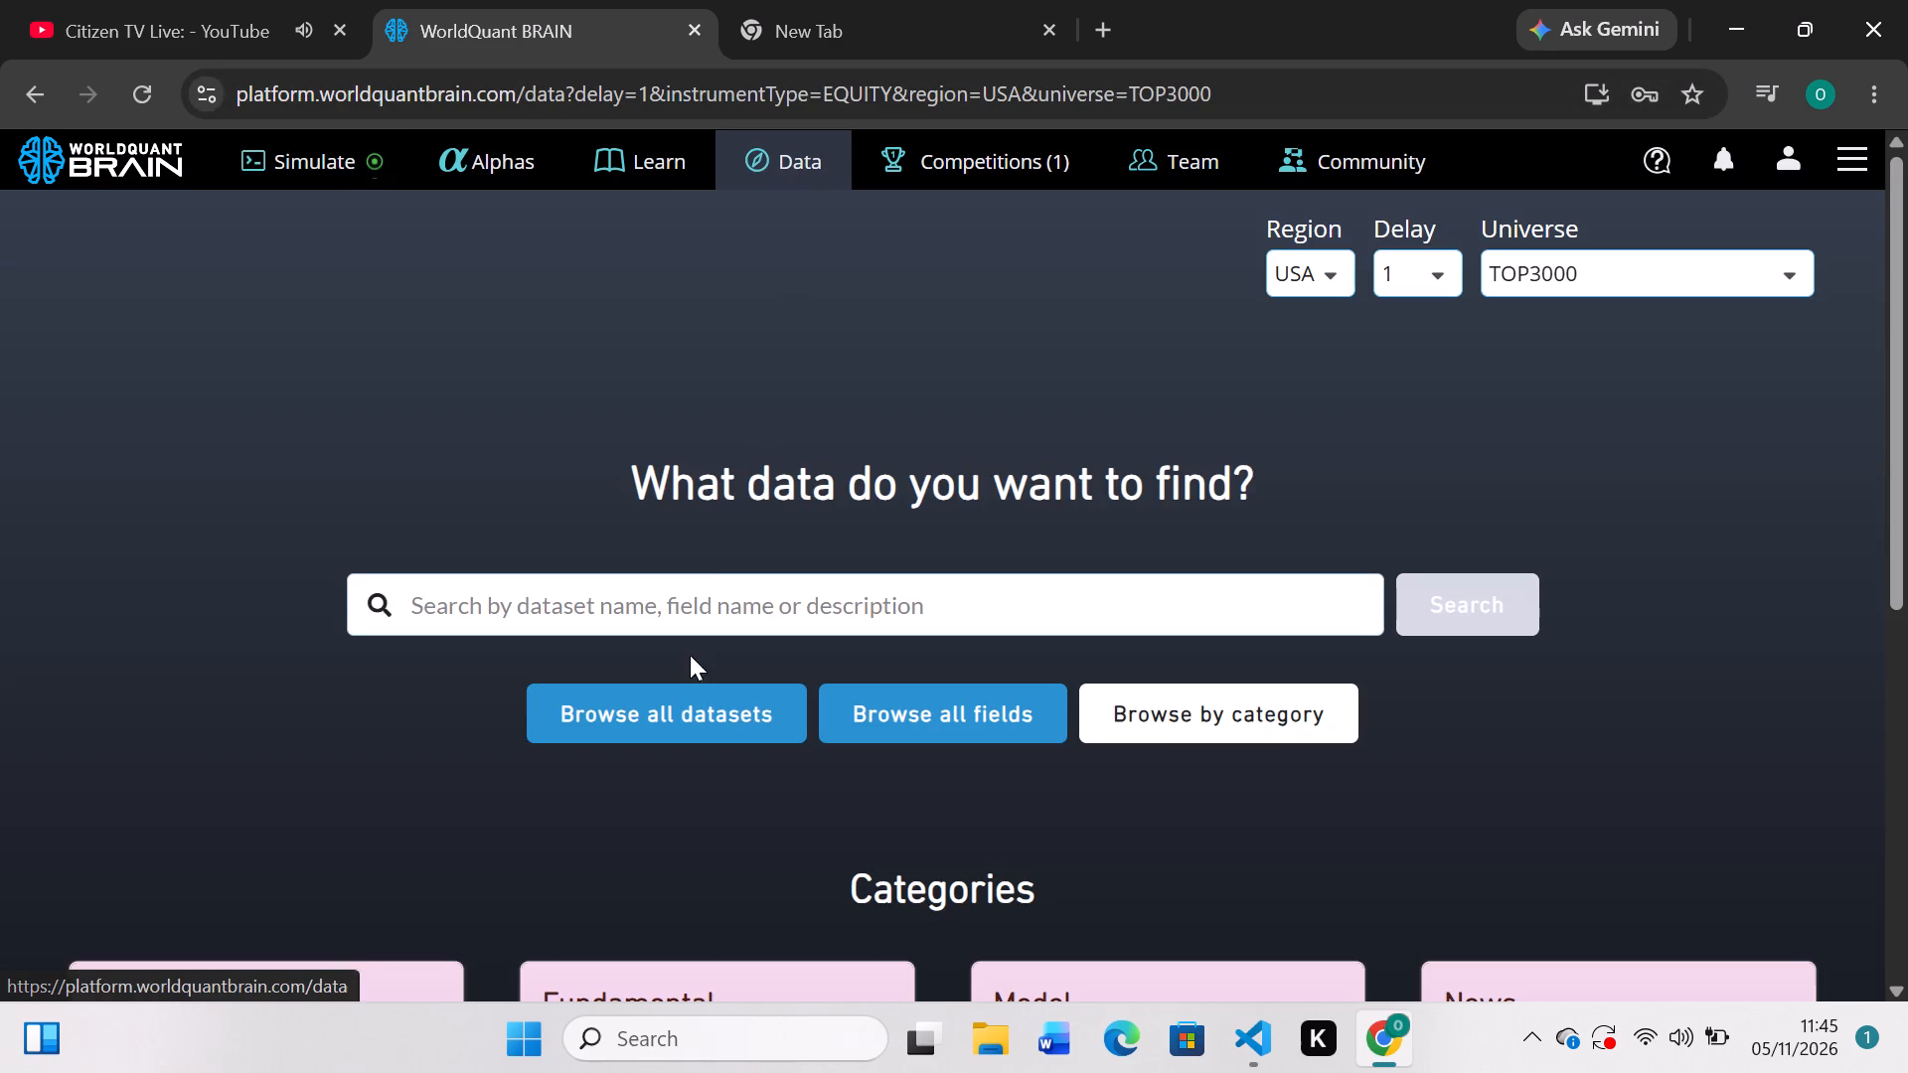
left_click(923, 717)
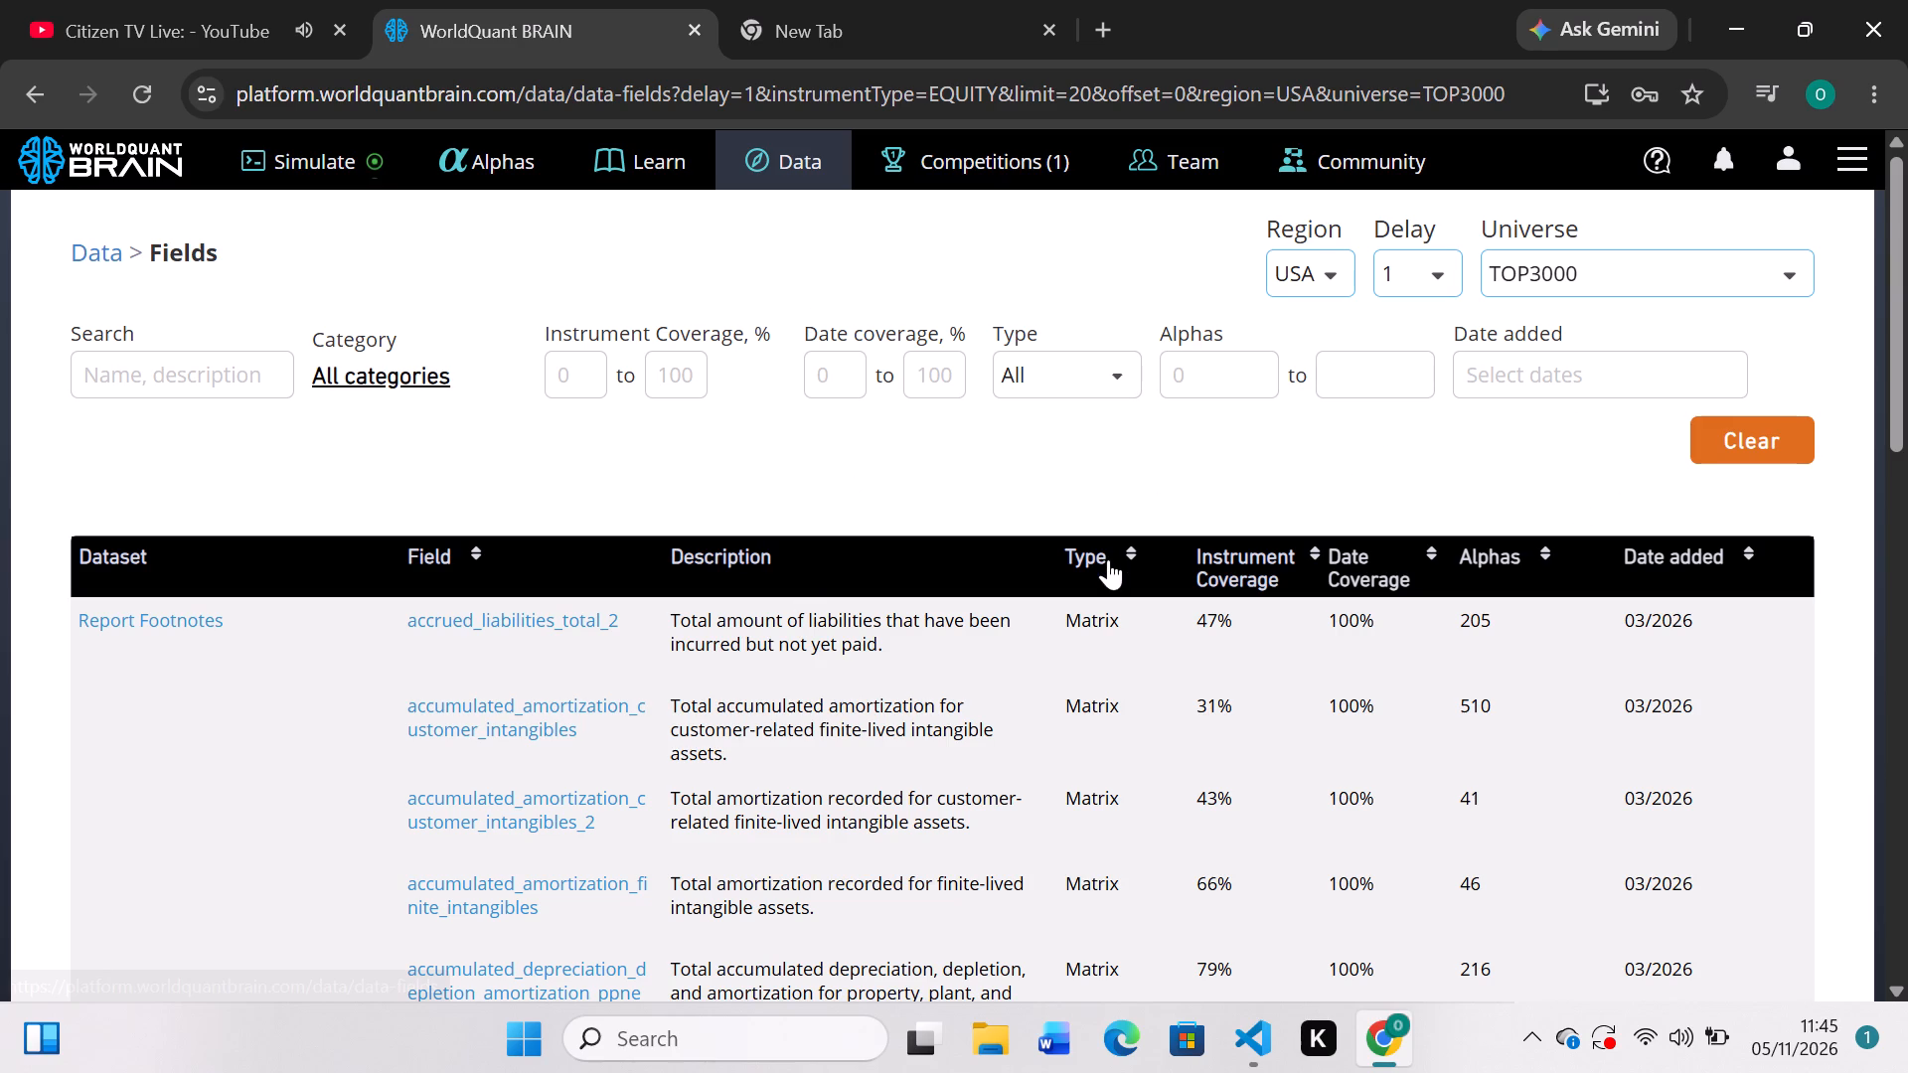
left_click(235, 363)
key("v")
type("wa")
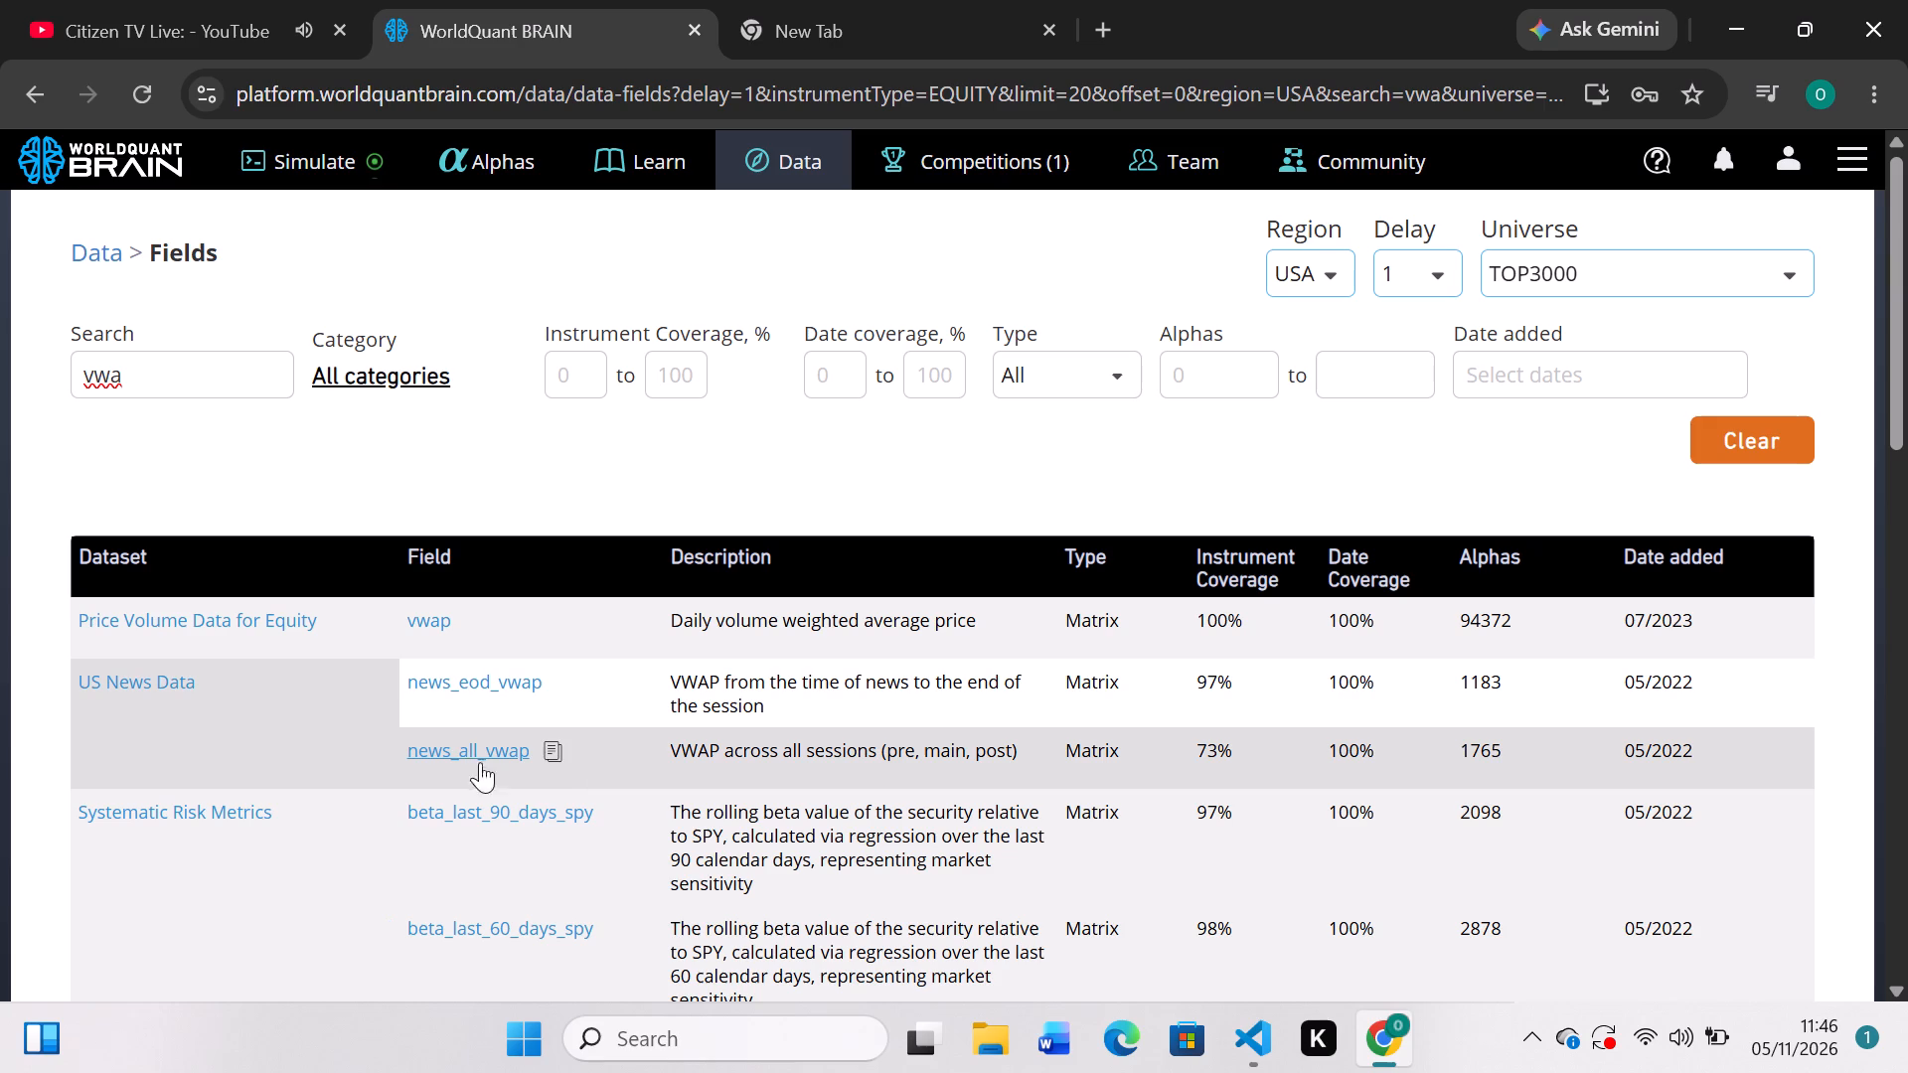
left_click(551, 751)
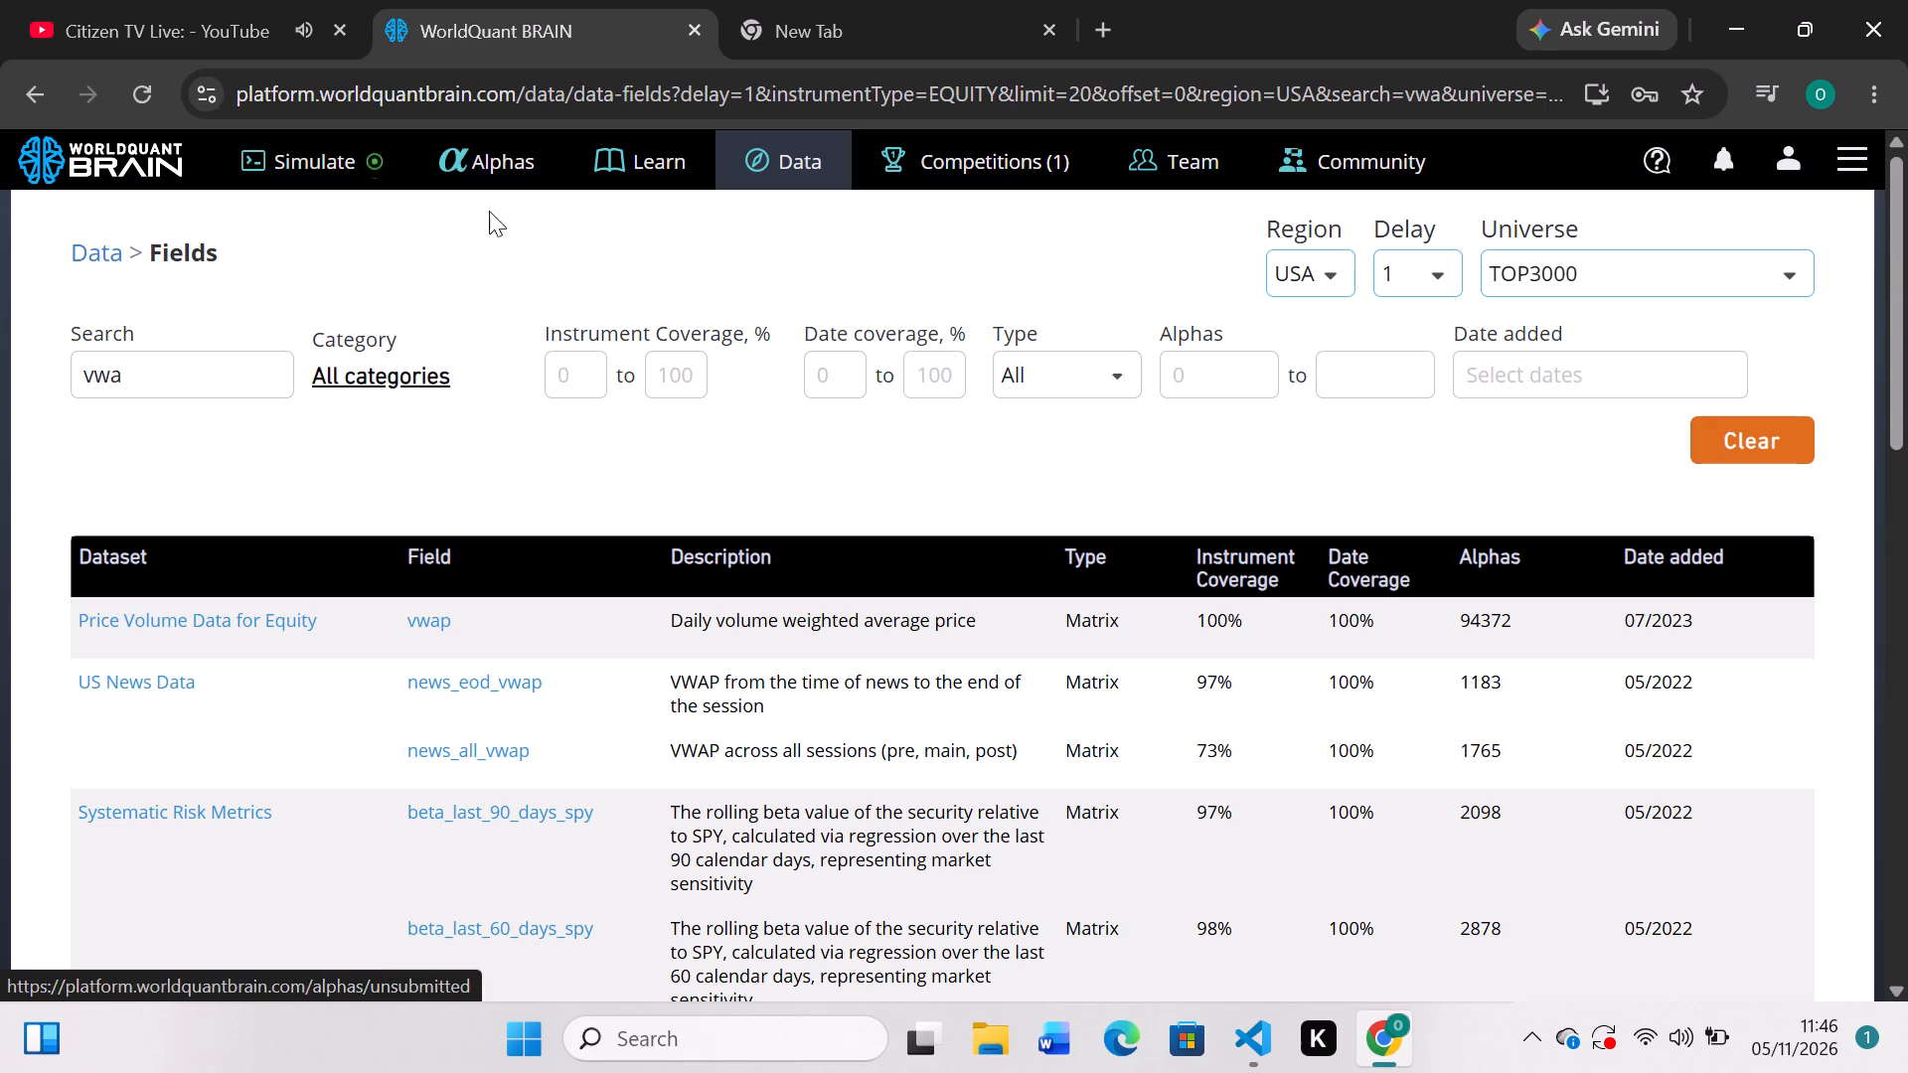
Complete the Simulation 3 expression as vwap_post_session_2_1555/news_all_vwap and run the simulation.
left_click(330, 147)
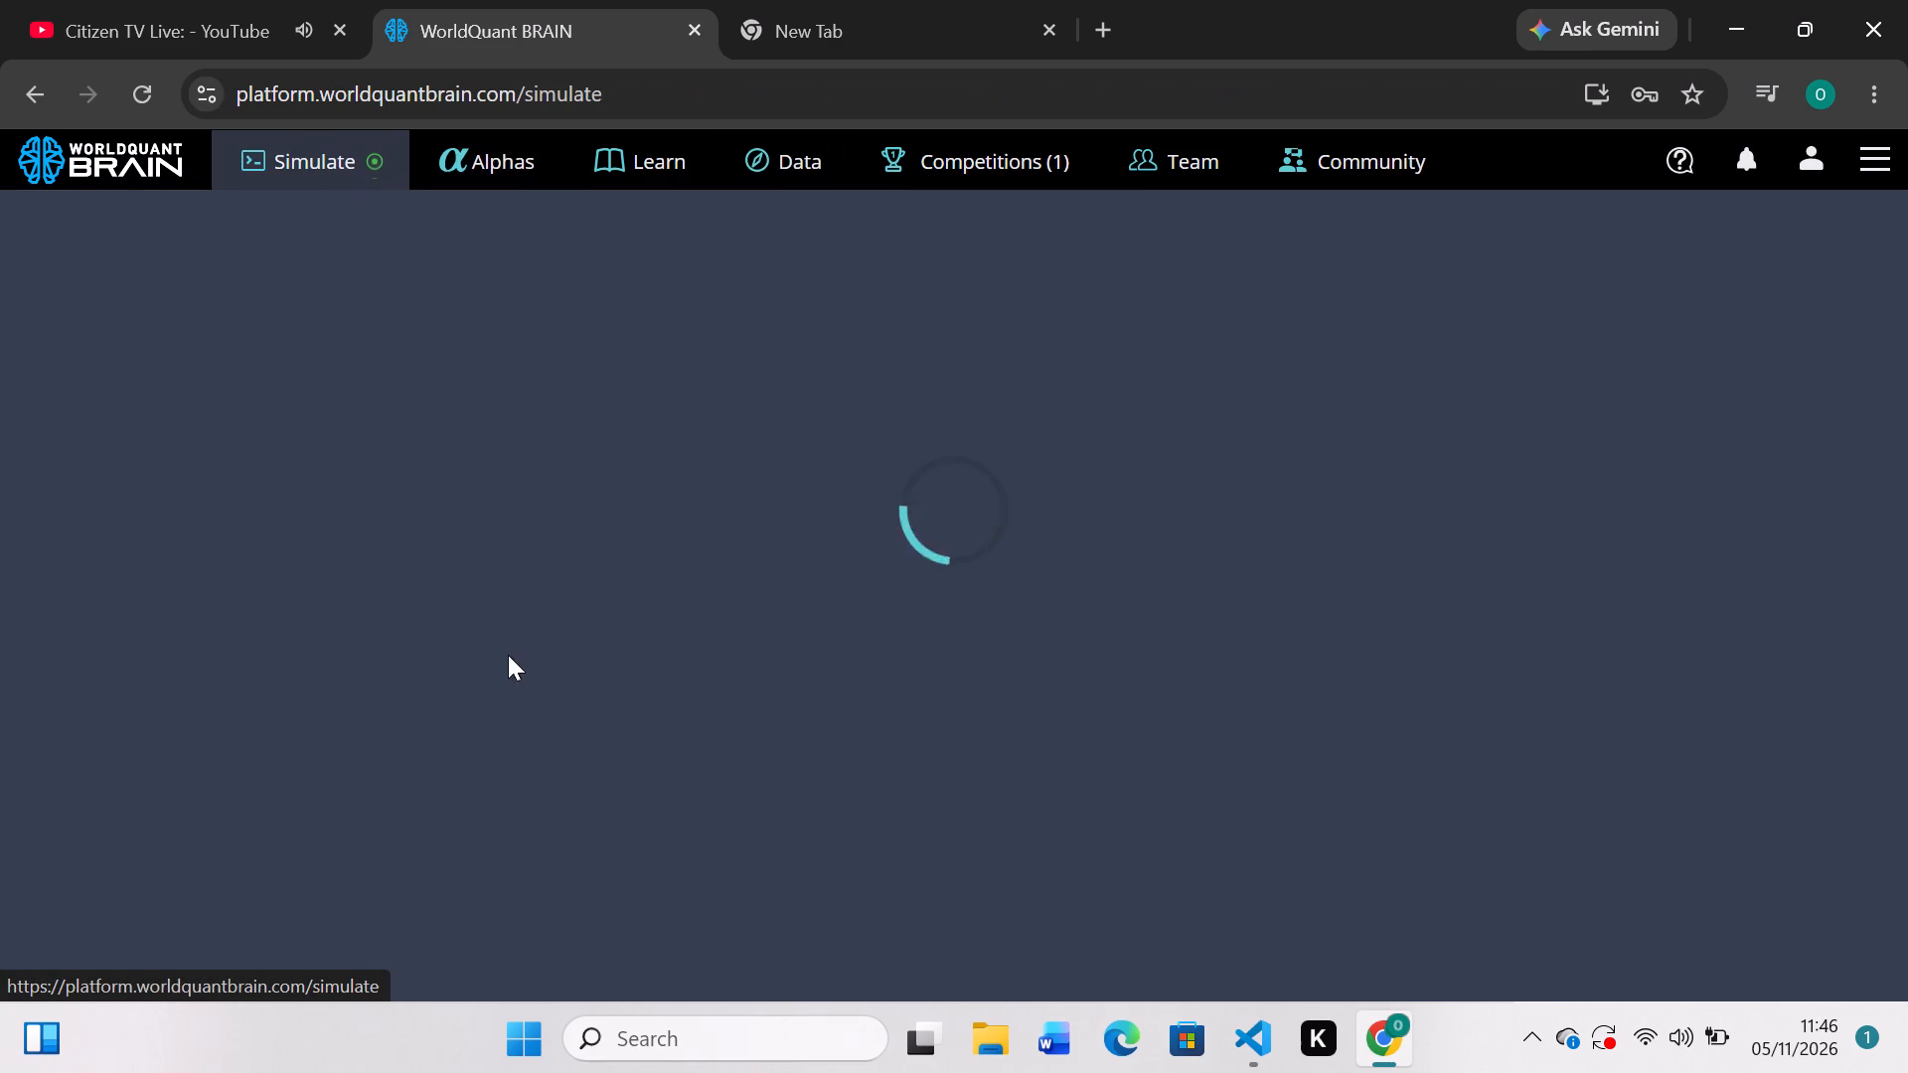
left_click(443, 387)
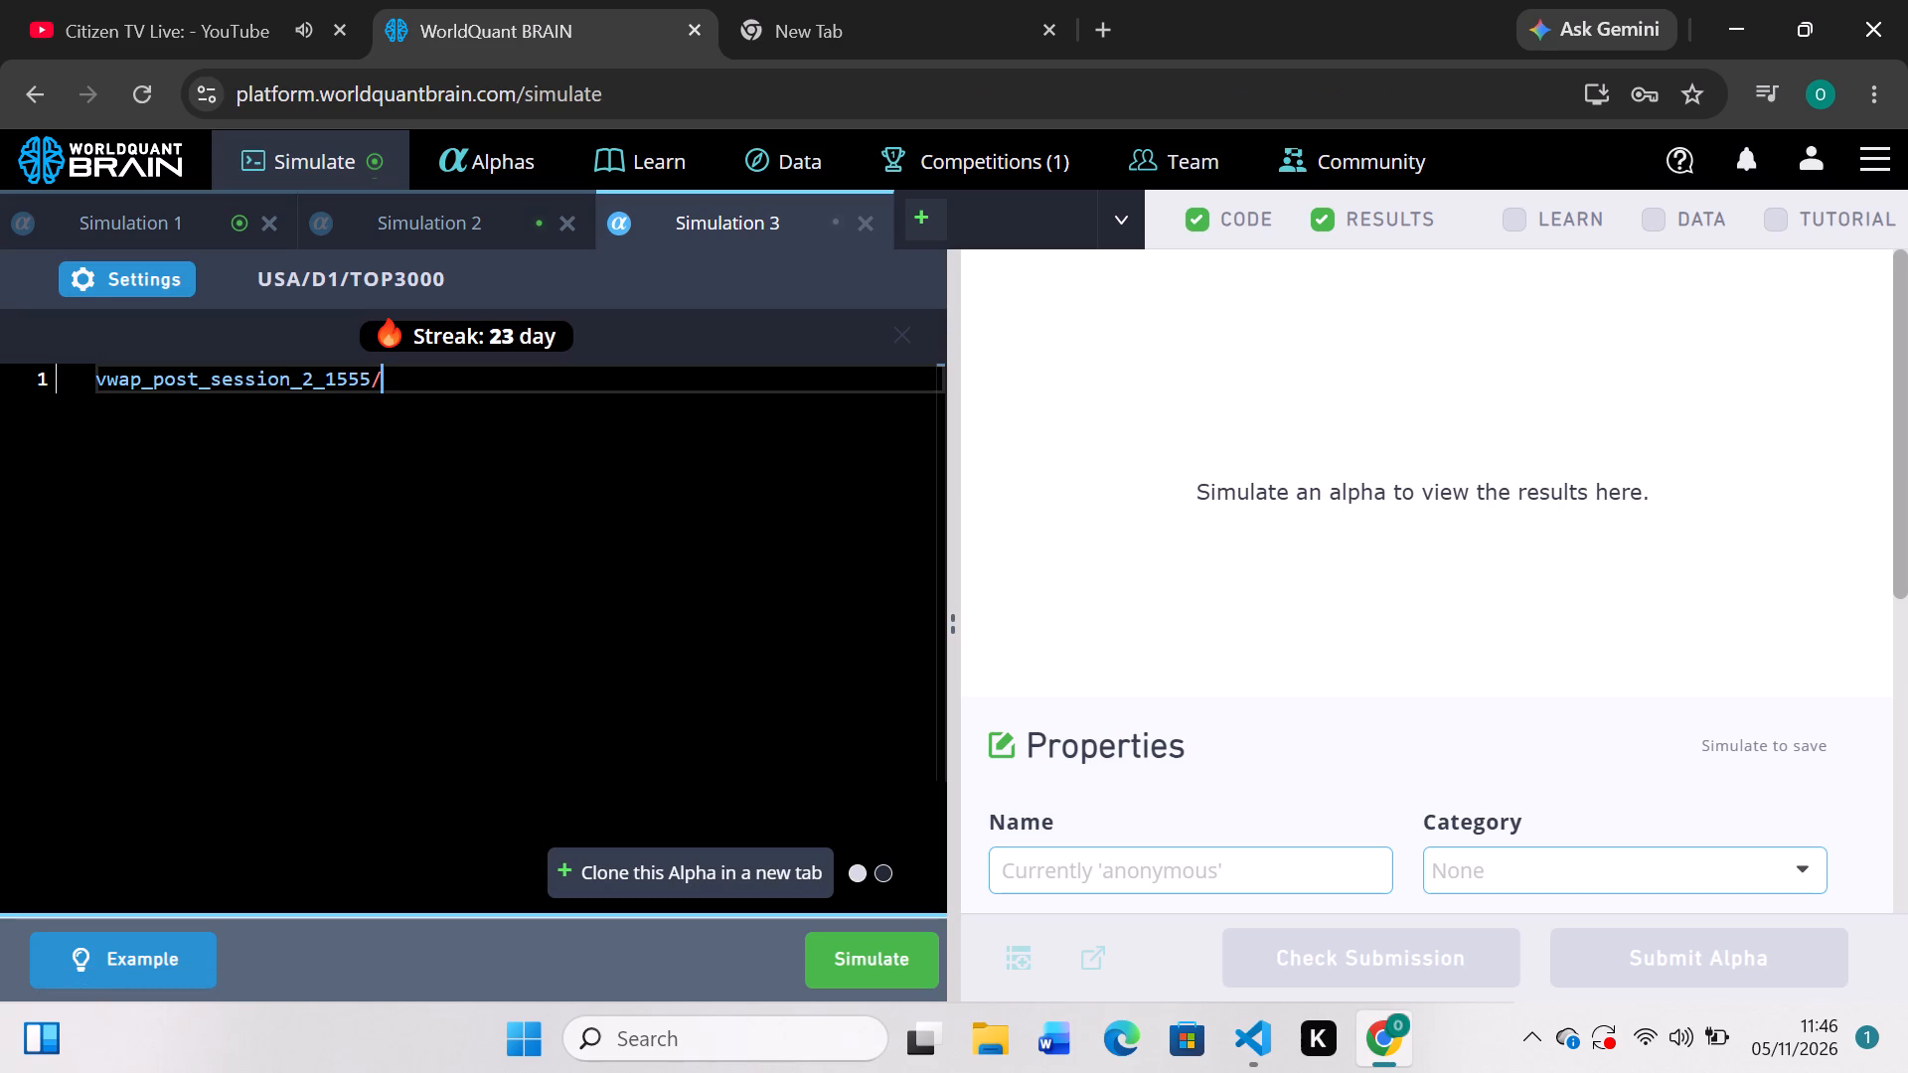
key("ctrl+v")
left_click(831, 960)
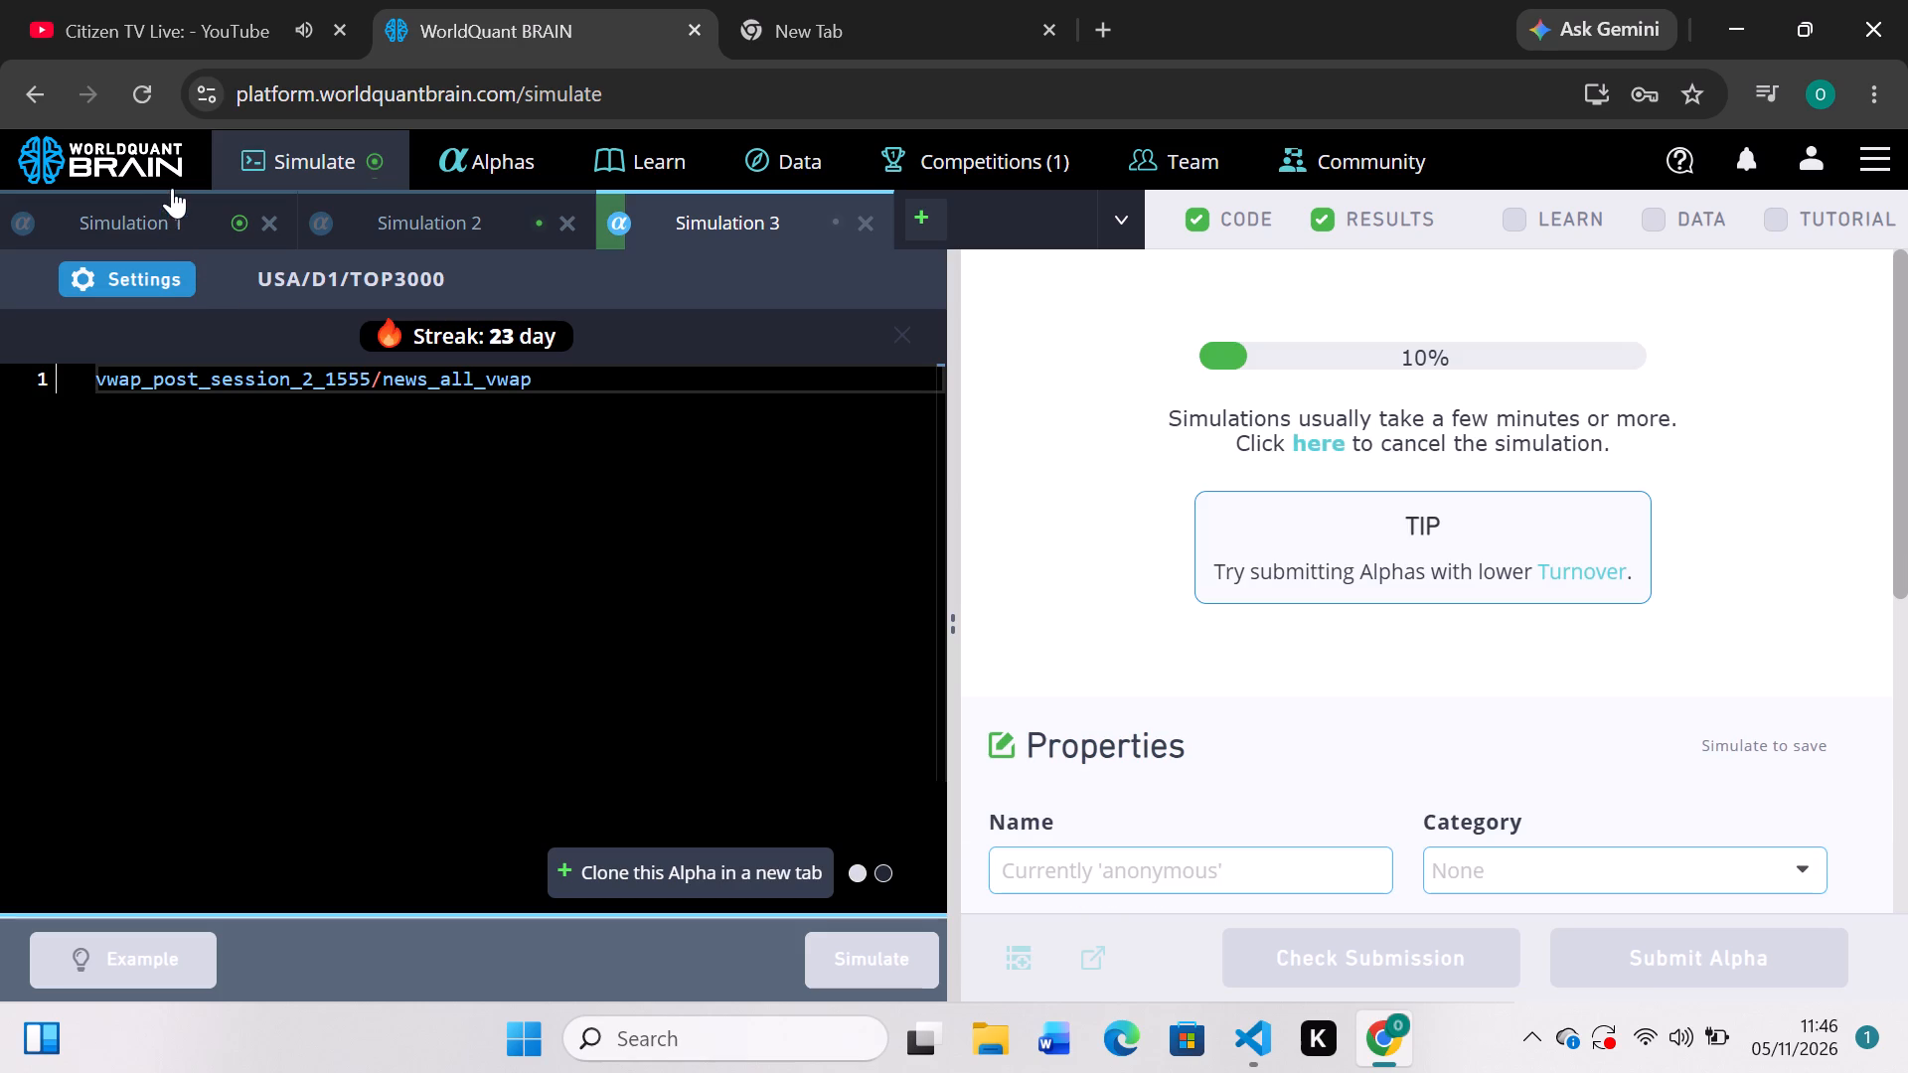
Set Simulation 2's decay to 54, NaN handling to On and delay to 0, apply the settings and rerun the simulation.
left_click(461, 217)
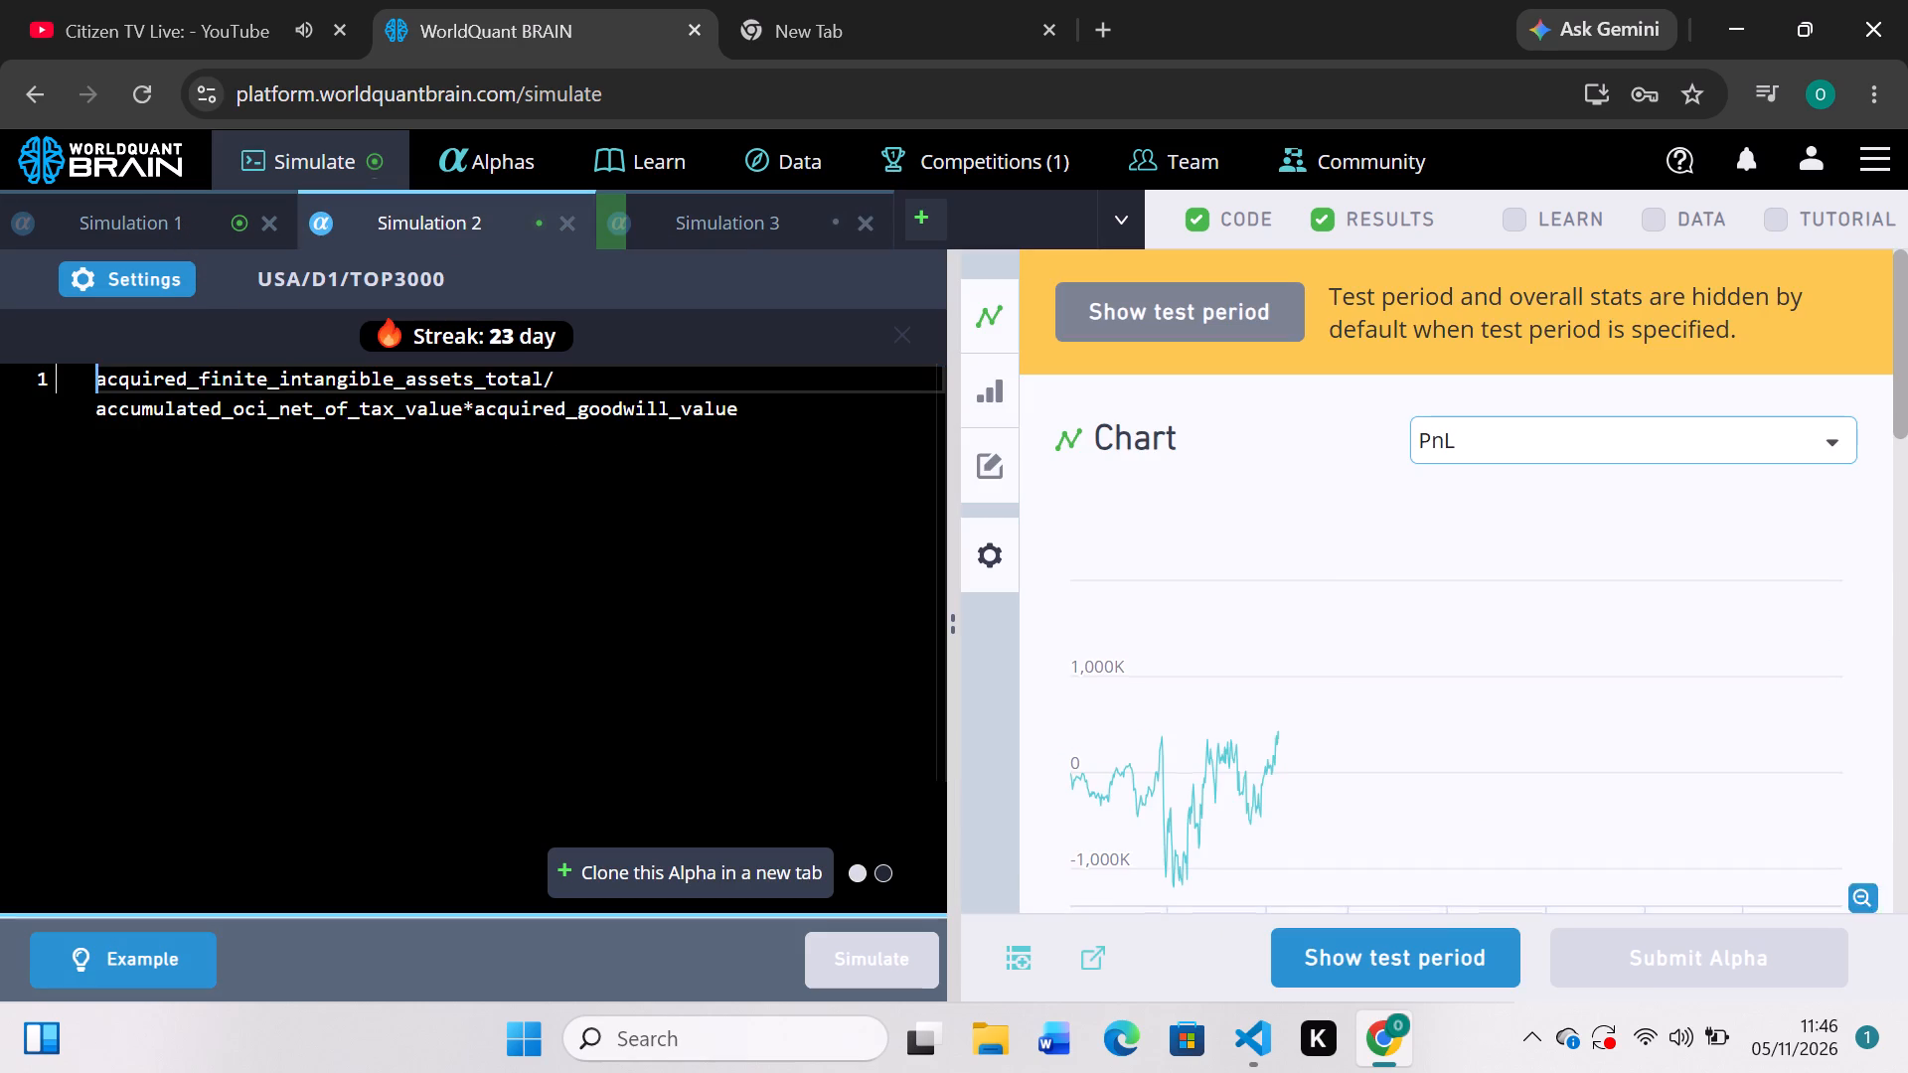
scroll(1055, 724, "down", 2)
scroll(1056, 749, "up", 1)
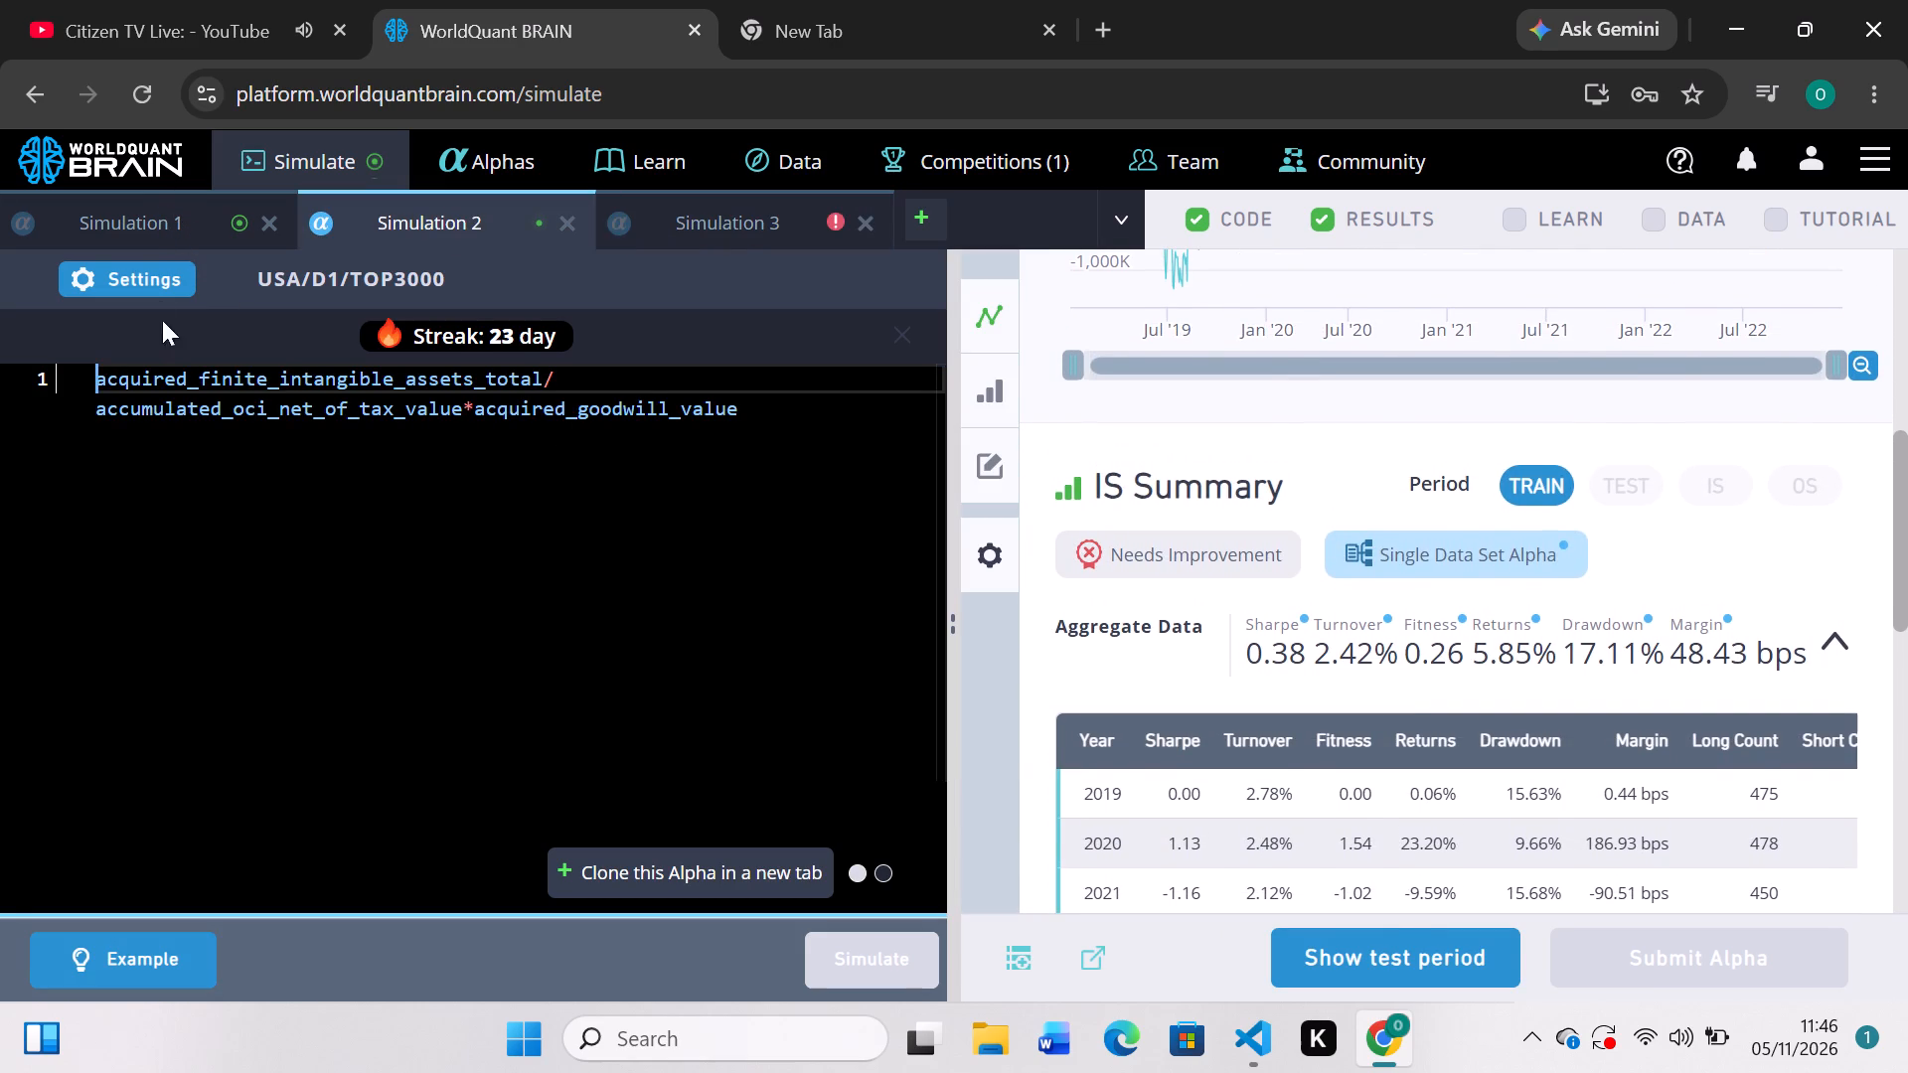
left_click(147, 270)
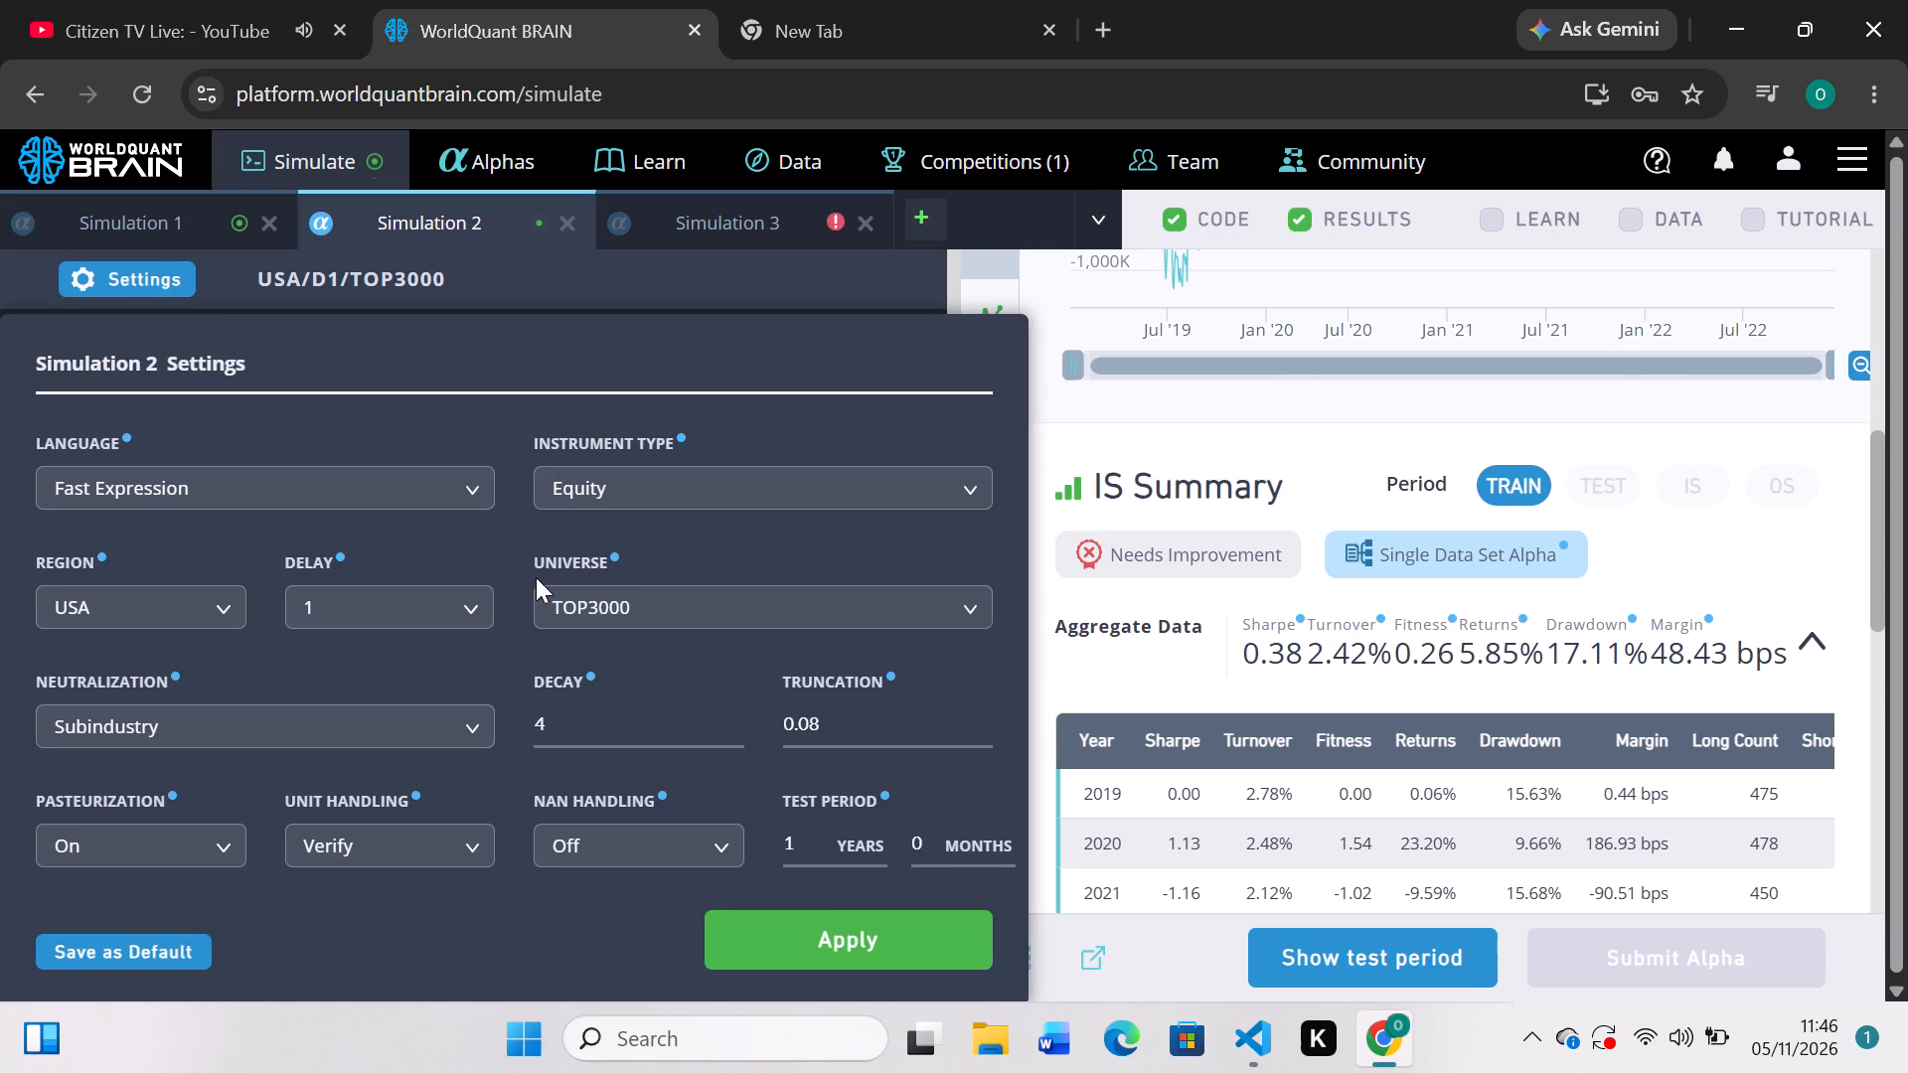
left_click(730, 718)
left_click(713, 843)
left_click(610, 885)
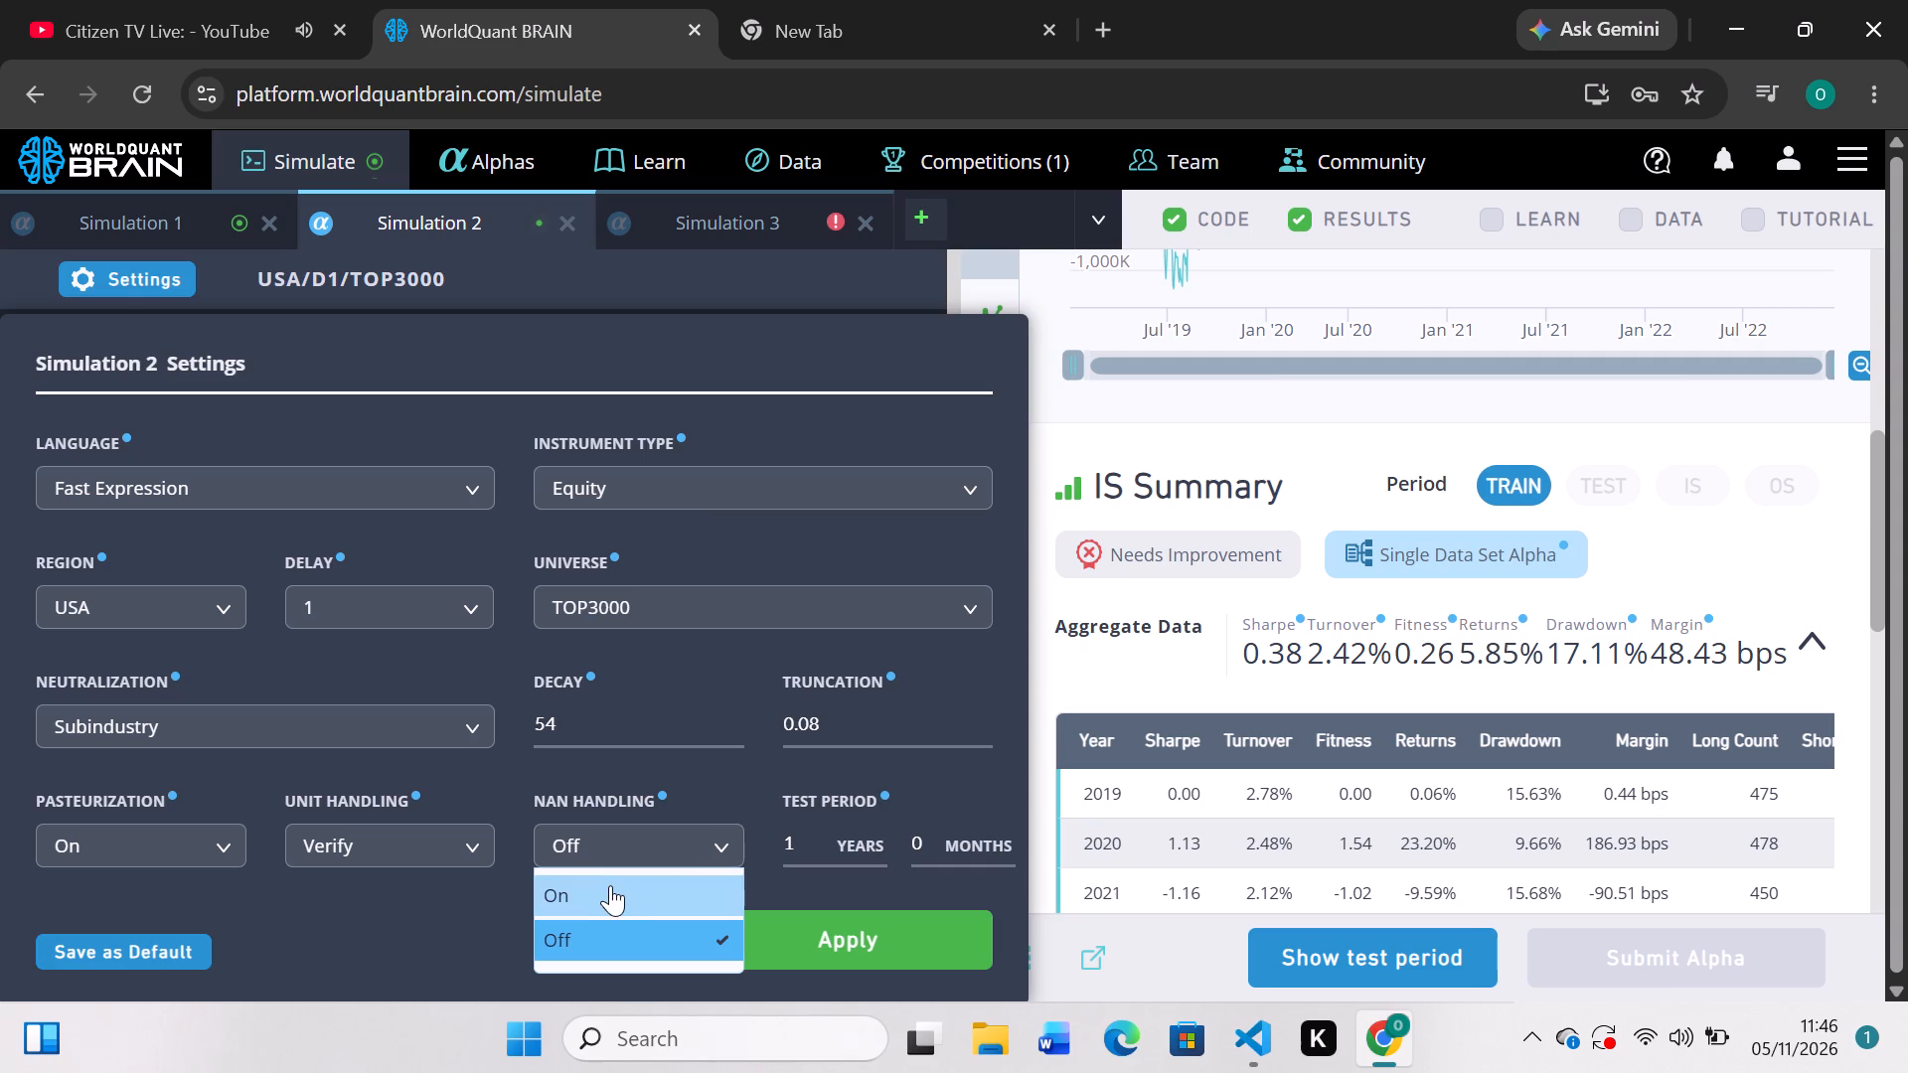
left_click(467, 607)
left_click(421, 694)
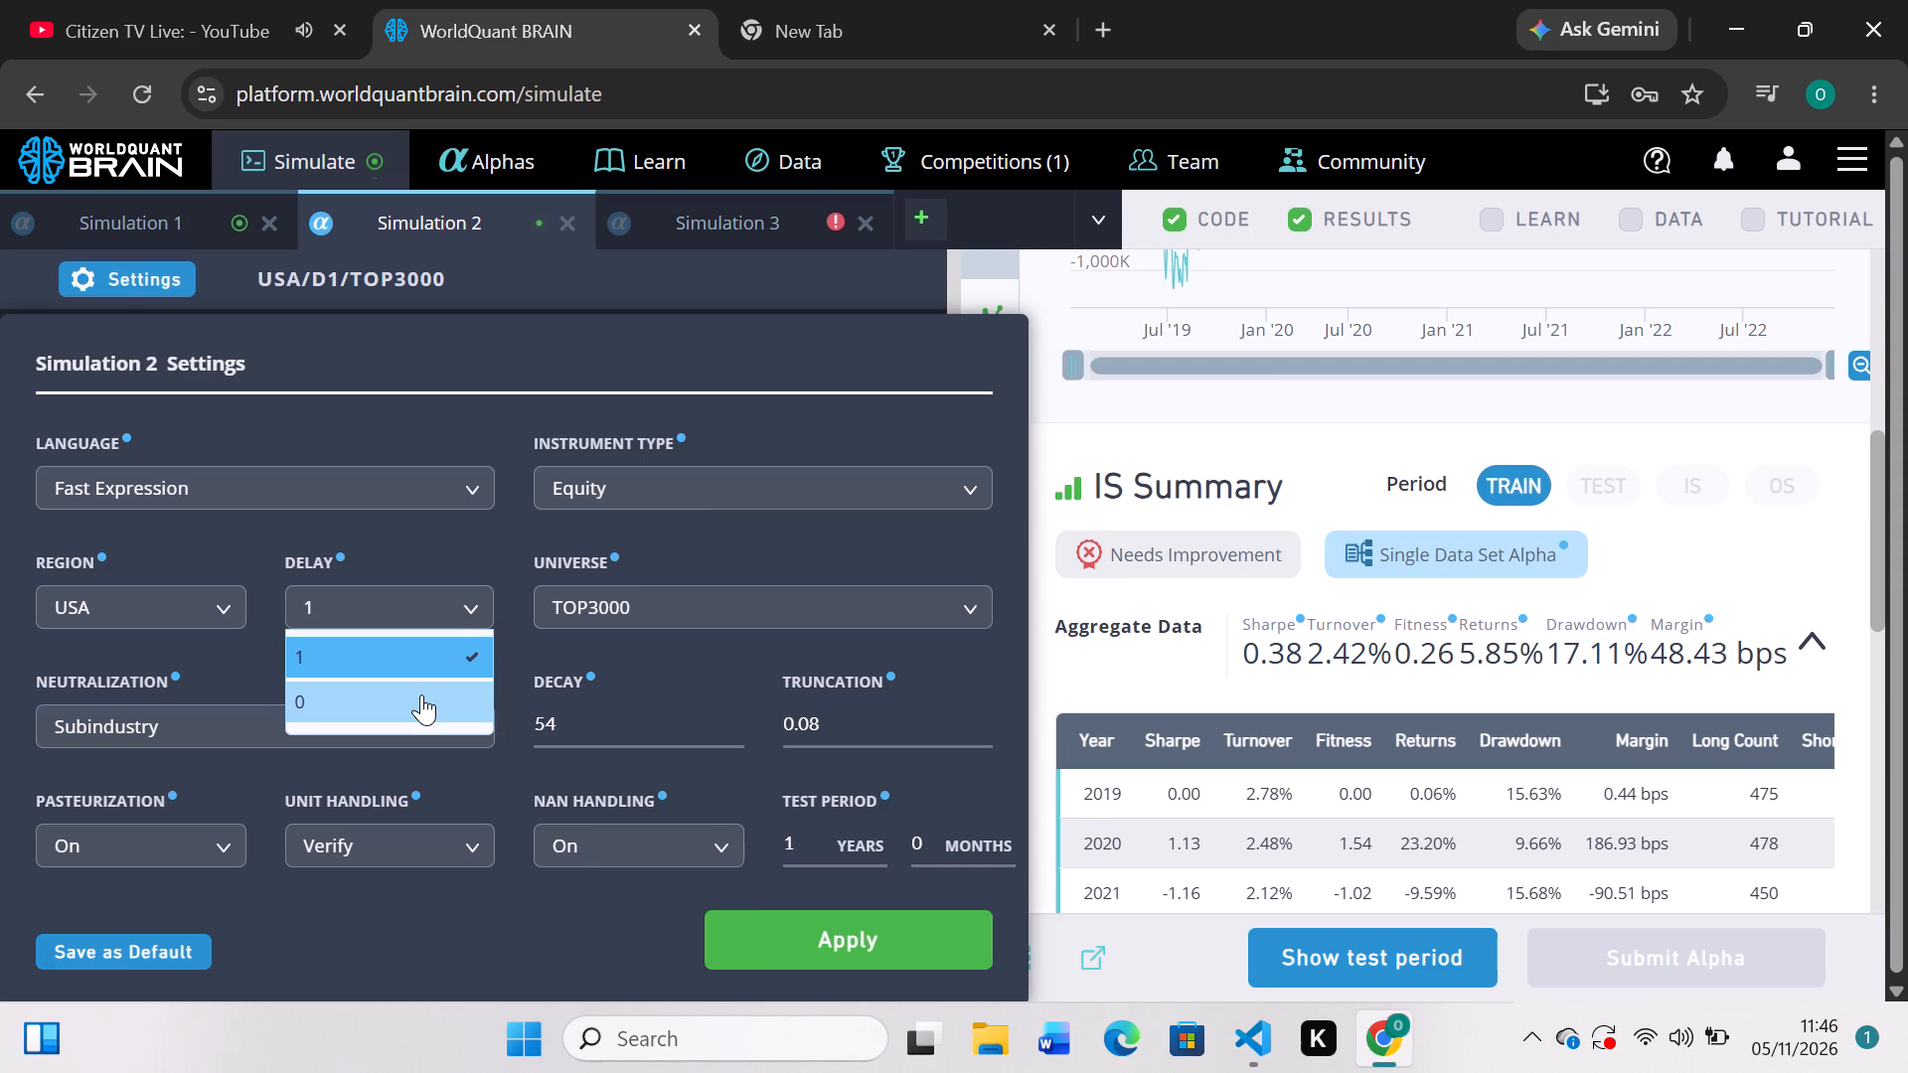
left_click(853, 925)
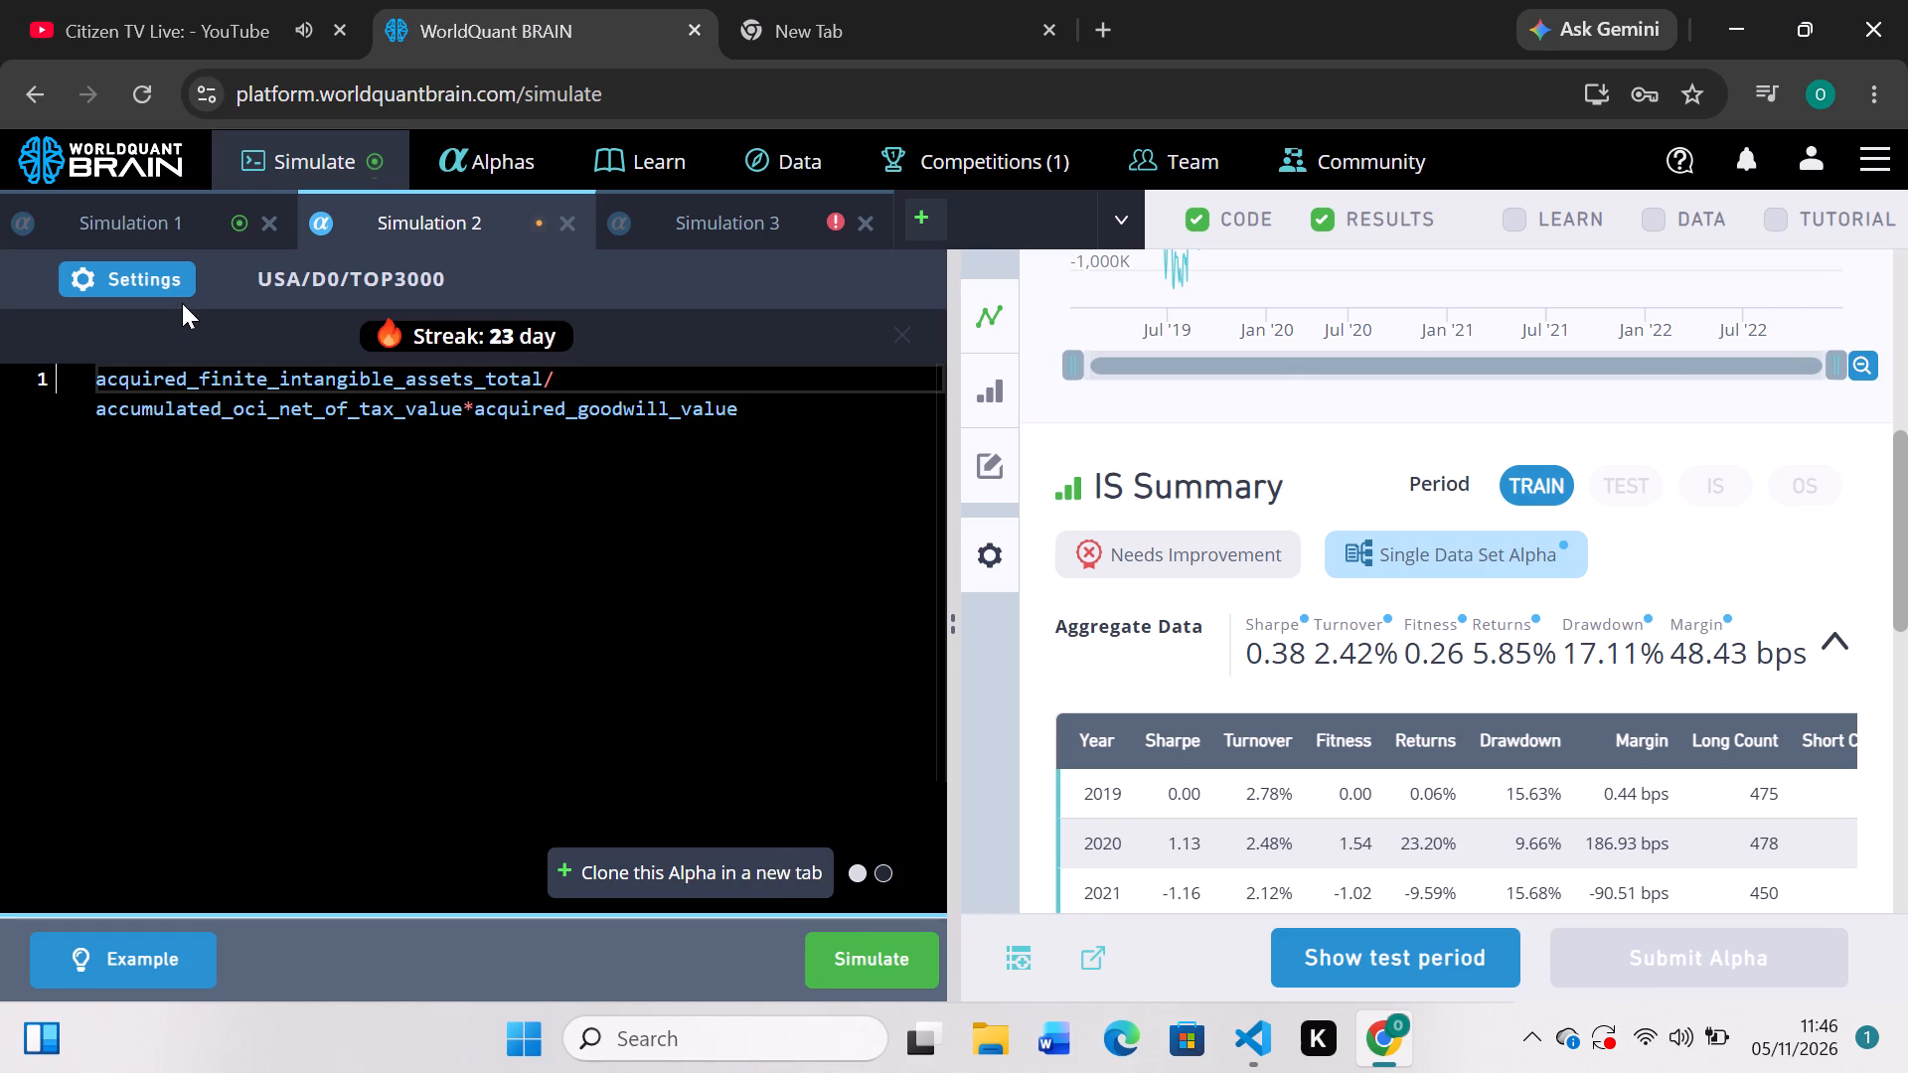
left_click(861, 967)
Wrap news_all_vwap in vec_avg() in the Simulation 3 expression and run the simulation.
left_click(732, 224)
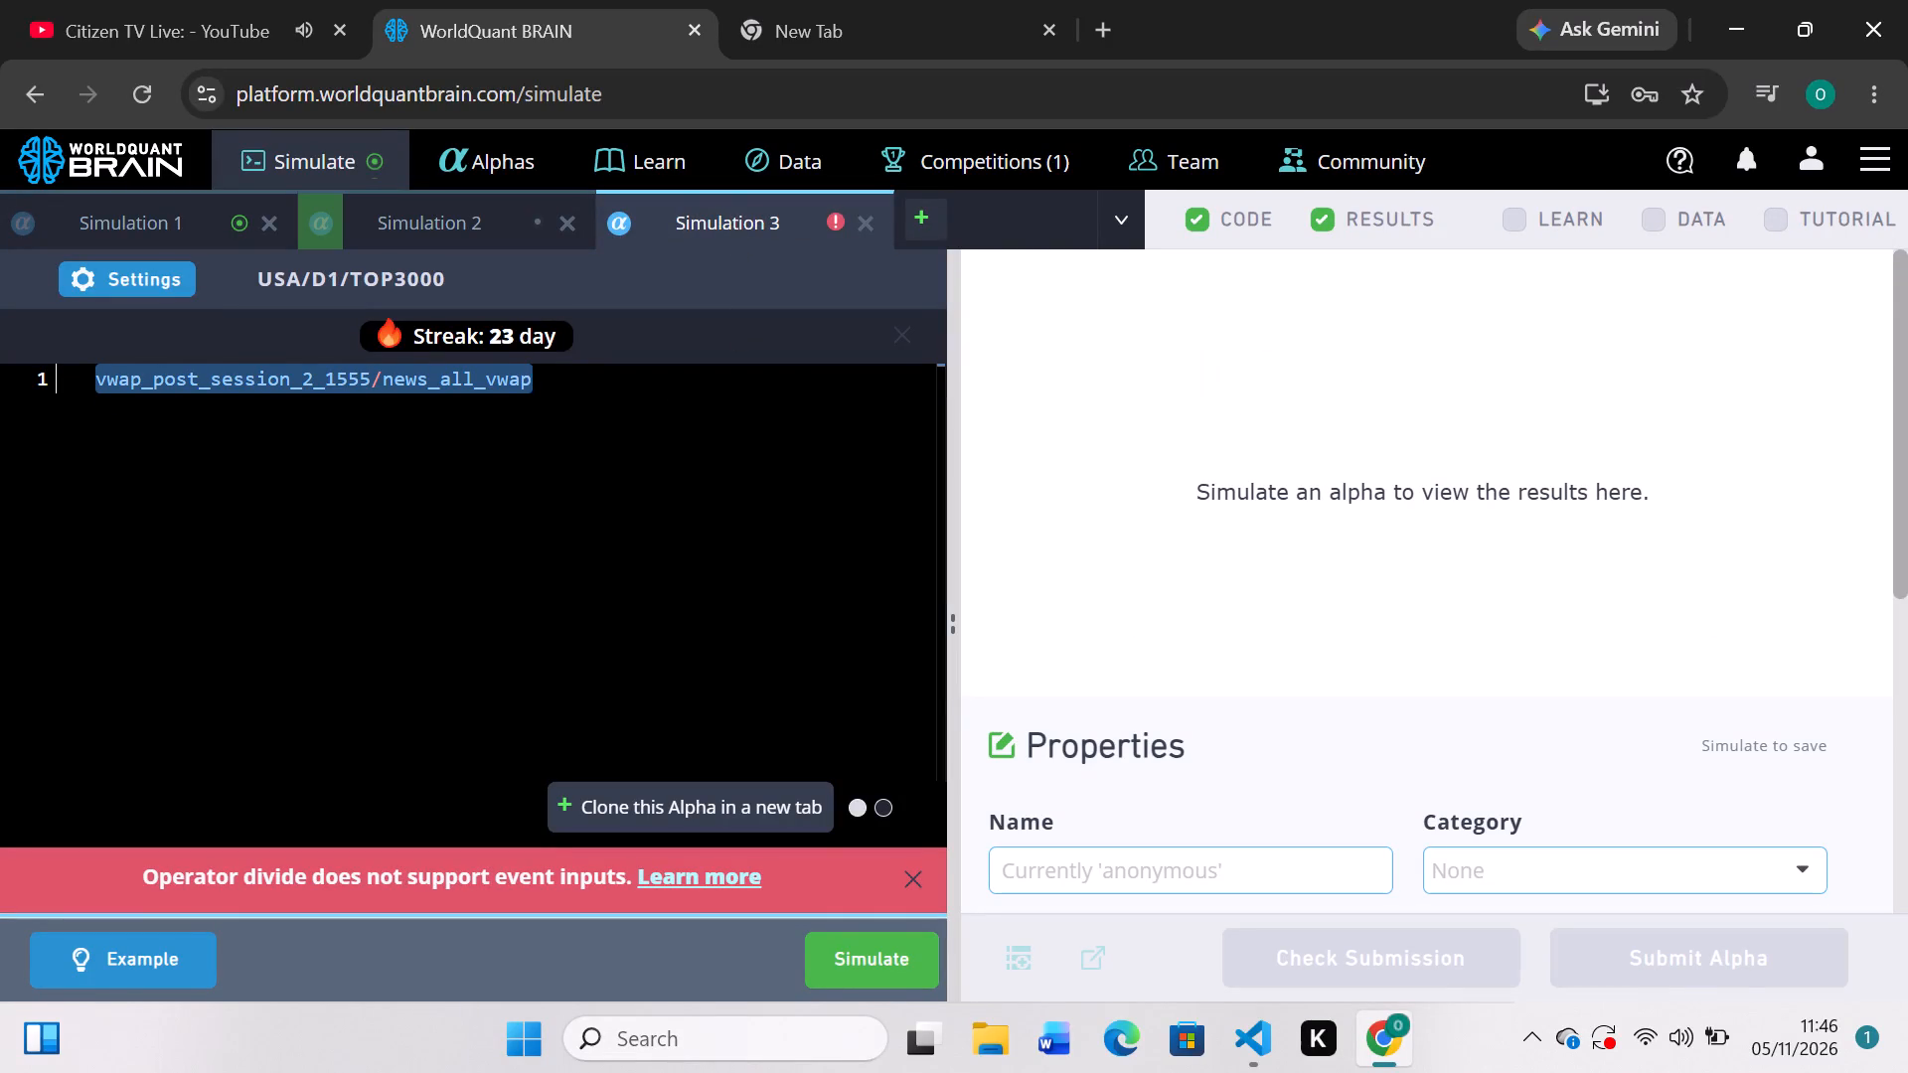
left_click(378, 383)
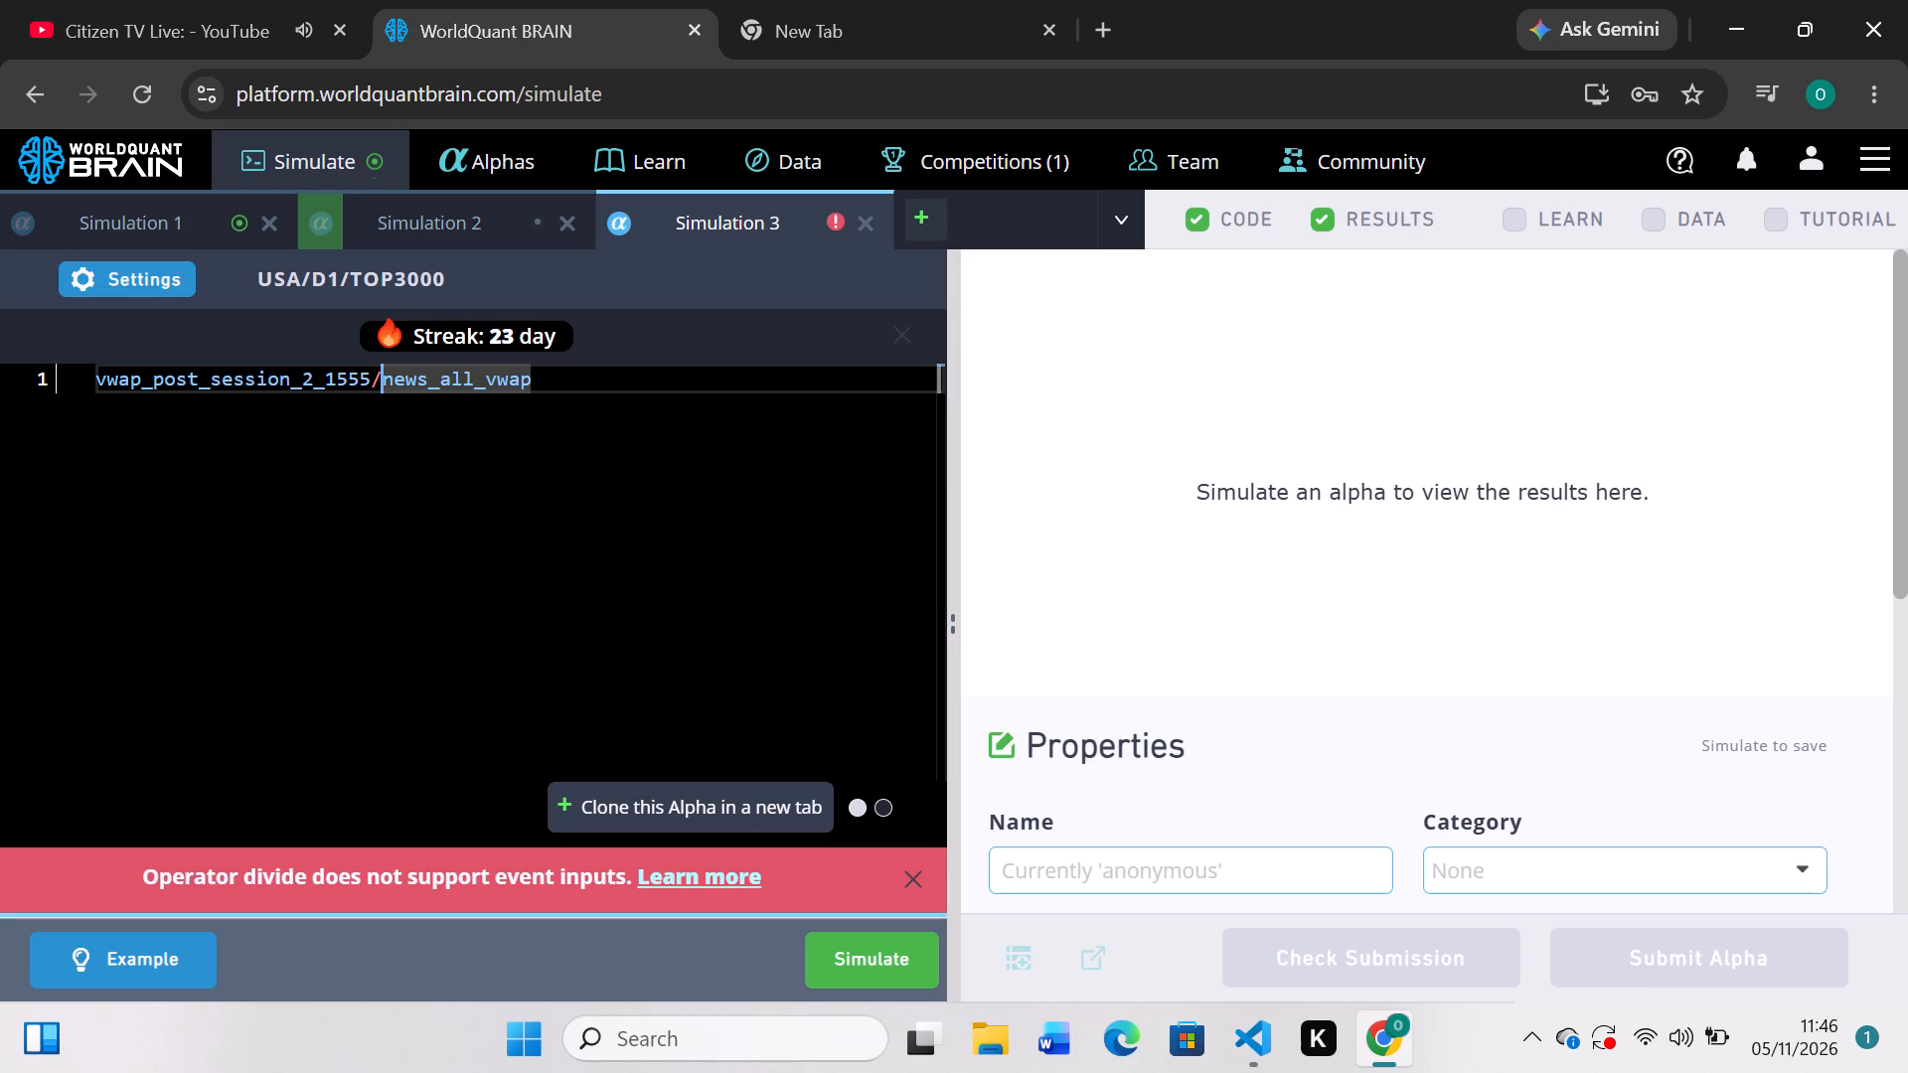
key("e")
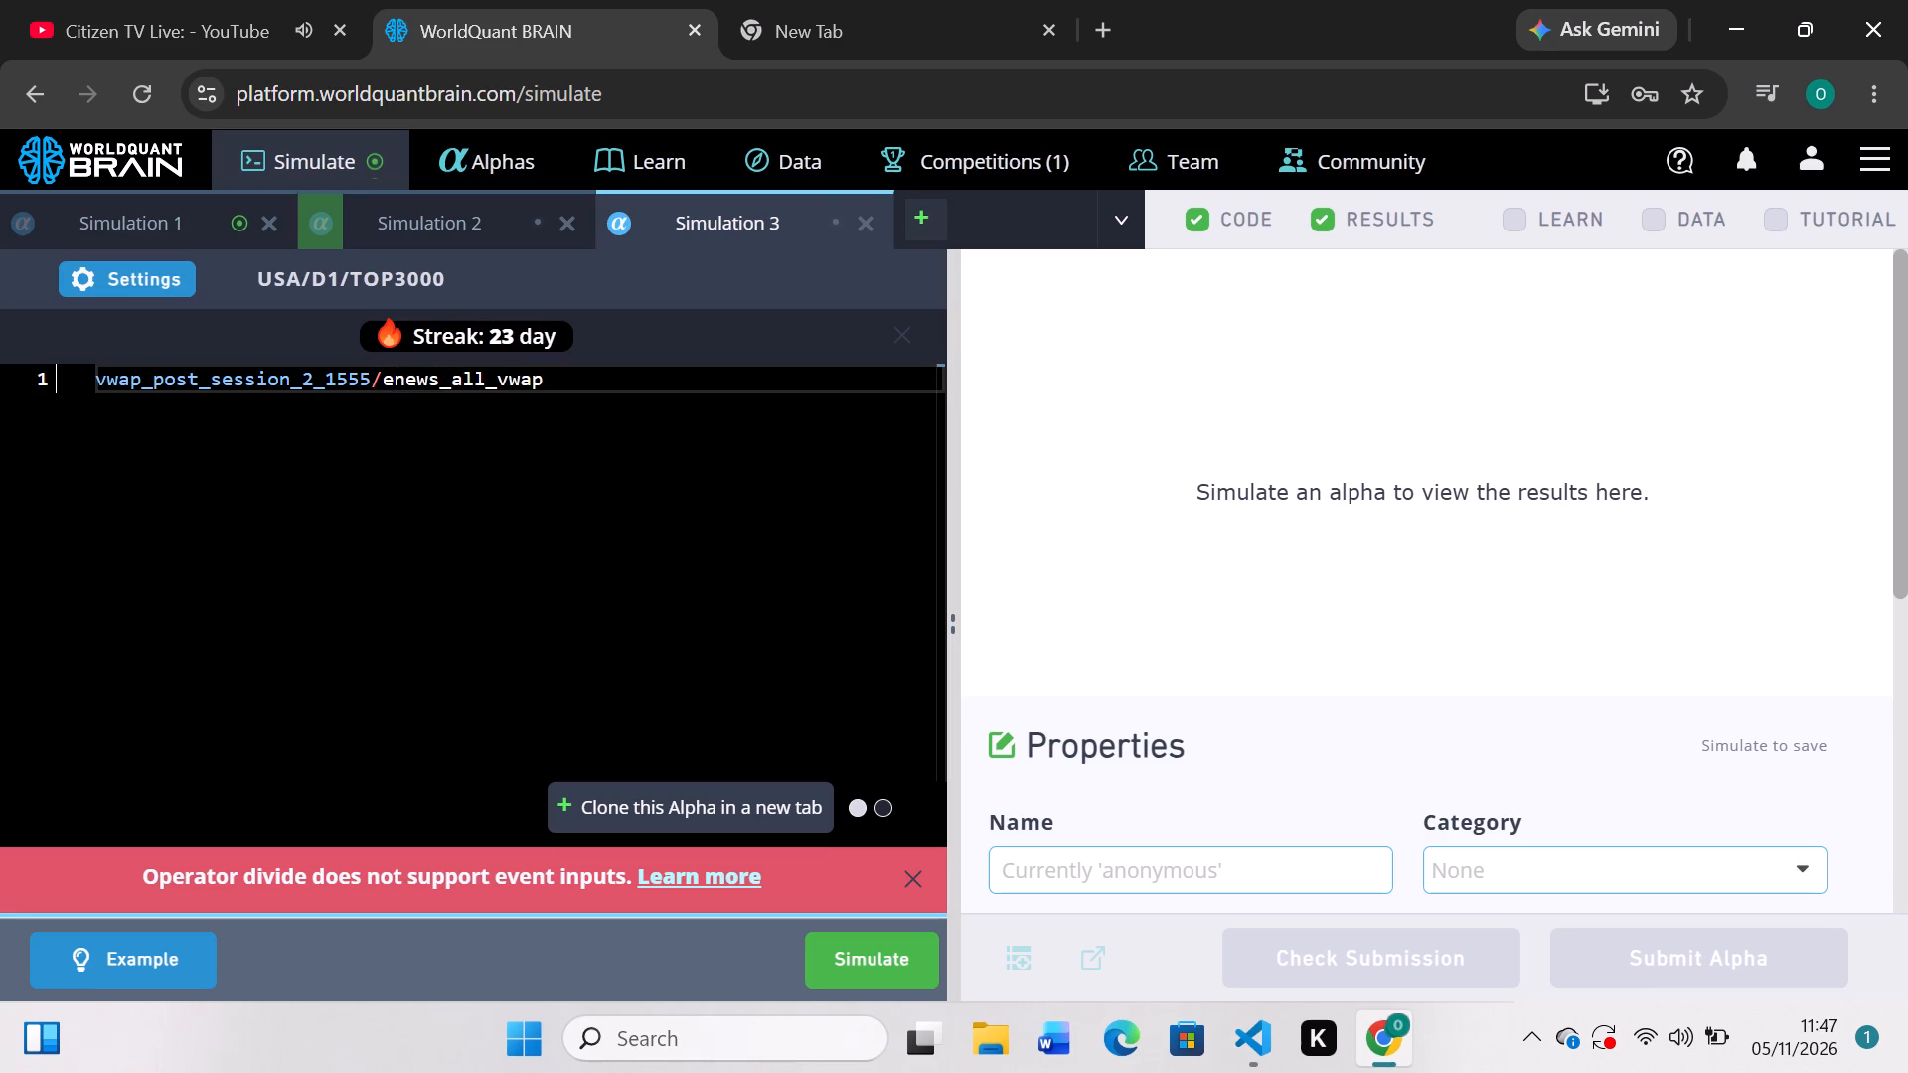
key("BackSpace")
type("ve")
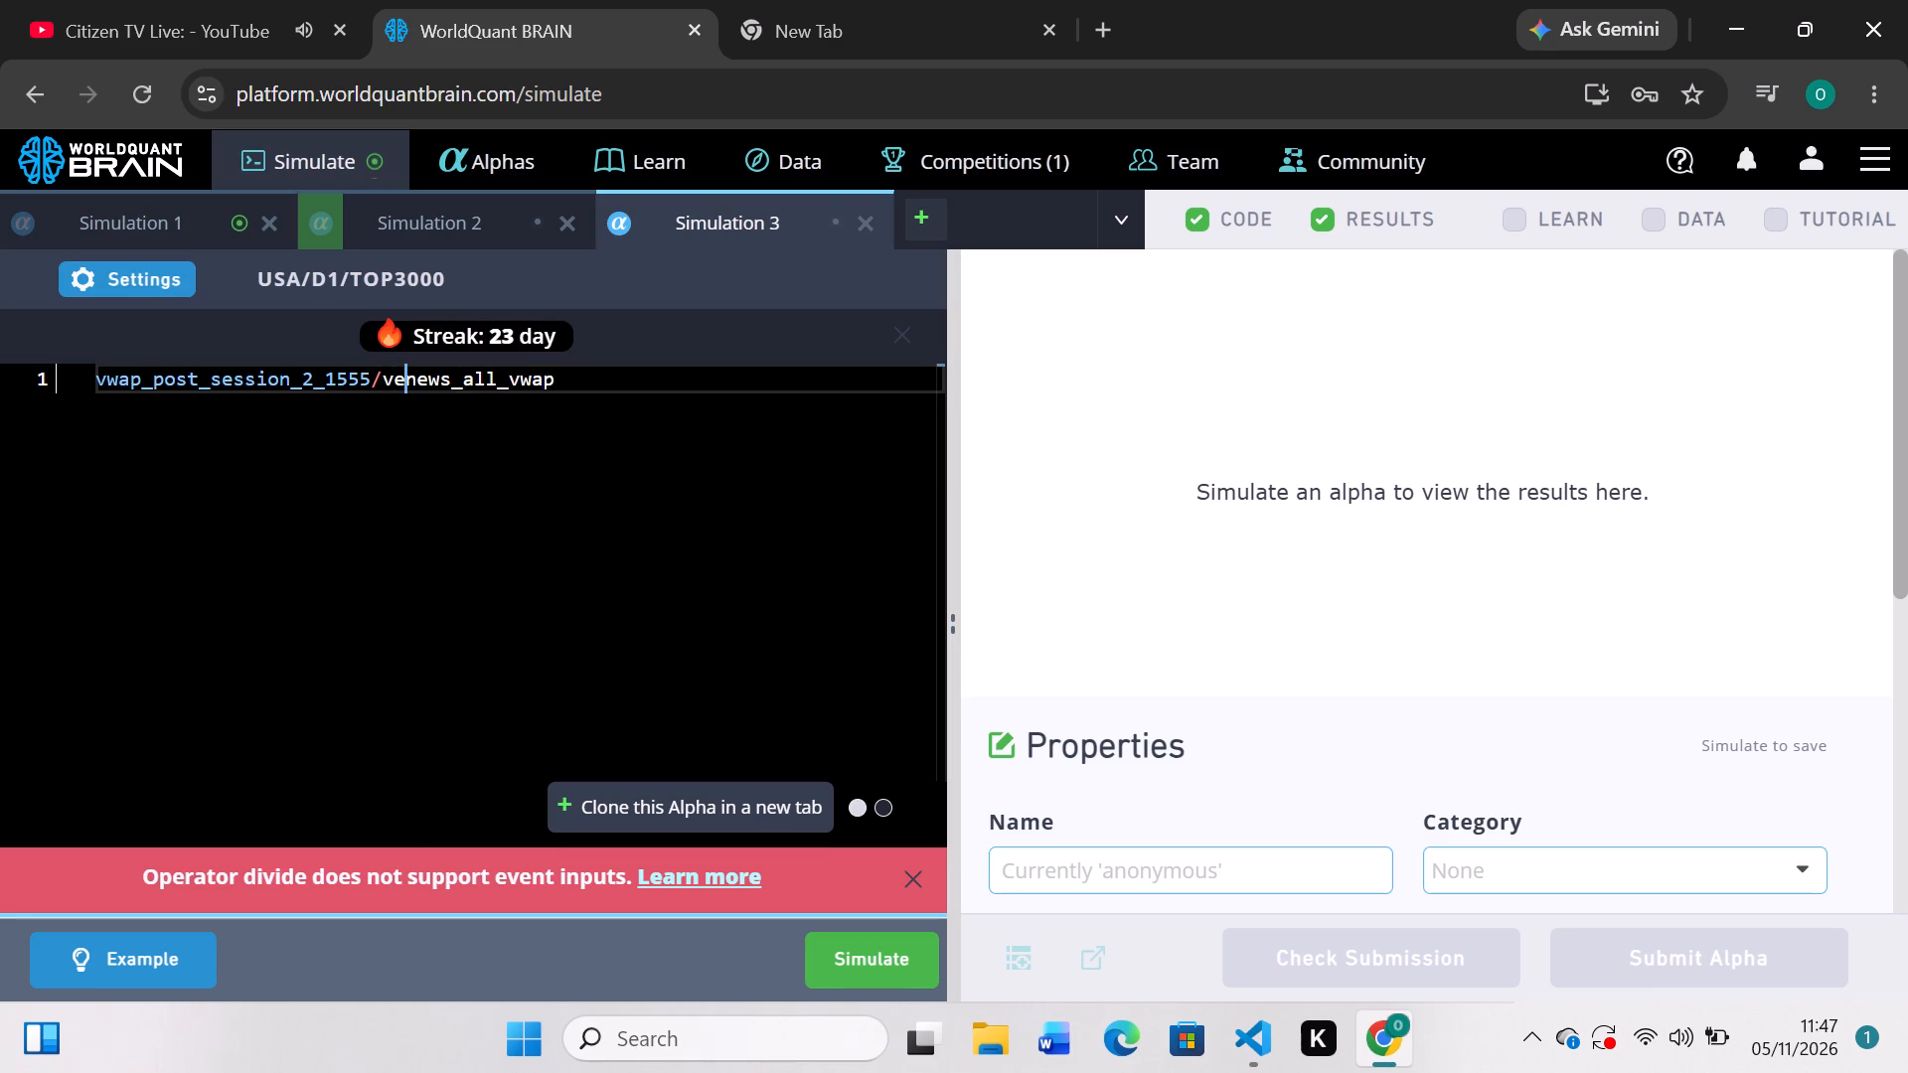
key("c")
key("shift+underscore")
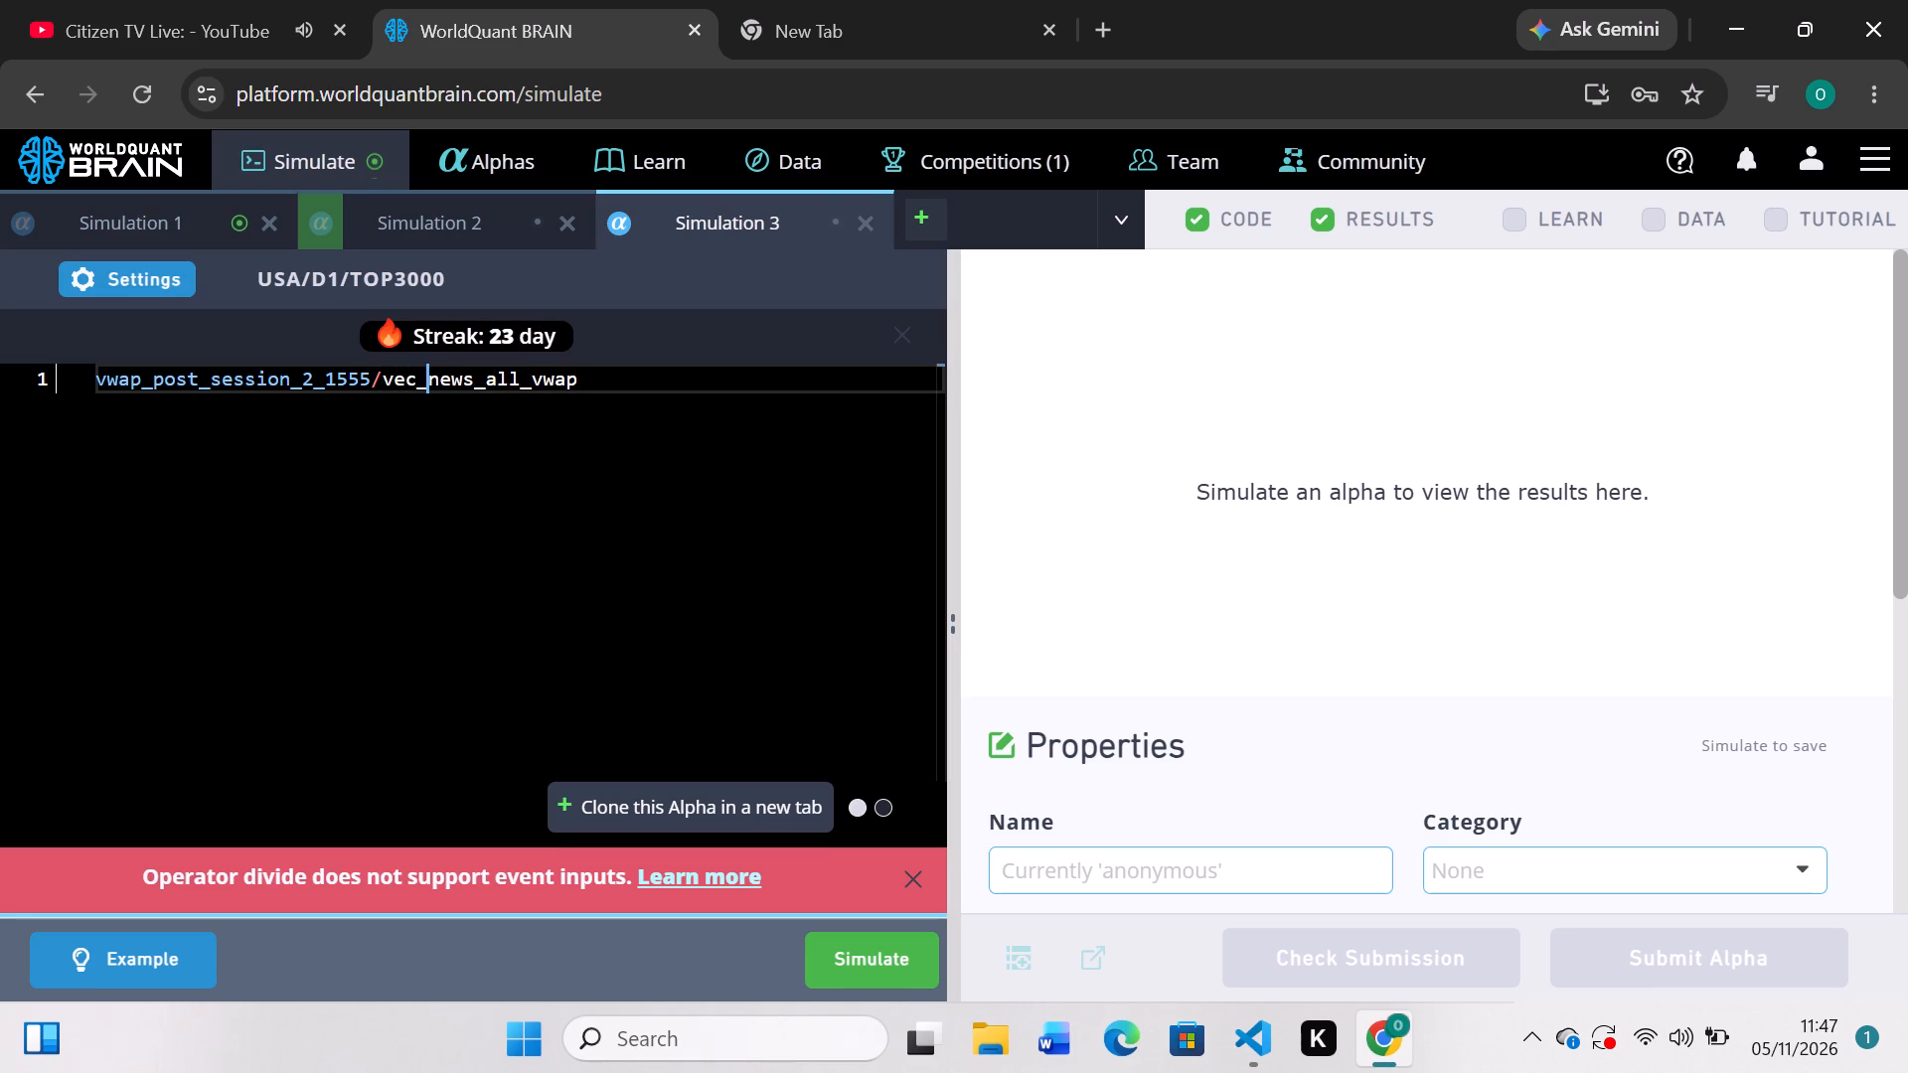
type("av")
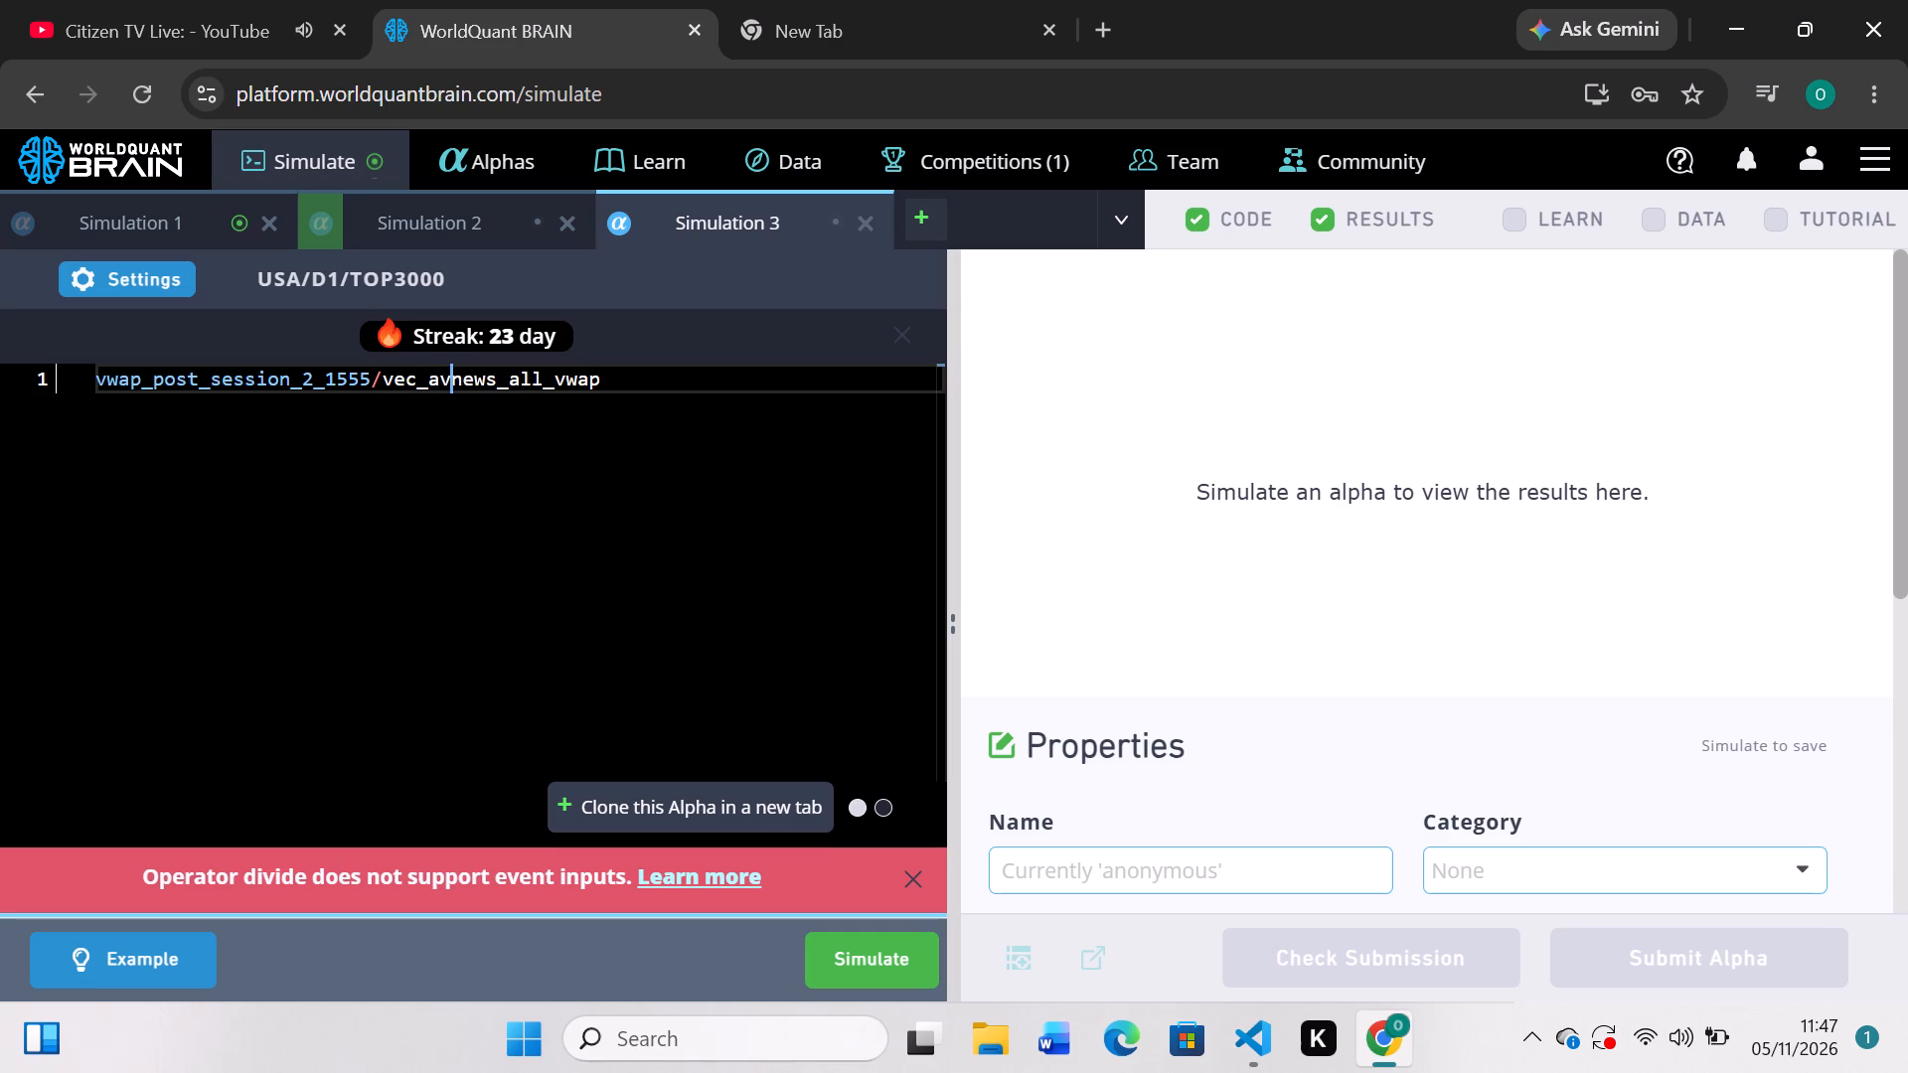
key("g")
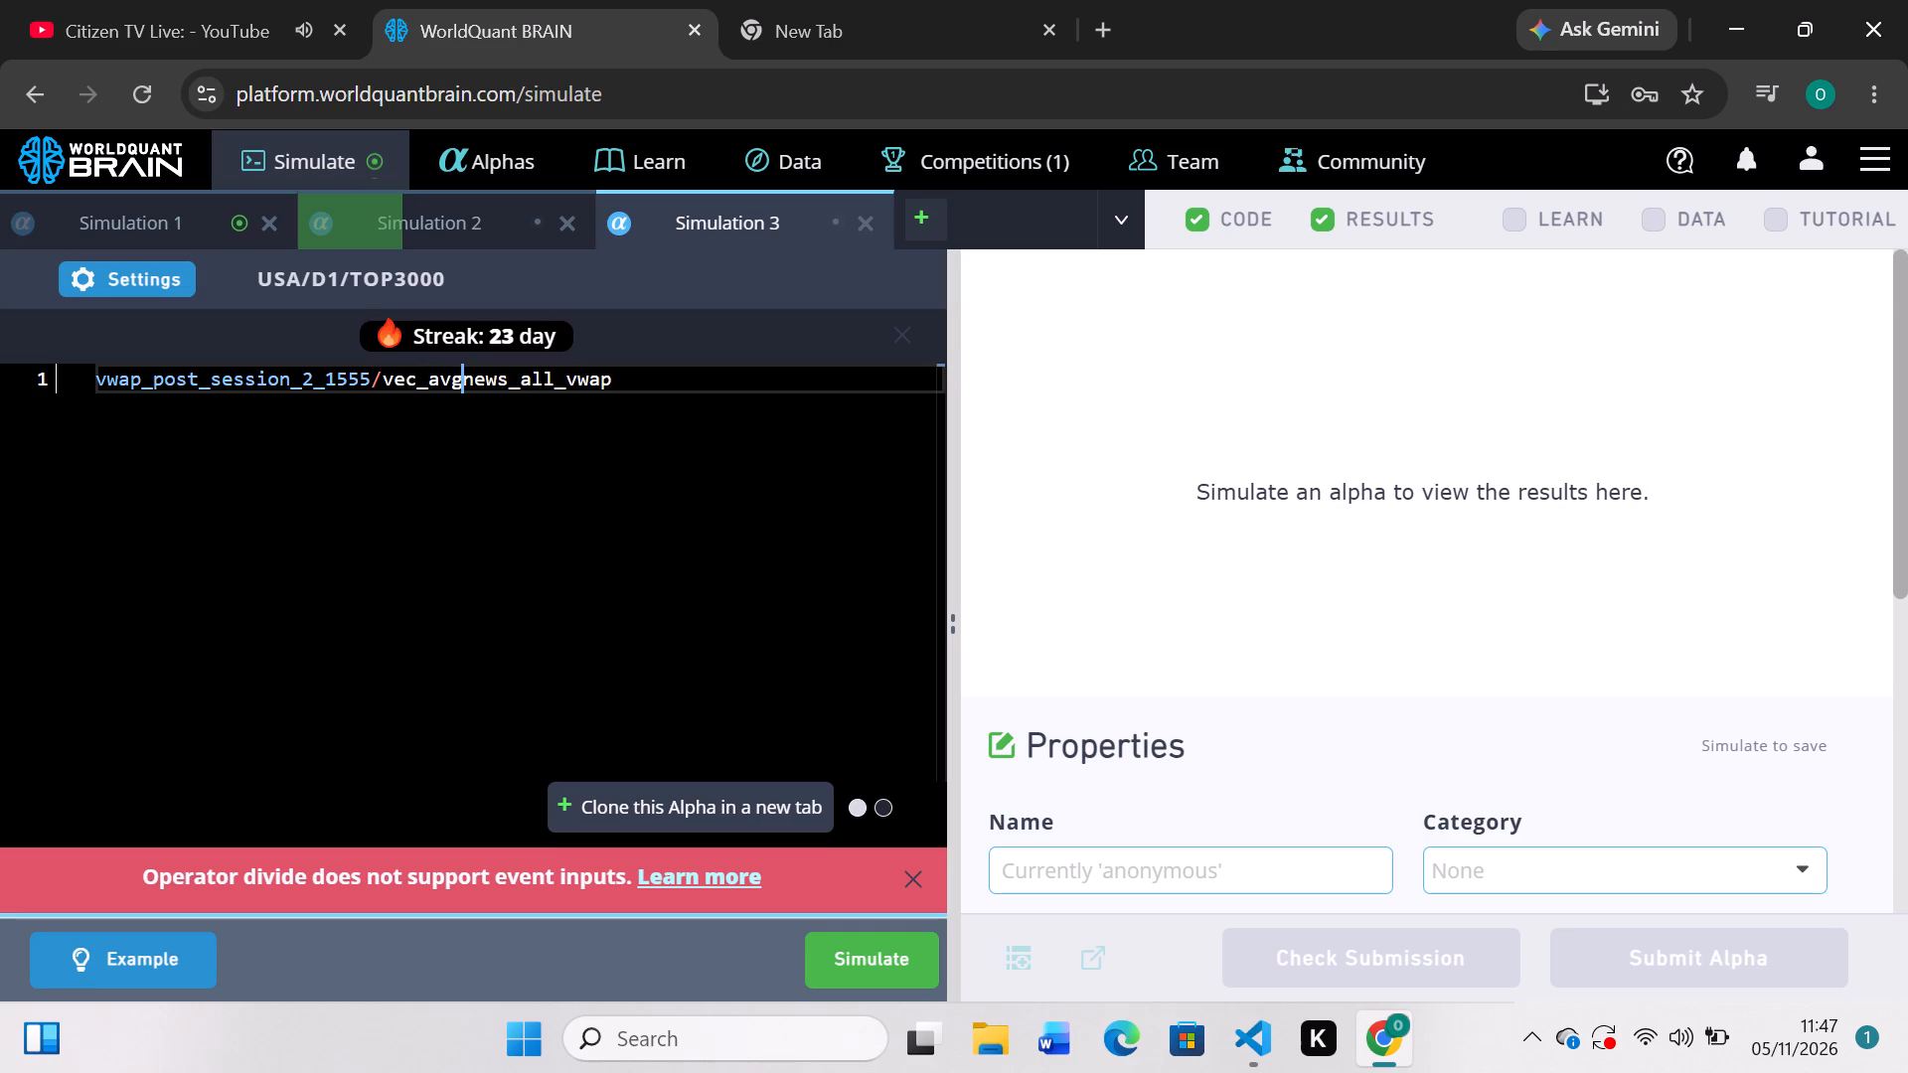
key("shift+parenleft")
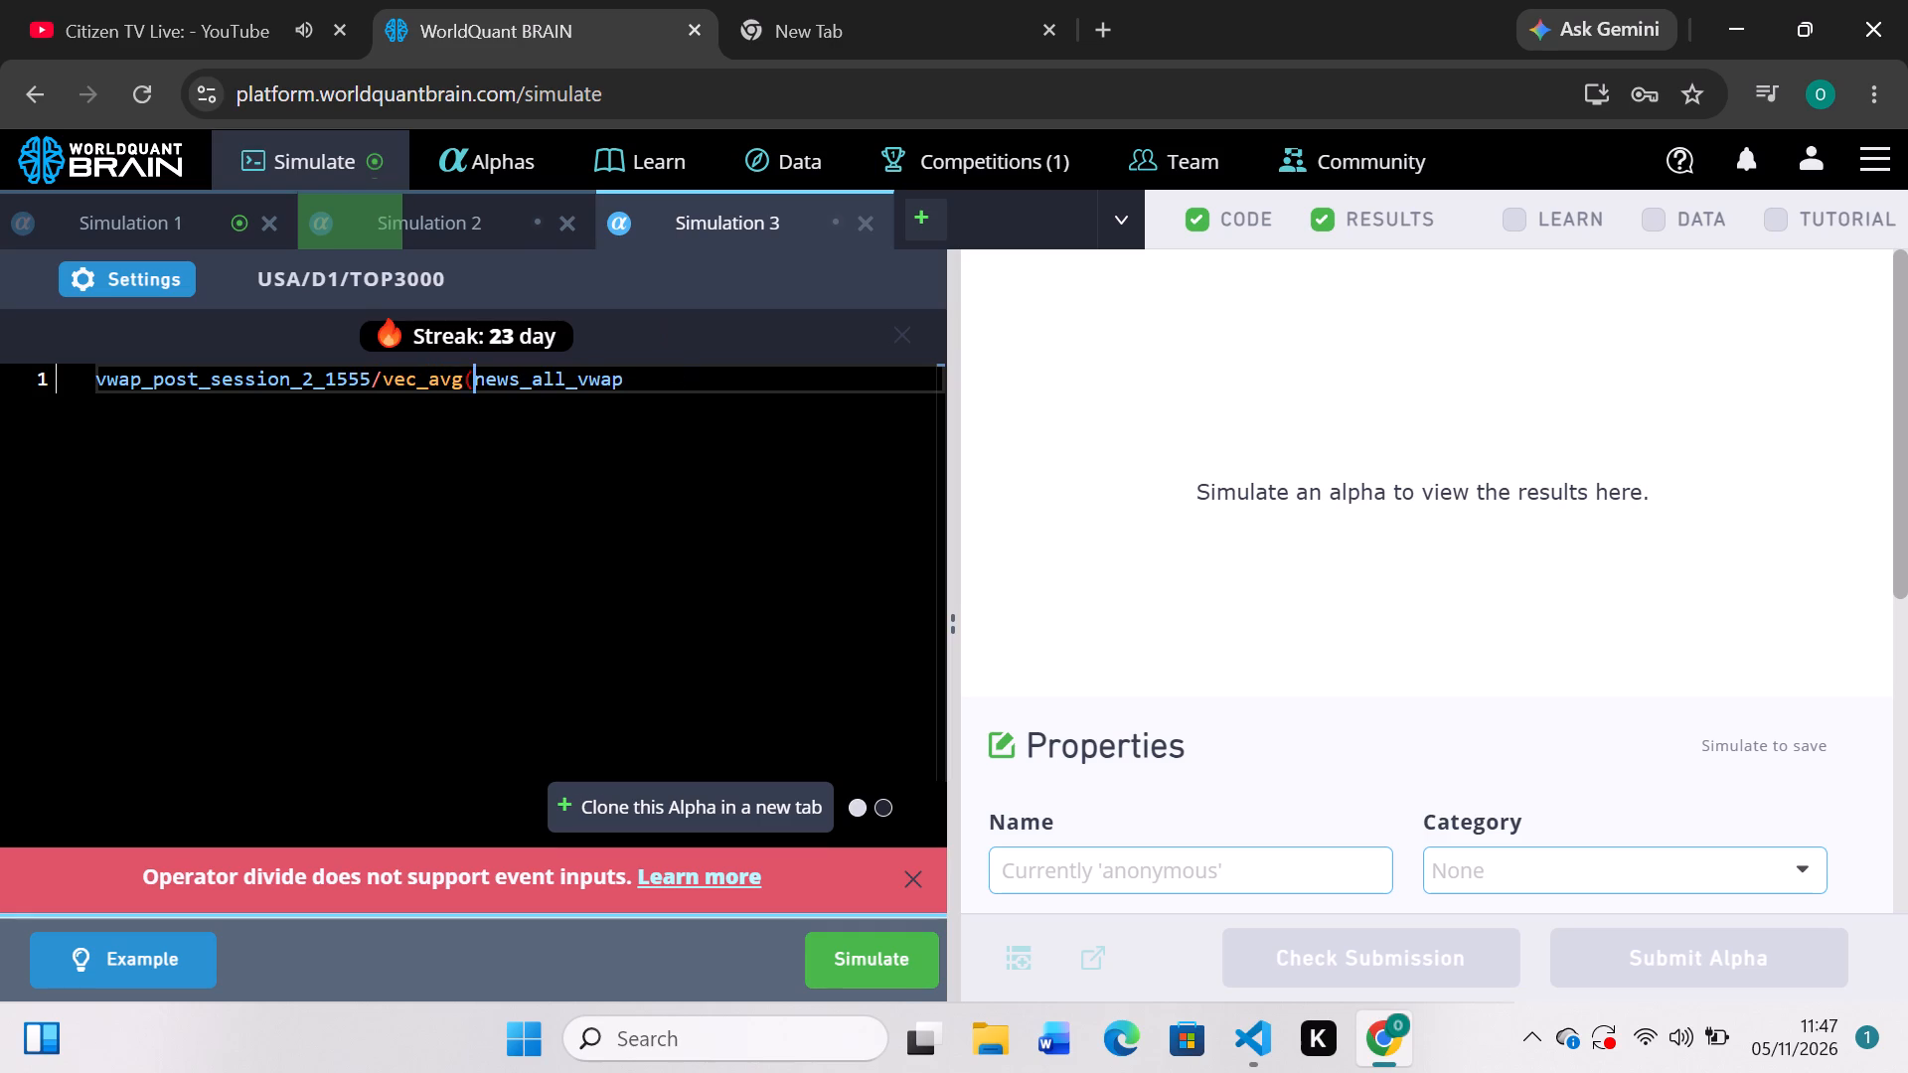
left_click(643, 387)
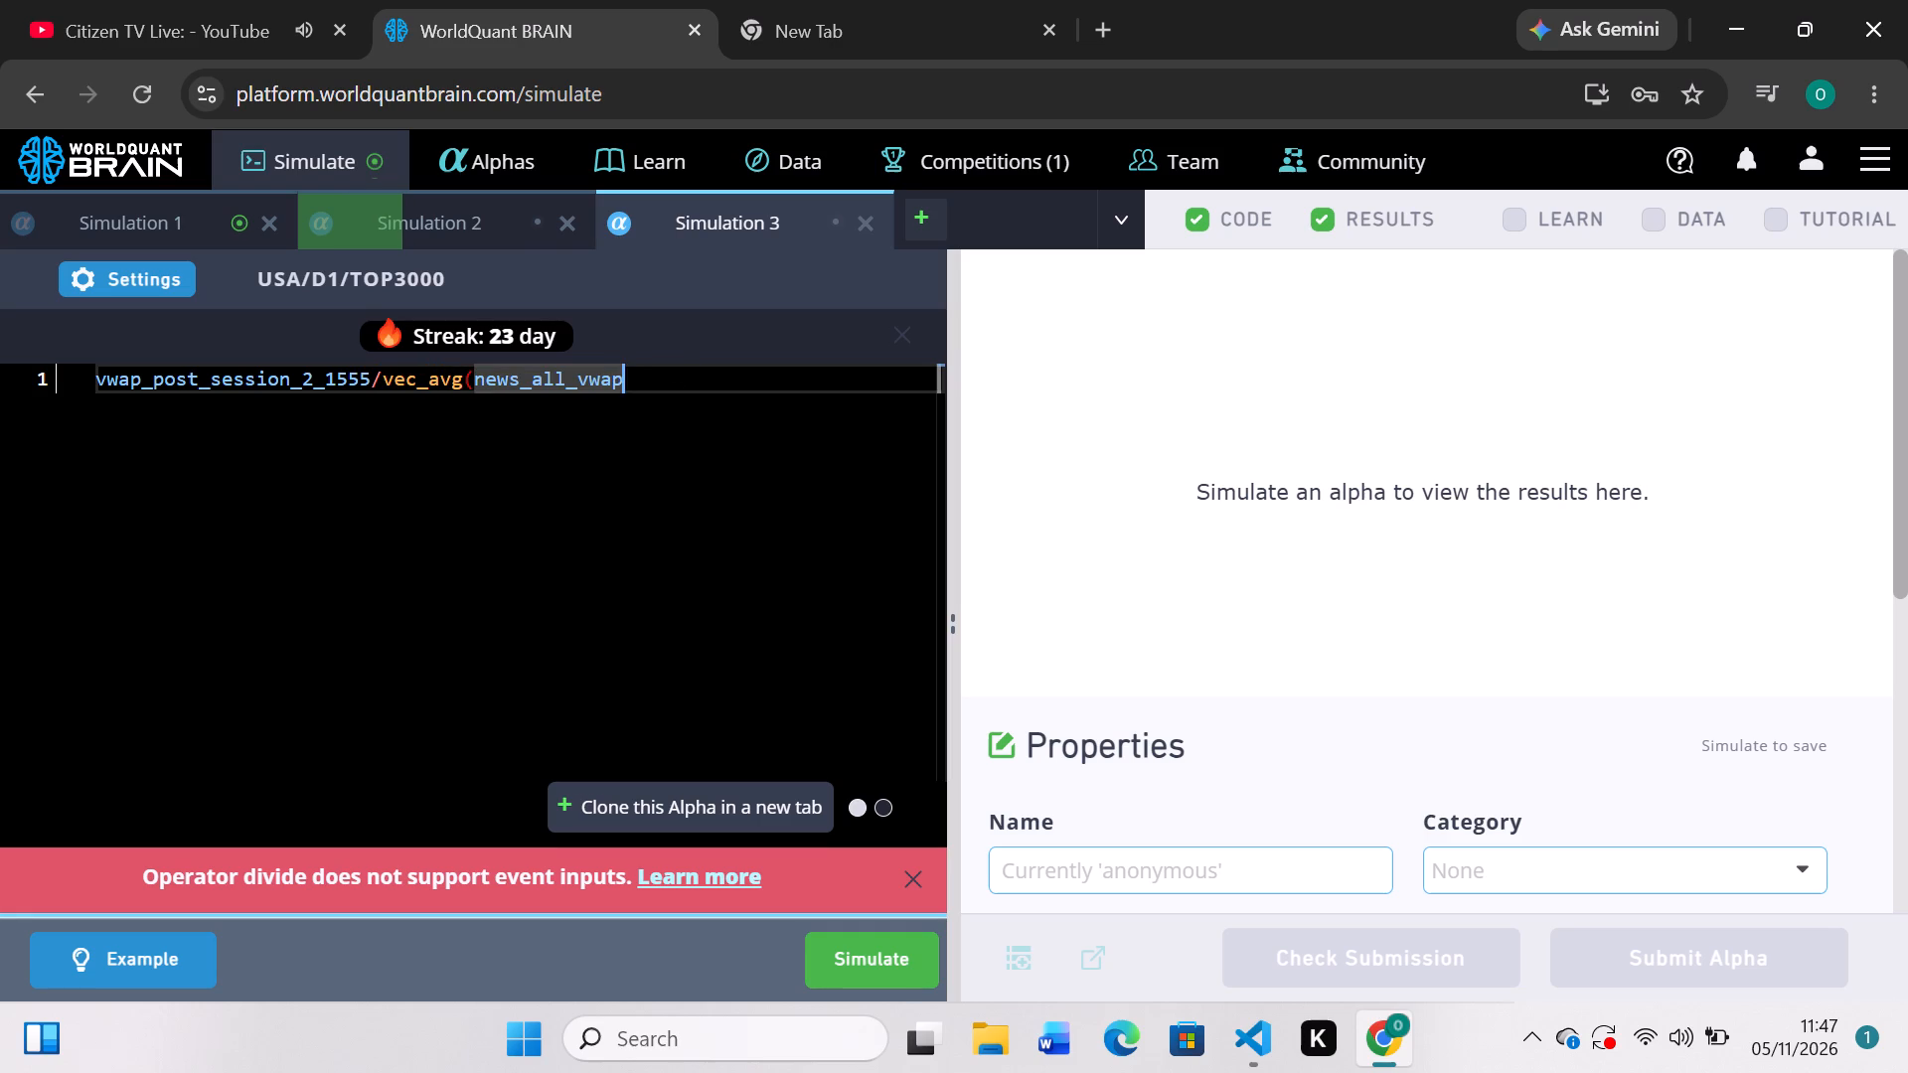
key("shift+parenright")
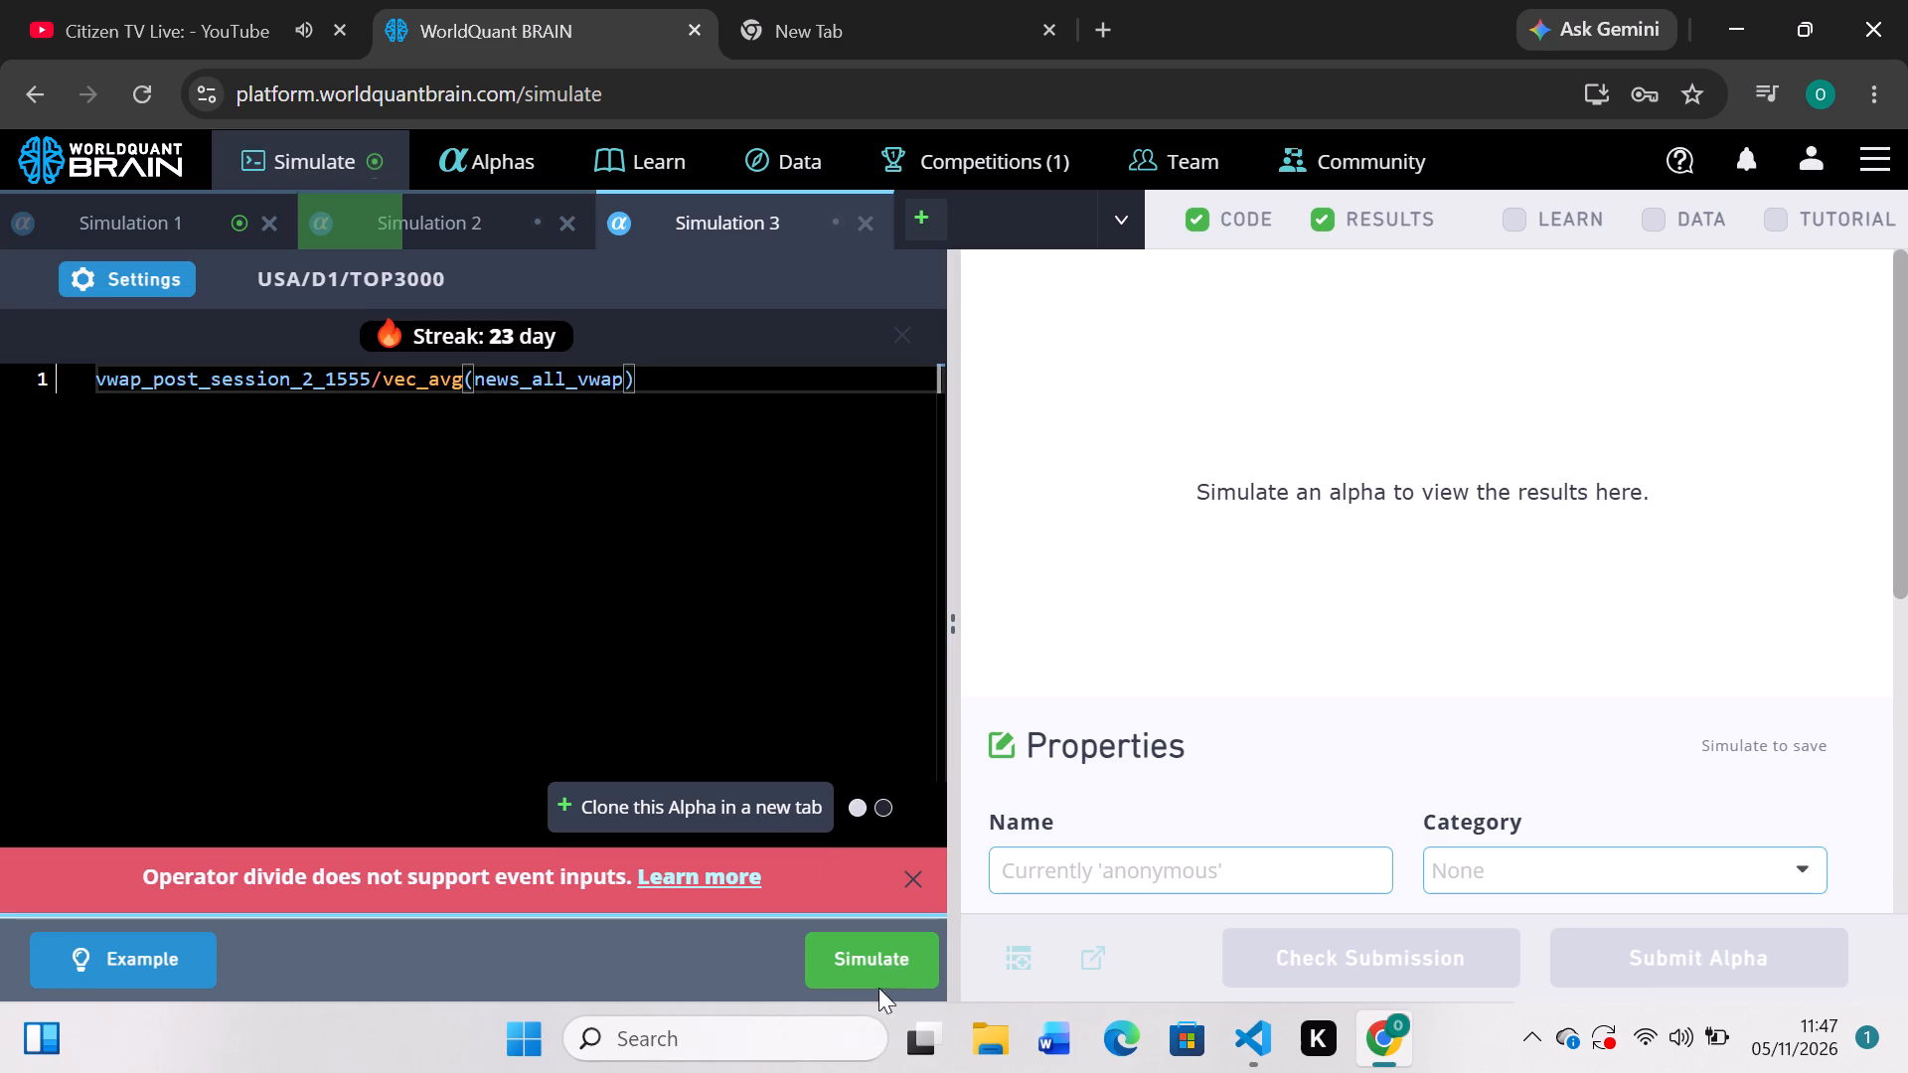
left_click(849, 974)
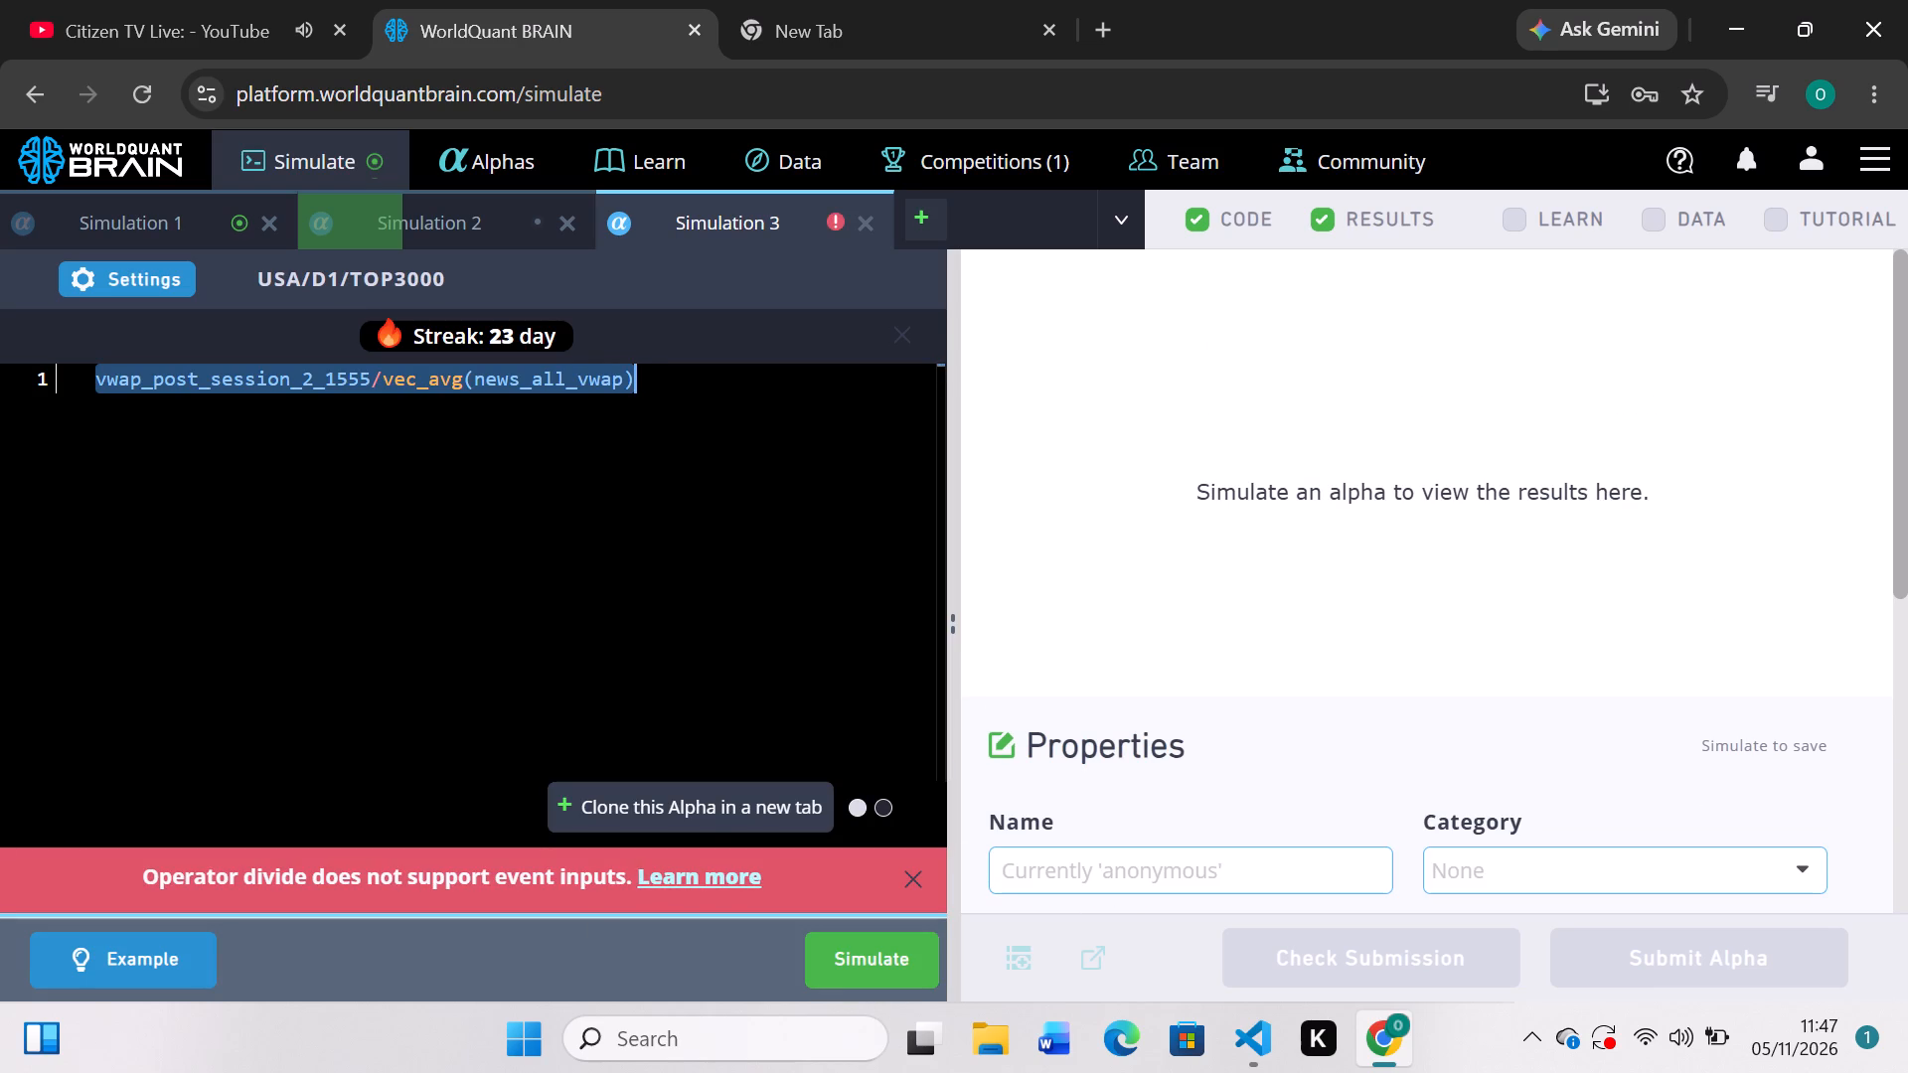
Remove vwap_post_session_2_1555/ from the Simulation 3 expression, leaving vec_avg(news_all_vwap), and run the simulation.
left_click(461, 381)
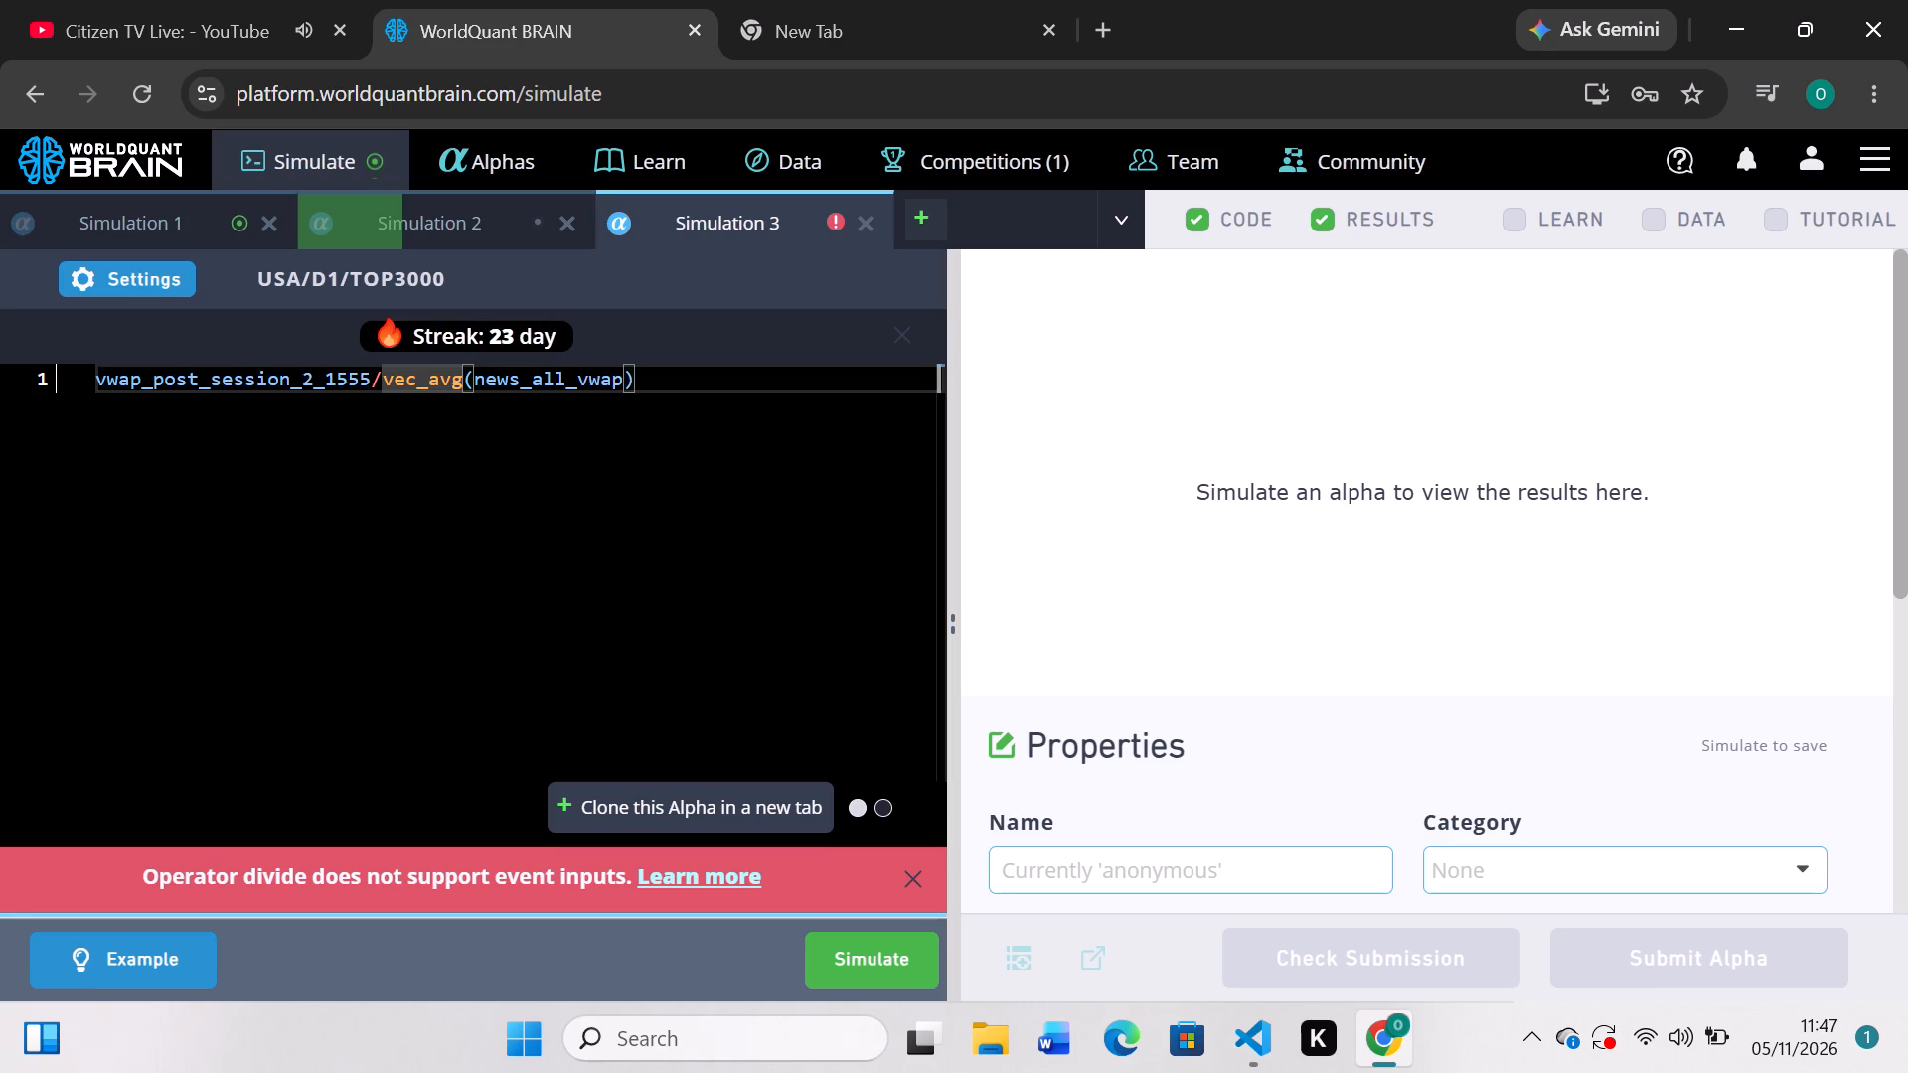
left_click(385, 378)
key("BackSpace")
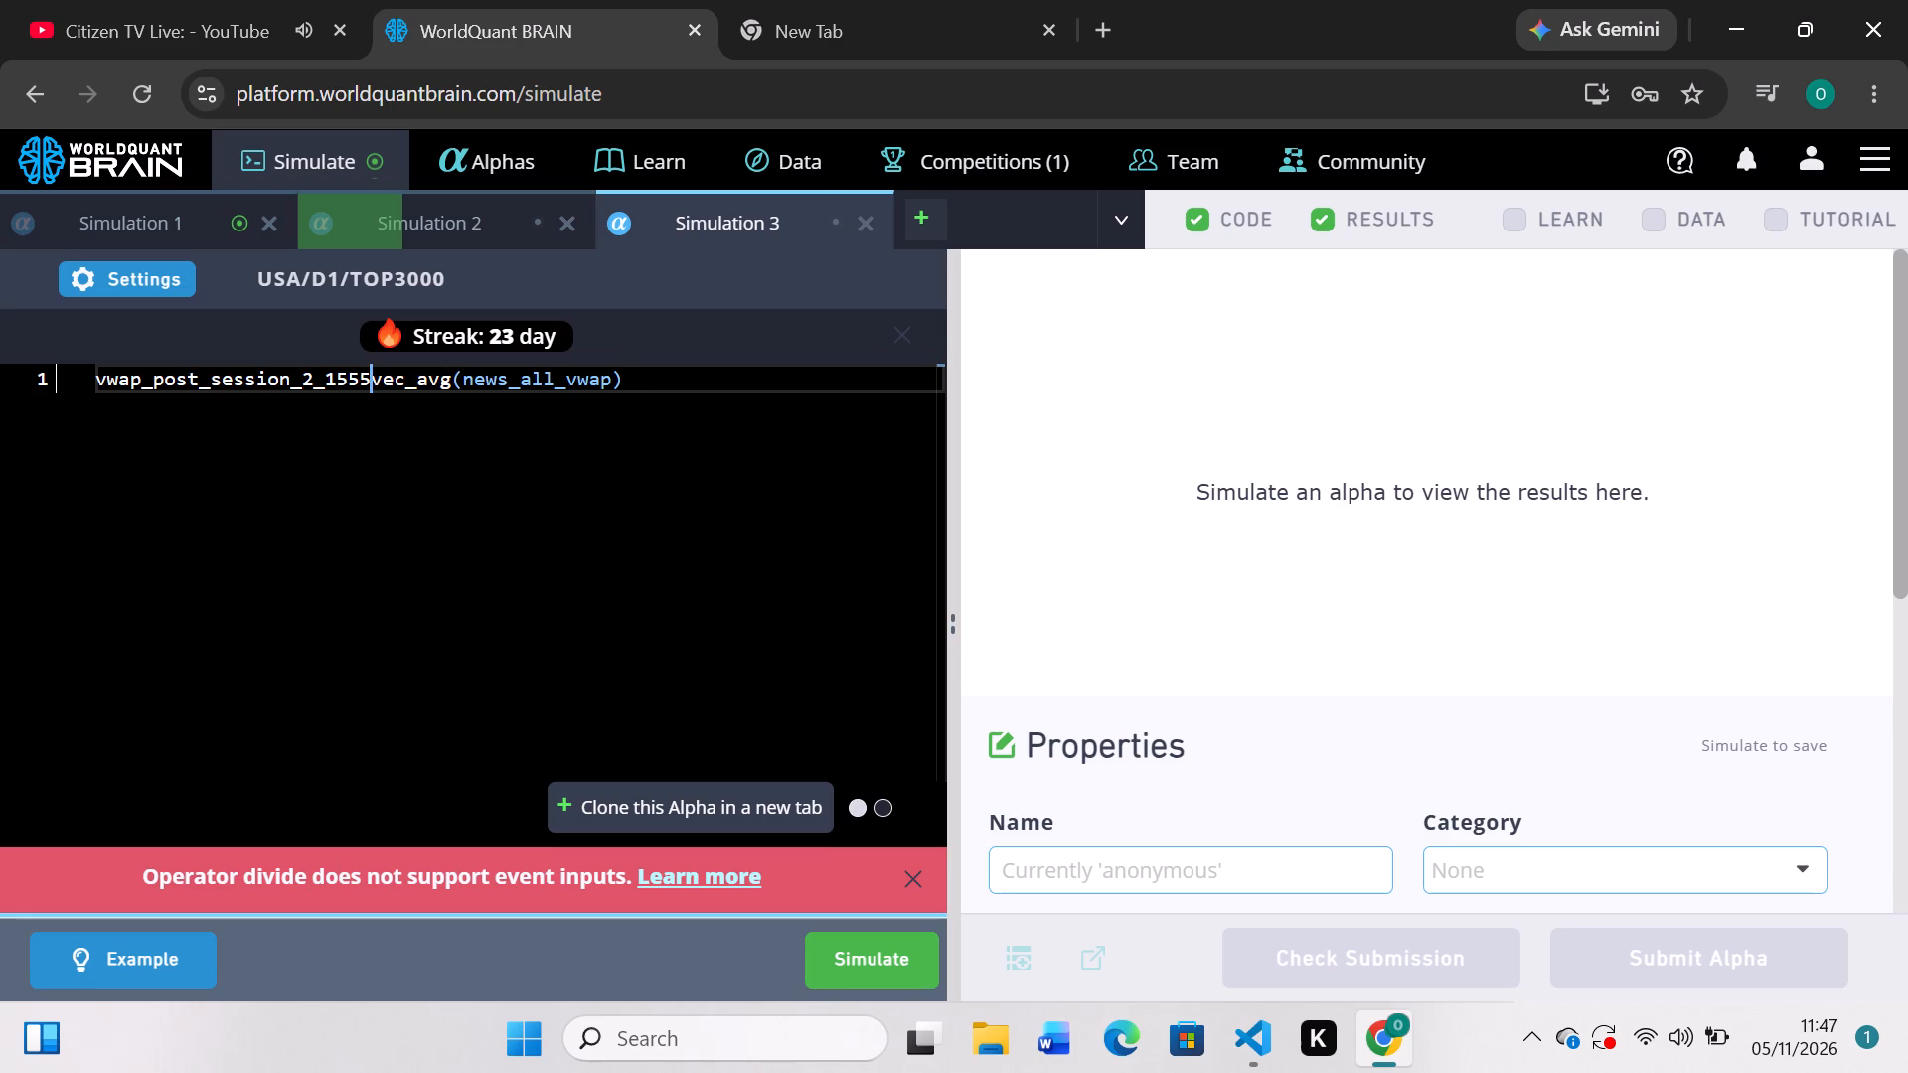
key("BackSpace")
key("BackSpace")
key("BackSpace")
key("BackSpace")
key("BackSpace")
key("BackSpace")
key("BackSpace")
key("BackSpace")
key("BackSpace")
key("BackSpace")
key("BackSpace")
key("BackSpace")
key("BackSpace")
key("BackSpace")
key("BackSpace")
key("BackSpace")
key("BackSpace")
key("BackSpace")
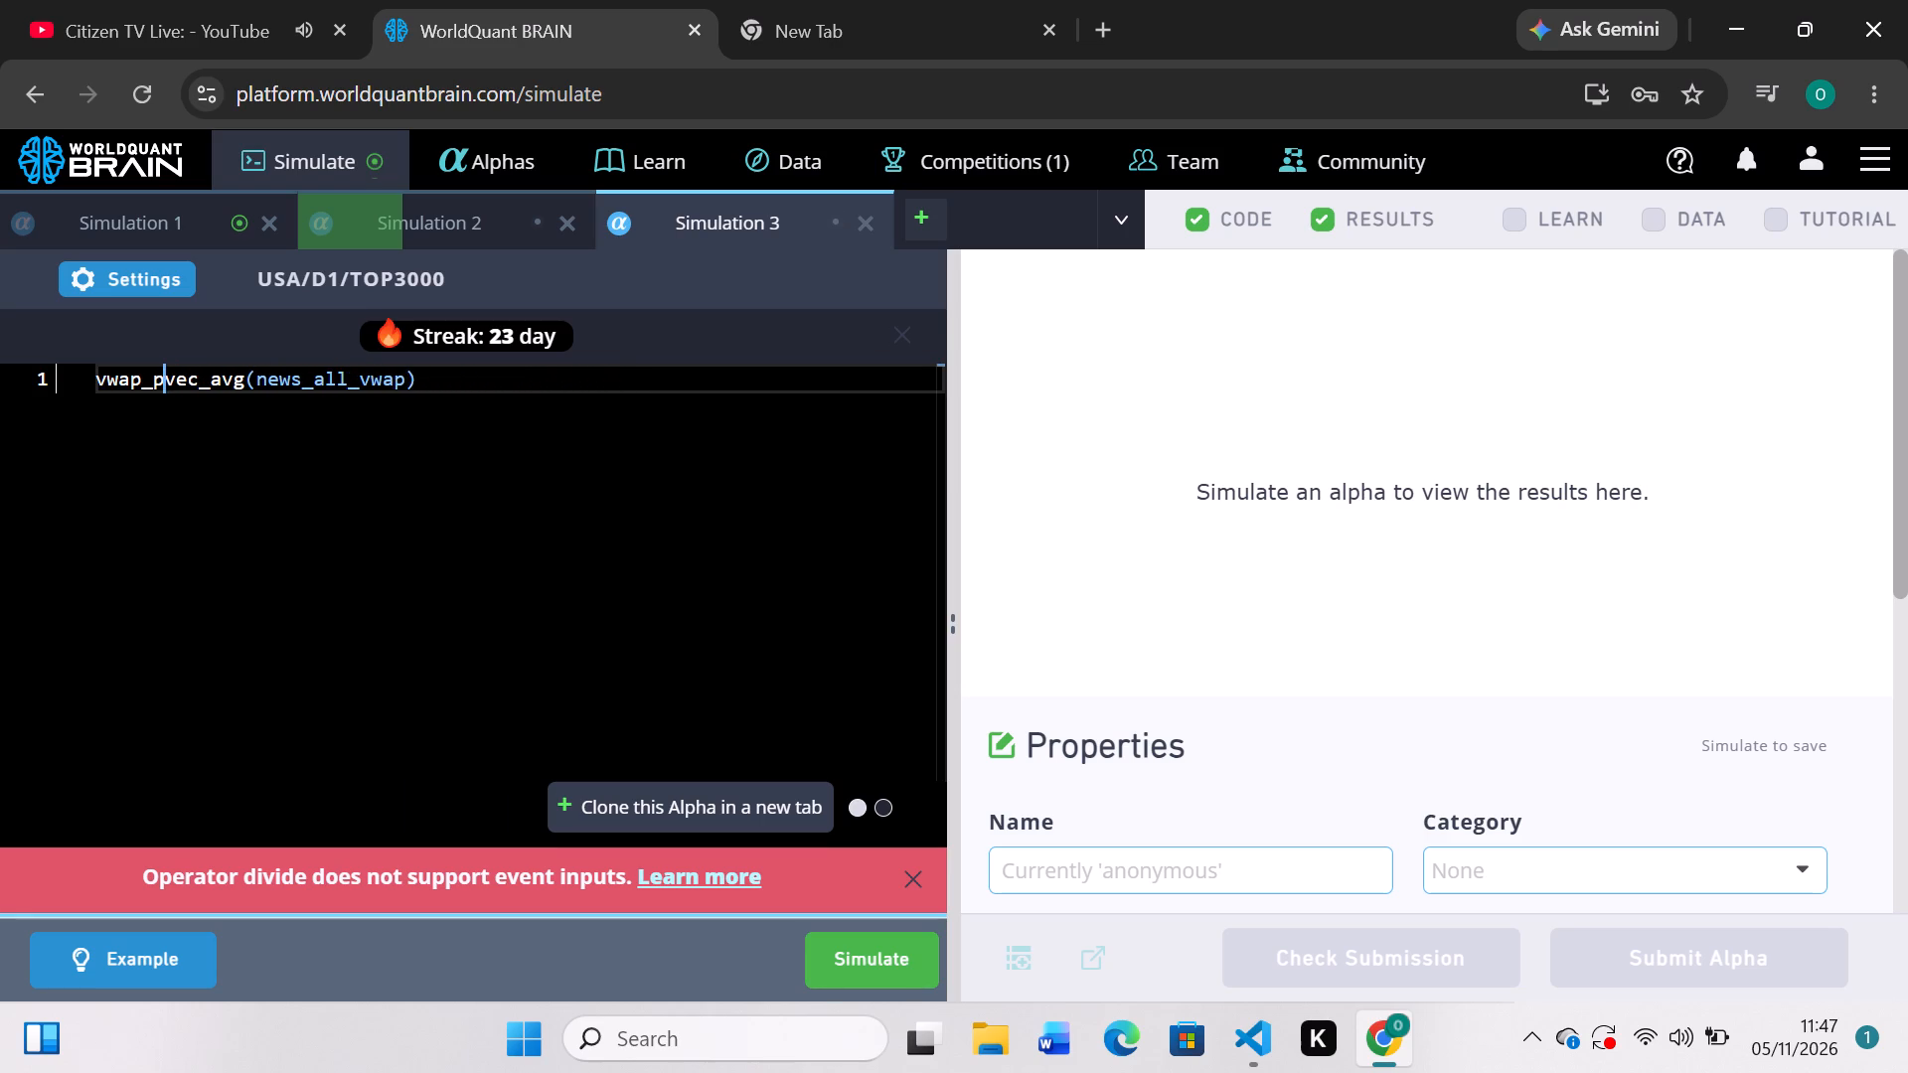
key("BackSpace")
key("BackSpace")
key("BackSpace")
key("BackSpace")
key("BackSpace")
key("BackSpace")
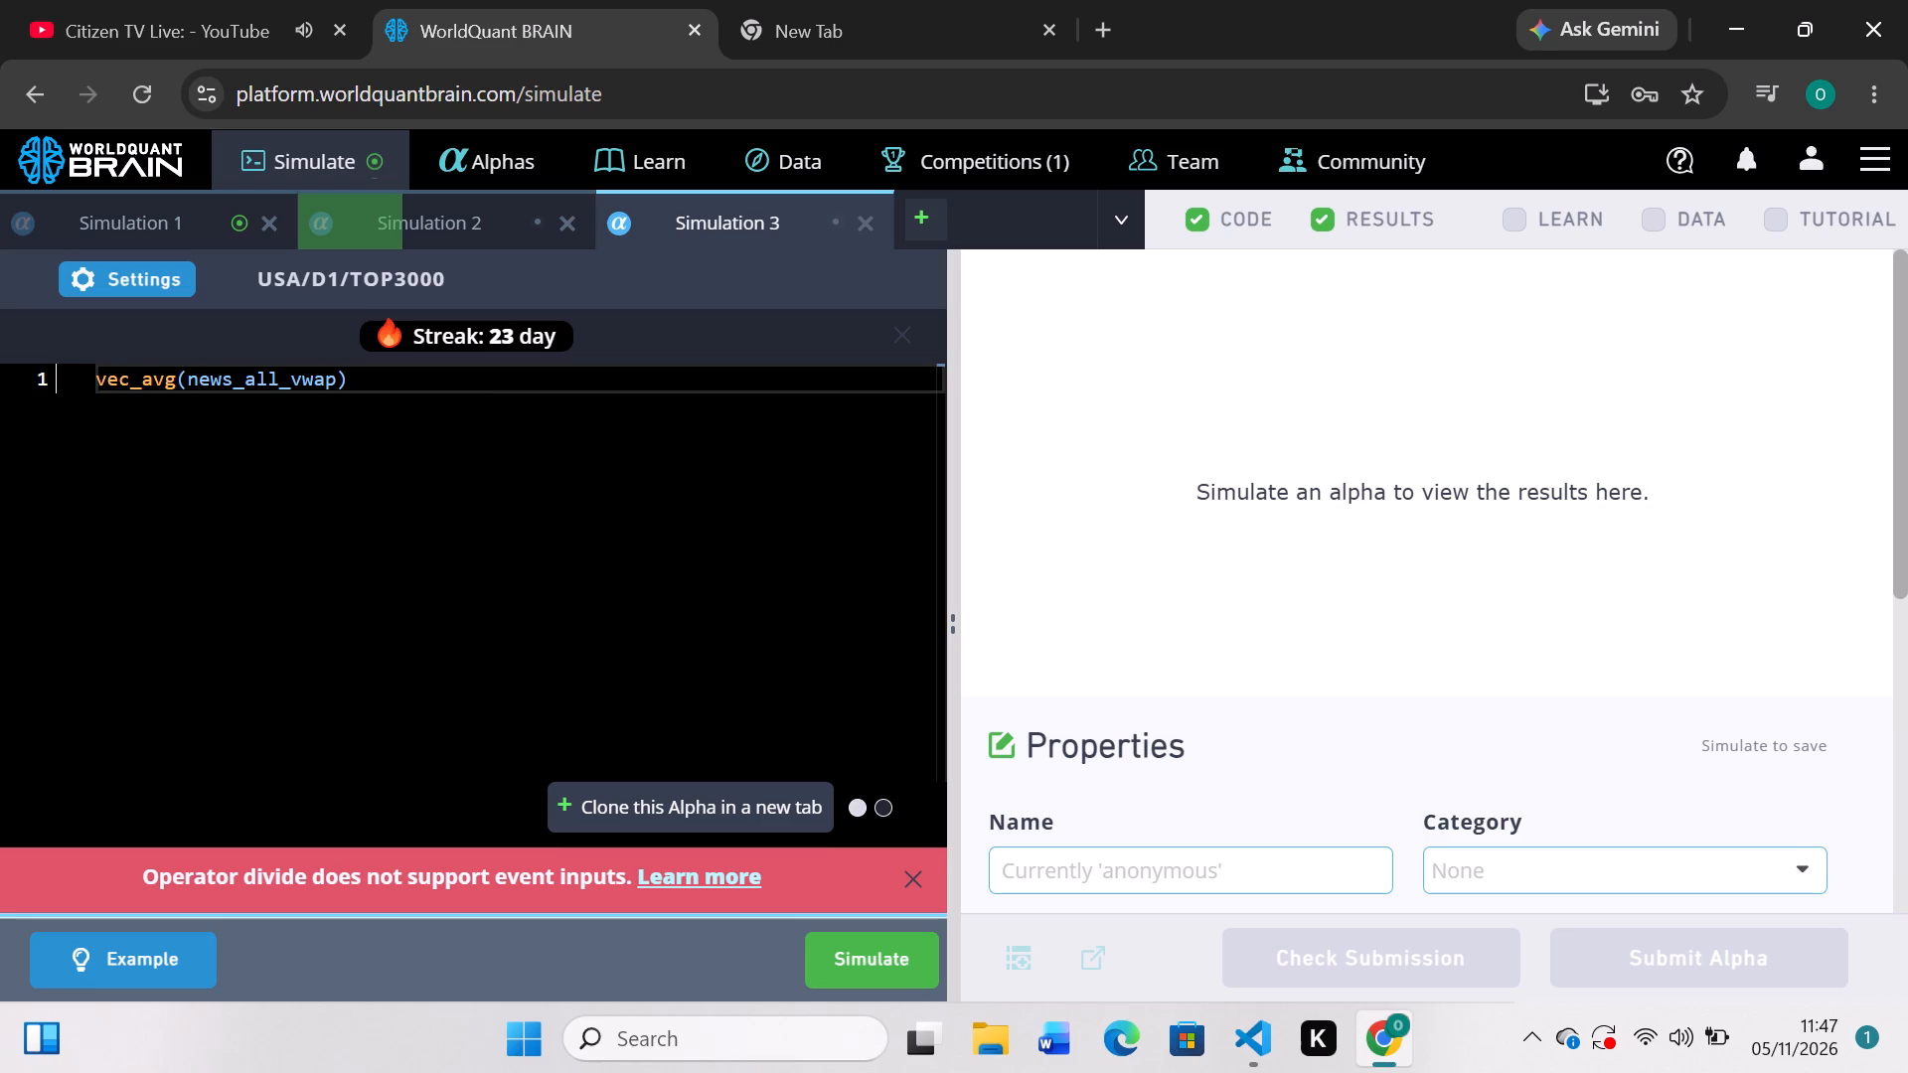
left_click(879, 944)
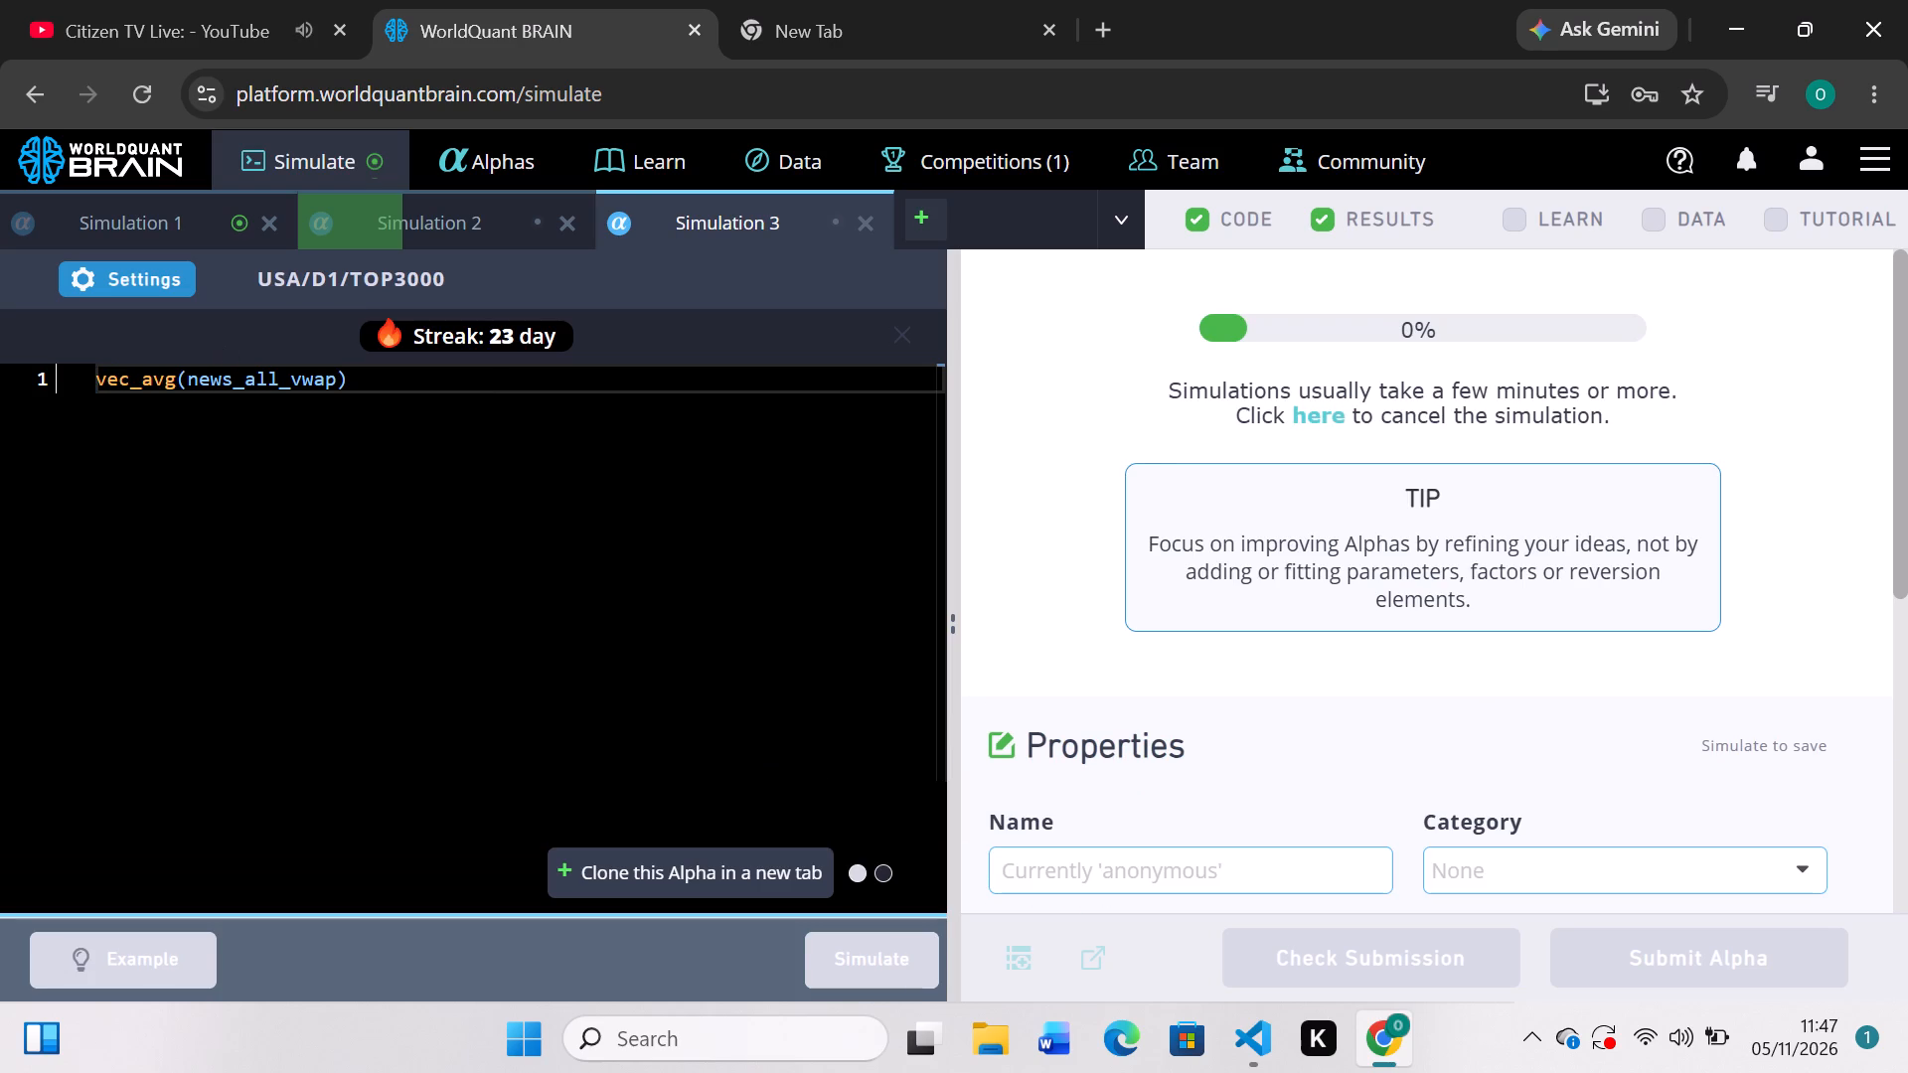
Change the Simulation 1 expression to ts_rank(-acquisition_identifiable_assets_recognized,30) and run the simulation.
left_click(168, 216)
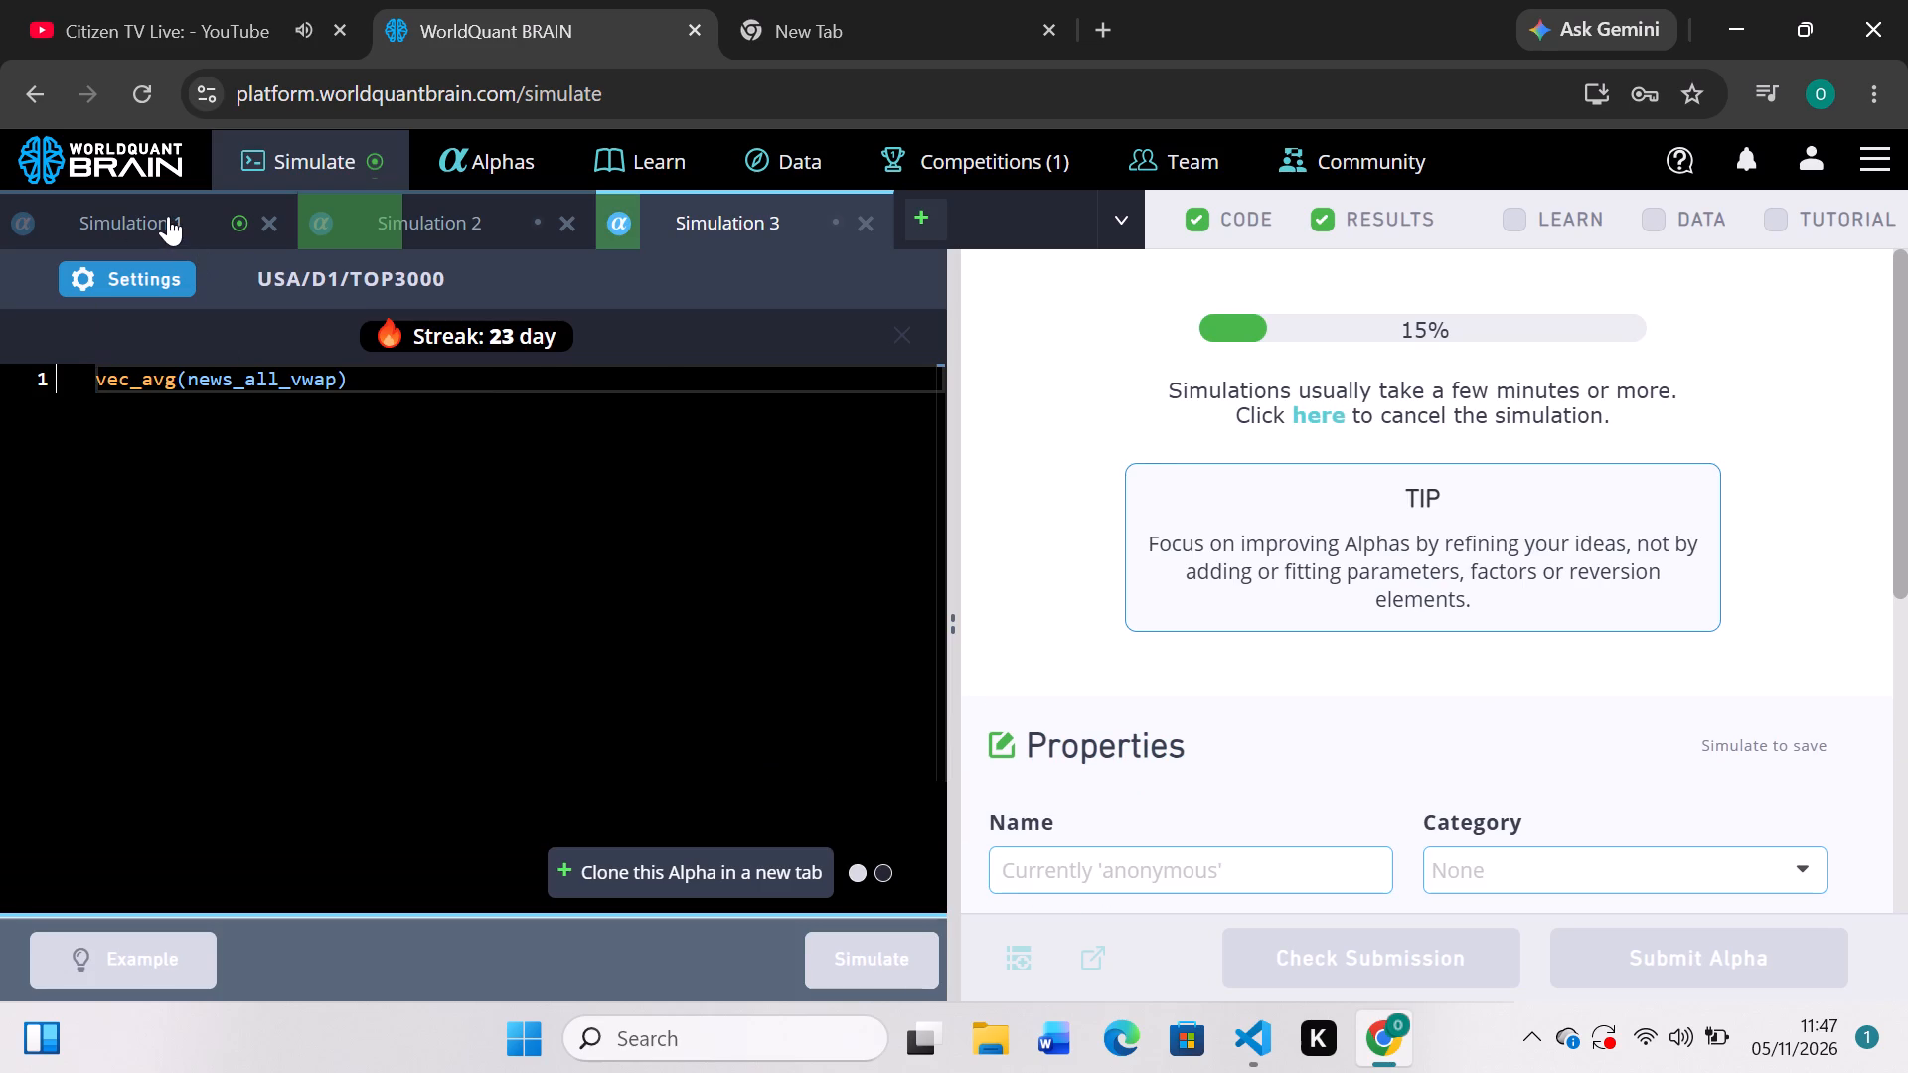
scroll(1222, 624, "down", 3)
scroll(1222, 624, "up", 2)
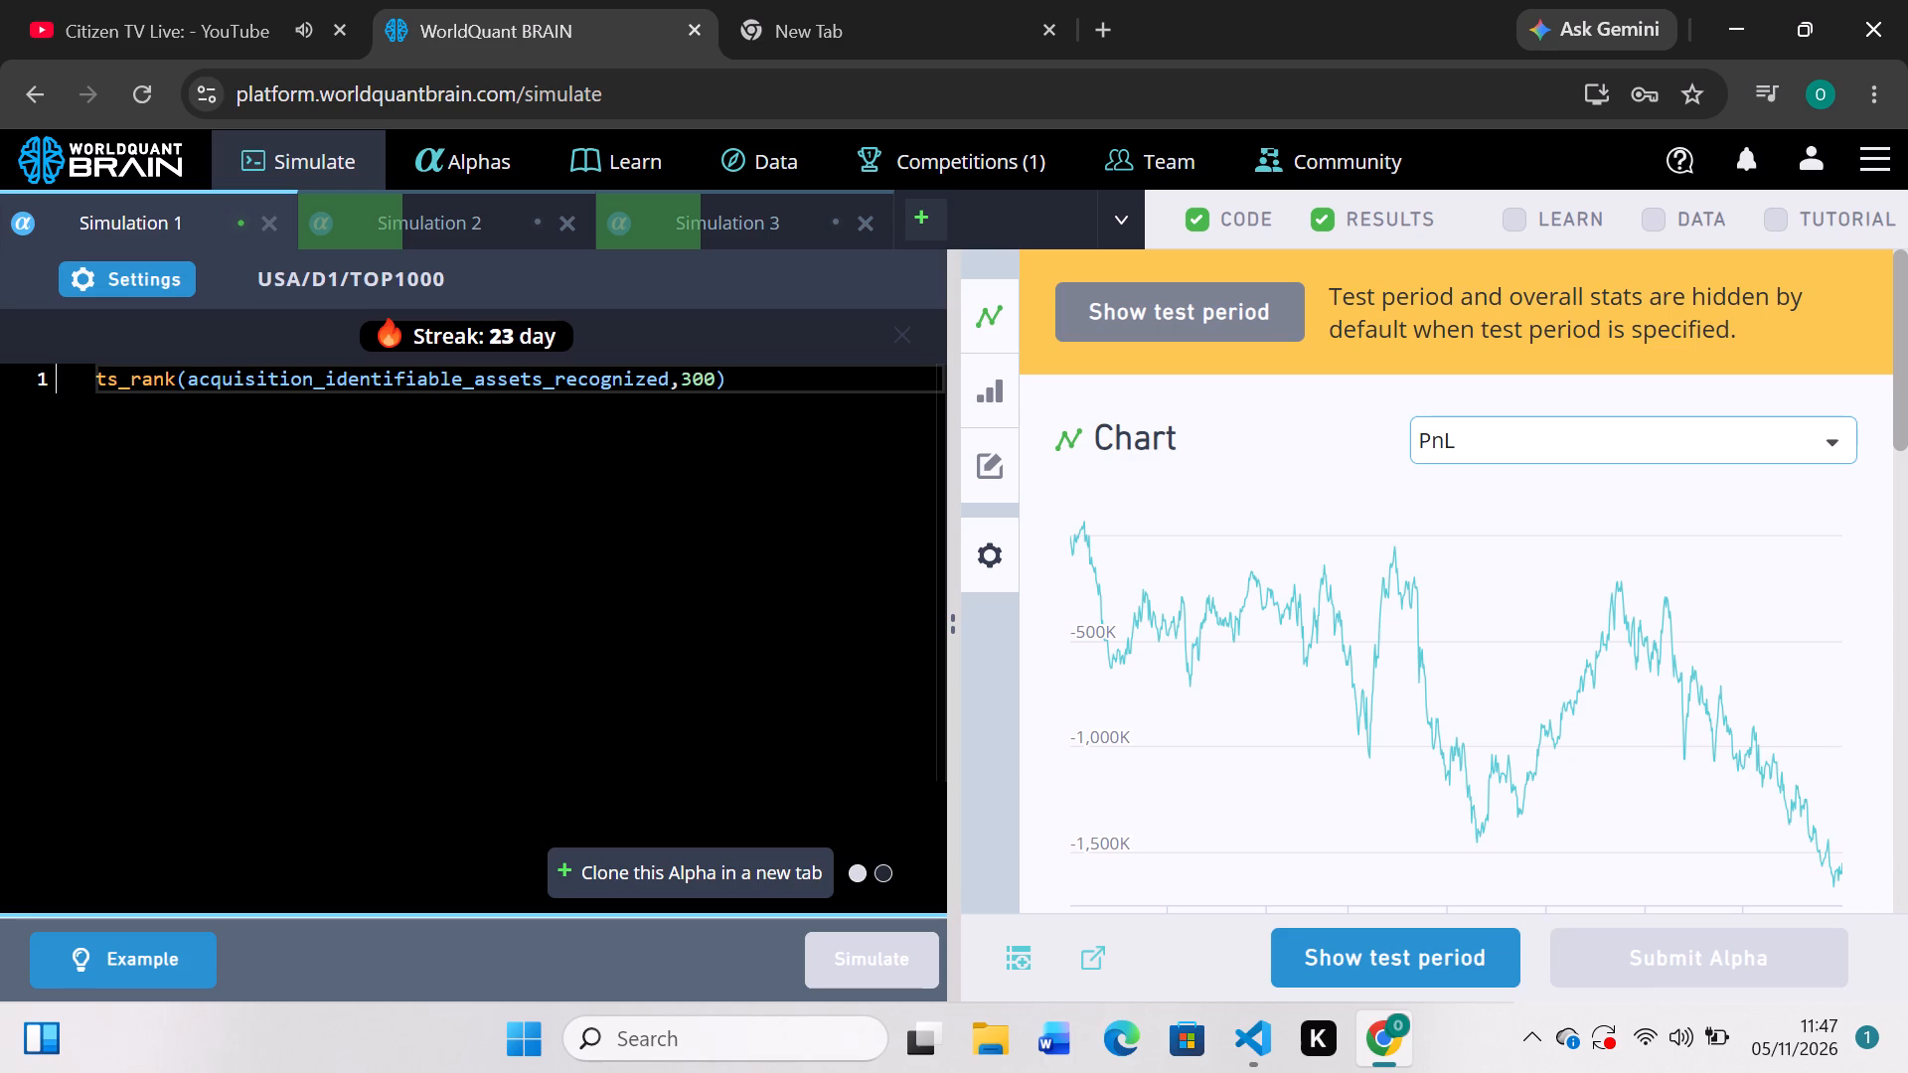
left_click(182, 377)
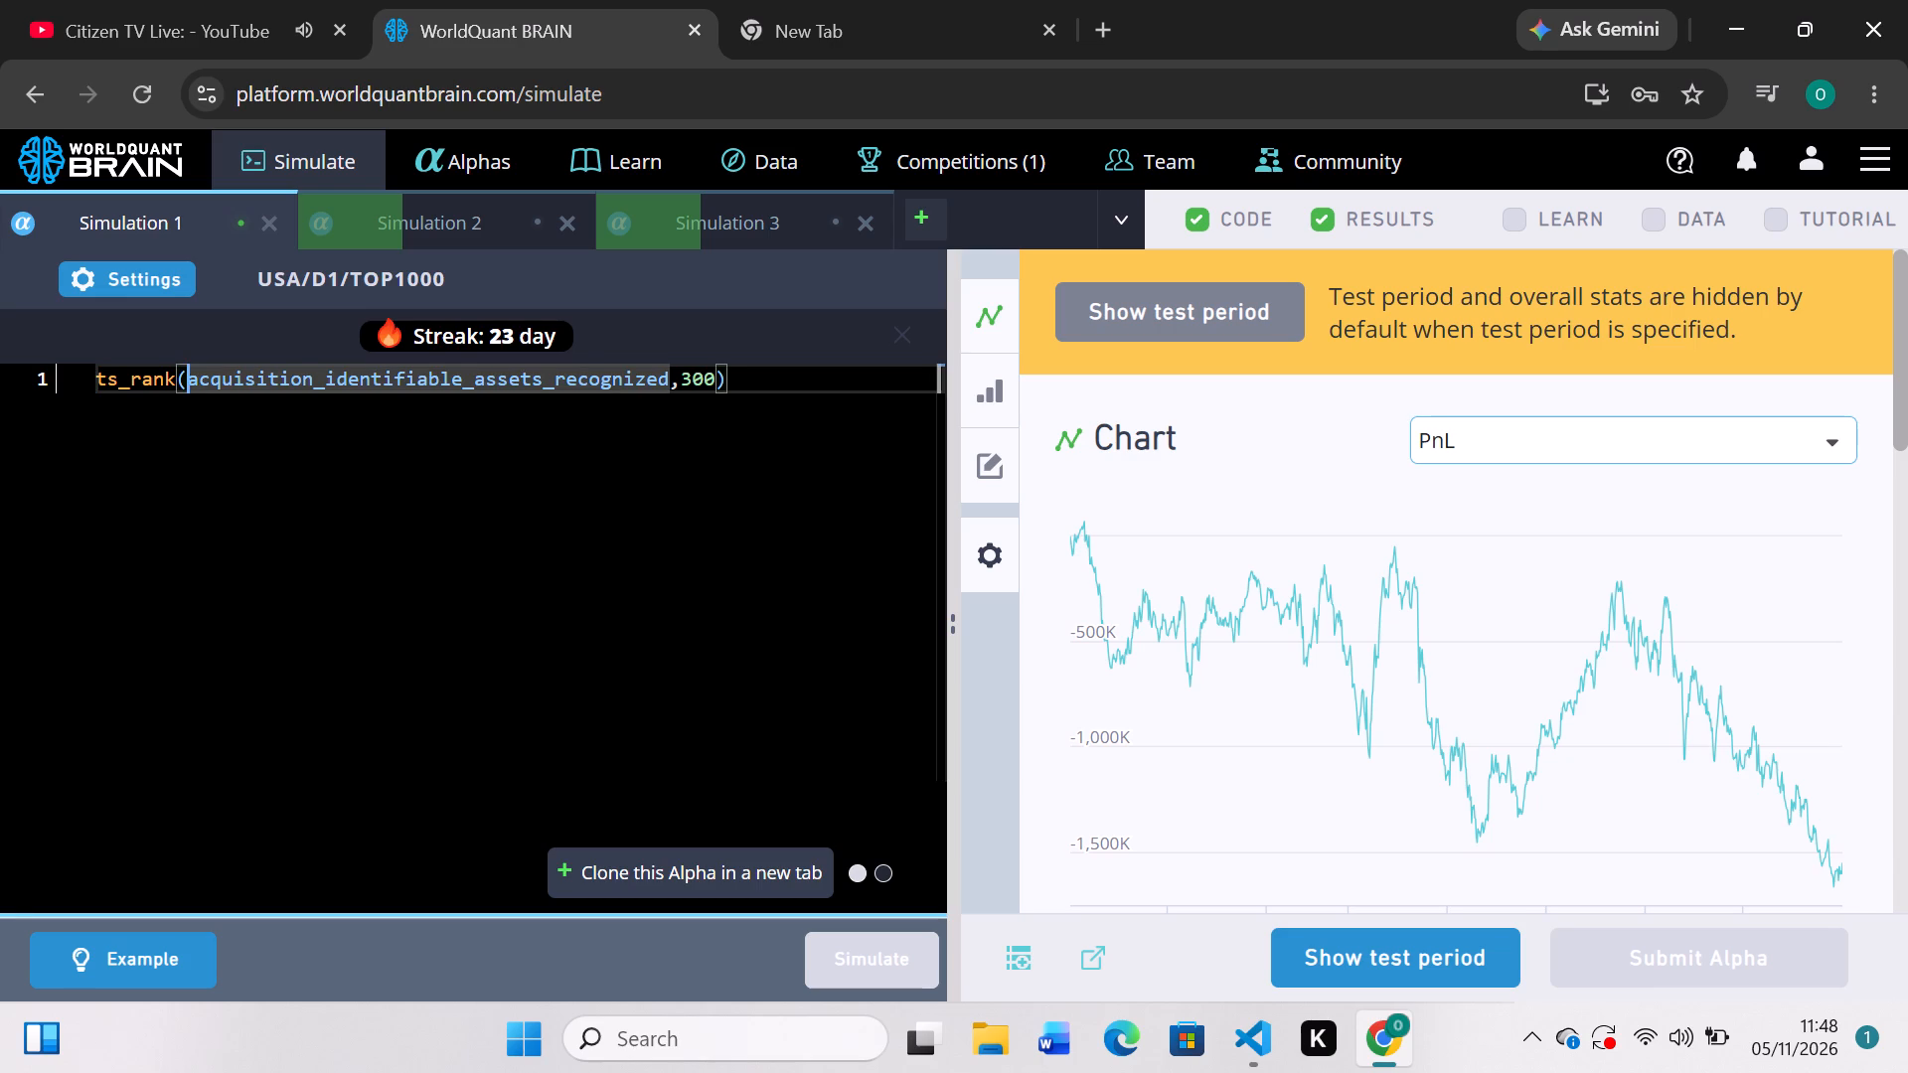
key("minus")
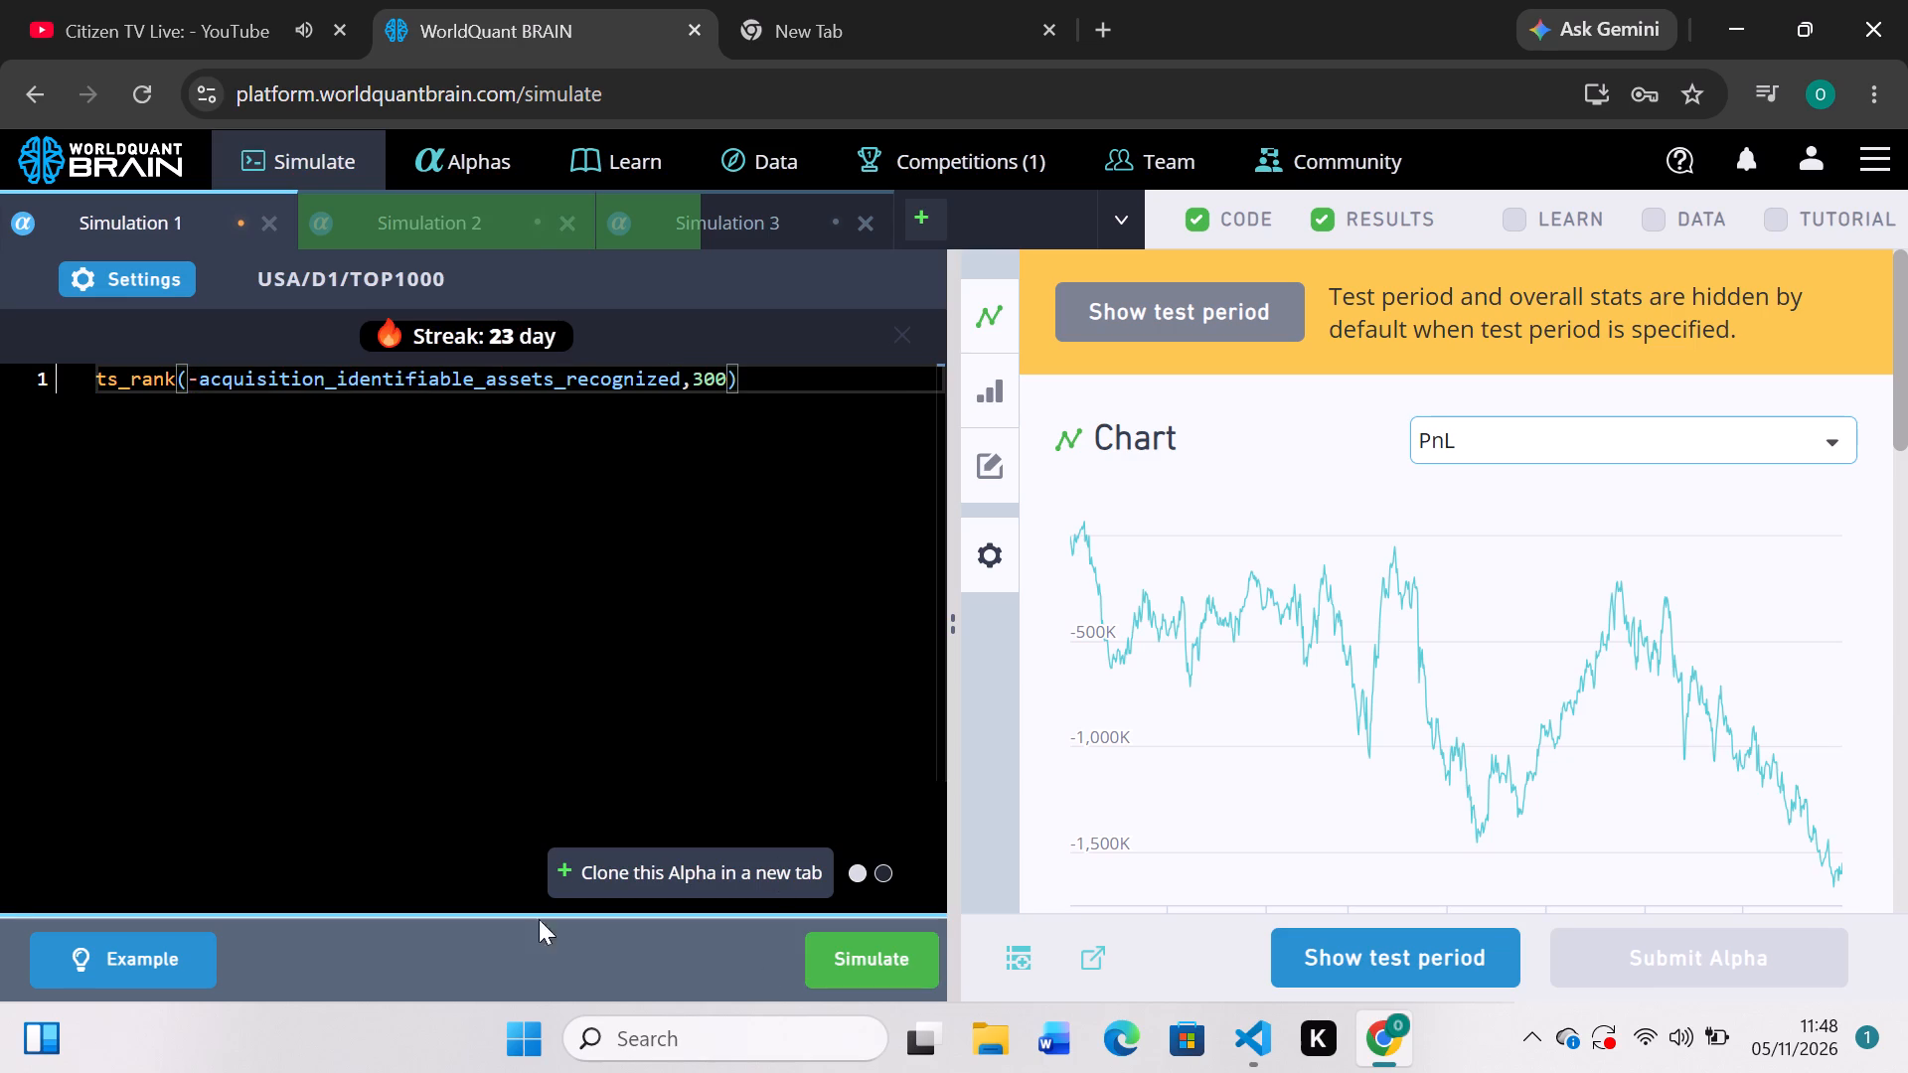
left_click(725, 383)
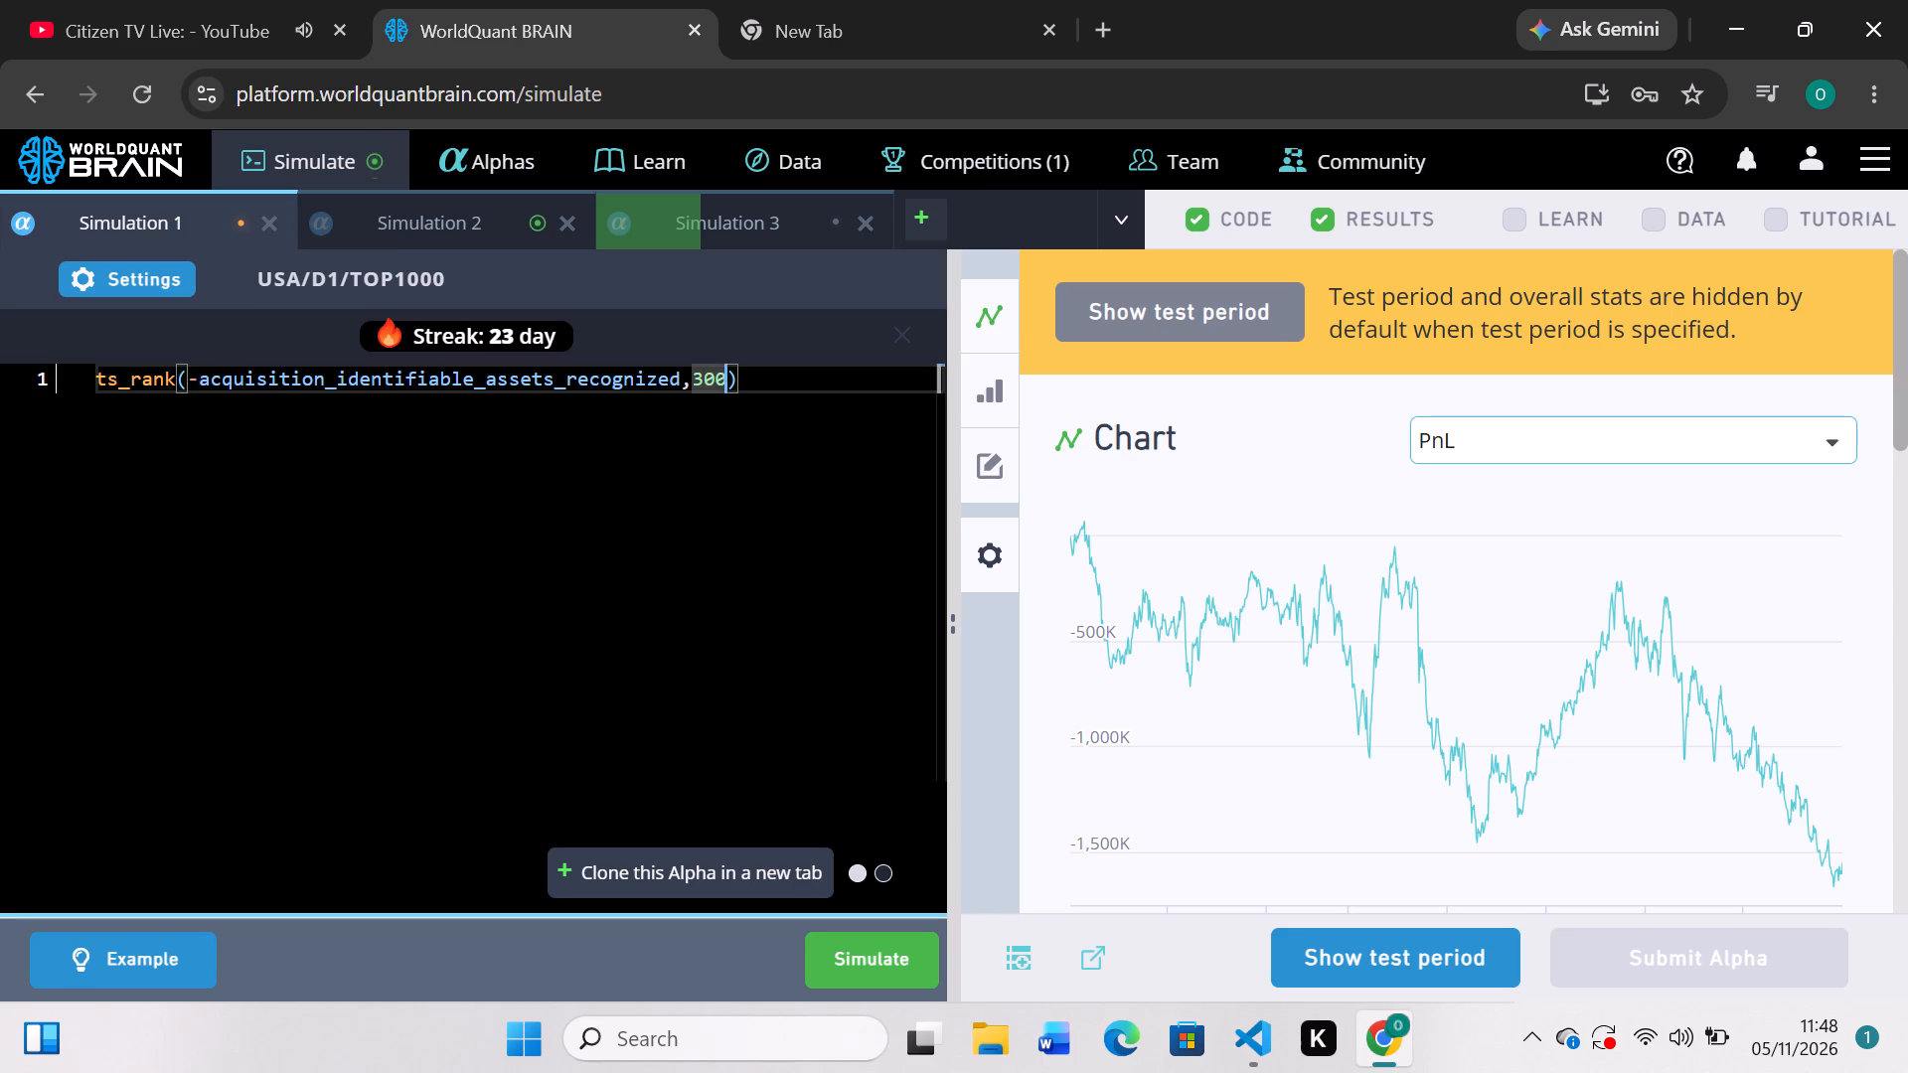
key("BackSpace")
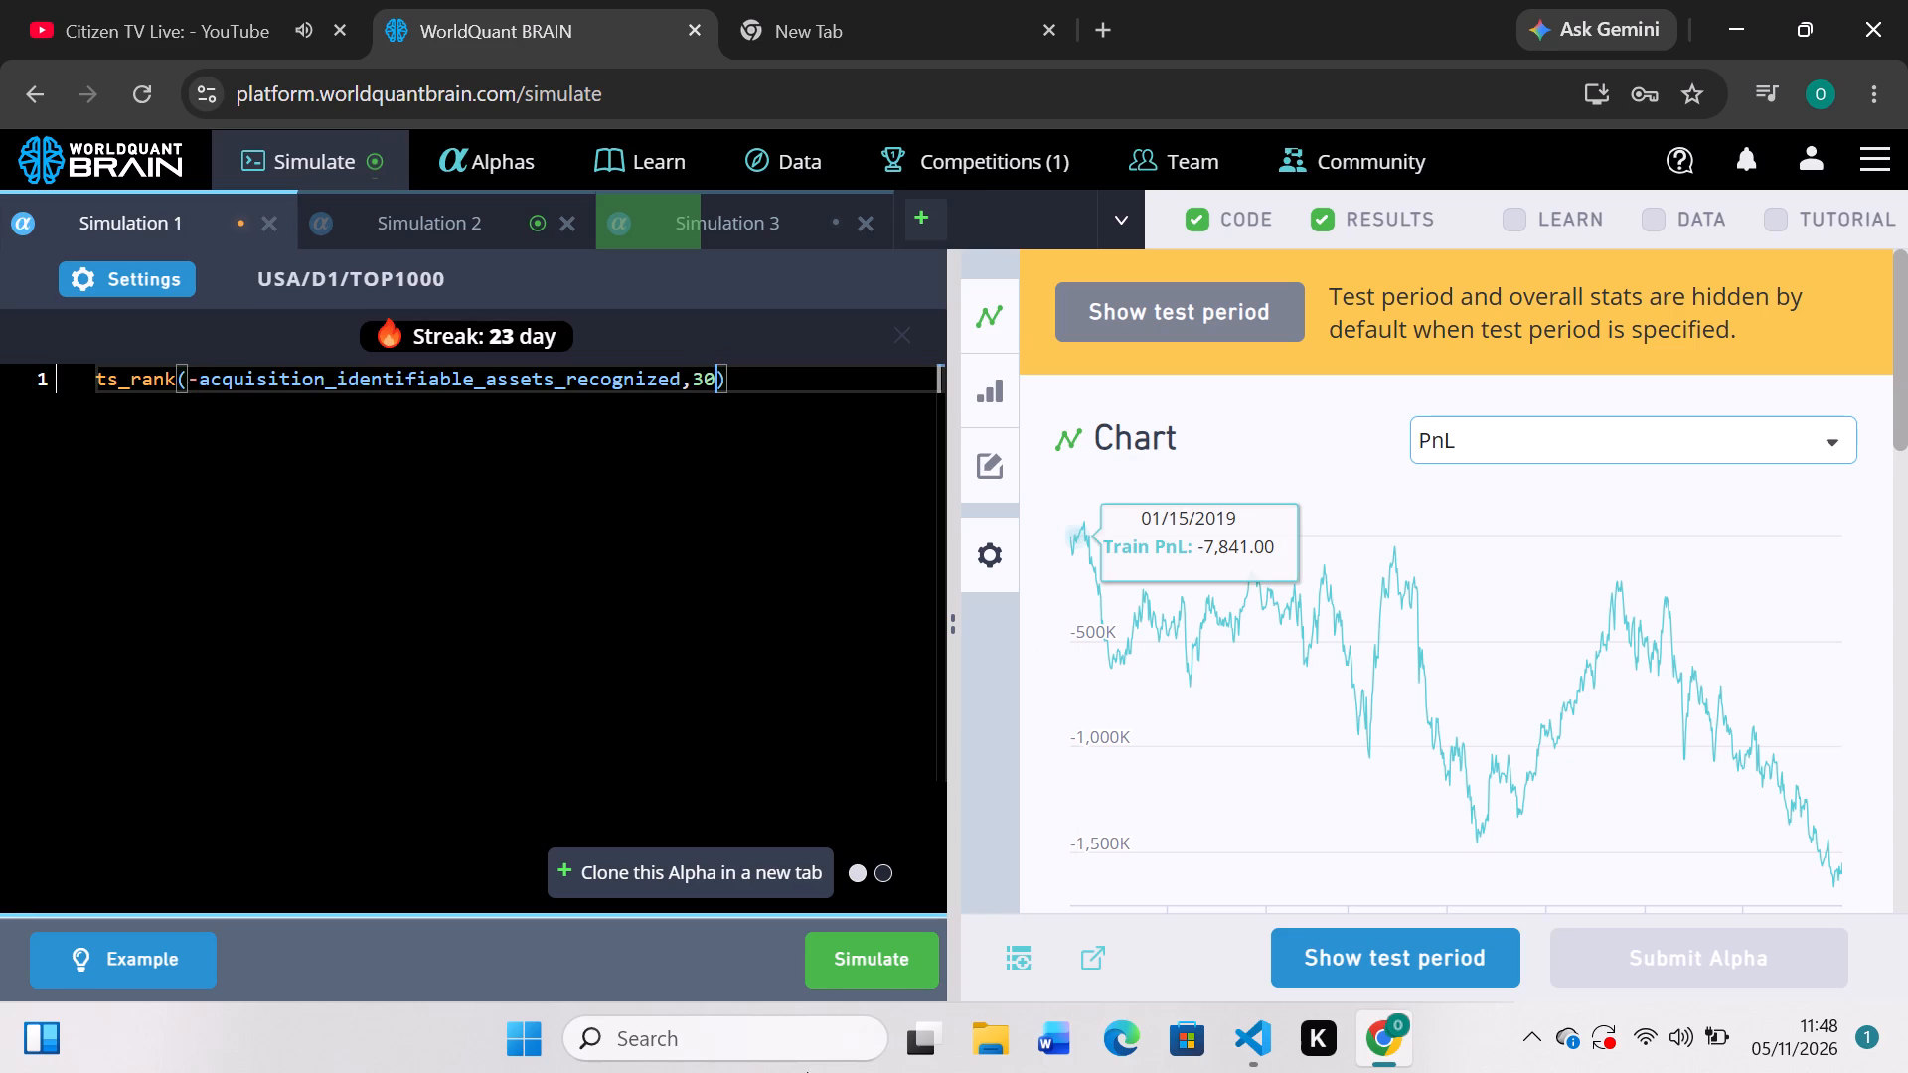
left_click(876, 975)
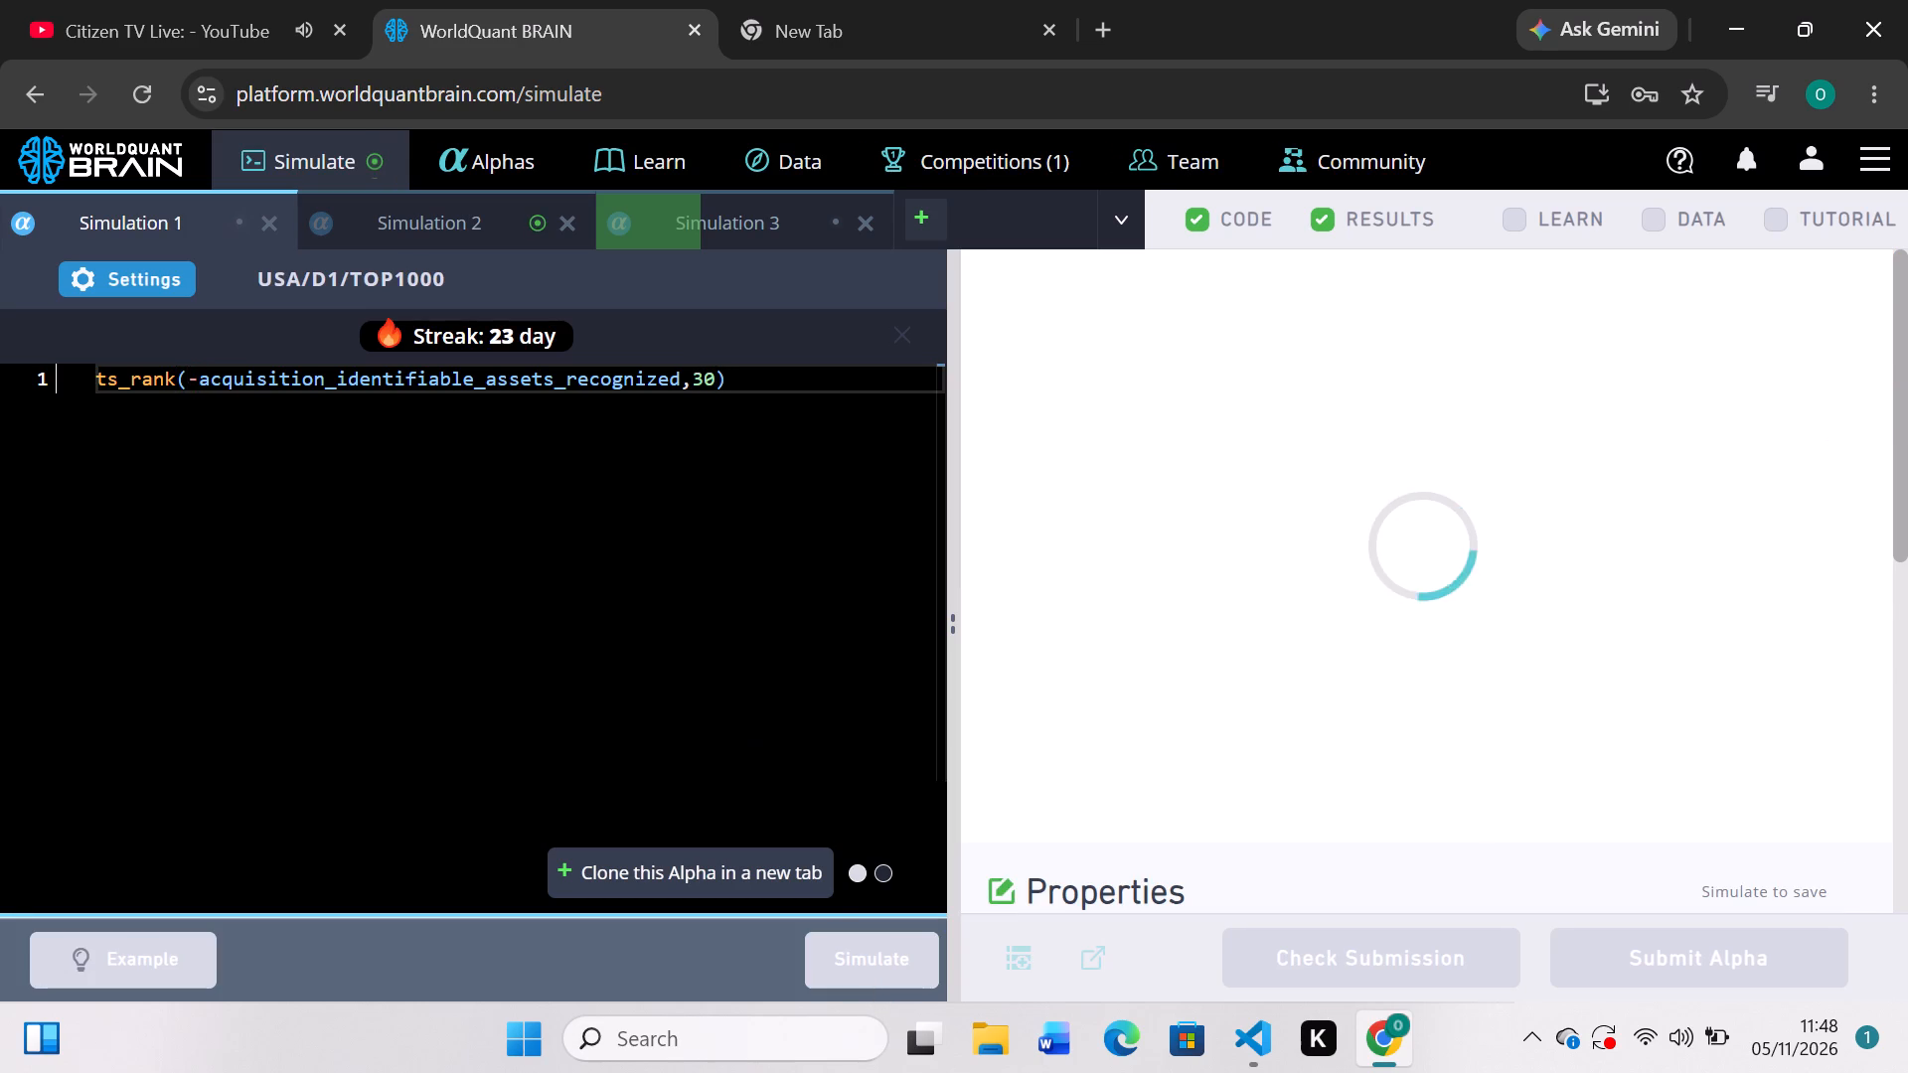
Review Simulation 2's PnL chart and IS Summary performance figures.
left_click(459, 215)
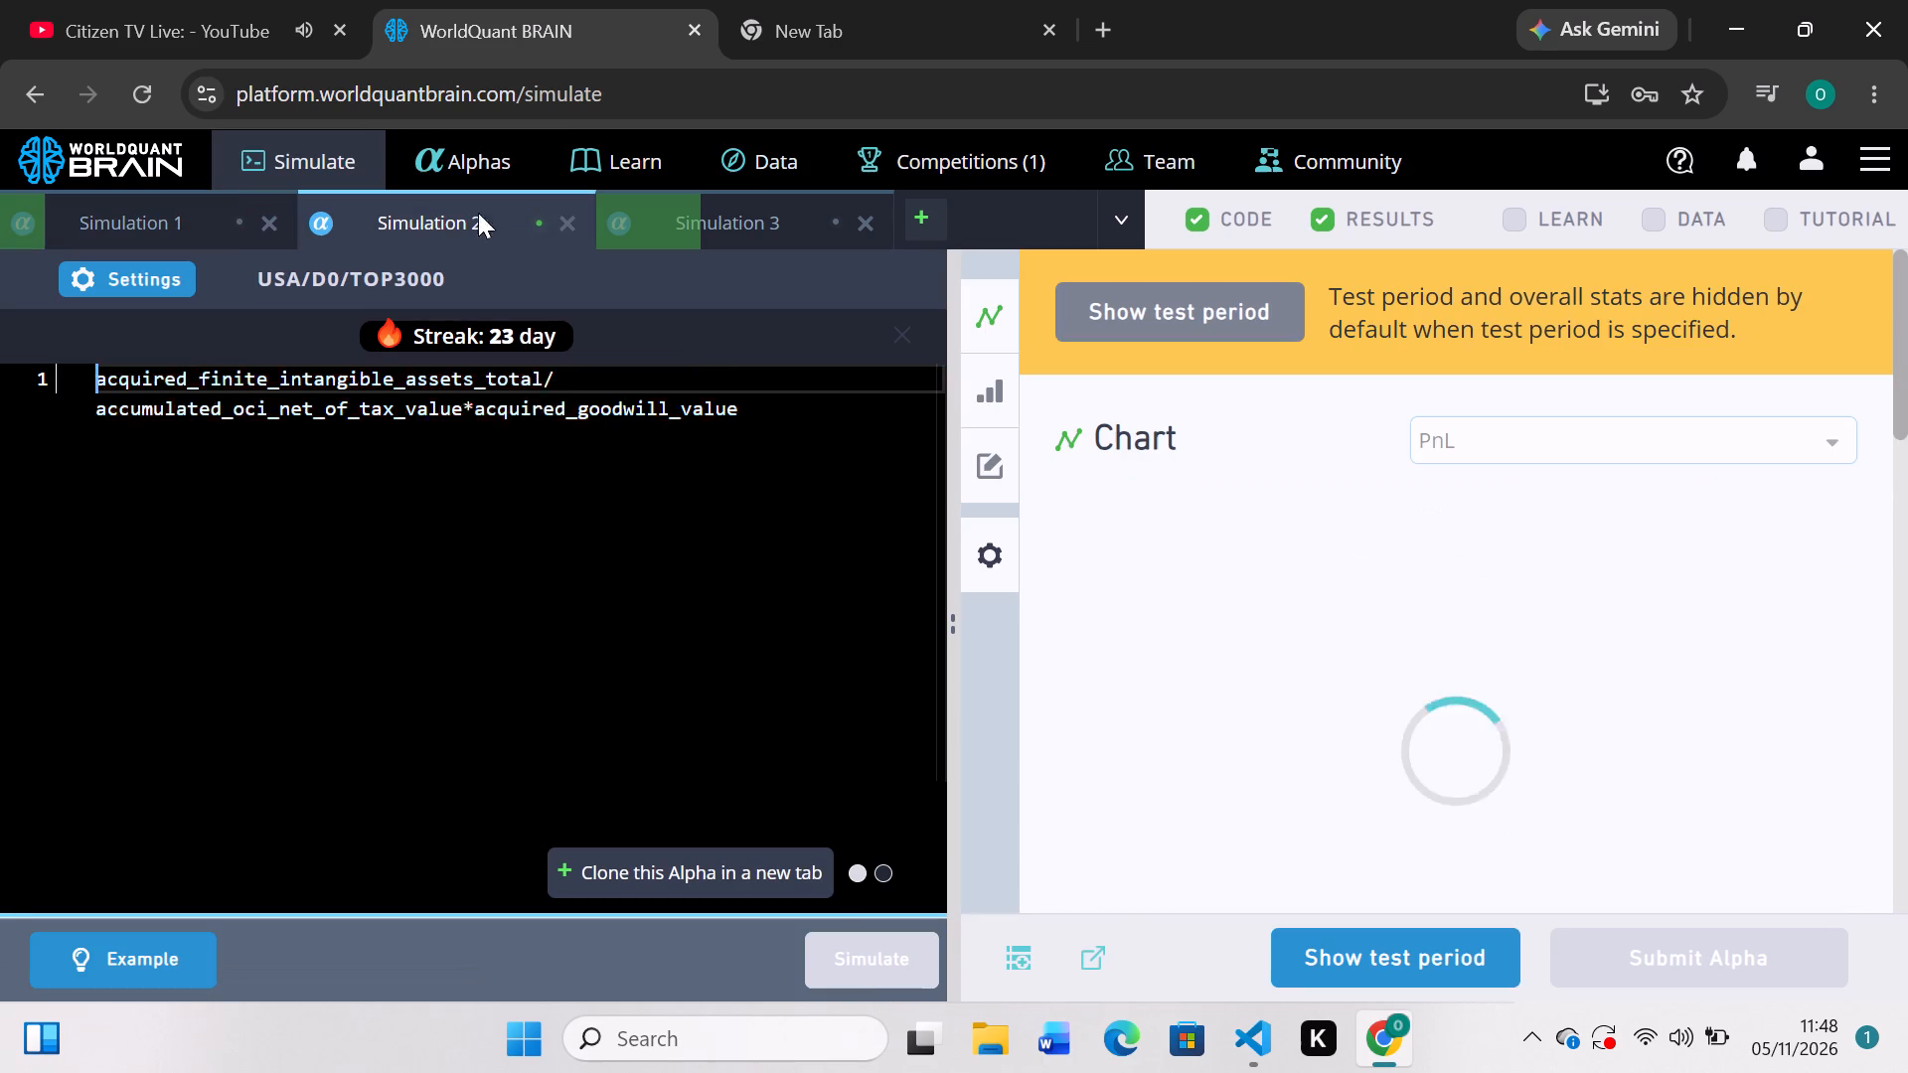
scroll(1095, 512, "down", 3)
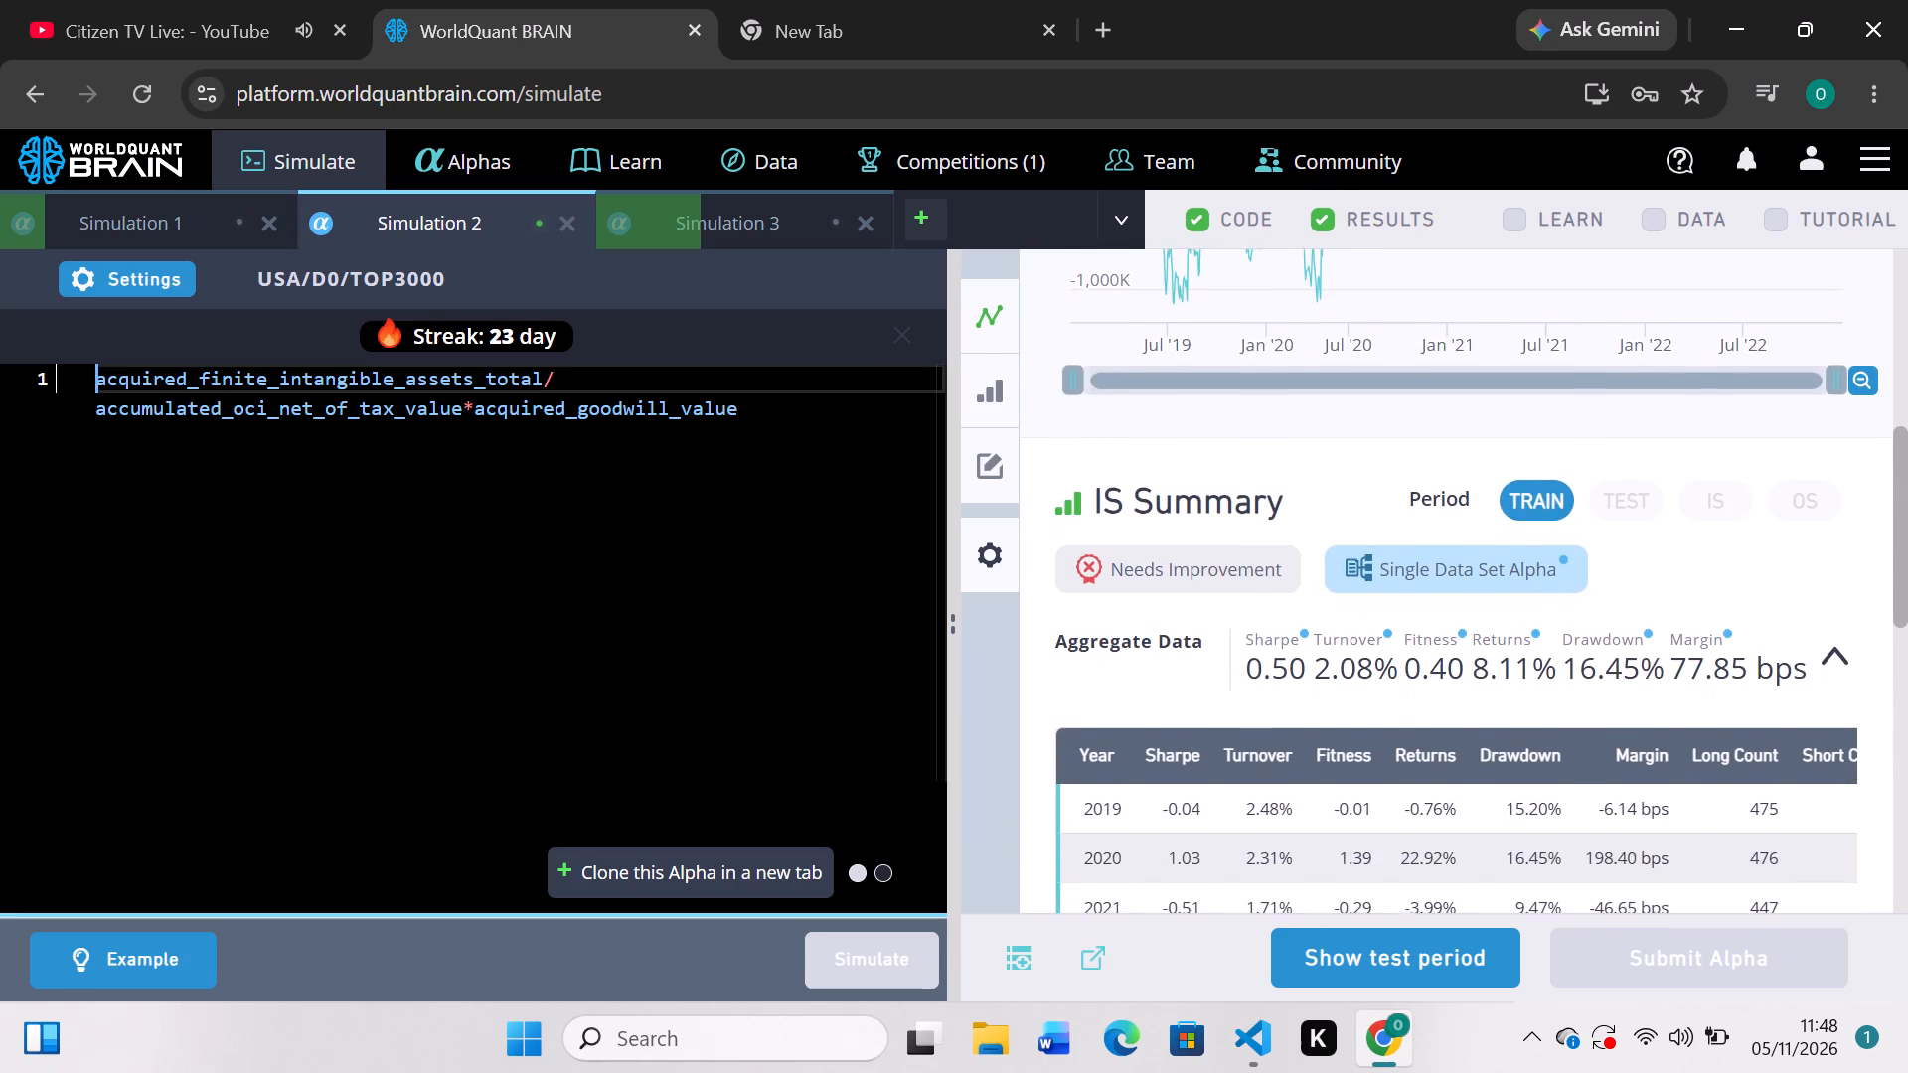
scroll(1095, 512, "up", 2)
scroll(1095, 512, "down", 2)
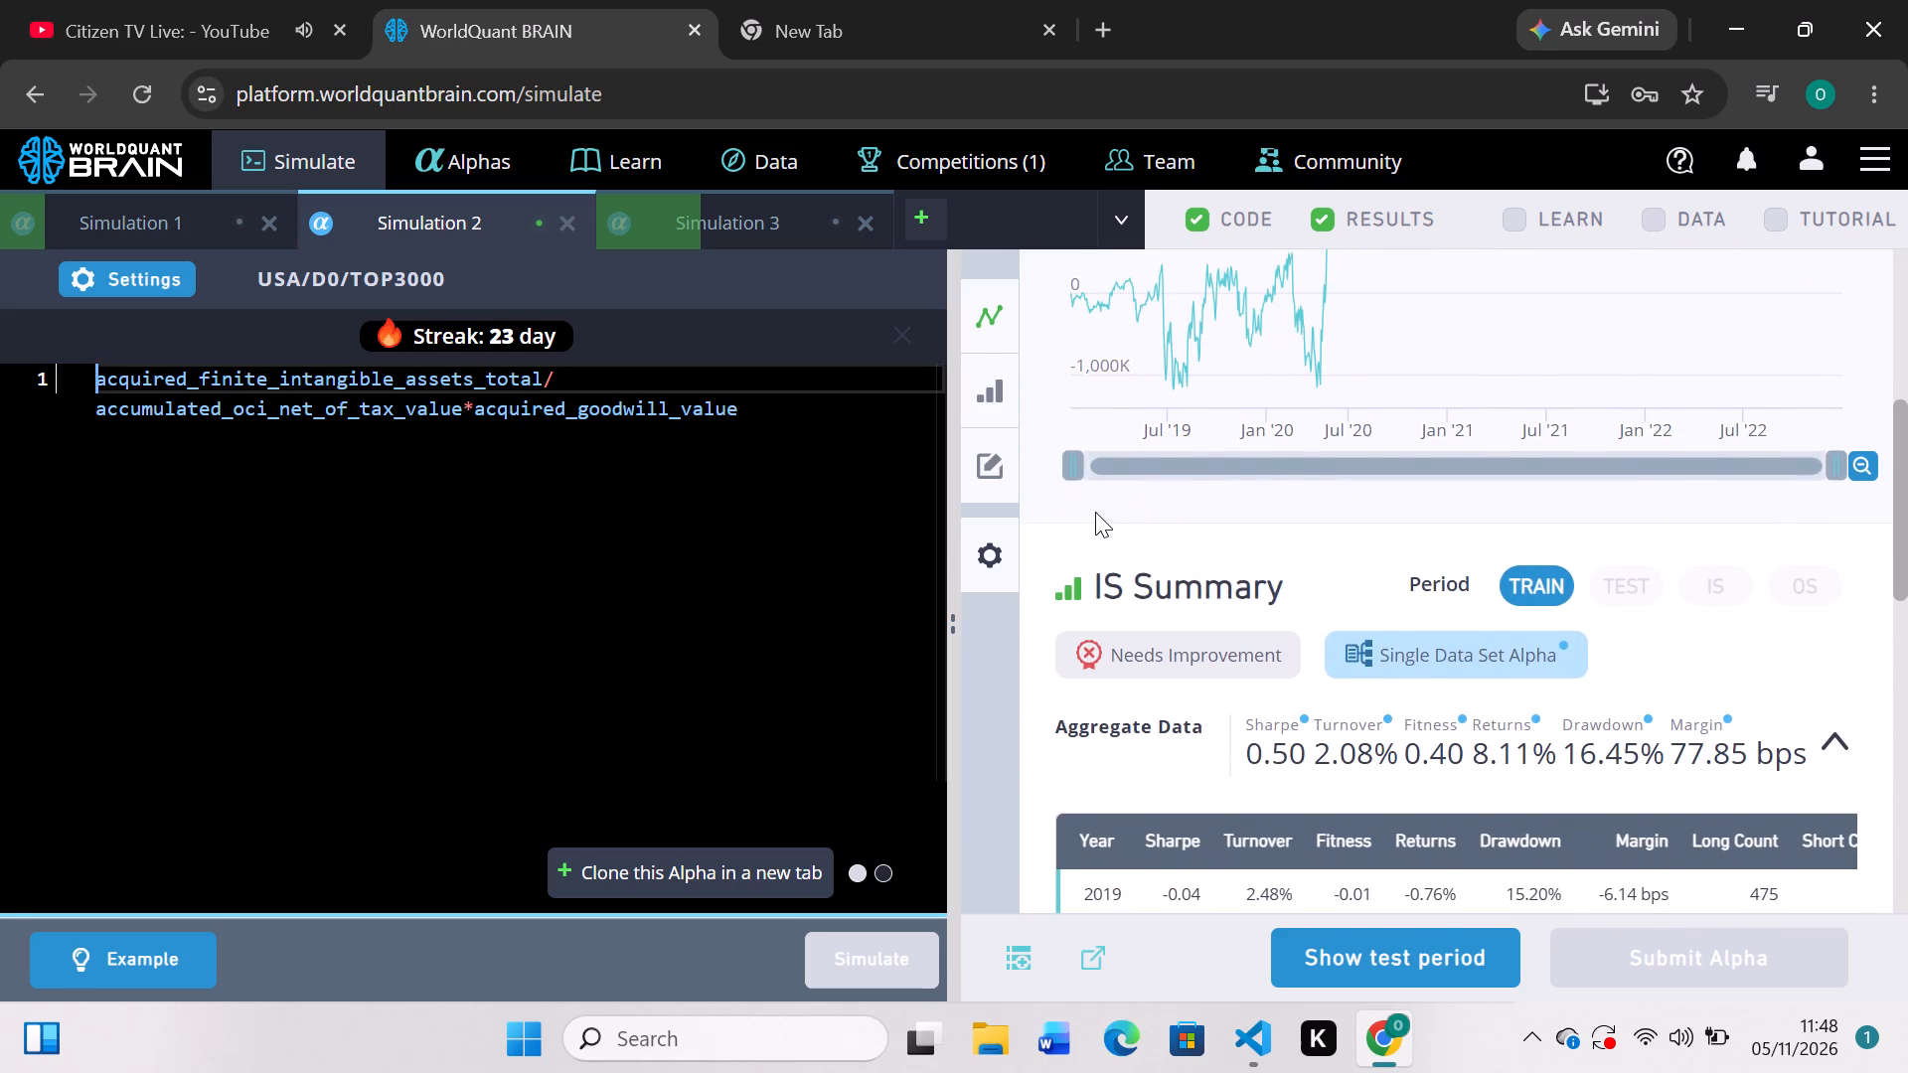
scroll(1095, 512, "down", 1)
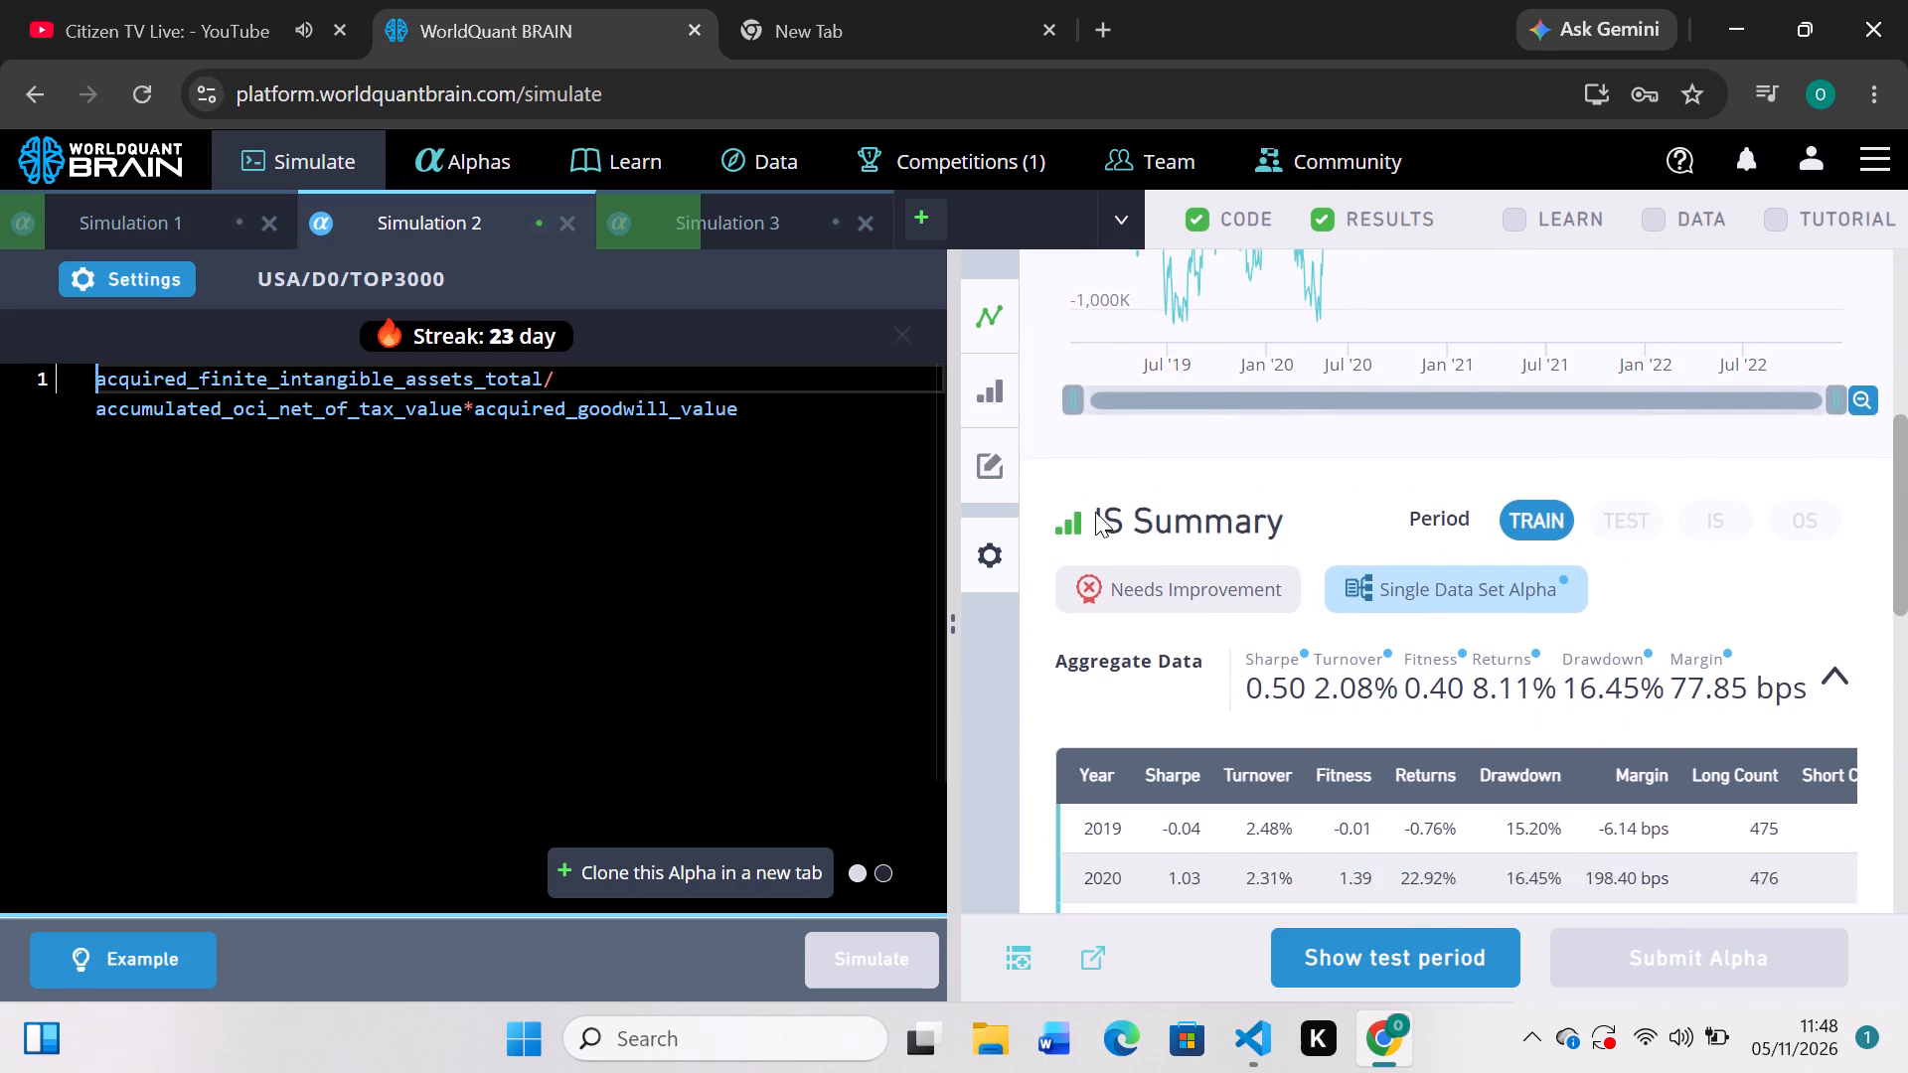
Show the test period for Simulation 2 and review its failed IS Testing Status checks.
scroll(1095, 512, "down", 1)
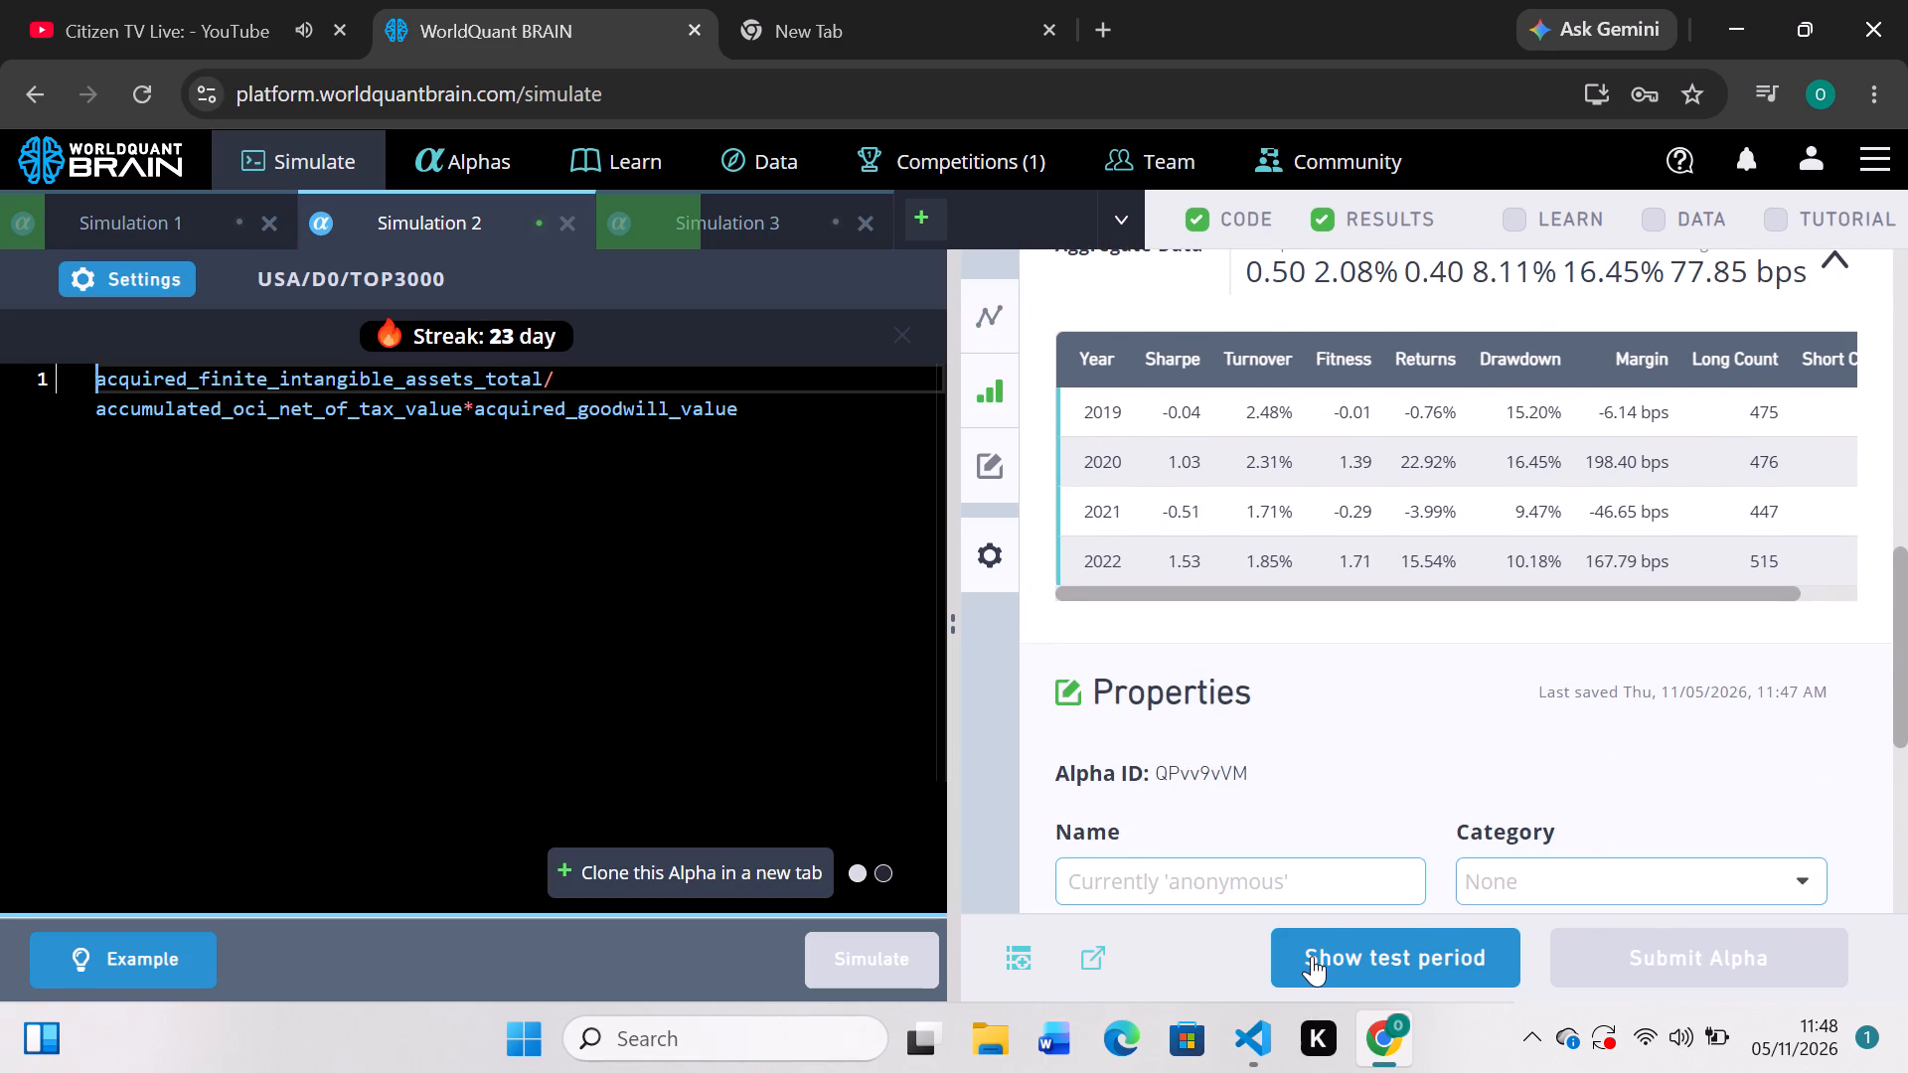
left_click(1312, 956)
scroll(1411, 692, "down", 4)
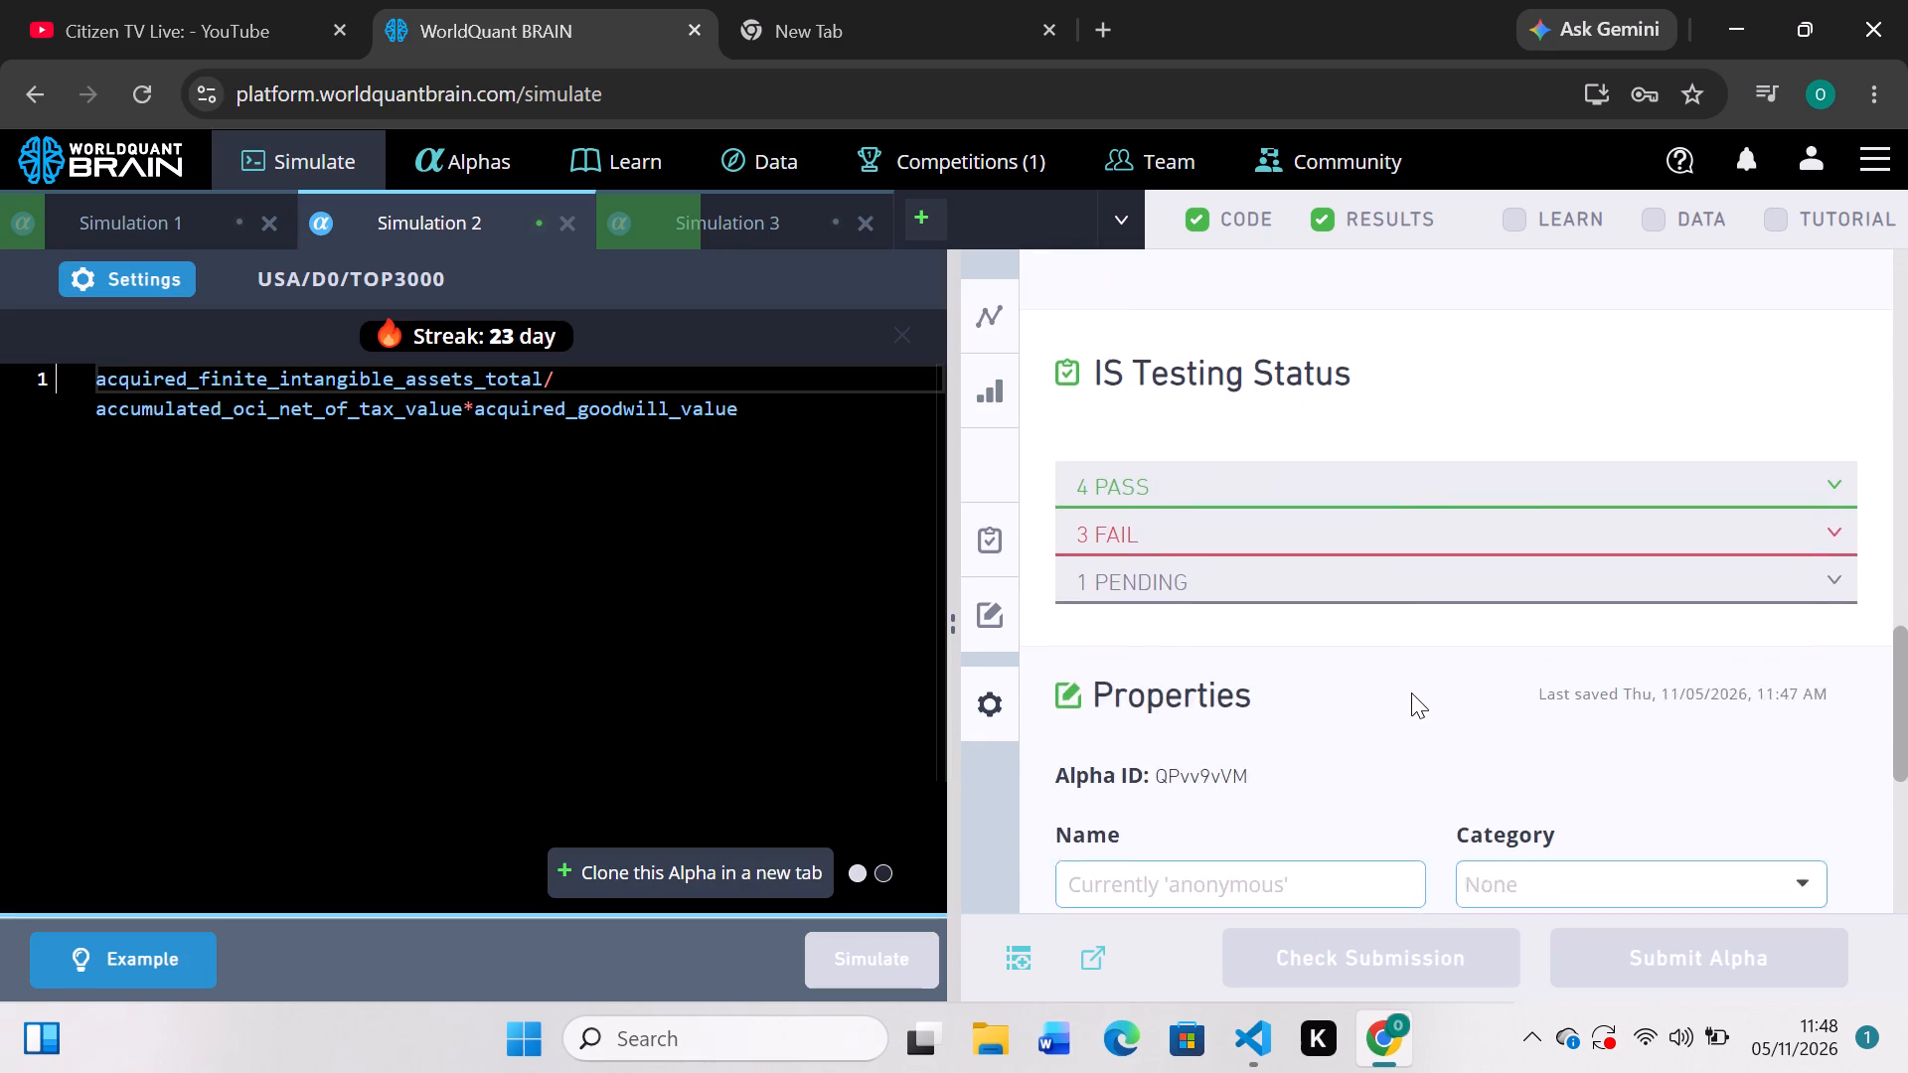
left_click(1823, 408)
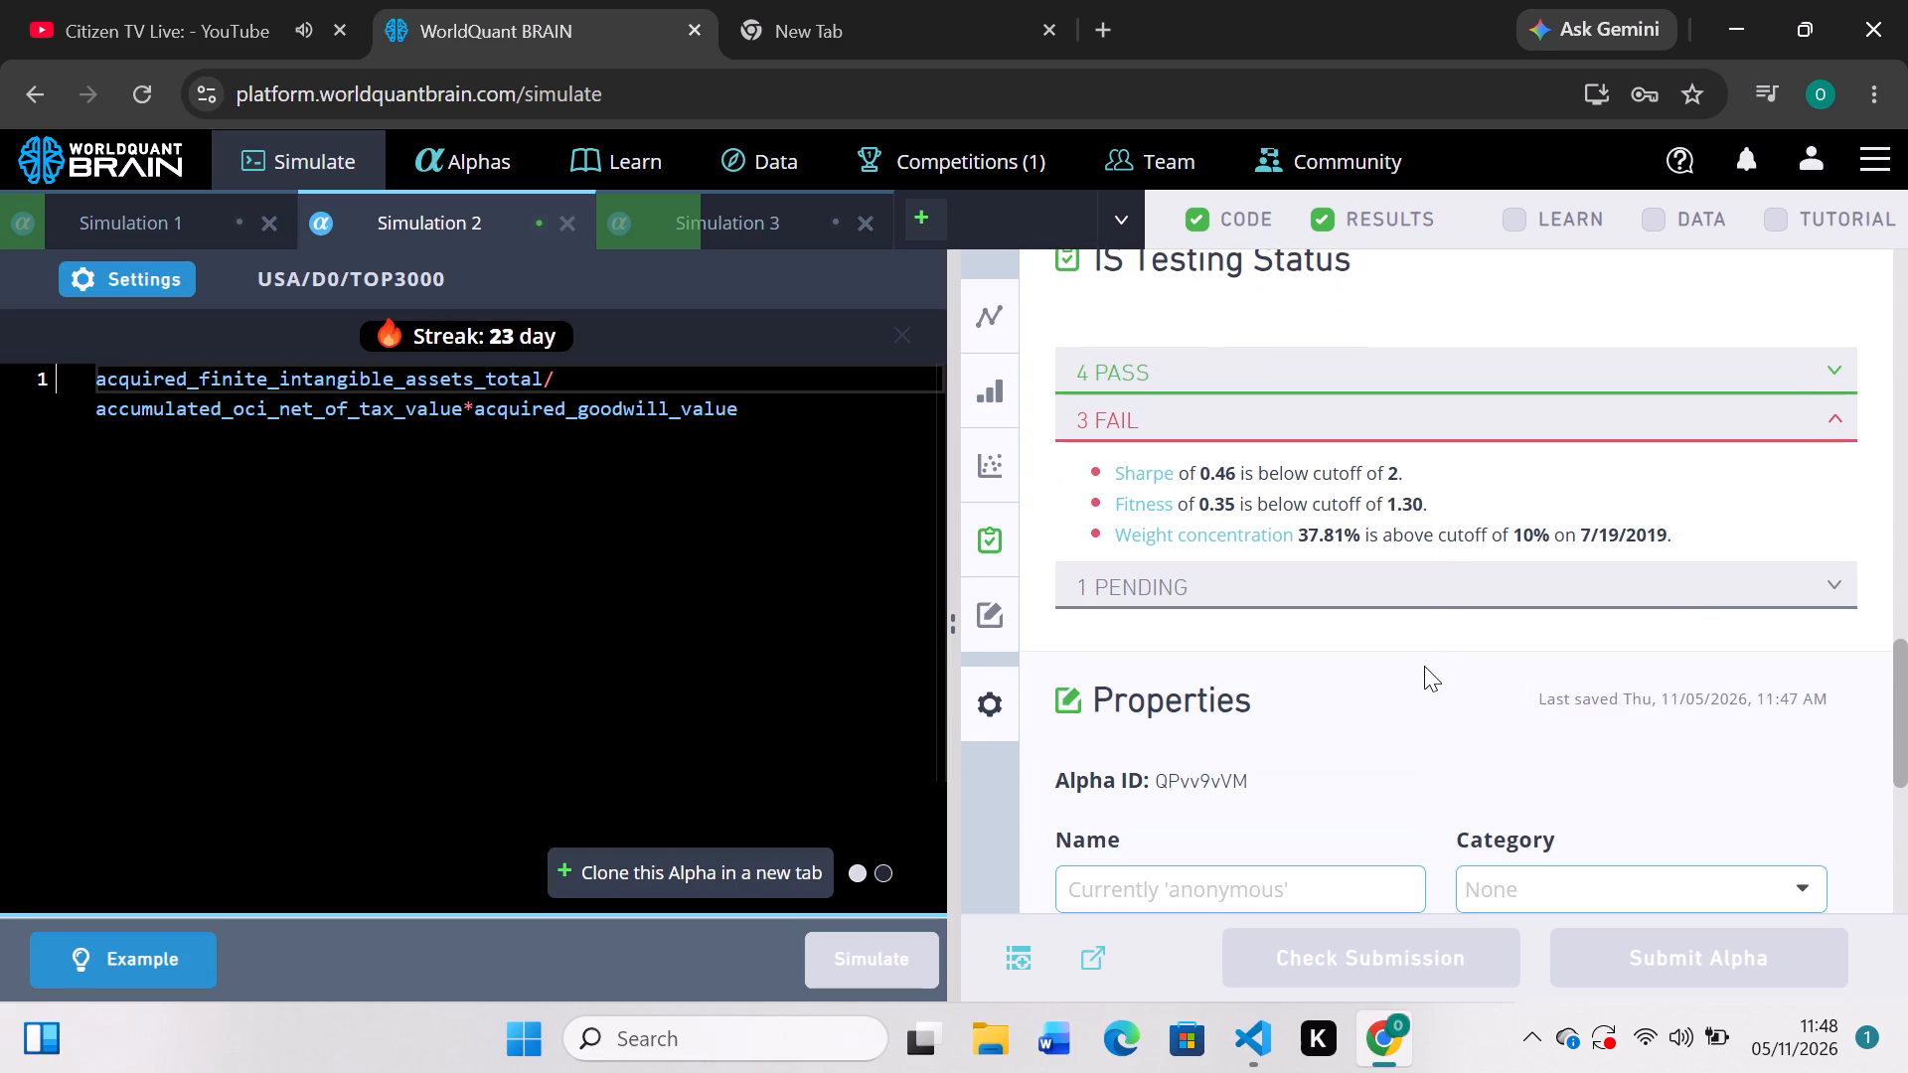
scroll(1424, 666, "up", 2)
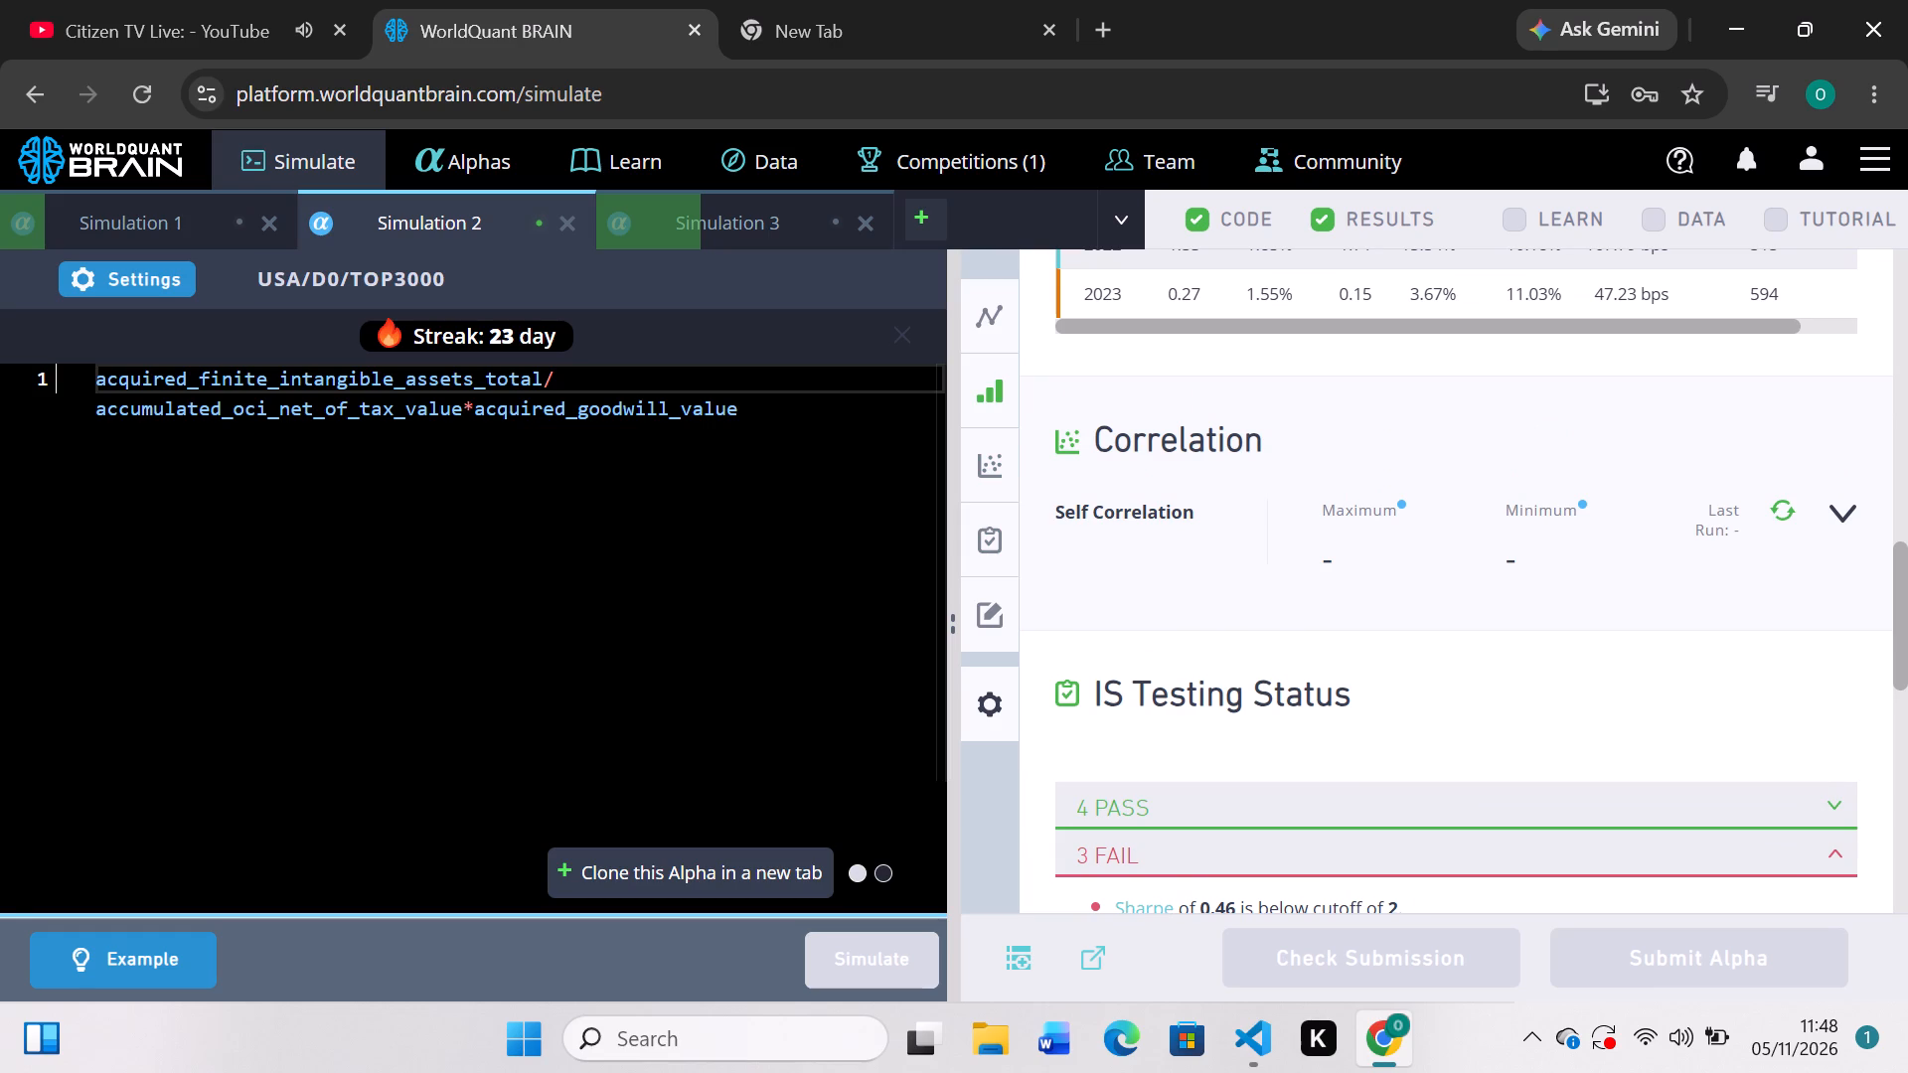
Change the Simulation 2 expression to ts_rank(acquired_finite_intangible_assets_total/accumulated_oci_net_of_tax_value/acquired_goodwill_value,300) and run the simulation.
left_click(473, 409)
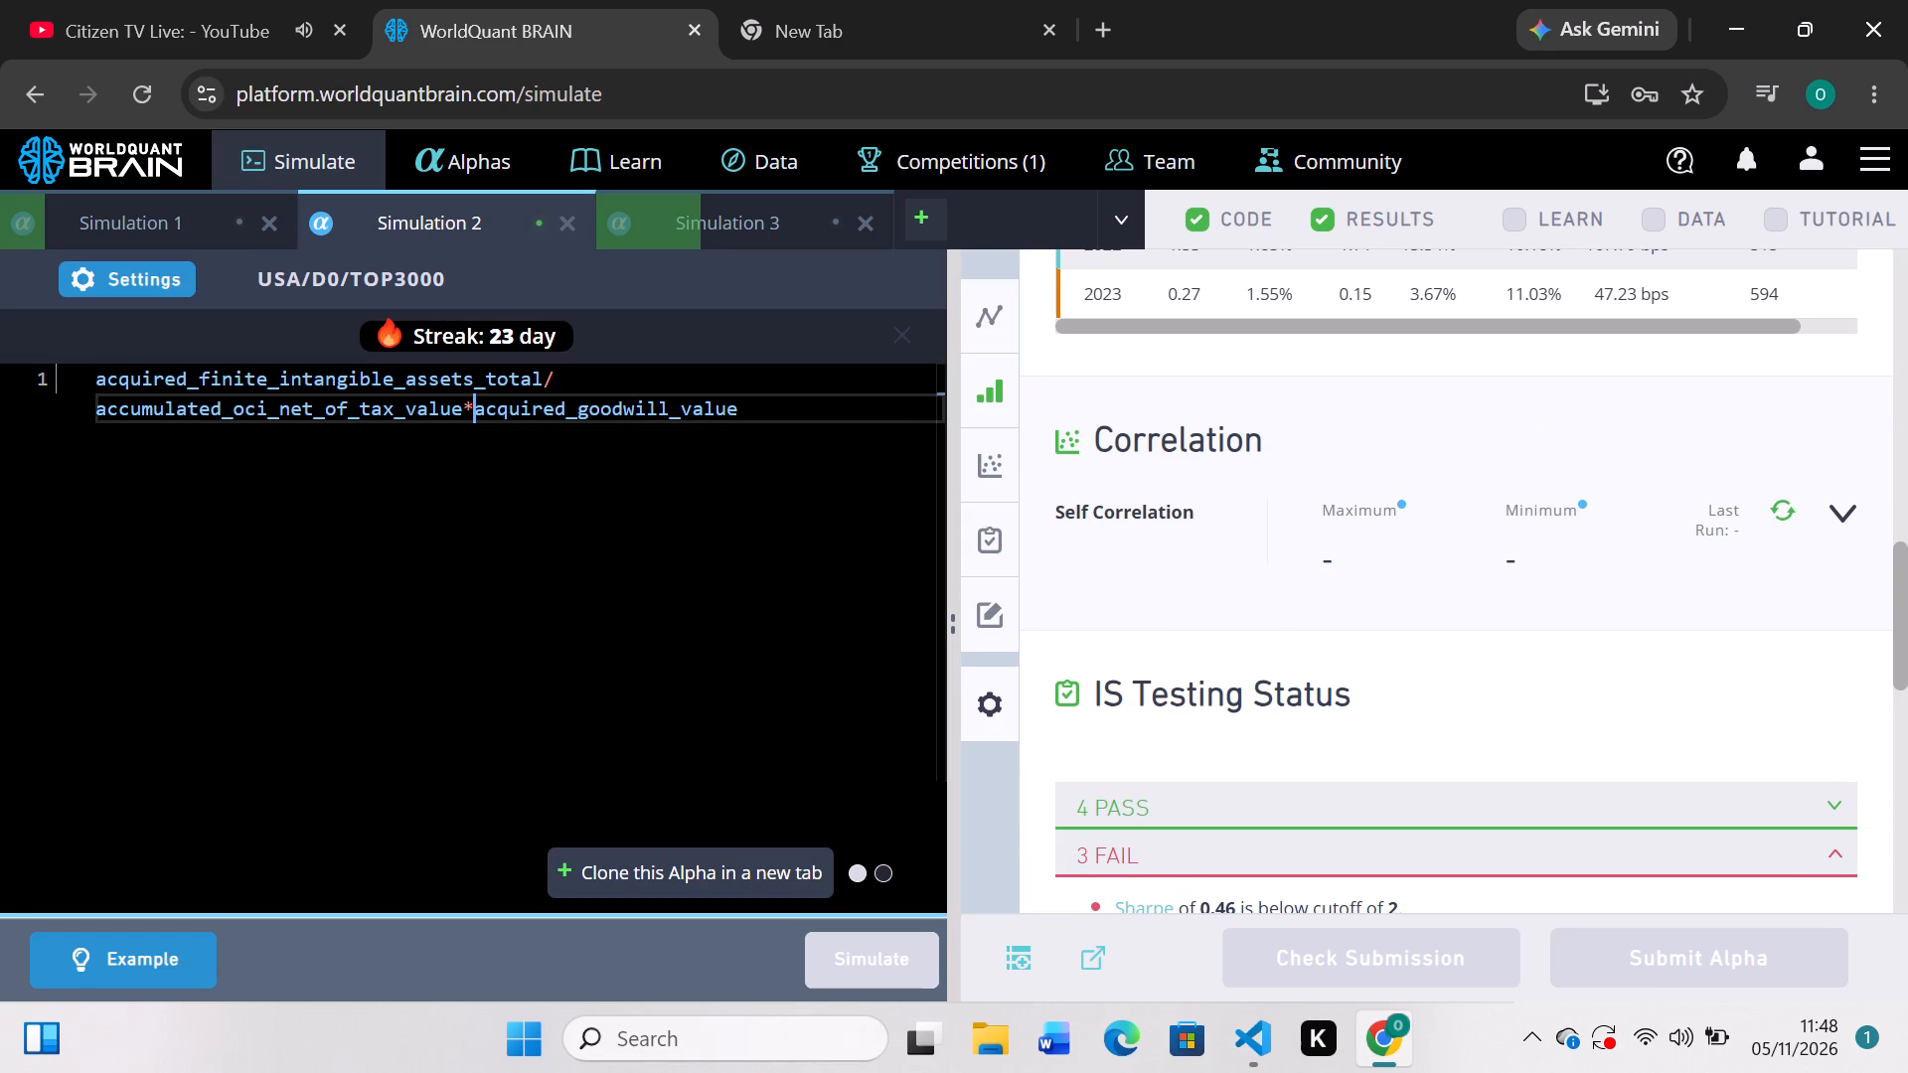
key("BackSpace")
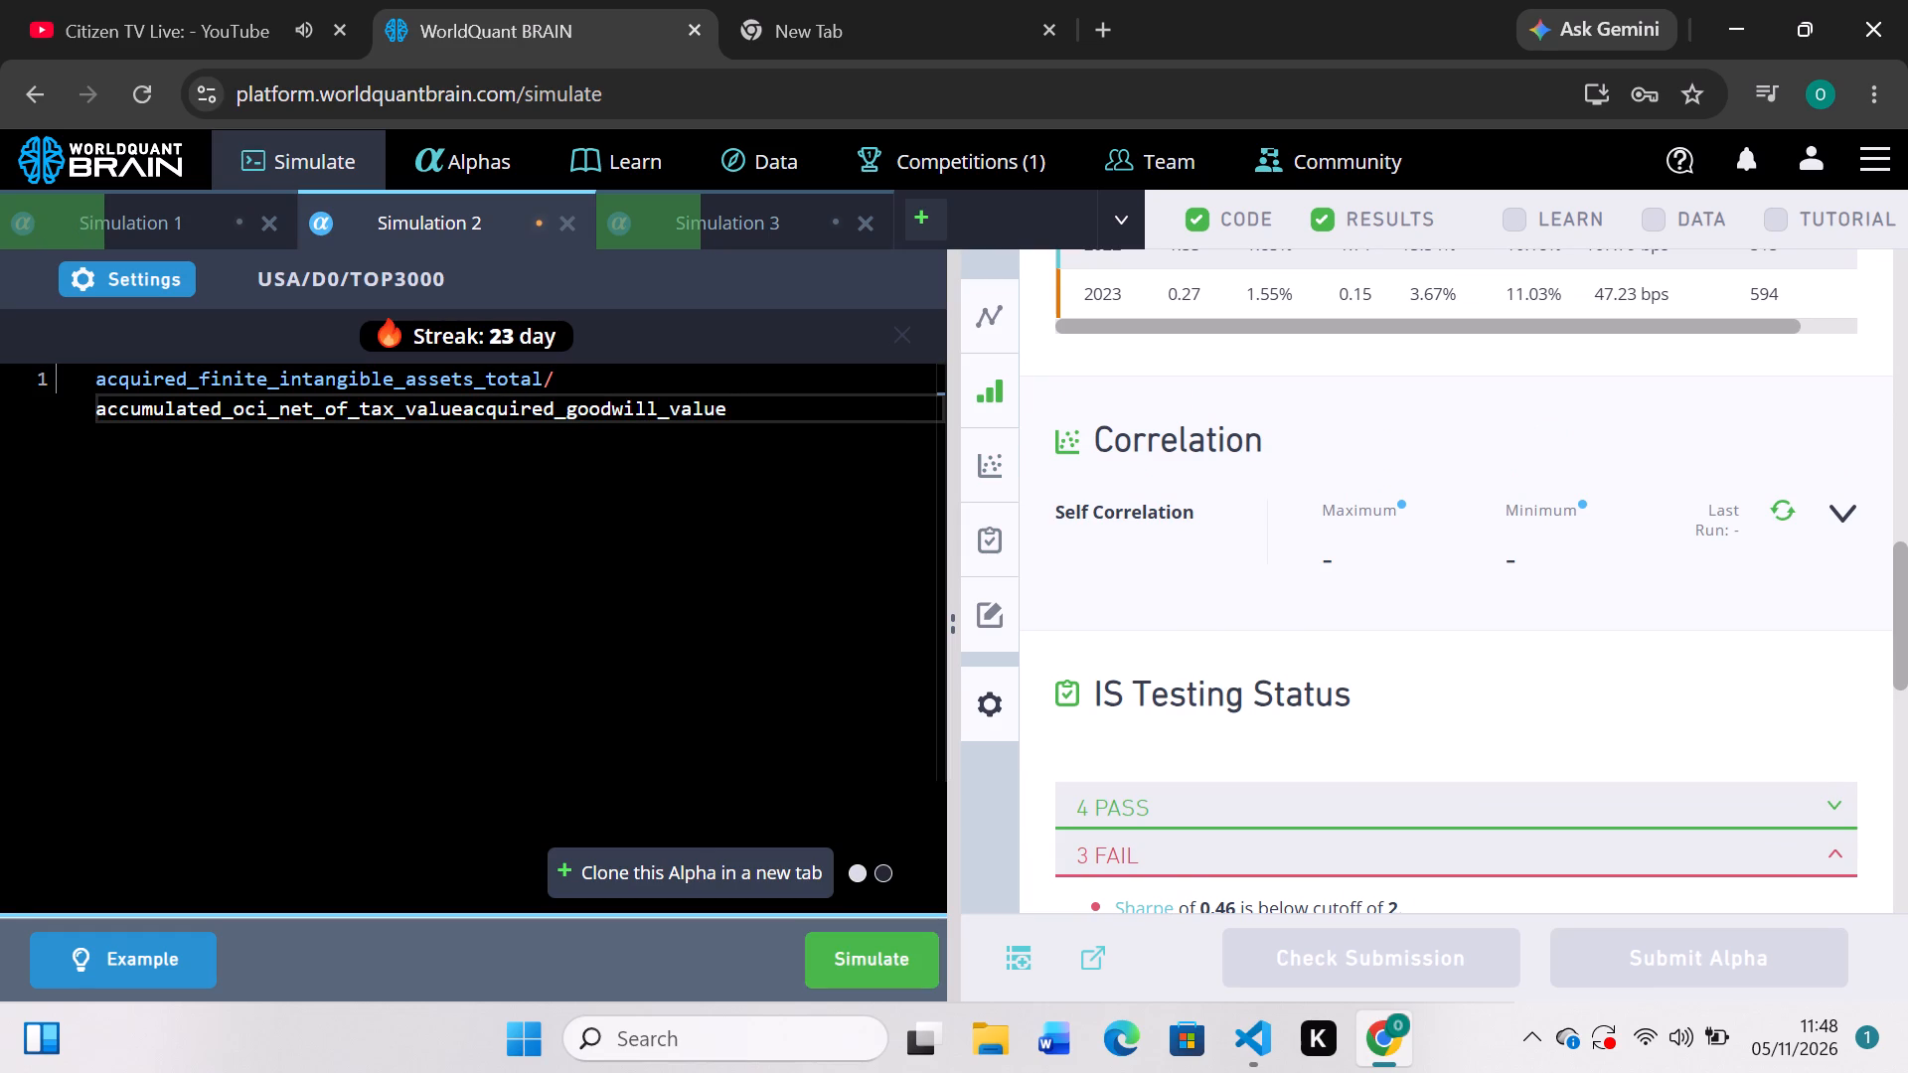
key("slash")
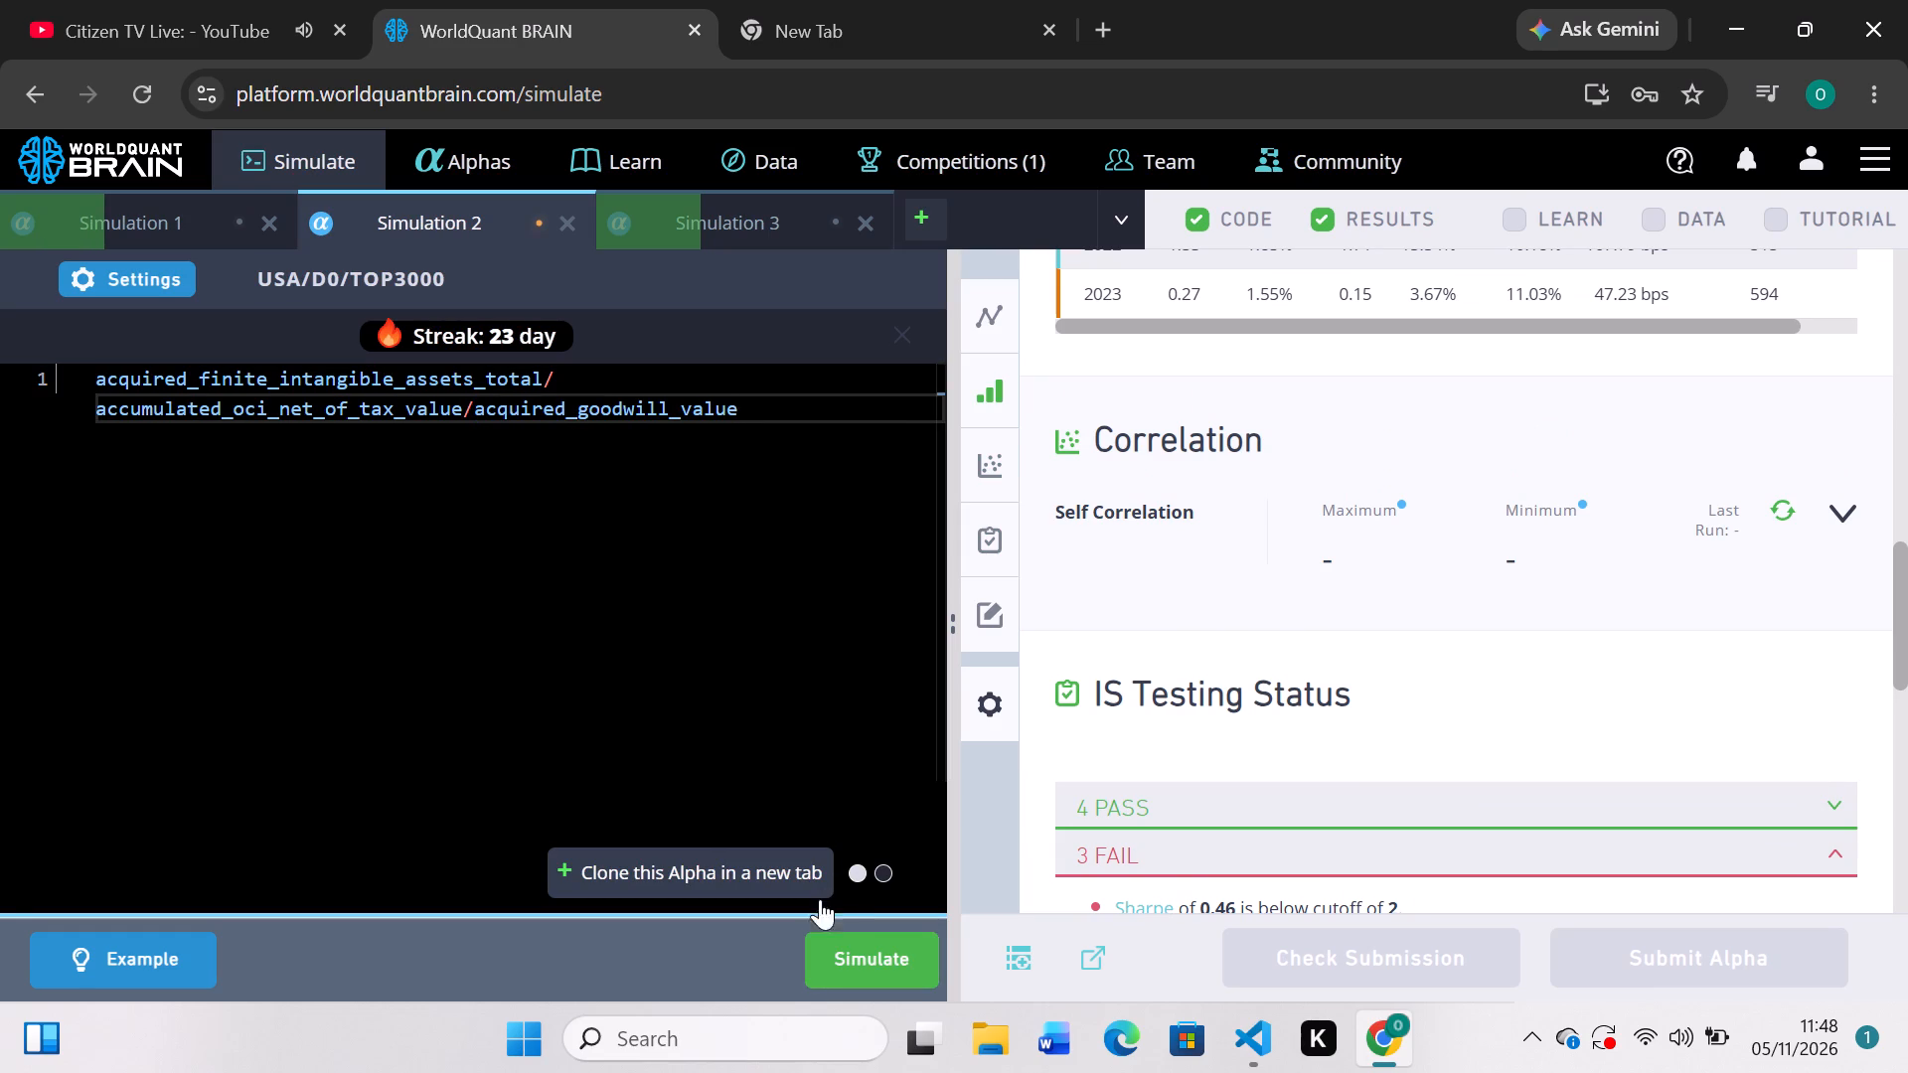
left_click(100, 377)
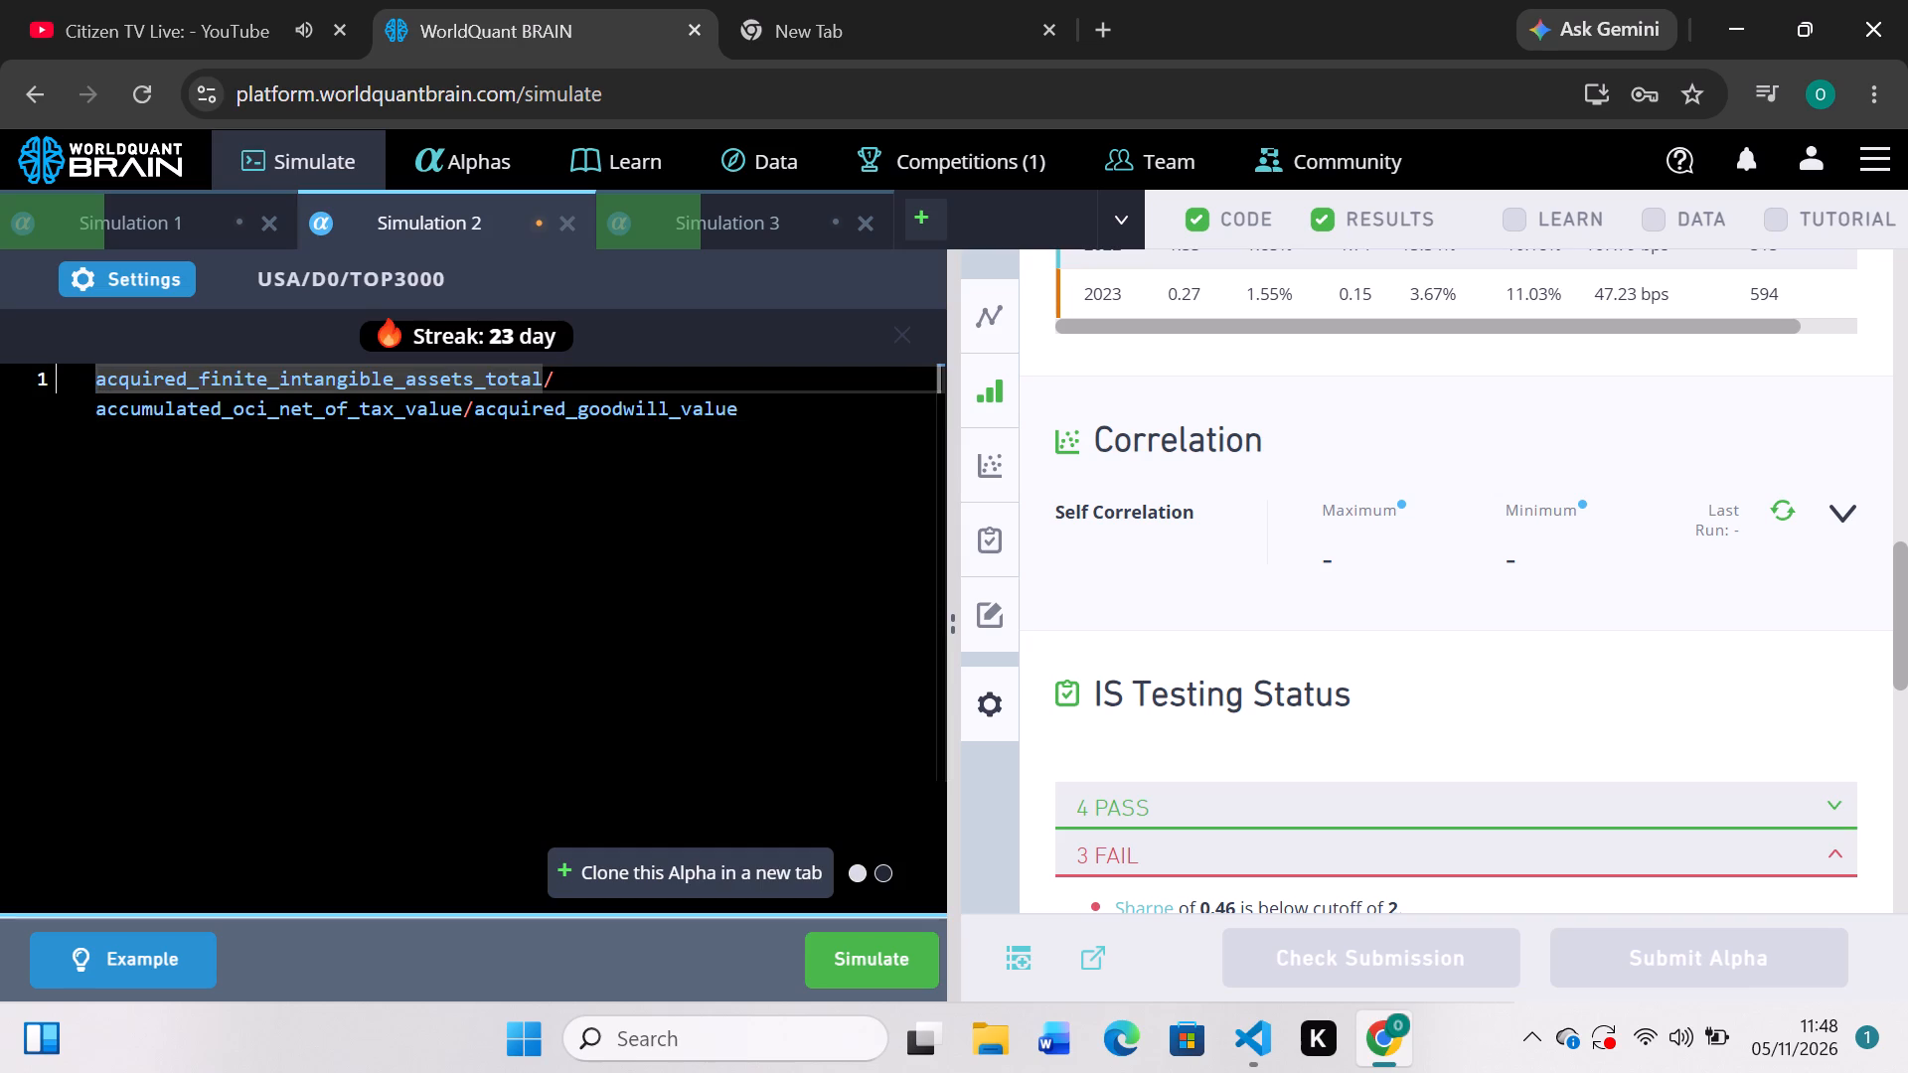
type("ts")
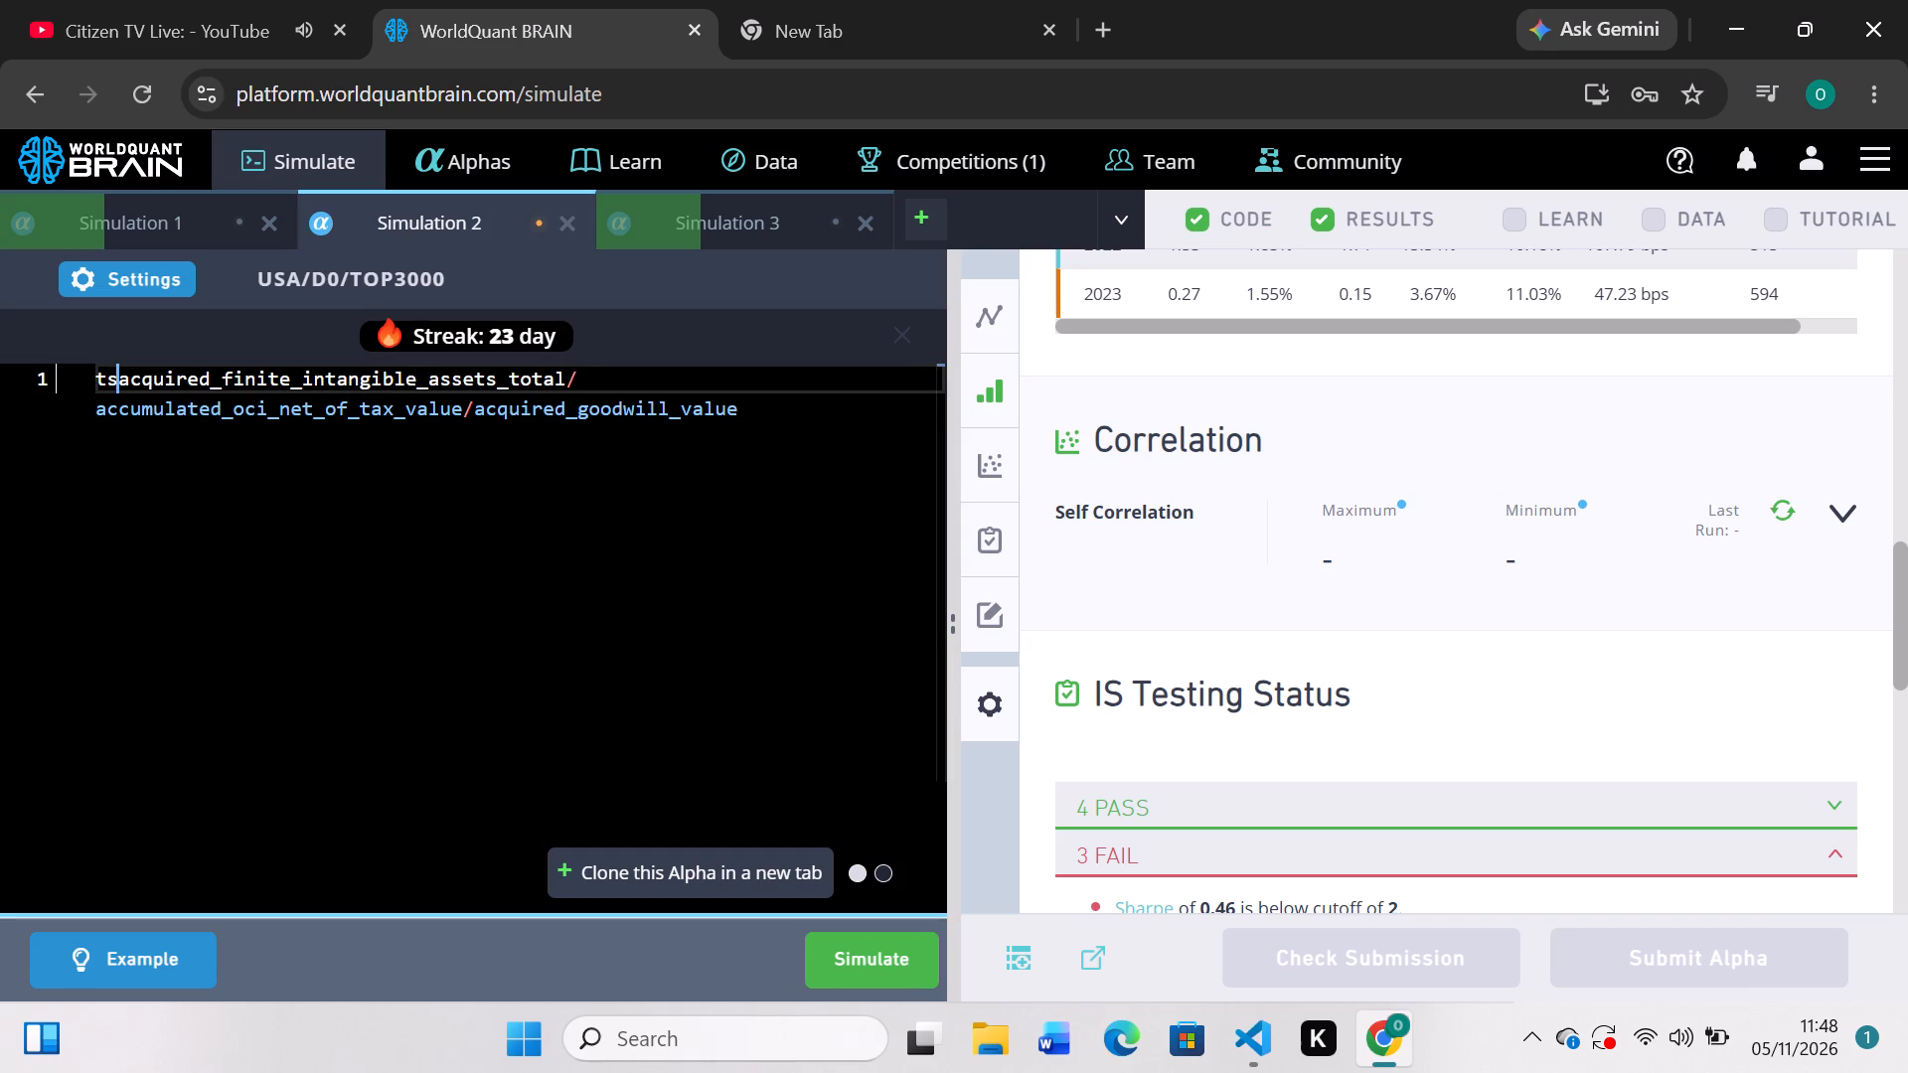
key("shift+underscore")
type("ra")
type("nk")
key("shift+parenleft")
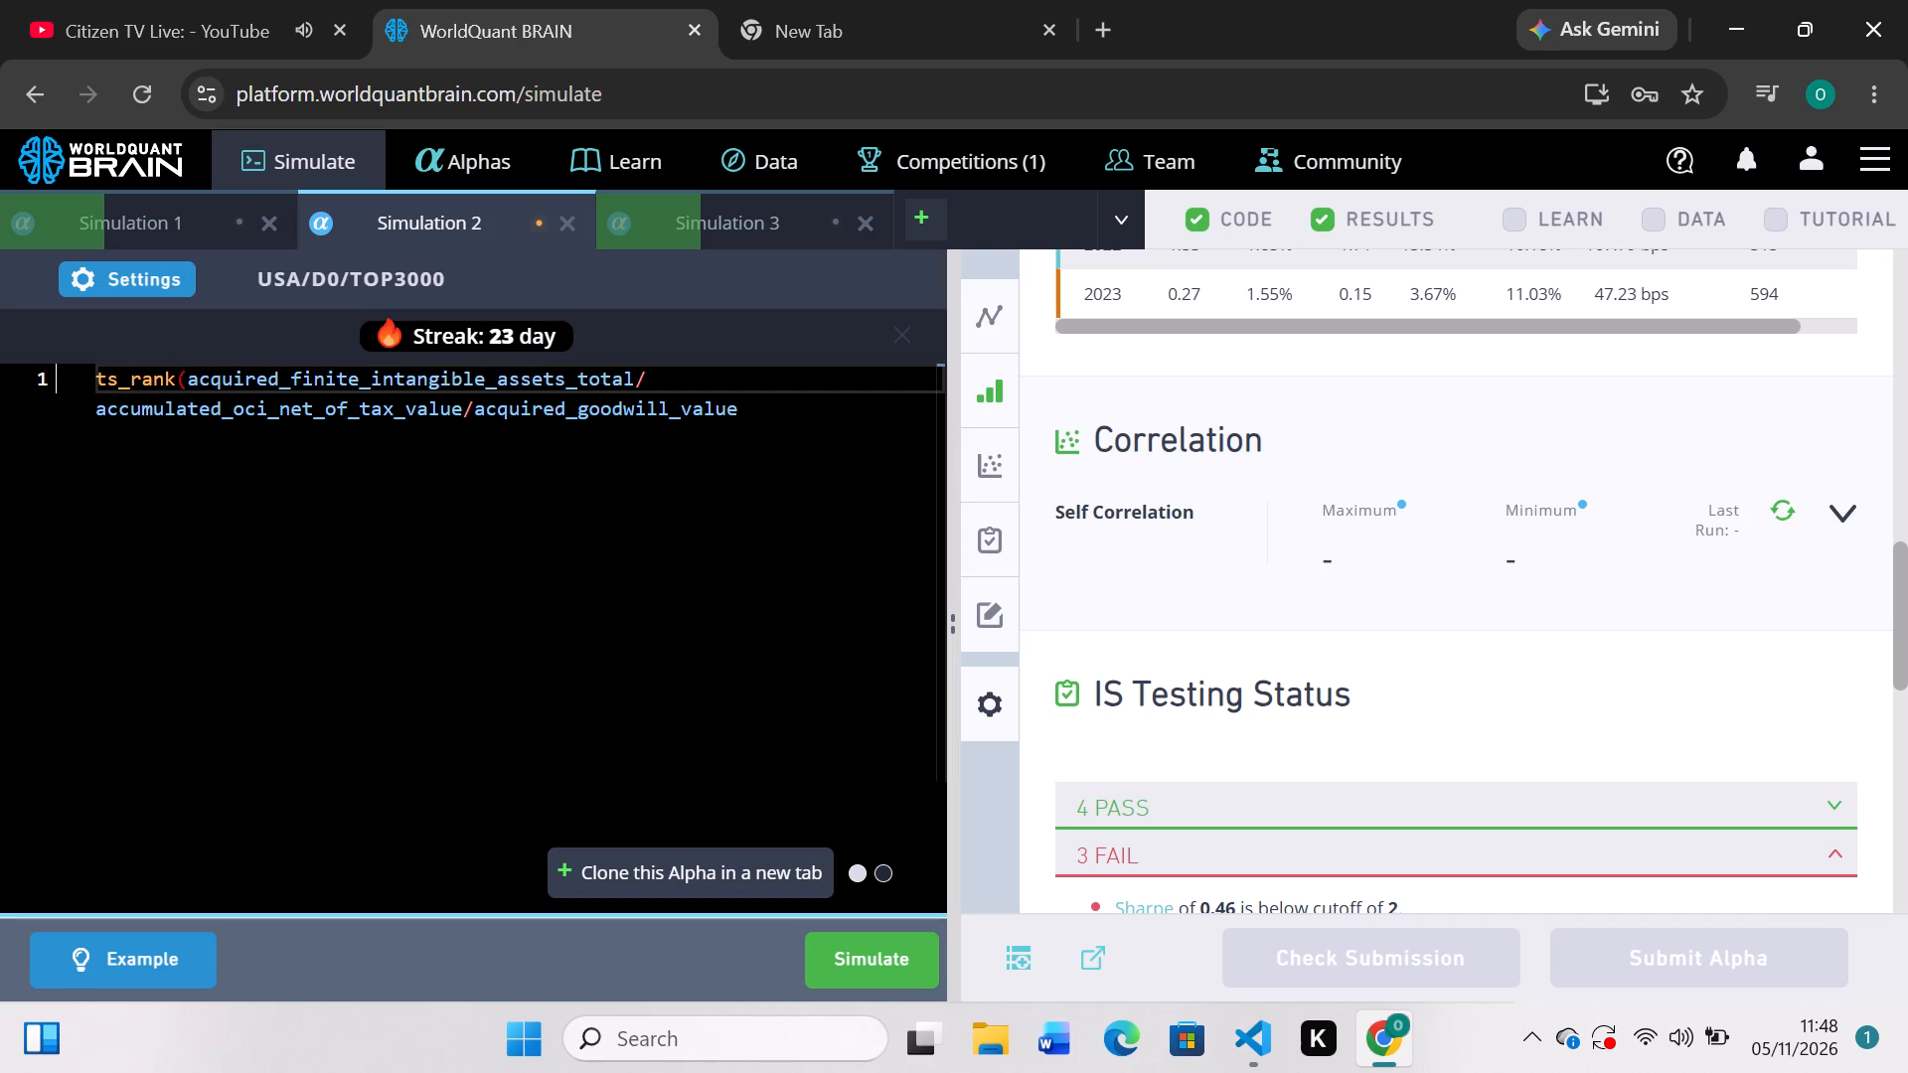
left_click(771, 403)
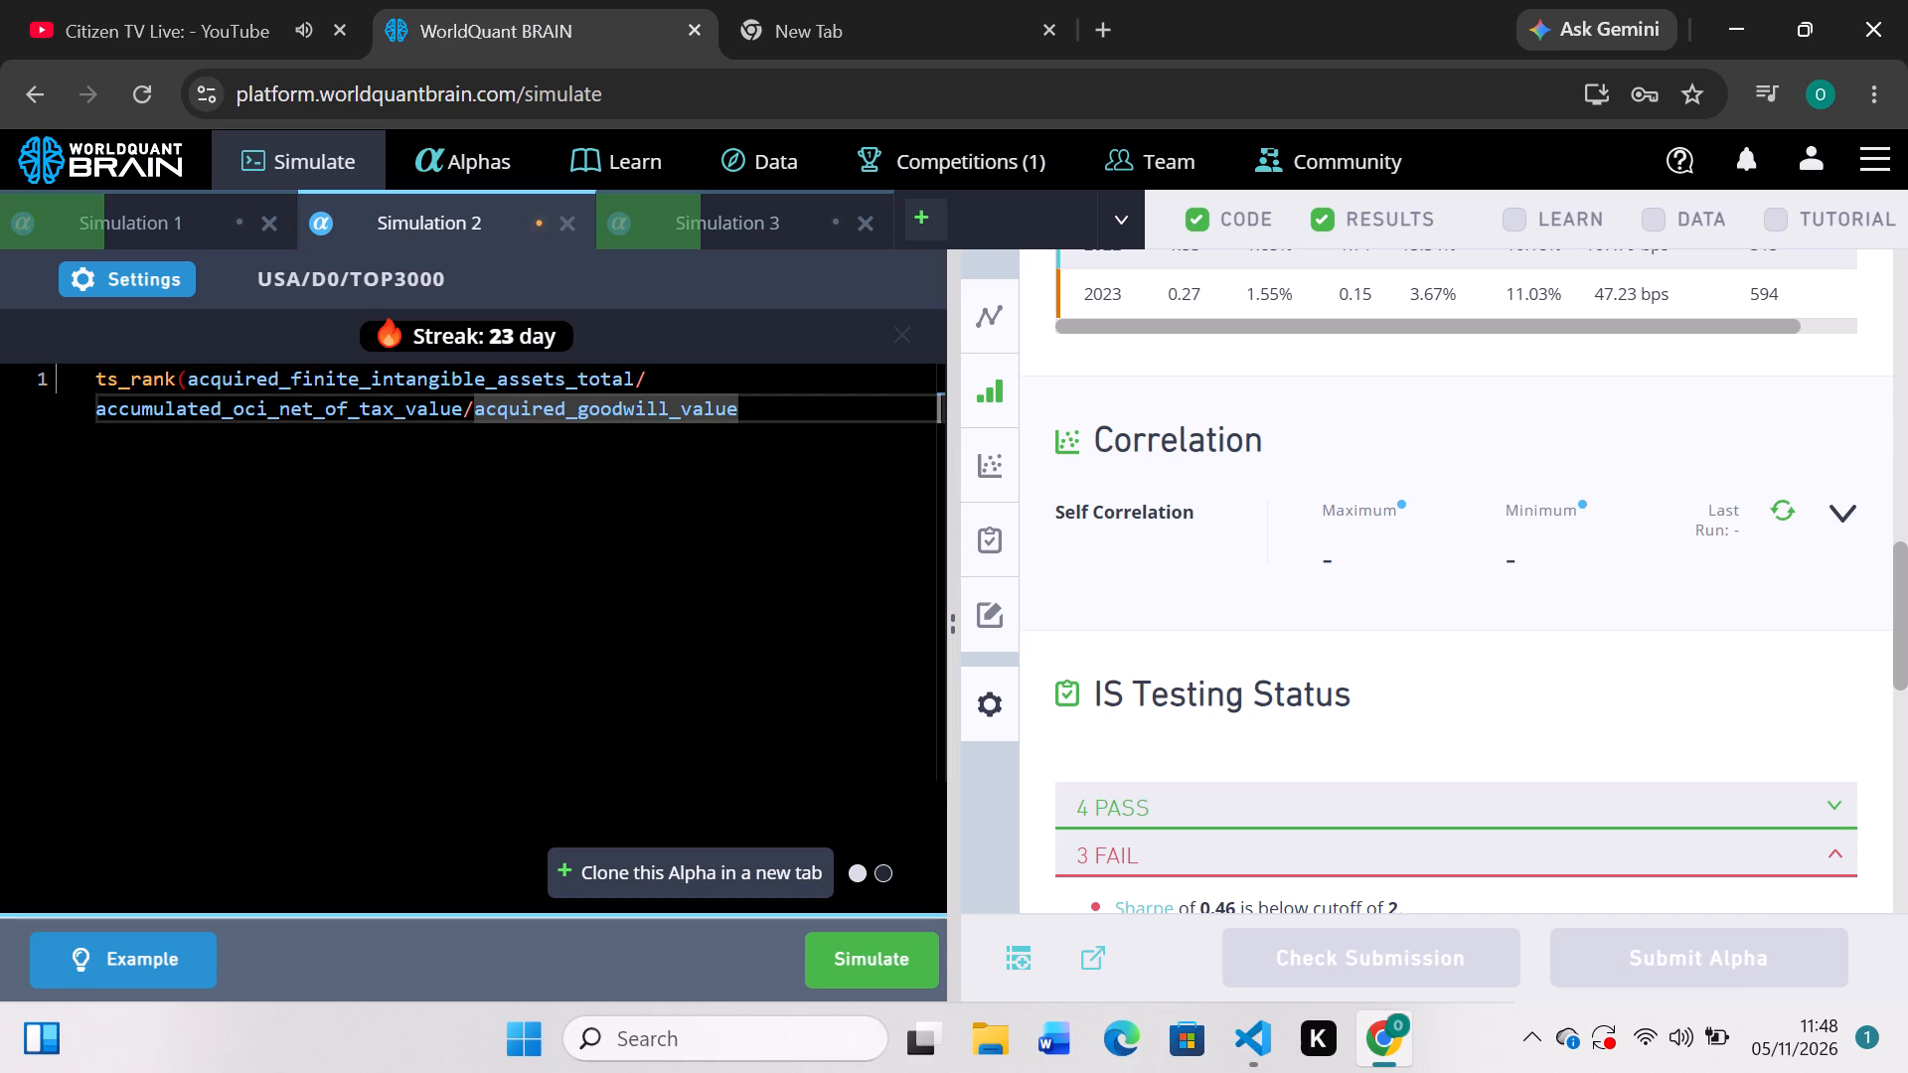
key("comma")
type("300")
key("shift+parenright")
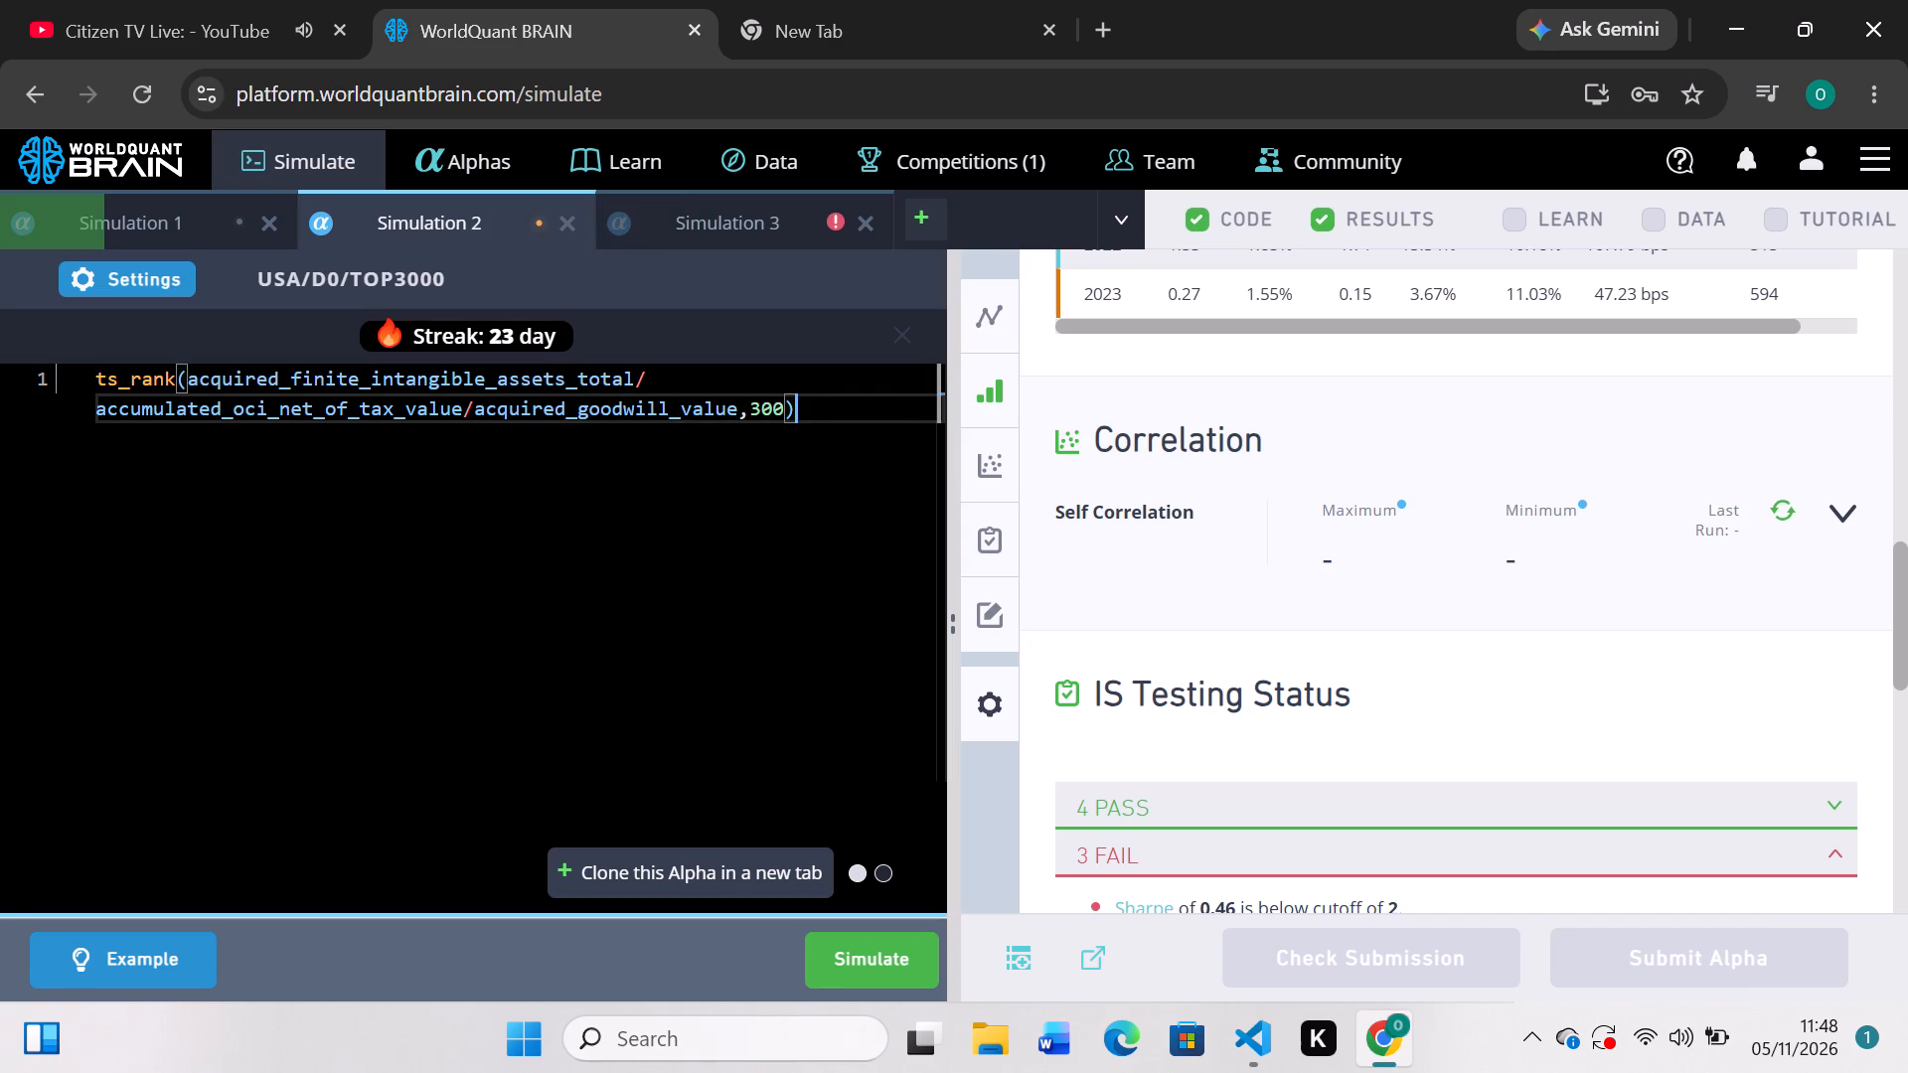
left_click(854, 962)
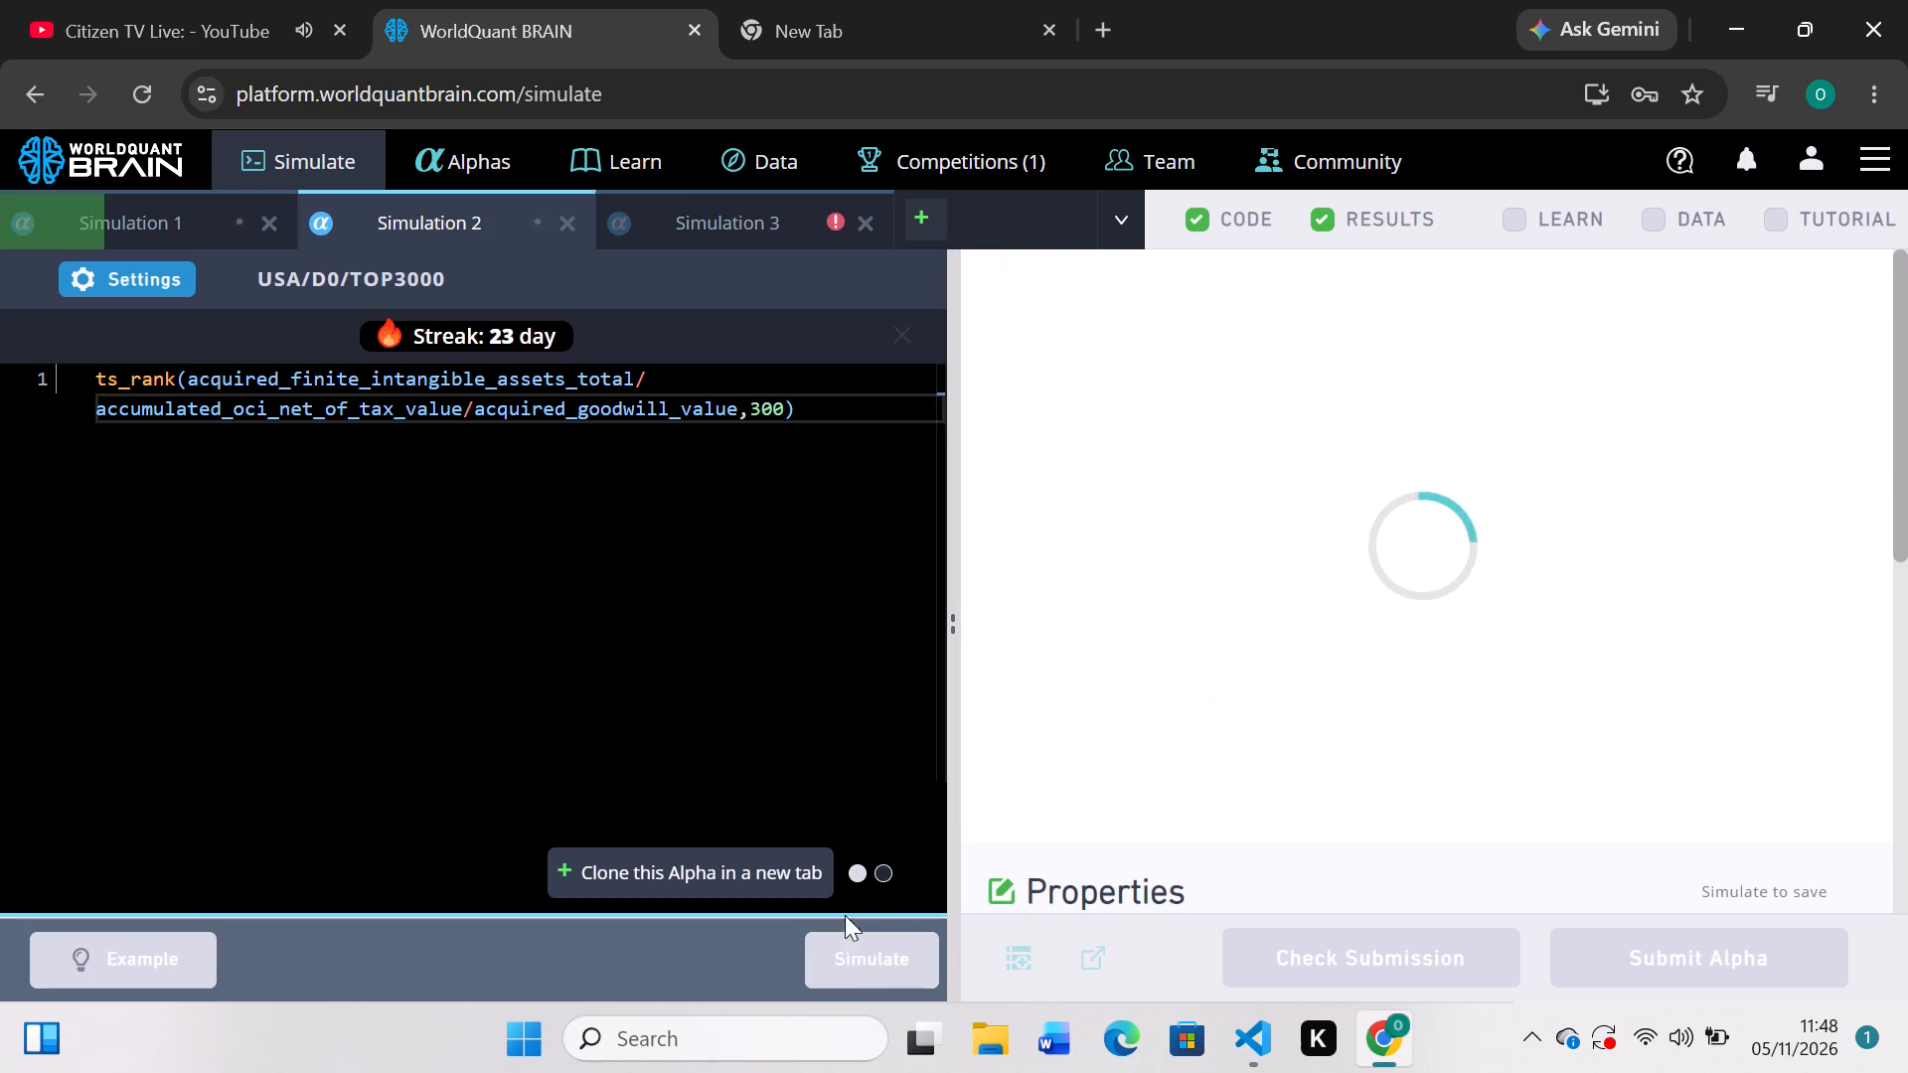
Remove the vec_avg() wrapper from the Simulation 3 expression, leaving news_all_vwap, and run the simulation.
left_click(746, 222)
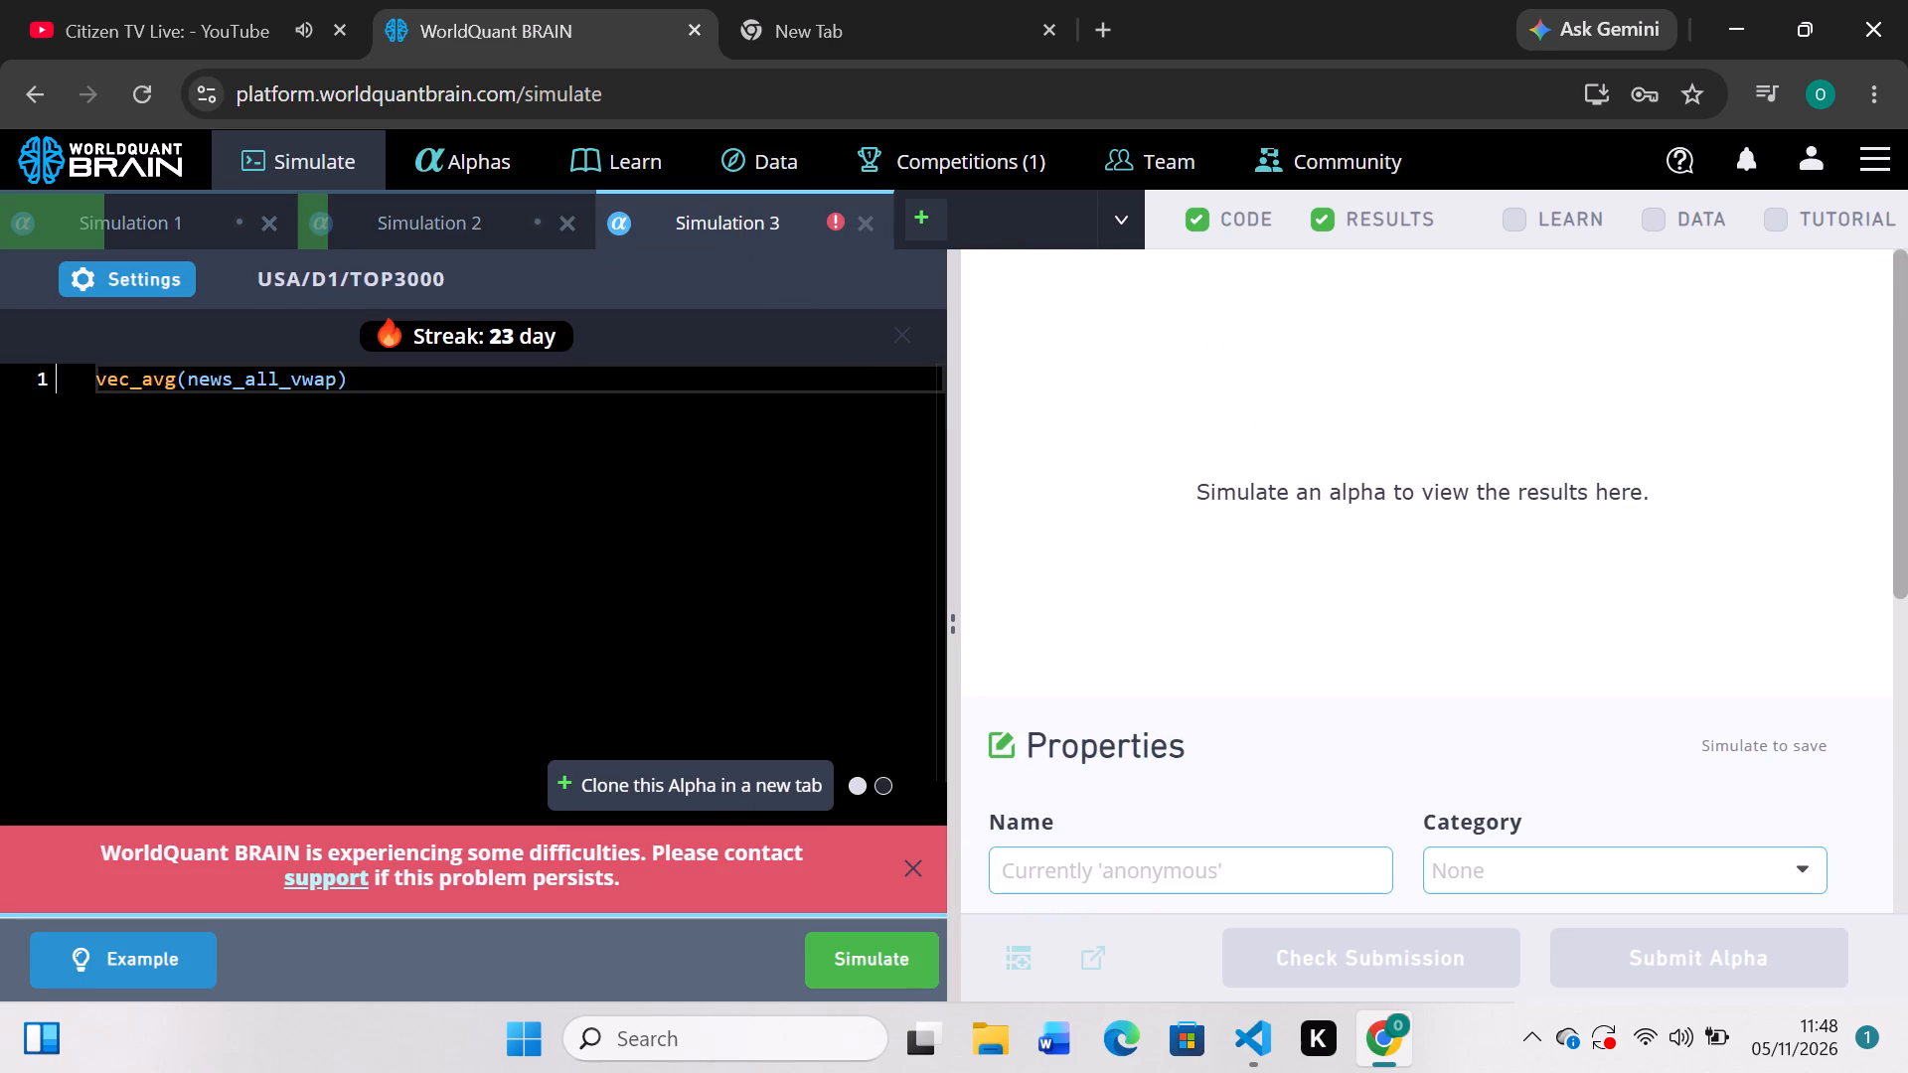
left_click(186, 381)
key("BackSpace")
key("BackSpace")
key("BackSpace")
key("BackSpace")
key("BackSpace")
key("BackSpace")
key("BackSpace")
key("BackSpace")
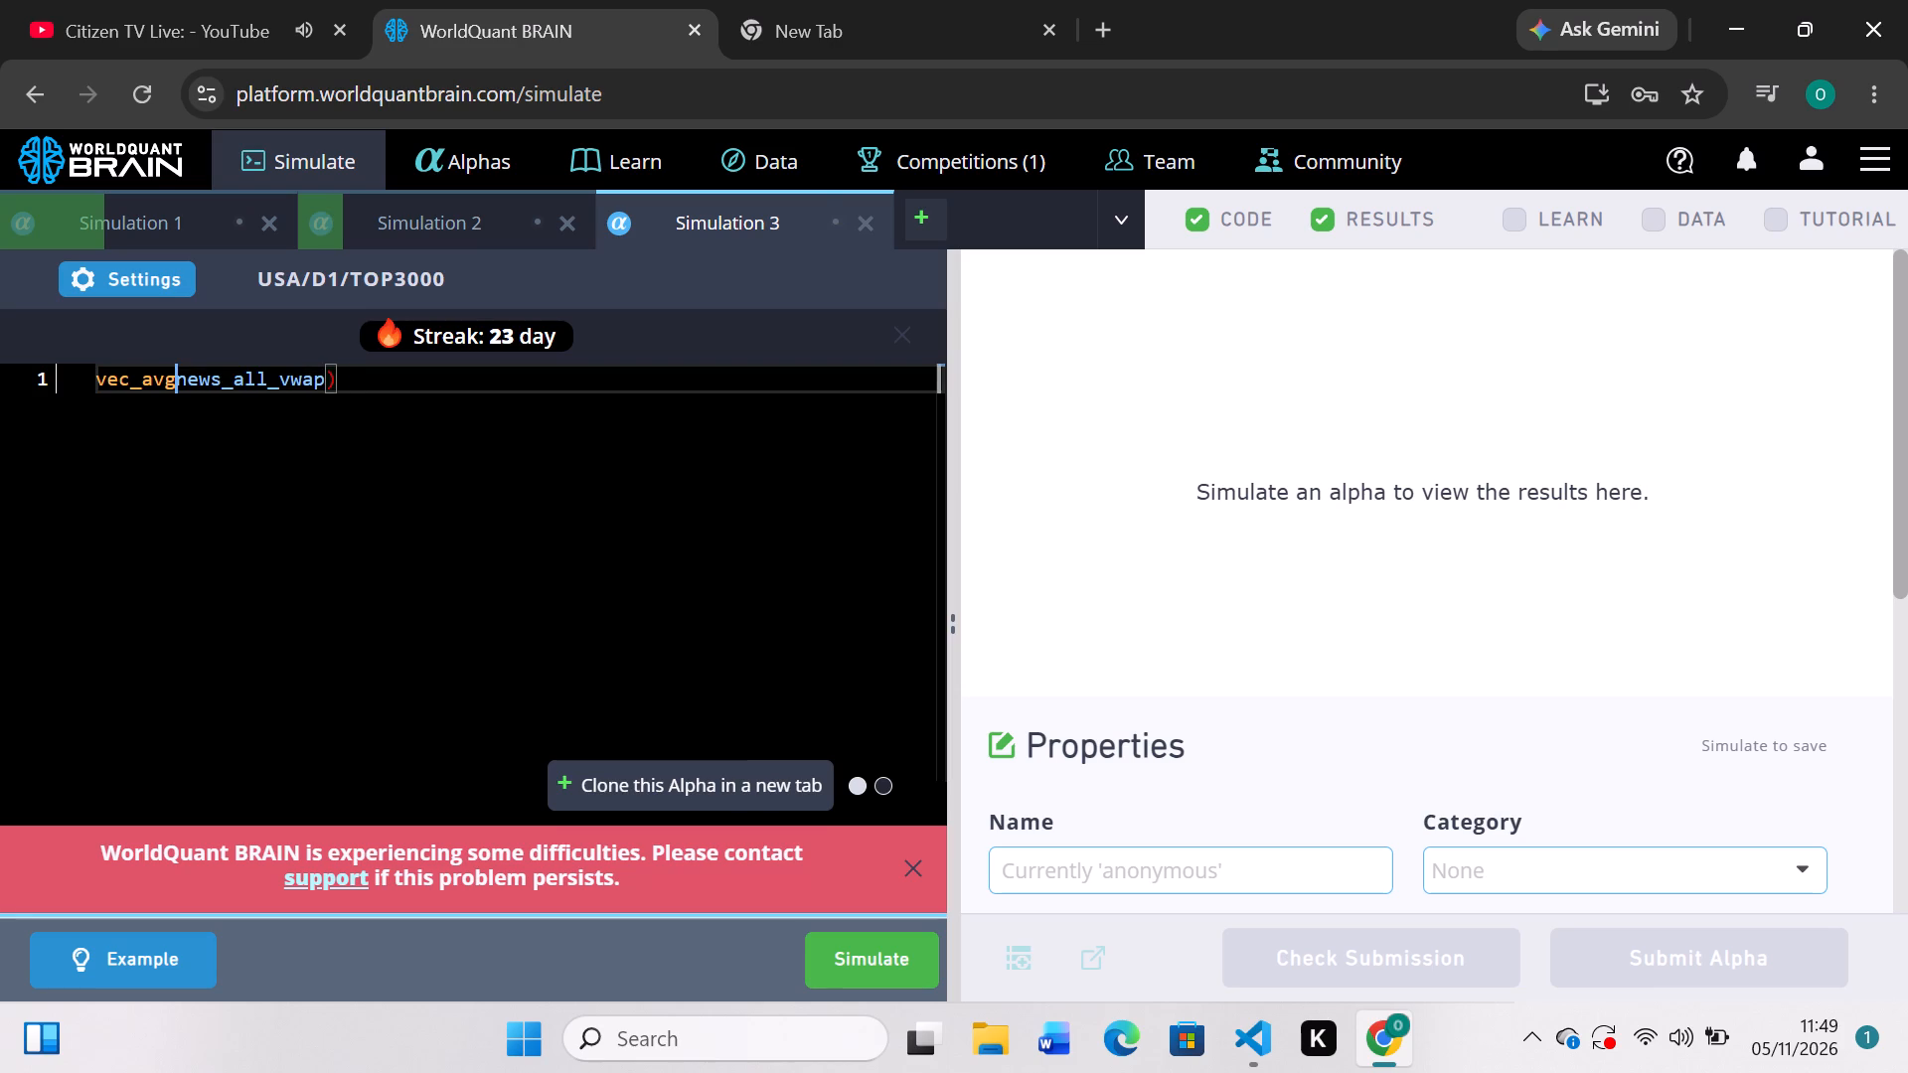
key("Right")
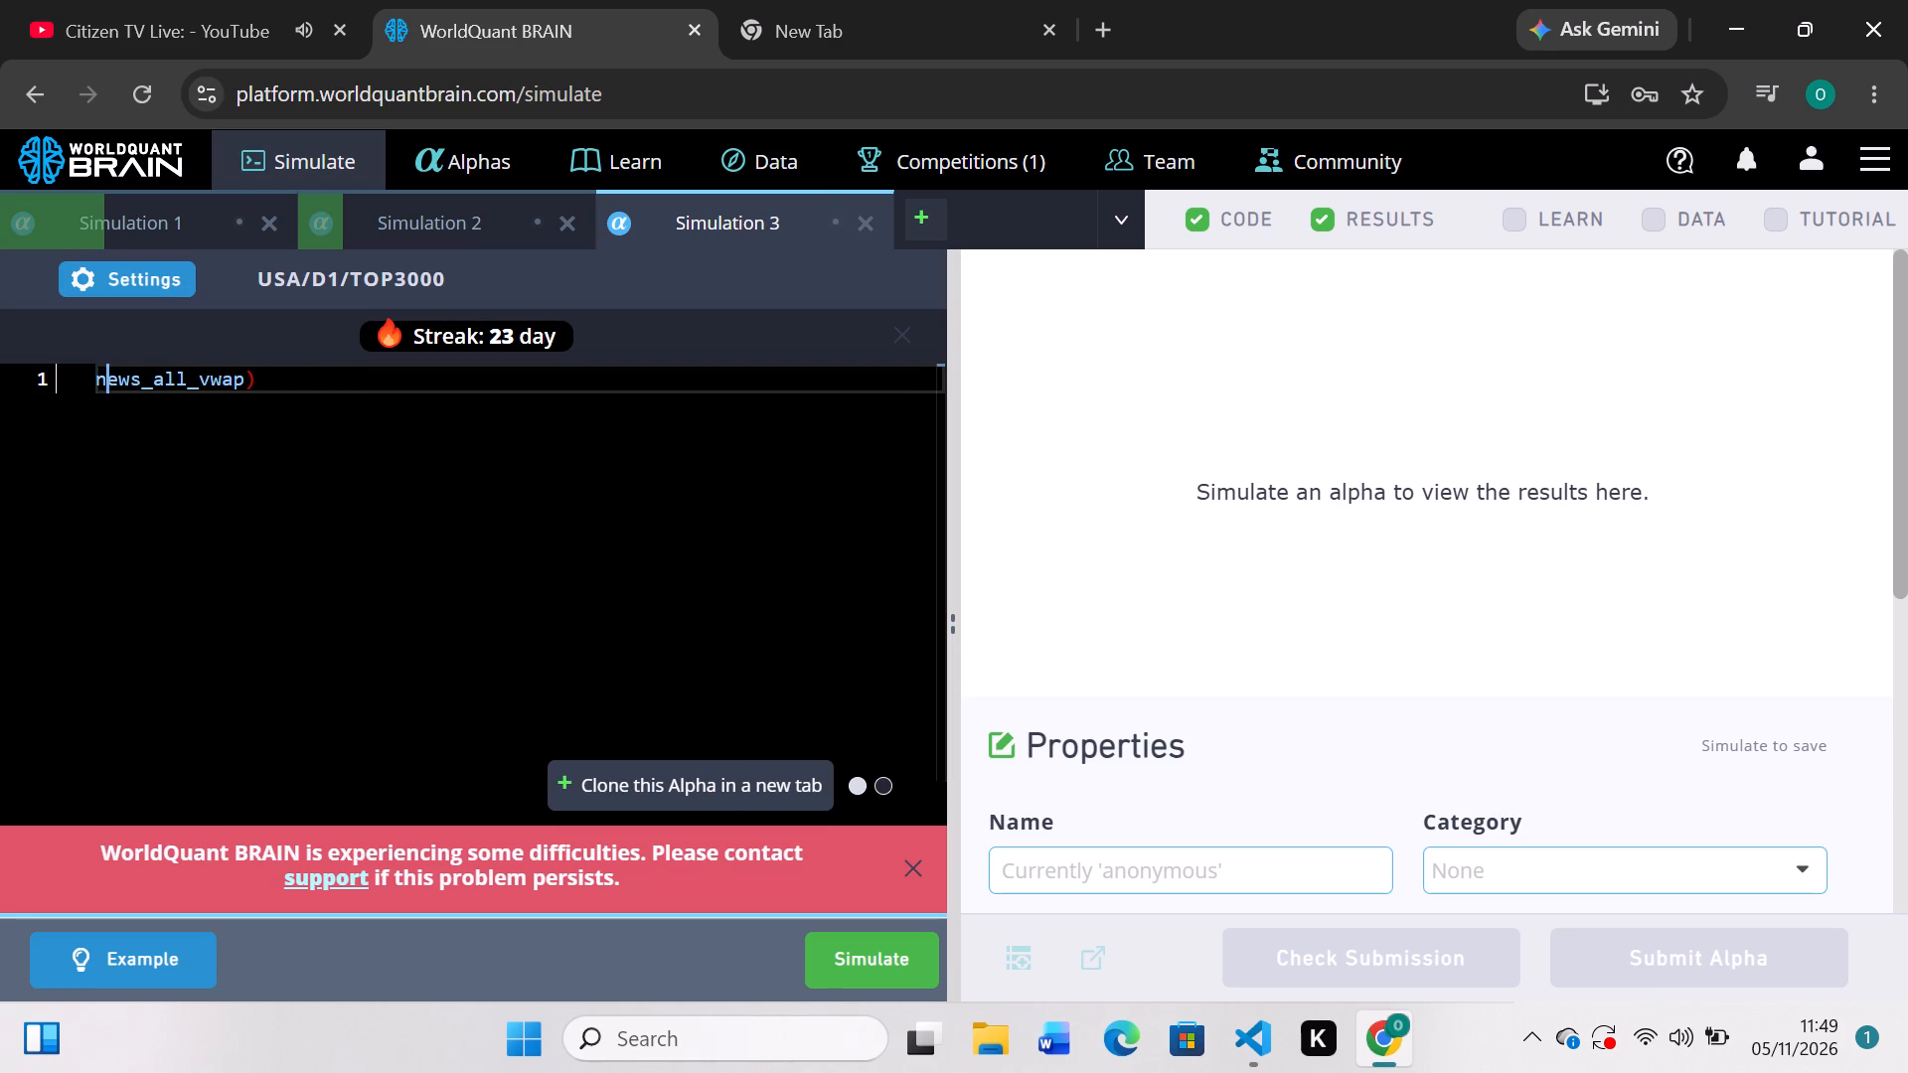
key("Right")
key("Right")
key("Right")
key("Right")
key("Right")
key("Right")
key("Right")
key("Right")
key("Right")
key("Right")
key("Right")
key("Right")
key("Right")
key("Right")
key("Right")
key("Right")
key("BackSpace")
left_click(887, 956)
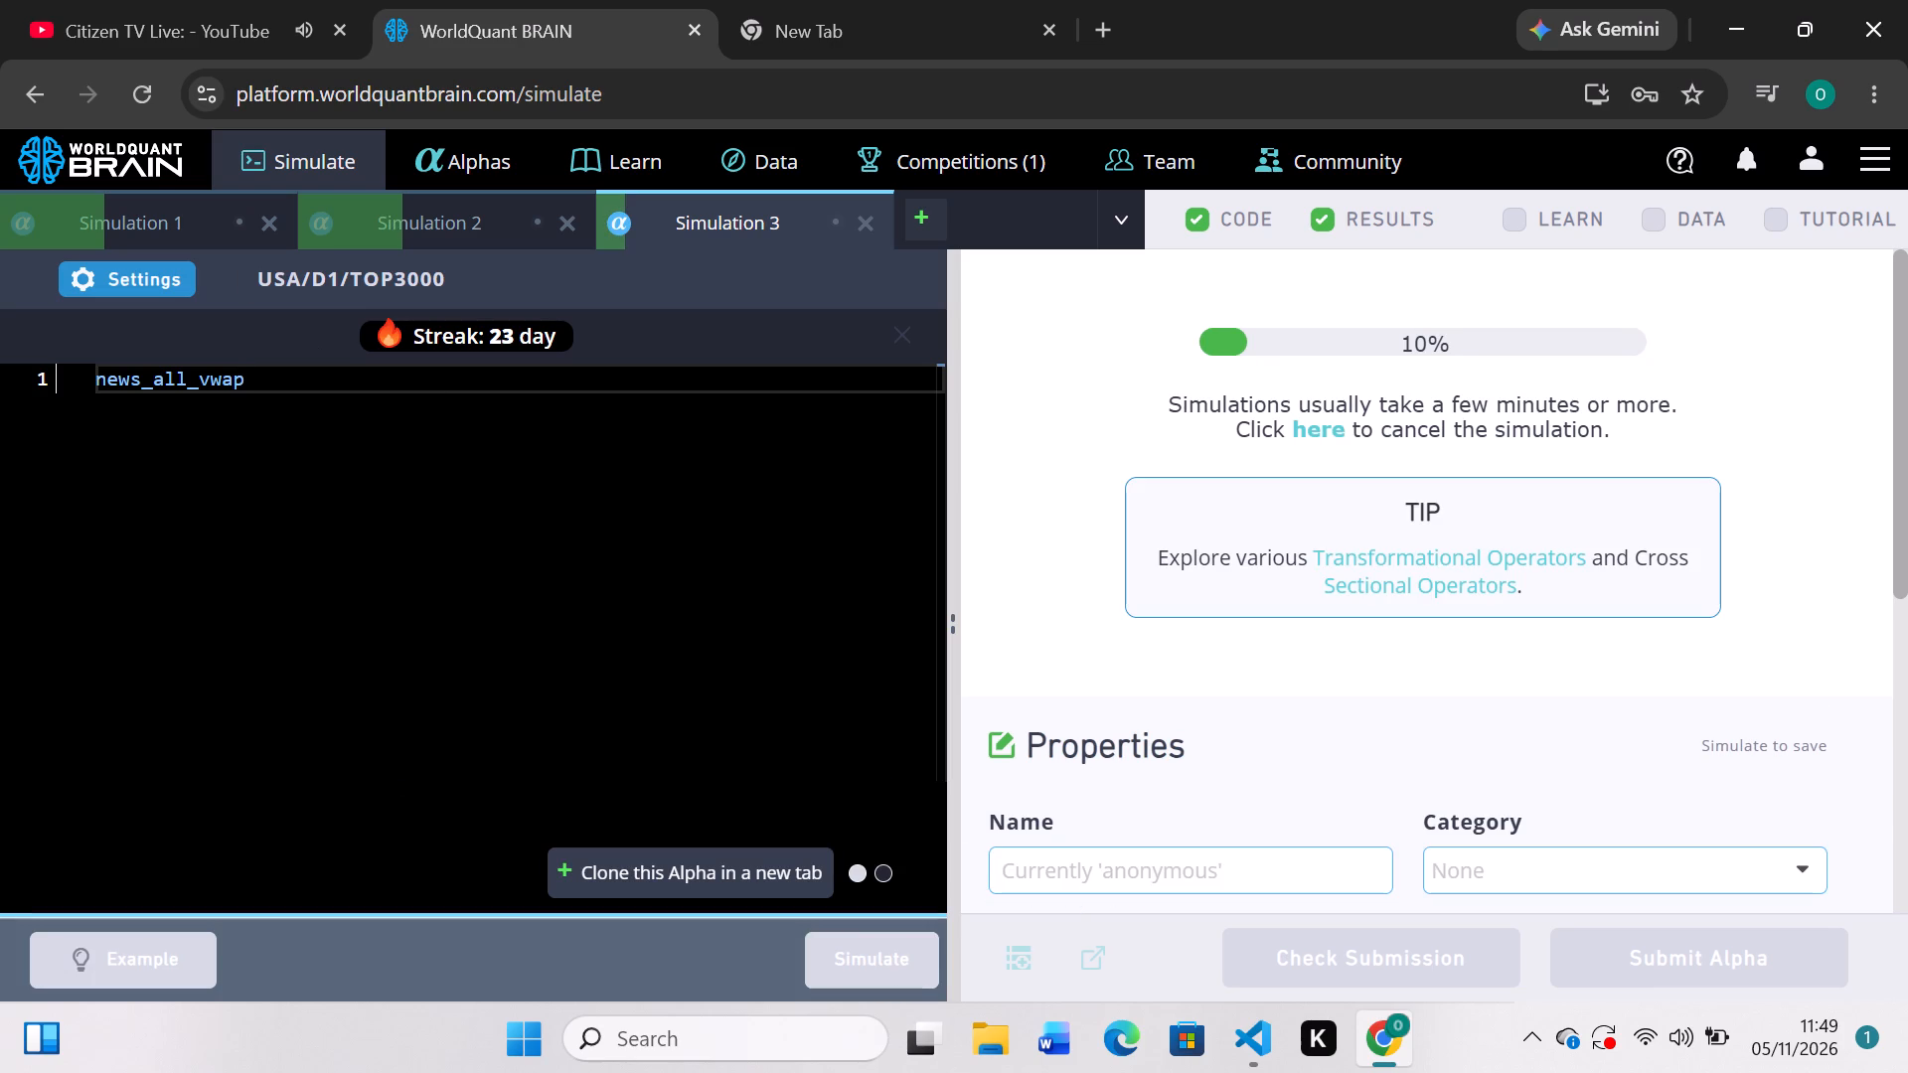
Browse all data fields for USA, delay 1, TOP3000 and copy the field name accrued_liabilities_total_2.
left_click(748, 163)
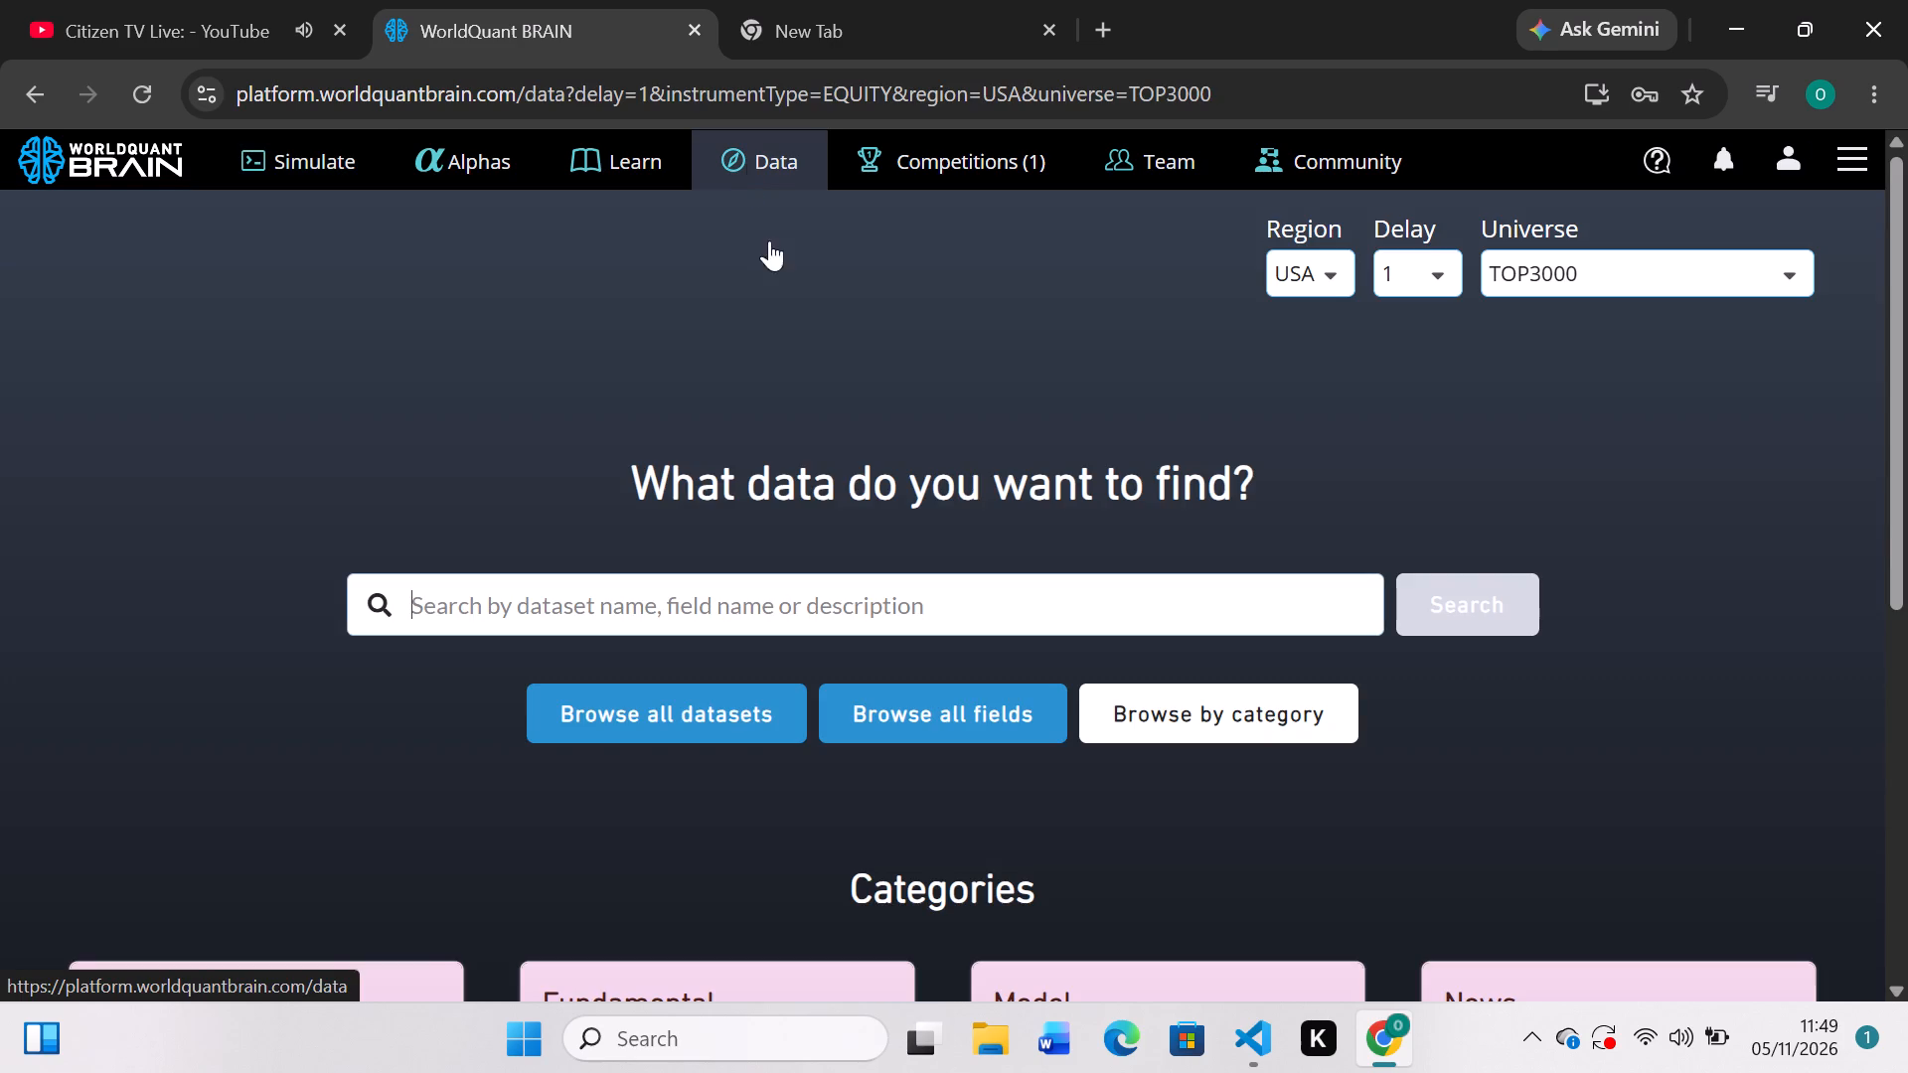
left_click(911, 719)
scroll(855, 791, "down", 3)
scroll(855, 791, "up", 3)
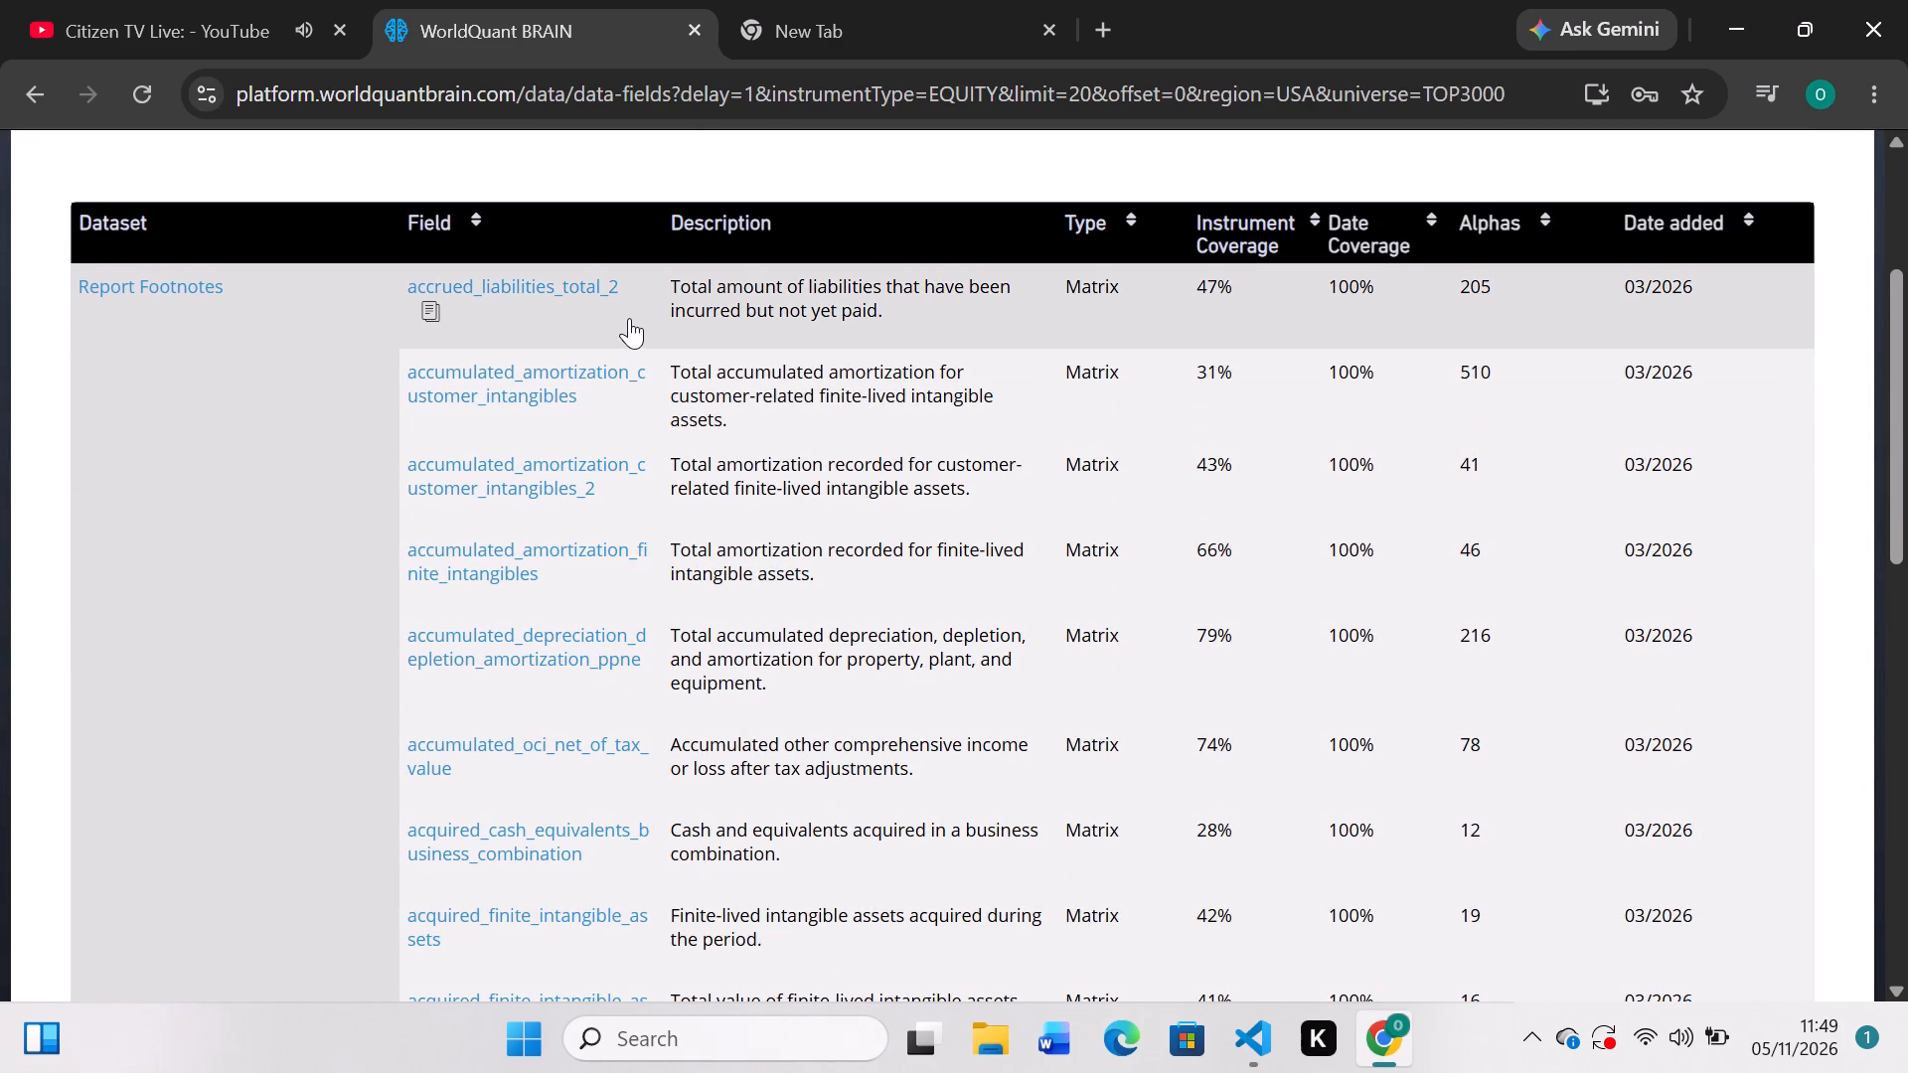
left_click(425, 316)
scroll(354, 327, "up", 5)
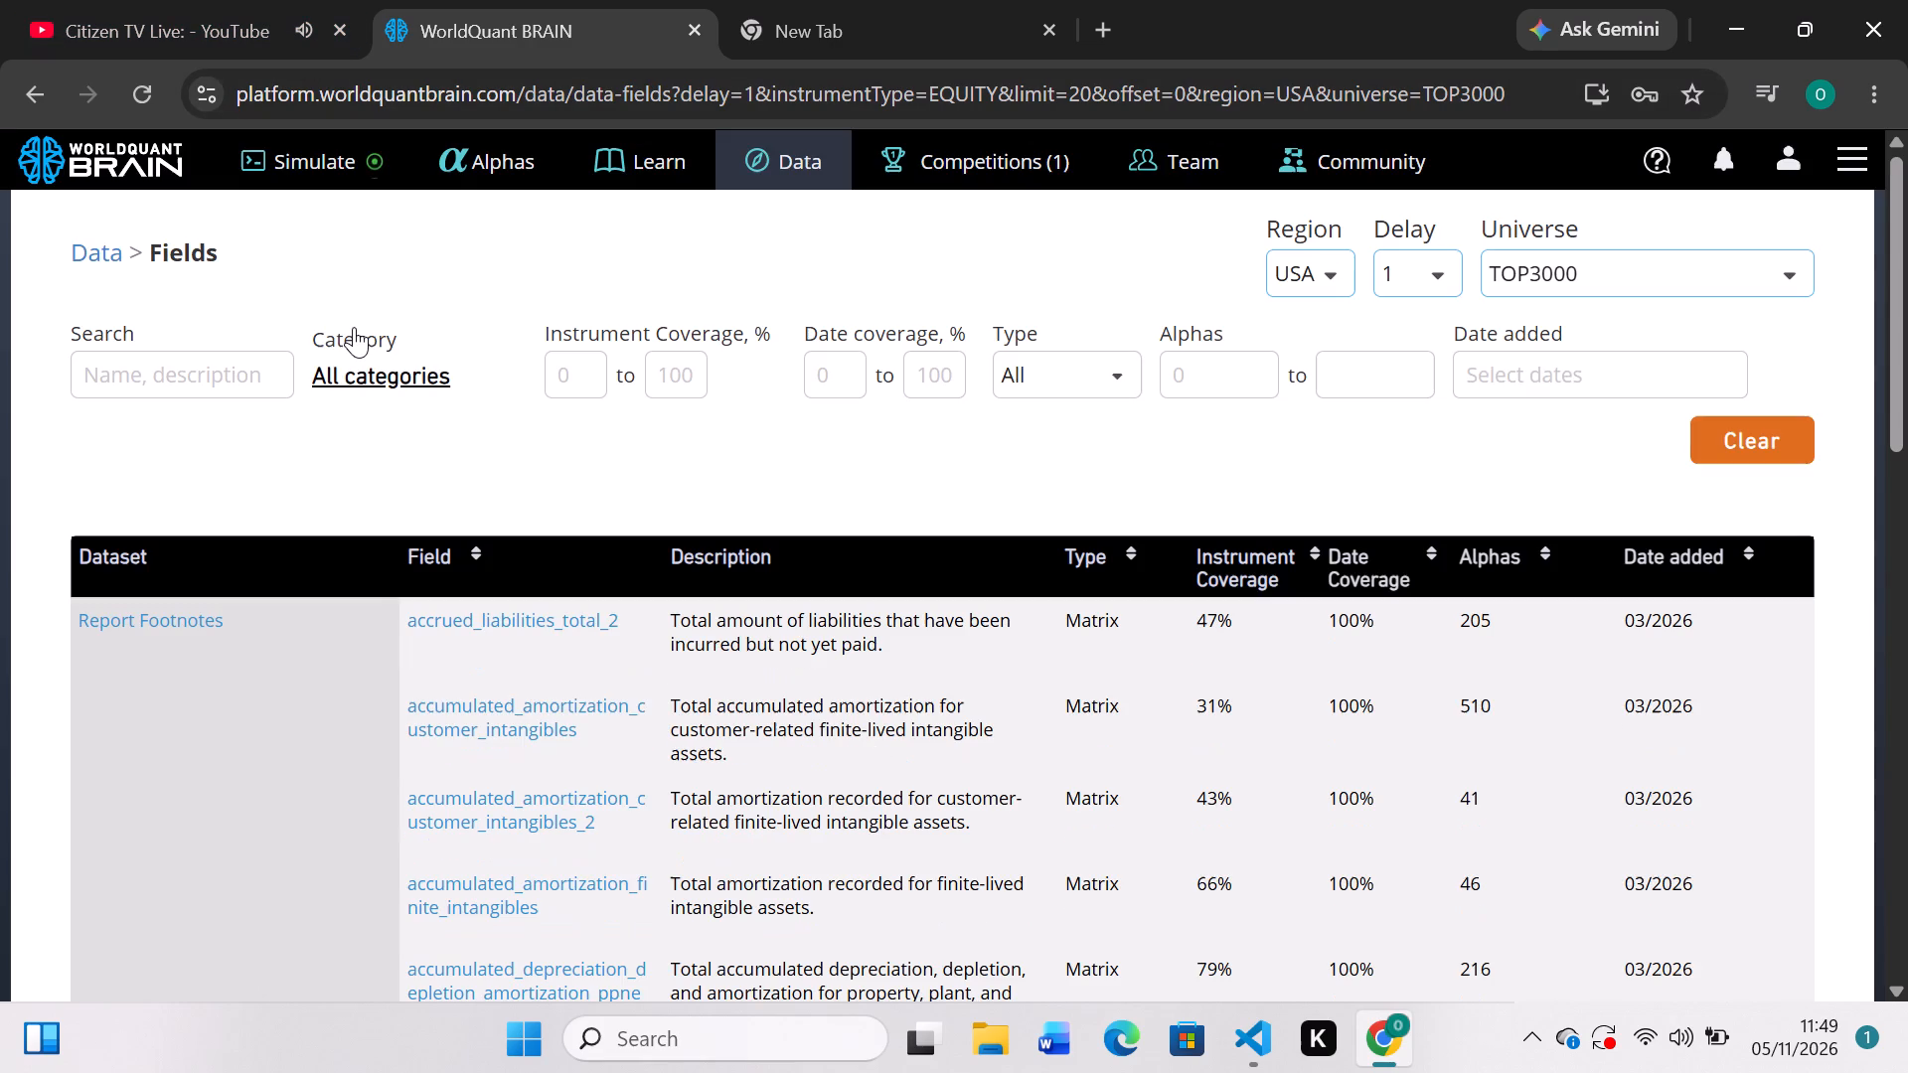
Add a new simulation and enter the expression accrued_liabilities_total_2/accrued_liabilities_total_2.
left_click(315, 153)
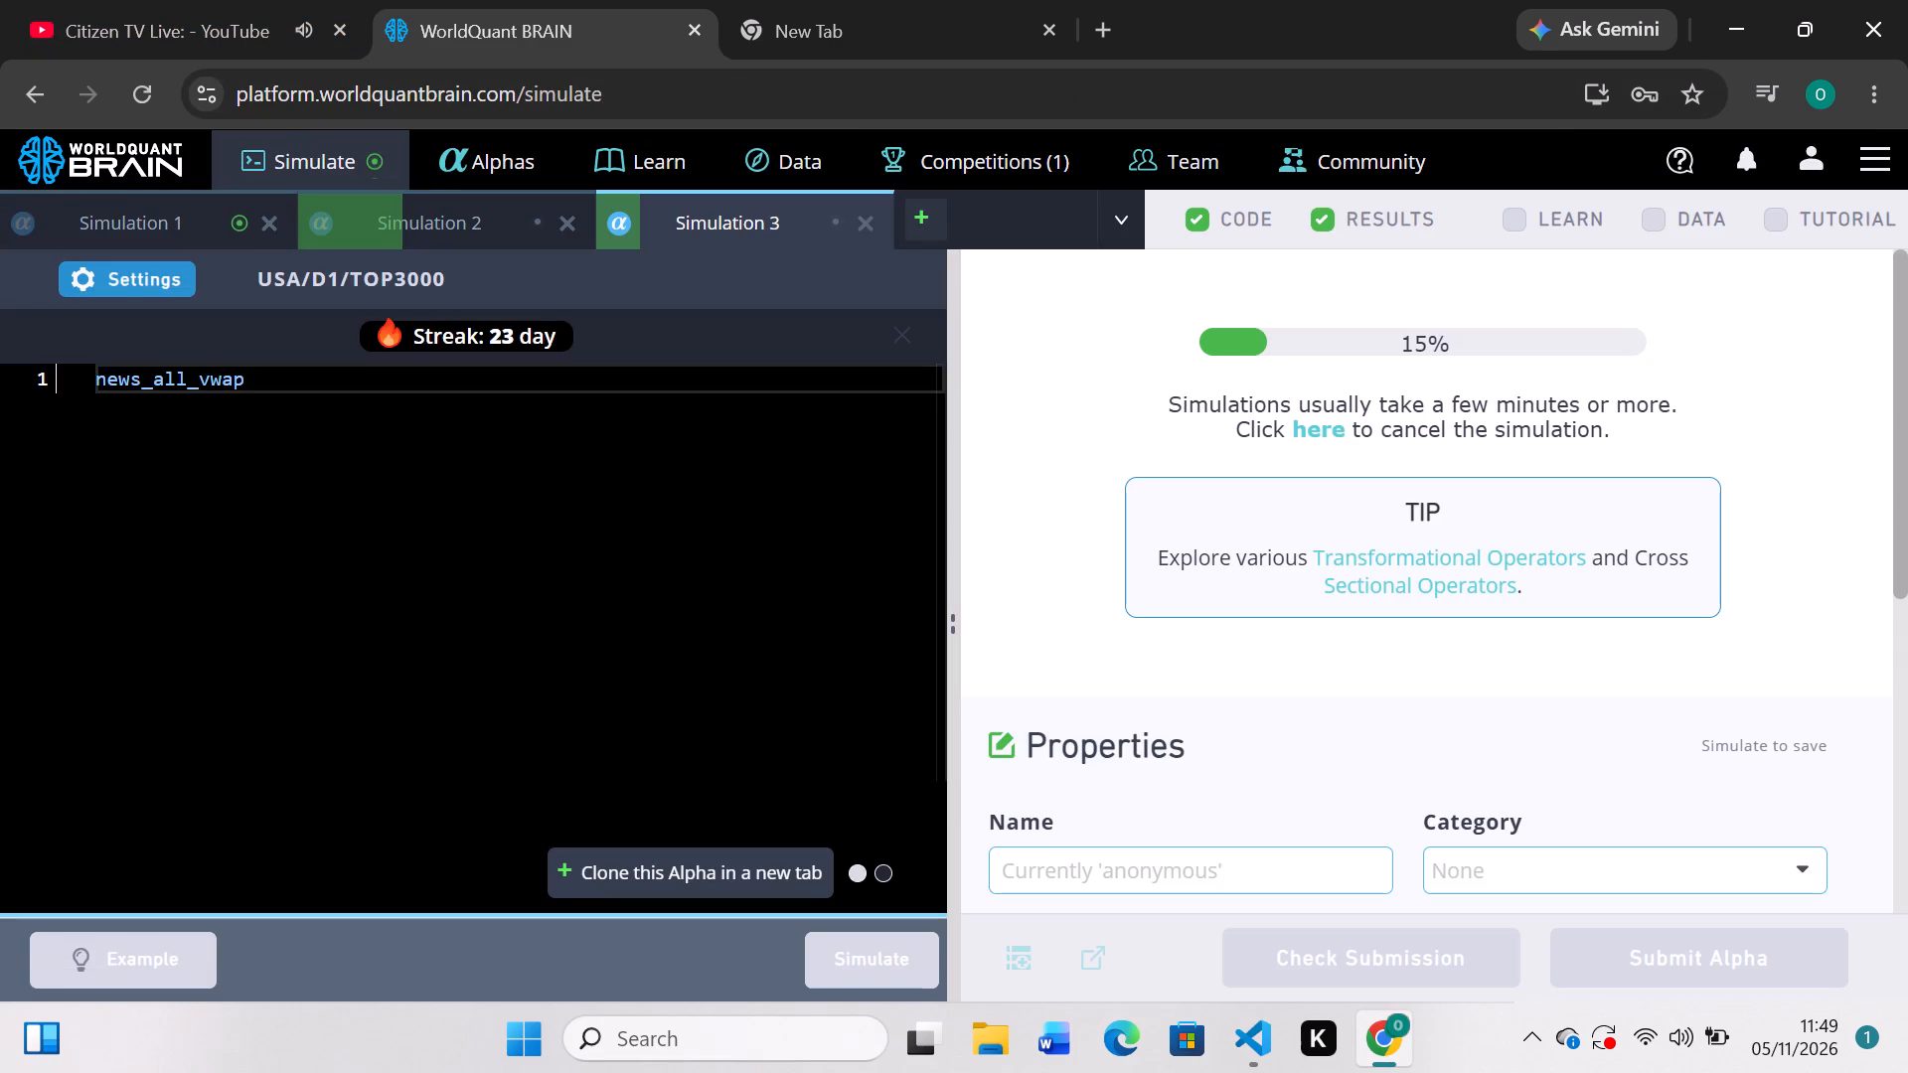
left_click(925, 208)
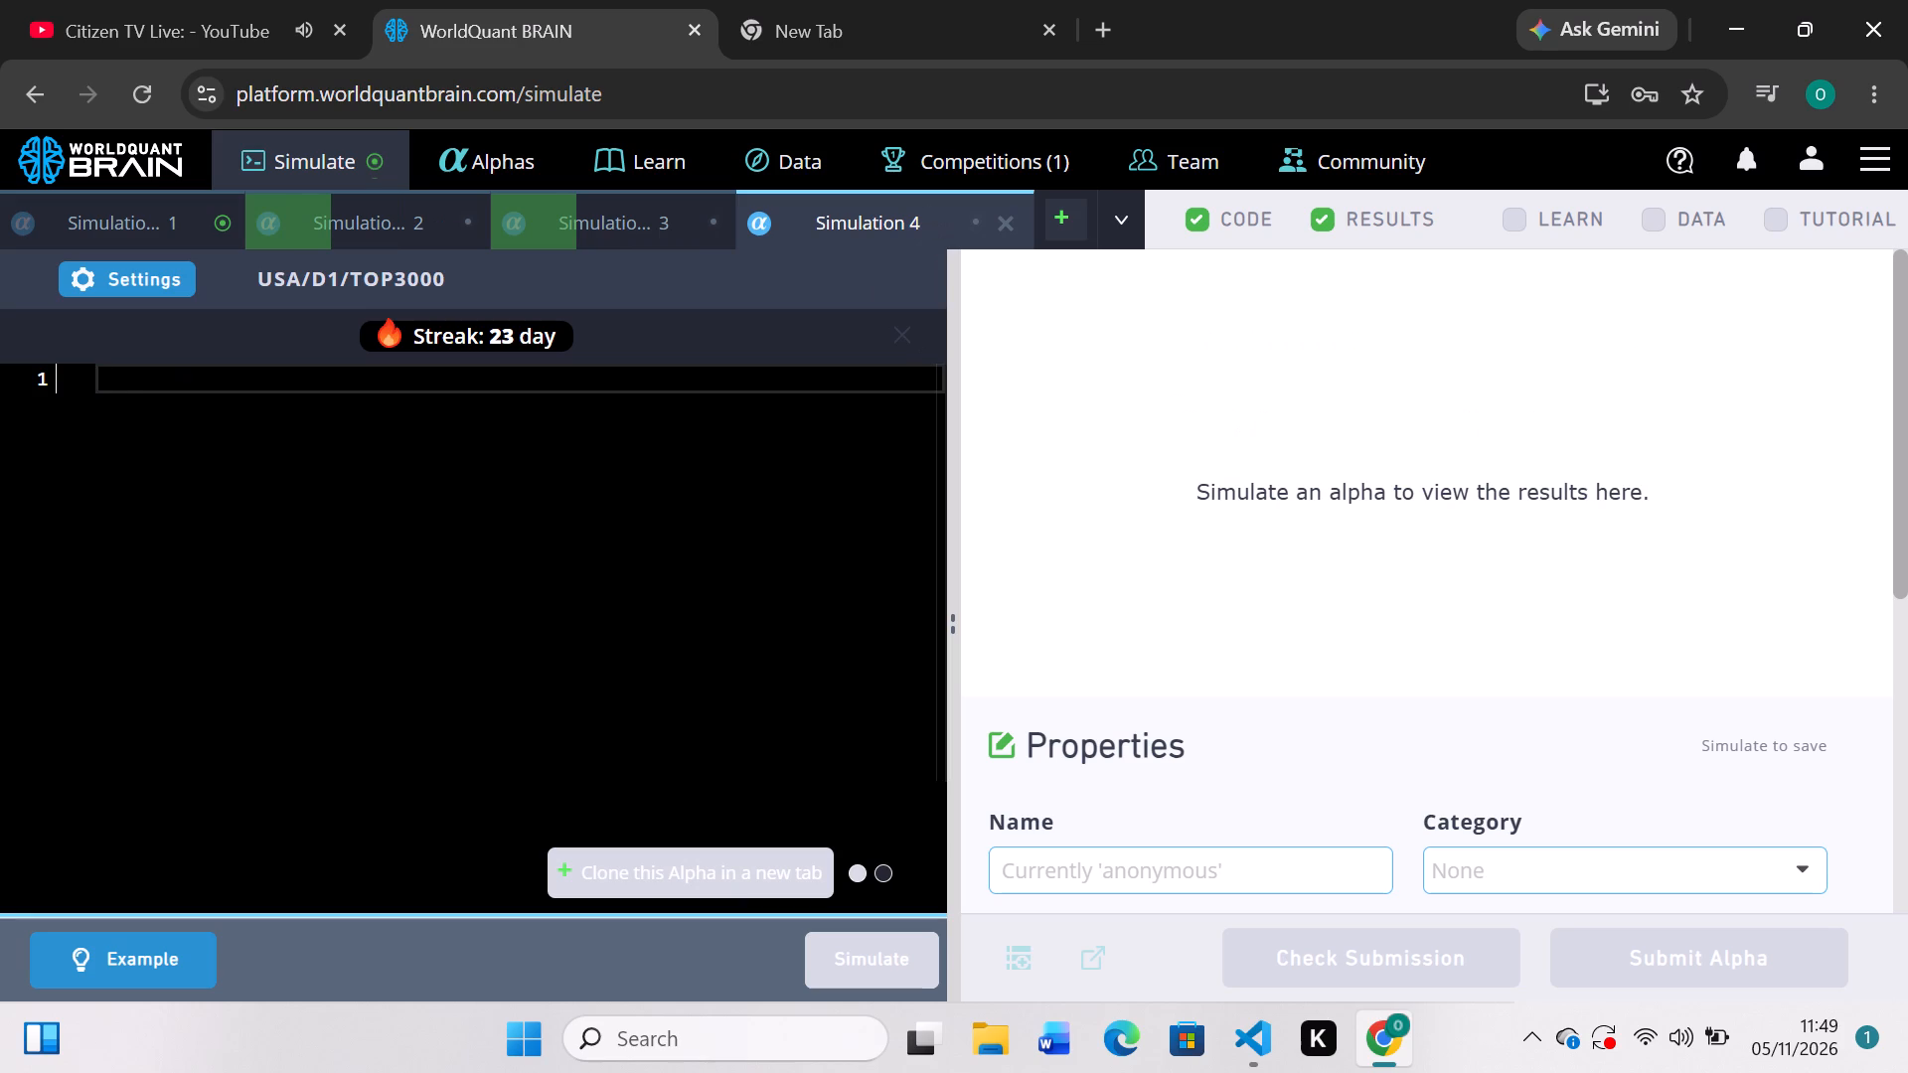
key("ctrl+v")
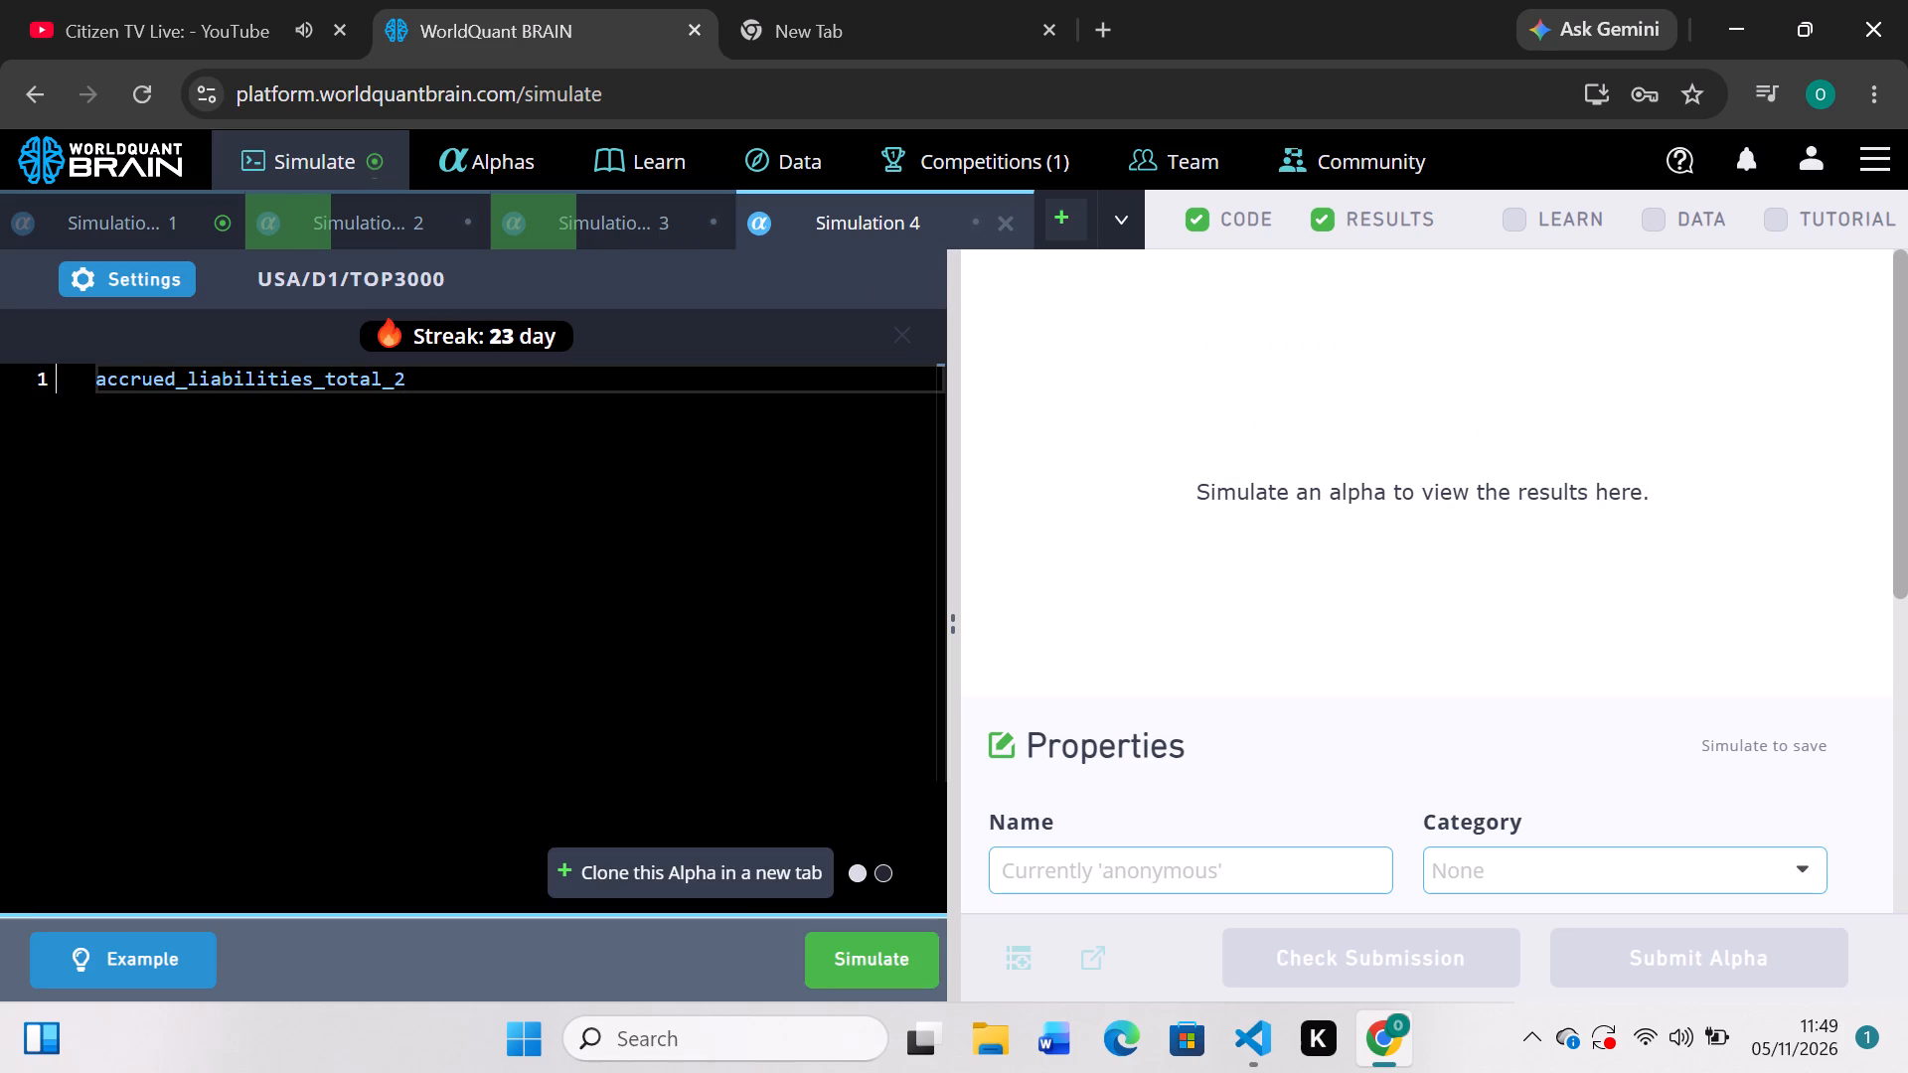
key("slash")
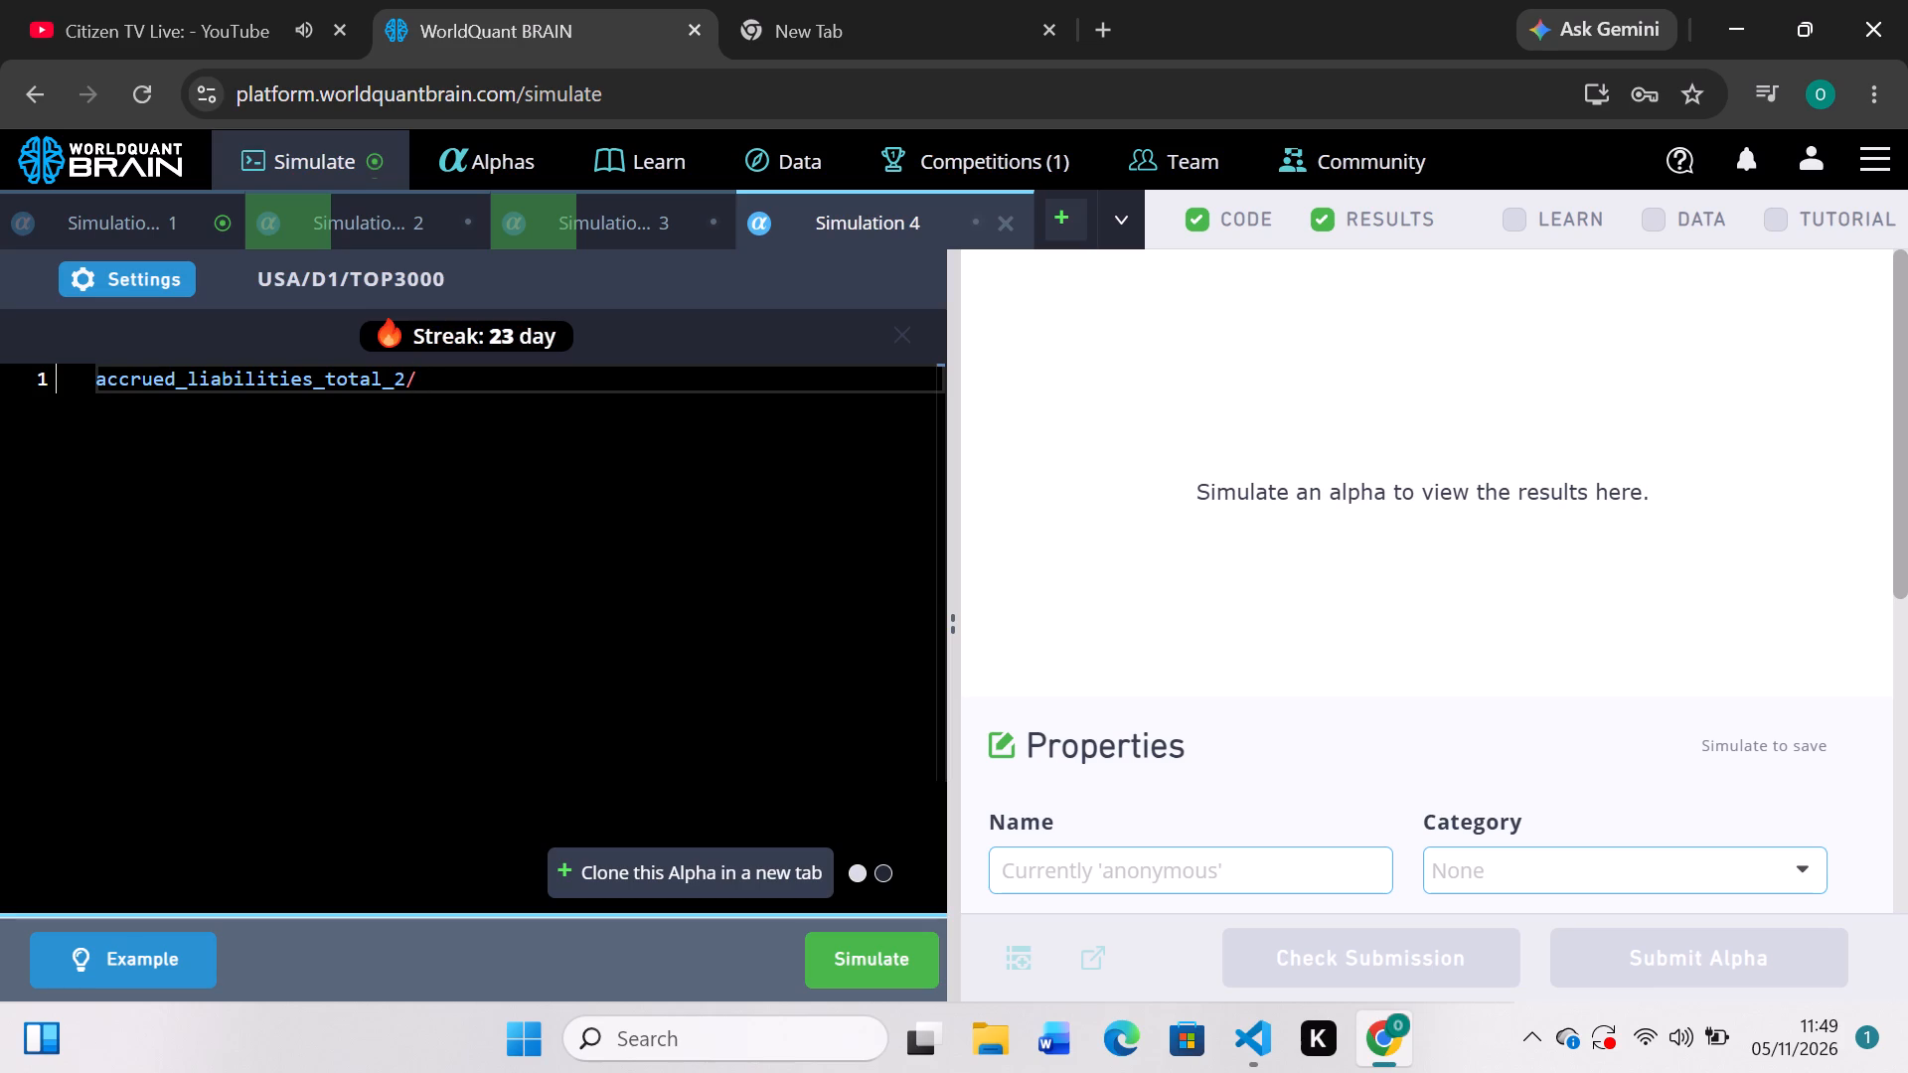
key("ctrl+v")
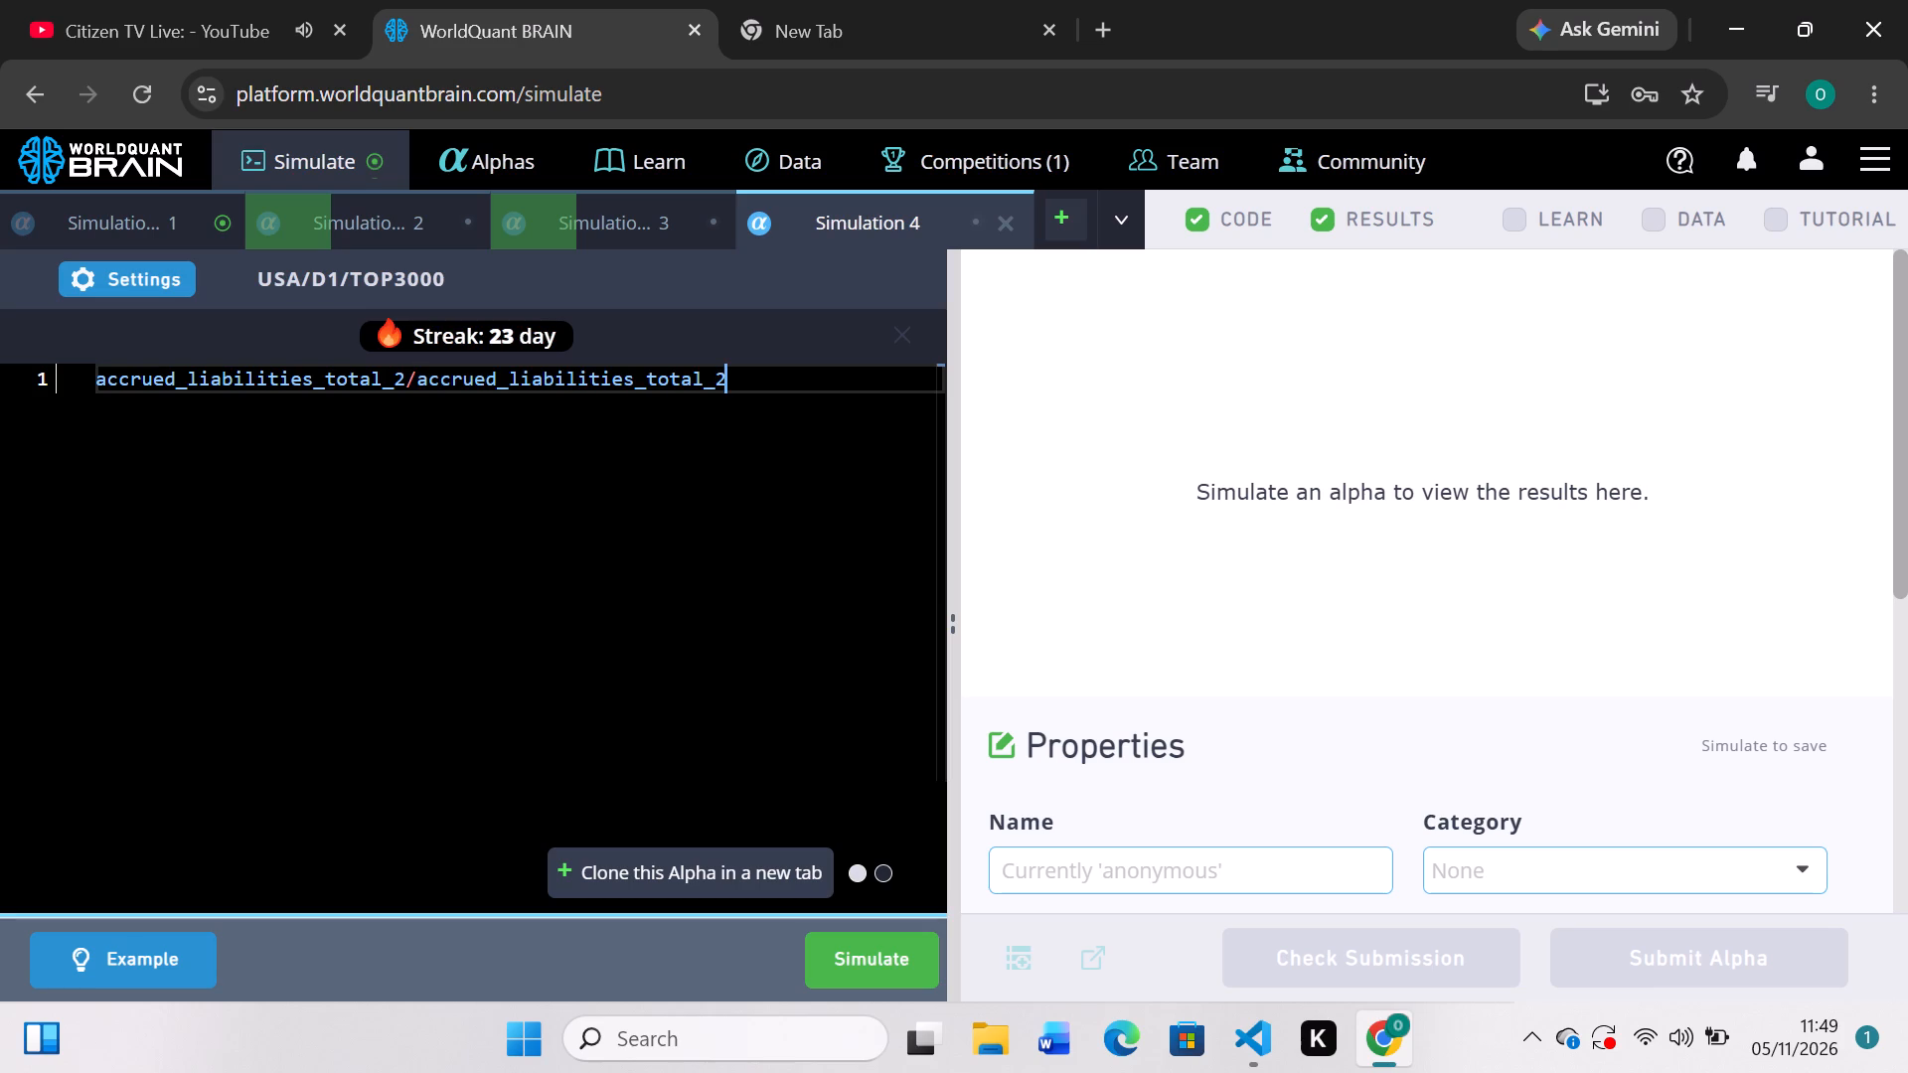
In the Simulation 4 expression, replace the accrued_ prefix of the denominator with the operator opening ts_mean(.
left_click(507, 389)
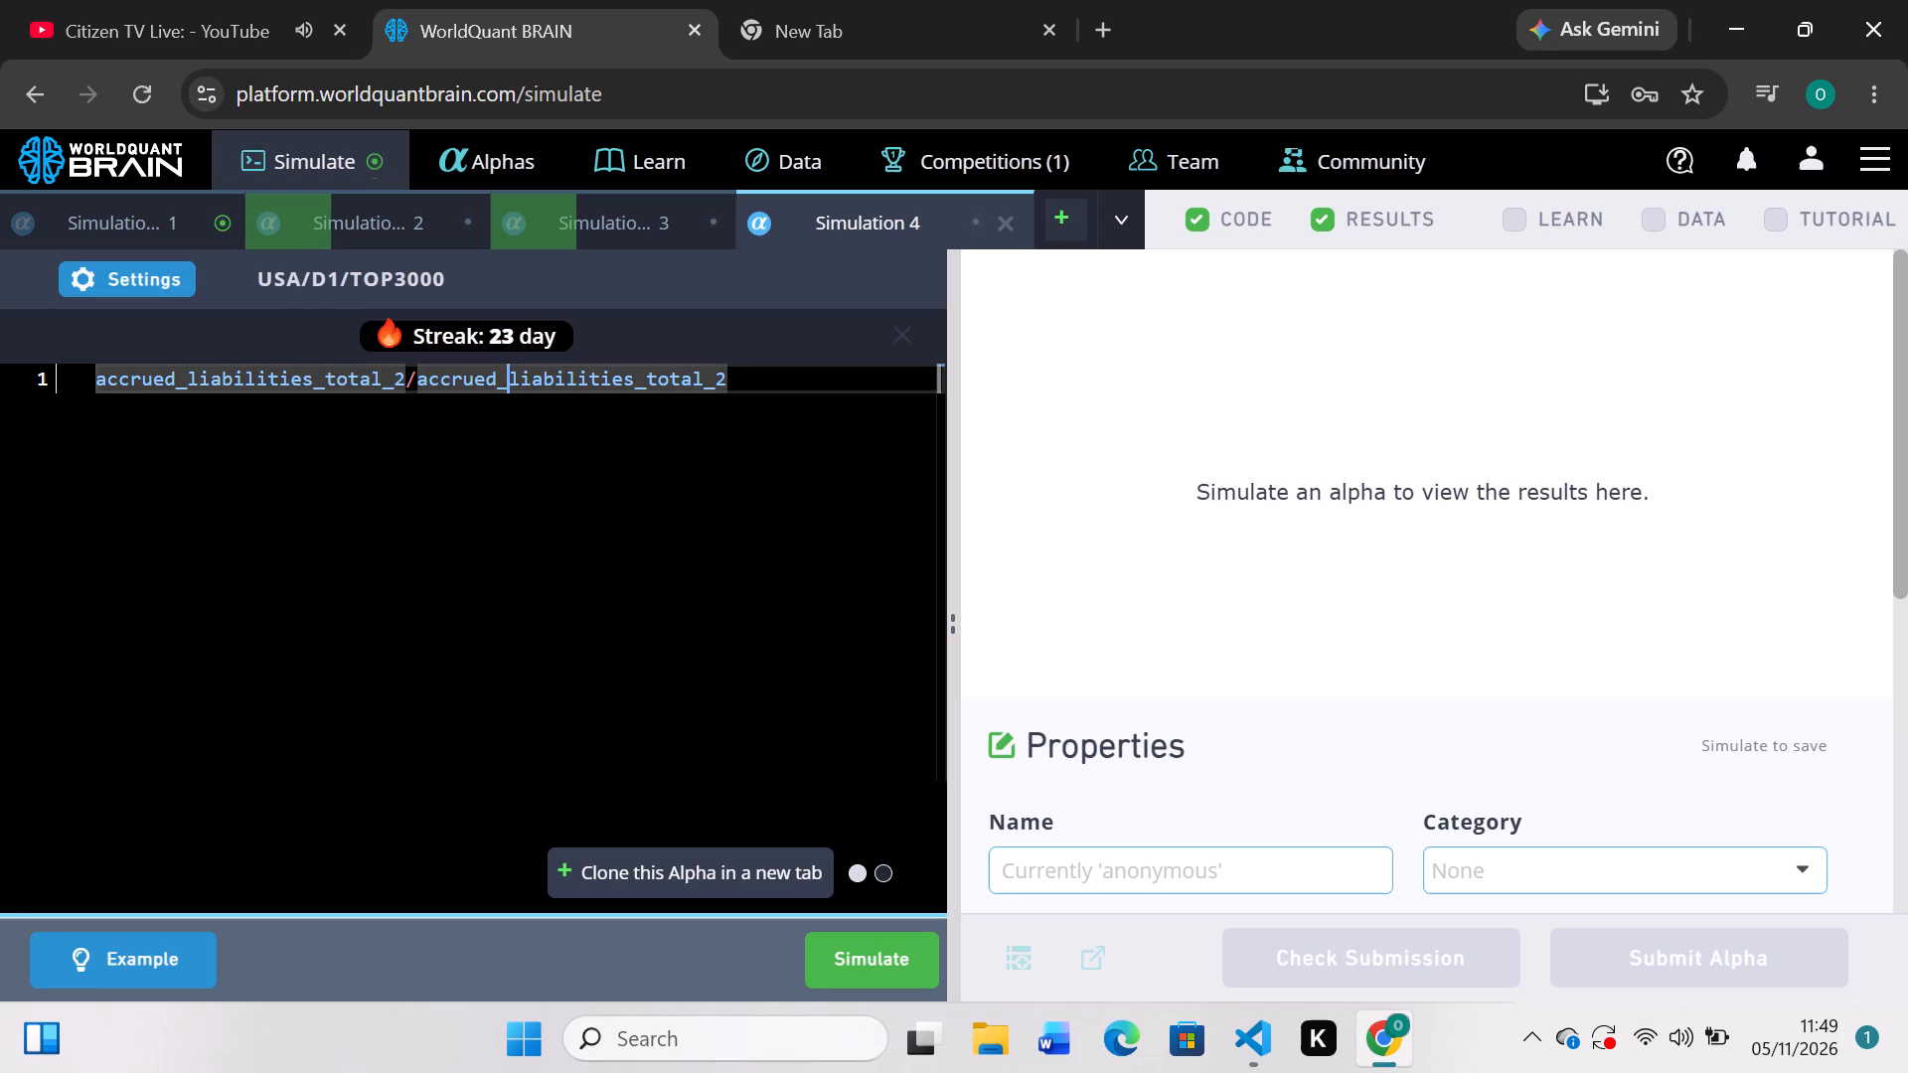
key("BackSpace")
key("BackSpace")
key("BackSpace")
key("BackSpace")
key("BackSpace")
key("BackSpace")
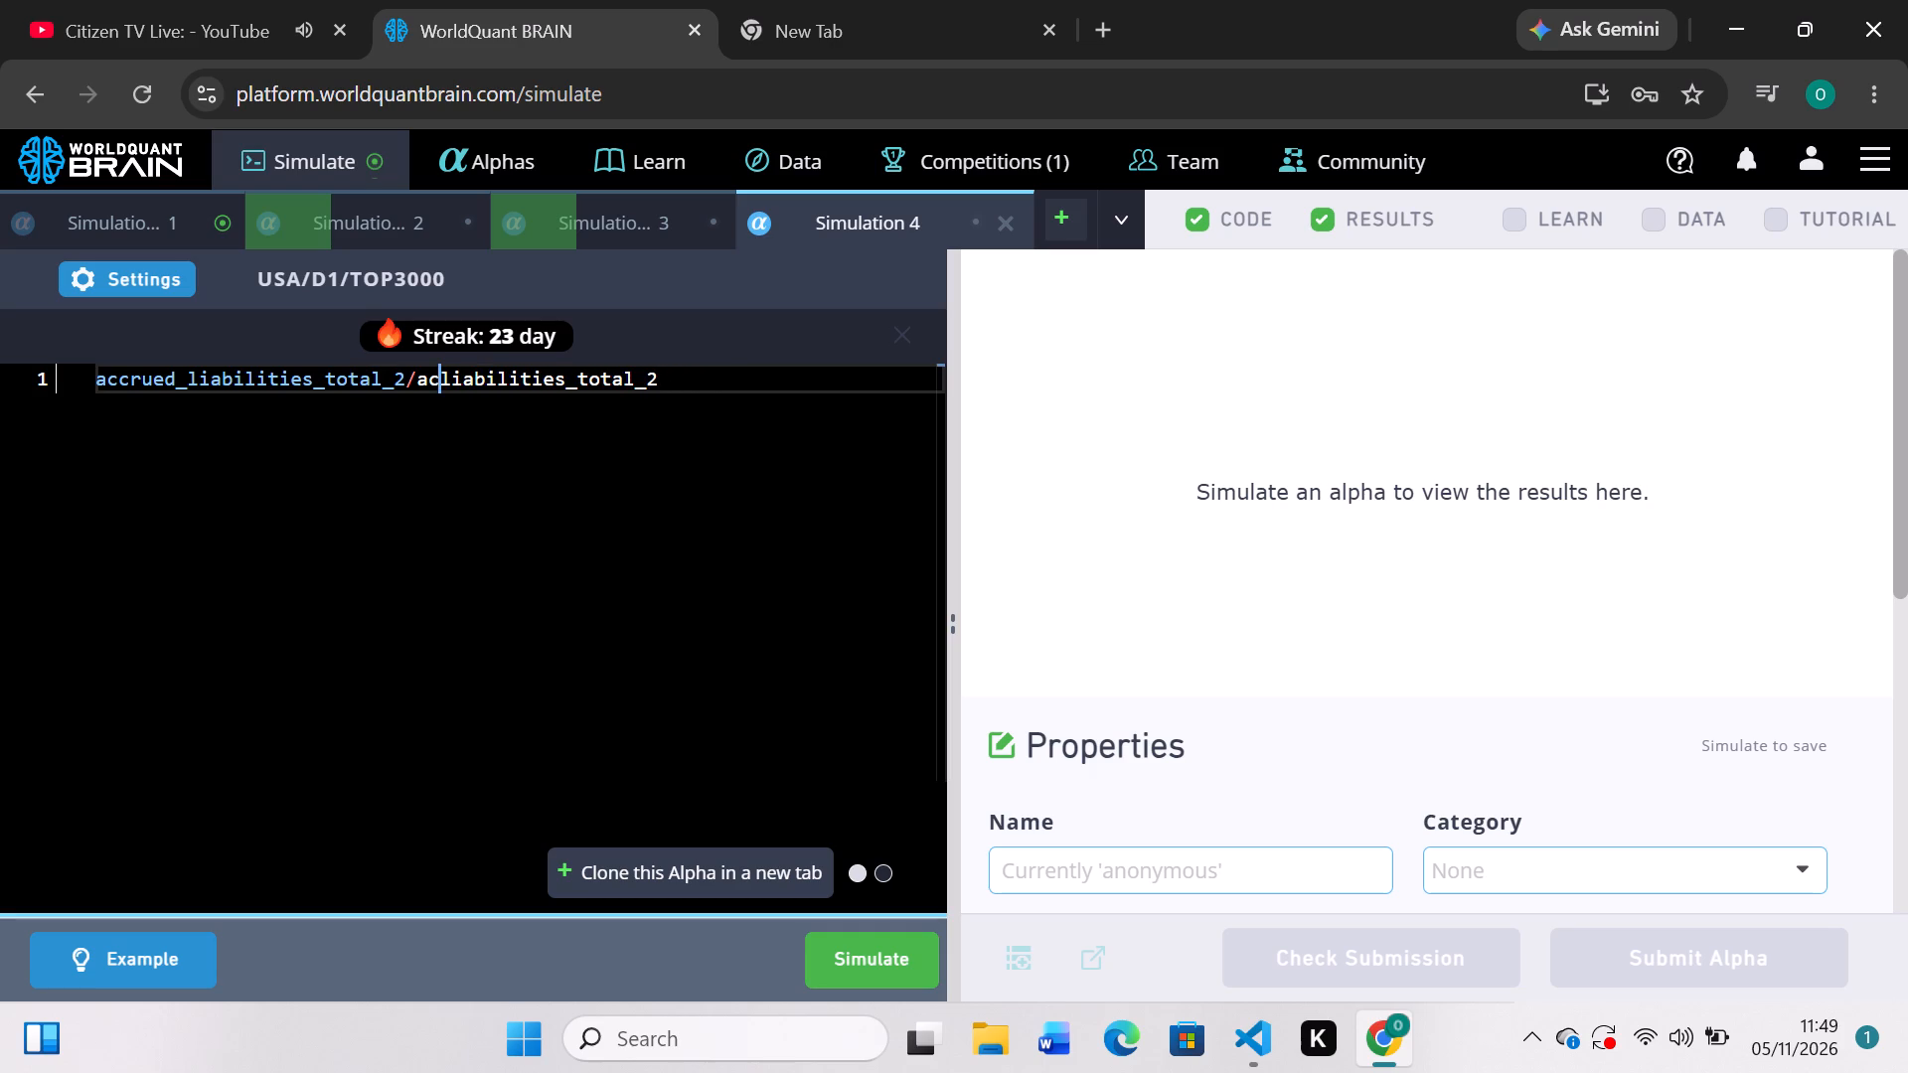
key("BackSpace")
key("BackSpace")
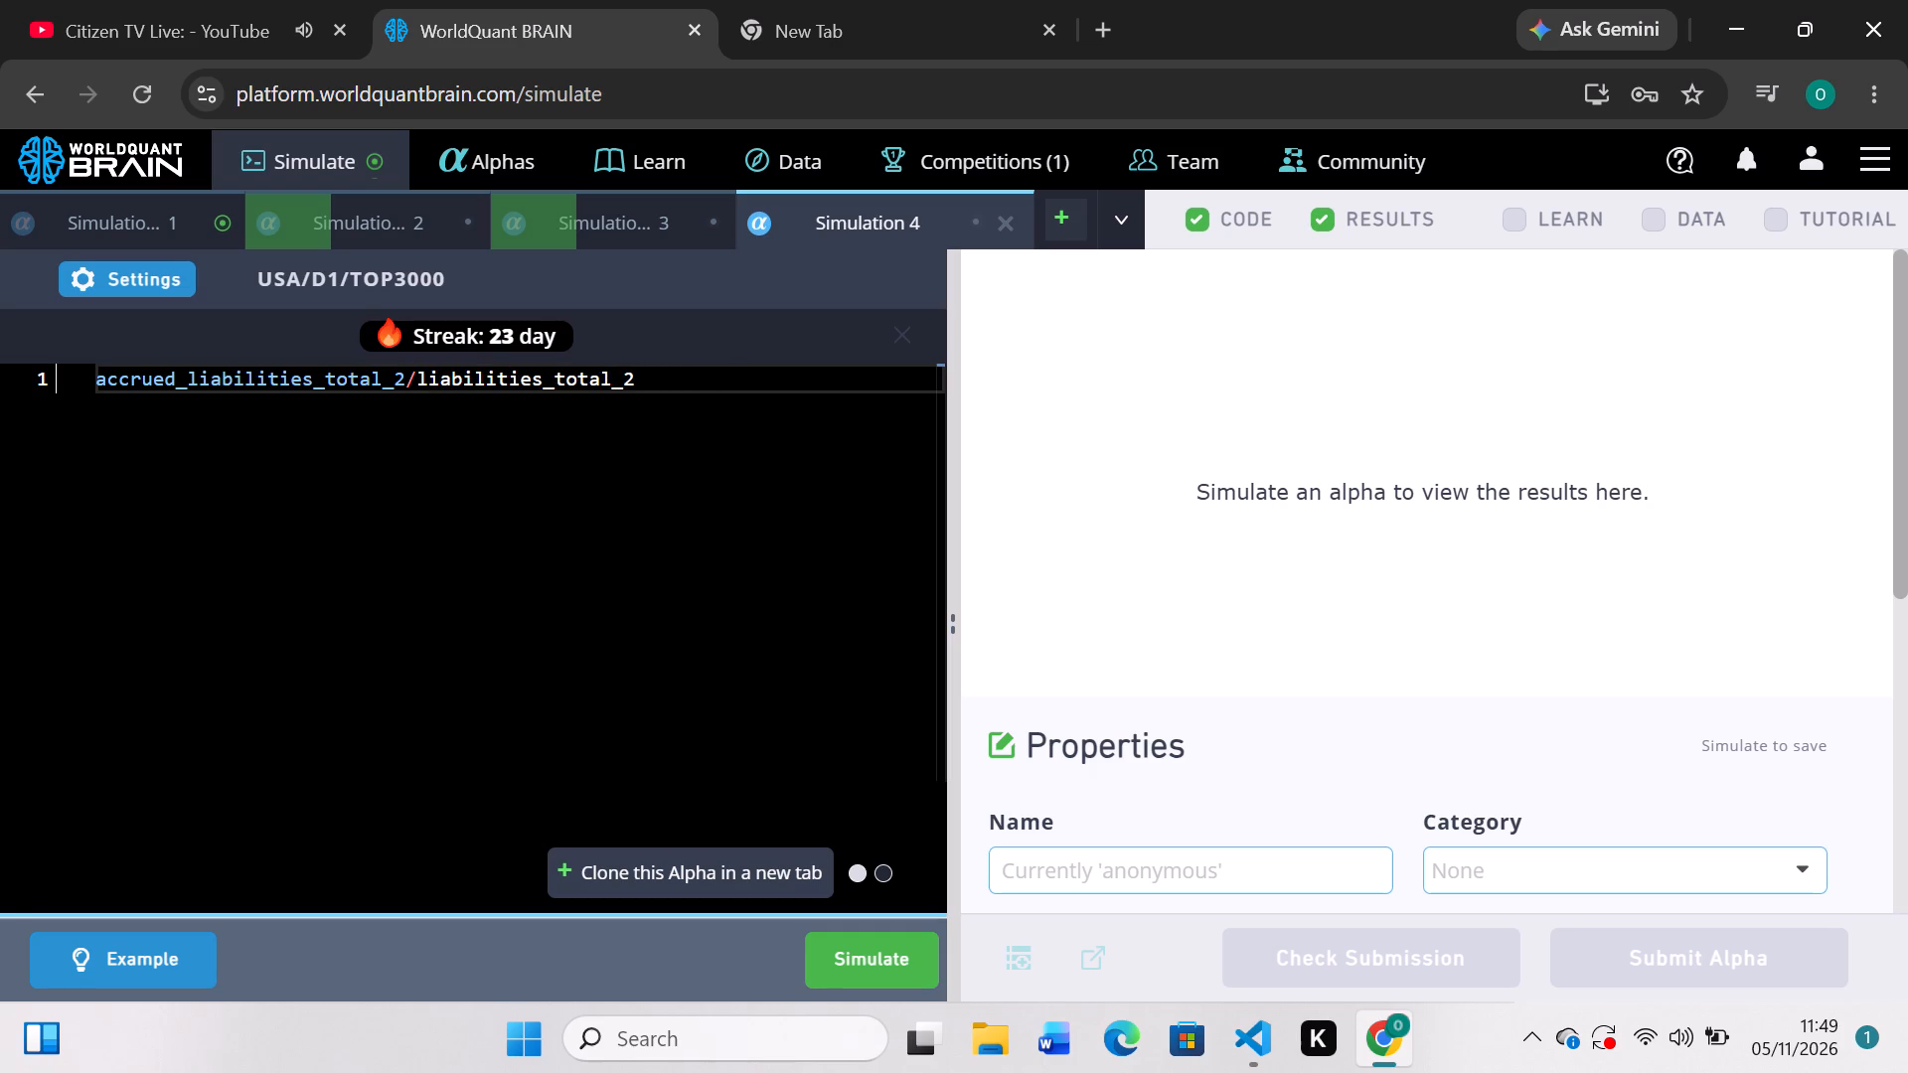
type("ts")
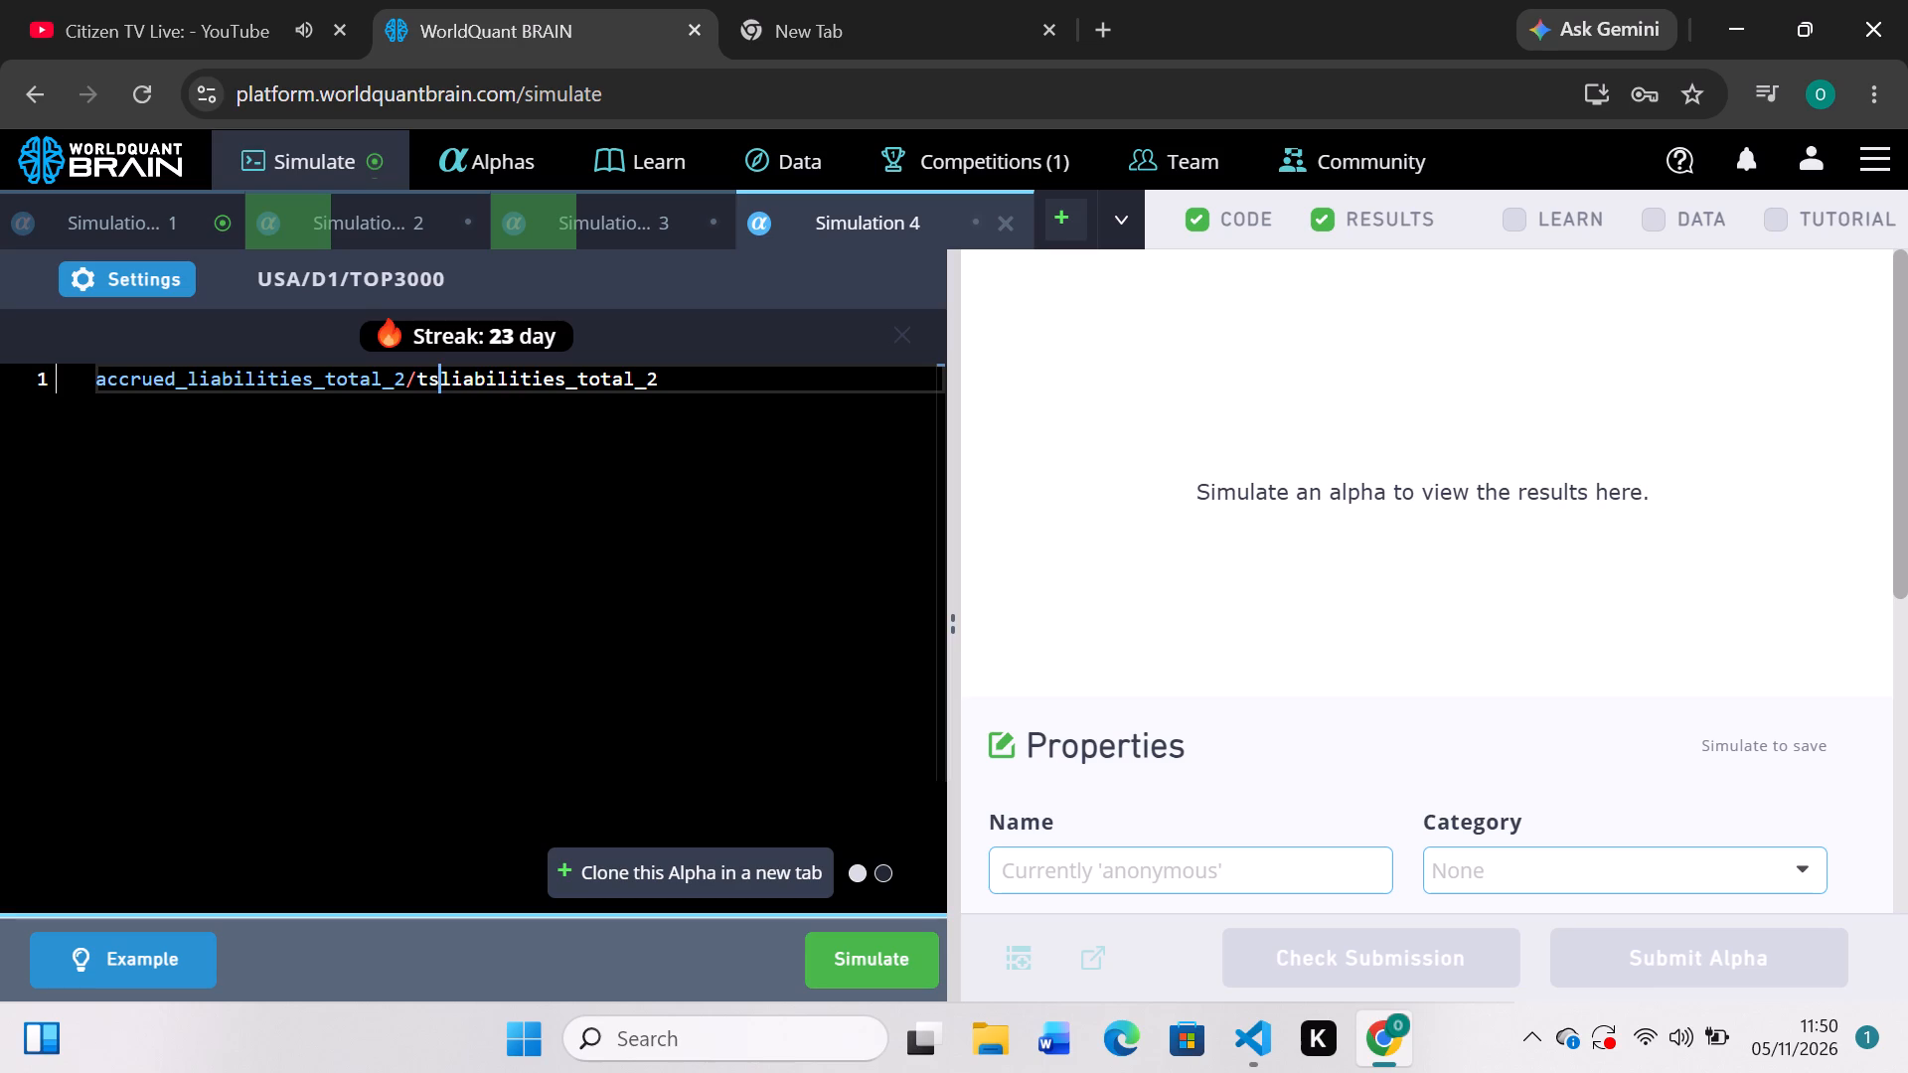
key("shift+underscore")
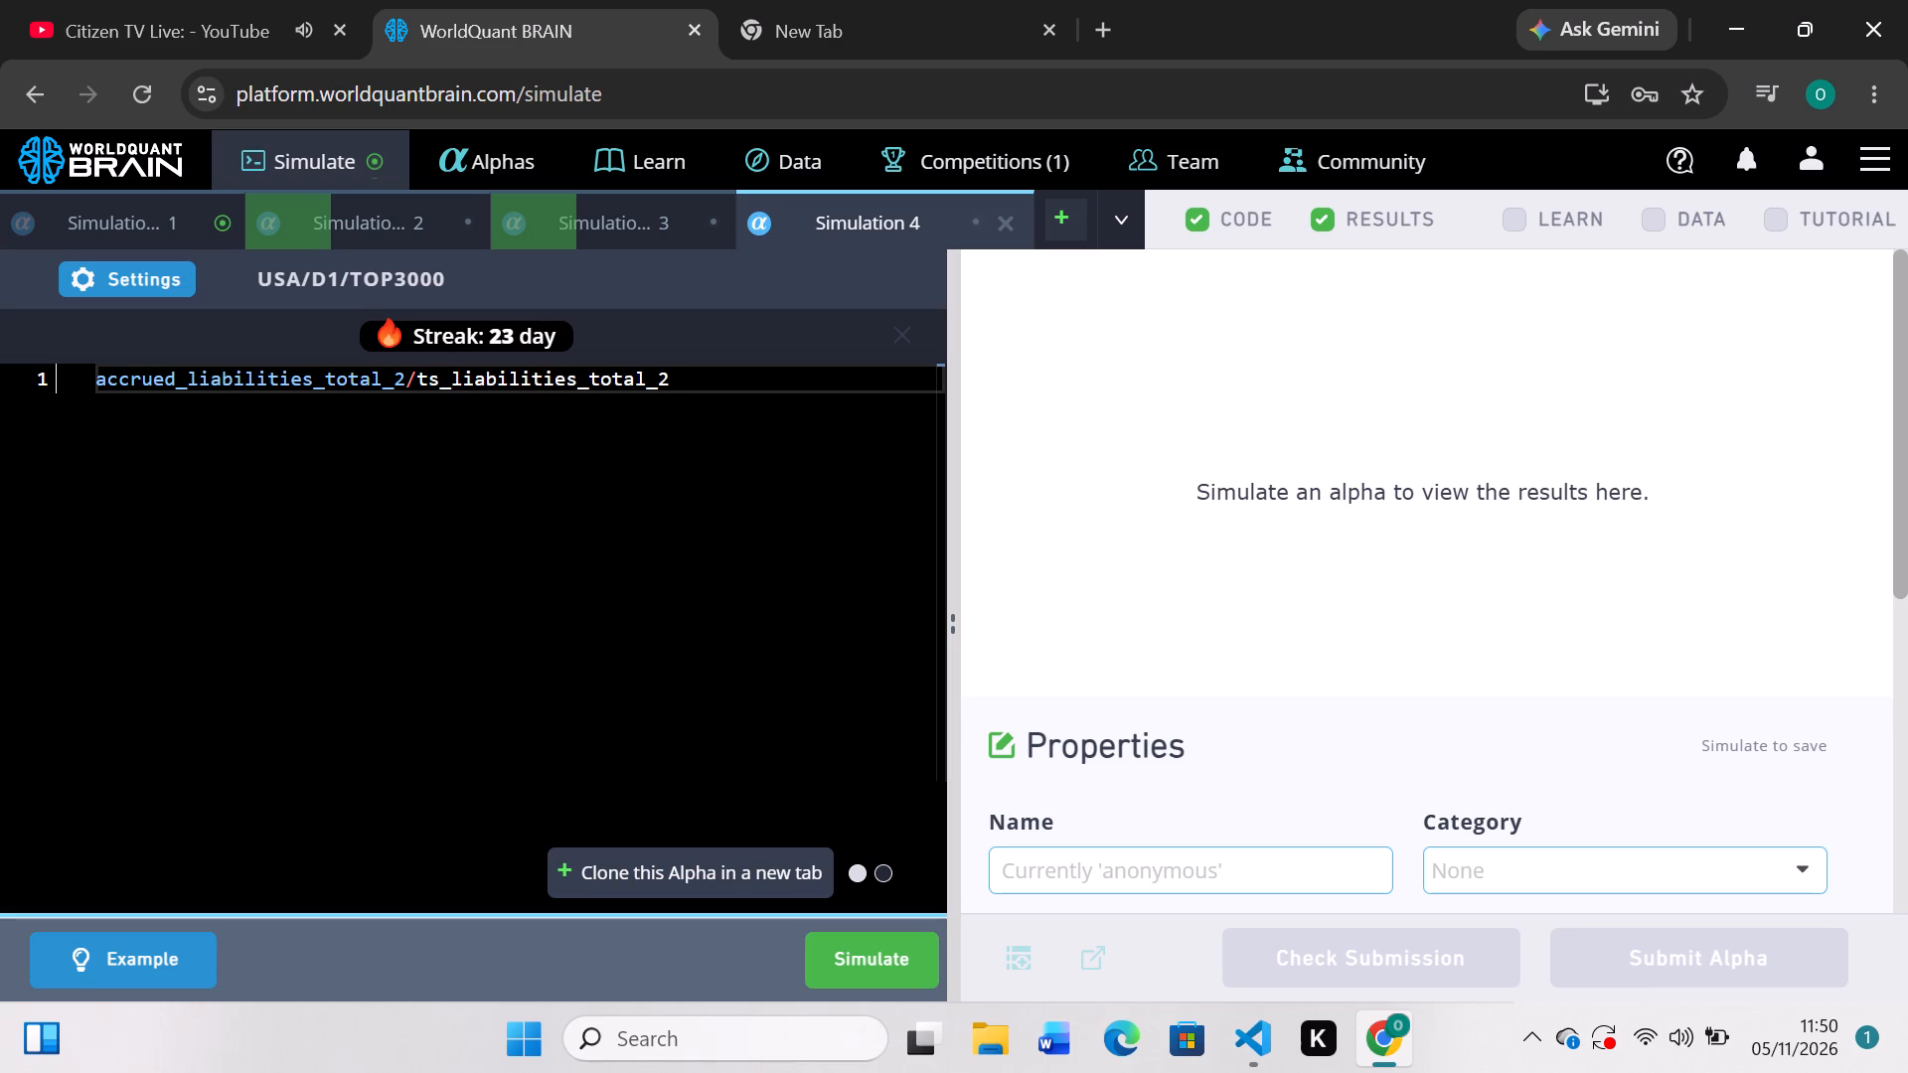
type("mea")
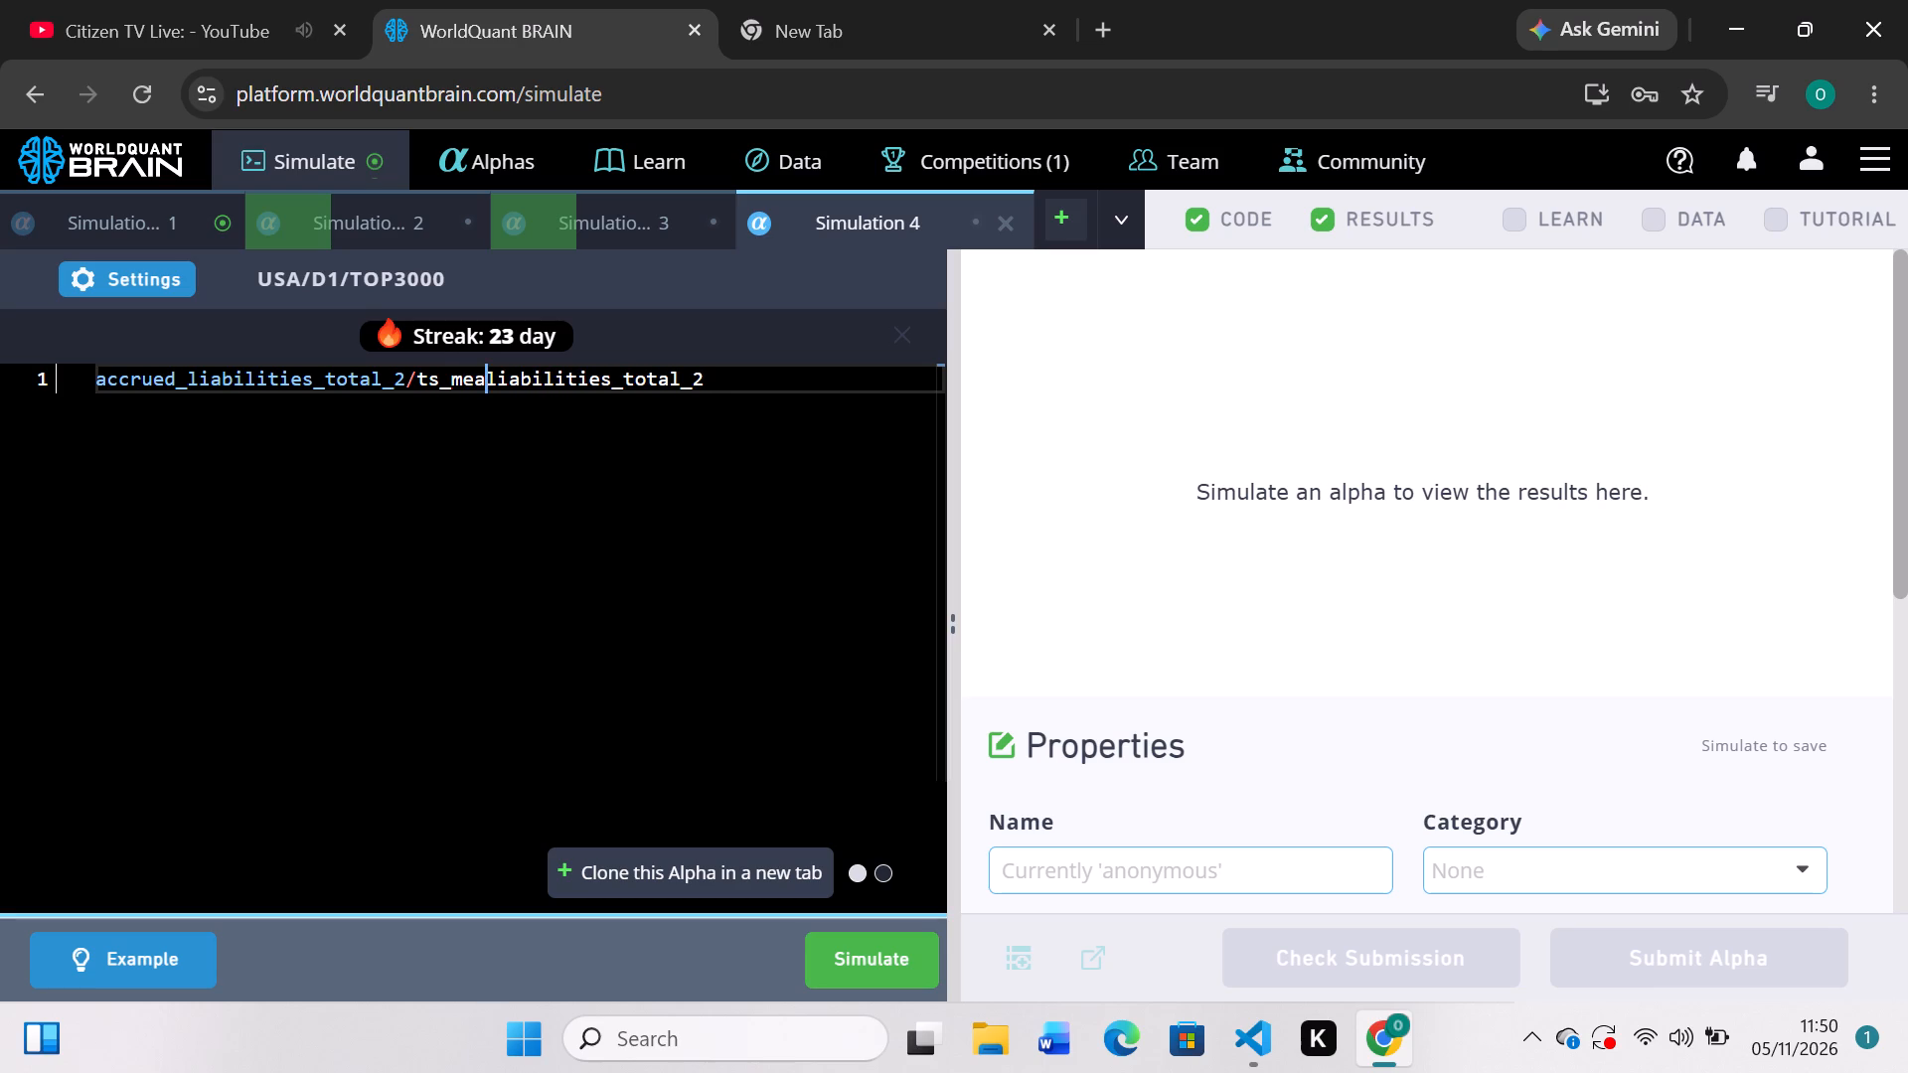
key("n")
key("shift+parenleft")
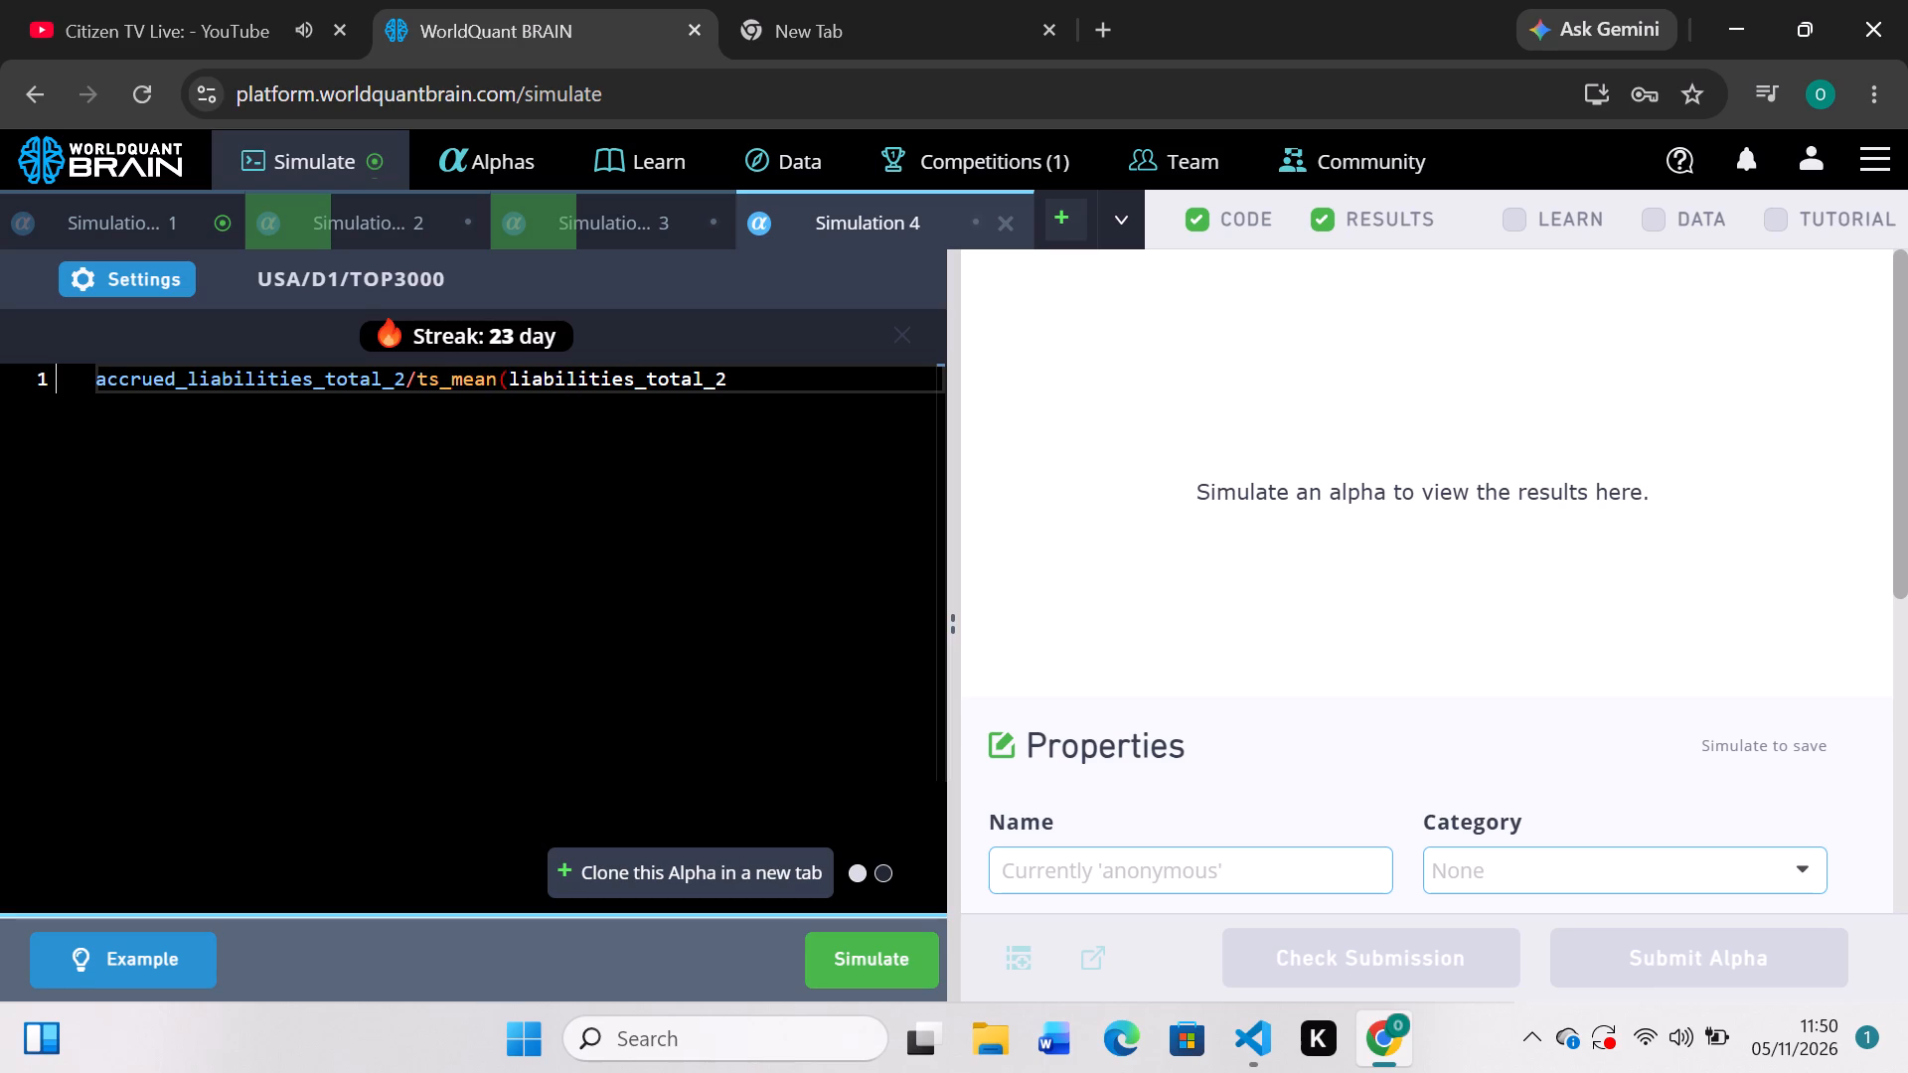
Complete the Simulation 4 denominator as ts_mean(liabilities_curr,5) and run the simulation.
left_click(729, 384)
key("BackSpace")
key("BackSpace")
key("BackSpace")
key("BackSpace")
key("BackSpace")
key("BackSpace")
key("BackSpace")
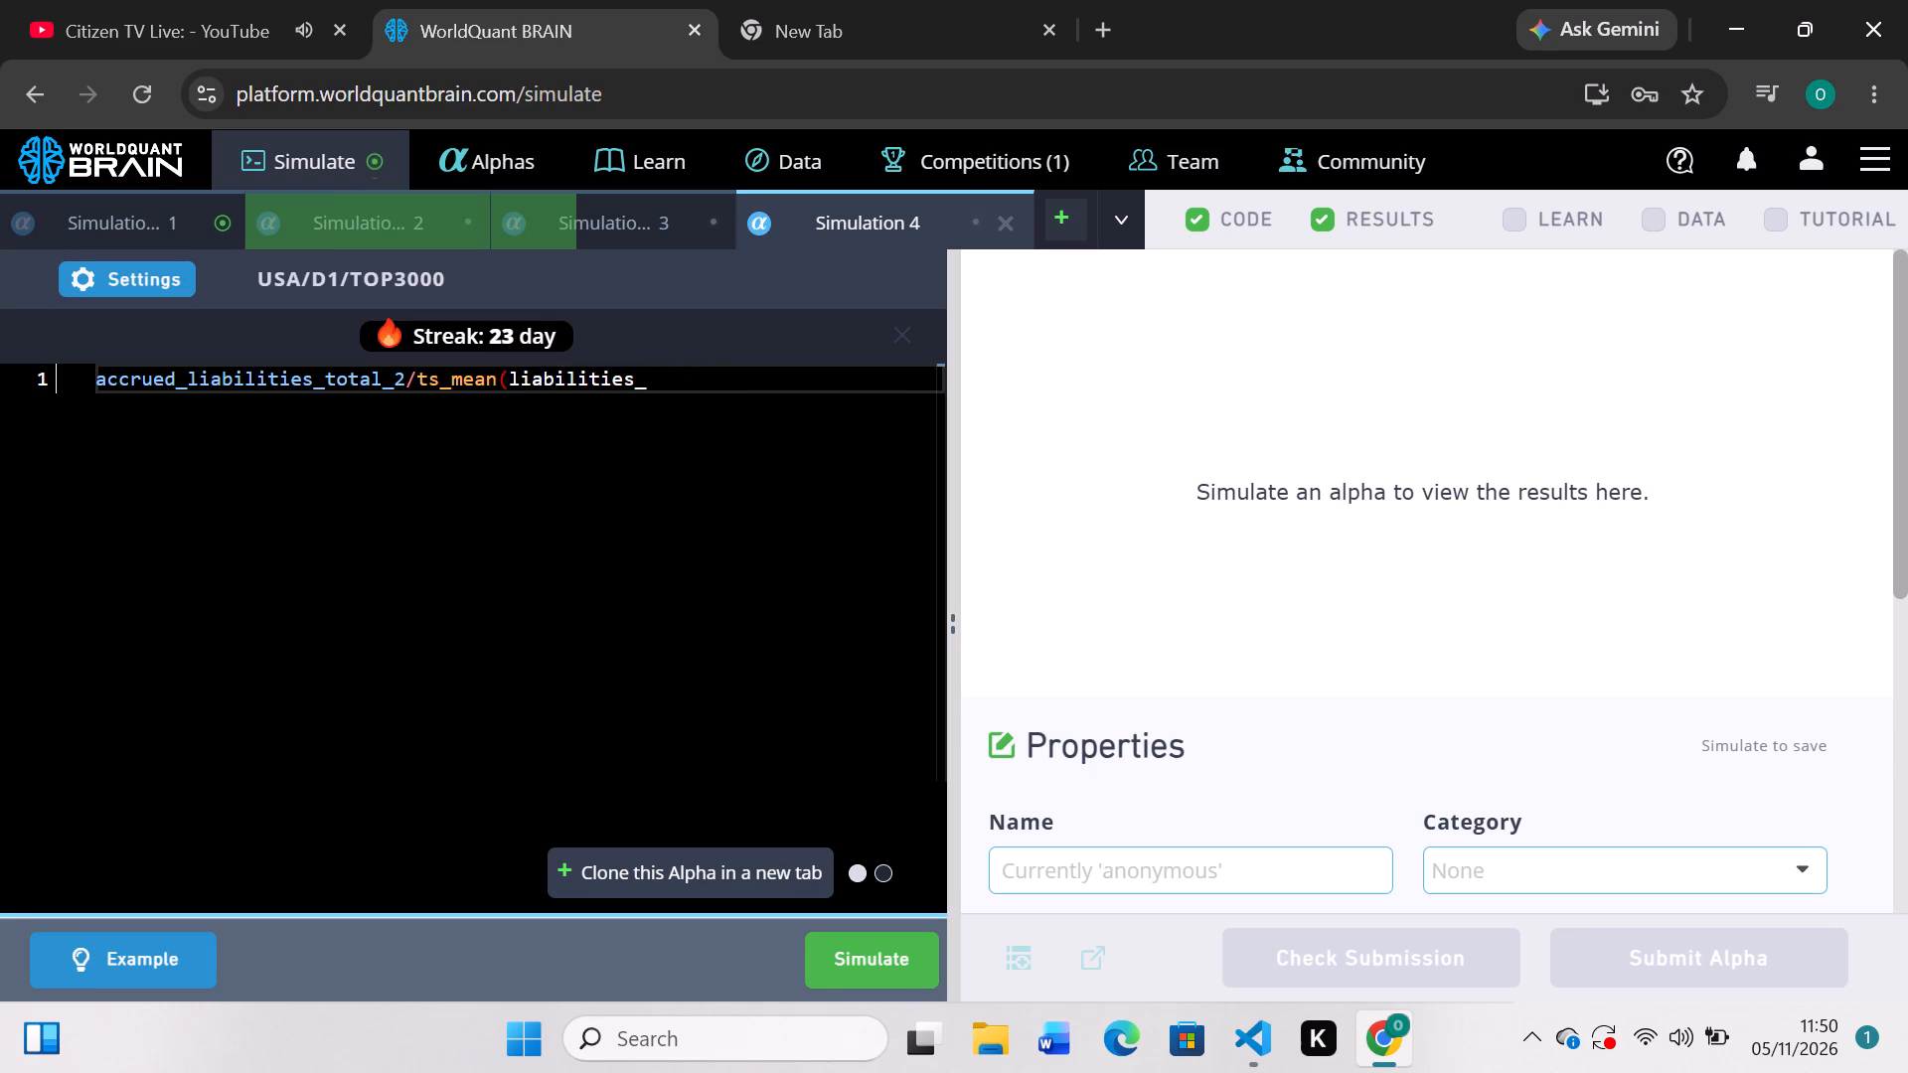
key("BackSpace")
key("shift+underscore")
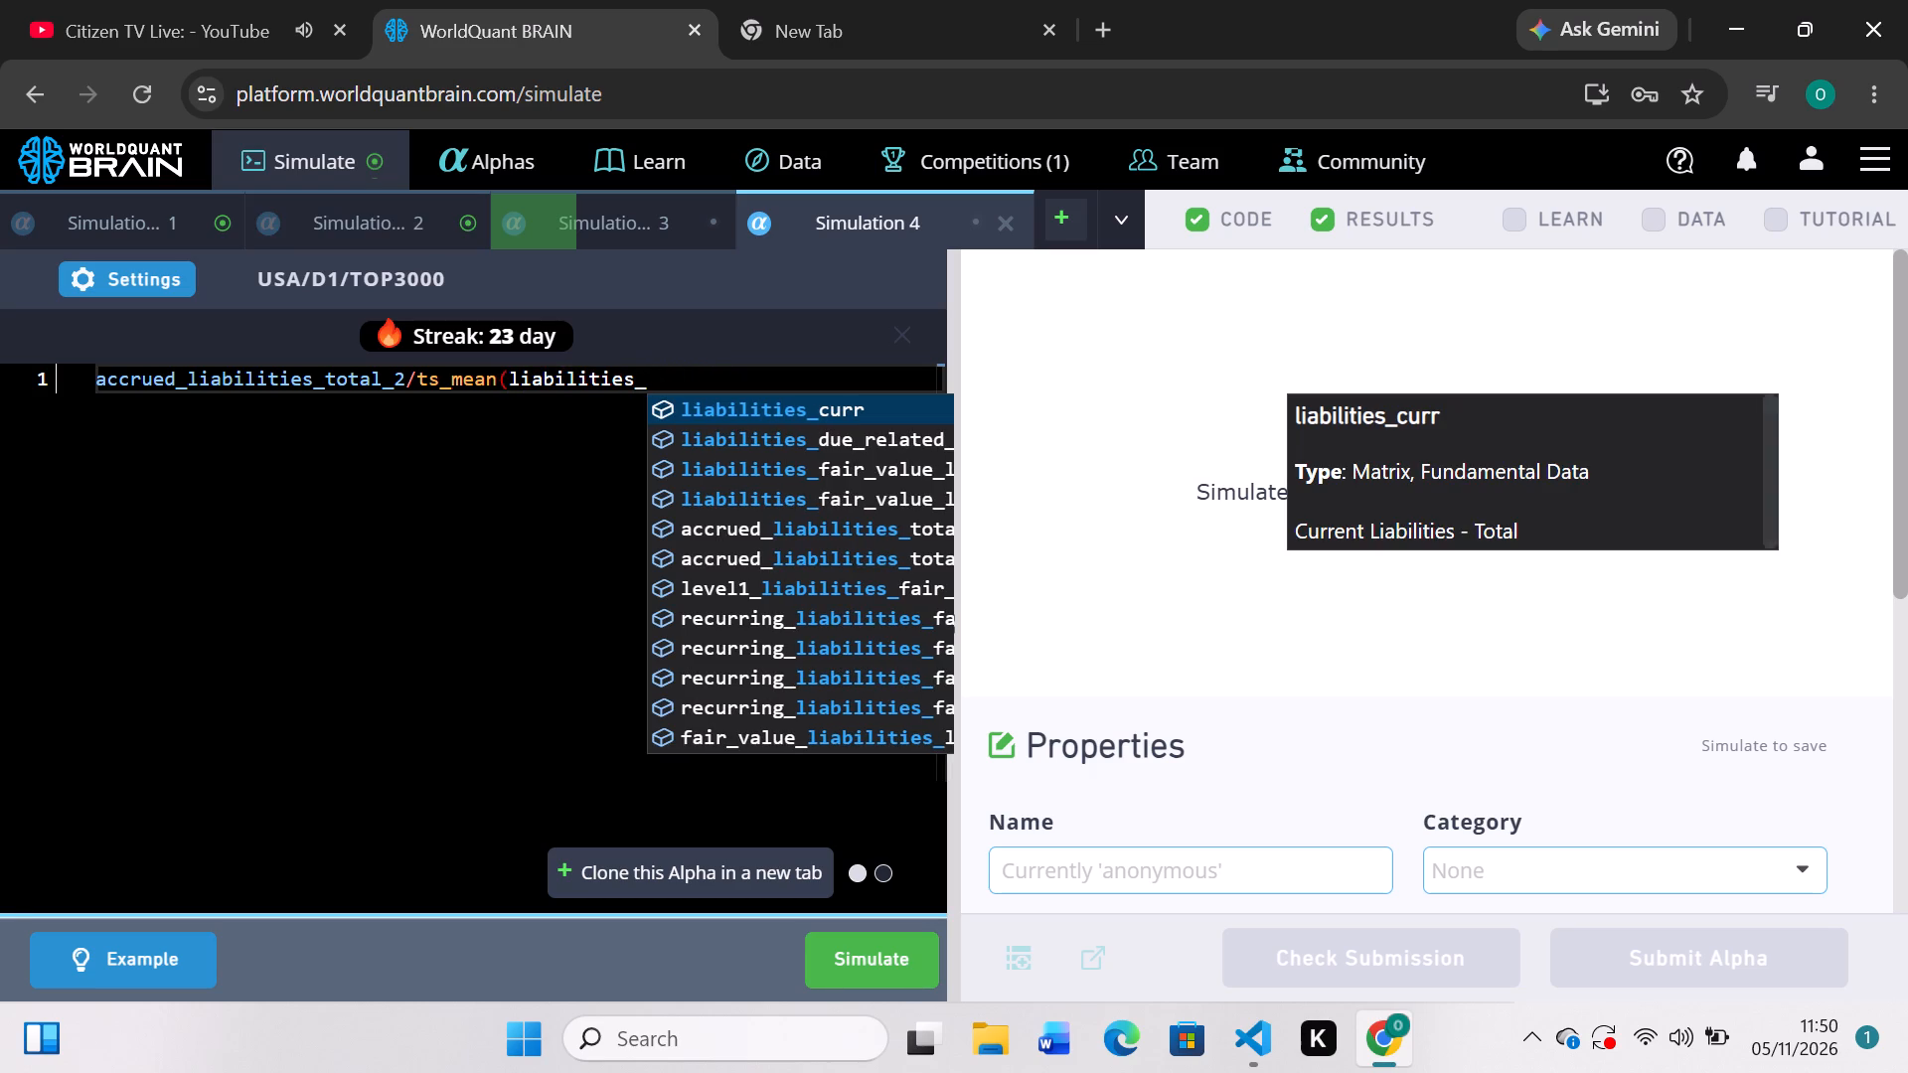
left_click(838, 404)
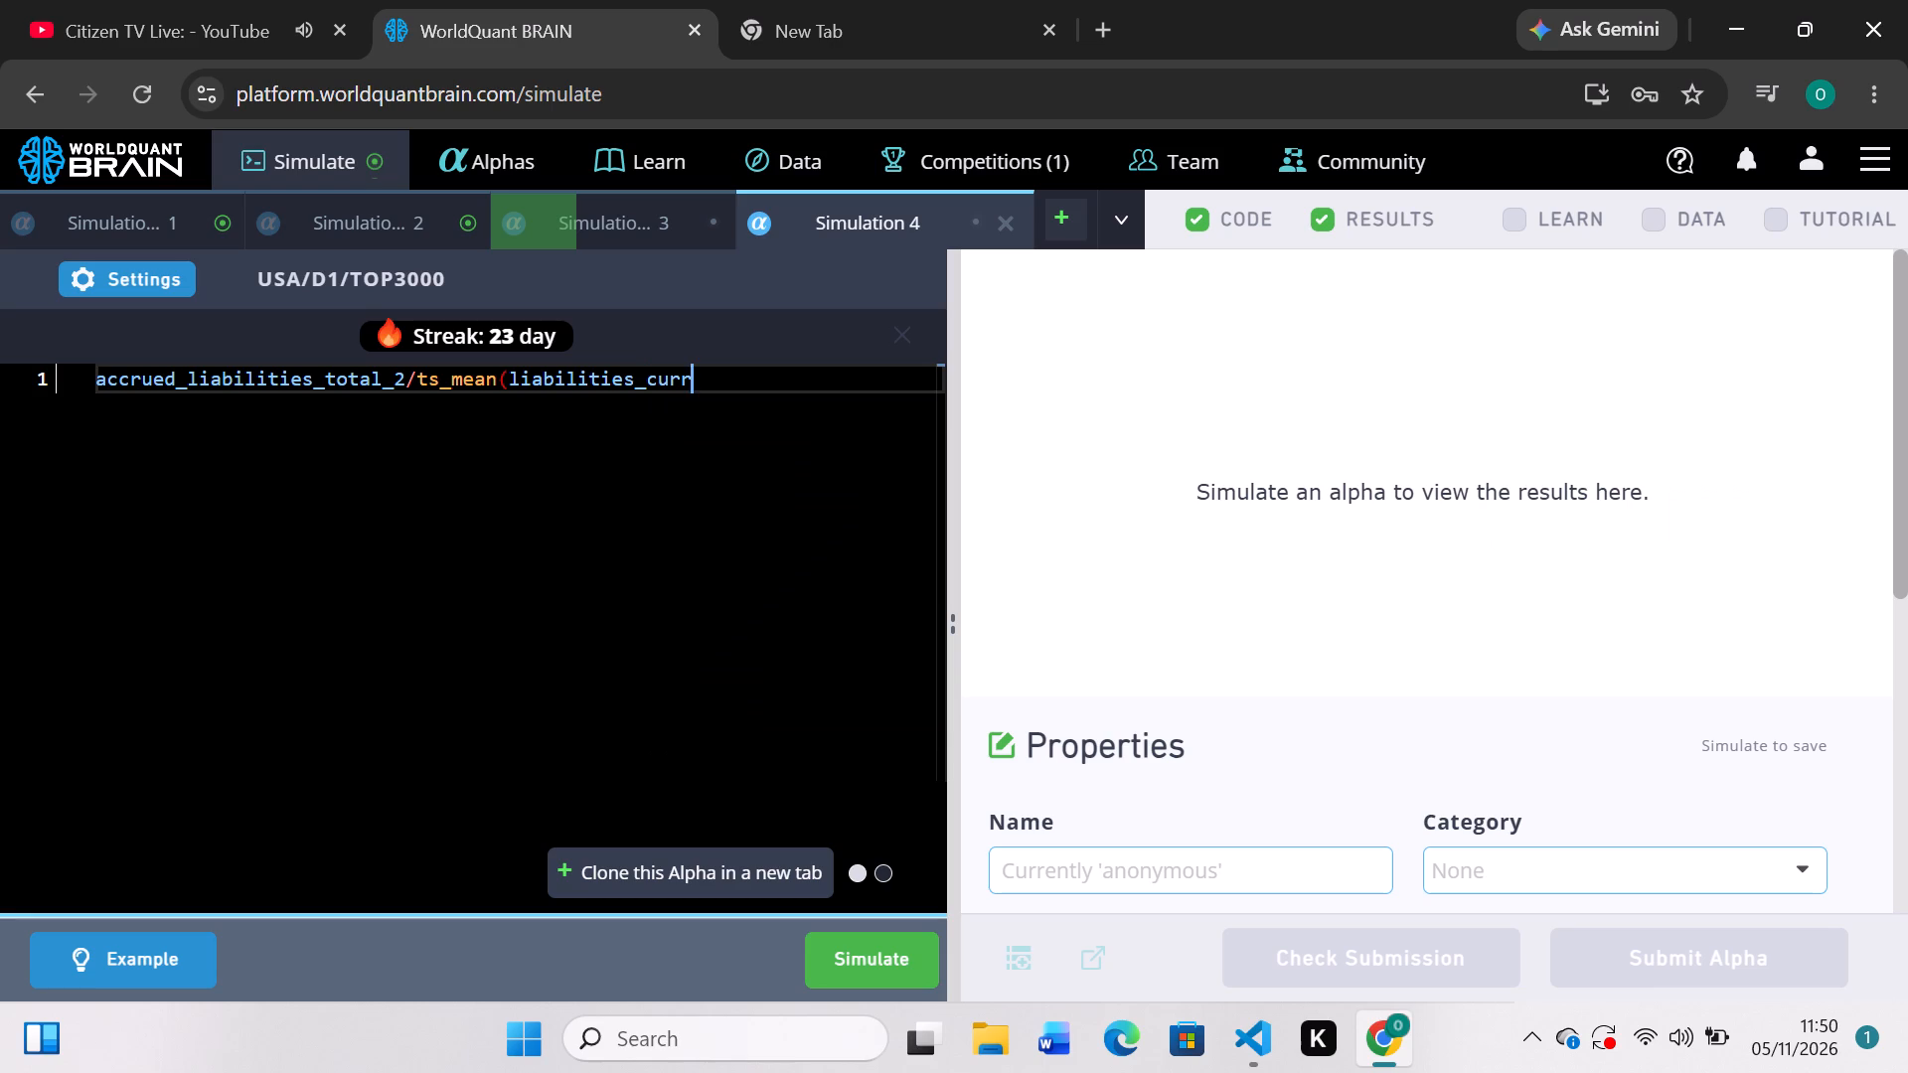
key("comma")
key("5")
key("shift+parenright")
left_click(858, 970)
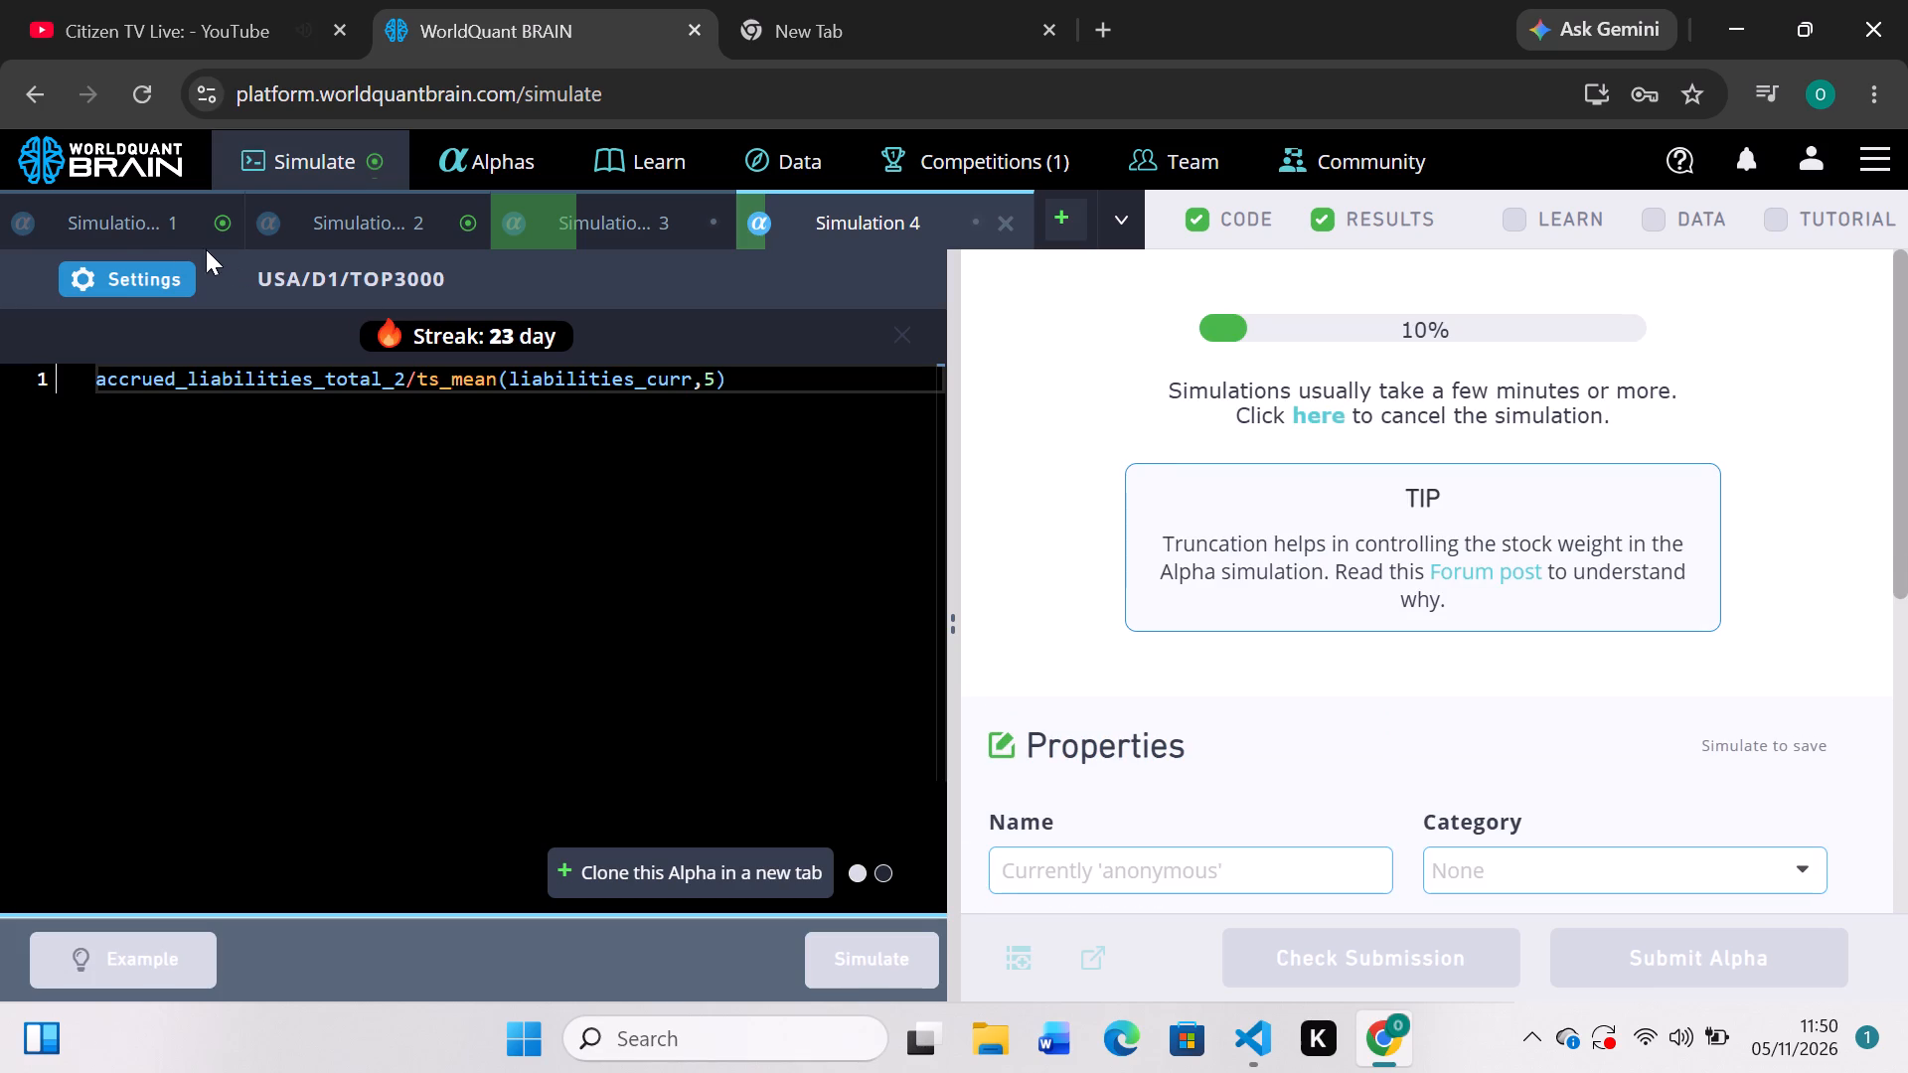
Check the Simulation 1 and 2 results, multiply the Simulation 2 expression by Simulation 1's ts_rank(-acquisition_identifiable_assets_recognized,30), and run it.
left_click(132, 229)
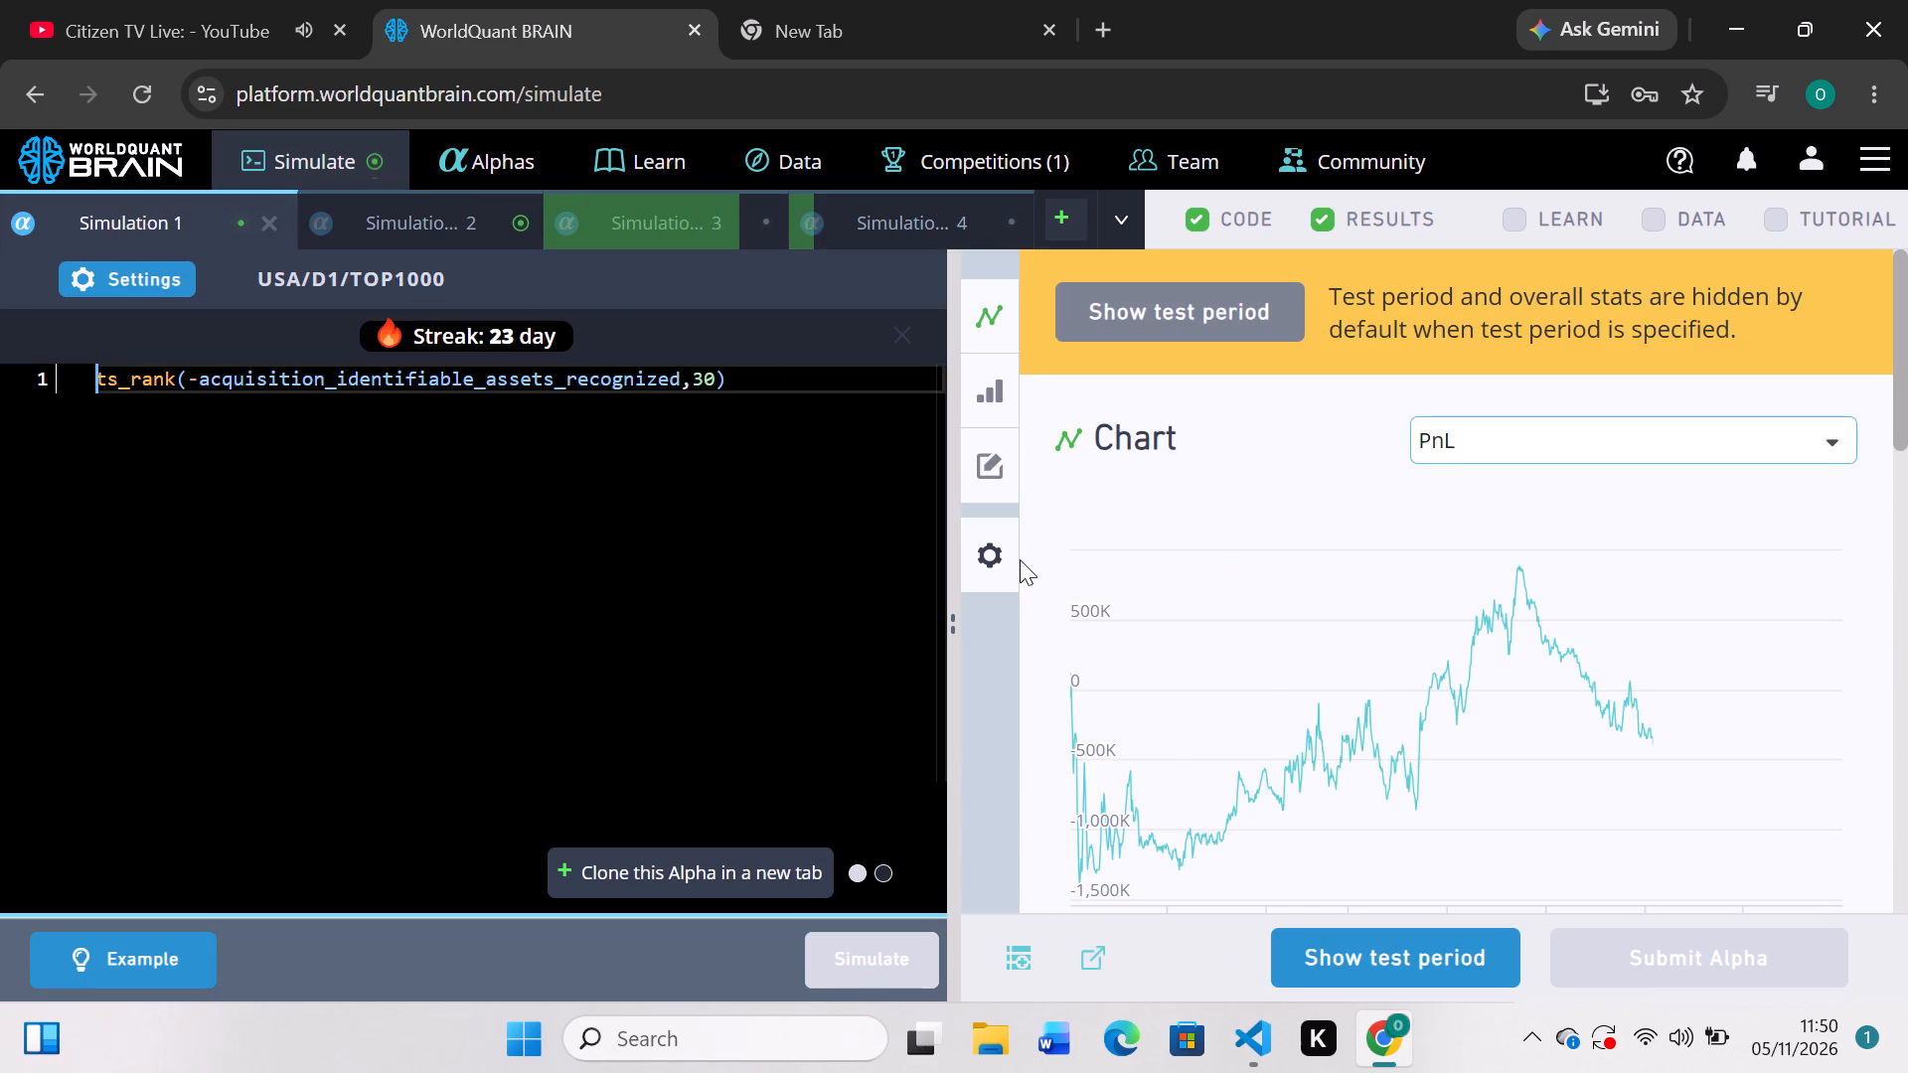
scroll(1306, 654, "down", 3)
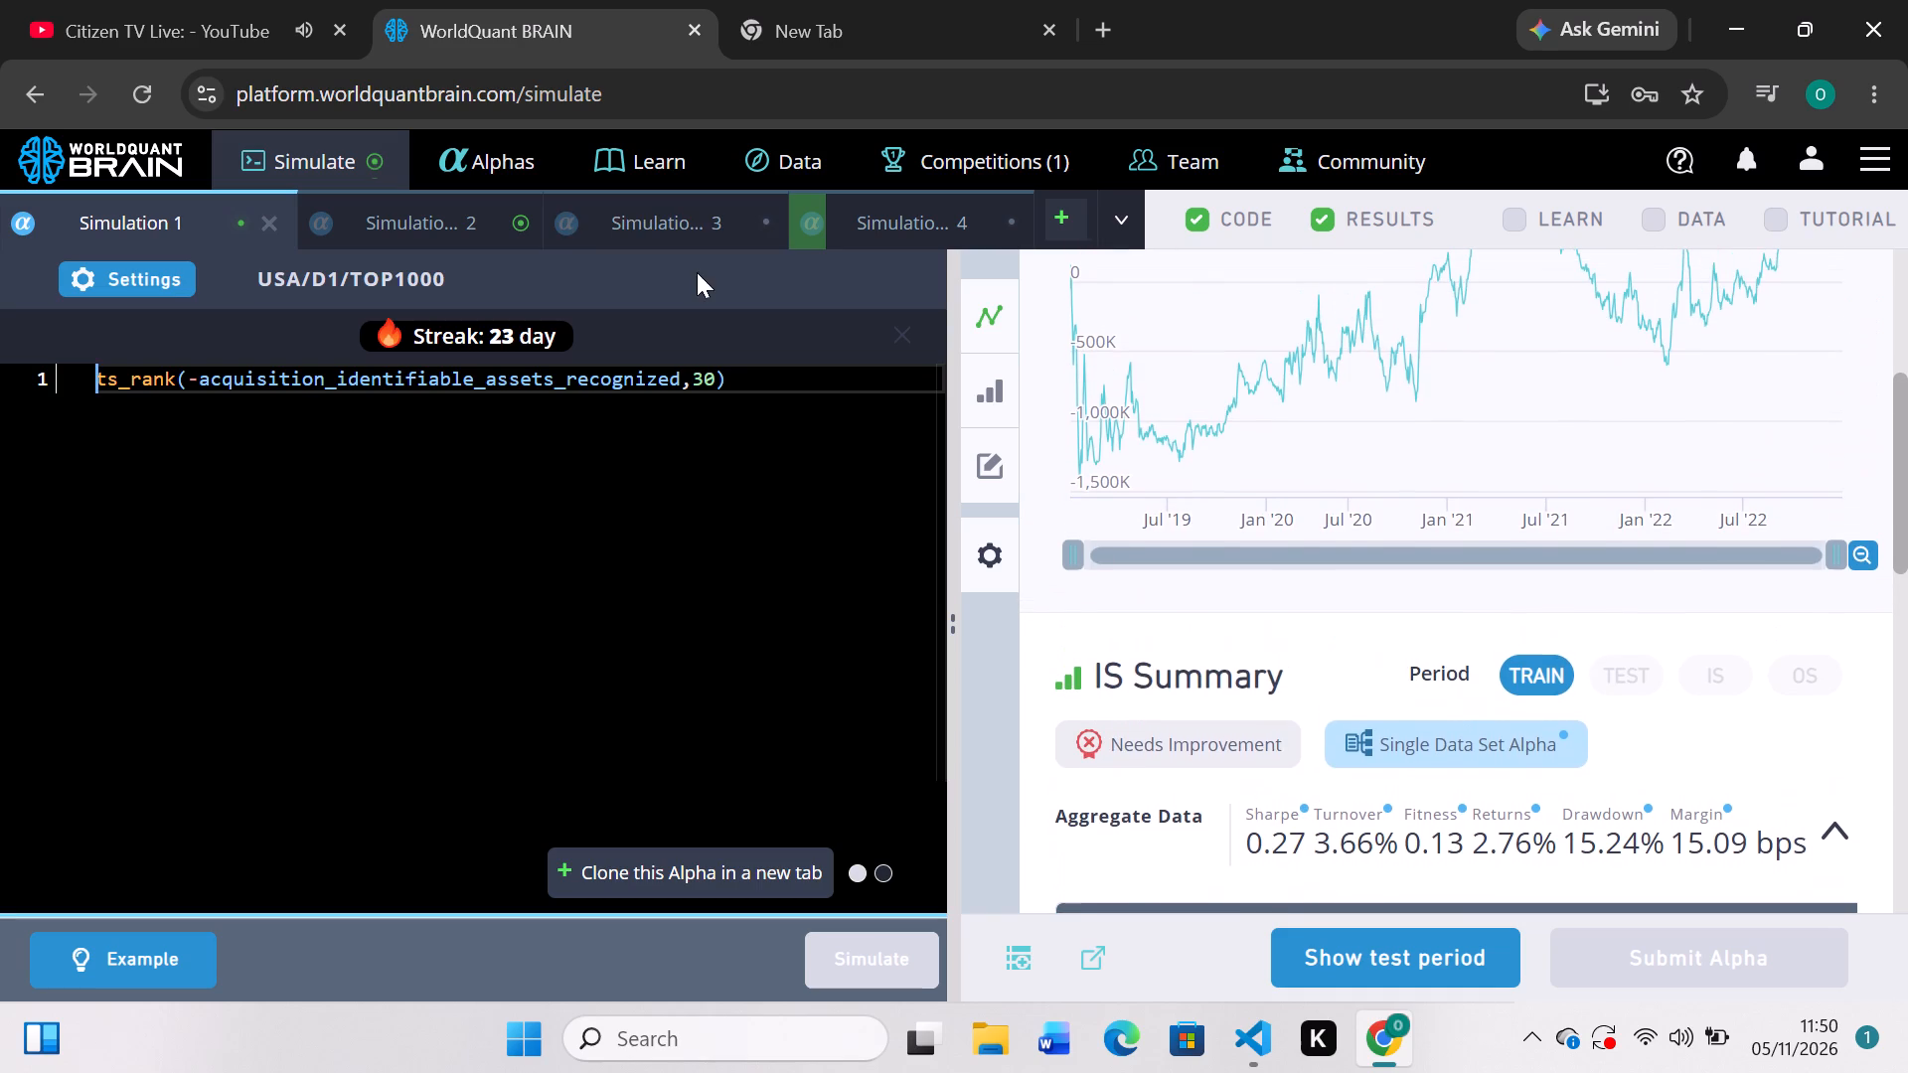
left_click(448, 231)
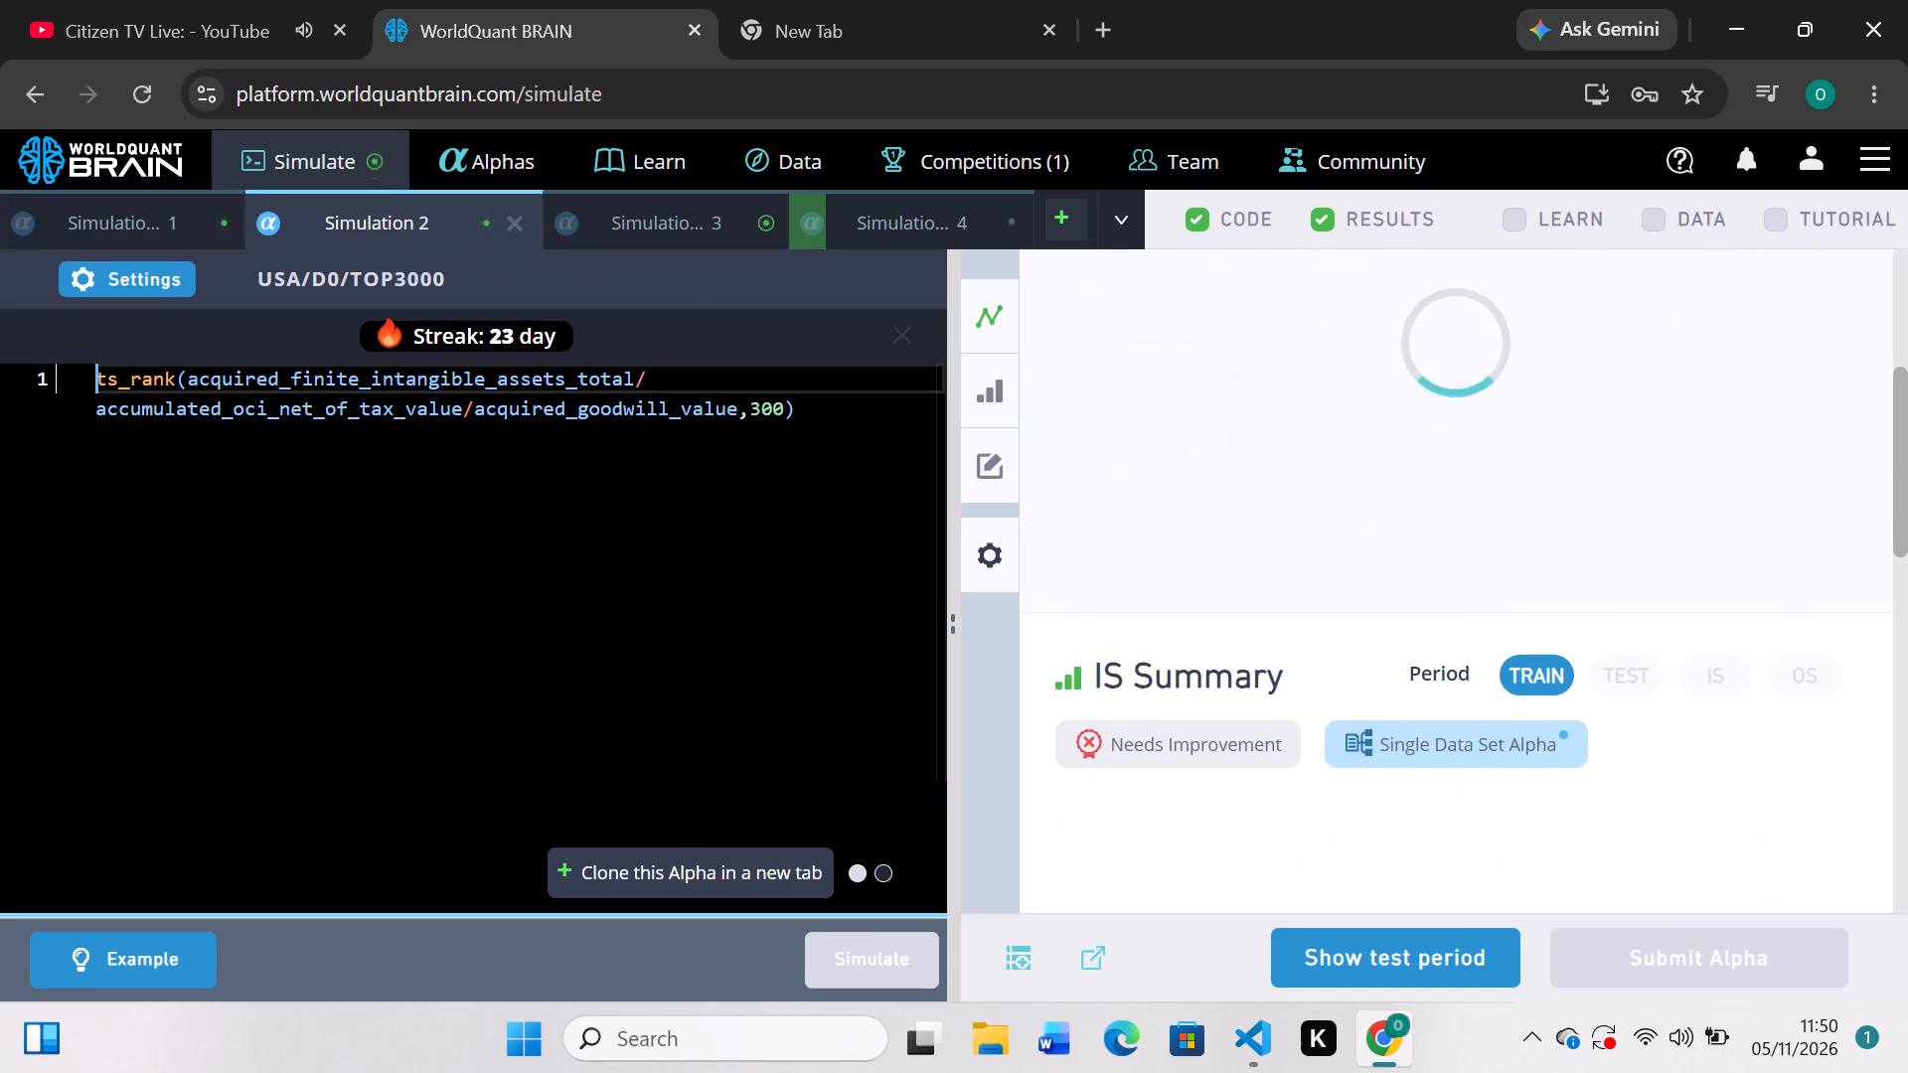
scroll(1242, 605, "up", 1)
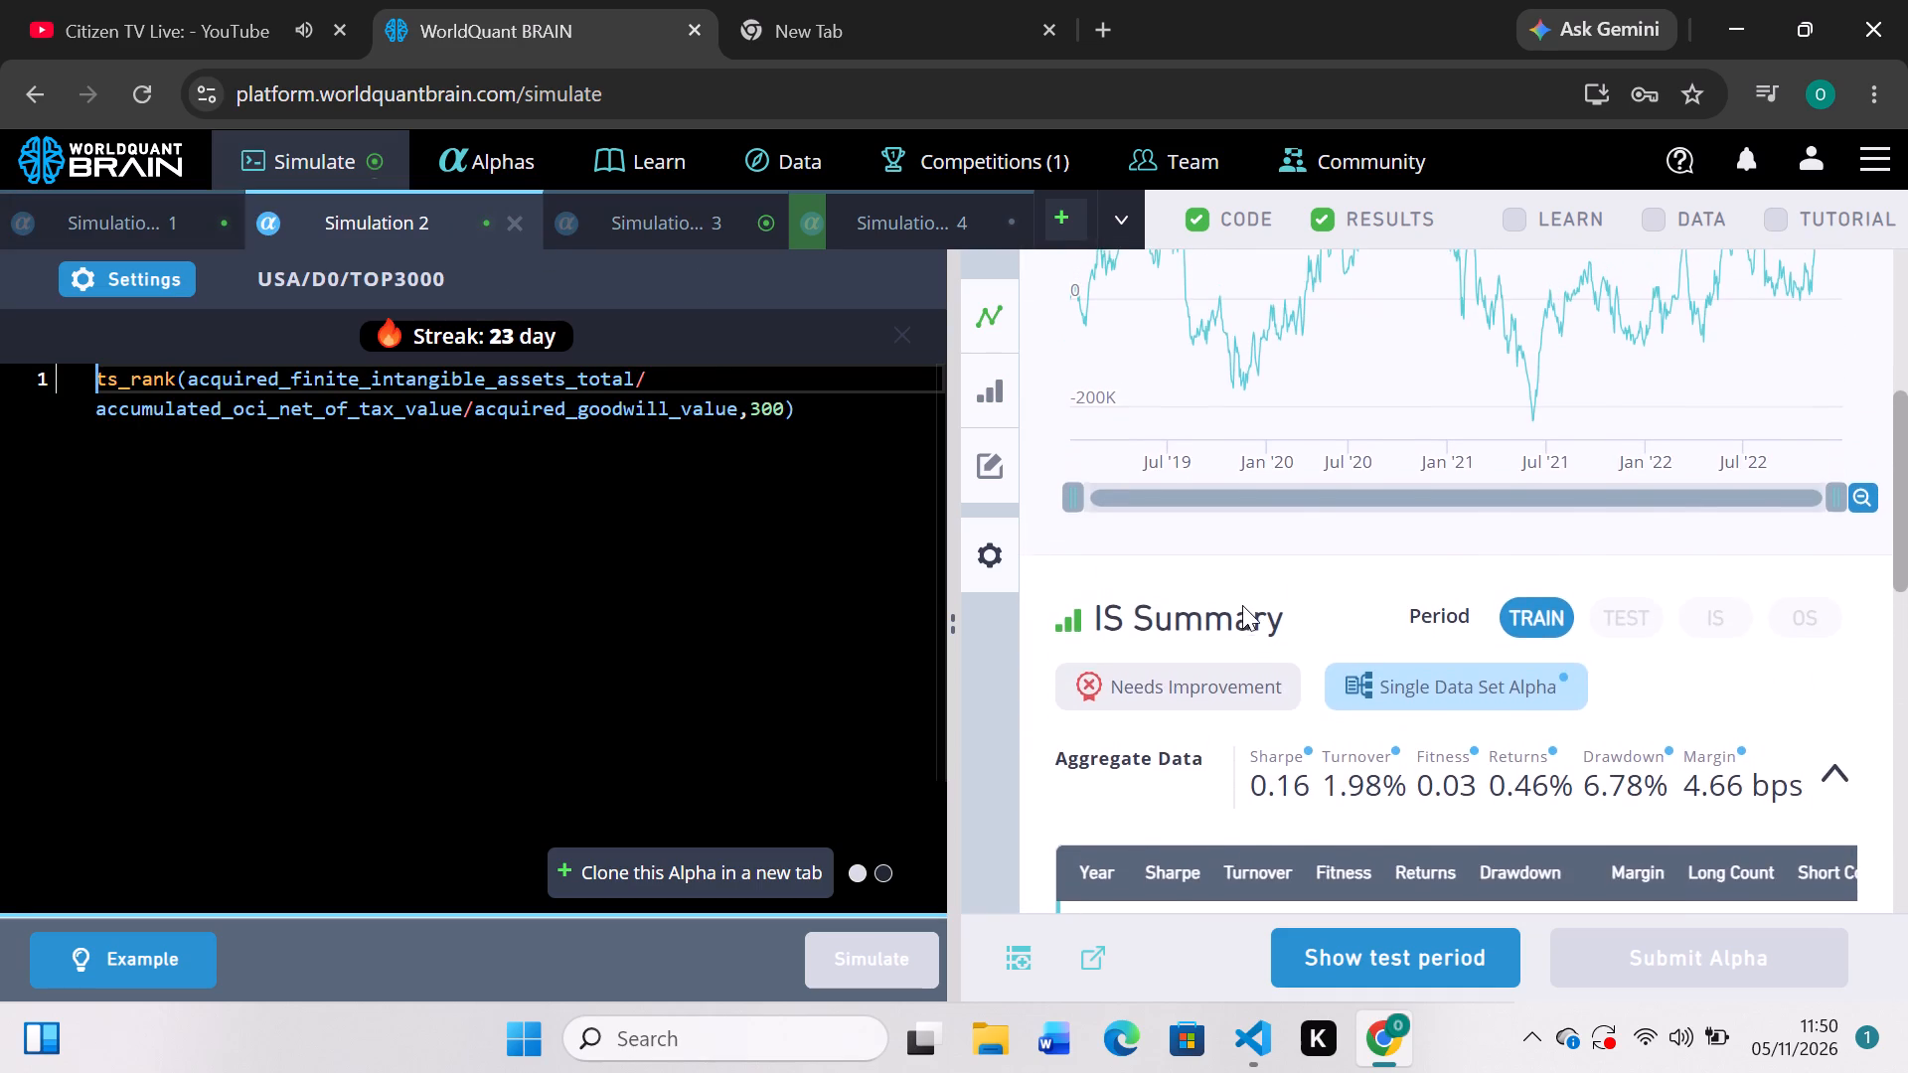
scroll(1242, 605, "up", 1)
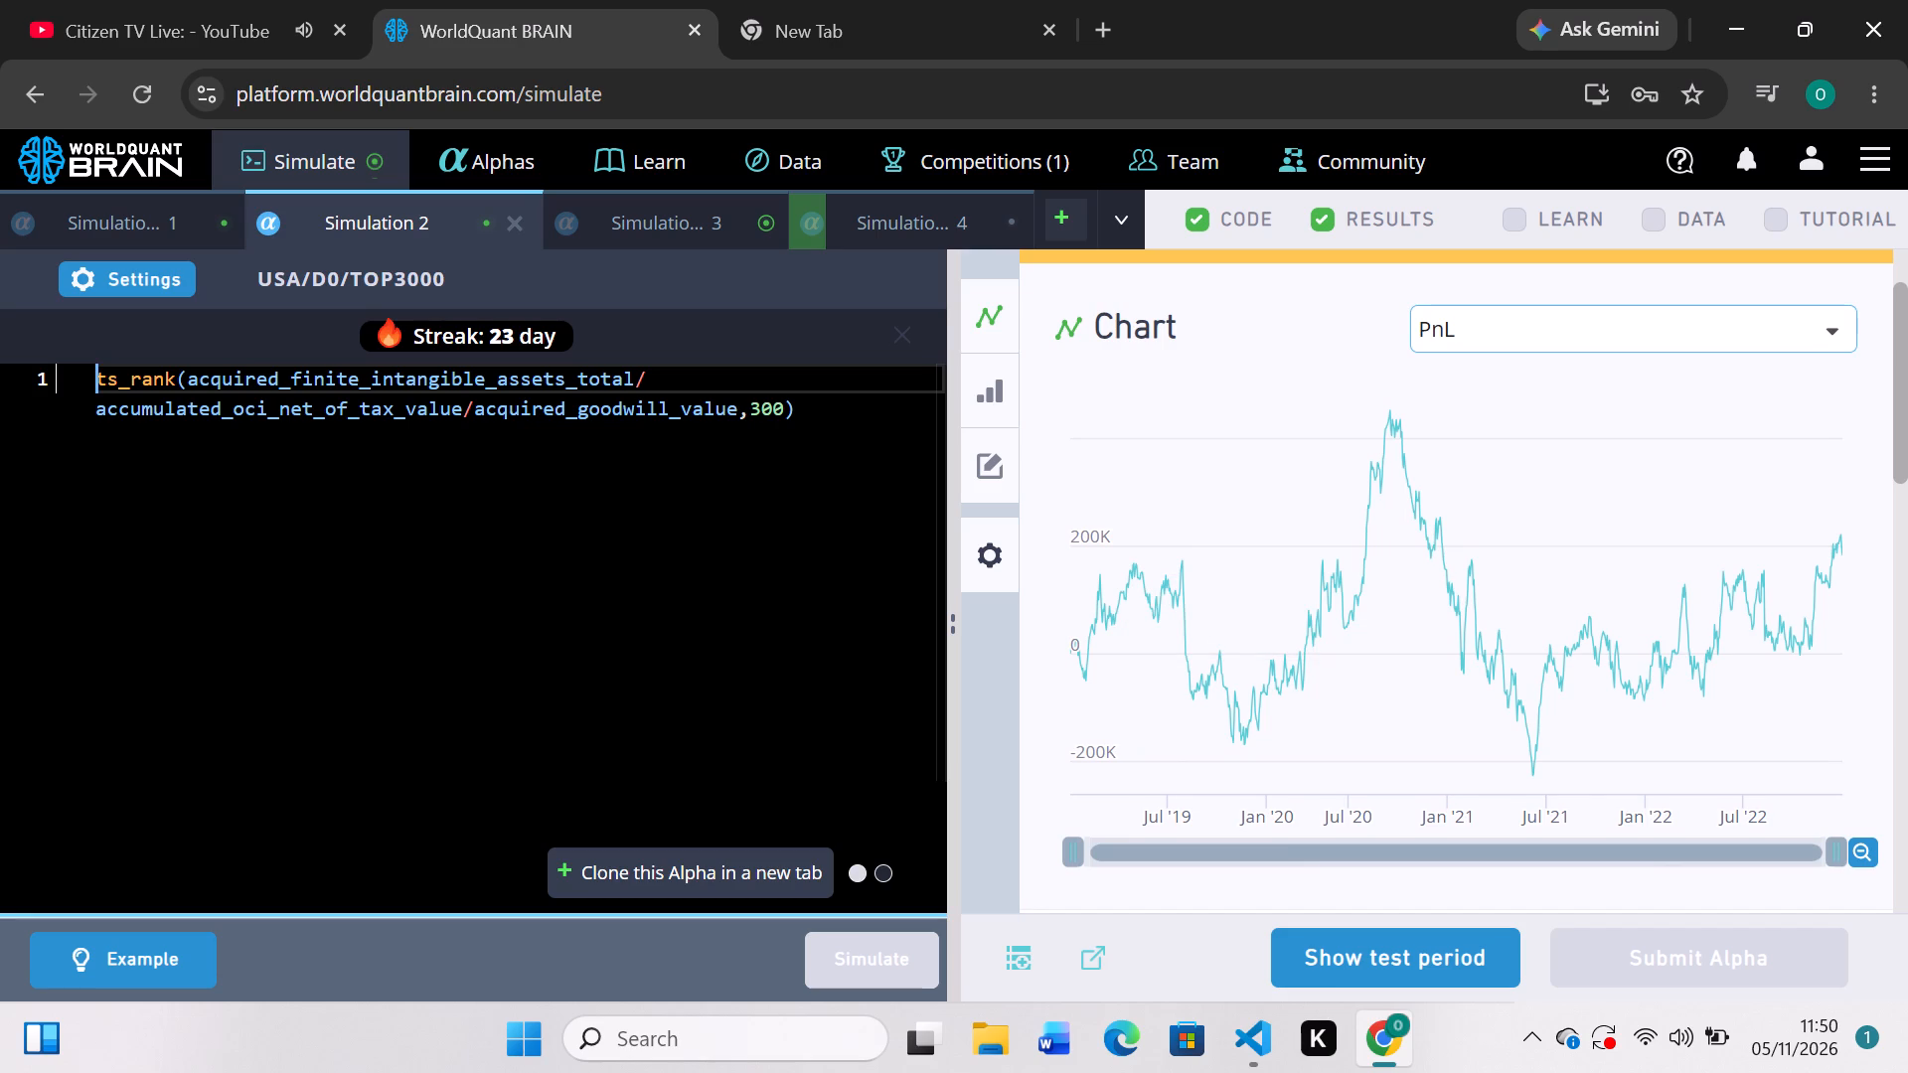
left_click(823, 411)
key("shift+asterisk")
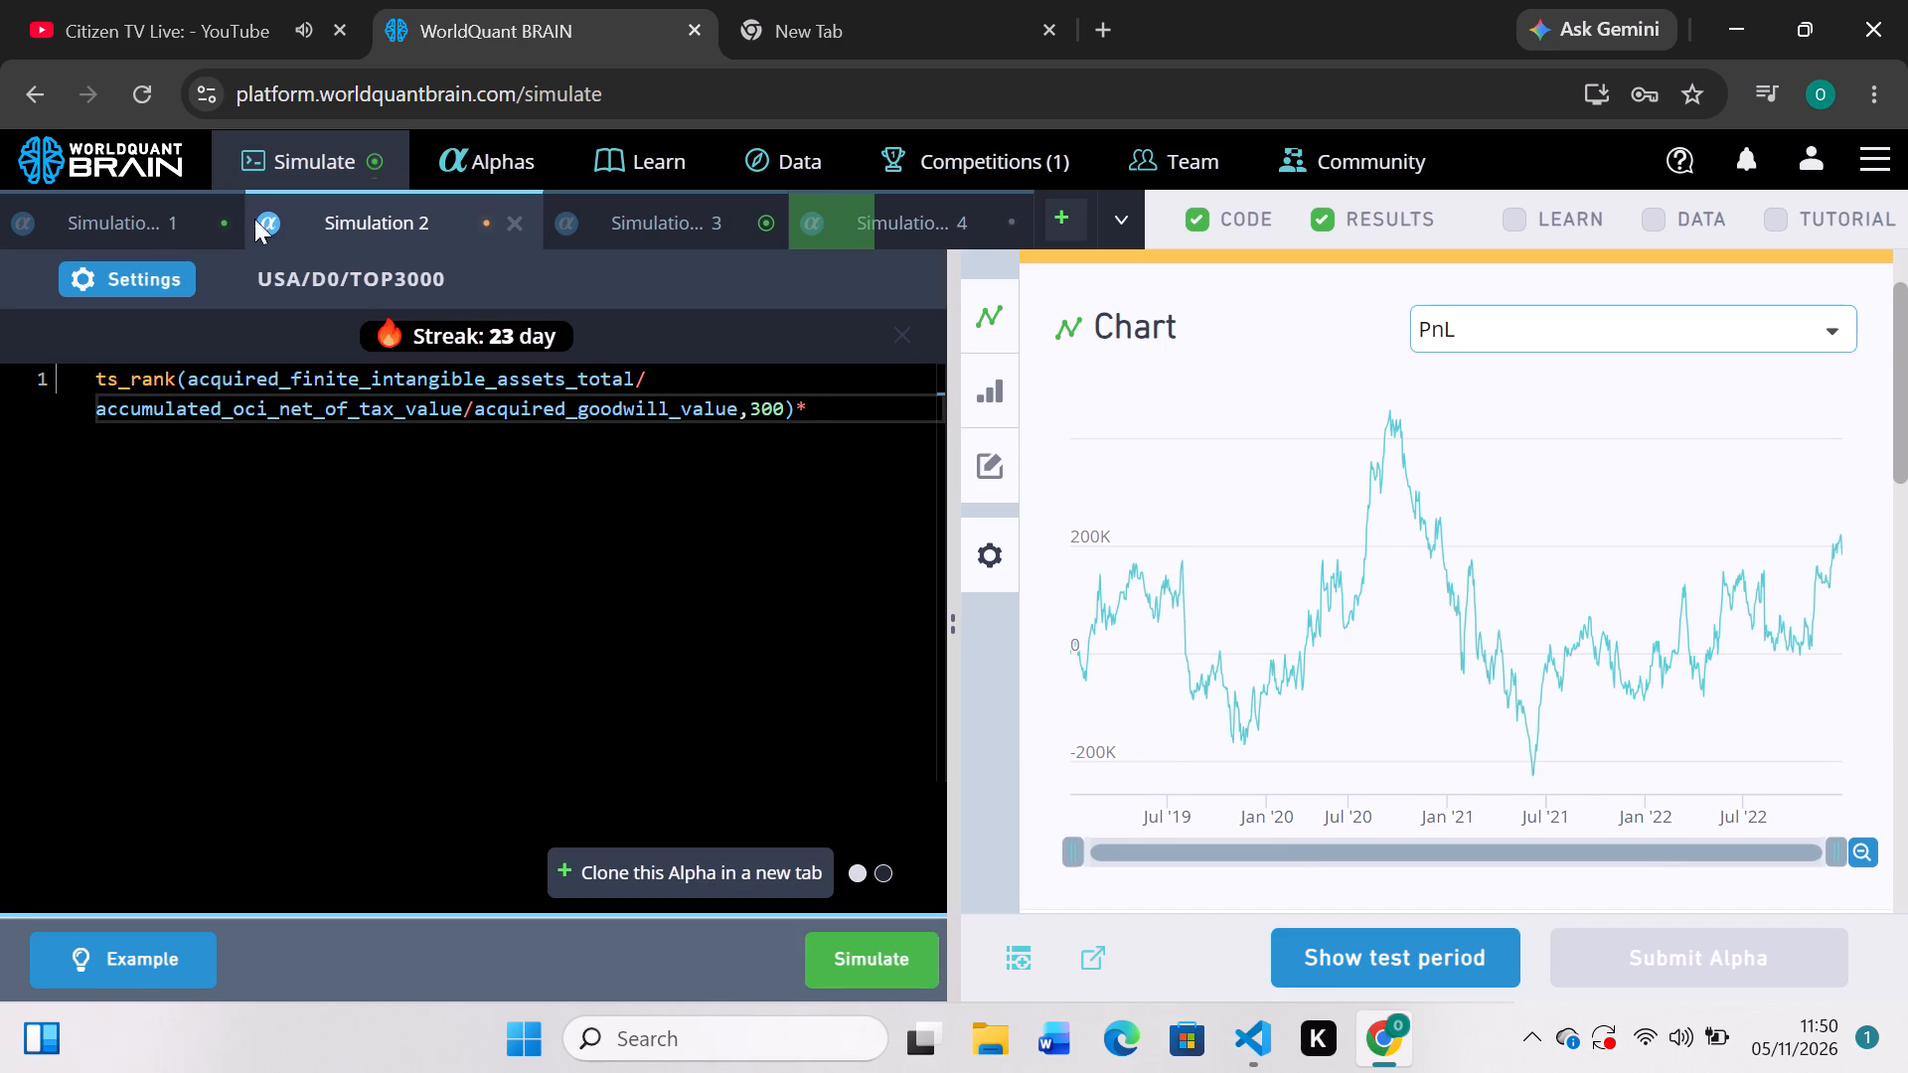
left_click(176, 218)
left_click_drag(750, 406, 78, 369)
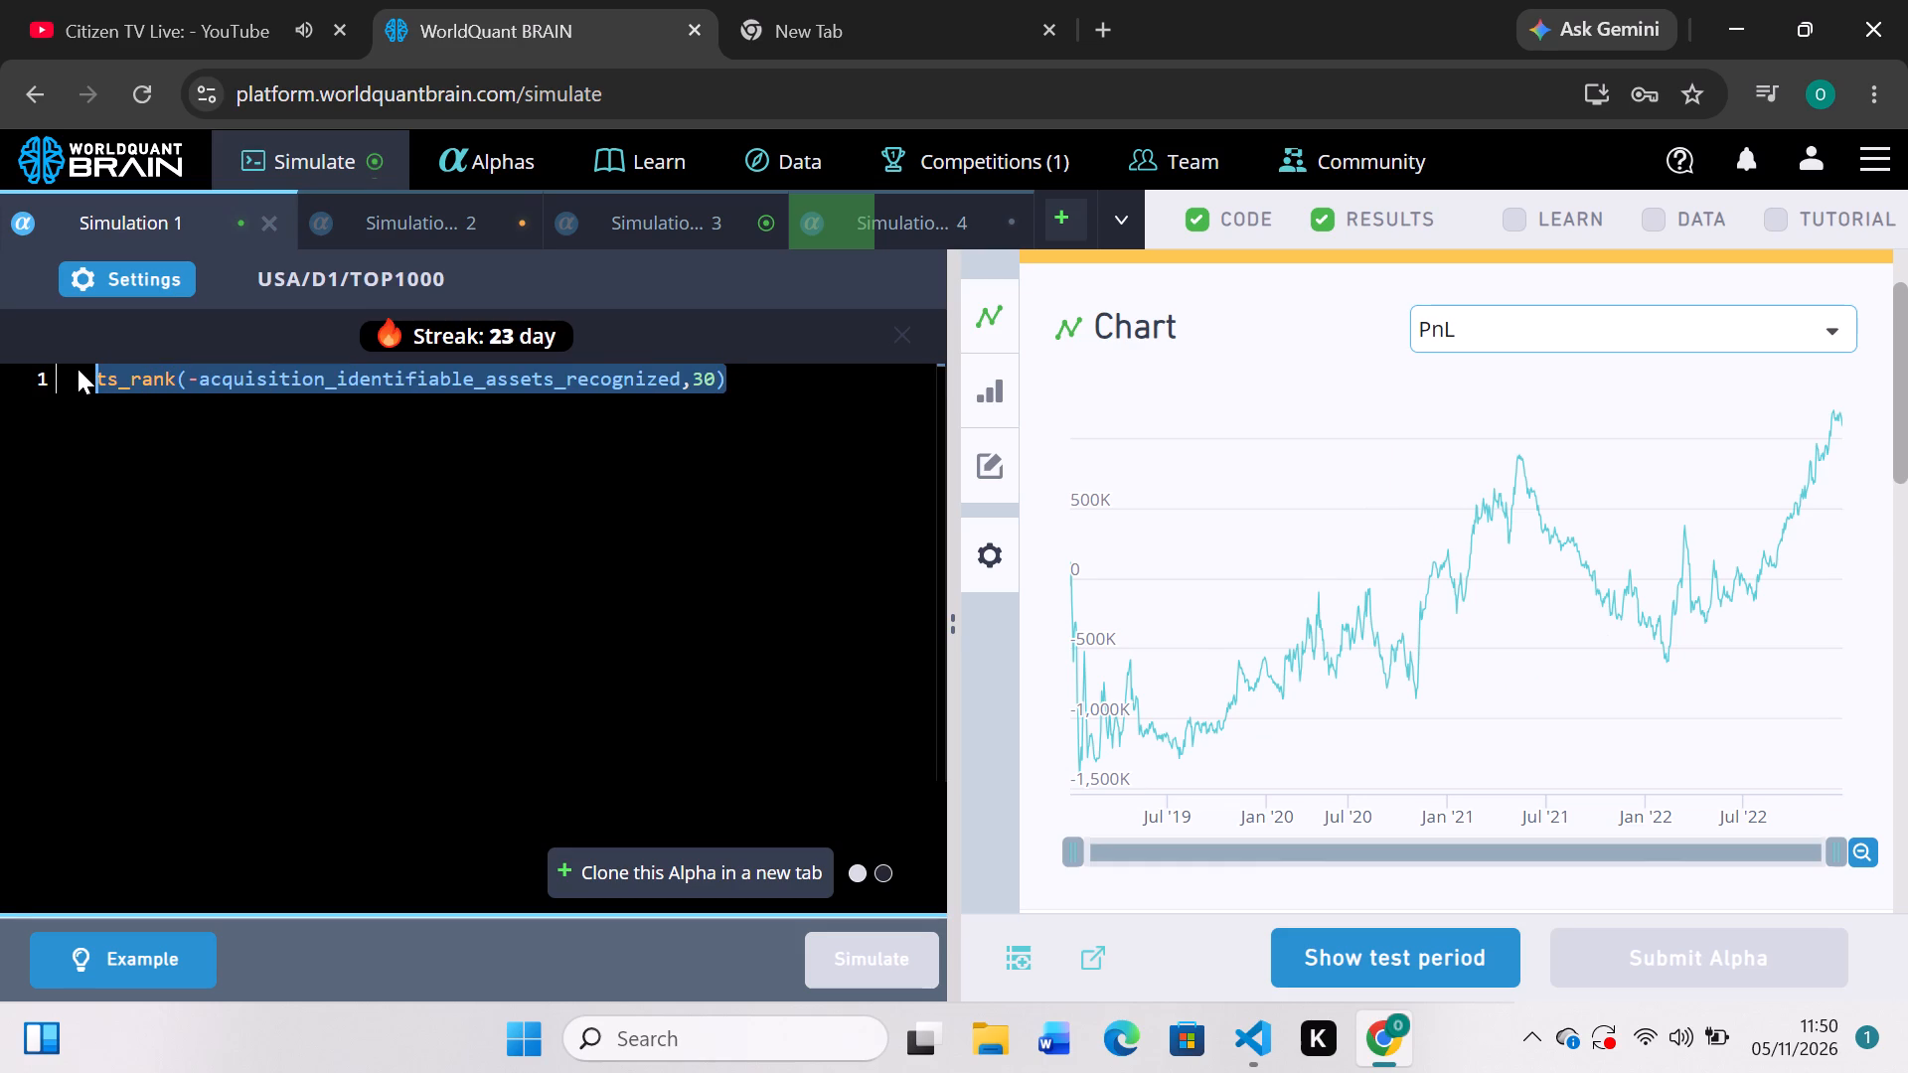
key("ctrl+c")
left_click(477, 223)
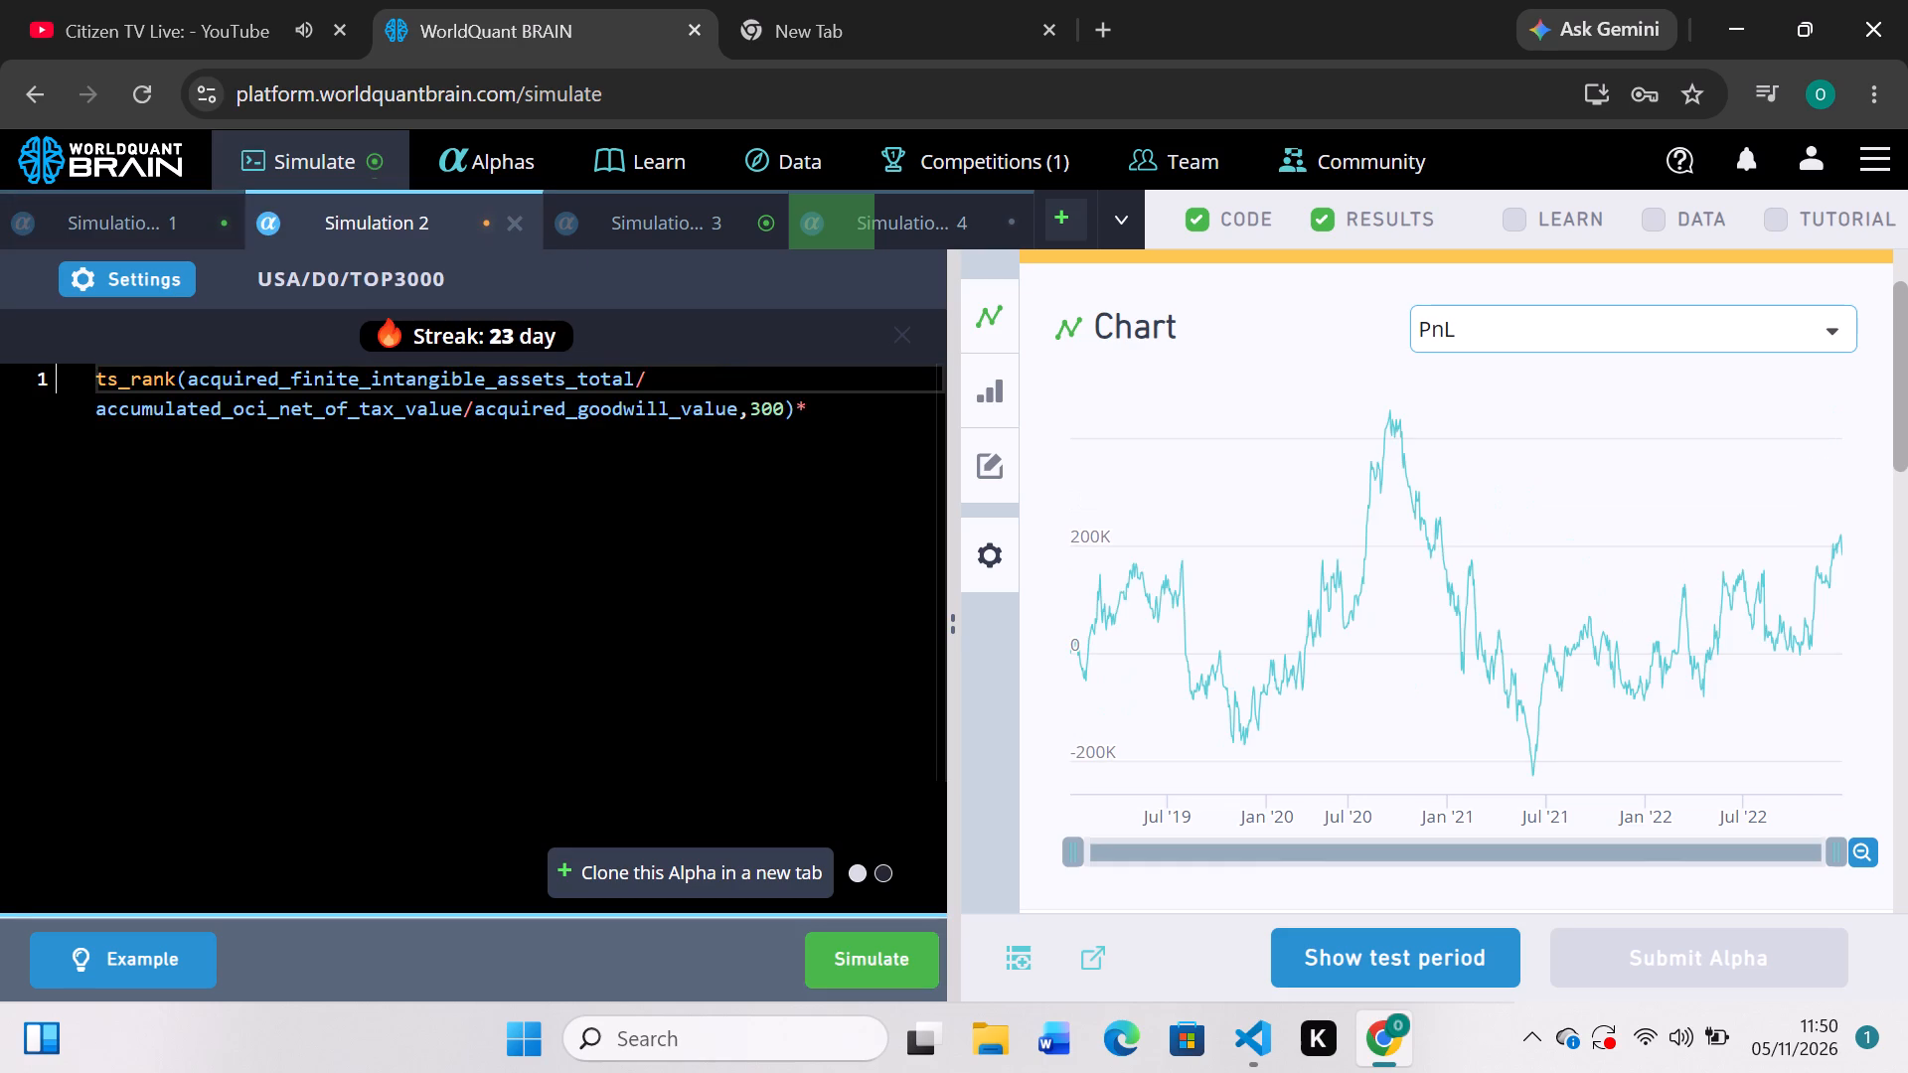
left_click(849, 408)
key("ctrl+v")
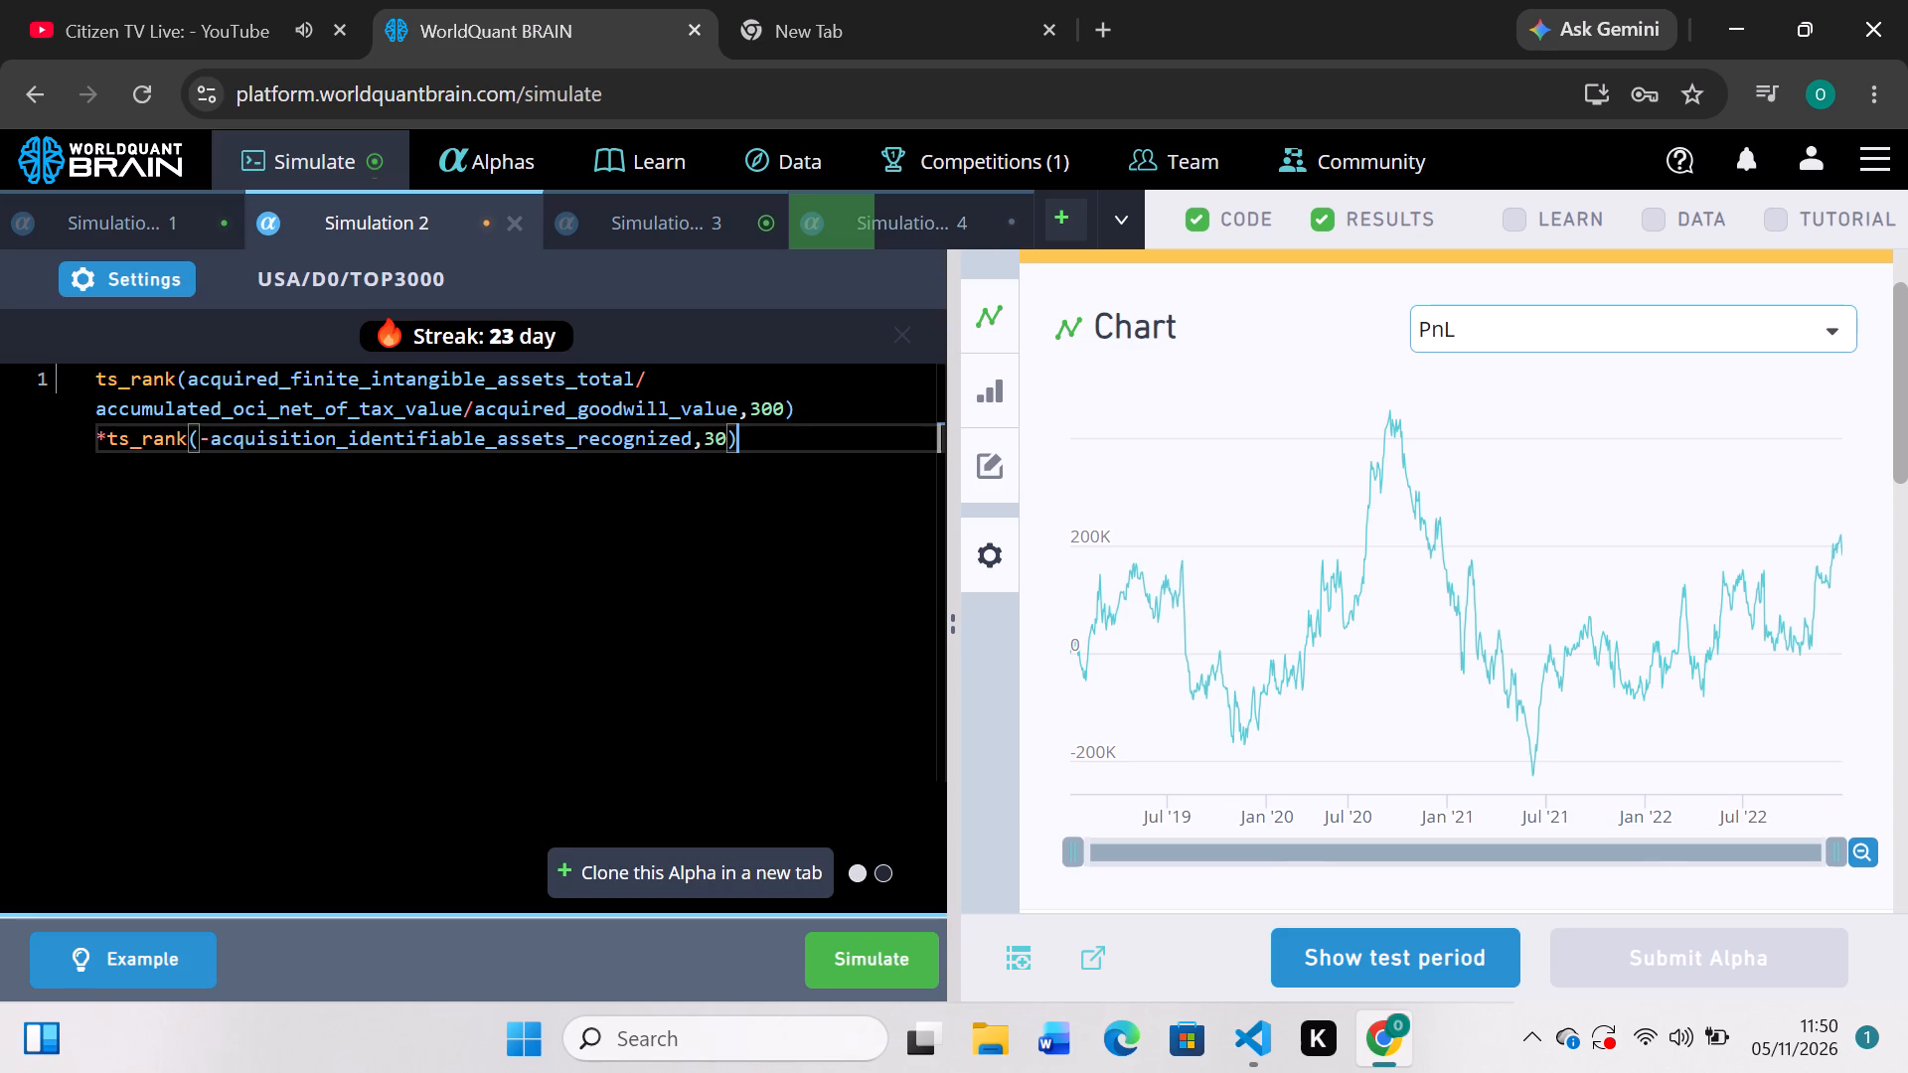
left_click(871, 948)
Review the Simulation 3 results, change its expression to -news_all_vwap+(ts_rank(-acquisition_identifiable_assets_recognized,30)), and run the simulation.
left_click(676, 231)
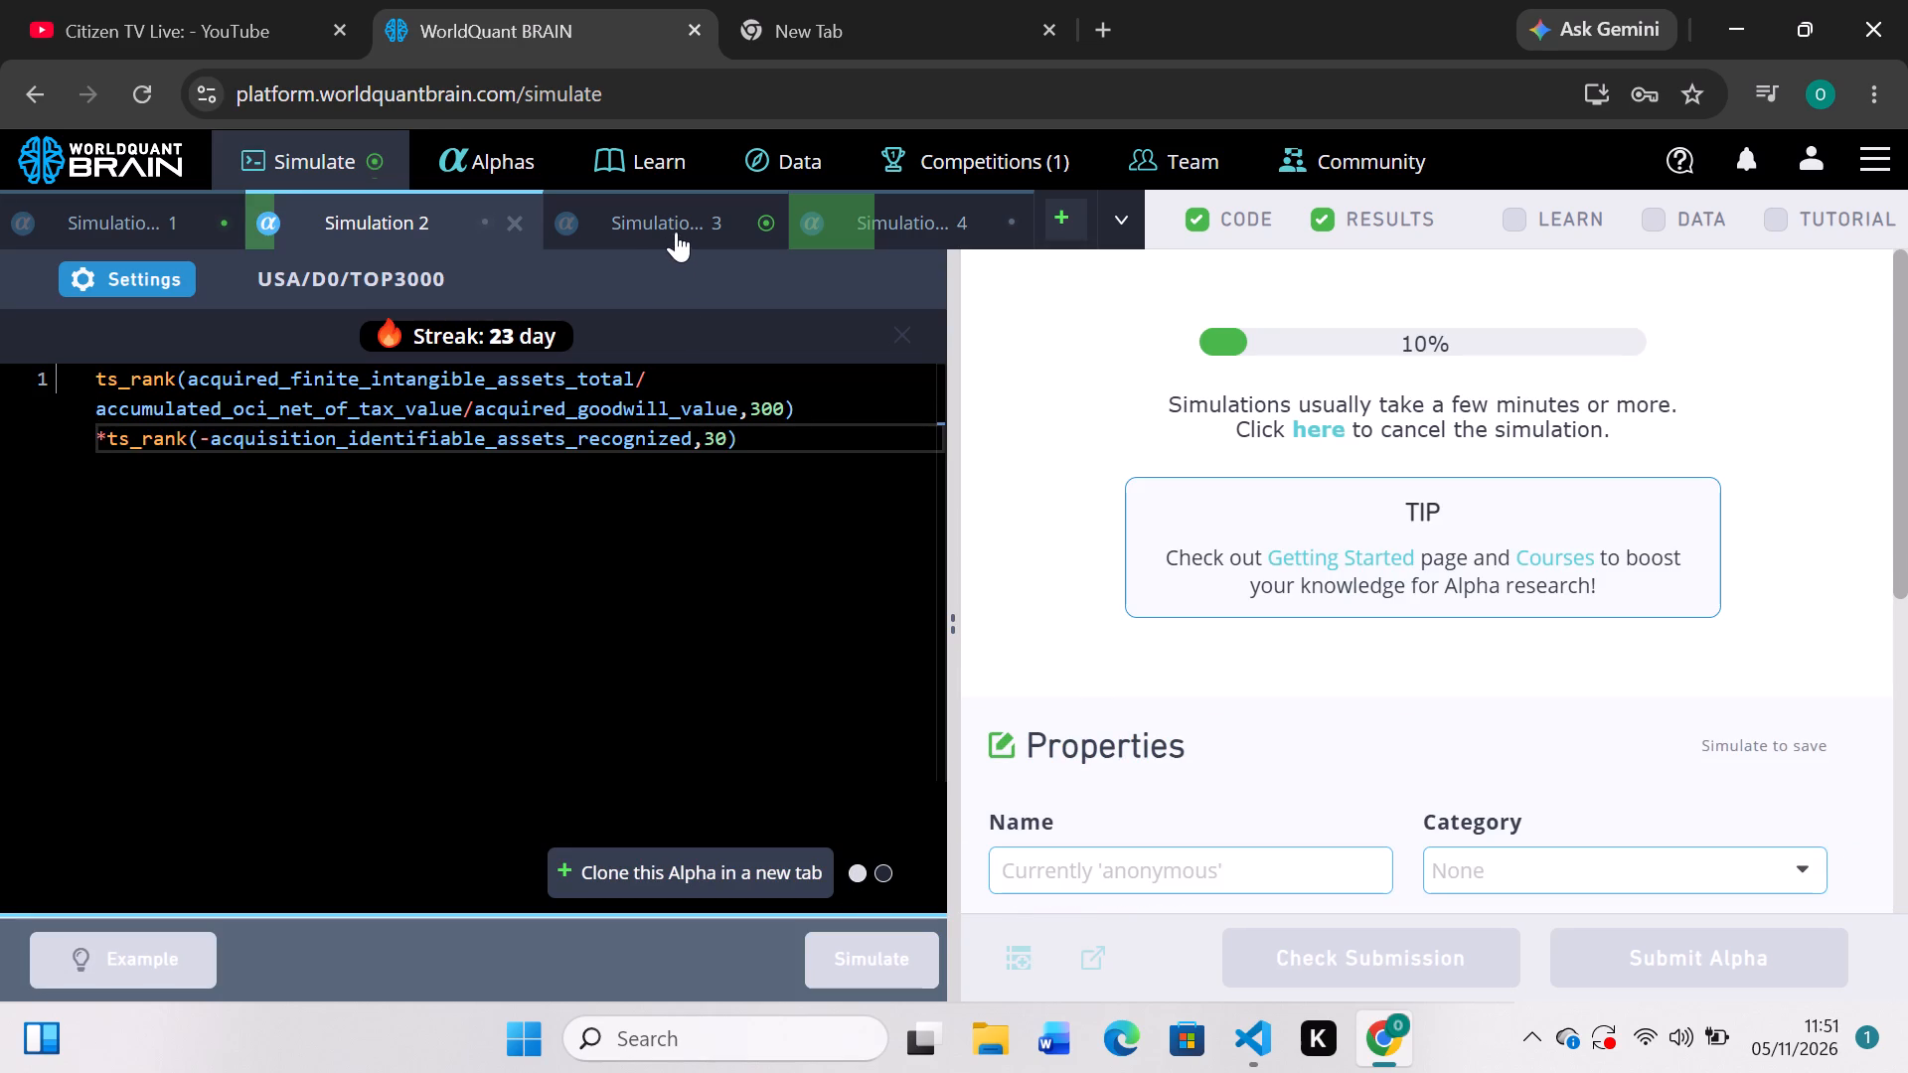
scroll(1296, 655, "down", 3)
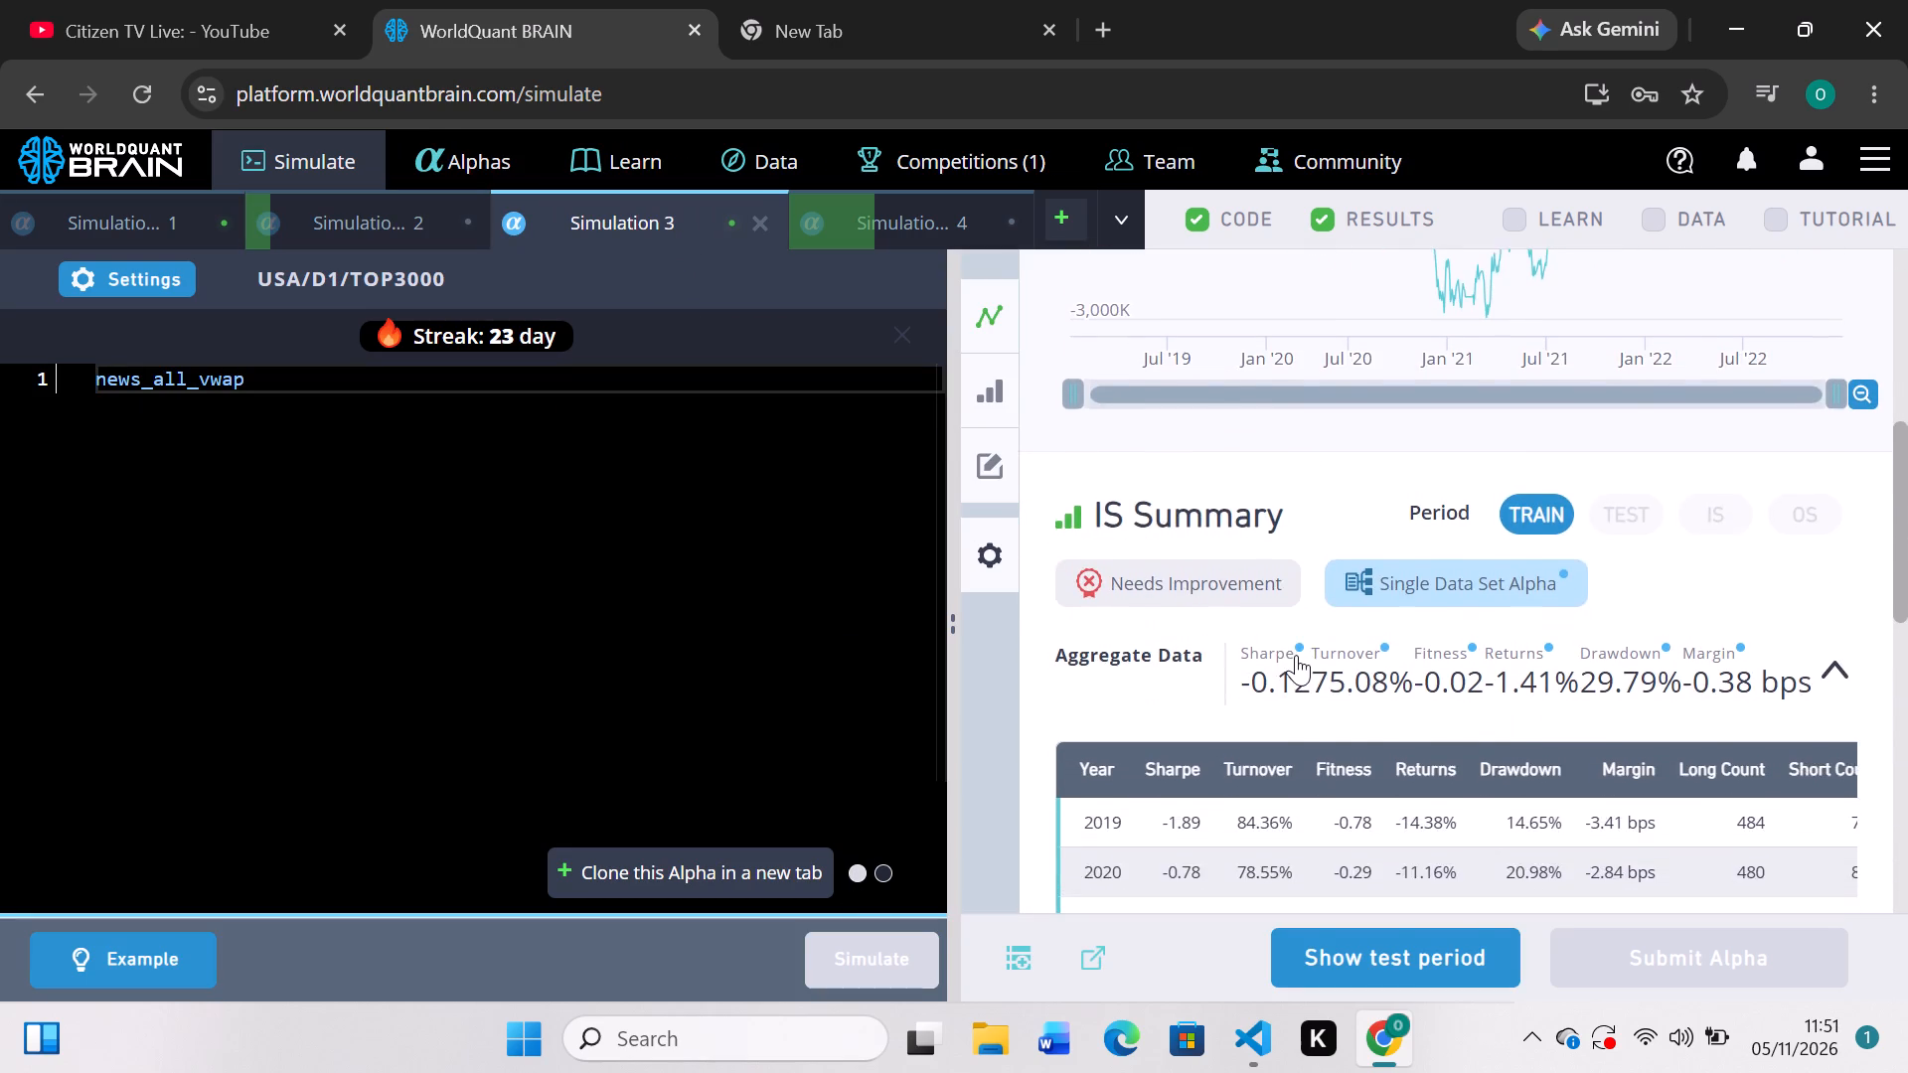
scroll(1296, 655, "up", 2)
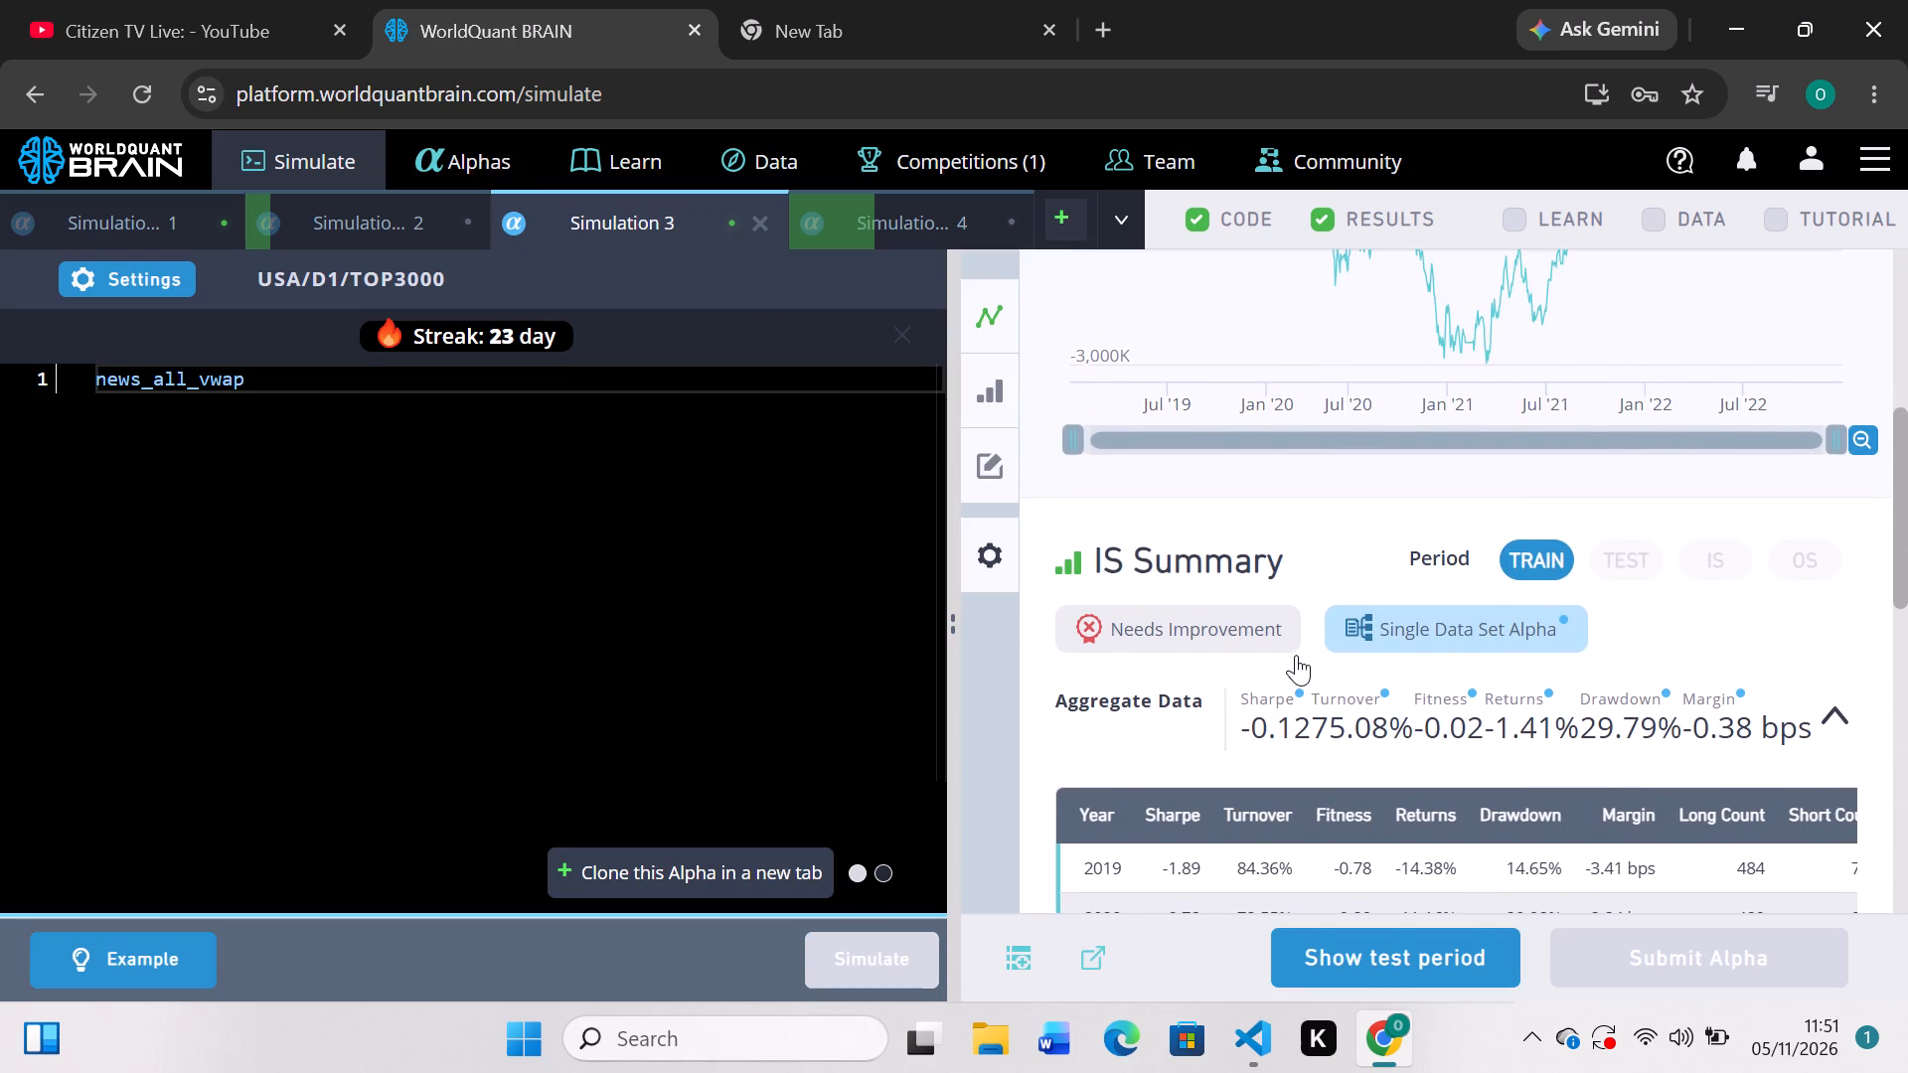
scroll(1296, 655, "up", 2)
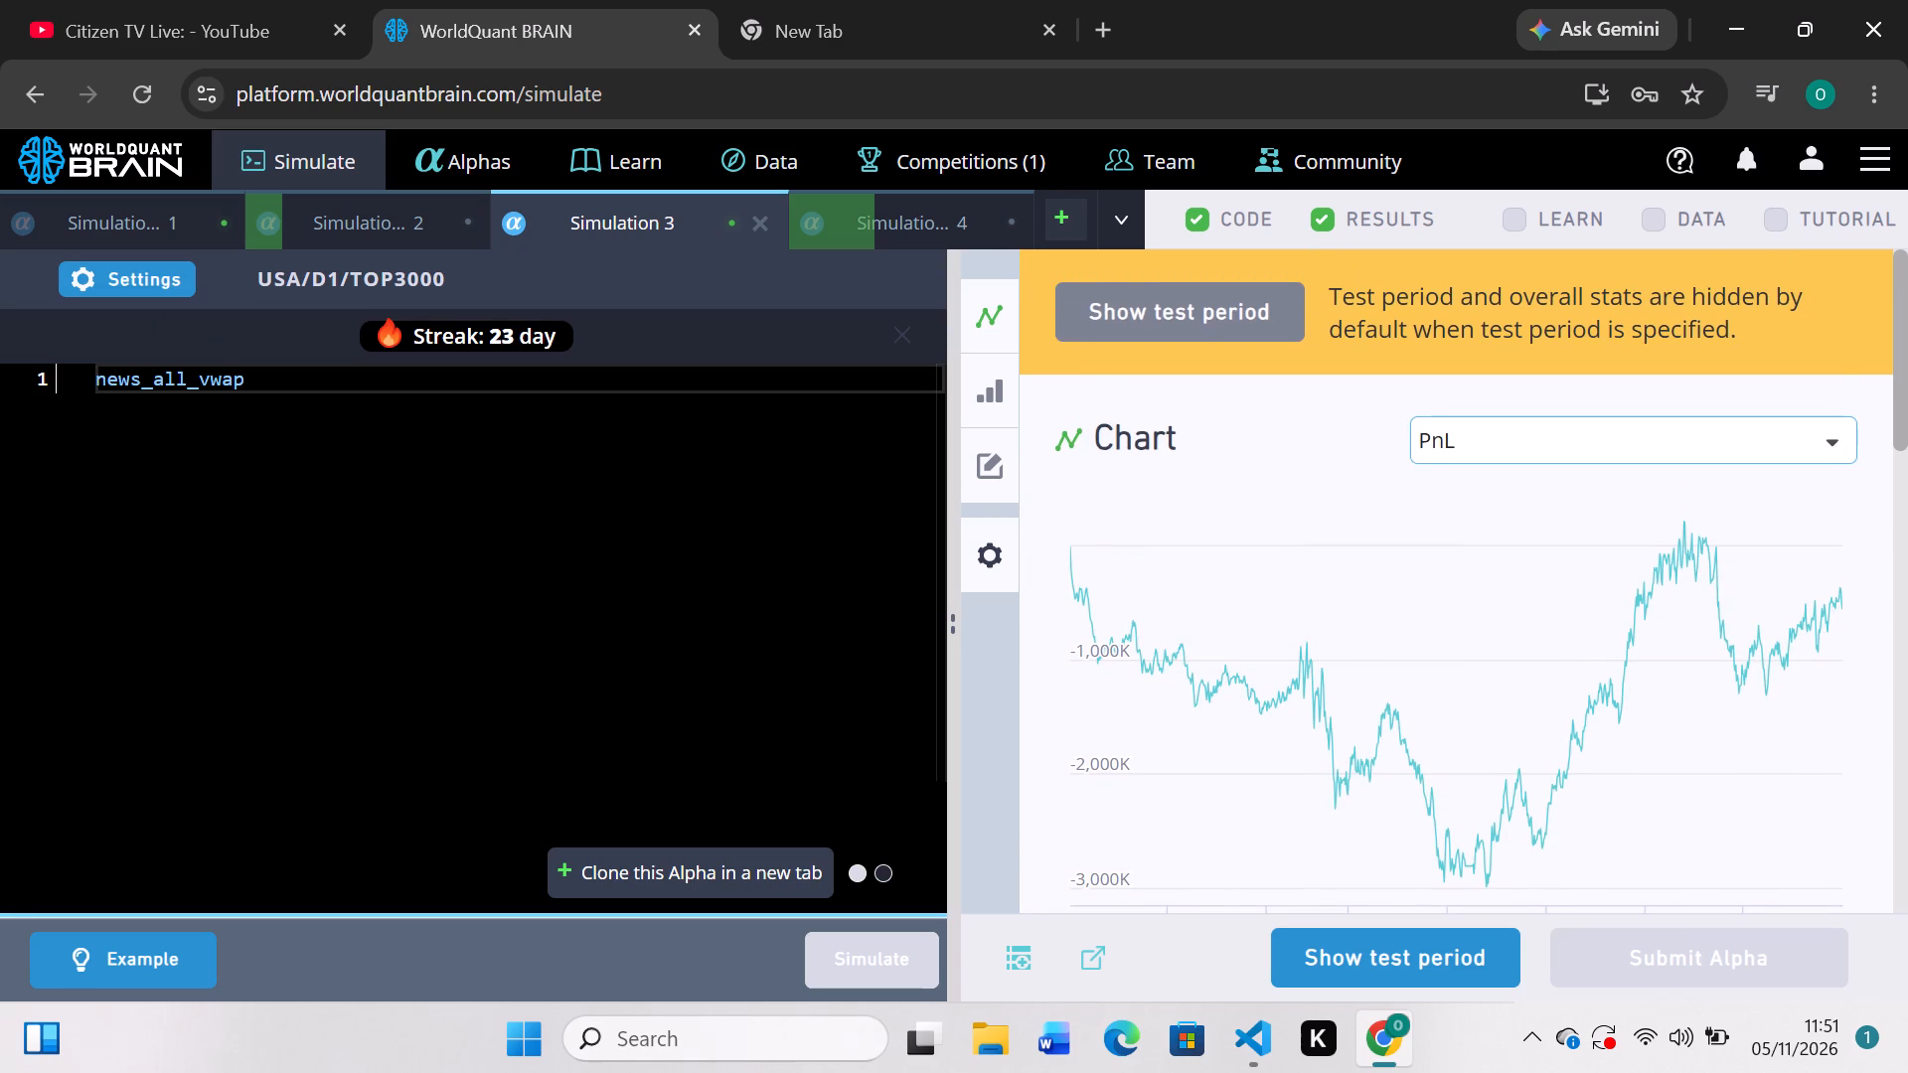
key("minus")
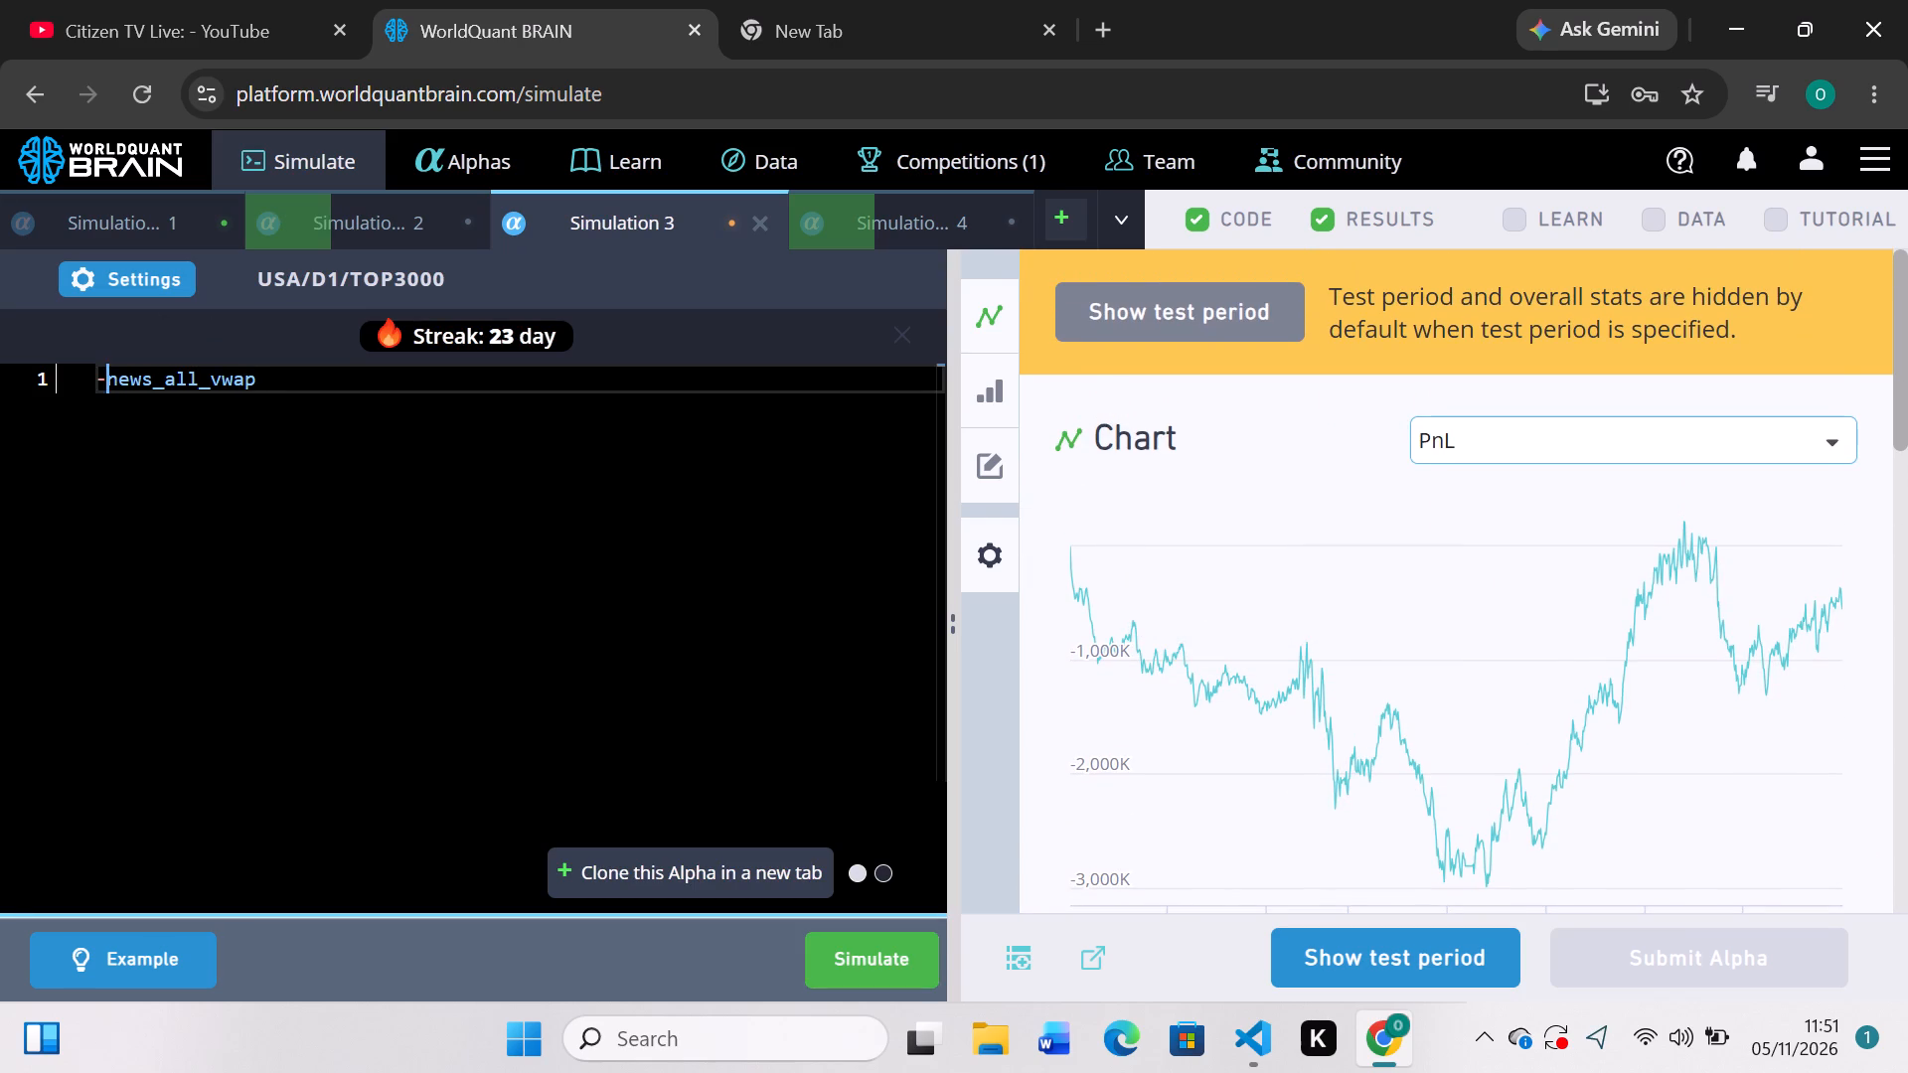
left_click(288, 380)
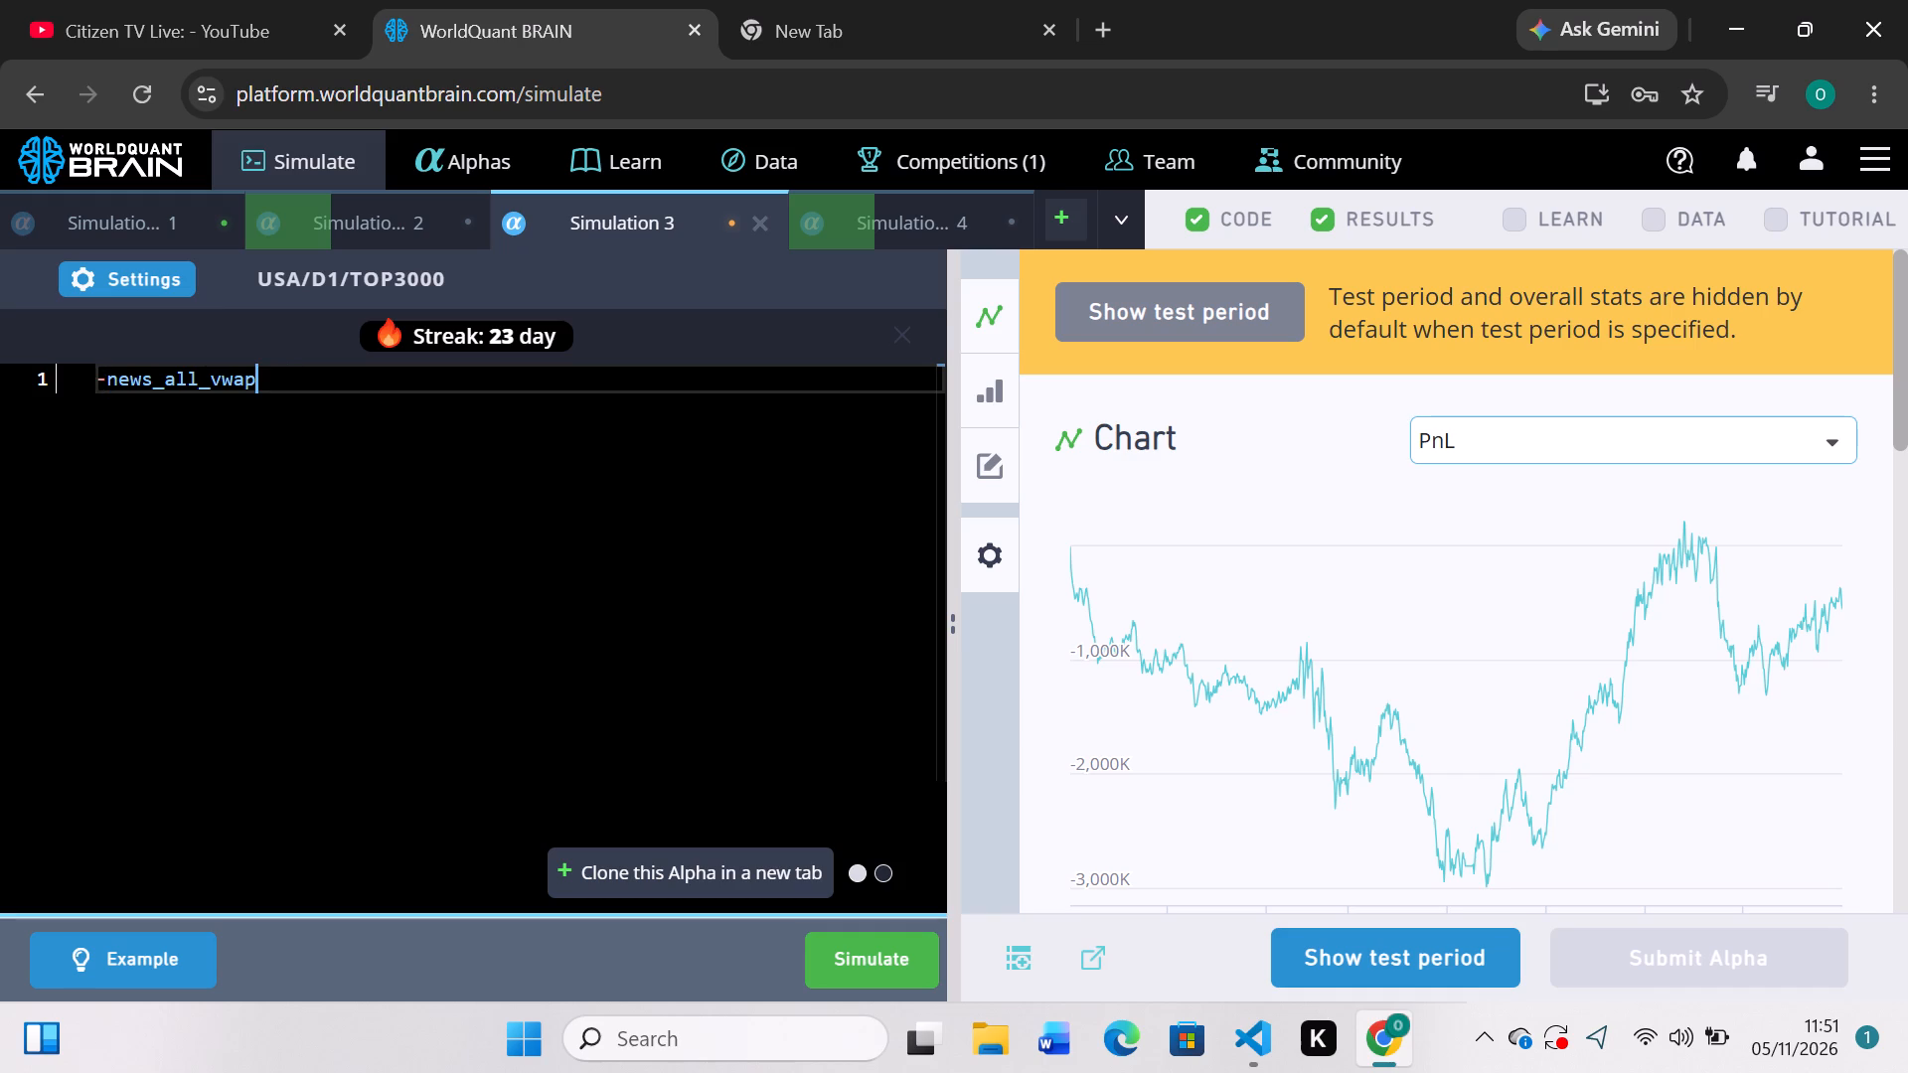
key("shift+plus")
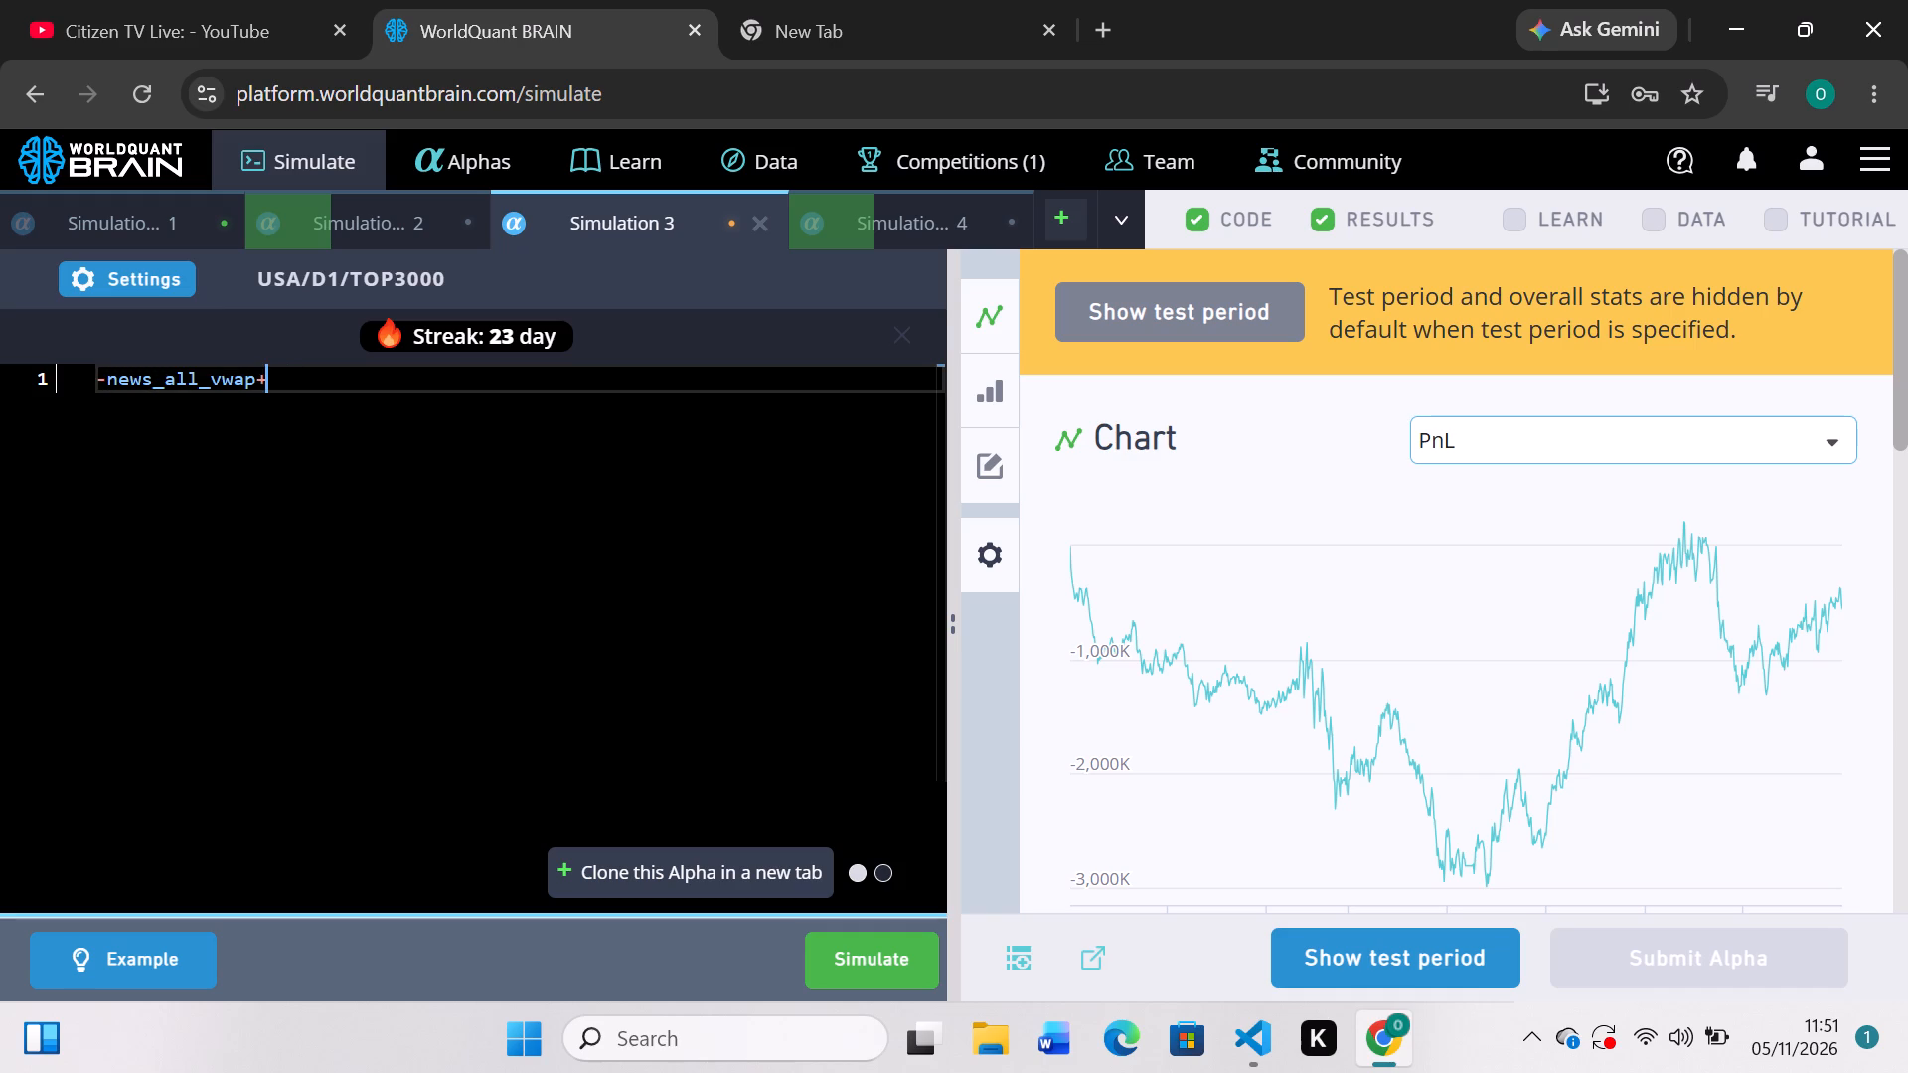
key("shift+parenleft")
key("ctrl+v")
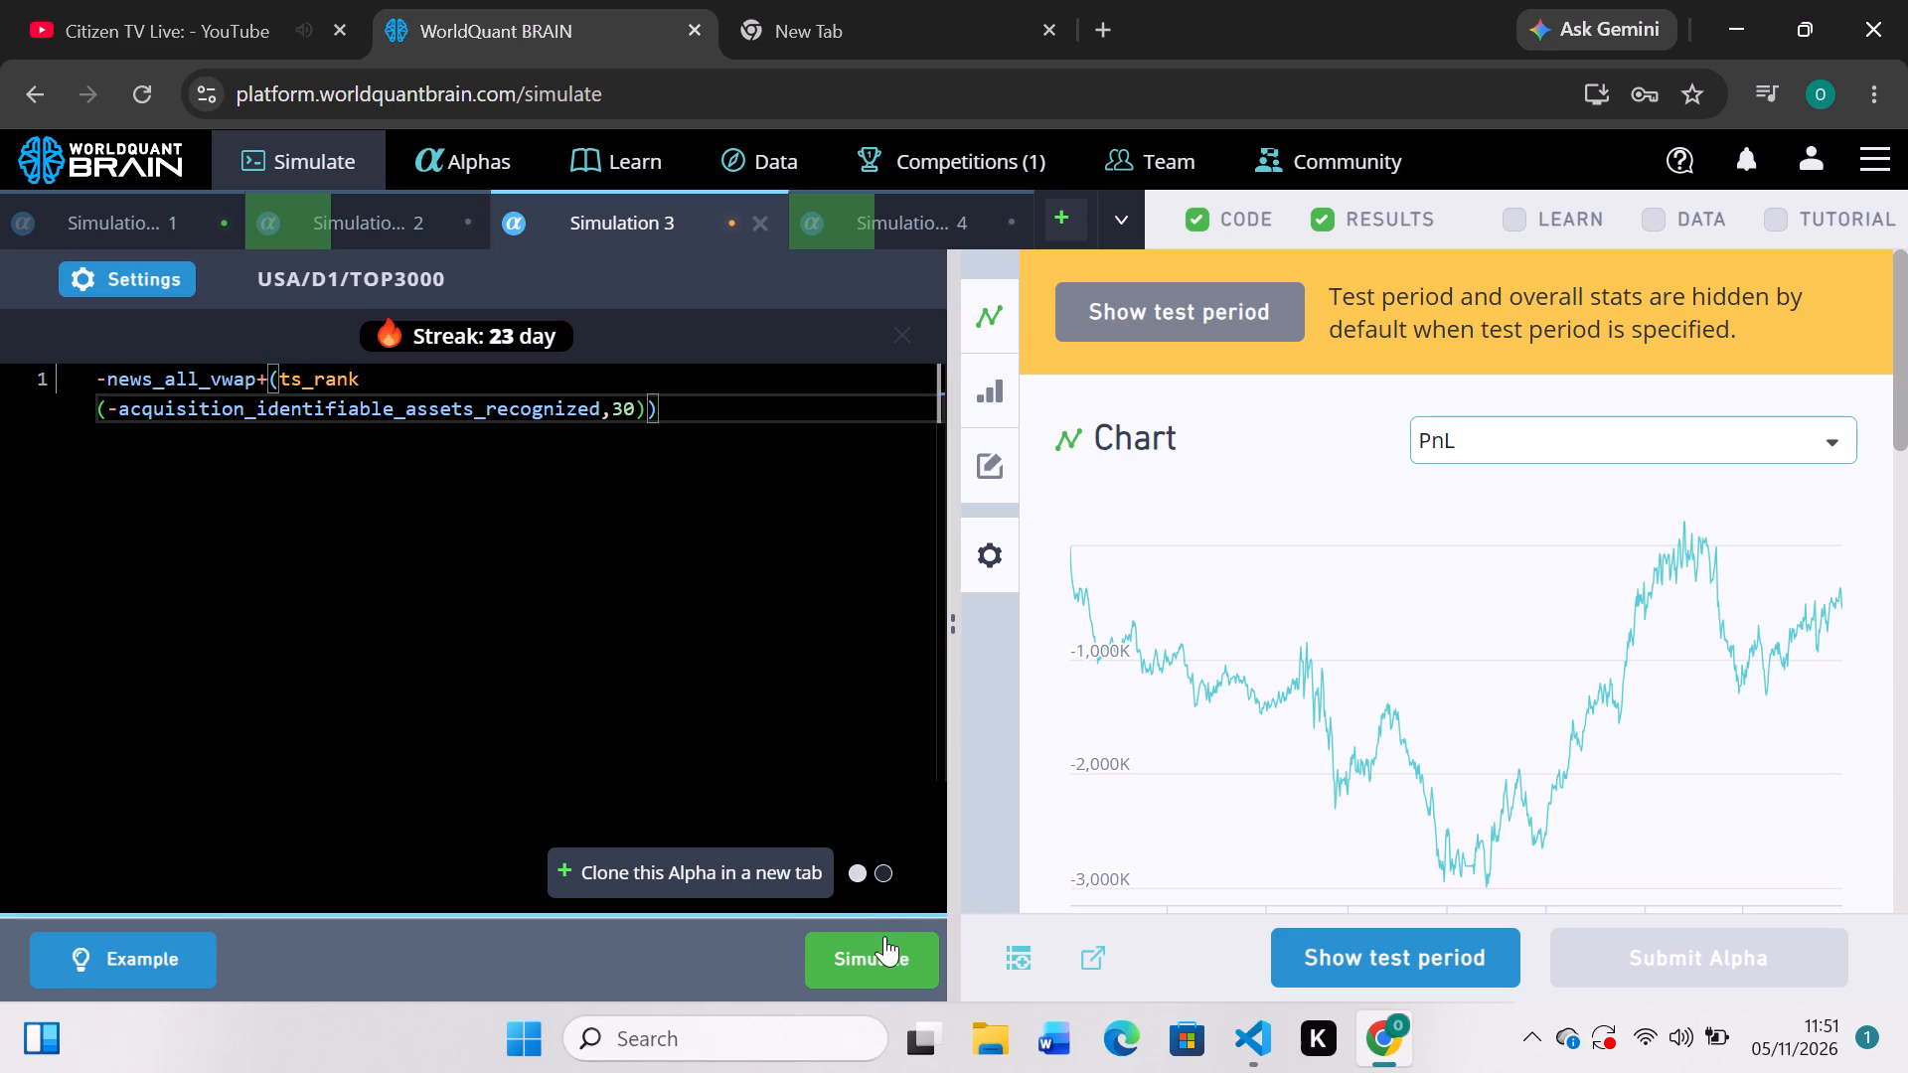
left_click(868, 958)
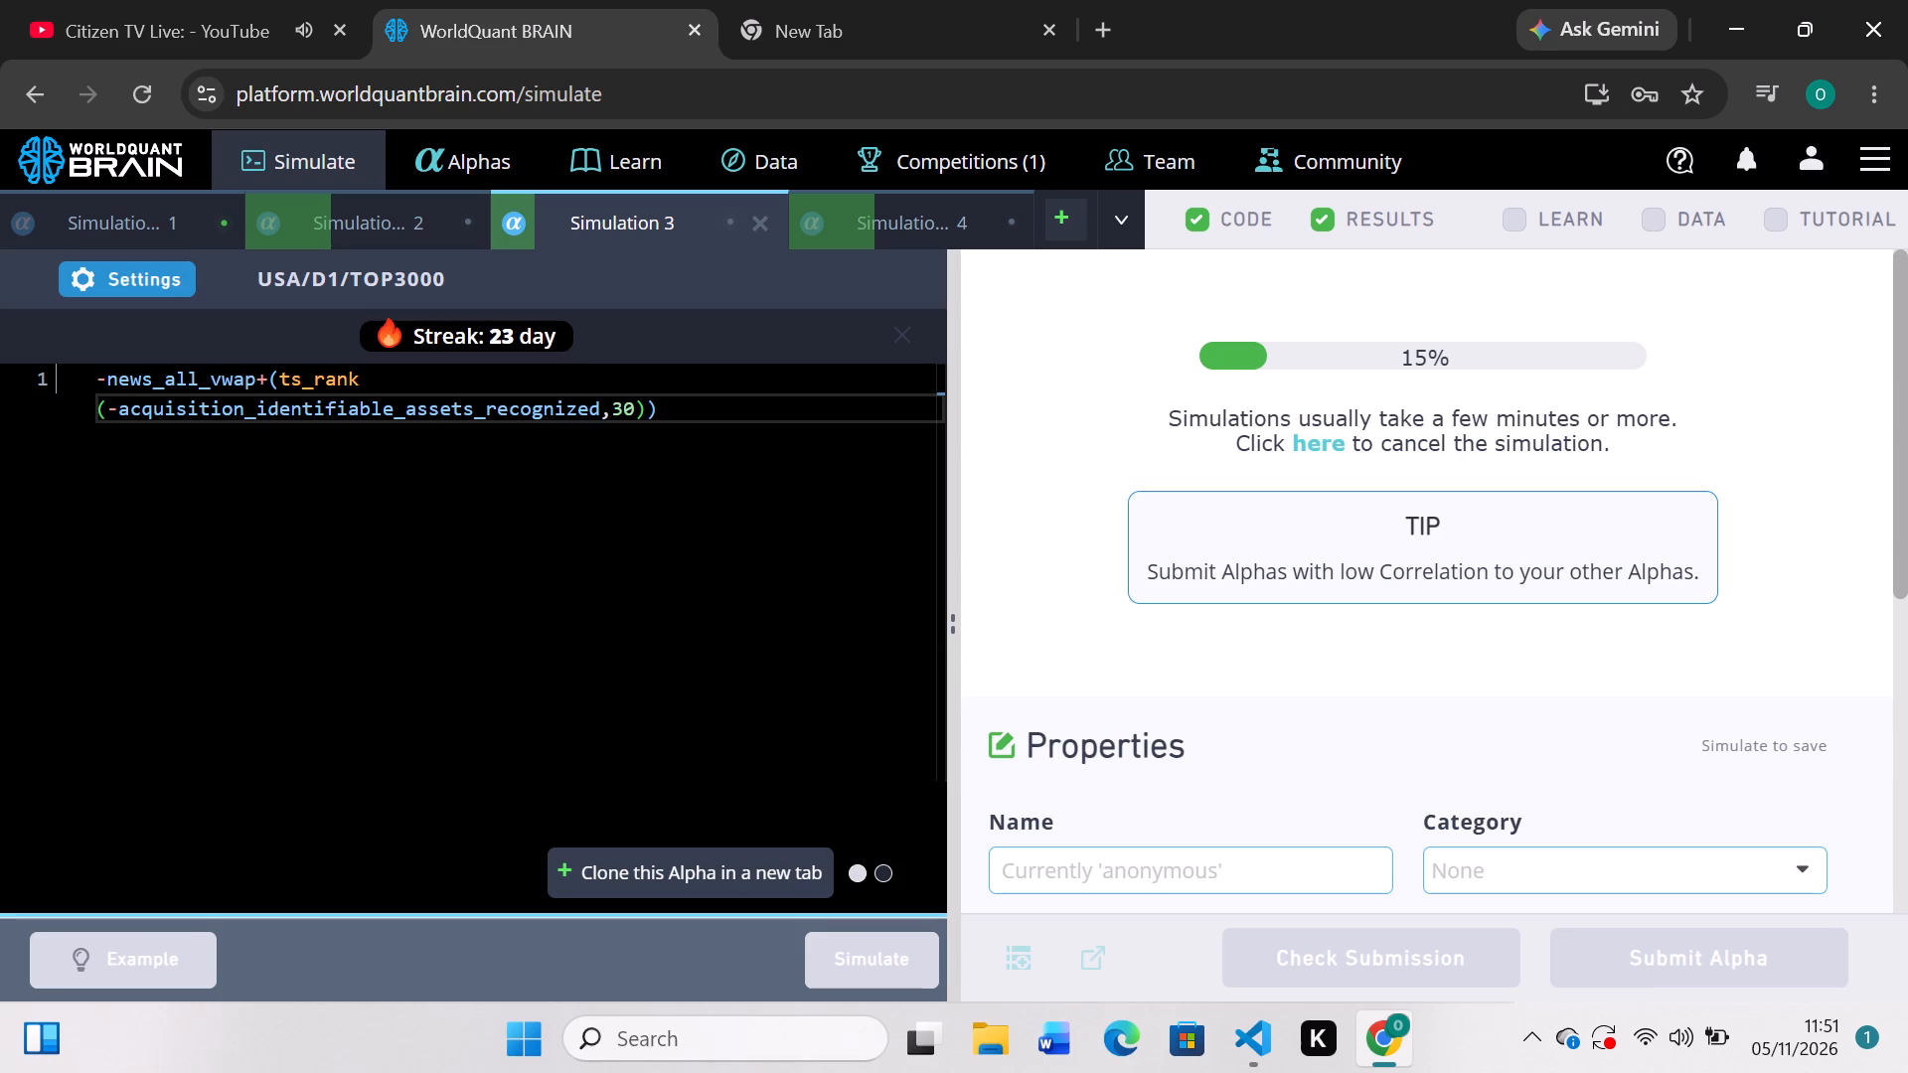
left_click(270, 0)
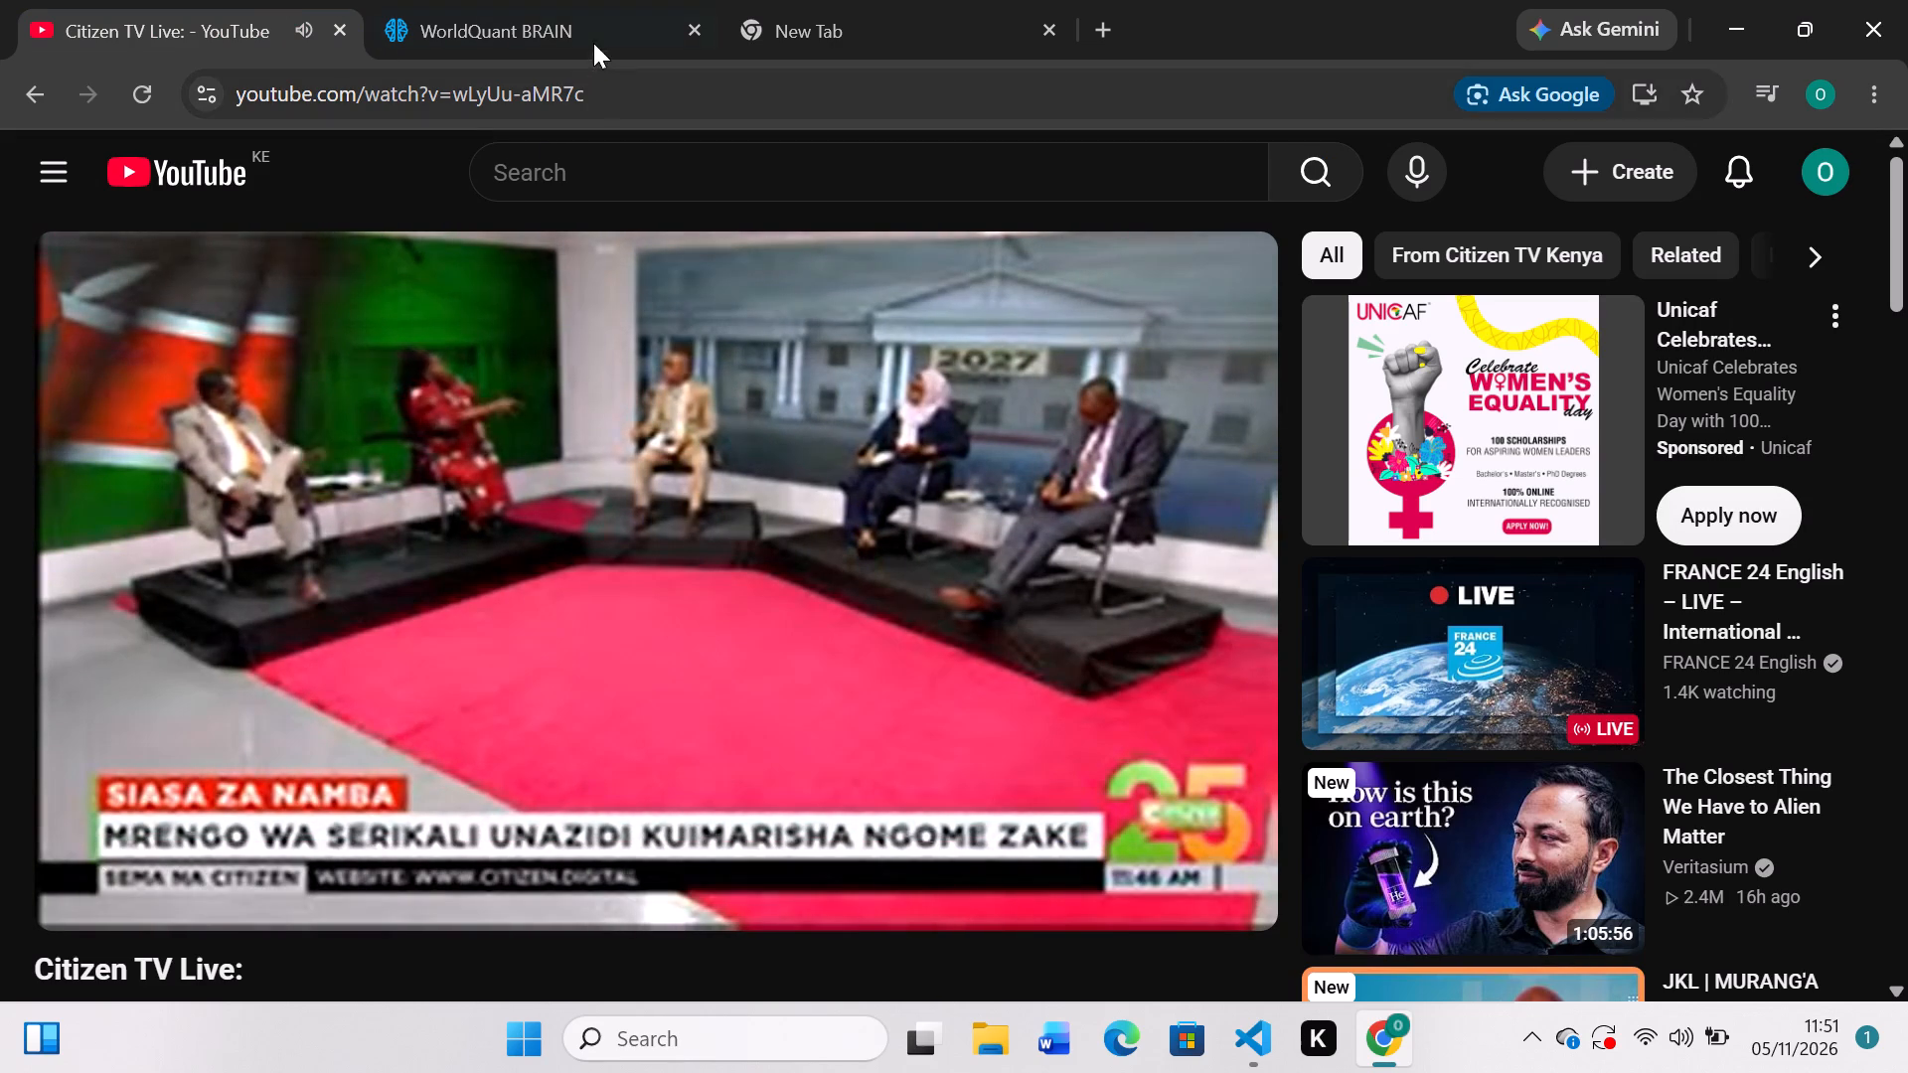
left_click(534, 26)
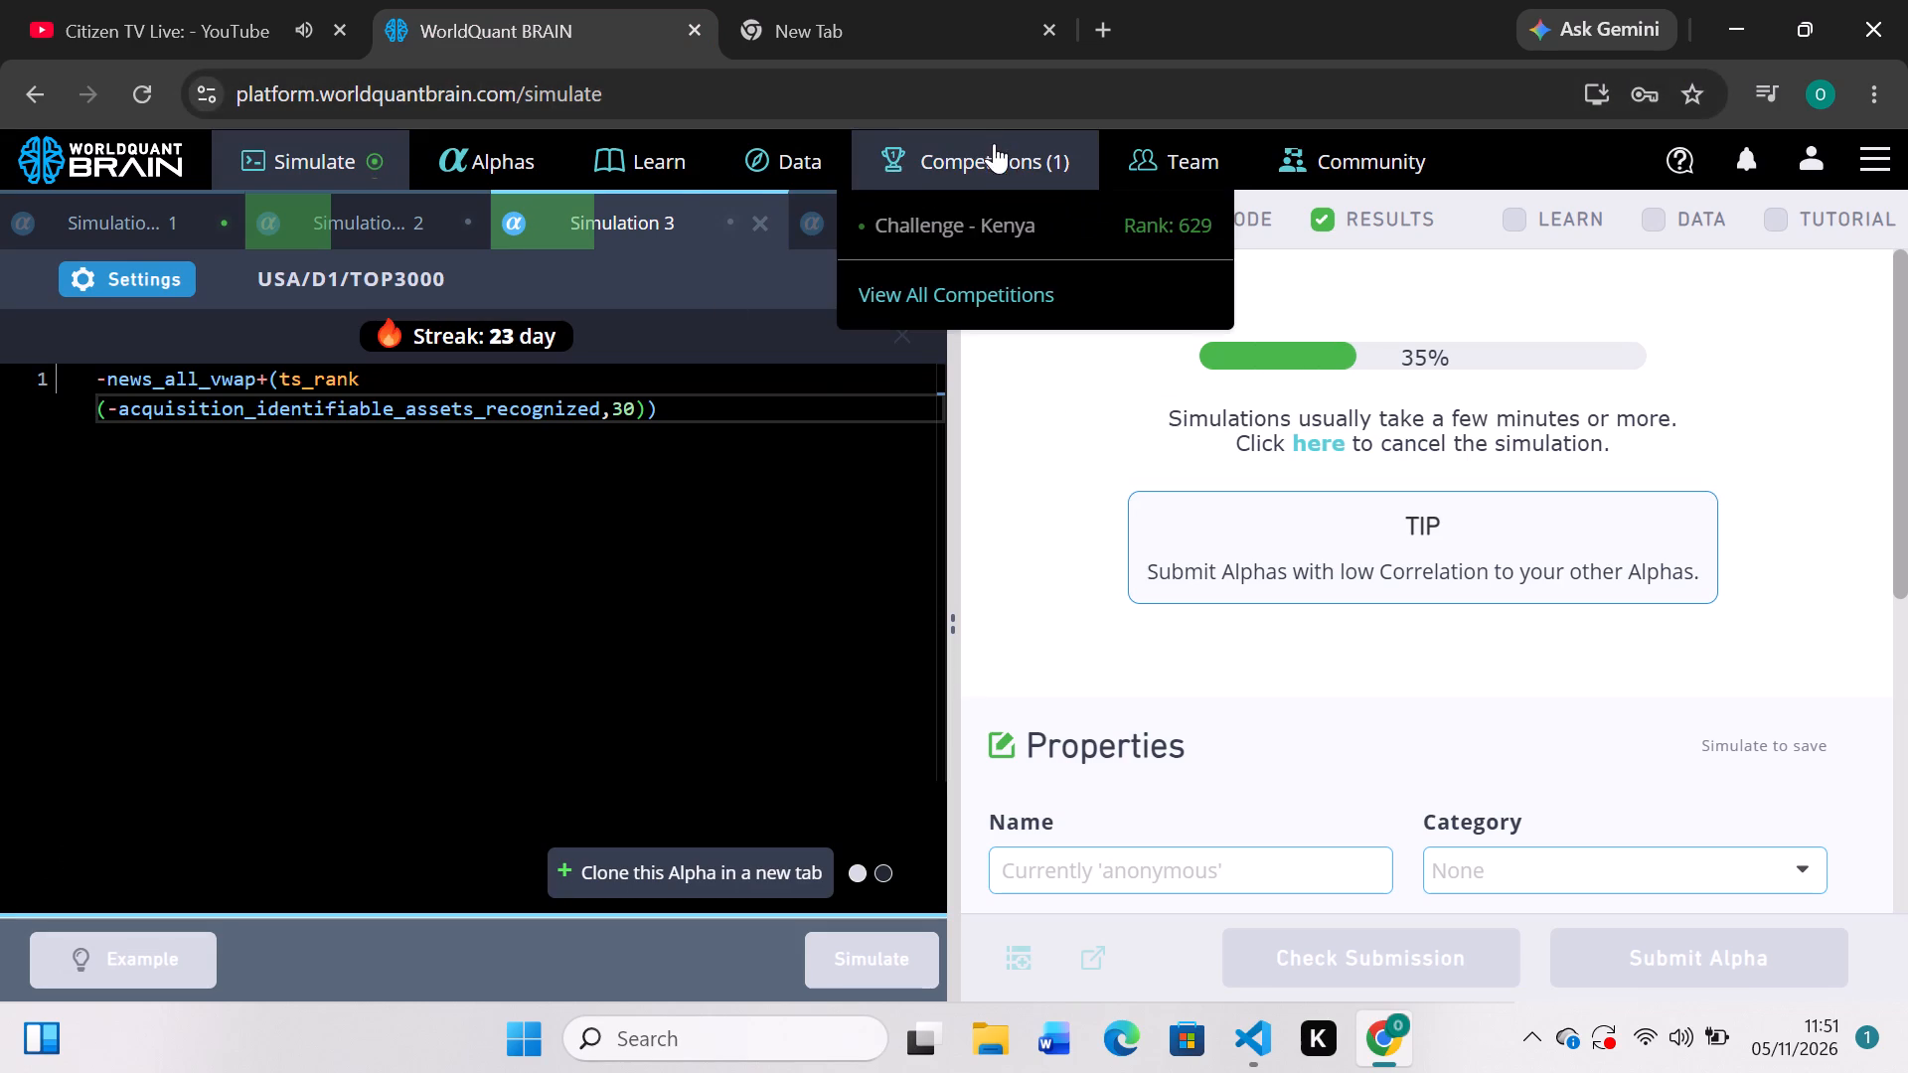
Review the Simulation 4 PnL chart and IS Summary for the accrued_liabilities_total_2/ts_mean(liabilities_curr,5) expression.
left_click(878, 225)
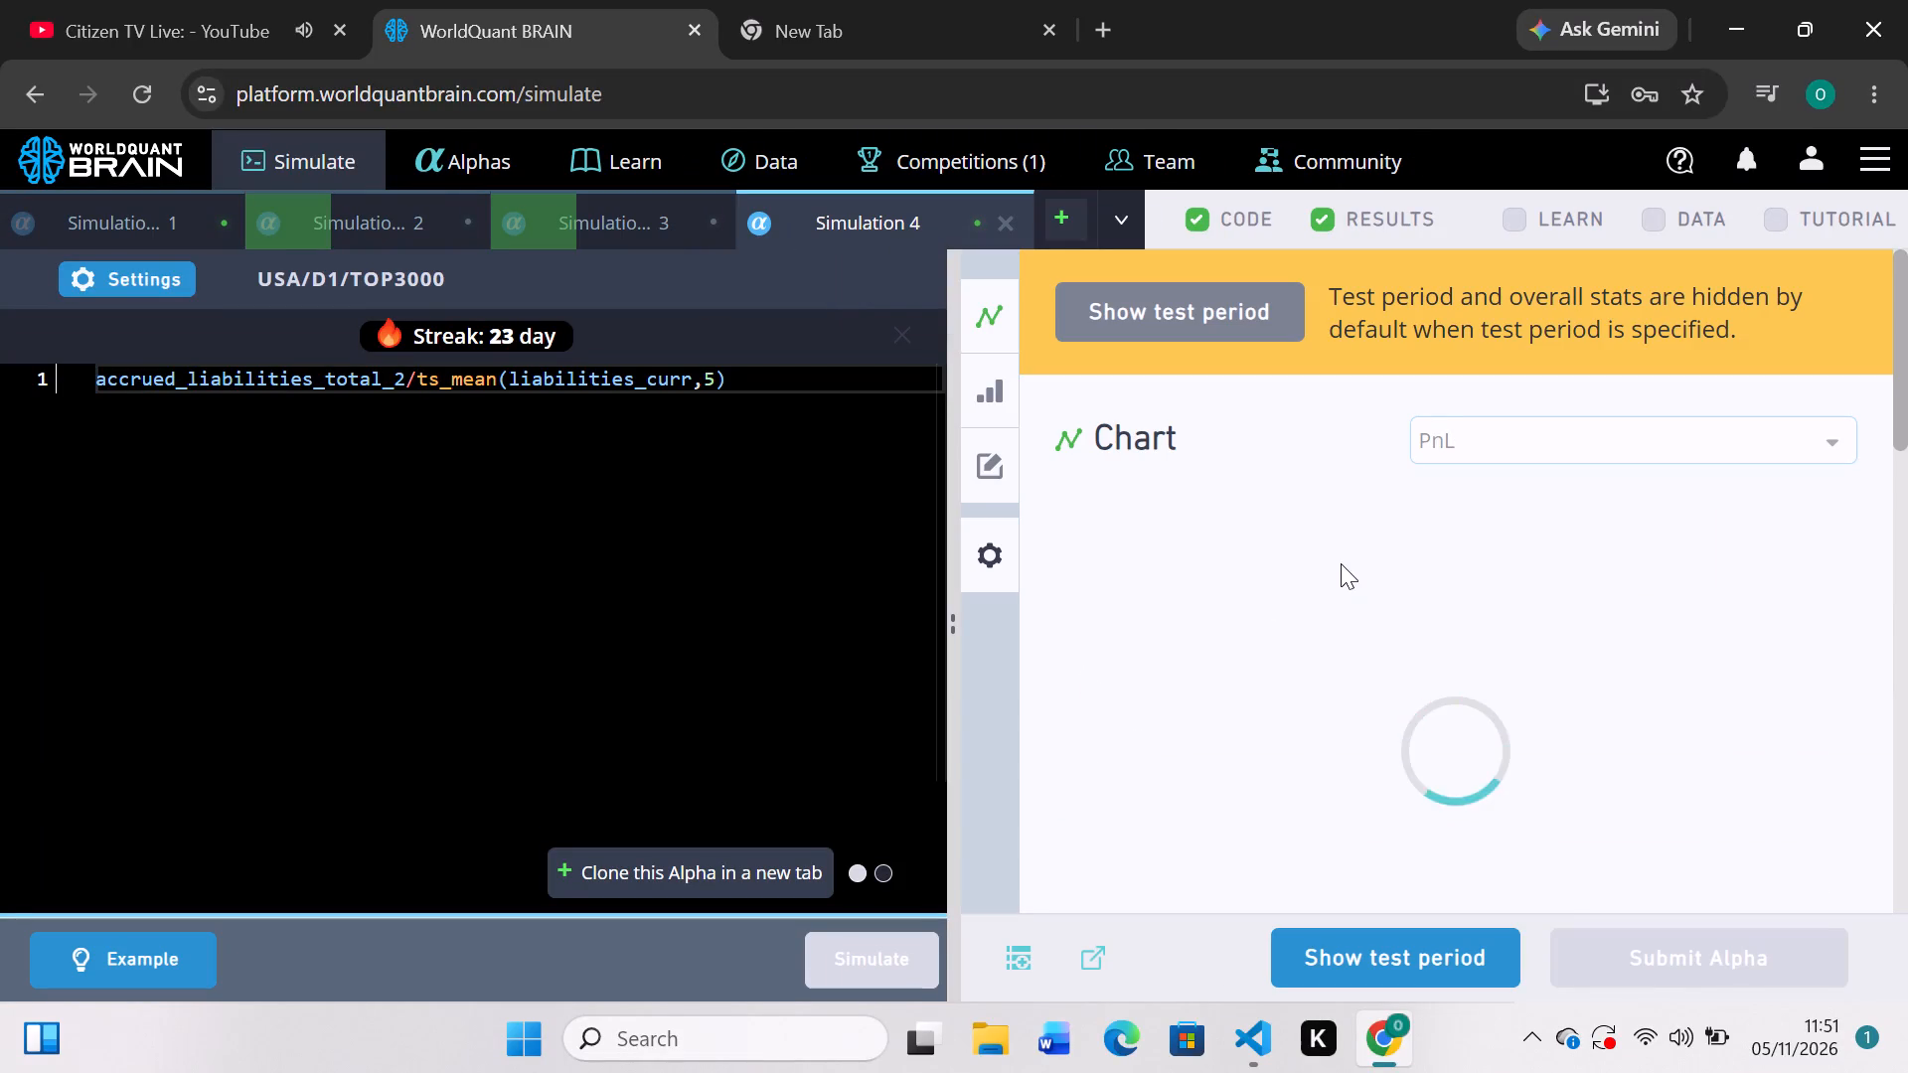
scroll(1341, 563, "down", 2)
scroll(1341, 563, "up", 2)
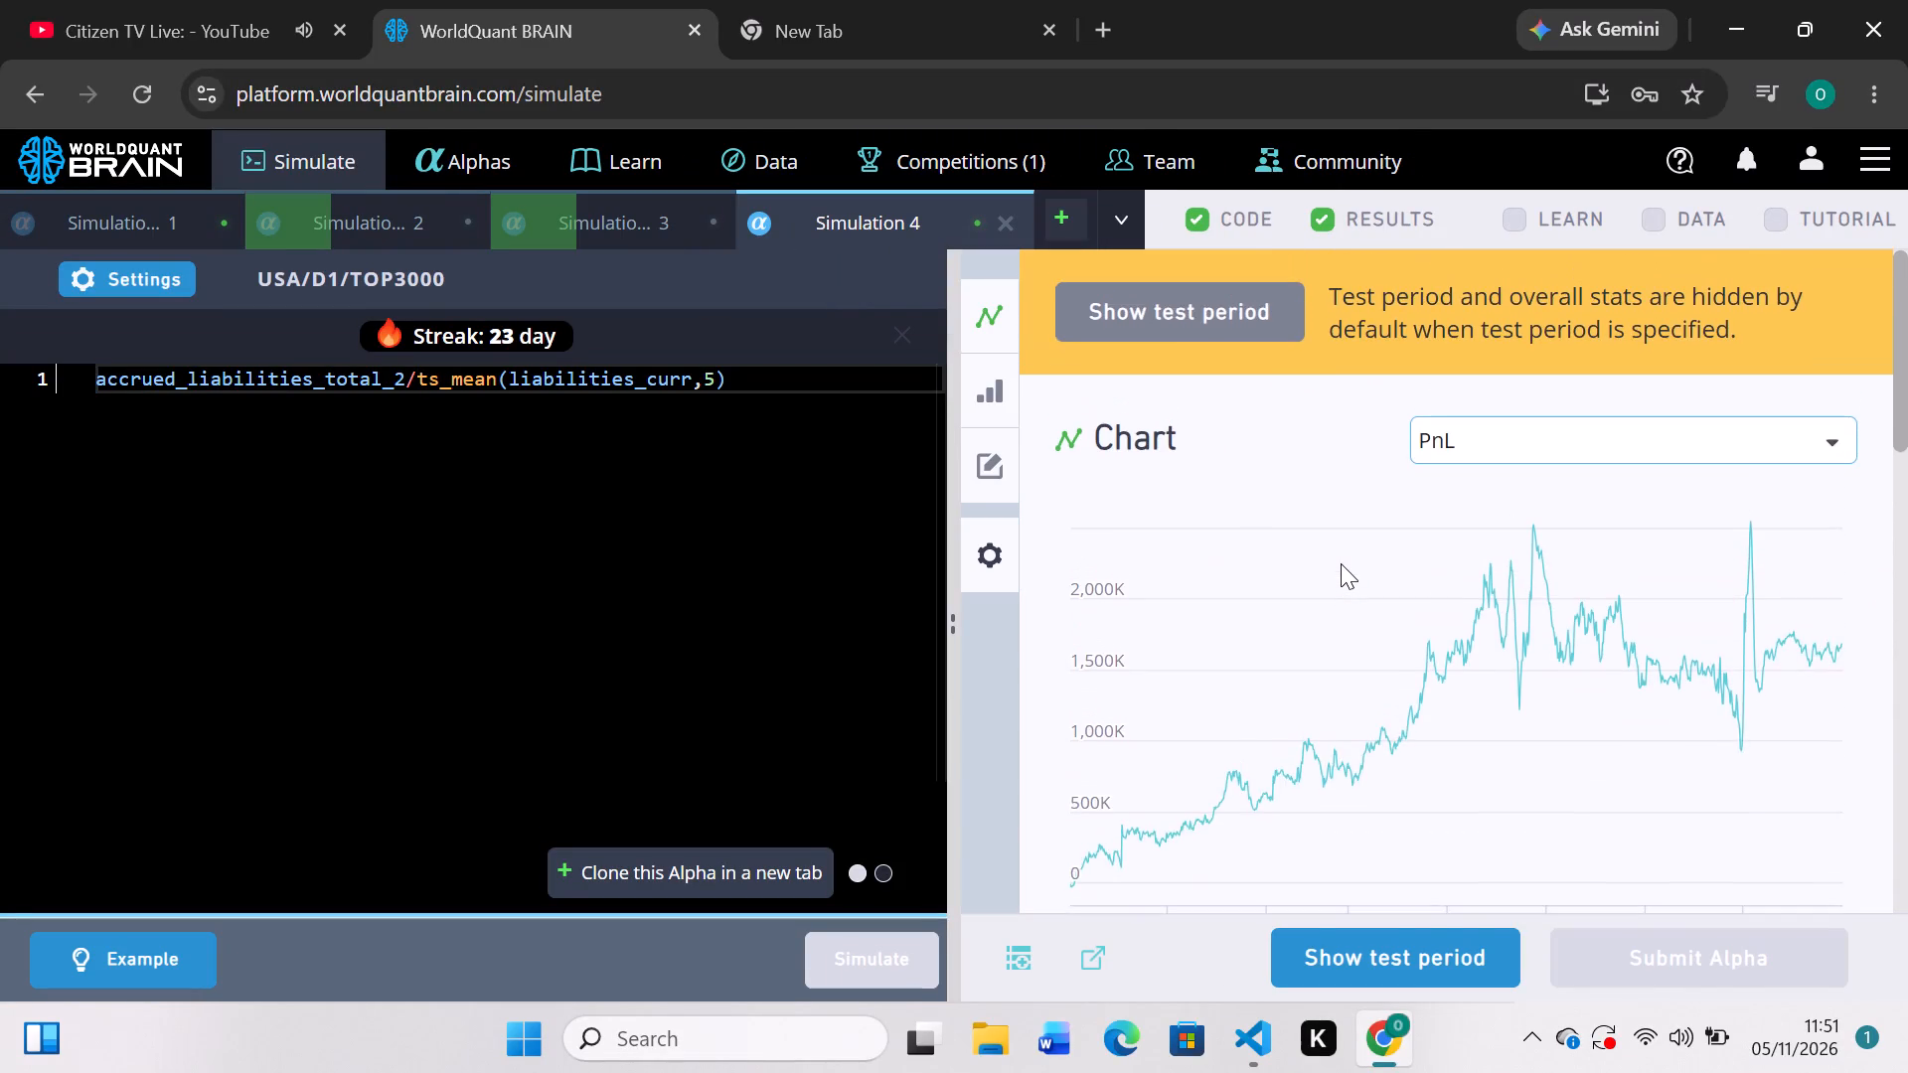
scroll(1341, 563, "down", 4)
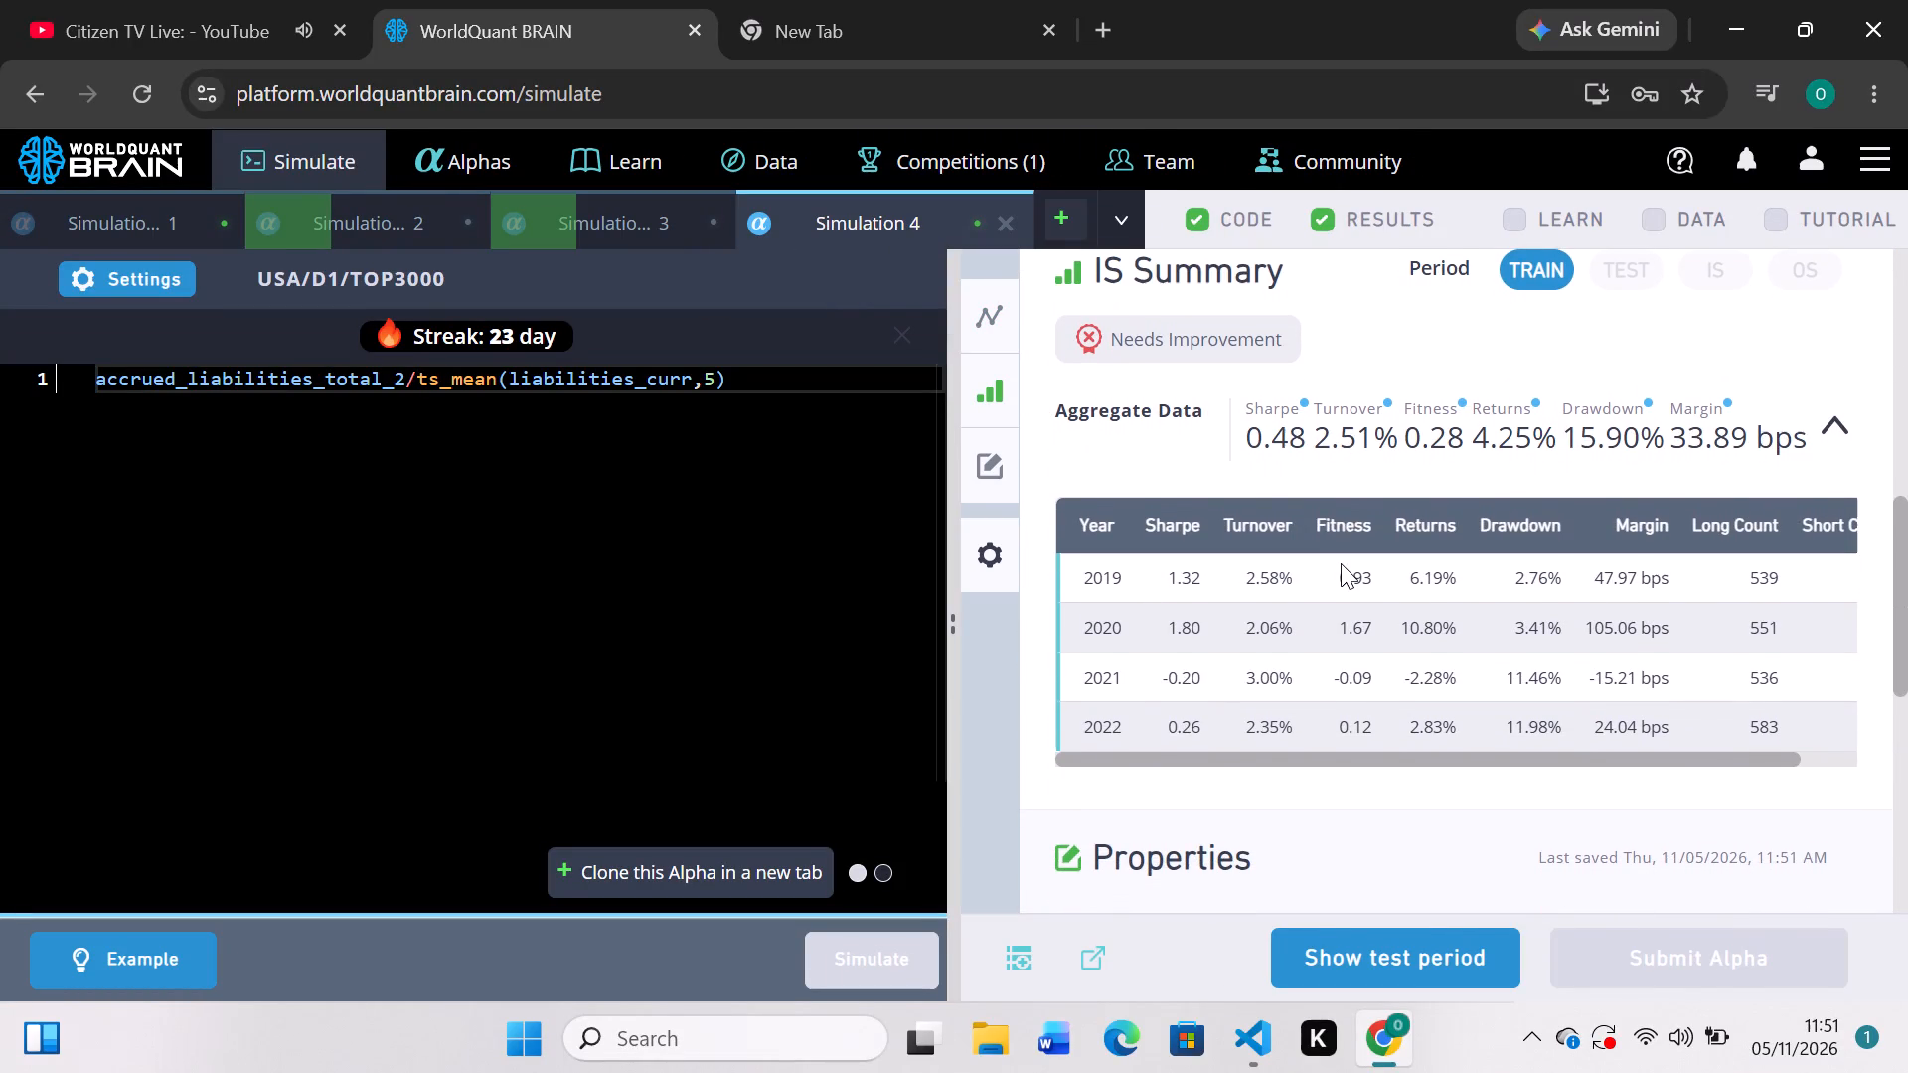
scroll(1341, 563, "up", 3)
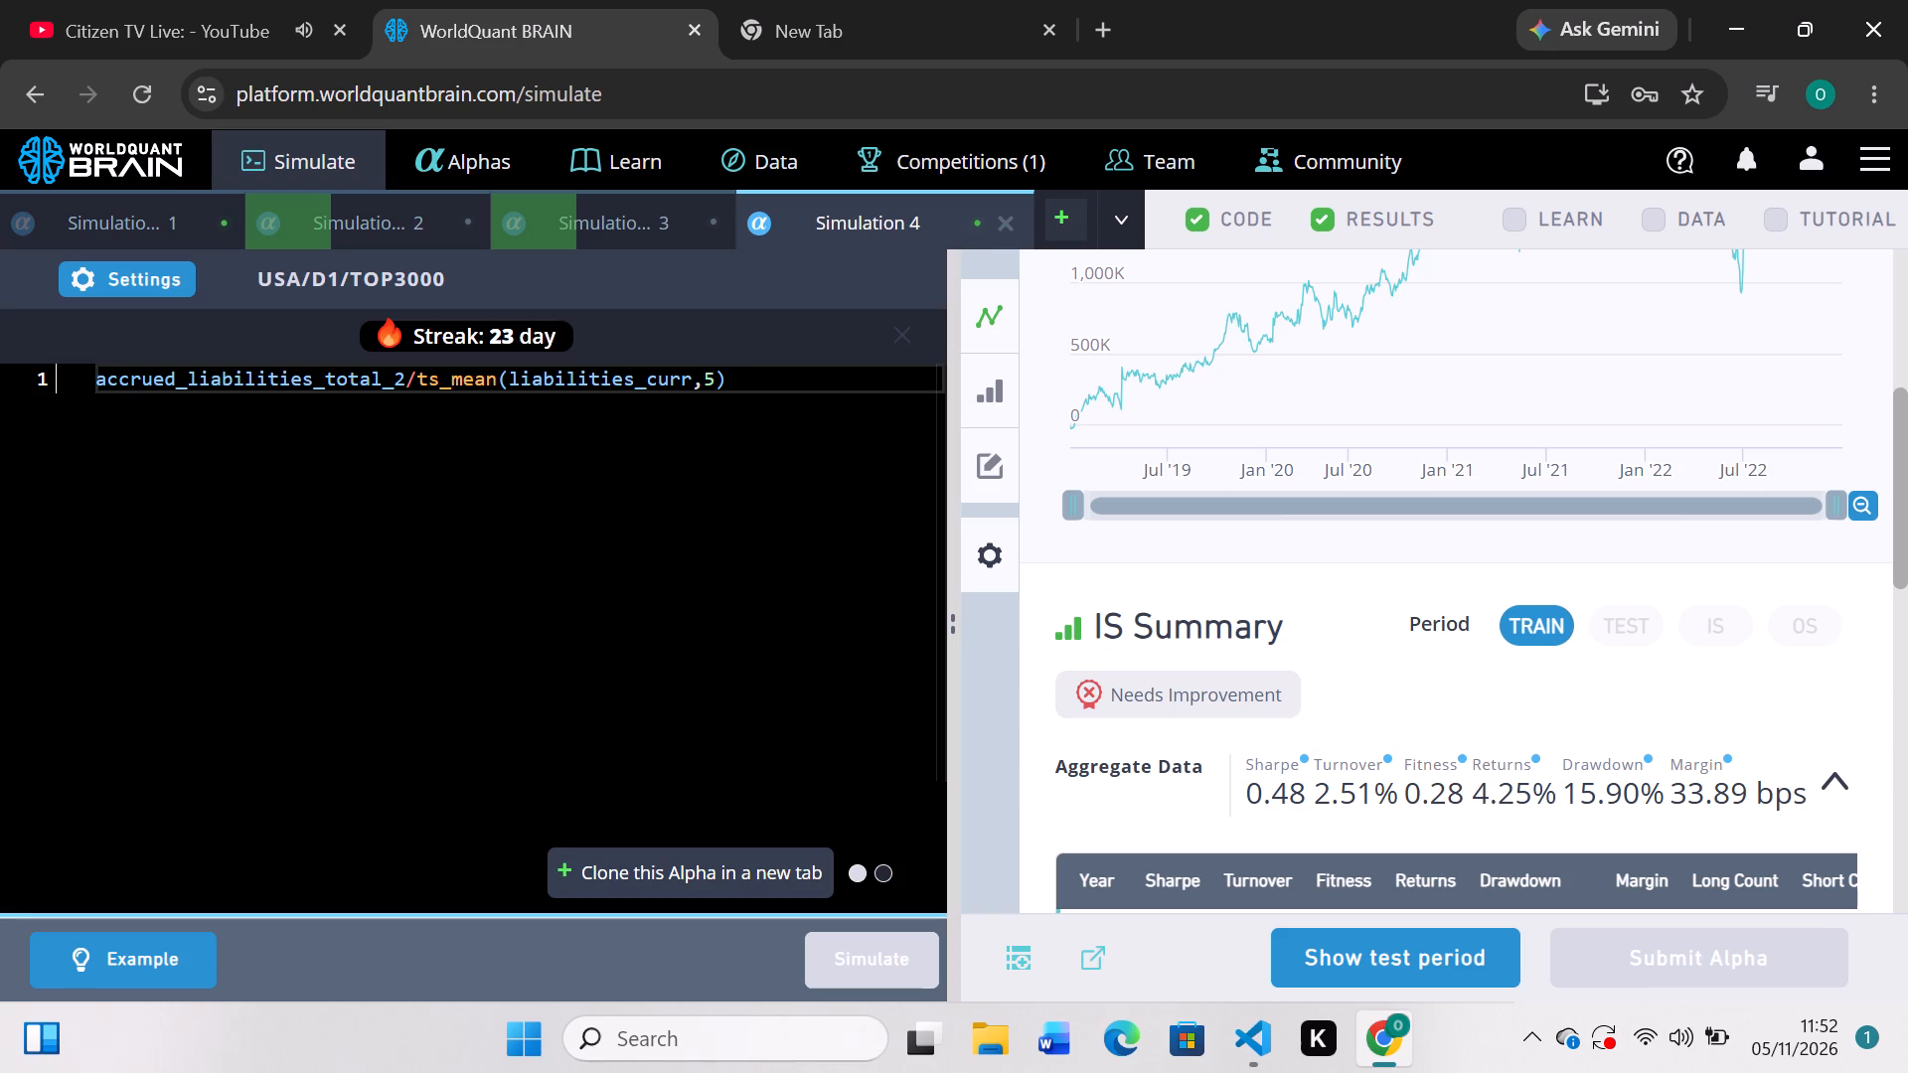
Wrap the Simulation 4 numerator as ts_delta(accrued_liabilities_total_2,5) and run the simulation.
type("ts")
key("shift+underscore")
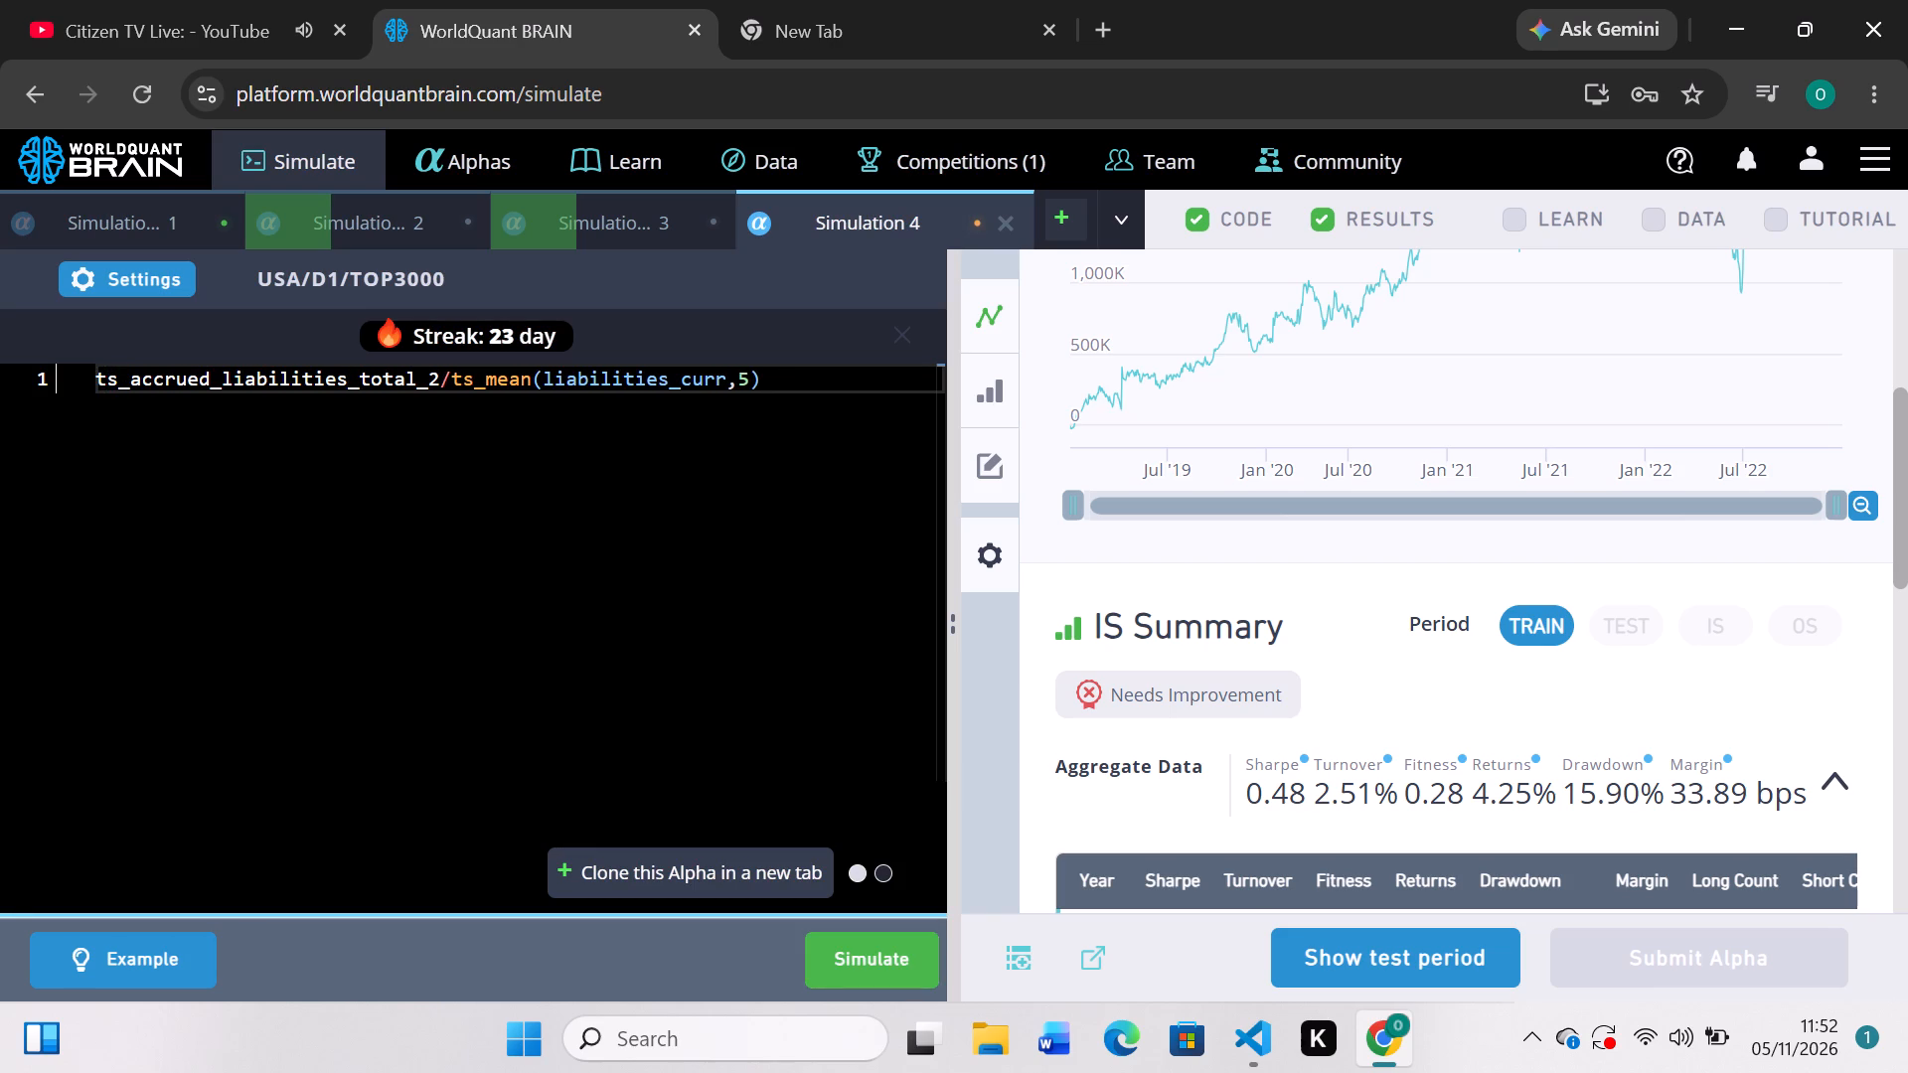
type("del")
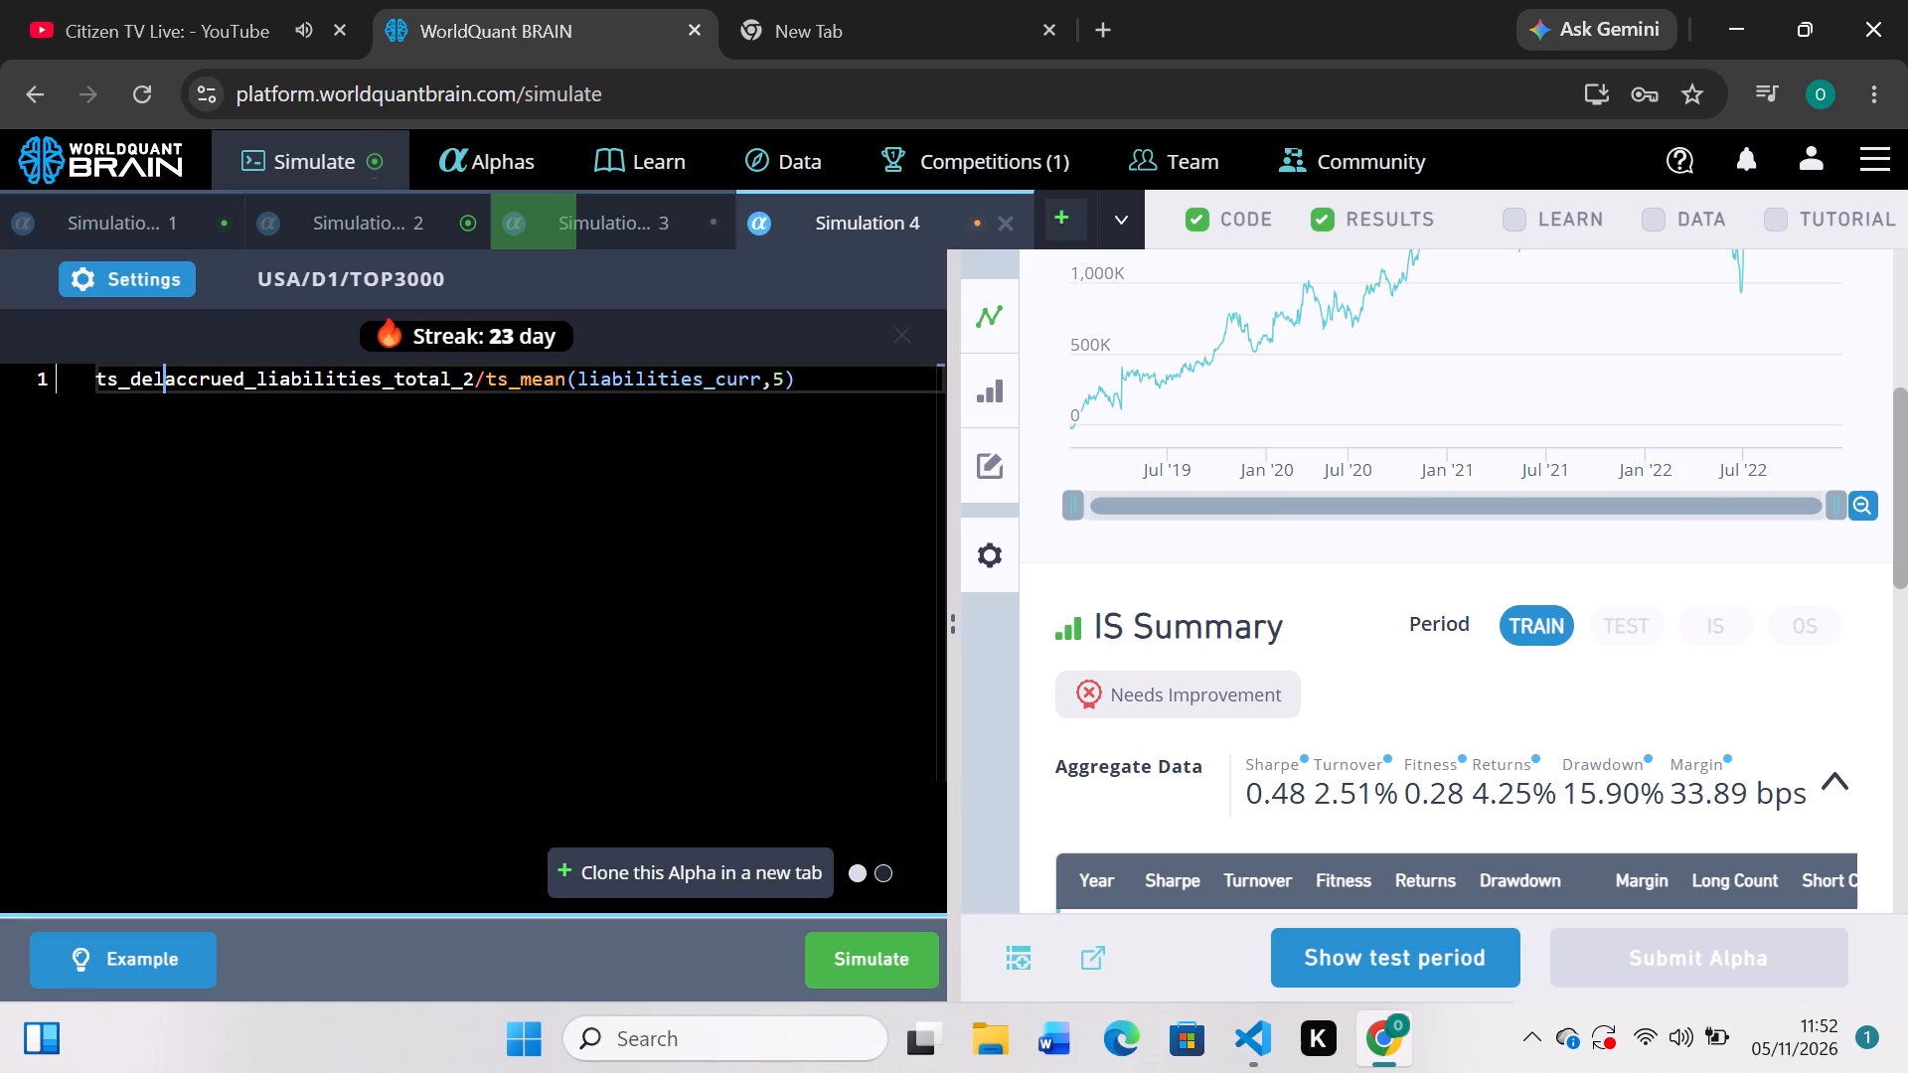
type("ta")
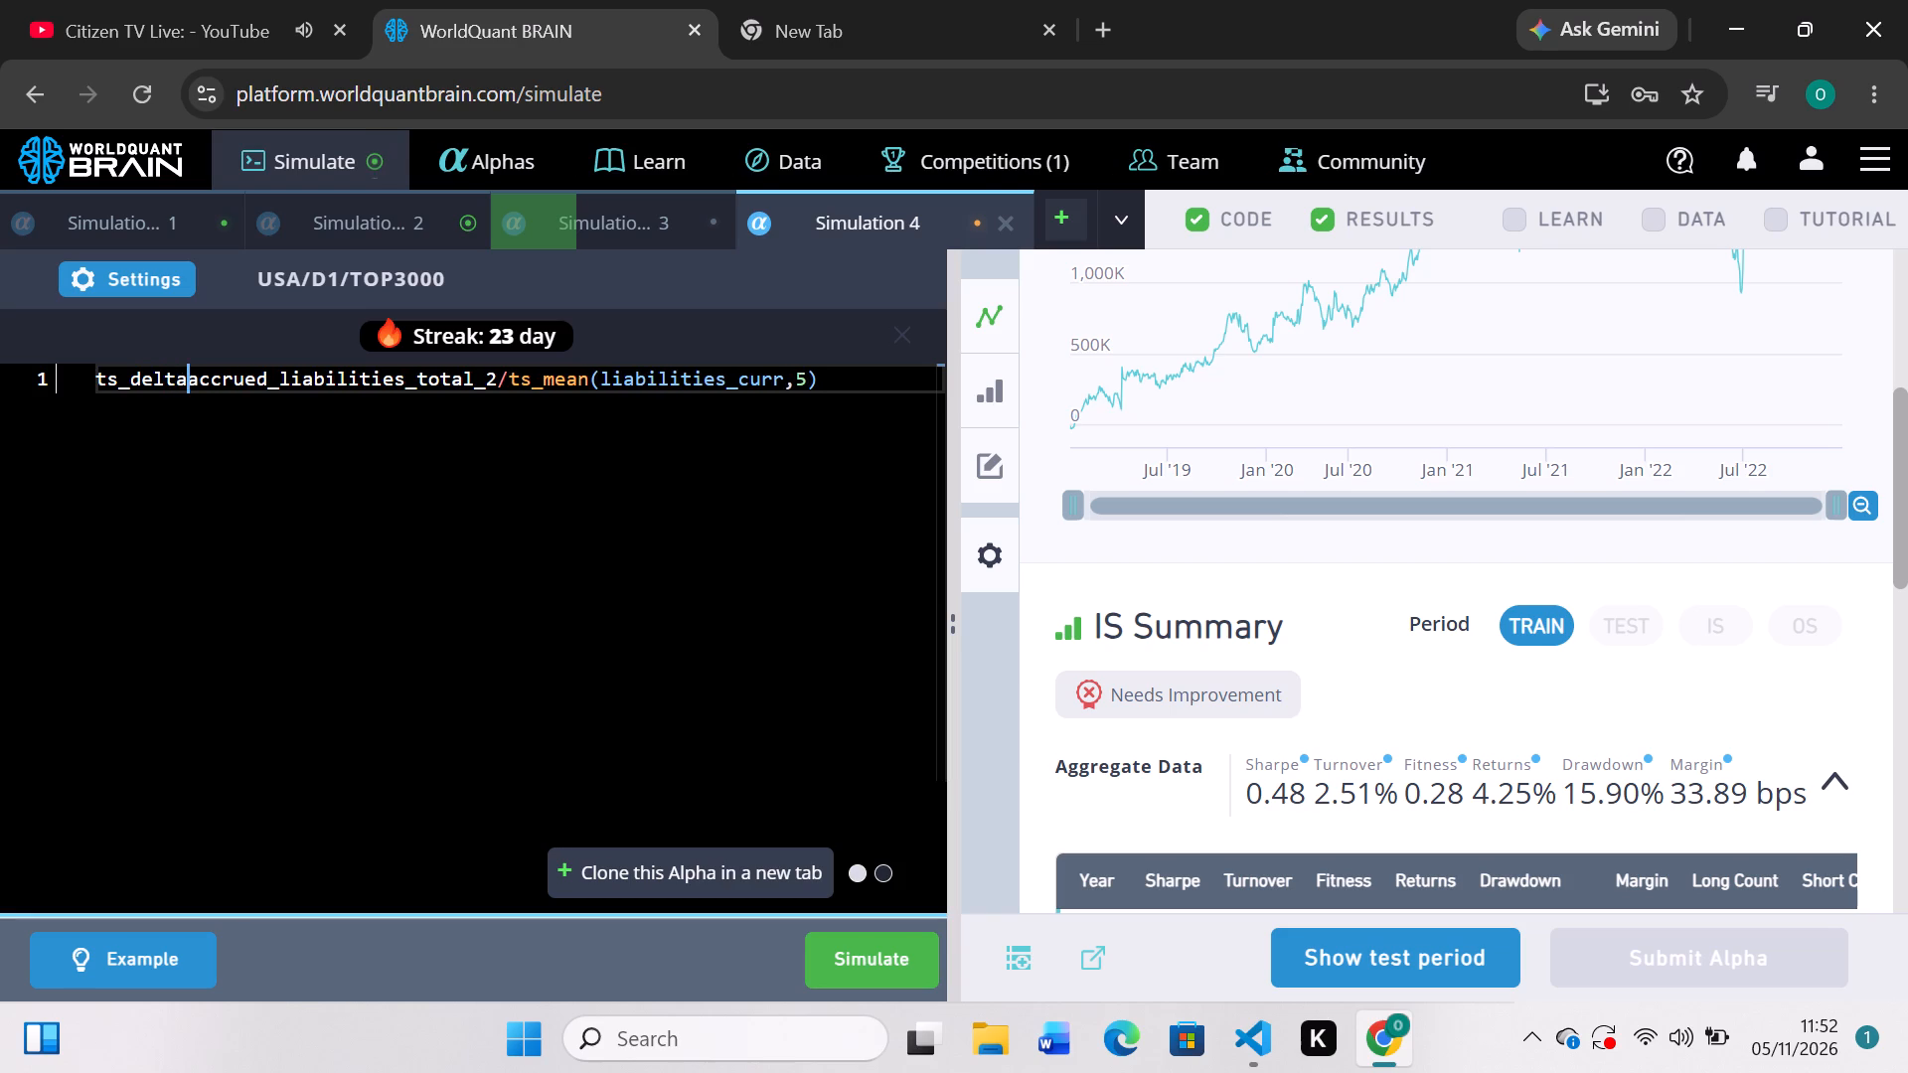
key("shift+parenleft")
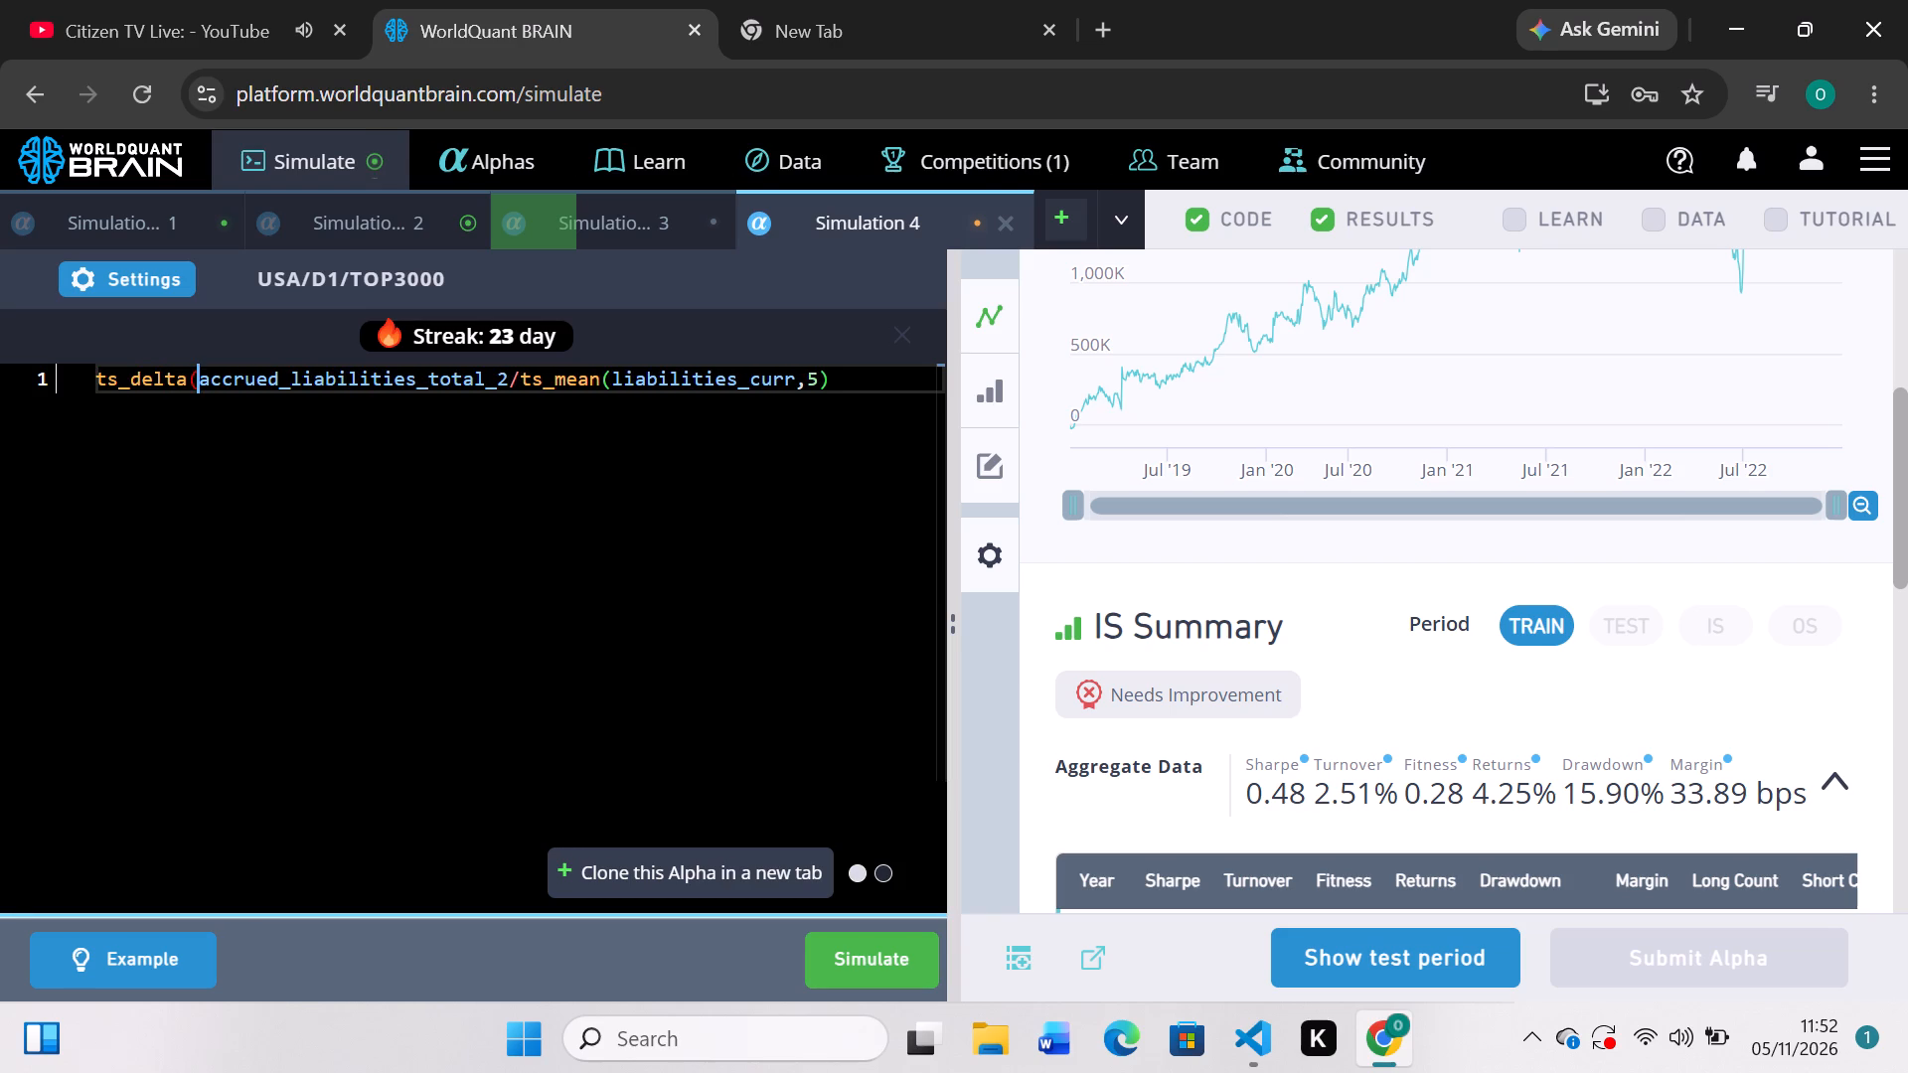
left_click(507, 375)
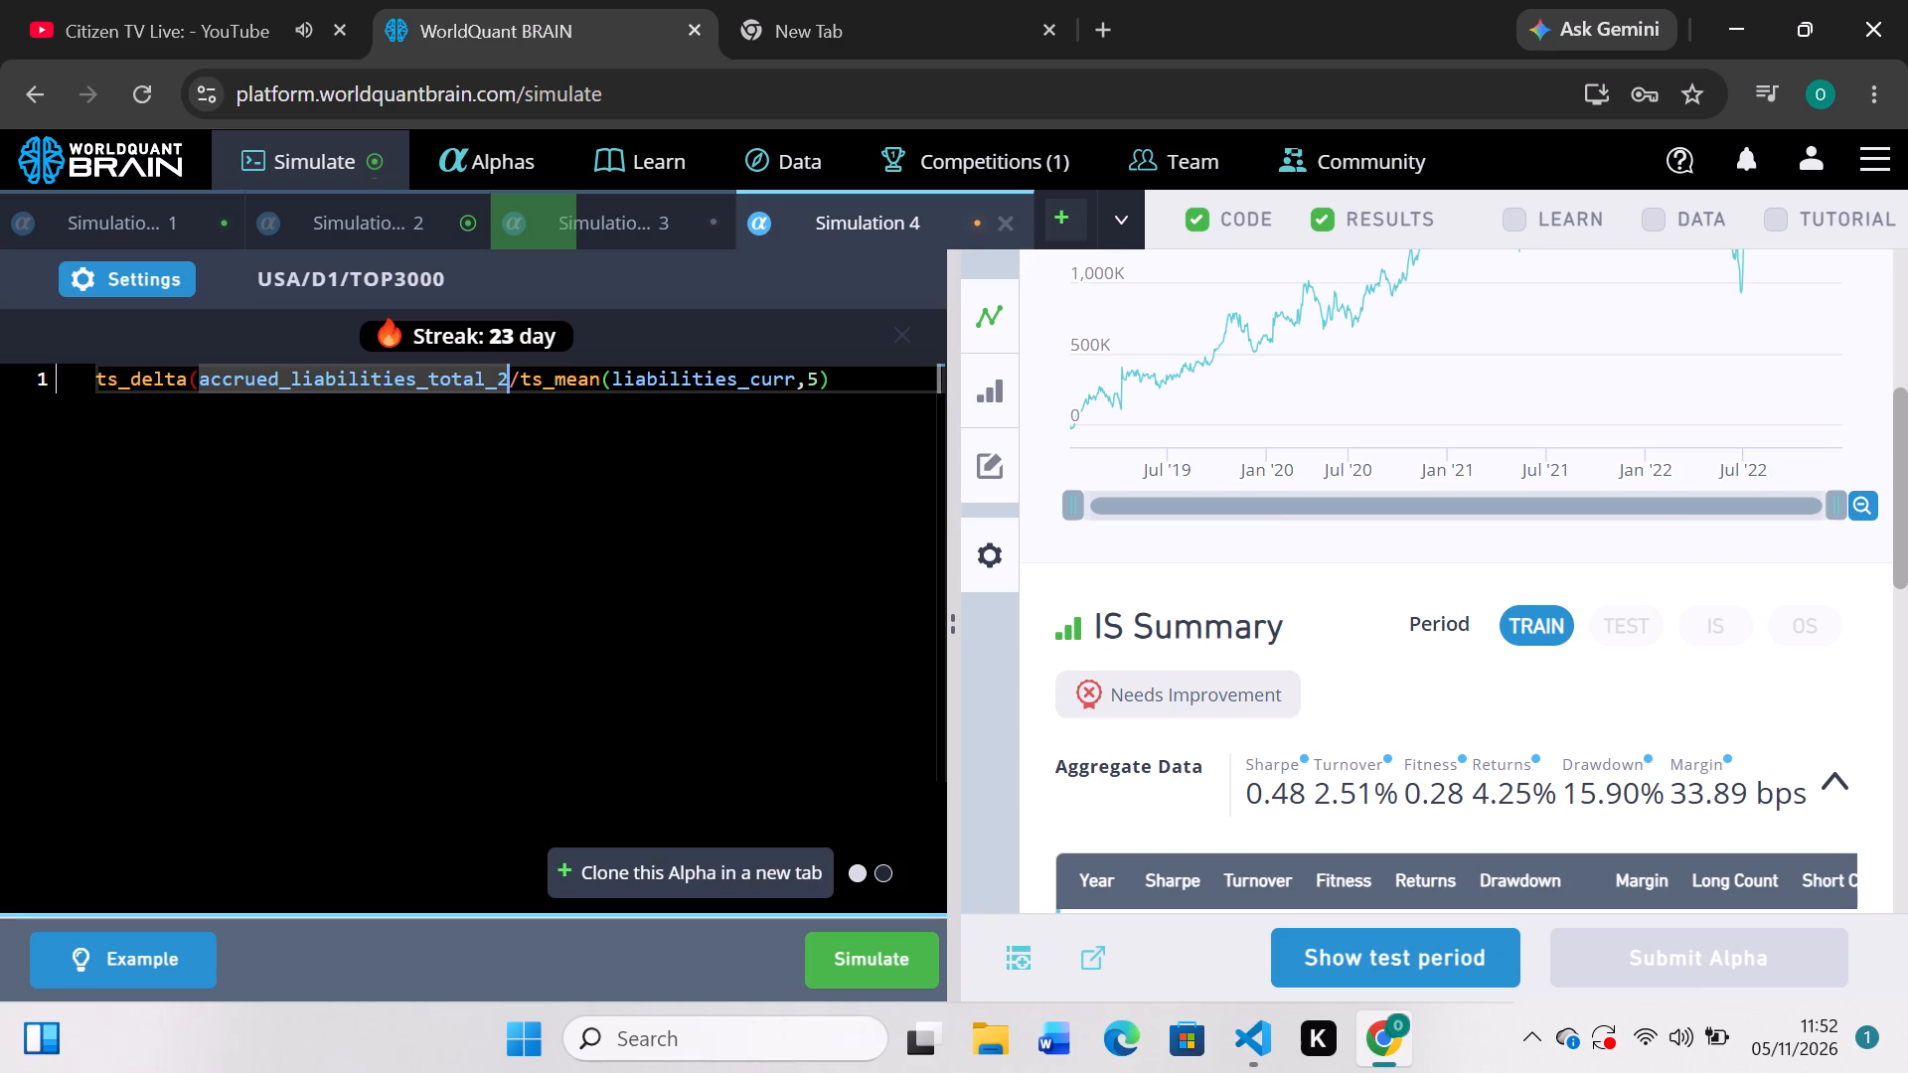
key("comma")
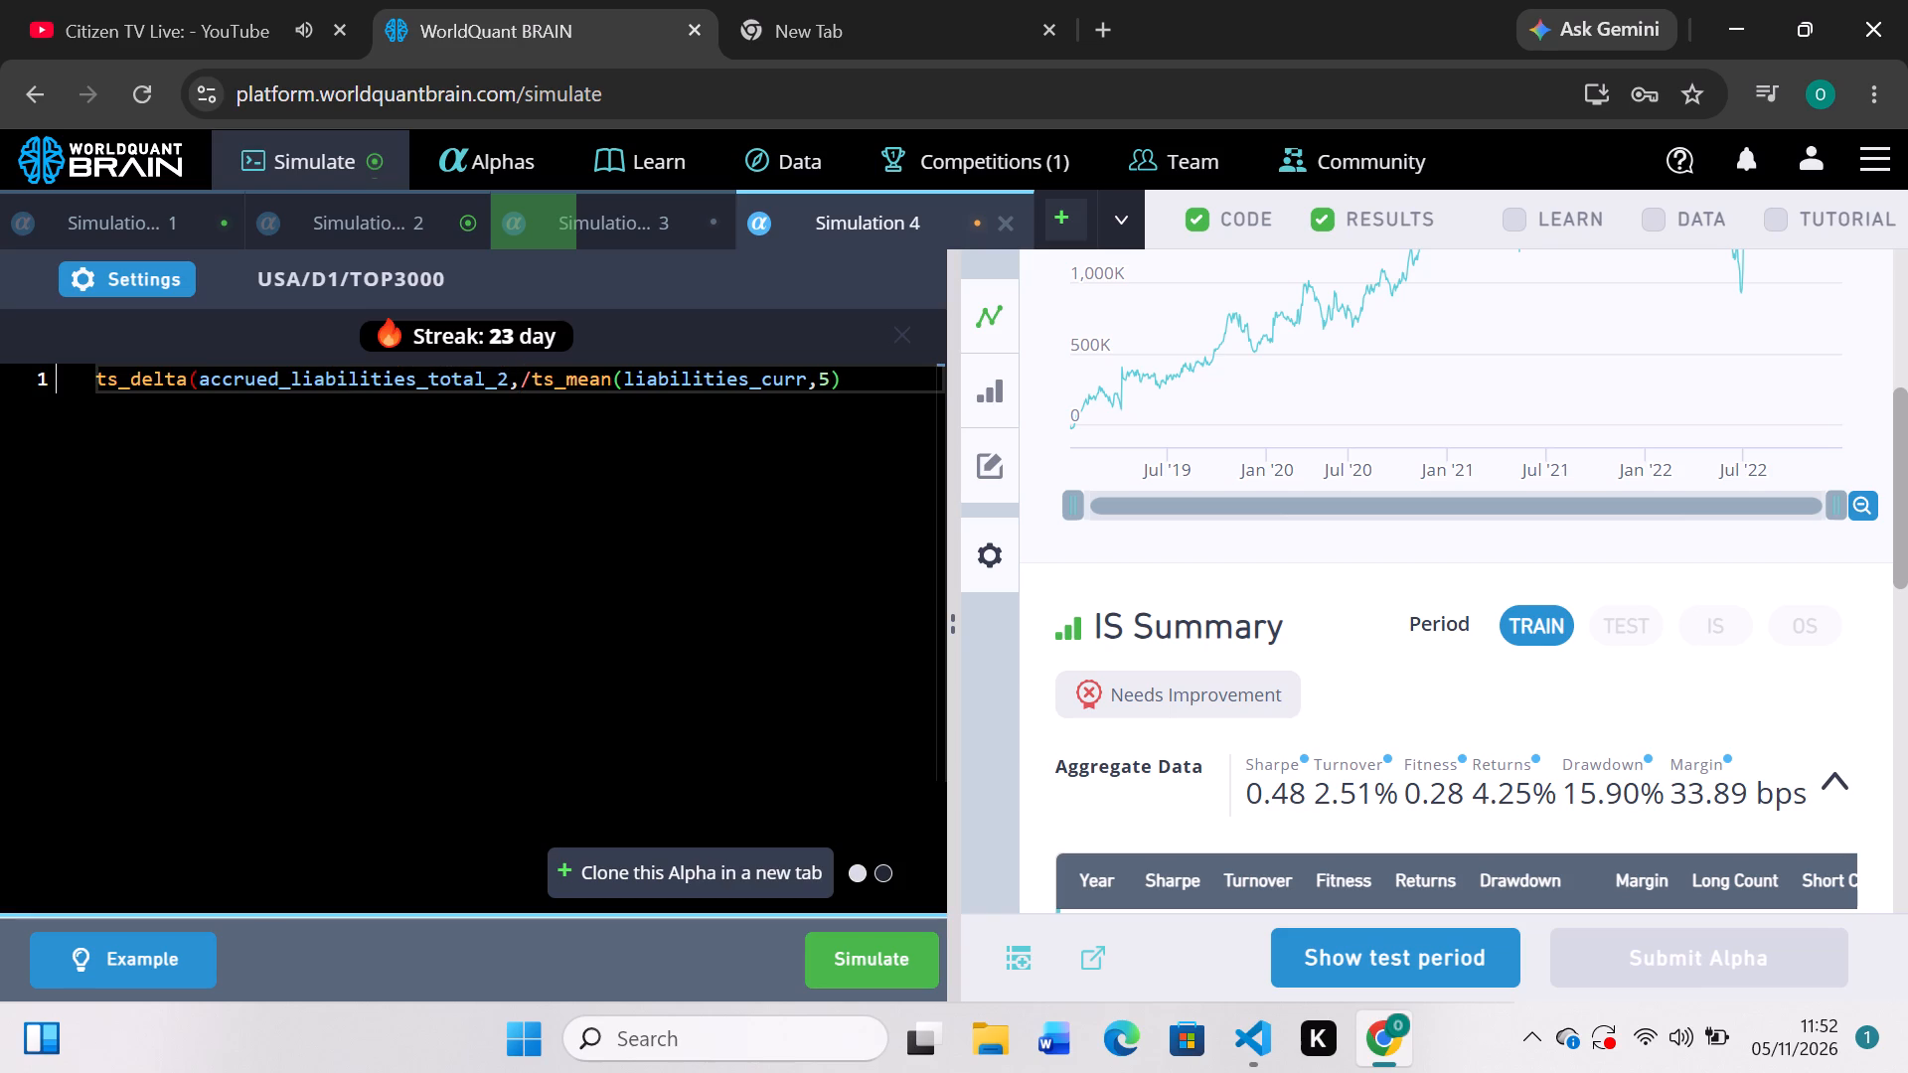
key("5")
key("shift+parenright")
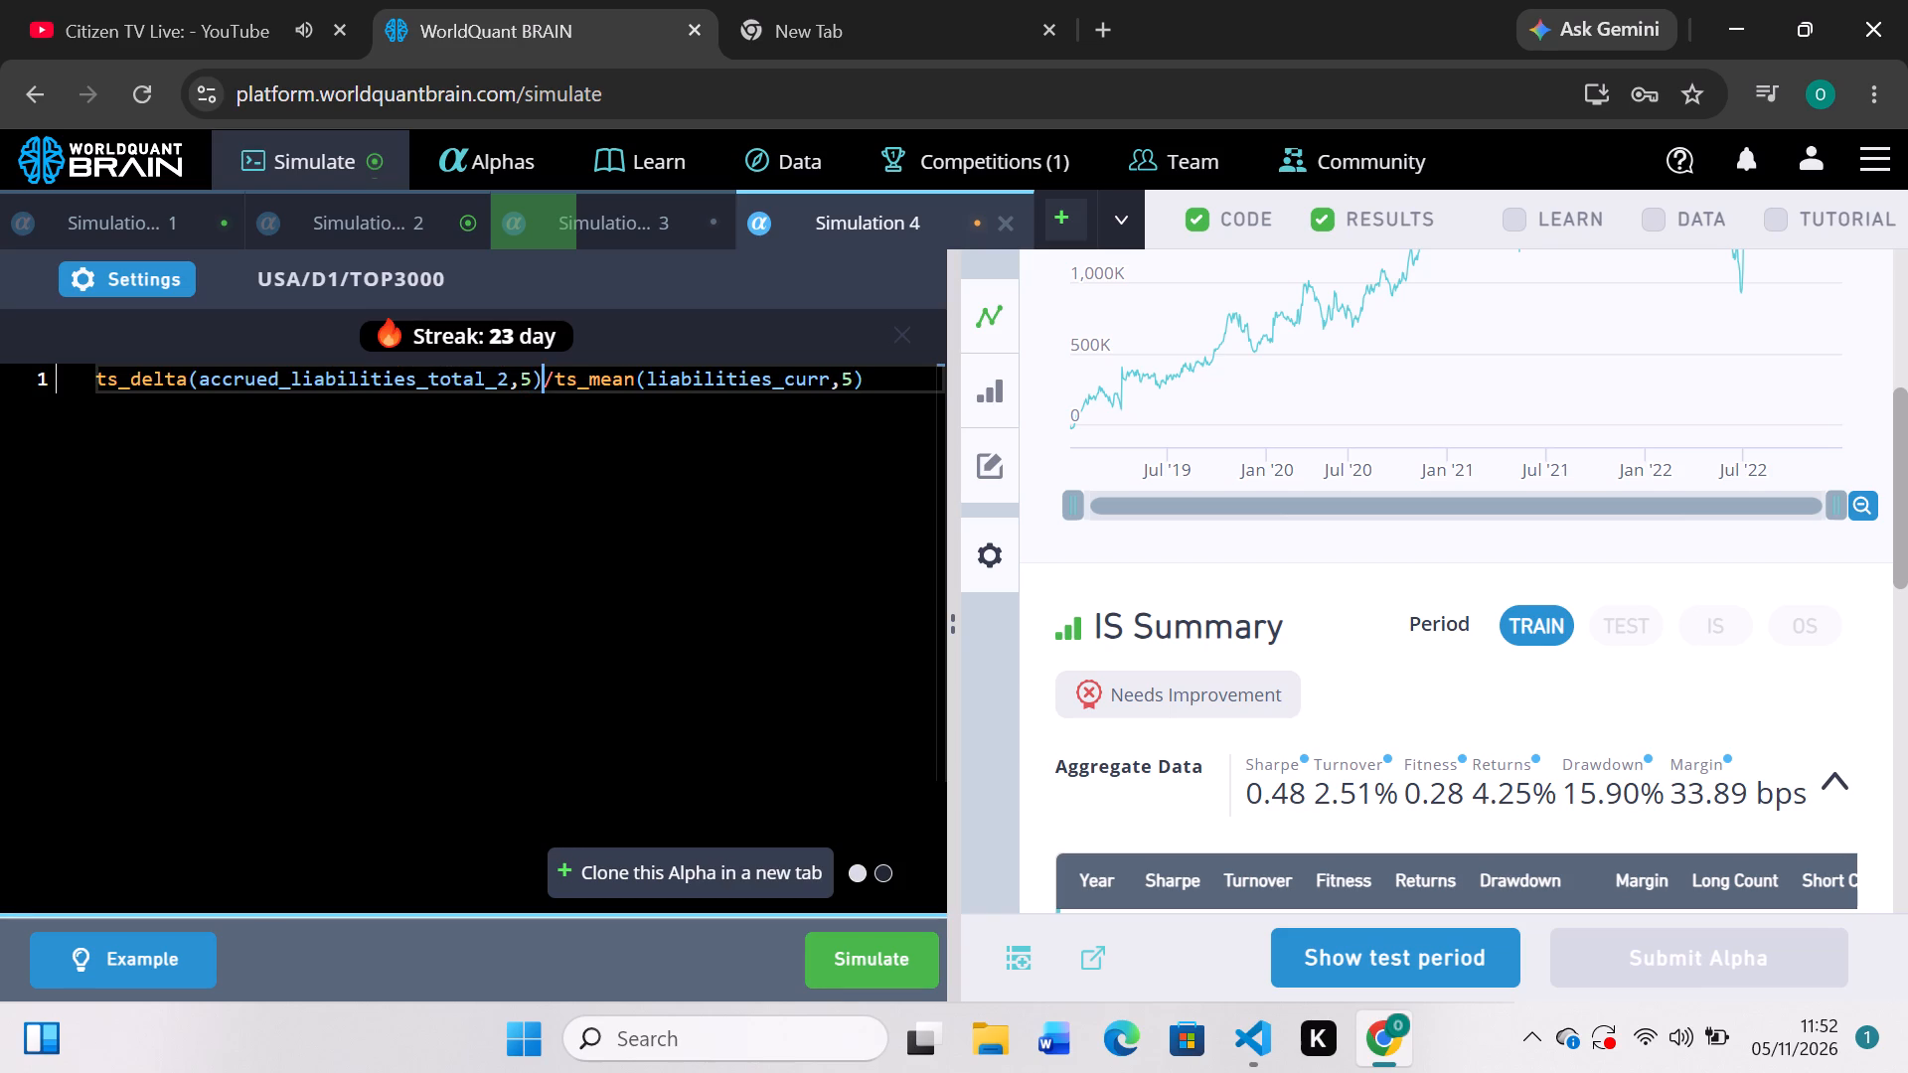
left_click(874, 948)
Check the Simulation 2 results, negate its expression with a leading minus sign, and run the simulation.
left_click(404, 222)
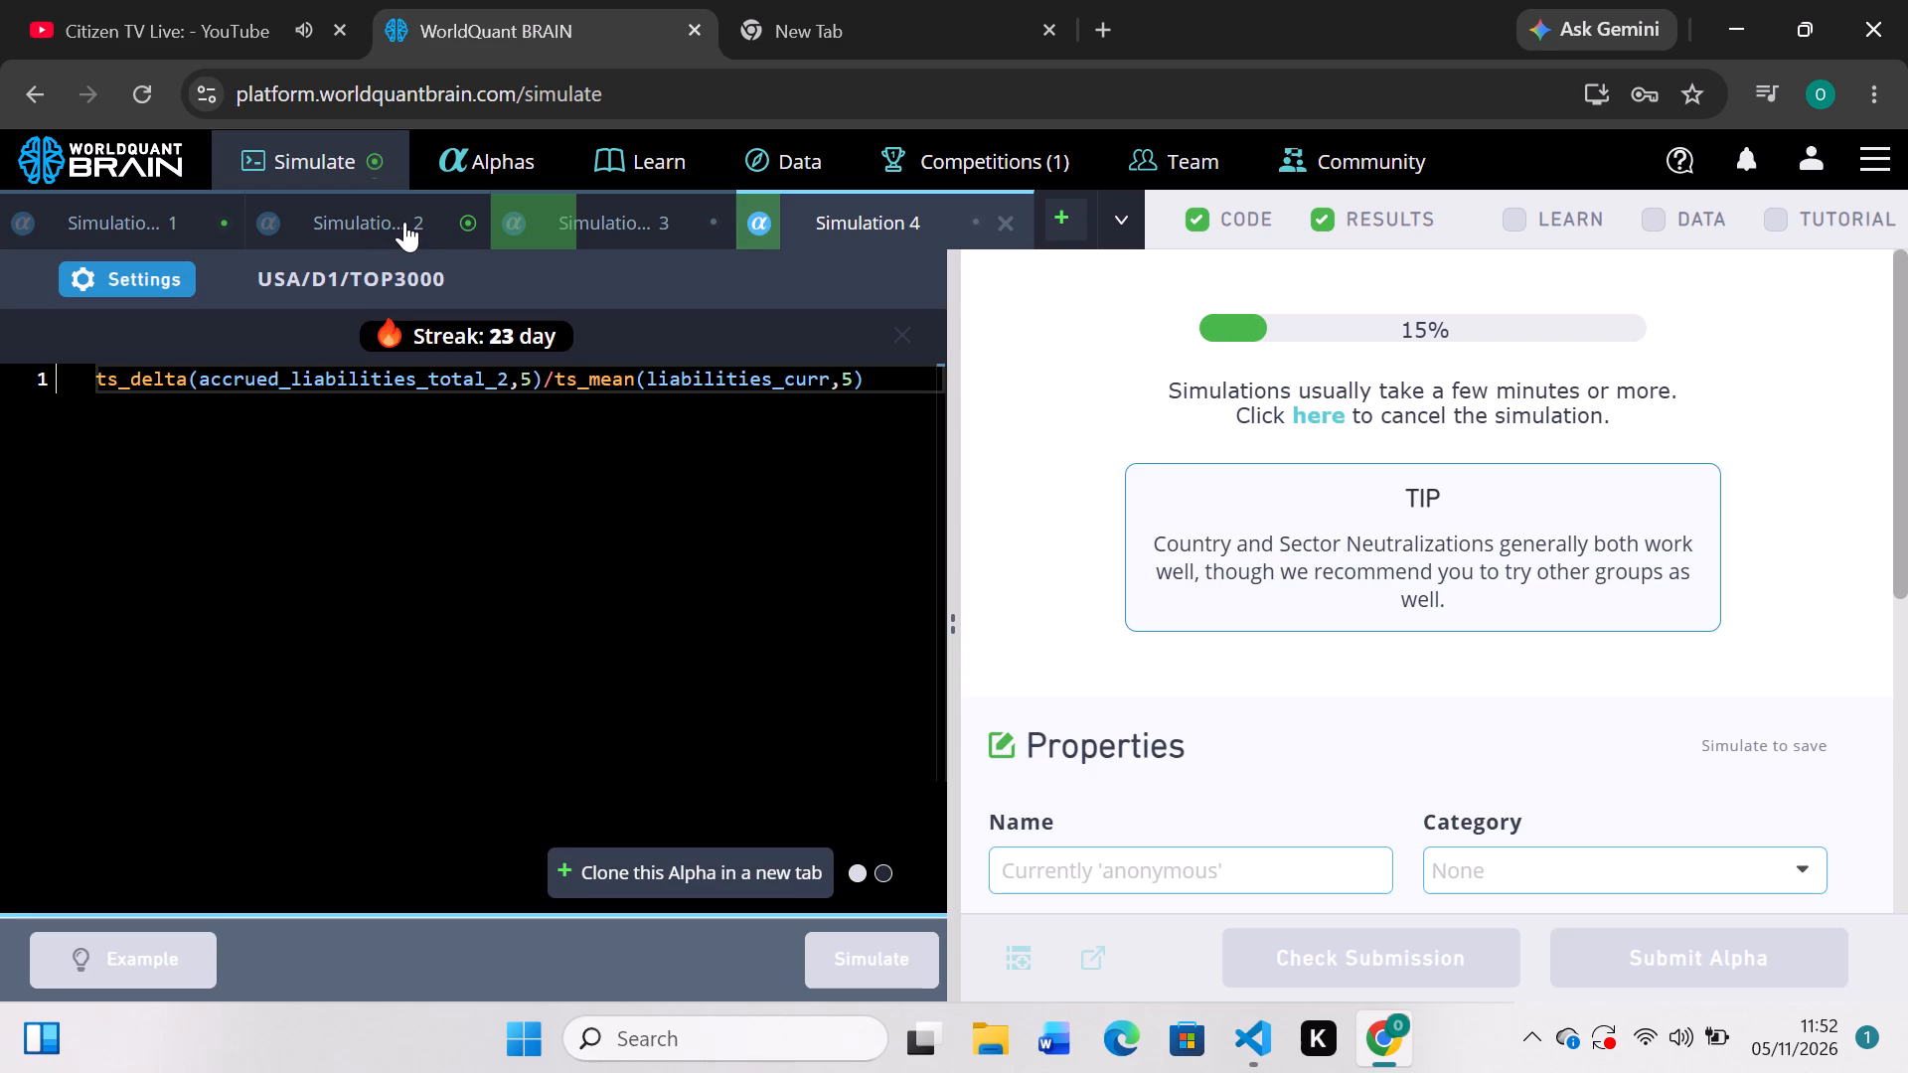
scroll(1513, 513, "down", 1)
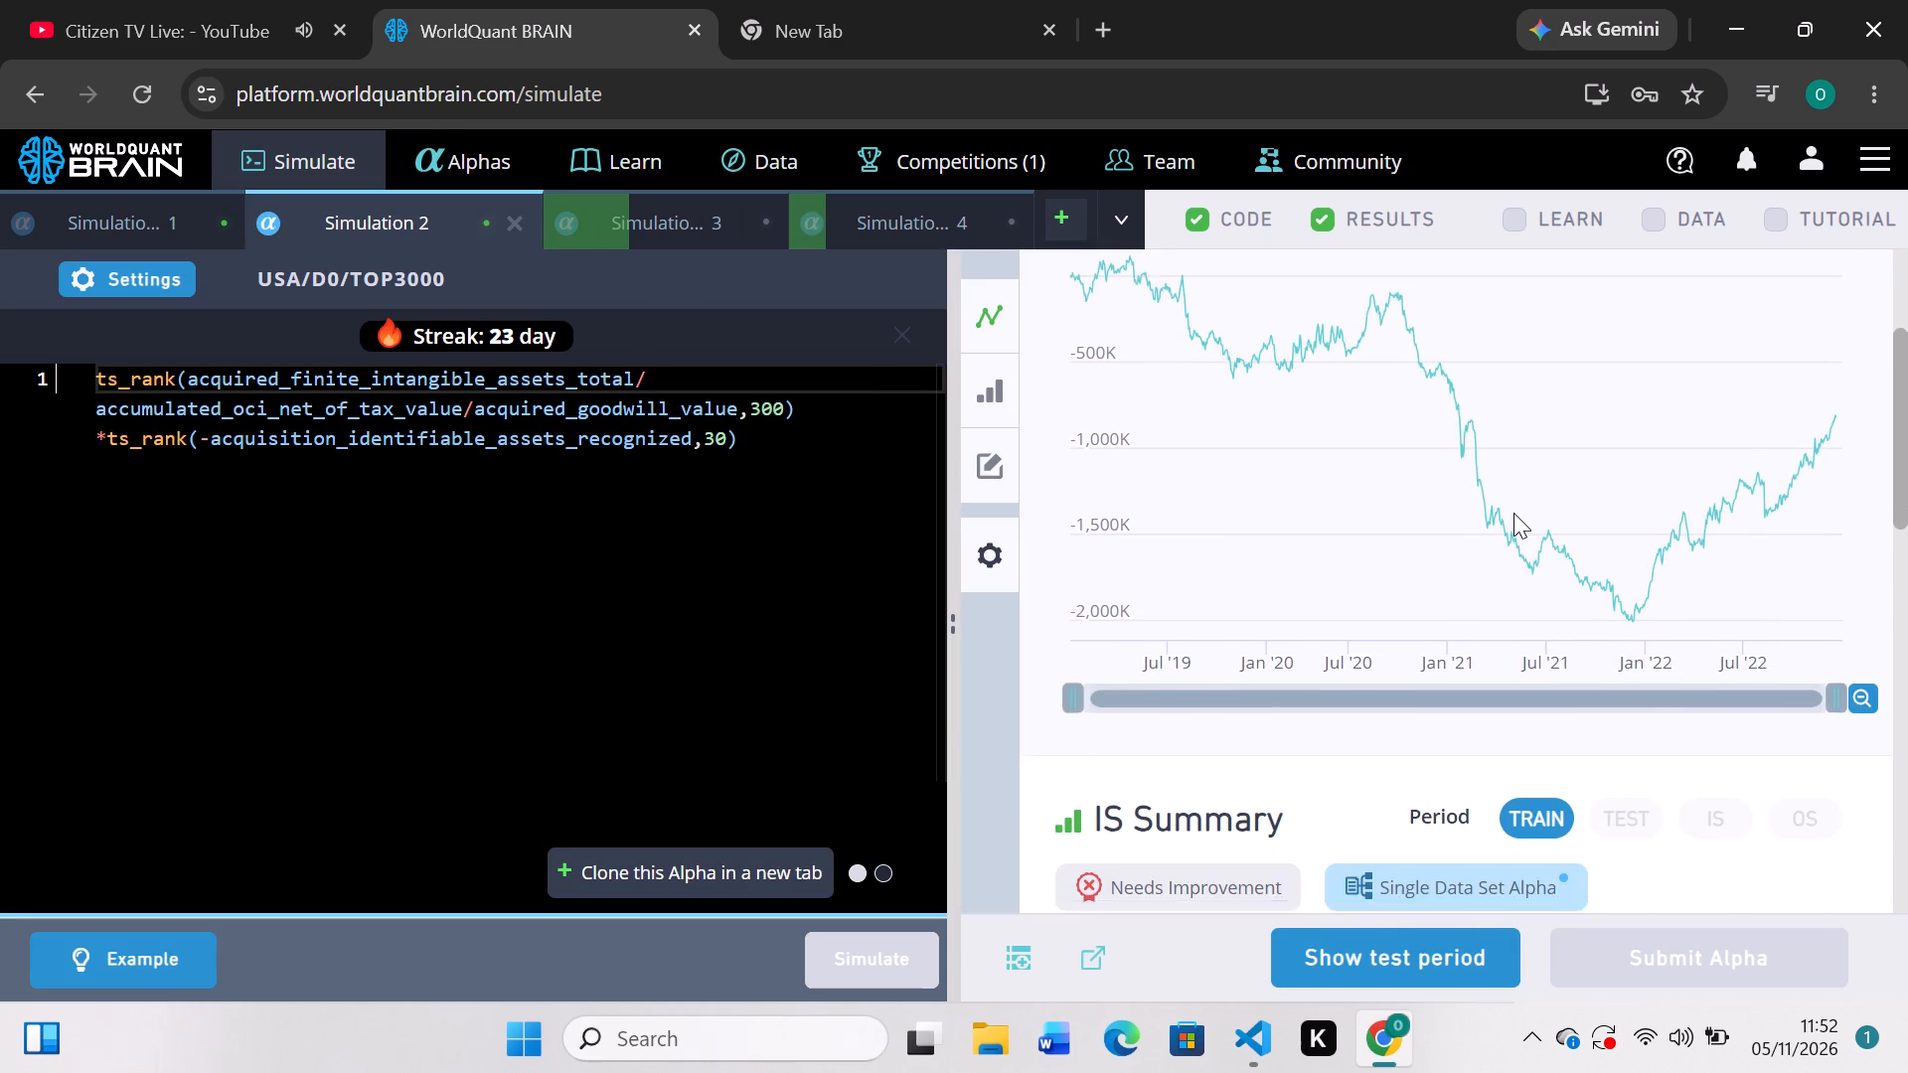
scroll(1513, 513, "up", 2)
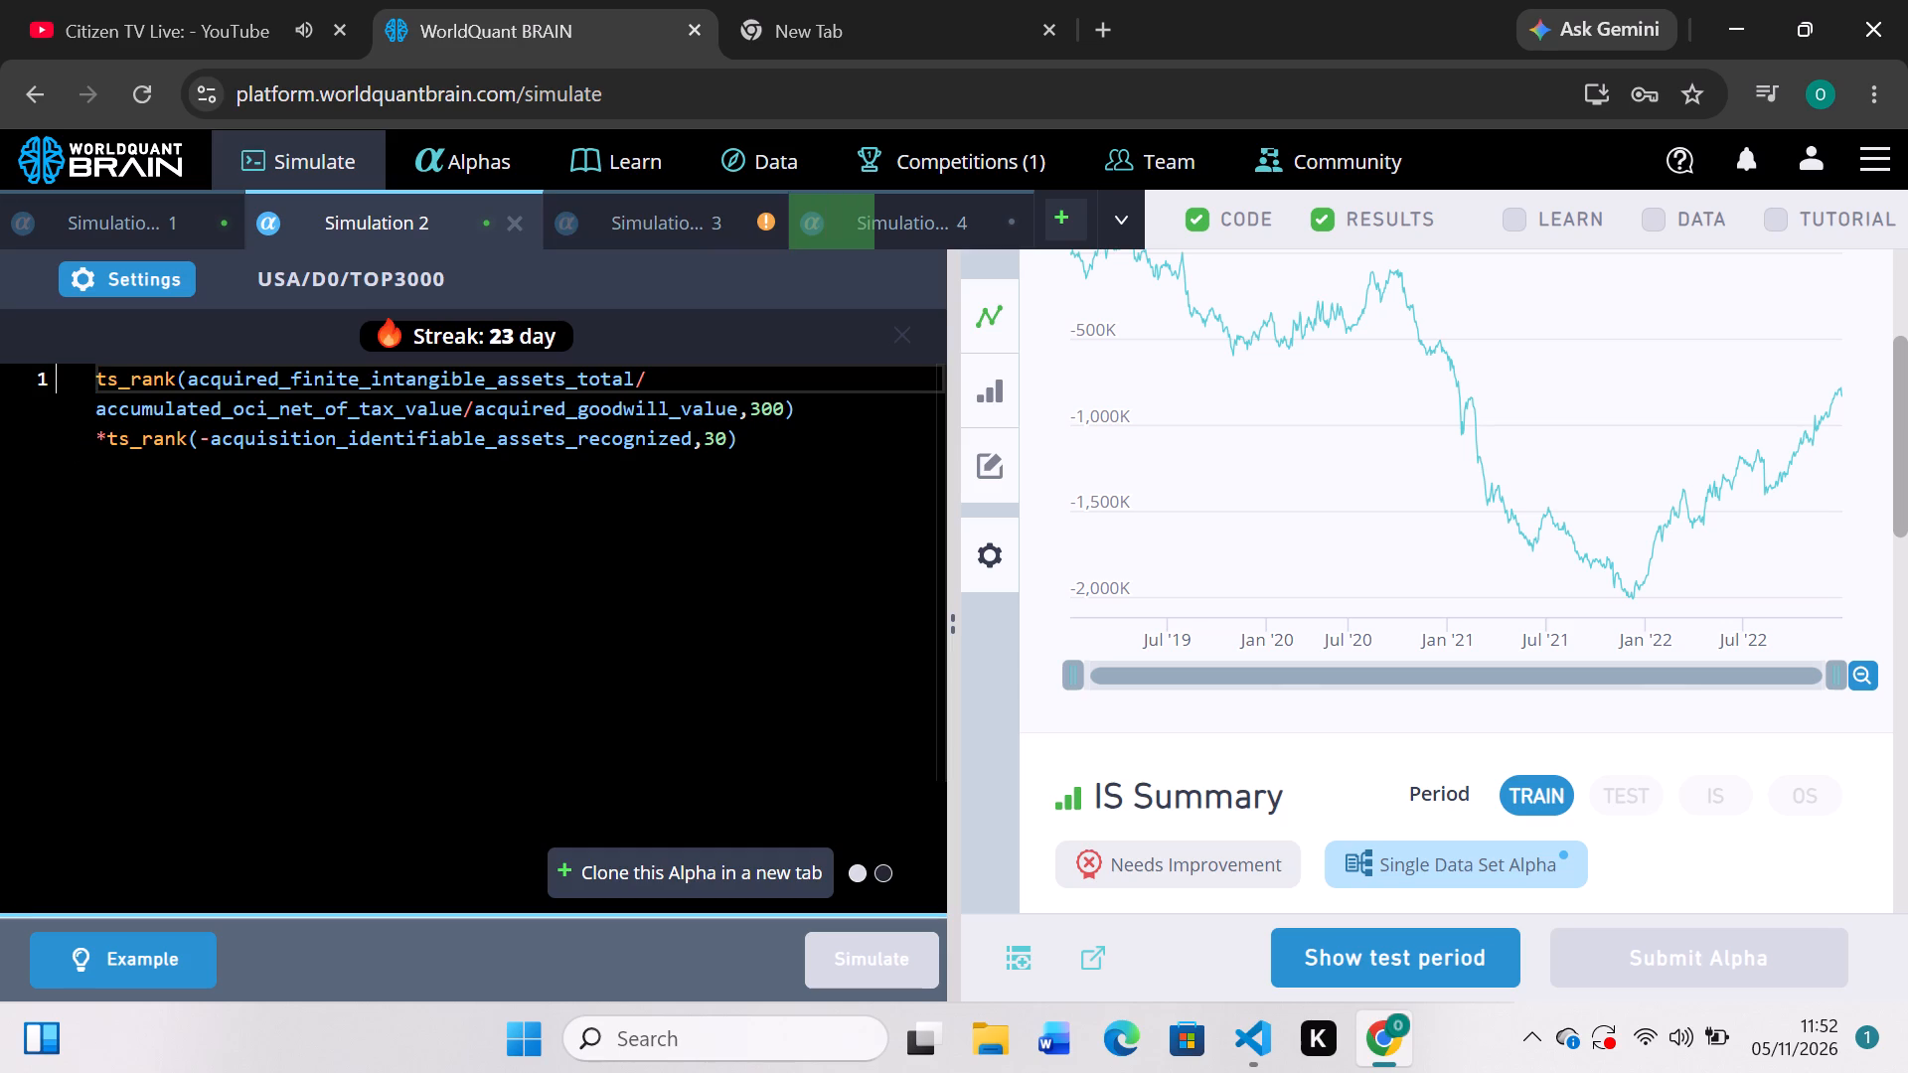
key("minus")
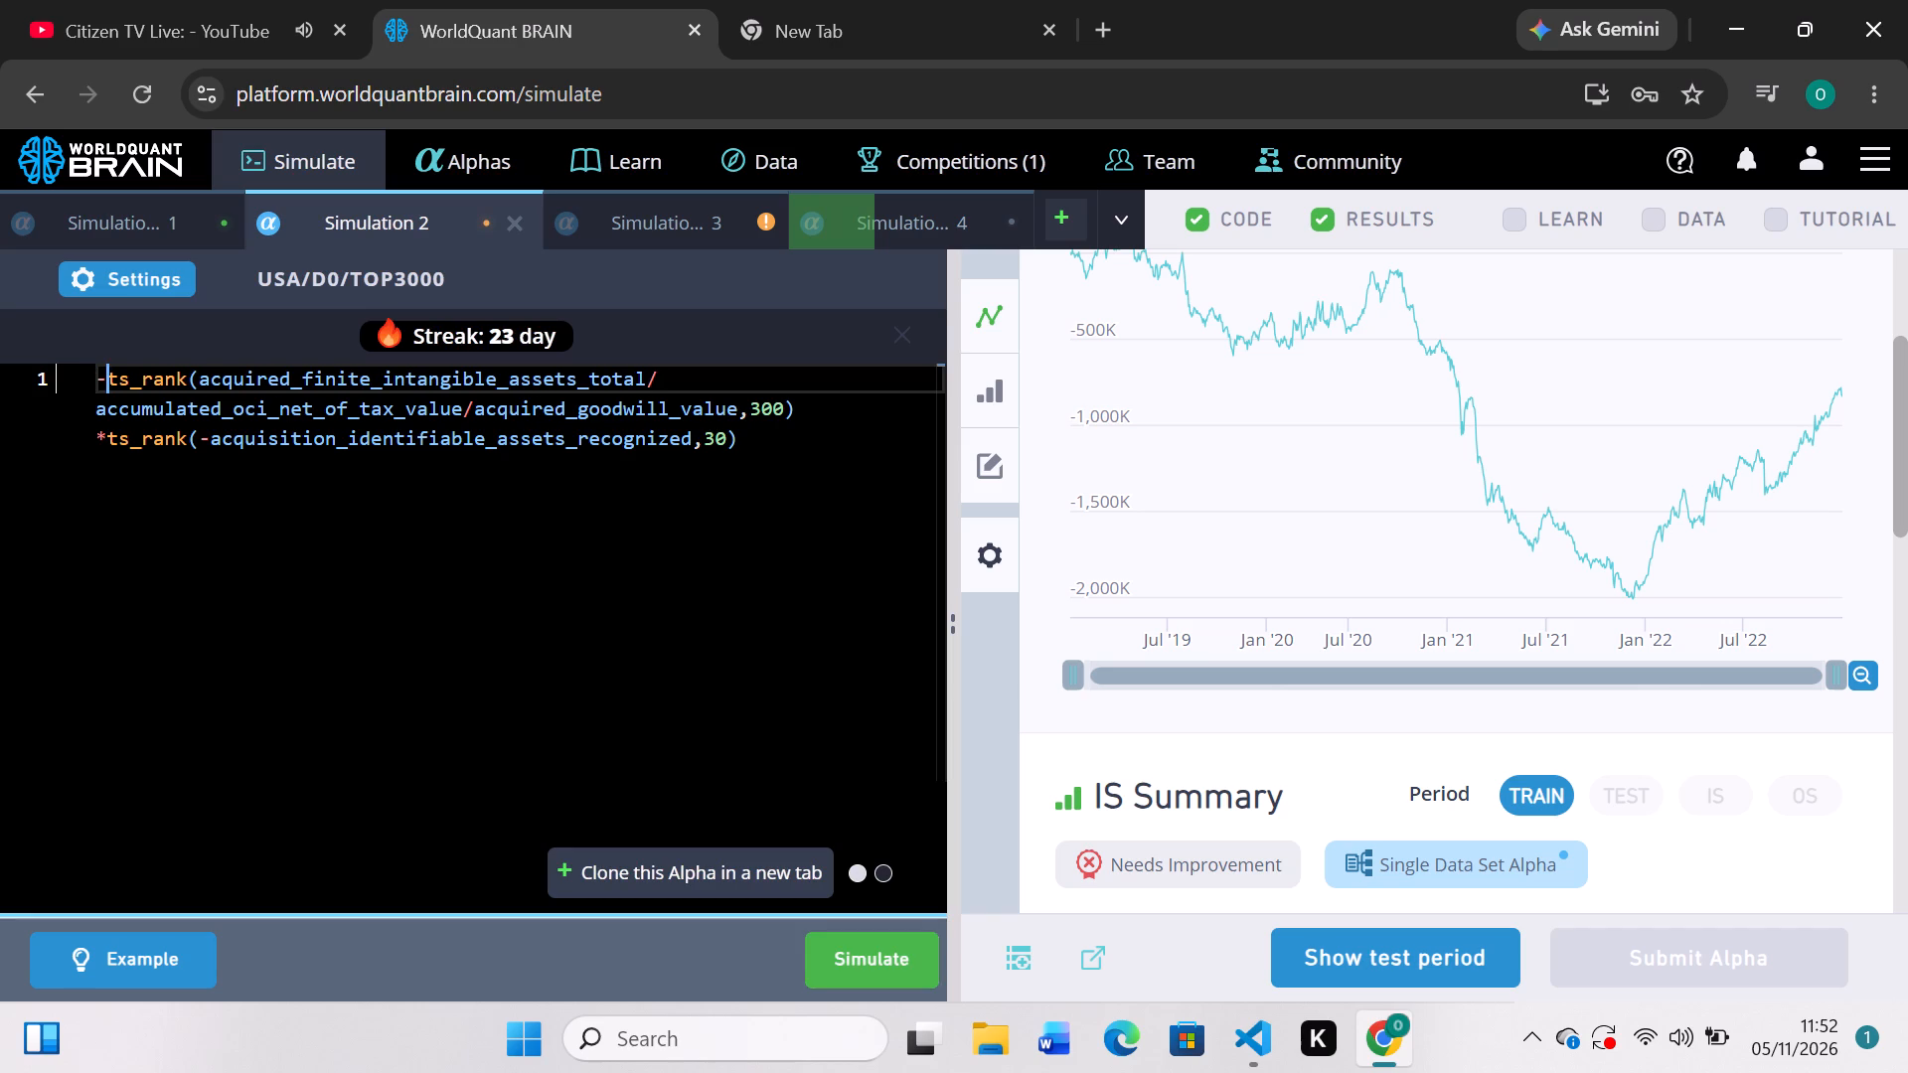
left_click_drag(903, 953, 825, 368)
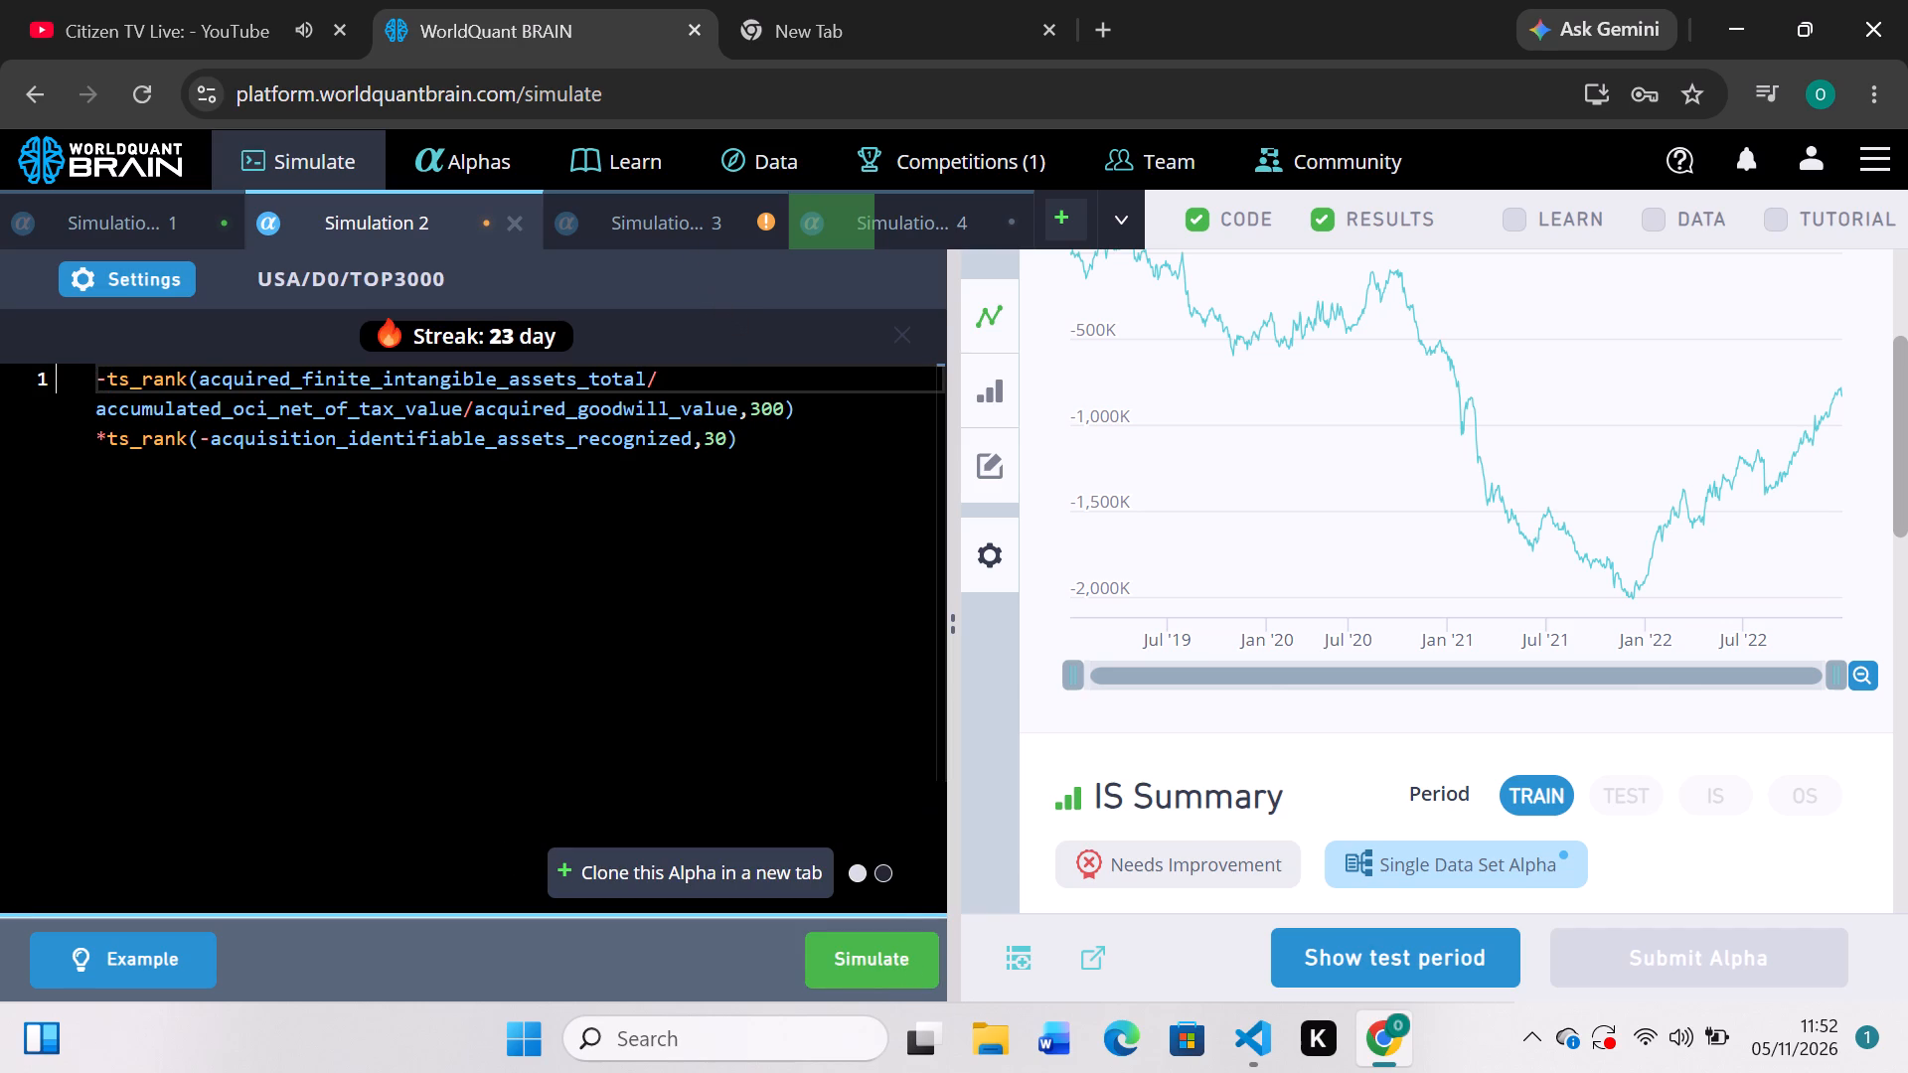
left_click(856, 964)
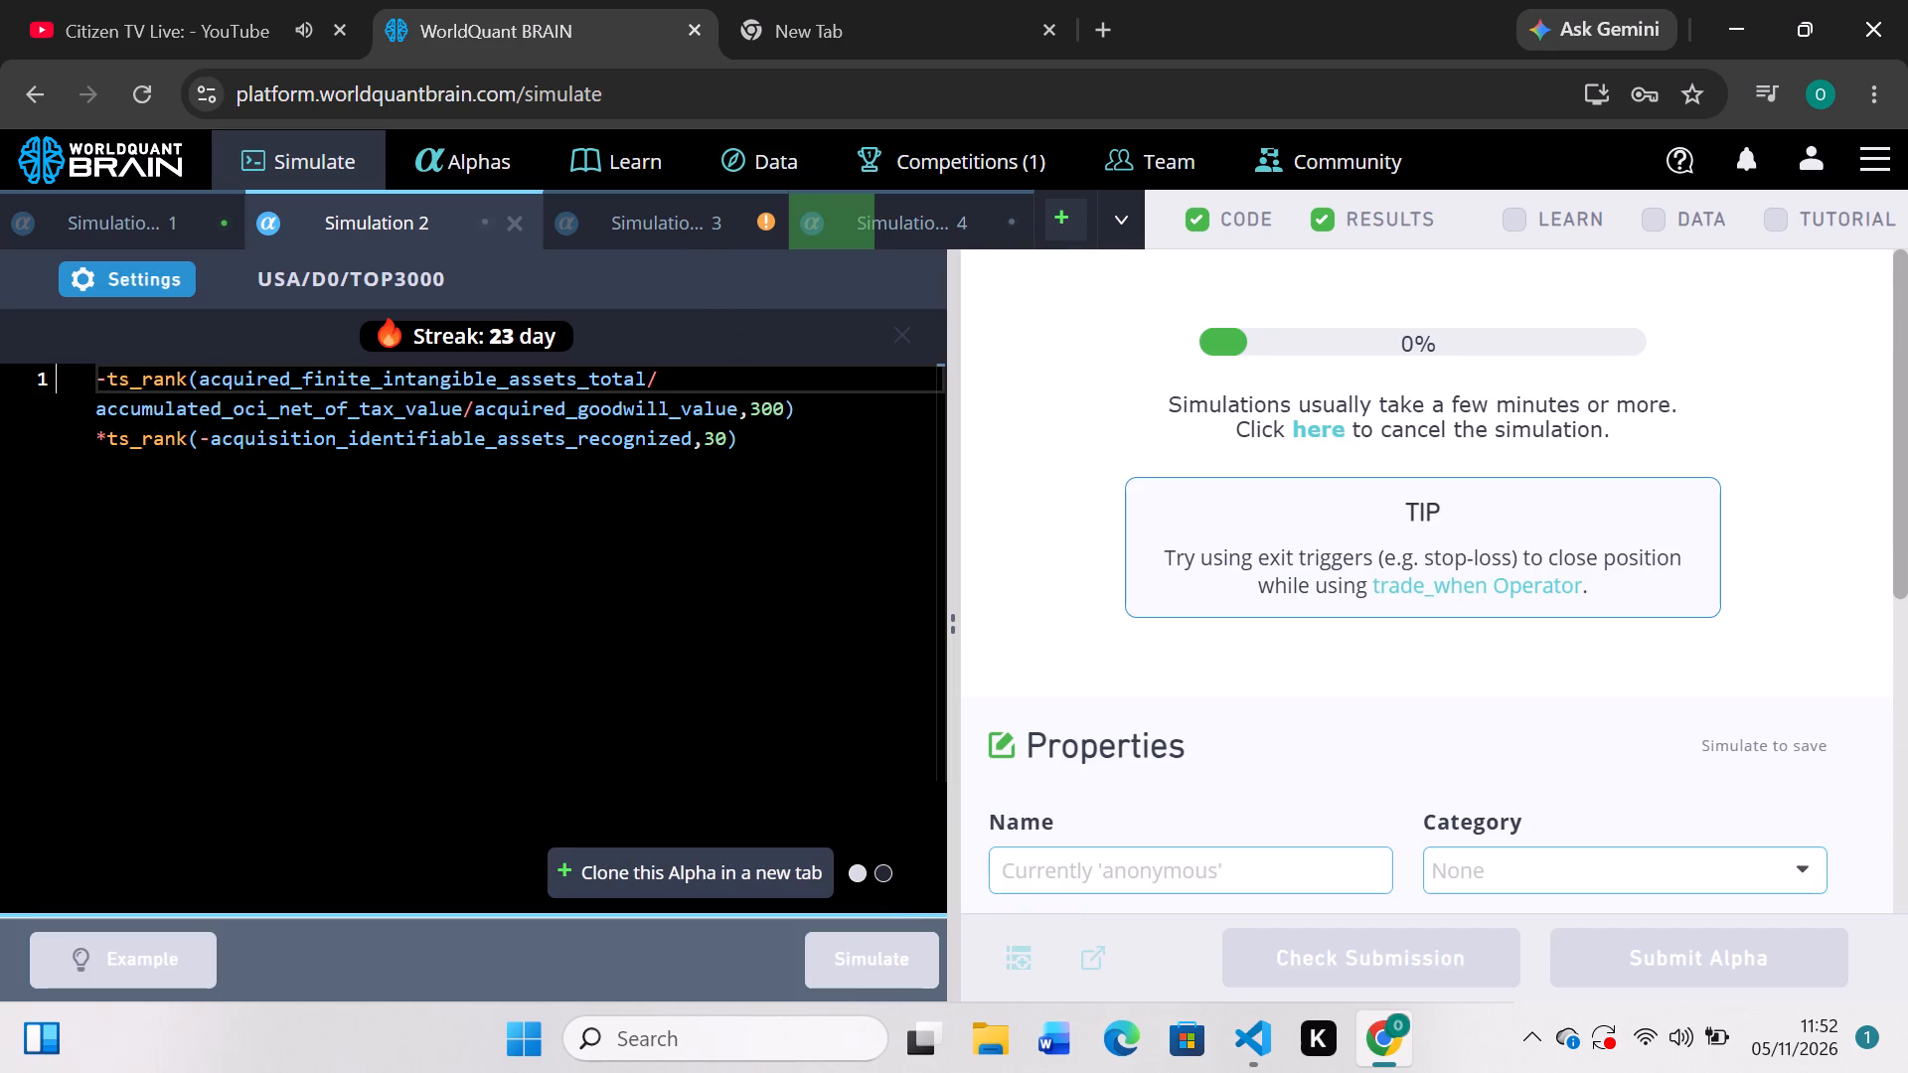
Check the Simulation 3 results and delete the (ts_rank(-acquisition_identifiable_assets_recognized,30)) term from its expression, keeping -news_all_vwap+.
left_click(716, 214)
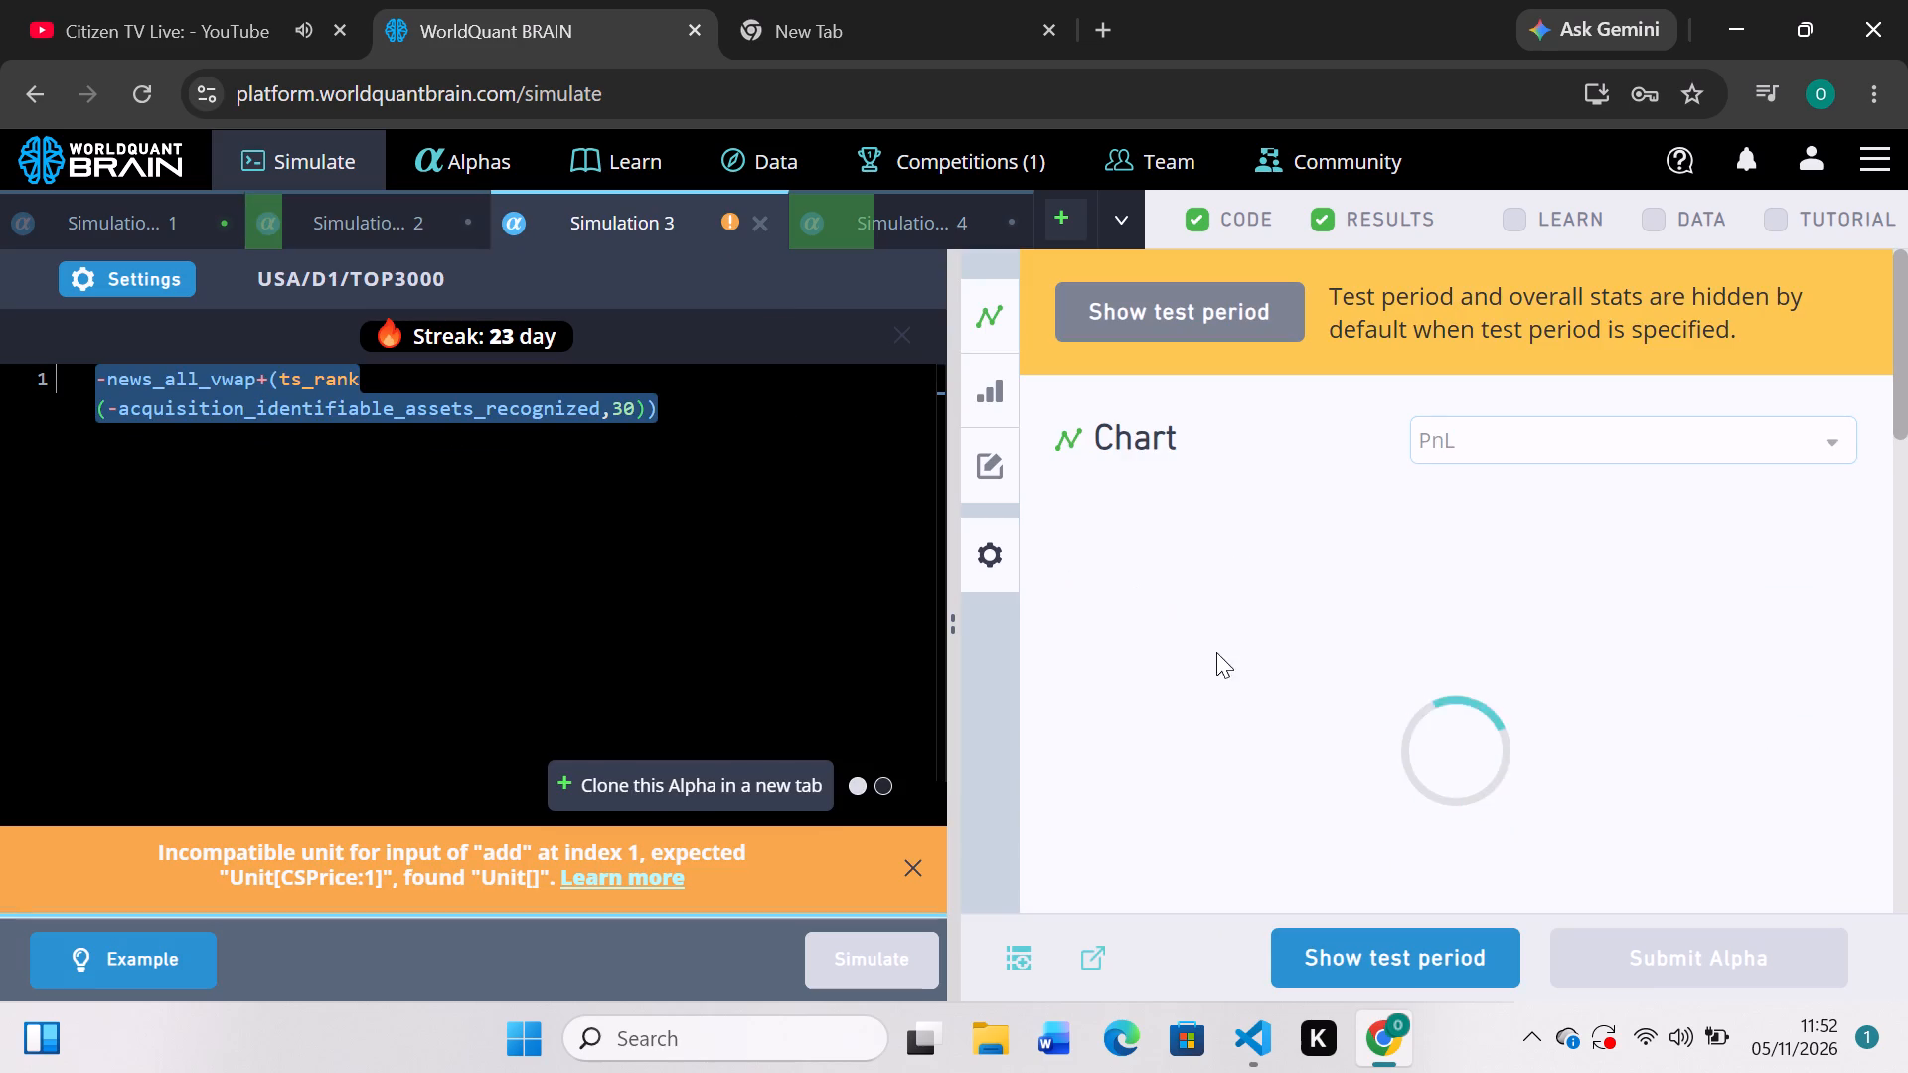
scroll(1246, 735, "down", 2)
scroll(1246, 735, "up", 1)
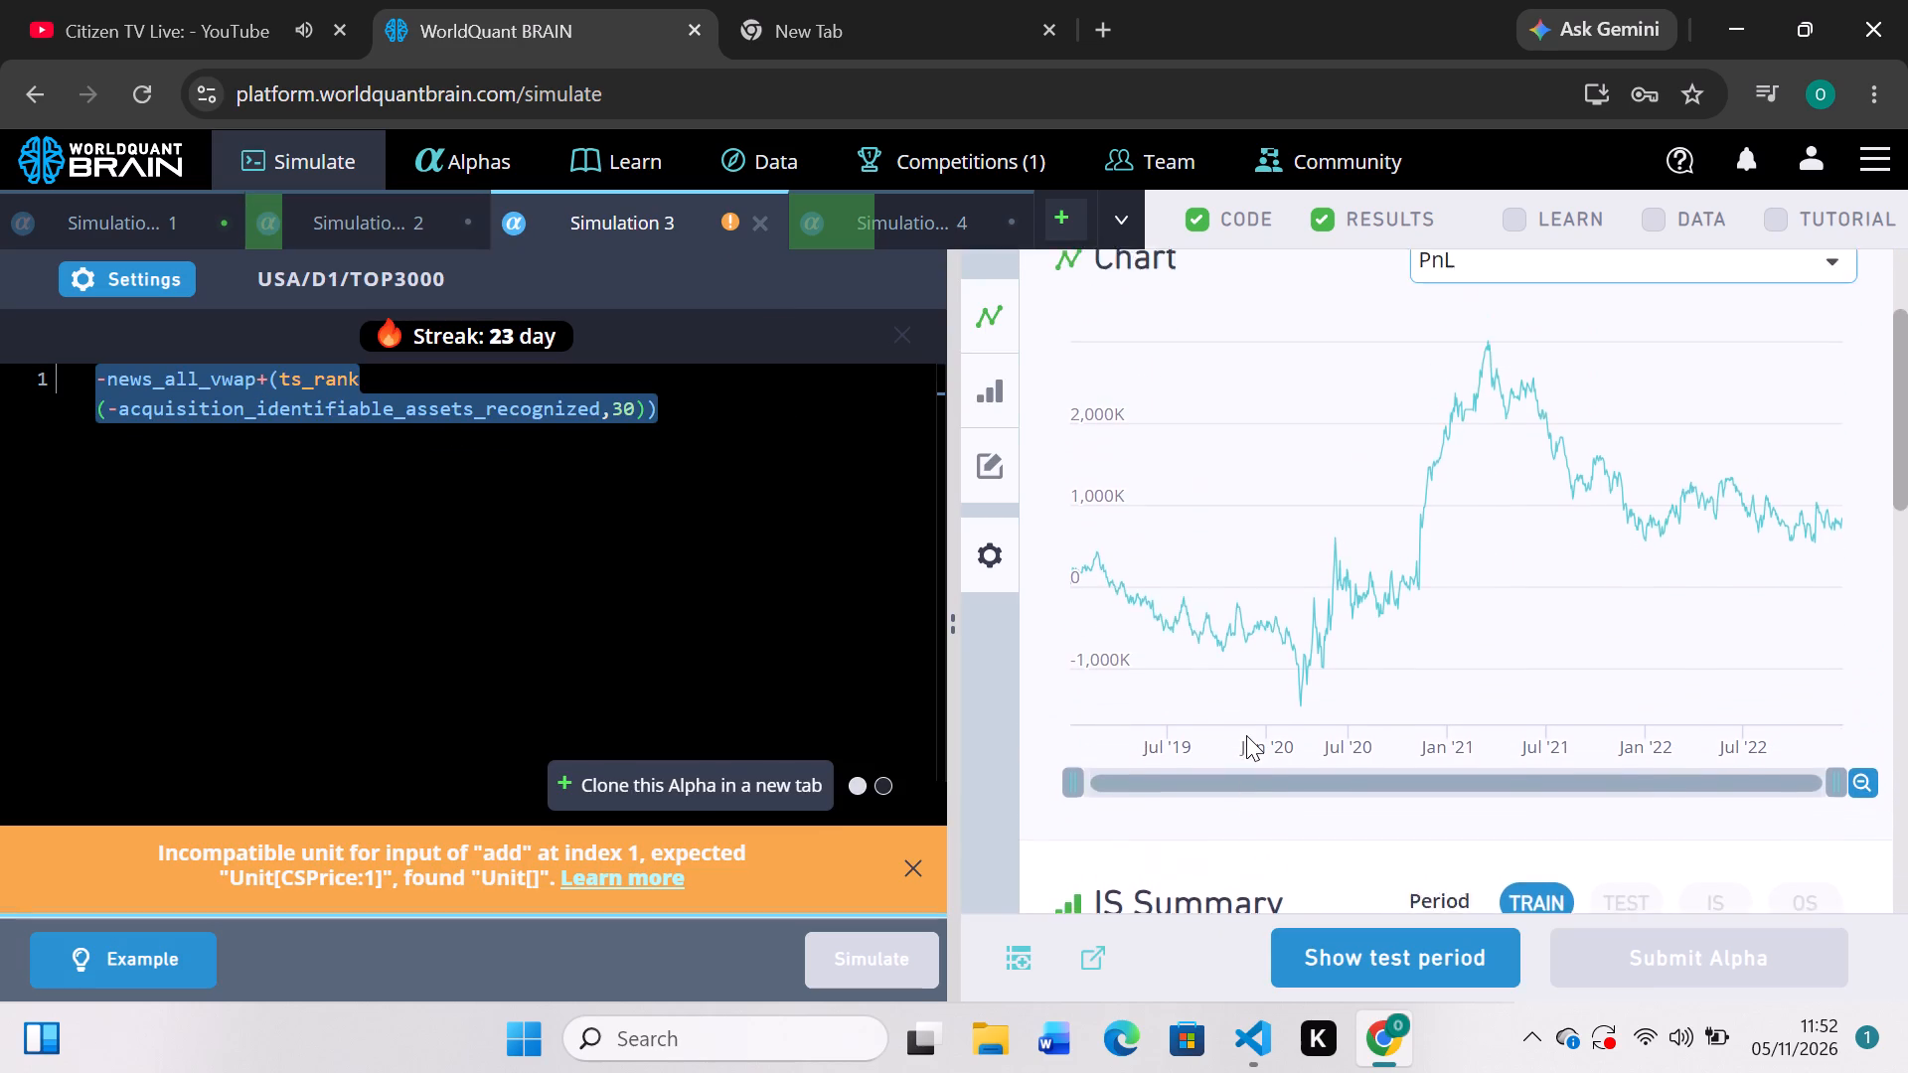
scroll(1246, 735, "up", 1)
left_click(417, 574)
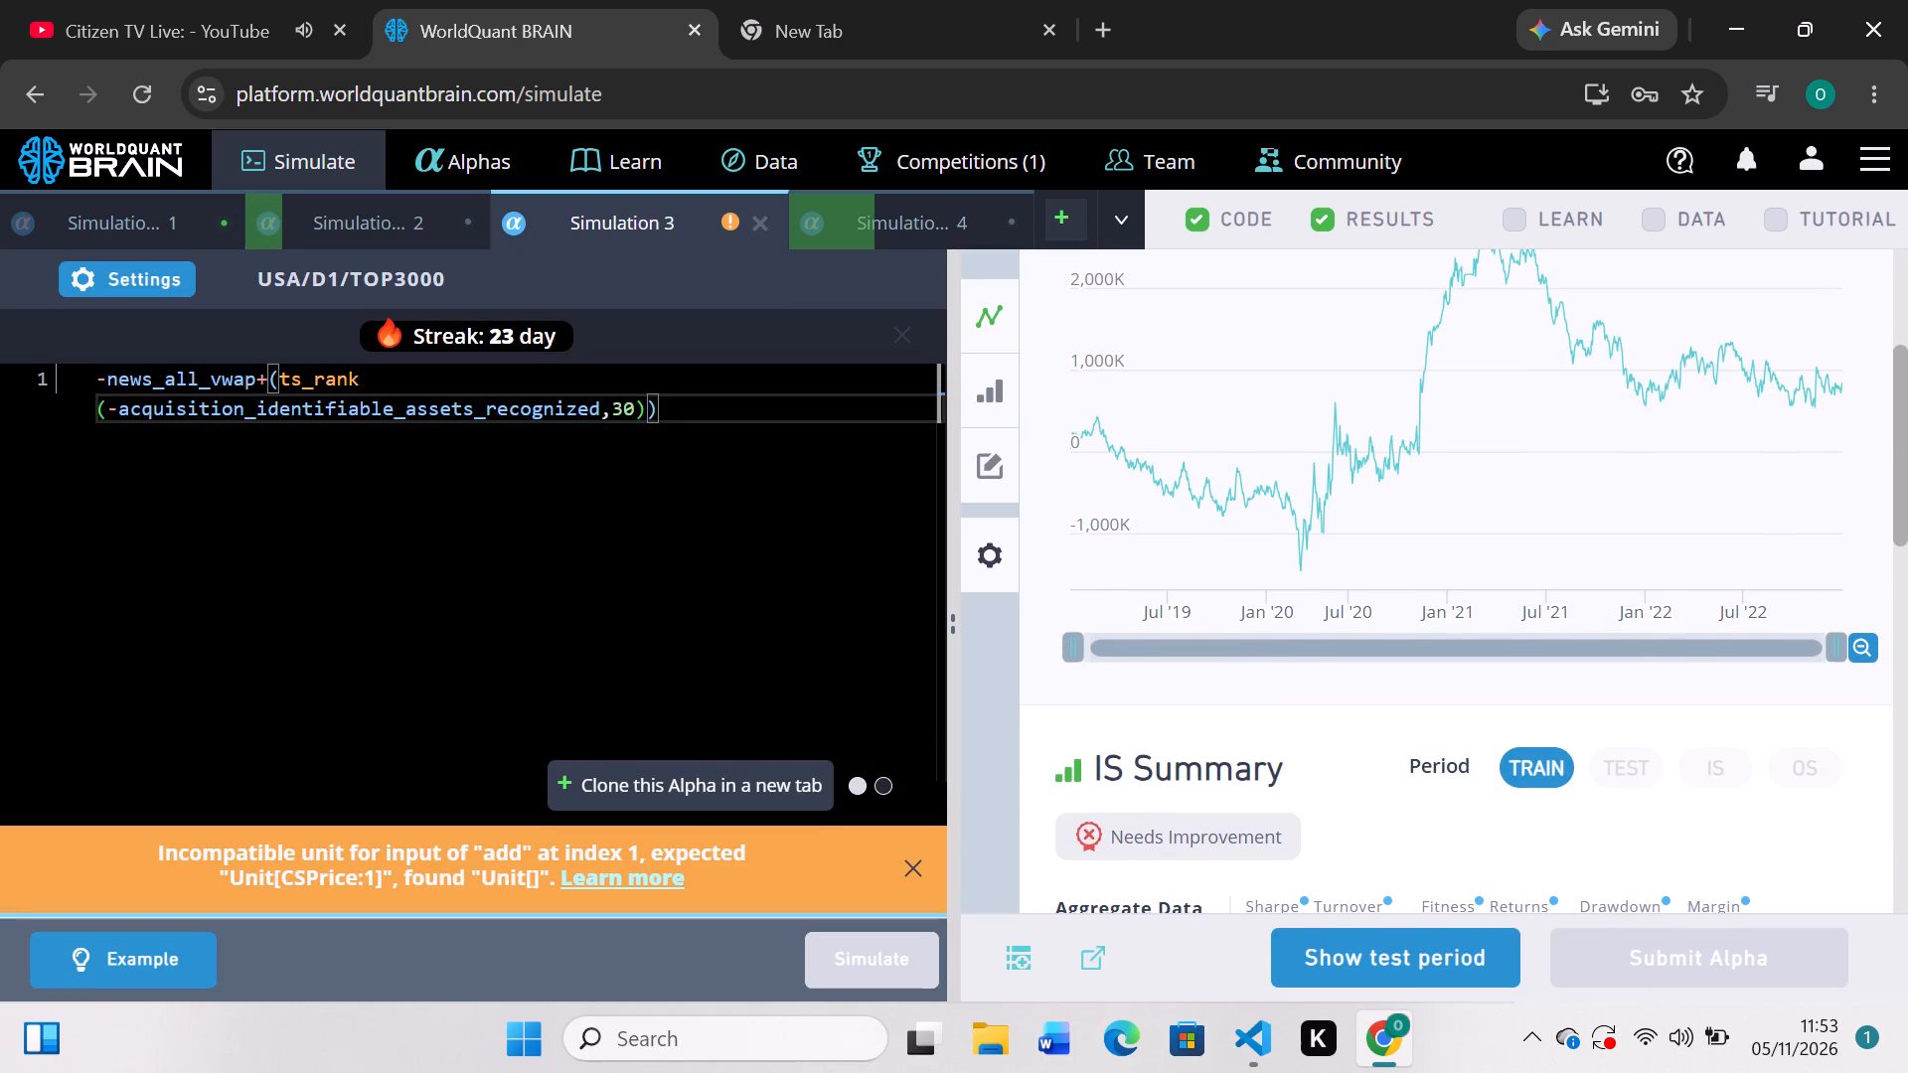
left_click_drag(692, 408, 77, 412)
key("Delete")
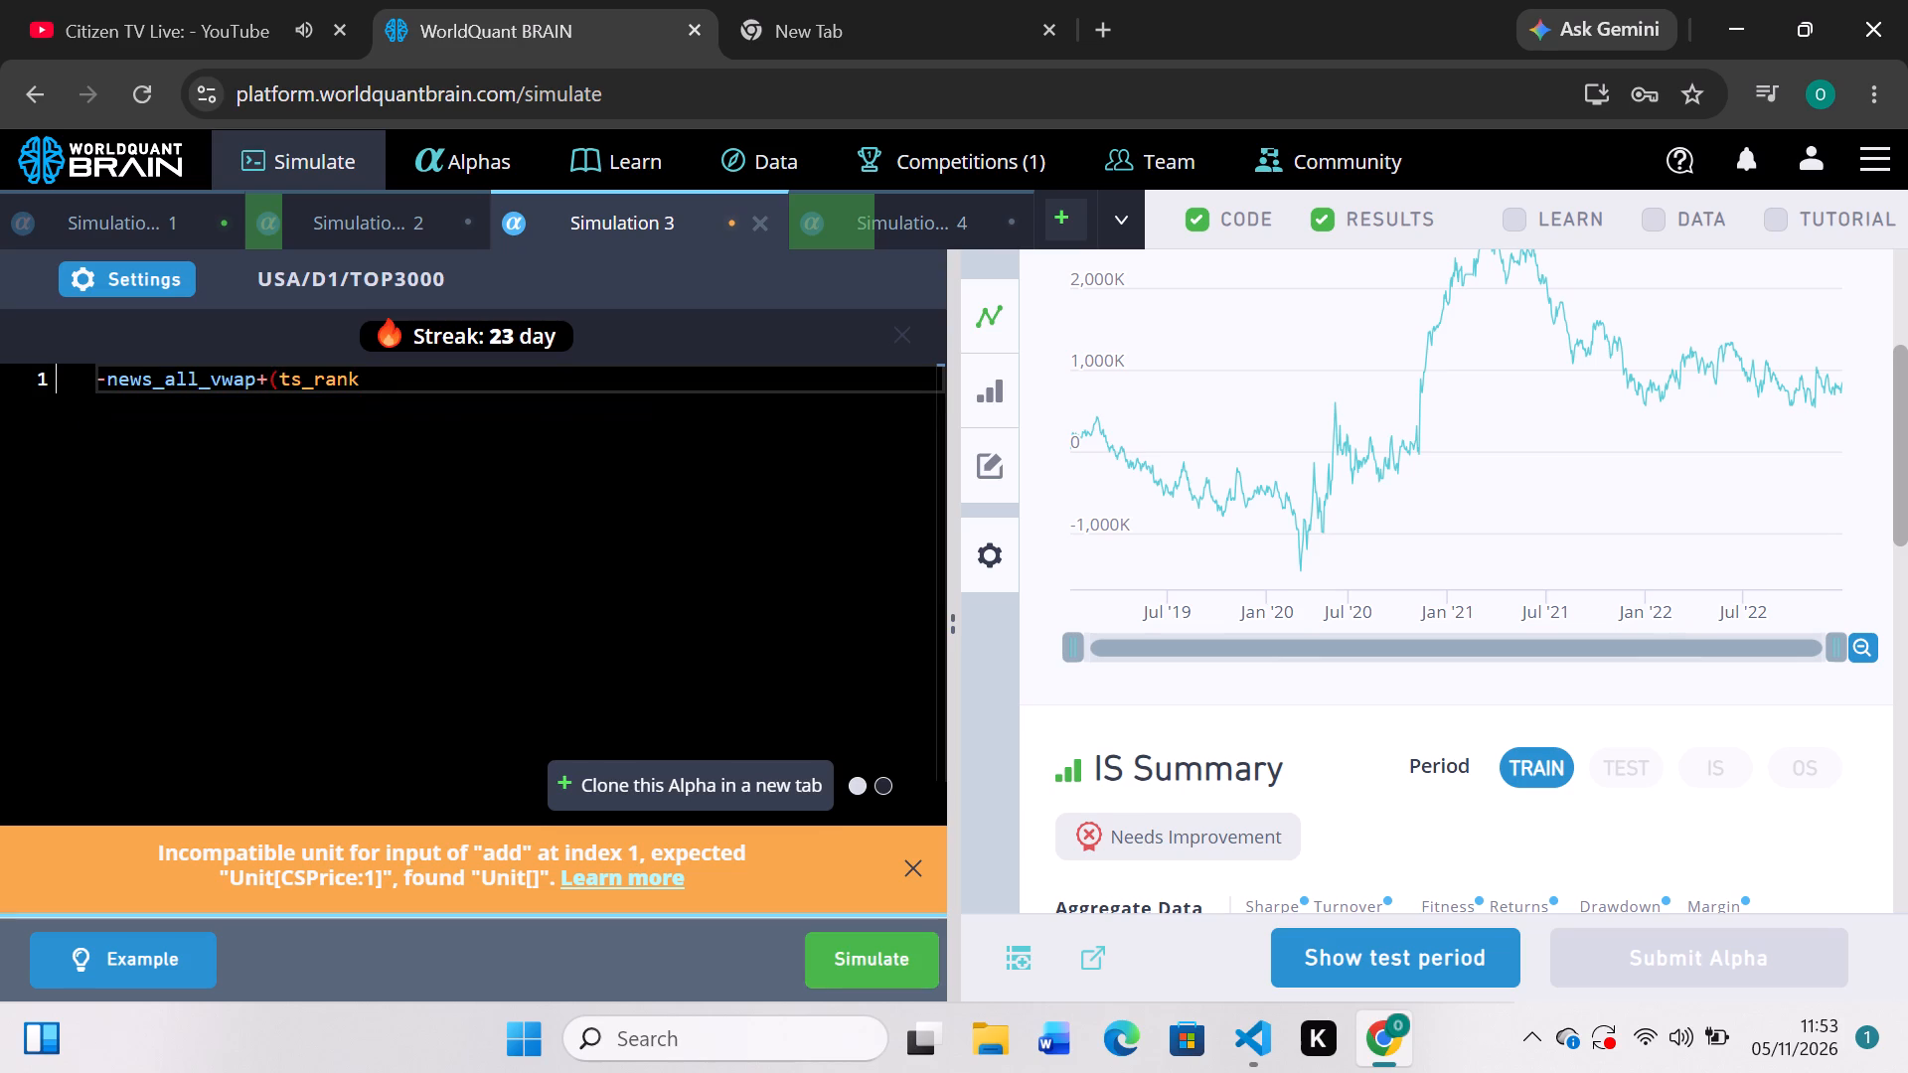
key("Delete")
key("Delete")
key("Delete")
key("Delete")
key("BackSpace")
key("BackSpace")
key("BackSpace")
key("BackSpace")
key("BackSpace")
key("BackSpace")
key("BackSpace")
key("BackSpace")
Complete the Simulation 3 expression as -news_all_vwap+(scl12_sentiment_fast_d1) and run the simulation.
key("shift+parenleft")
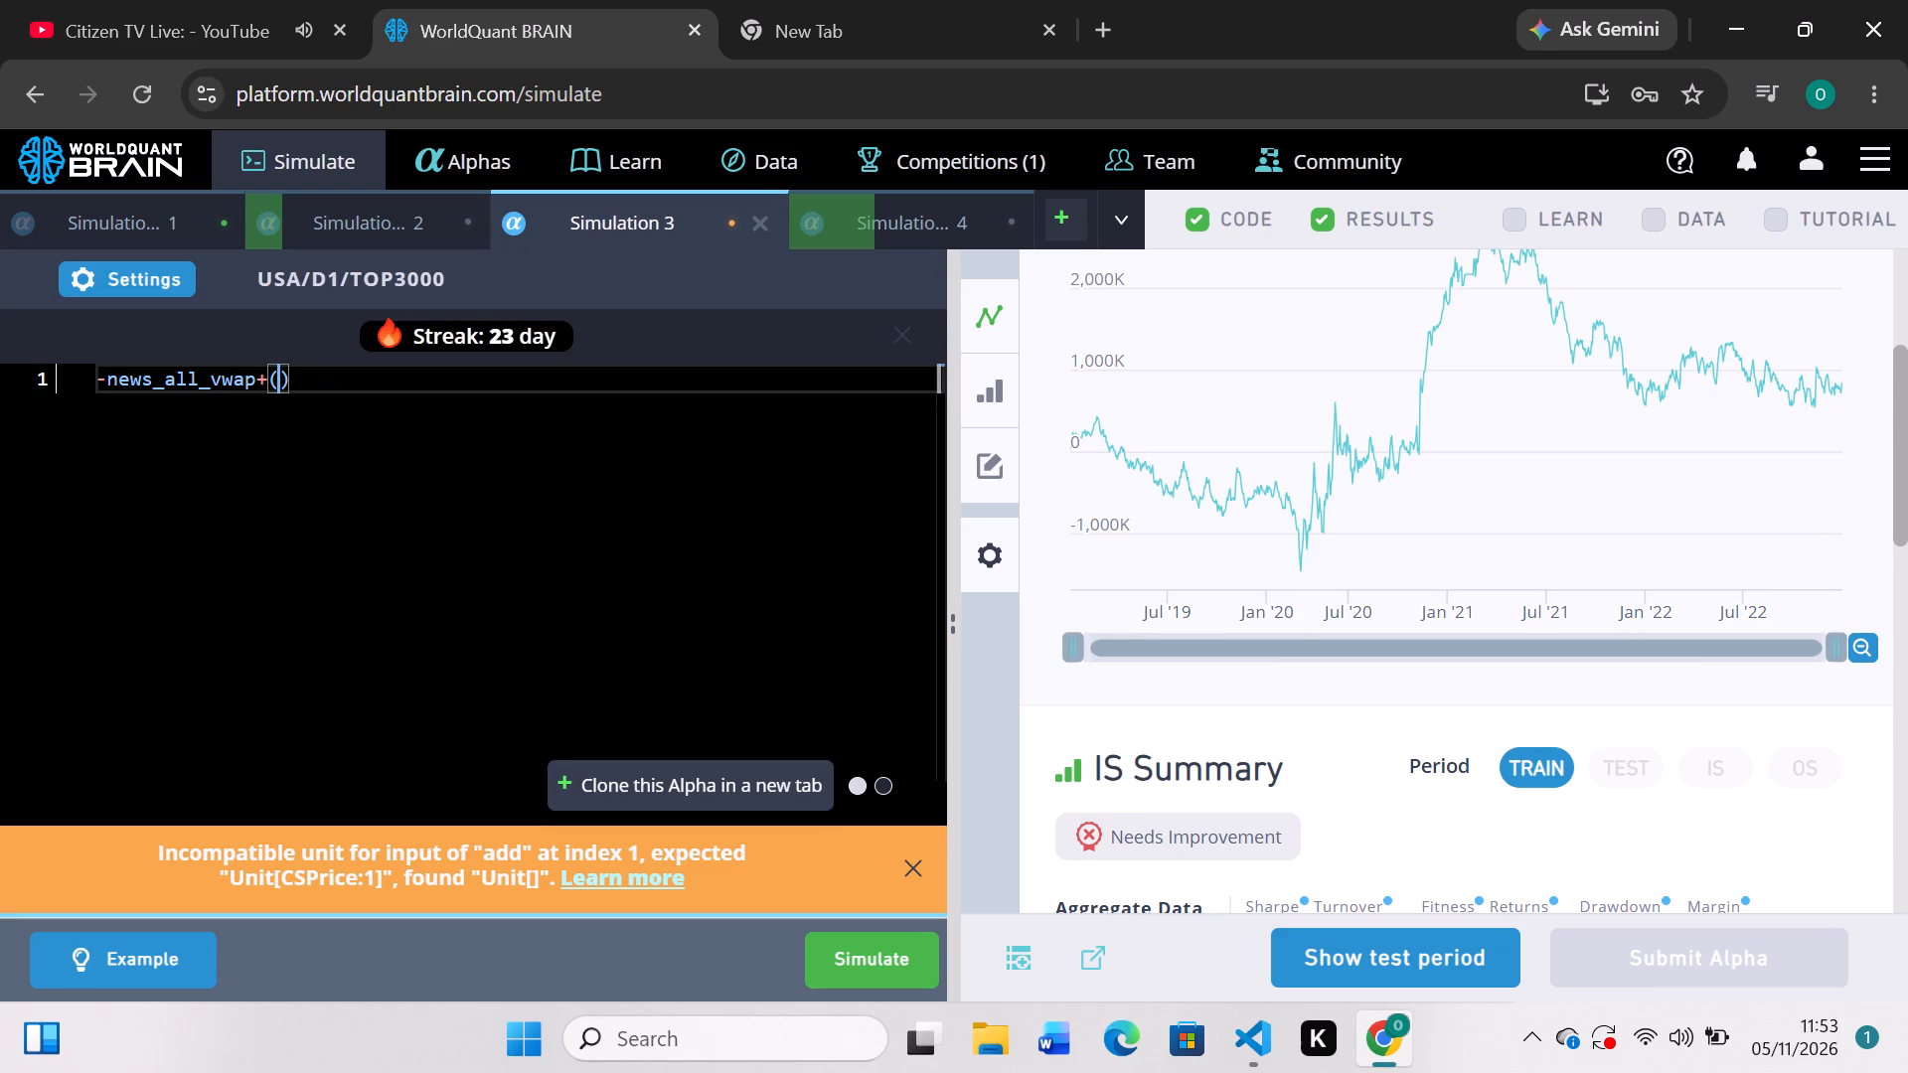
type("sc")
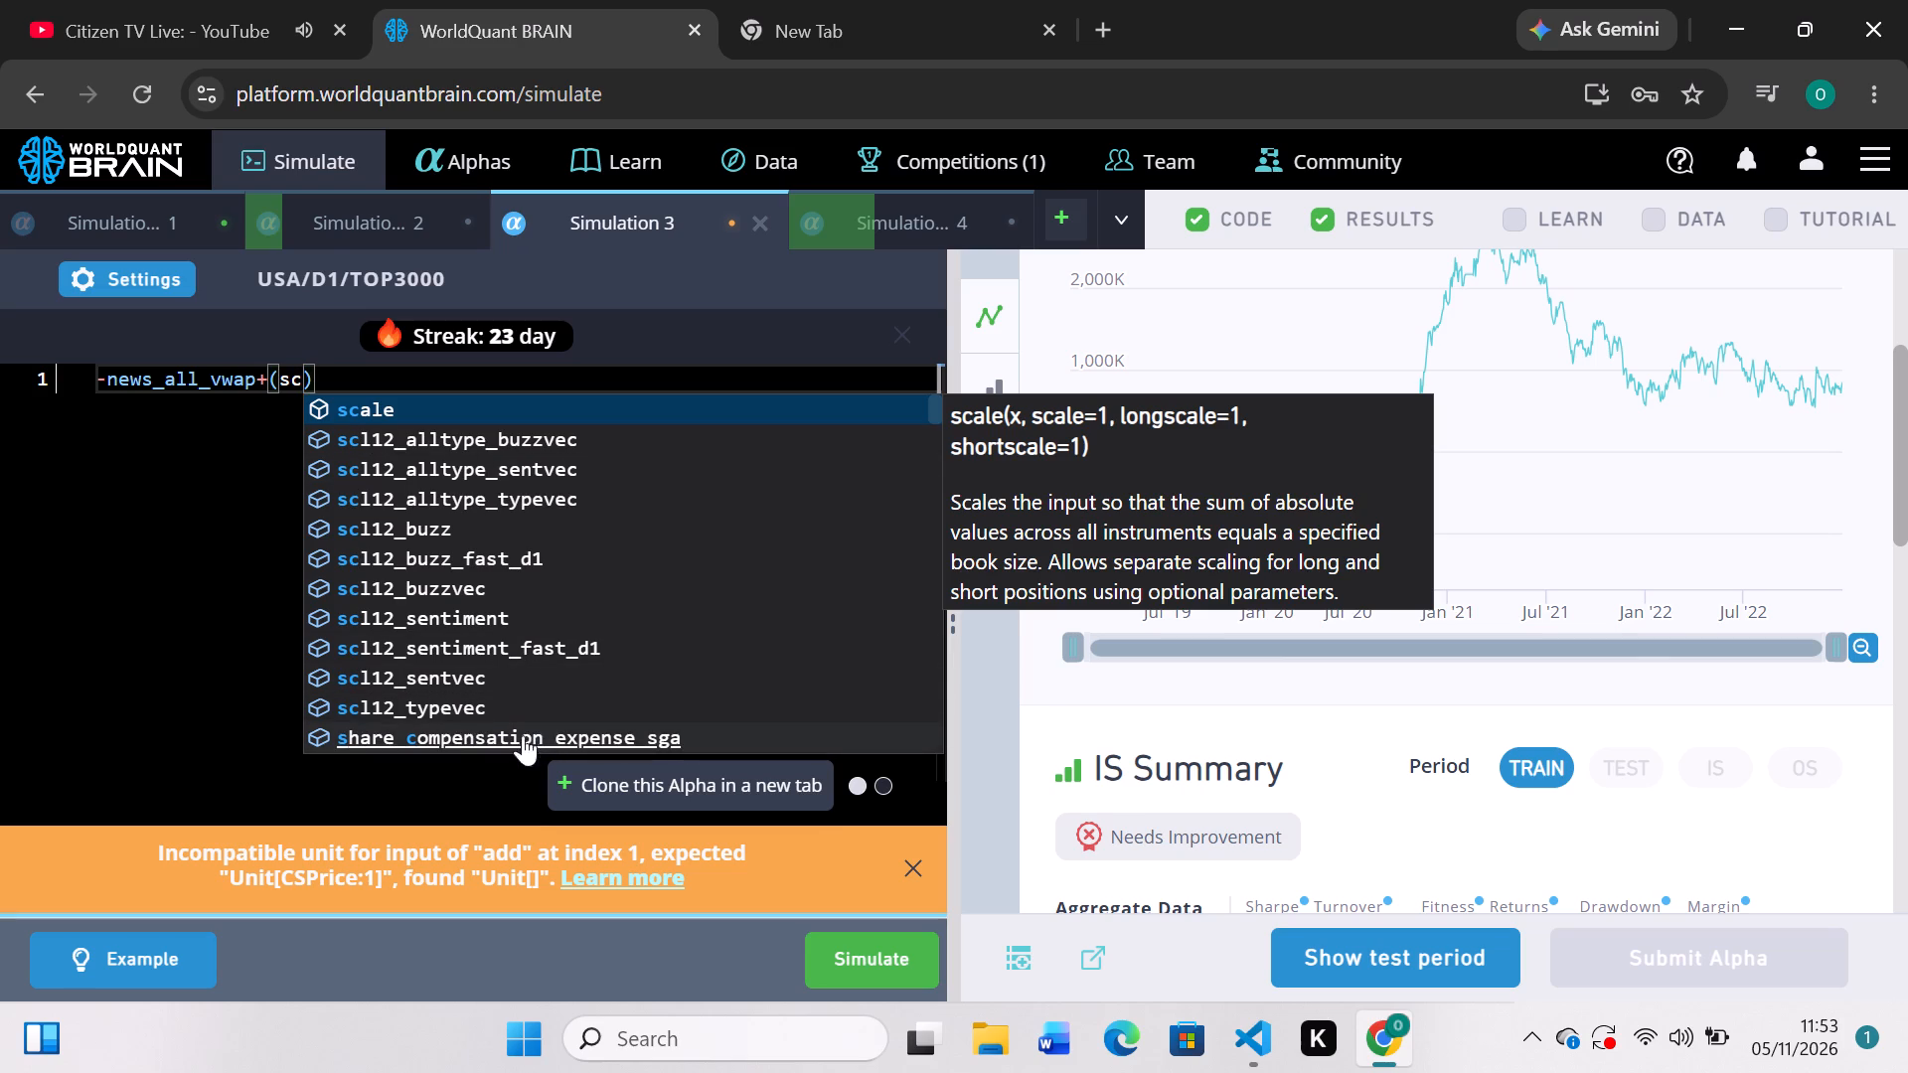
left_click(445, 650)
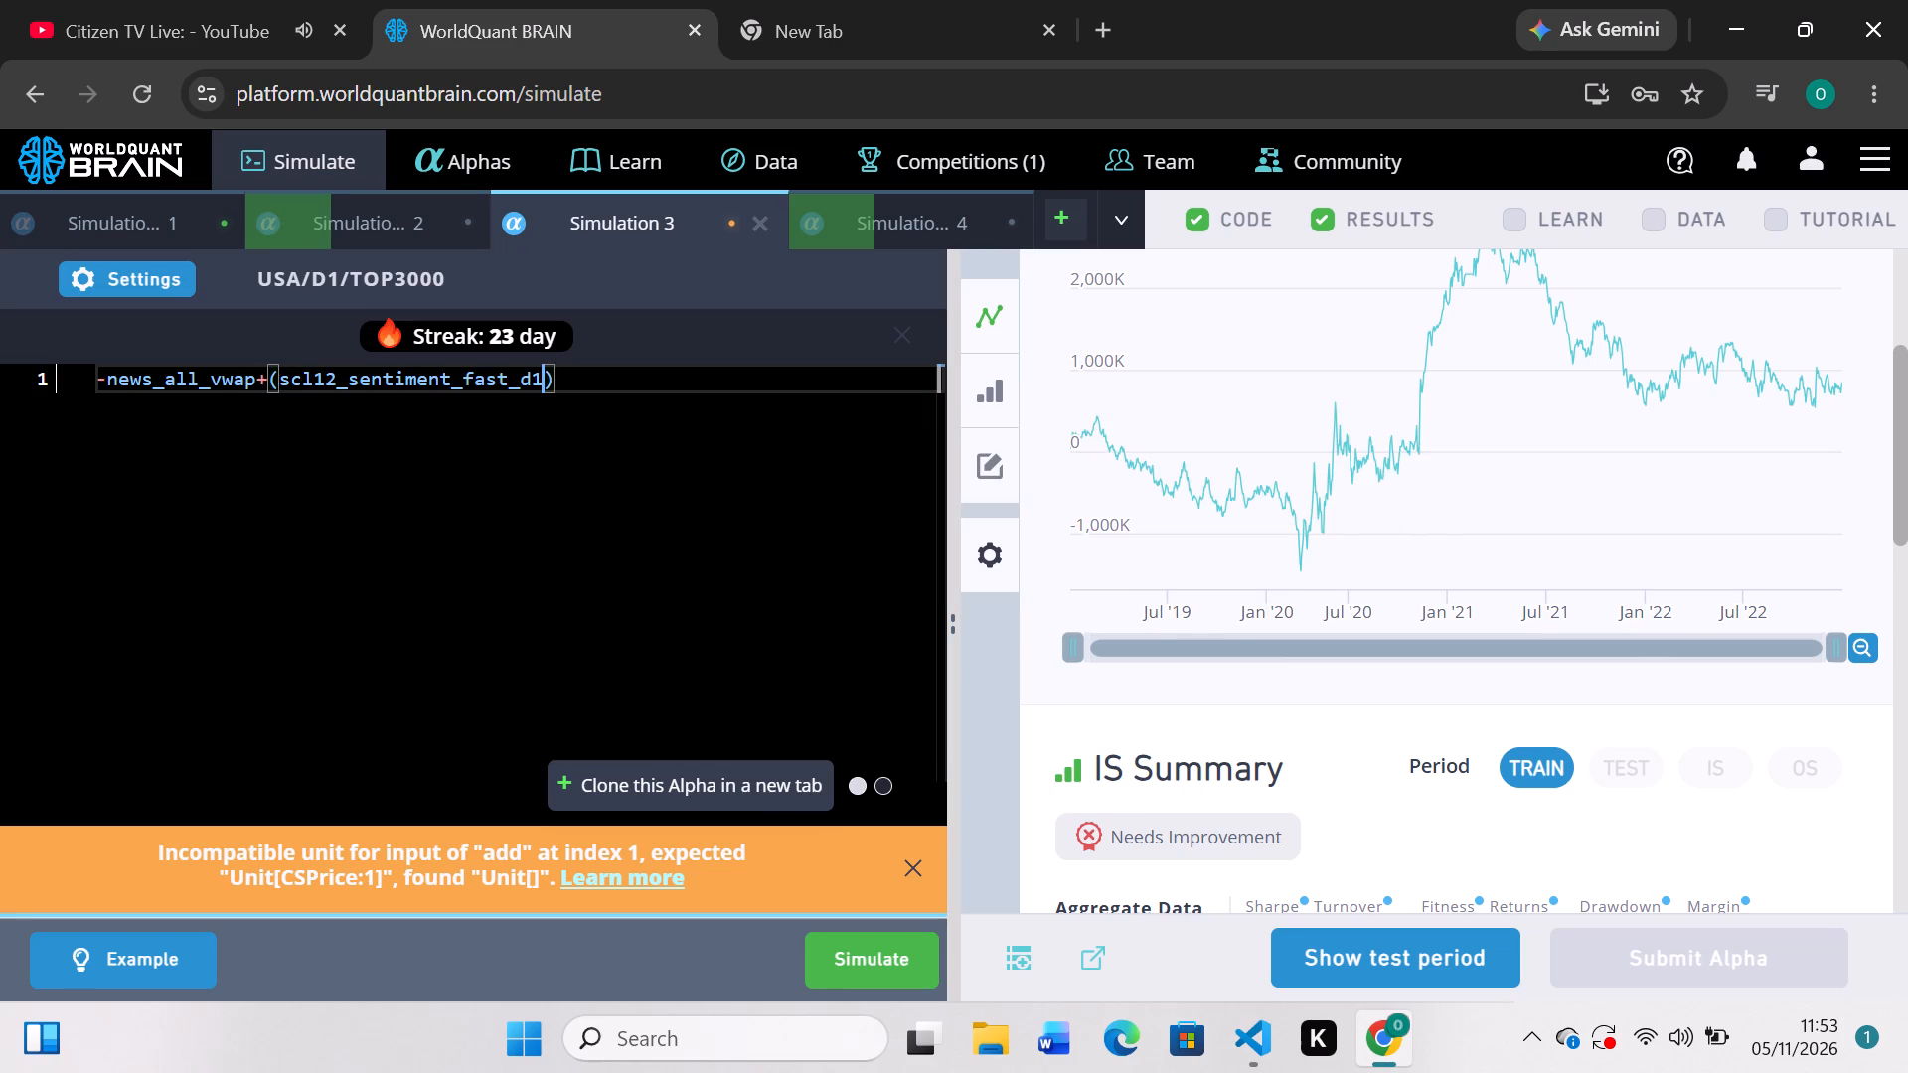
left_click(854, 949)
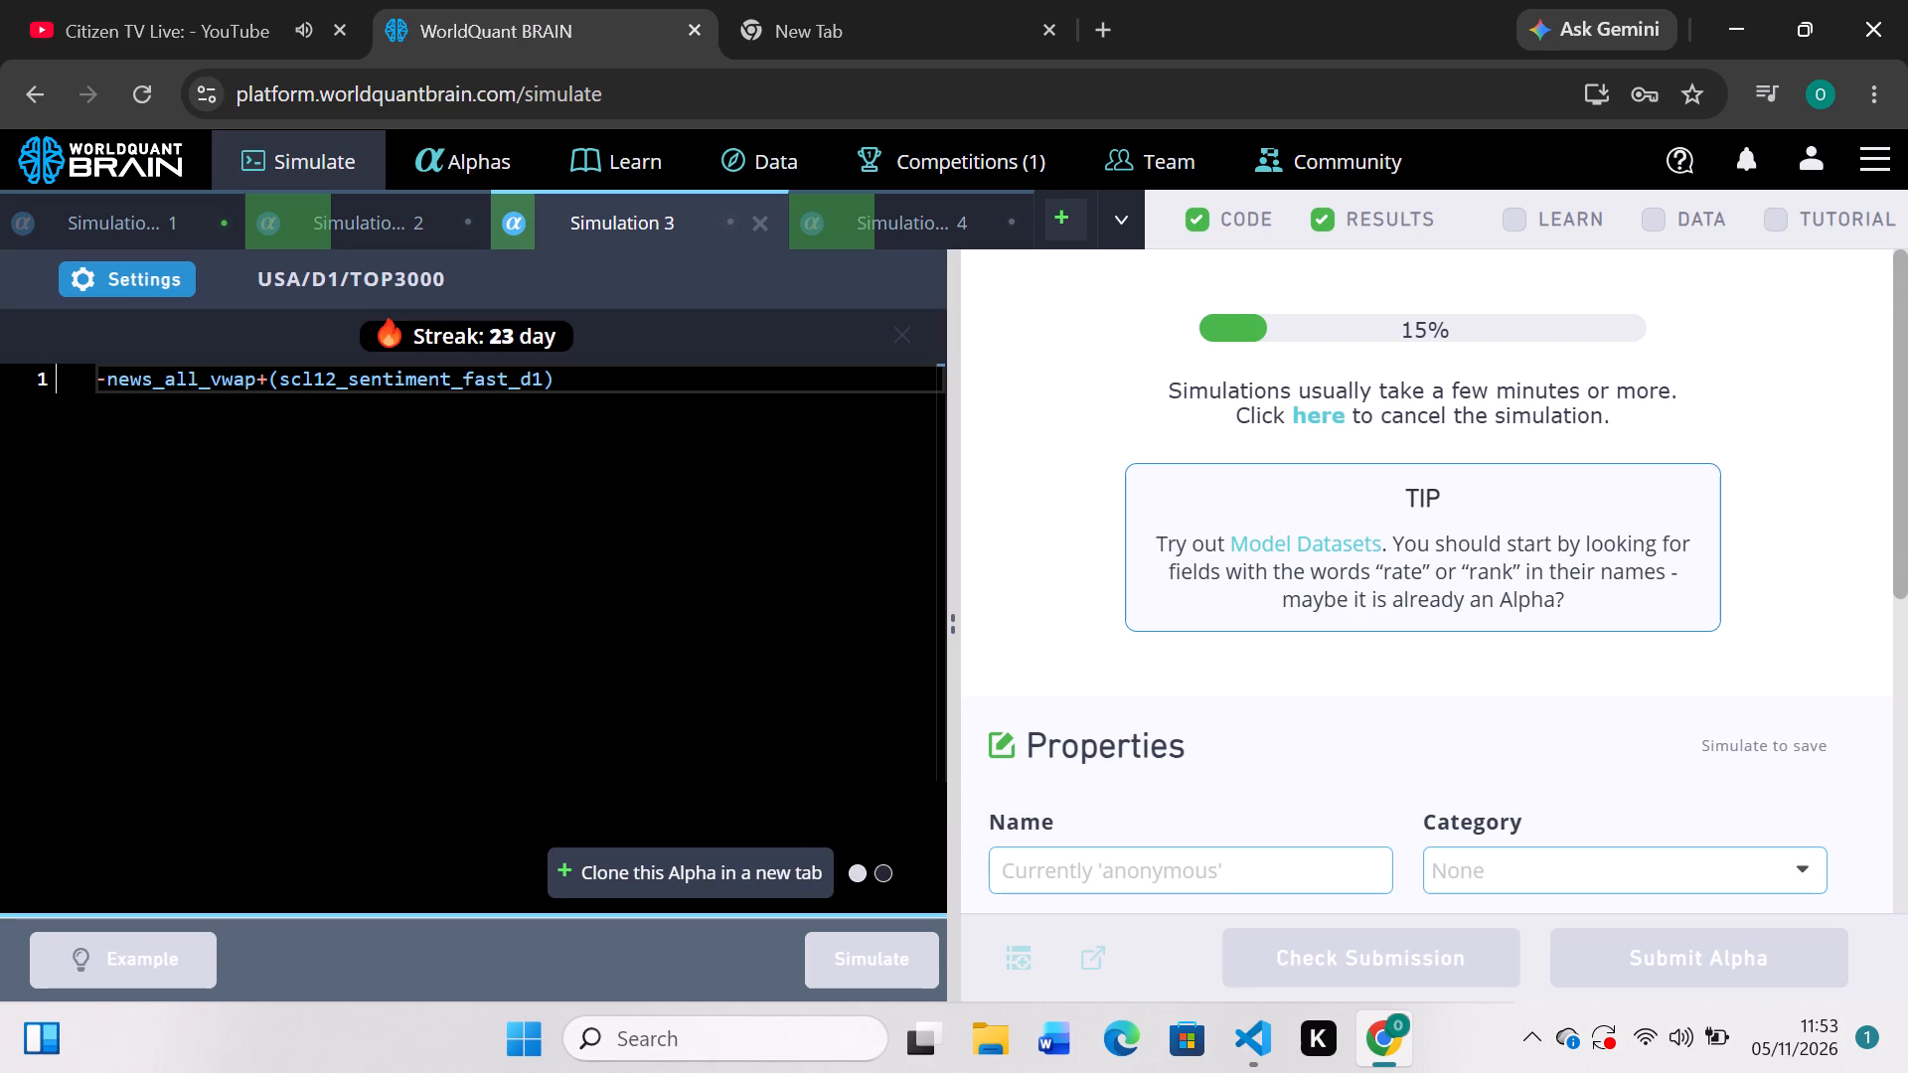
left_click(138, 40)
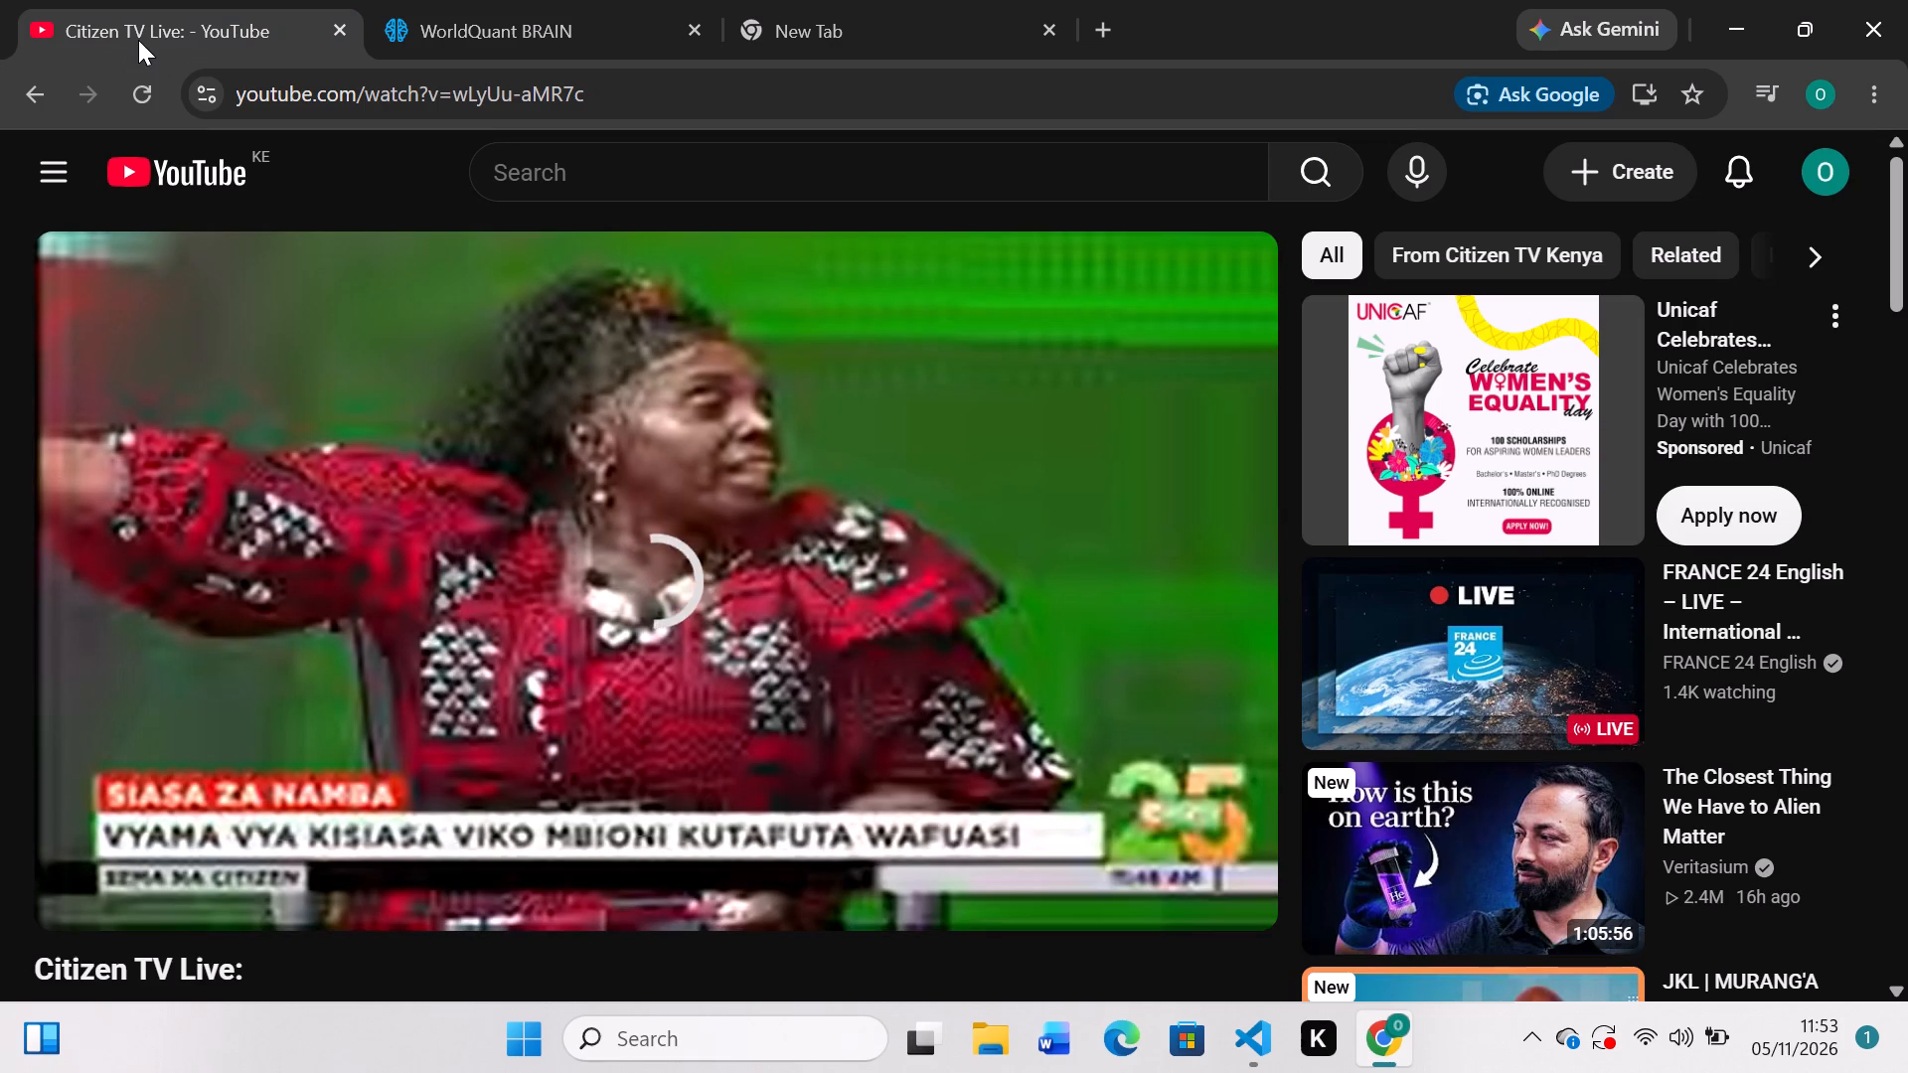
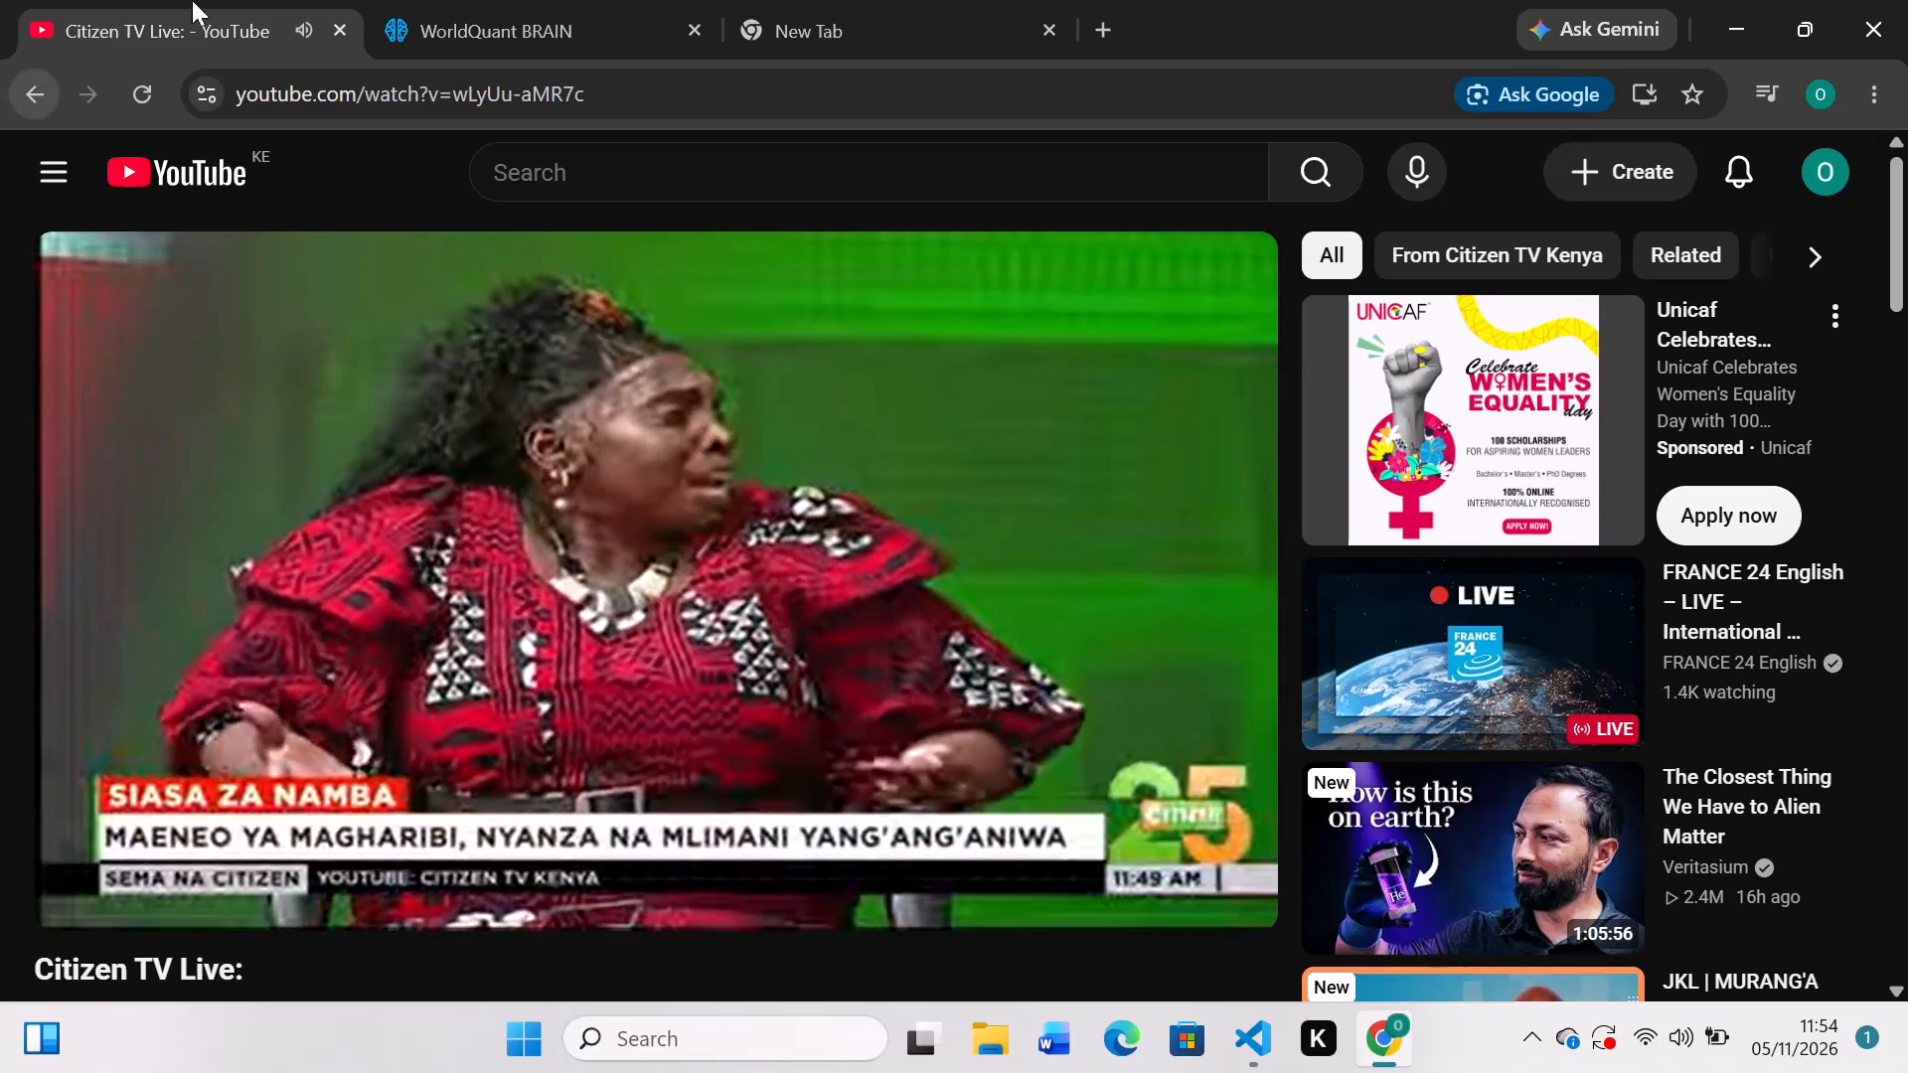
Switch back to WorldQuant BRAIN and examine the PnL chart and IS Summary of Simulation 2.
left_click(567, 21)
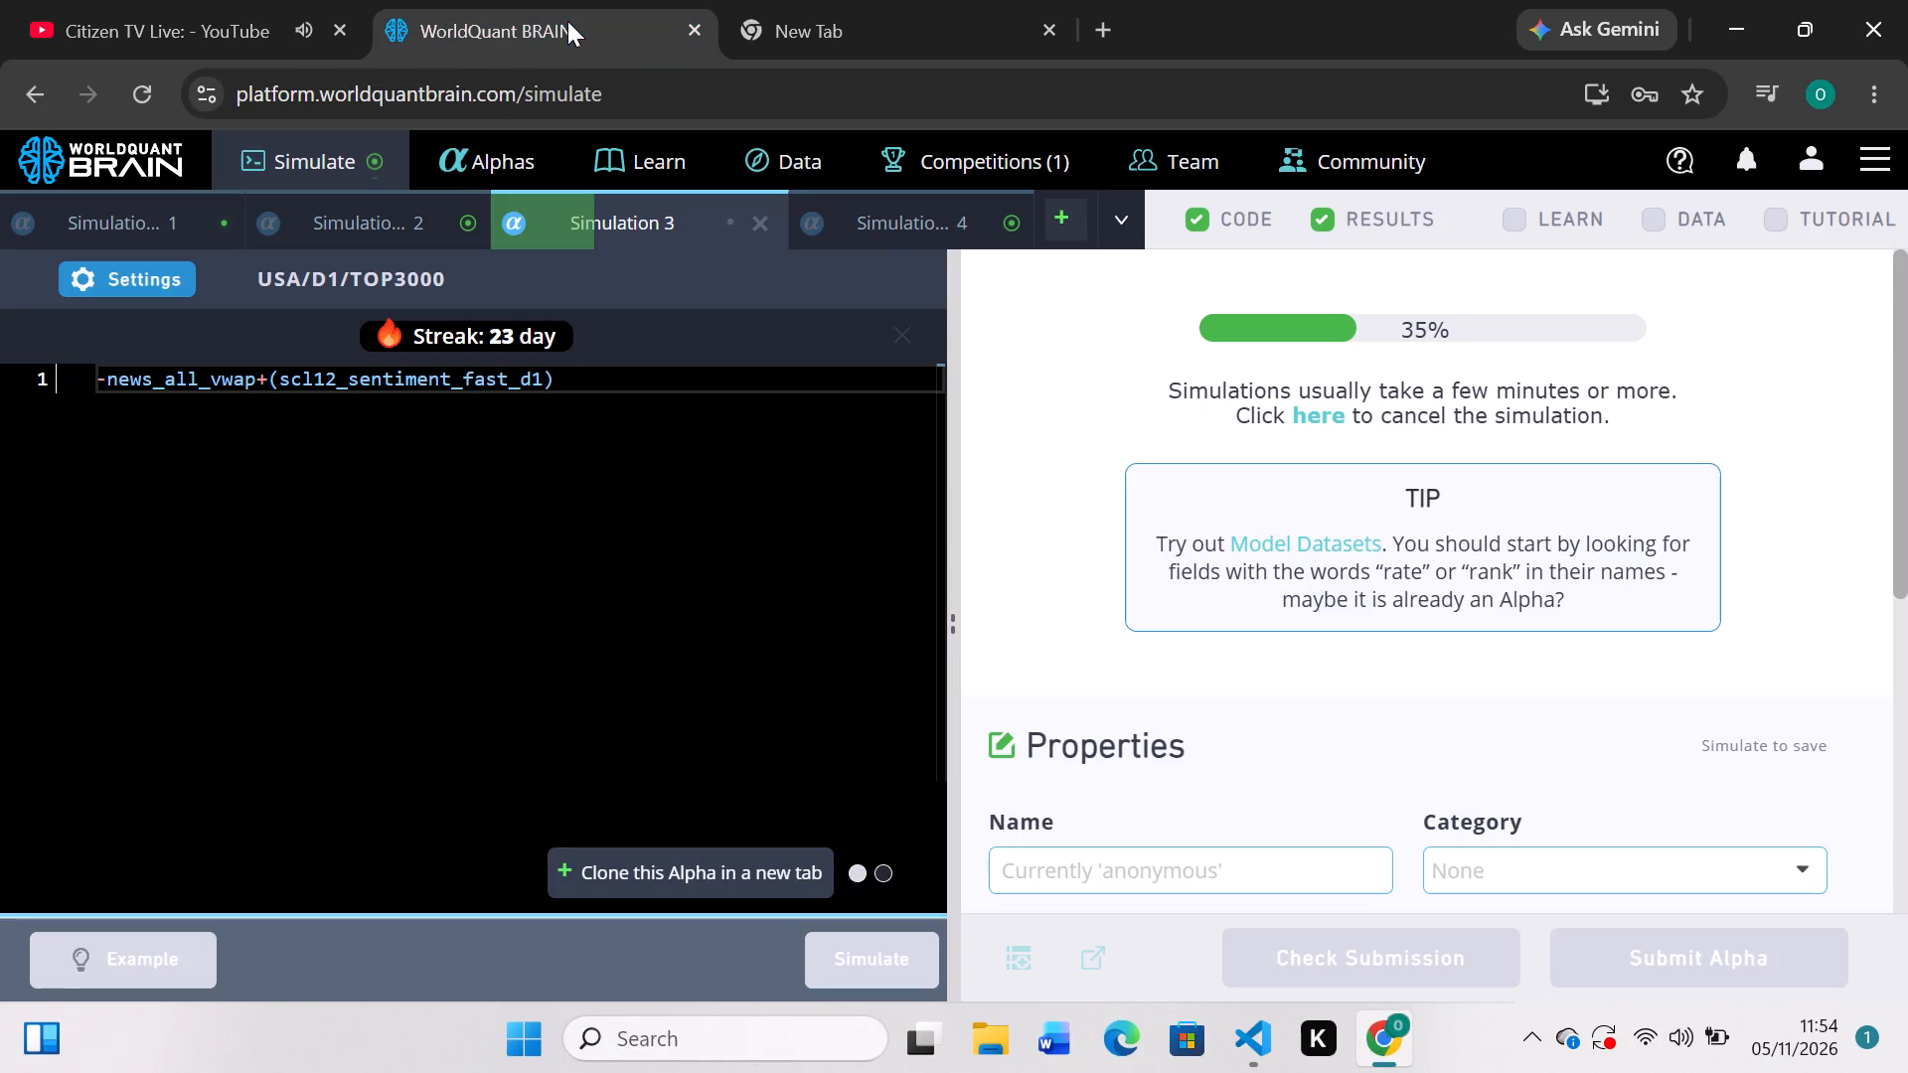
left_click(380, 229)
scroll(1333, 607, "down", 2)
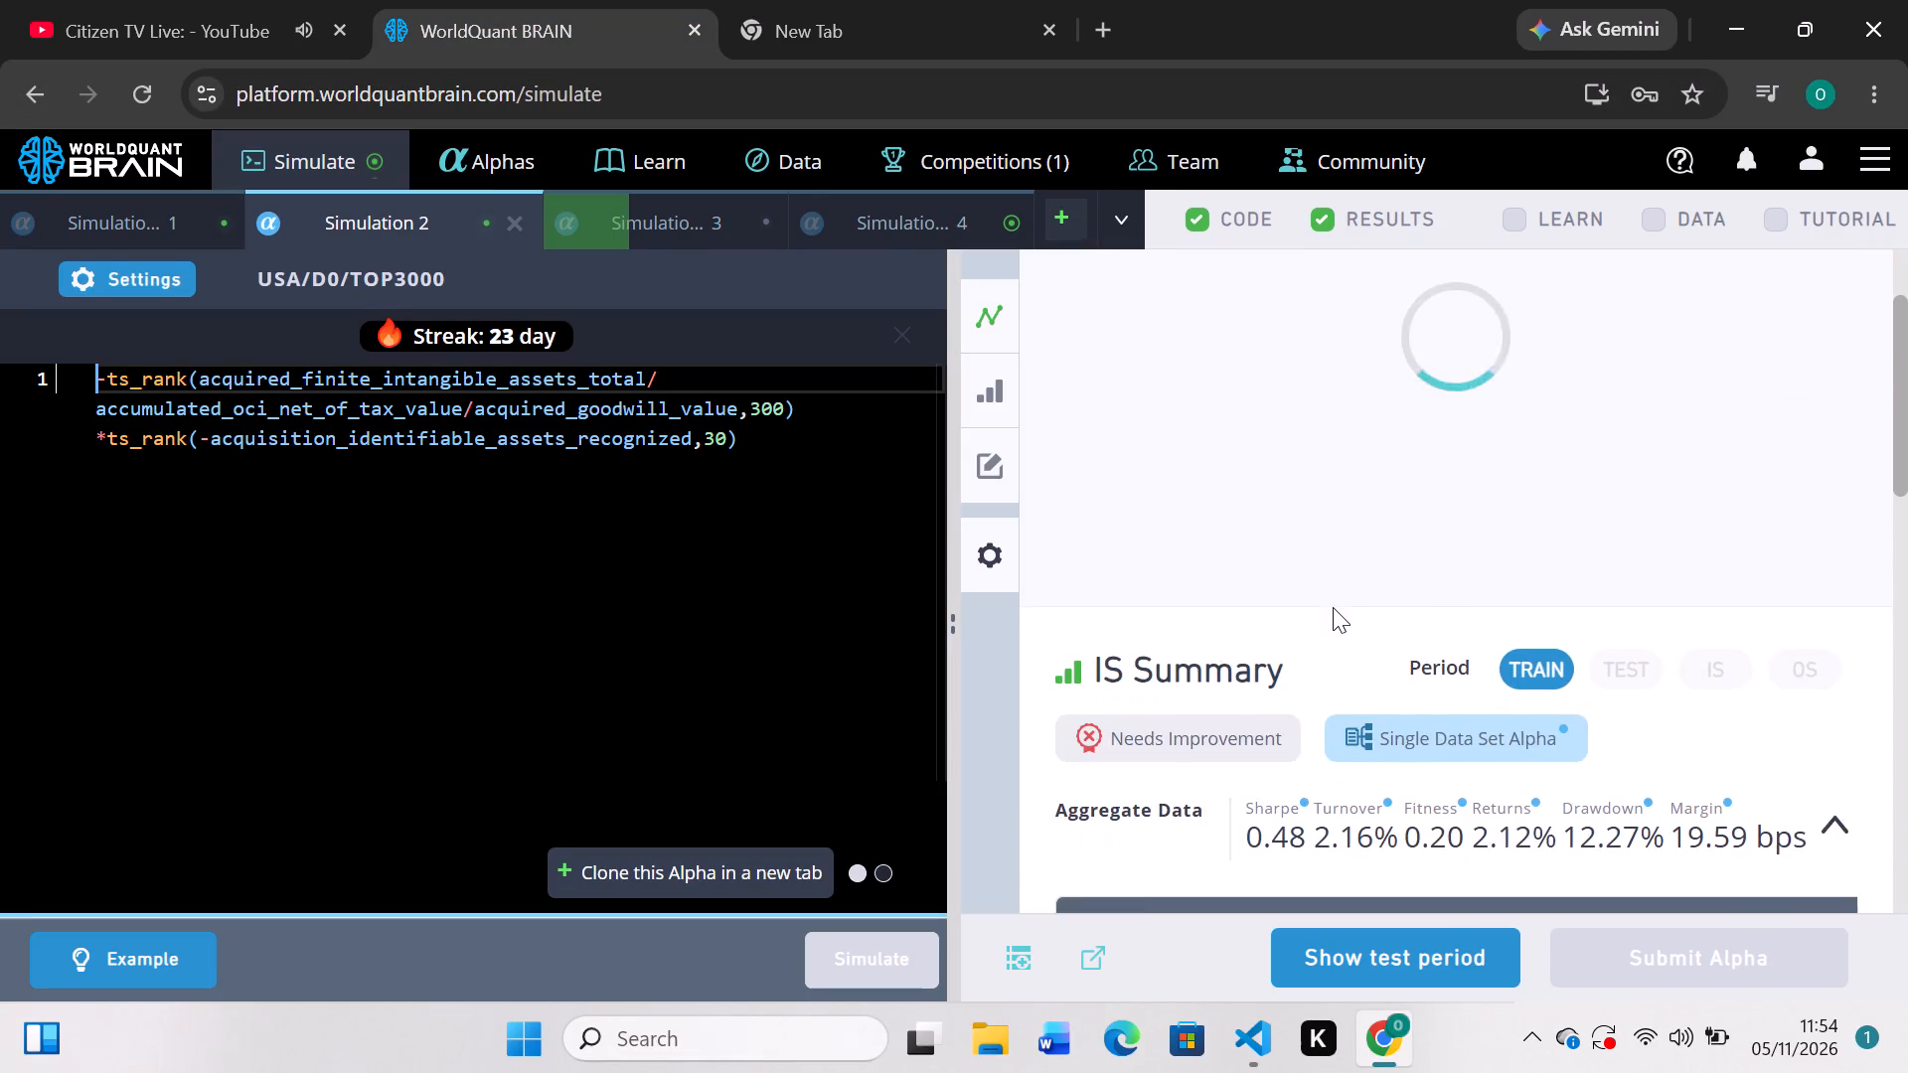
scroll(1333, 607, "up", 2)
scroll(1333, 607, "down", 1)
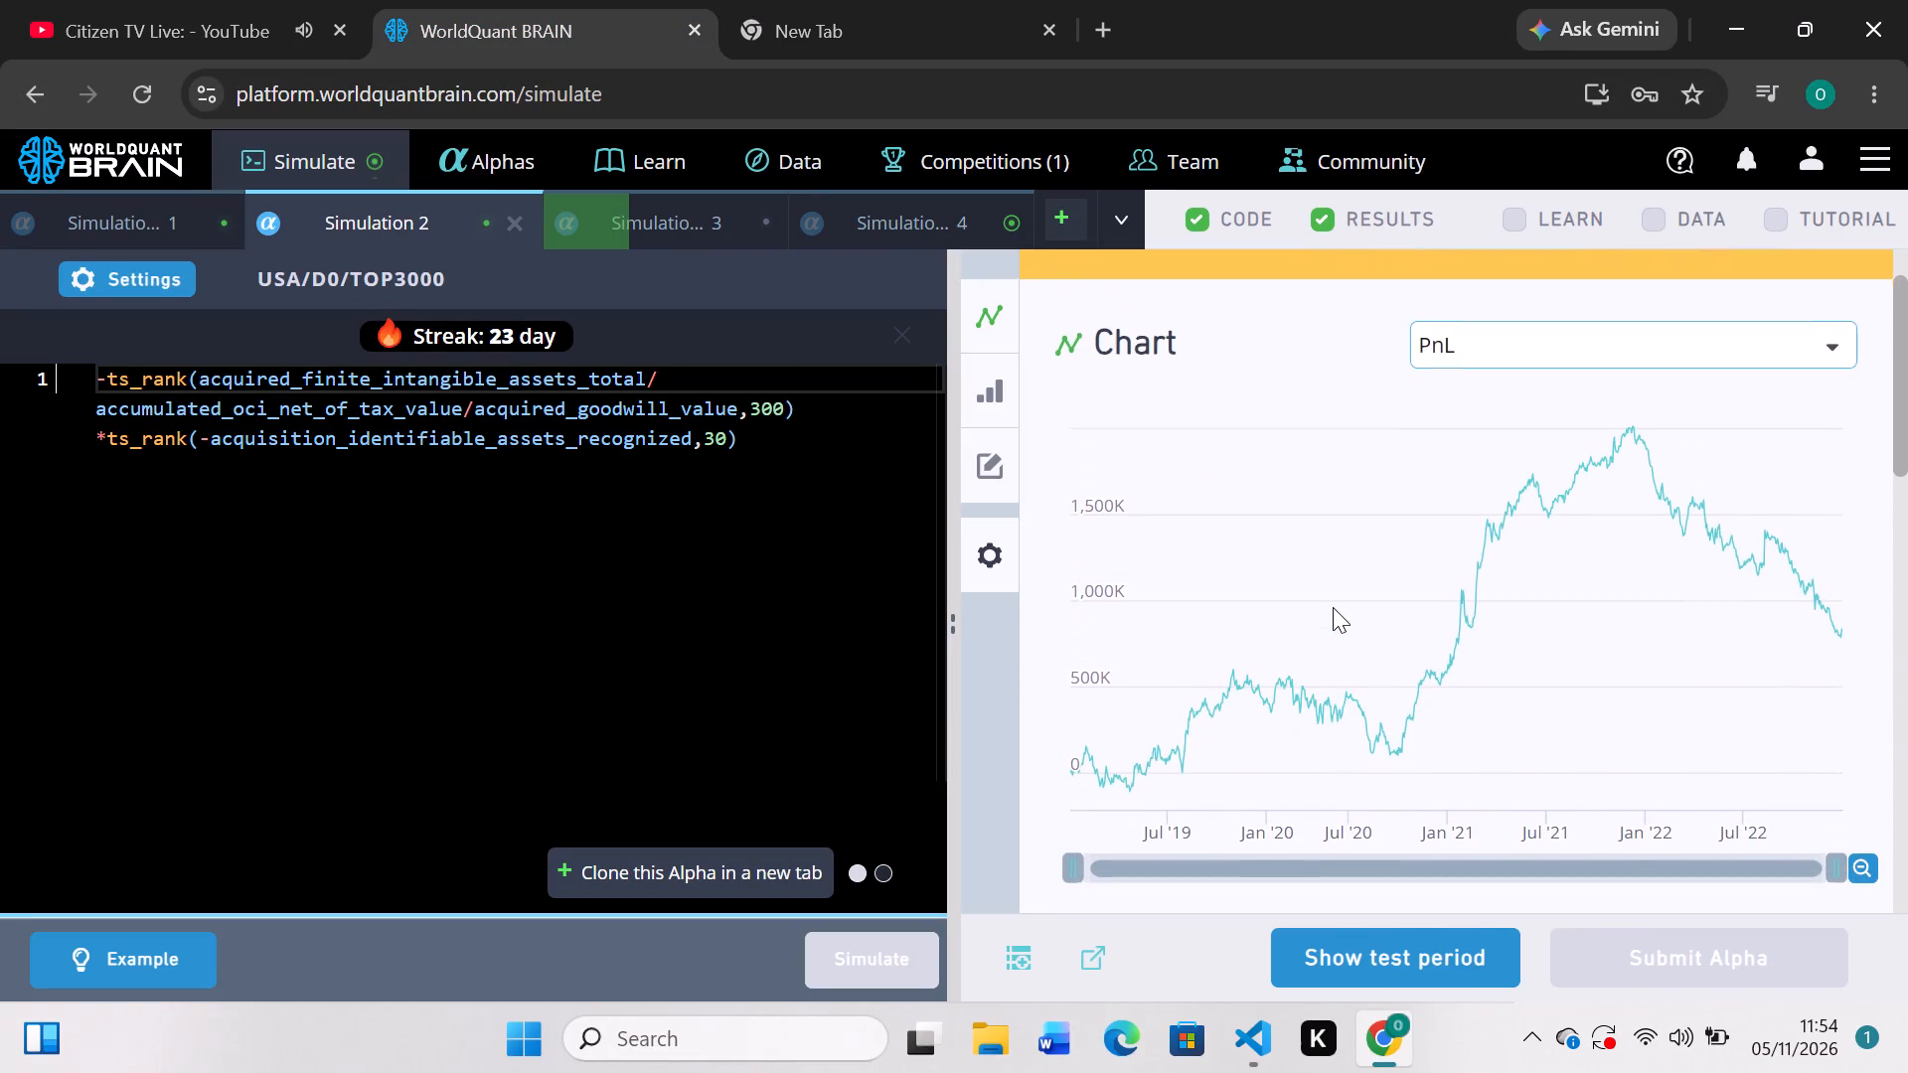
scroll(1333, 607, "down", 1)
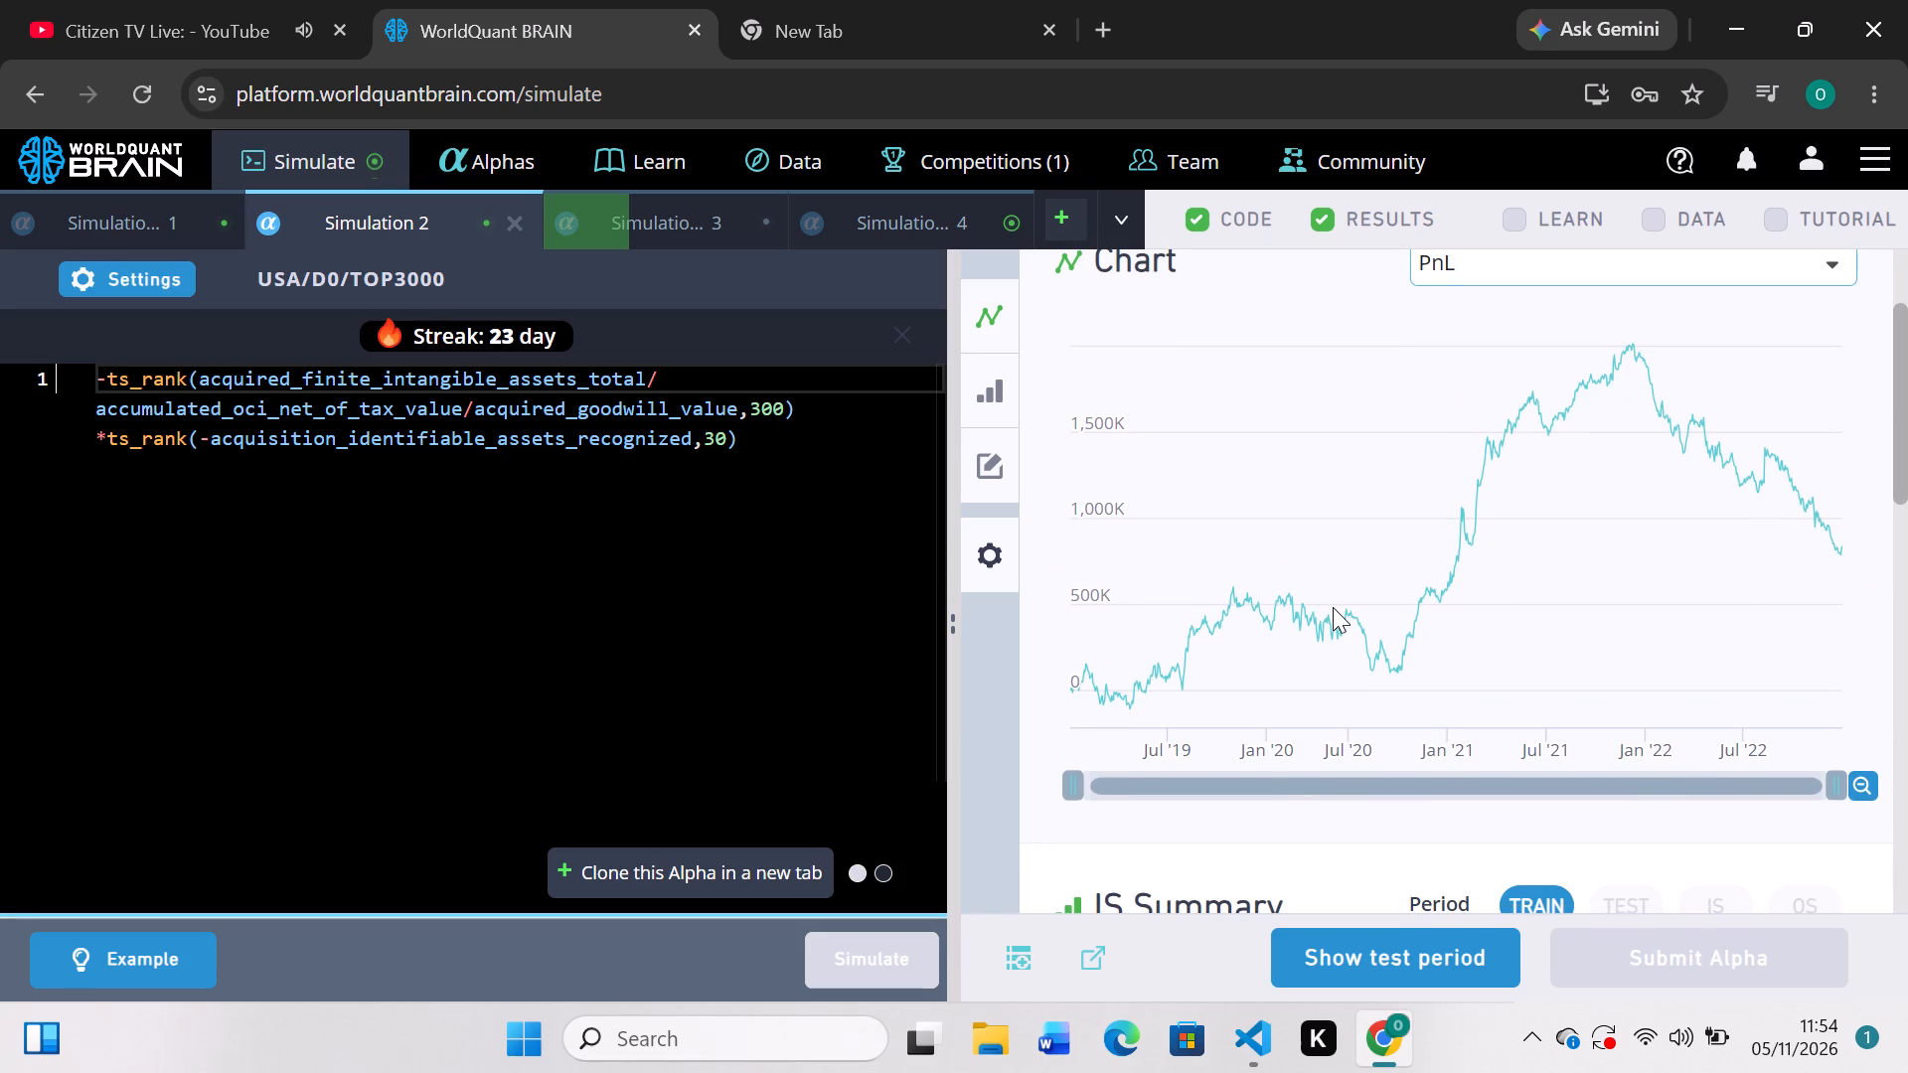
scroll(1333, 607, "down", 1)
scroll(1333, 607, "up", 2)
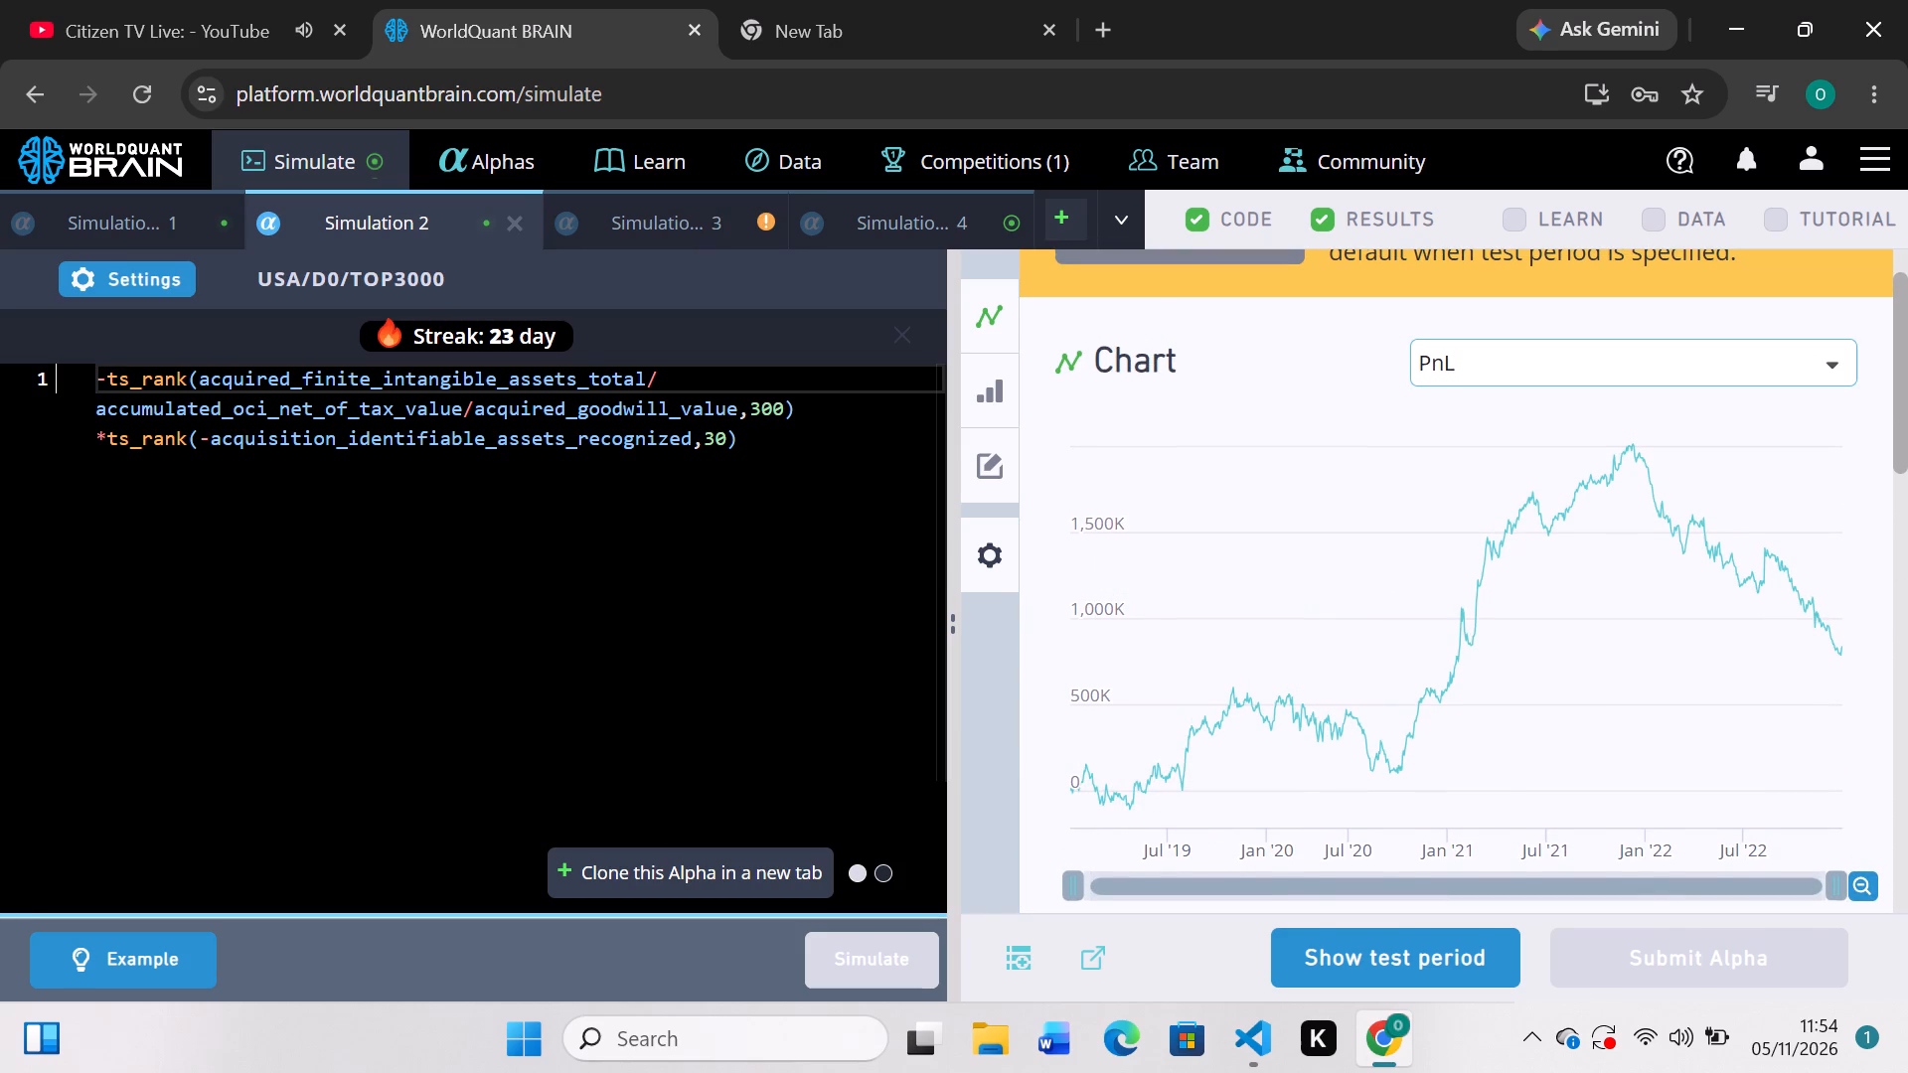
Shorten the first field in the Simulation 2 expression from acquired_finite_intangible_assets_total to assets and run the simulation.
left_click(507, 384)
key("BackSpace")
key("BackSpace")
key("BackSpace")
key("BackSpace")
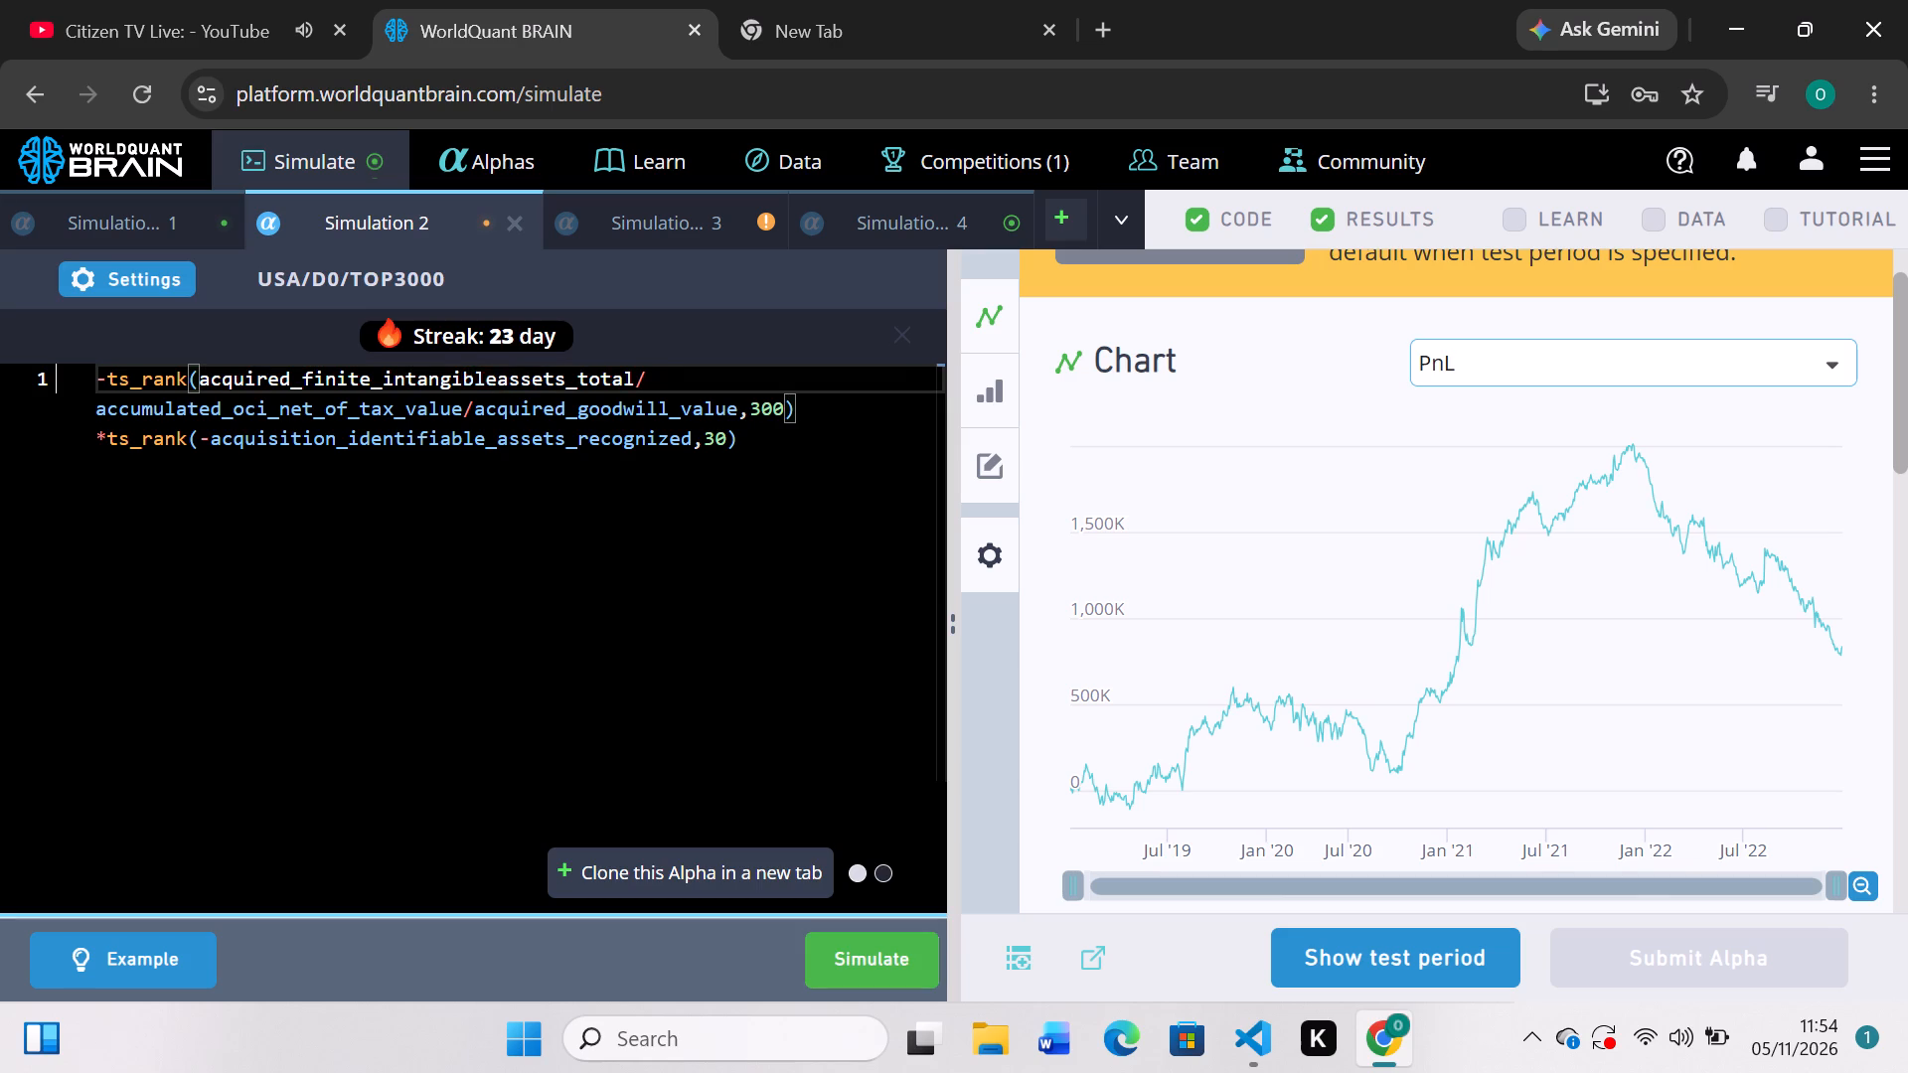
key("BackSpace")
key("BackSpace")
key("BackSpace")
key("BackSpace")
key("BackSpace")
key("BackSpace")
key("BackSpace")
key("BackSpace")
key("BackSpace")
key("BackSpace")
key("BackSpace")
key("BackSpace")
key("BackSpace")
key("BackSpace")
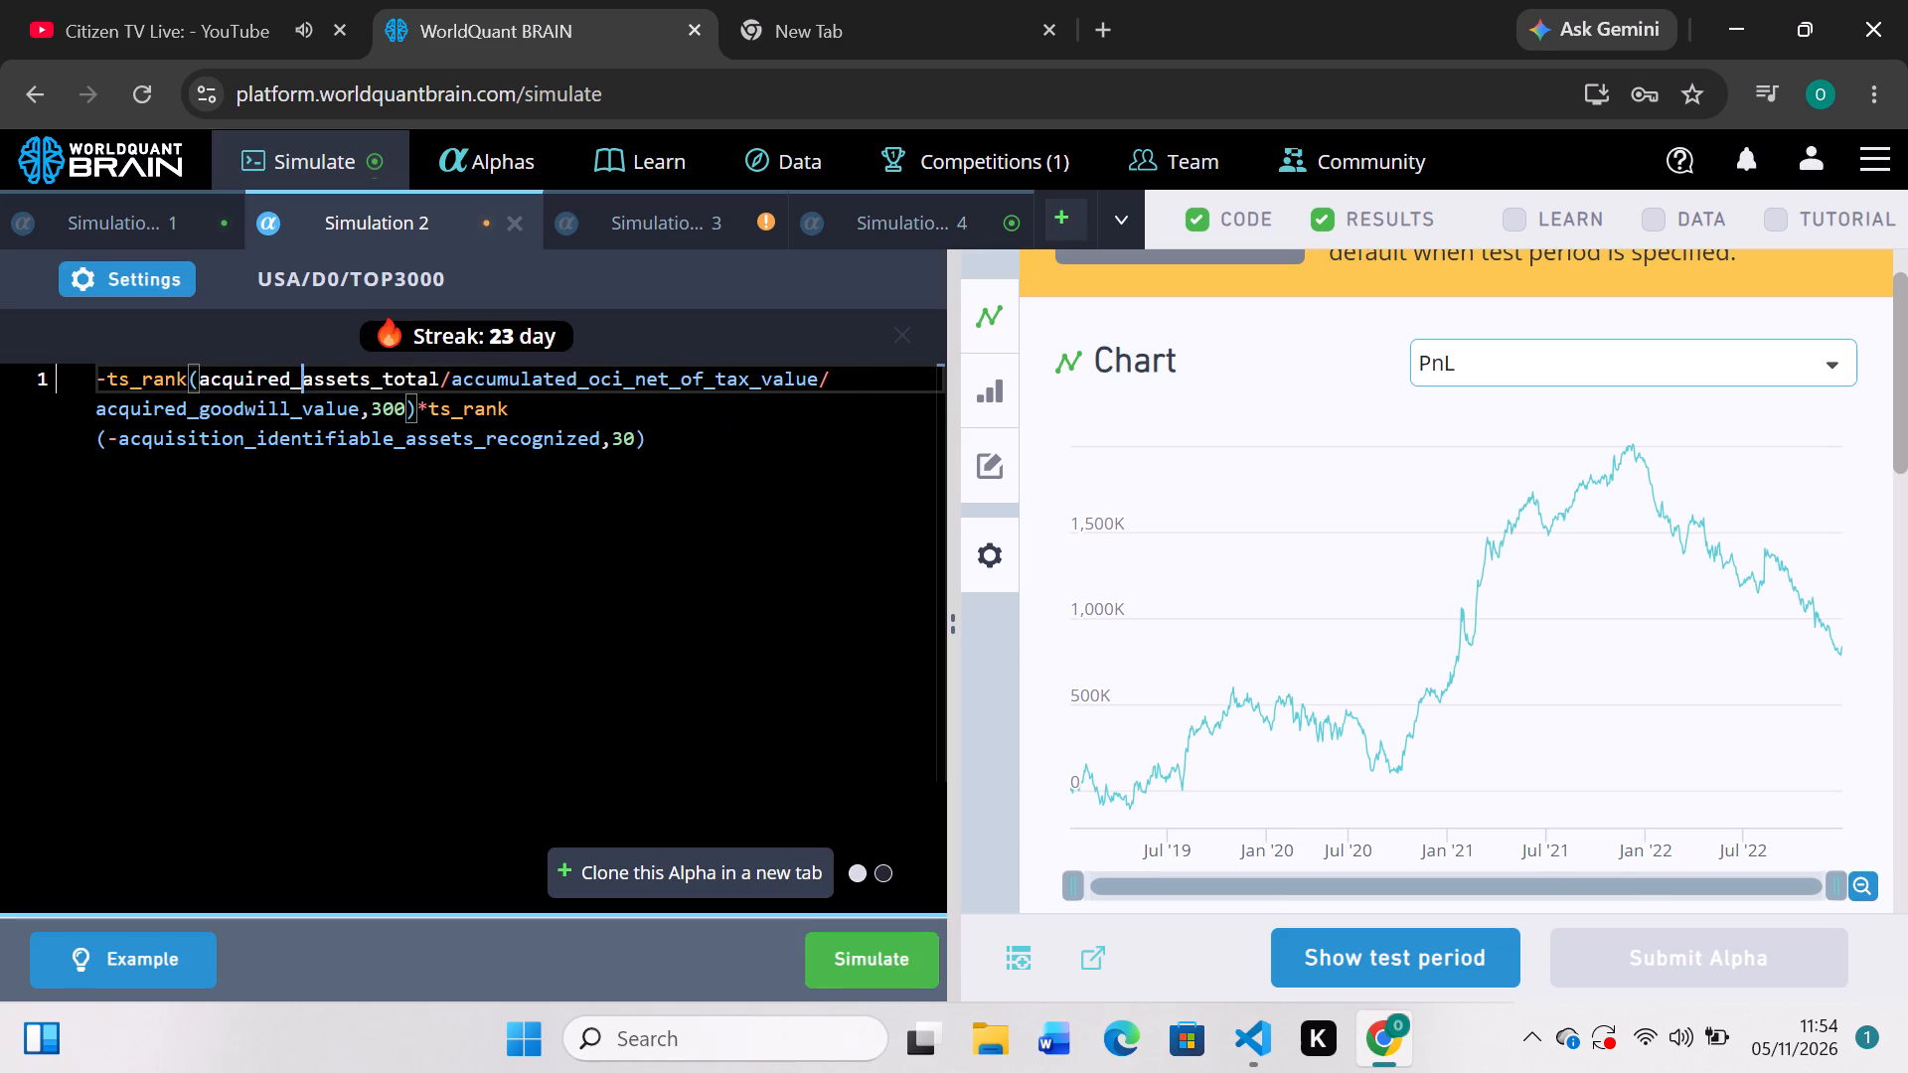
key("BackSpace")
key("BackSpace")
key("BackSpace")
key("BackSpace")
key("BackSpace")
key("BackSpace")
key("BackSpace")
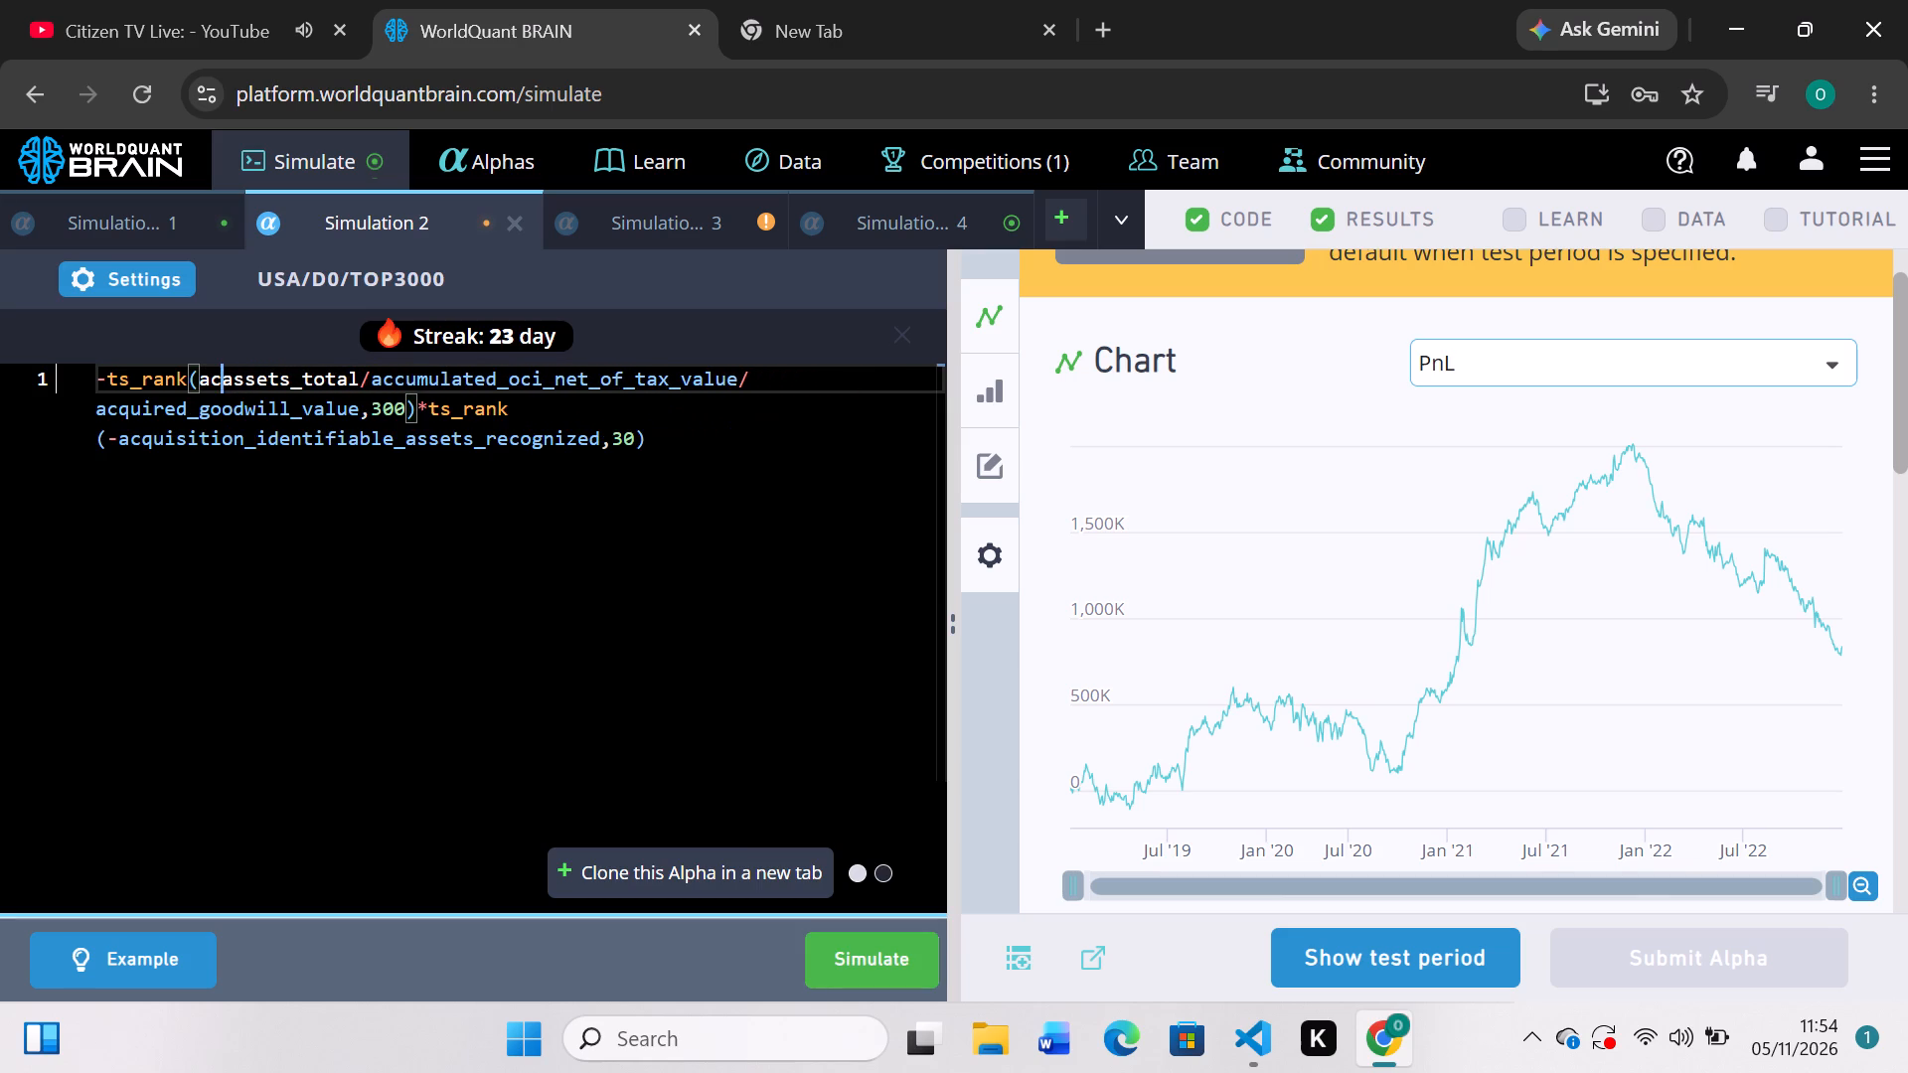
key("BackSpace")
key("BackSpace")
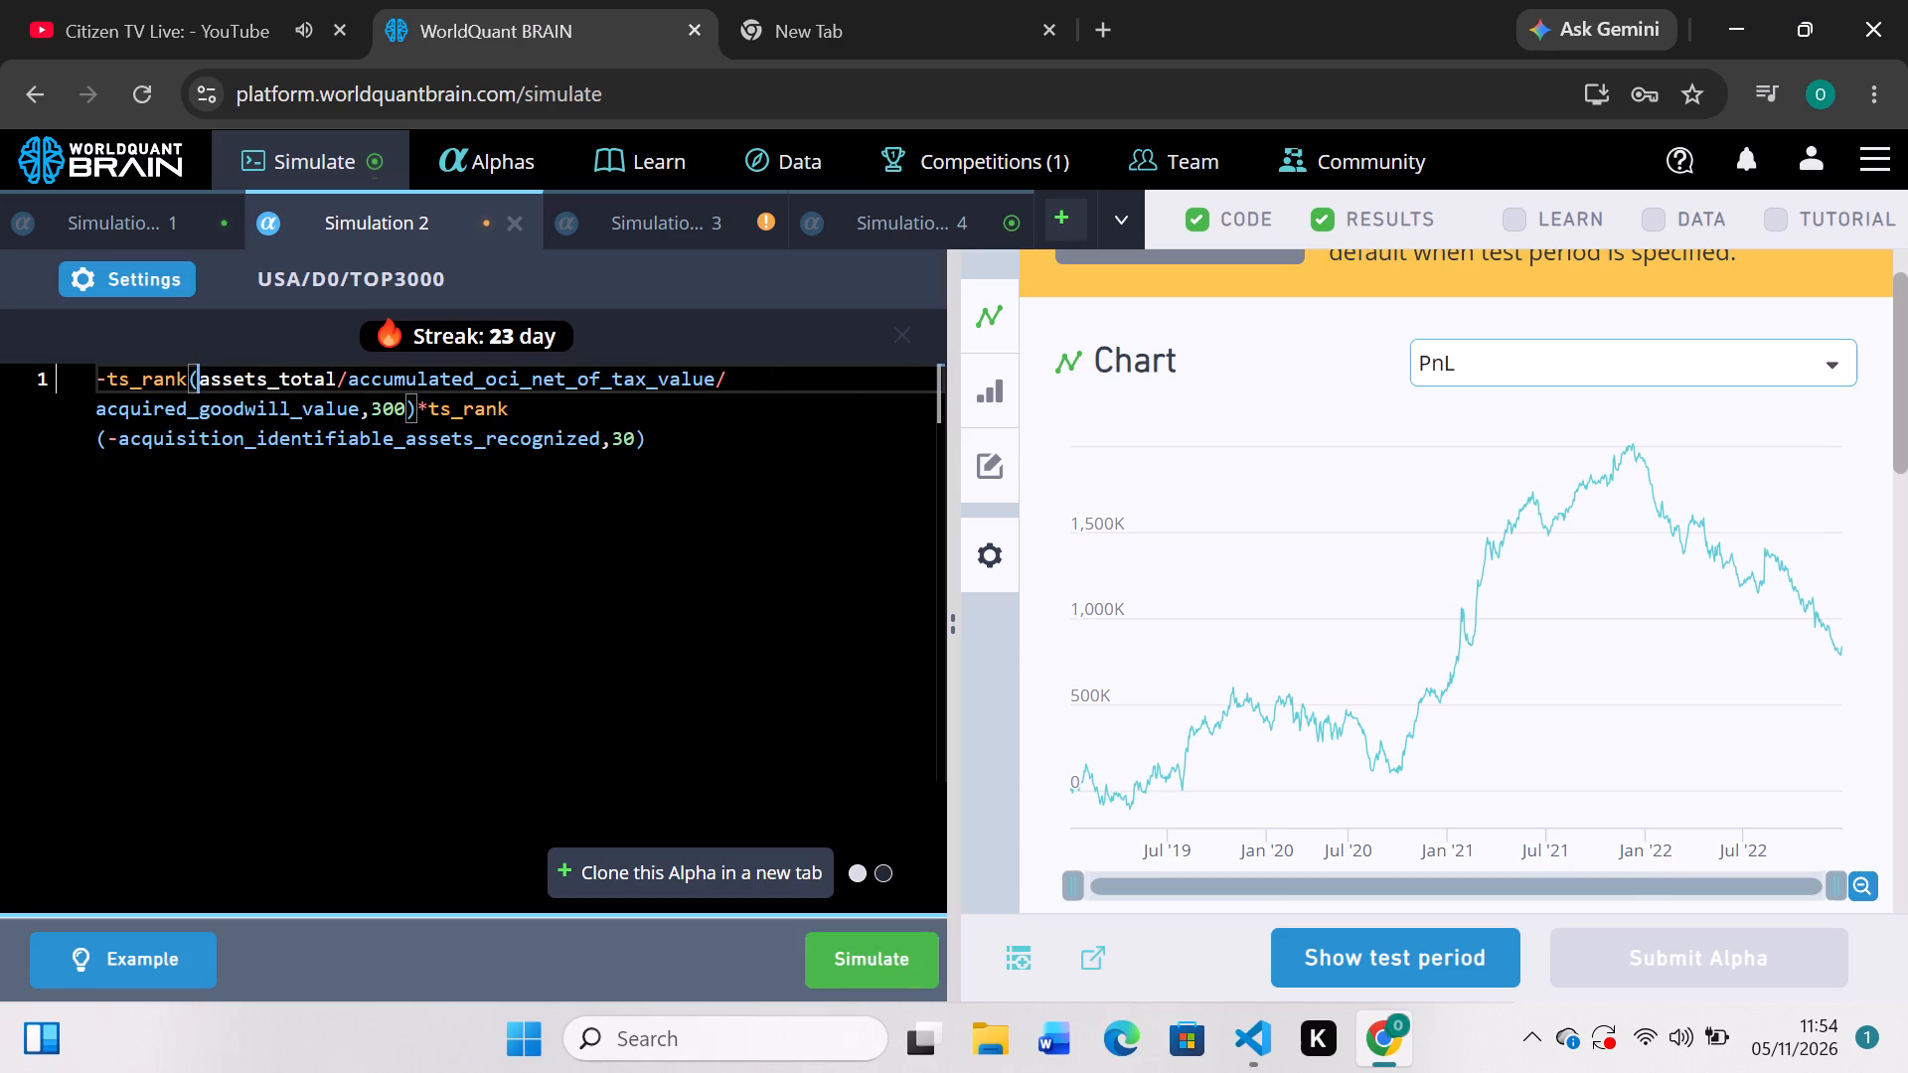
left_click(337, 381)
key("BackSpace")
key("BackSpace")
key("BackSpace")
key("BackSpace")
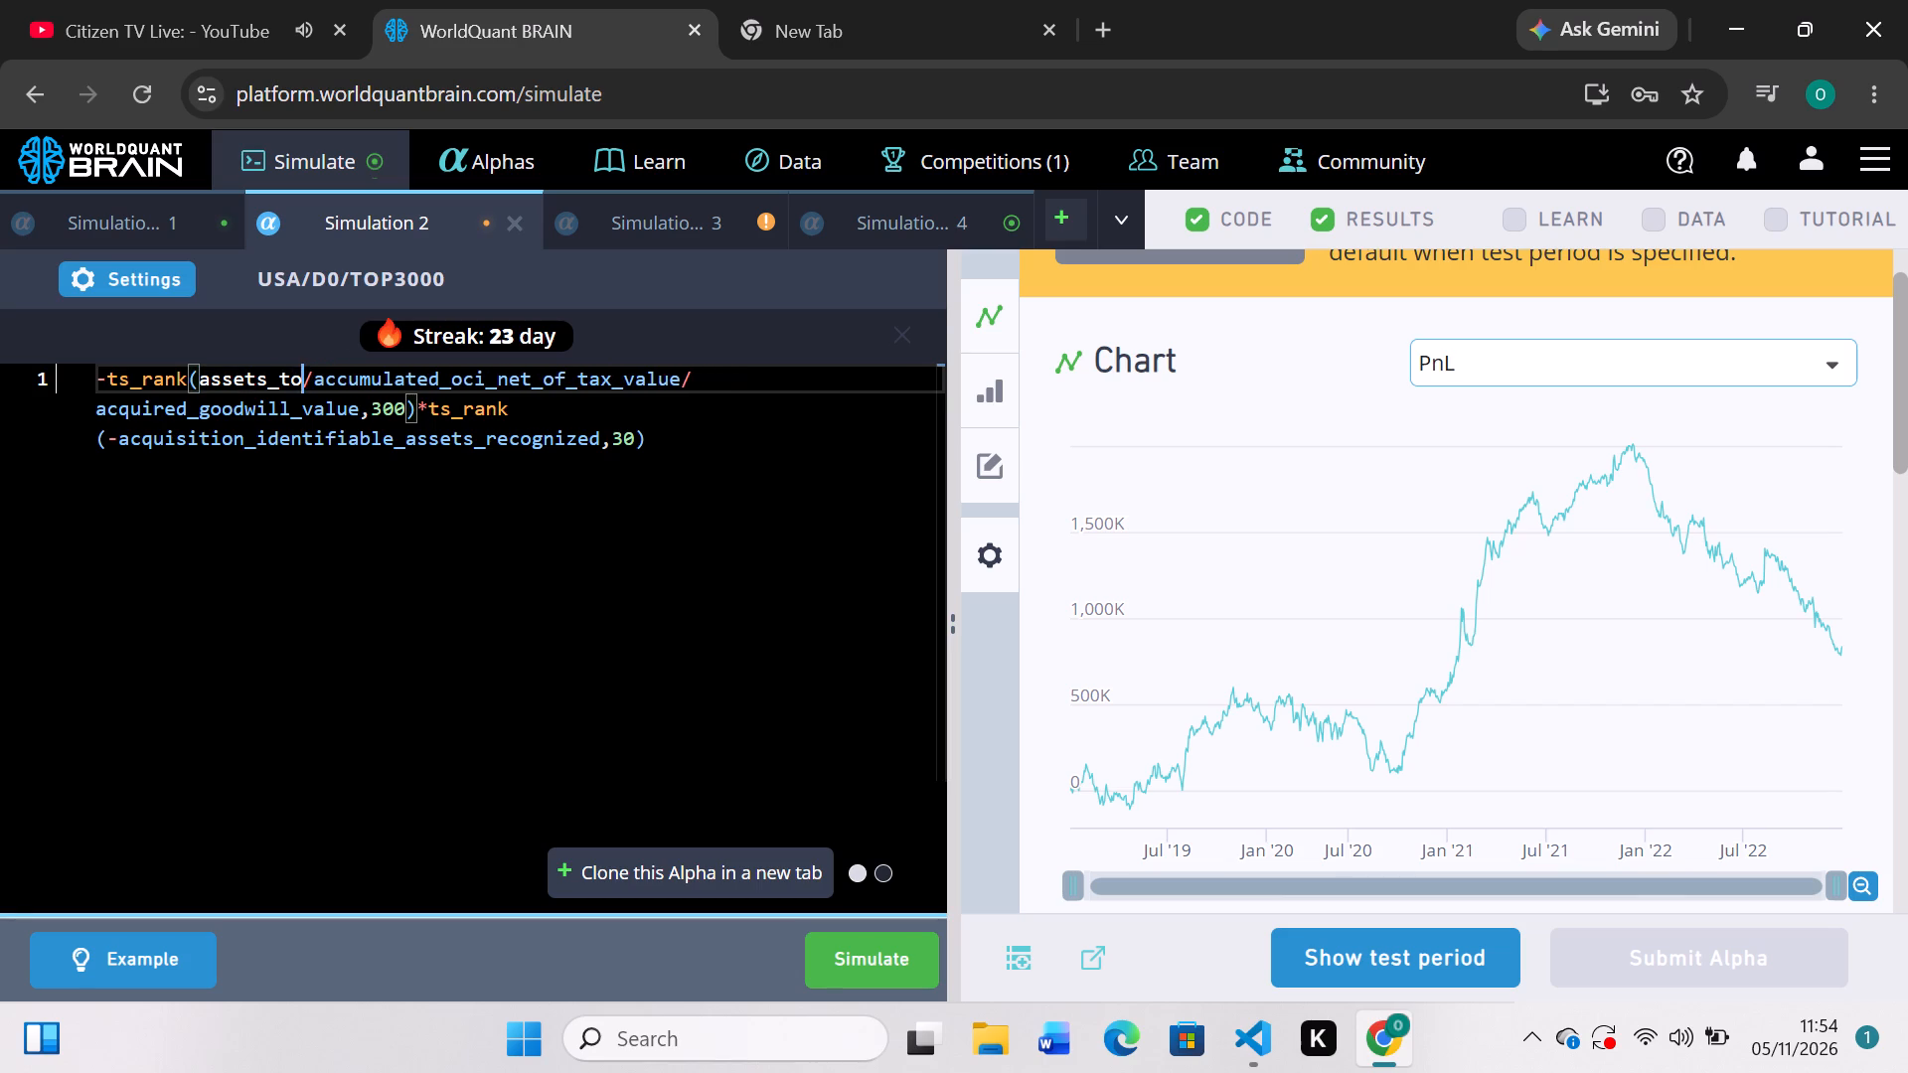
key("BackSpace")
key("BackSpace")
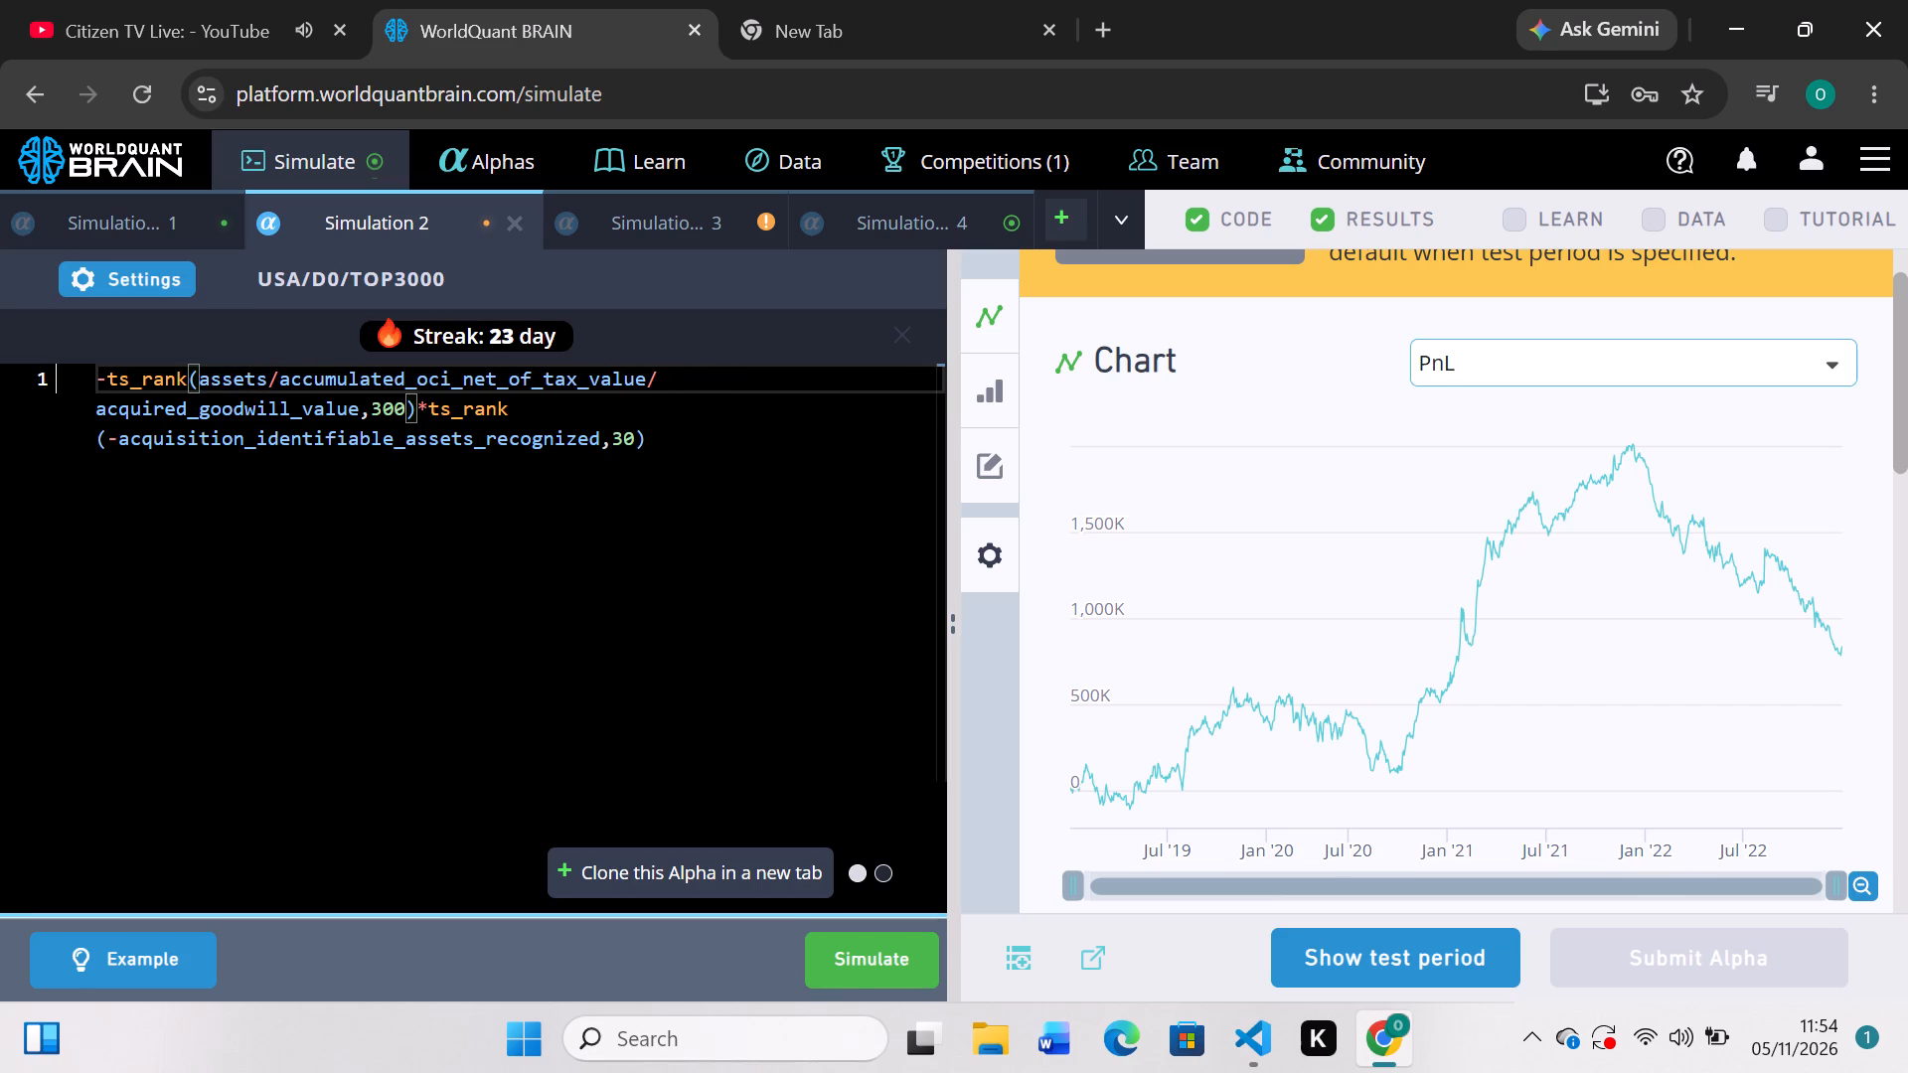
left_click(837, 974)
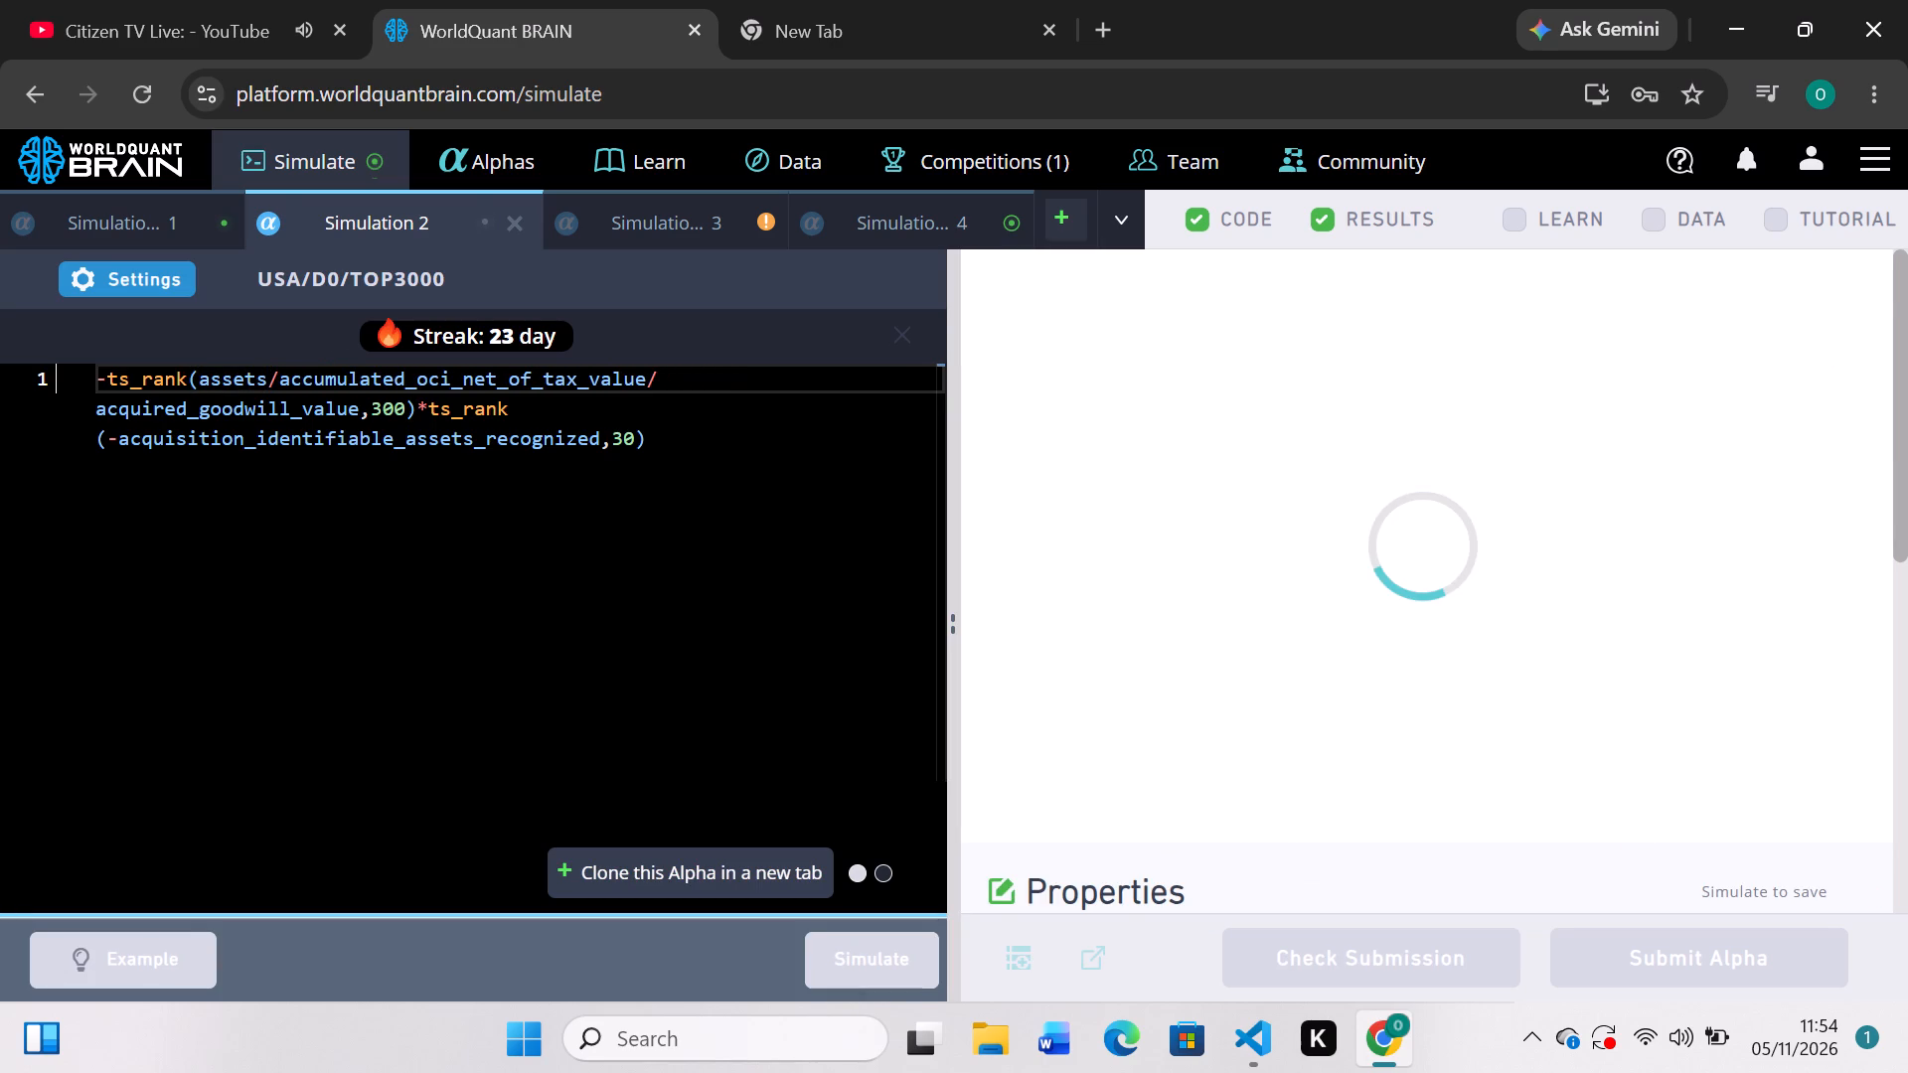
Check the Simulation 3 results for -news_all_vwap+(scl12_sentiment_fast_d1) and close that simulation.
left_click(656, 207)
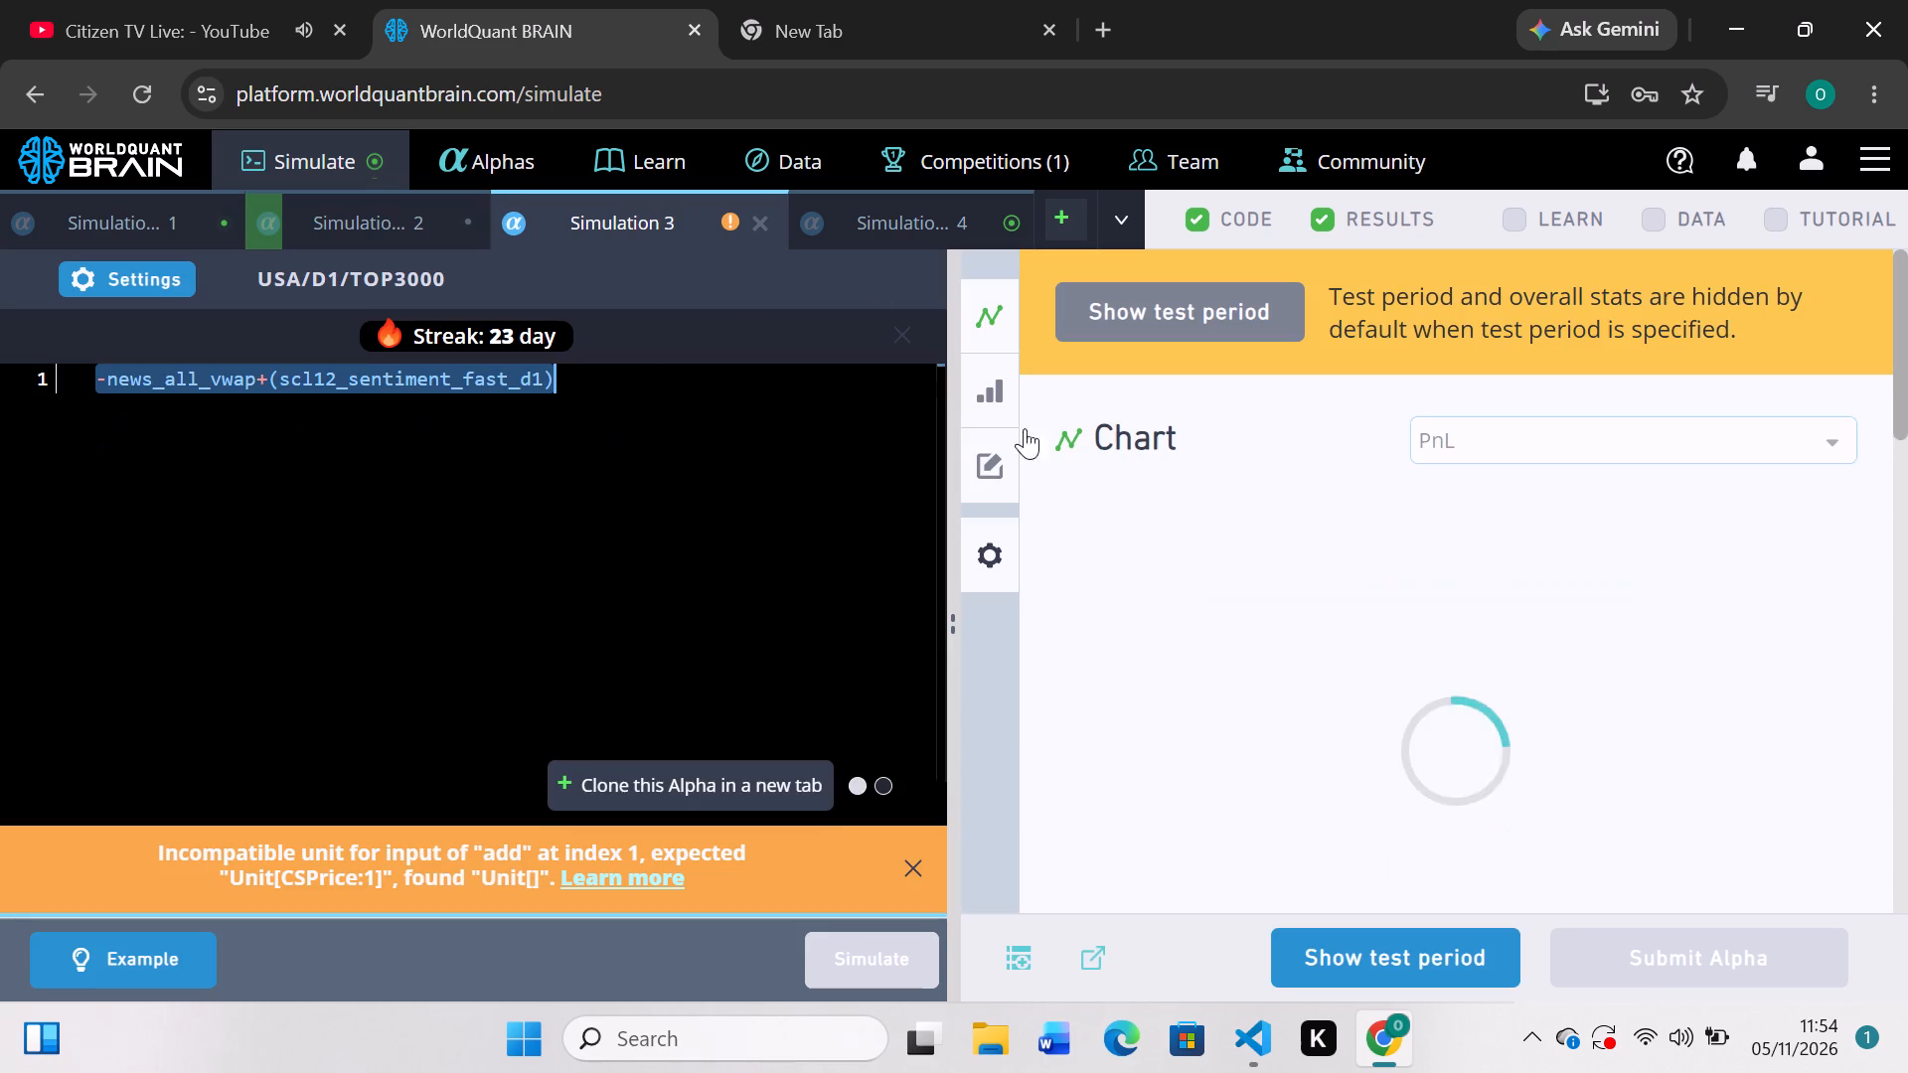
scroll(1316, 741, "down", 2)
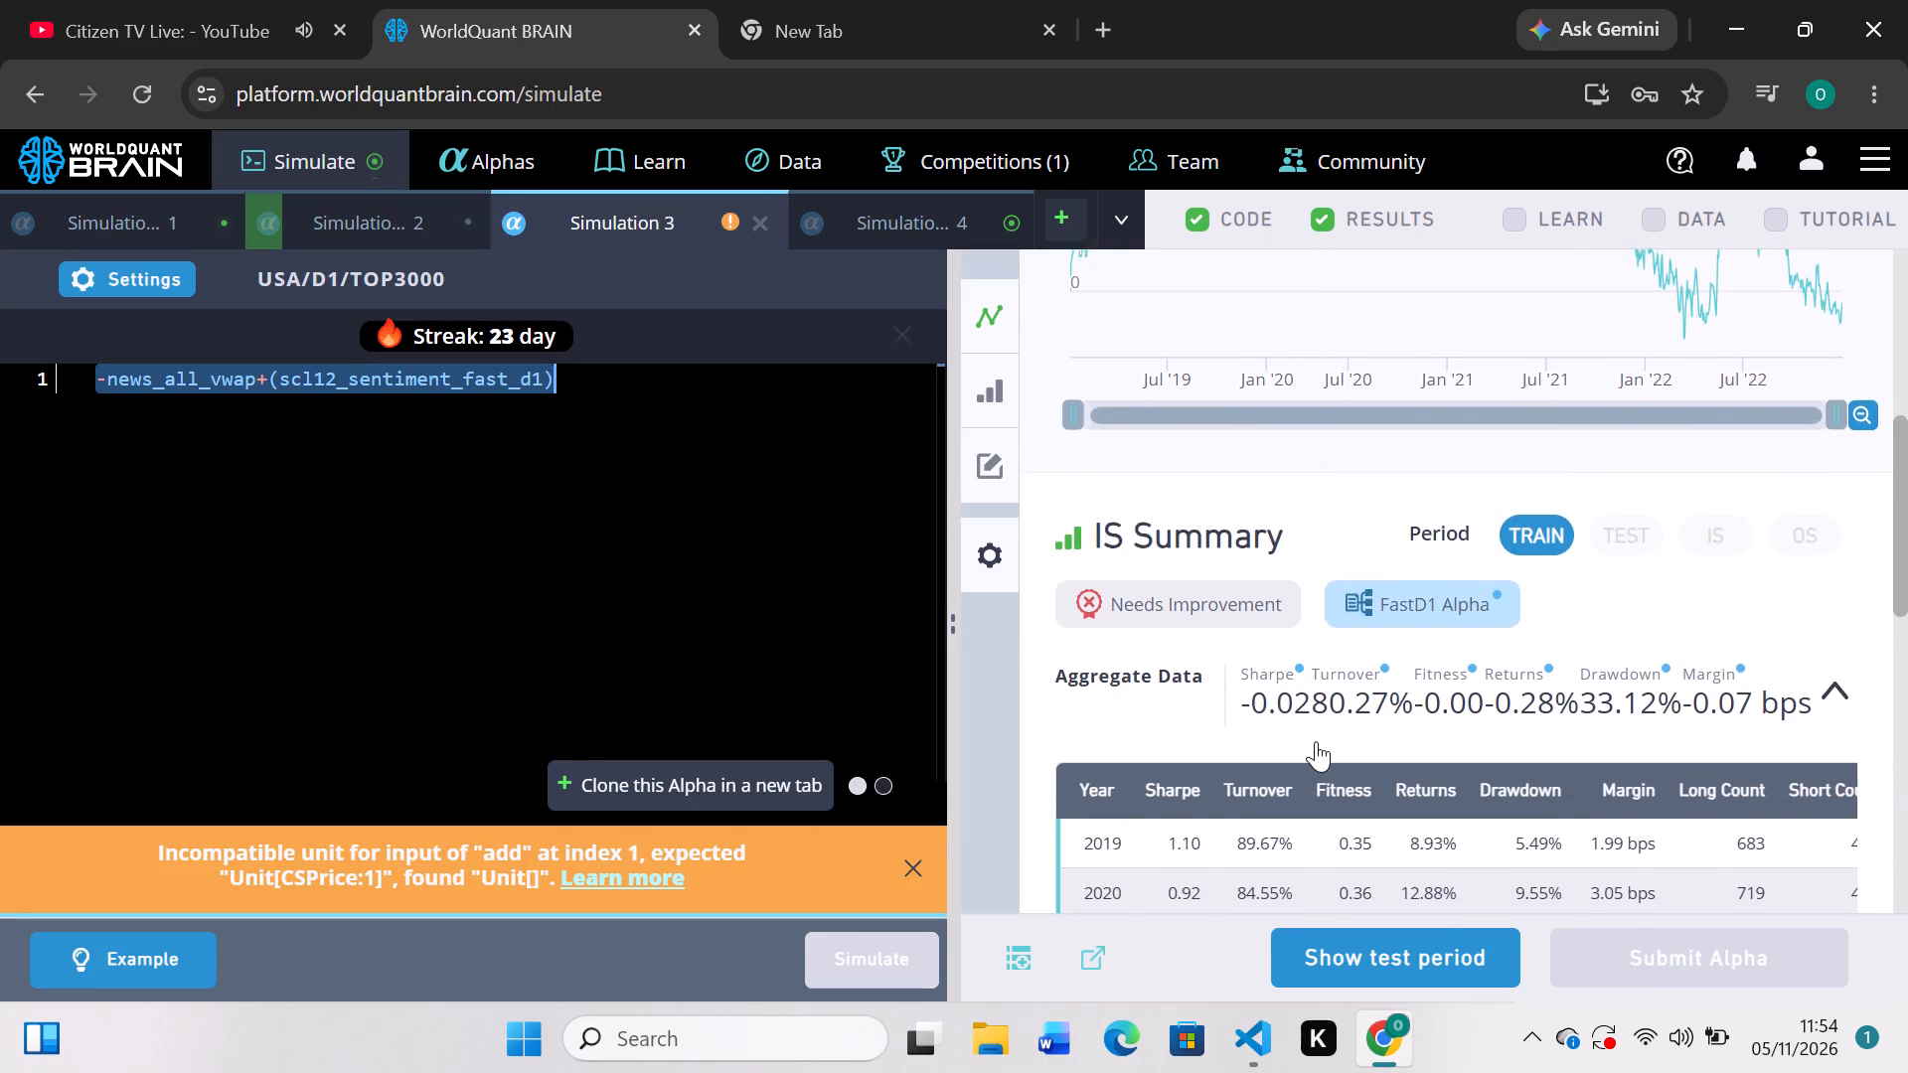
scroll(1316, 741, "up", 1)
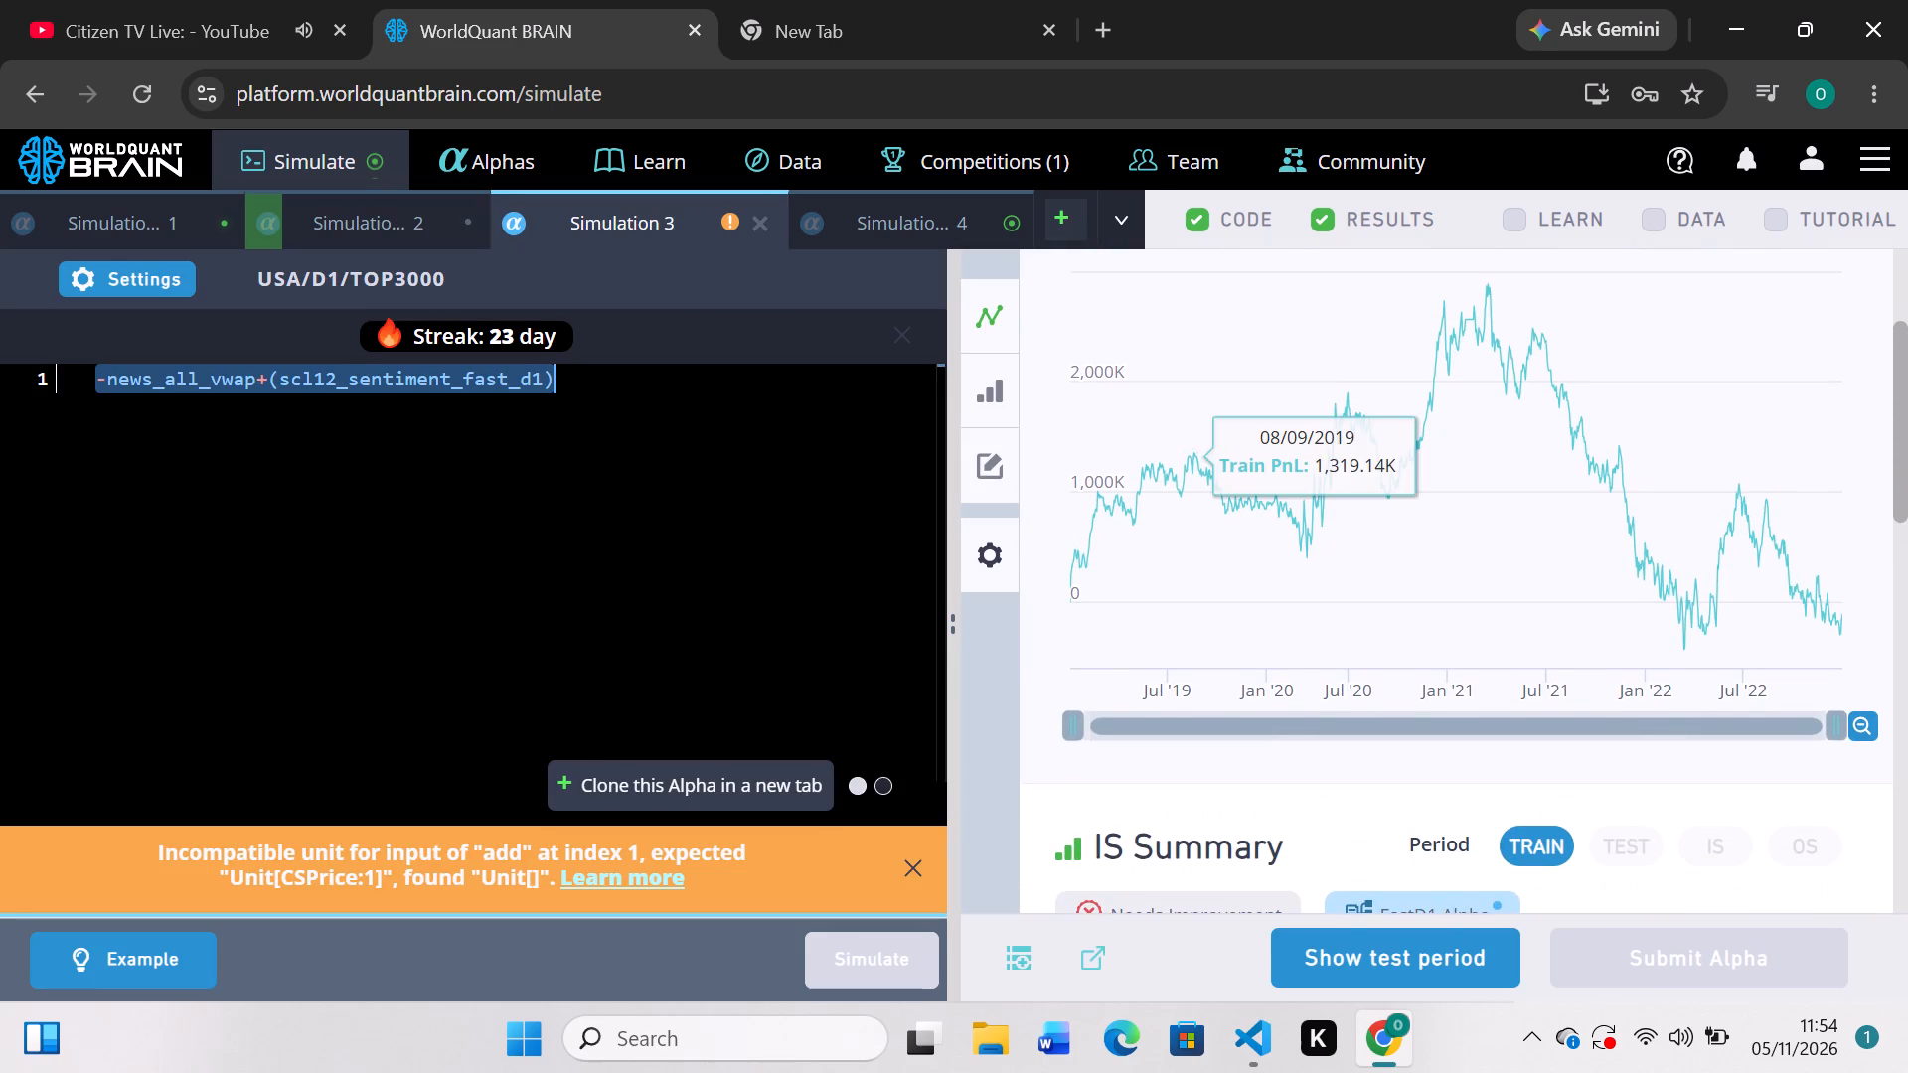
left_click(756, 219)
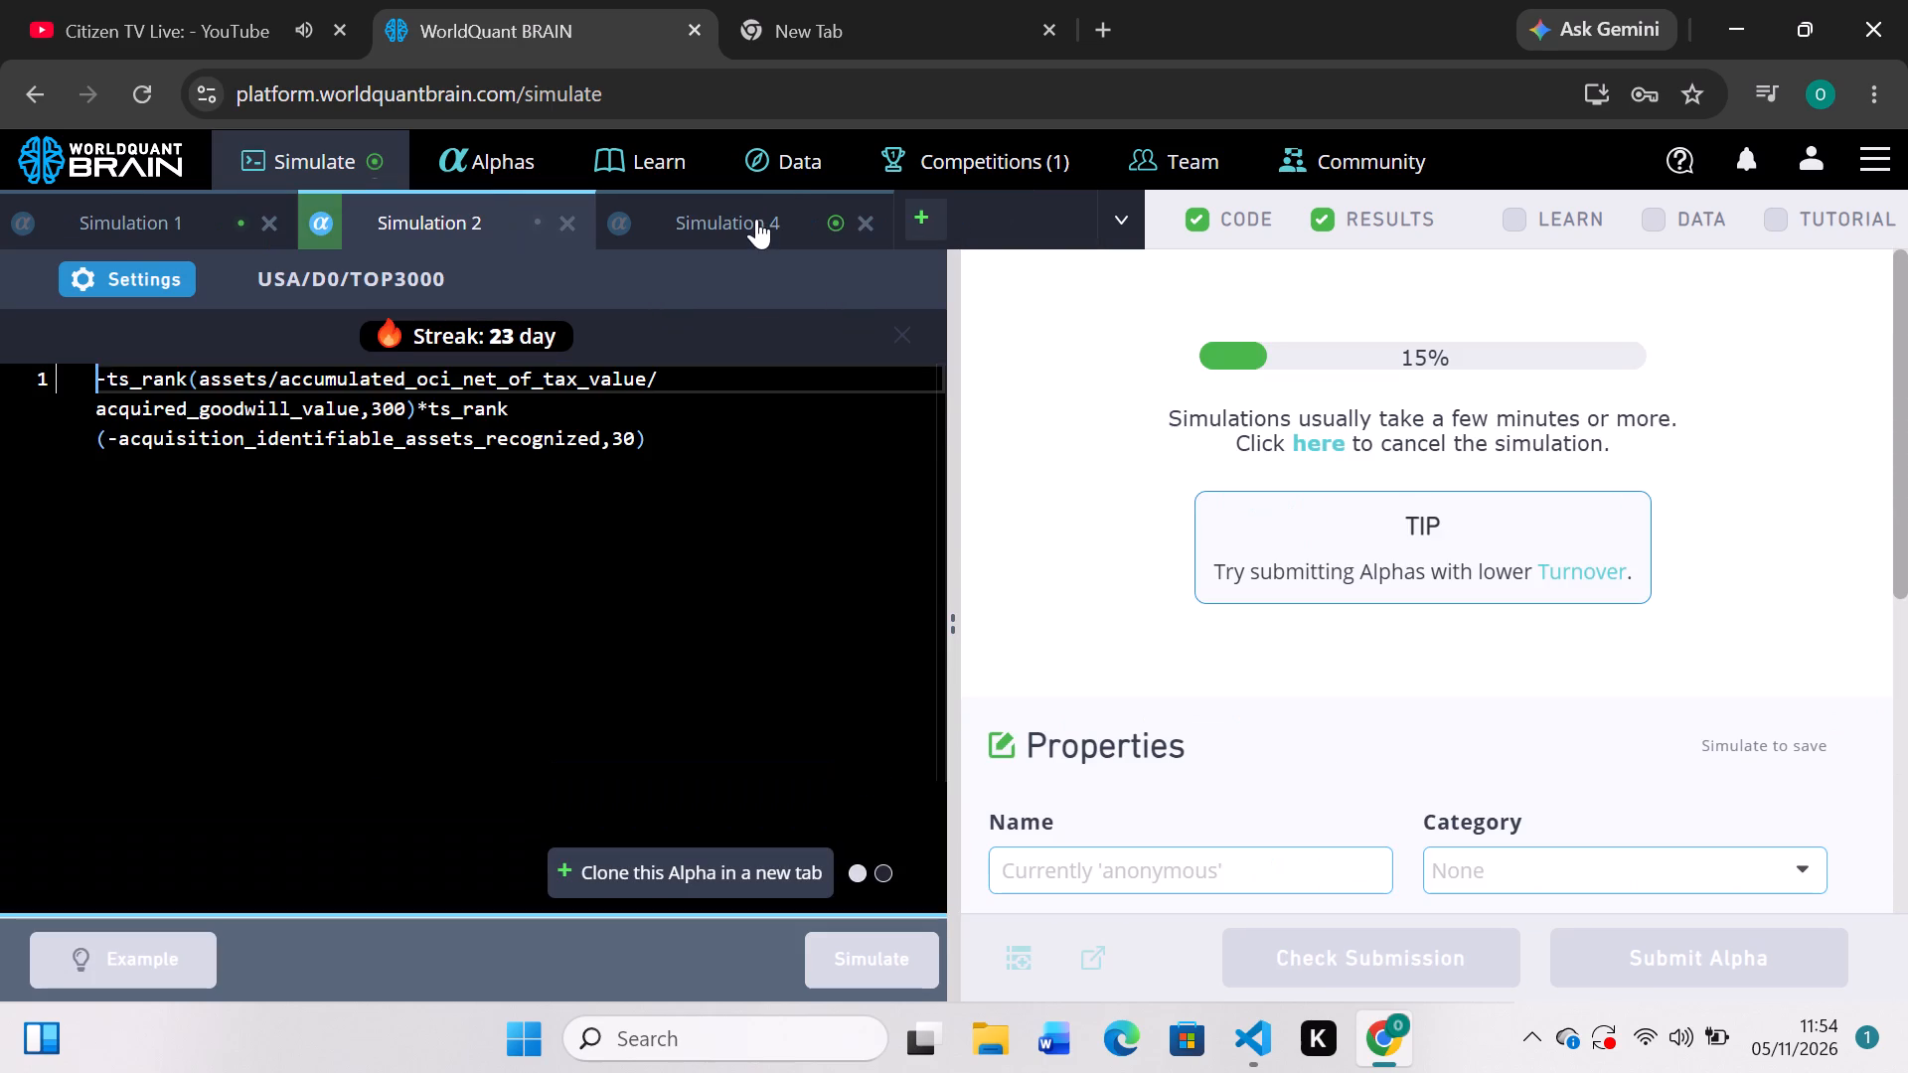
Check the Simulation 4 results, replace ts_delta with ts_rank around accrued_liabilities_total_2,5, and run the simulation.
left_click(787, 220)
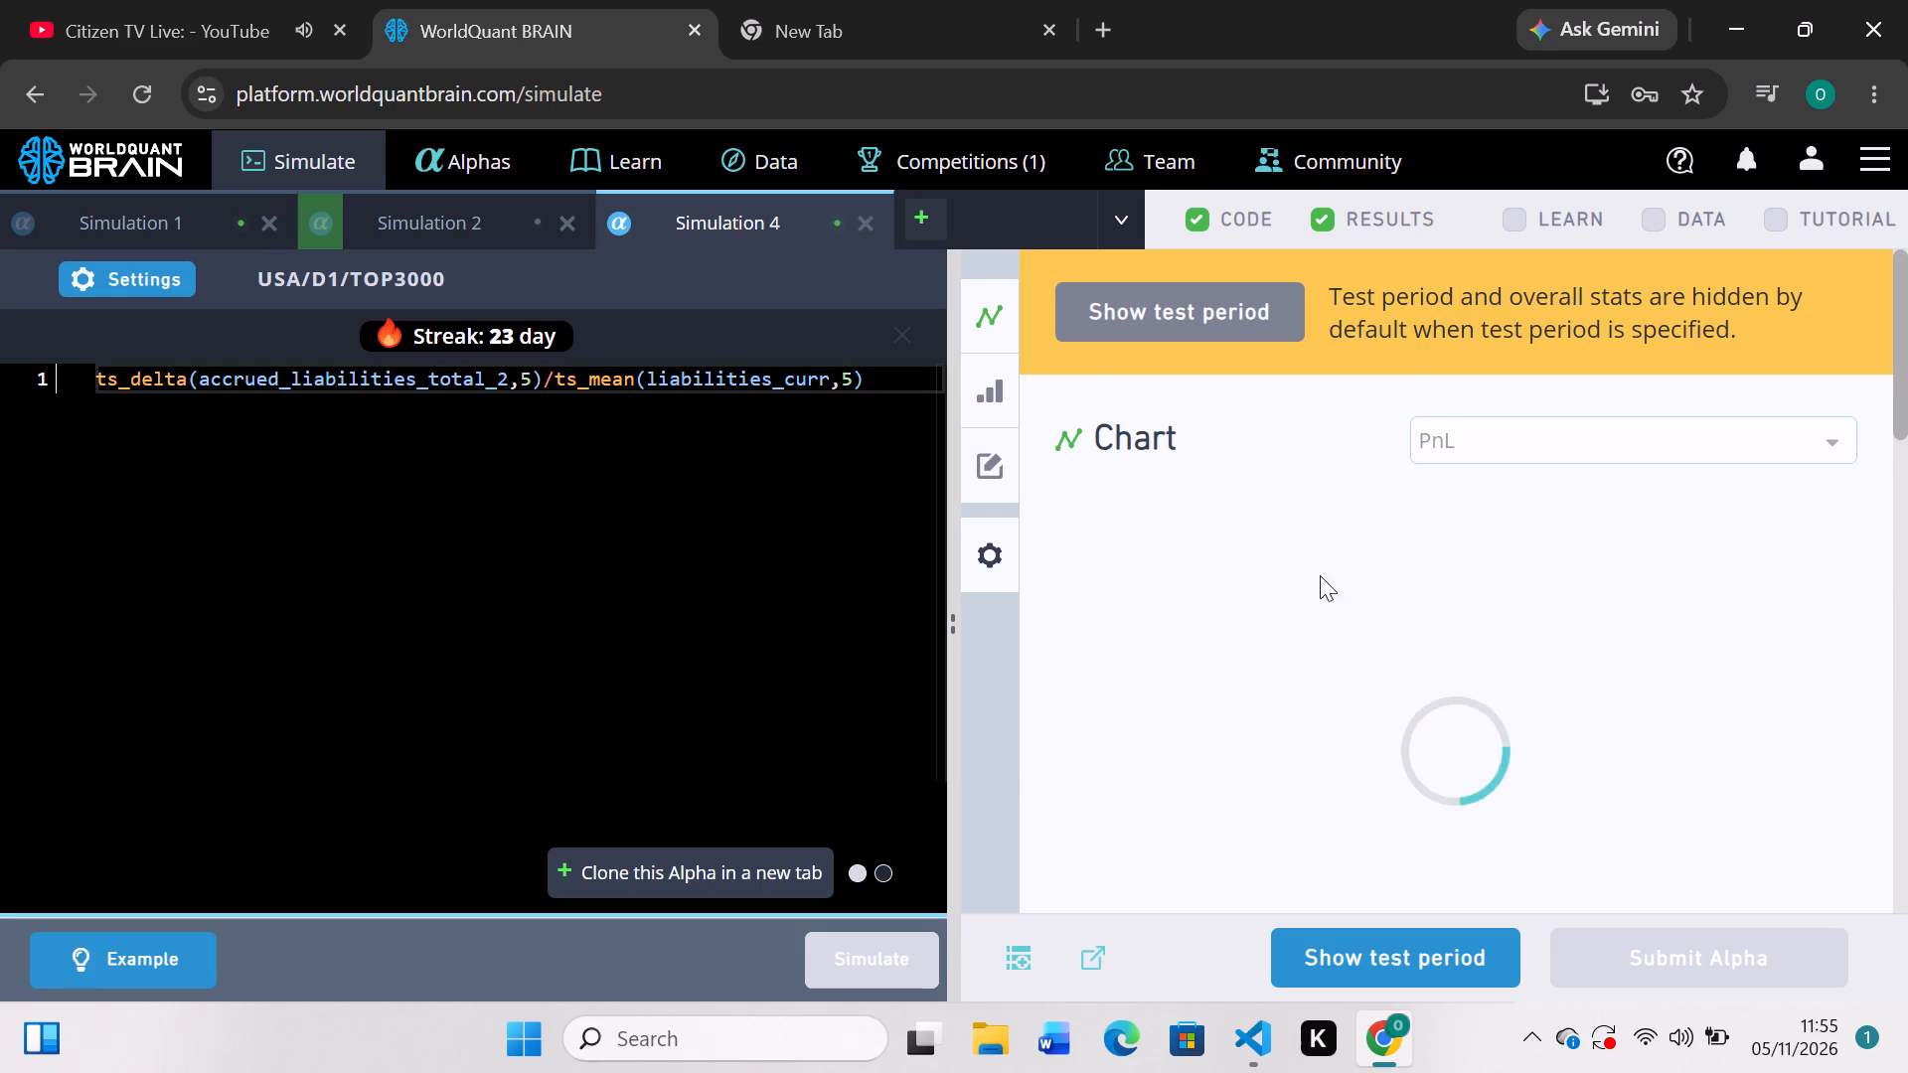
scroll(1345, 664, "down", 3)
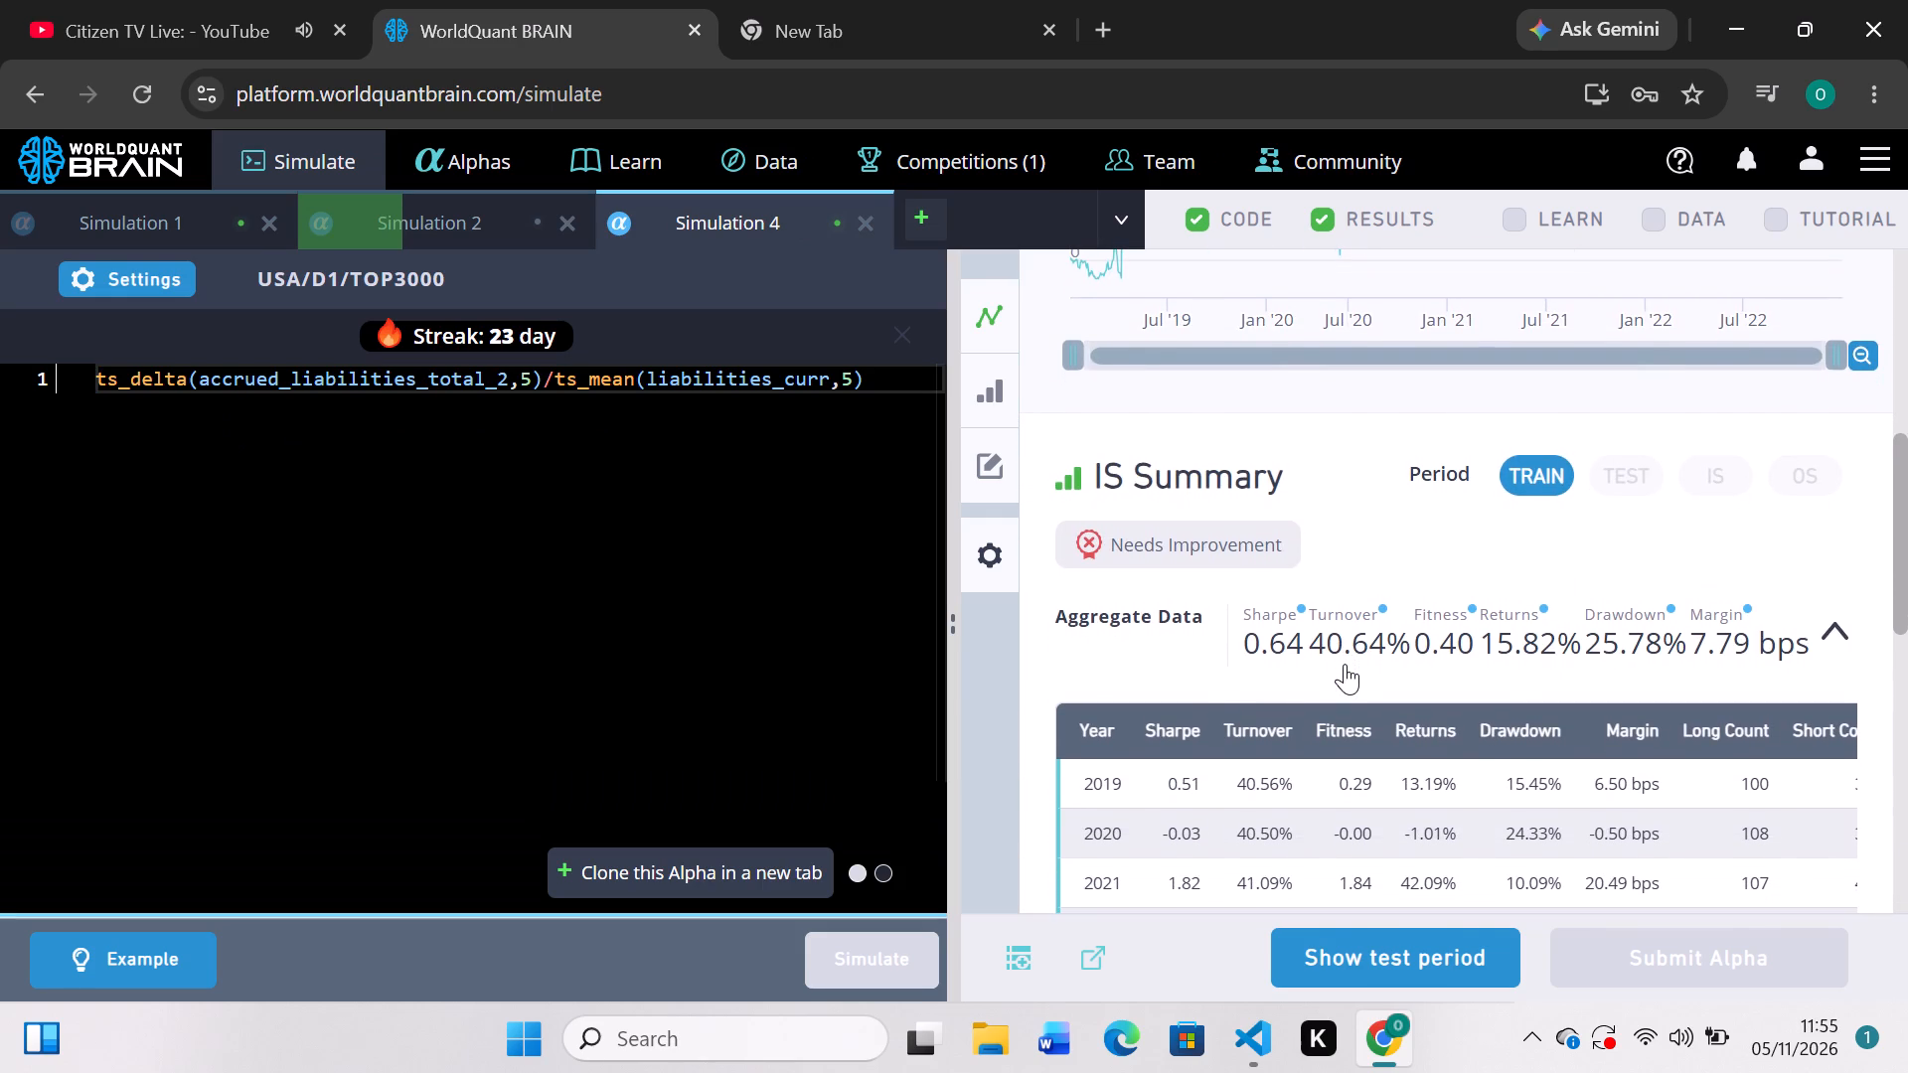
scroll(1345, 664, "up", 2)
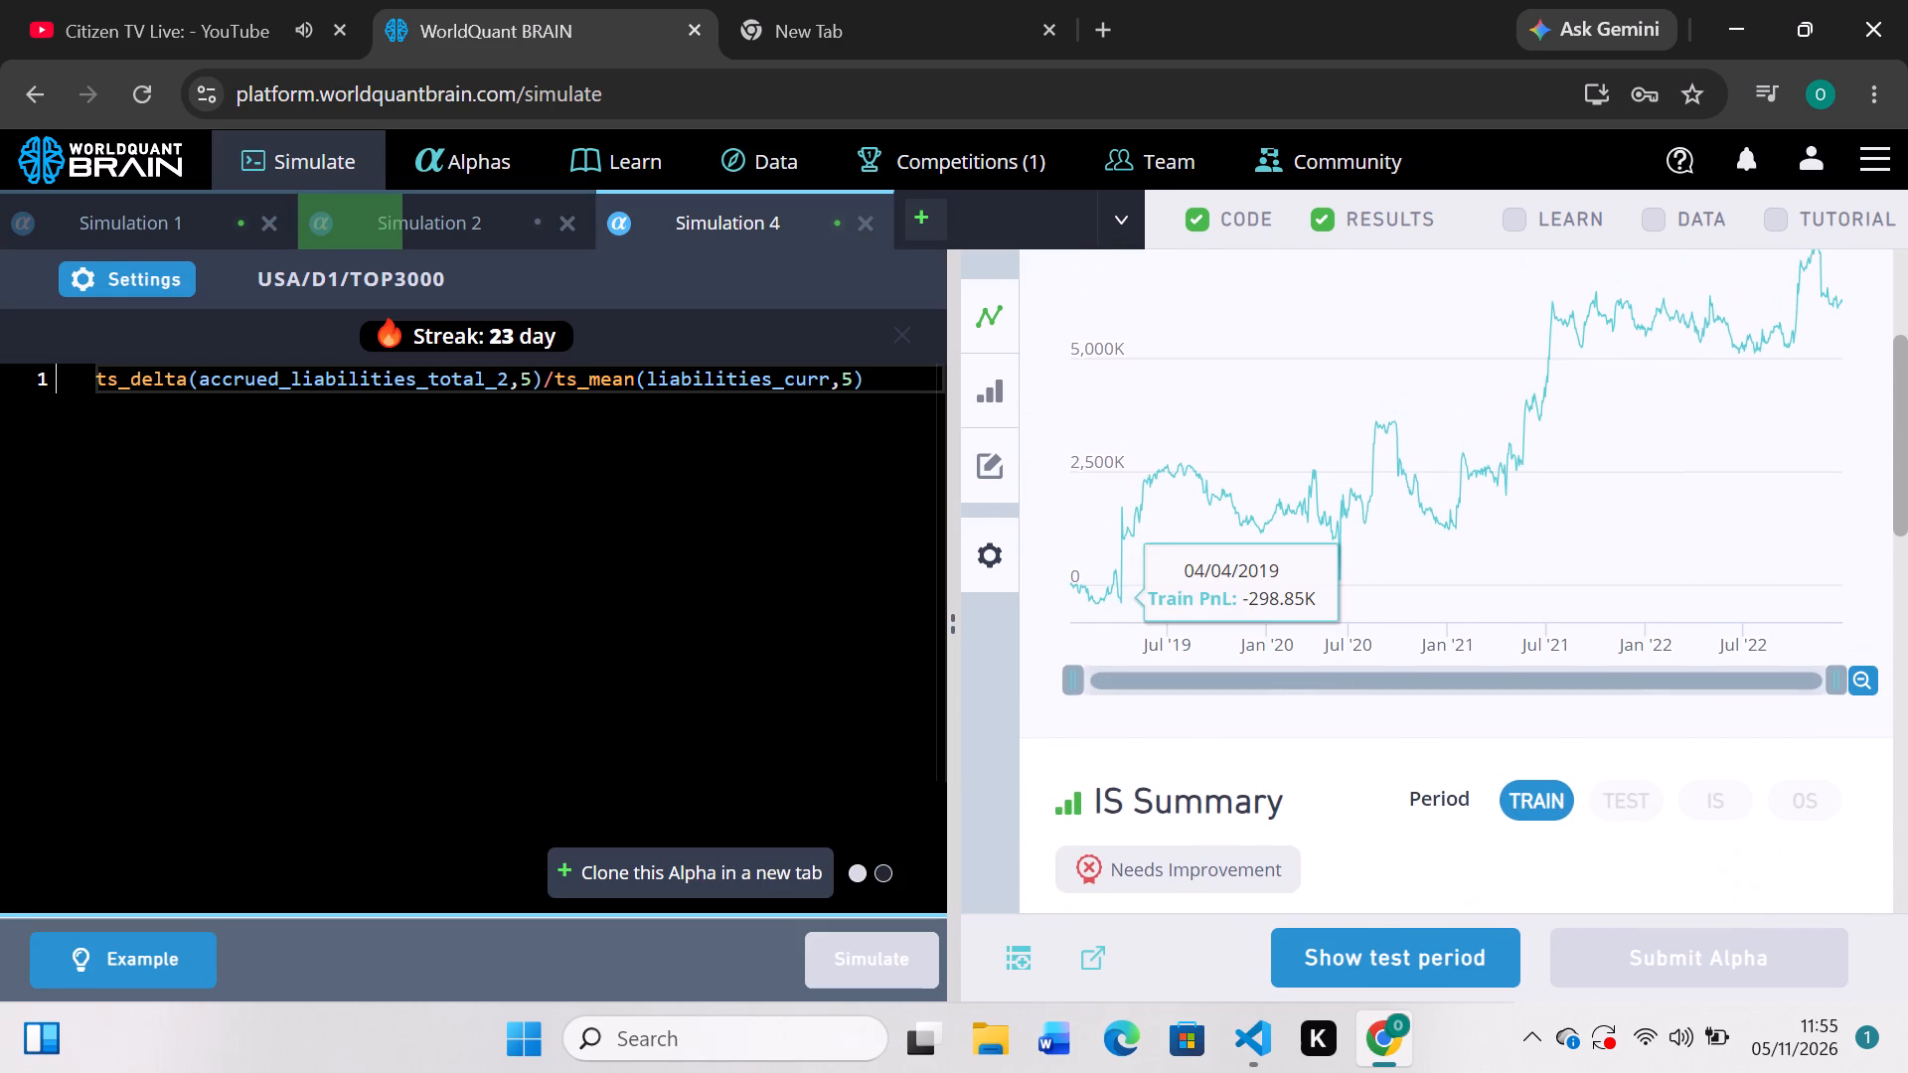
left_click(193, 383)
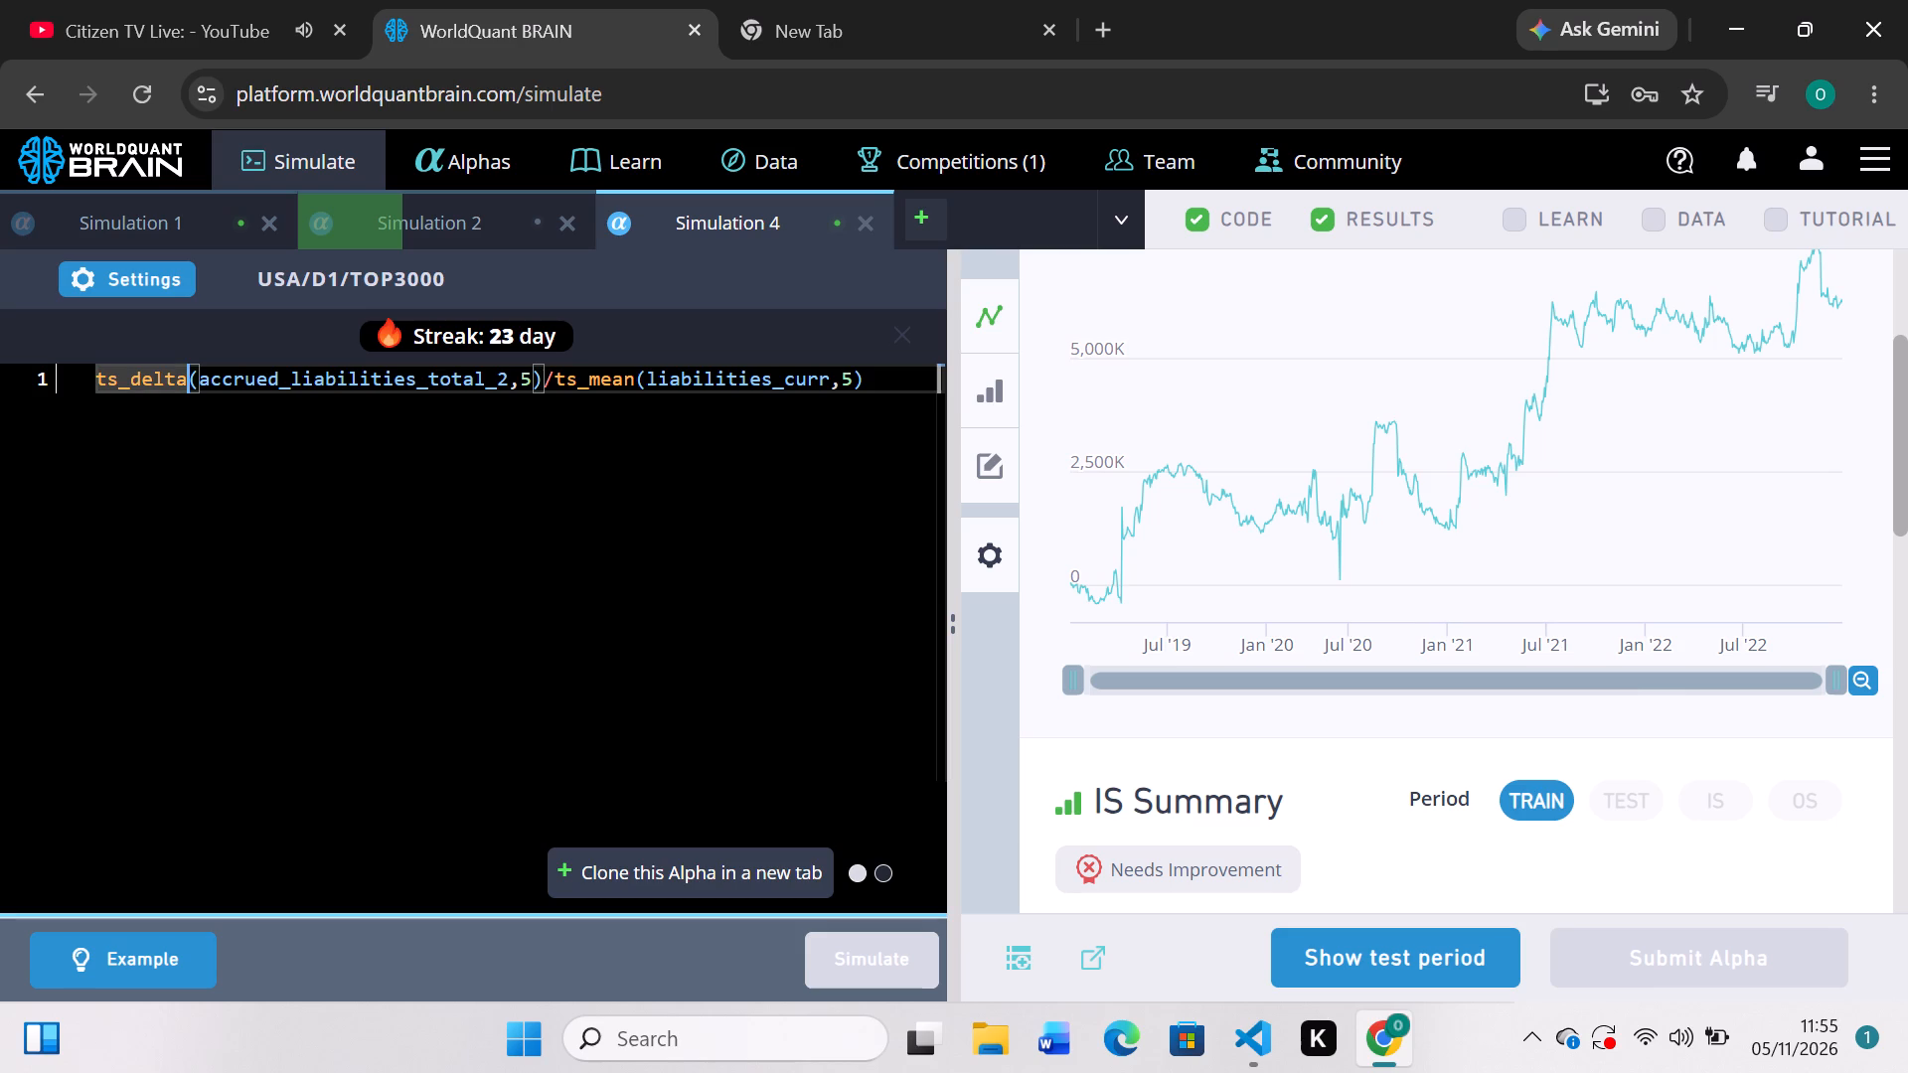
key("BackSpace")
key("BackSpace")
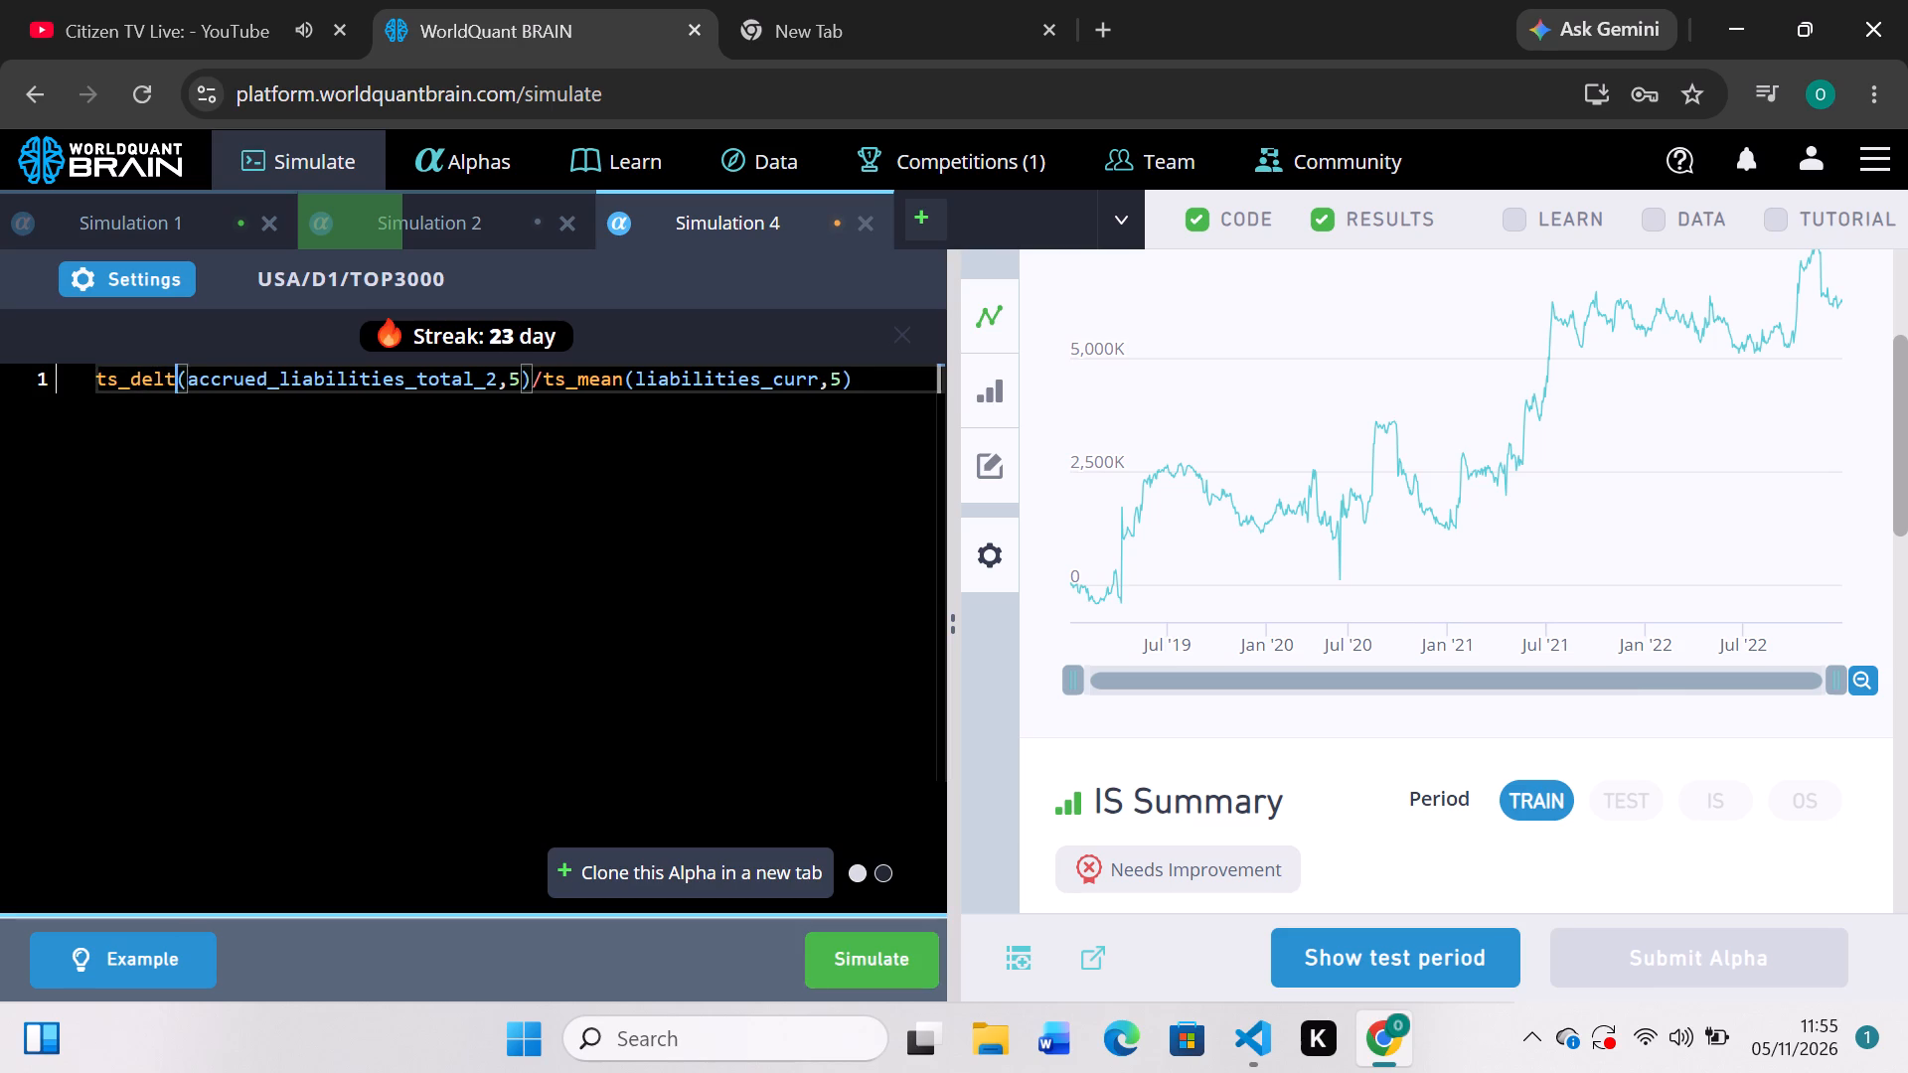
key("BackSpace")
key("BackSpace")
key("BackSpace")
type("rank")
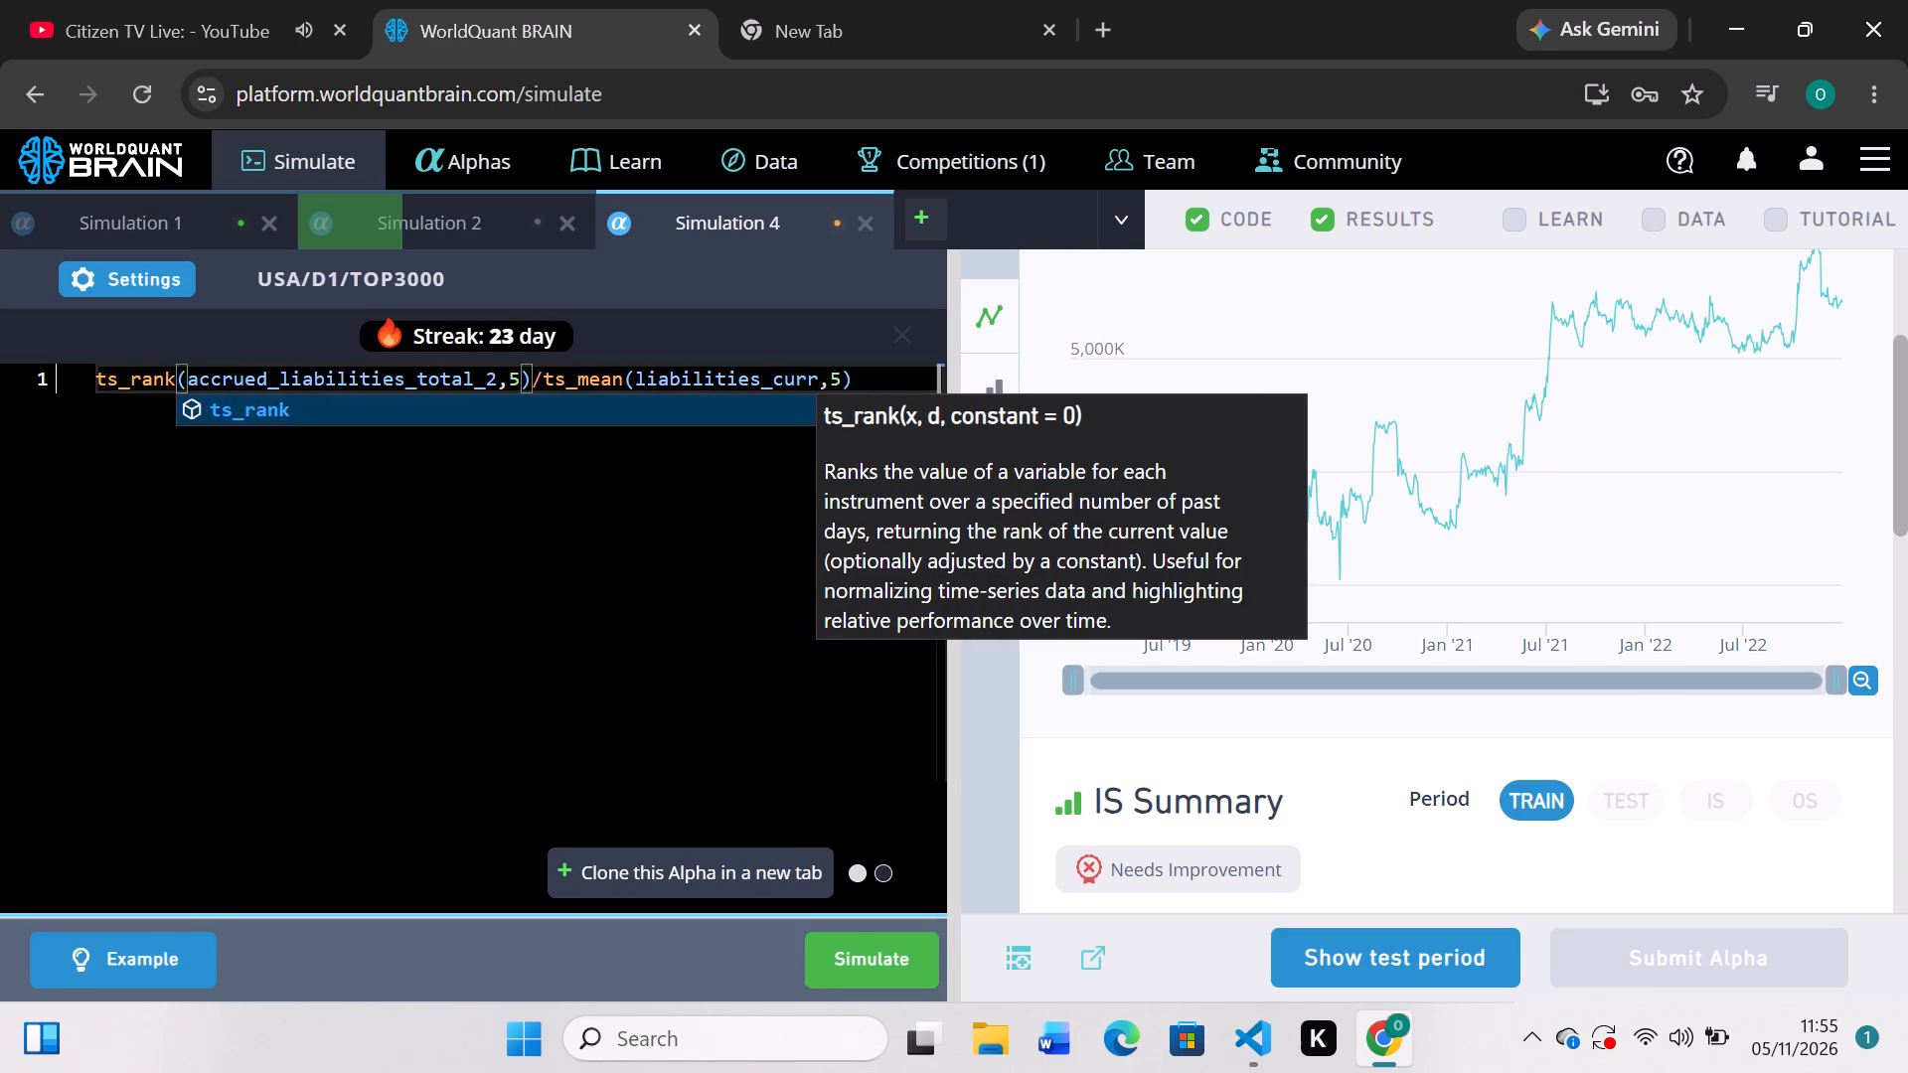
left_click(884, 969)
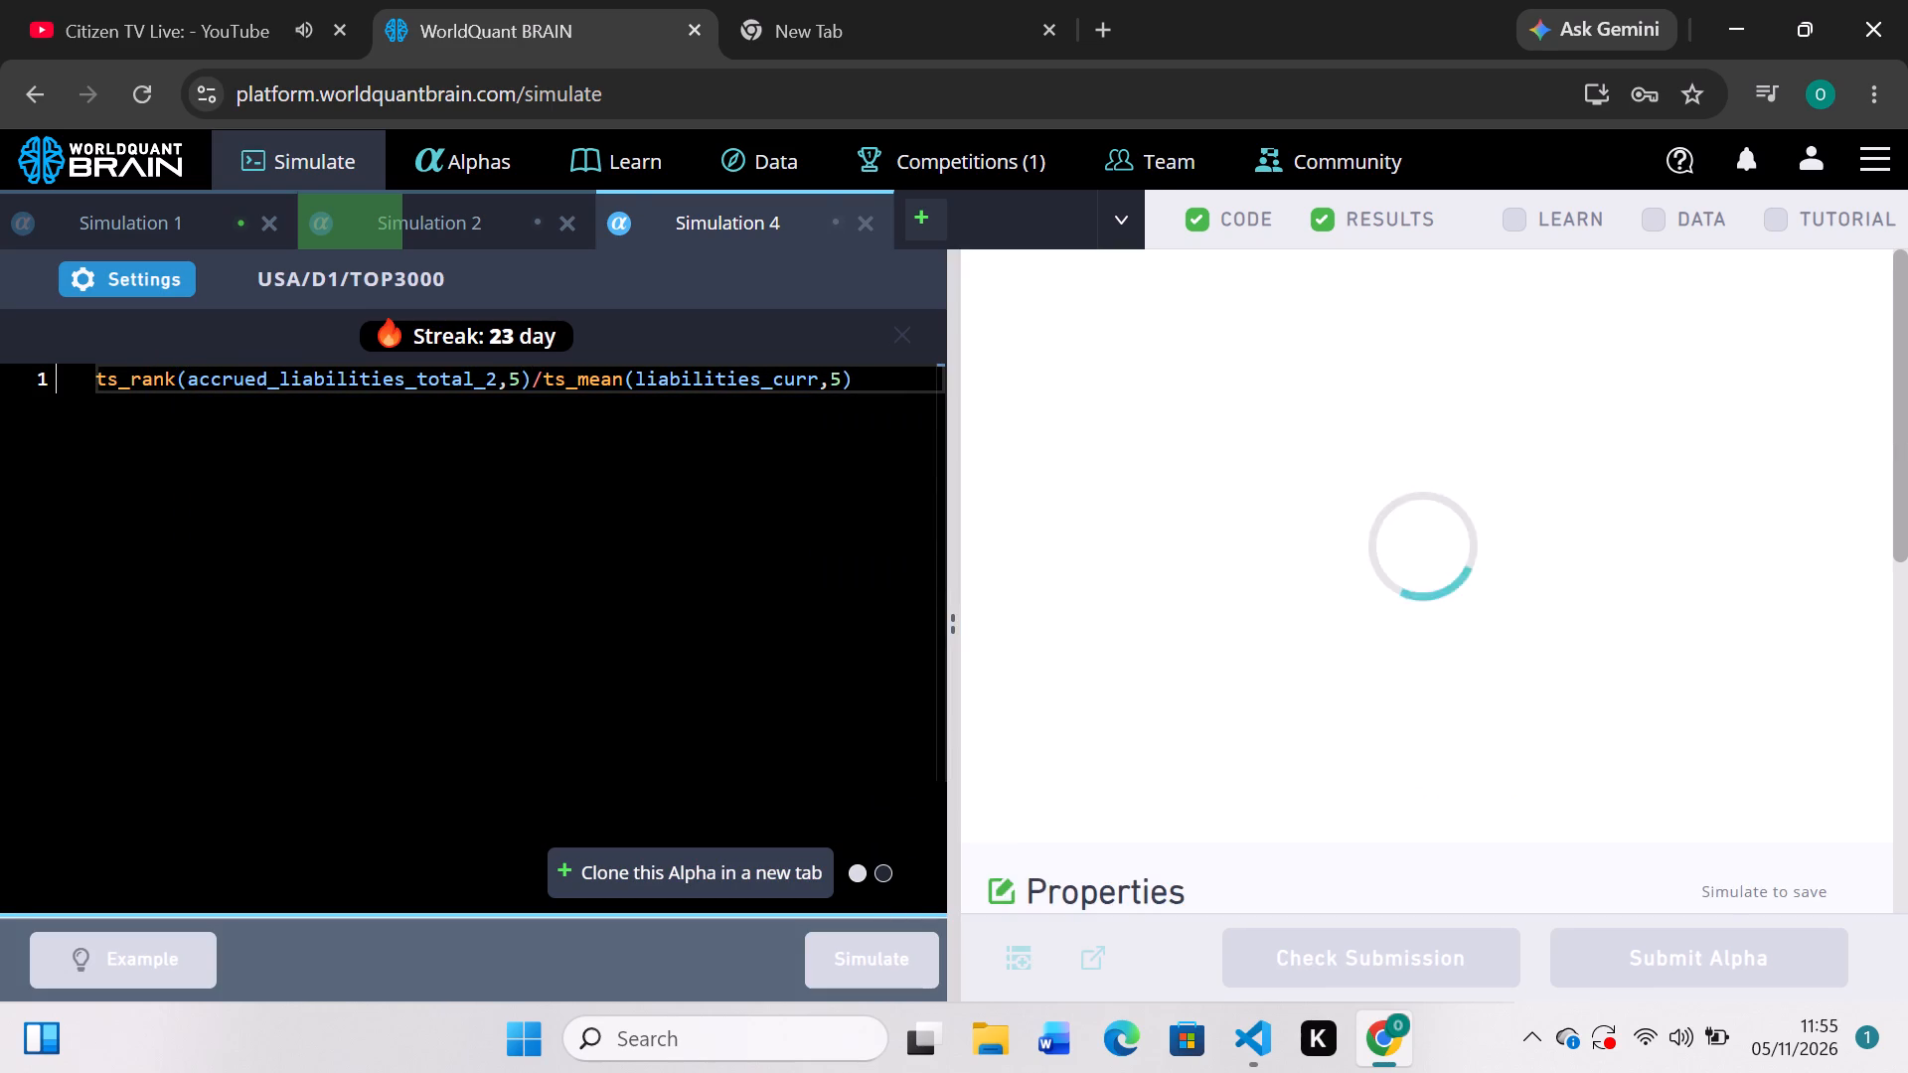
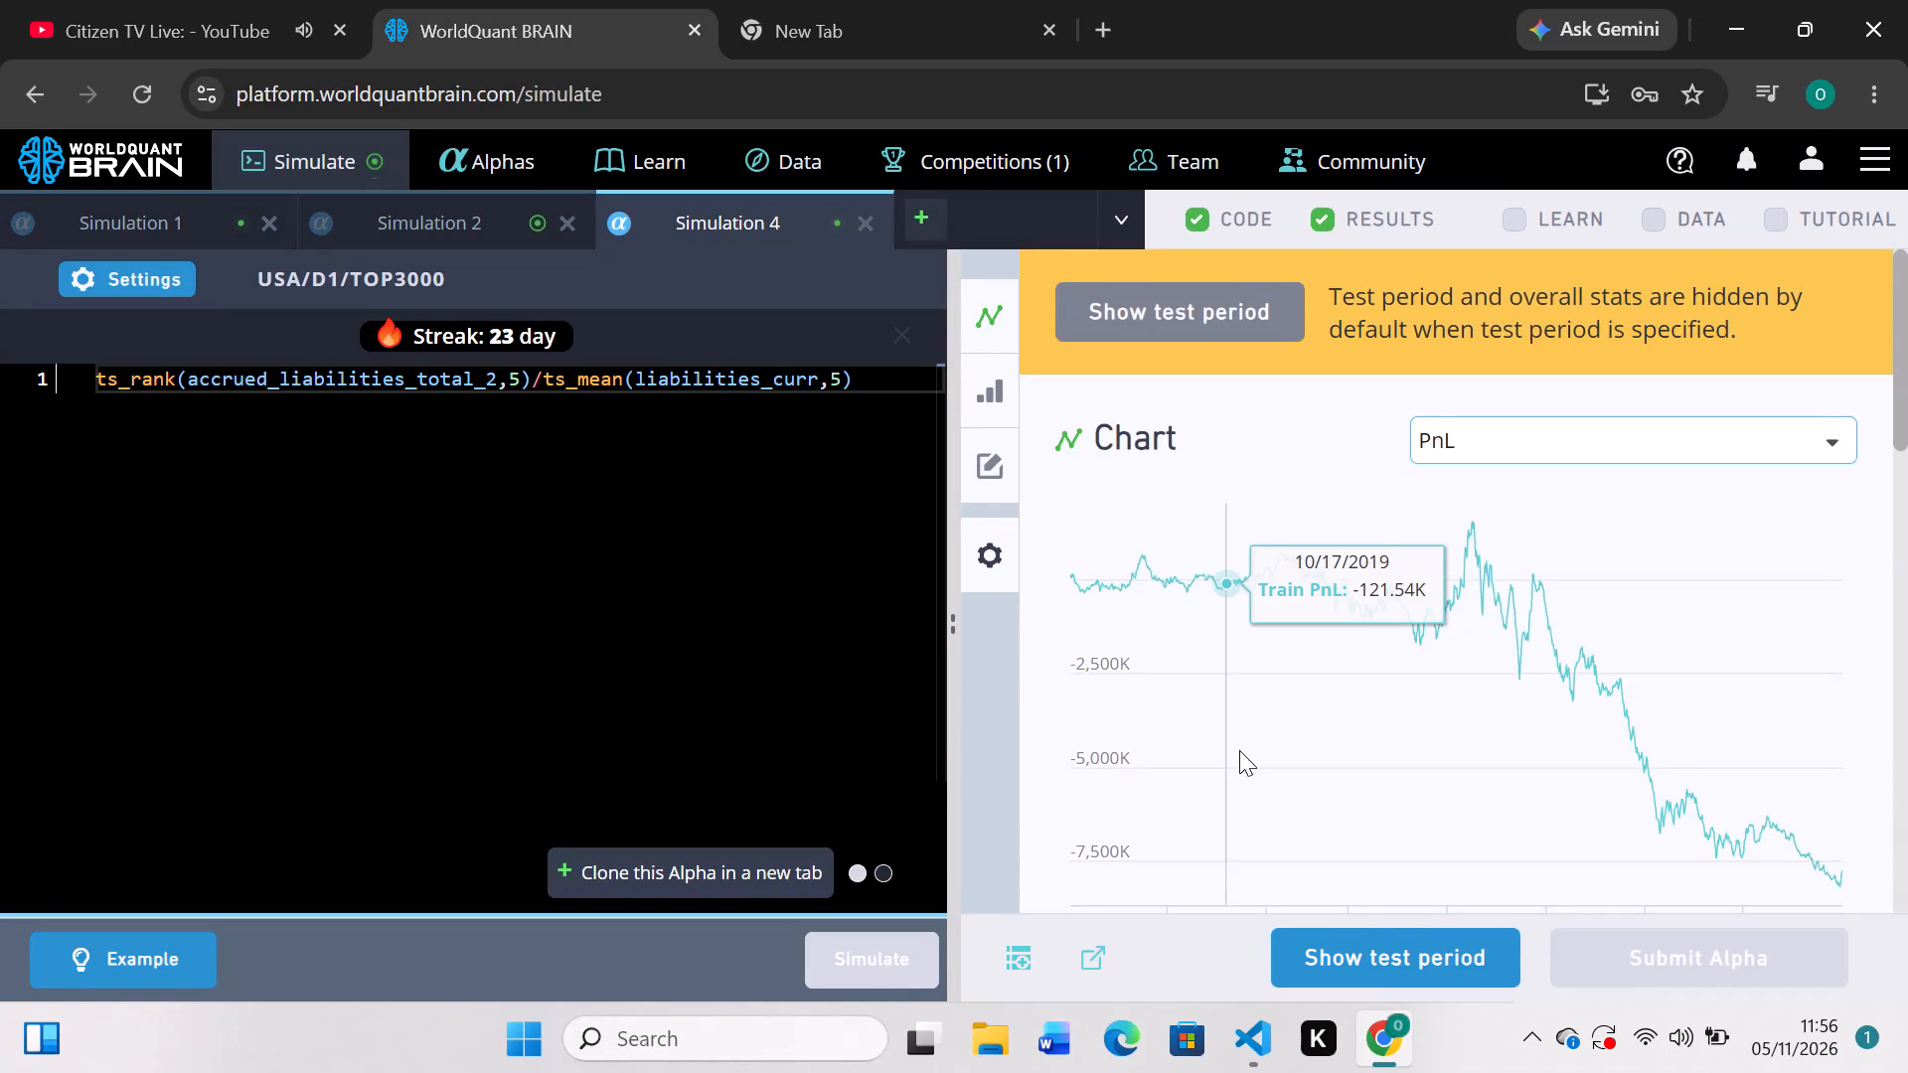
Negate the Simulation 4 expression by adding a minus sign before ts_rank and run the simulation.
scroll(1239, 750, "down", 2)
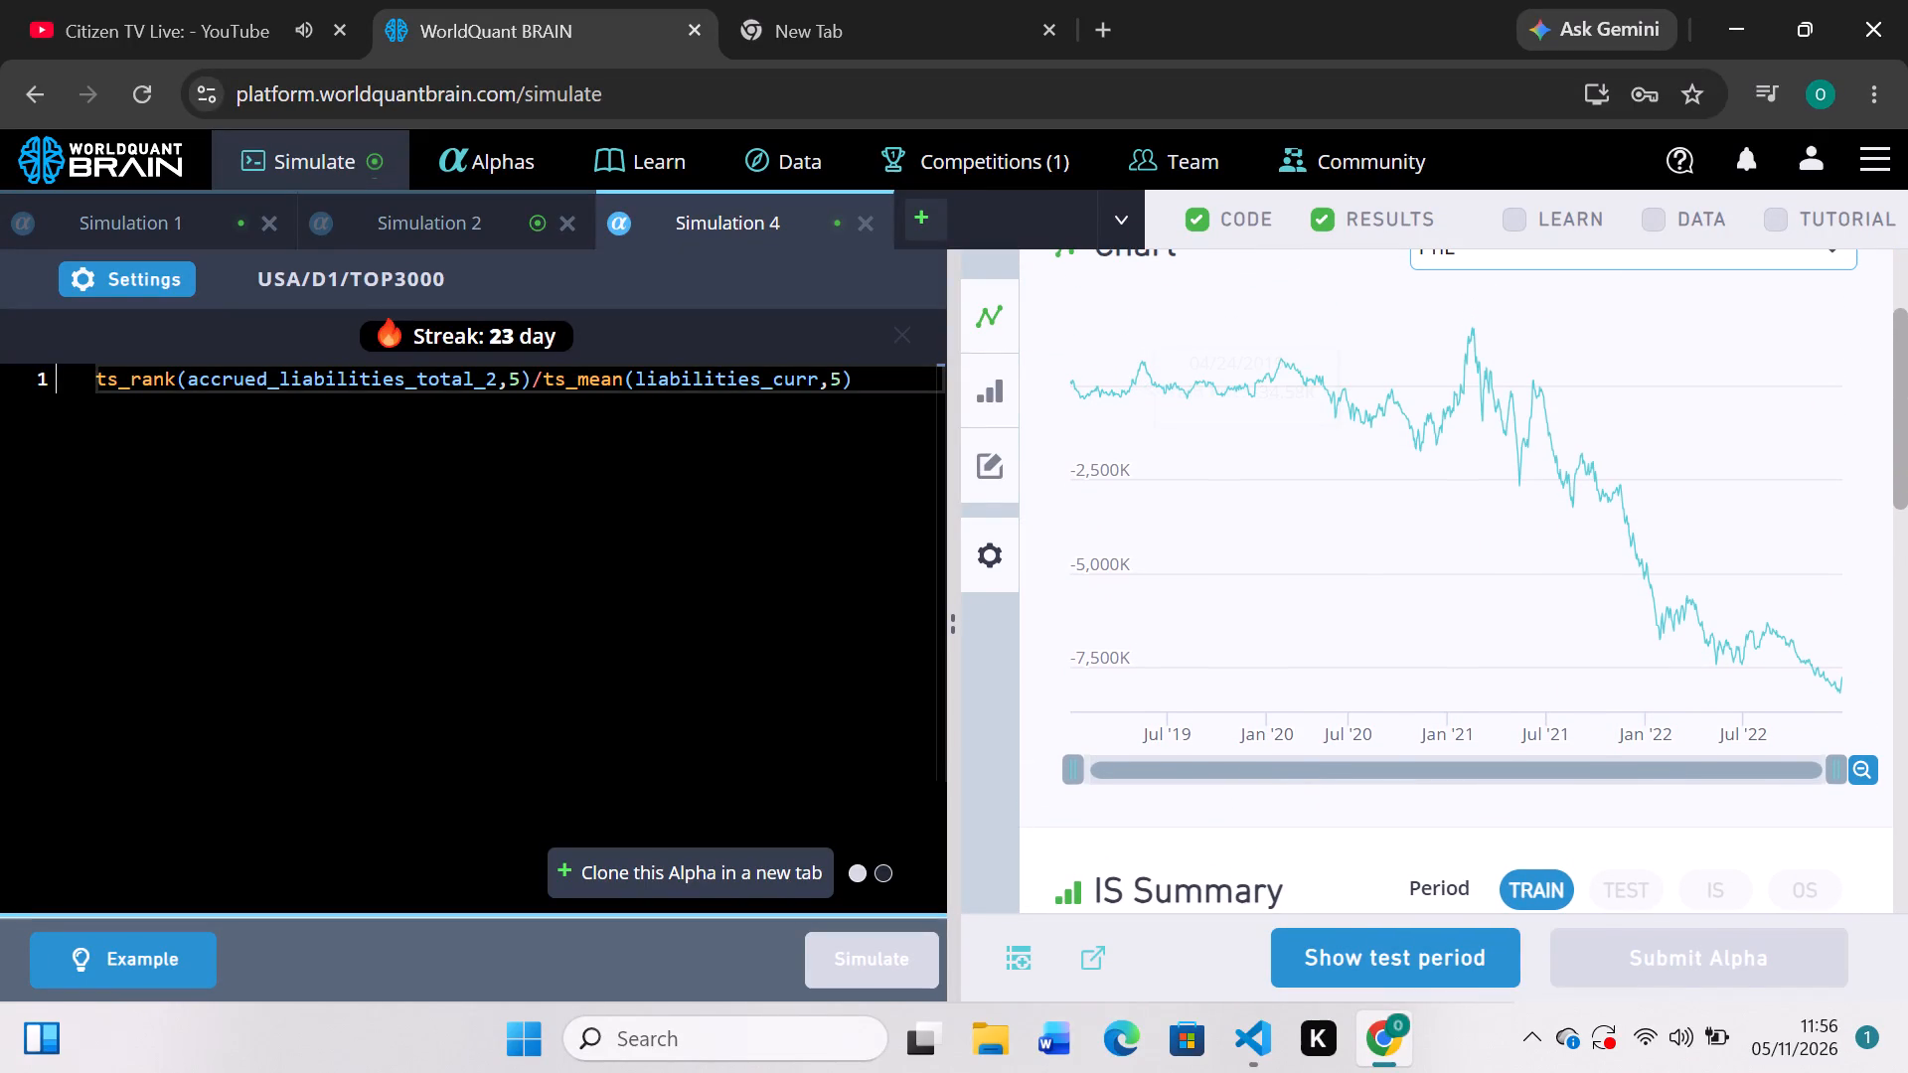
left_click(99, 383)
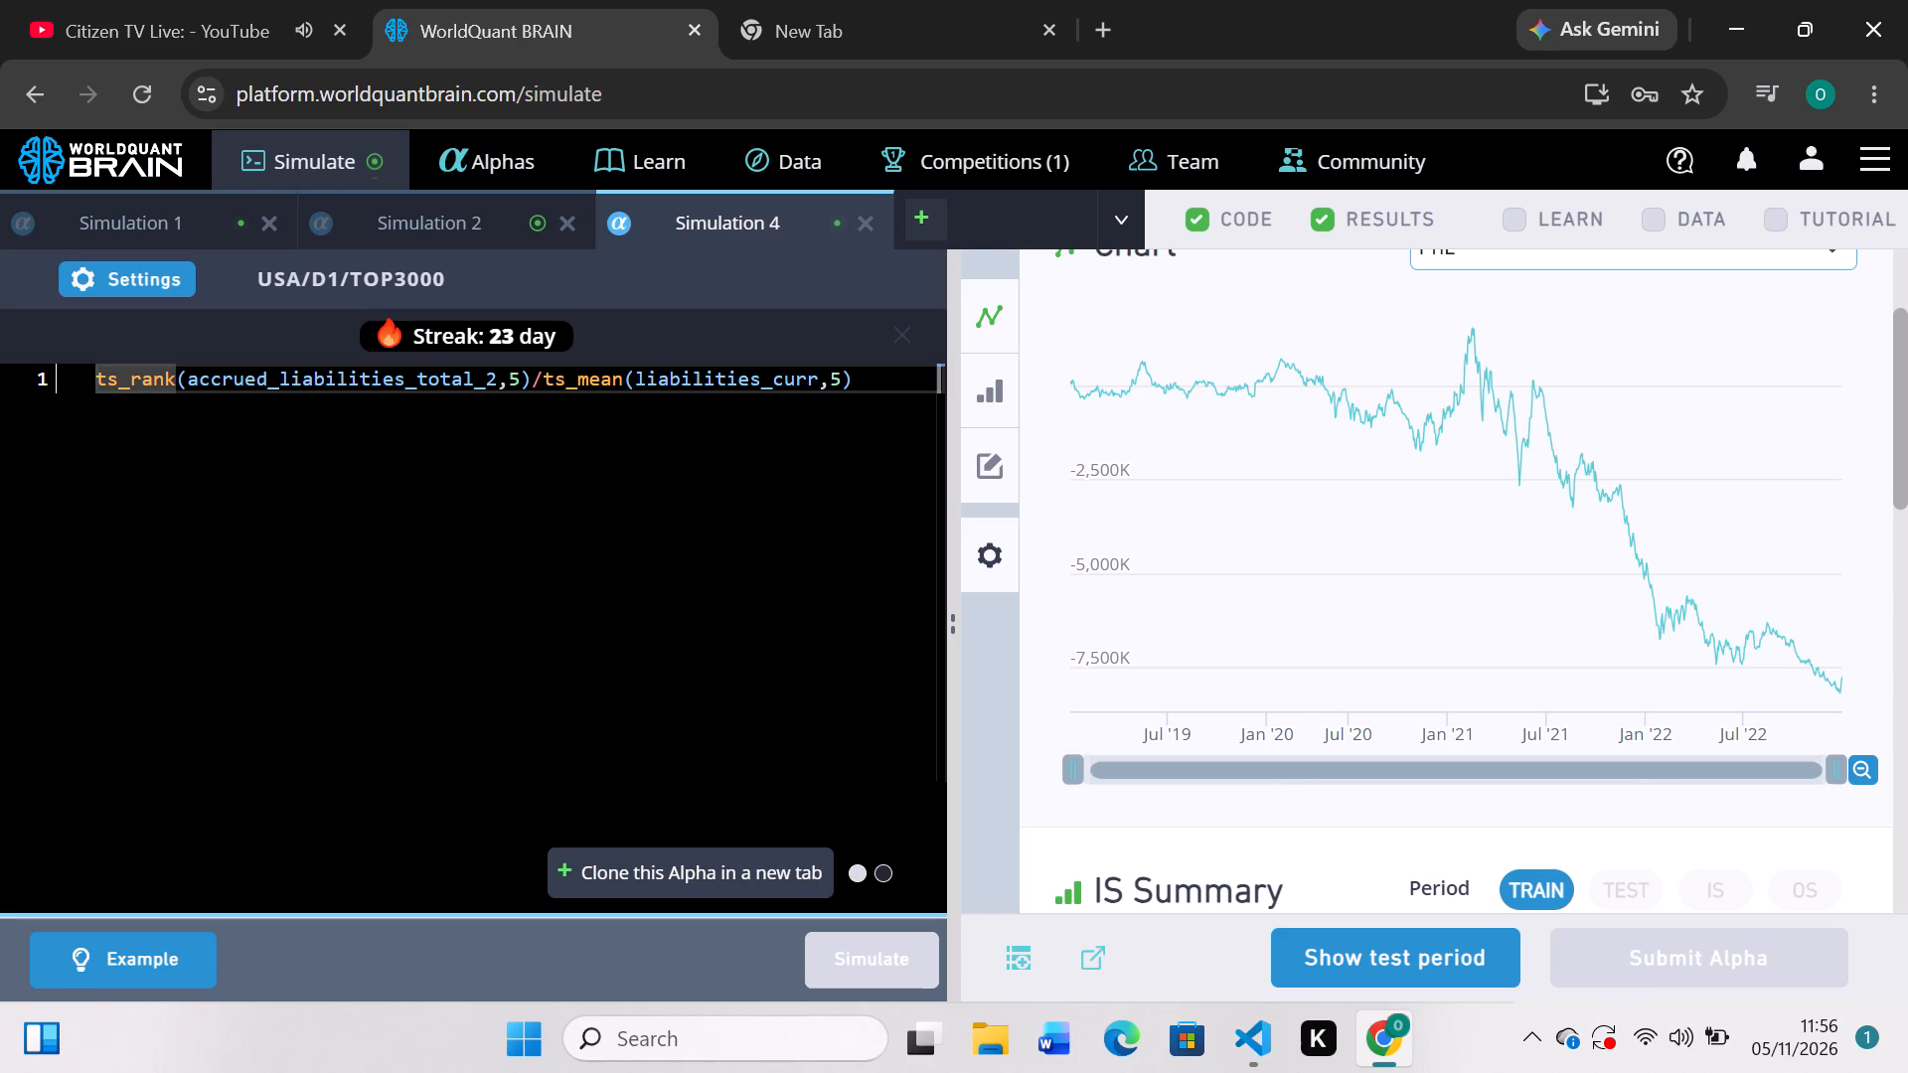
key("minus")
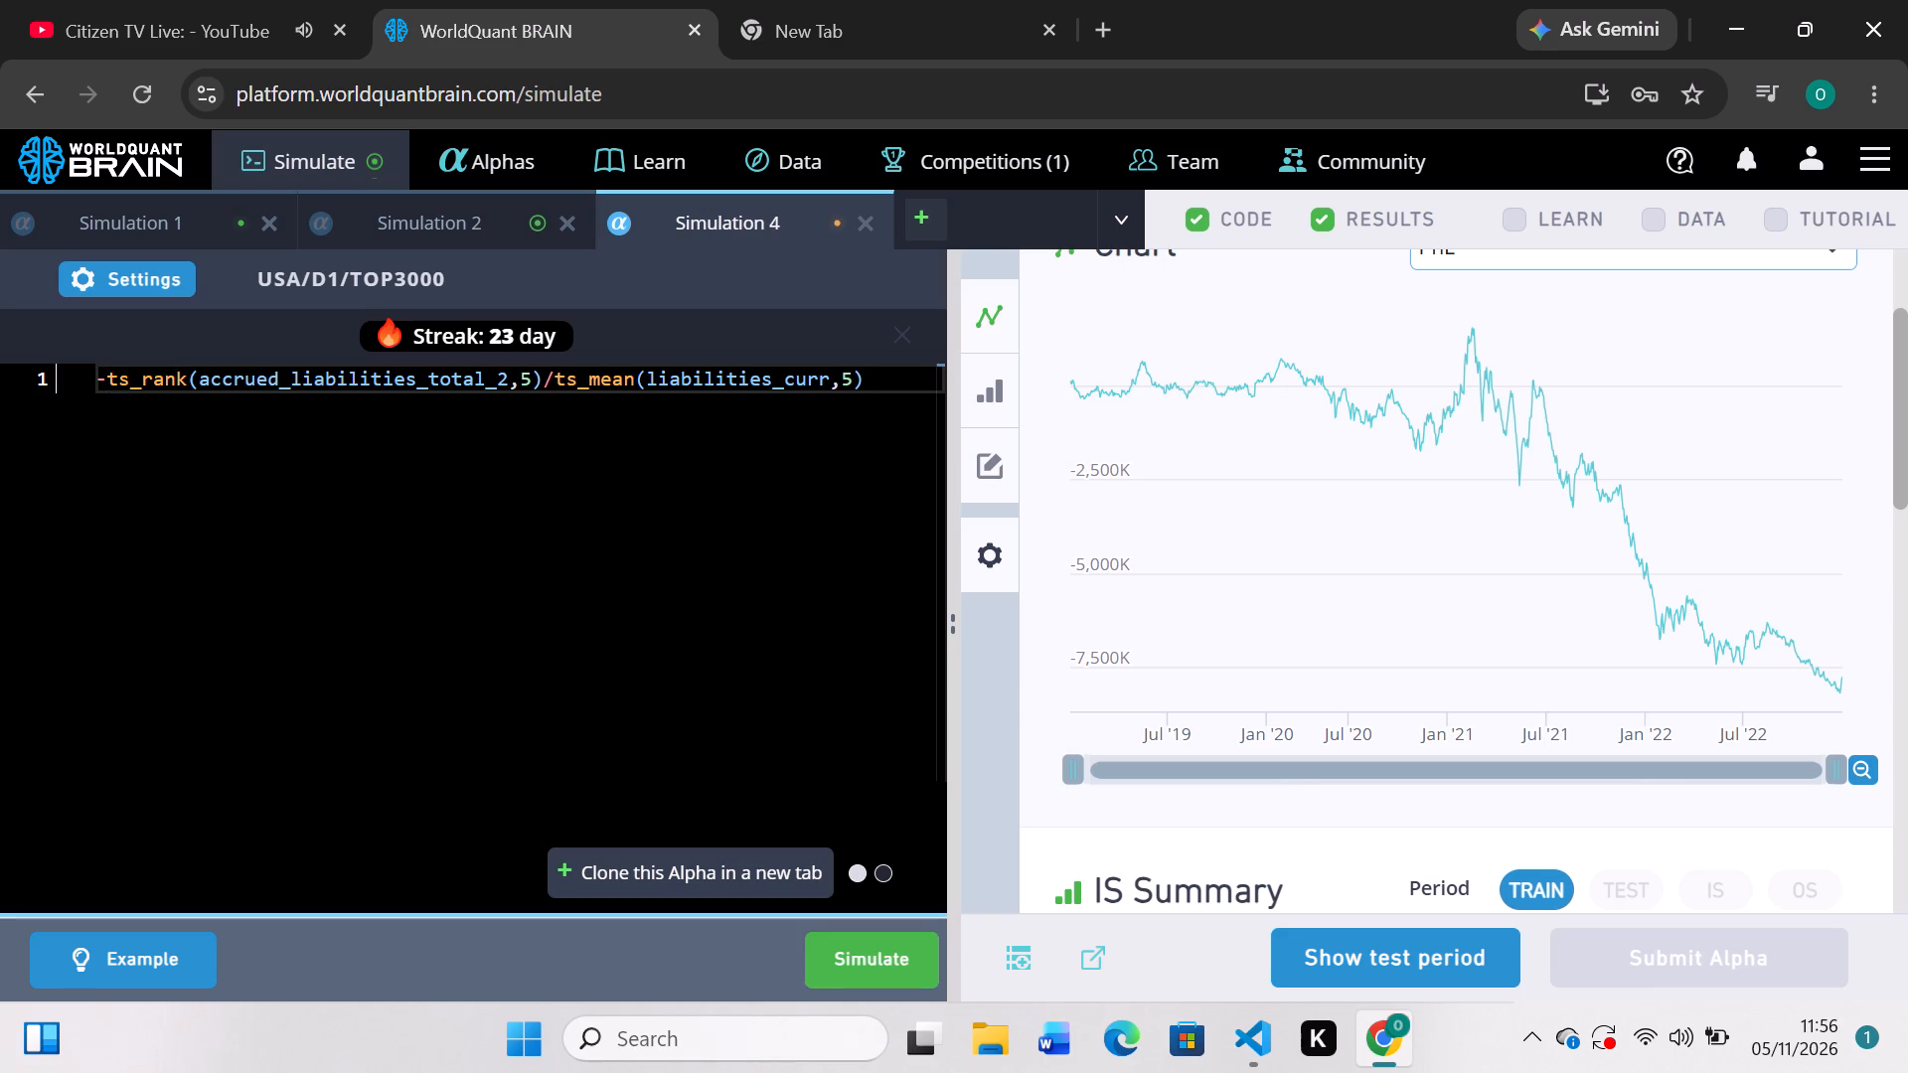
left_click(876, 947)
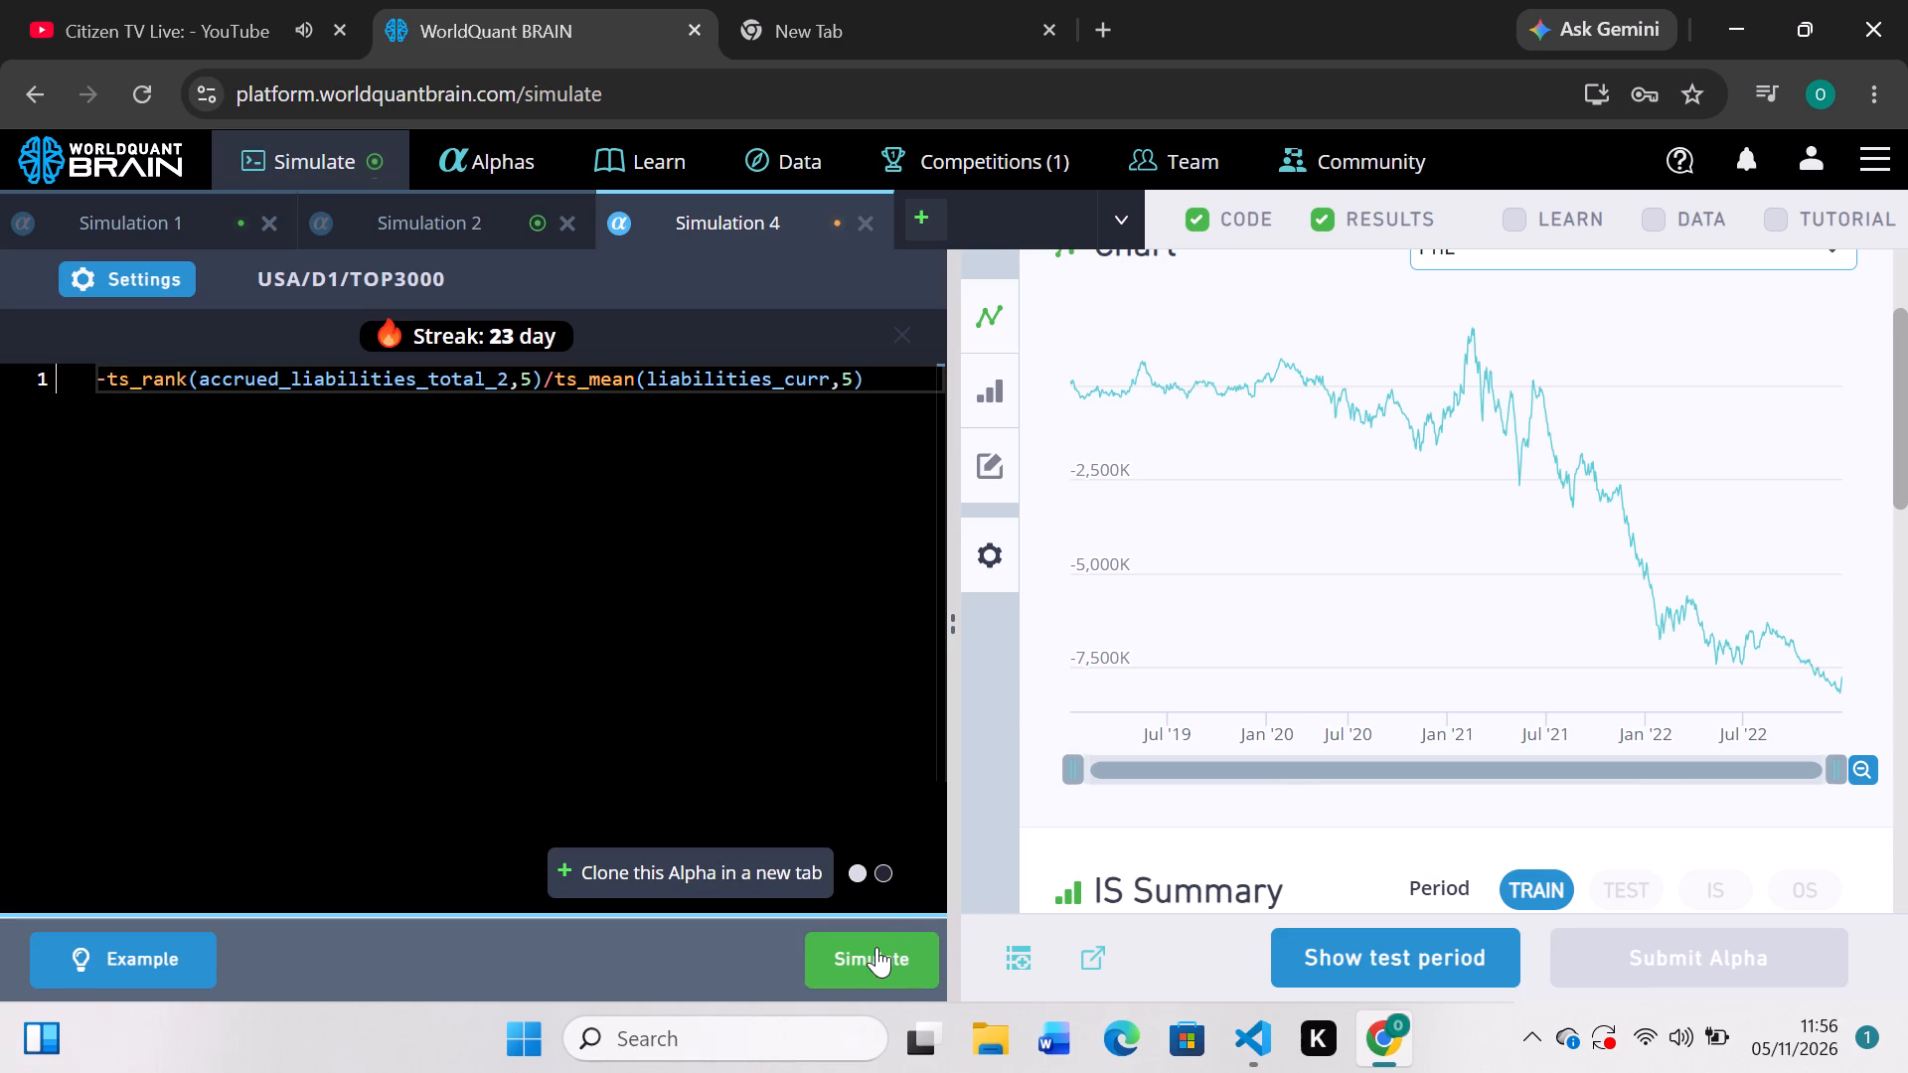
In Simulation 2, replace the assets field with liabilities_curr in the first ts_rank and run the simulation.
left_click(451, 226)
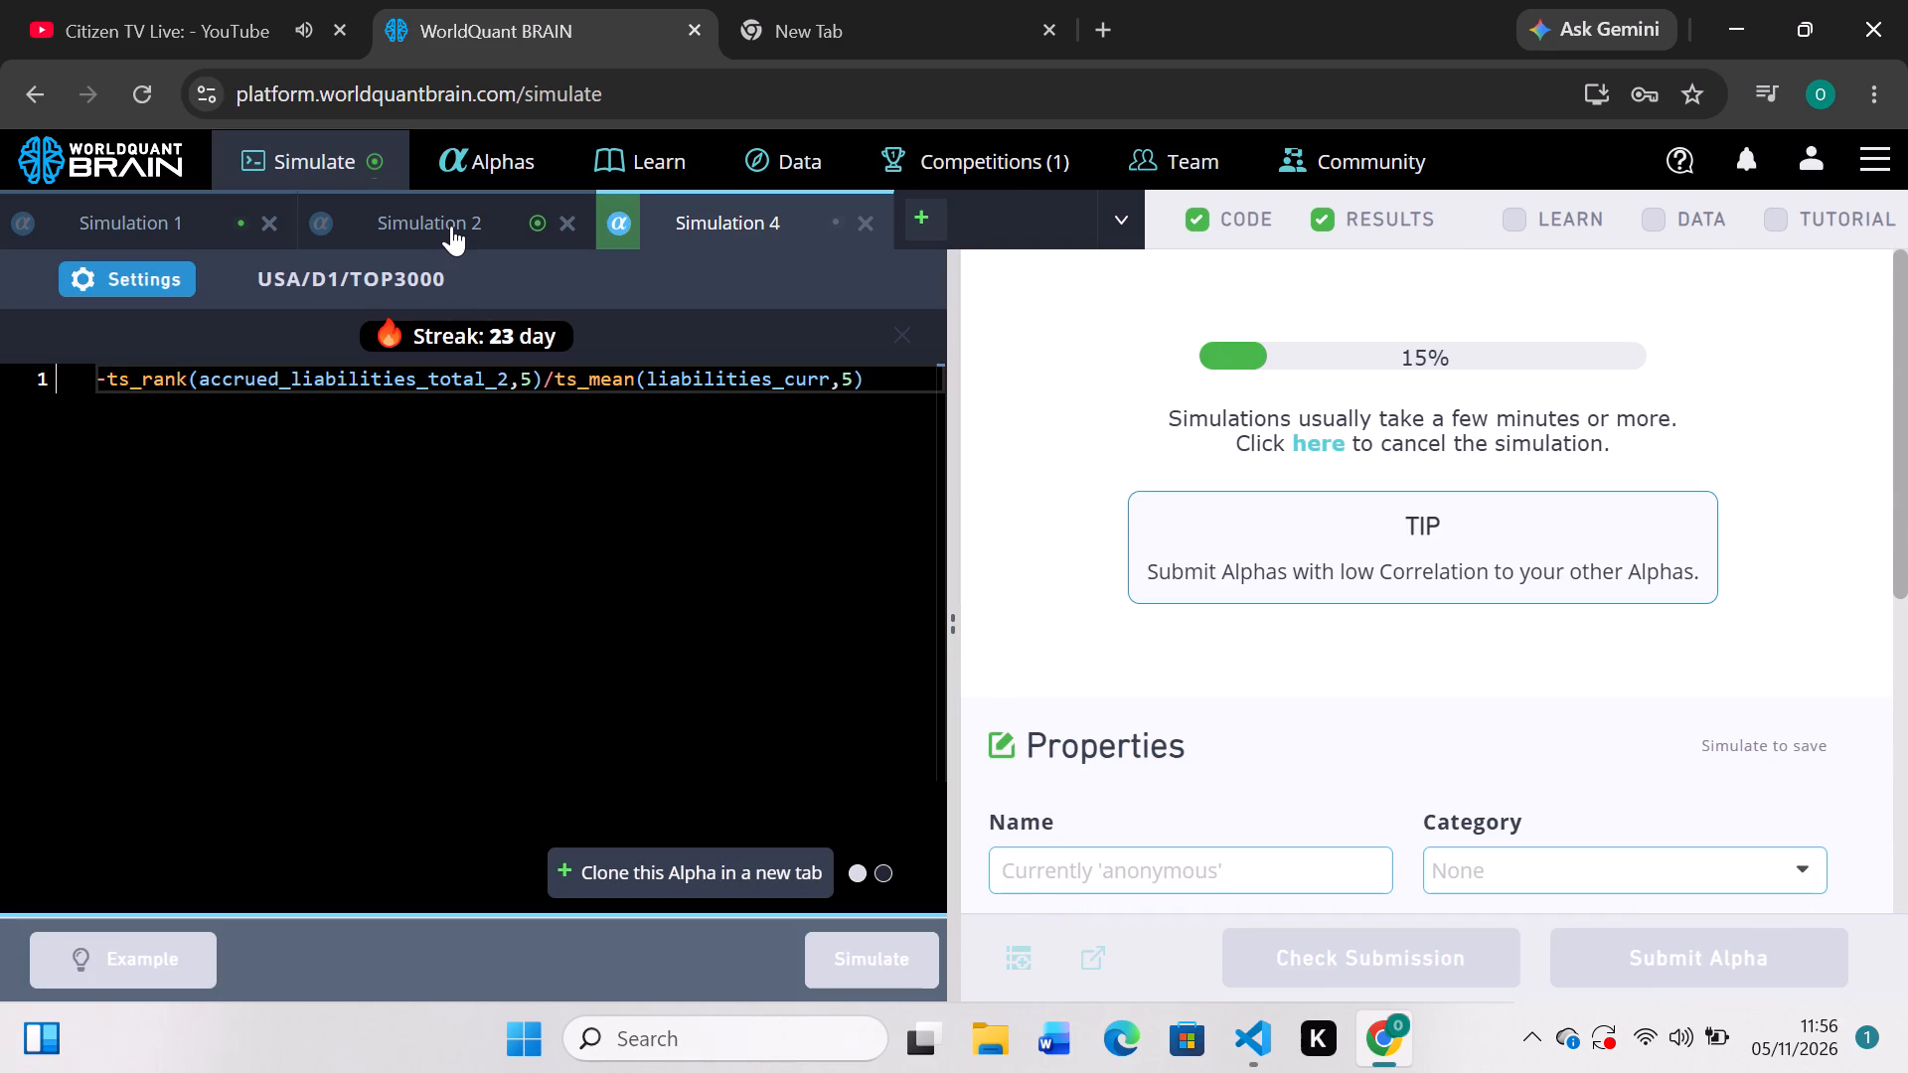
scroll(1296, 510, "down", 2)
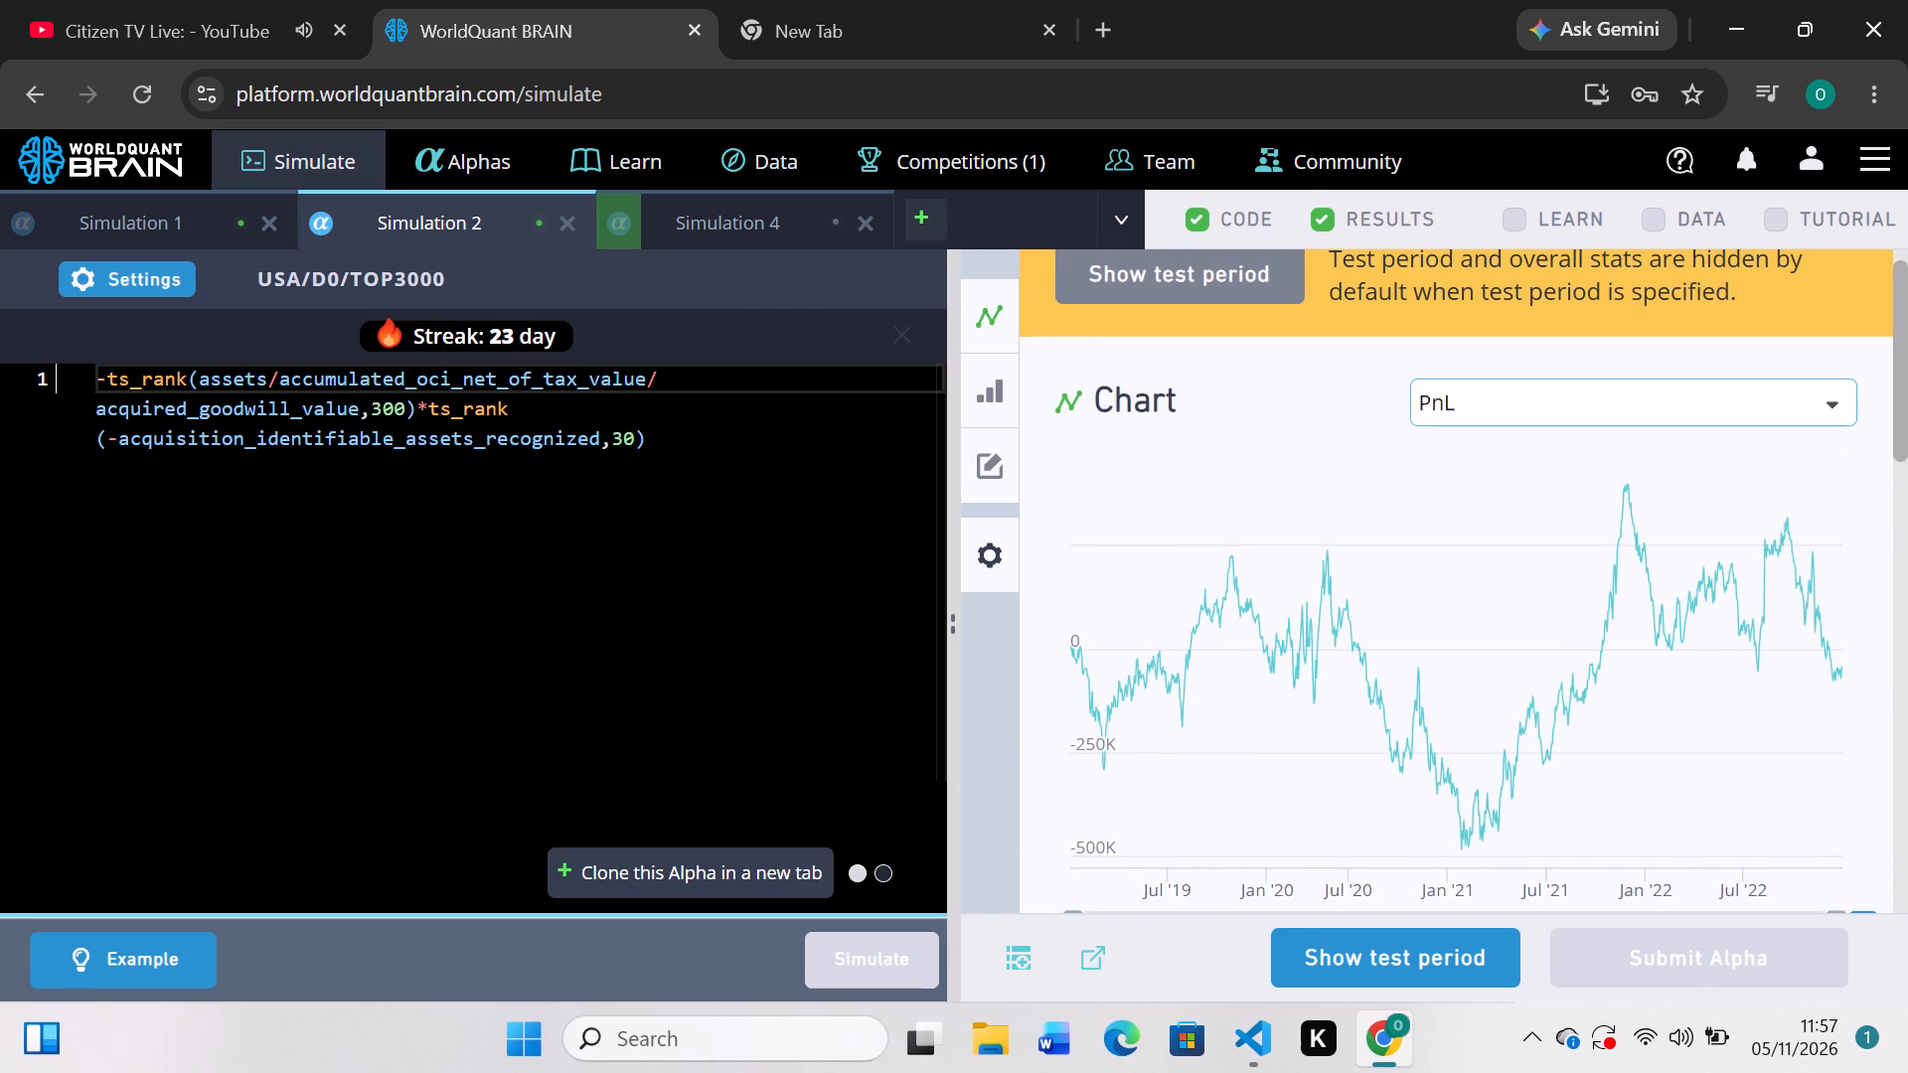
left_click(264, 379)
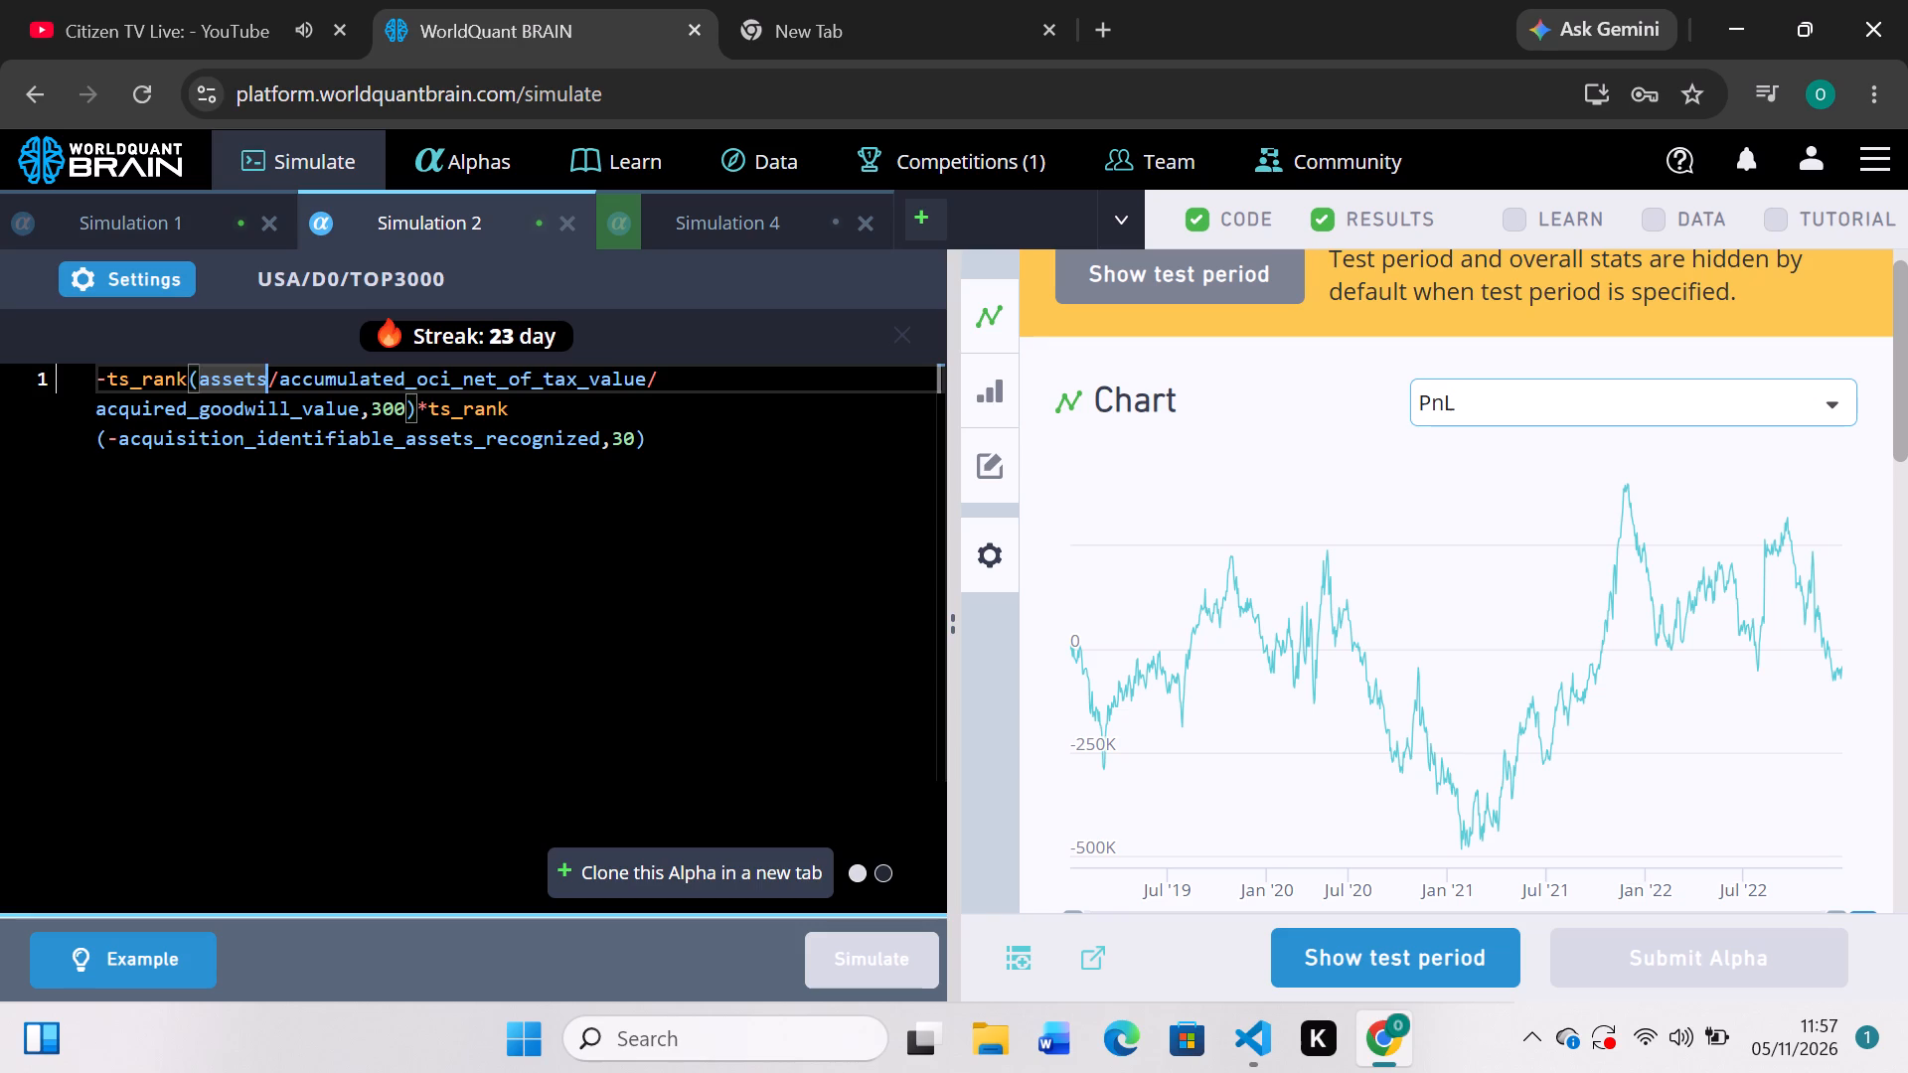
key("BackSpace")
key("BackSpace")
key("BackSpace")
key("BackSpace")
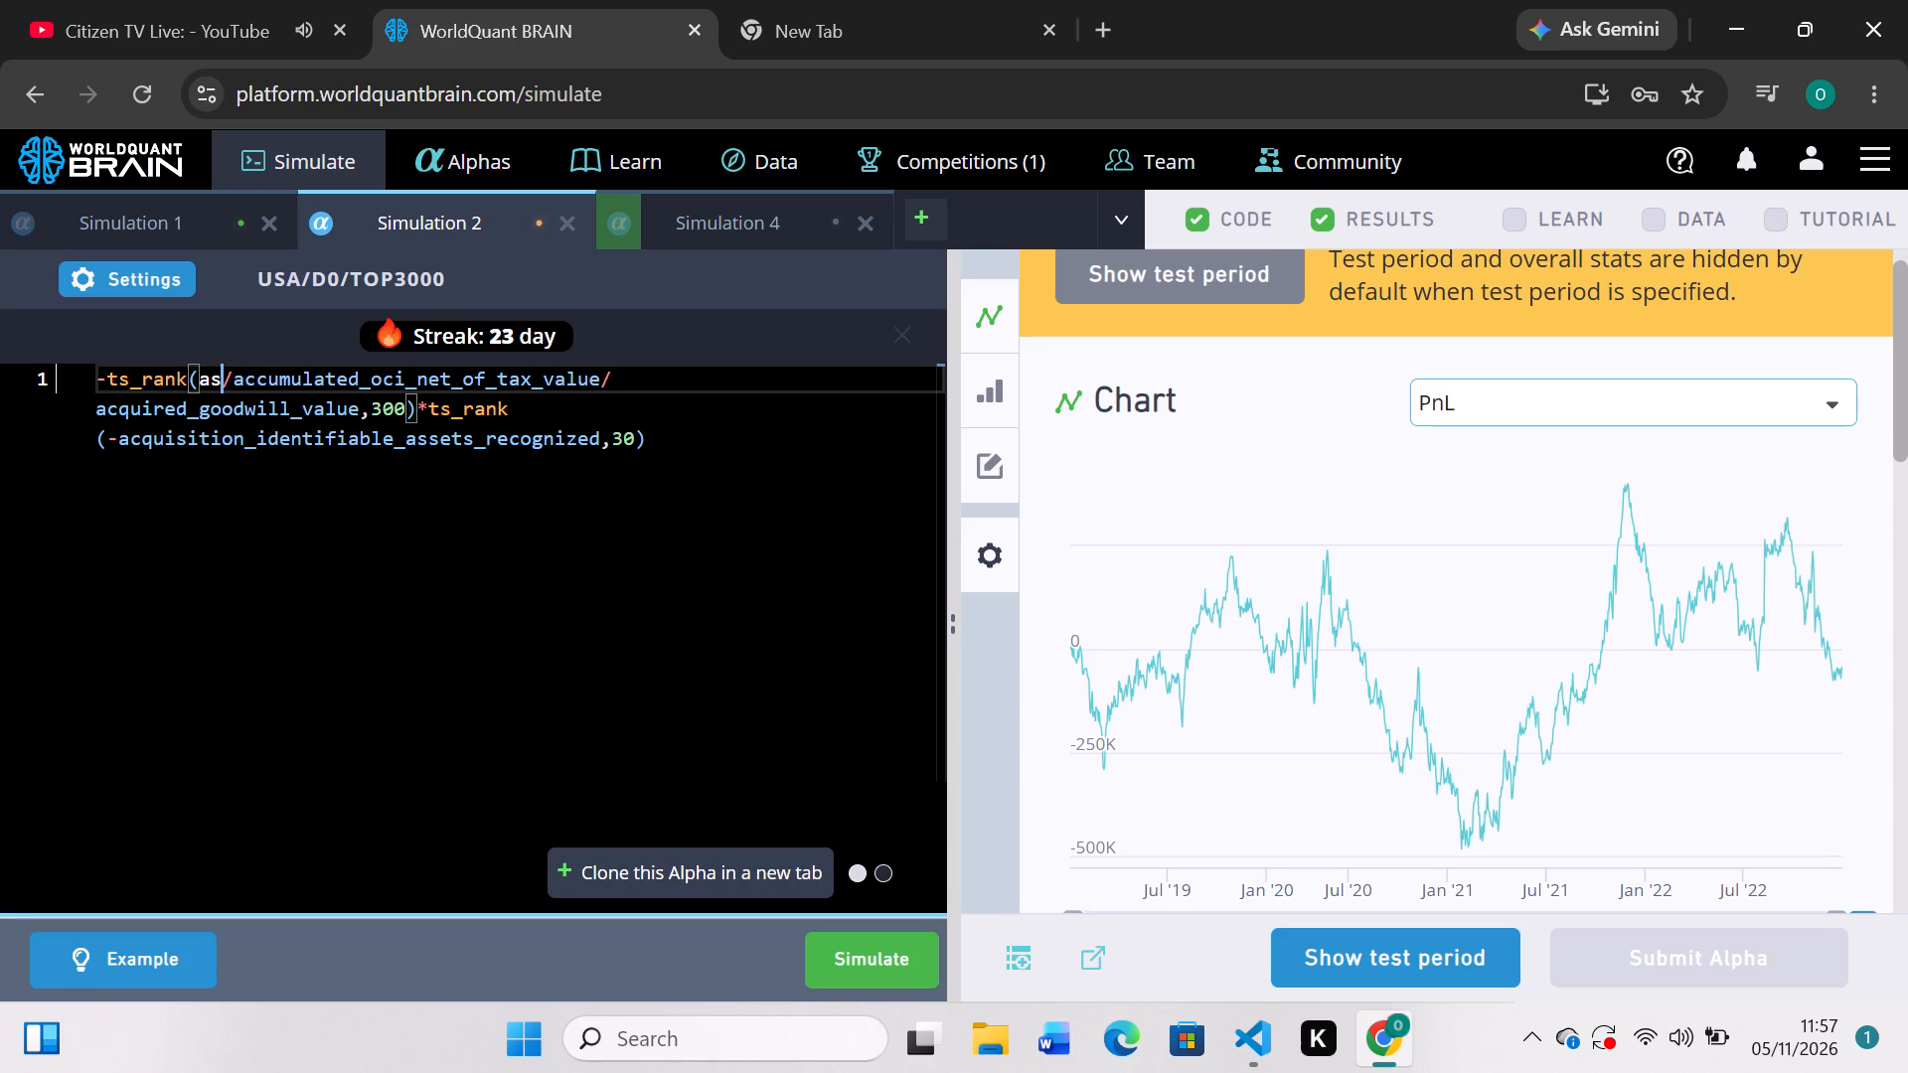
key("BackSpace")
key("BackSpace")
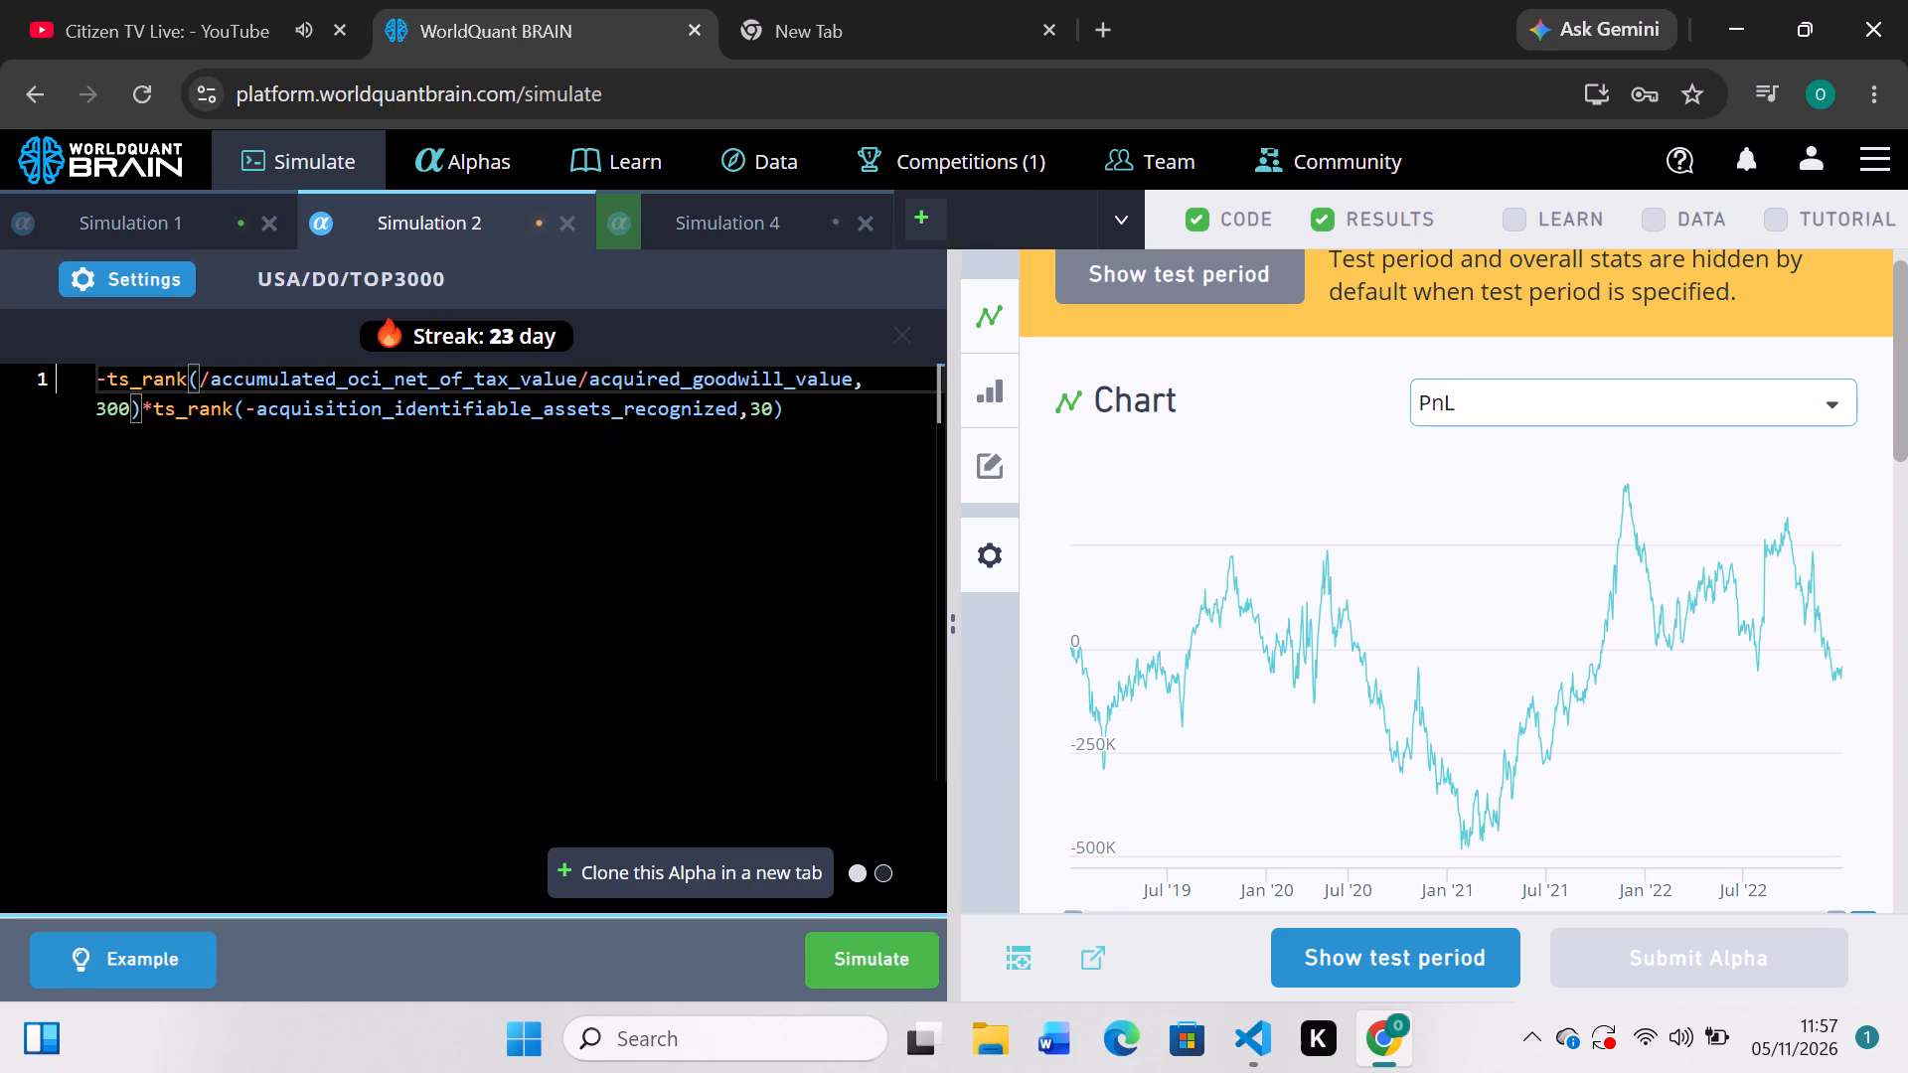
type("li")
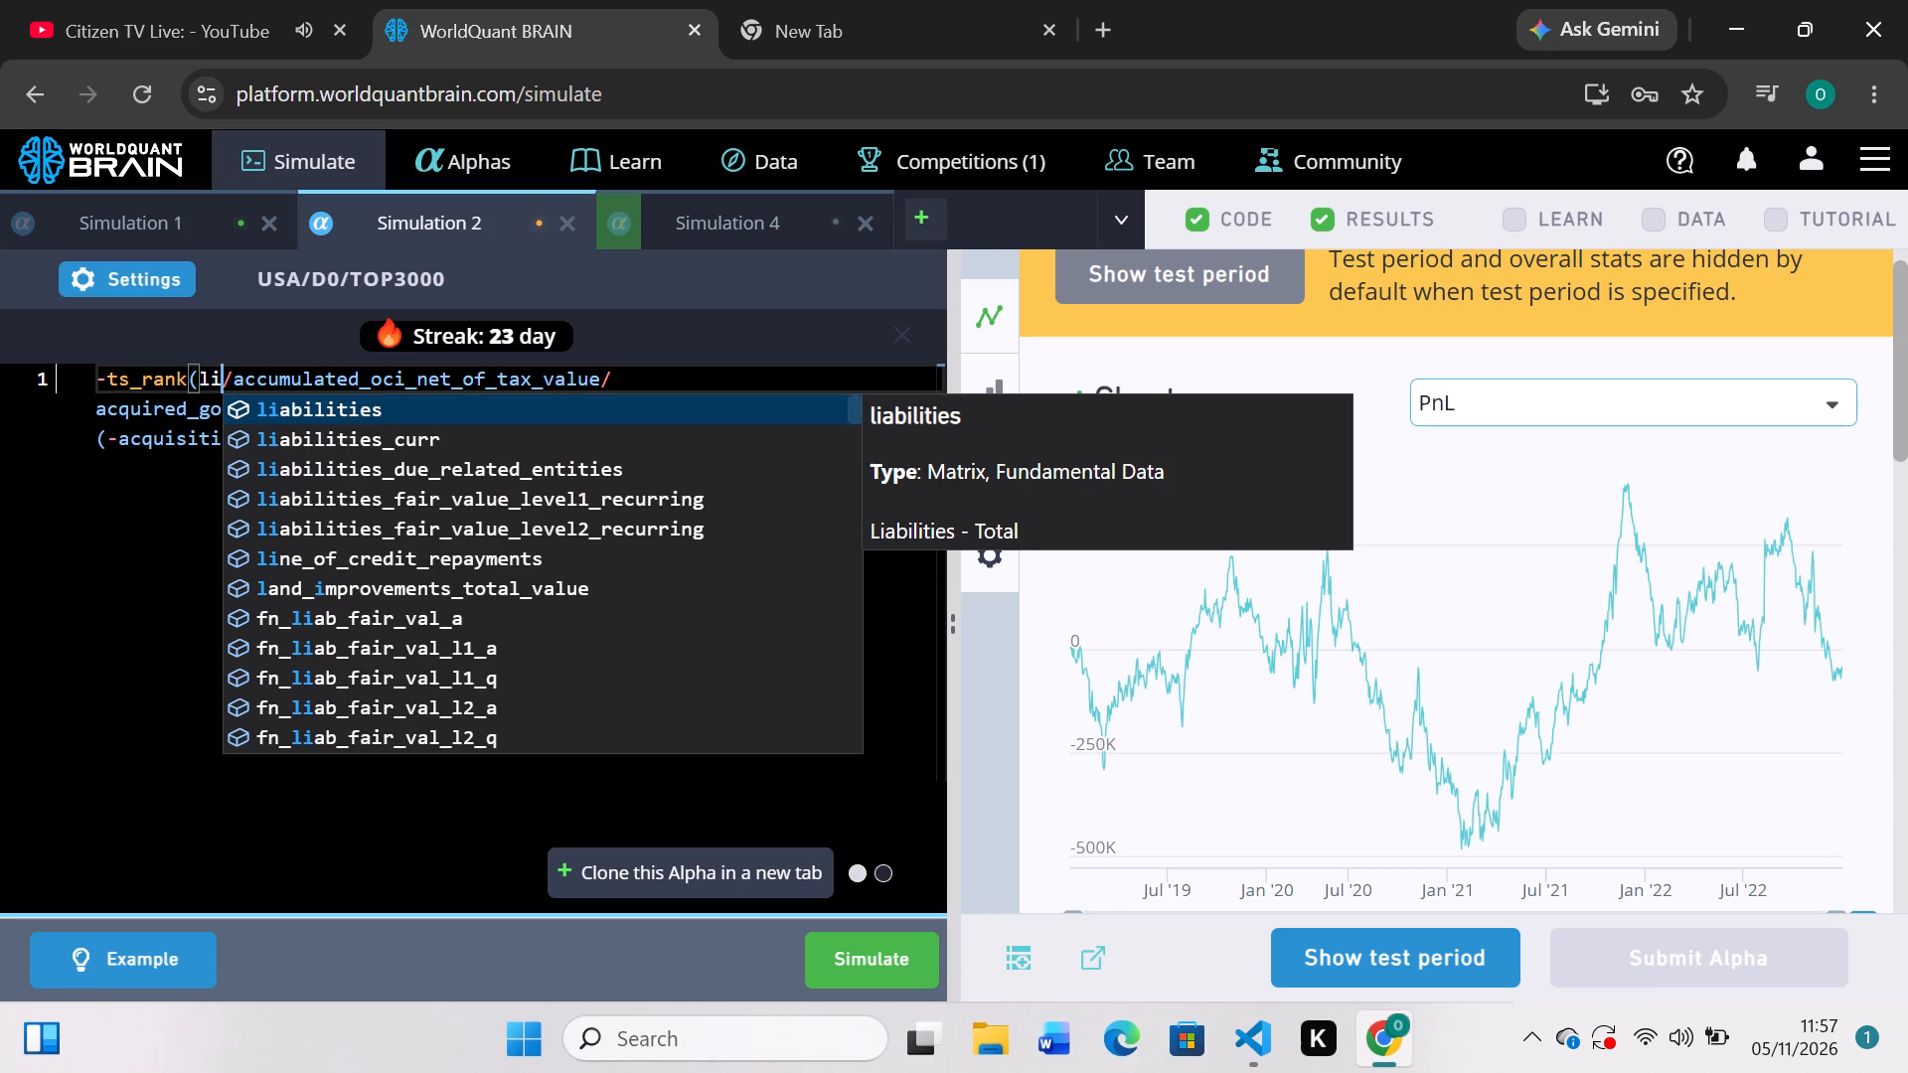
left_click(321, 439)
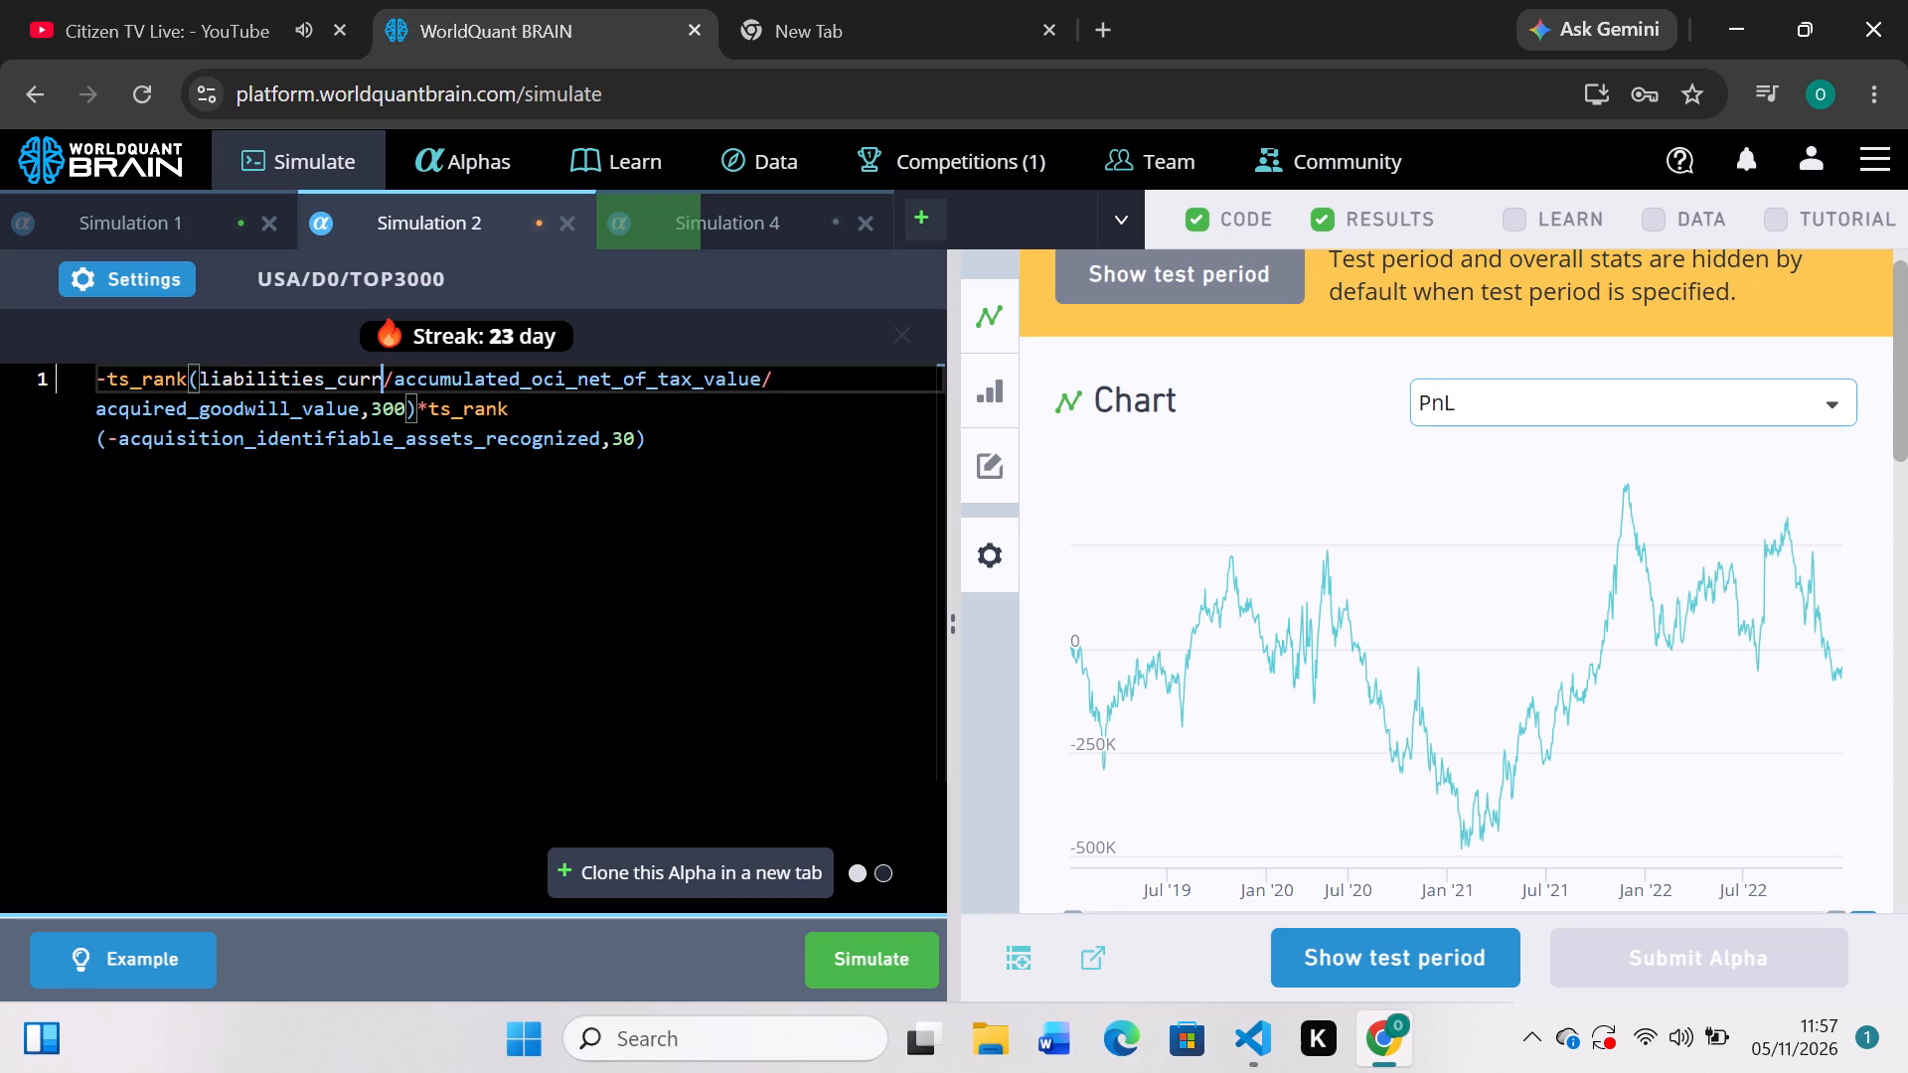
left_click(916, 966)
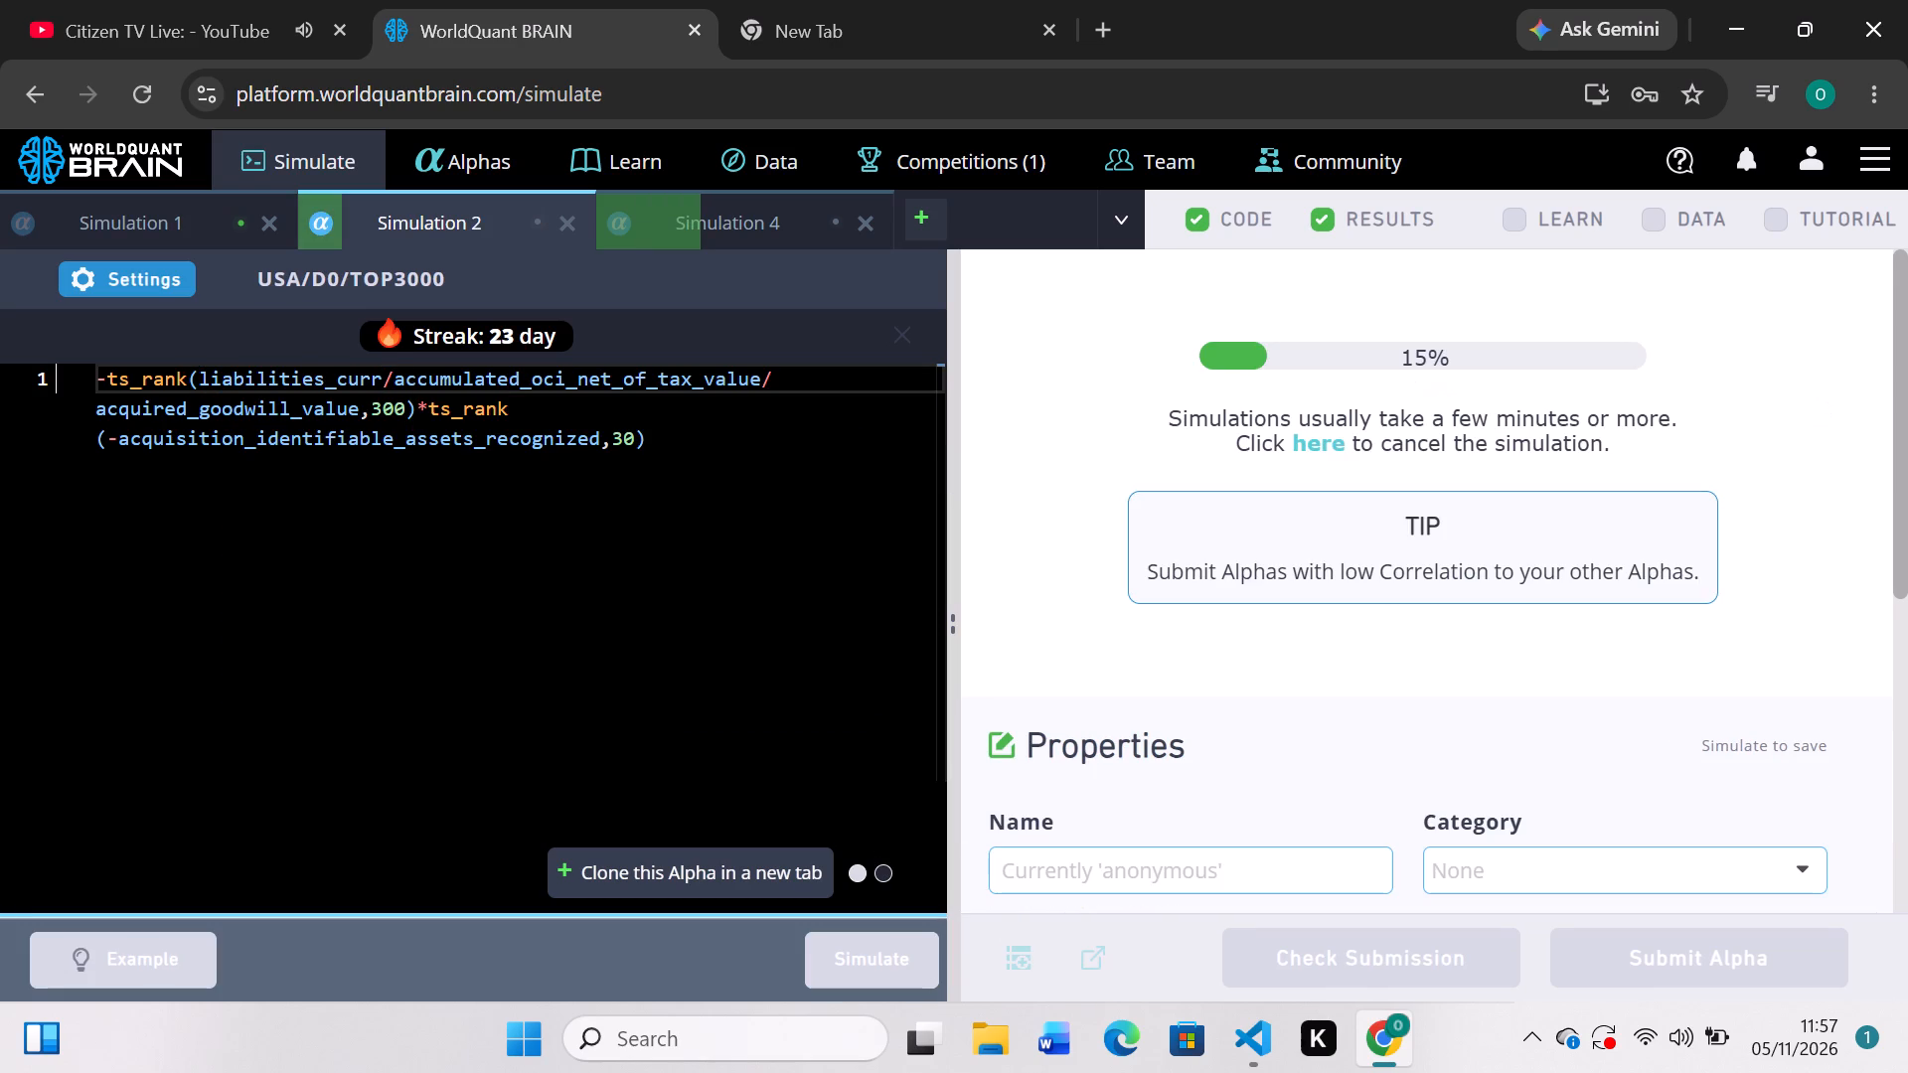
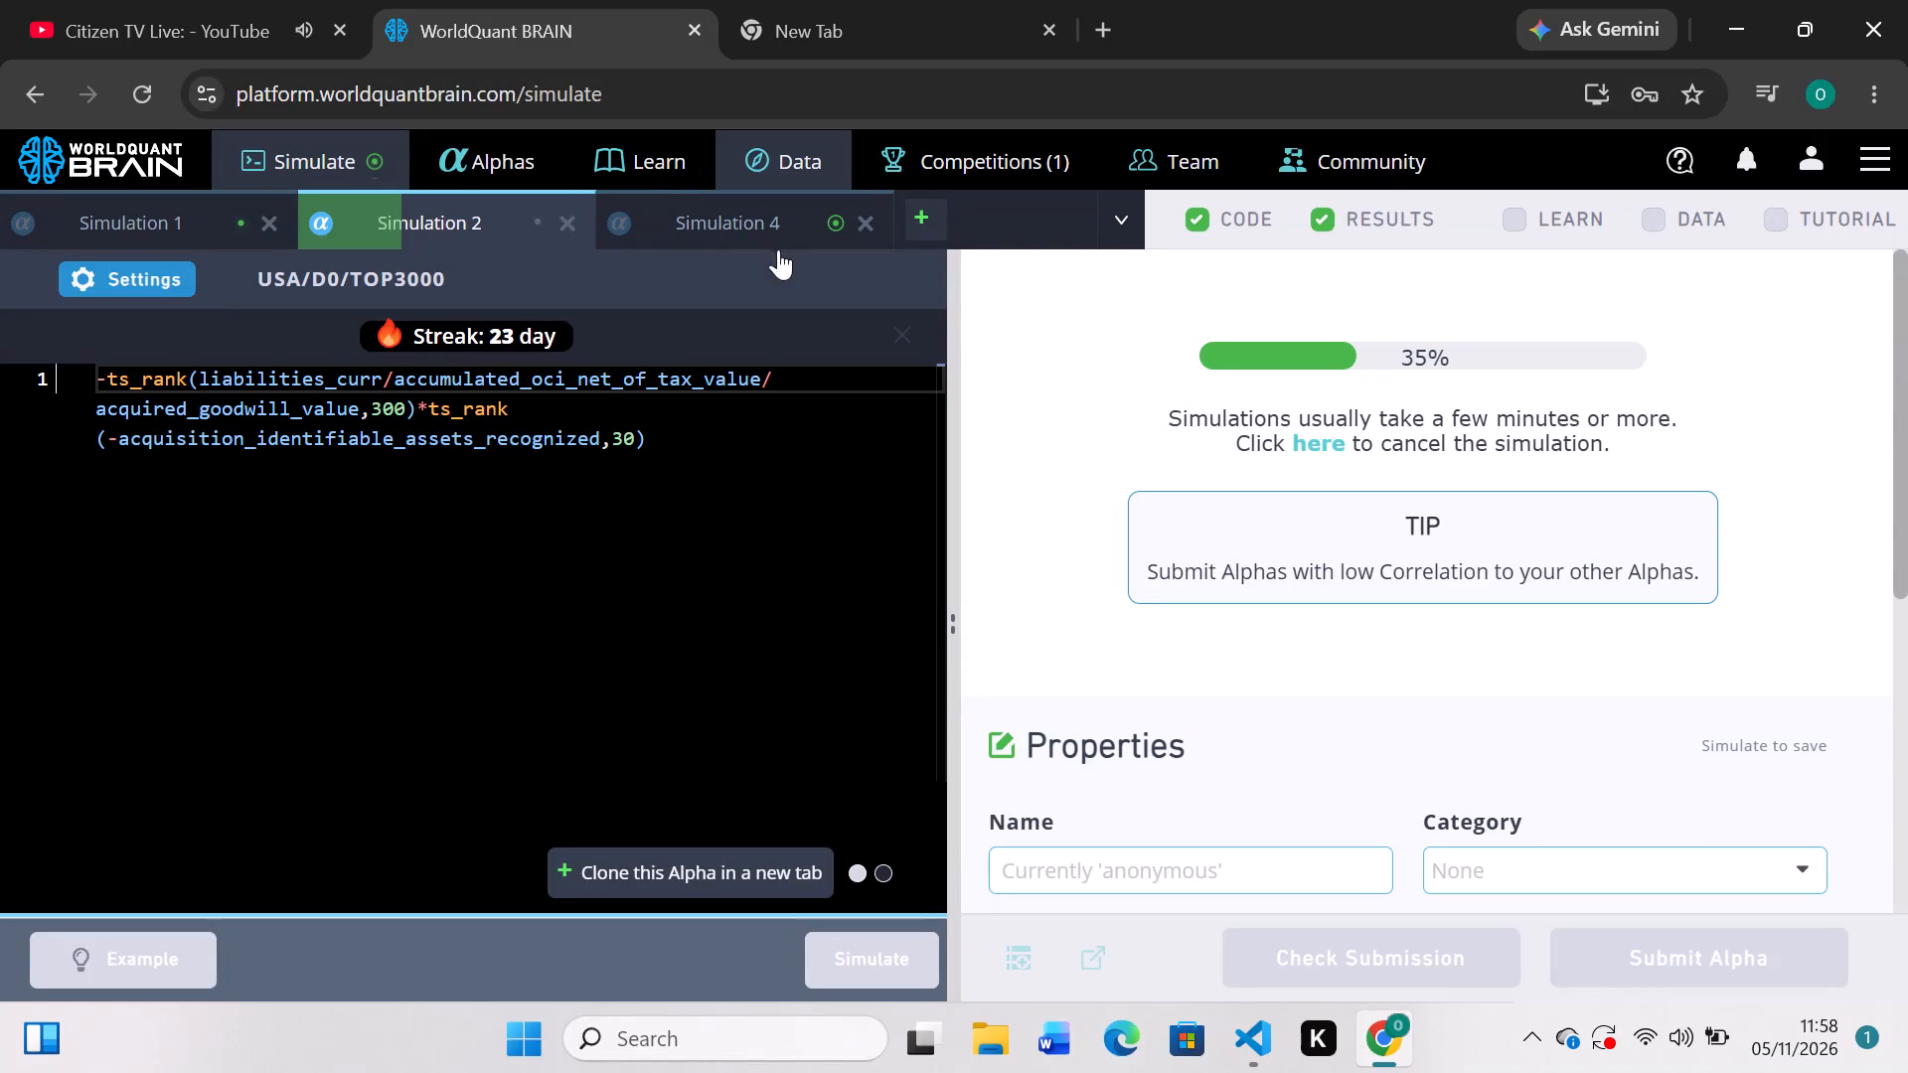
Review the PnL chart and the IS Summary yearly performance of Simulation 4.
left_click(743, 223)
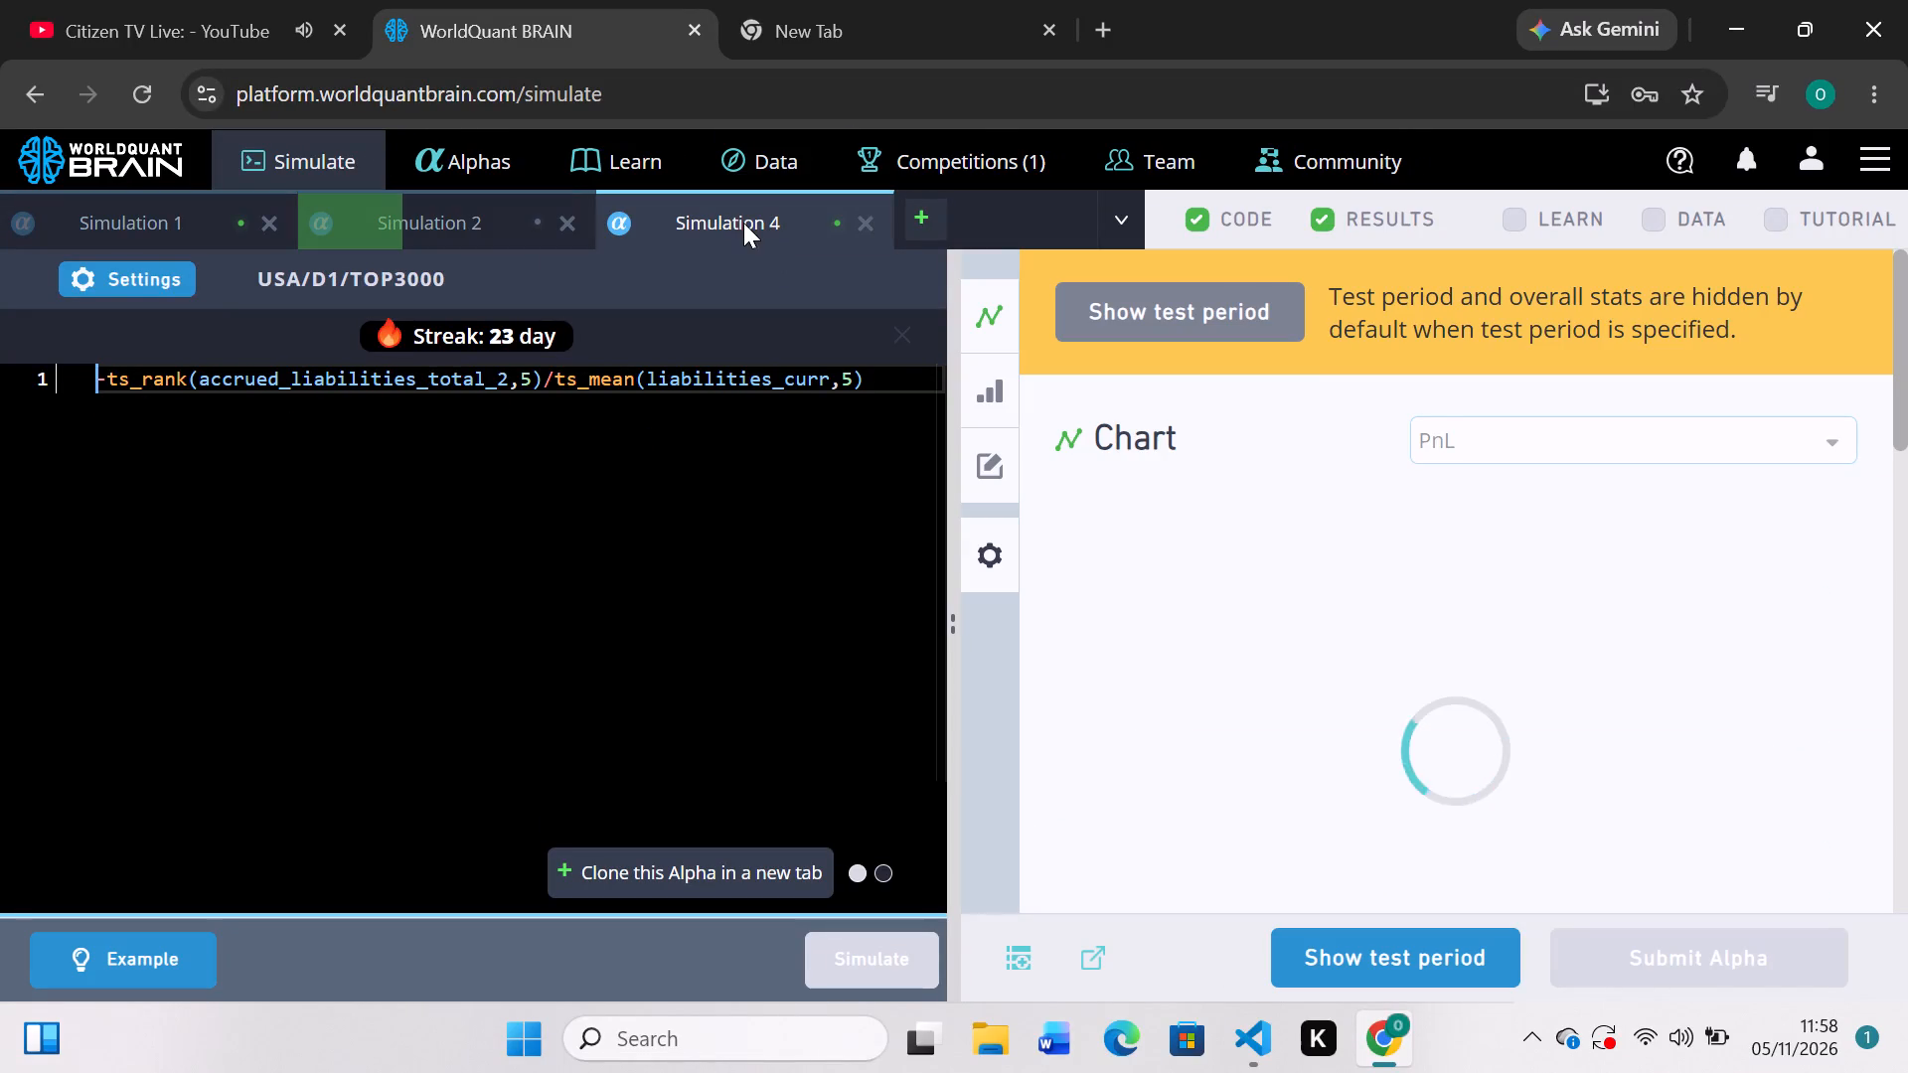
scroll(1349, 420, "down", 2)
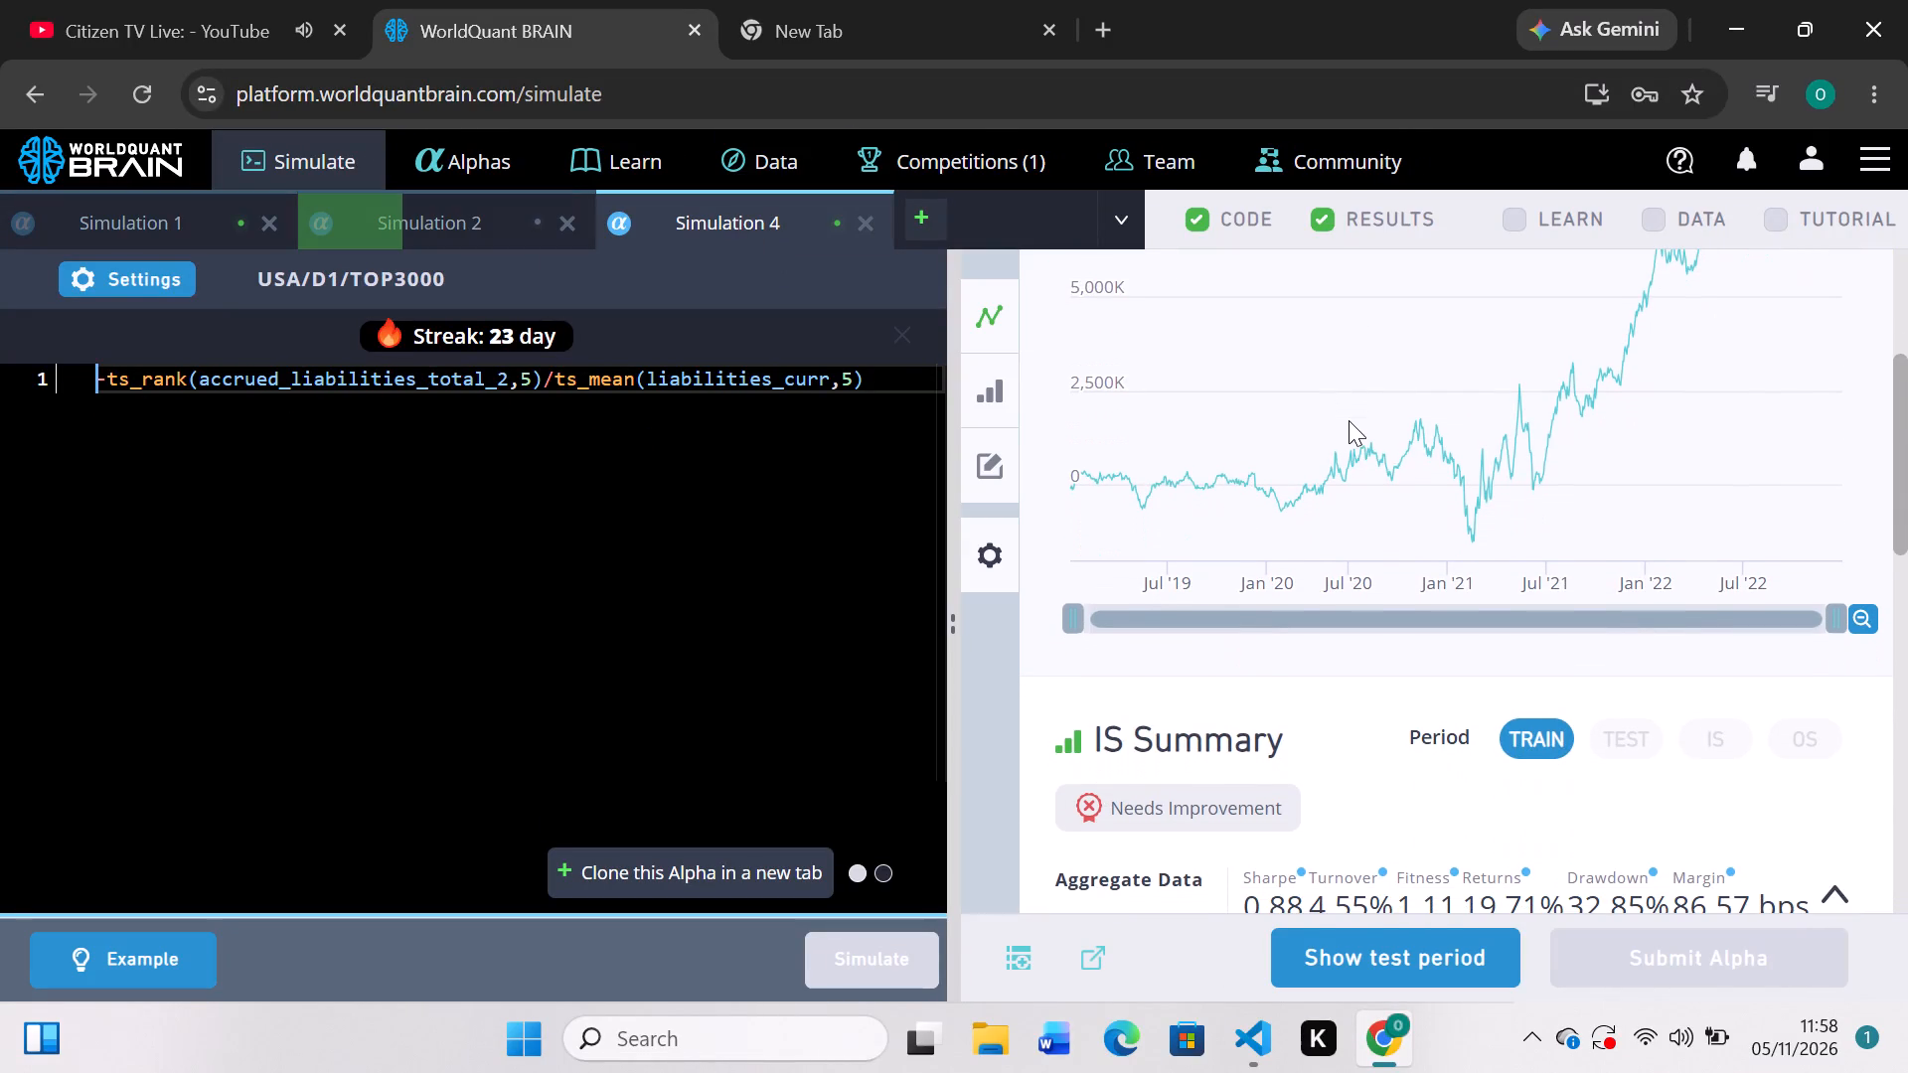
scroll(1349, 420, "down", 2)
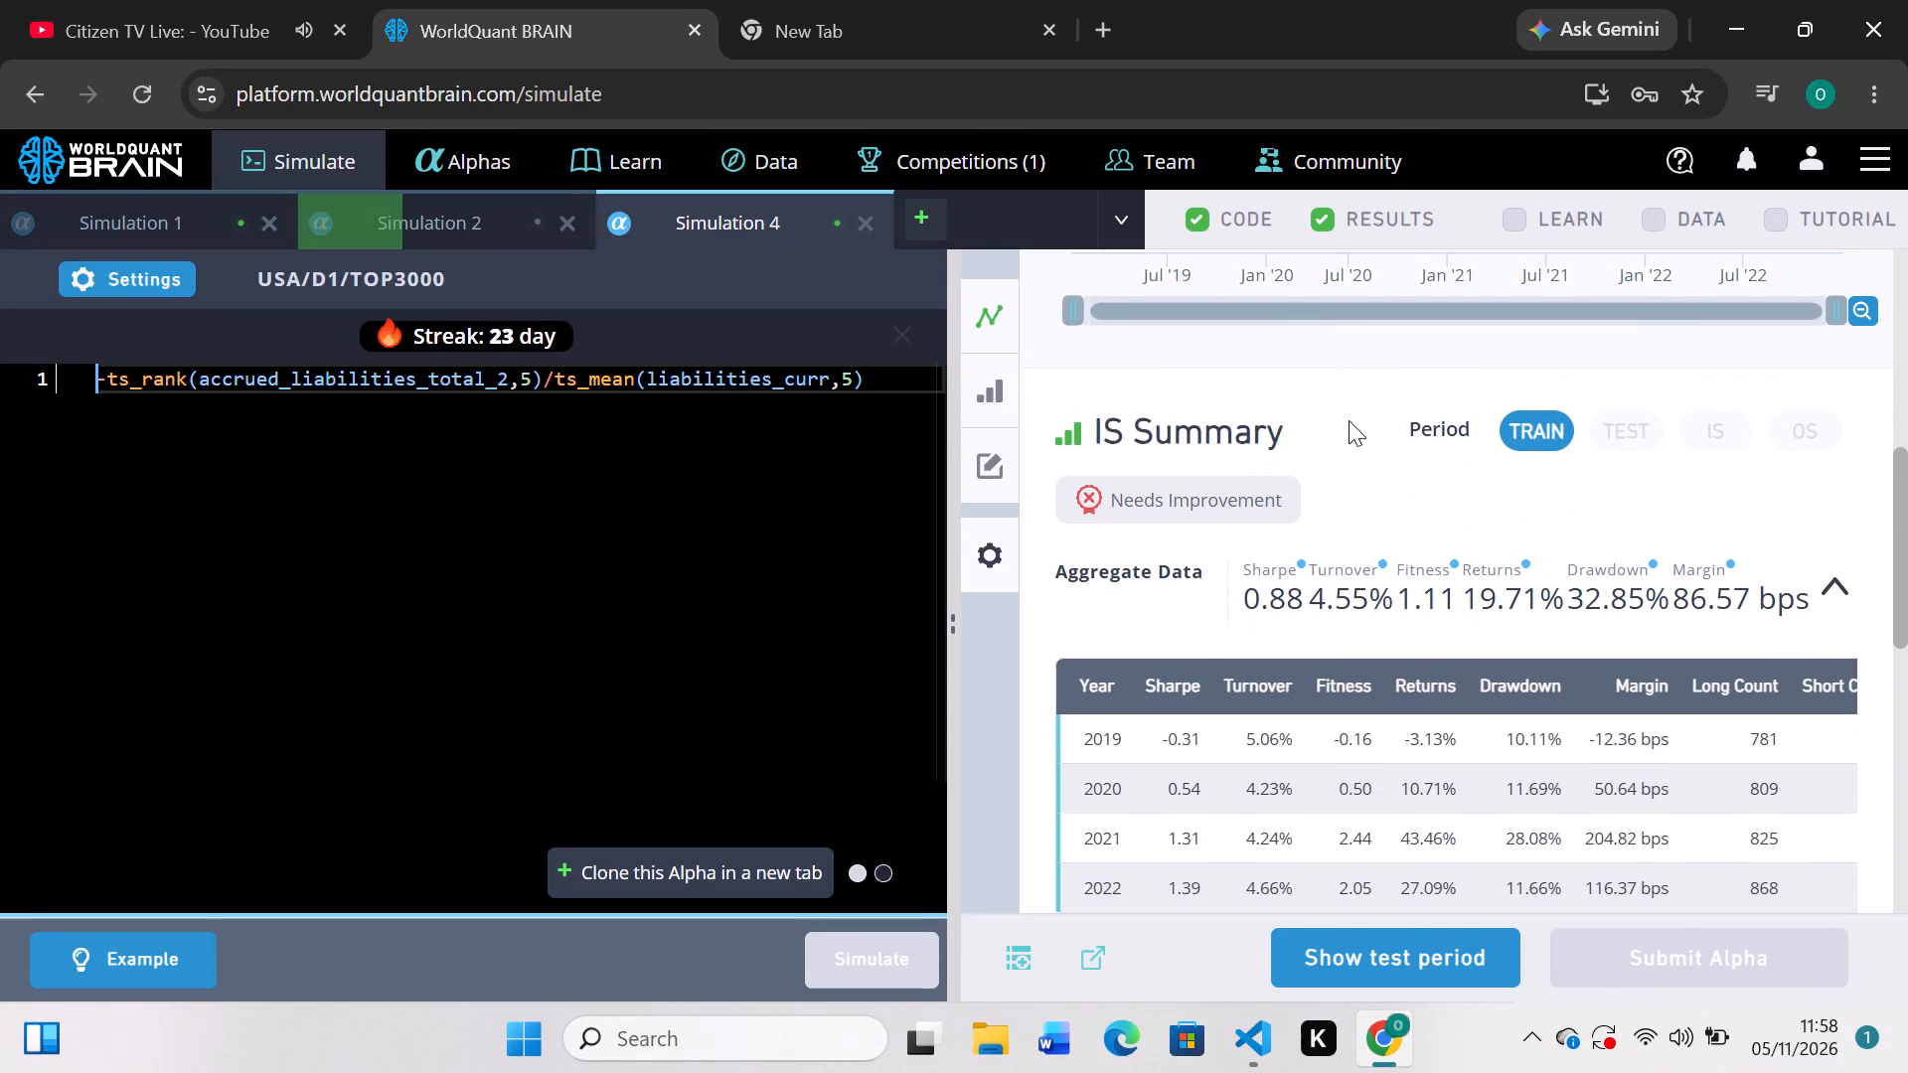
scroll(1349, 420, "up", 1)
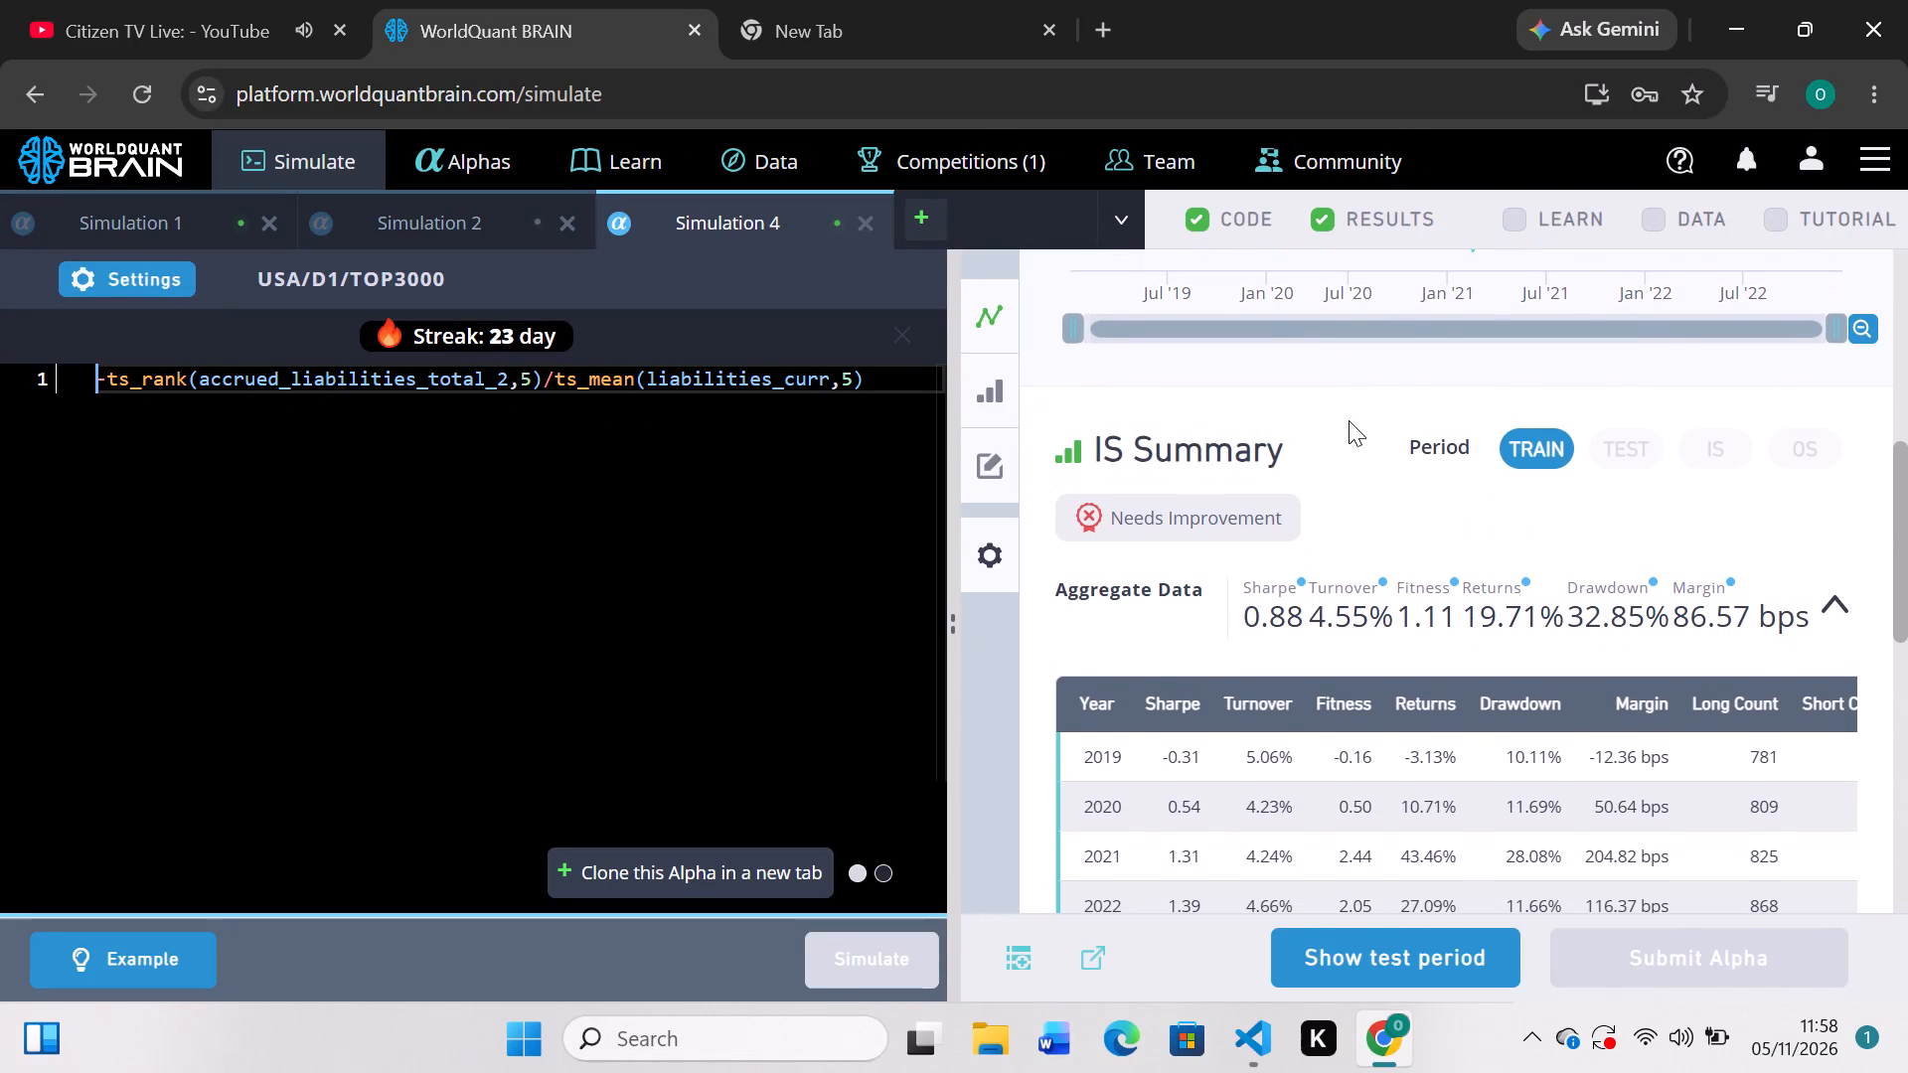
scroll(1349, 420, "up", 2)
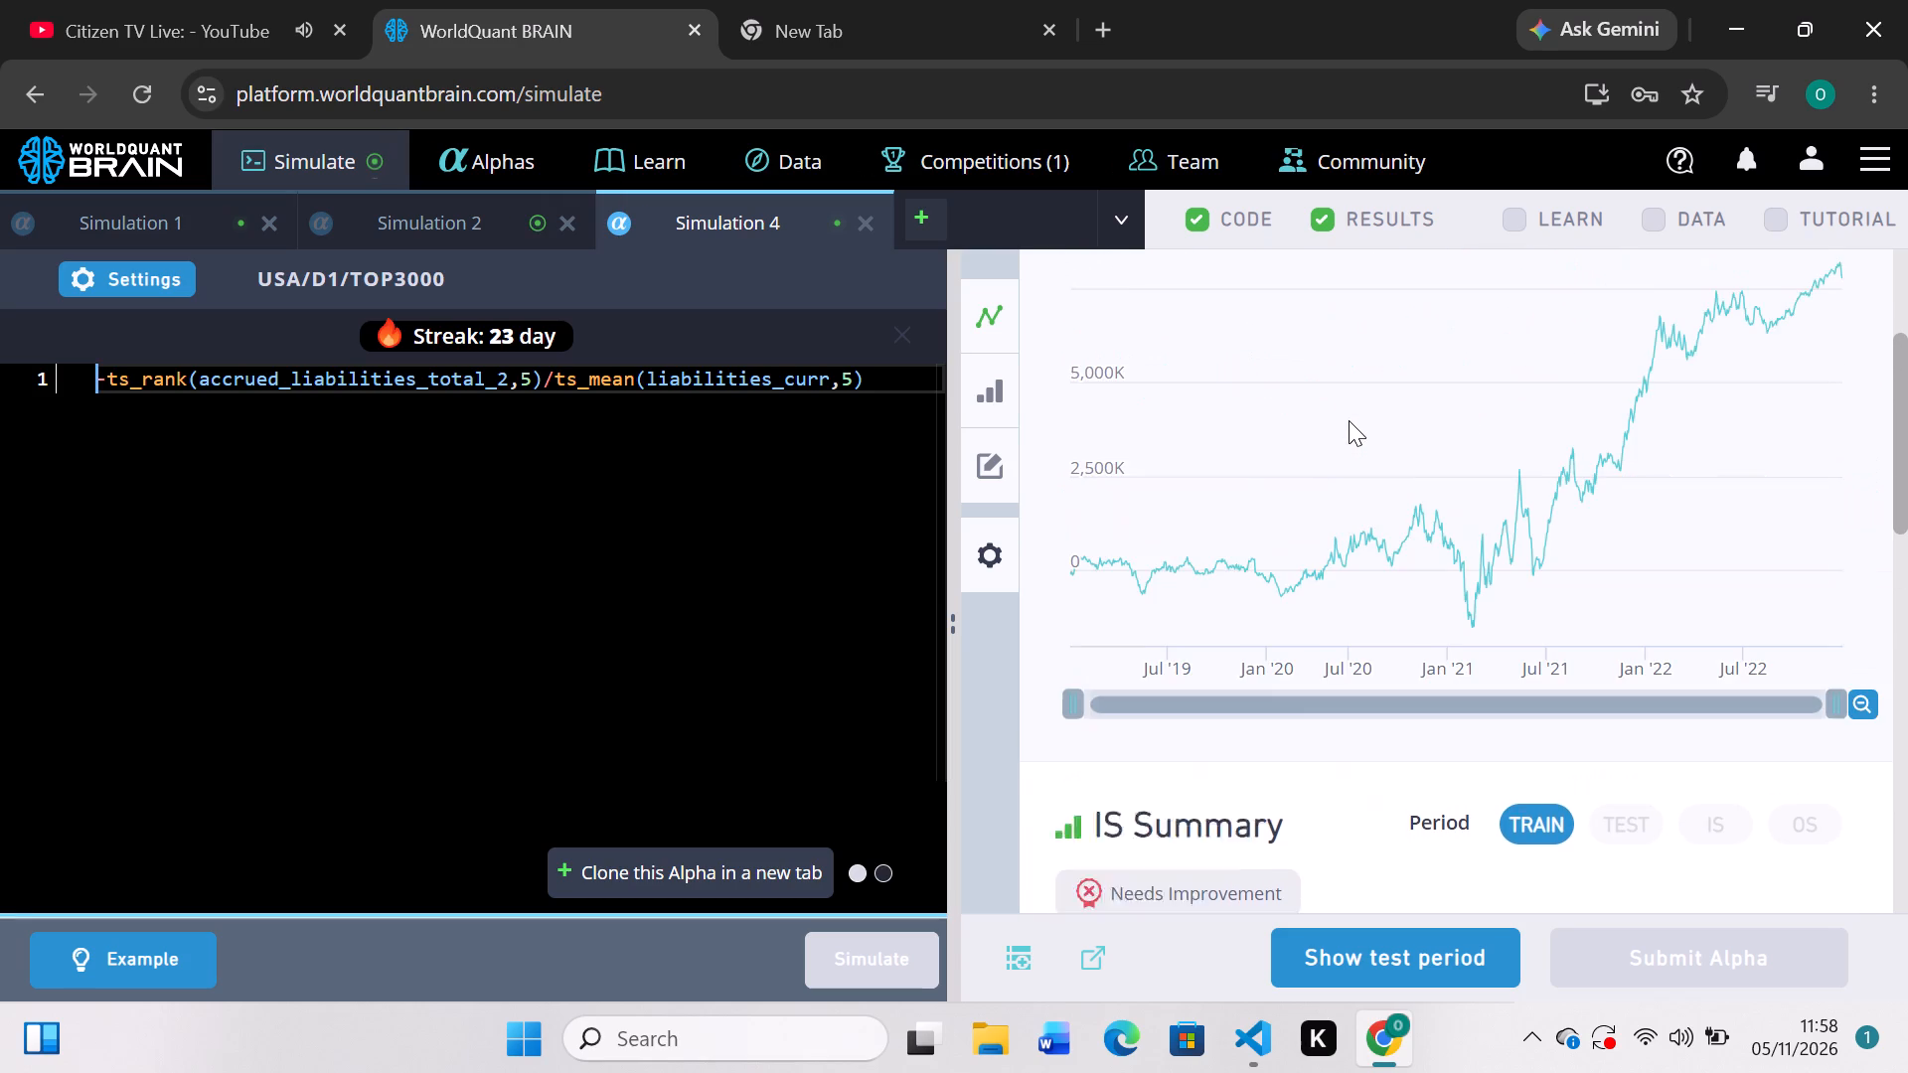
scroll(1349, 420, "up", 2)
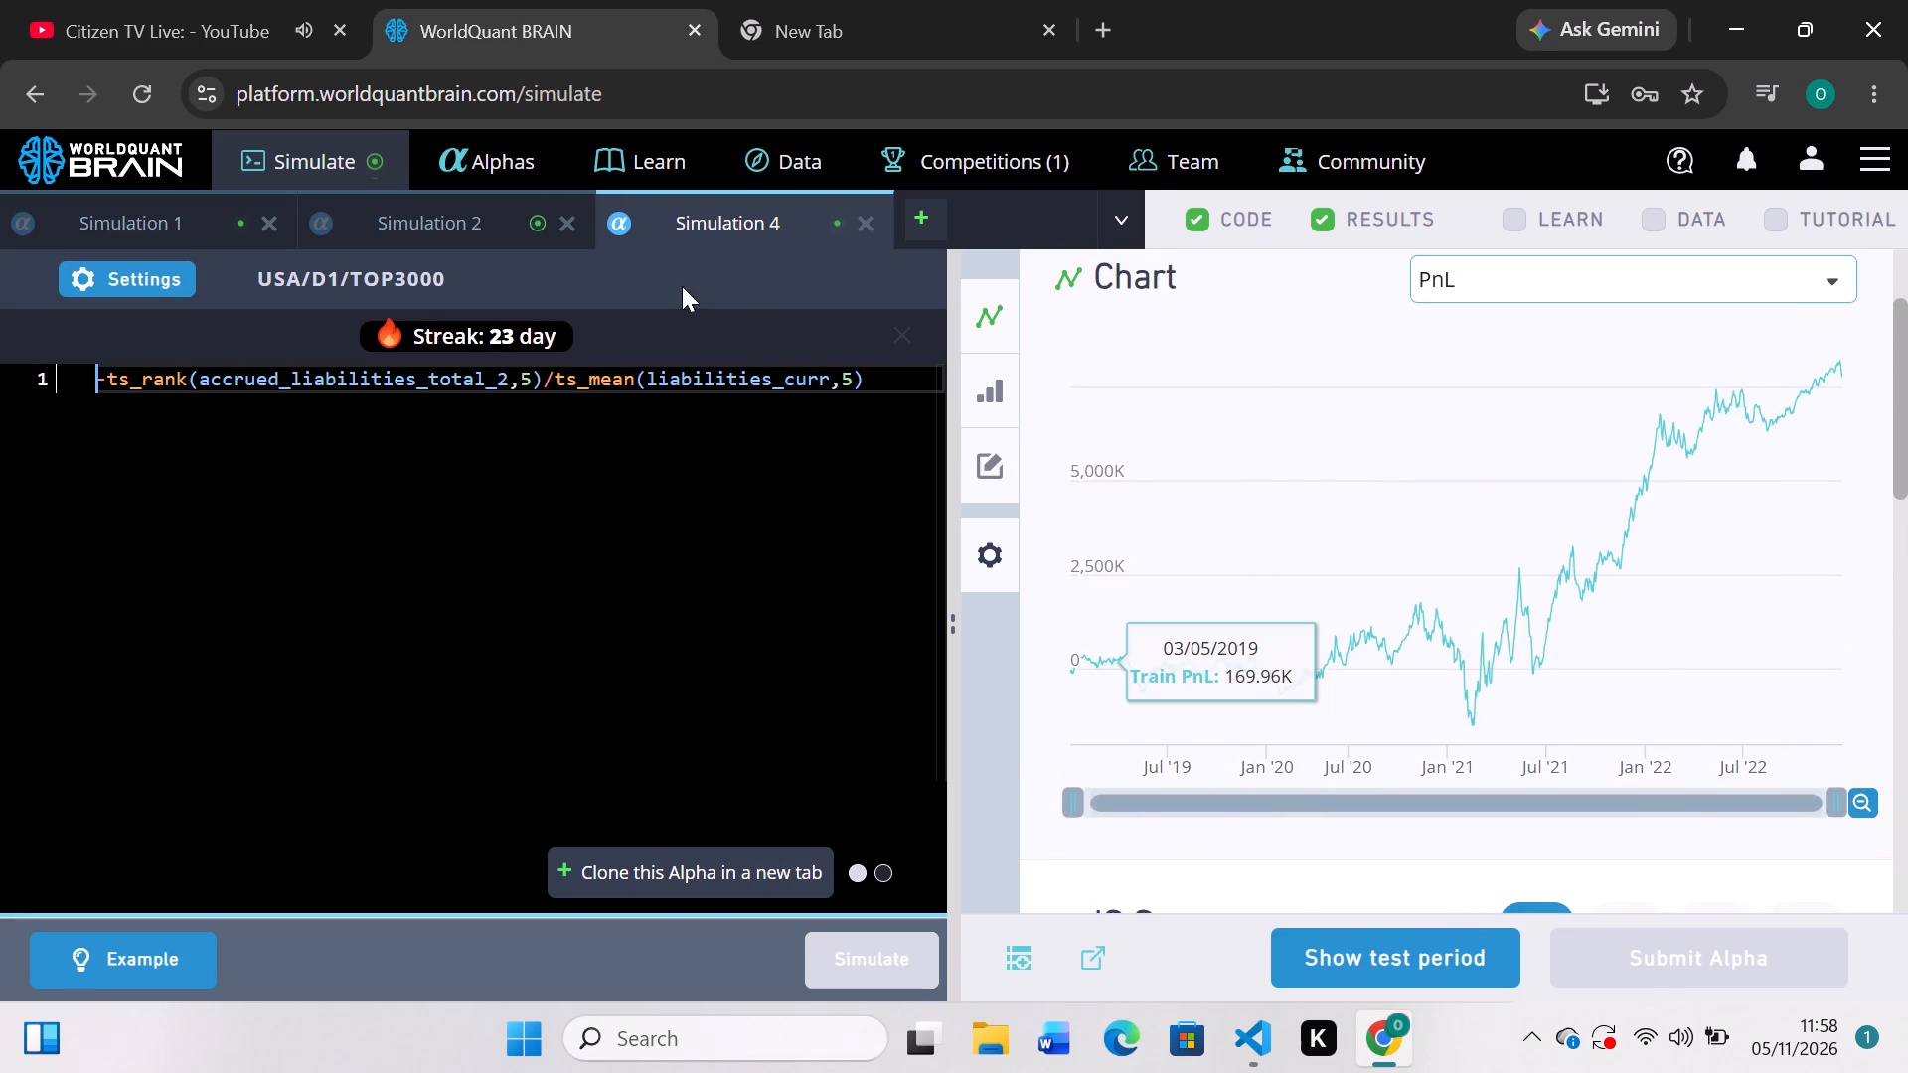
In the Simulation 4 settings, set Decay to 58 and NaN Handling to On, apply them, and run the simulation.
left_click(177, 271)
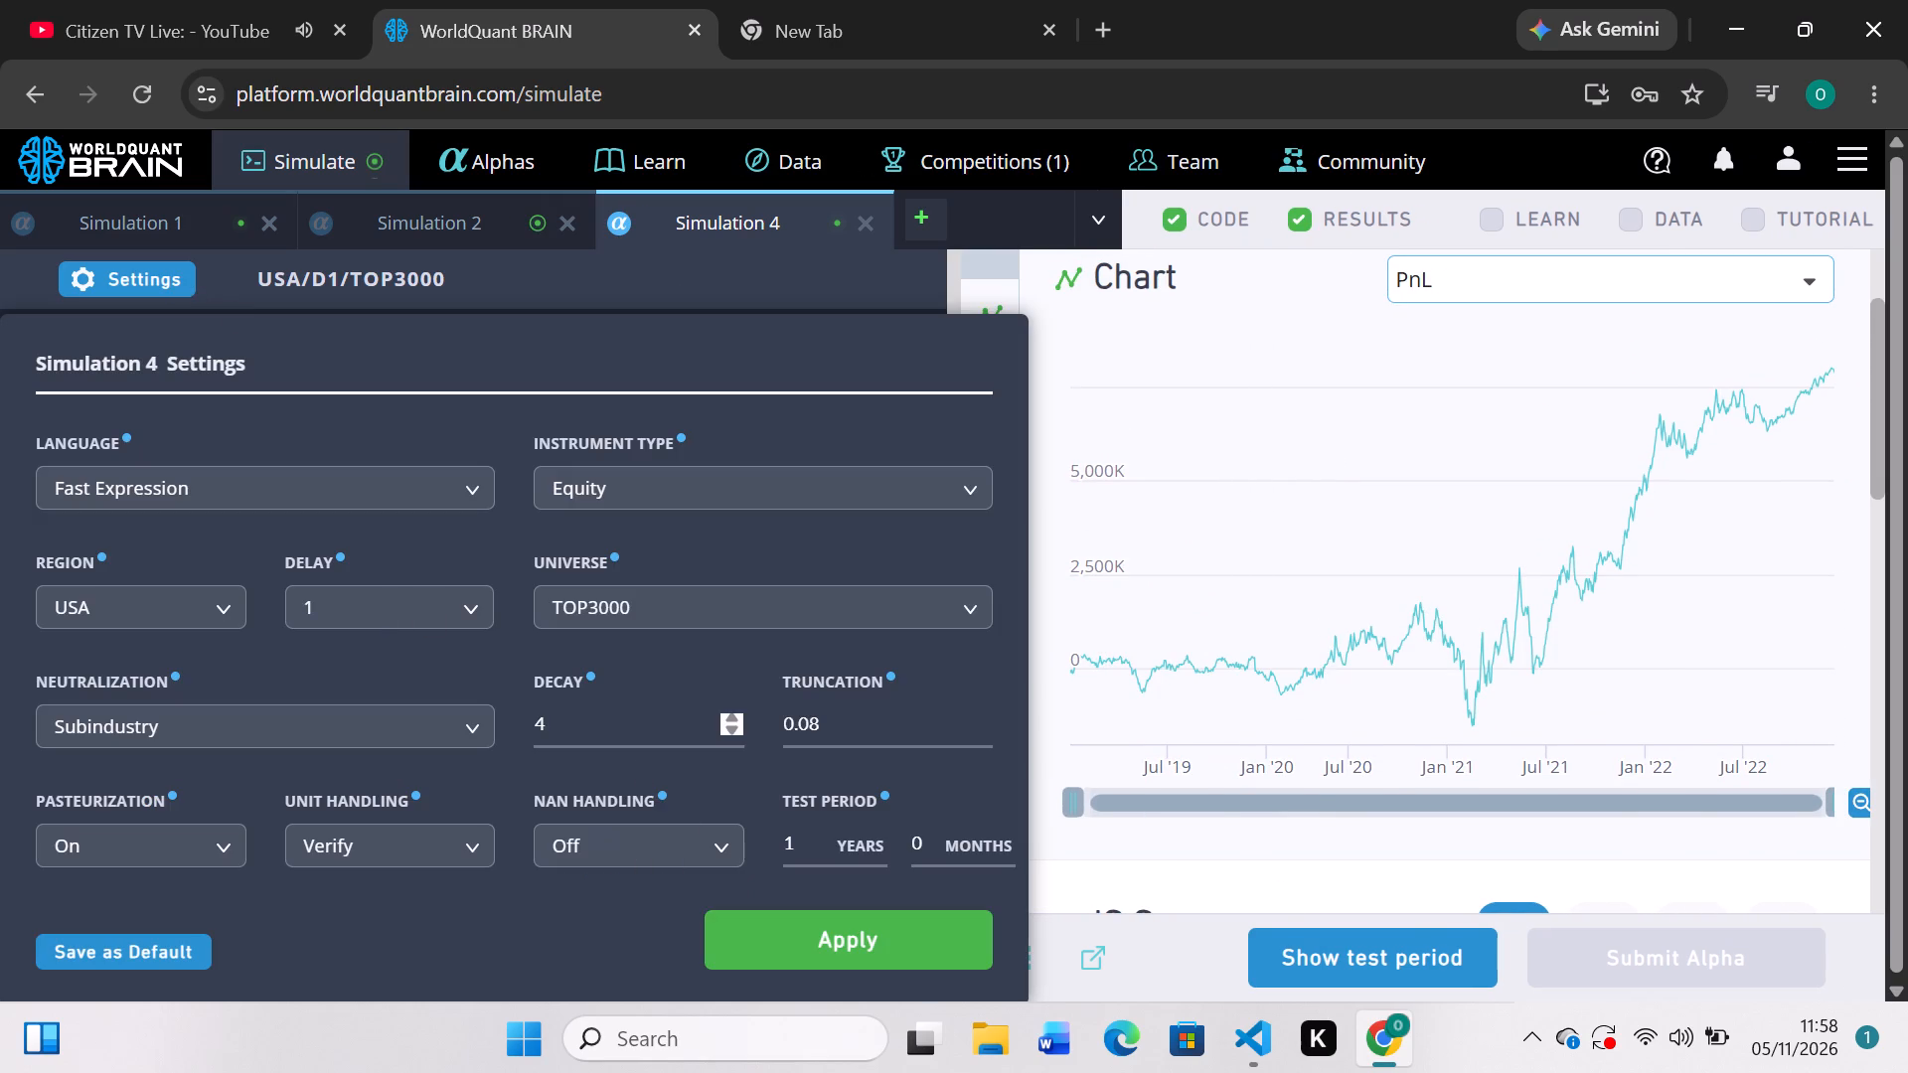
left_click(732, 719)
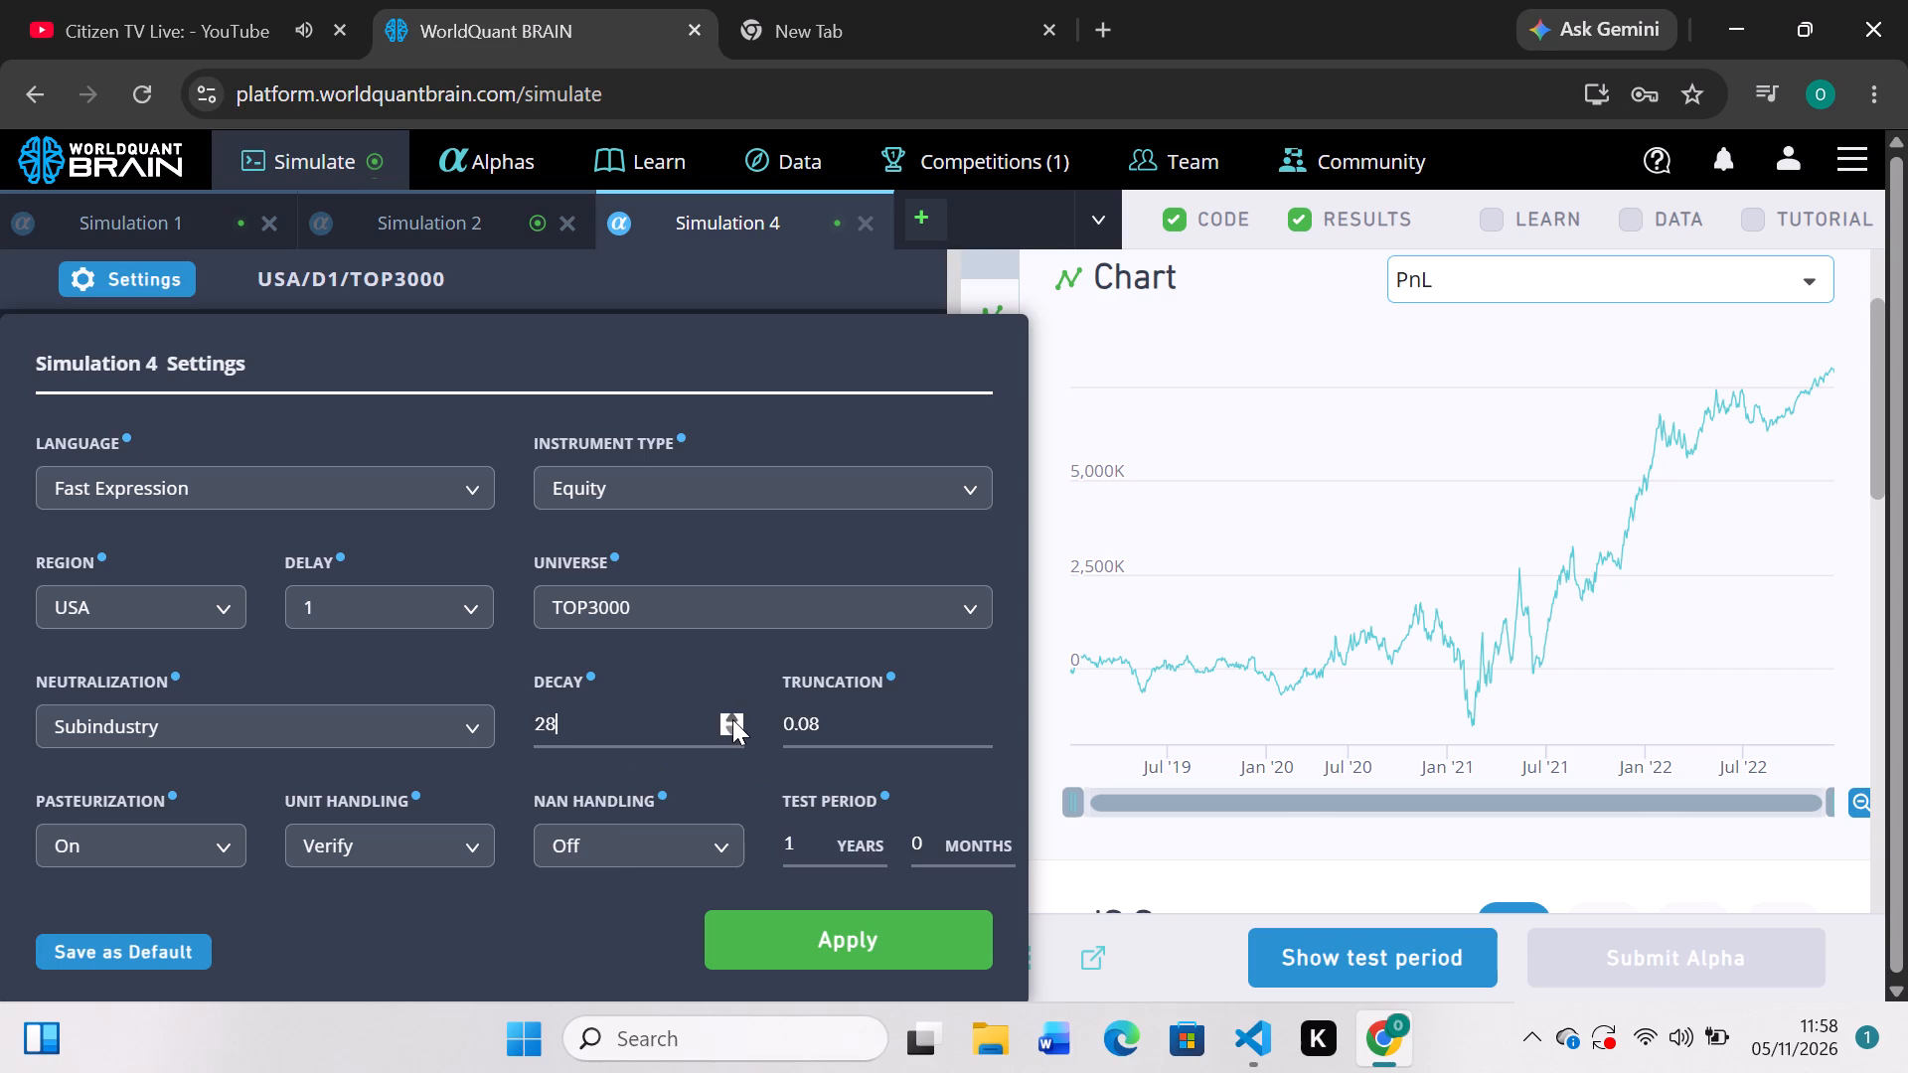
double_click(732, 719)
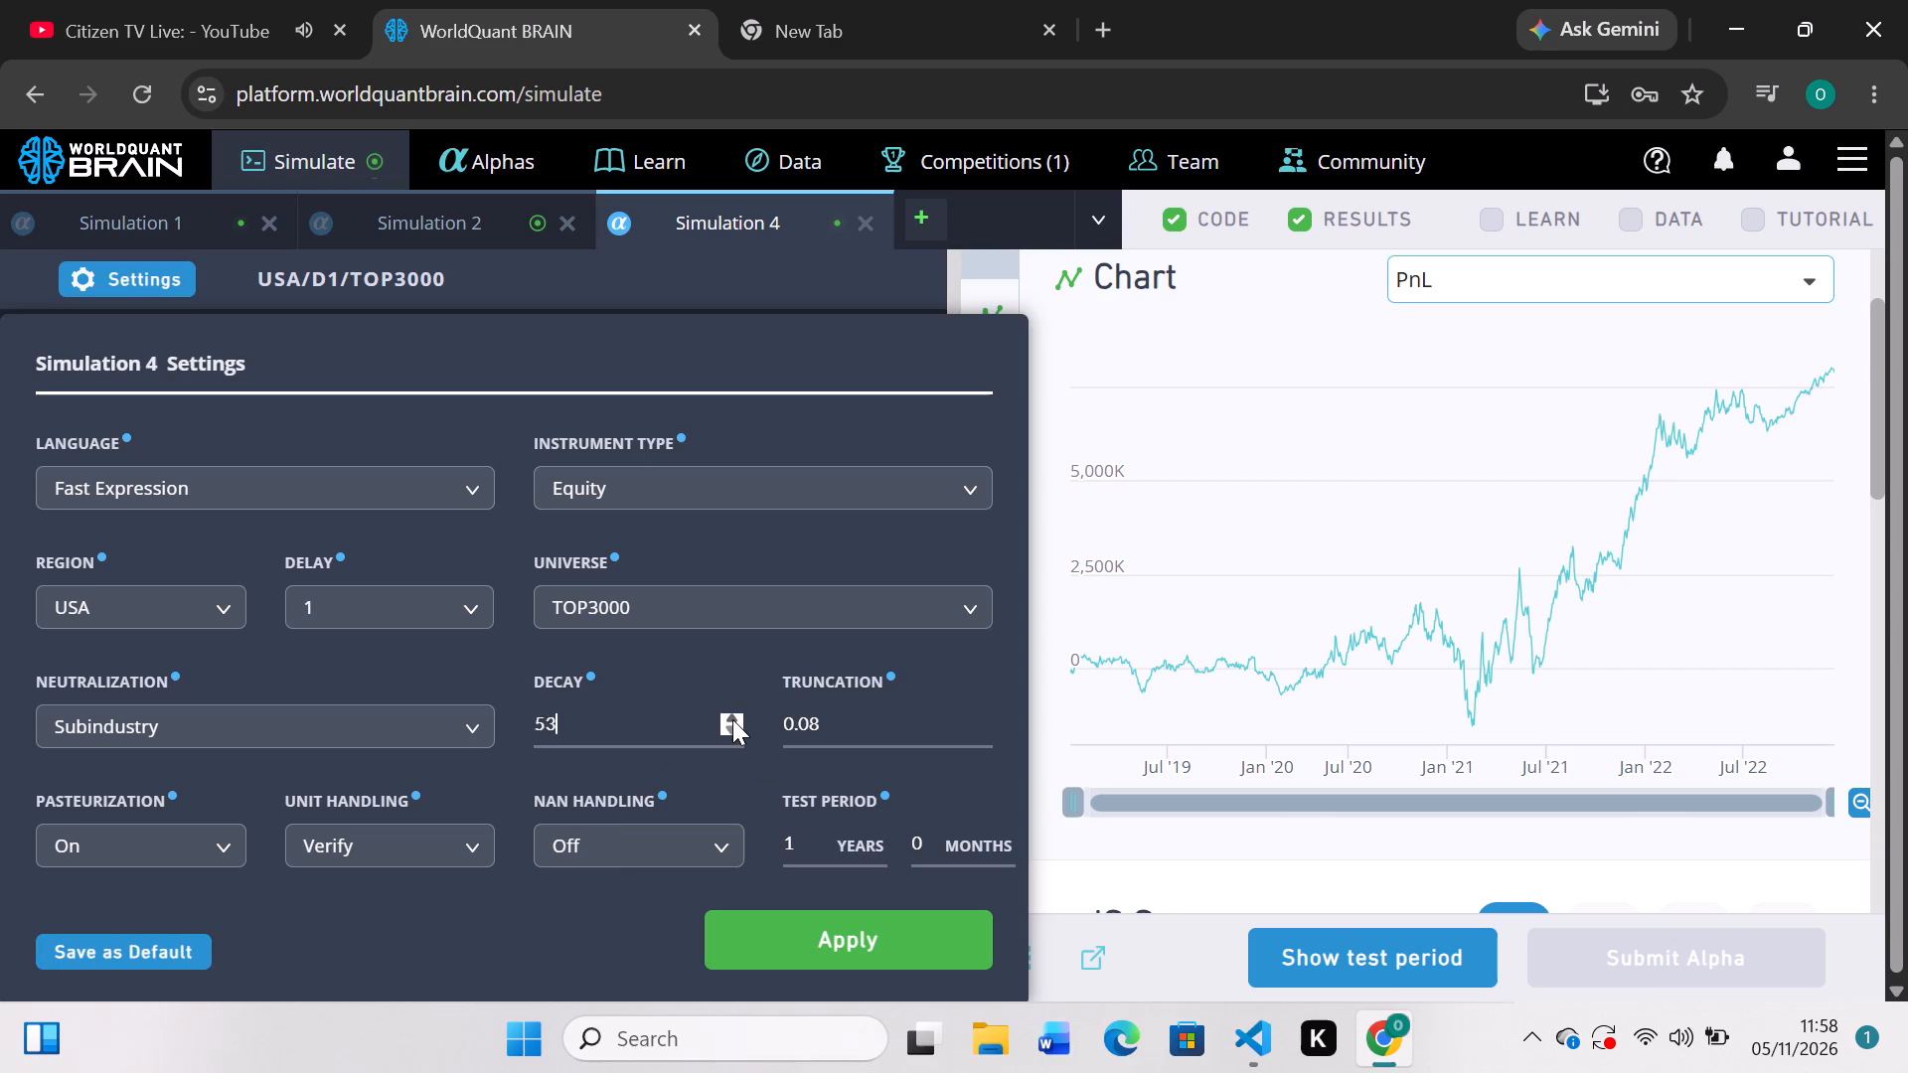
left_click(715, 843)
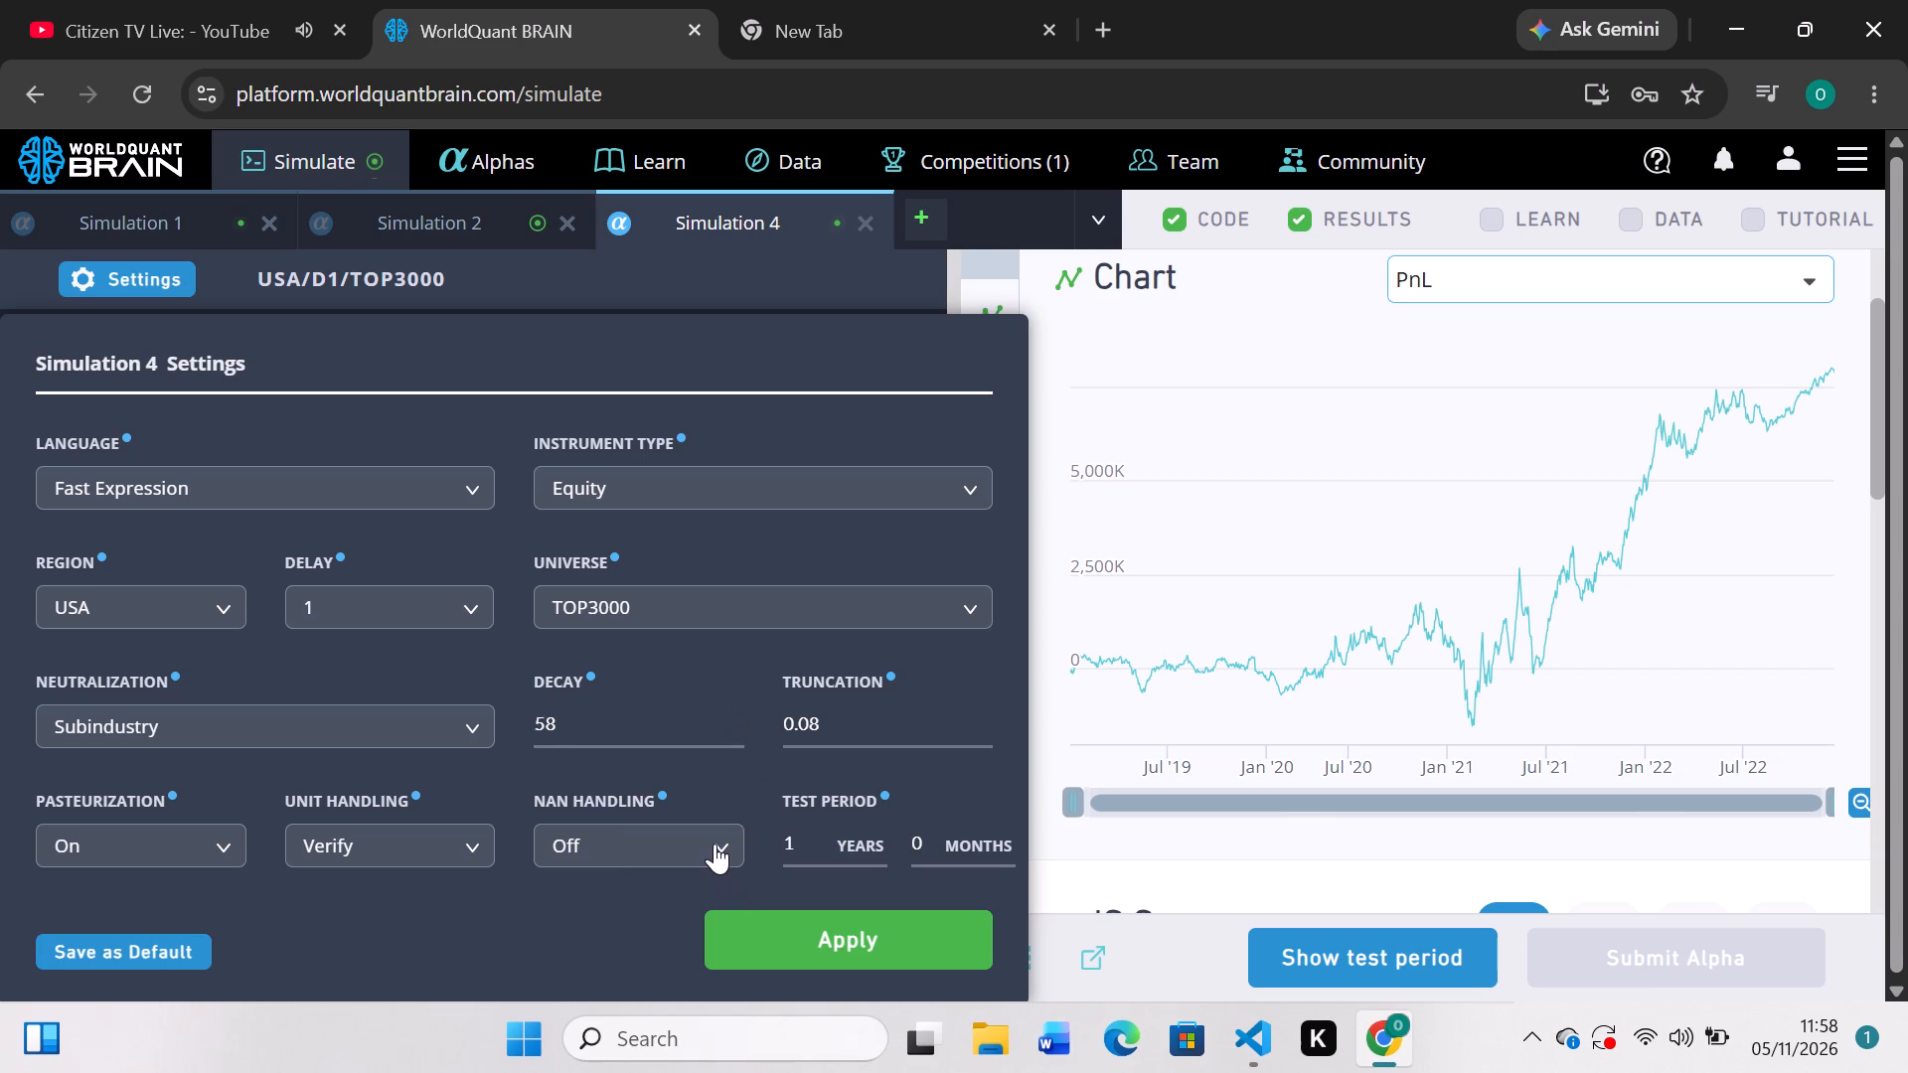
left_click(636, 899)
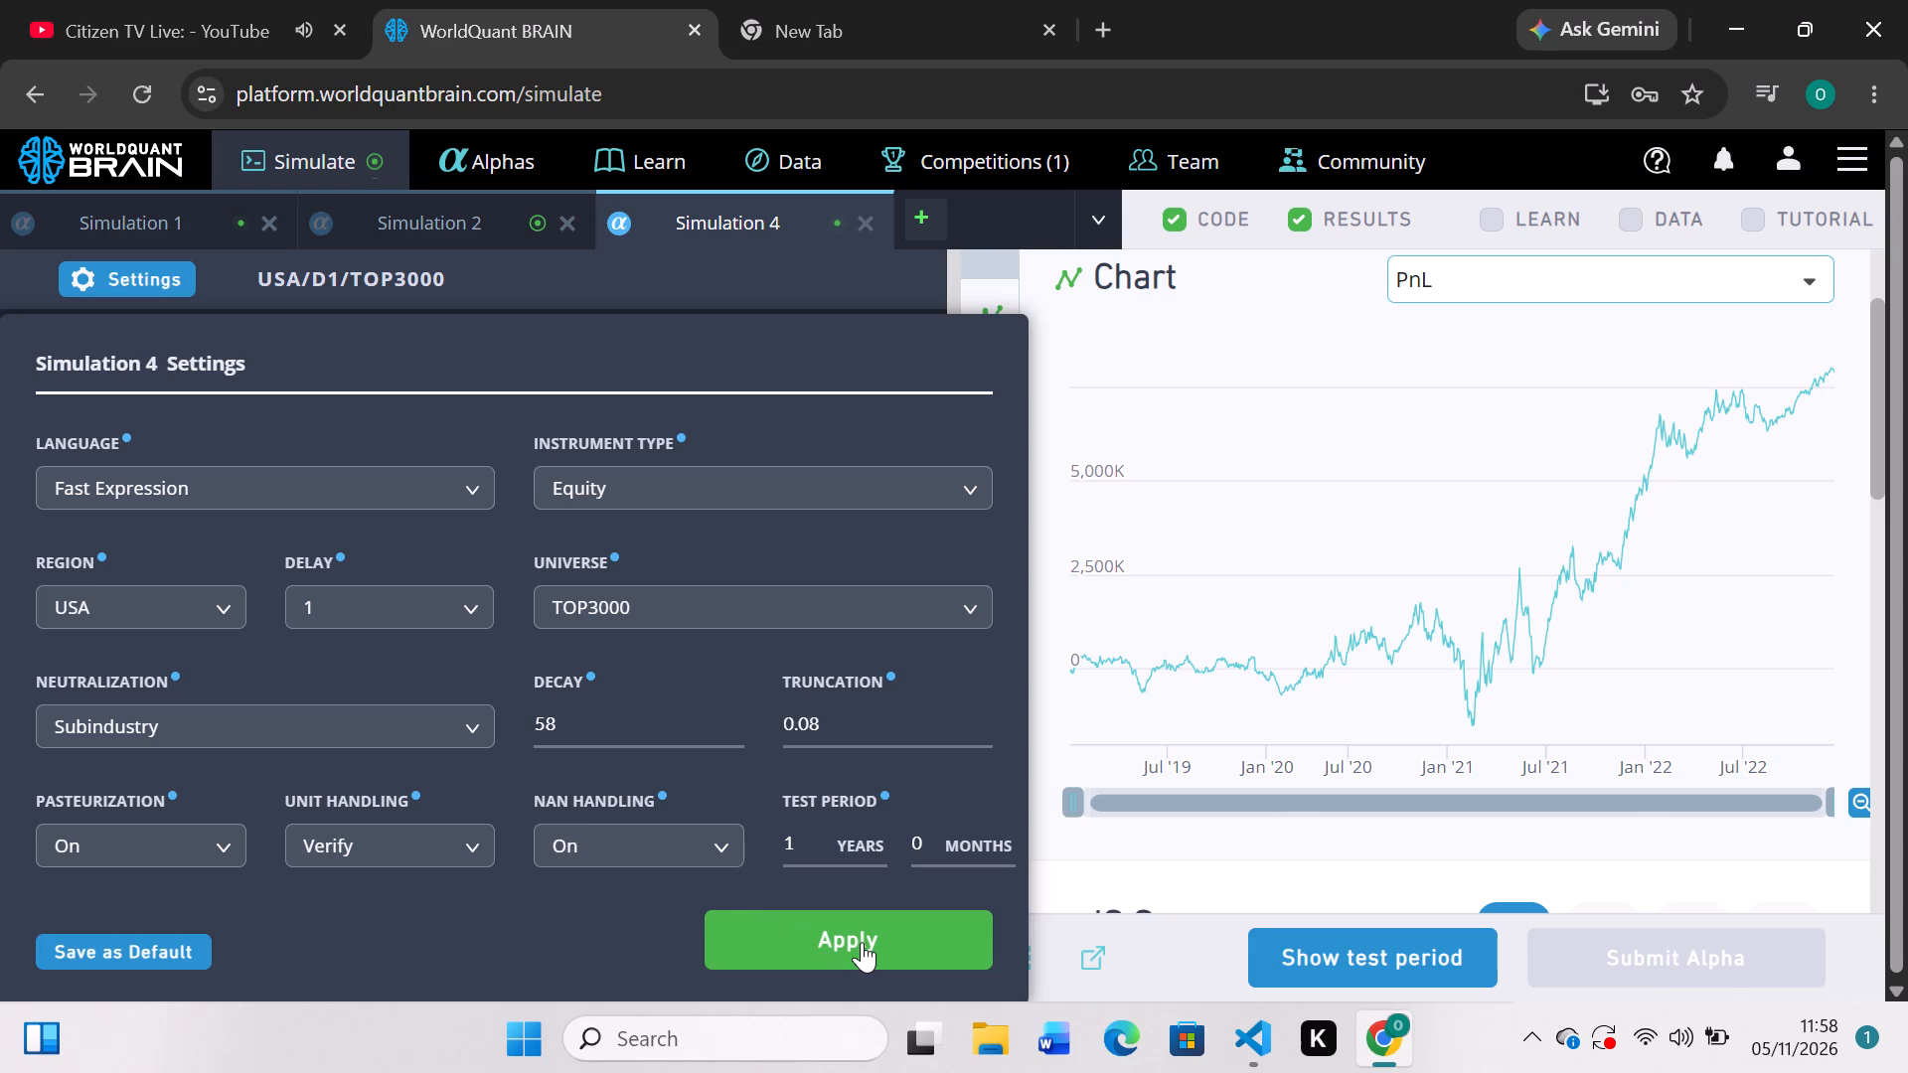
left_click(862, 942)
left_click(862, 942)
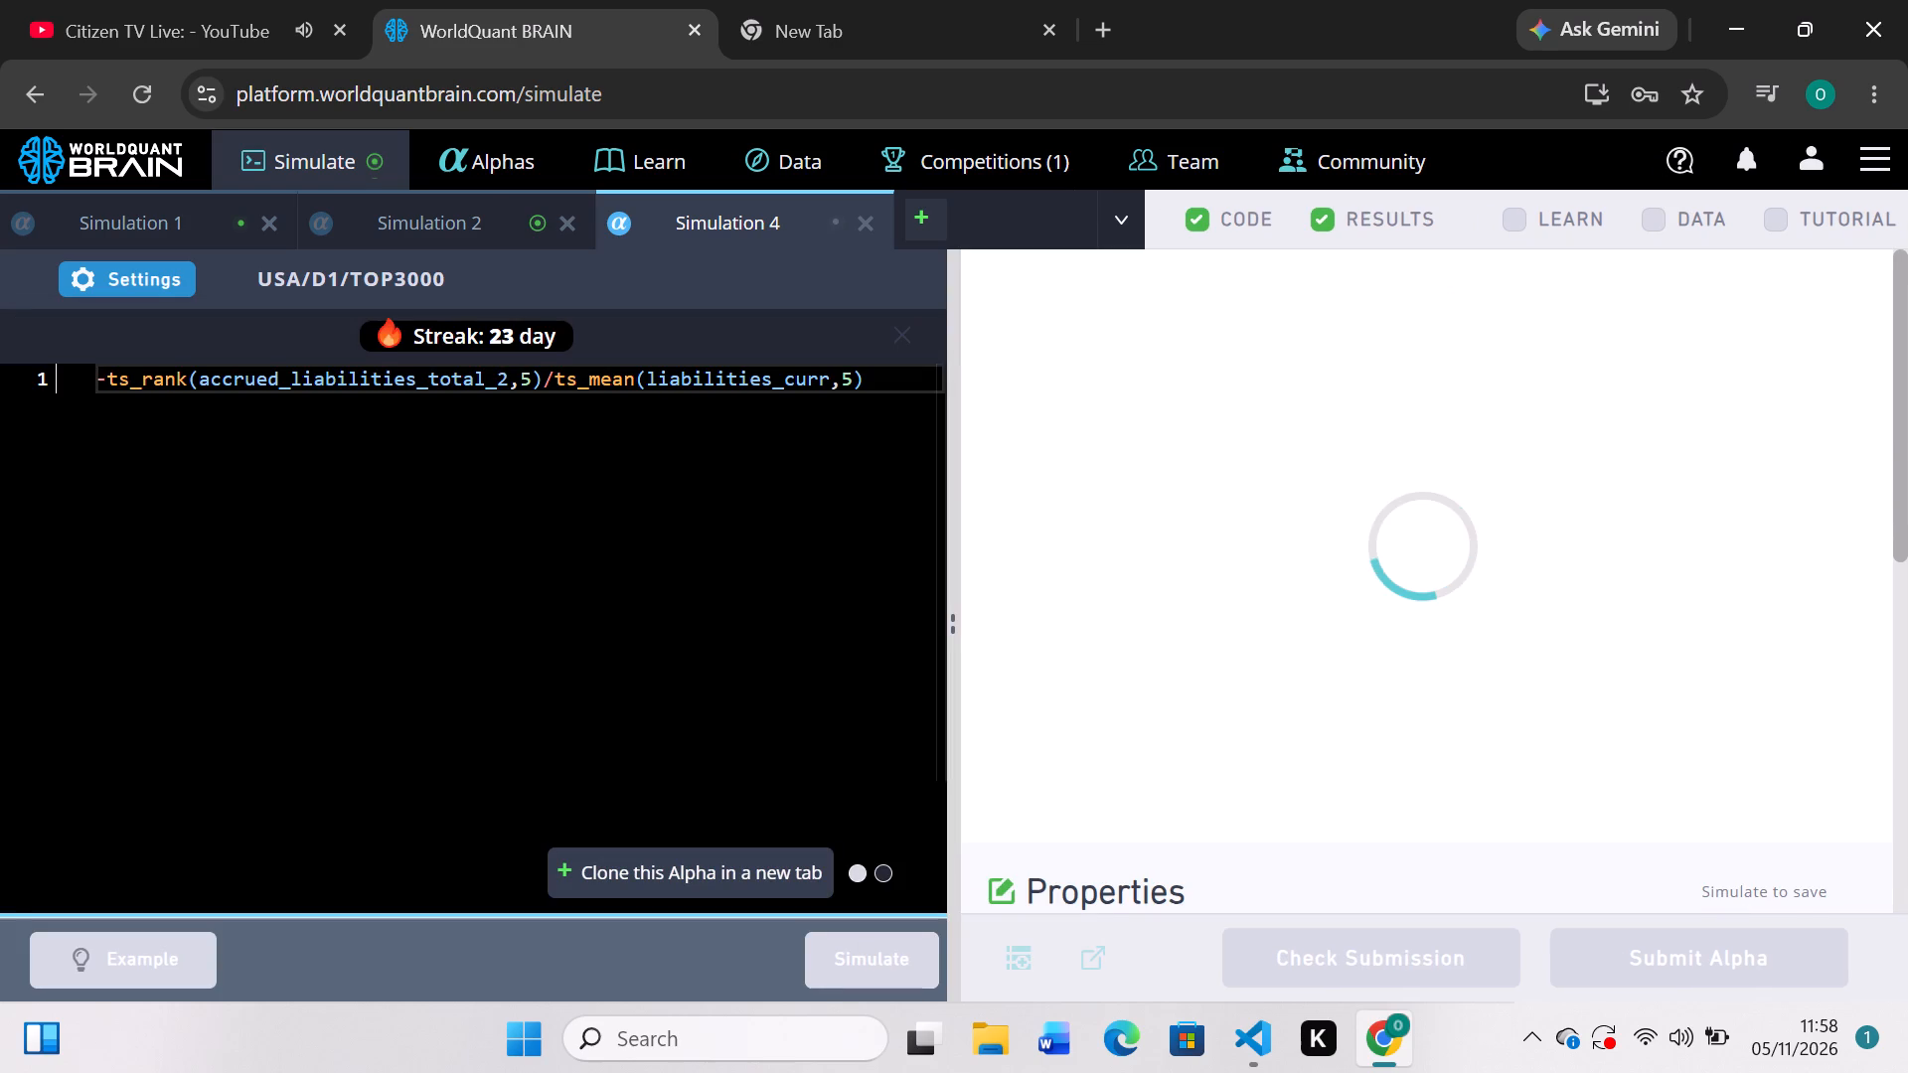
Check Simulation 2's results, replace both divisions inside its first ts_rank with multiplications, and run the simulation.
left_click(461, 220)
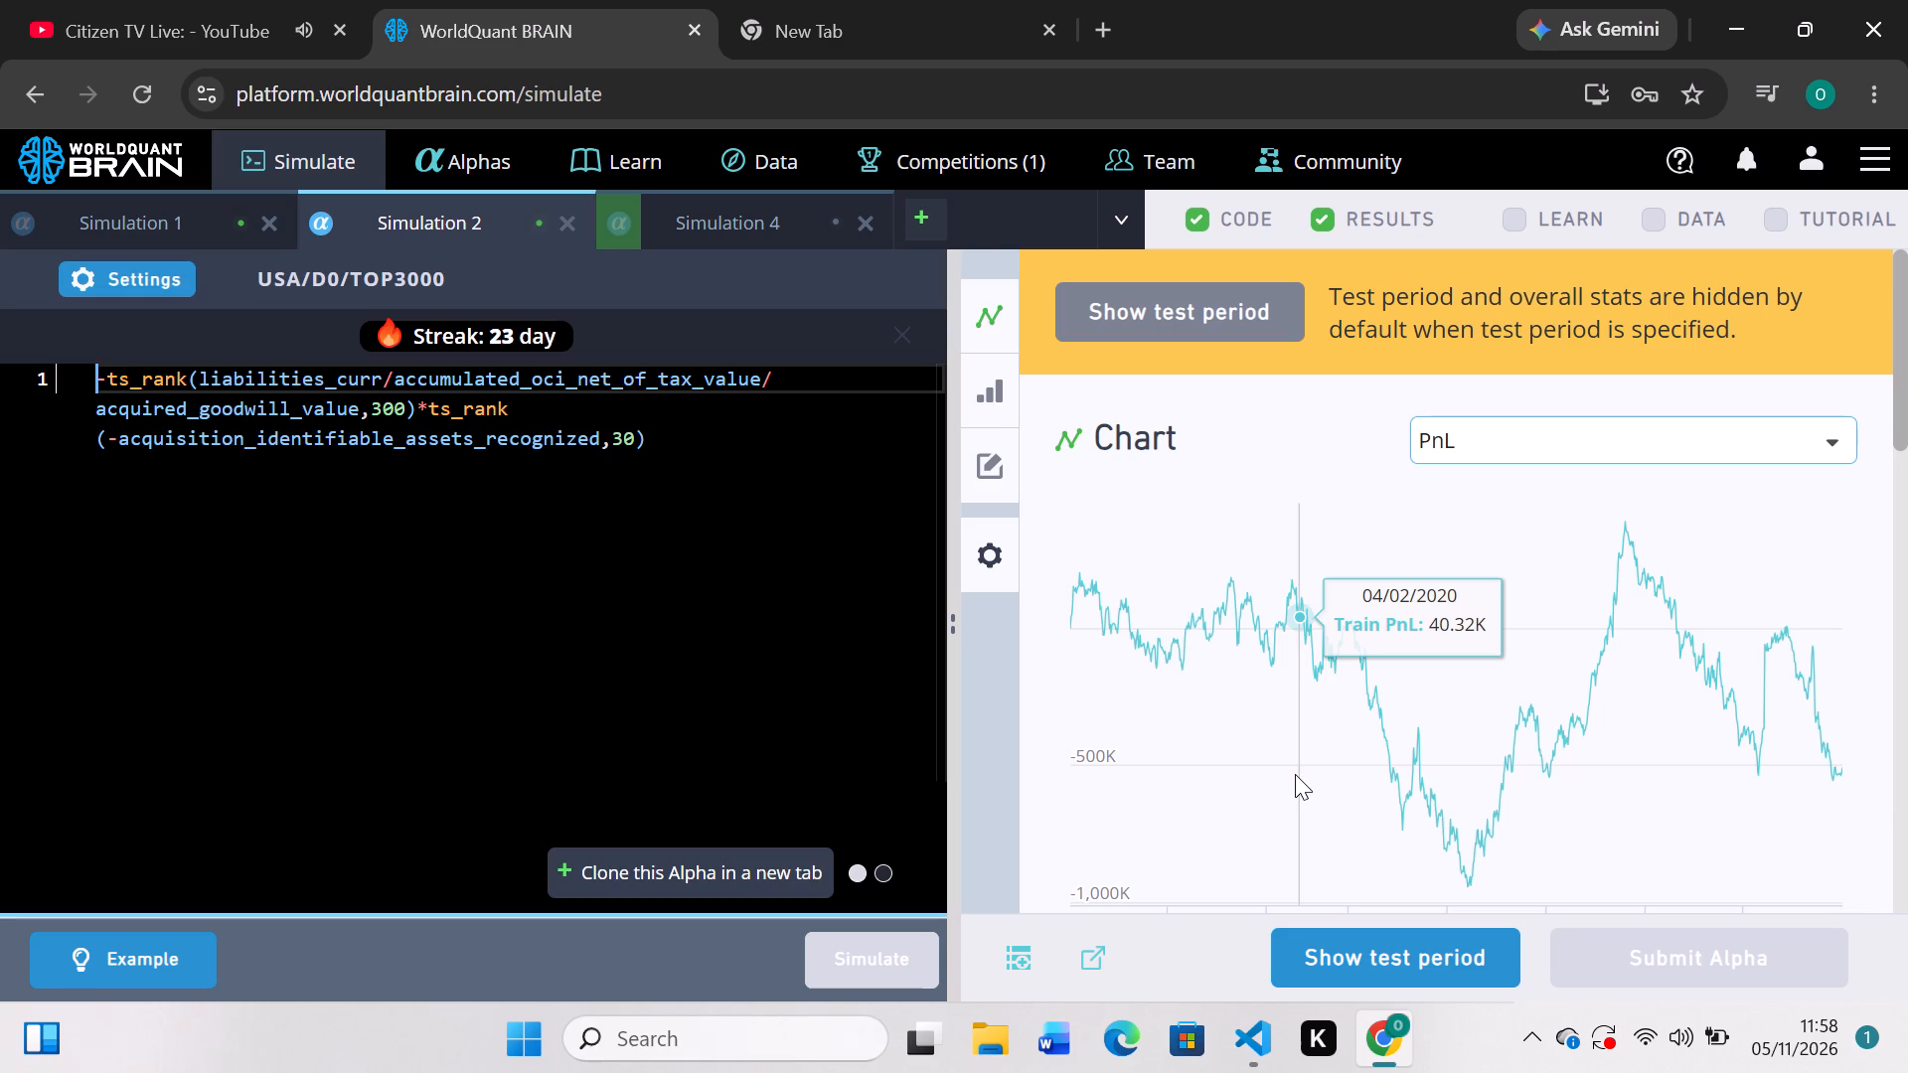
scroll(1295, 774, "down", 2)
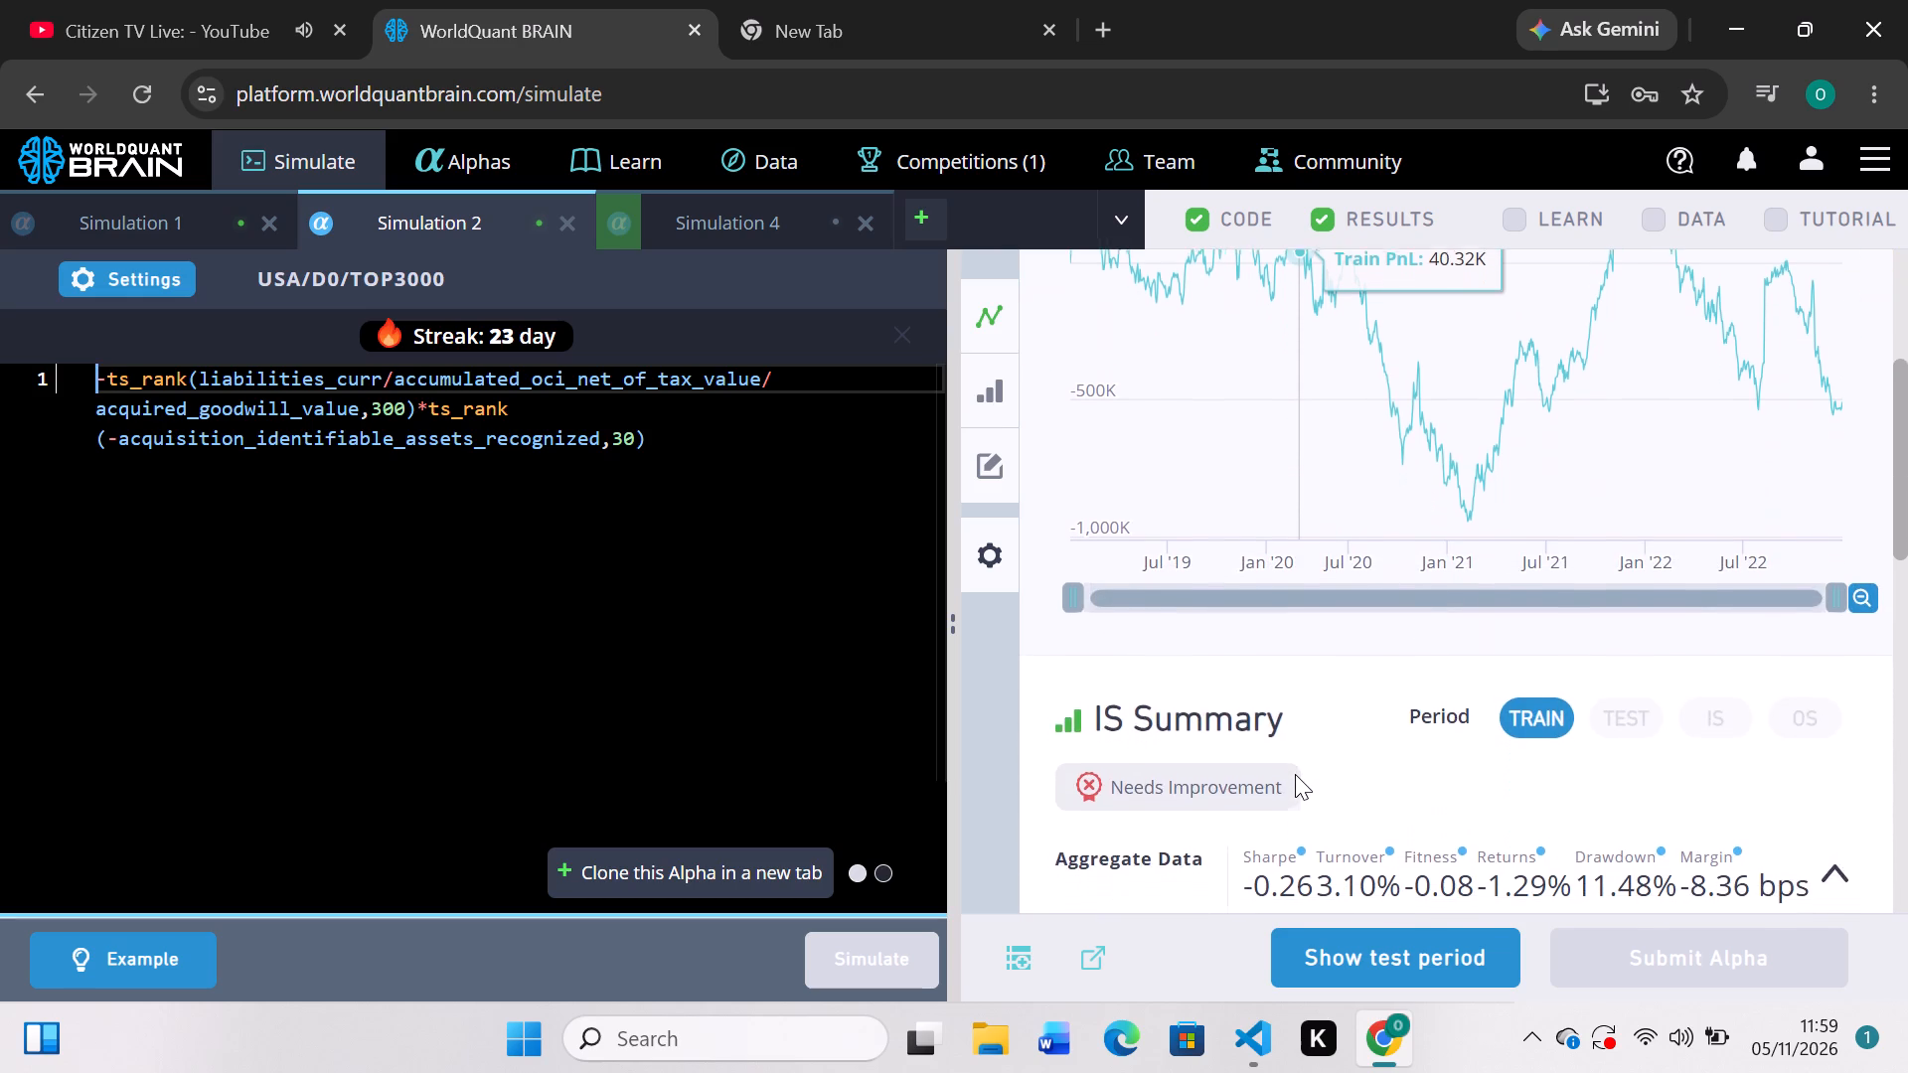
scroll(1295, 774, "up", 1)
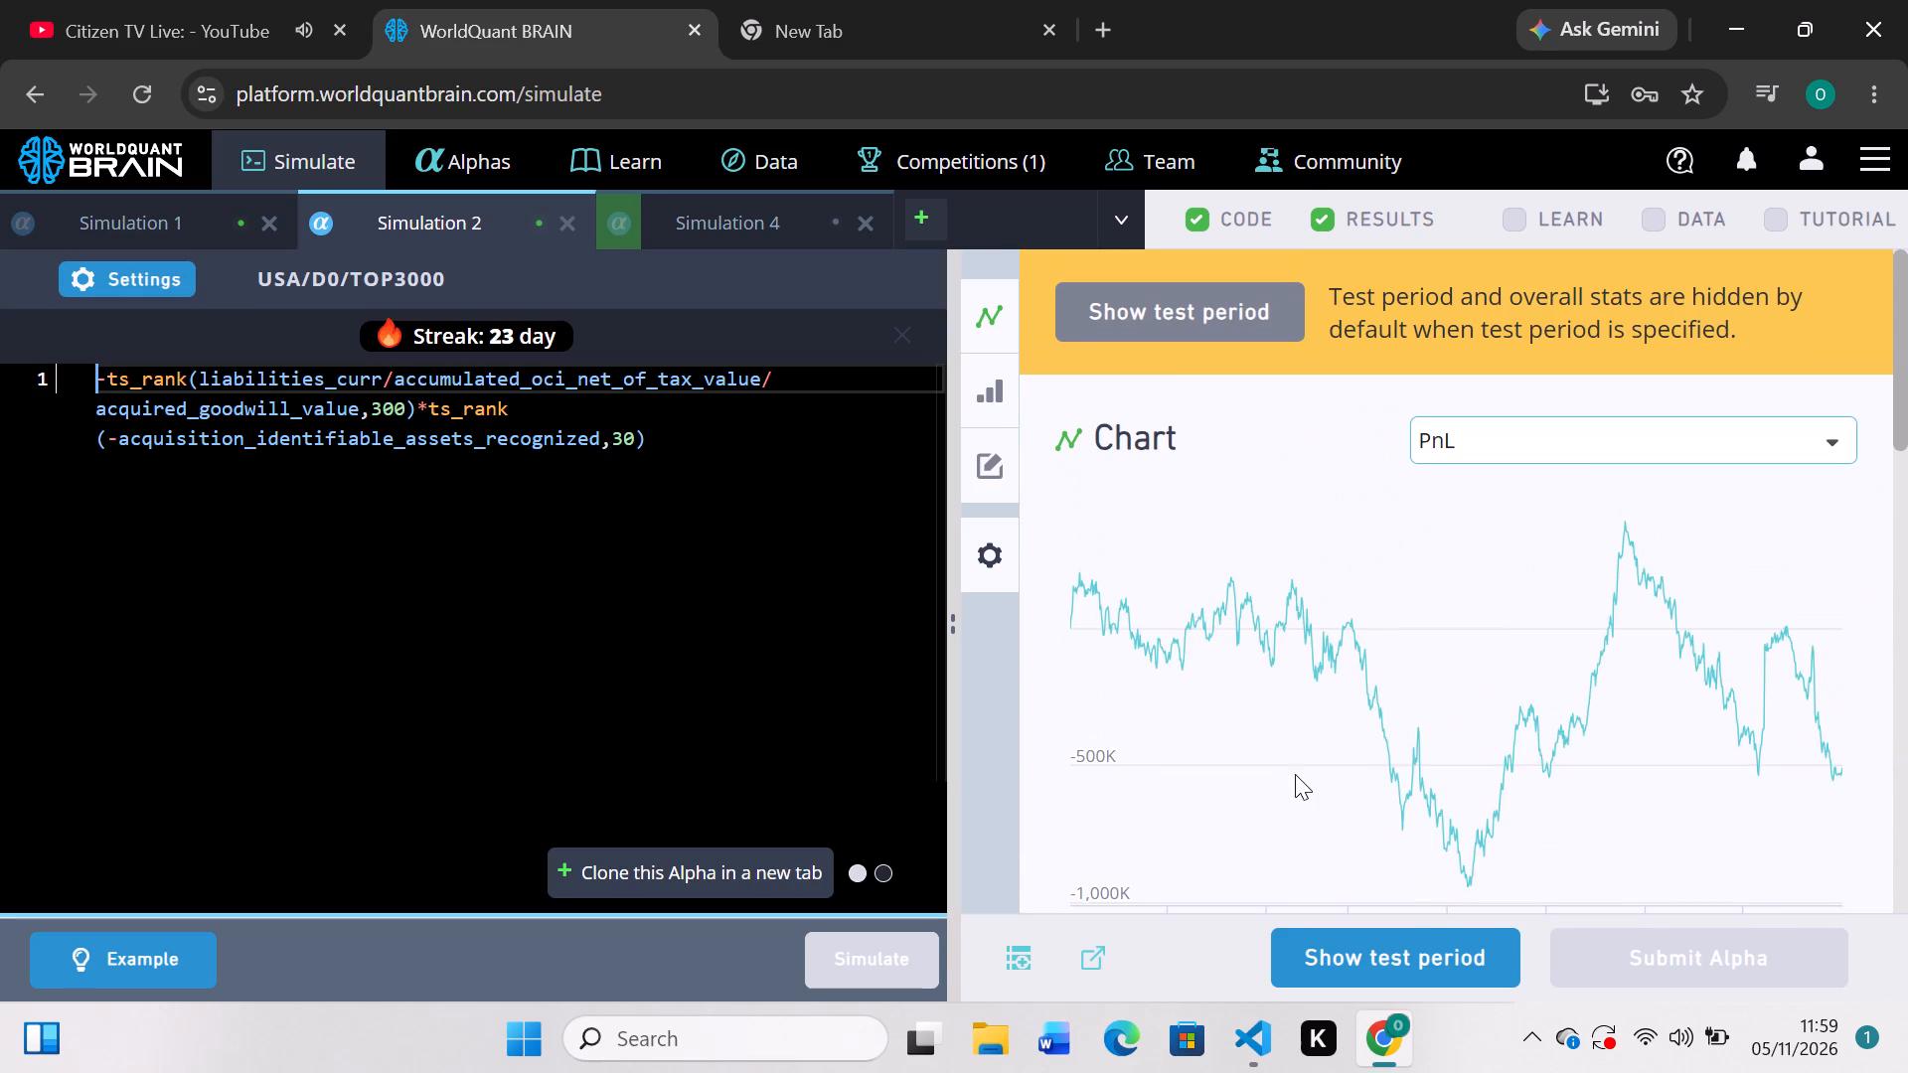
left_click(395, 378)
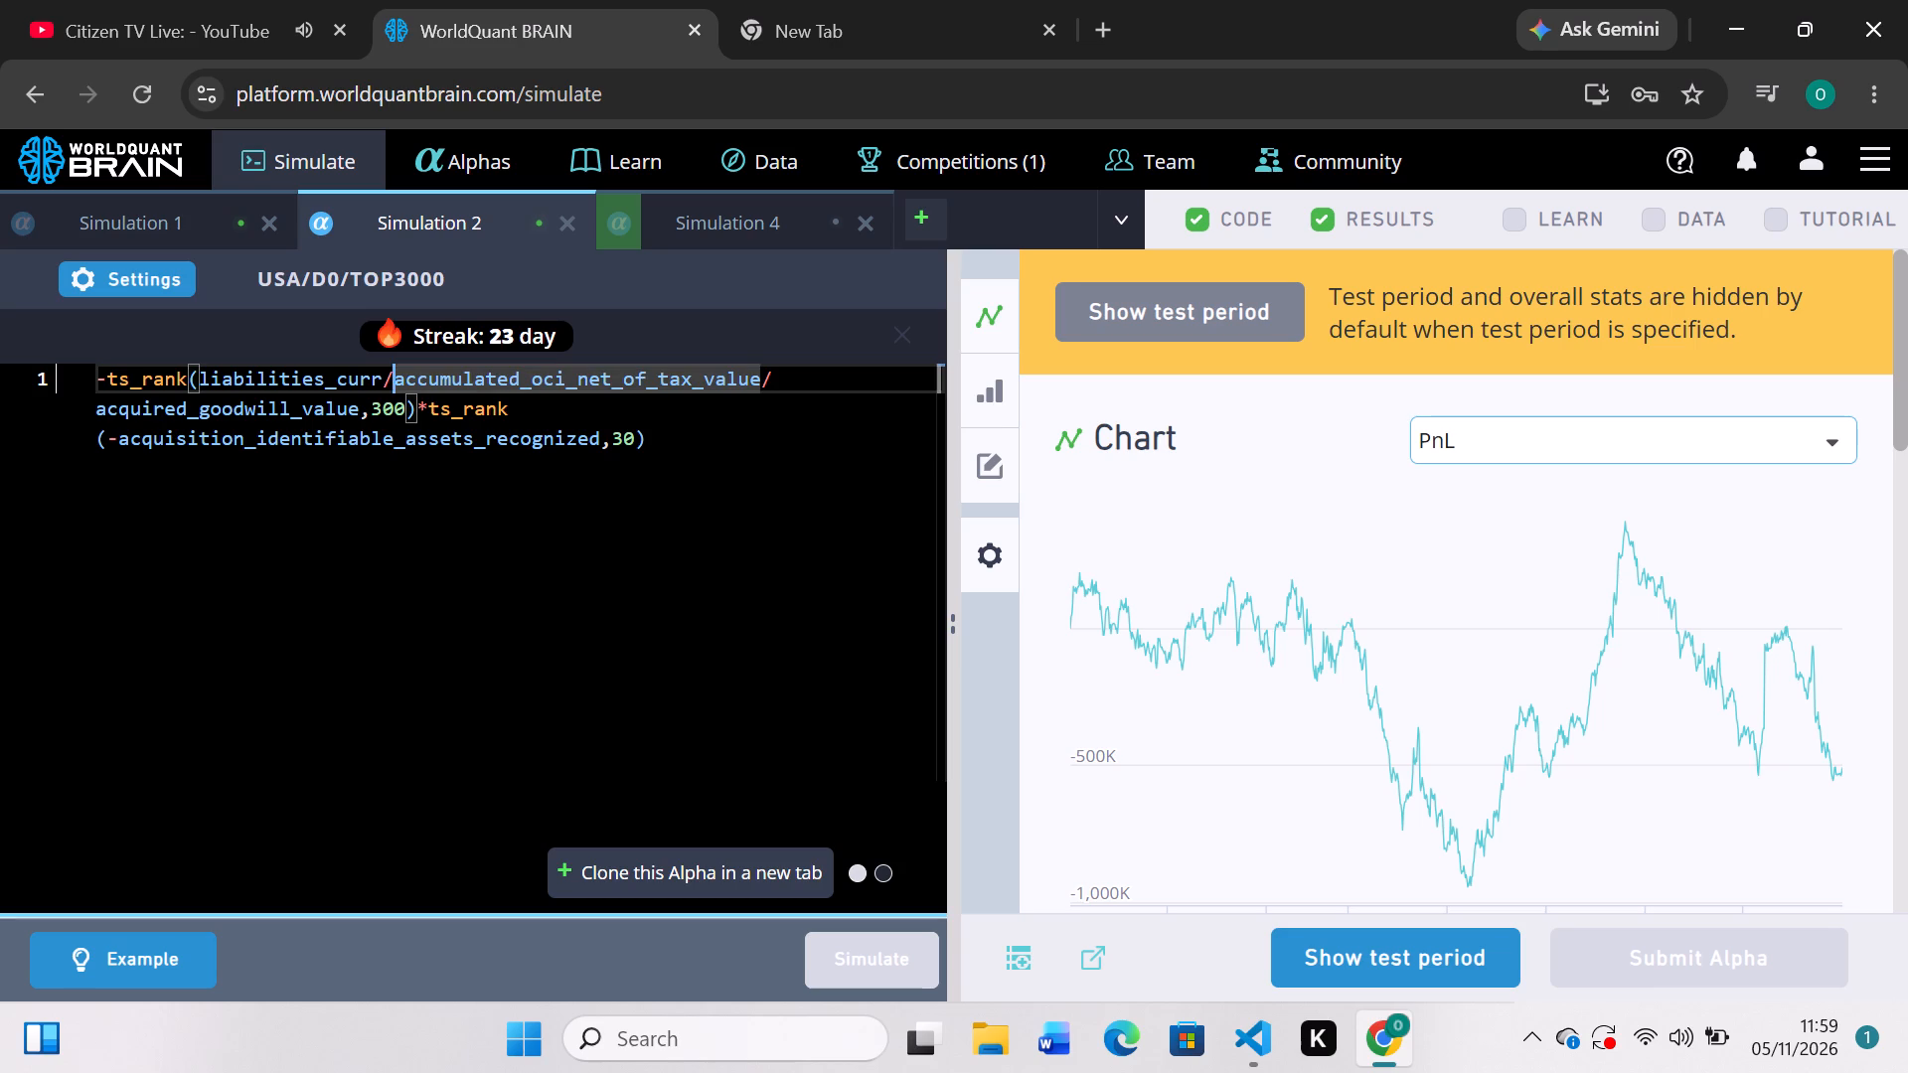
key("BackSpace")
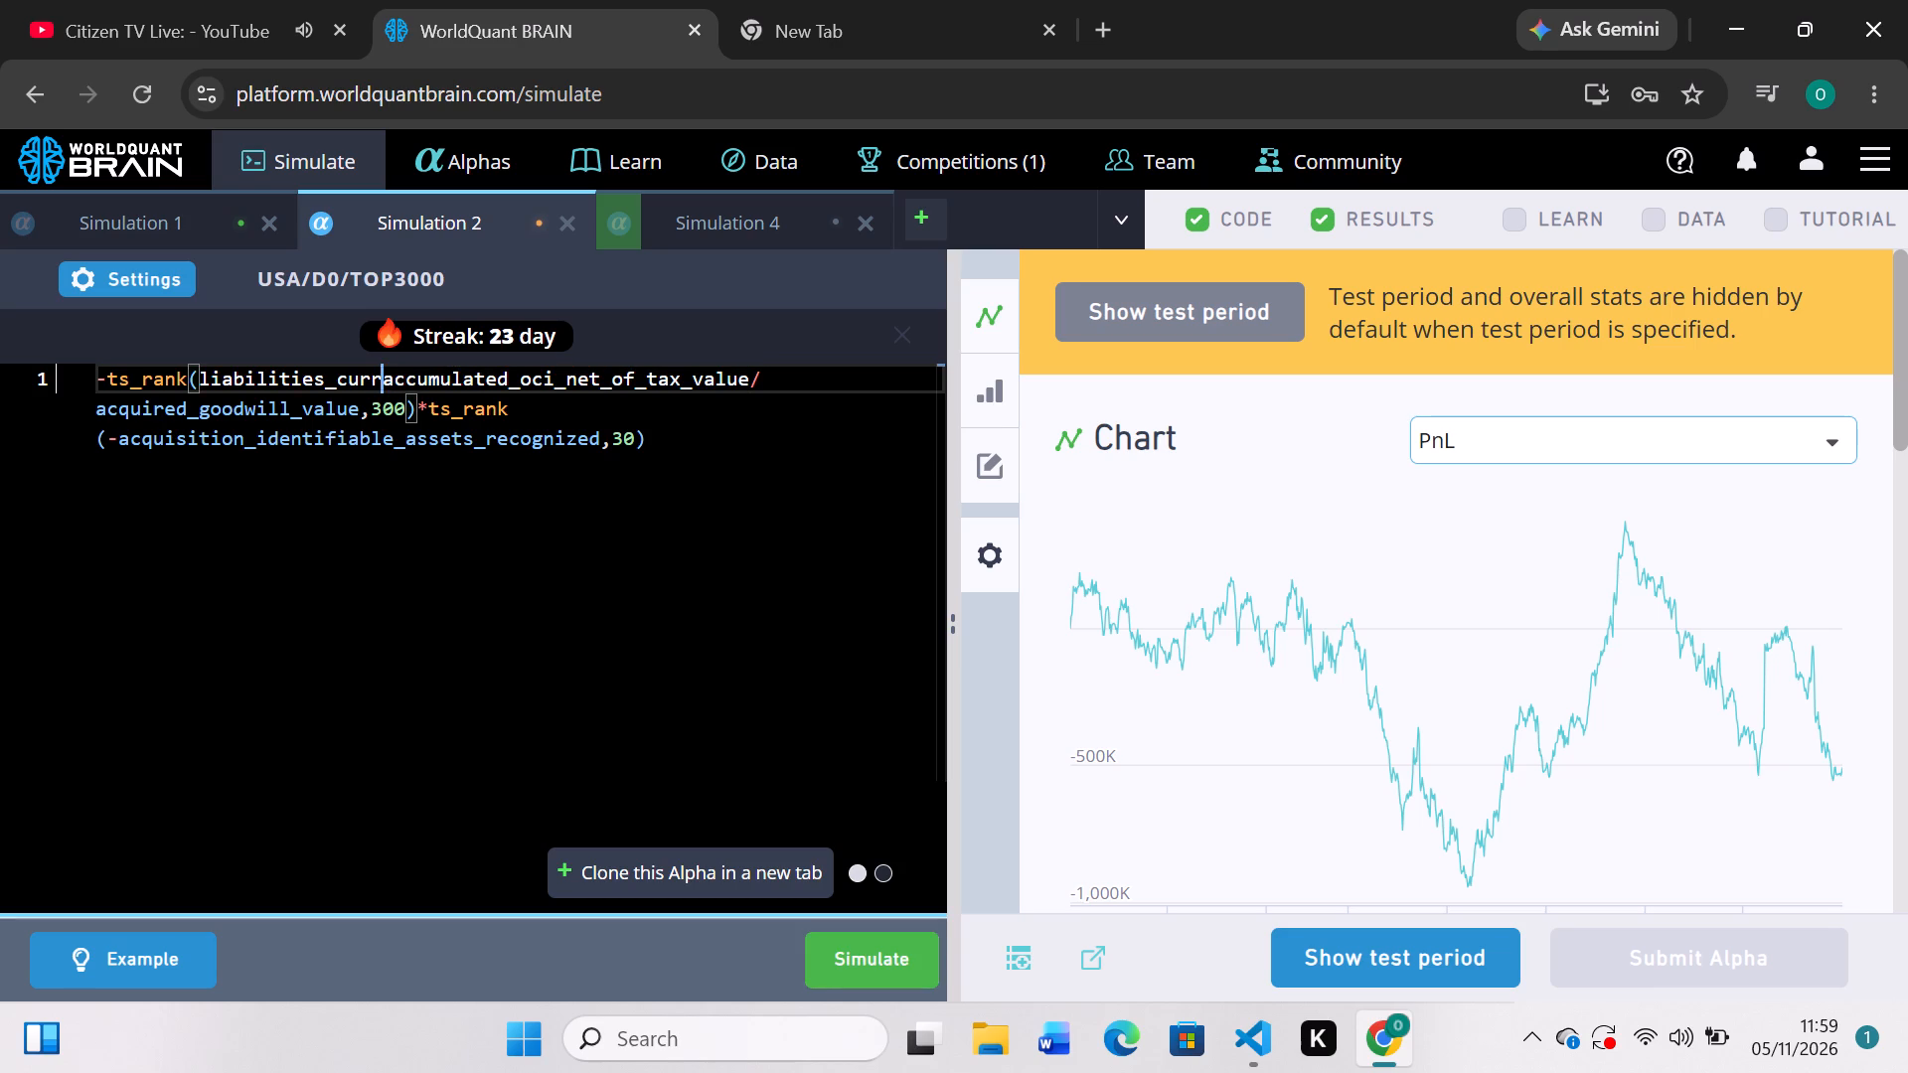
key("shift+asterisk")
left_click(778, 372)
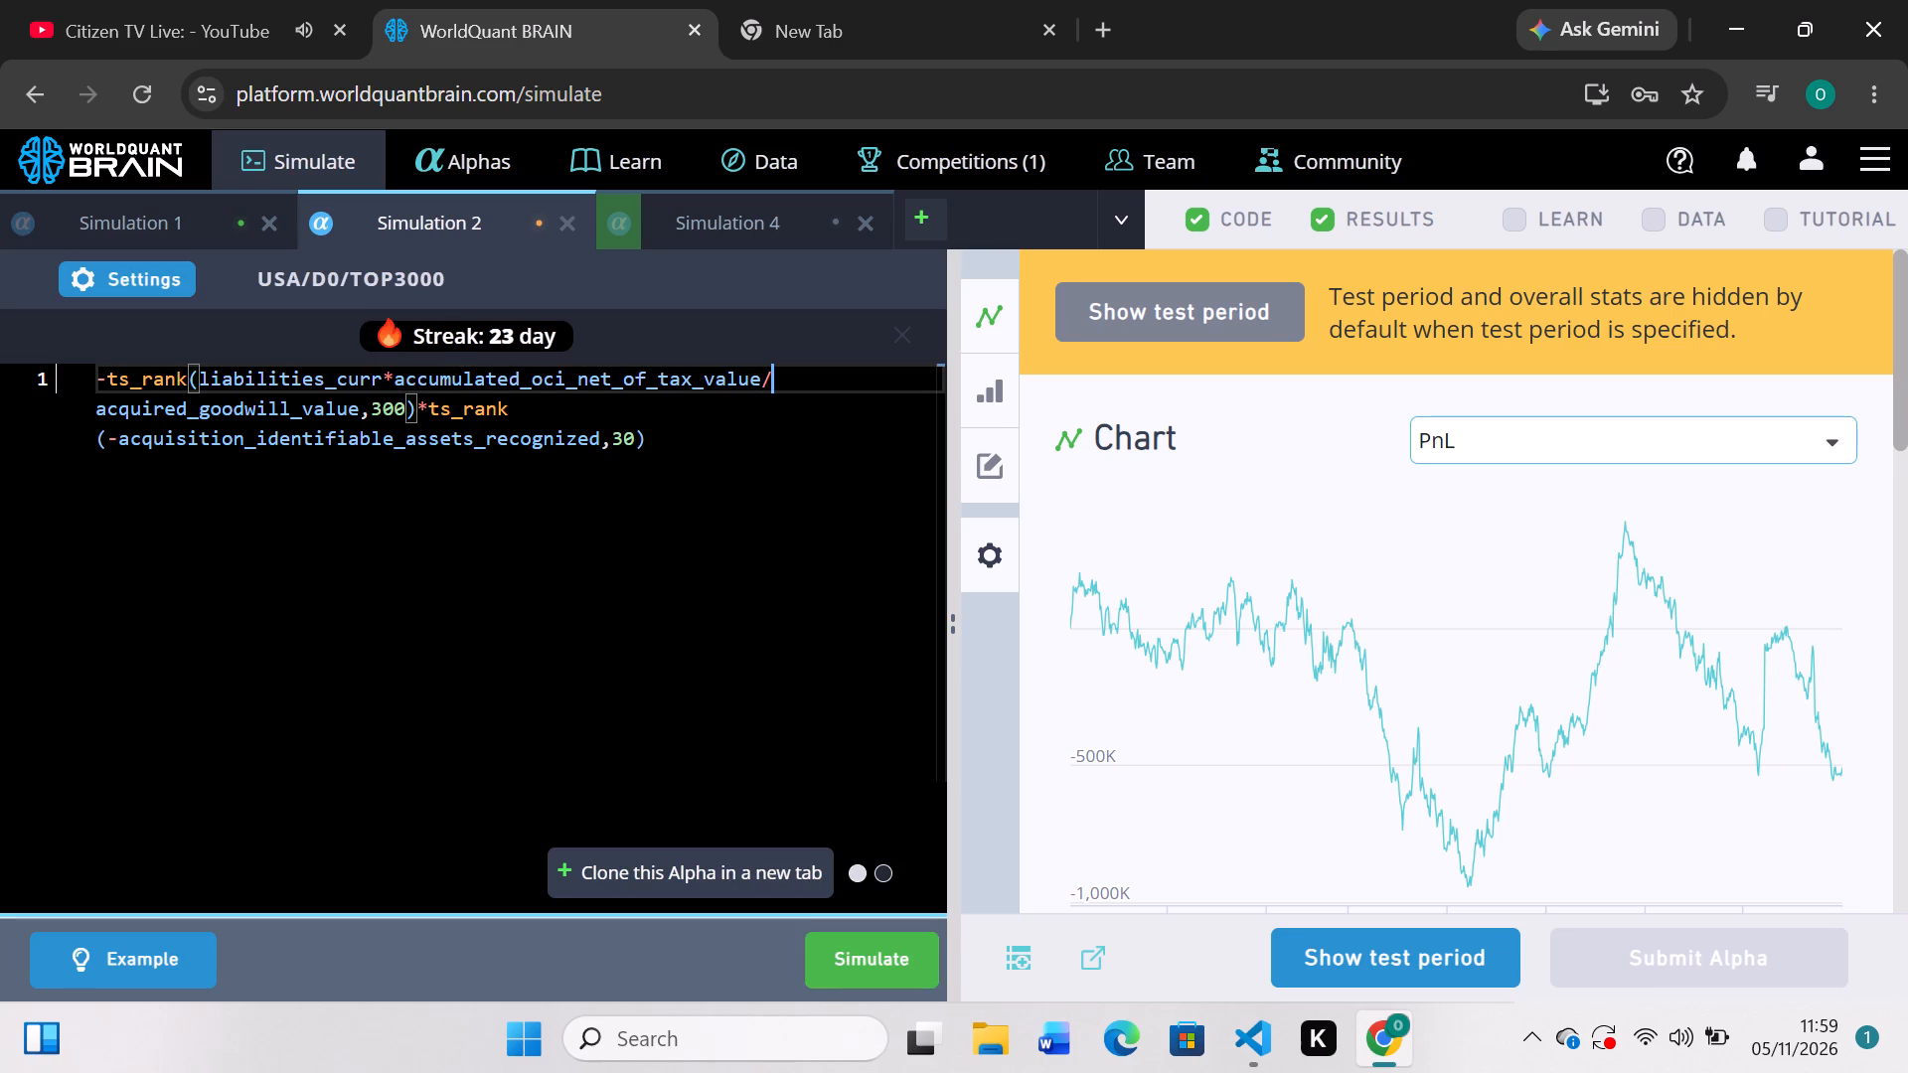
key("BackSpace")
key("shift+asterisk")
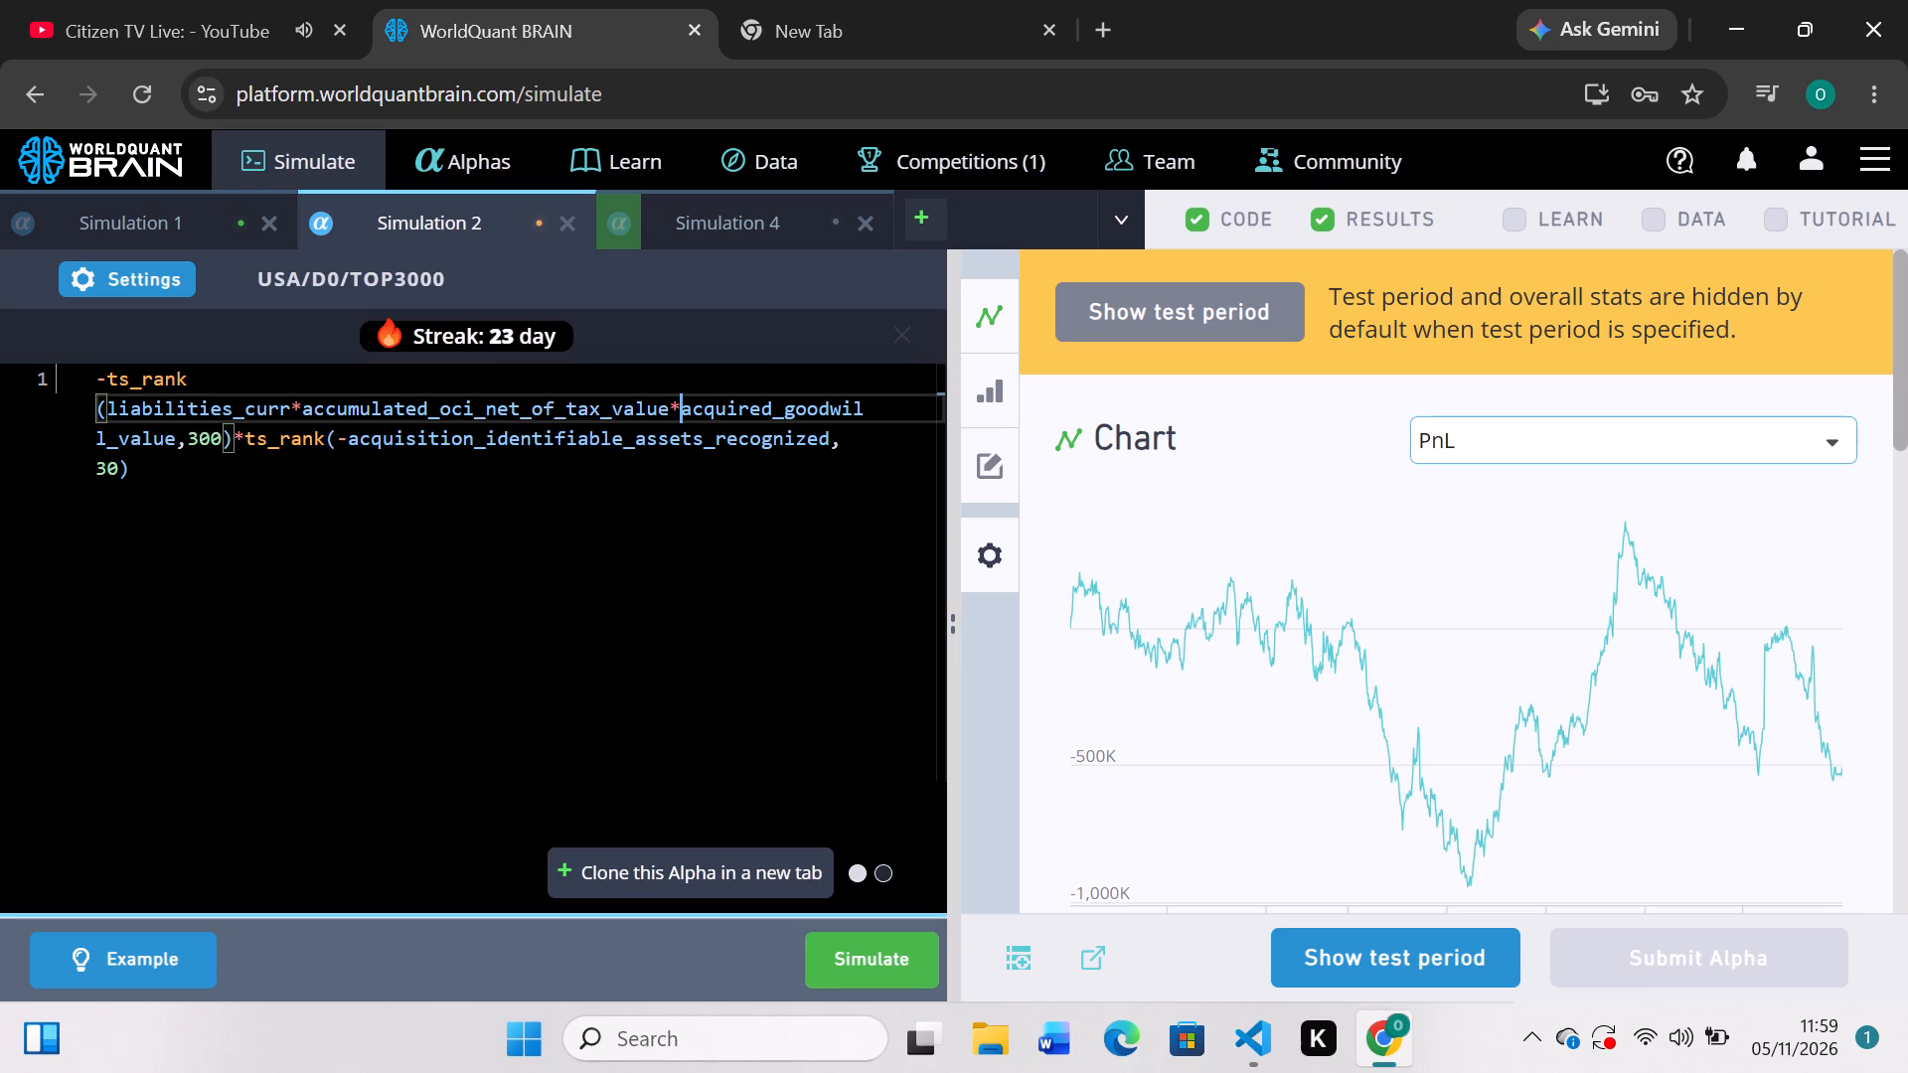
left_click(885, 946)
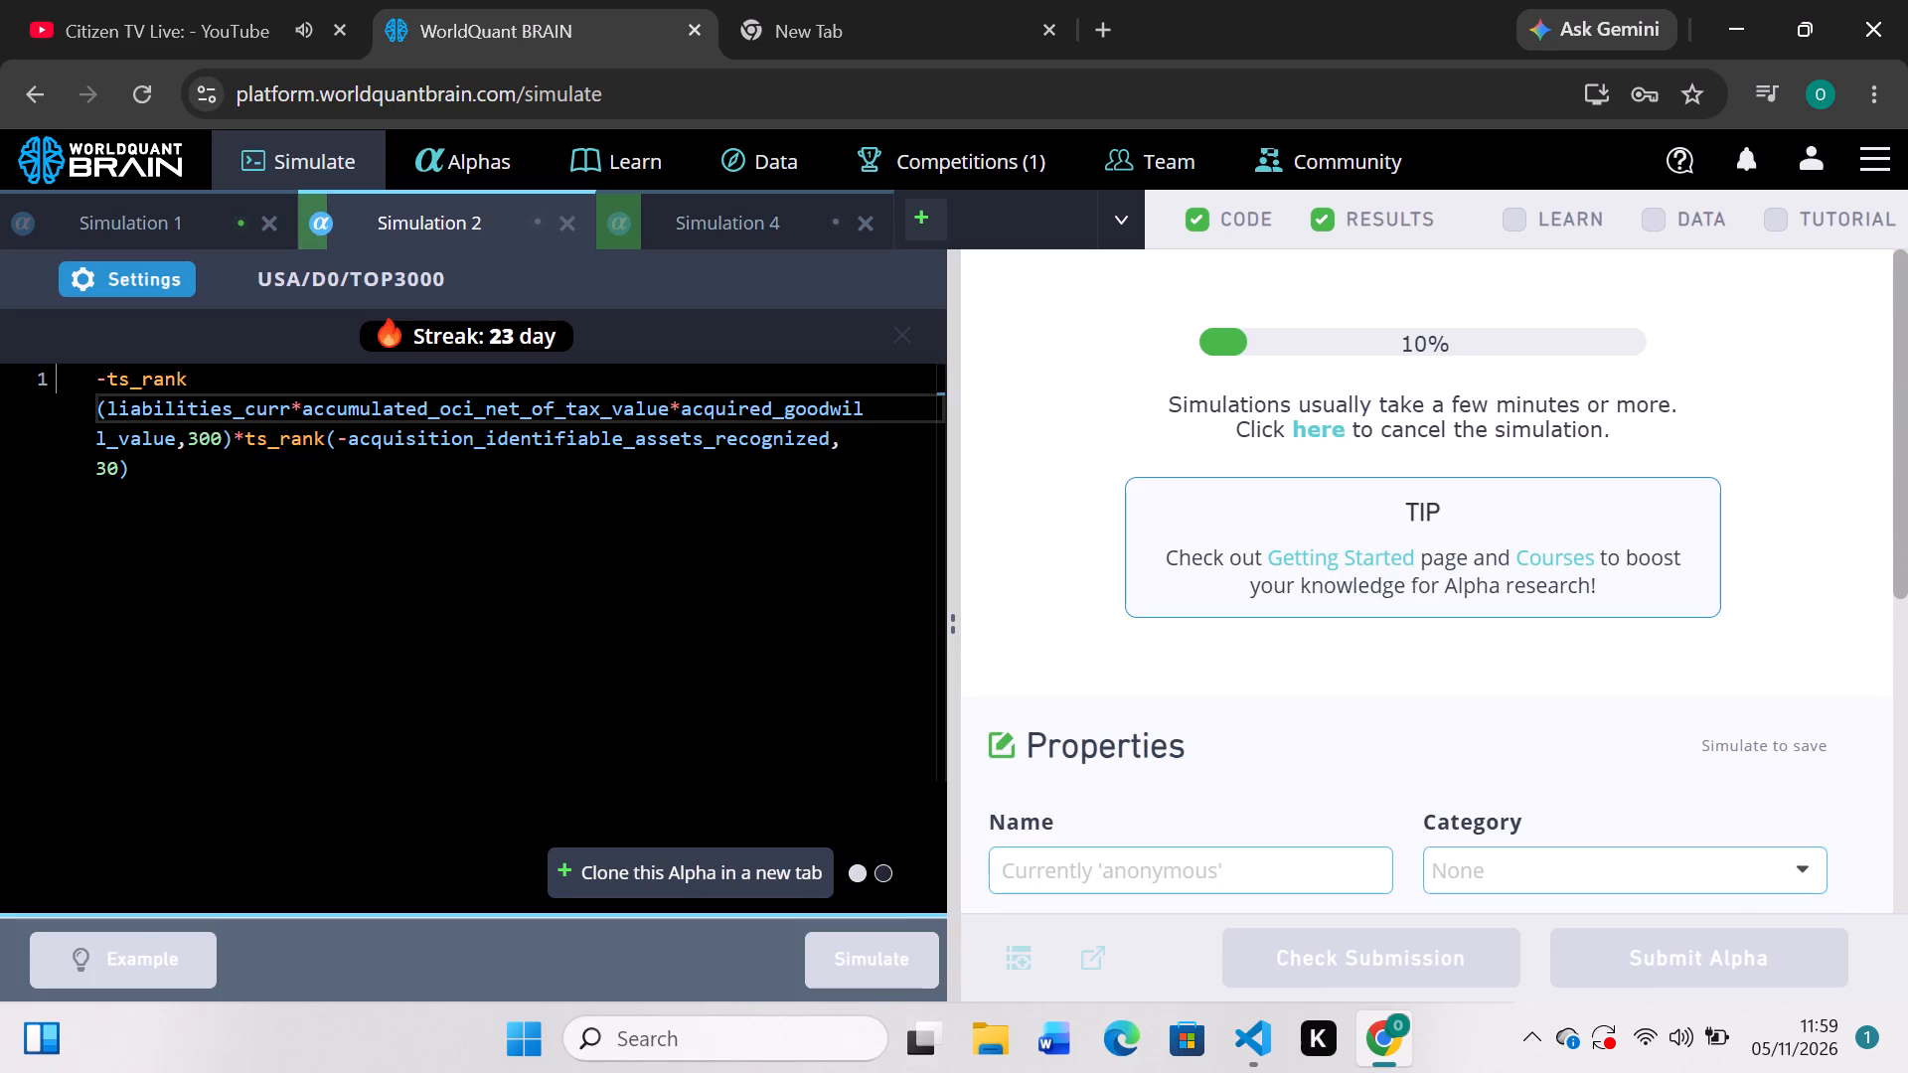
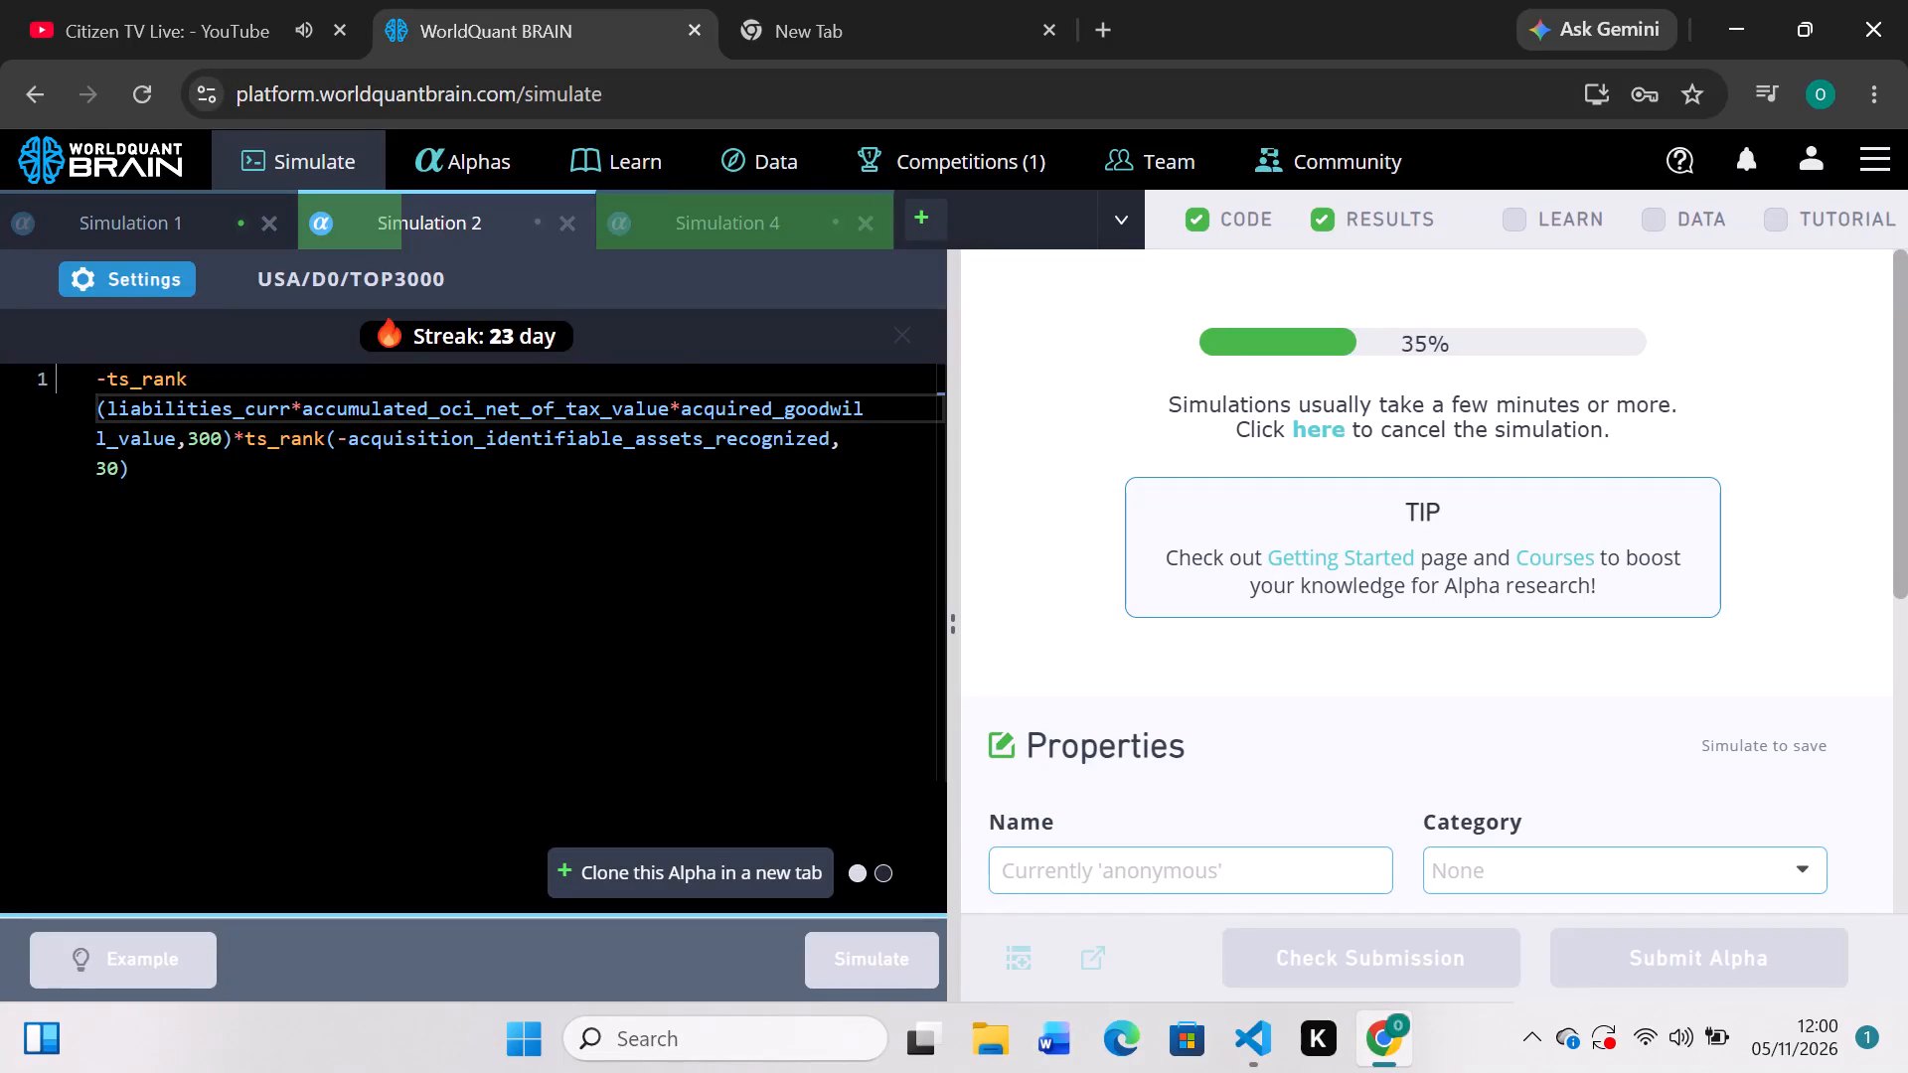
Review Simulation 4's IS Summary for the train period, and reveal its test period performance.
left_click(794, 217)
scroll(1145, 453, "down", 2)
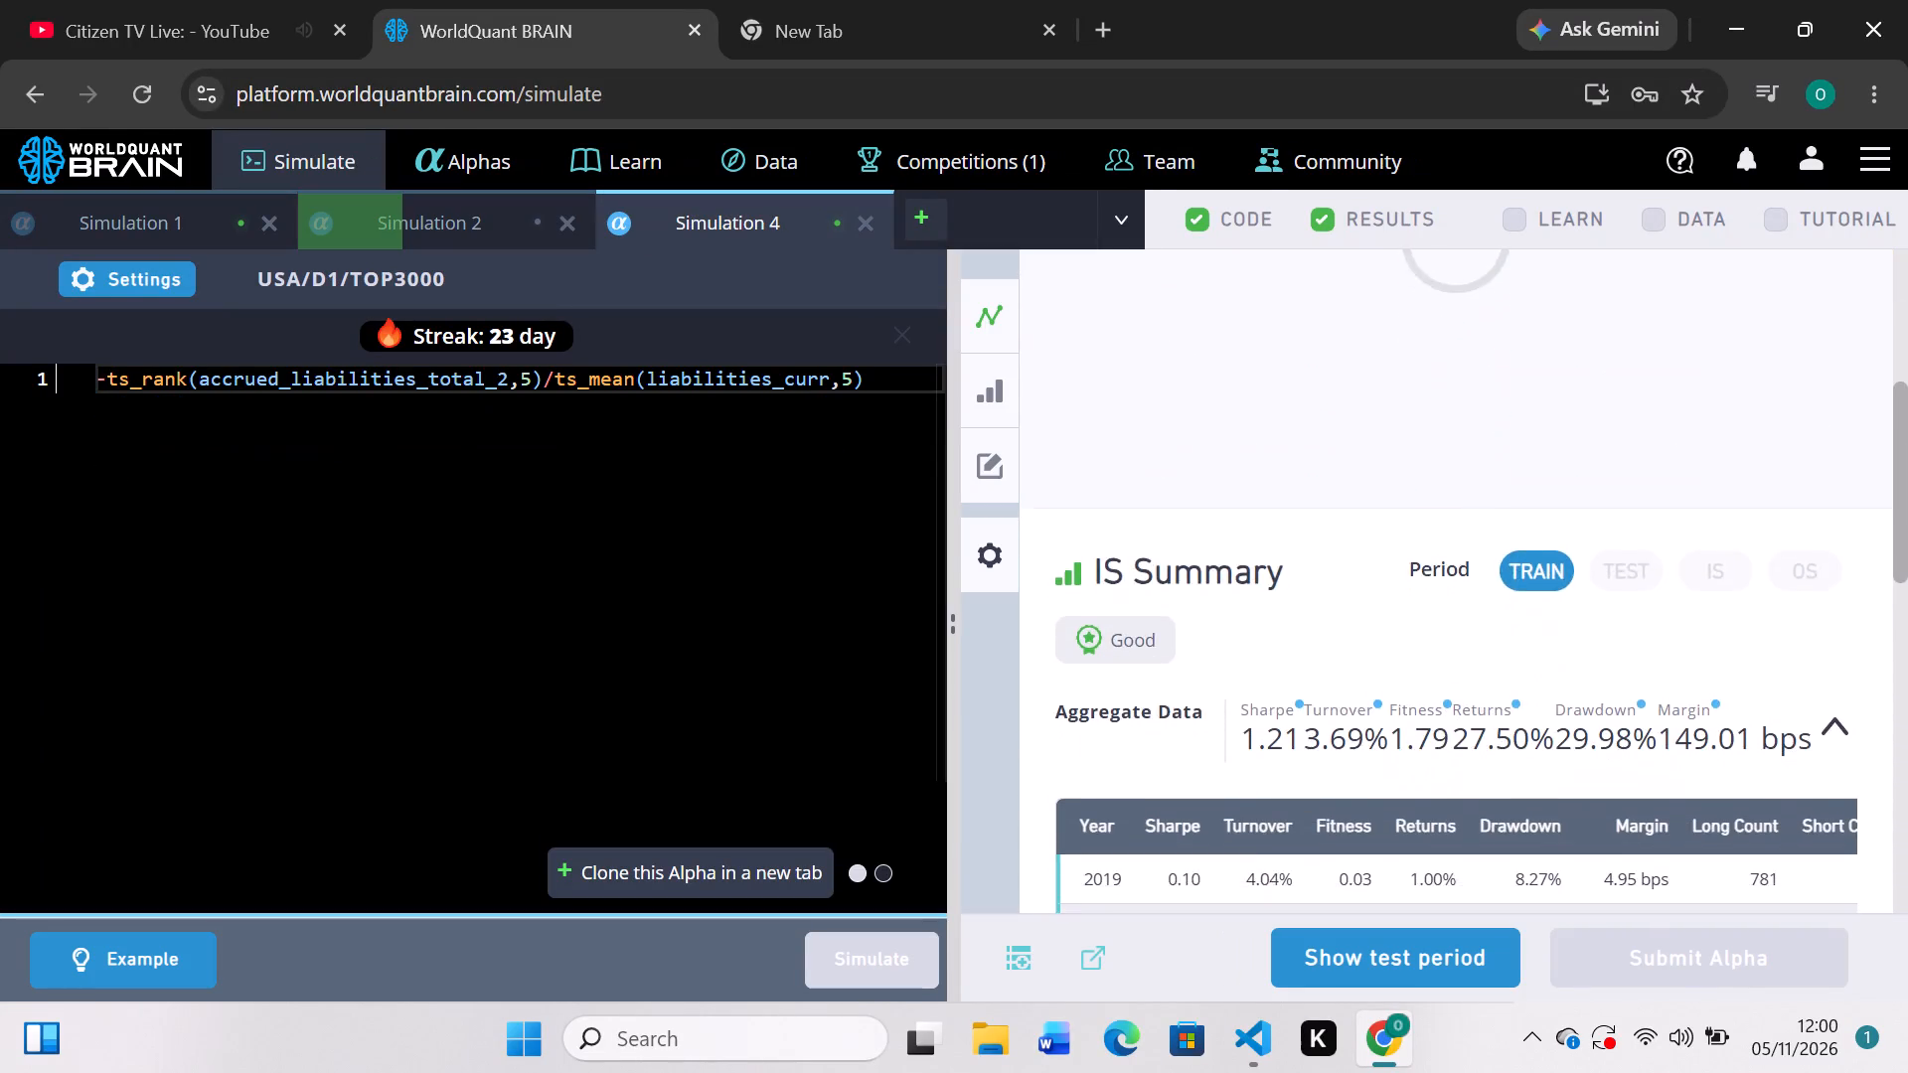
scroll(1145, 453, "up", 2)
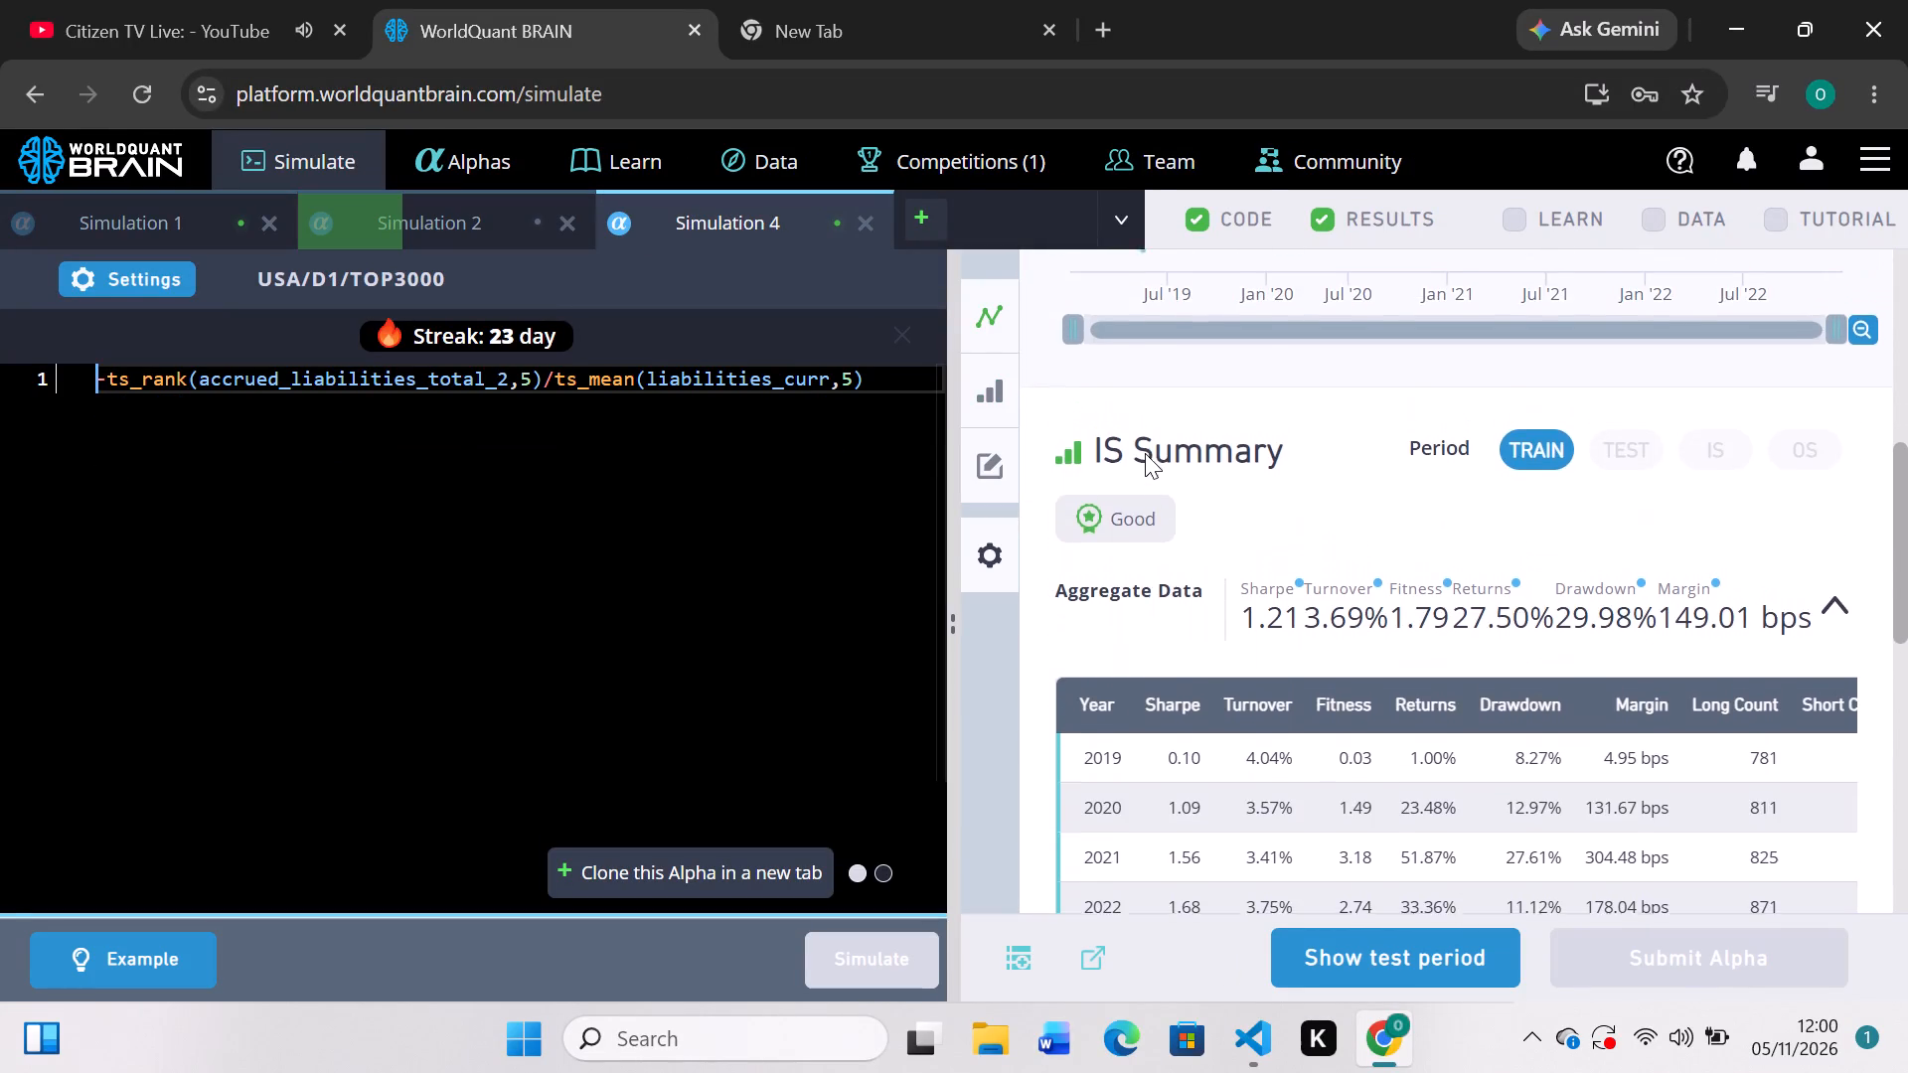
scroll(1145, 453, "up", 2)
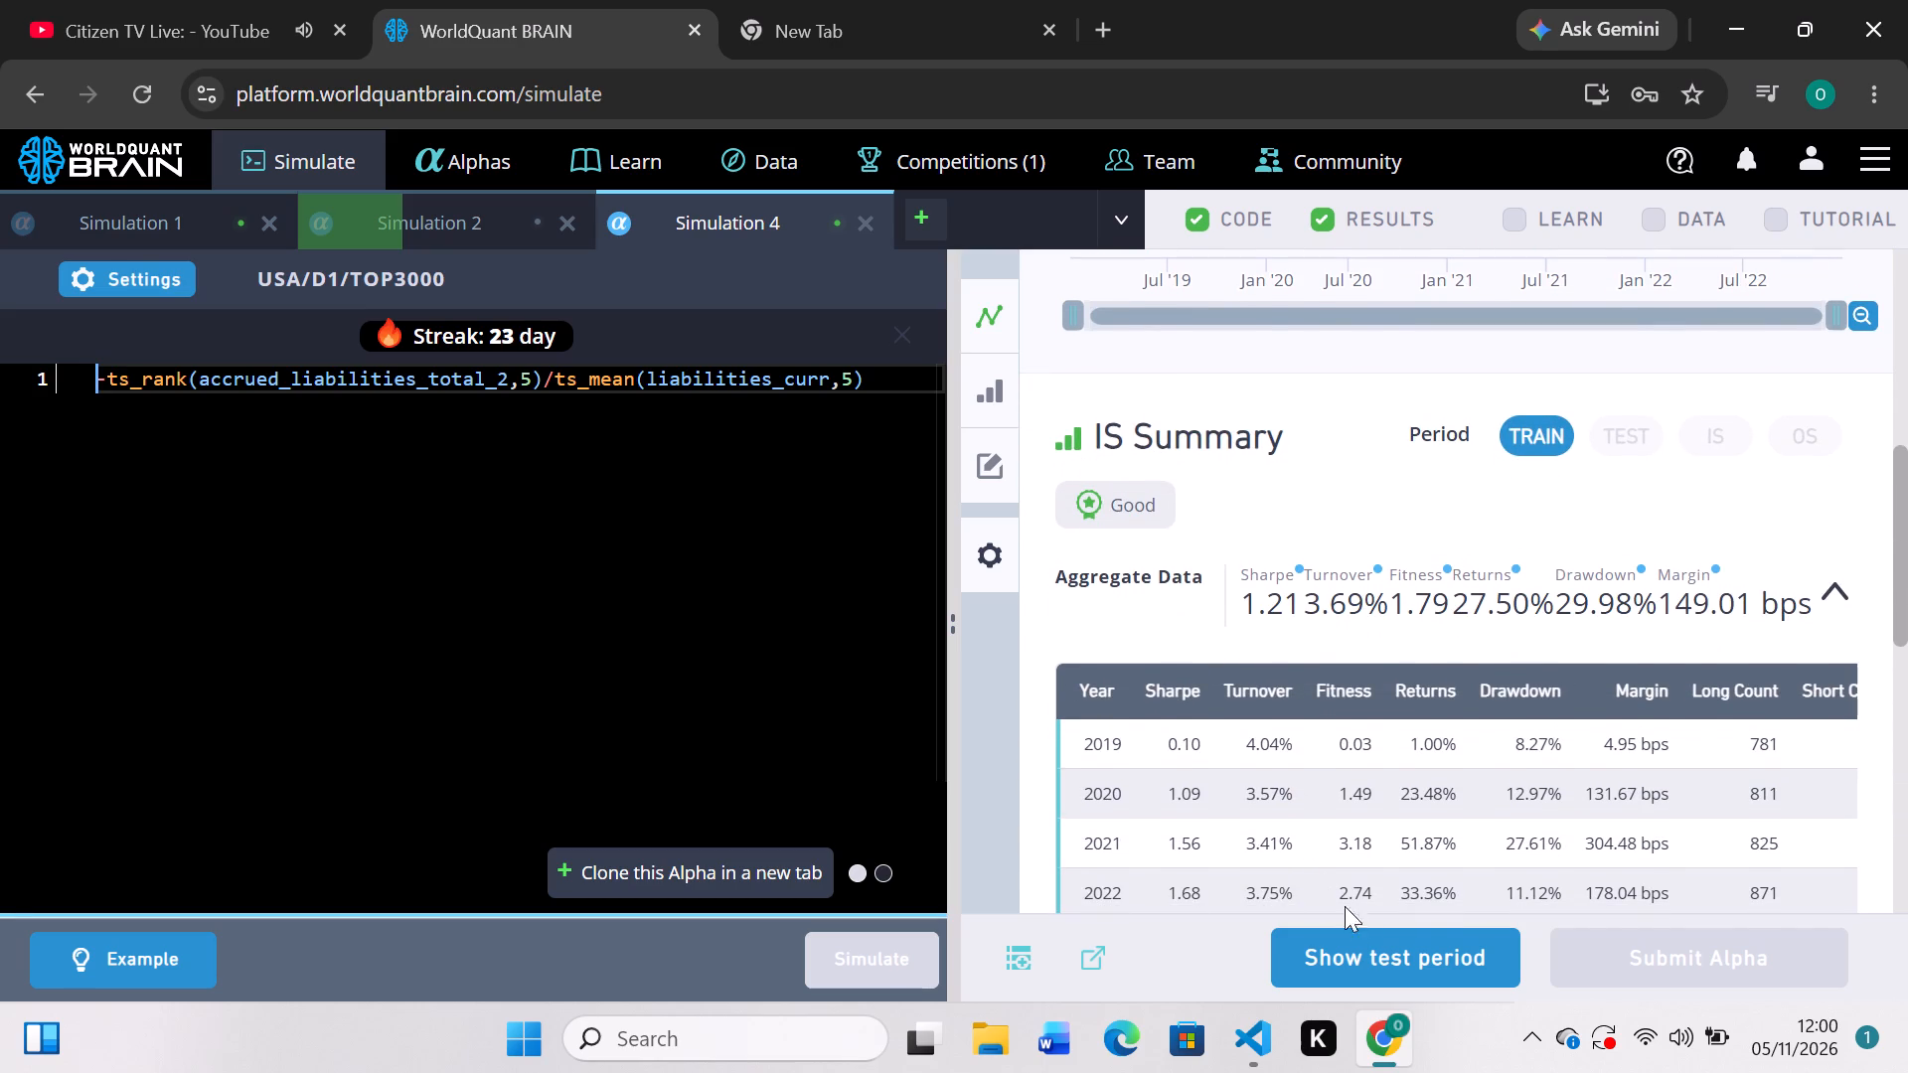
left_click(1380, 948)
scroll(1401, 799, "down", 1)
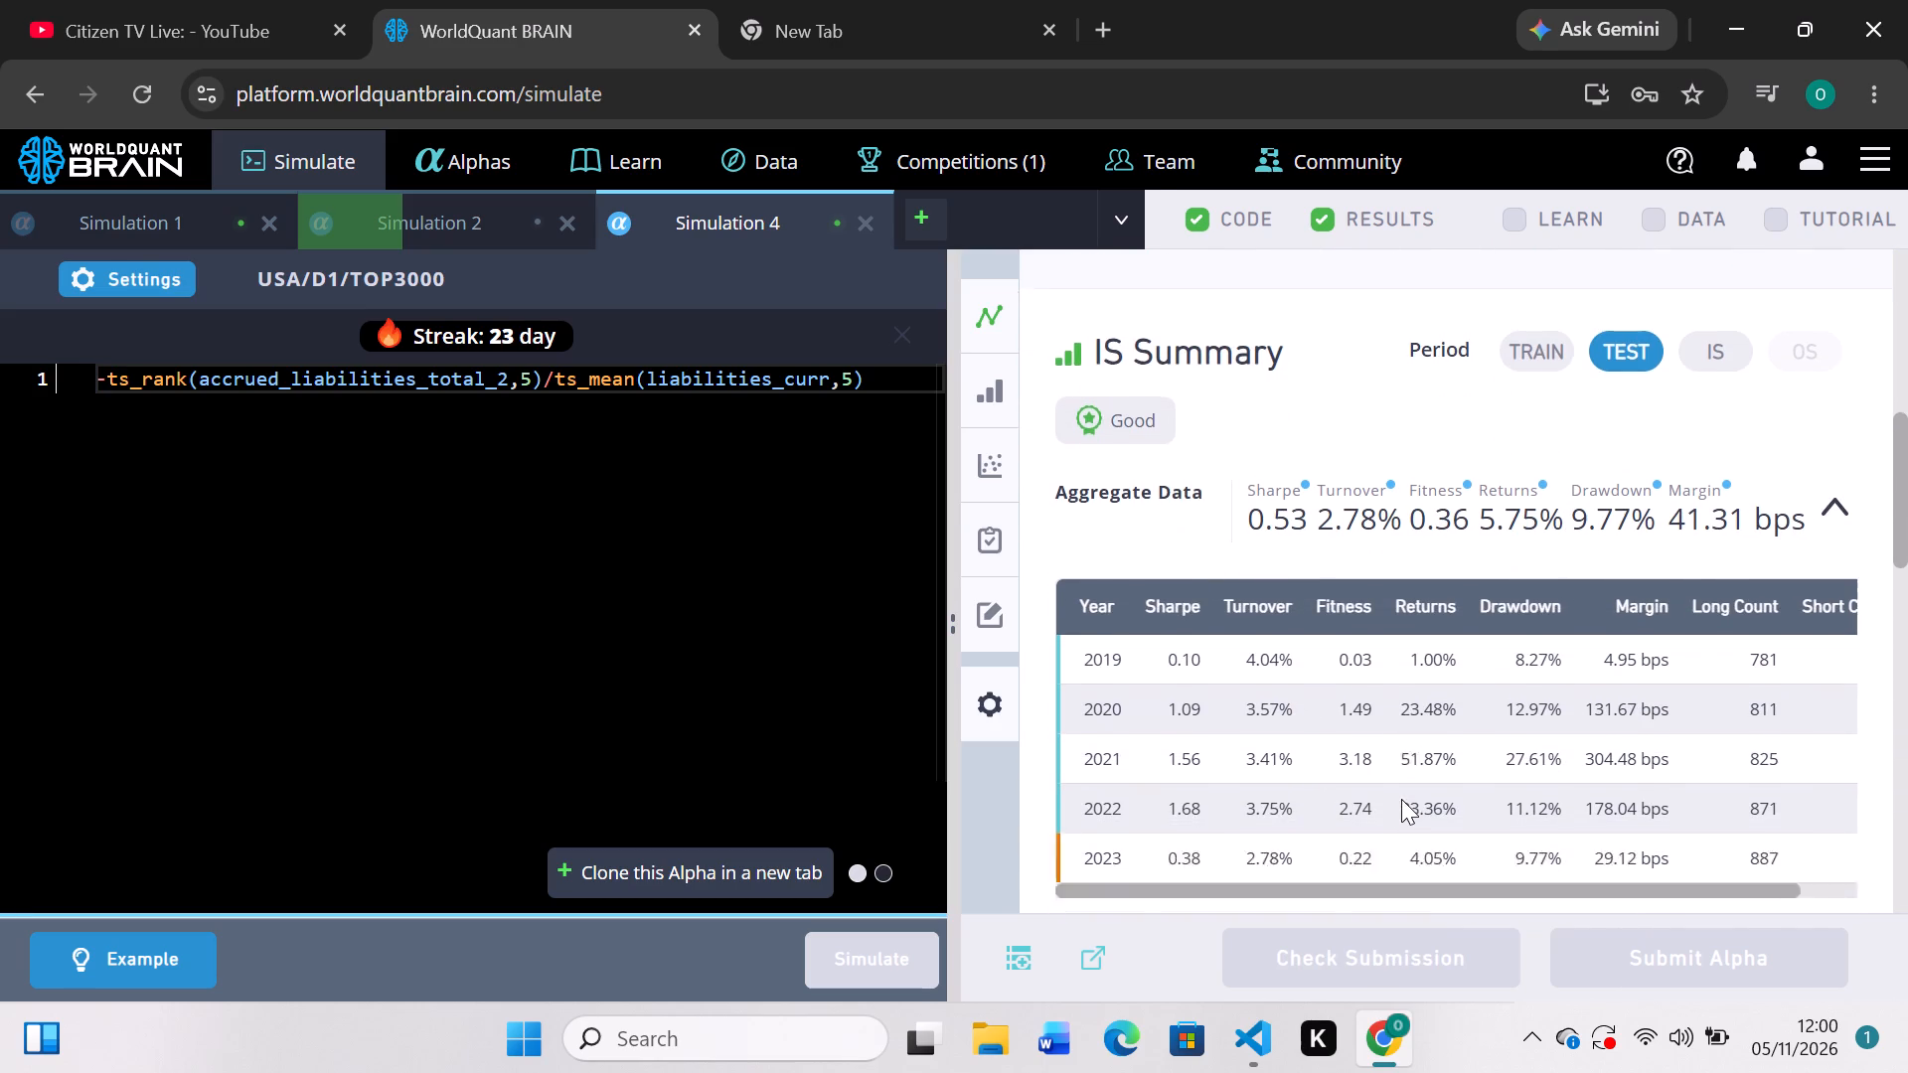
Run the self correlation check for Simulation 4.
scroll(1401, 799, "down", 3)
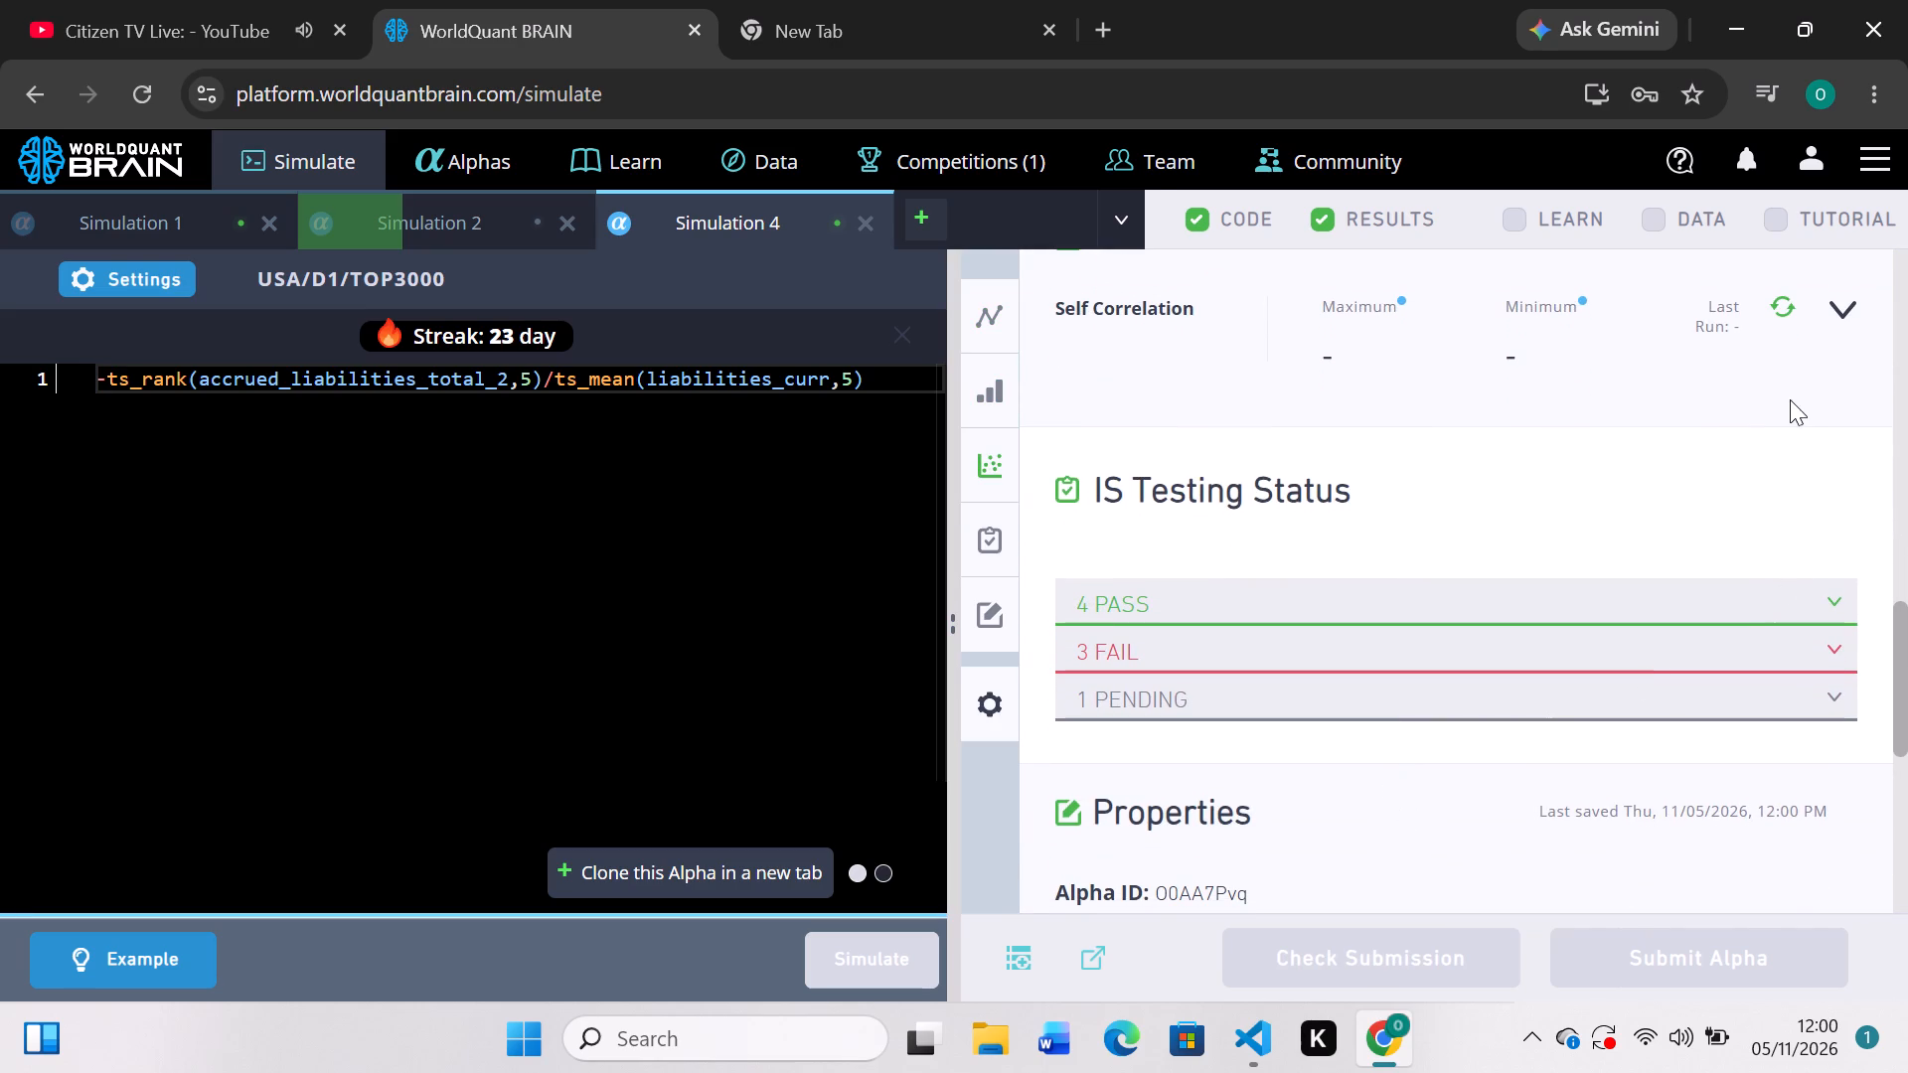
left_click(1772, 317)
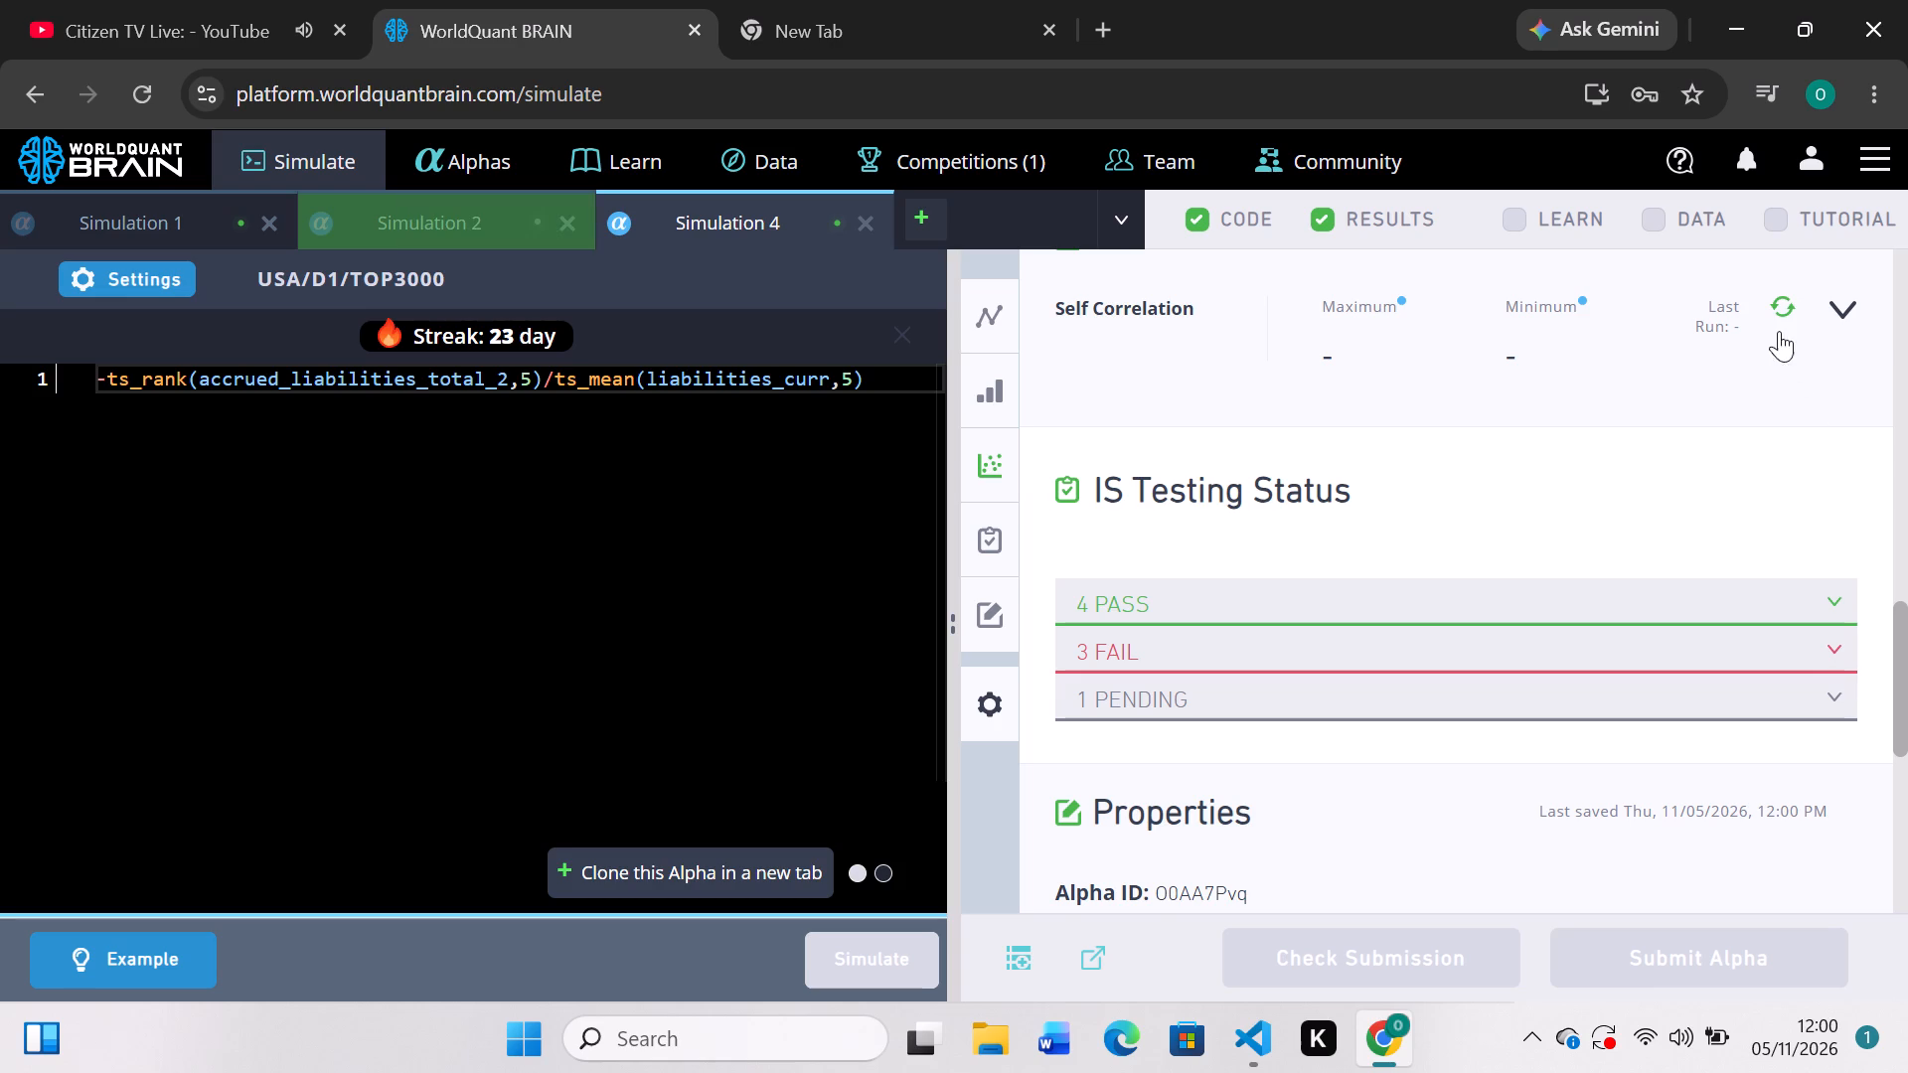
left_click(1784, 306)
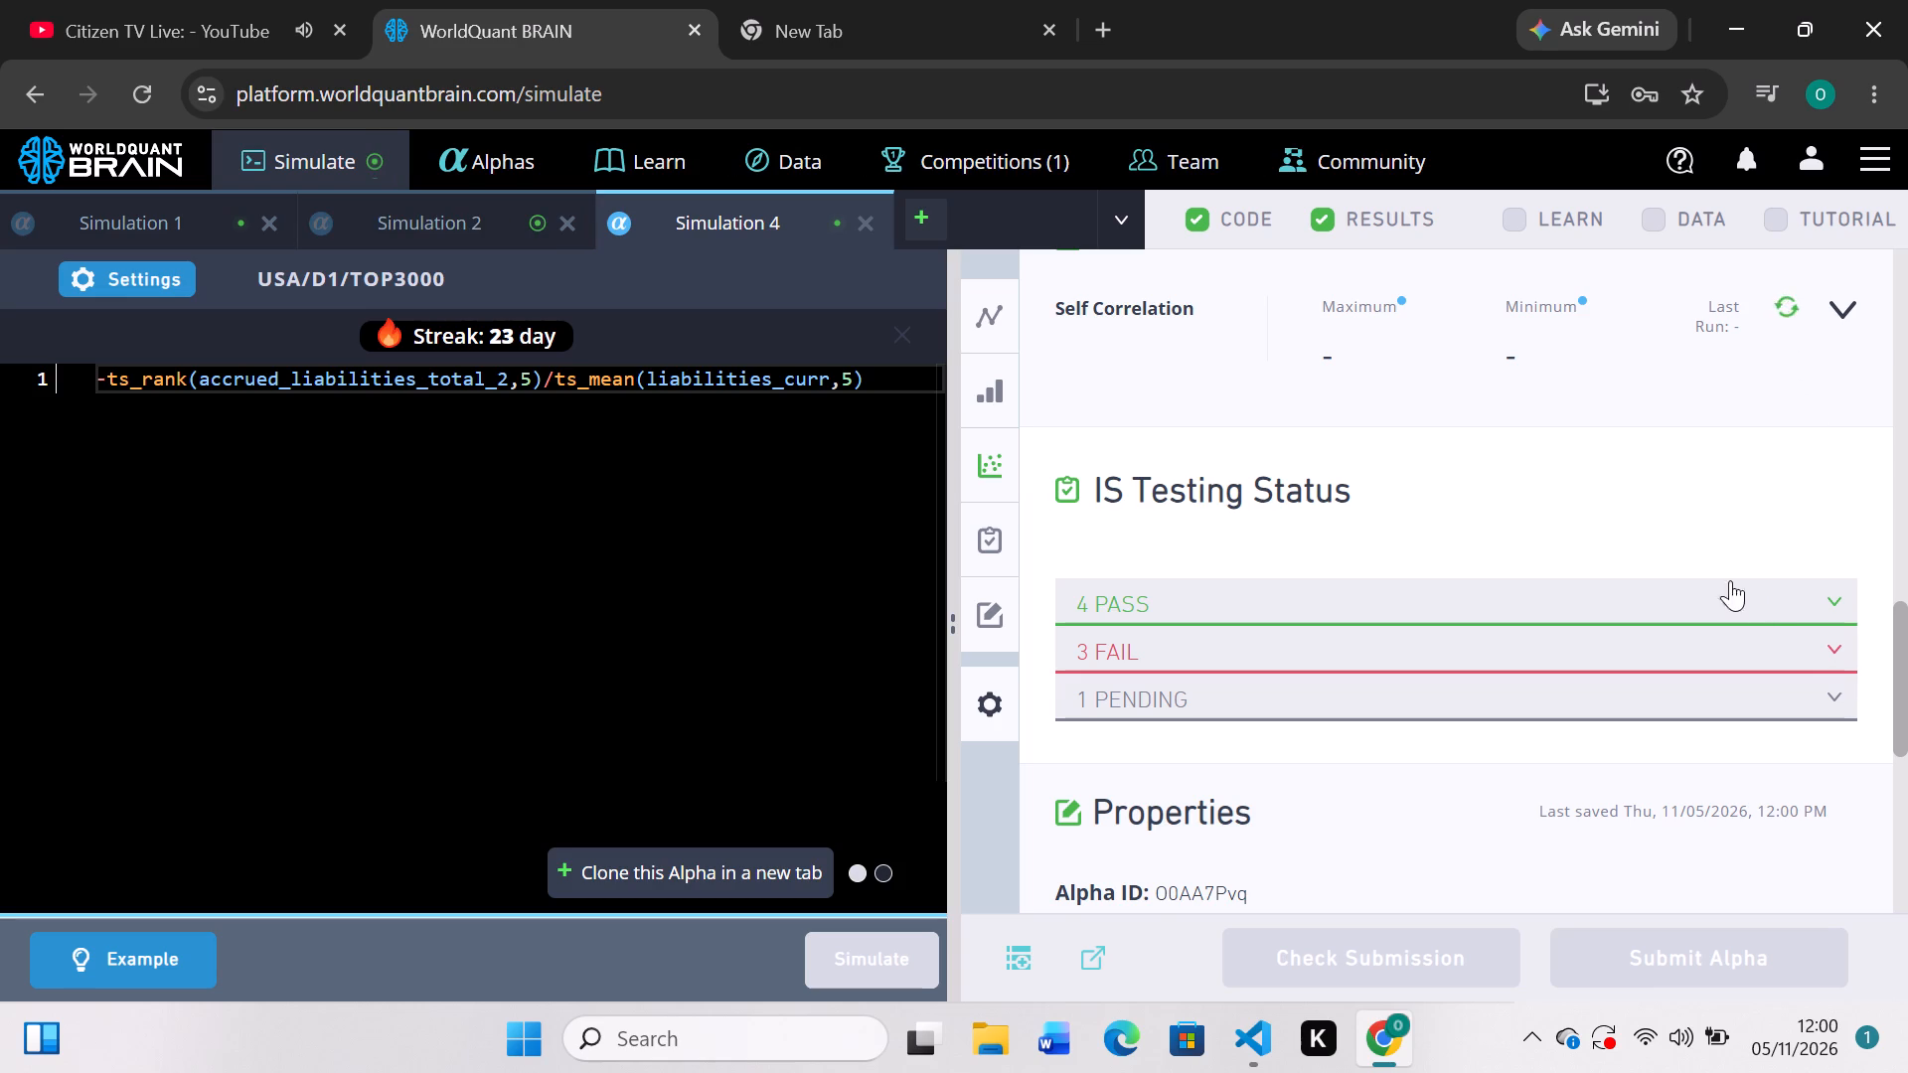
Expand the failed checks in Simulation 4's IS Testing Status and review them against the correlation and yearly performance figures.
left_click(1825, 657)
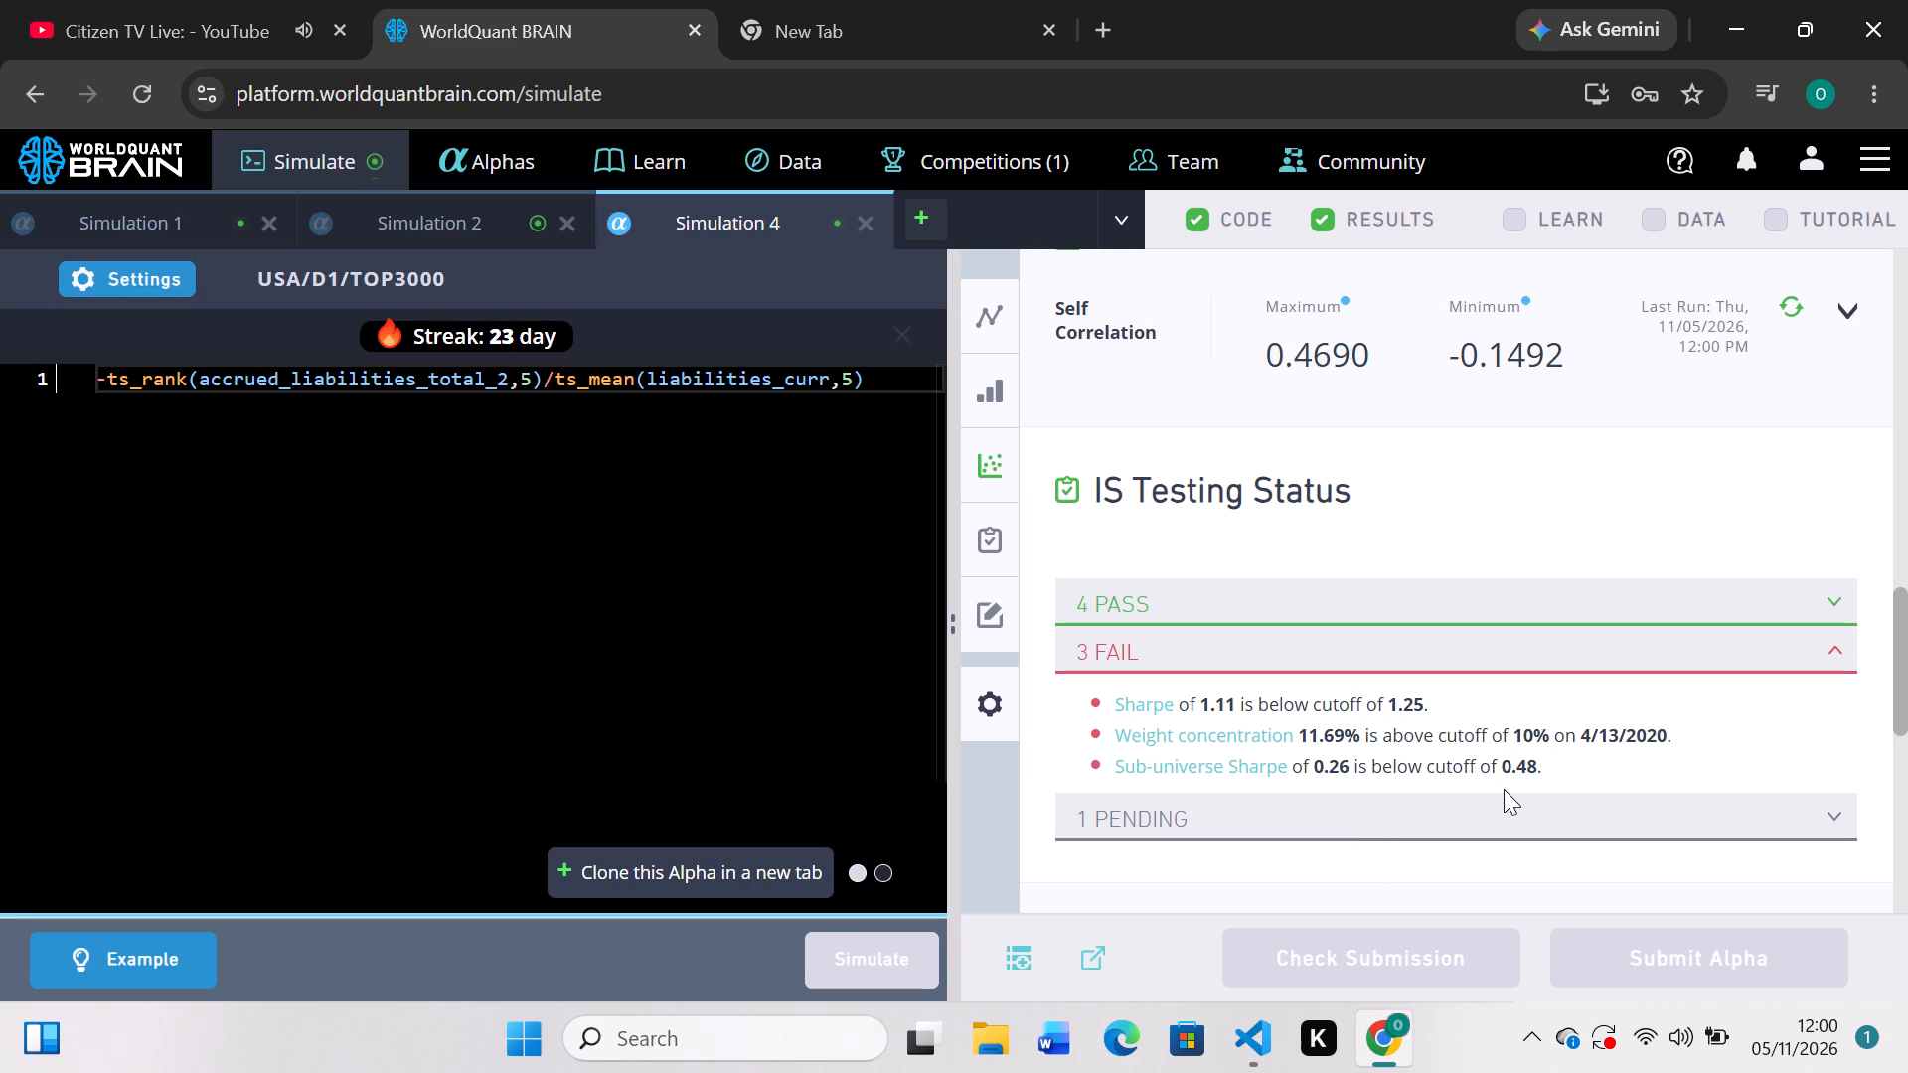
scroll(1456, 645, "up", 6)
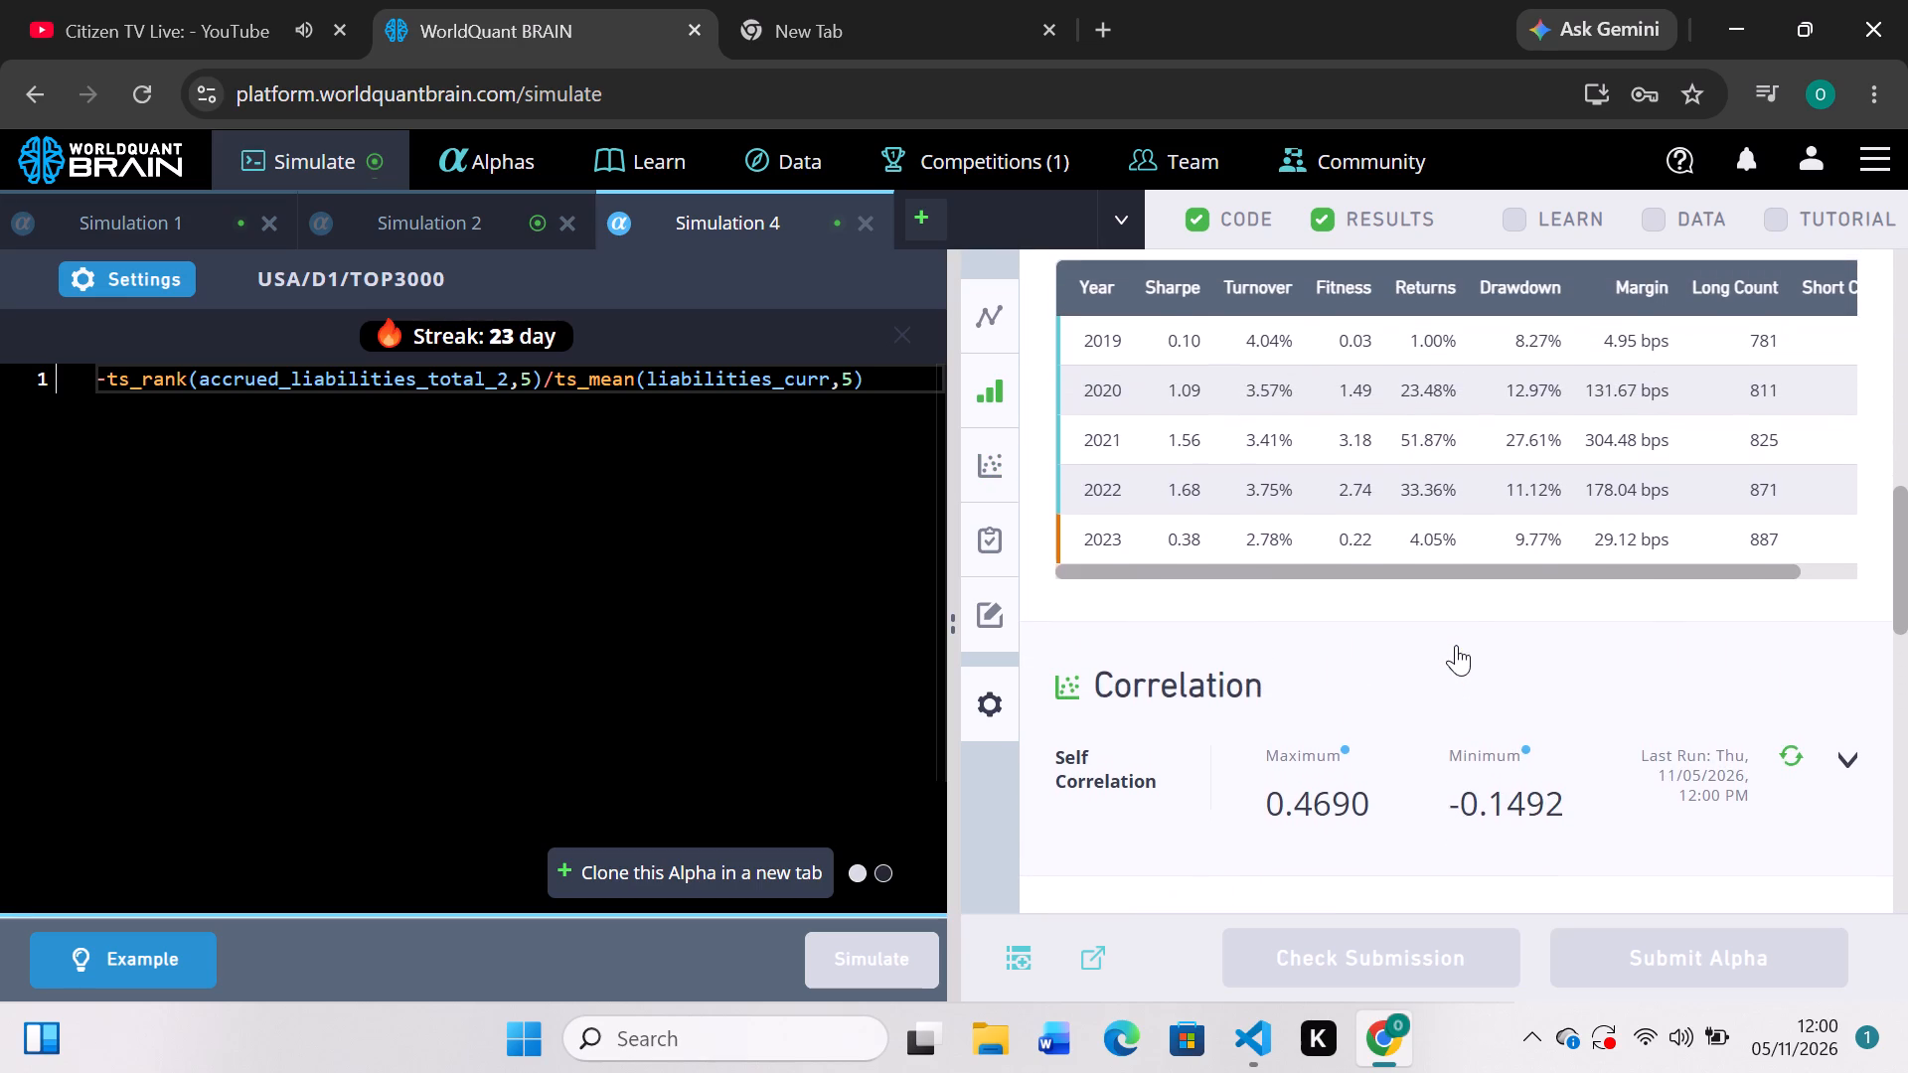
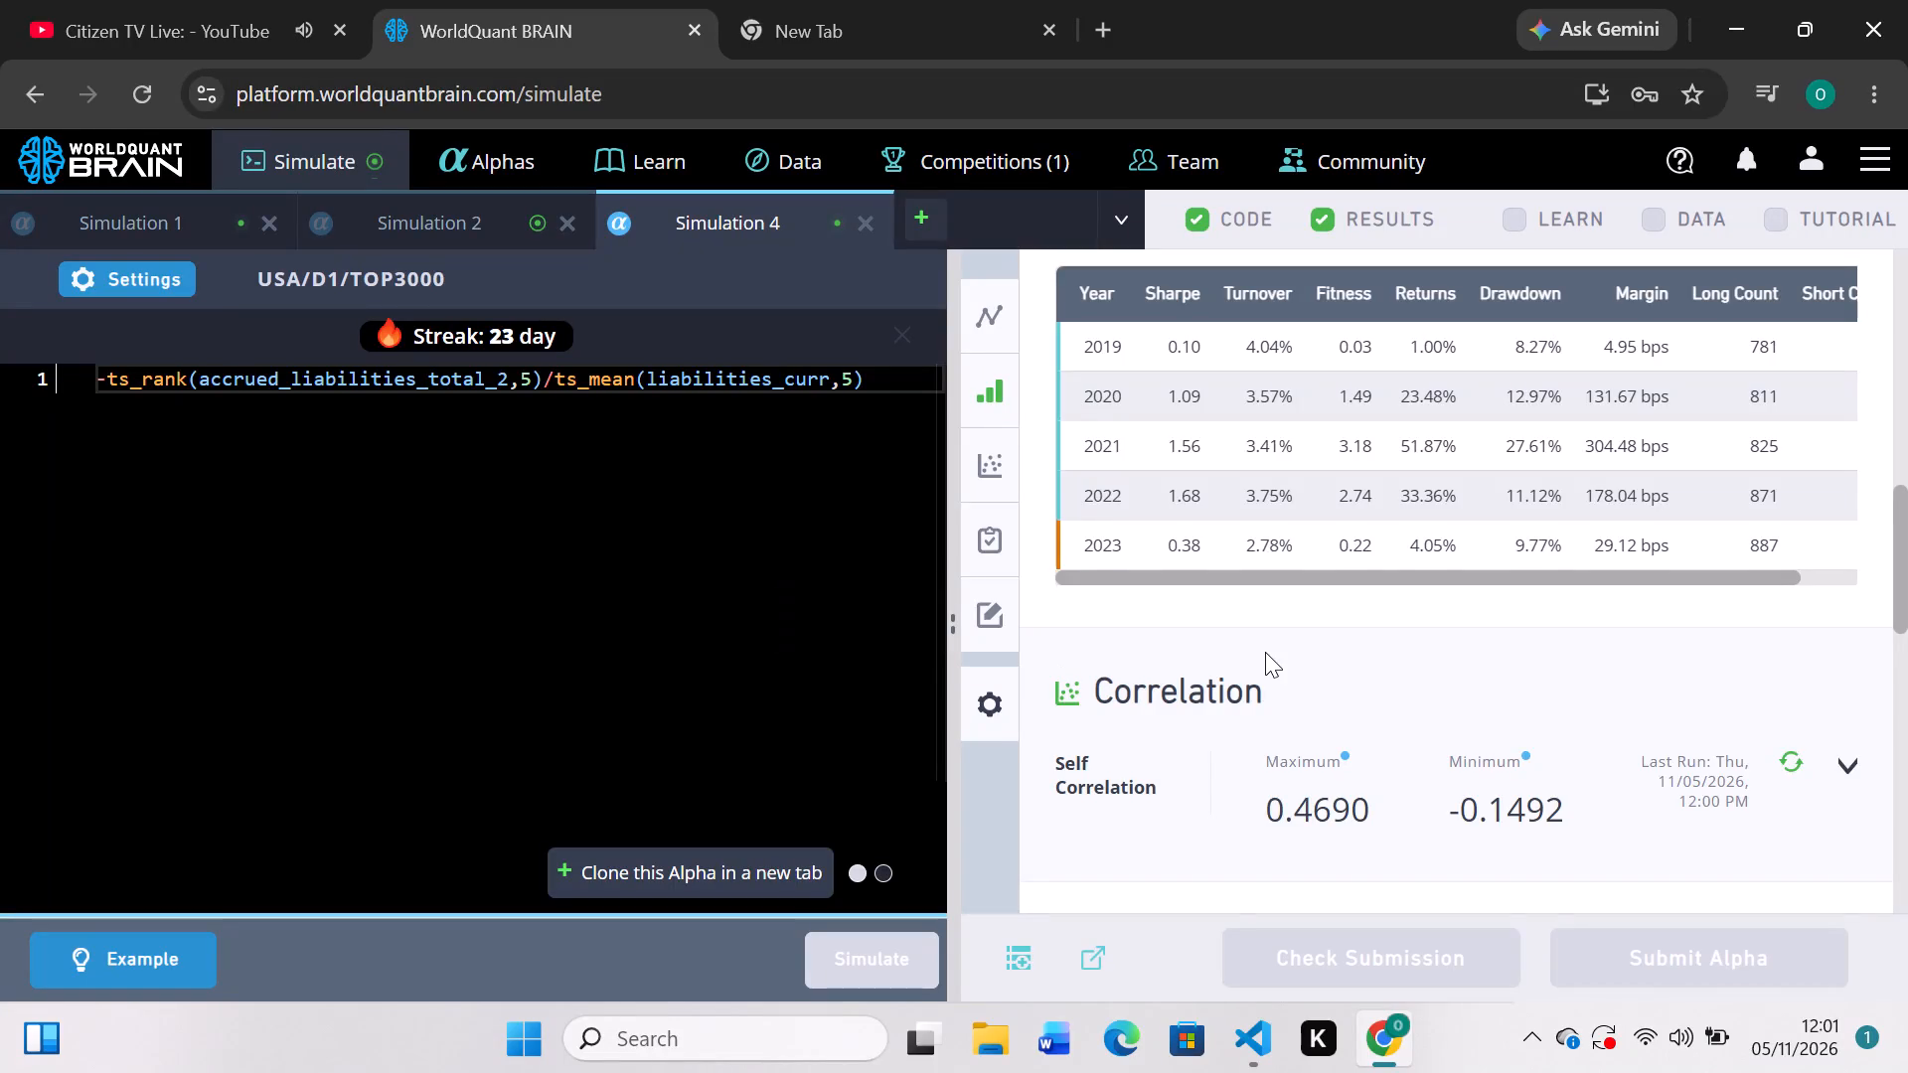
Set the ts_rank lookback on accrued_liabilities_total_2 to 21 in Simulation 4's expression and run the simulation.
scroll(1265, 652, "down", 2)
scroll(1265, 652, "up", 3)
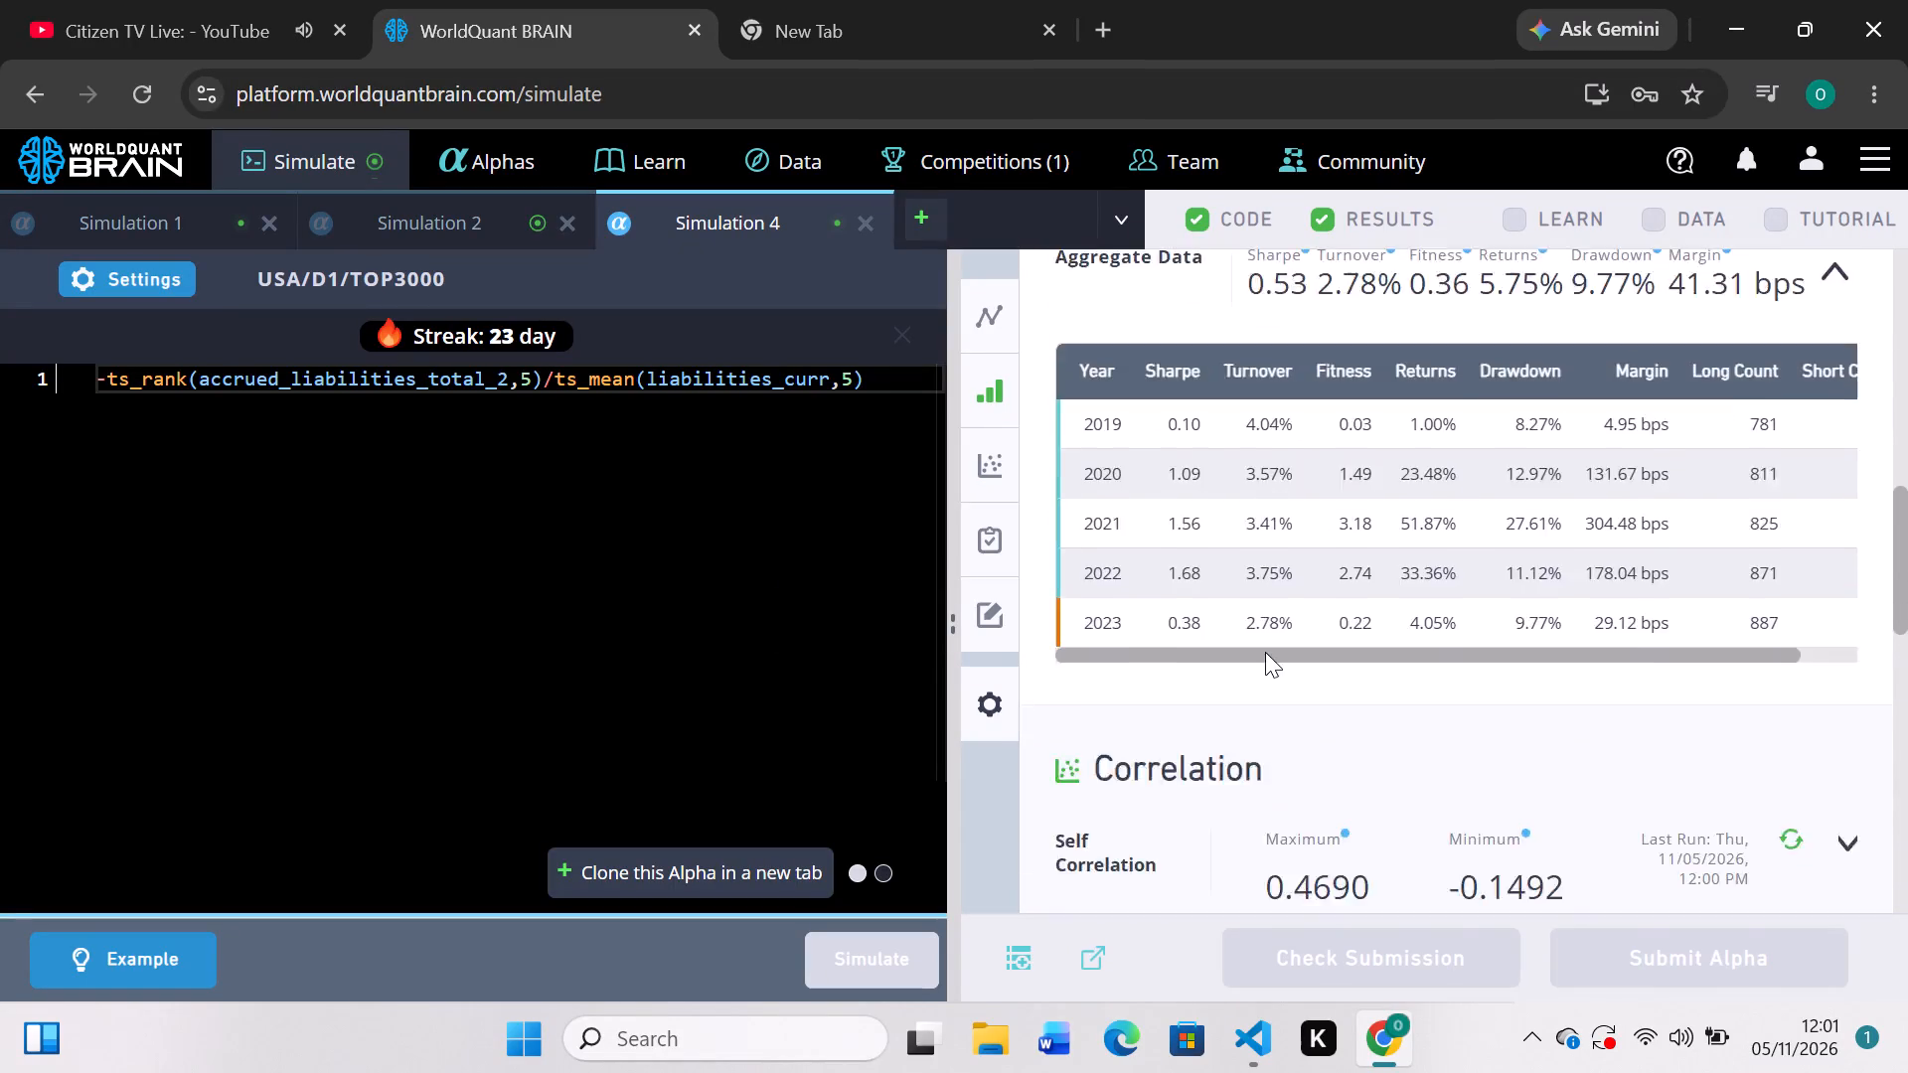
scroll(1381, 666, "down", 1)
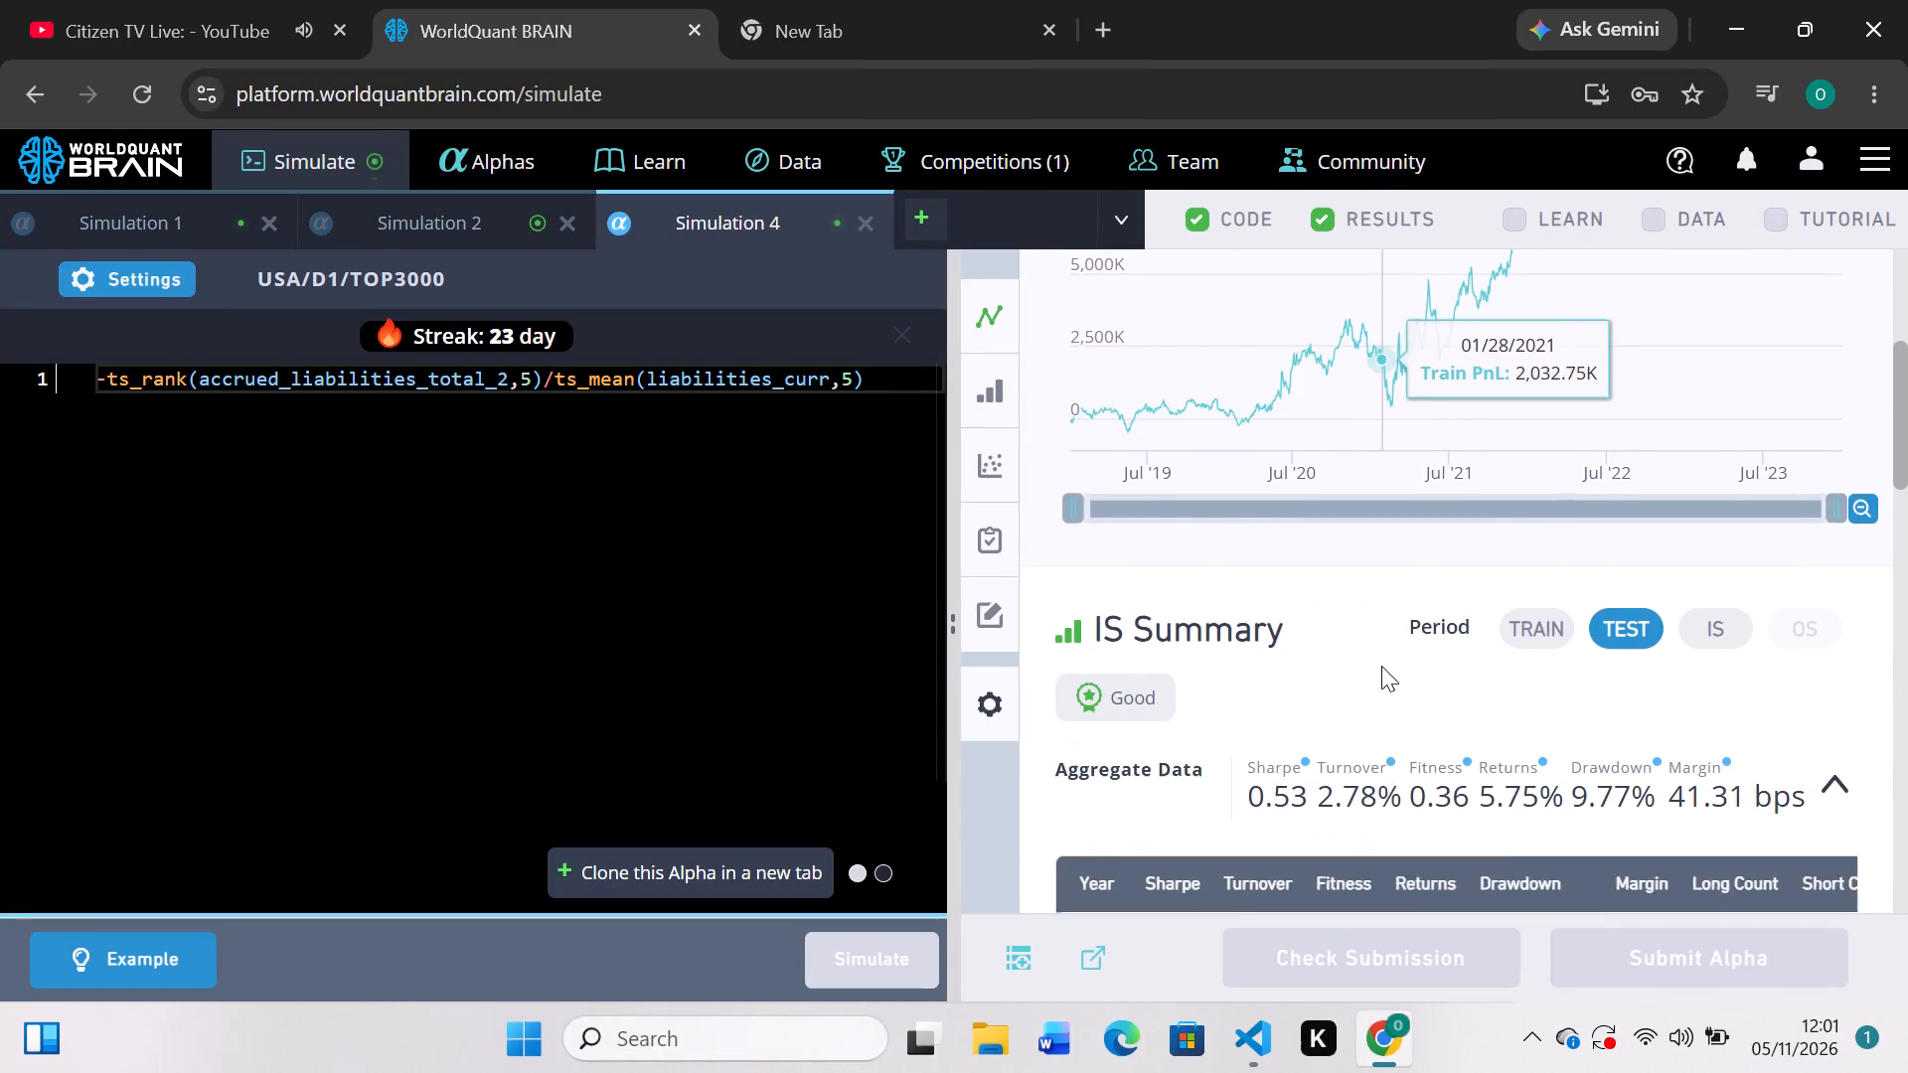
scroll(1381, 666, "down", 1)
scroll(1381, 666, "up", 2)
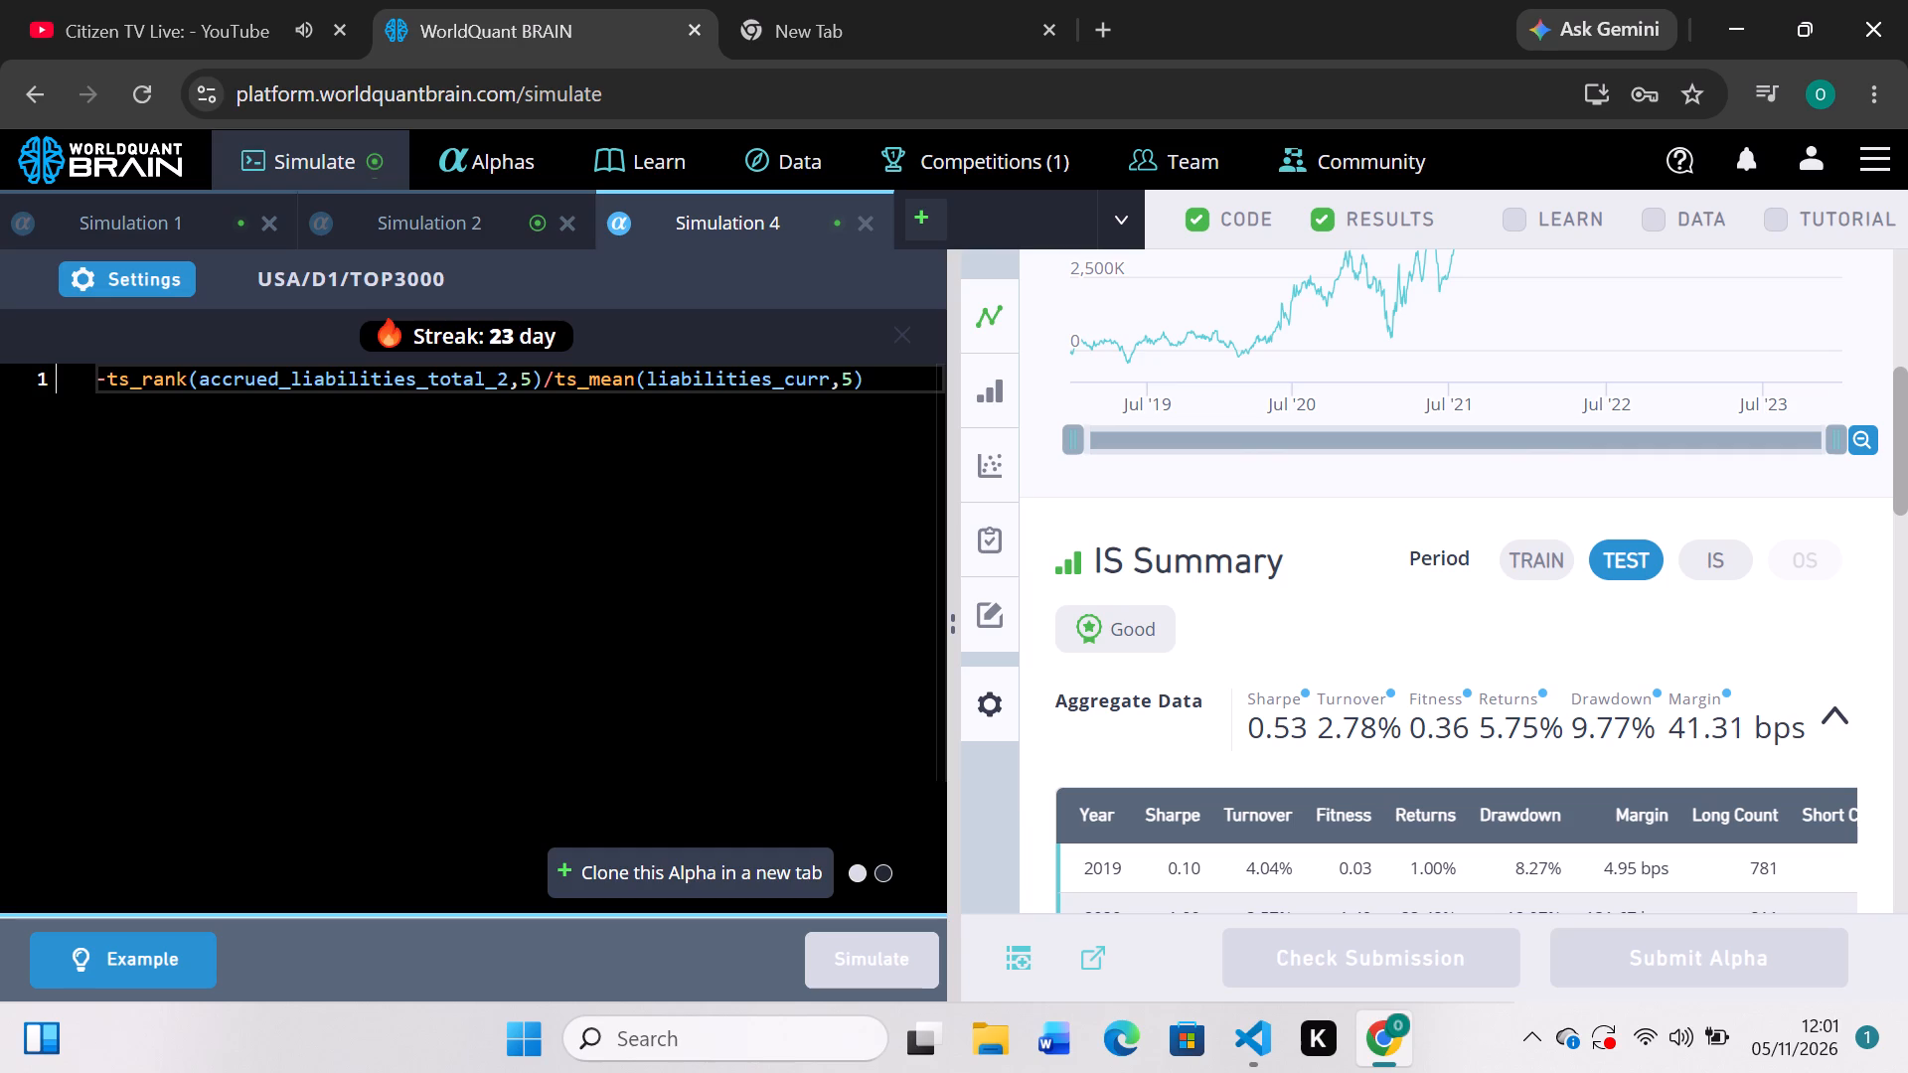
left_click(533, 383)
key("BackSpace")
type("21")
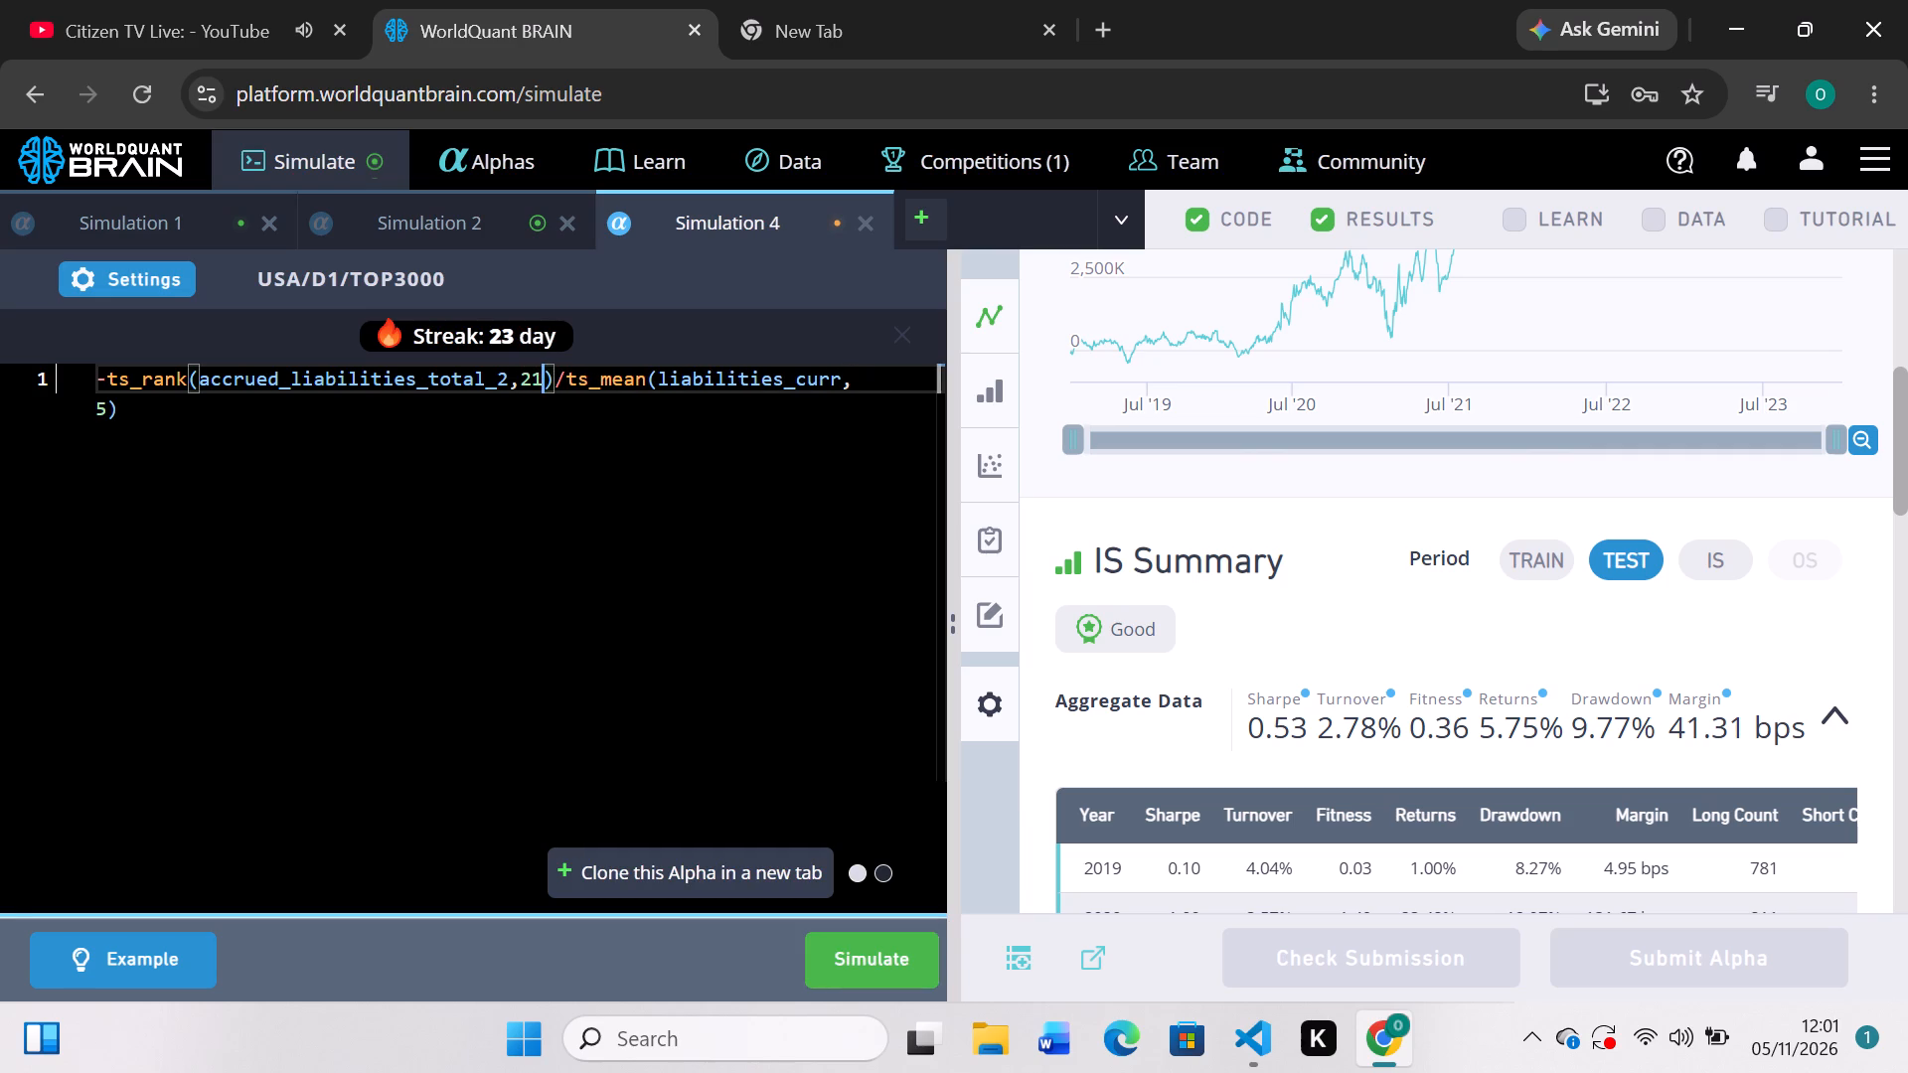
left_click(862, 956)
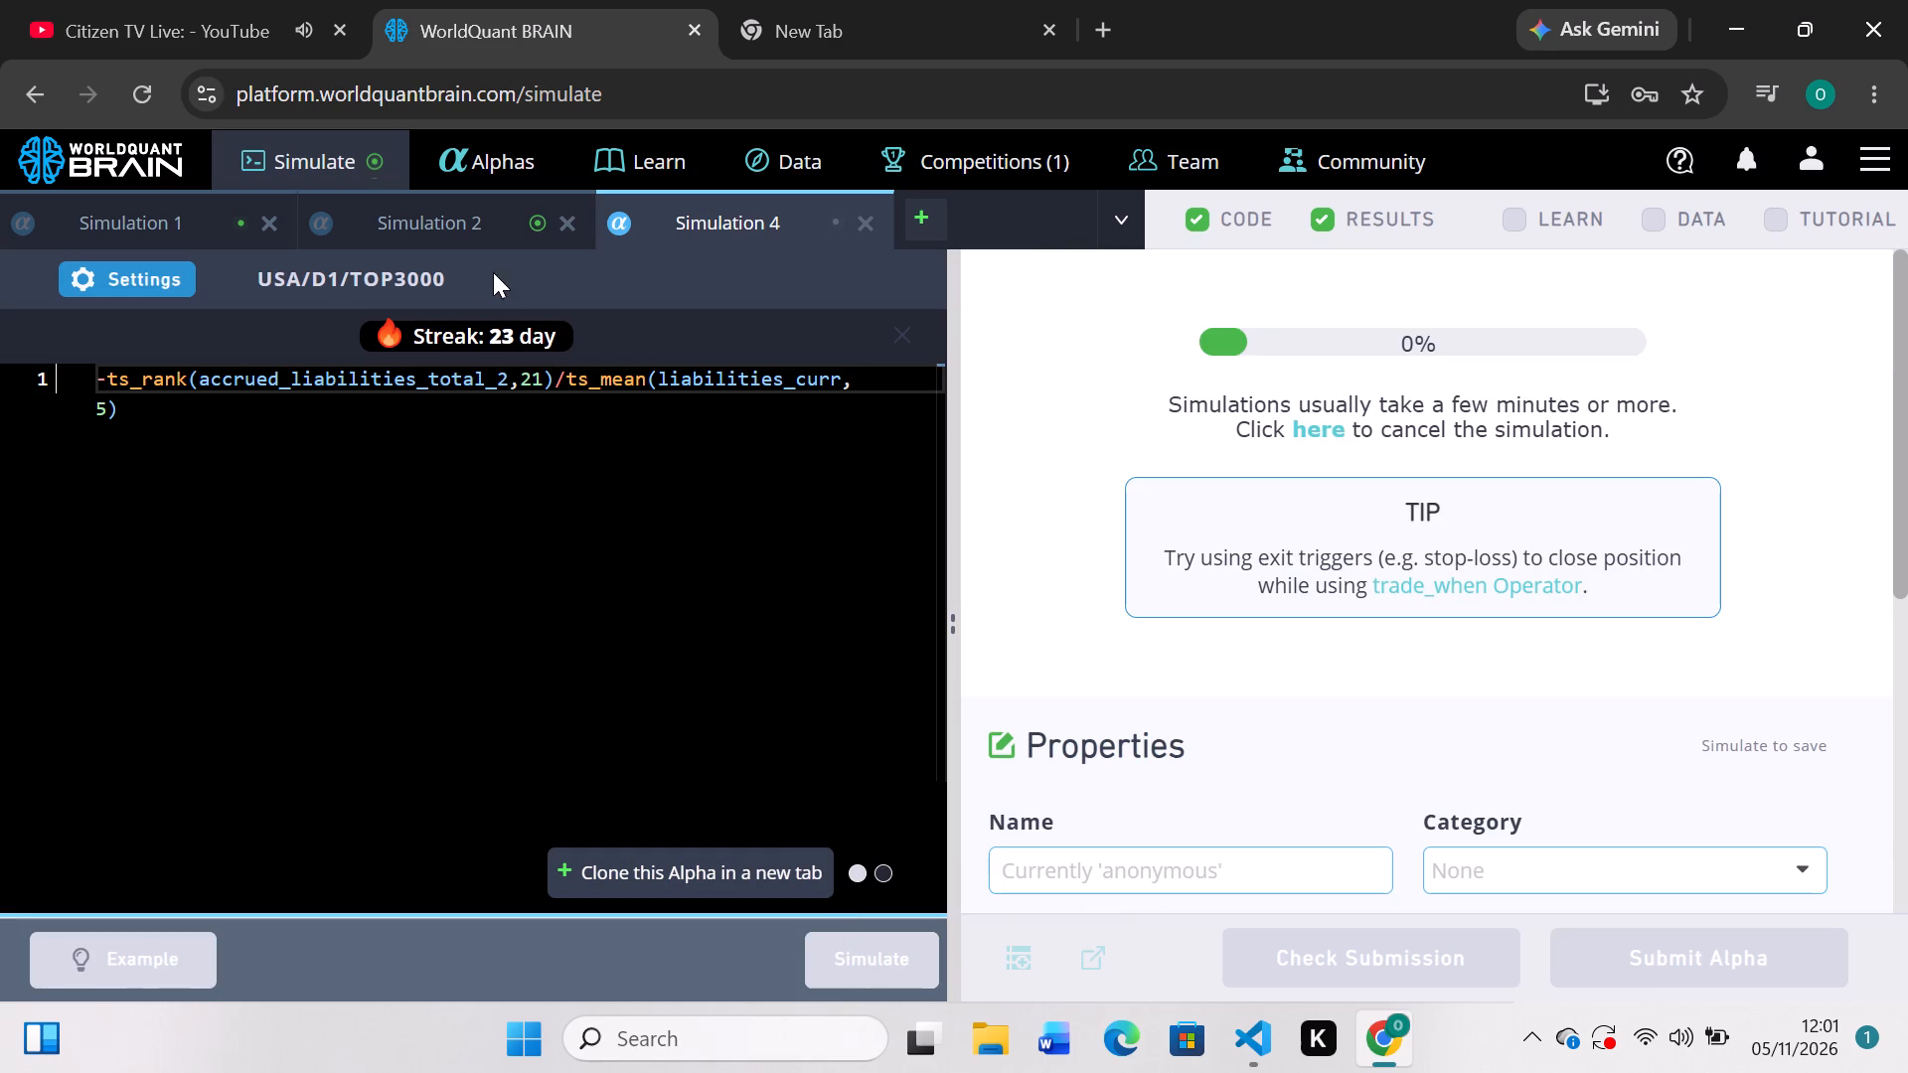
Review Simulation 2's train period PnL chart and close that simulation.
left_click(492, 210)
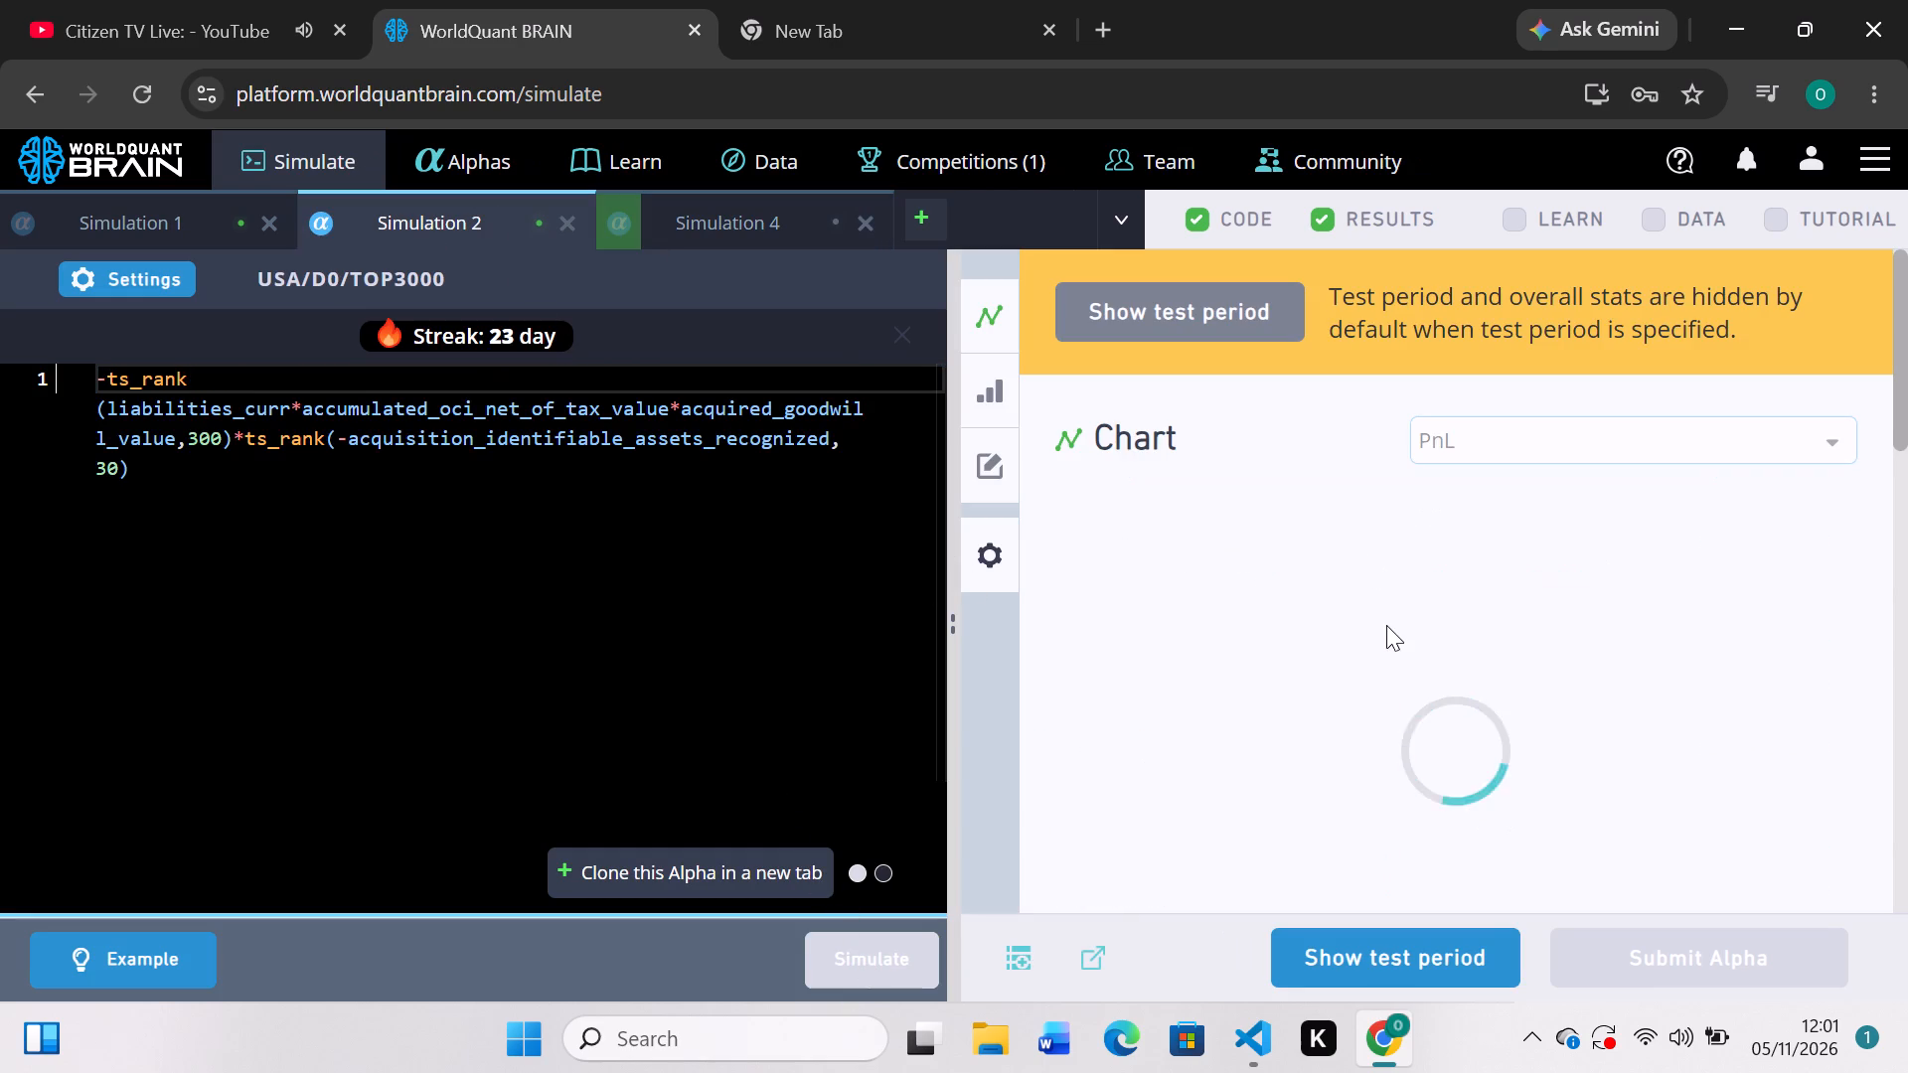
scroll(1386, 625, "down", 2)
scroll(1386, 625, "up", 2)
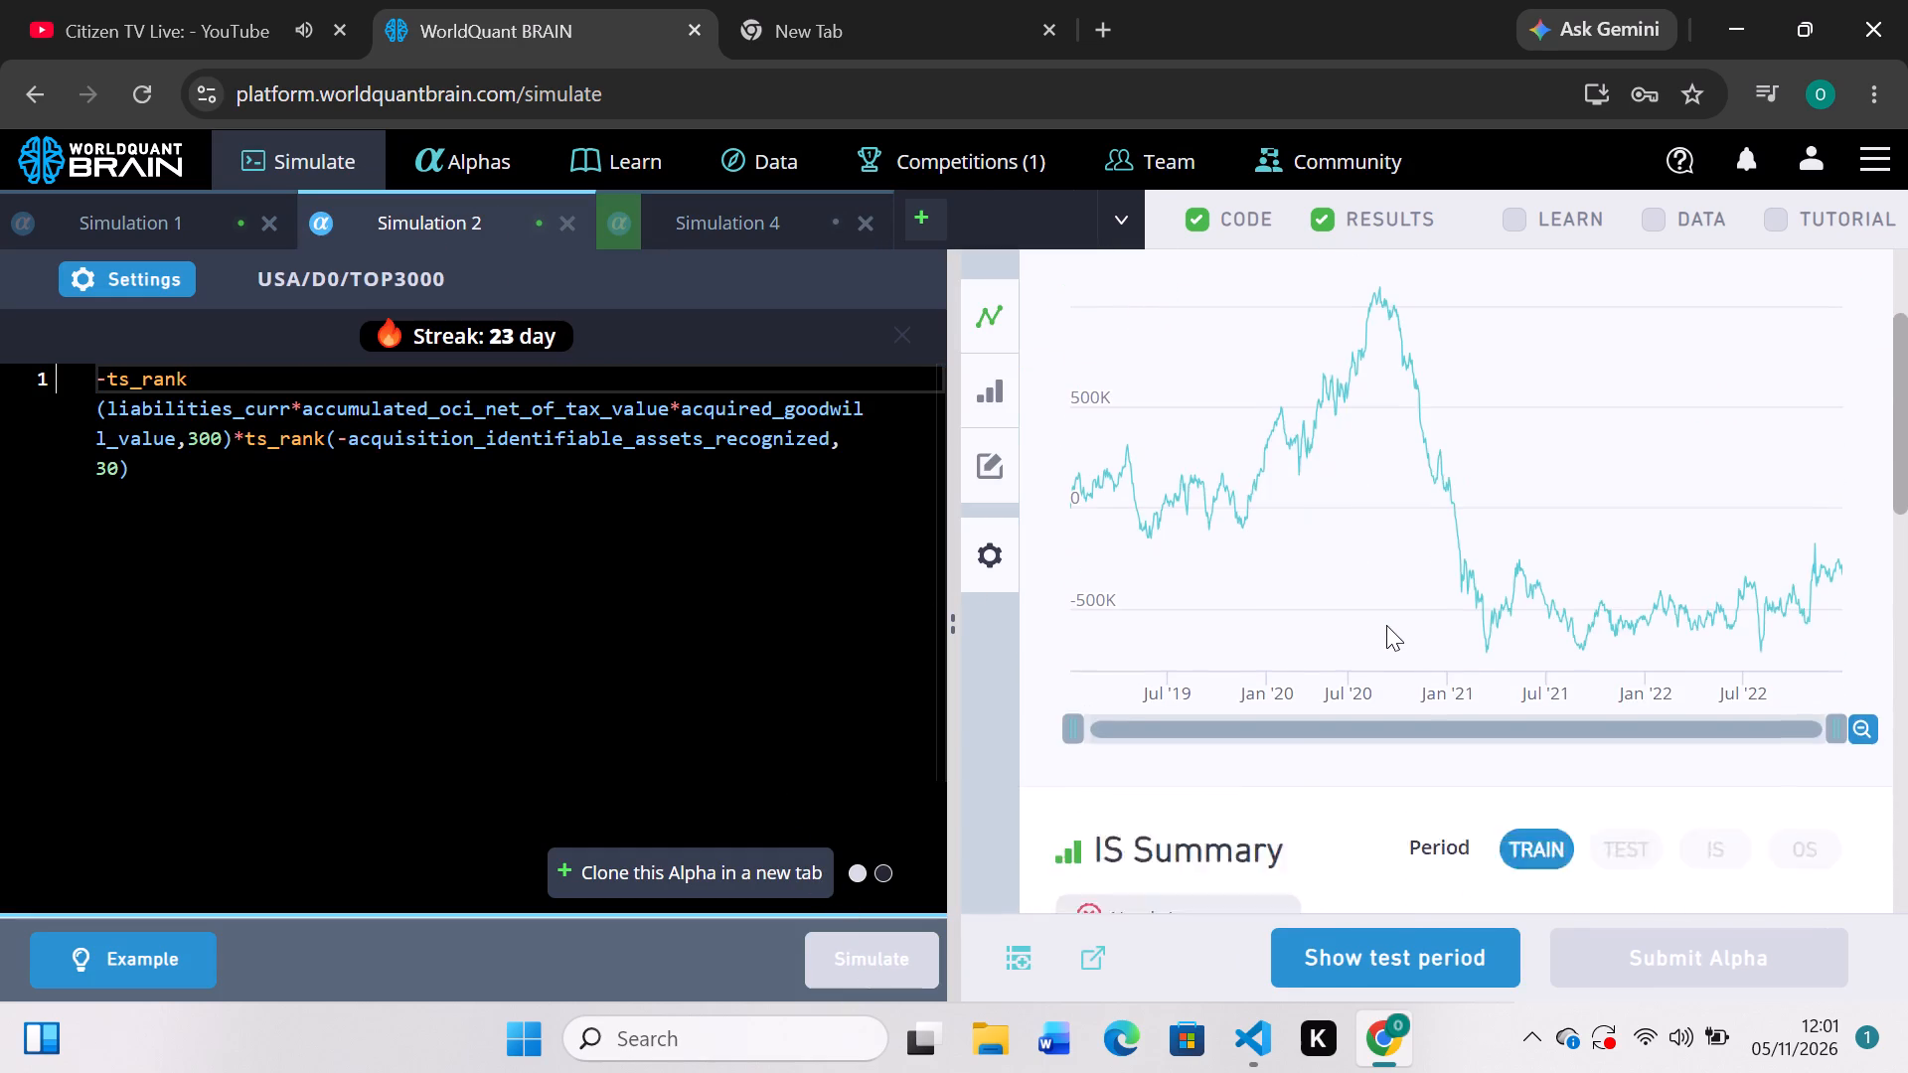
scroll(1386, 625, "up", 1)
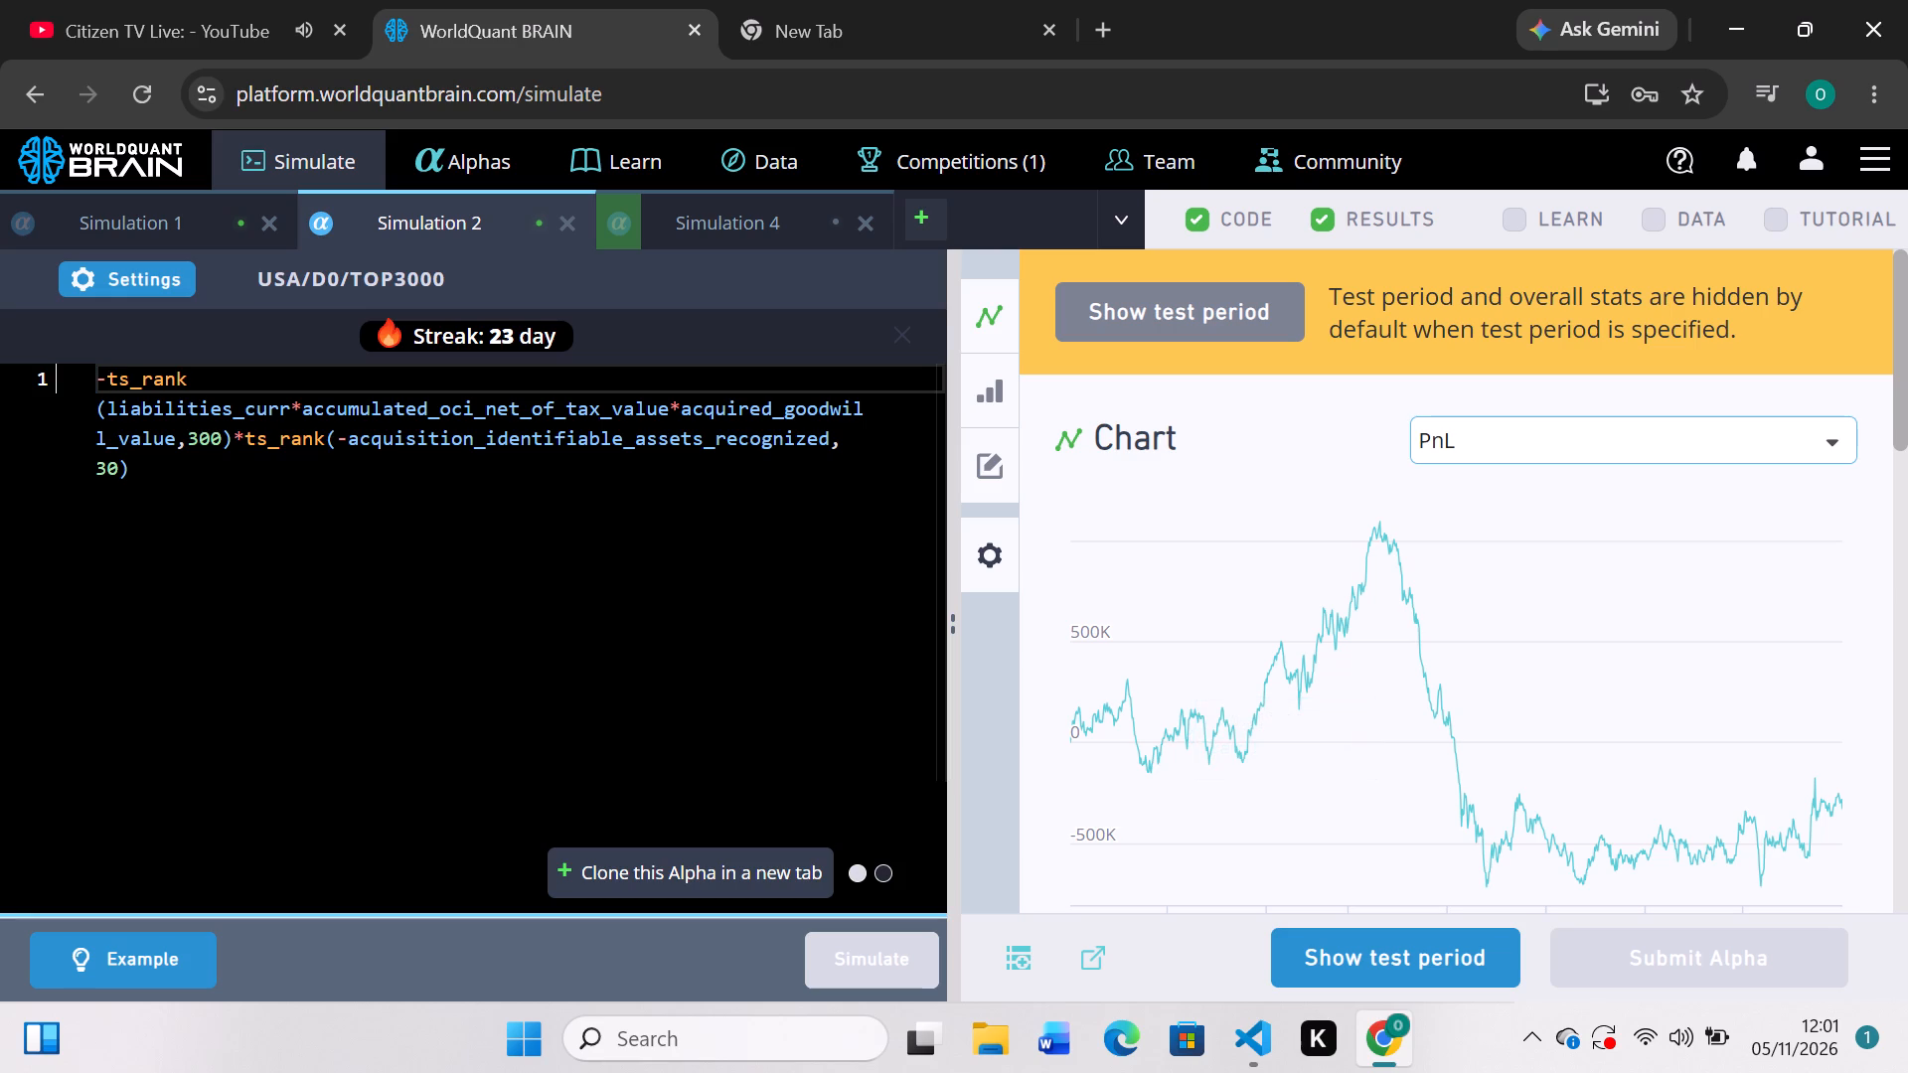
left_click(568, 215)
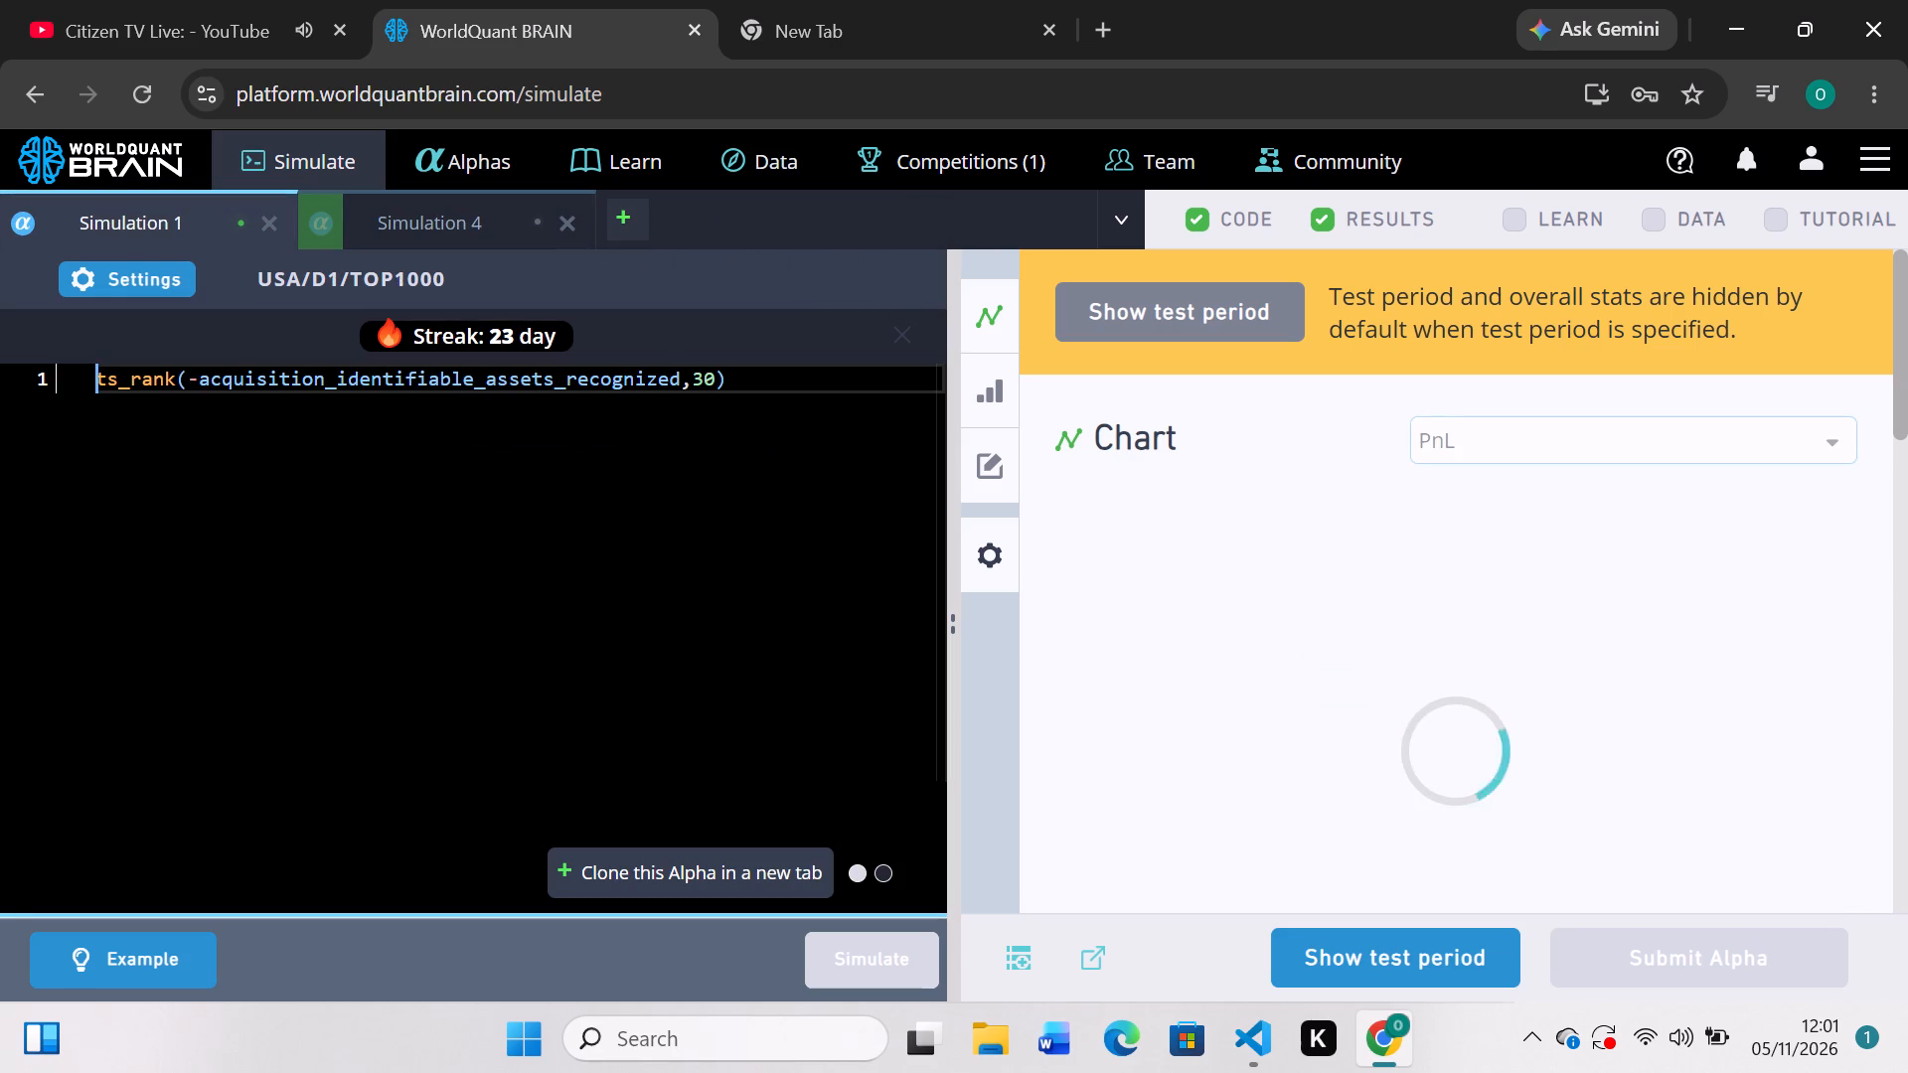
Check Simulation 4's run progress and review Simulation 1's PnL chart.
left_click(159, 230)
left_click(495, 219)
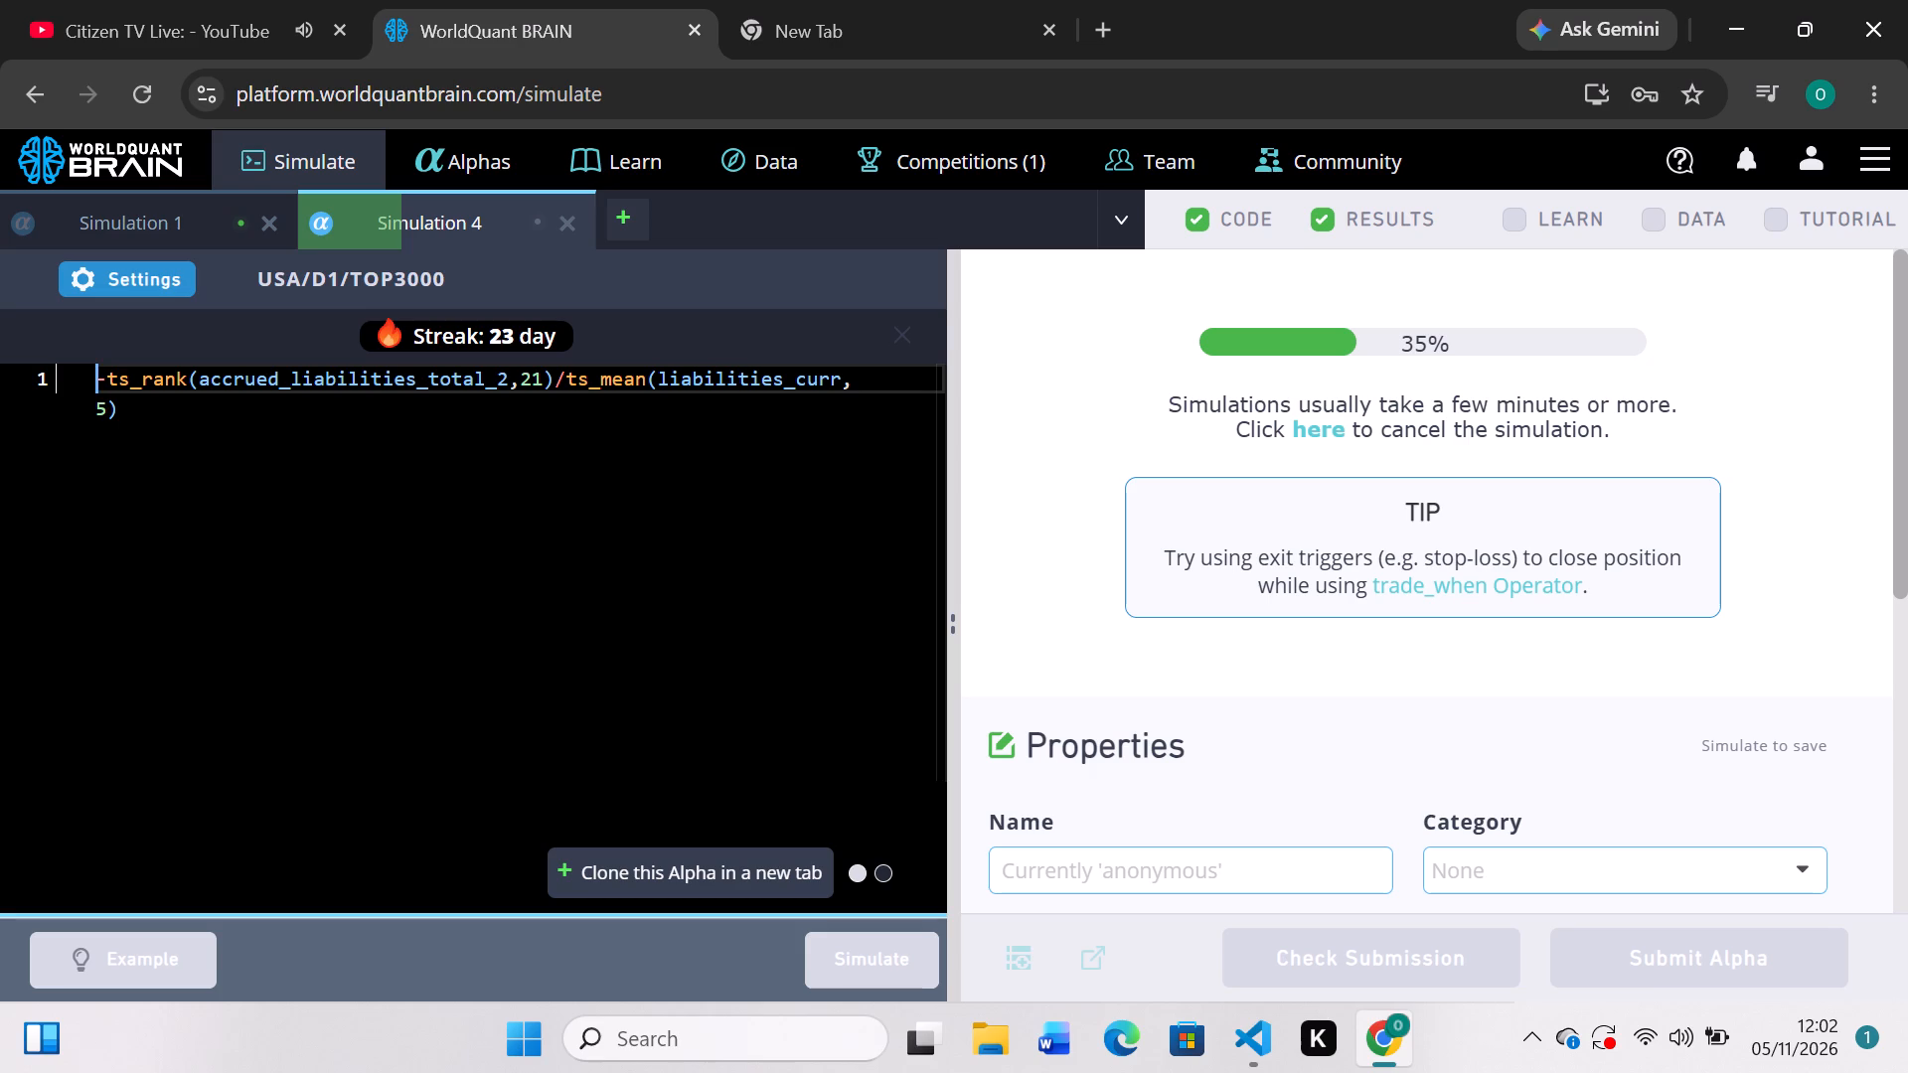
left_click(184, 222)
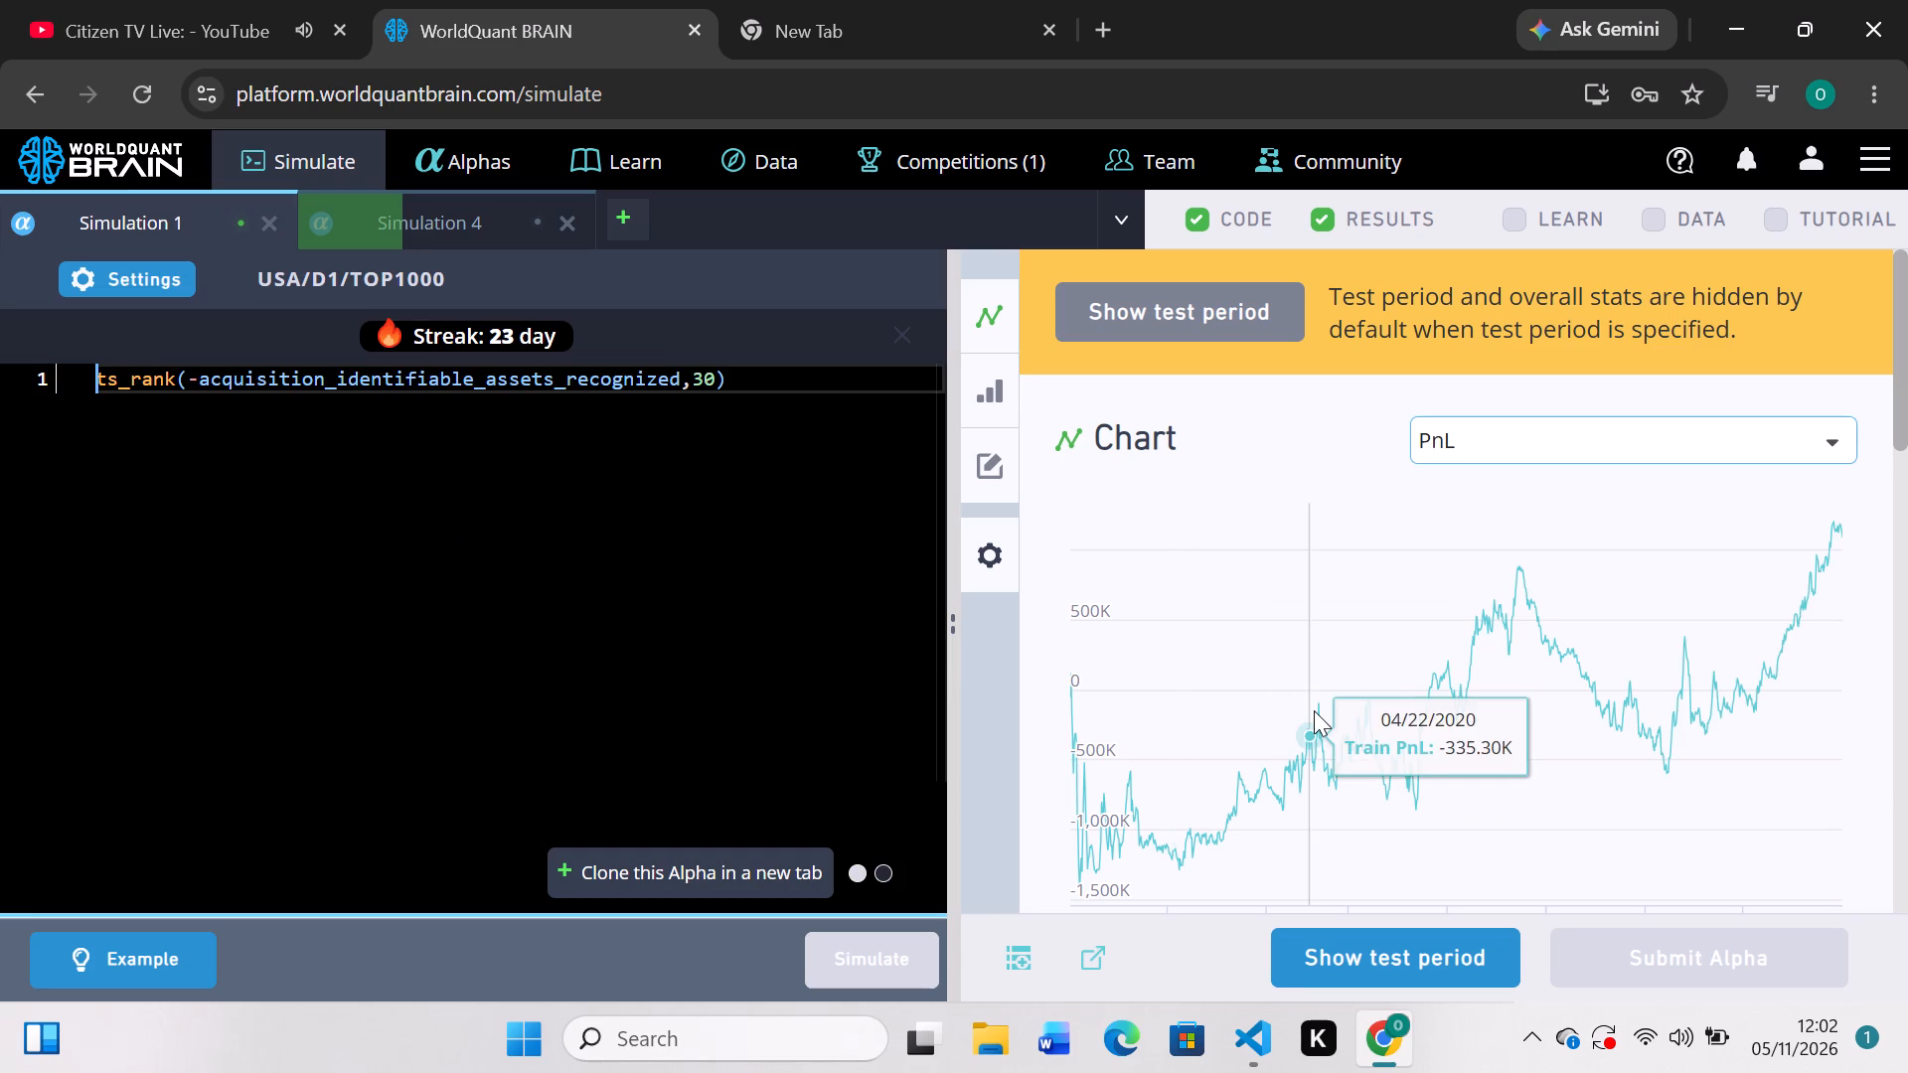
scroll(1314, 710, "down", 3)
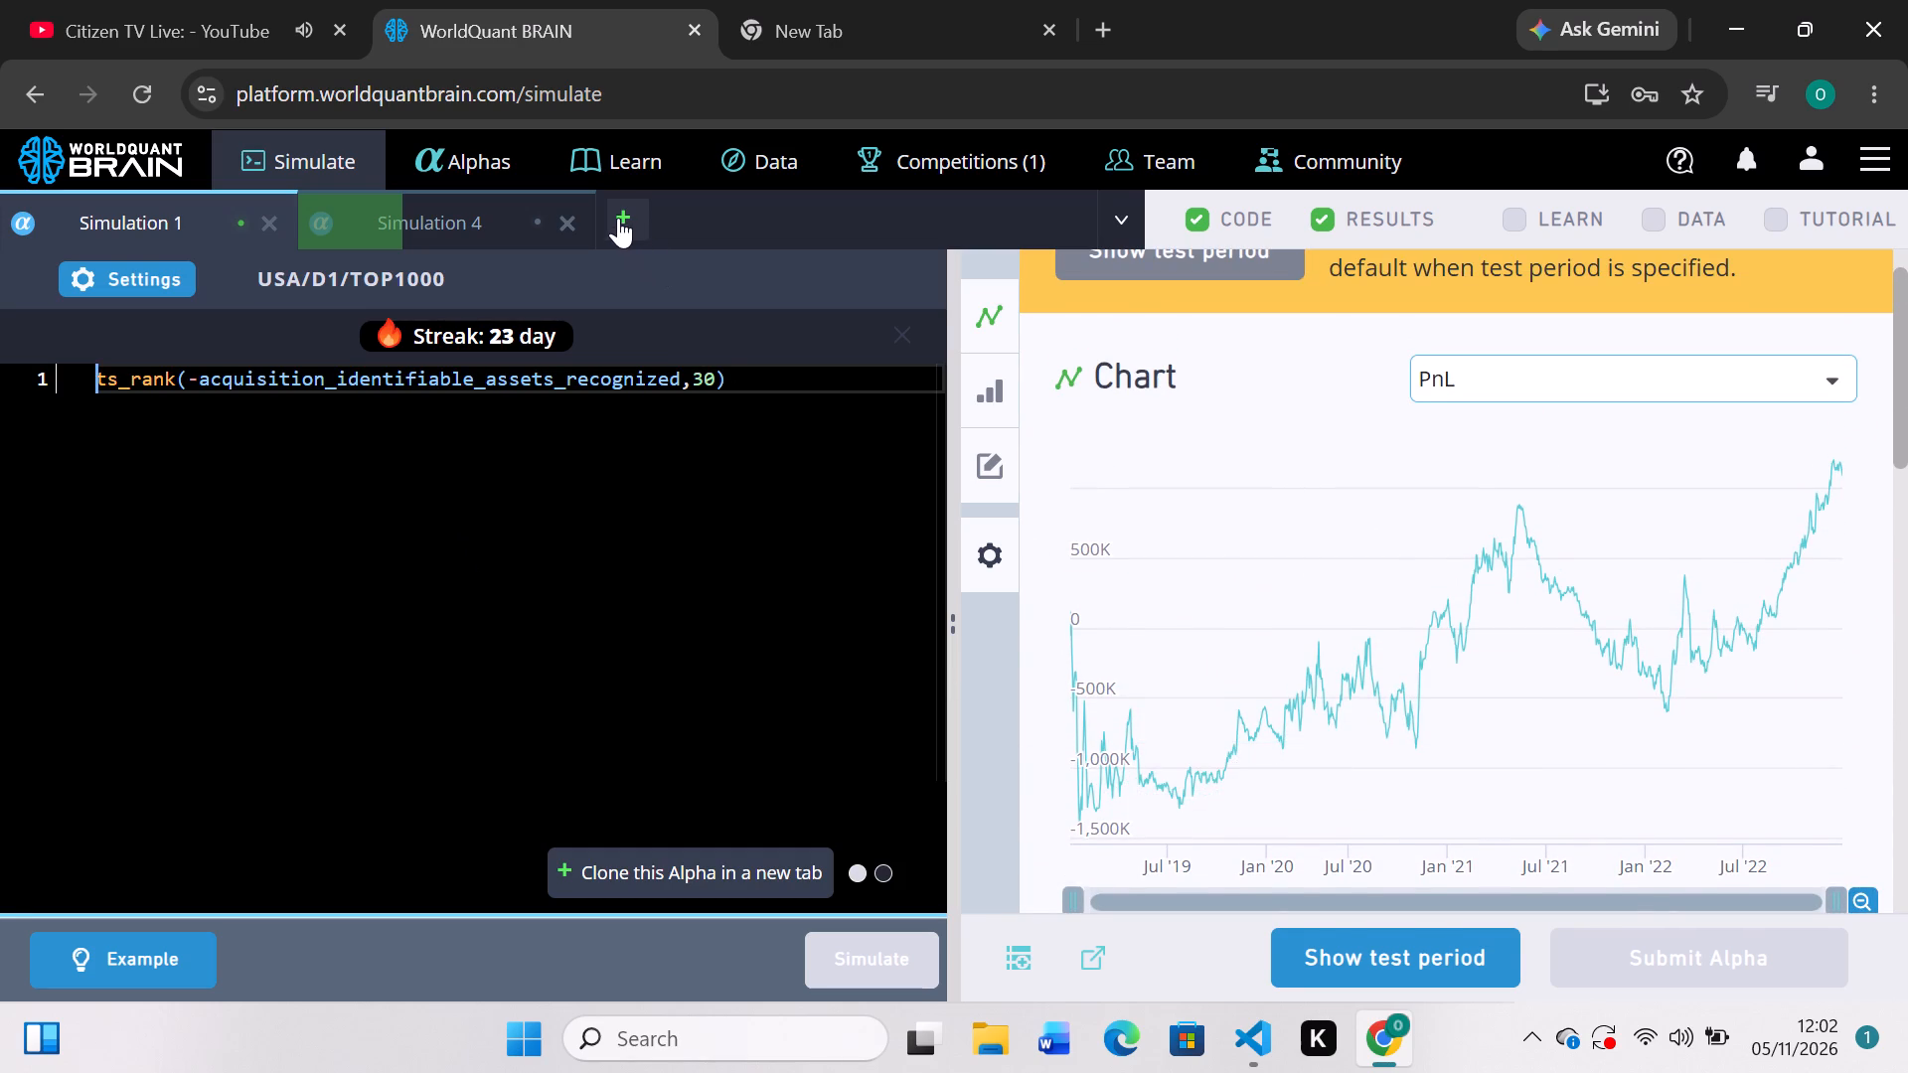
Create a new simulation and start its alpha expression with ts_rank(-rank(ebit/capex)).
left_click(618, 218)
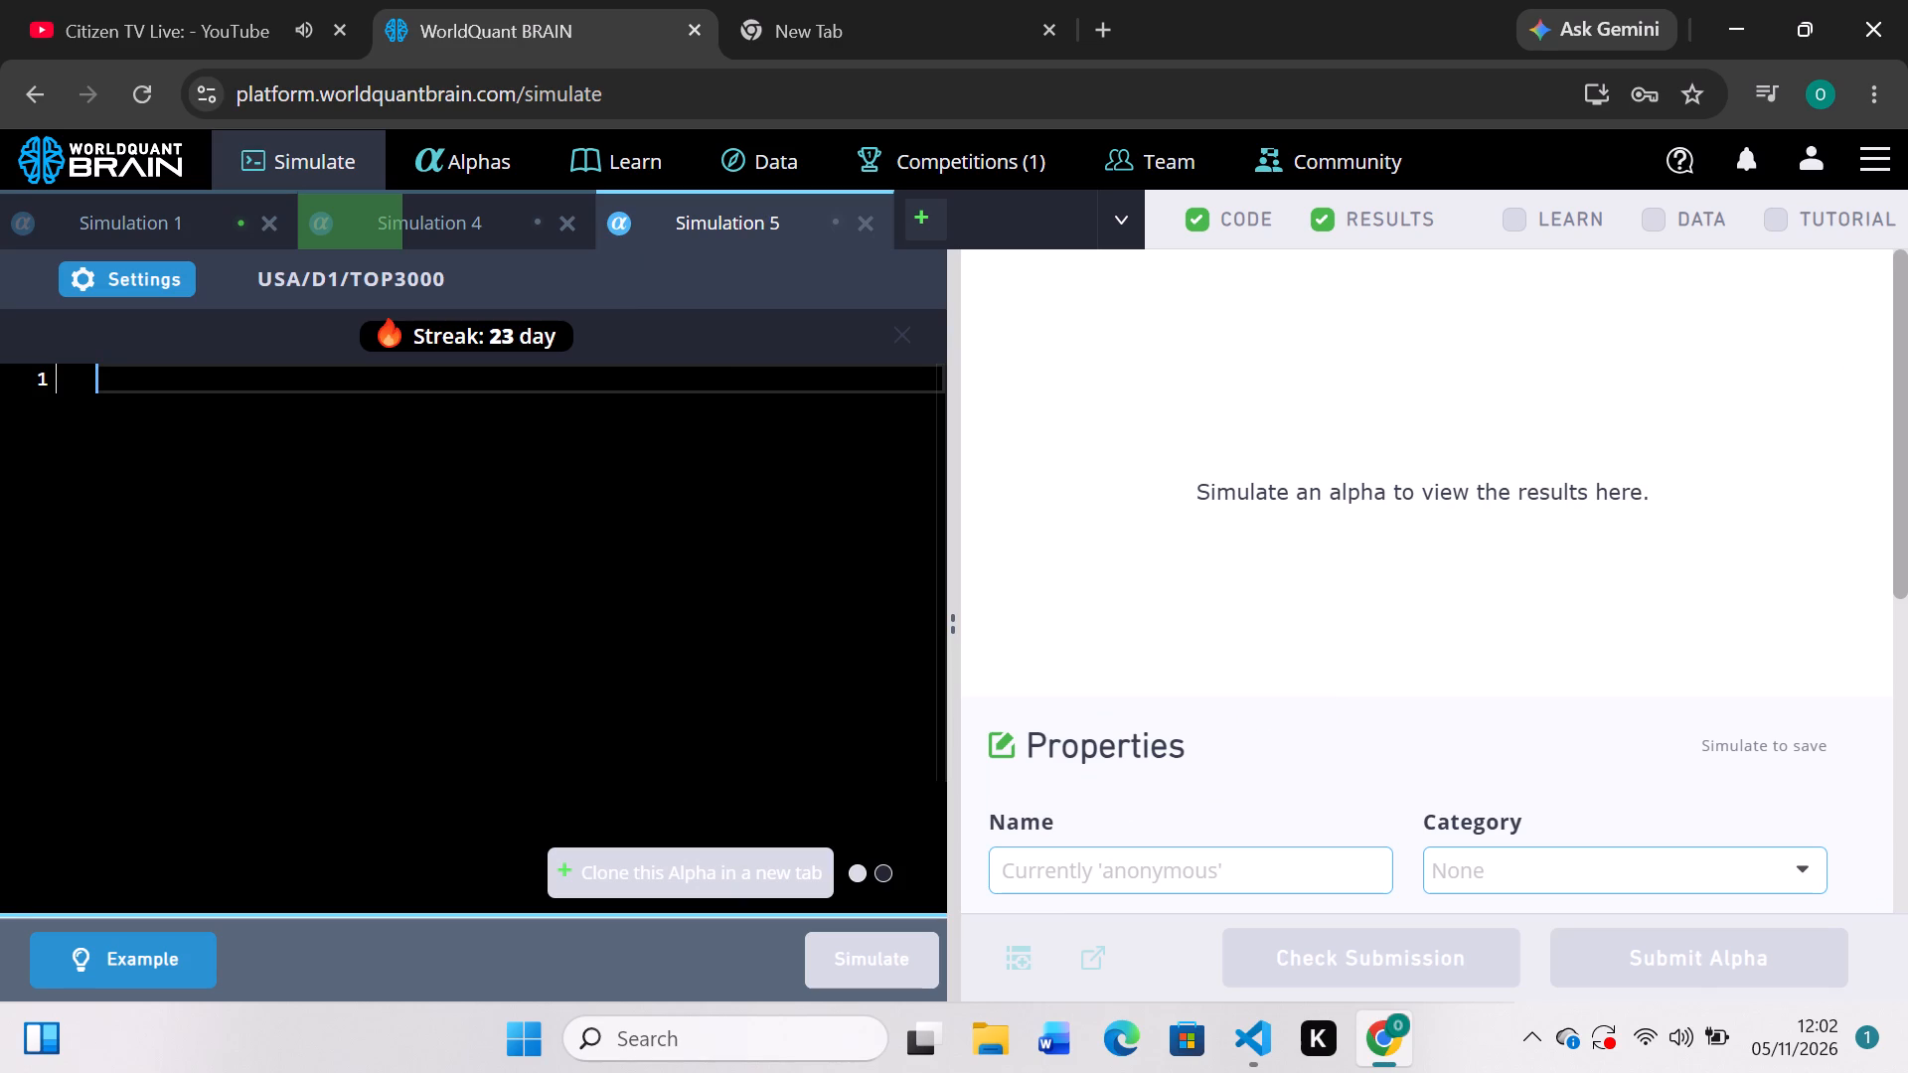
type("ts")
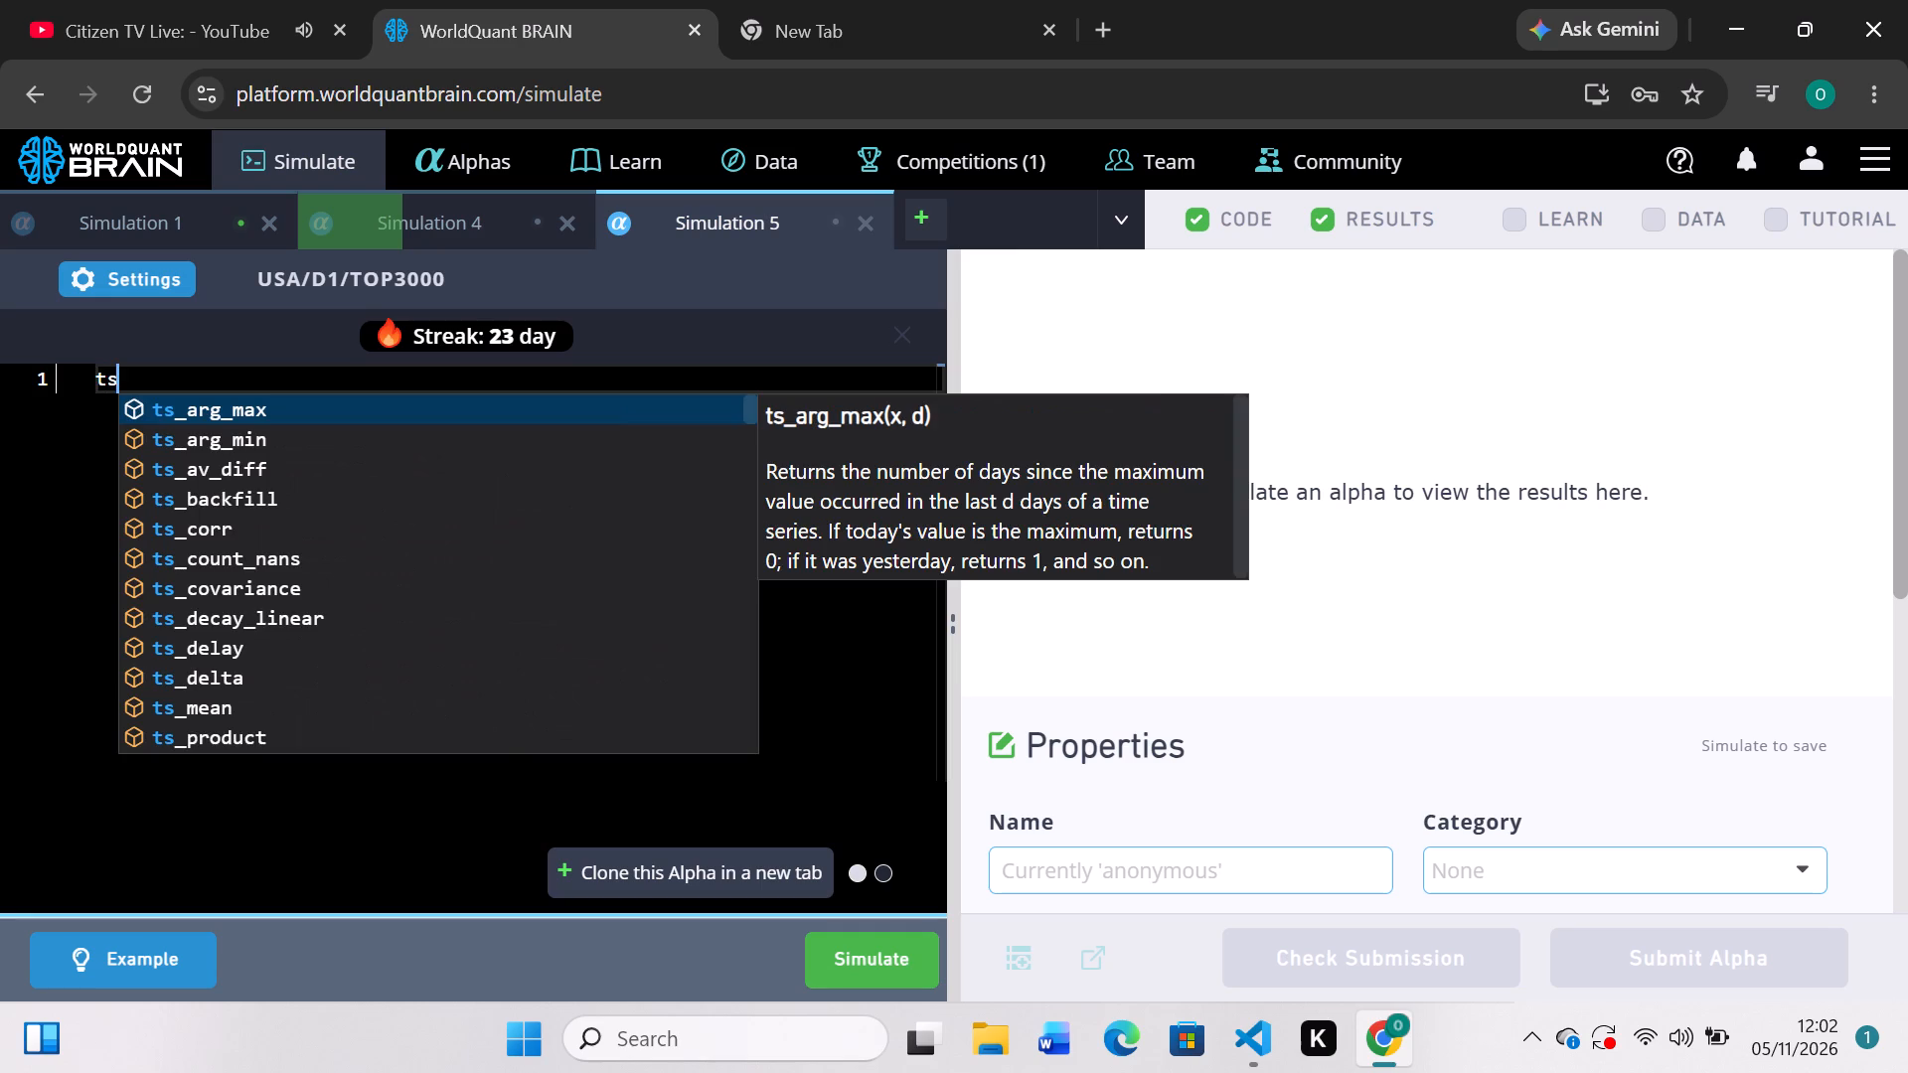
type("_rank")
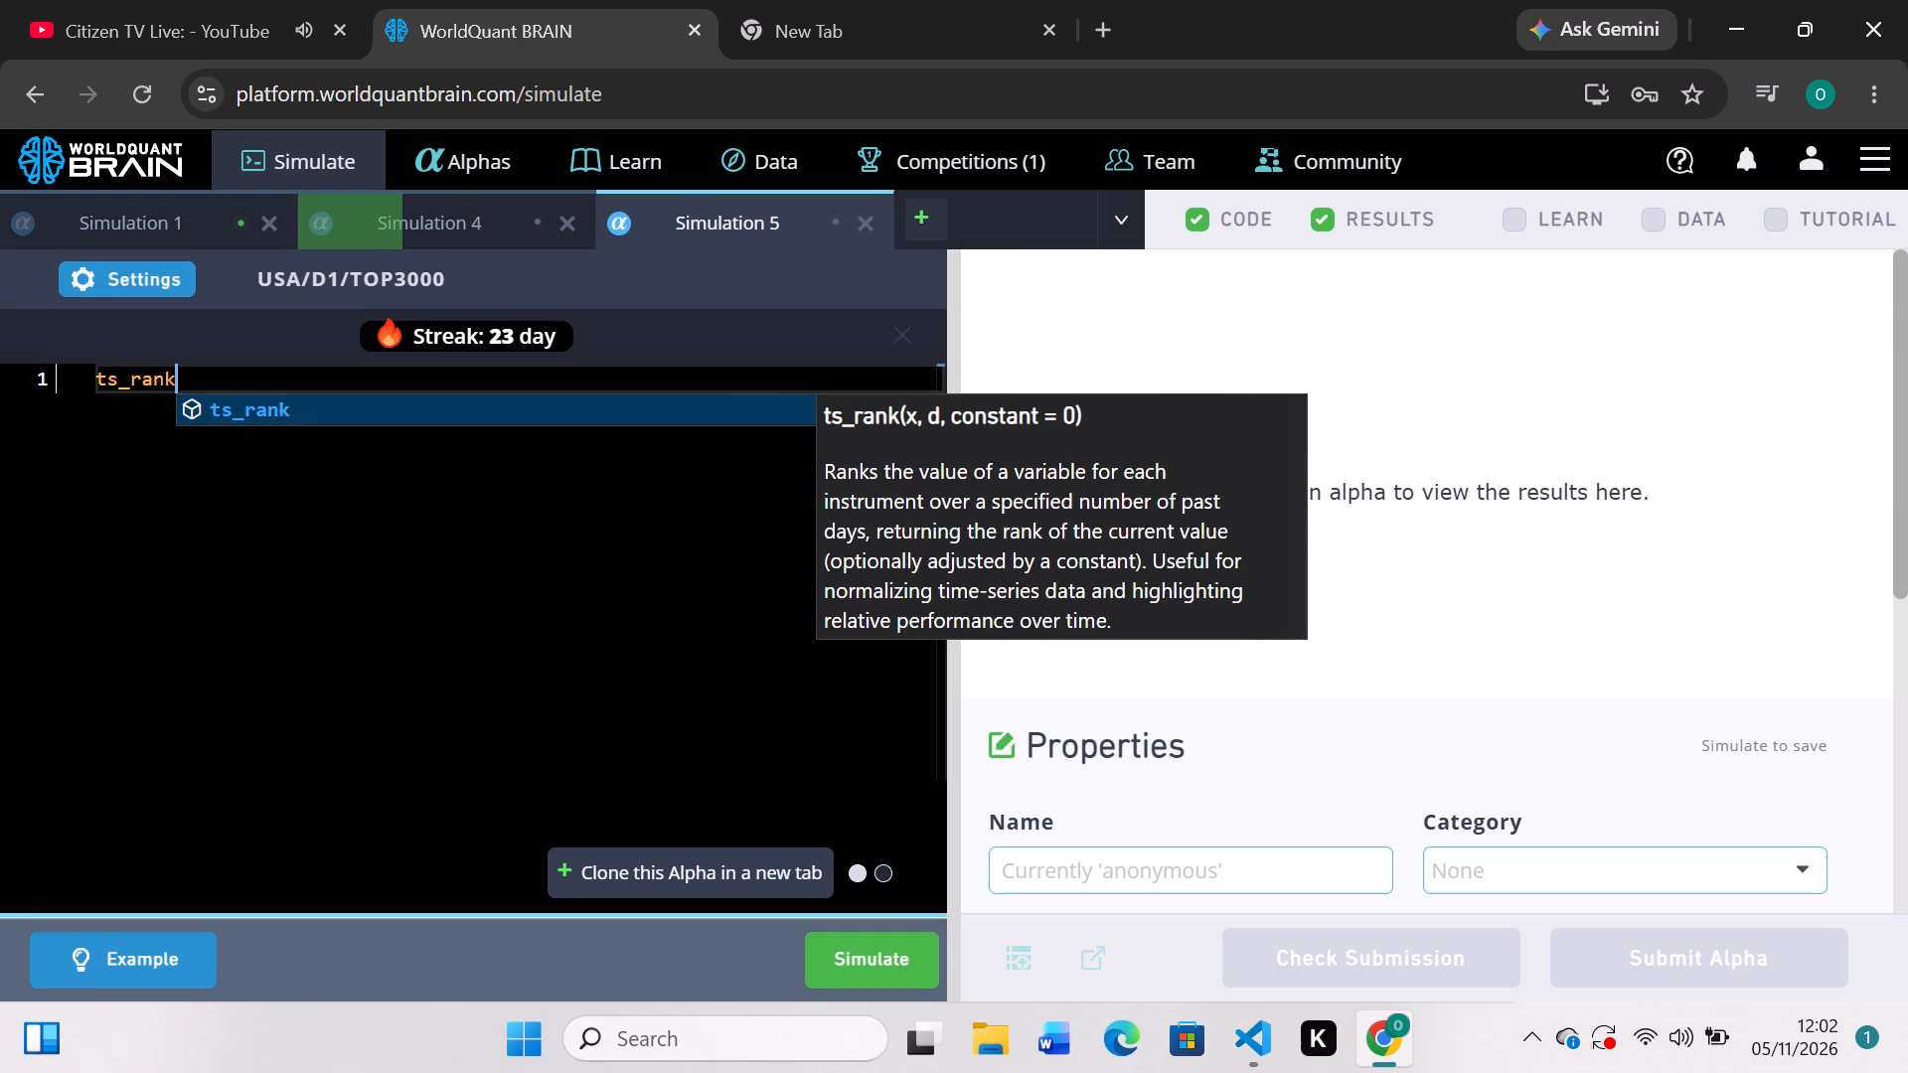
key("shift+parenleft")
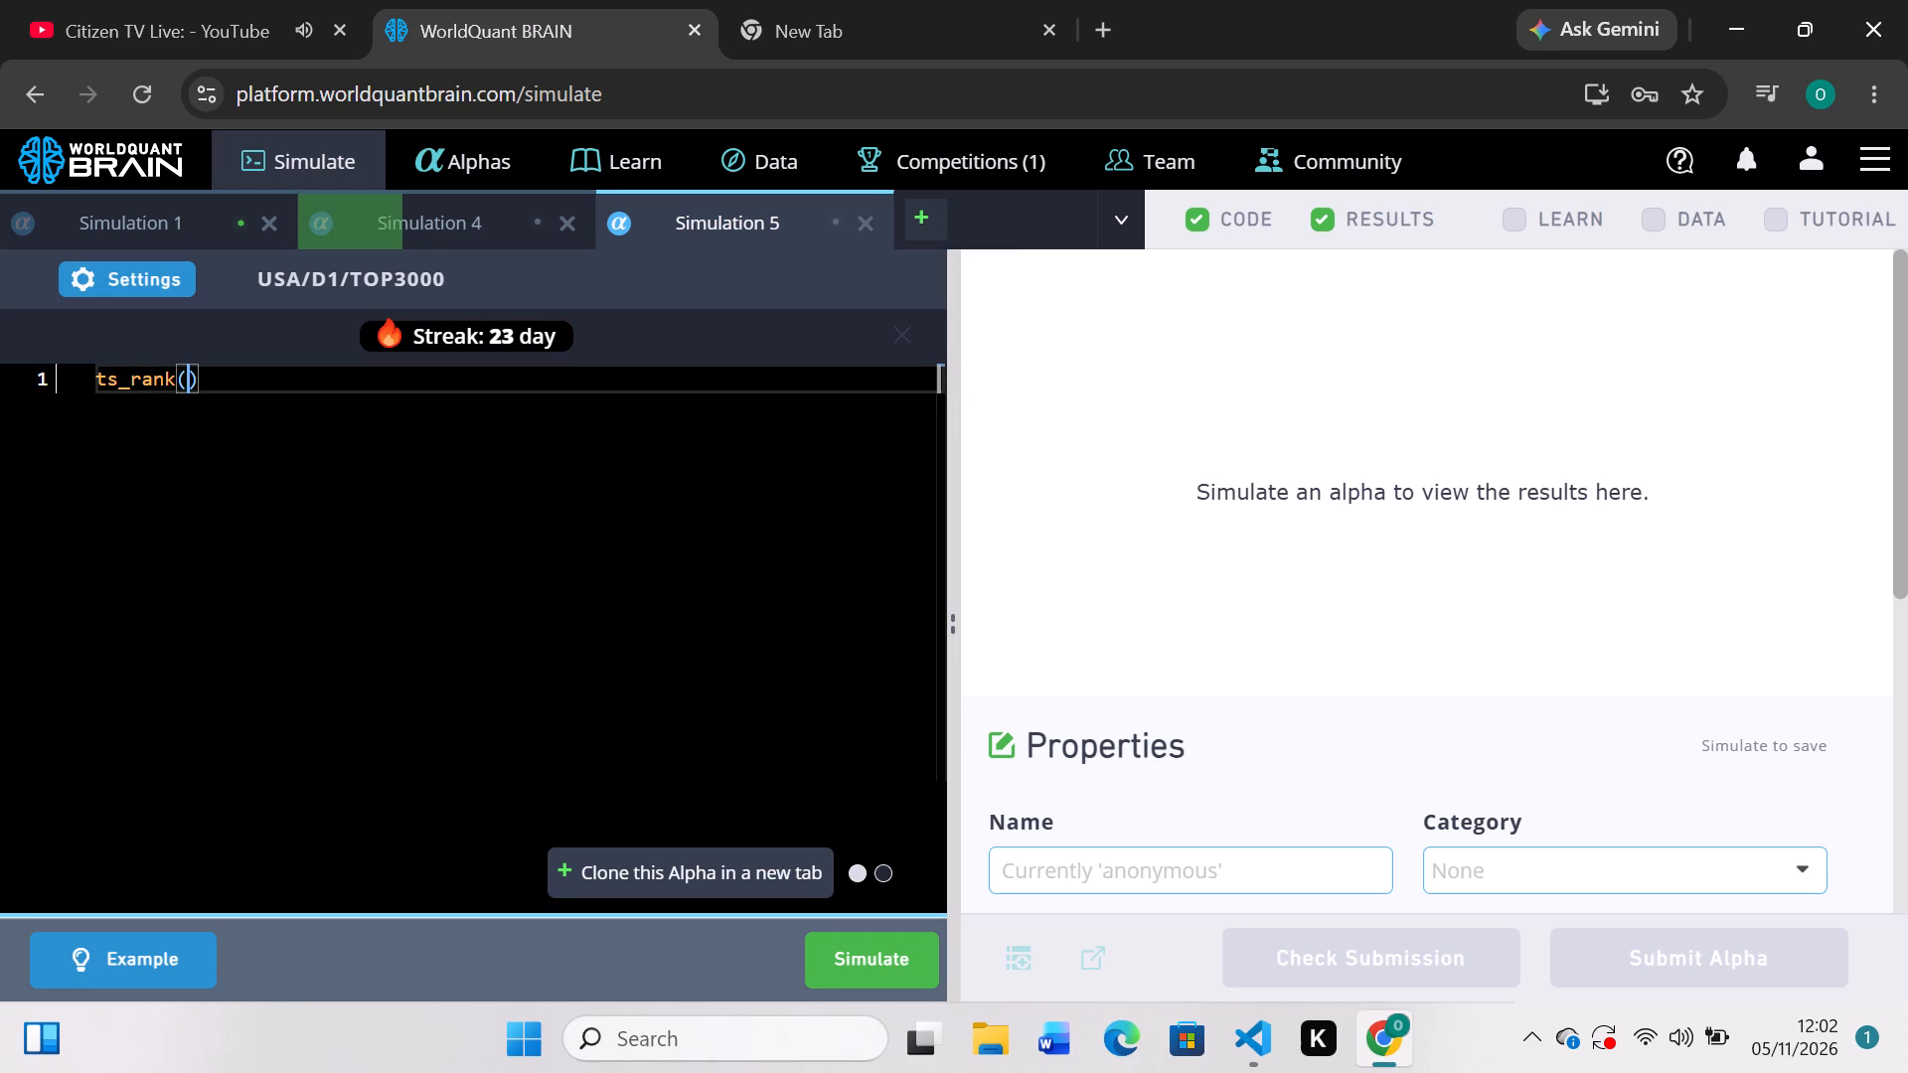
type("-rank")
key("shift+parenleft")
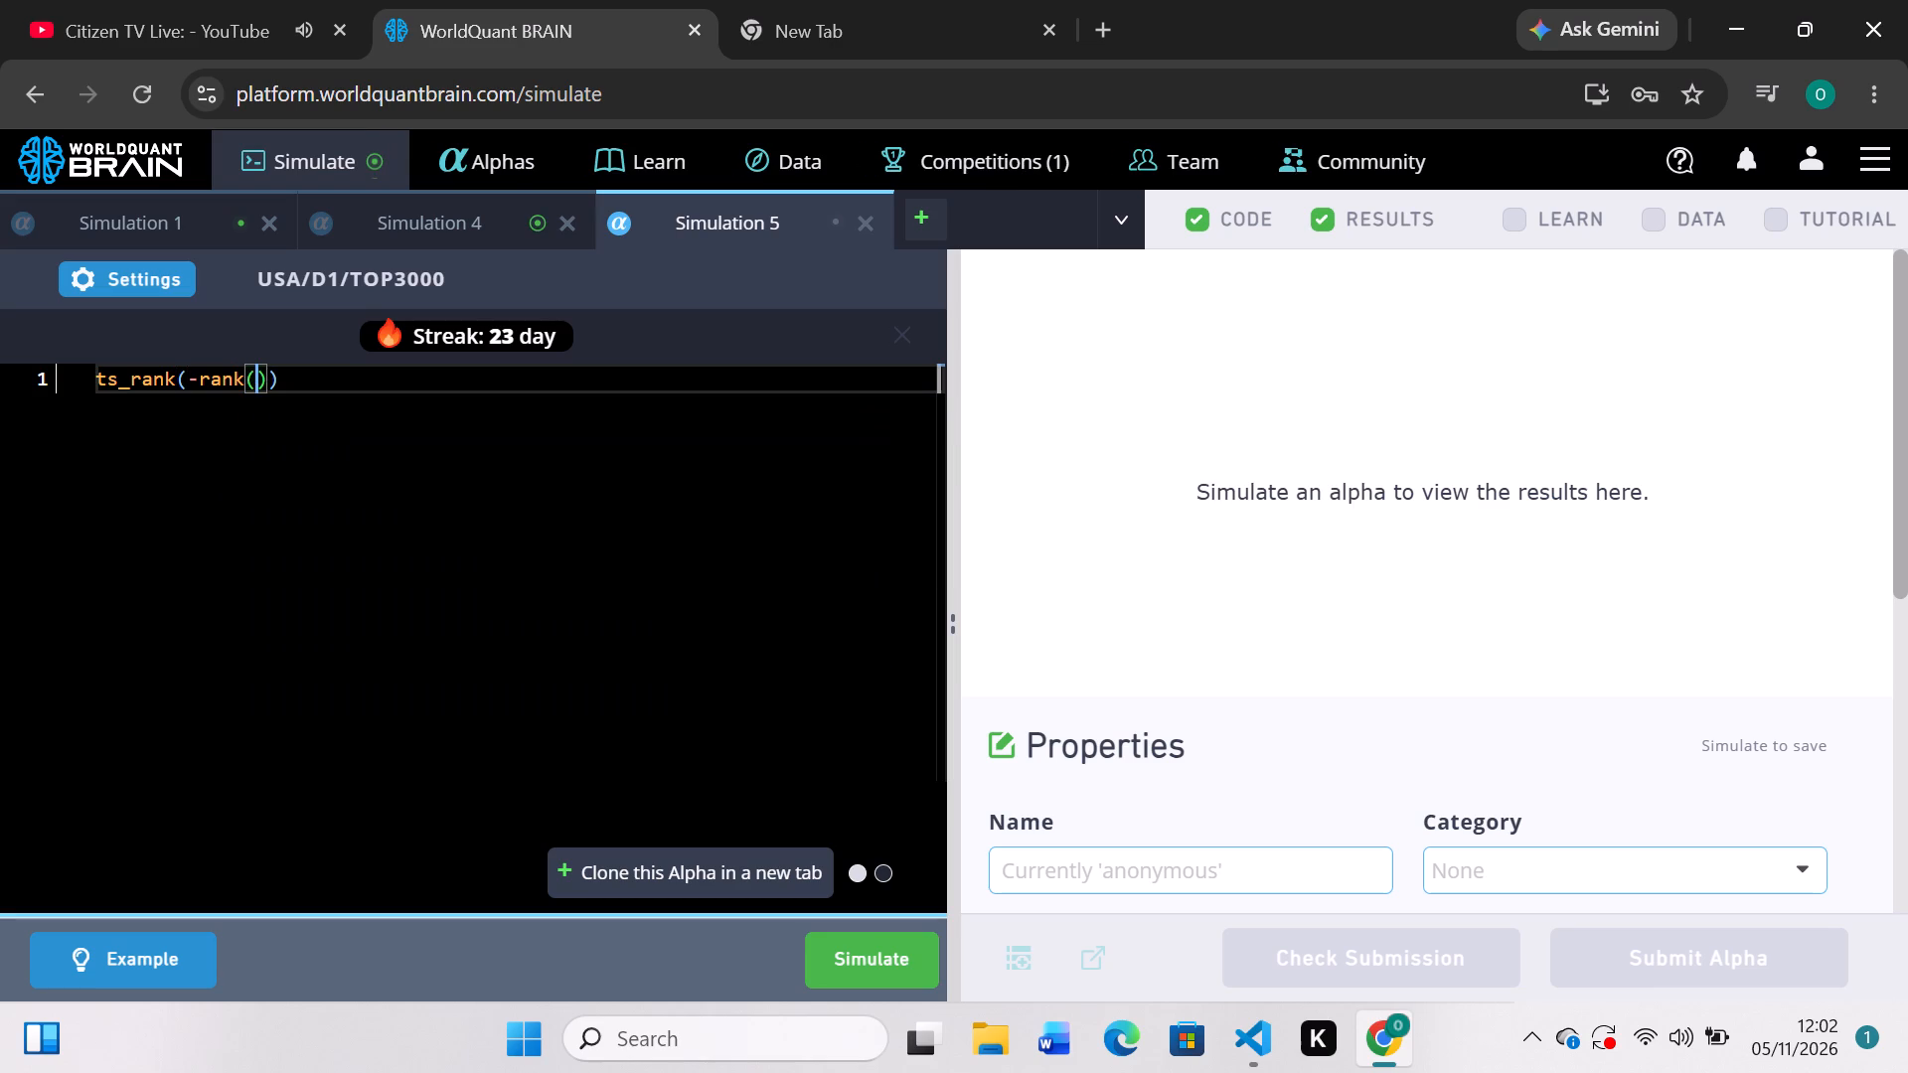
type("eb")
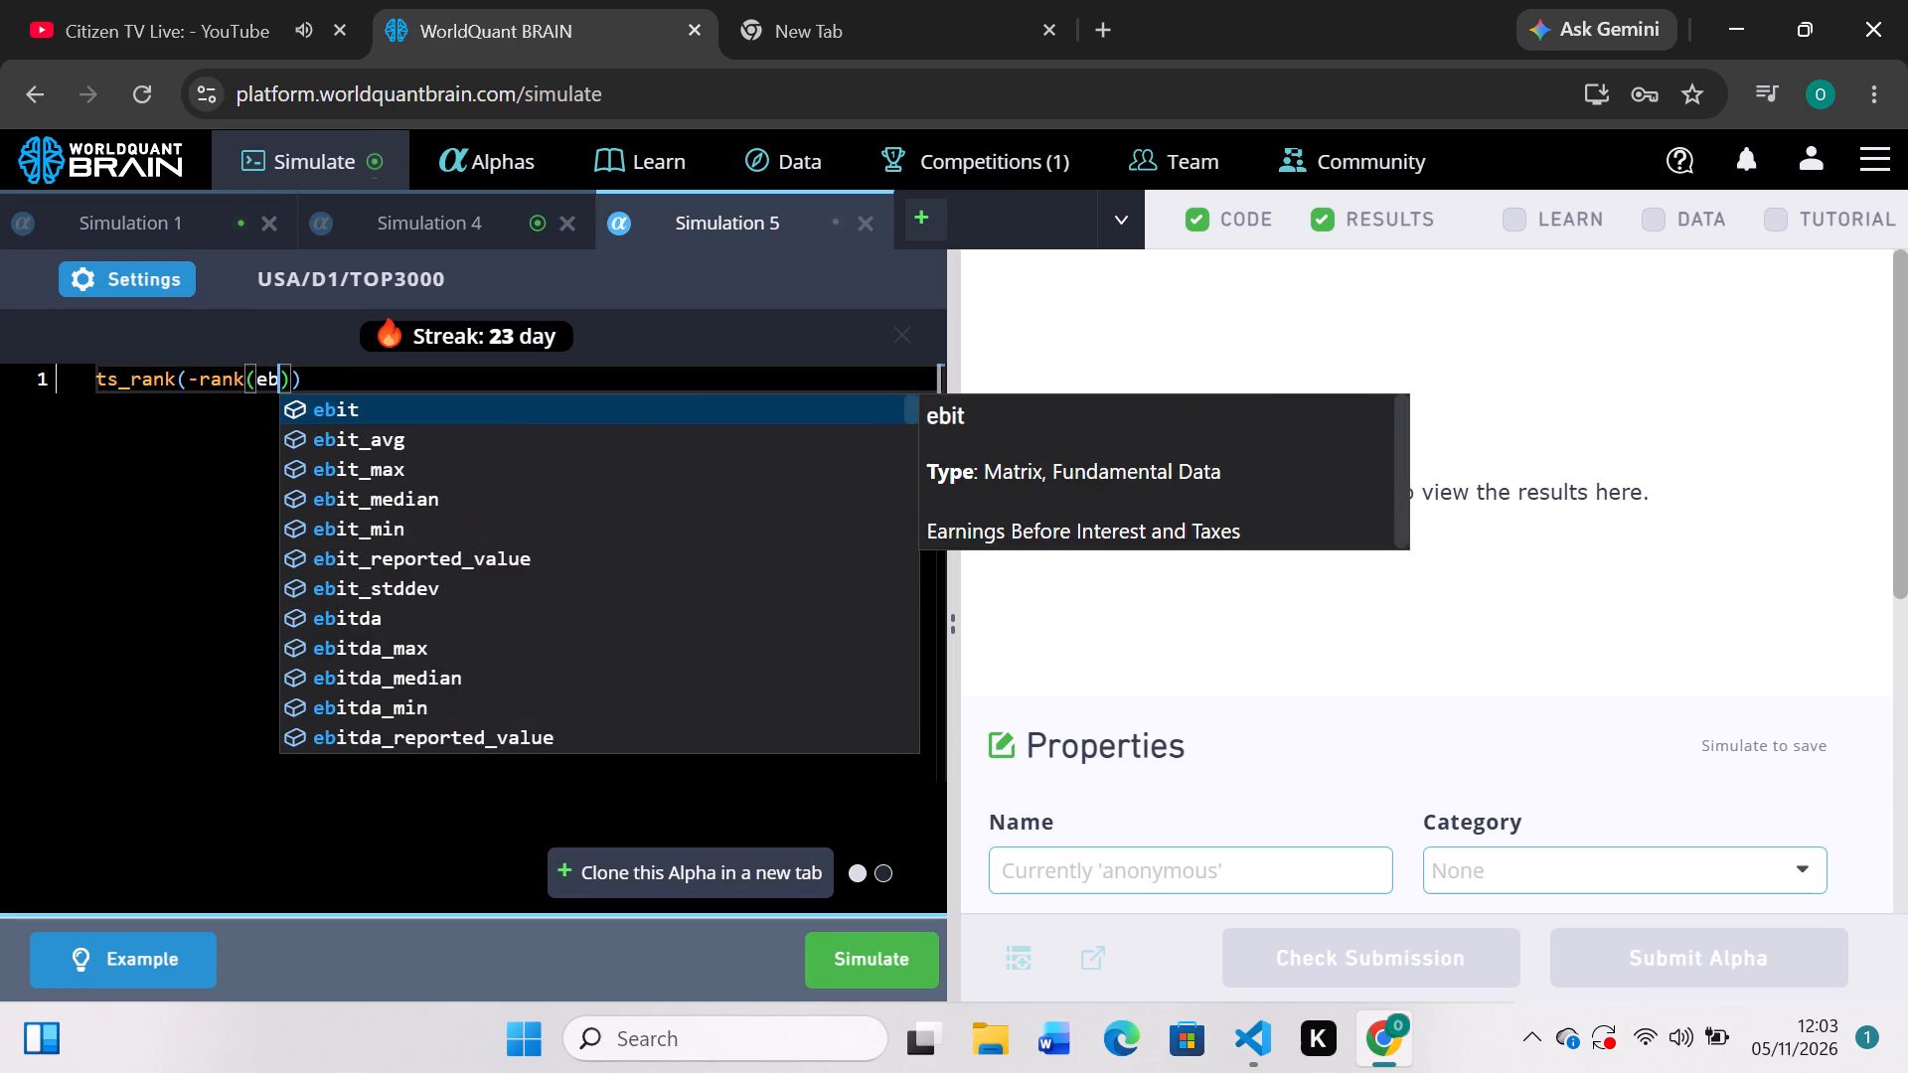
key("Tab")
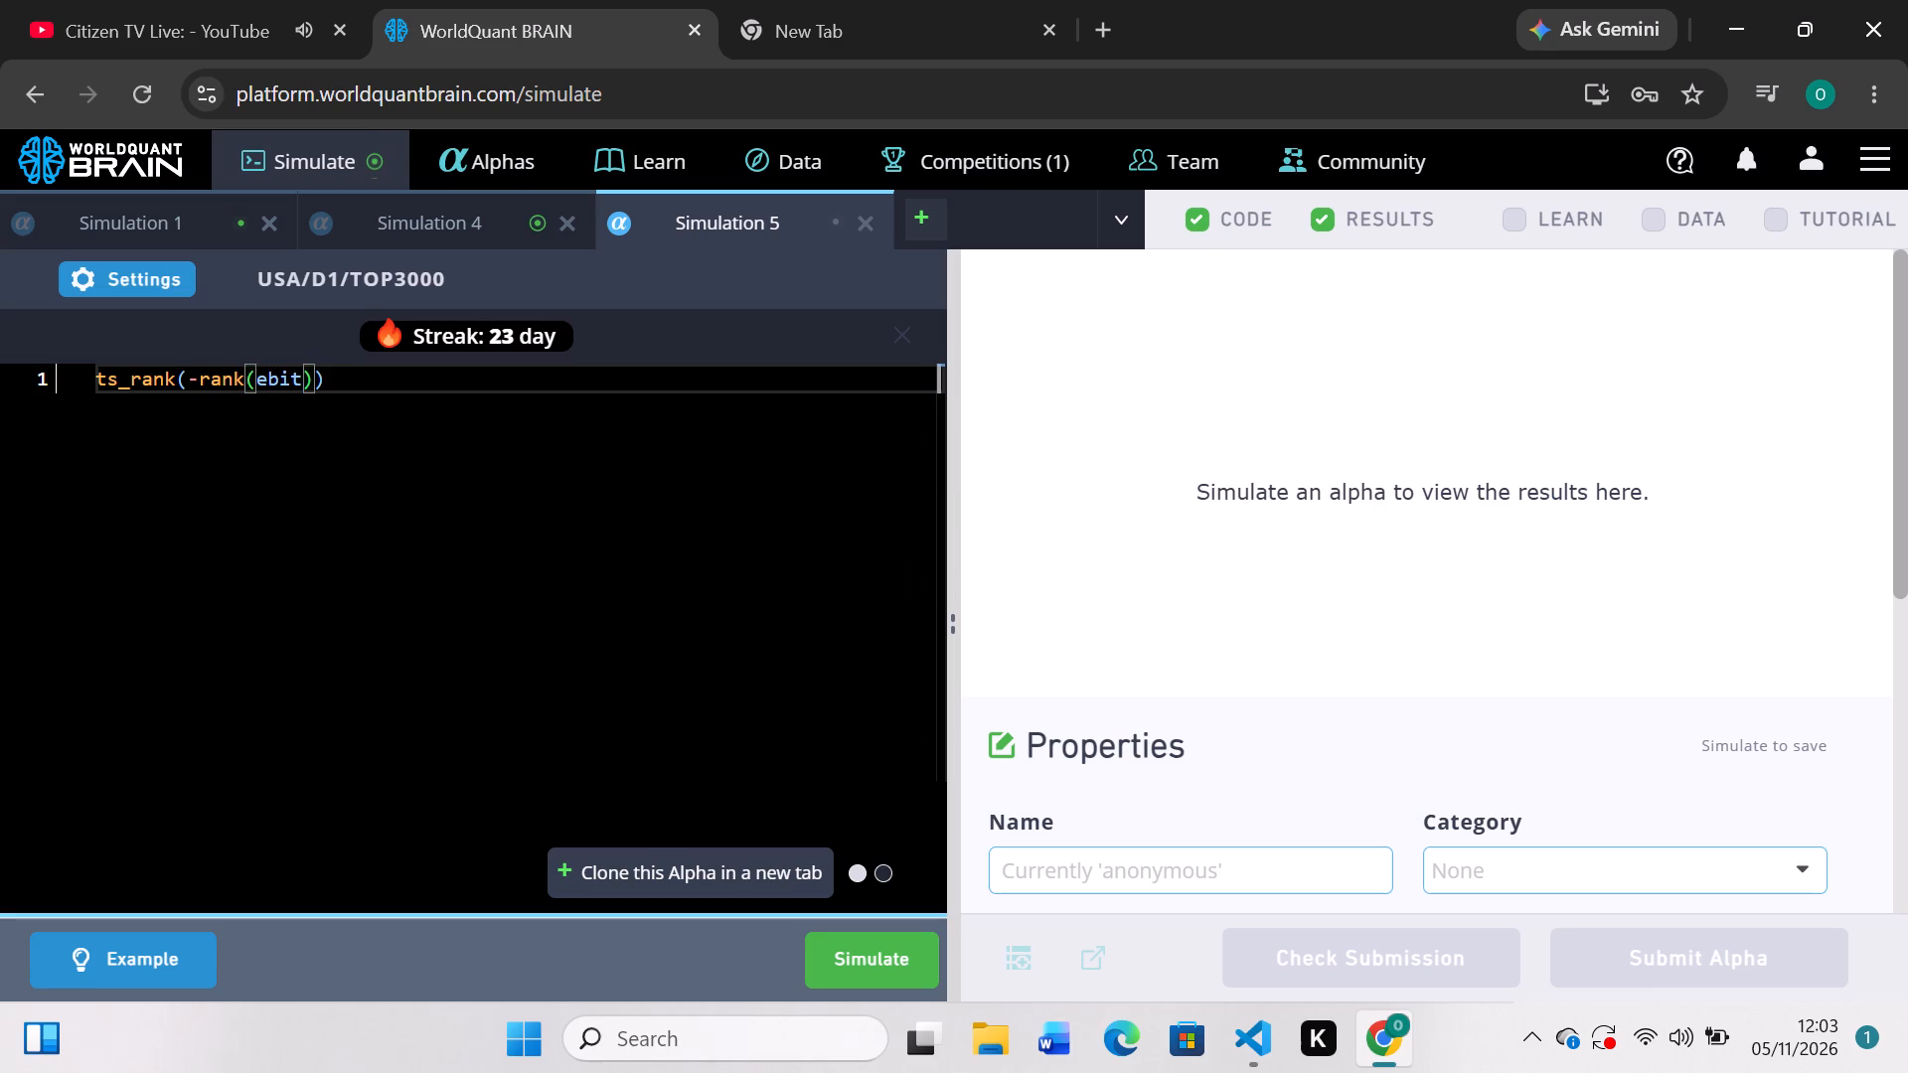
key("slash")
type("cap")
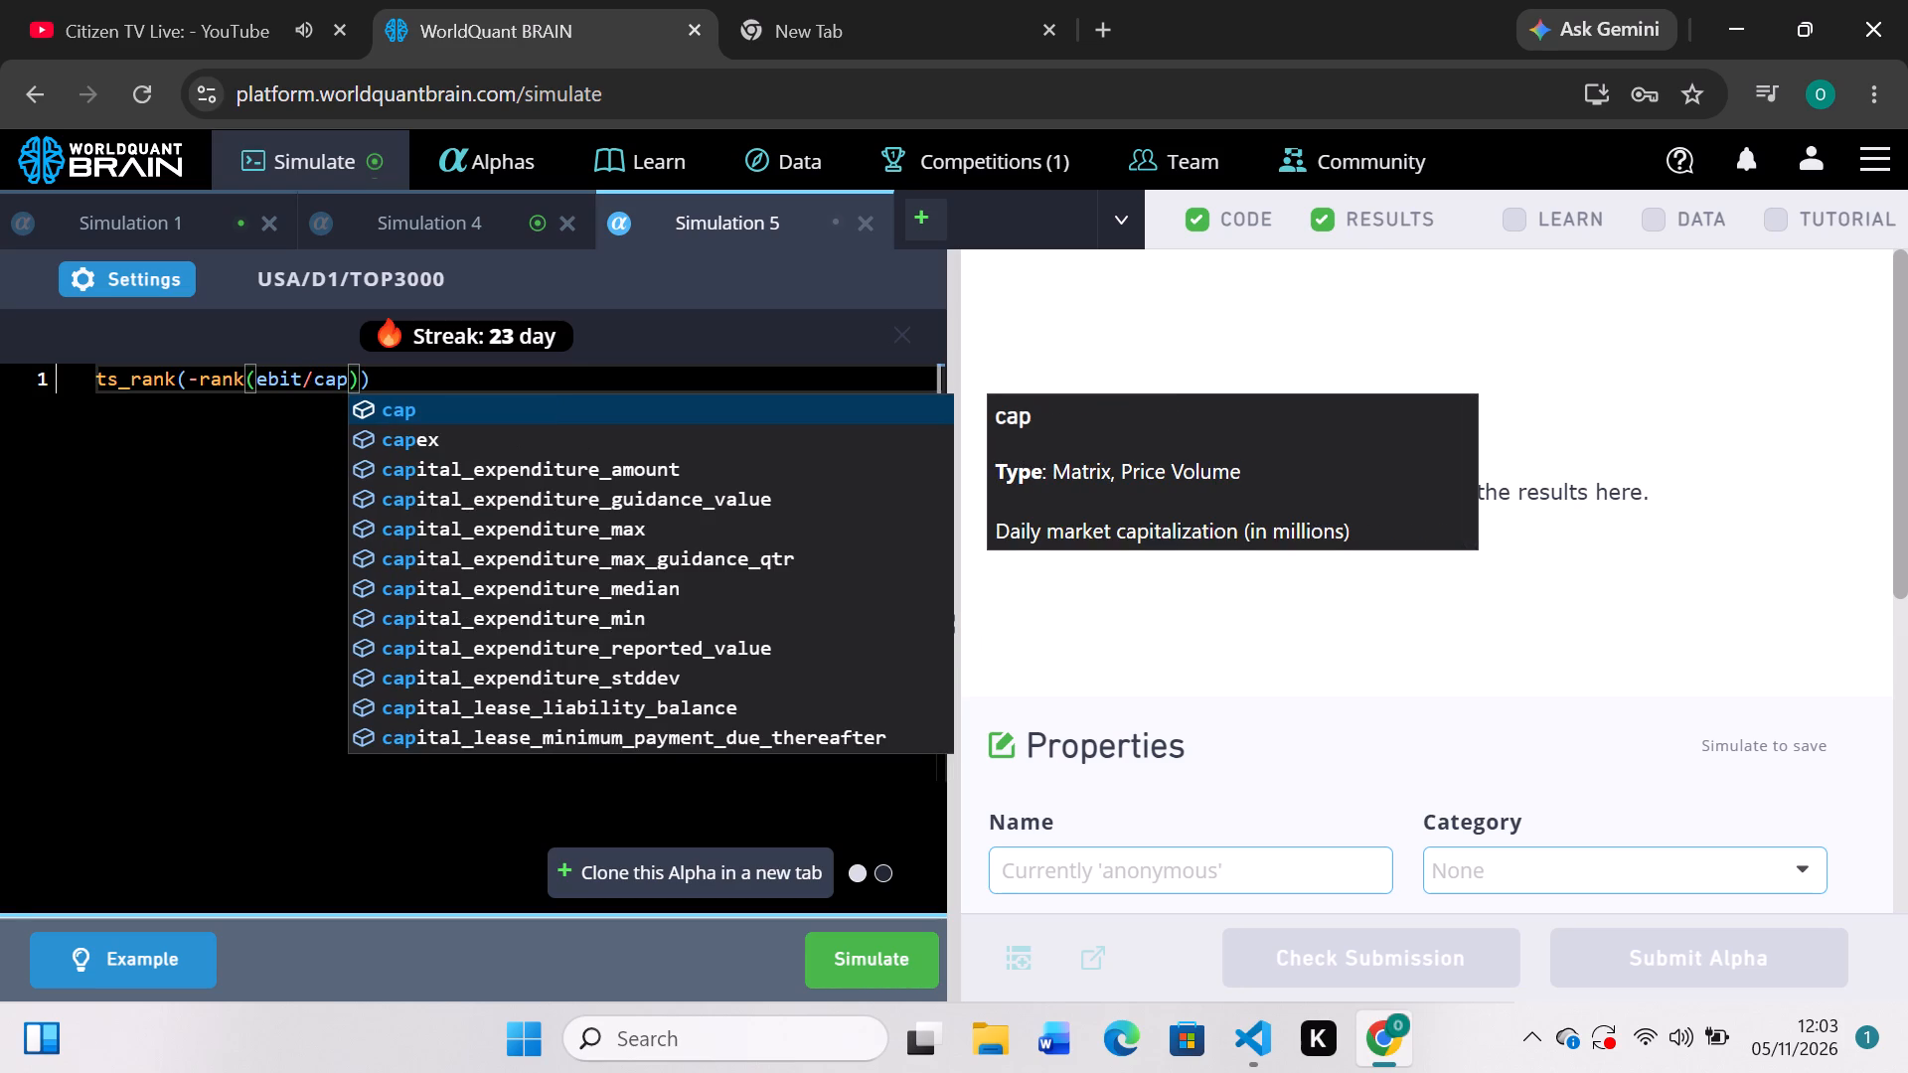
left_click(454, 436)
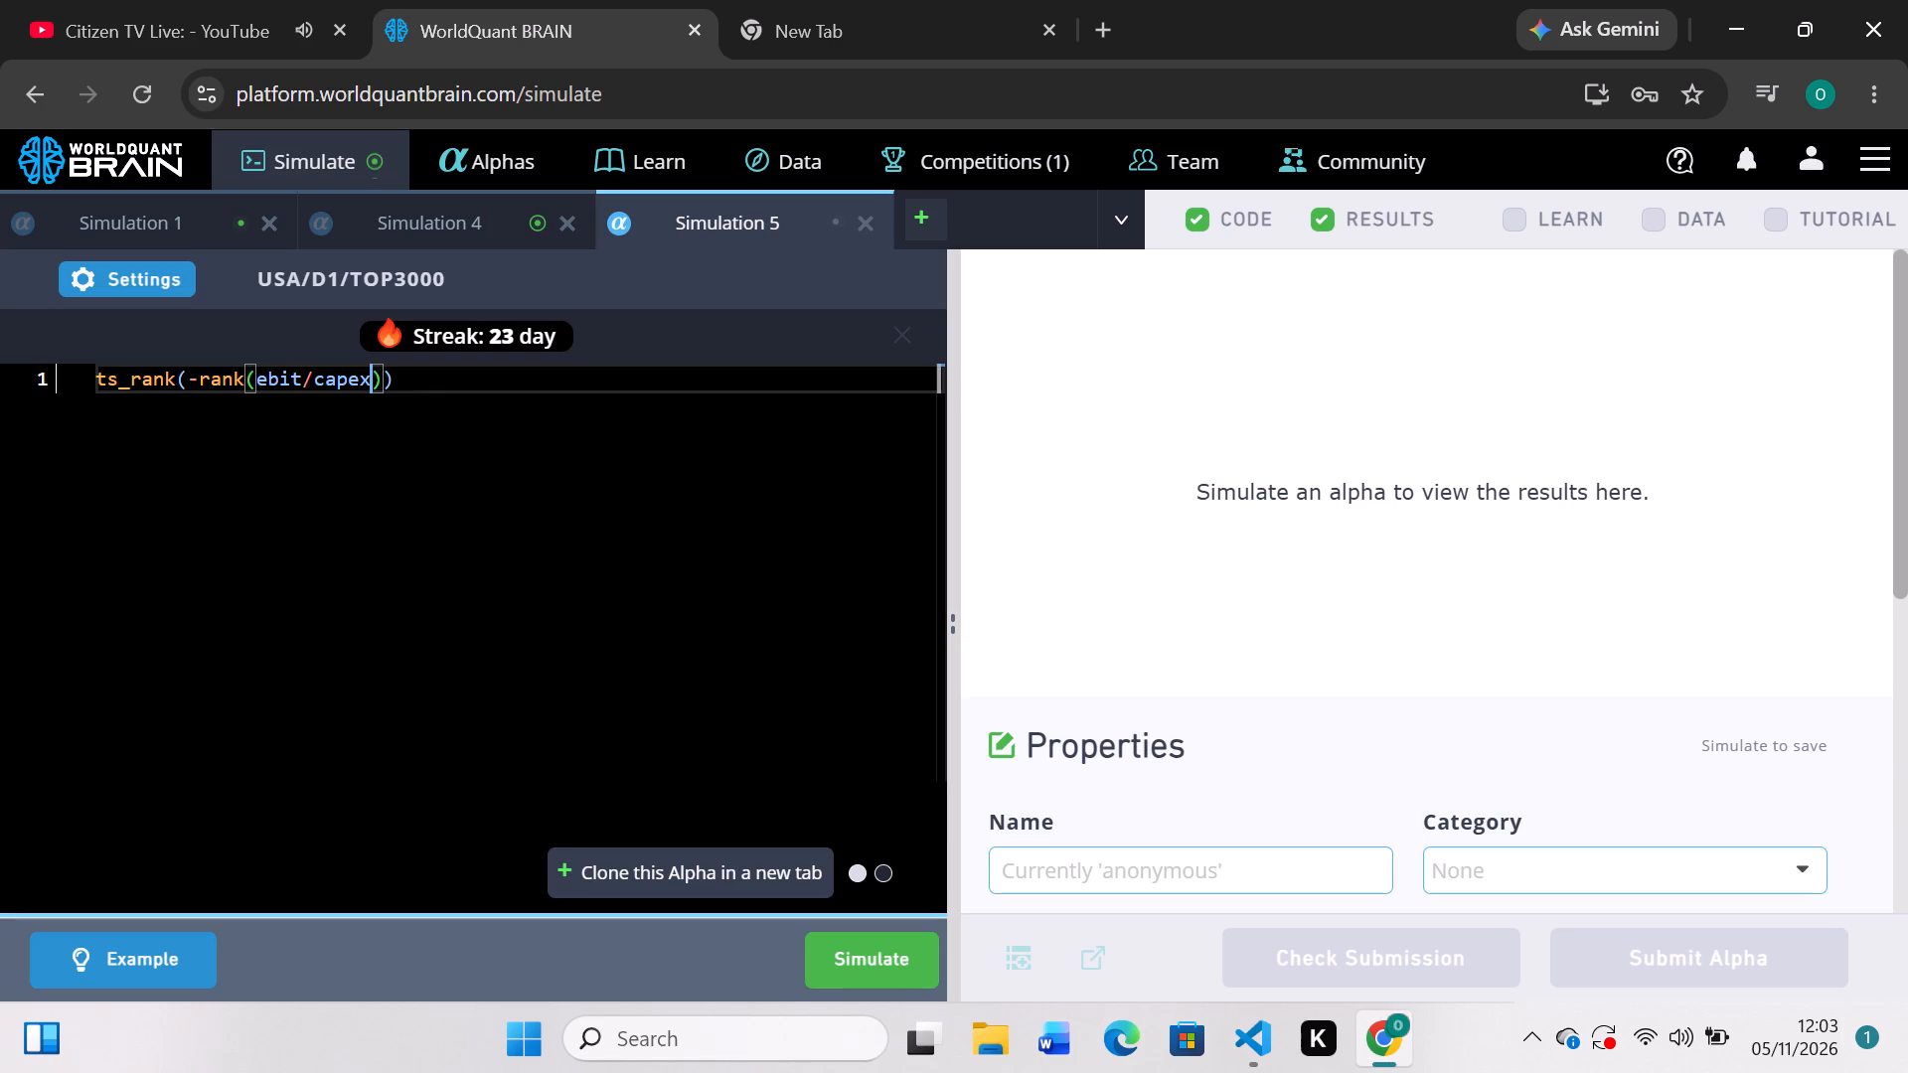
Divide the inner rank term by operating_income, add a 300-day lookback to ts_rank, and run Simulation 5.
key("Right")
key("slash")
type("operat")
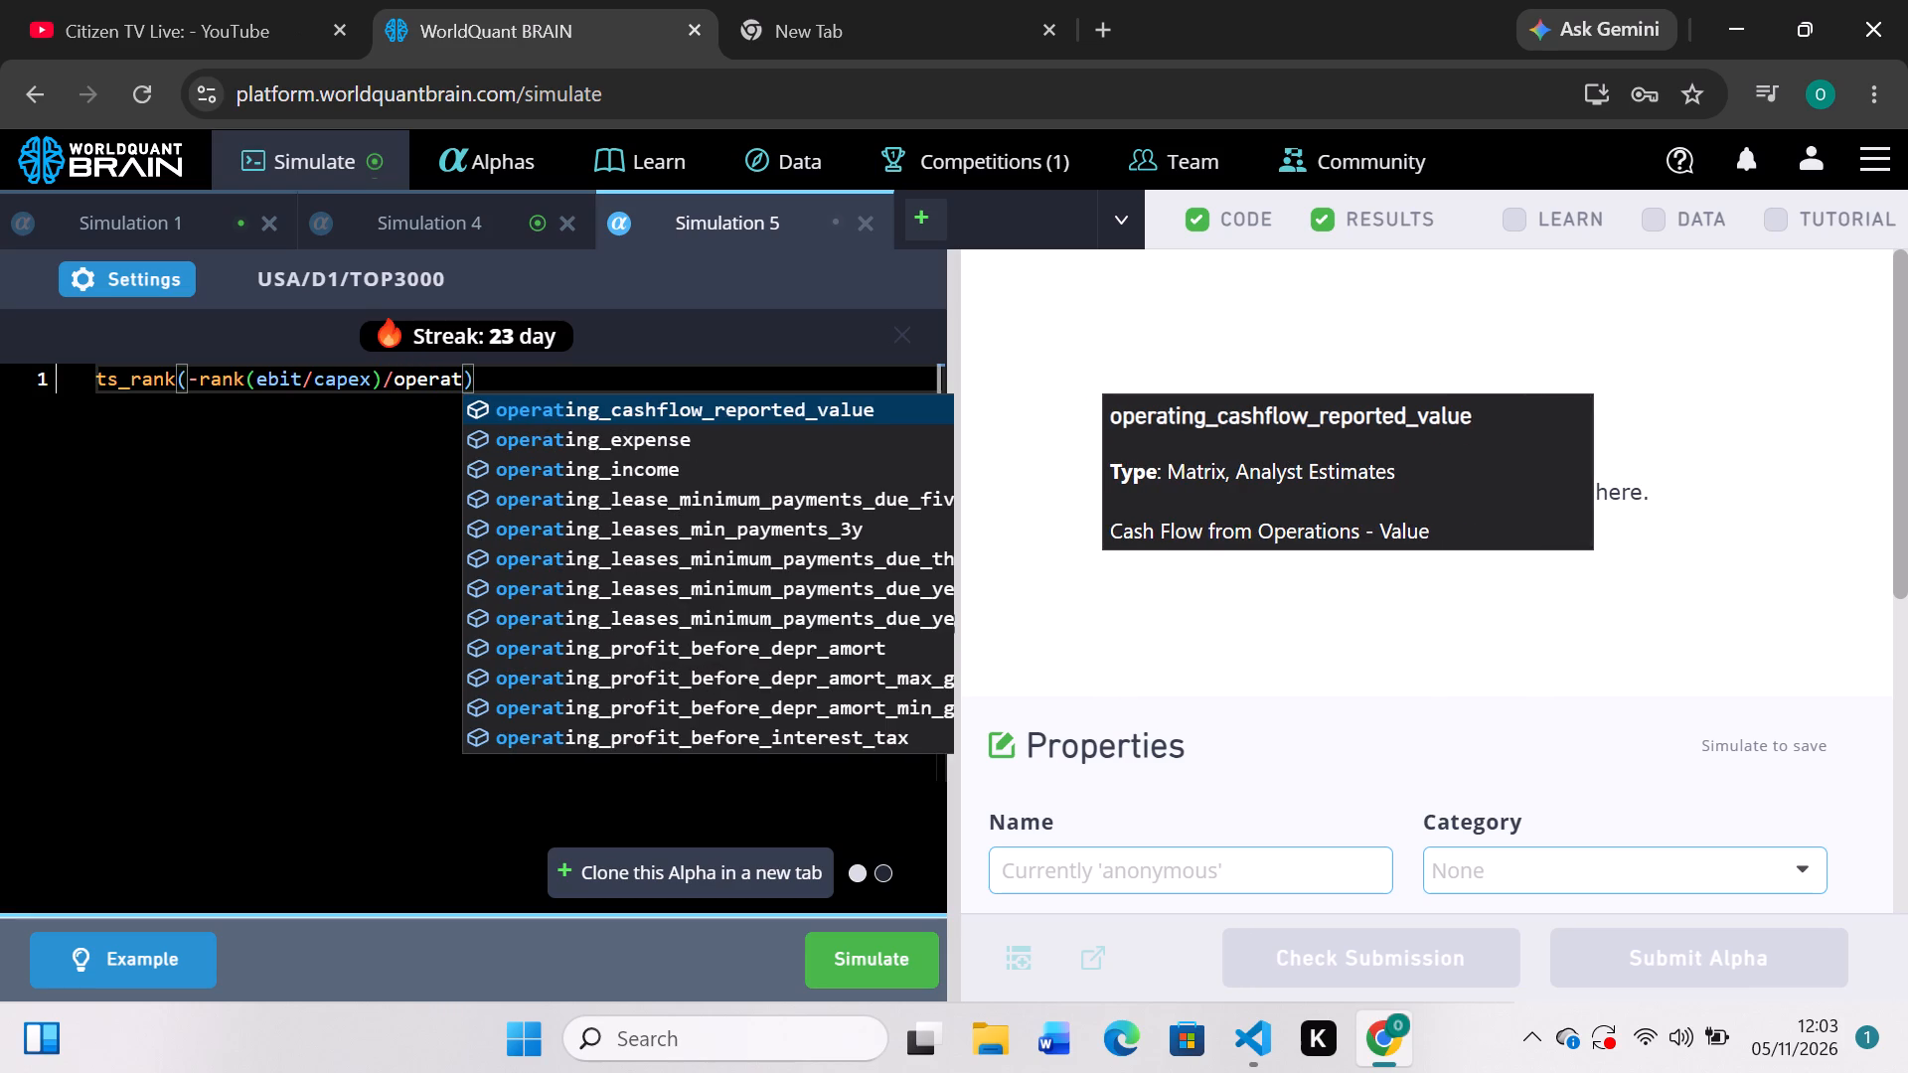
left_click(553, 468)
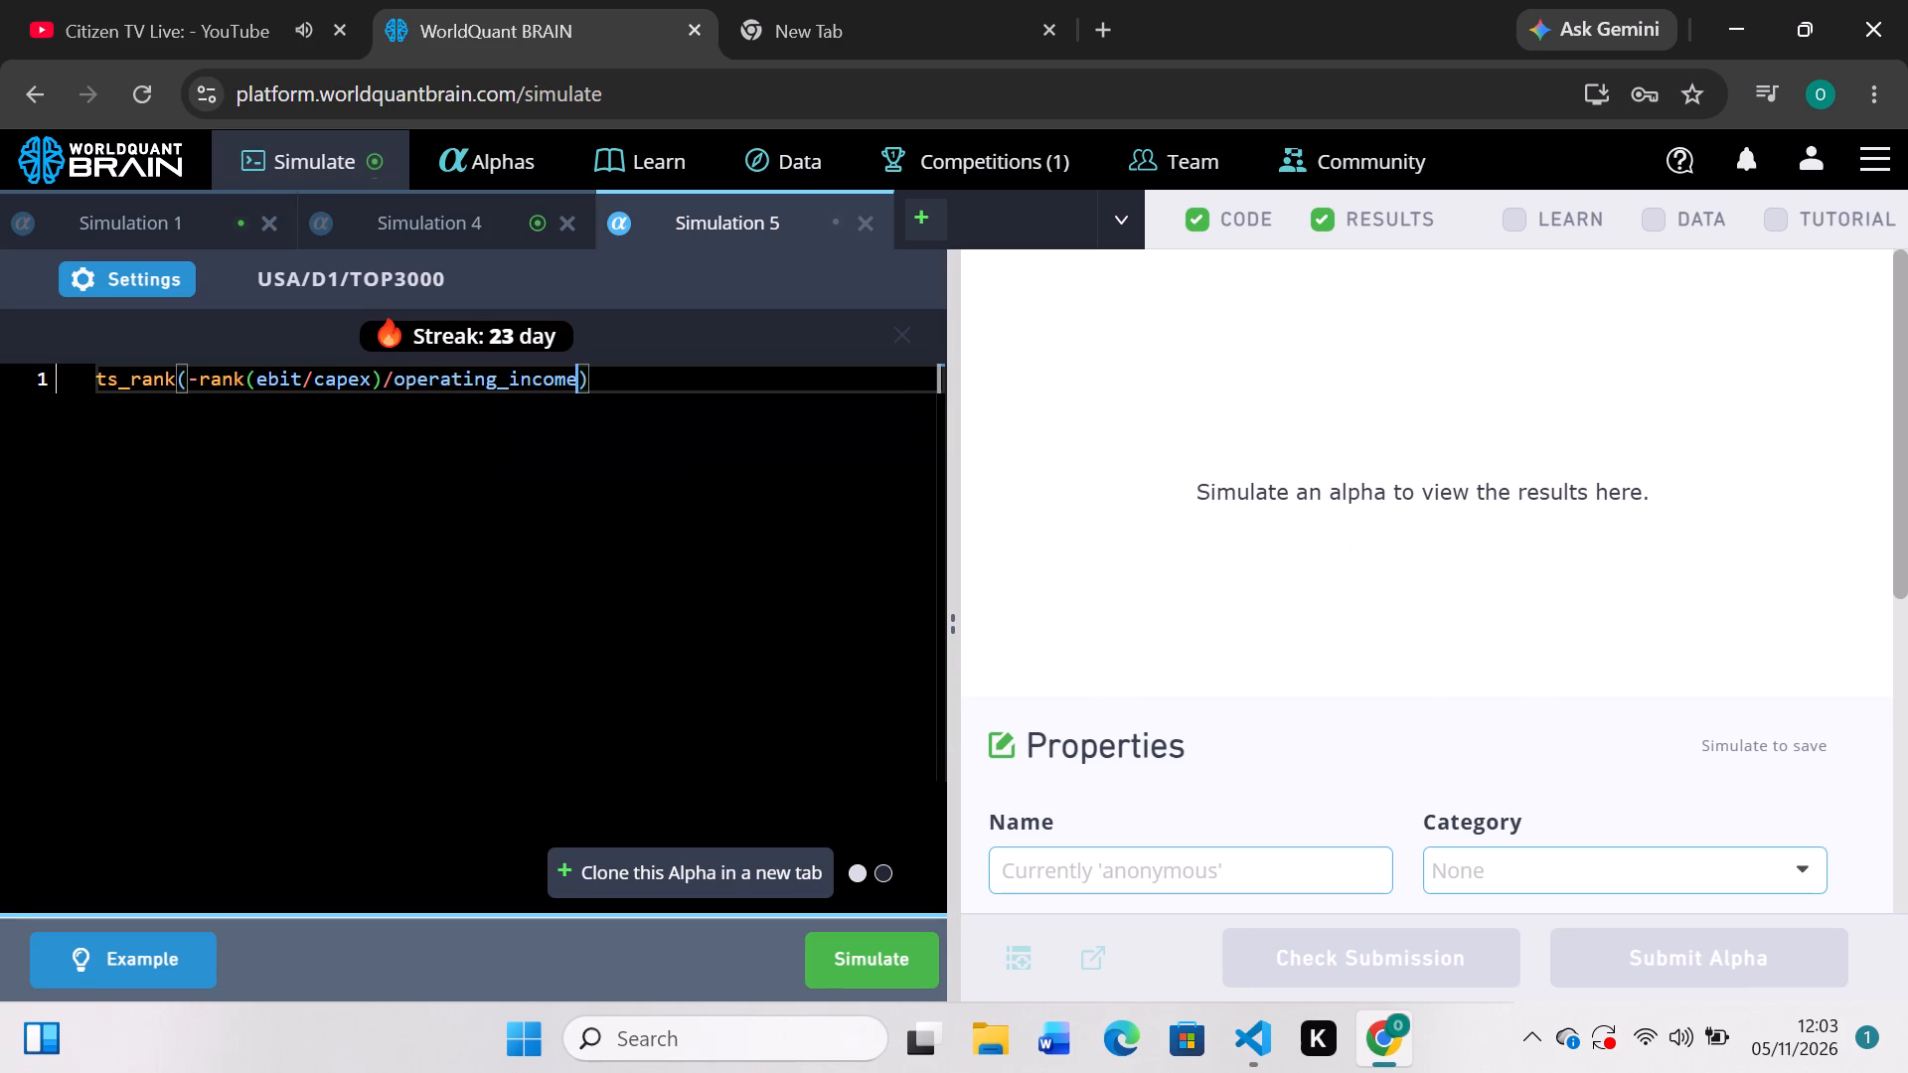
key("comma")
type("300")
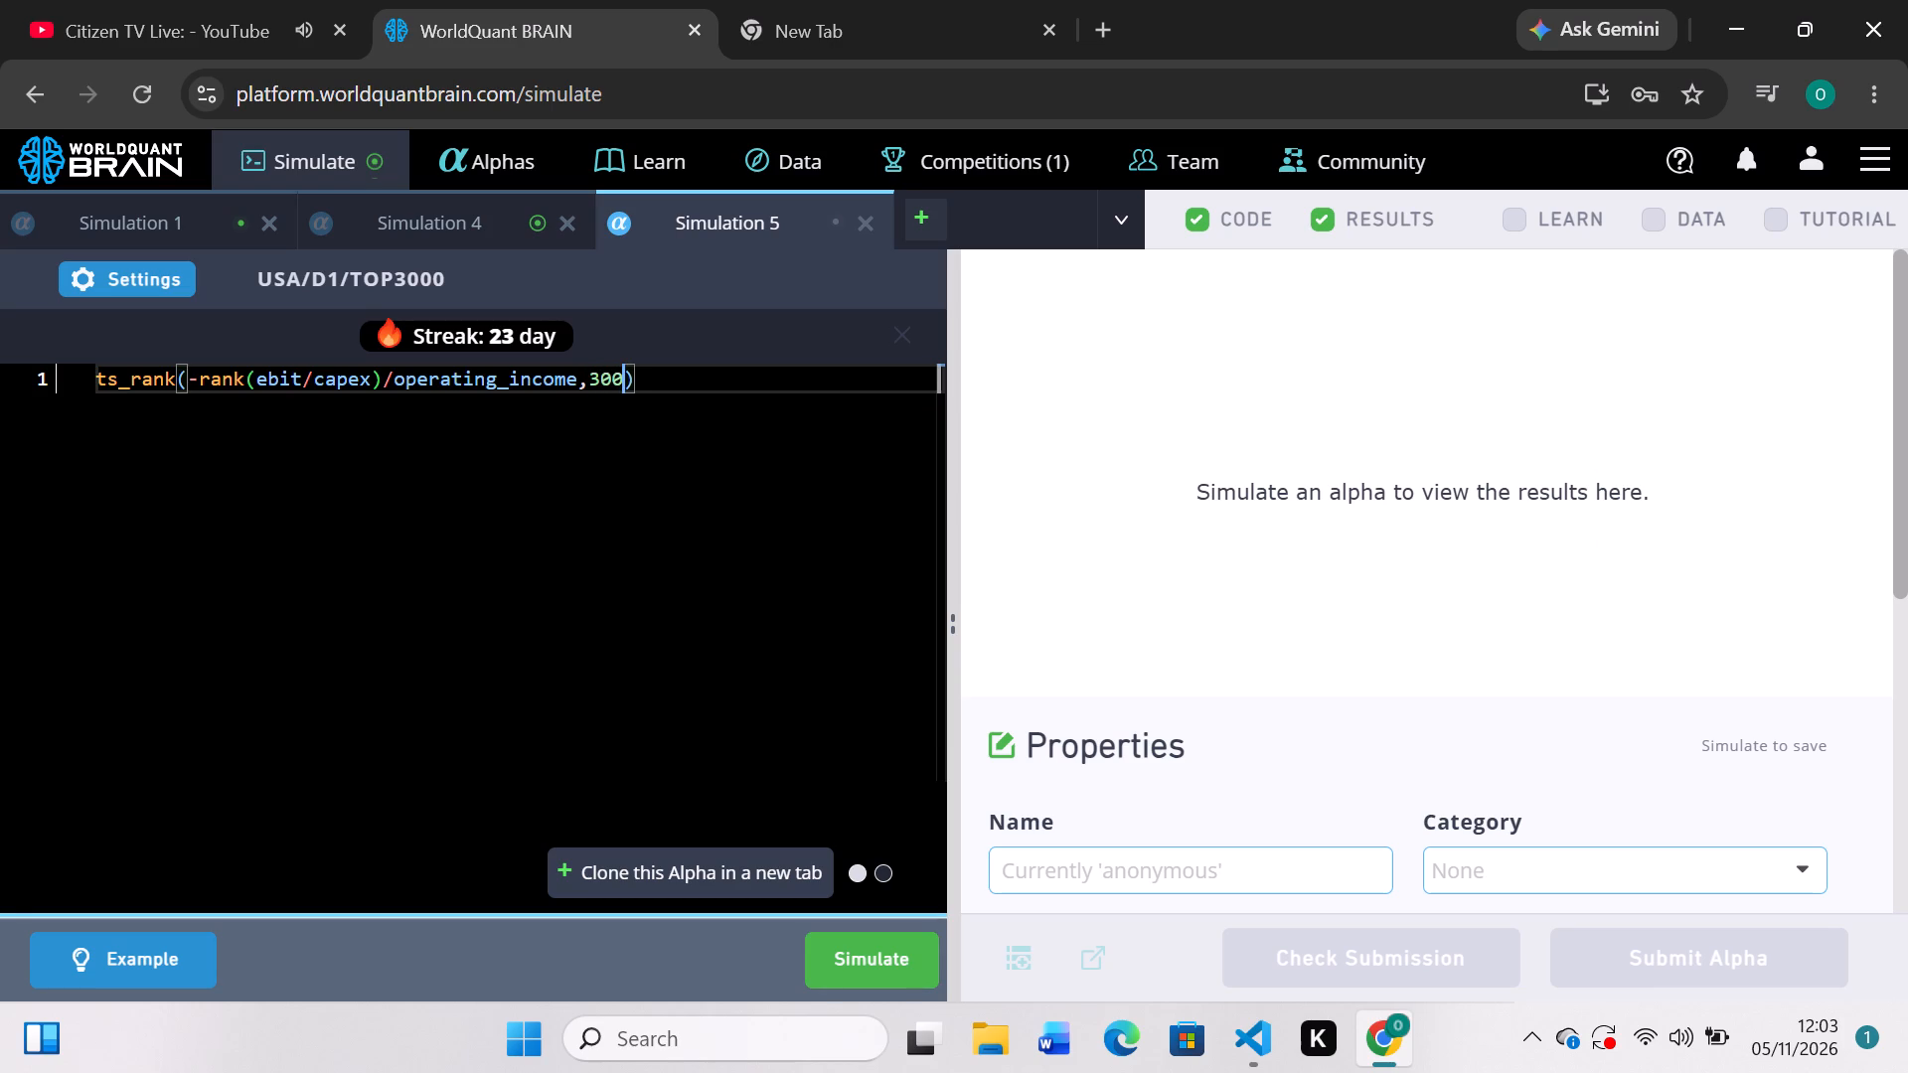
left_click(869, 947)
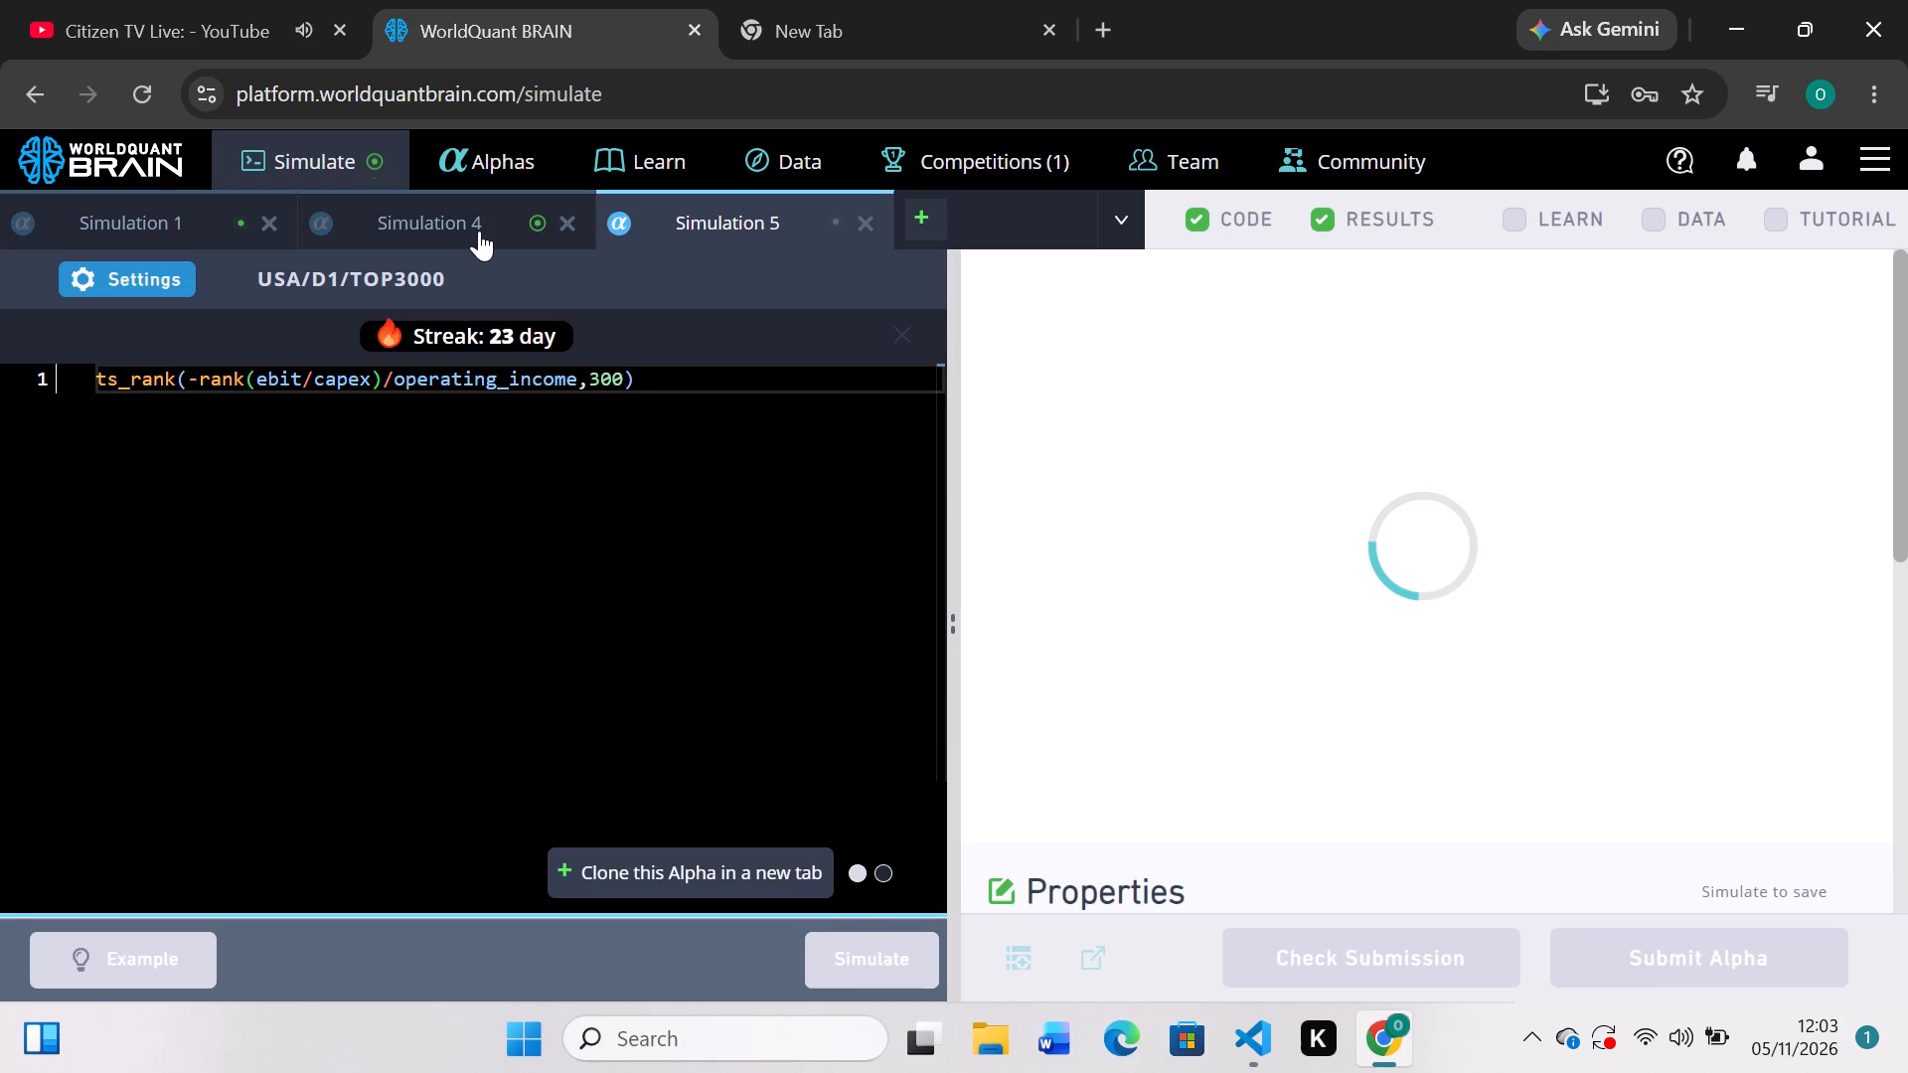
Review Simulation 4's train period IS Summary and reveal its test period performance.
left_click(479, 230)
scroll(1395, 586, "down", 1)
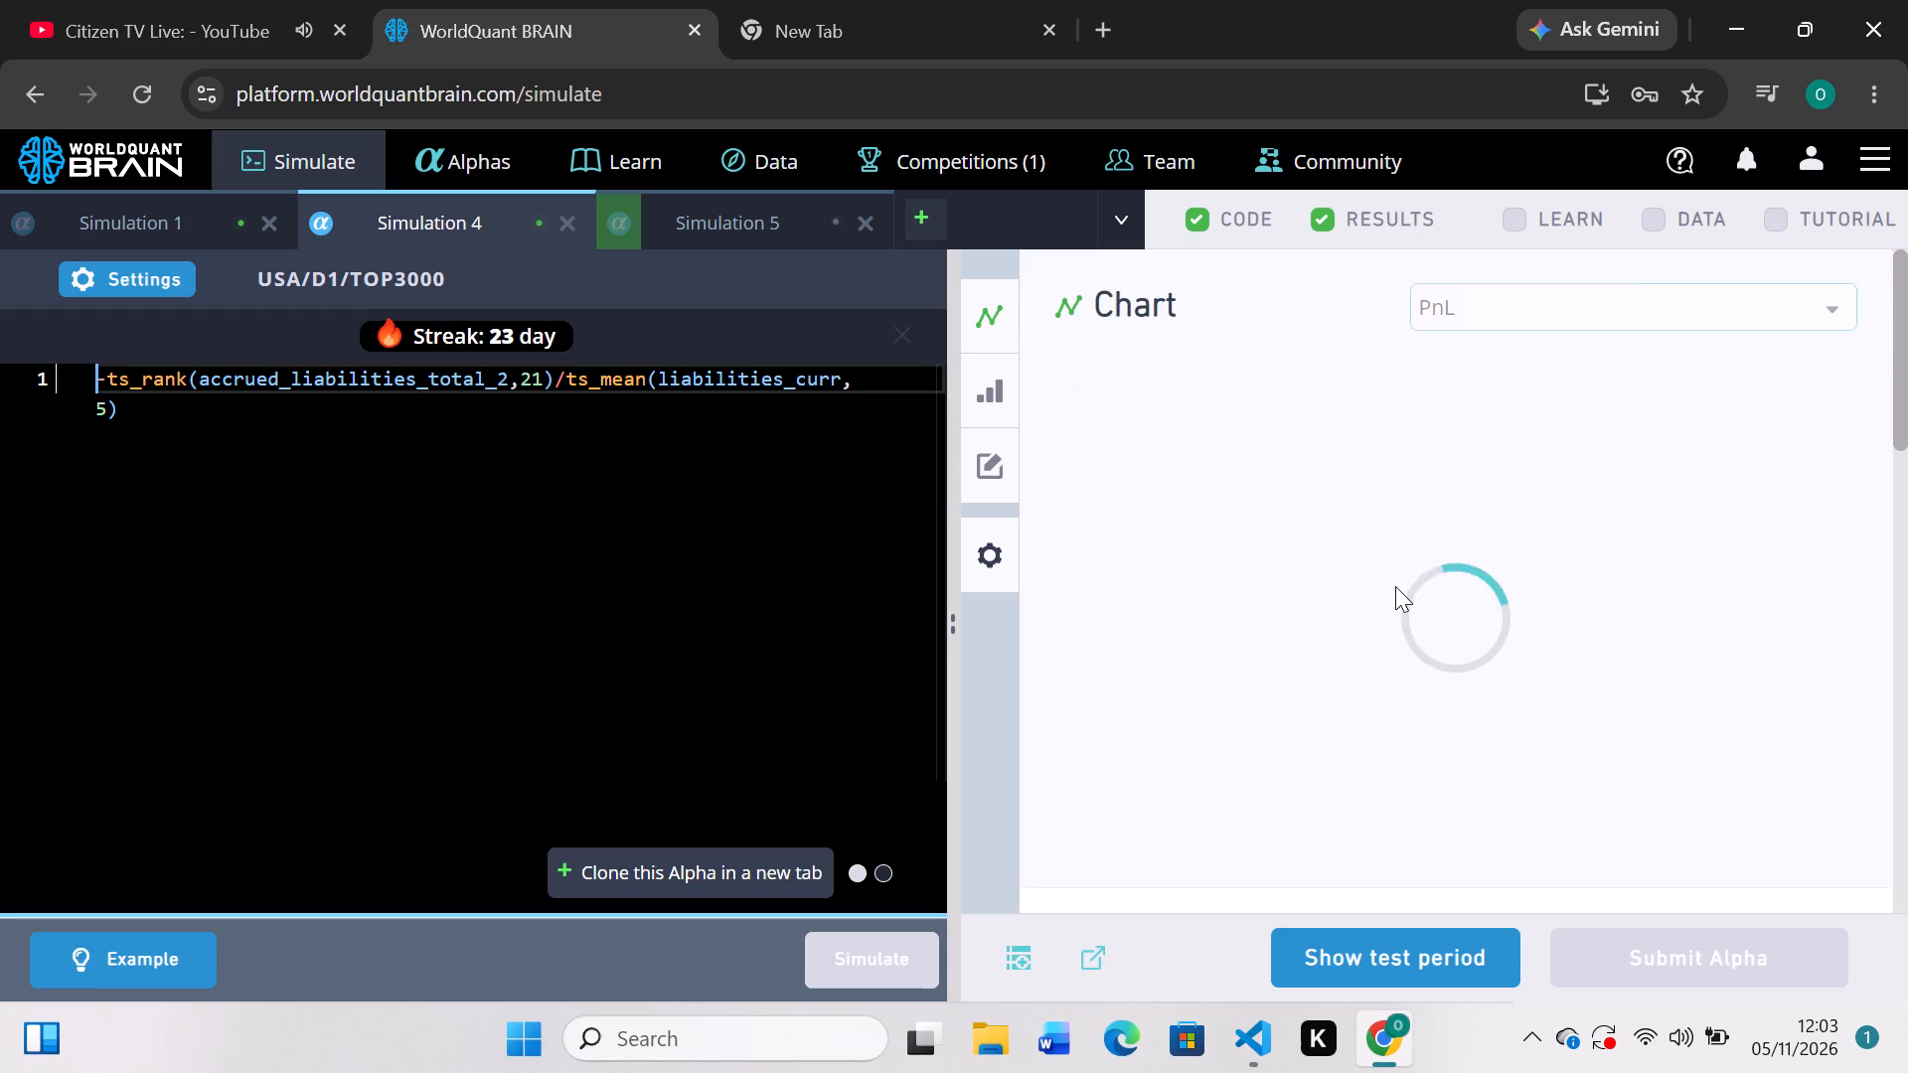
scroll(1395, 586, "down", 2)
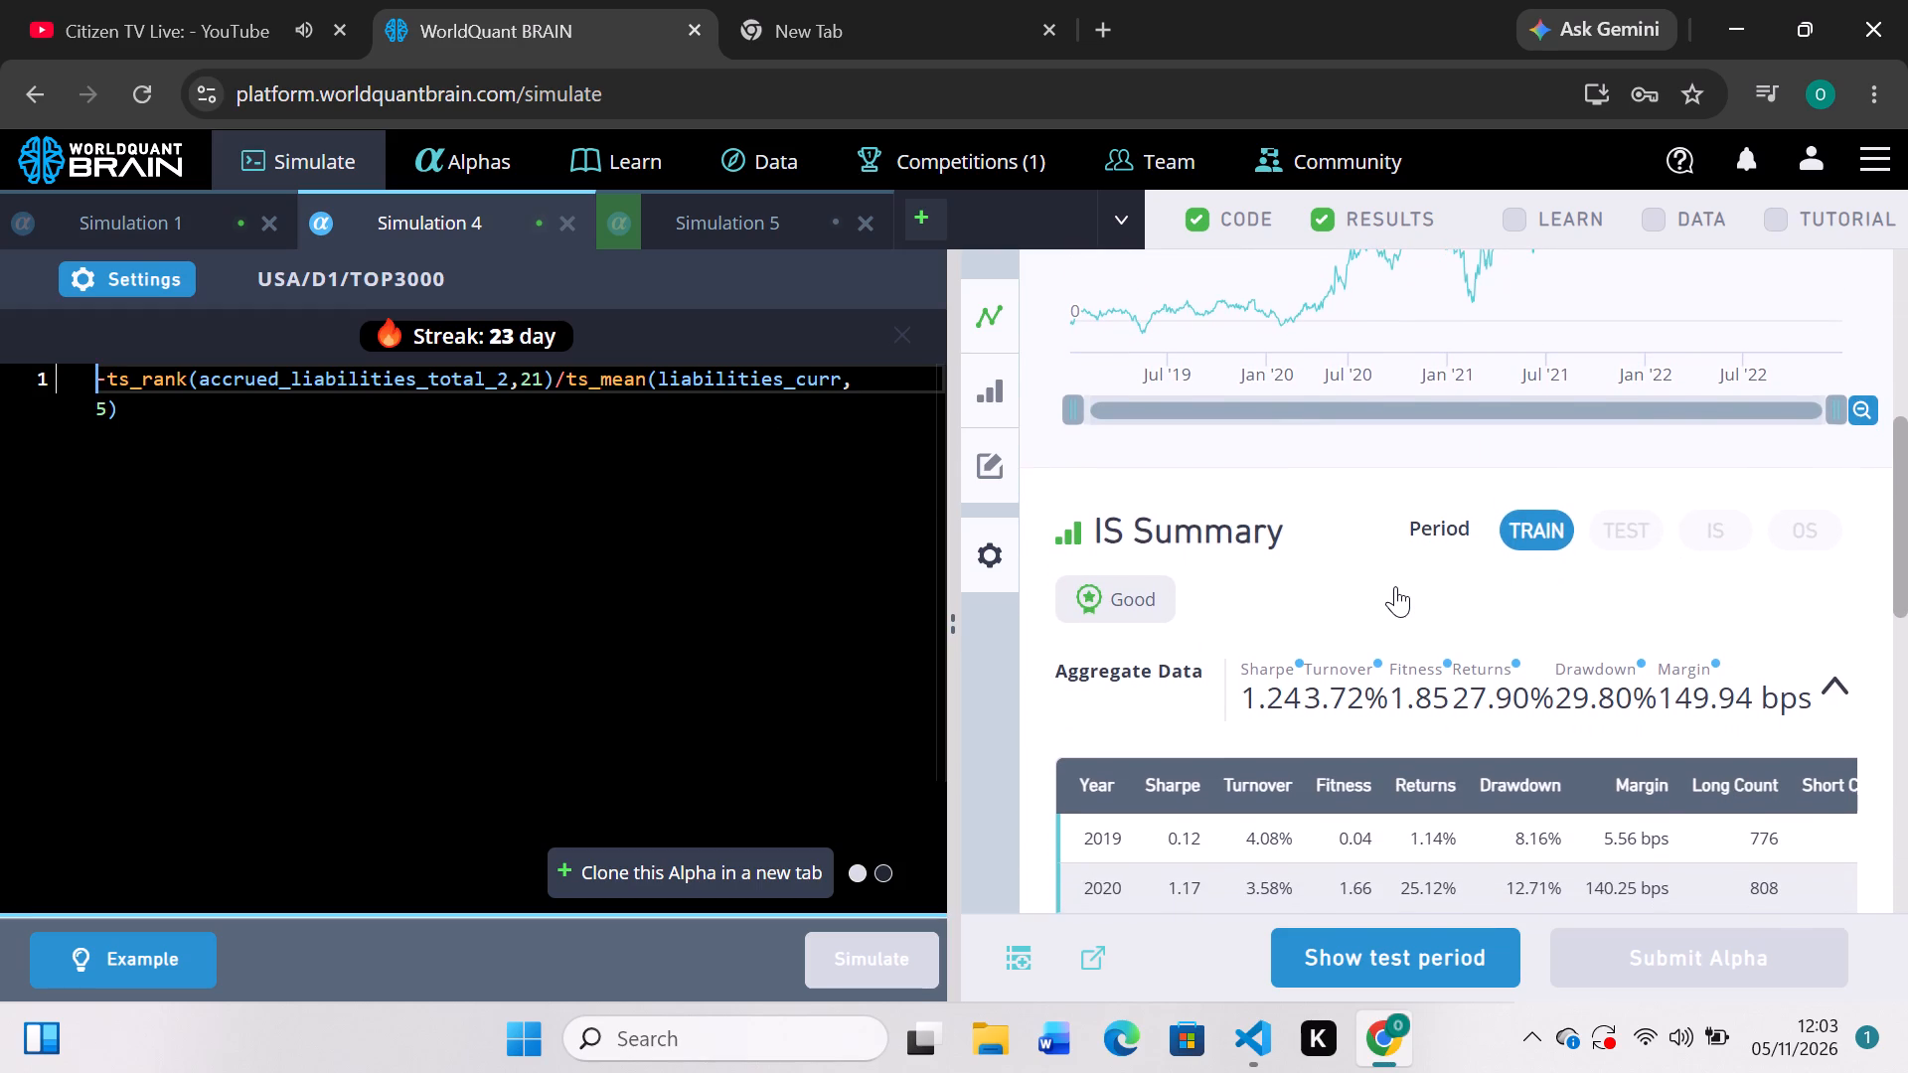
scroll(1395, 586, "down", 1)
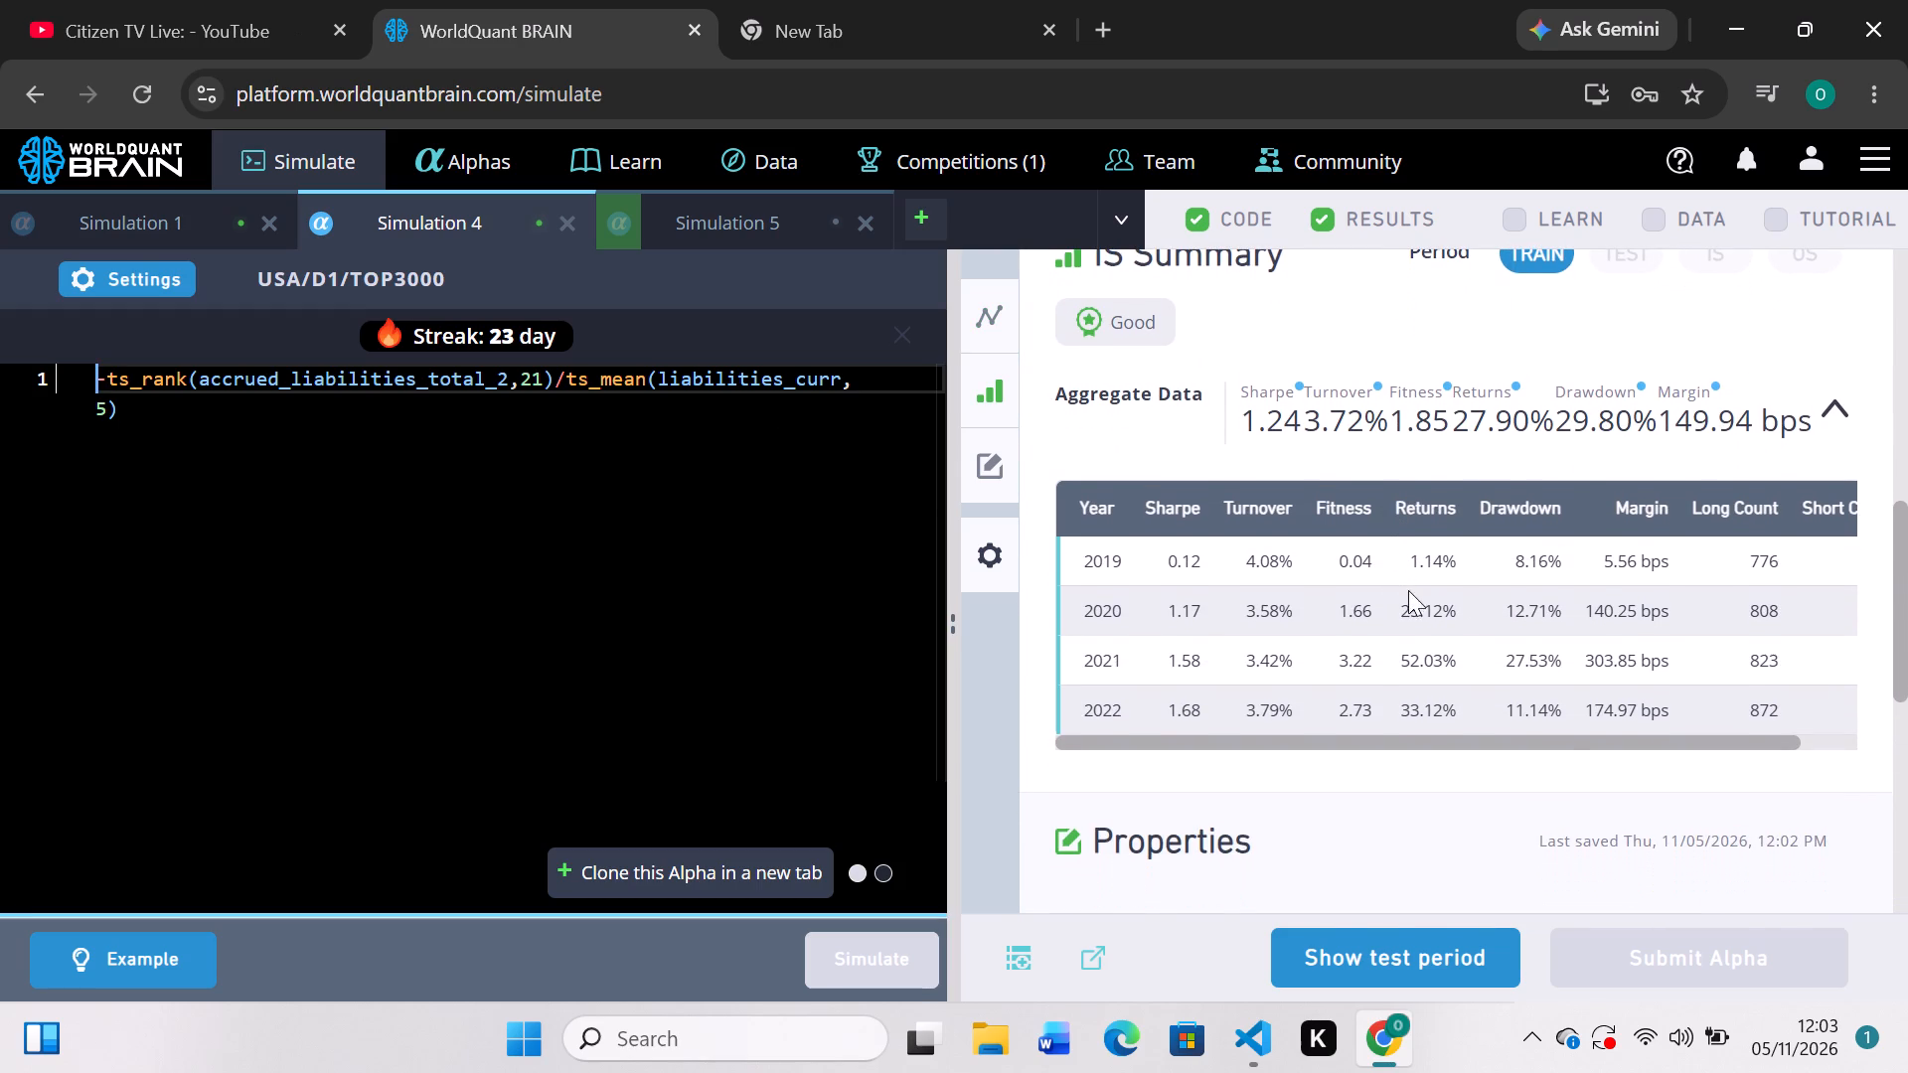
left_click(1418, 978)
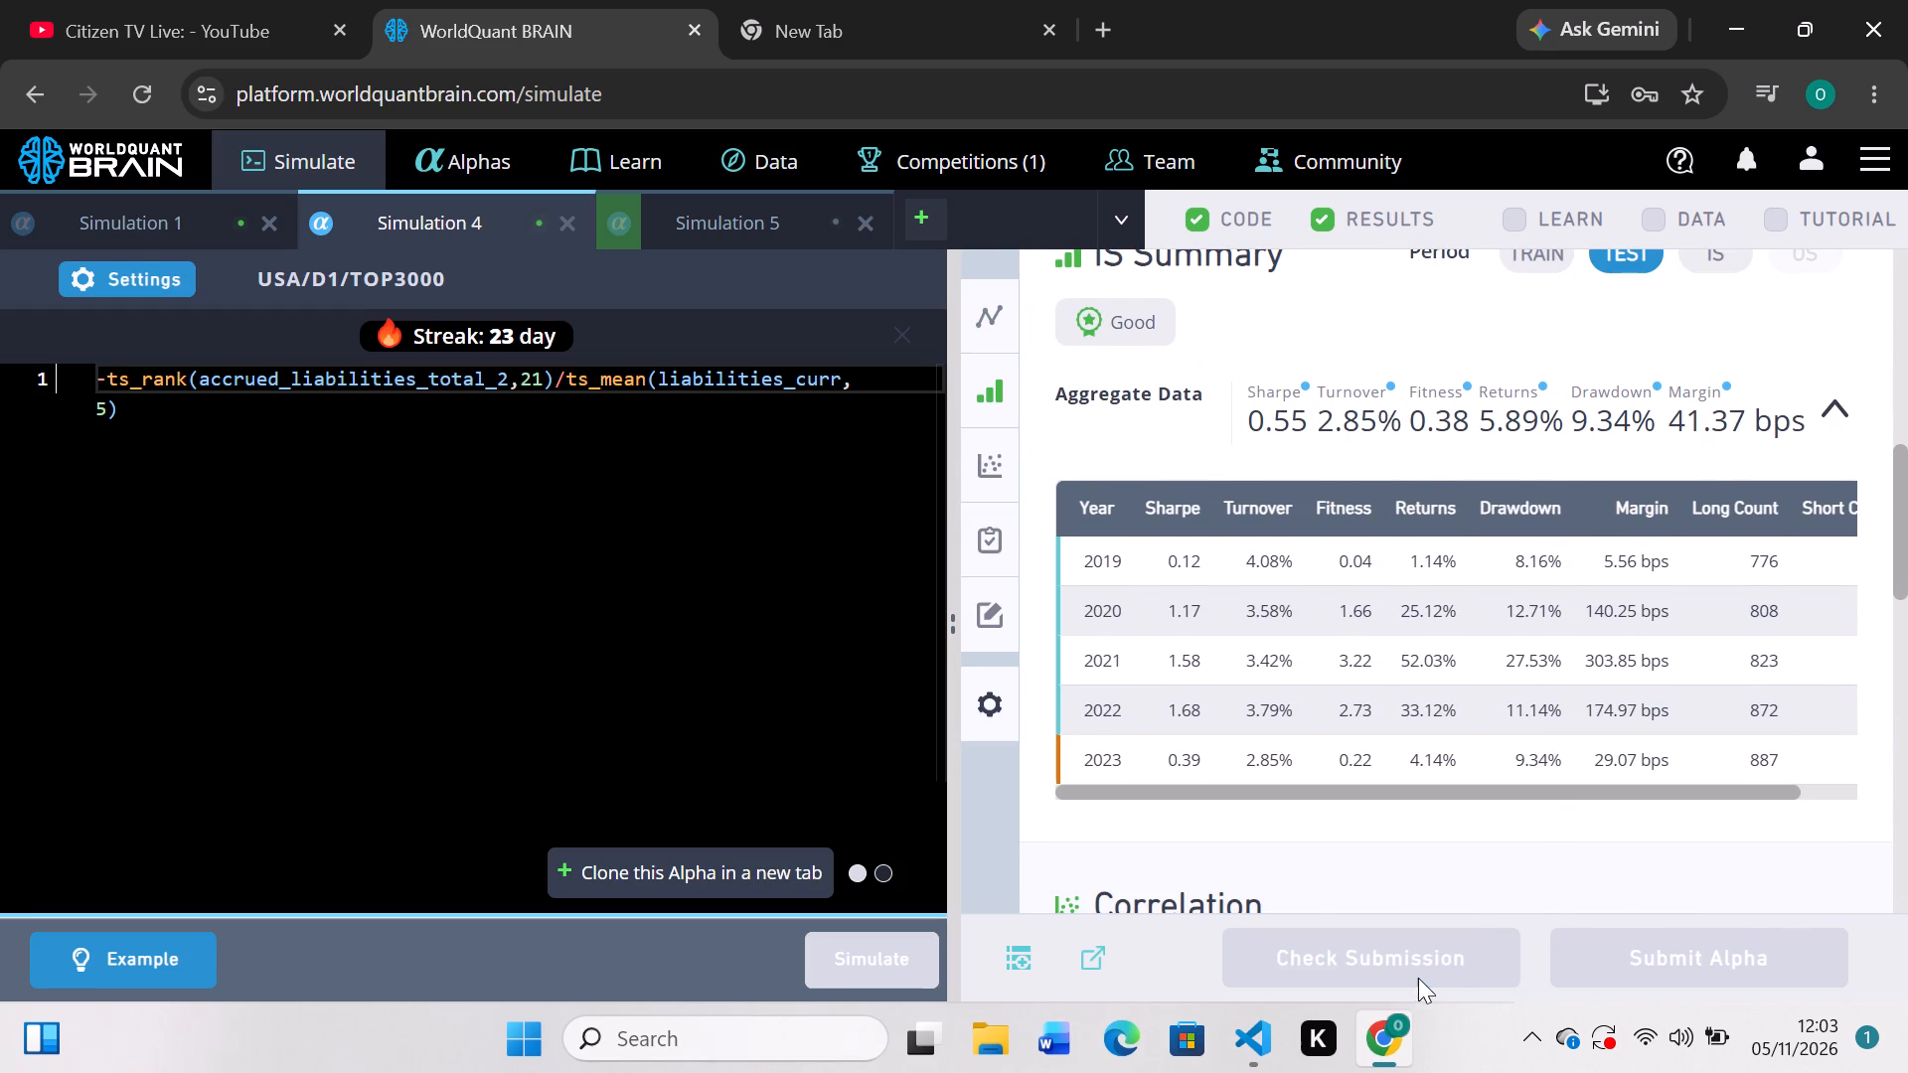
Expand the failed checks in Simulation 4's IS Testing Status and review them against the yearly performance figures.
scroll(1574, 814, "down", 3)
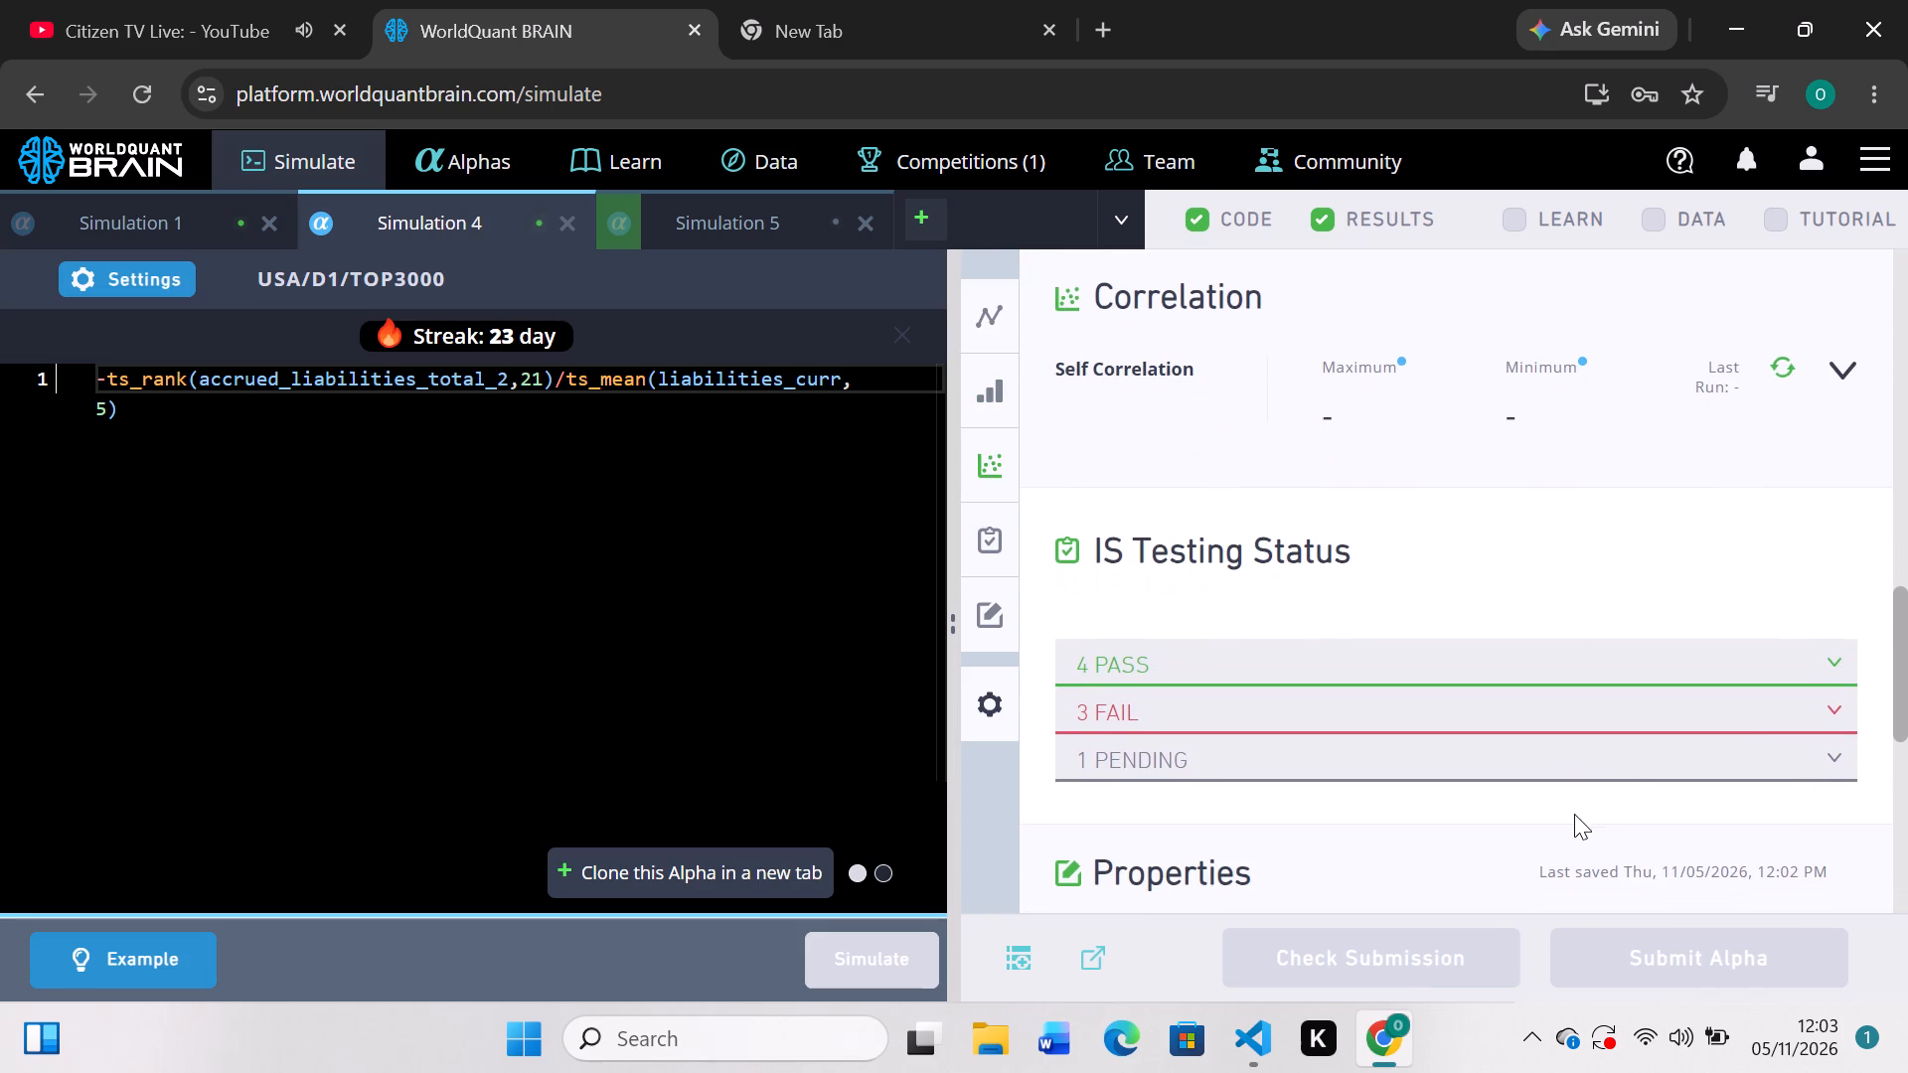
left_click(1829, 702)
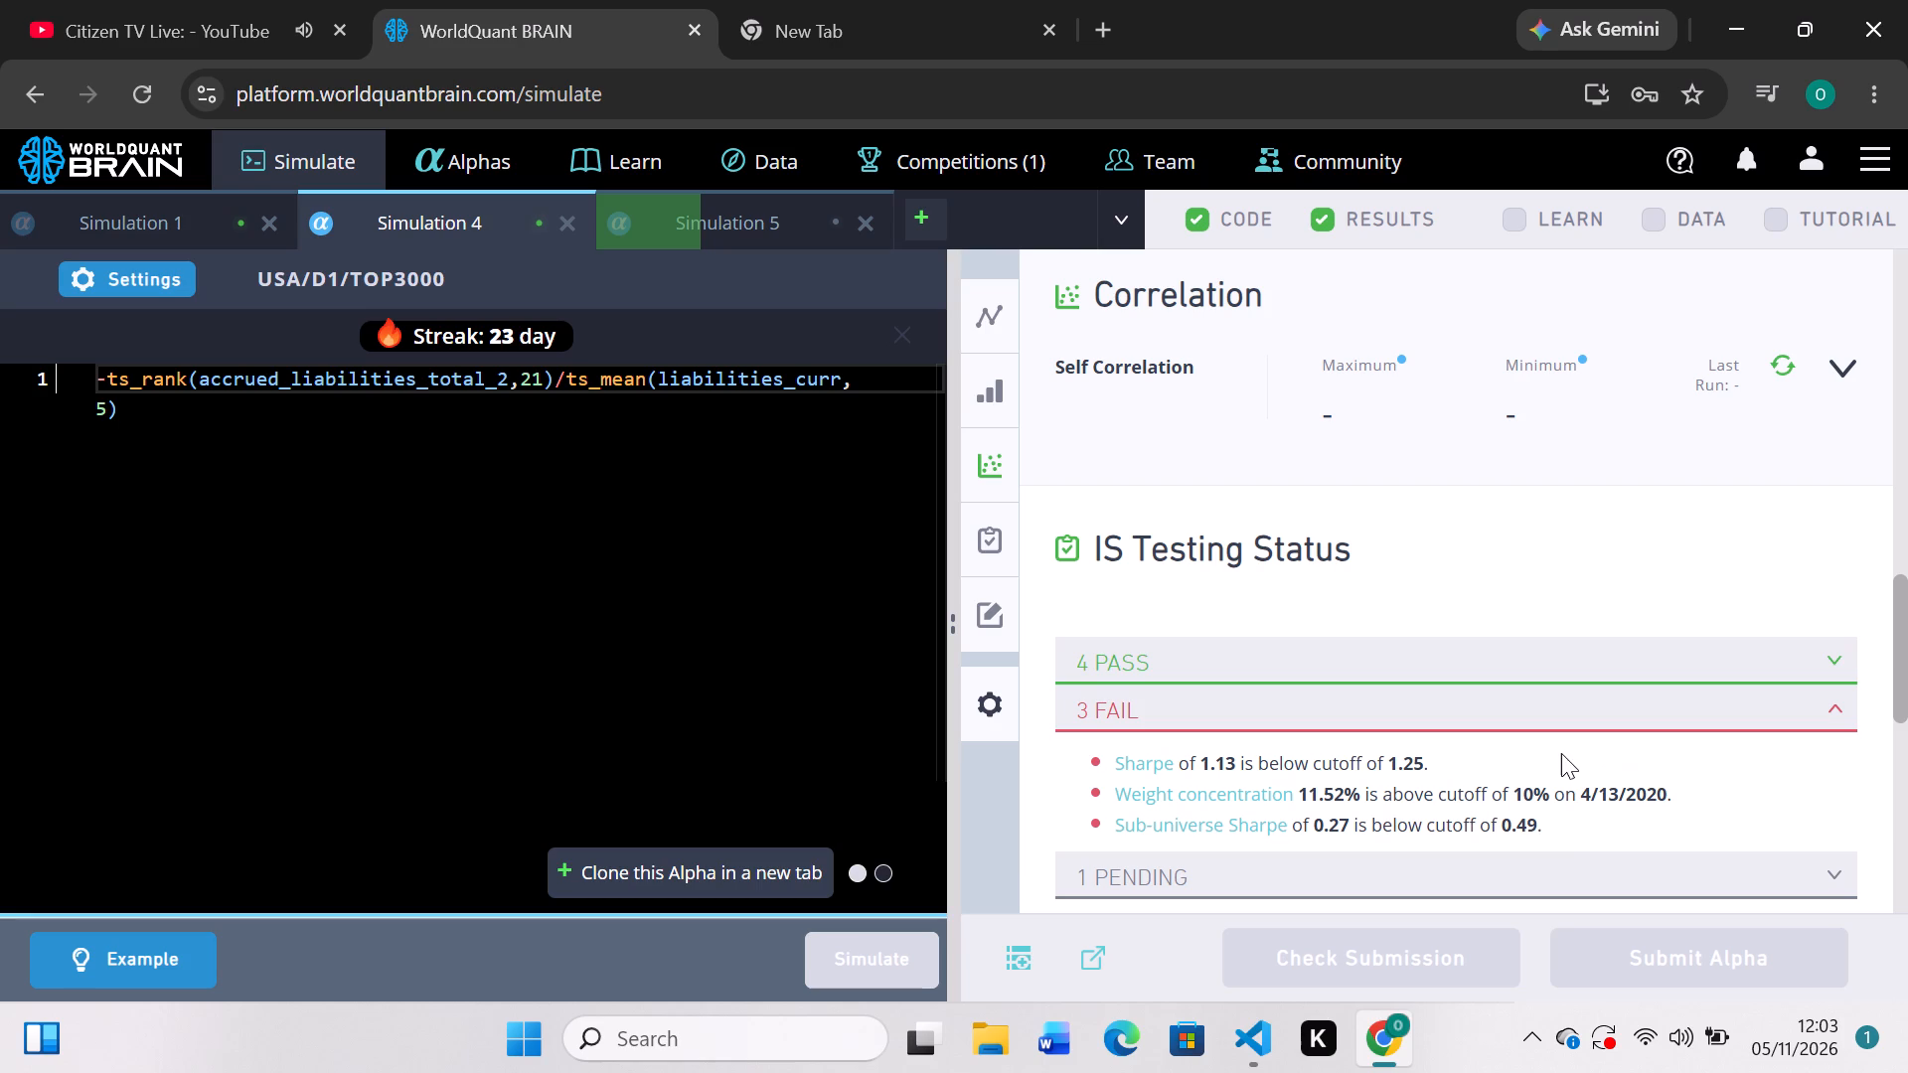
scroll(1561, 753, "up", 2)
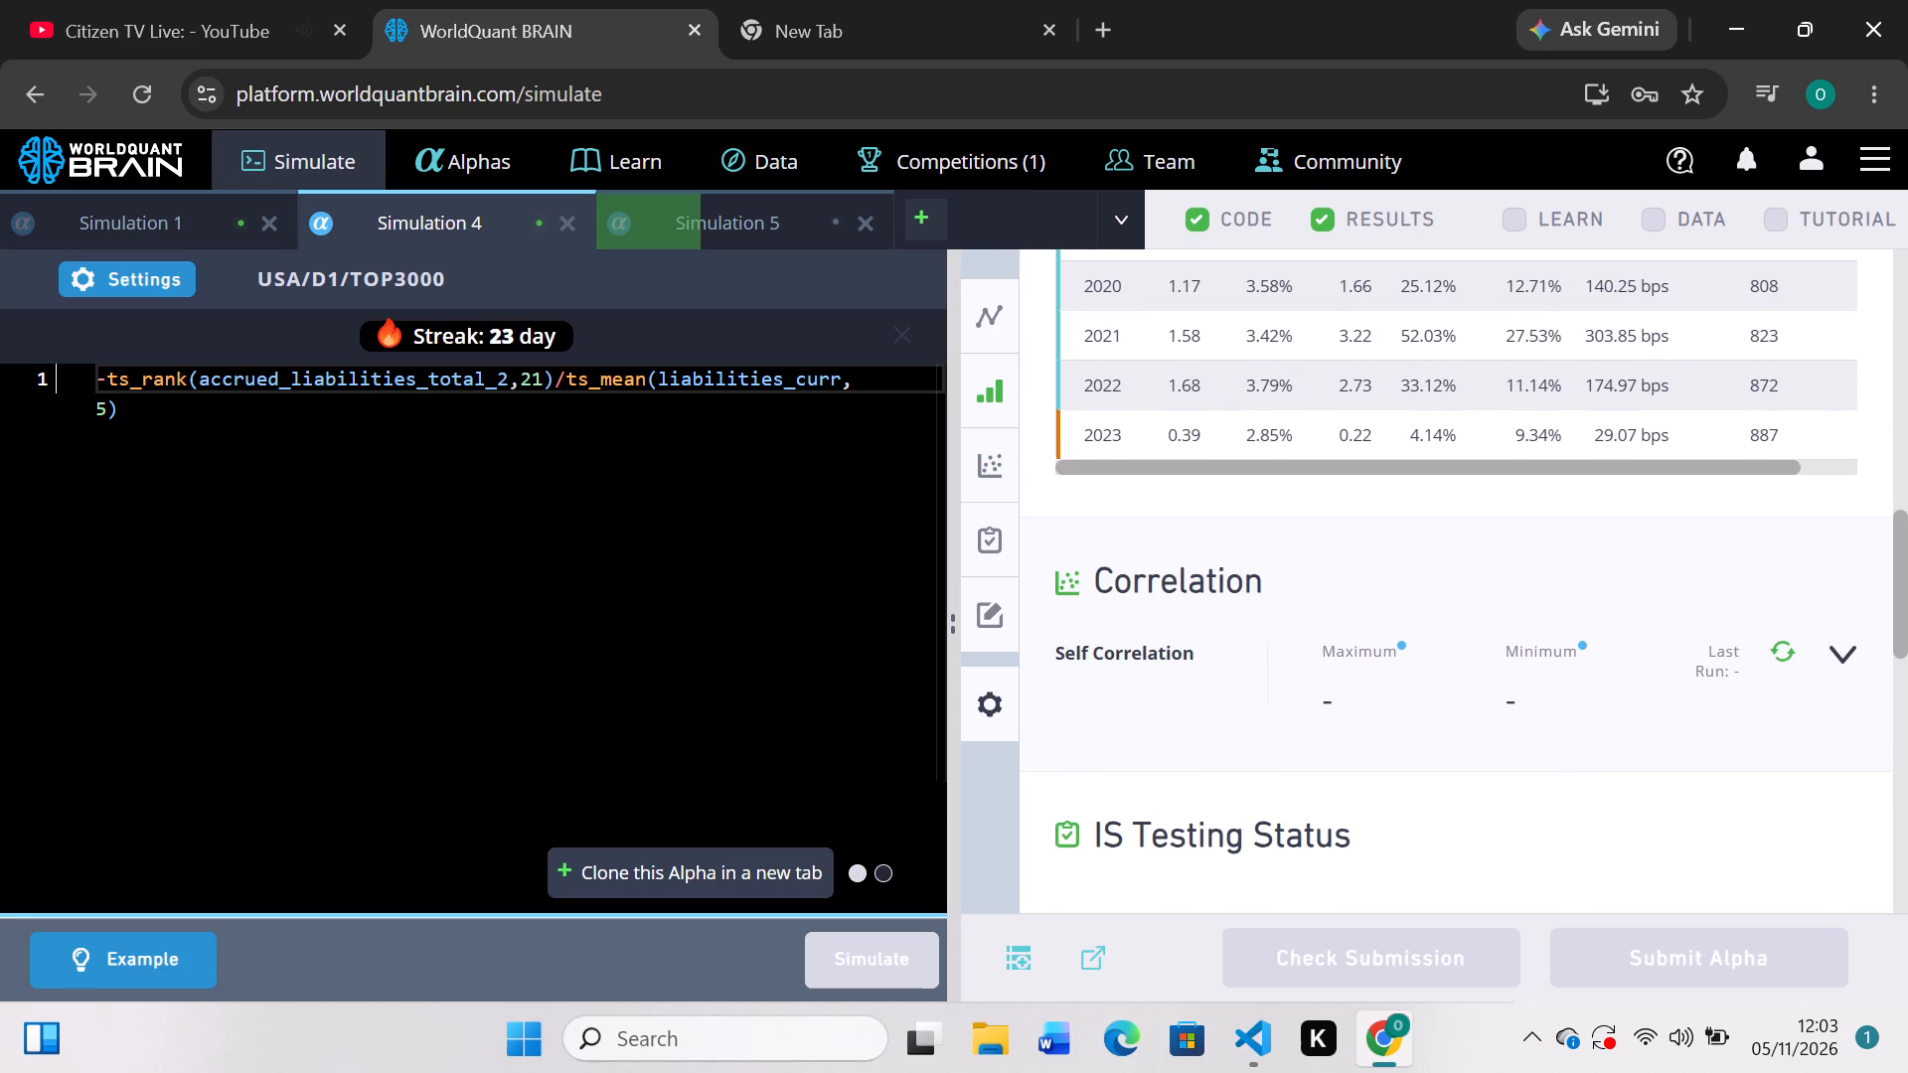
Set Simulation 4's test period to 2 years, apply the settings and run the simulation again.
left_click(176, 268)
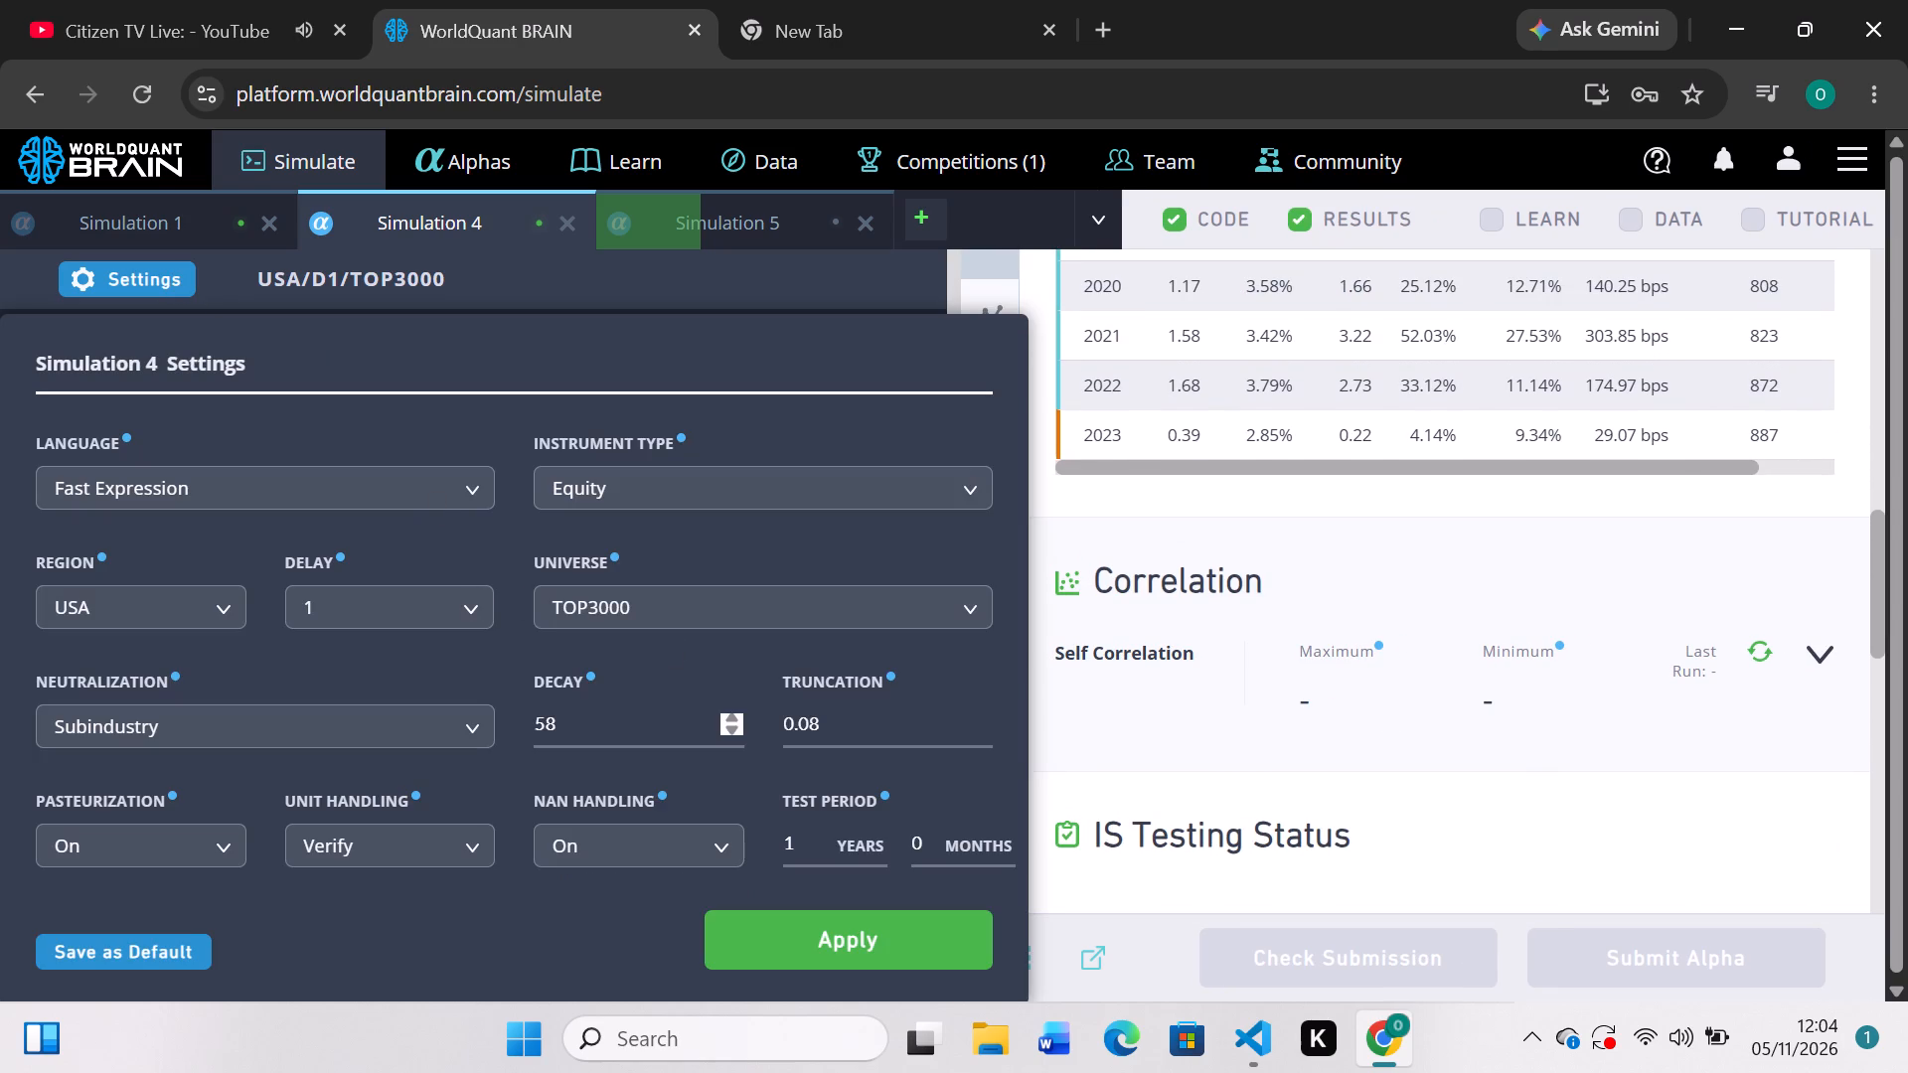
left_click(806, 848)
key("BackSpace")
key("2")
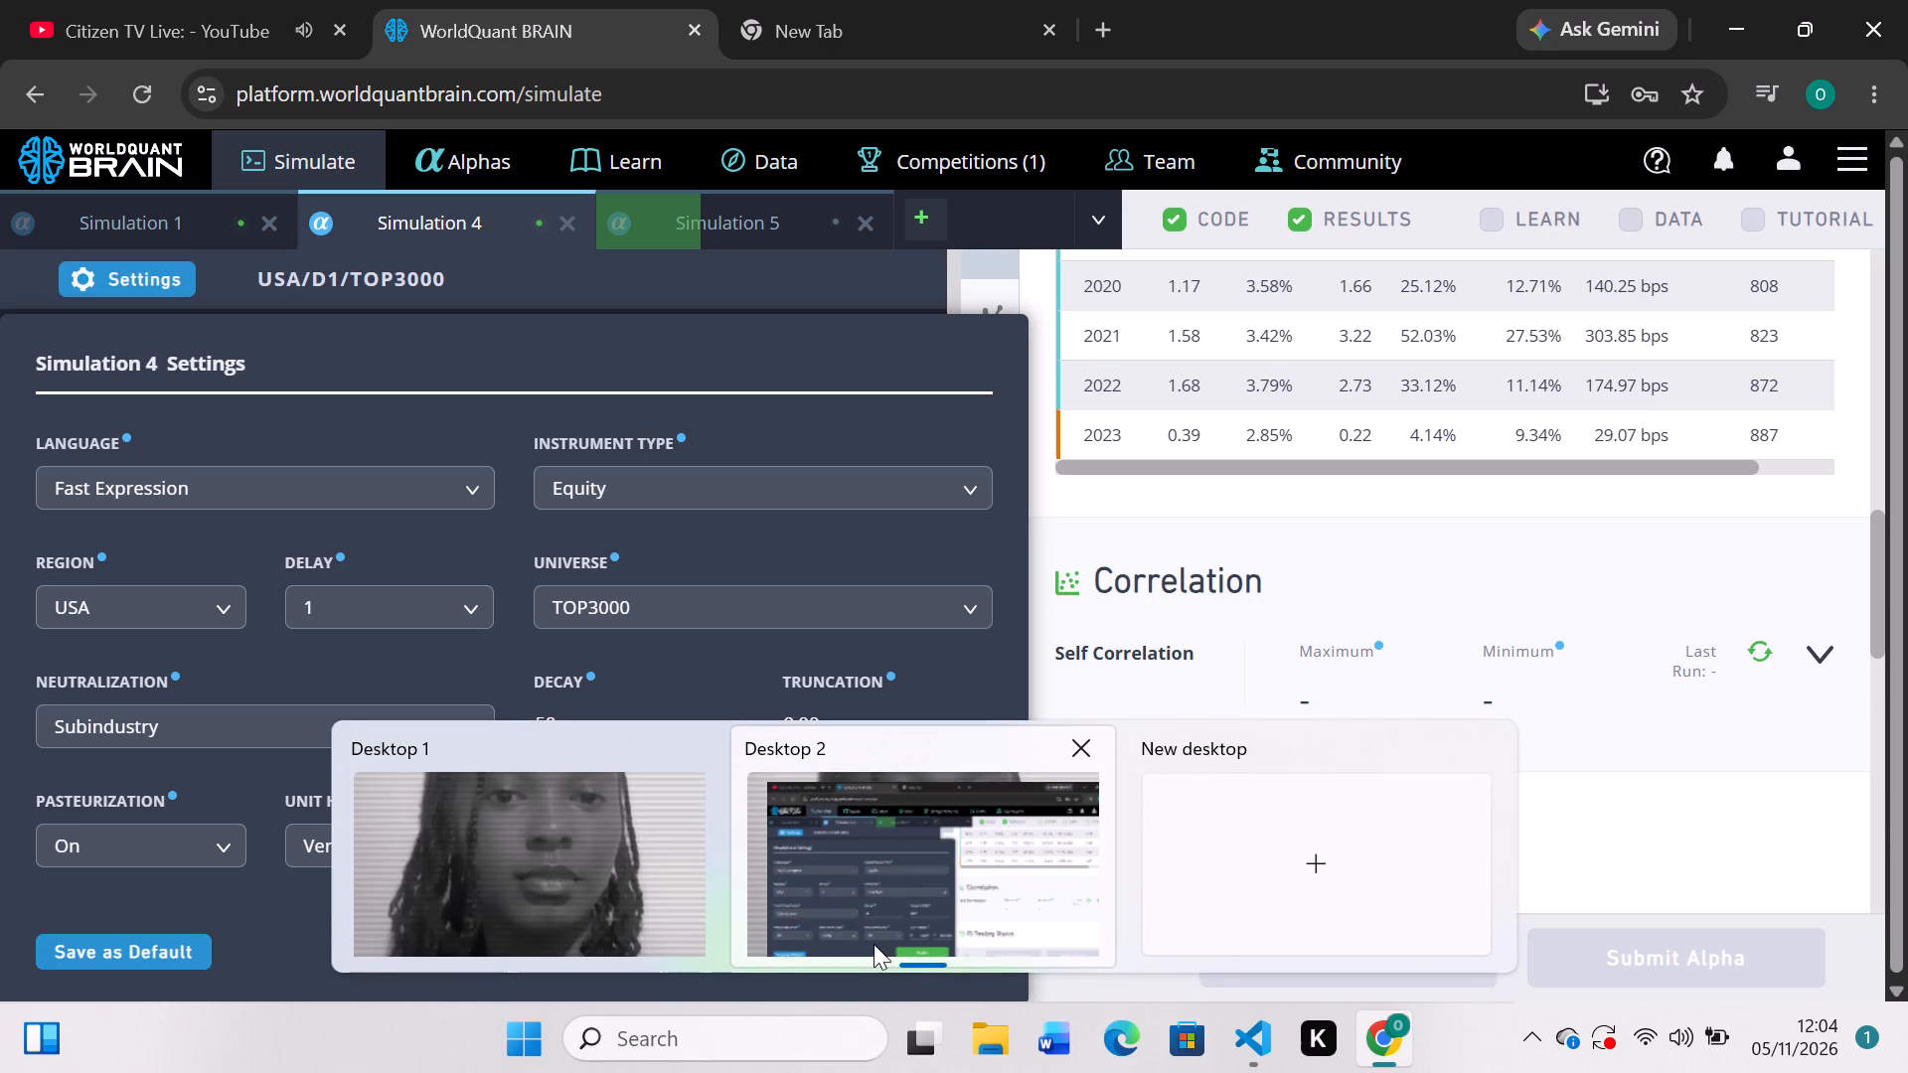
left_click(844, 943)
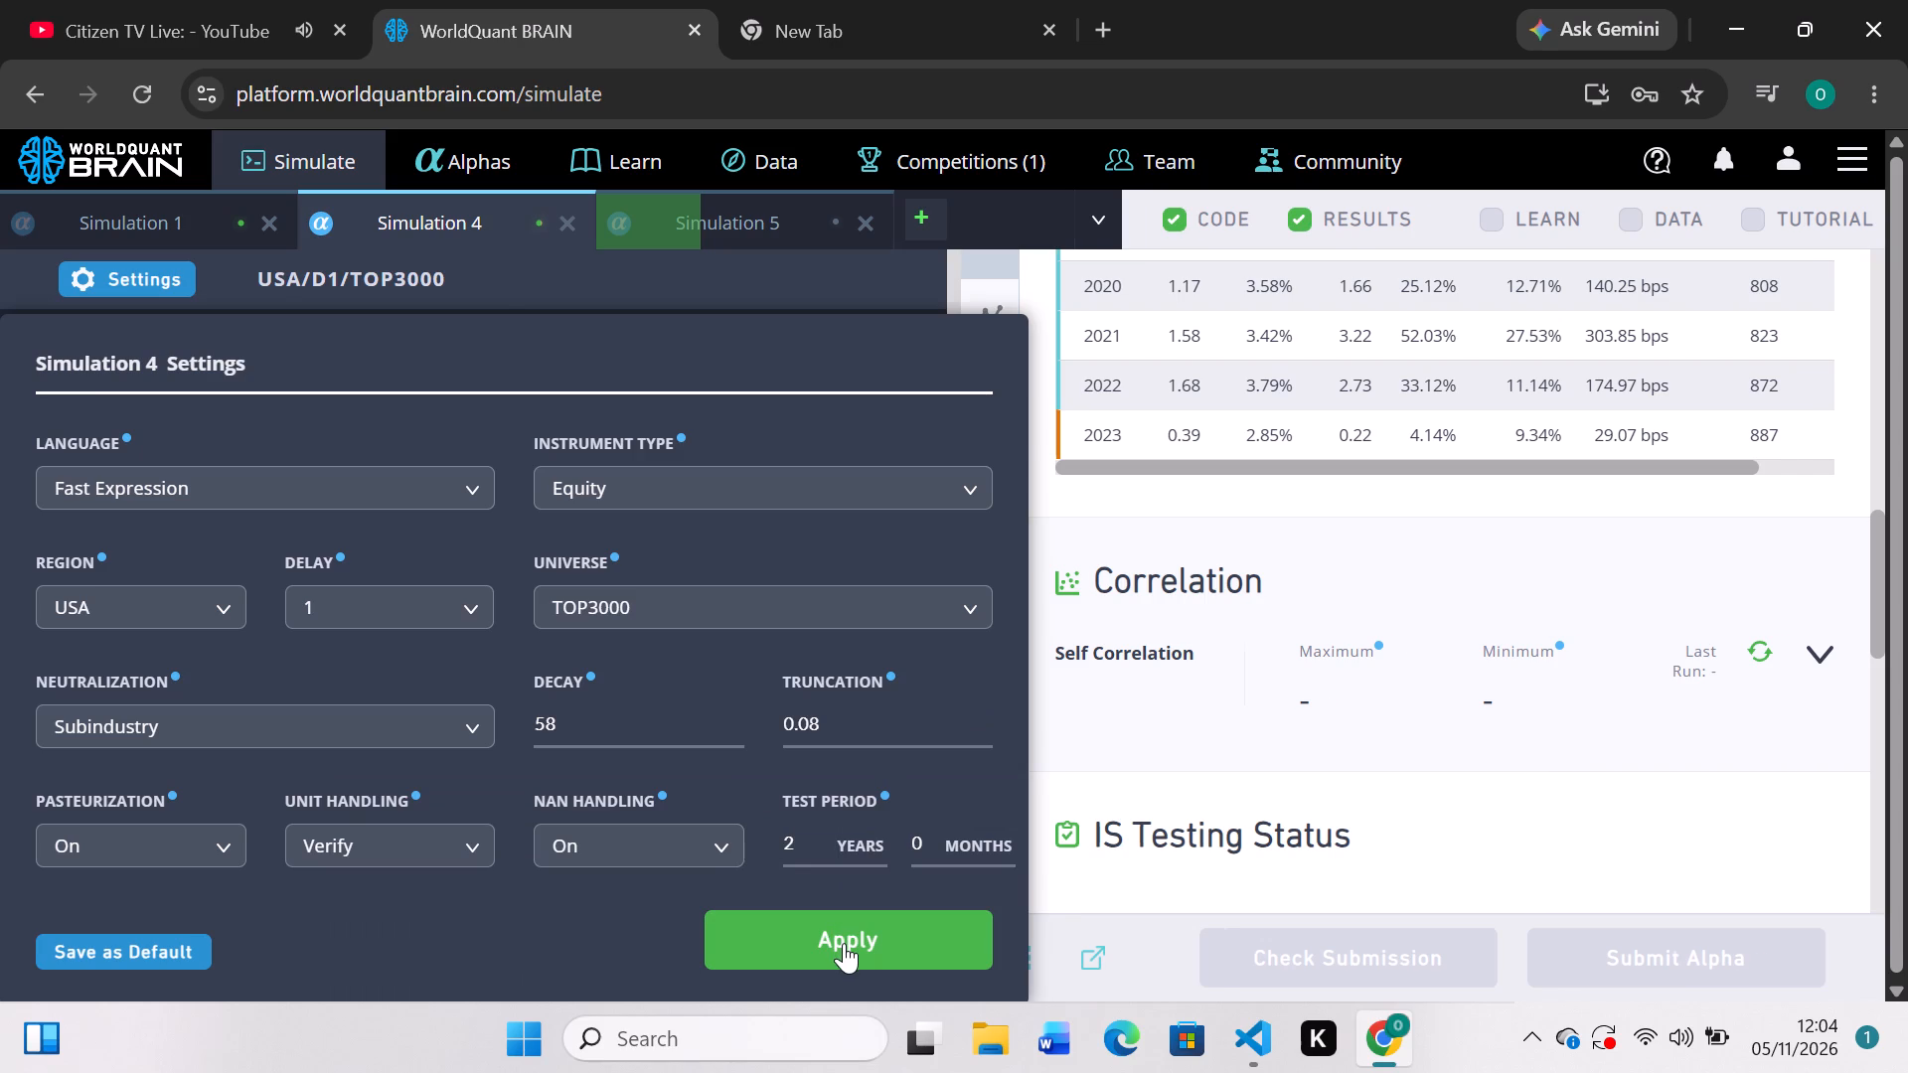
left_click(876, 965)
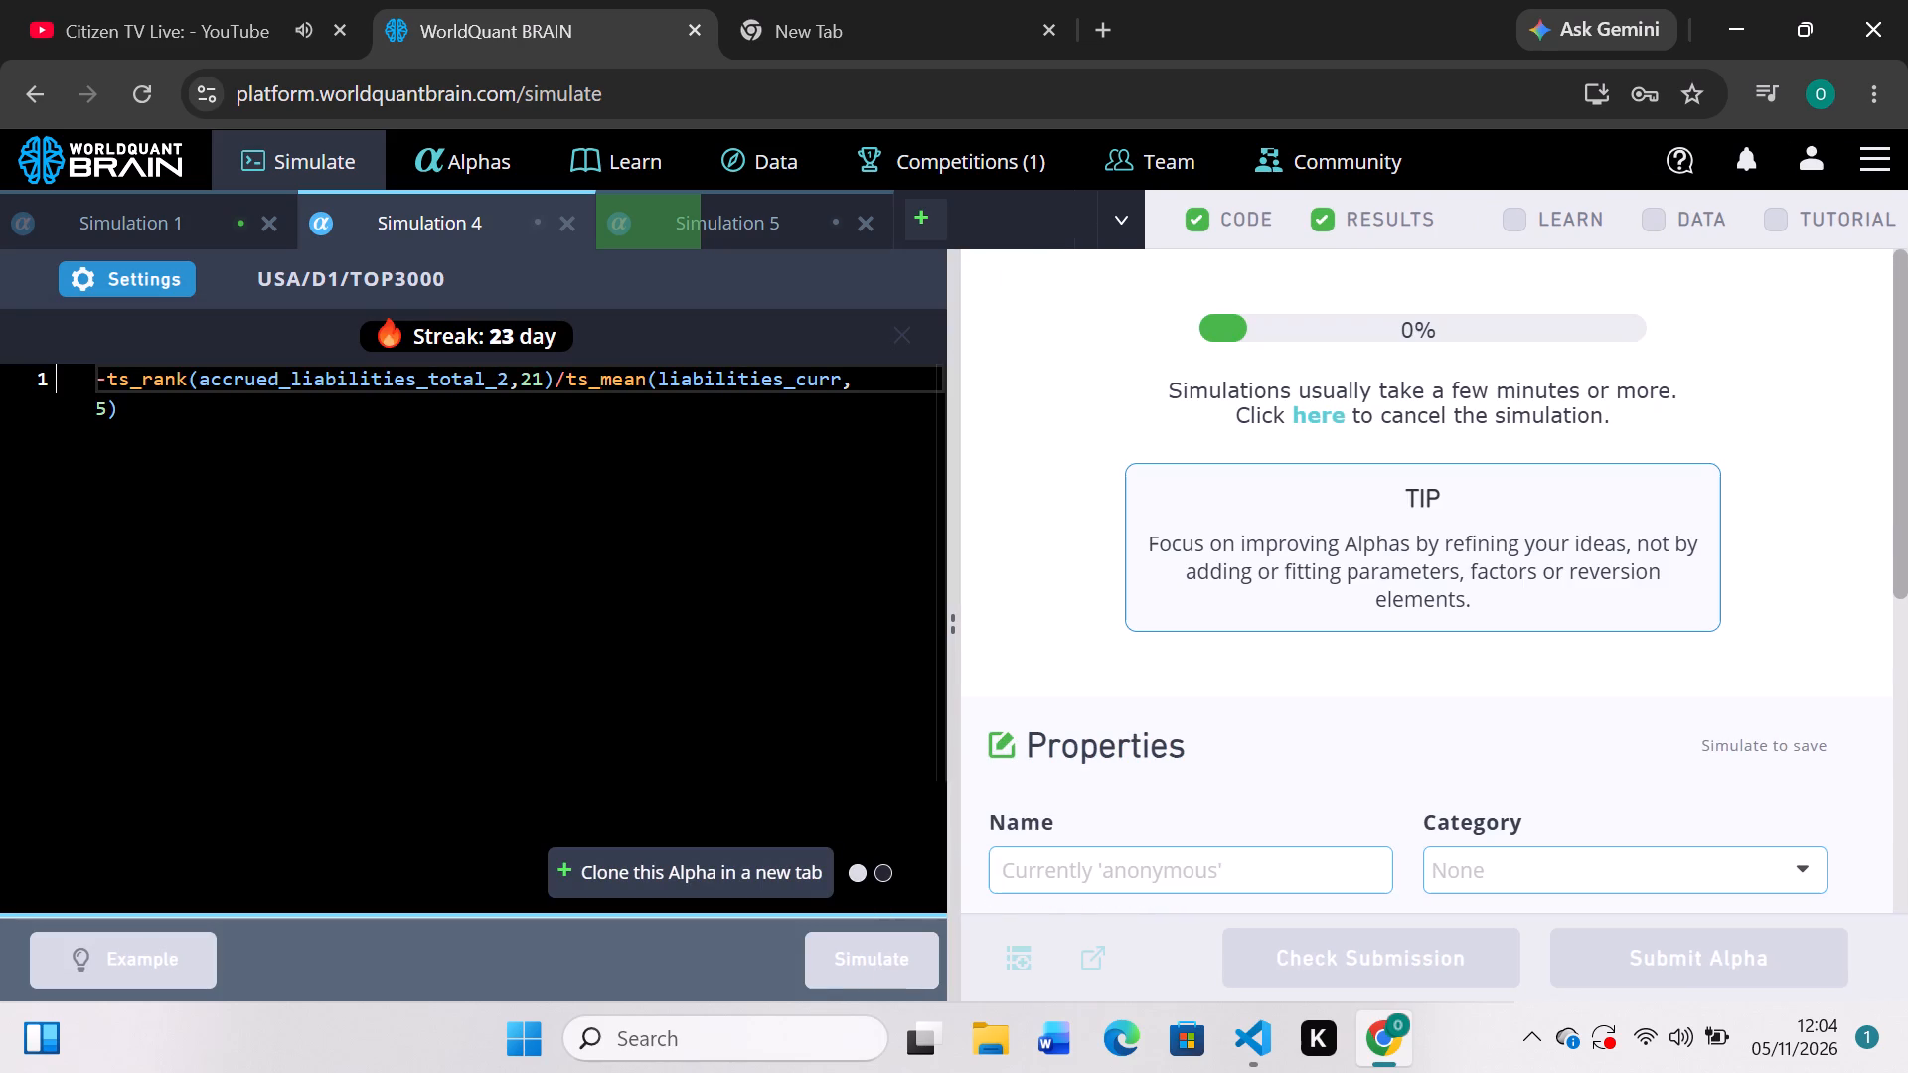
Change Simulation 1's universe to TOP200, apply the settings and run the simulation again.
left_click(715, 205)
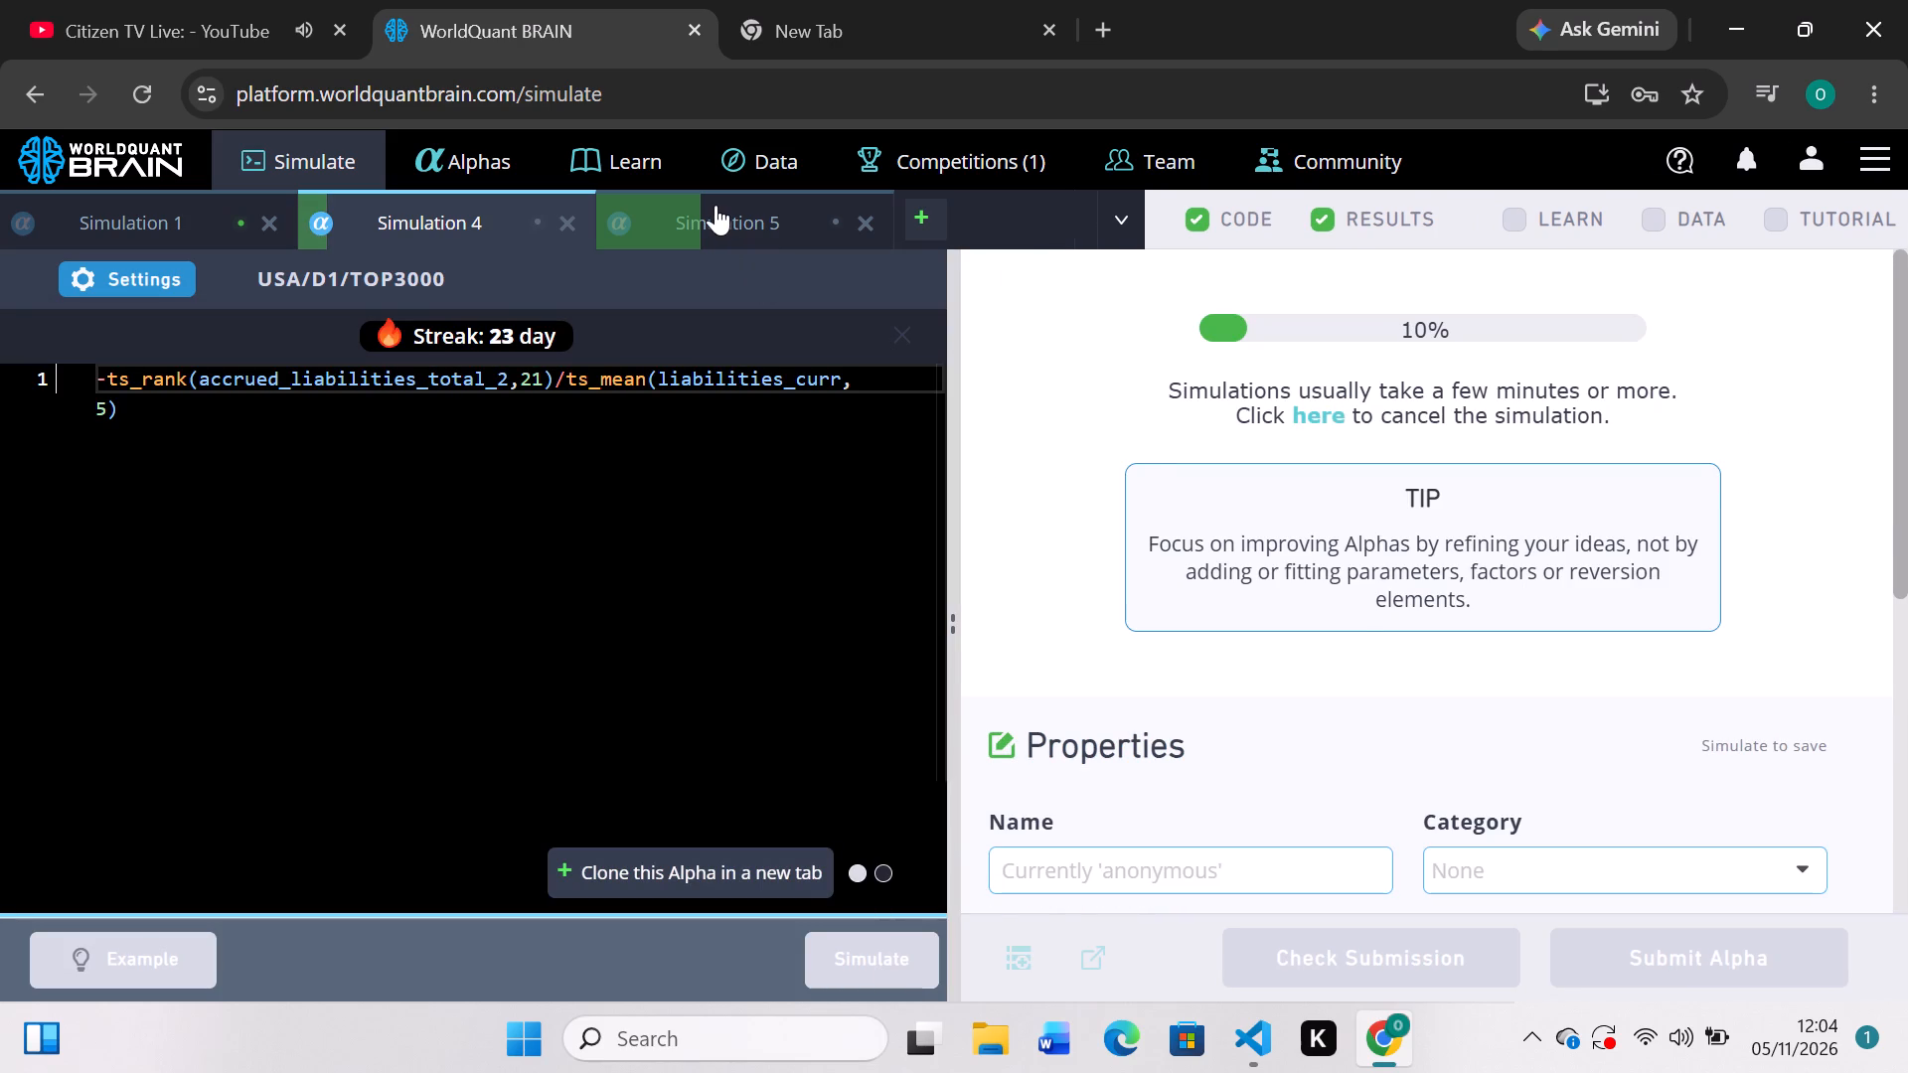
double_click(215, 211)
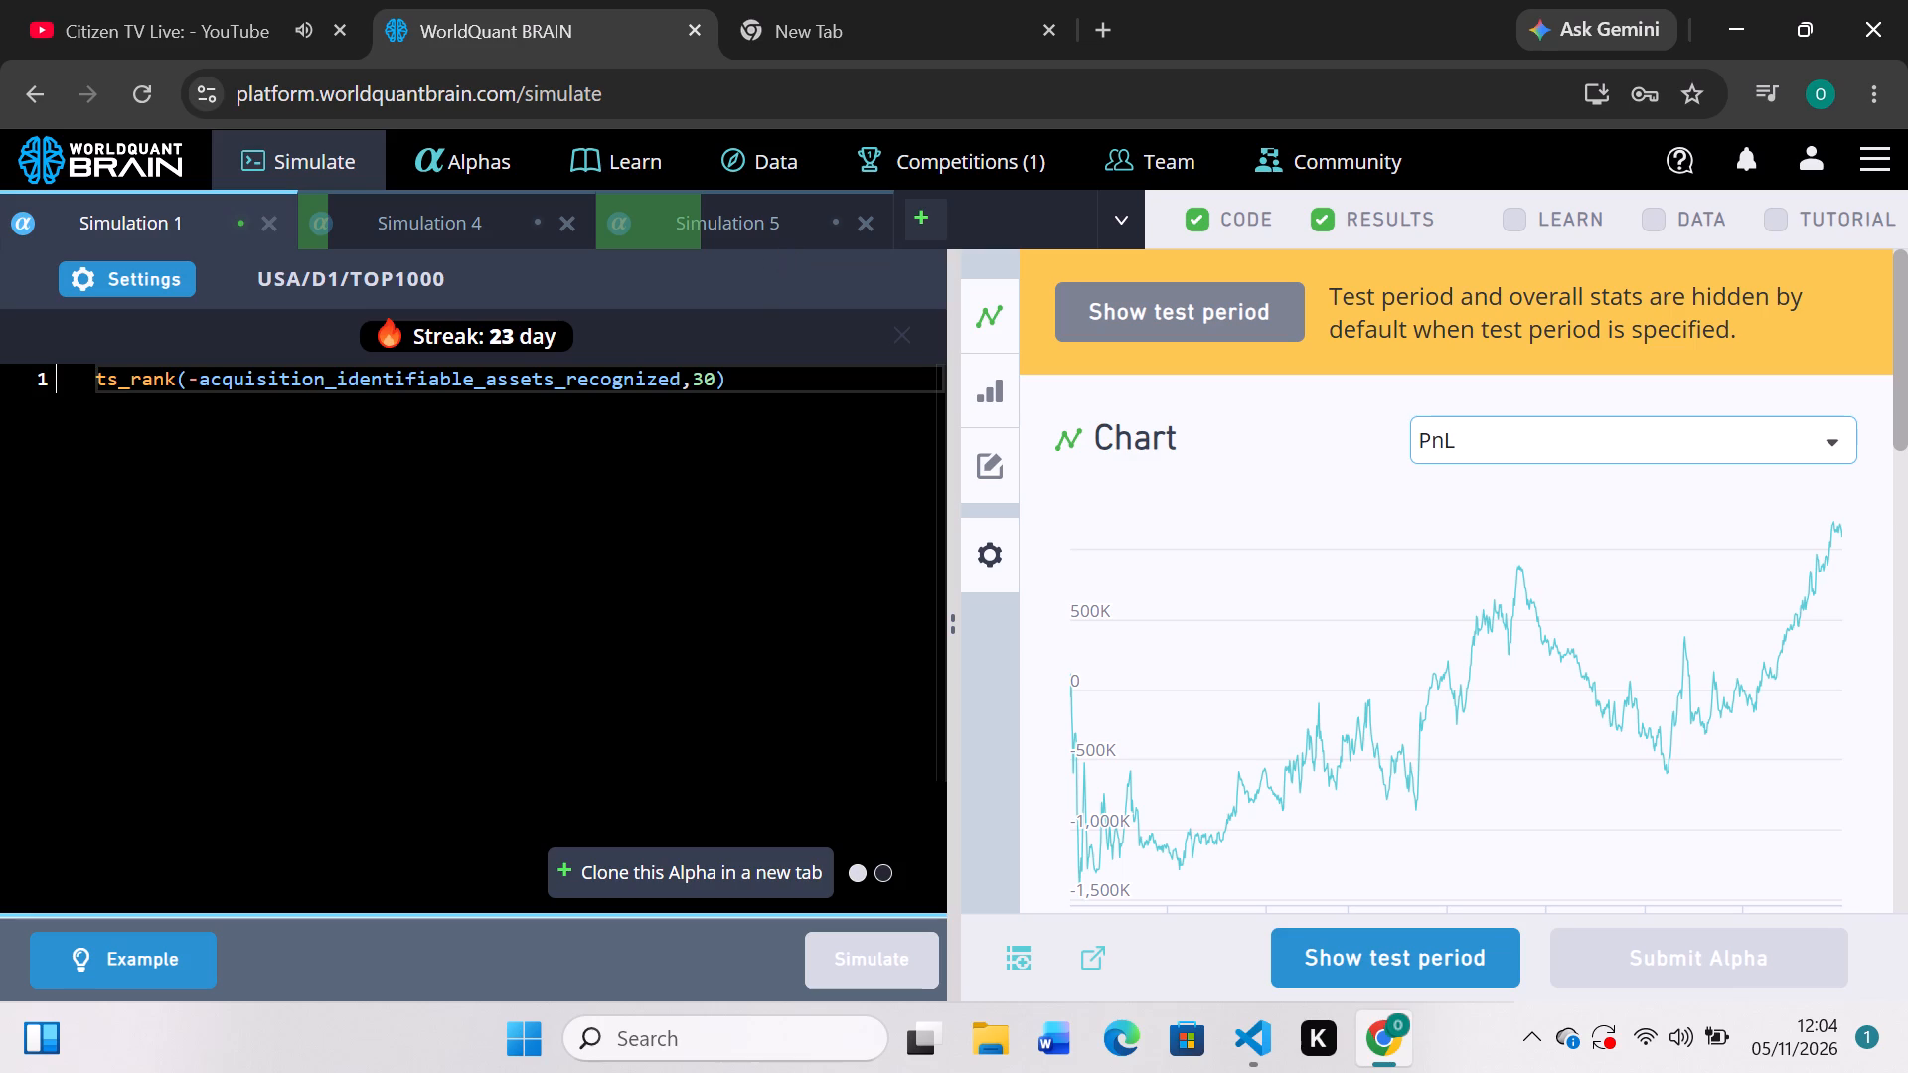
scroll(1243, 646, "down", 1)
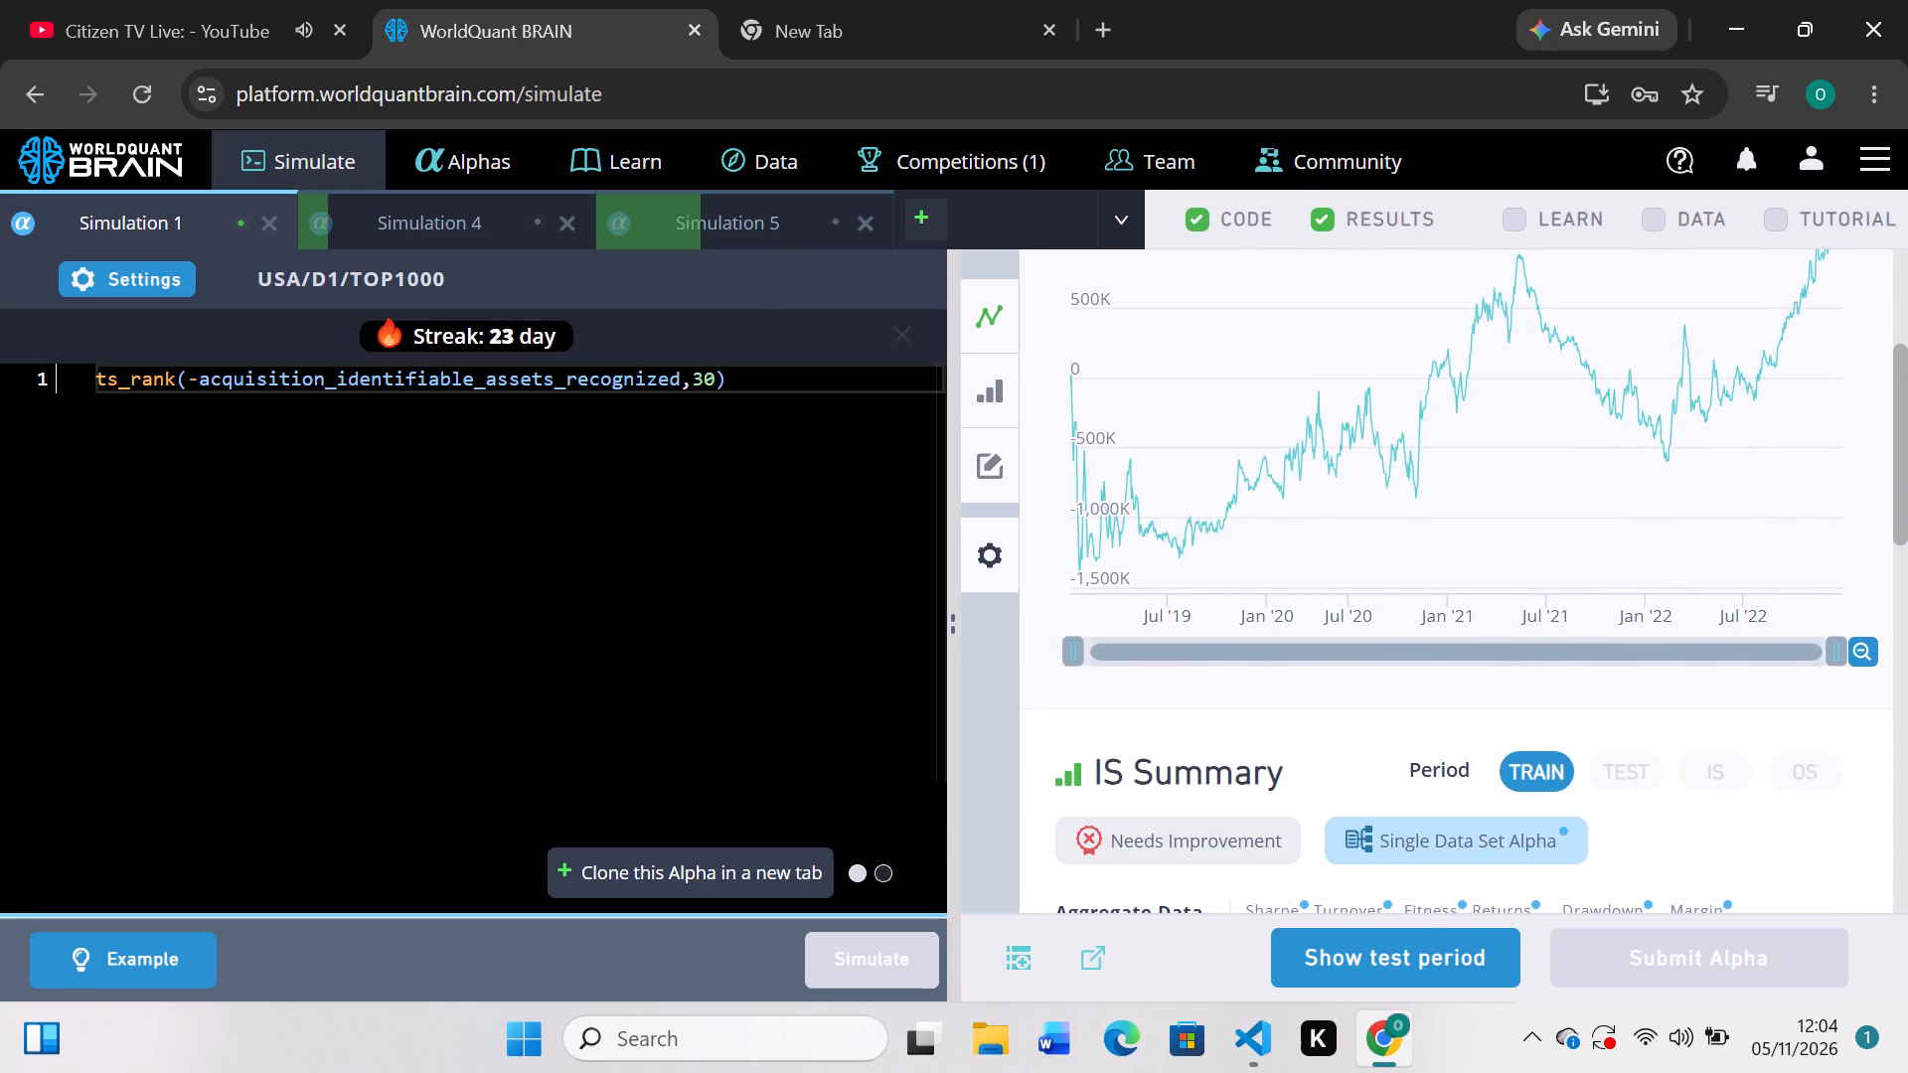
left_click(141, 289)
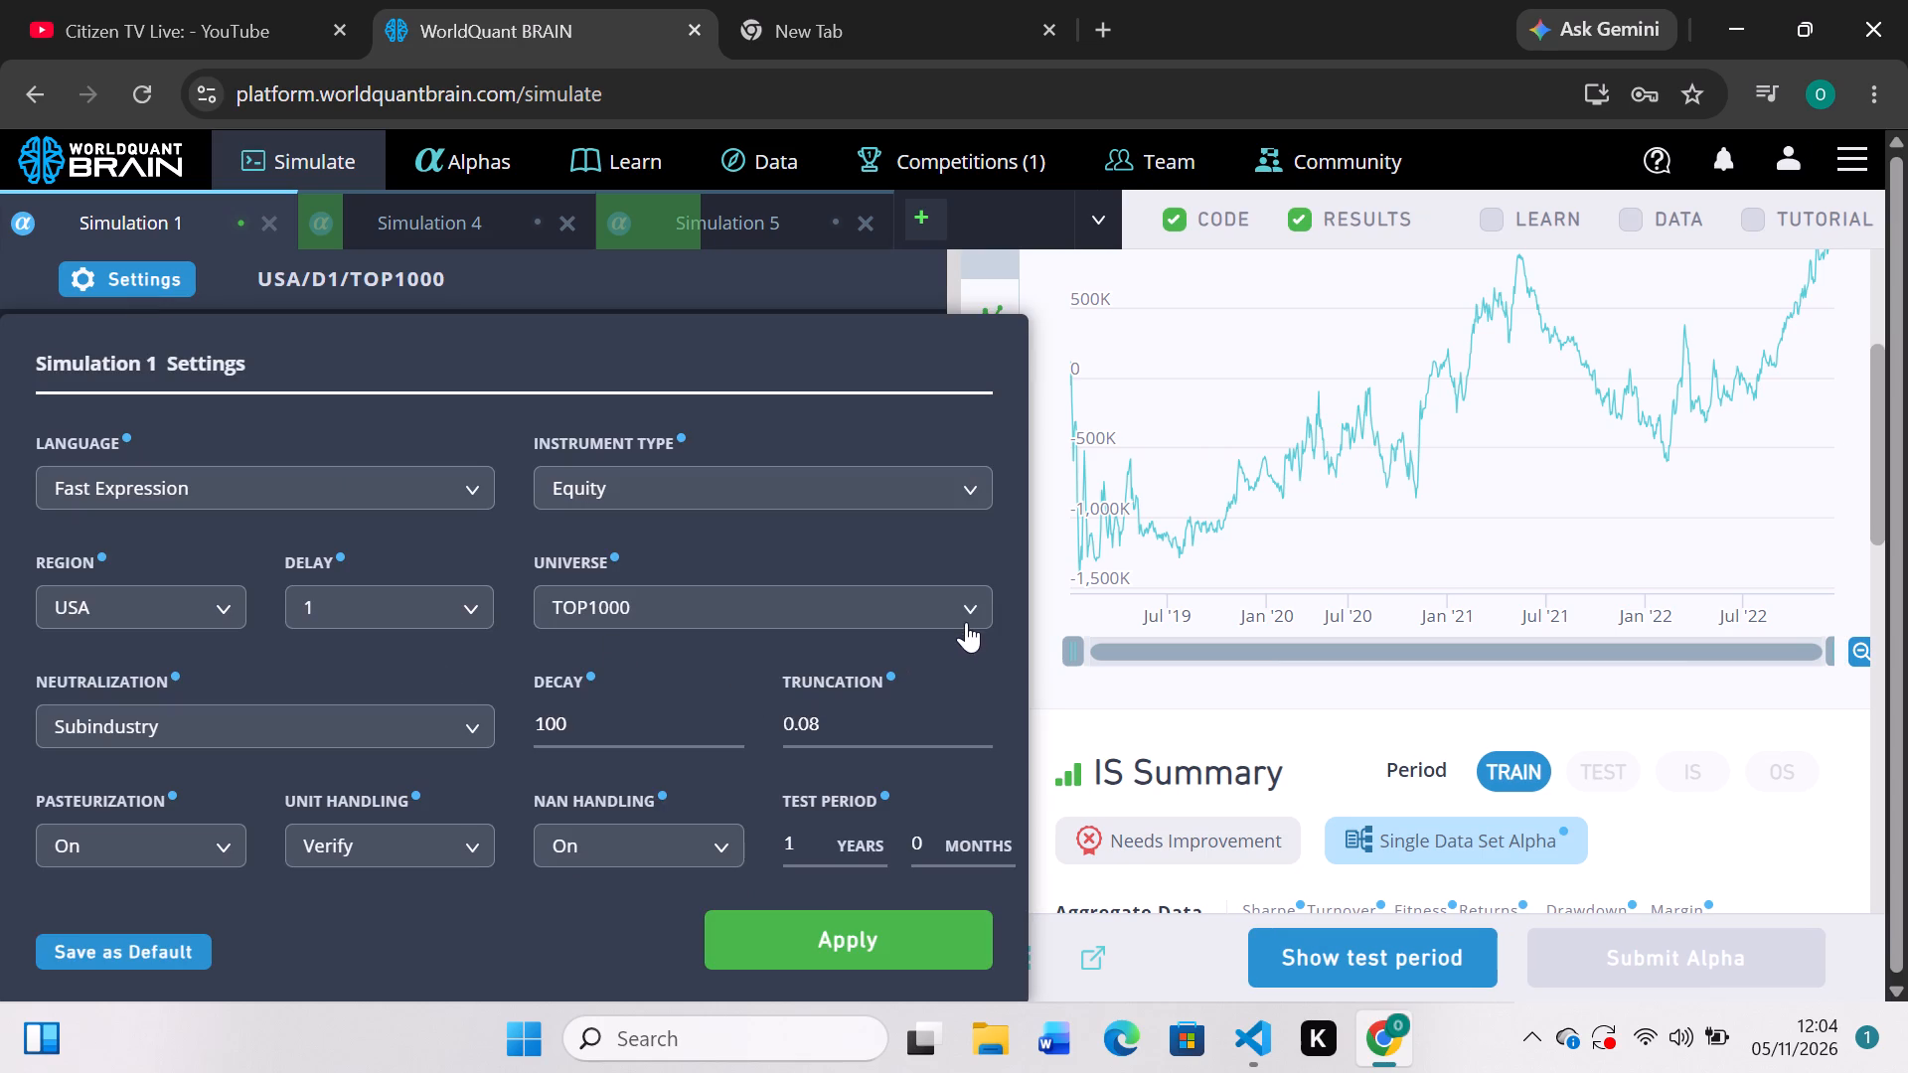
left_click(975, 611)
left_click(575, 830)
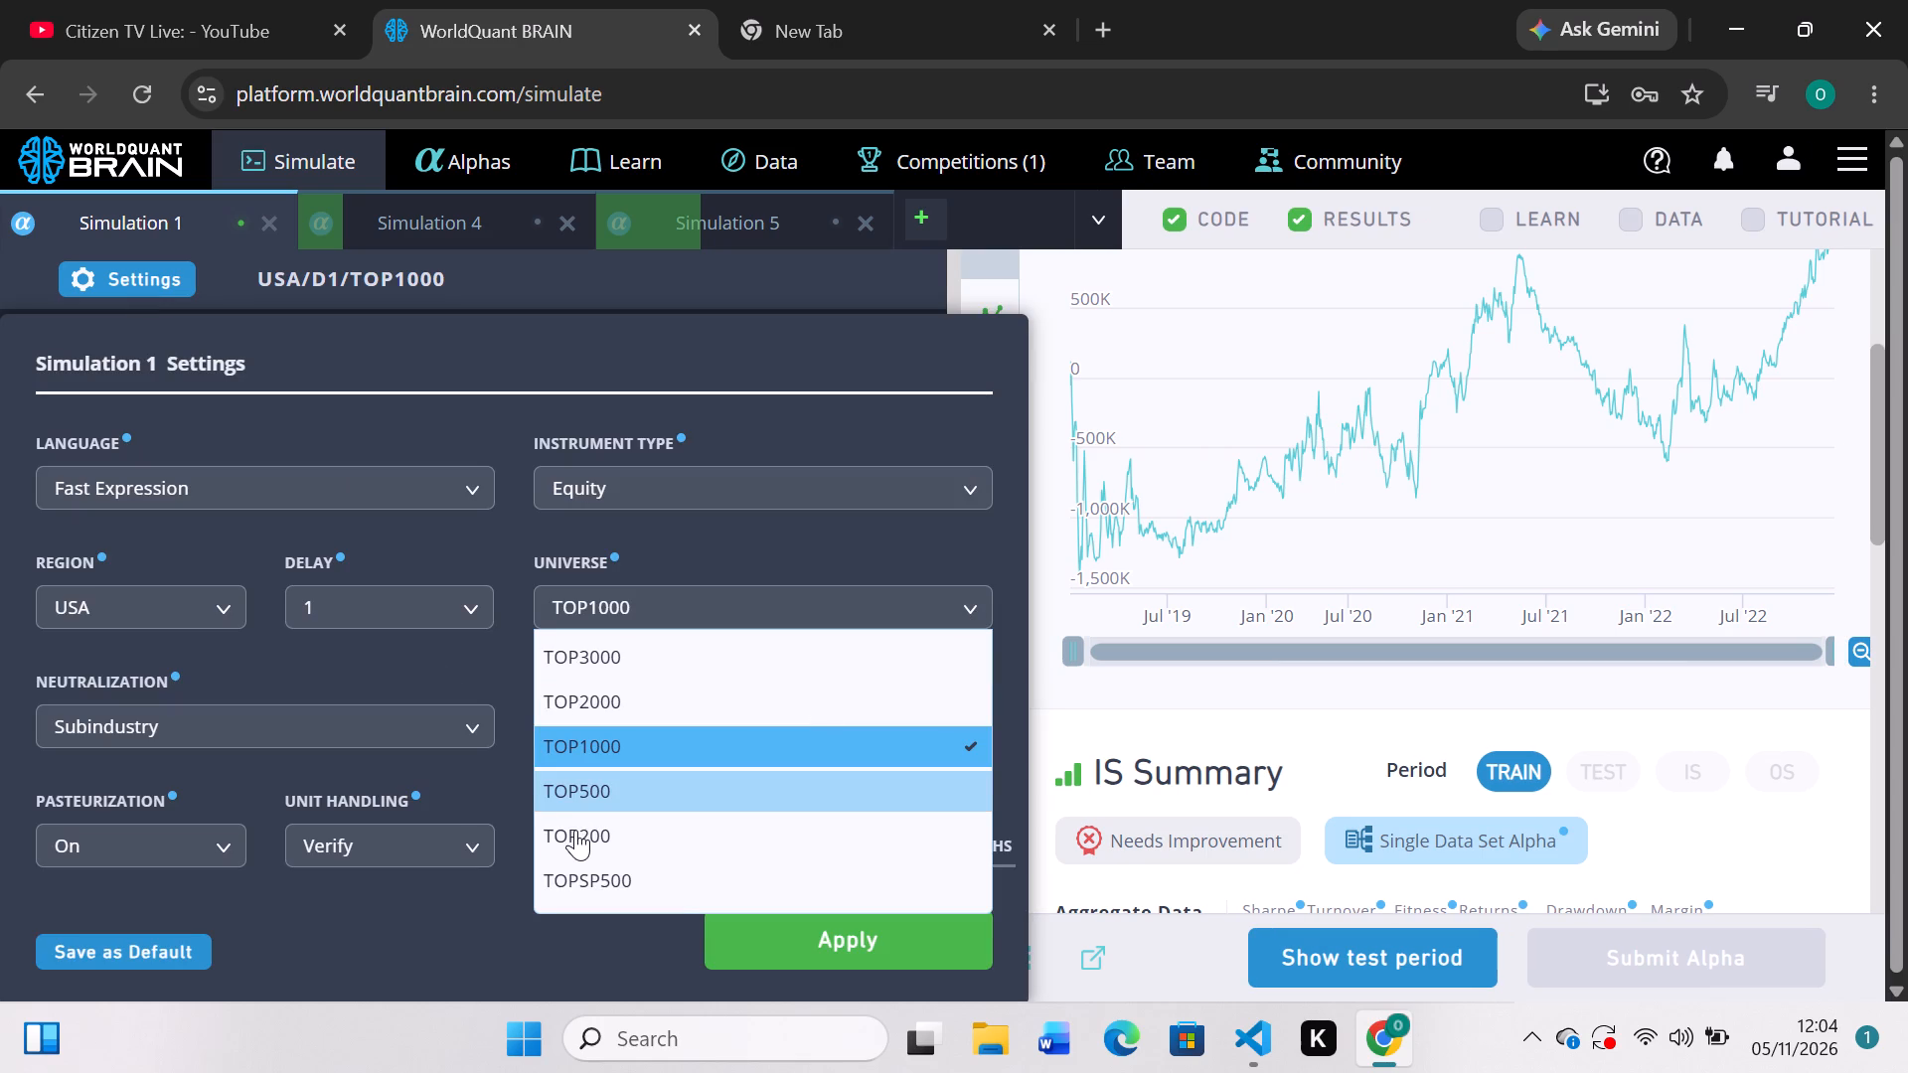
left_click(758, 920)
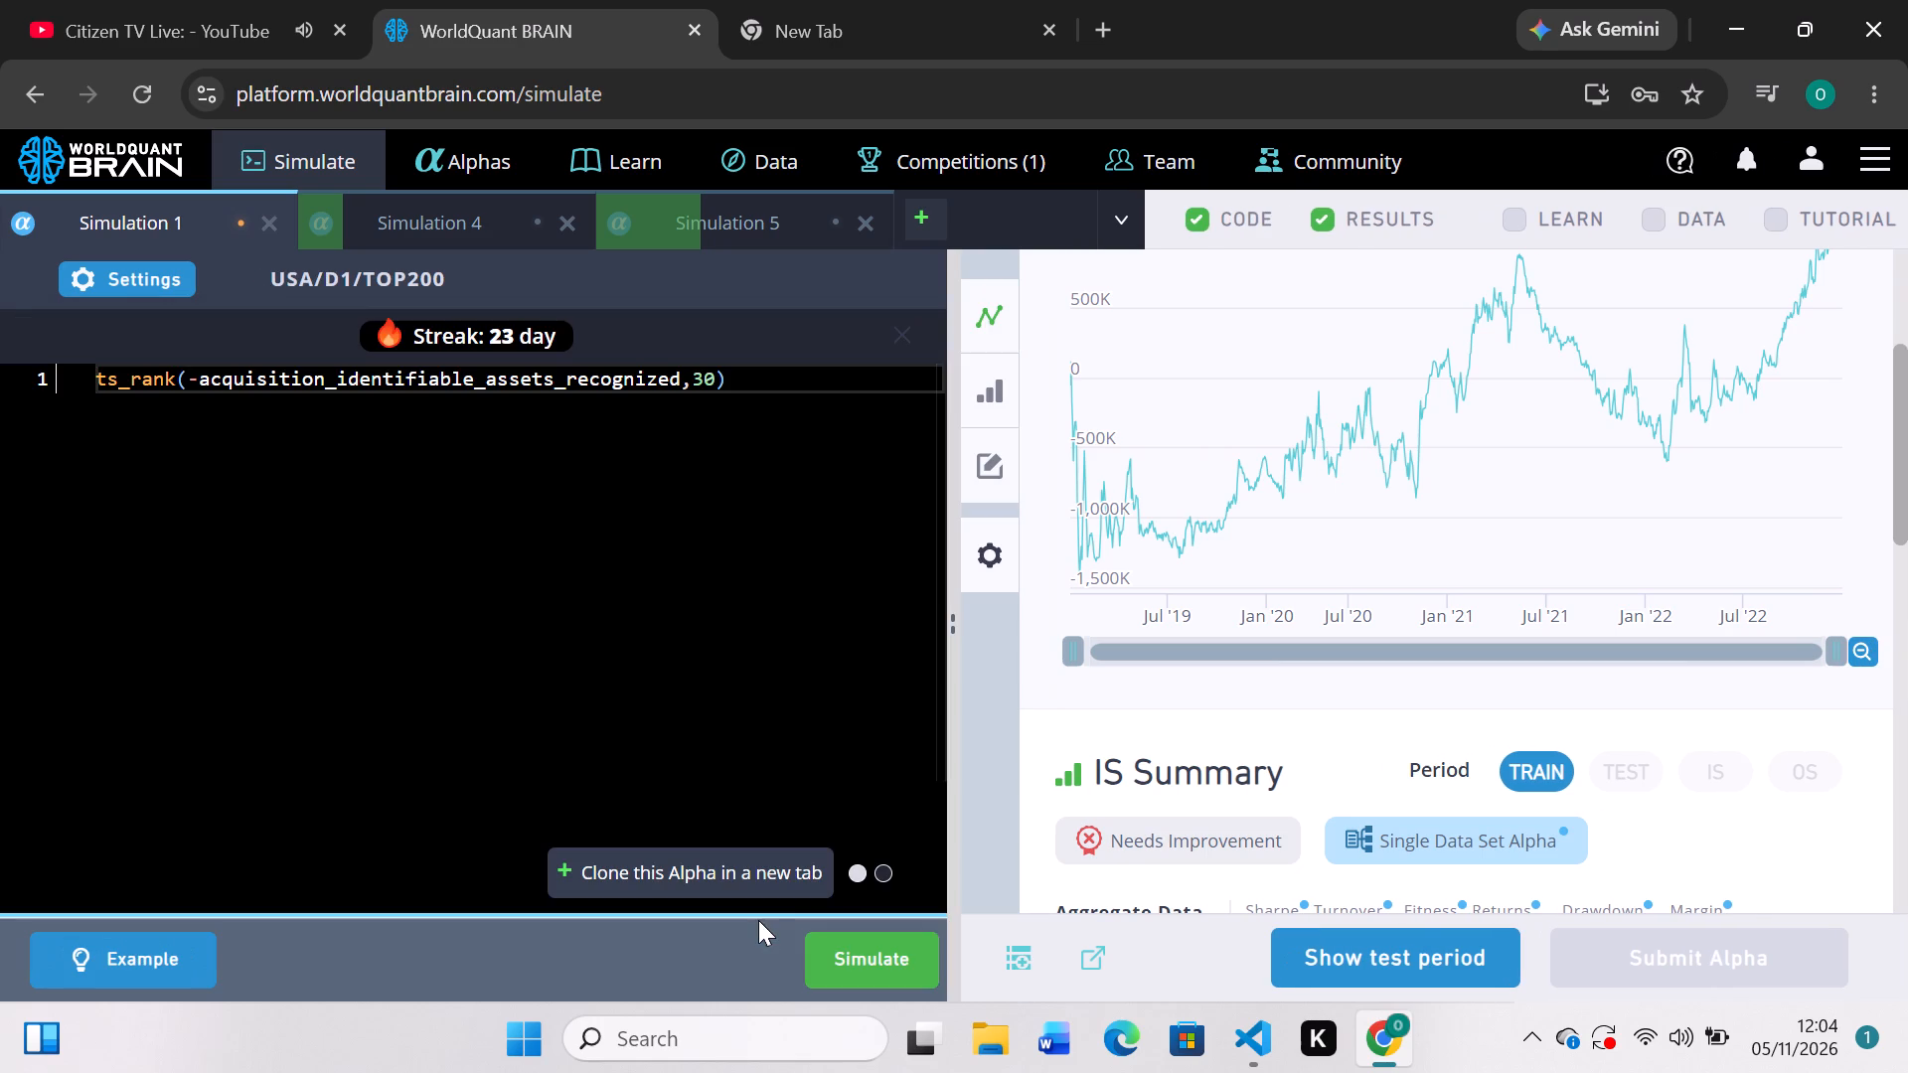
left_click(852, 932)
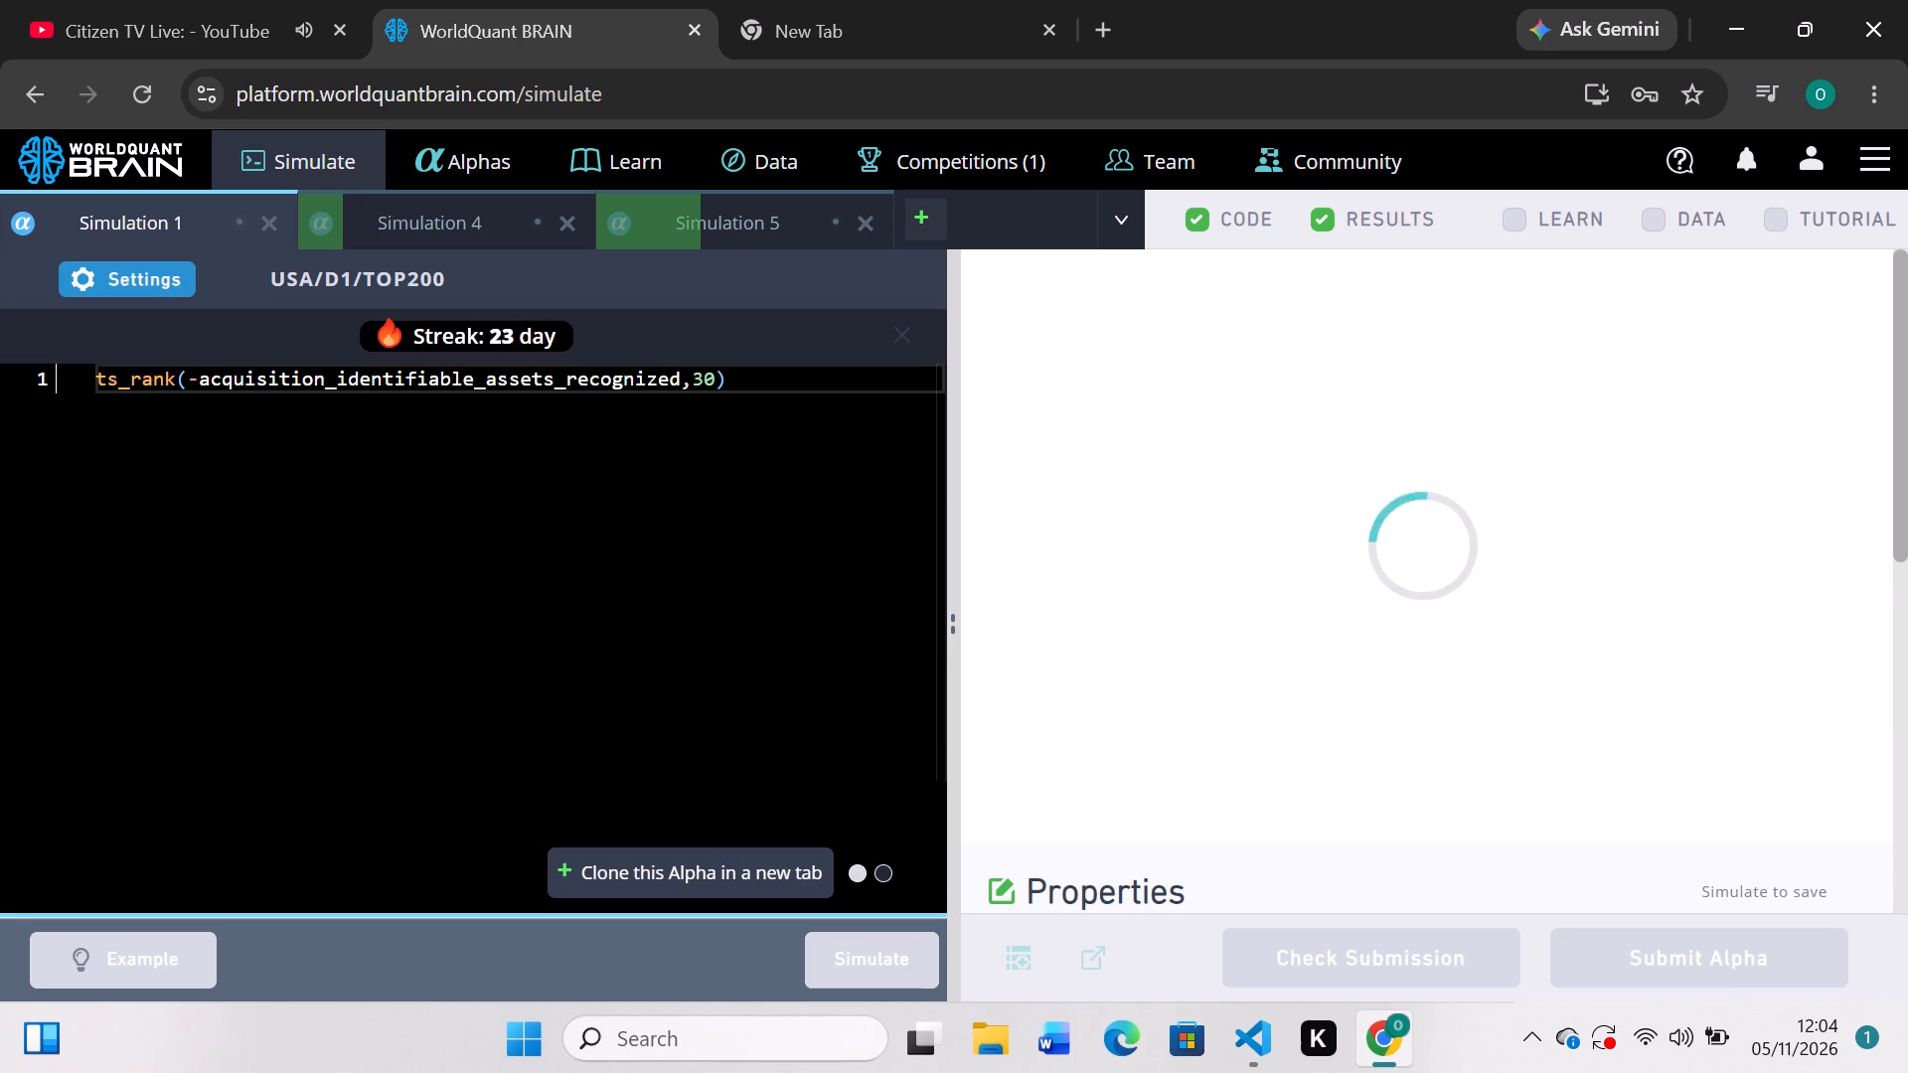
Create a new simulation and start its alpha expression with ts_rank(-rank(ebit/capex)).
left_click(928, 222)
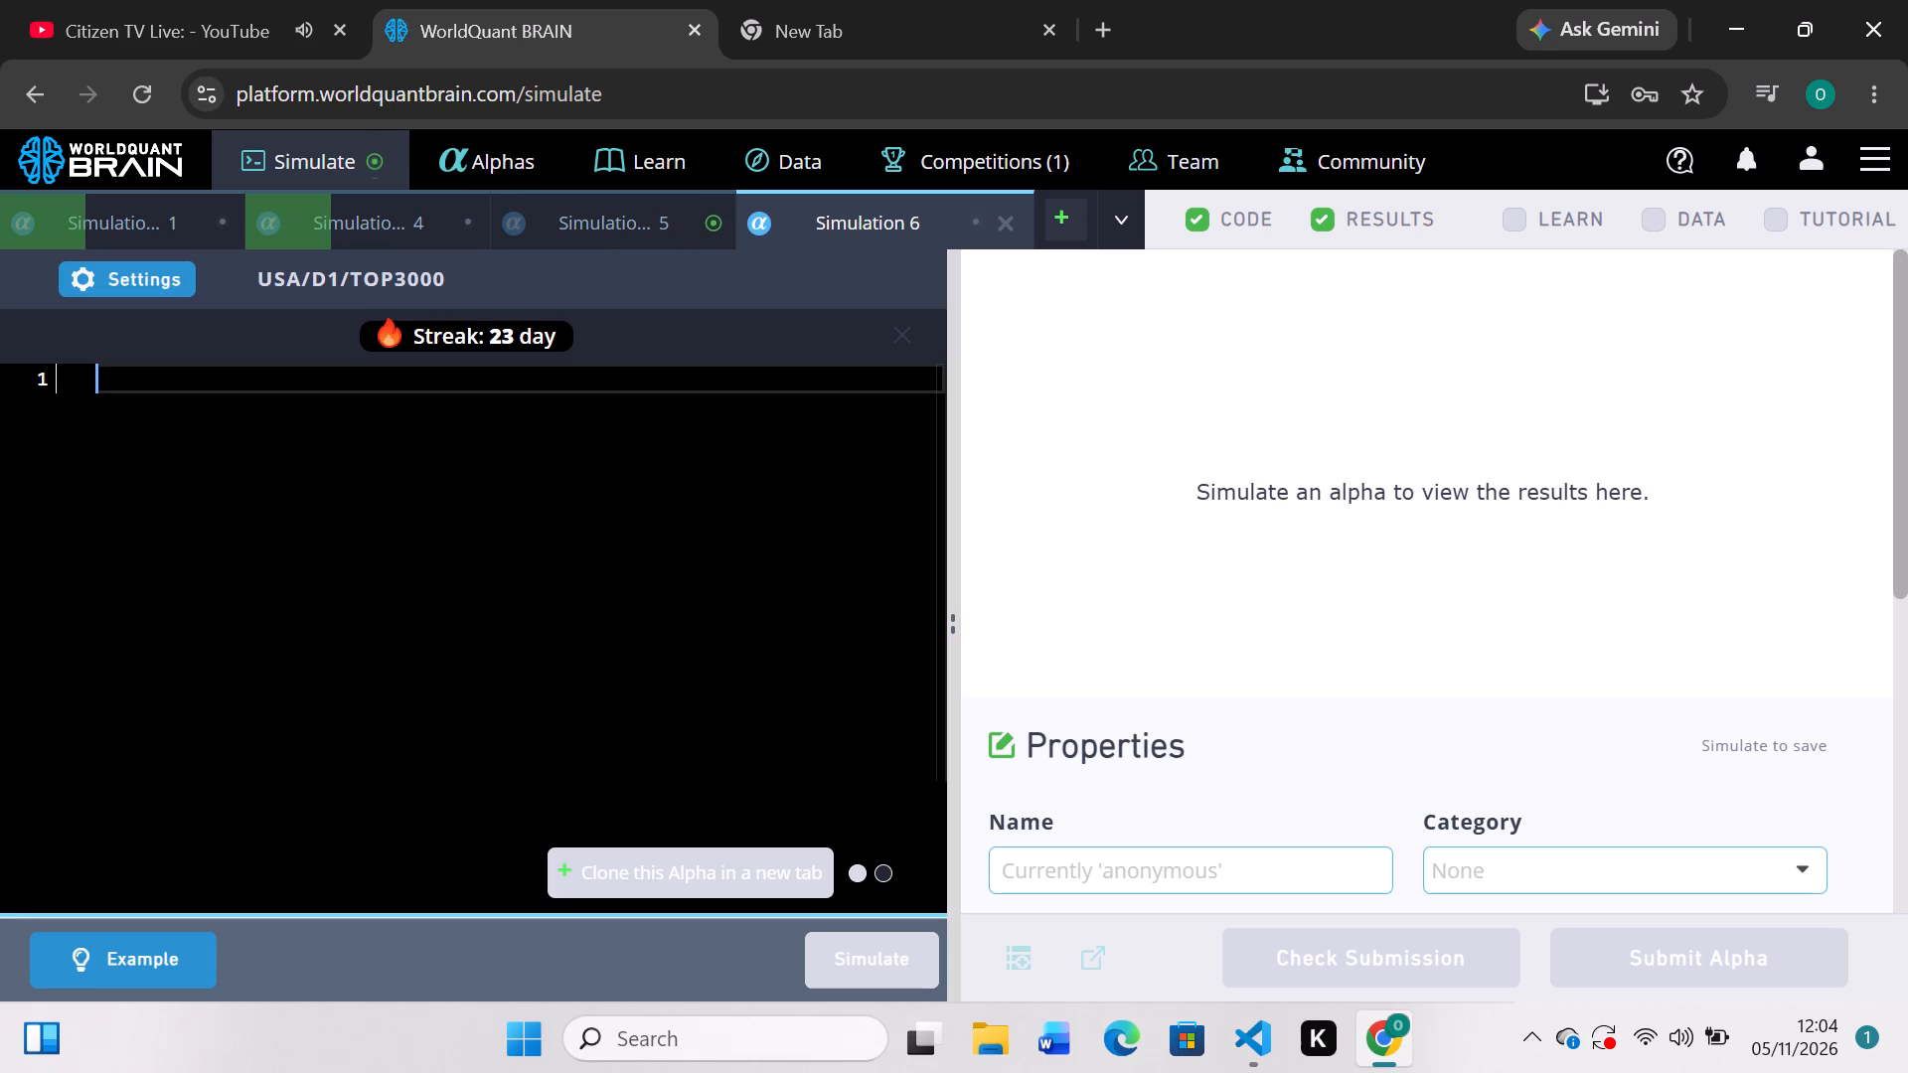
type("ts")
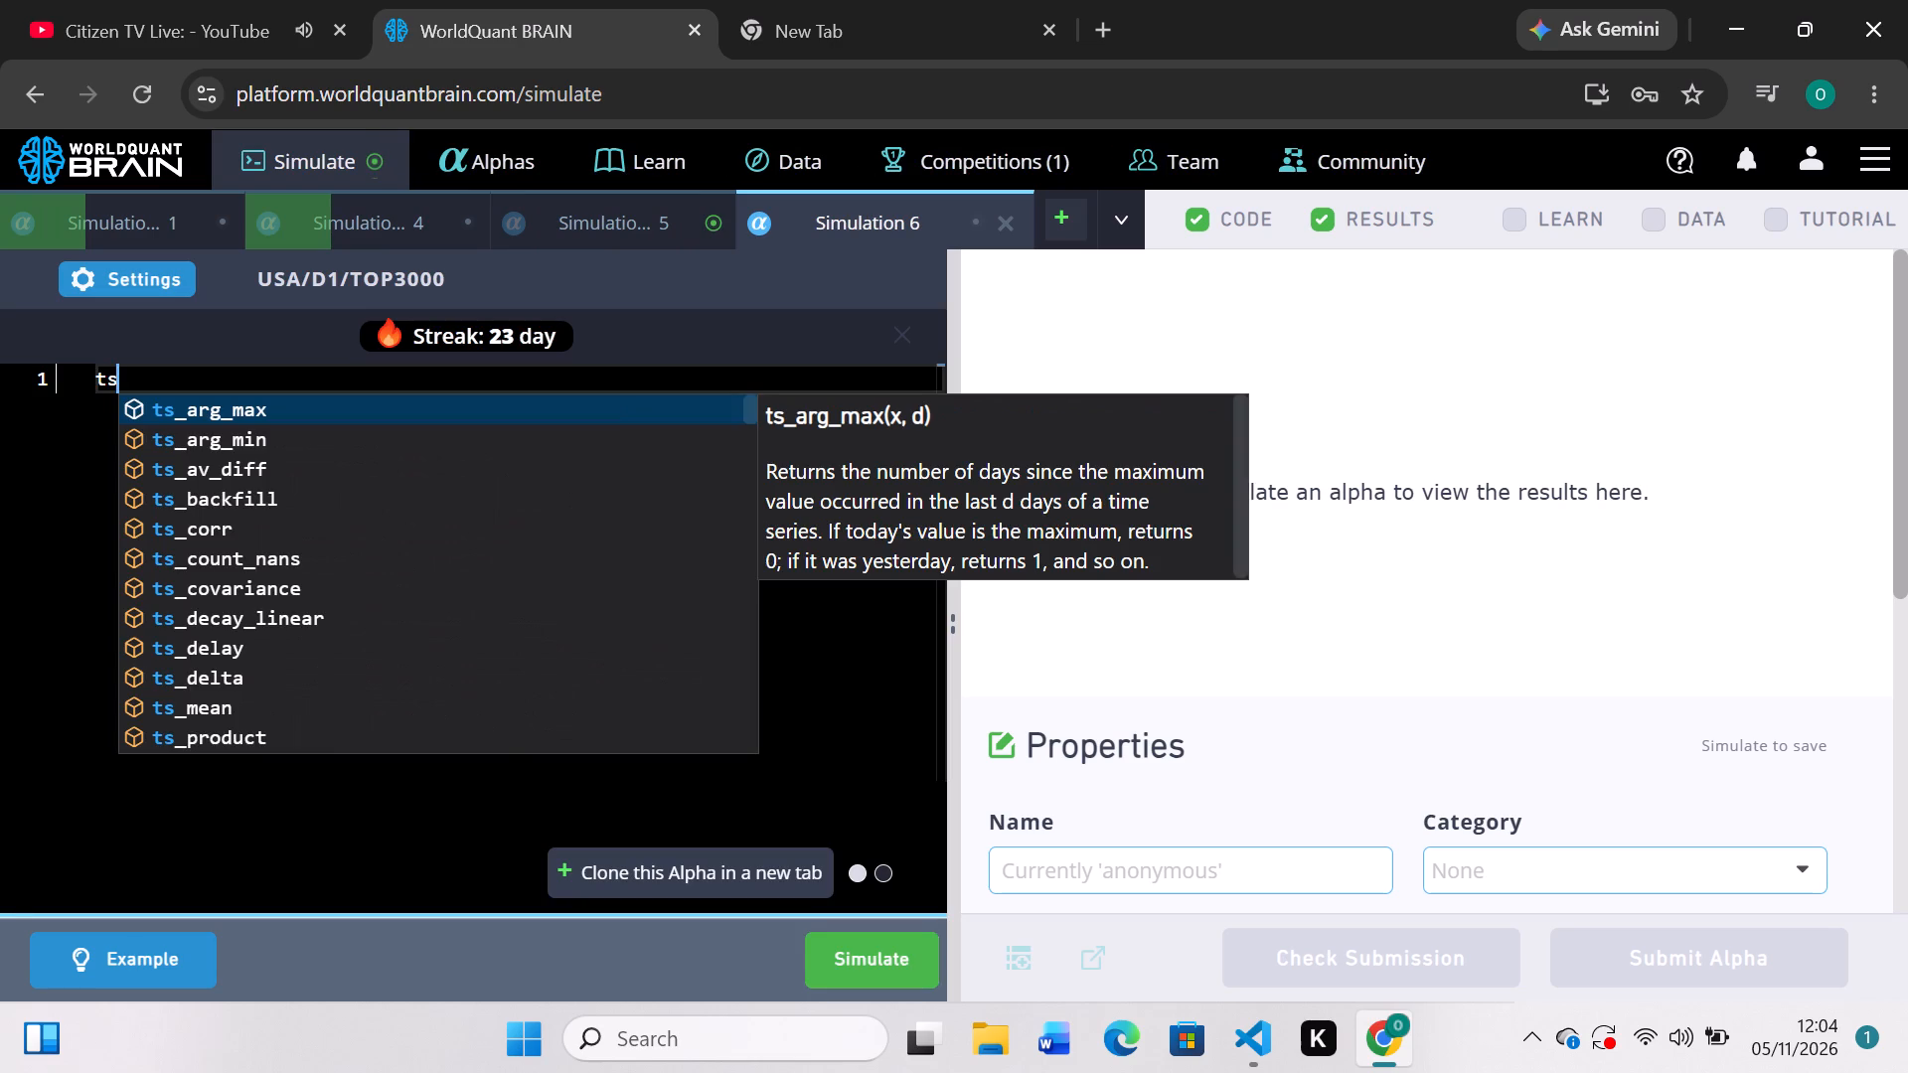
key("shift+underscore")
key("a")
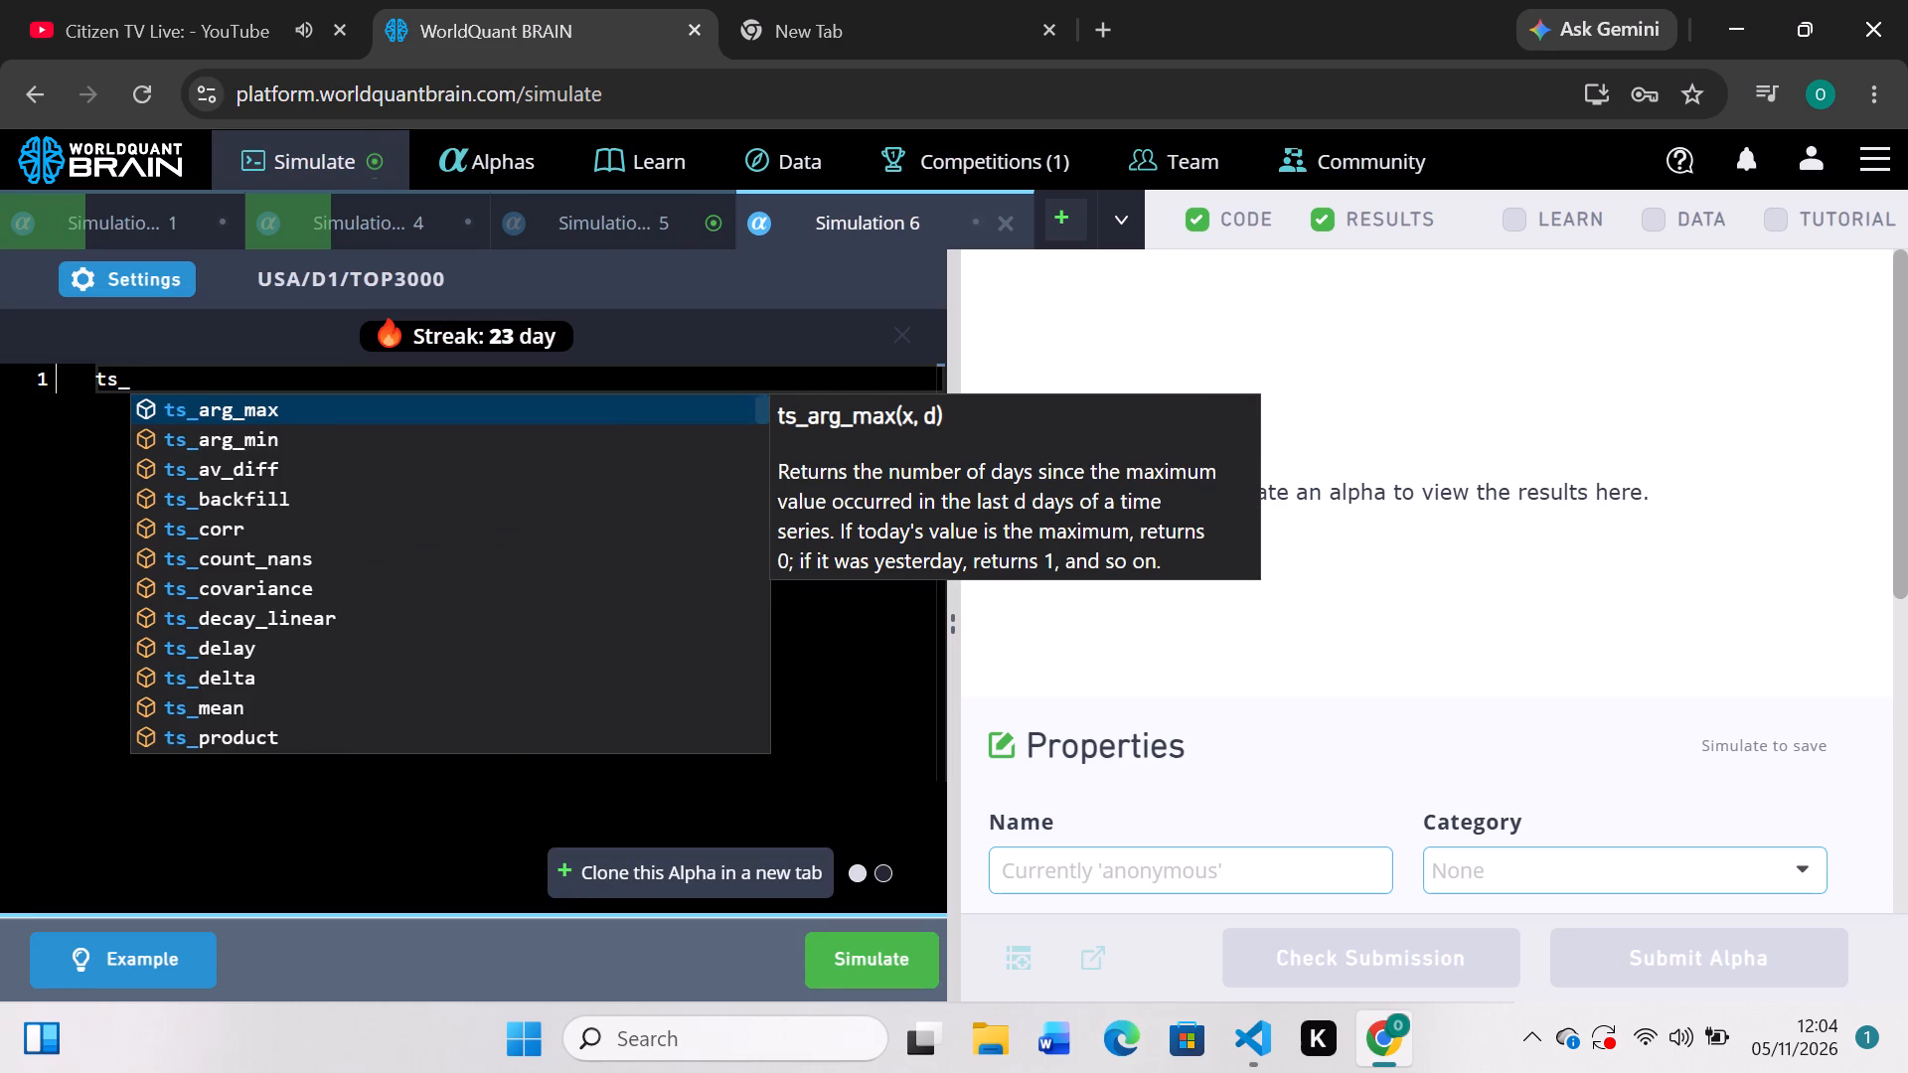
key("BackSpace")
type("rank")
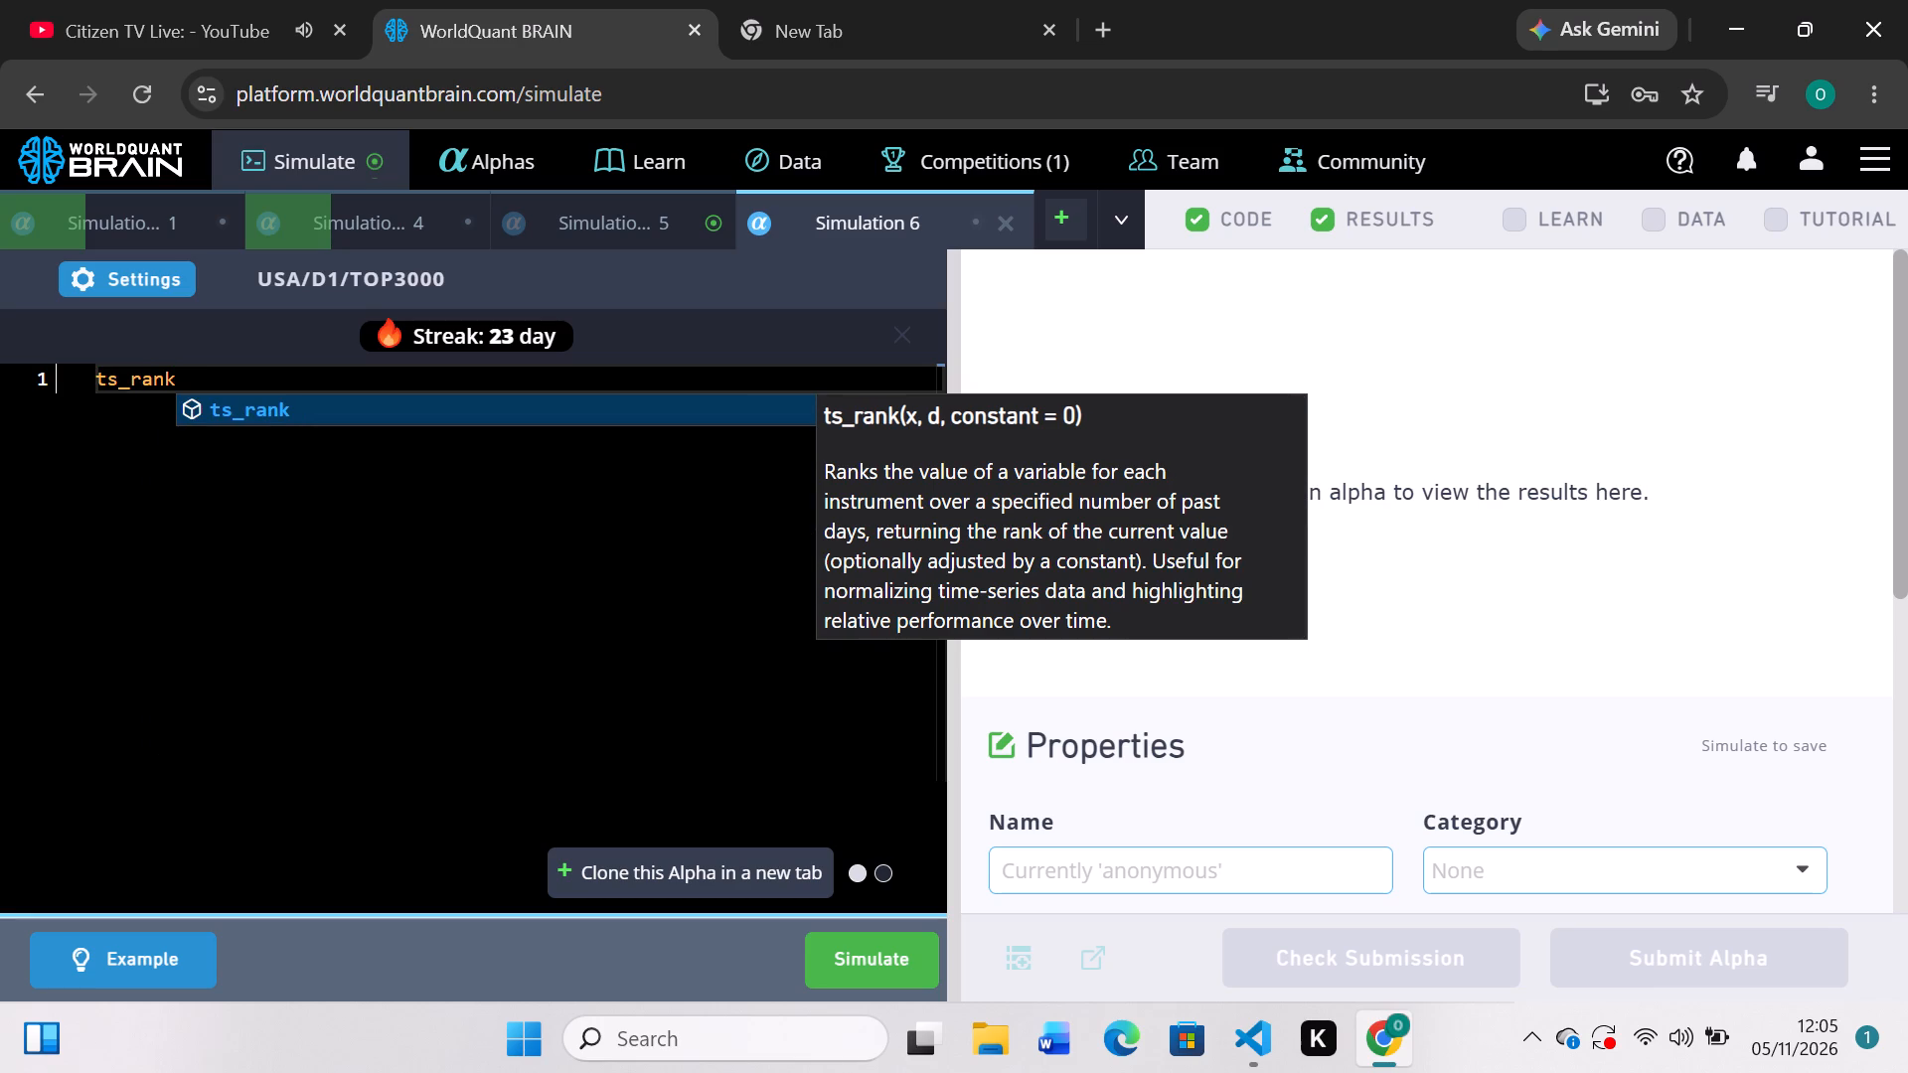
key("shift+parenleft")
key("minus")
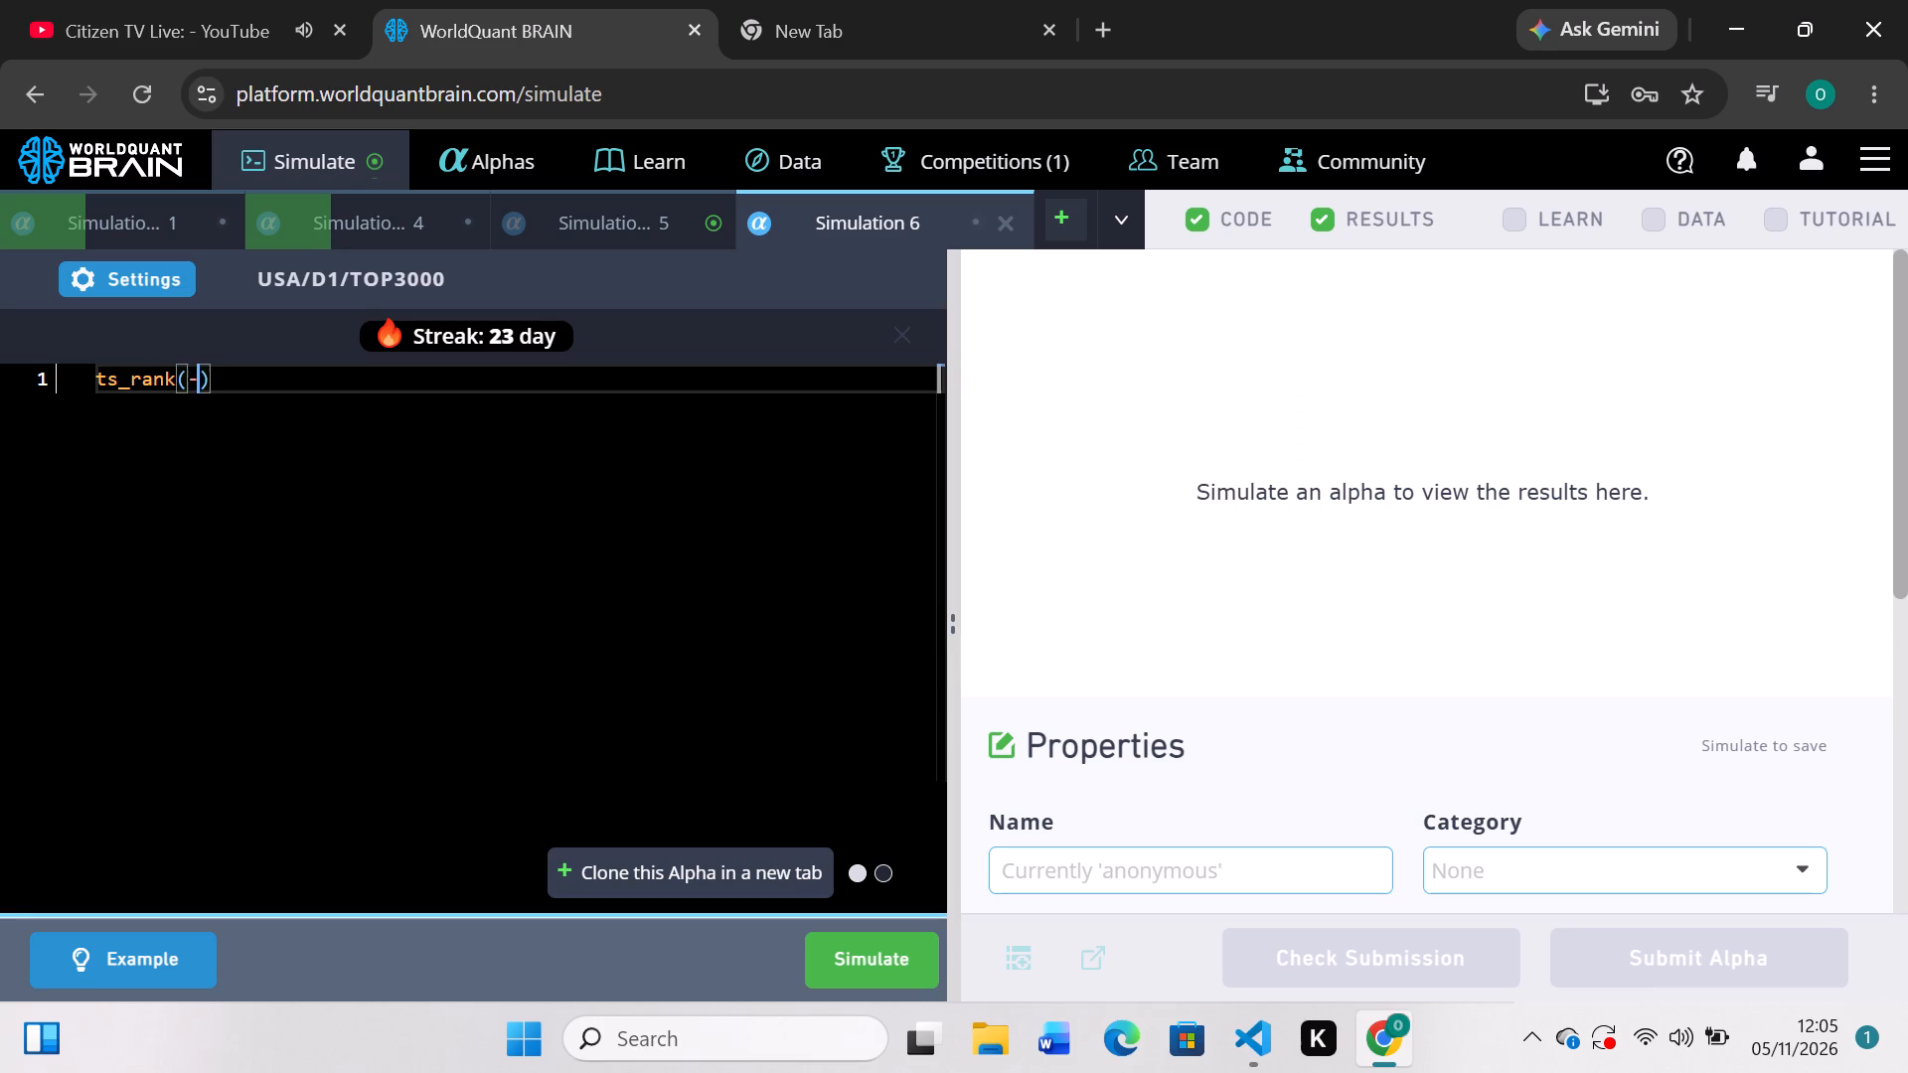
type("ra")
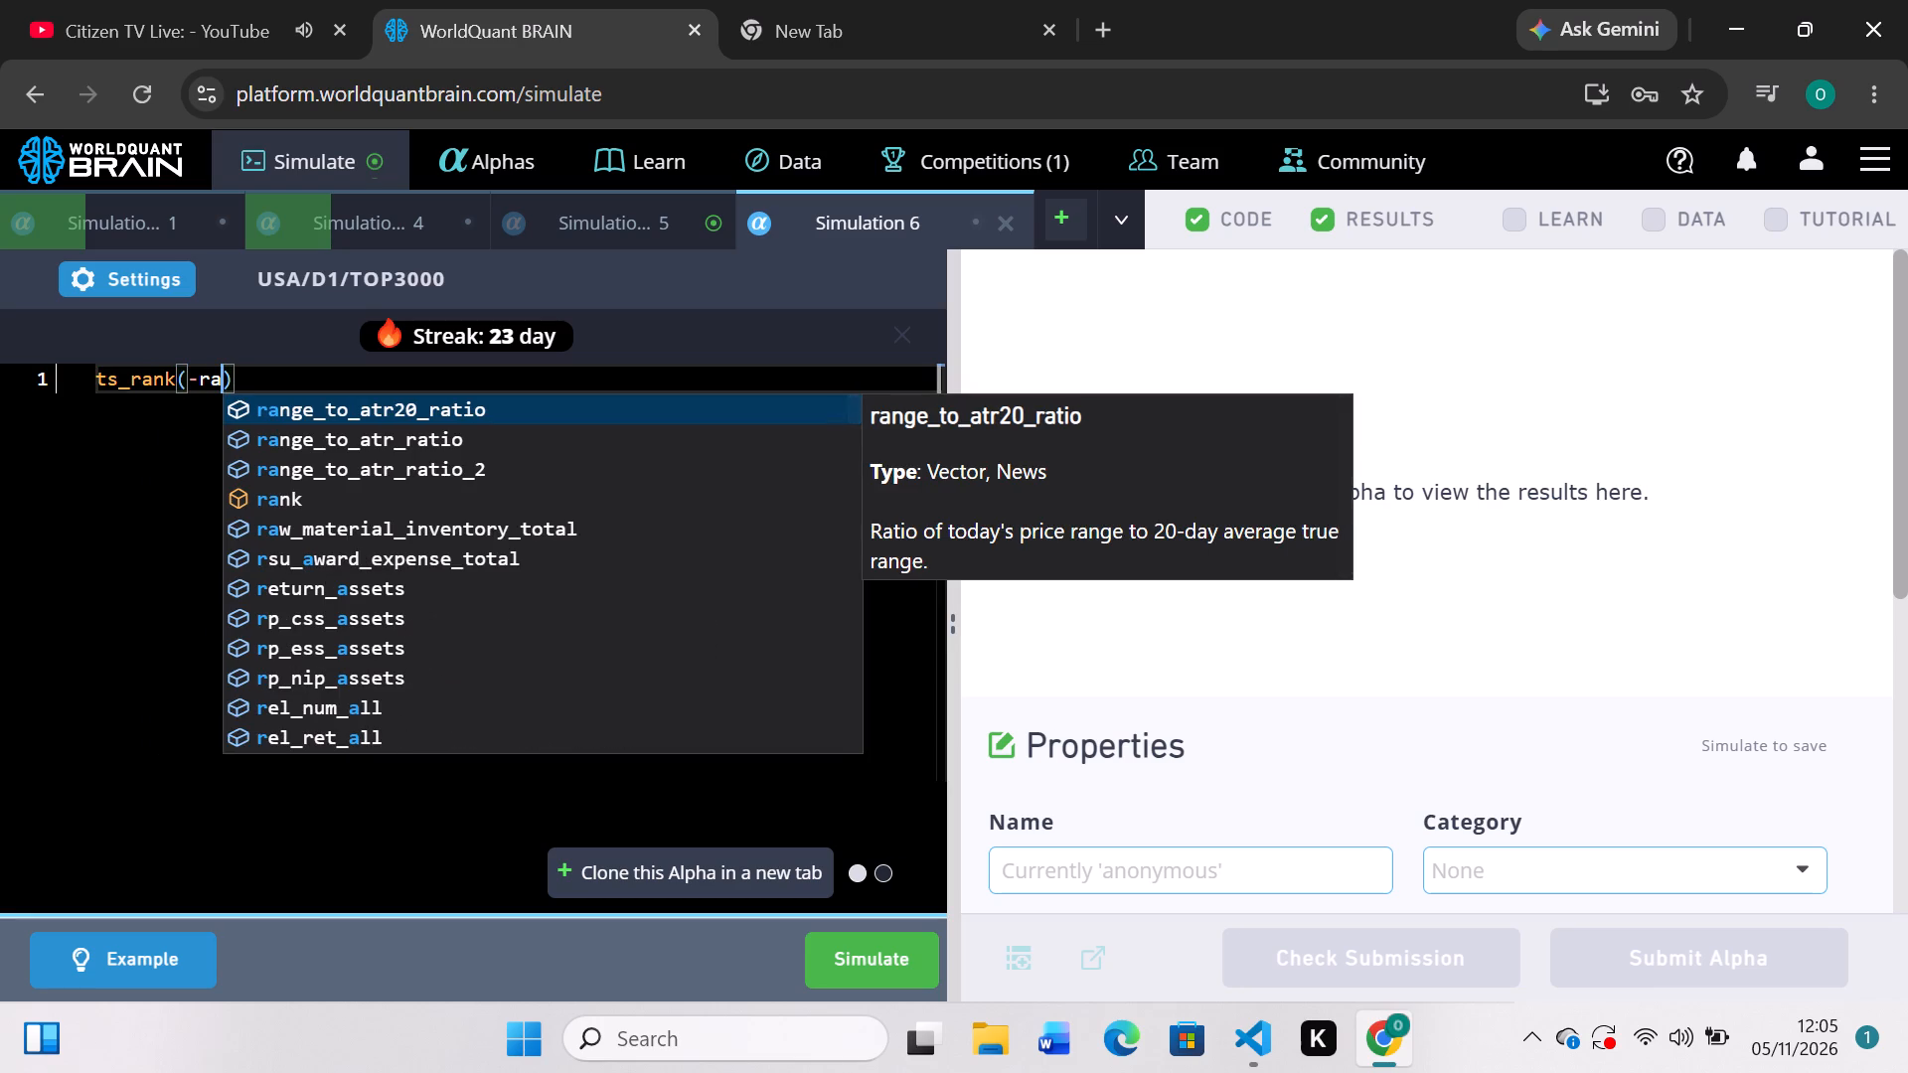
type("nk")
key("shift+parenleft")
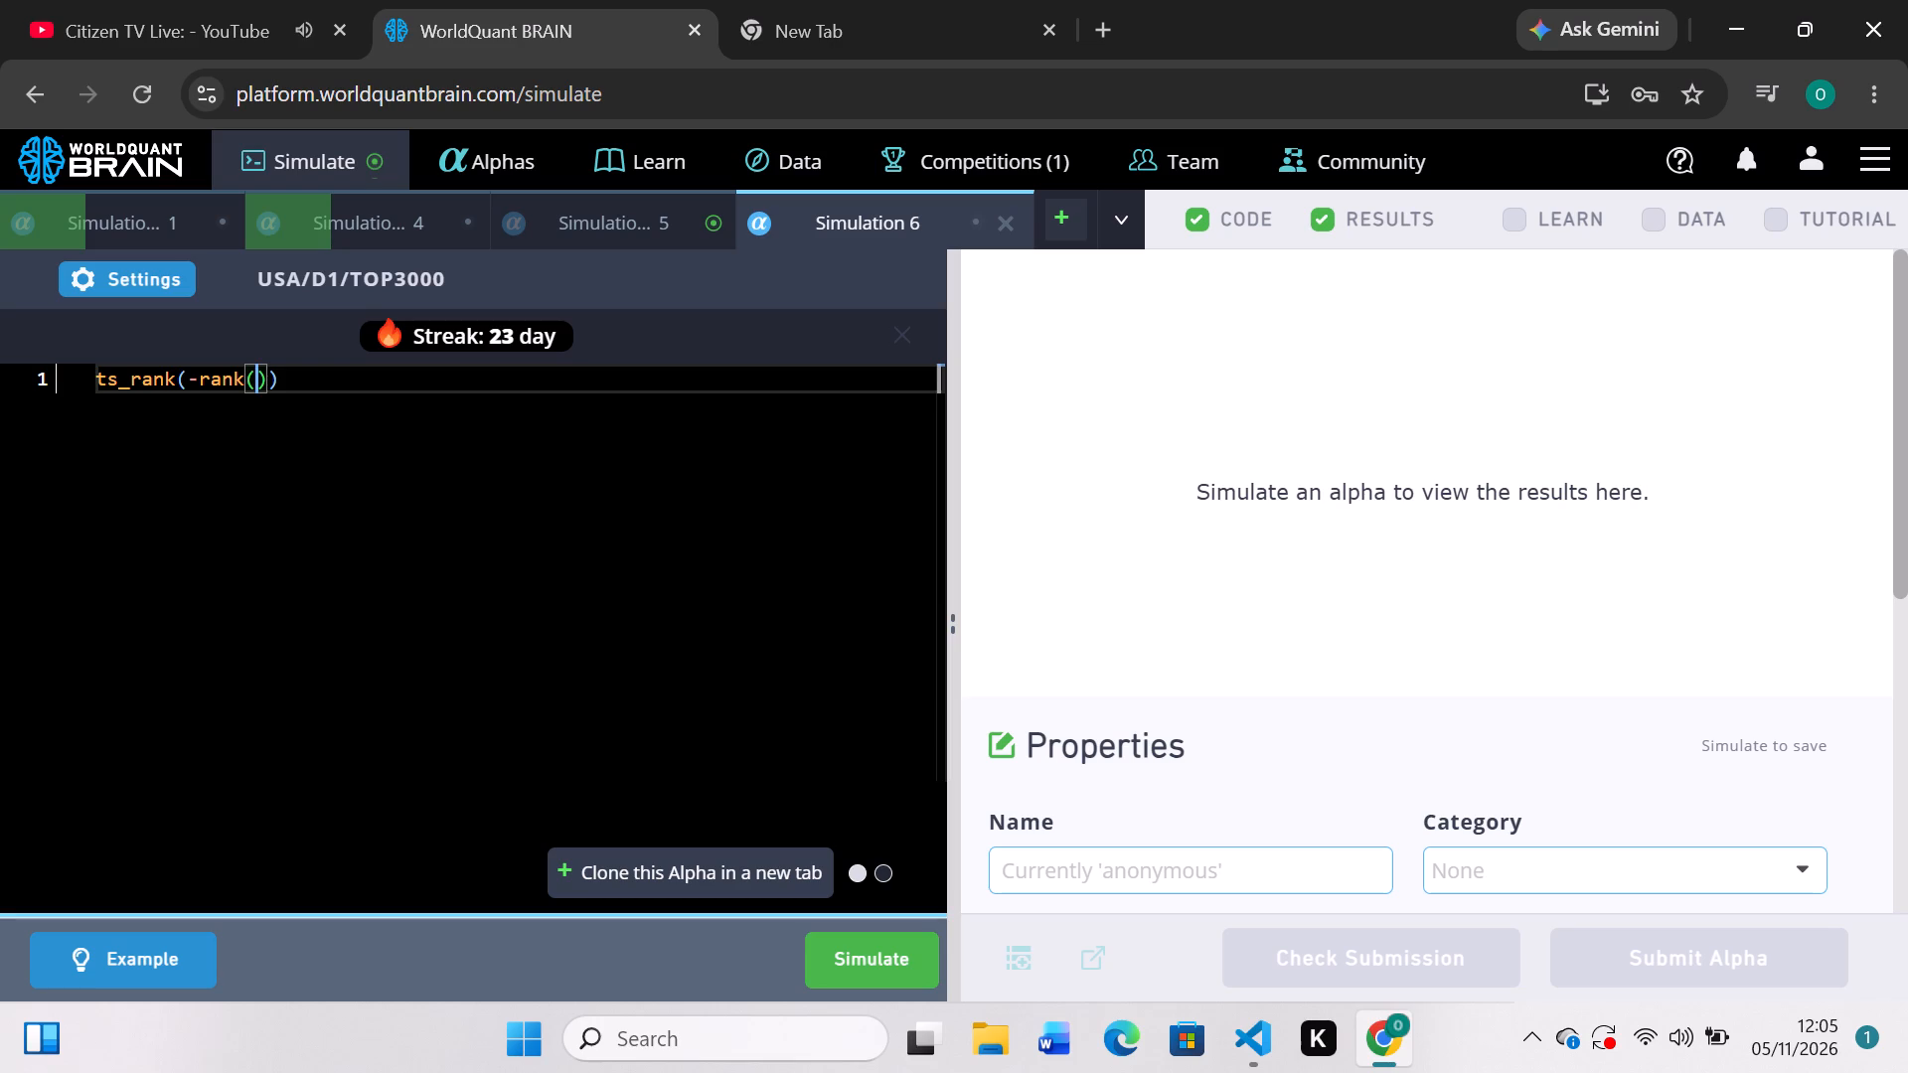
type("eb")
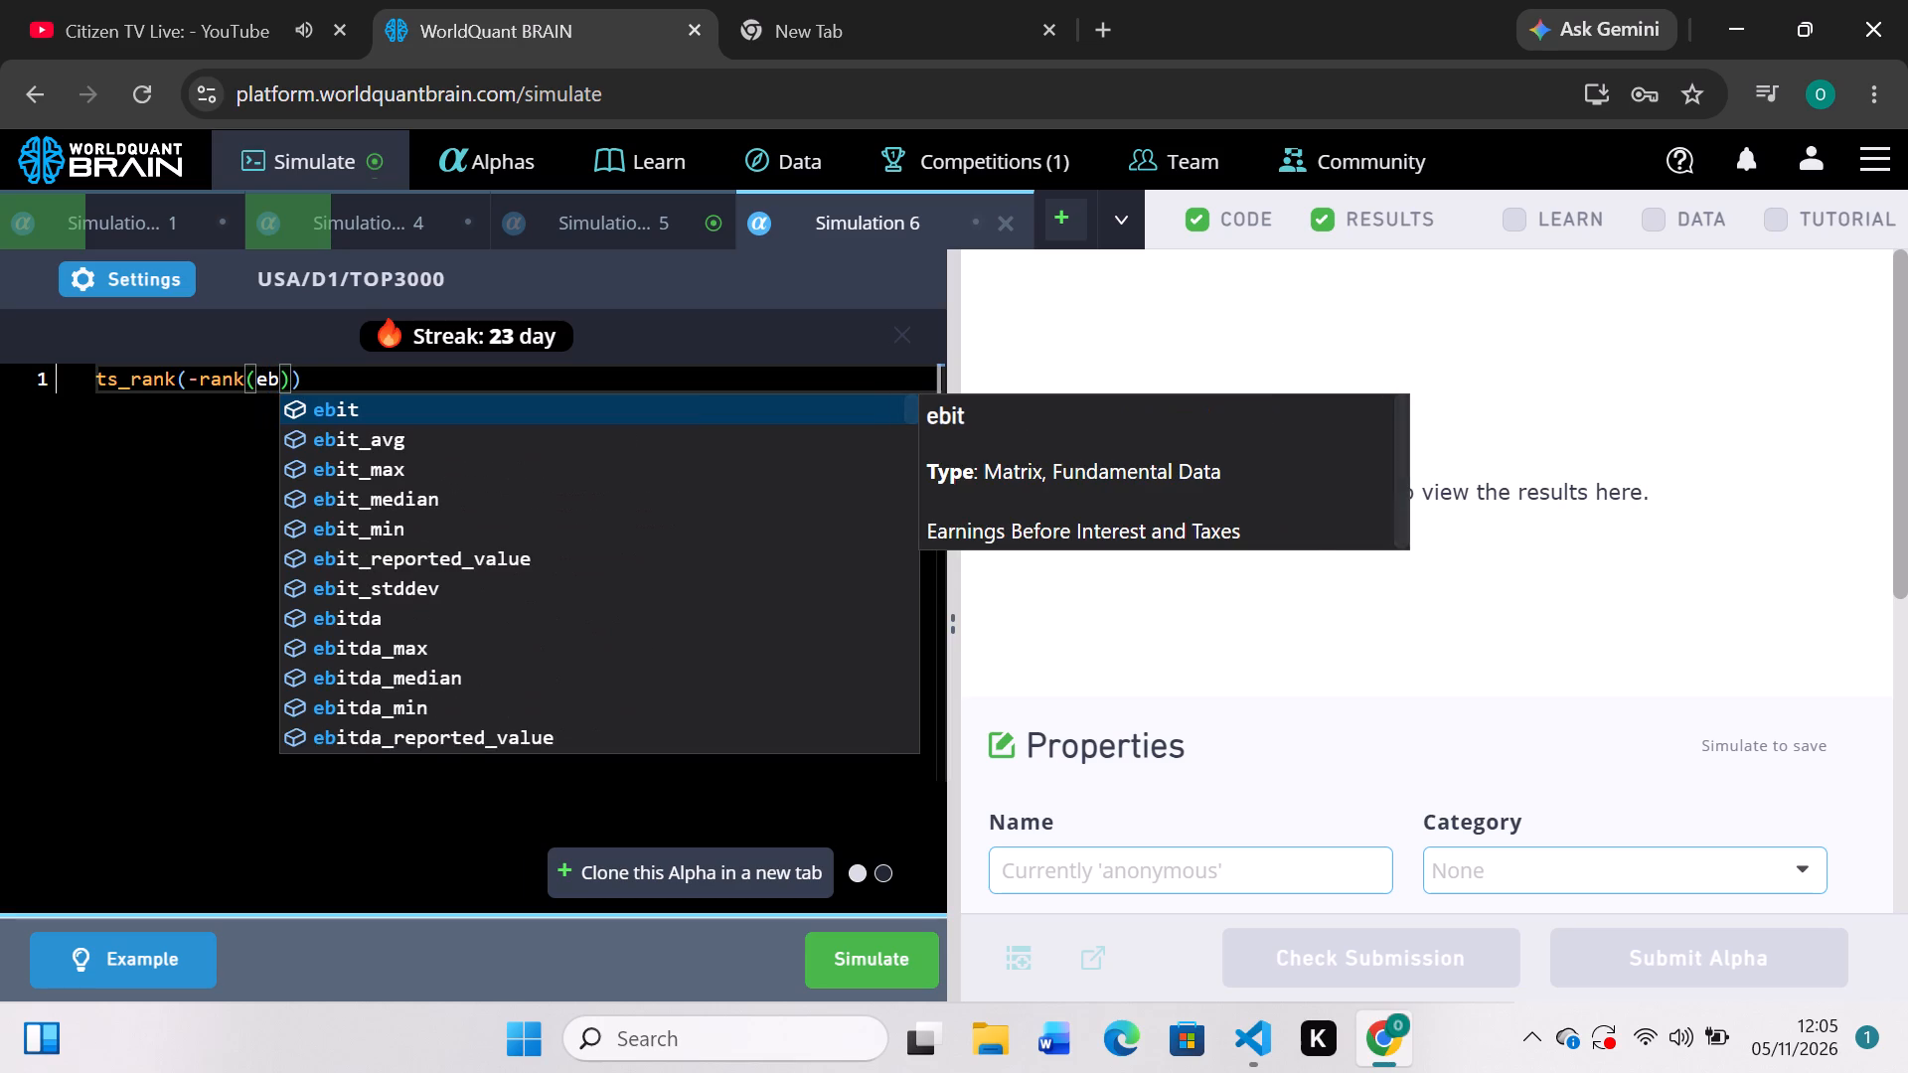
key("Tab")
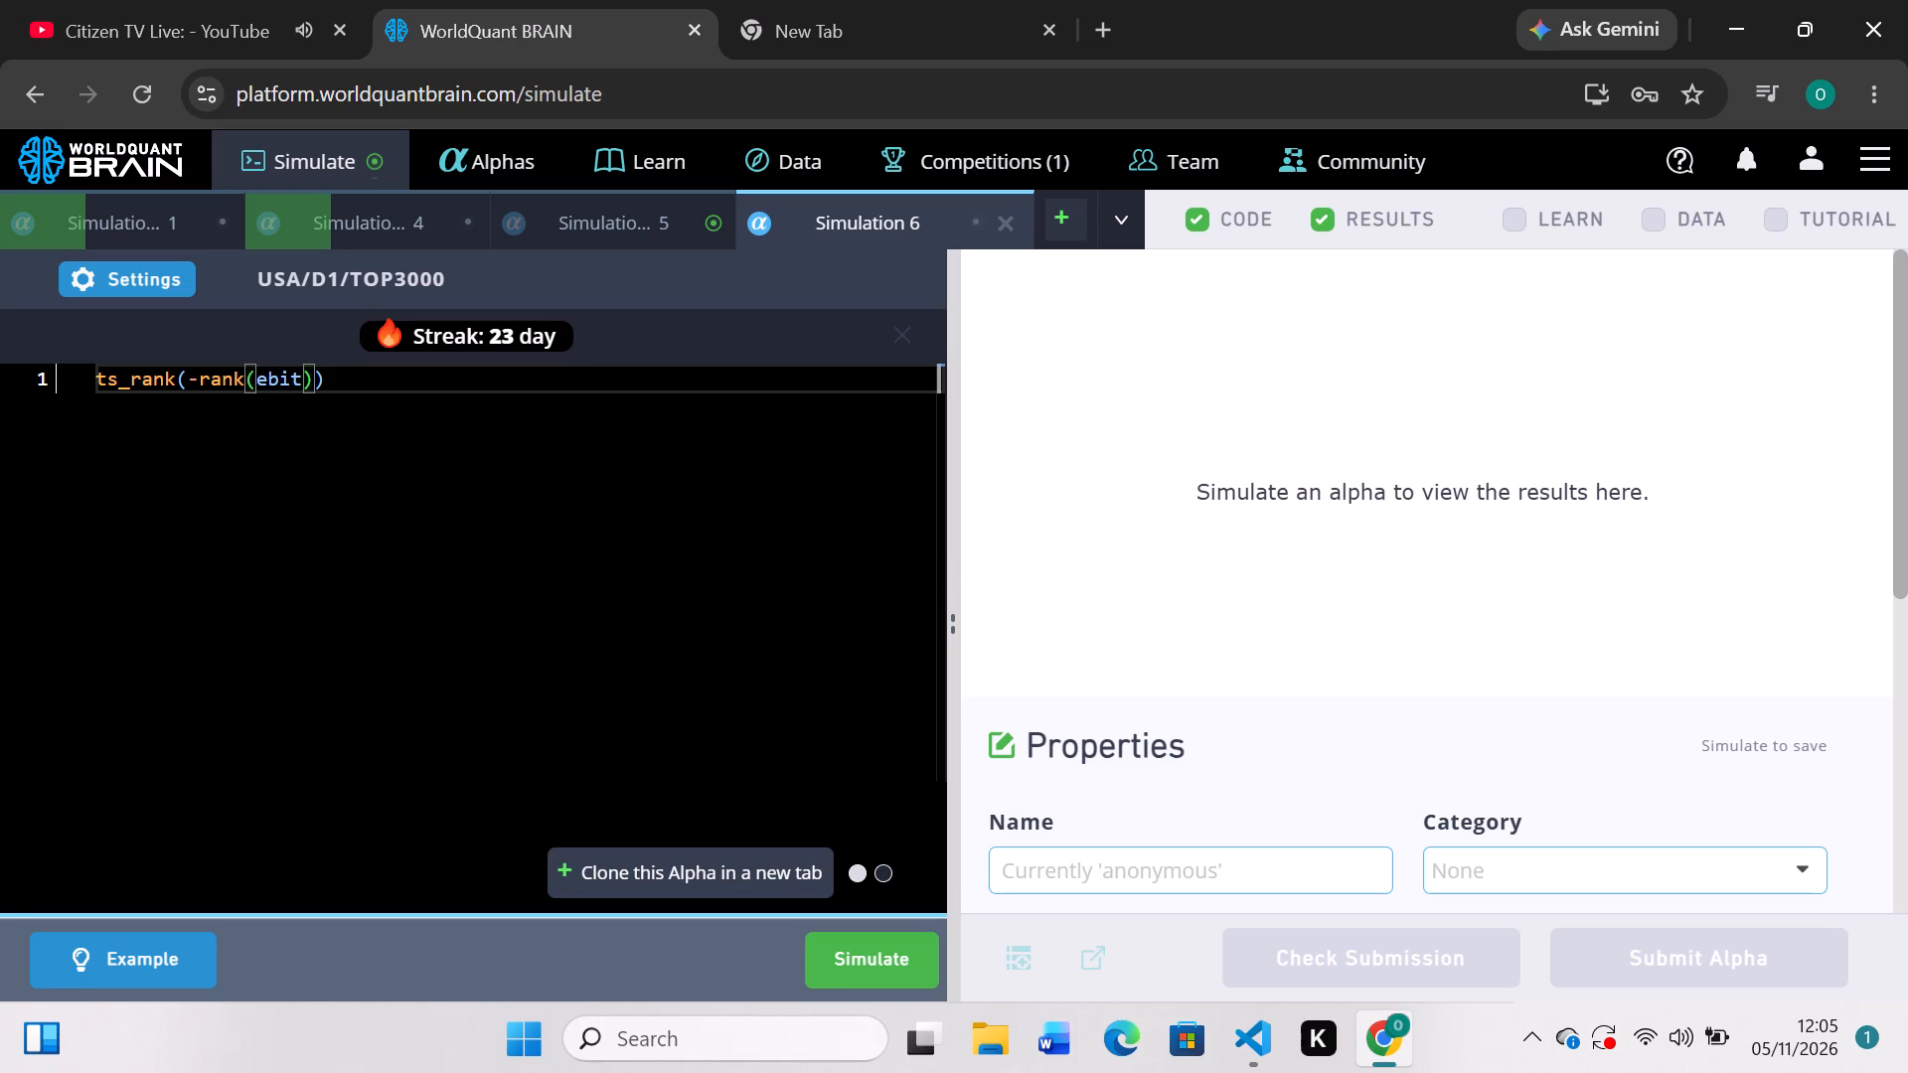
key("slash")
type("cape")
key("x")
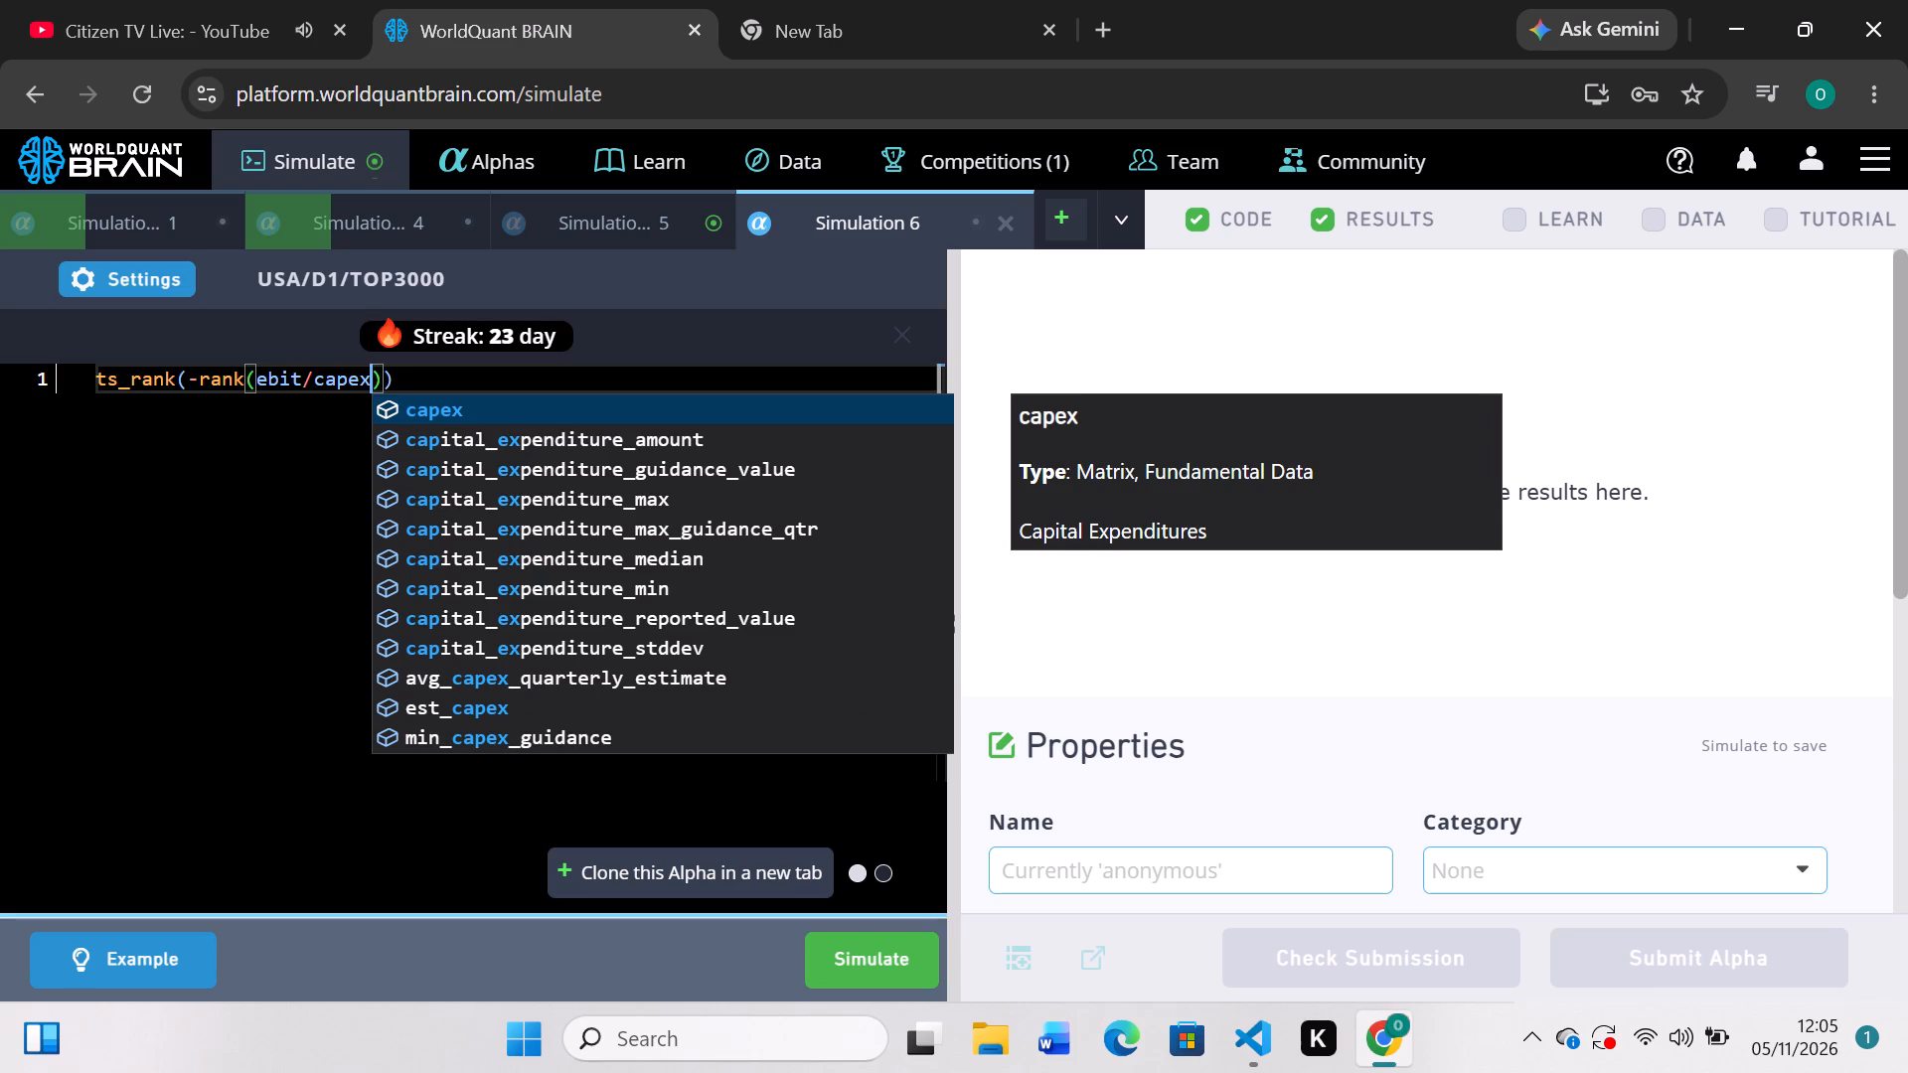
Divide the inner rank term by operating_income and give ts_rank a 500-day lookback in Simulation 6.
key("Right")
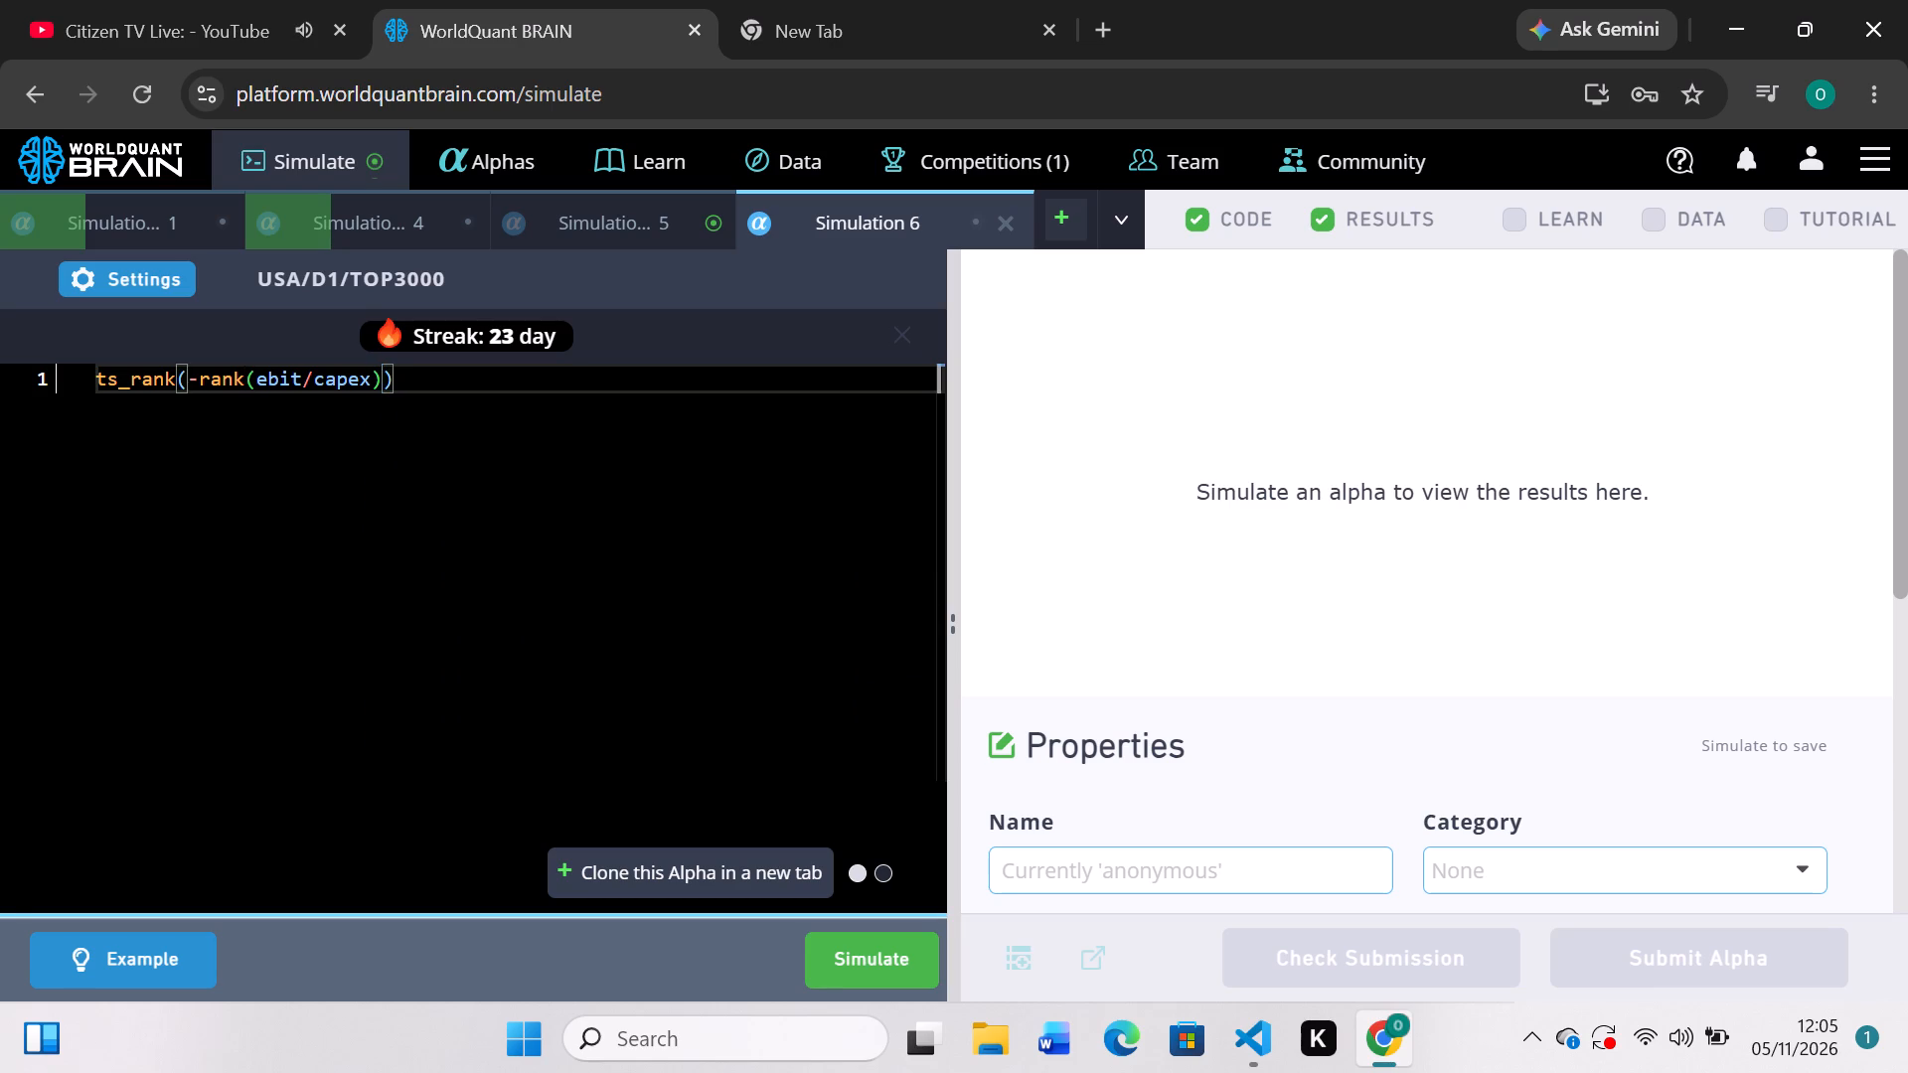
key("slash")
type("operatin")
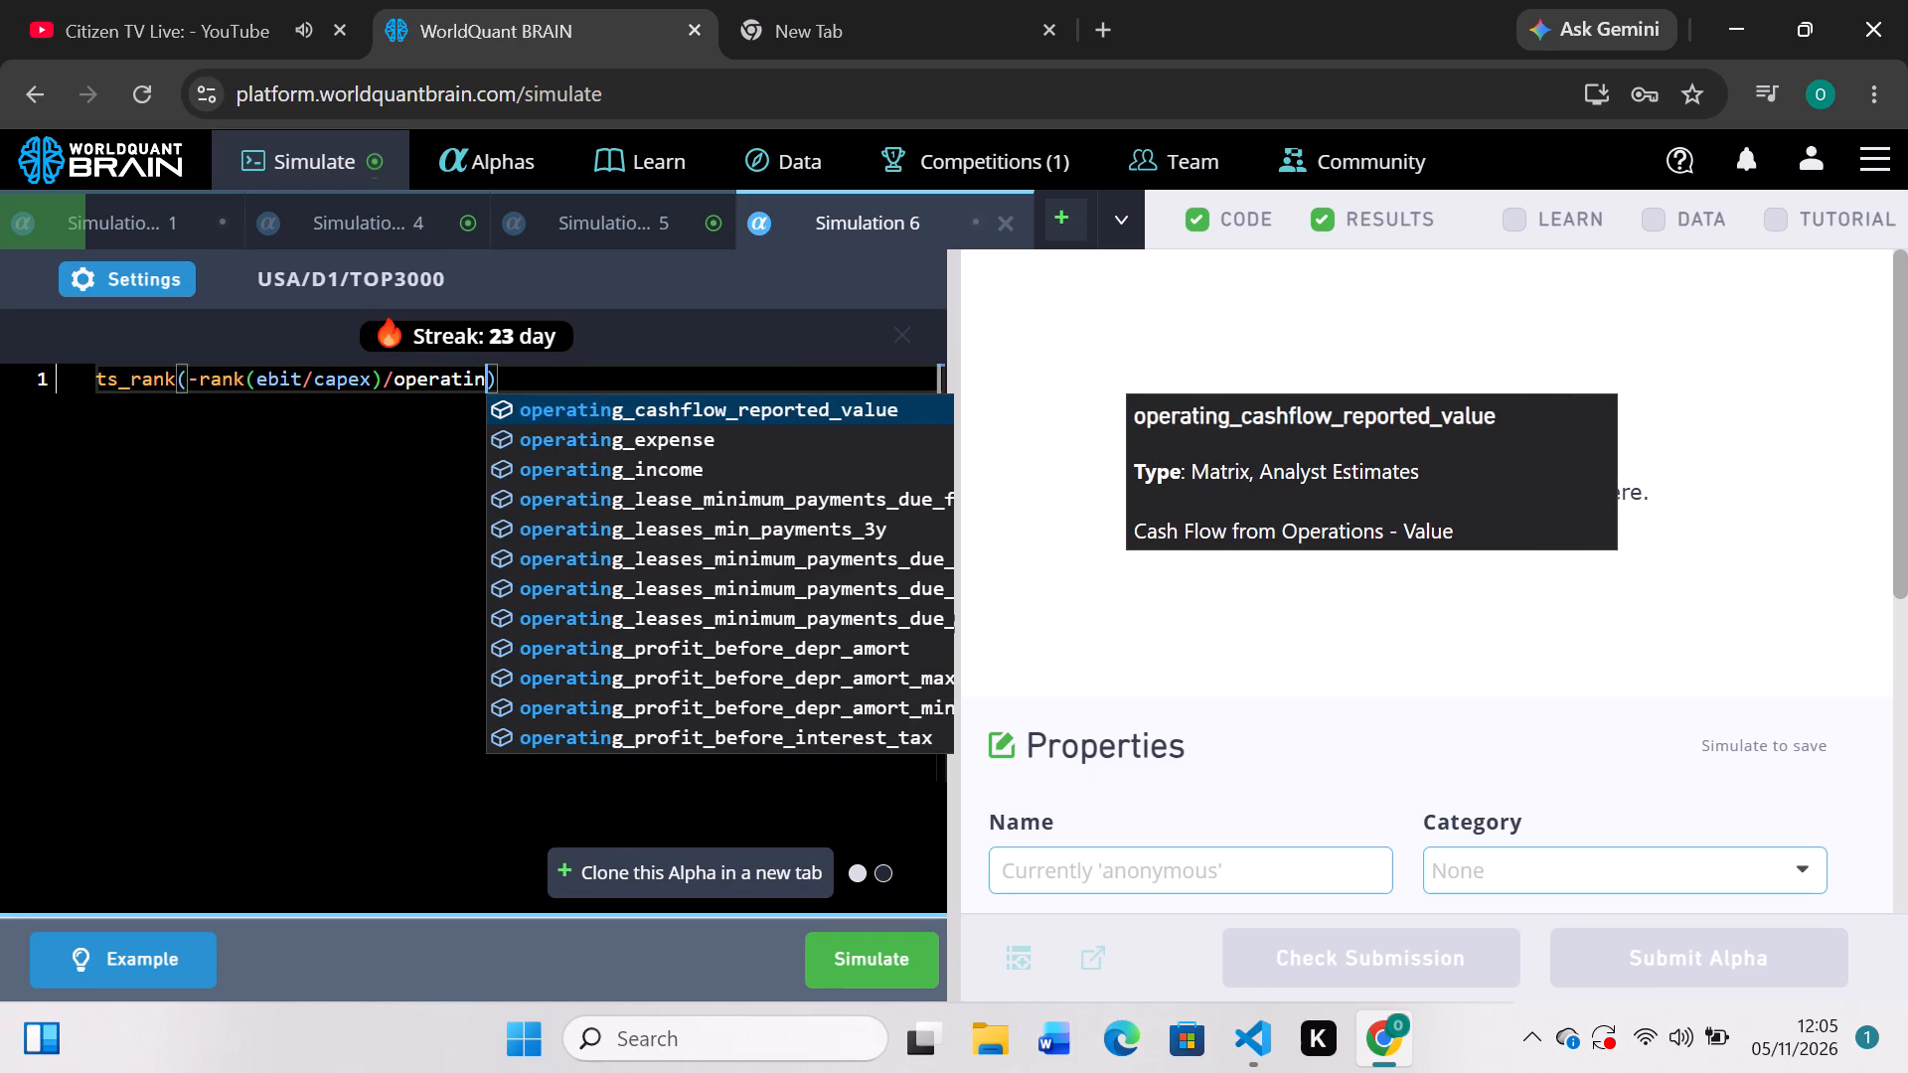
type("g")
key("space")
key("BackSpace")
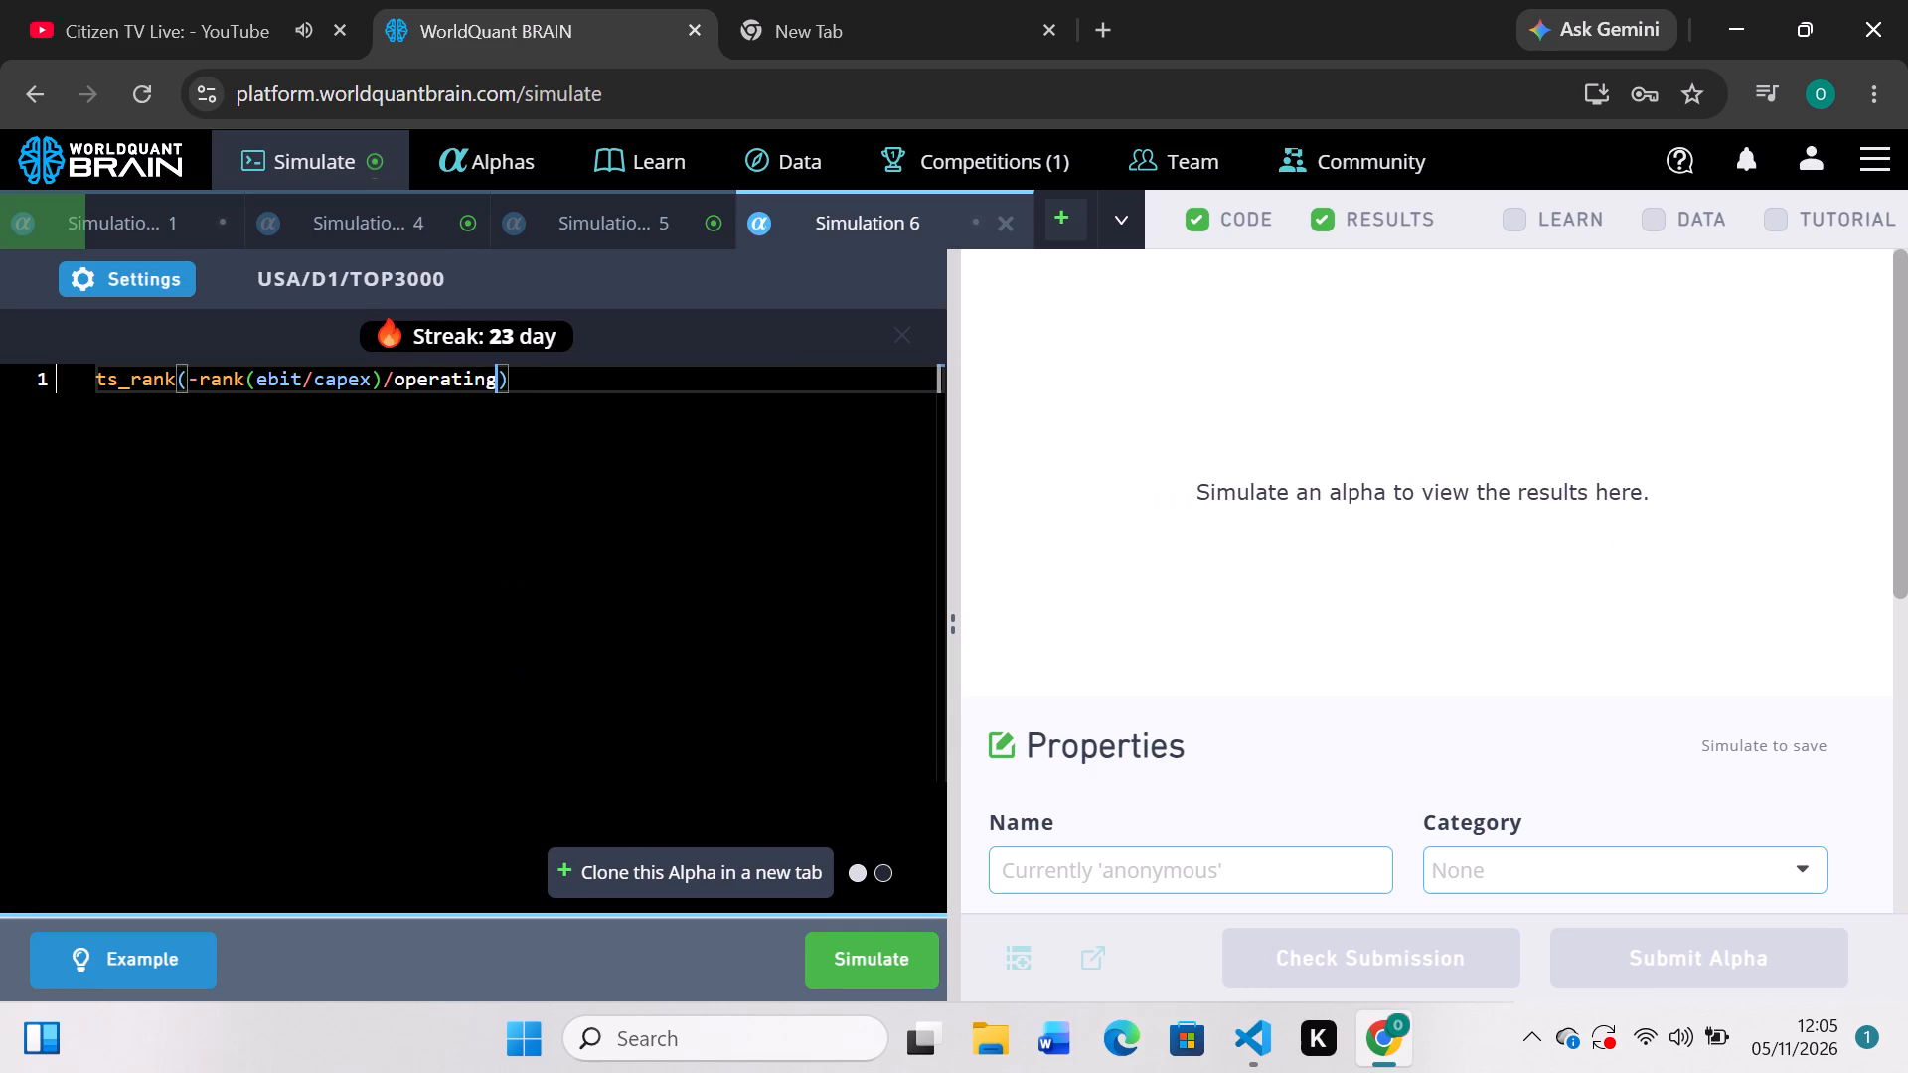
key("shift+underscore")
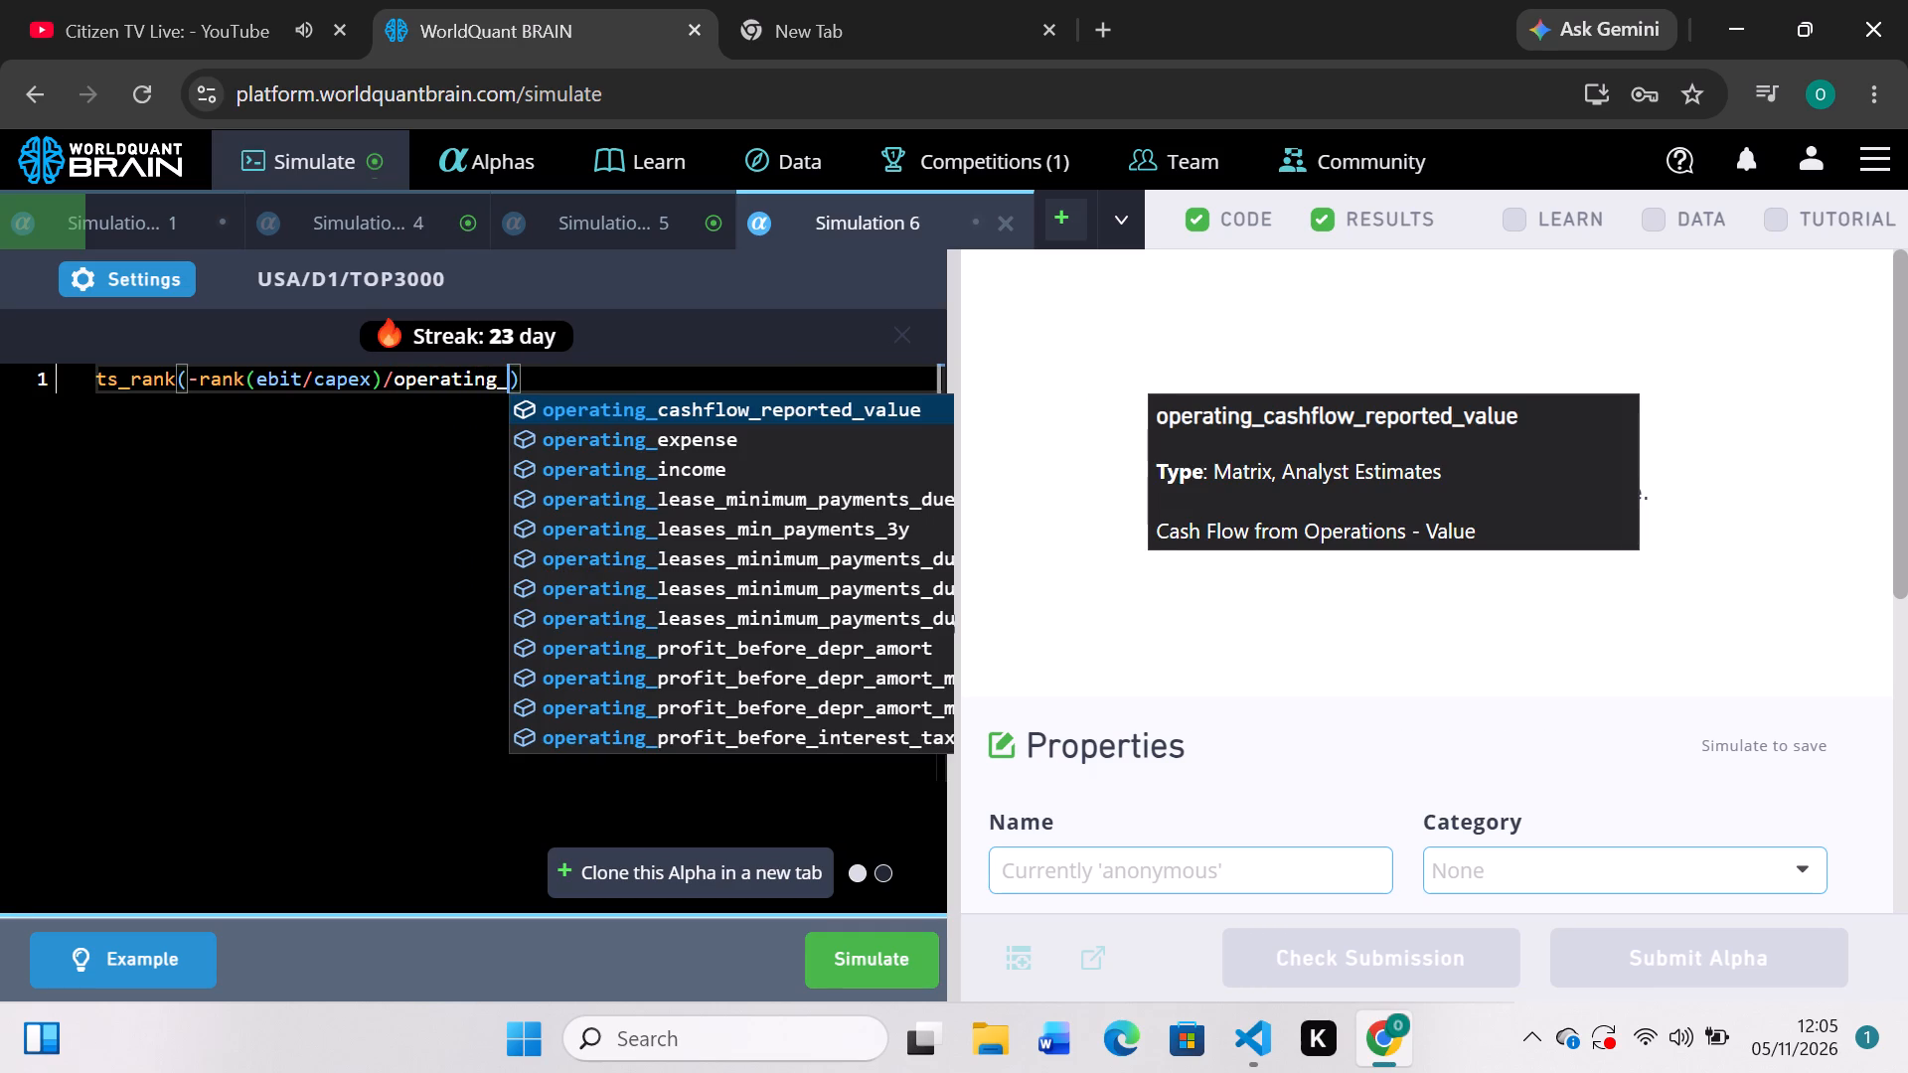
type("in")
type("come")
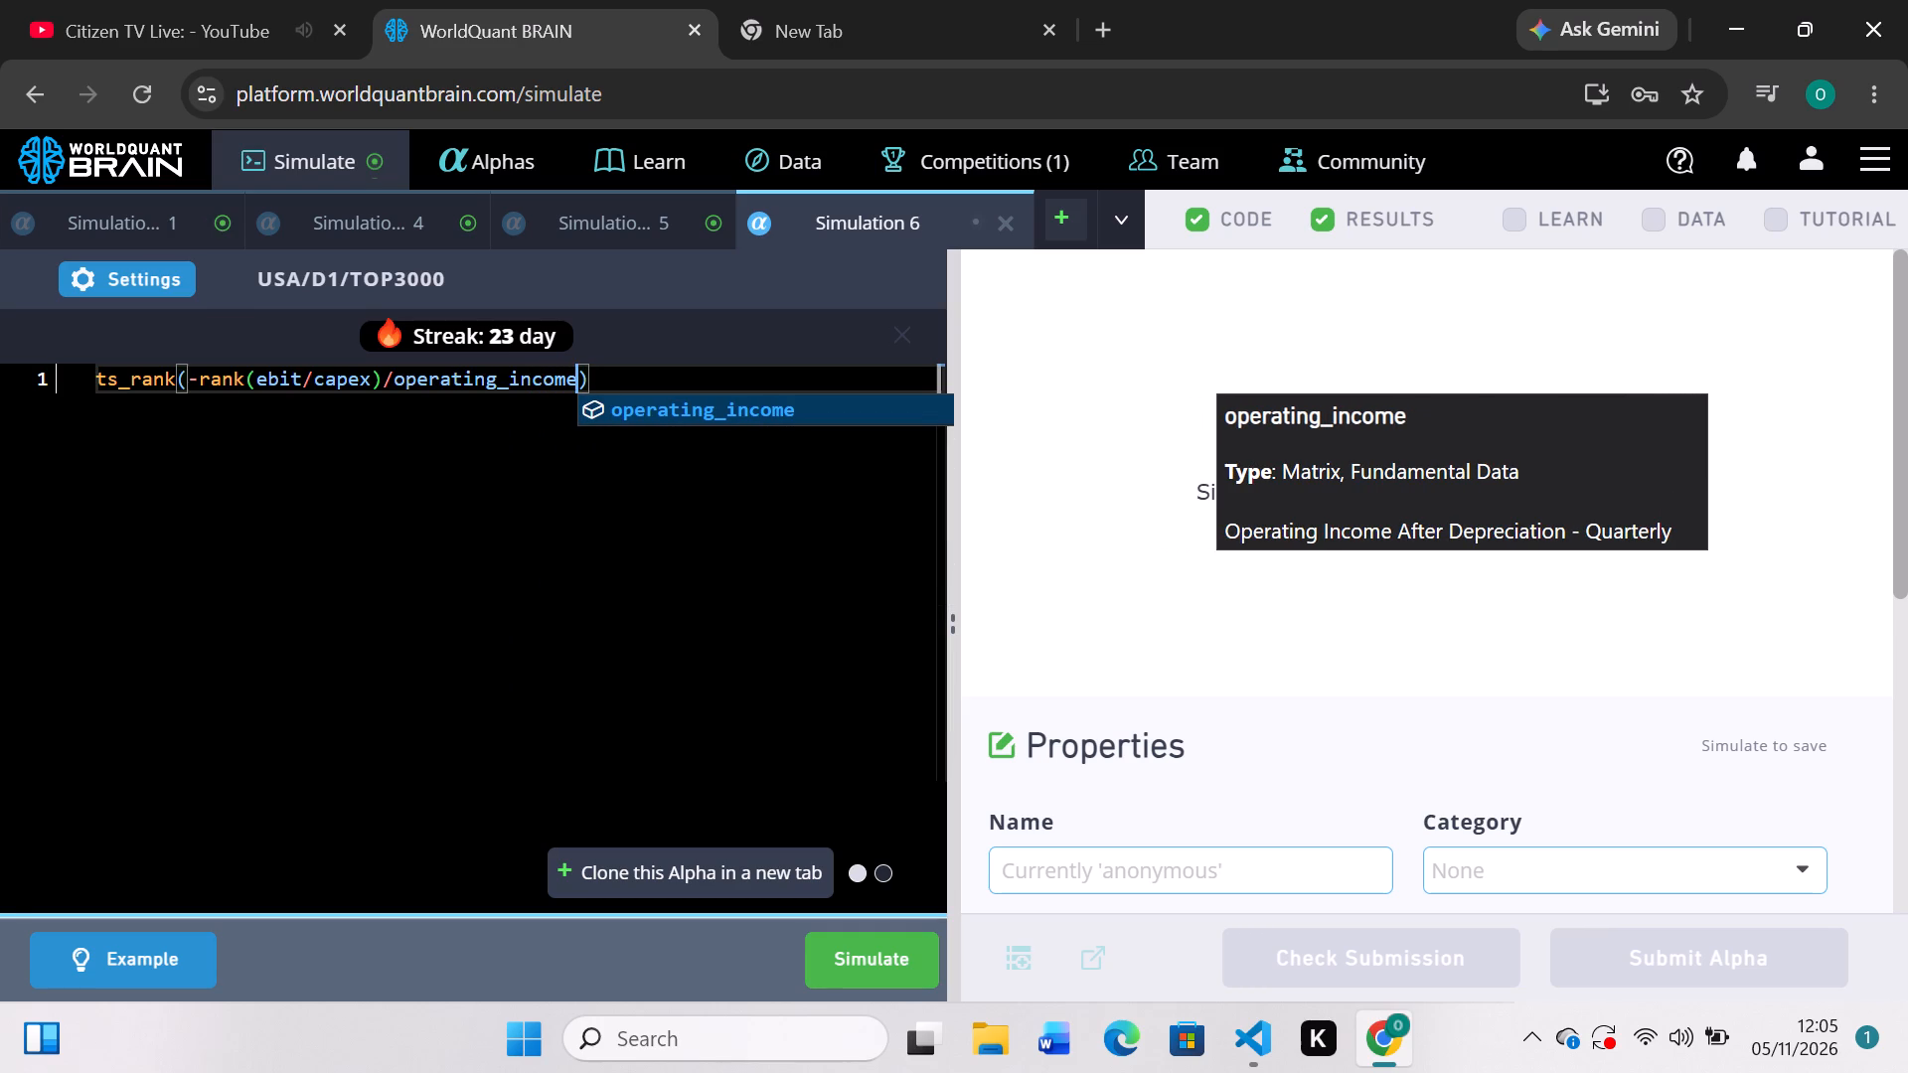
key("comma")
type("500")
Append +5*rank(ts_rank()) after the first ts_rank term in Simulation 6's alpha expression.
key("Right")
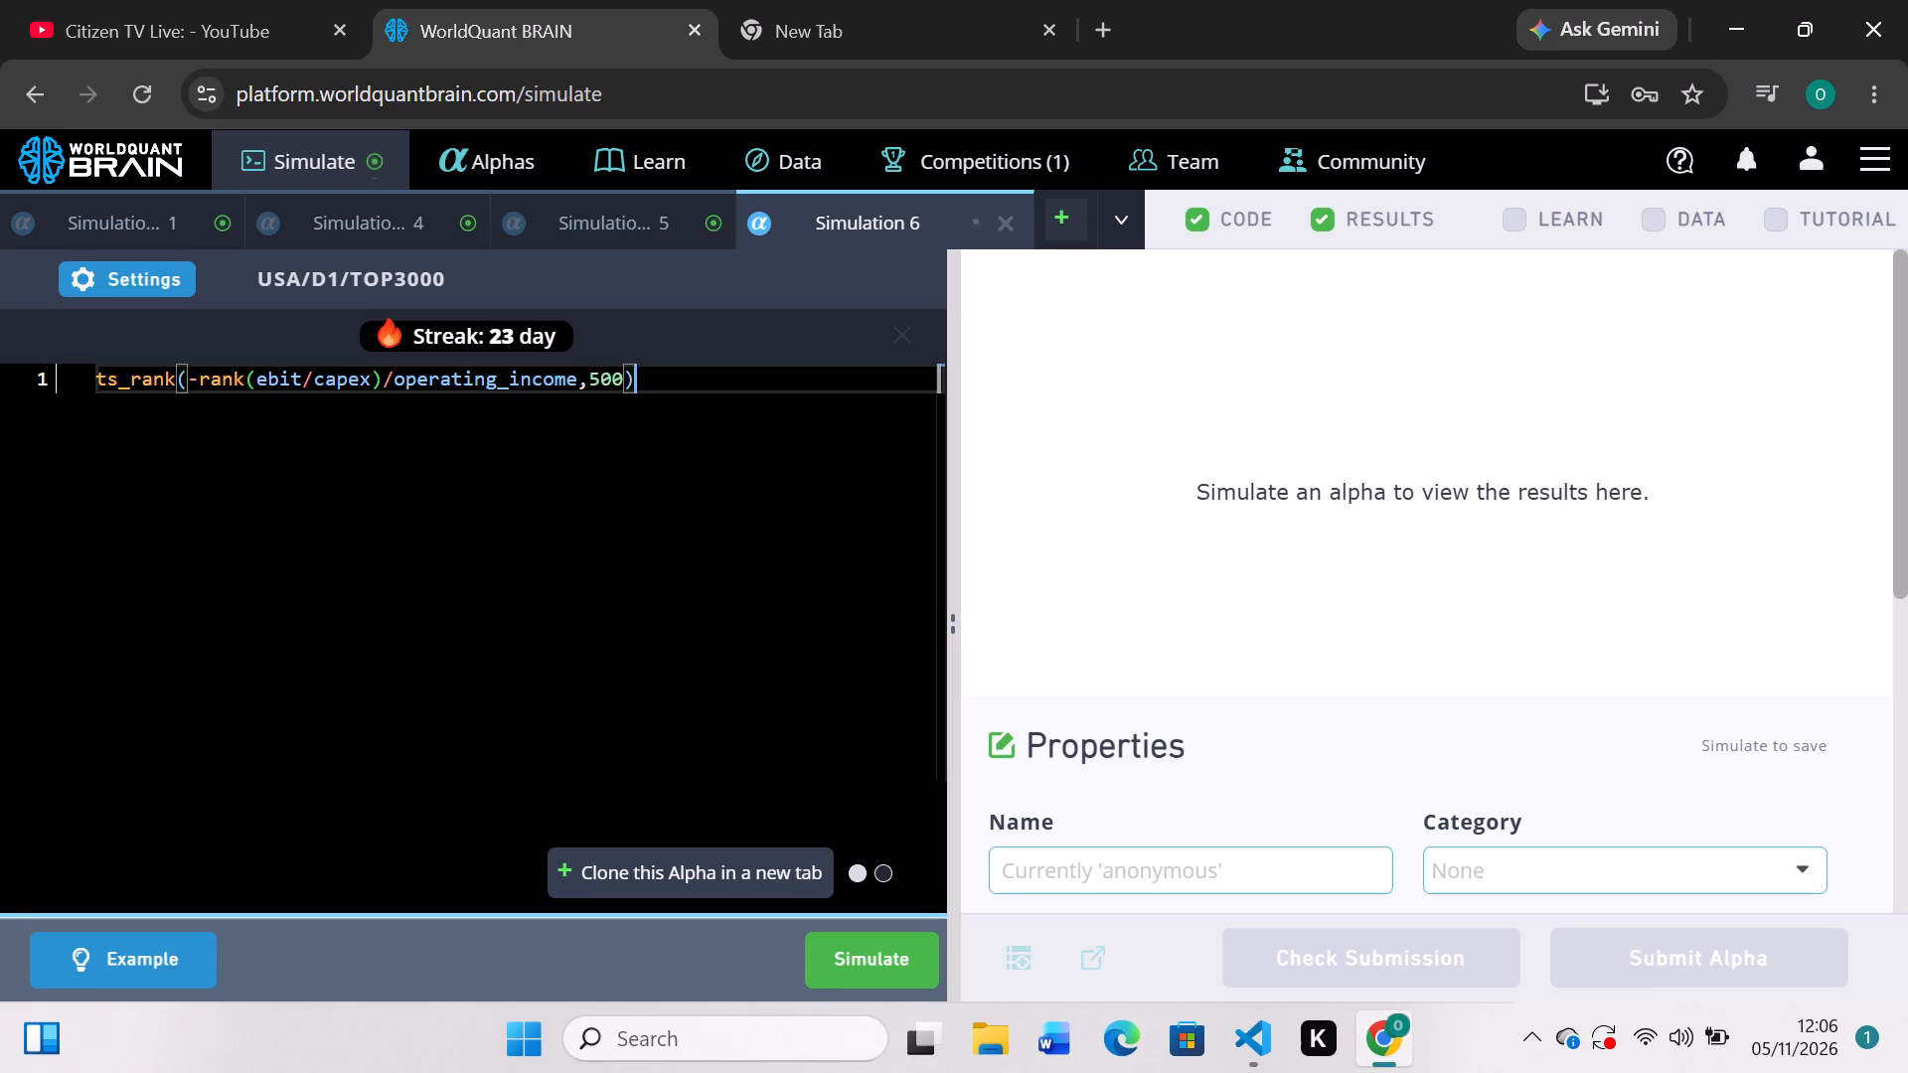
key("shift+plus")
key("5")
key("shift+asterisk")
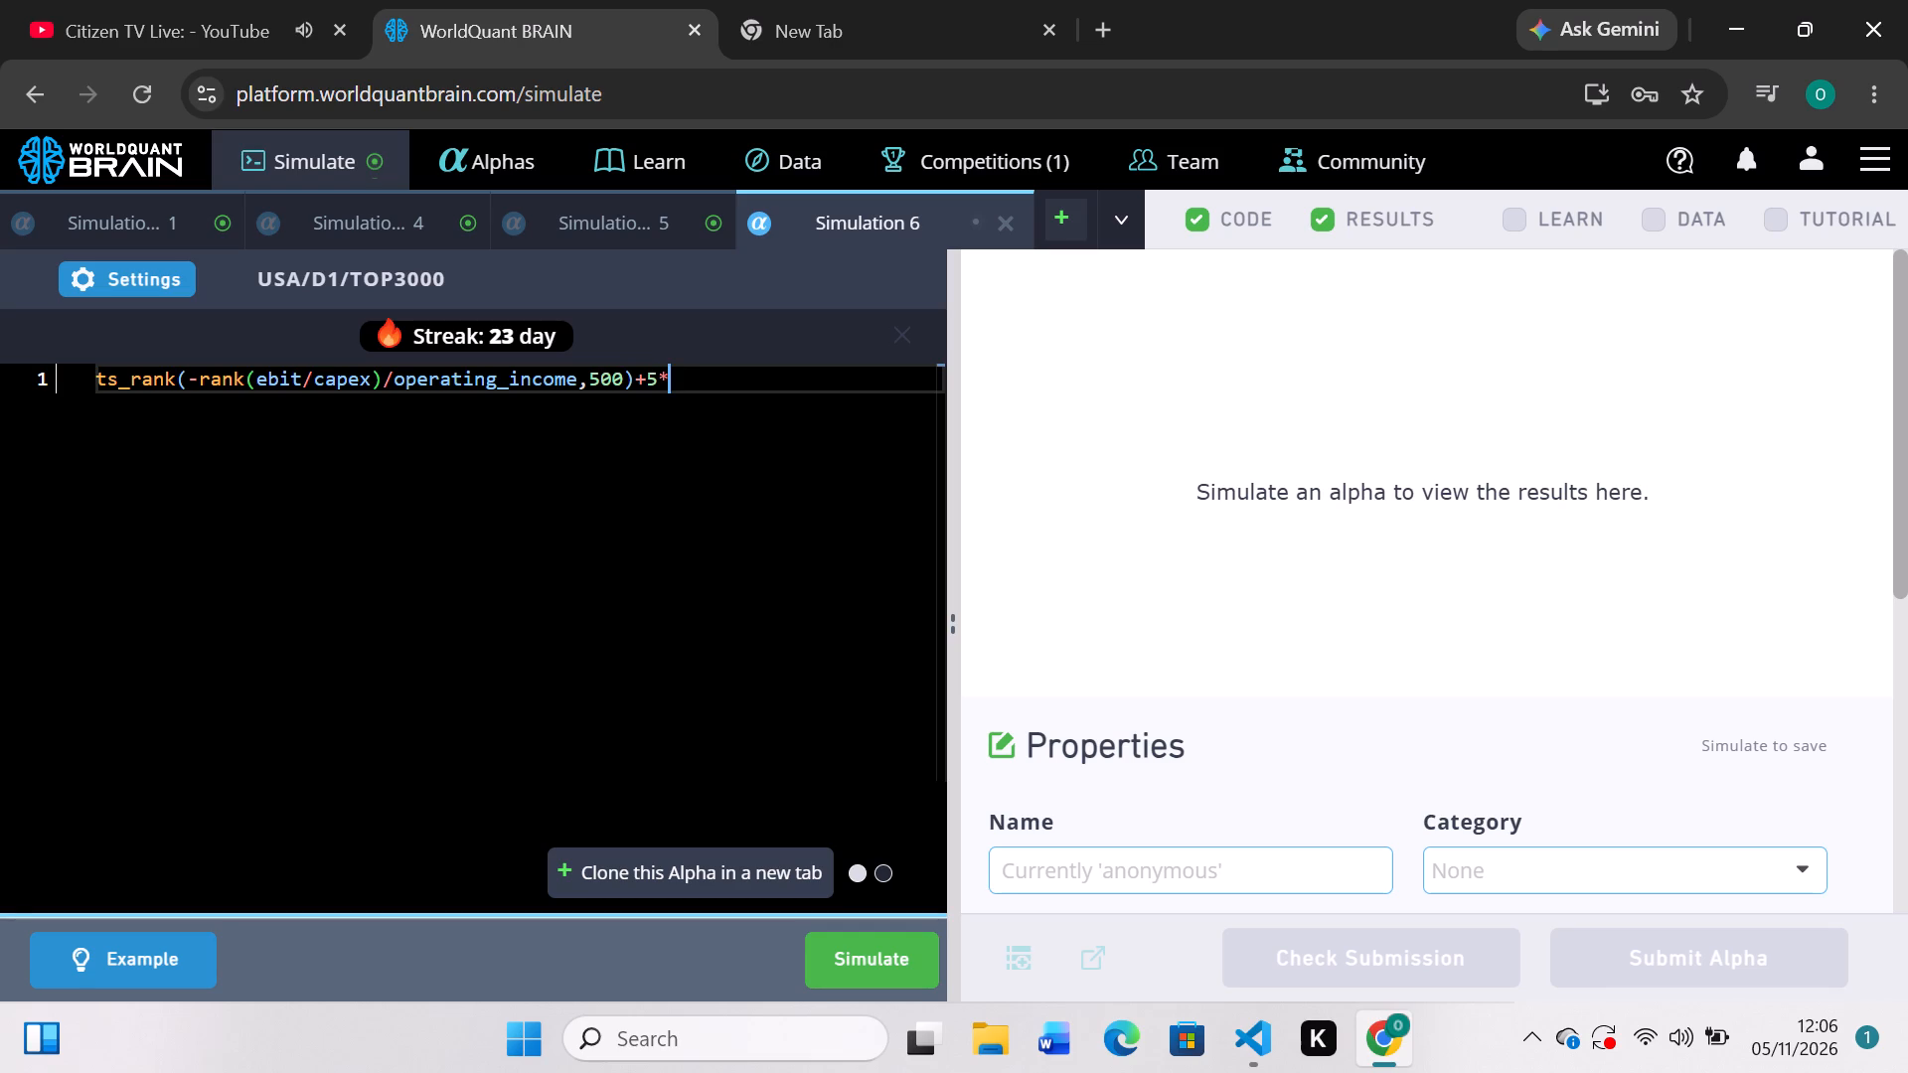
type("ra")
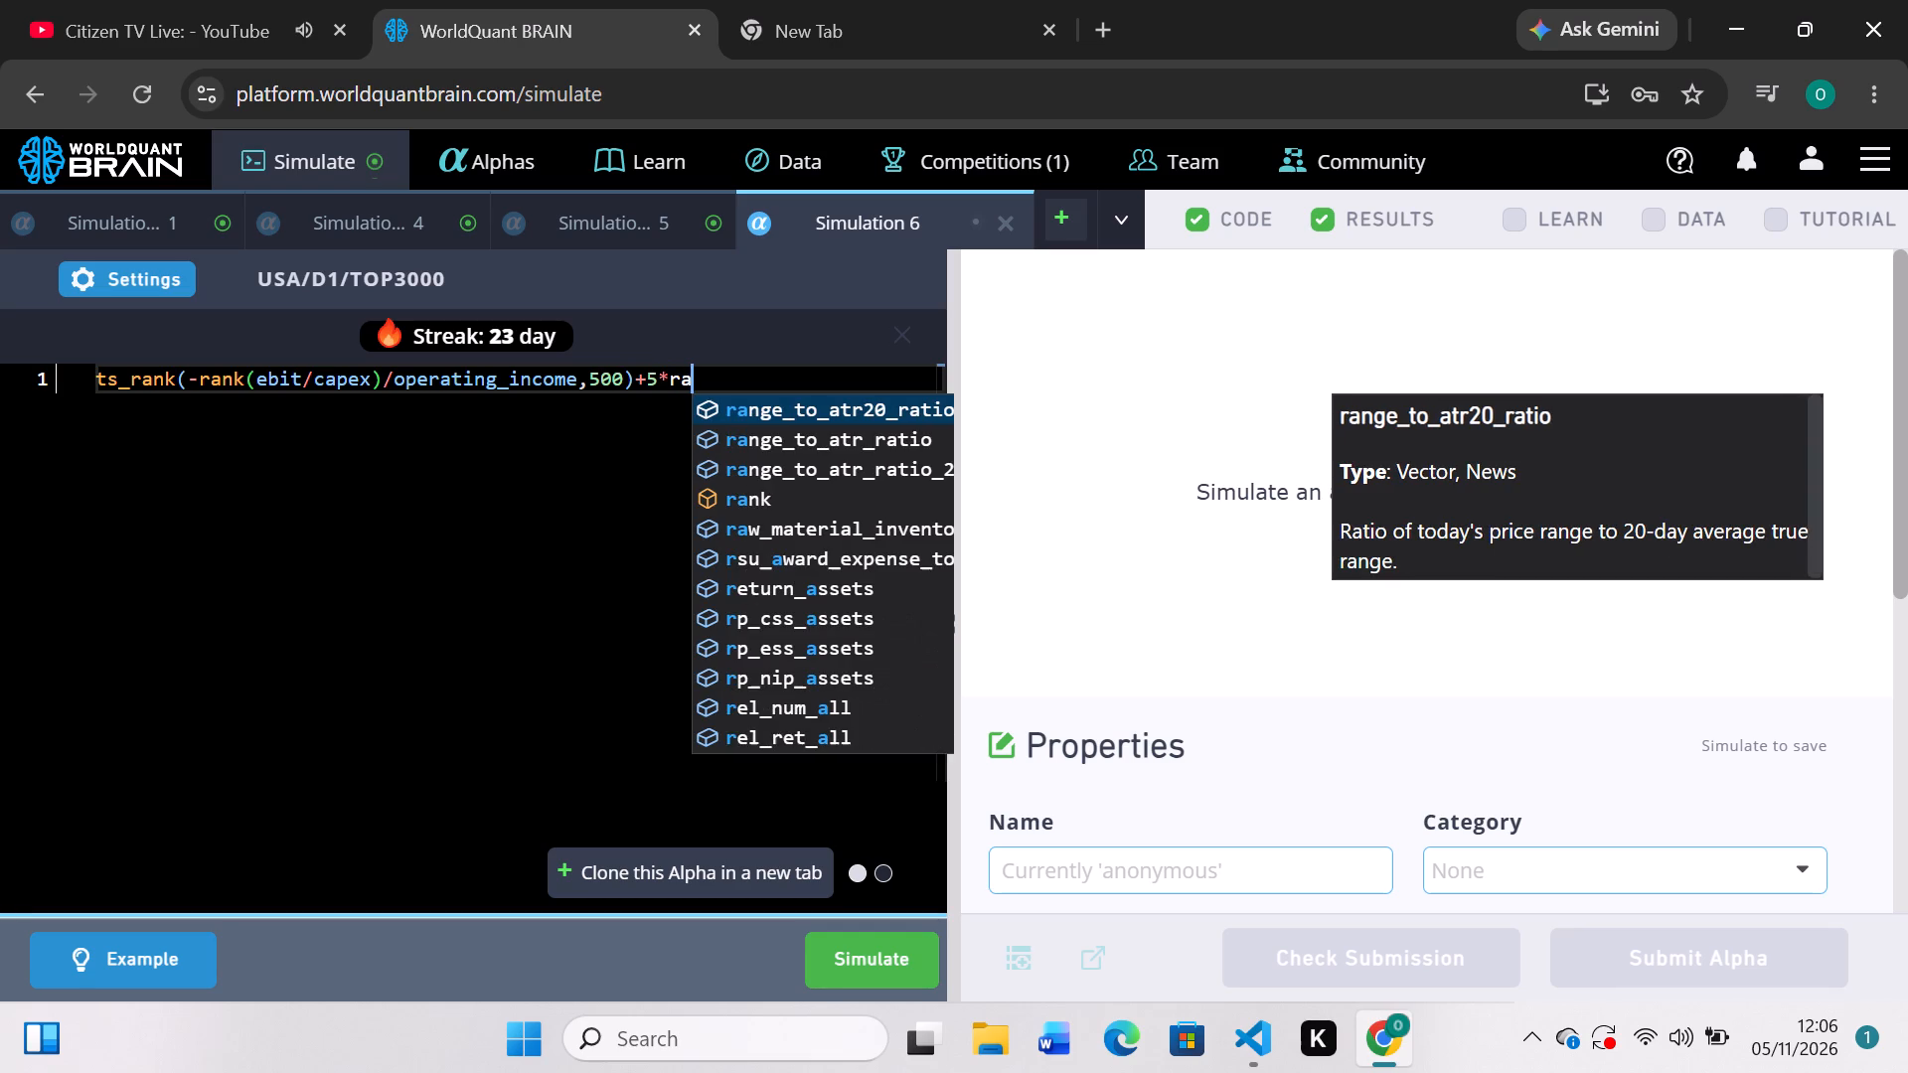
type("nk")
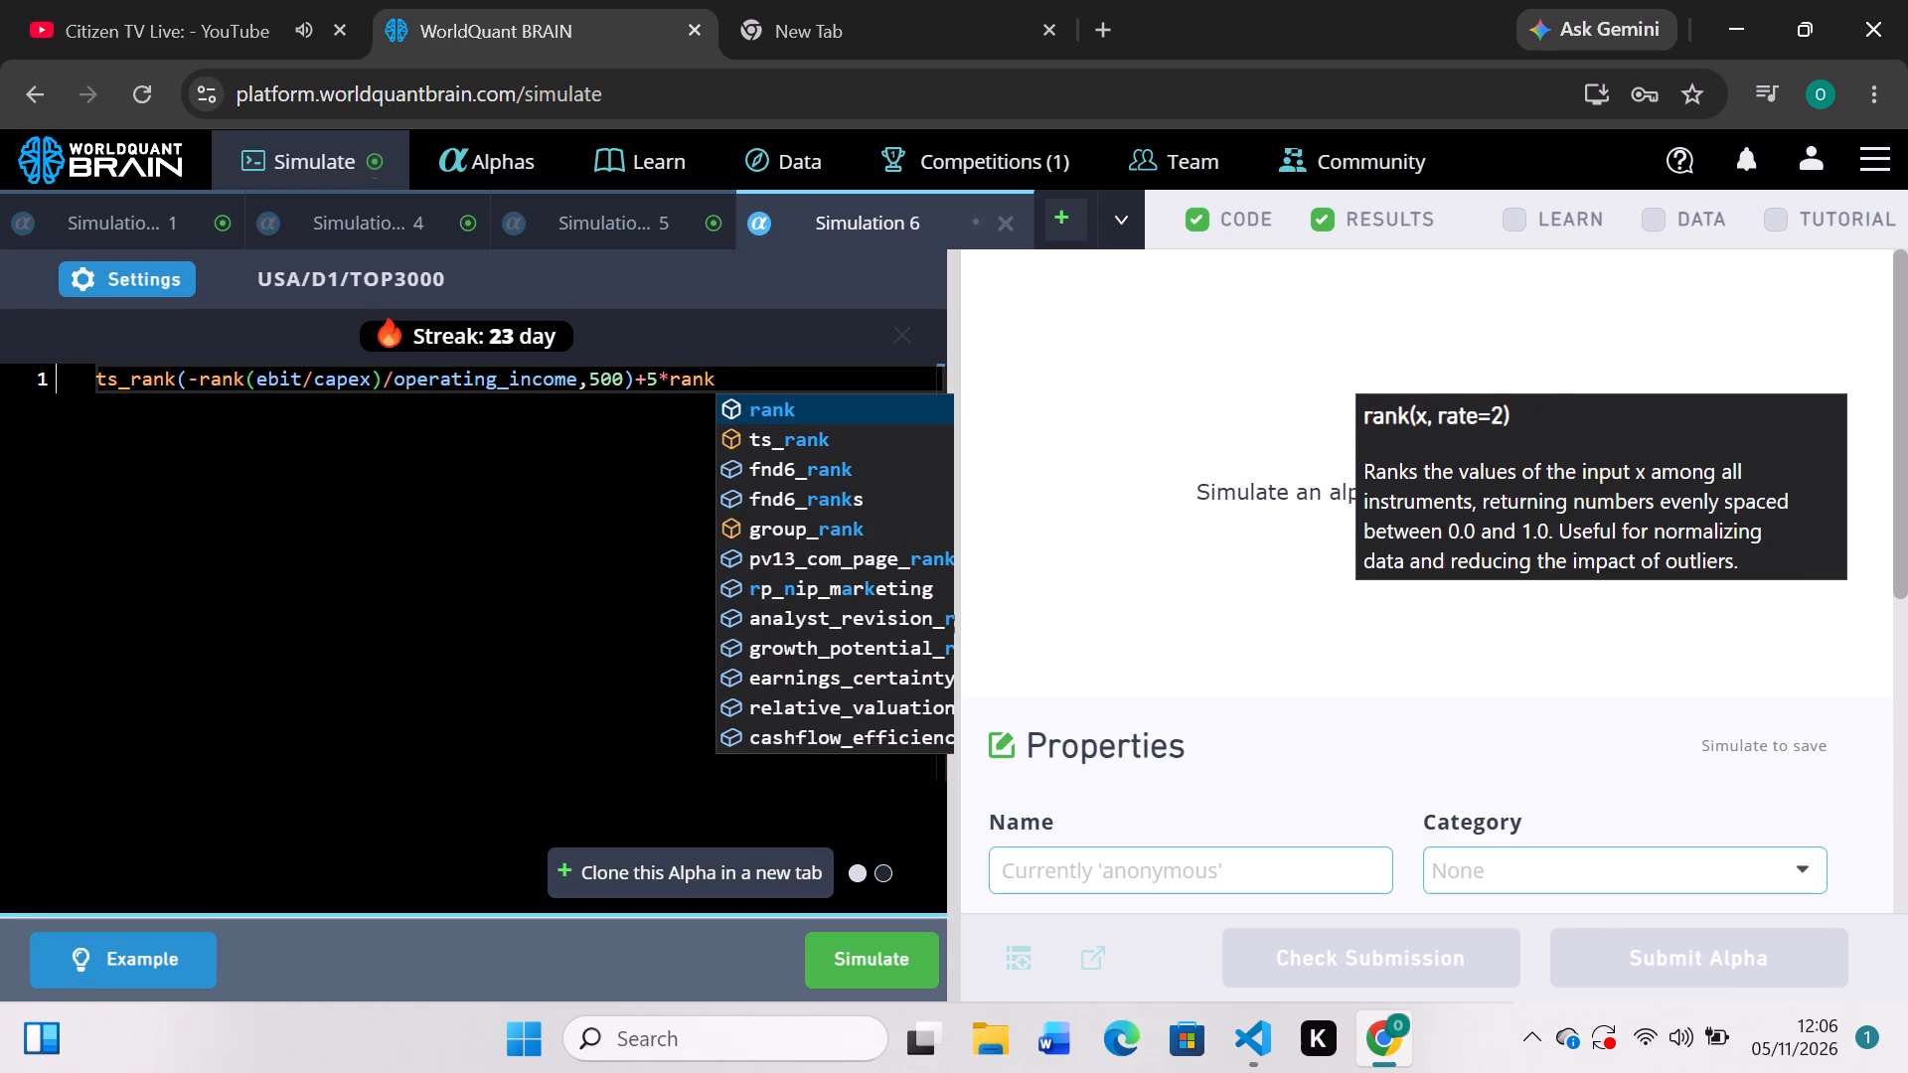
key("shift+parenleft")
type("ta")
key("BackSpace")
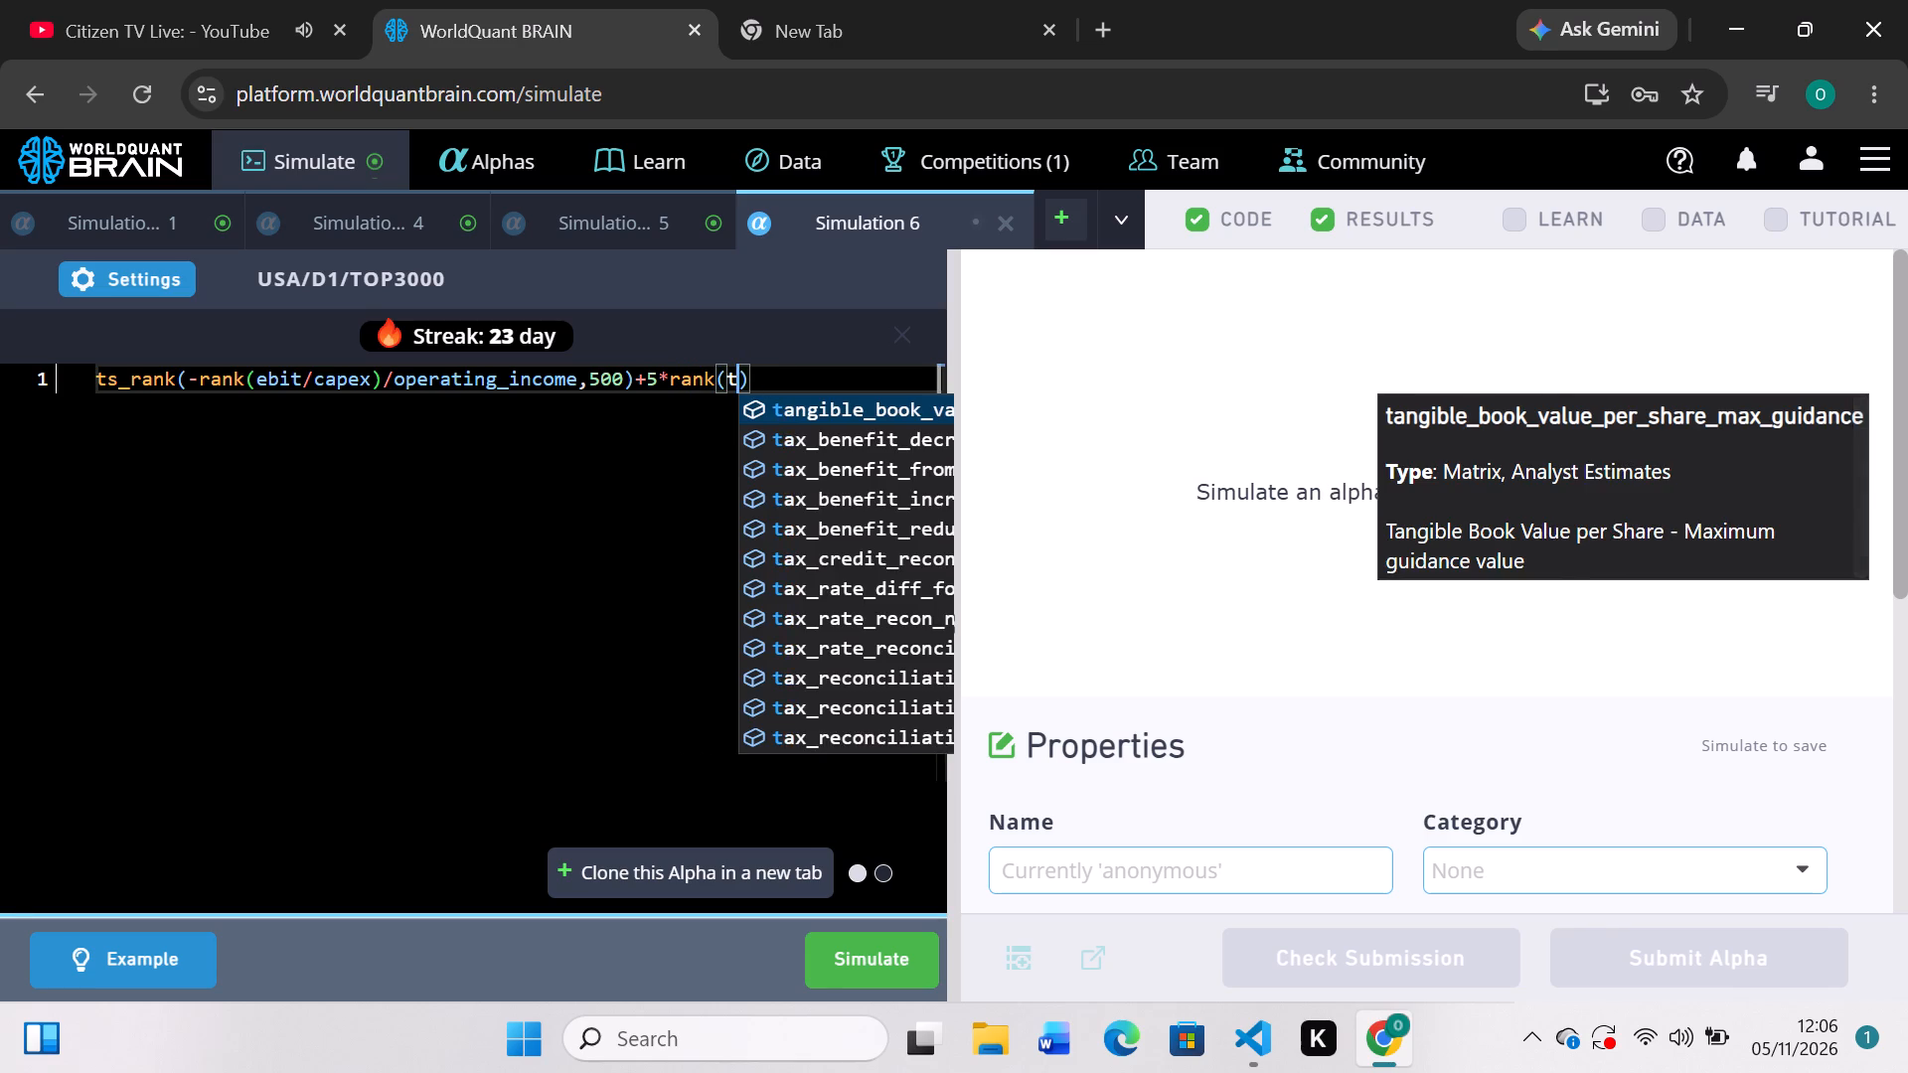
key("s")
key("shift+underscore")
type("rank")
key("shift+parenleft")
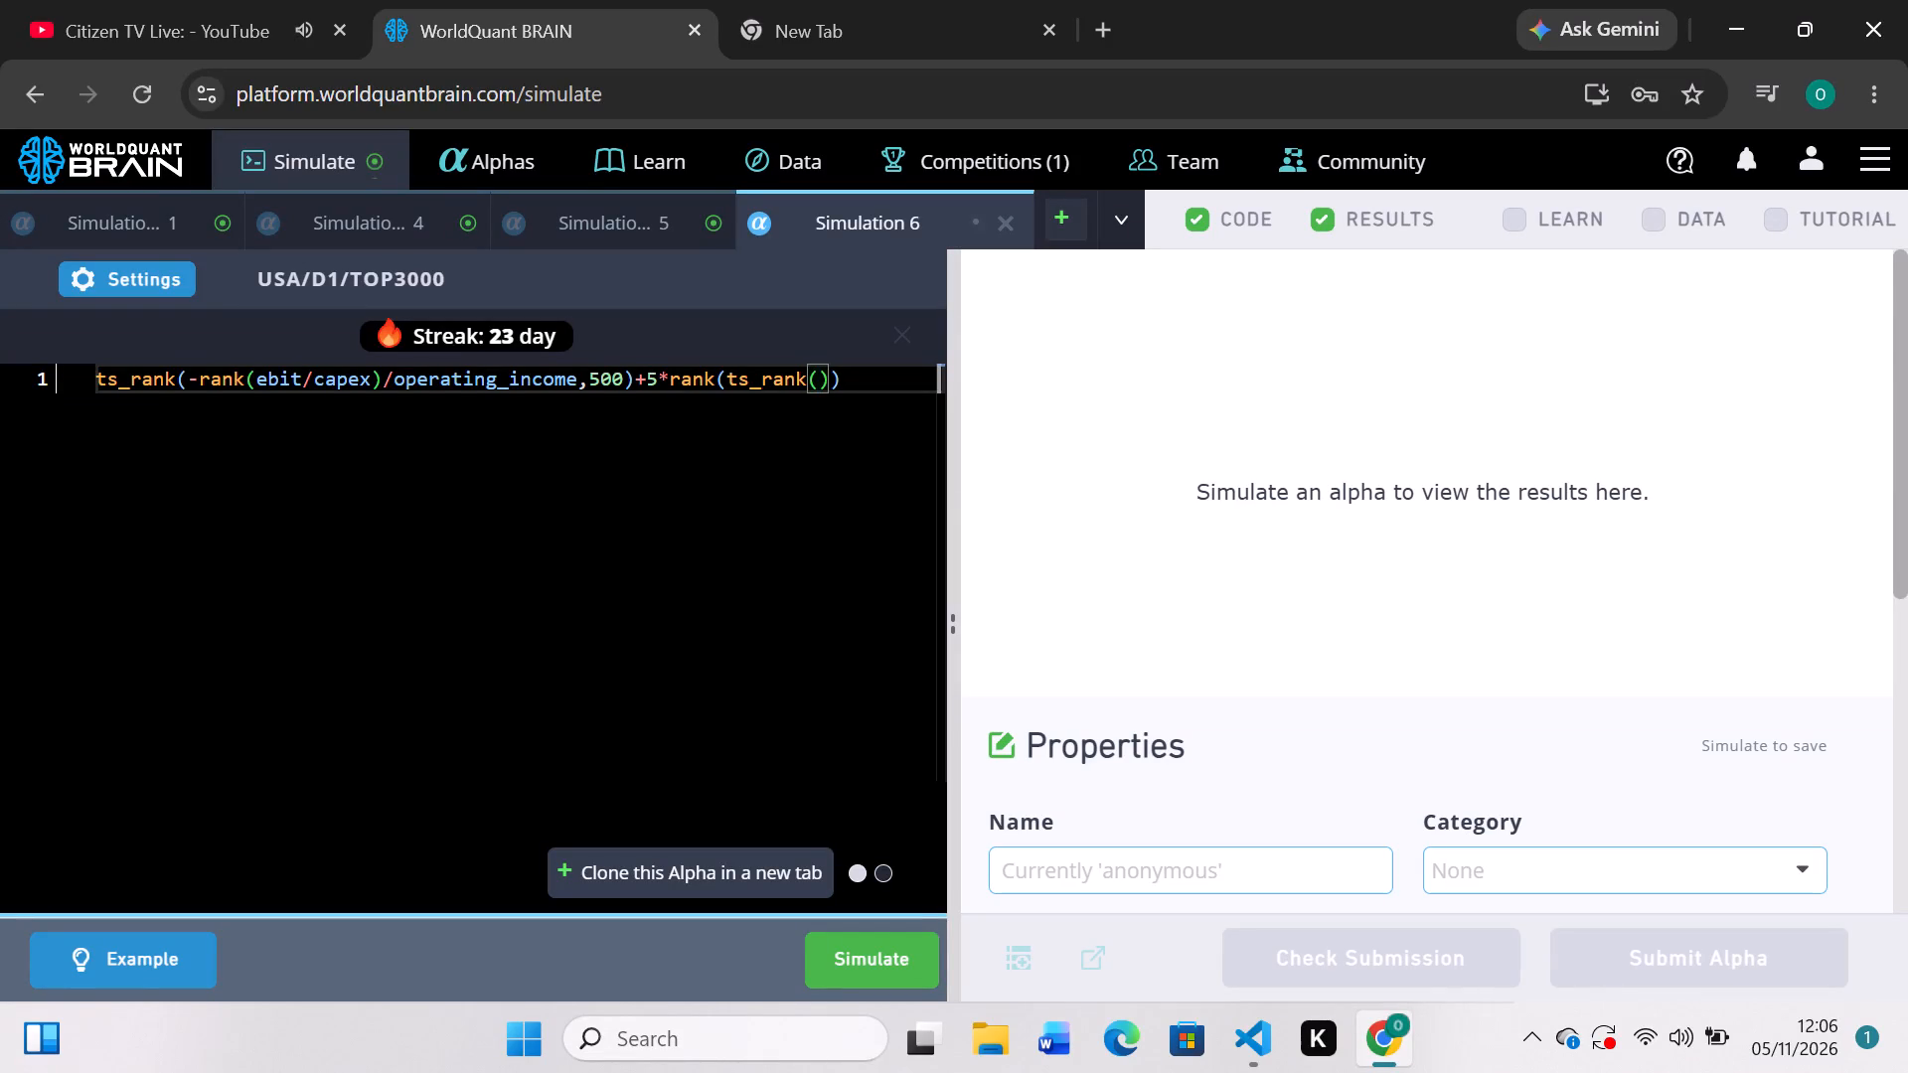
Fill the nested ts_rank with est_eps/close and a 252-day lookback.
type("est")
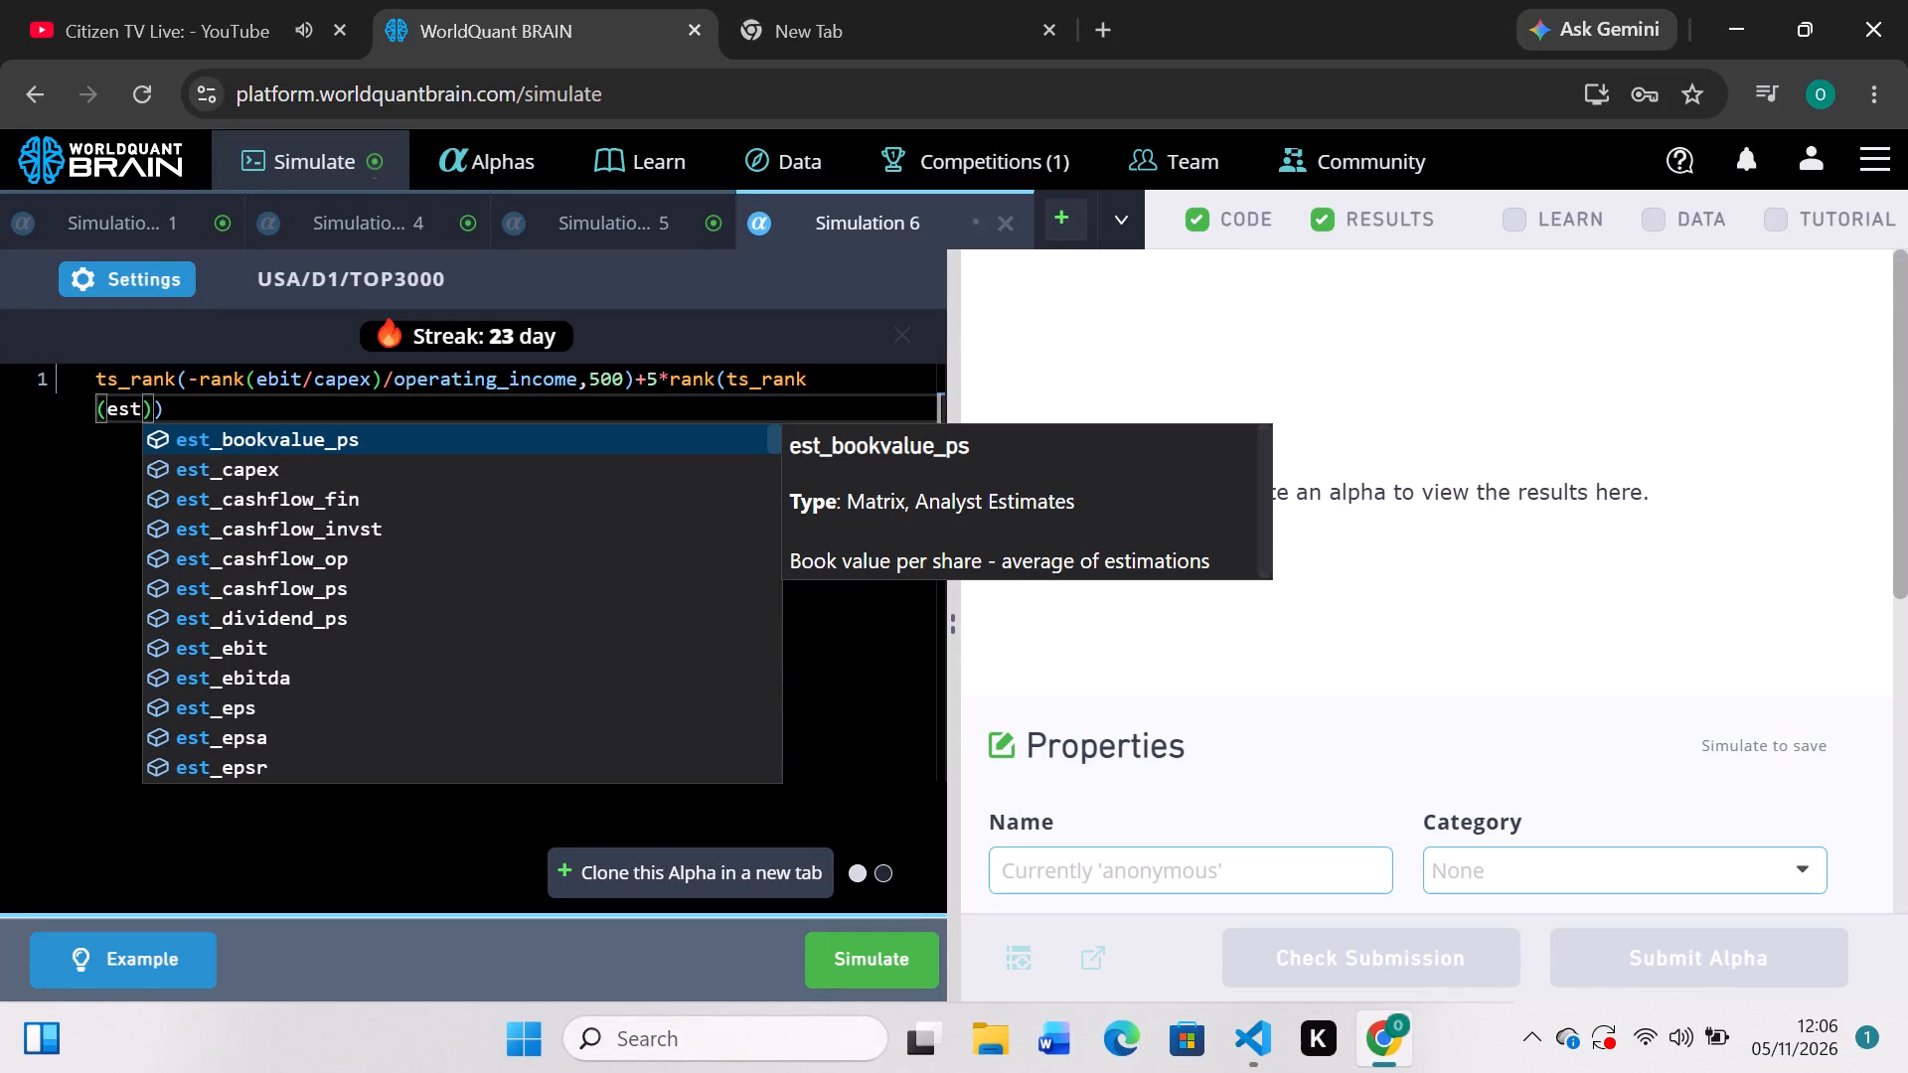
key("shift+underscore")
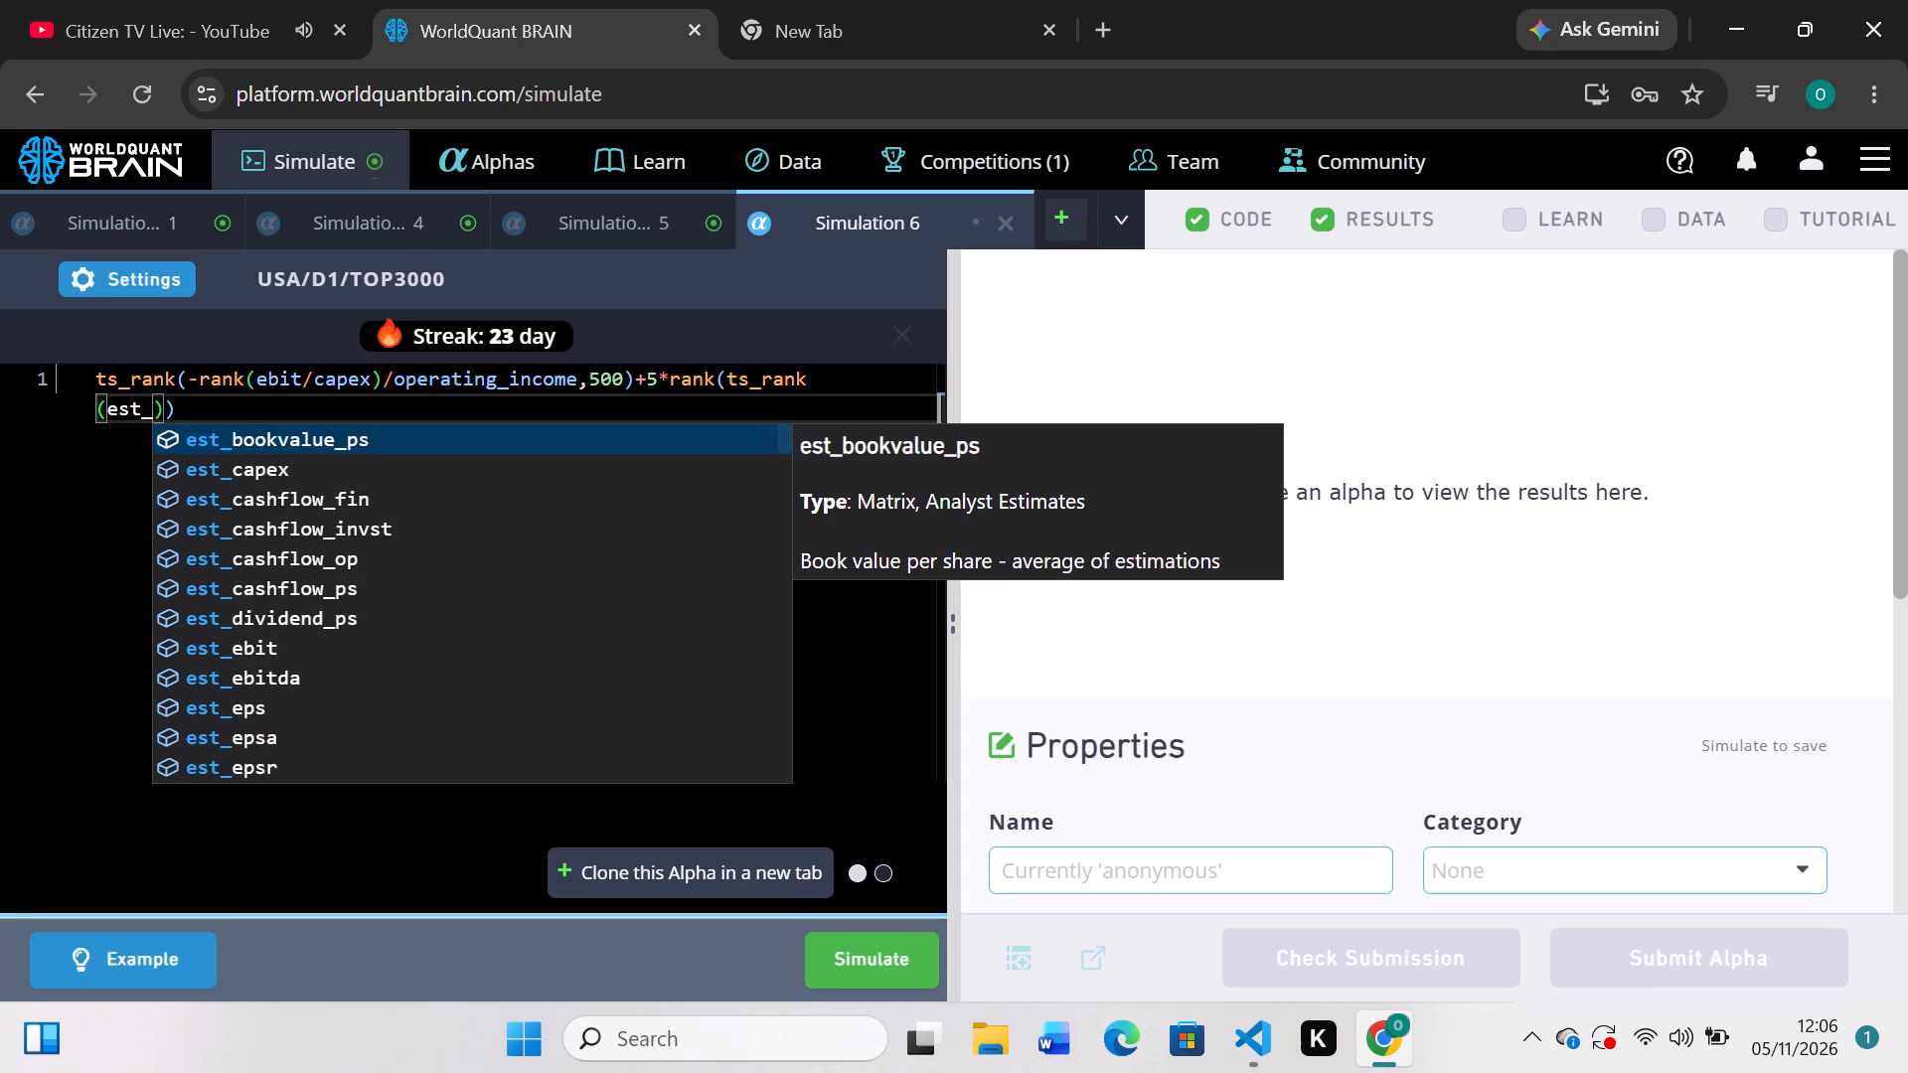
type("eps")
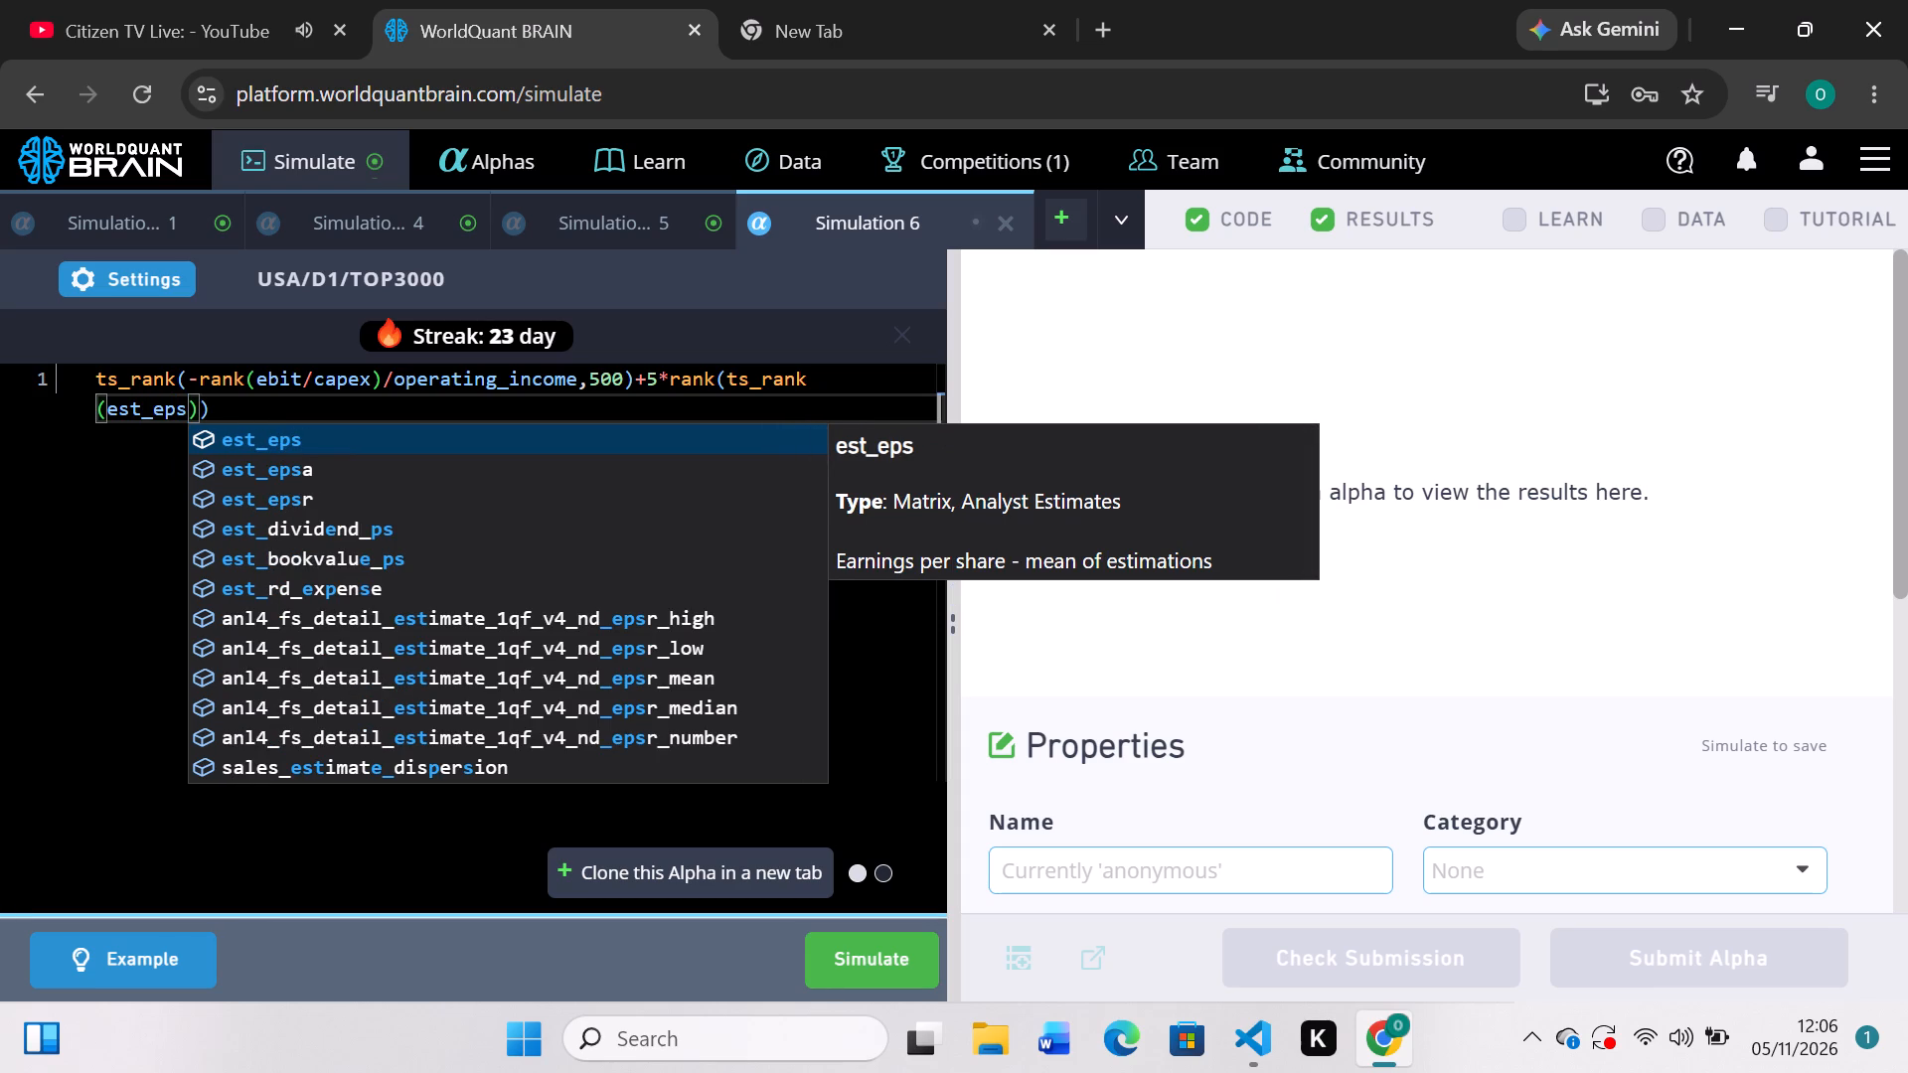
key("slash")
type("close")
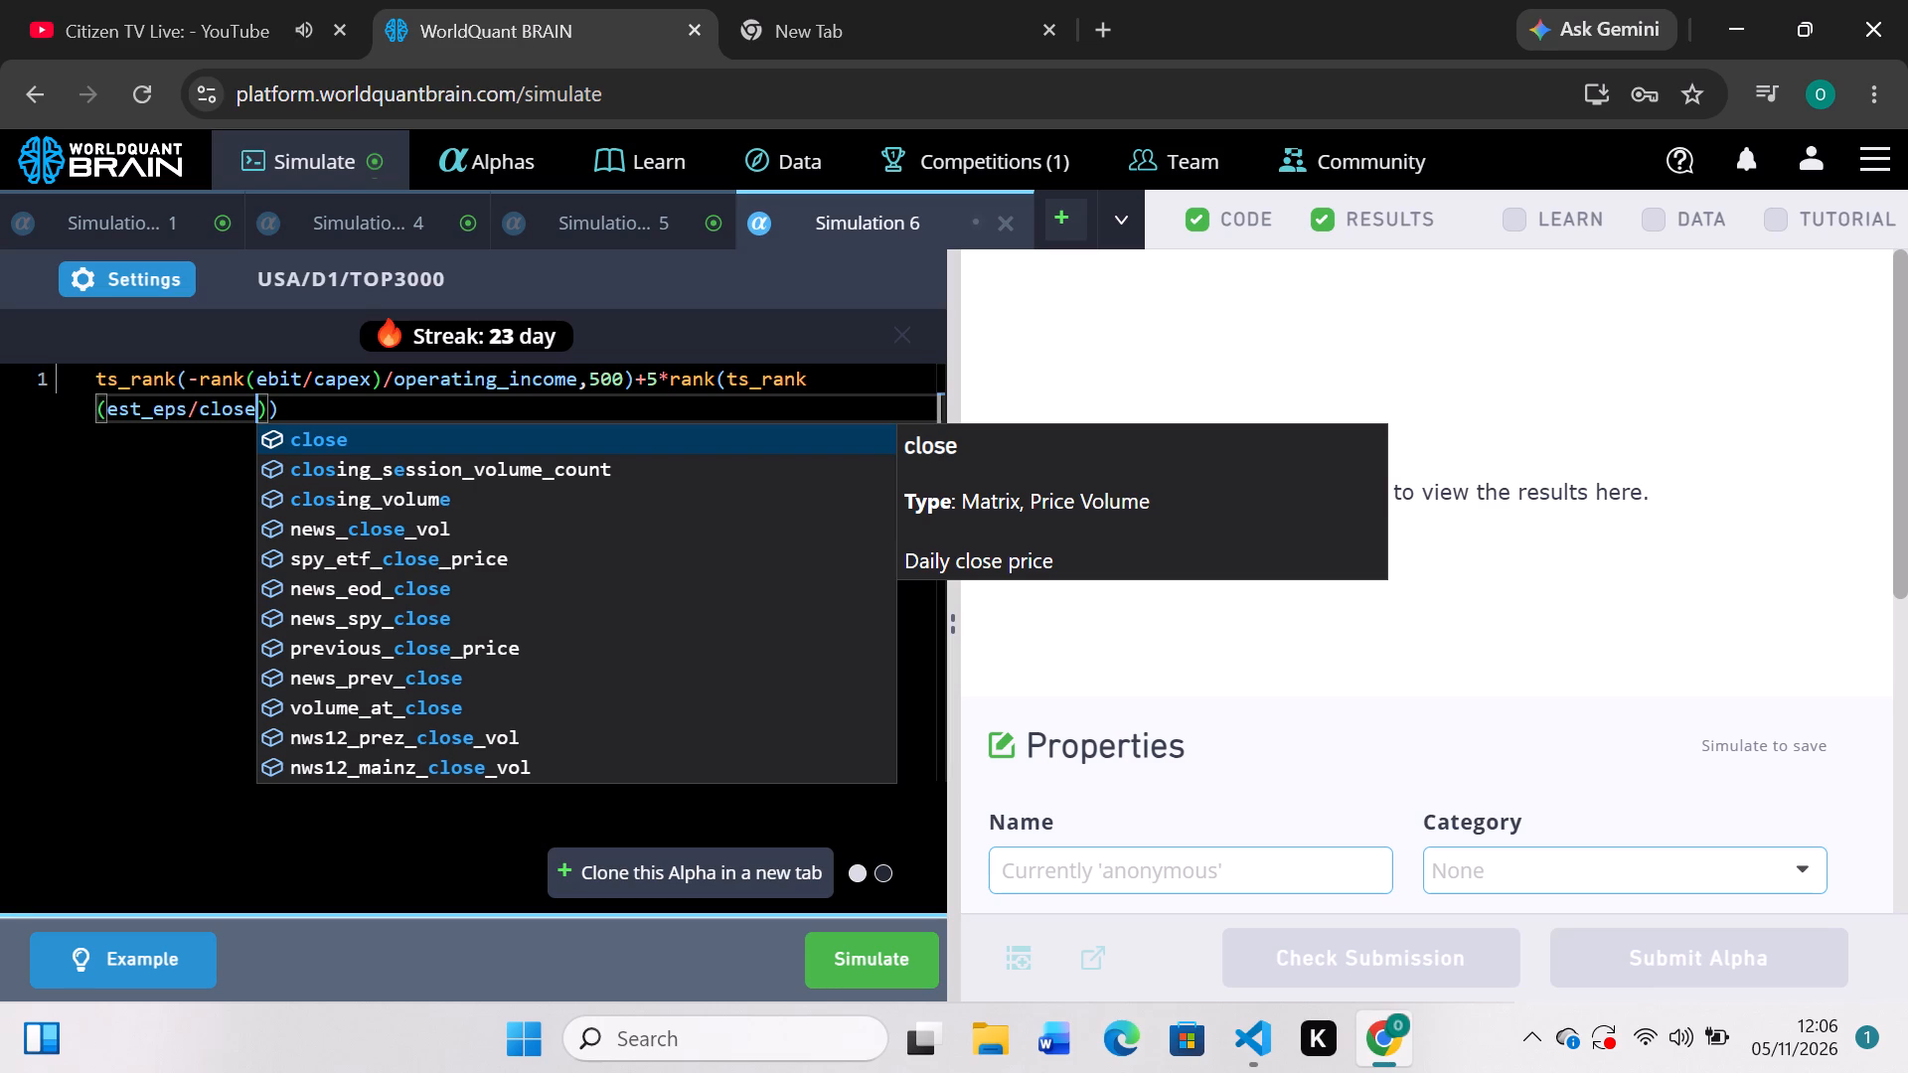
key("comma")
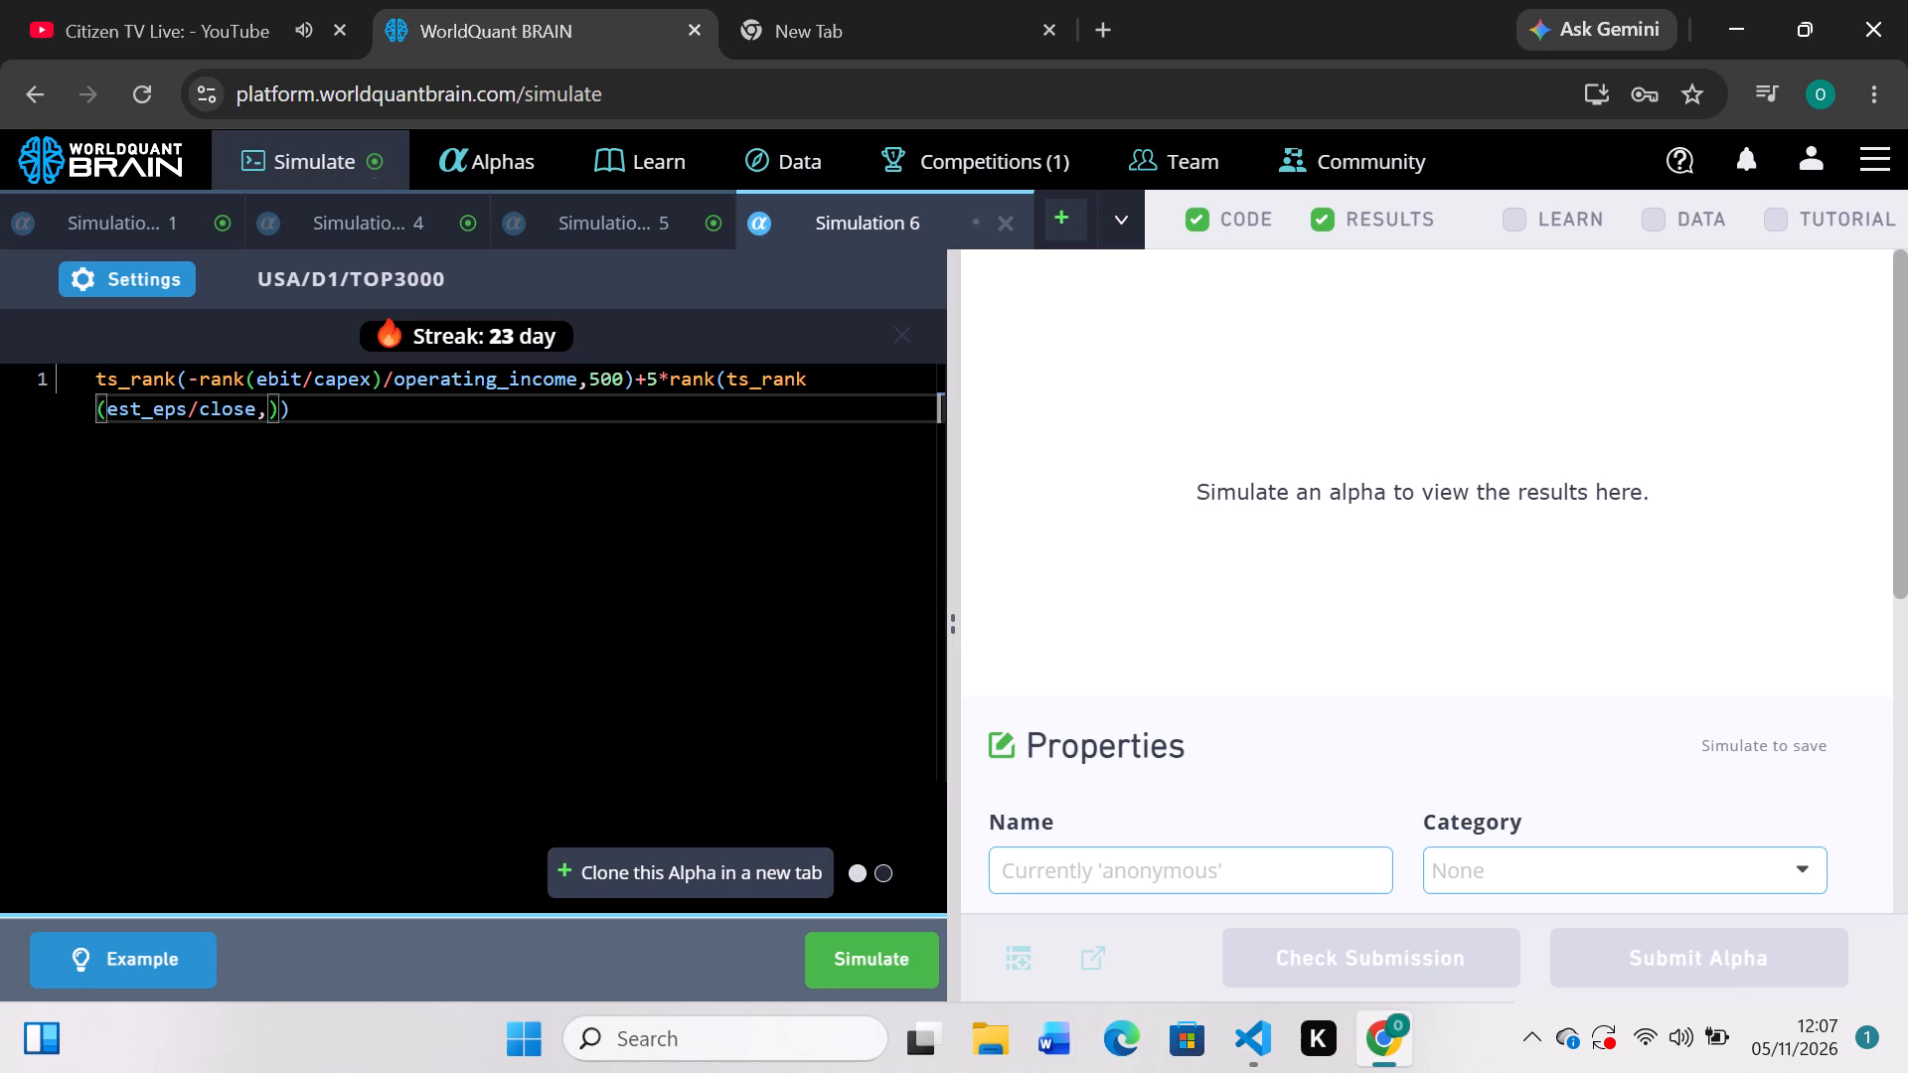
type("252")
key("Right")
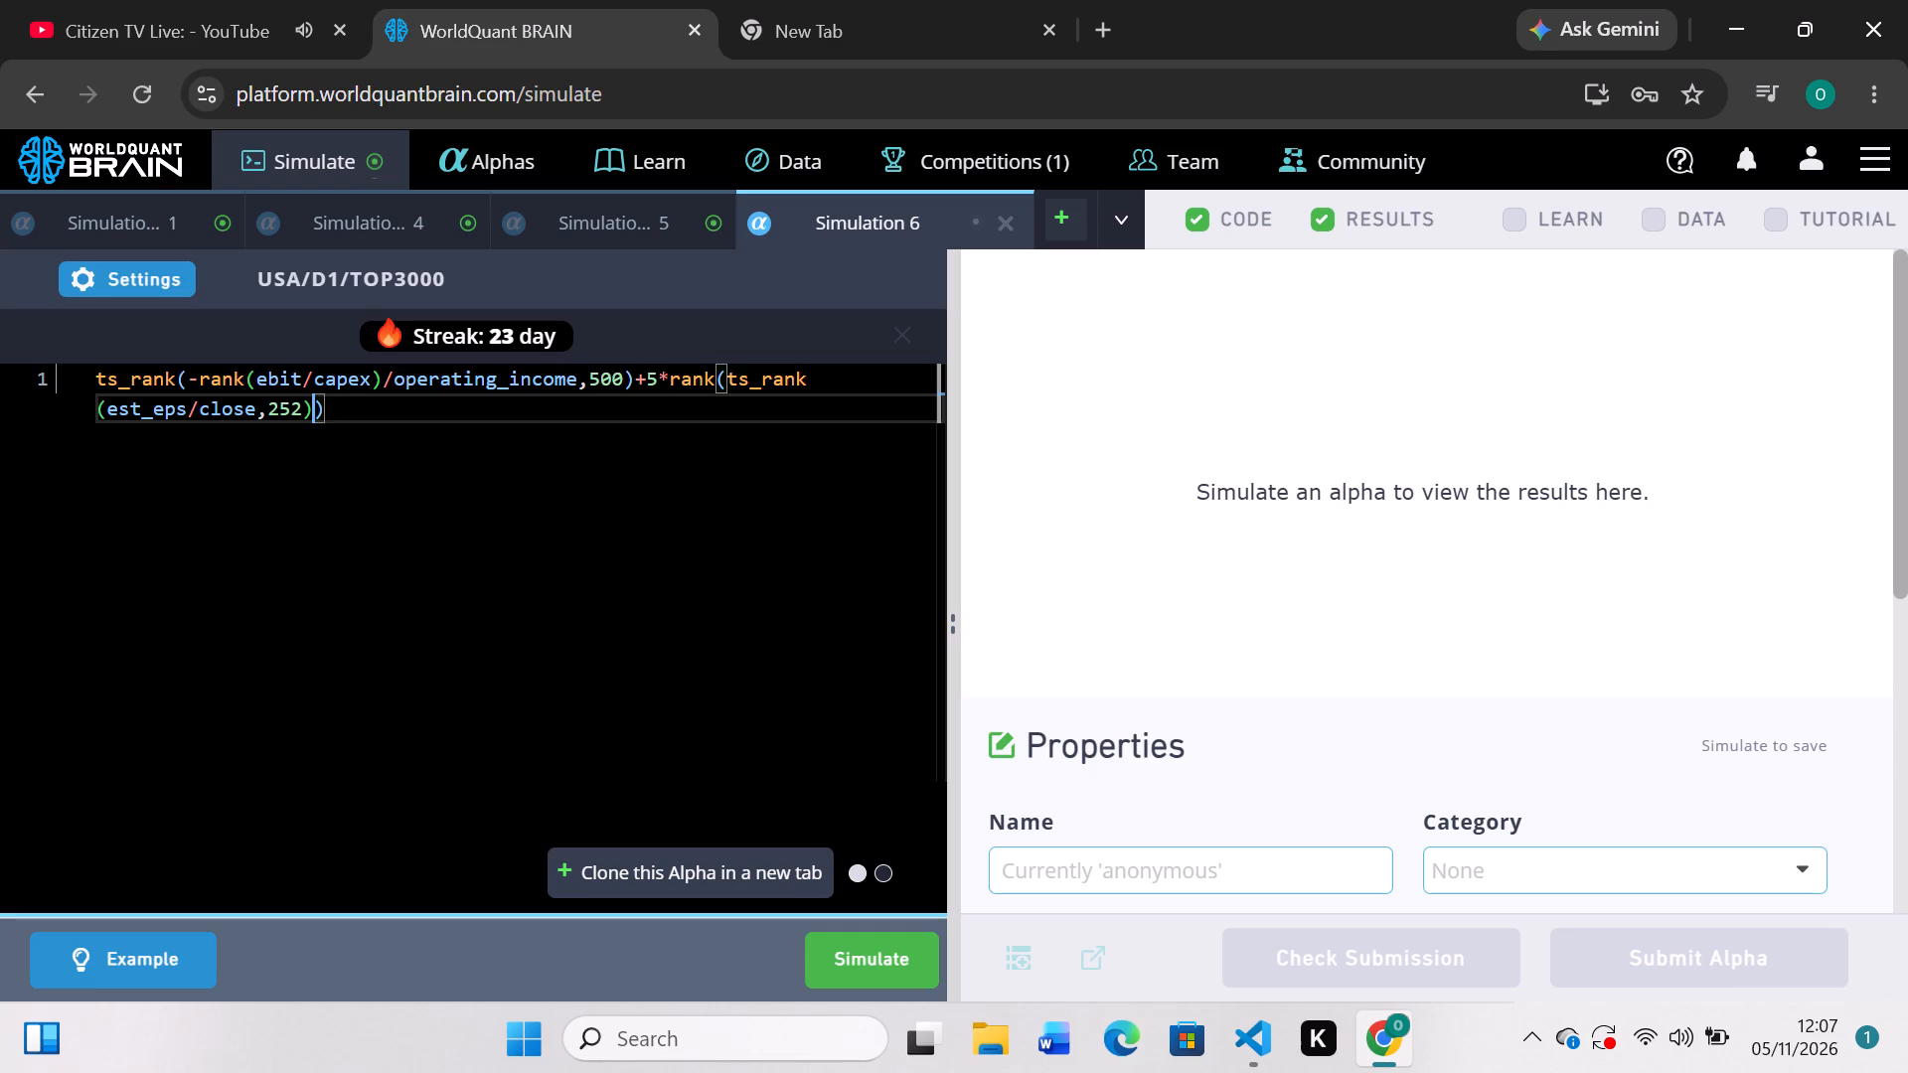
key("Right")
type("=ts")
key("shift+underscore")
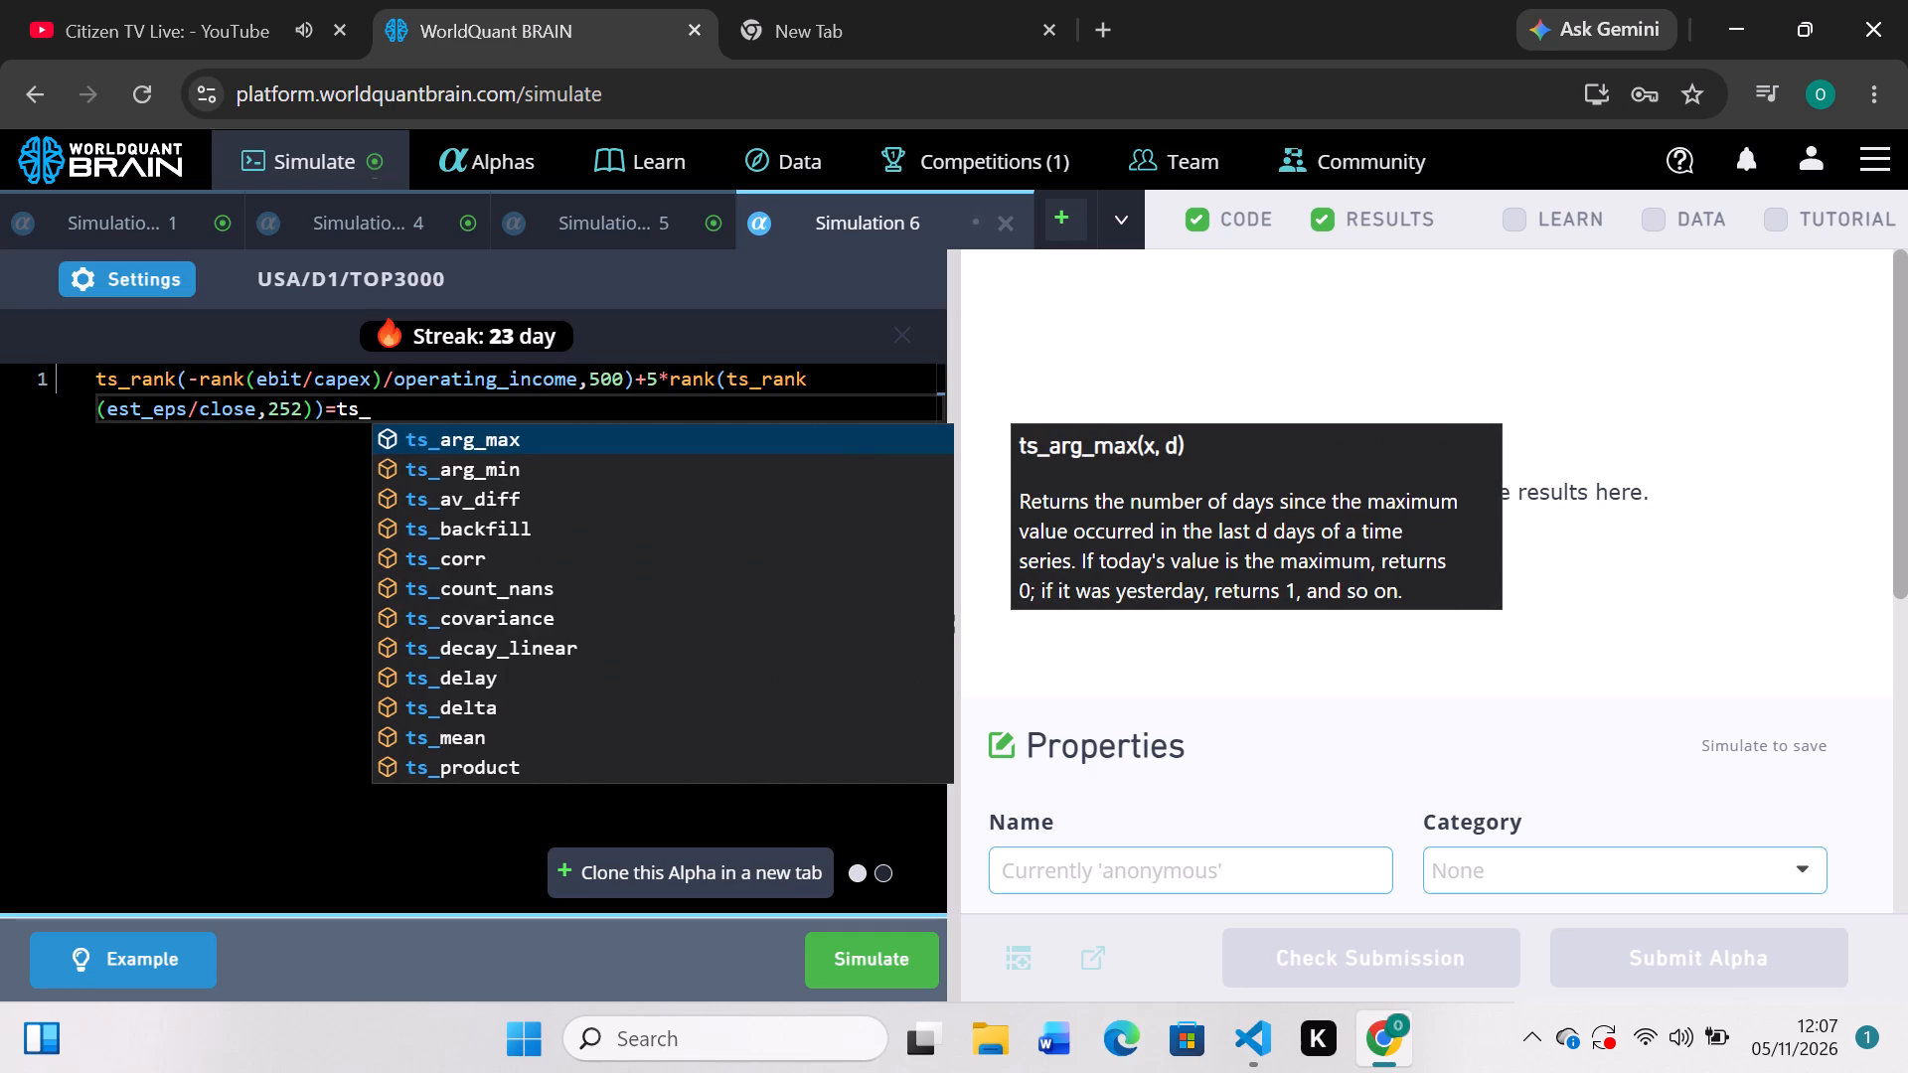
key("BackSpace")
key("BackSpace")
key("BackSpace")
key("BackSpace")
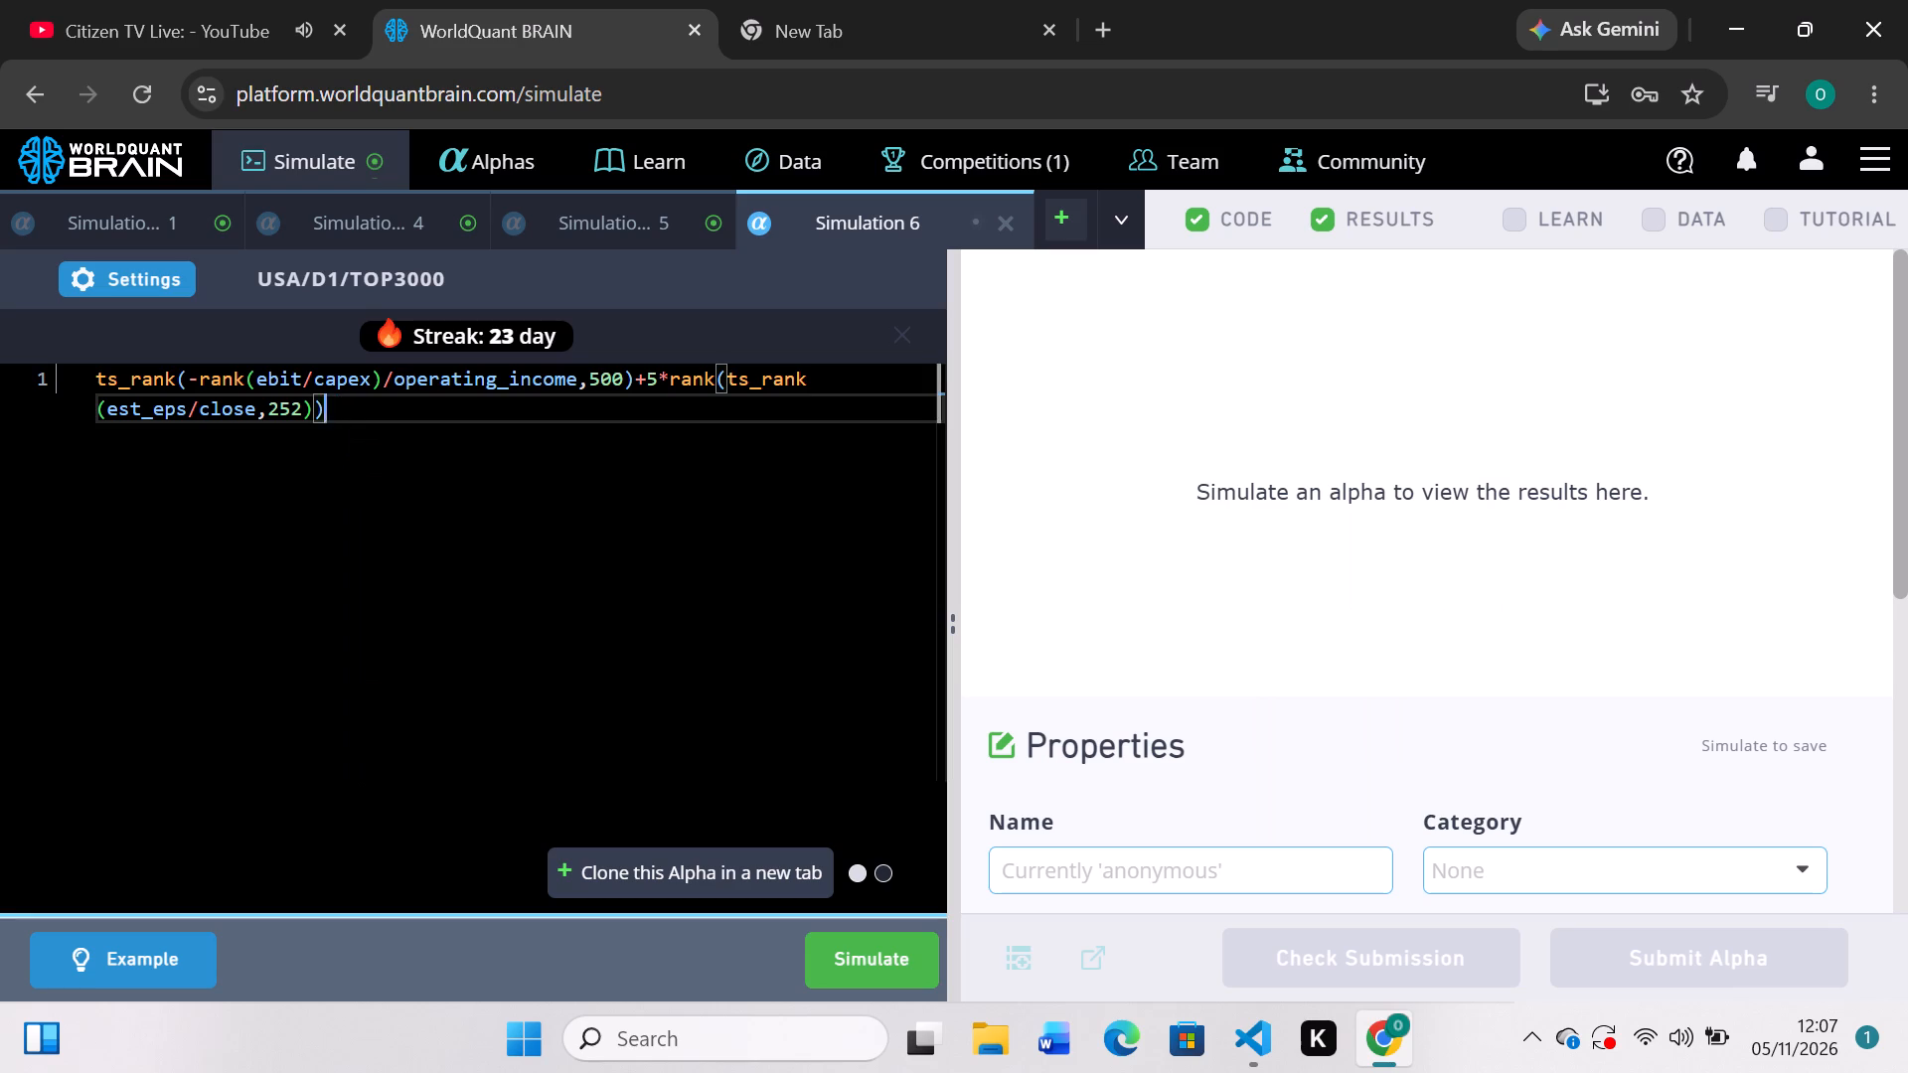
Add a third term, +ts_rank(est_netprofit/close,252), to the end of the alpha expression.
key("shift+plus")
type("ts")
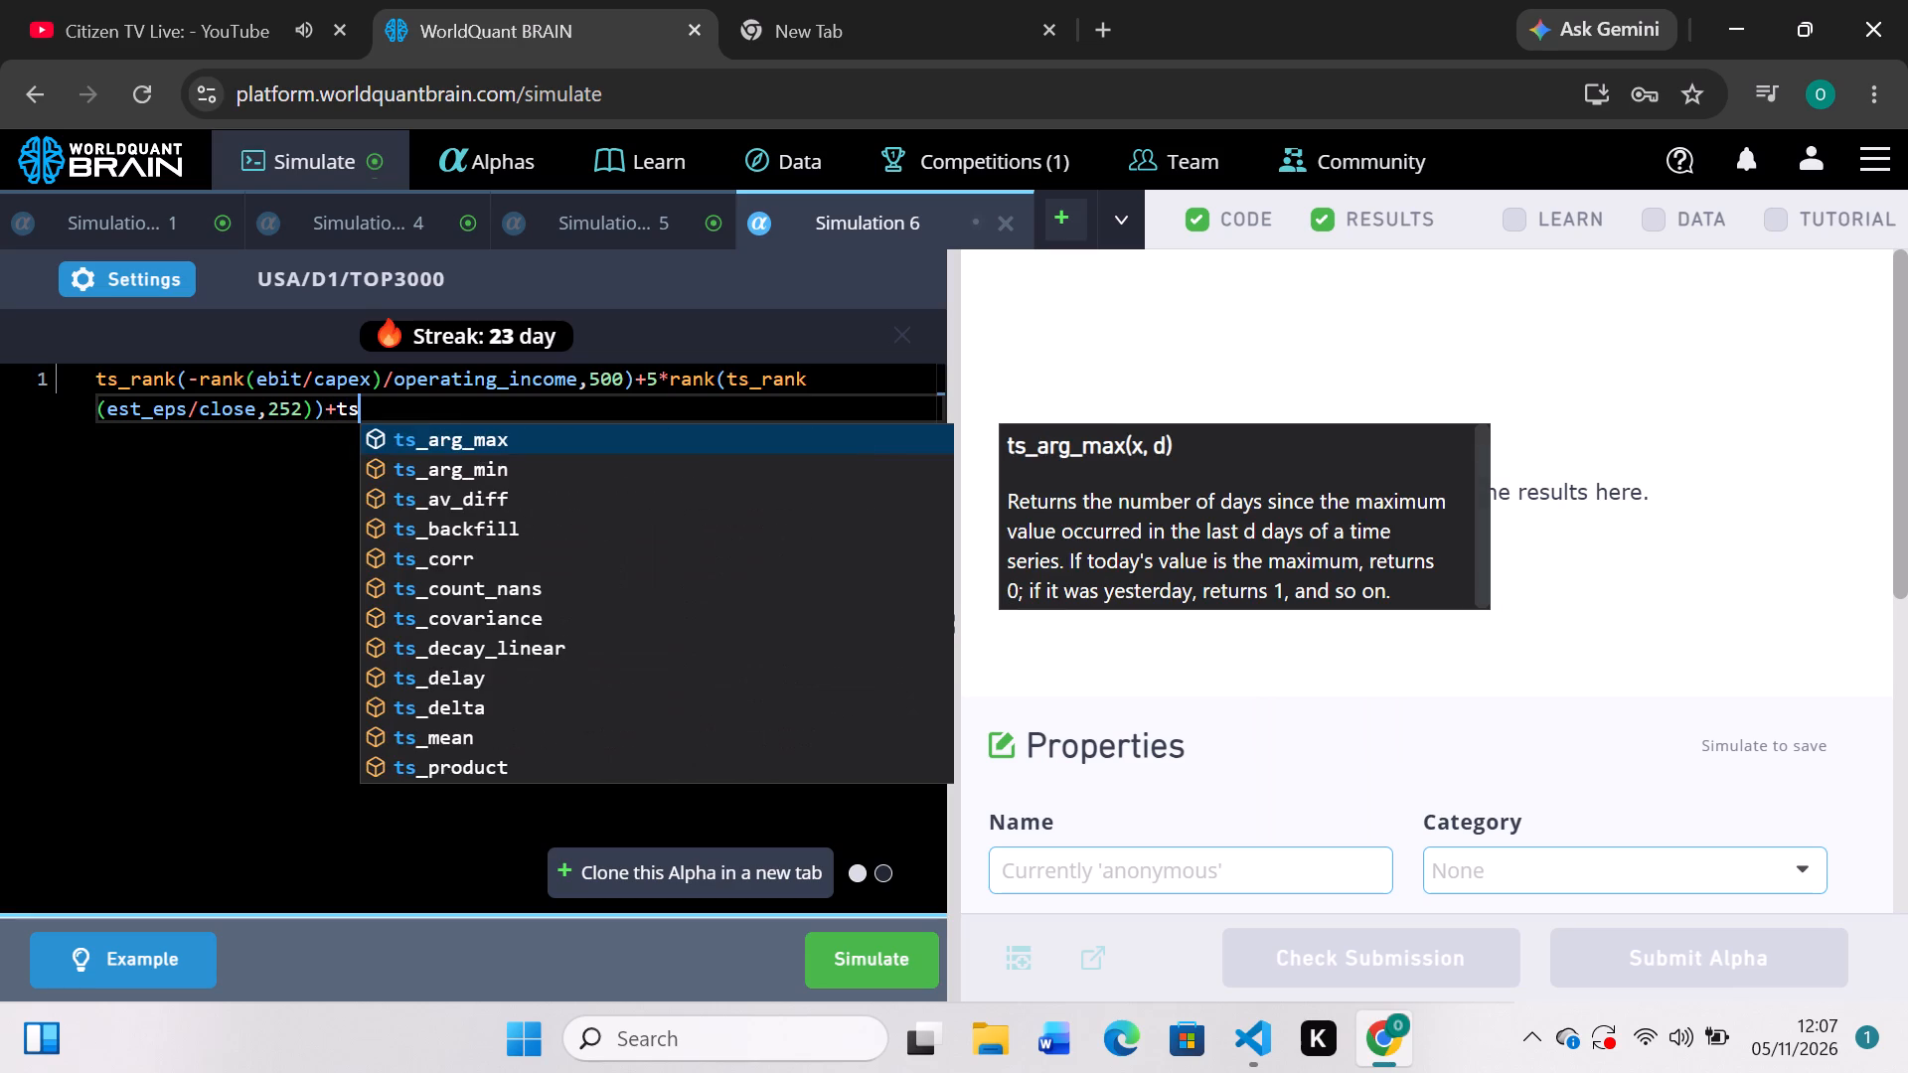
type("_rank")
key("9")
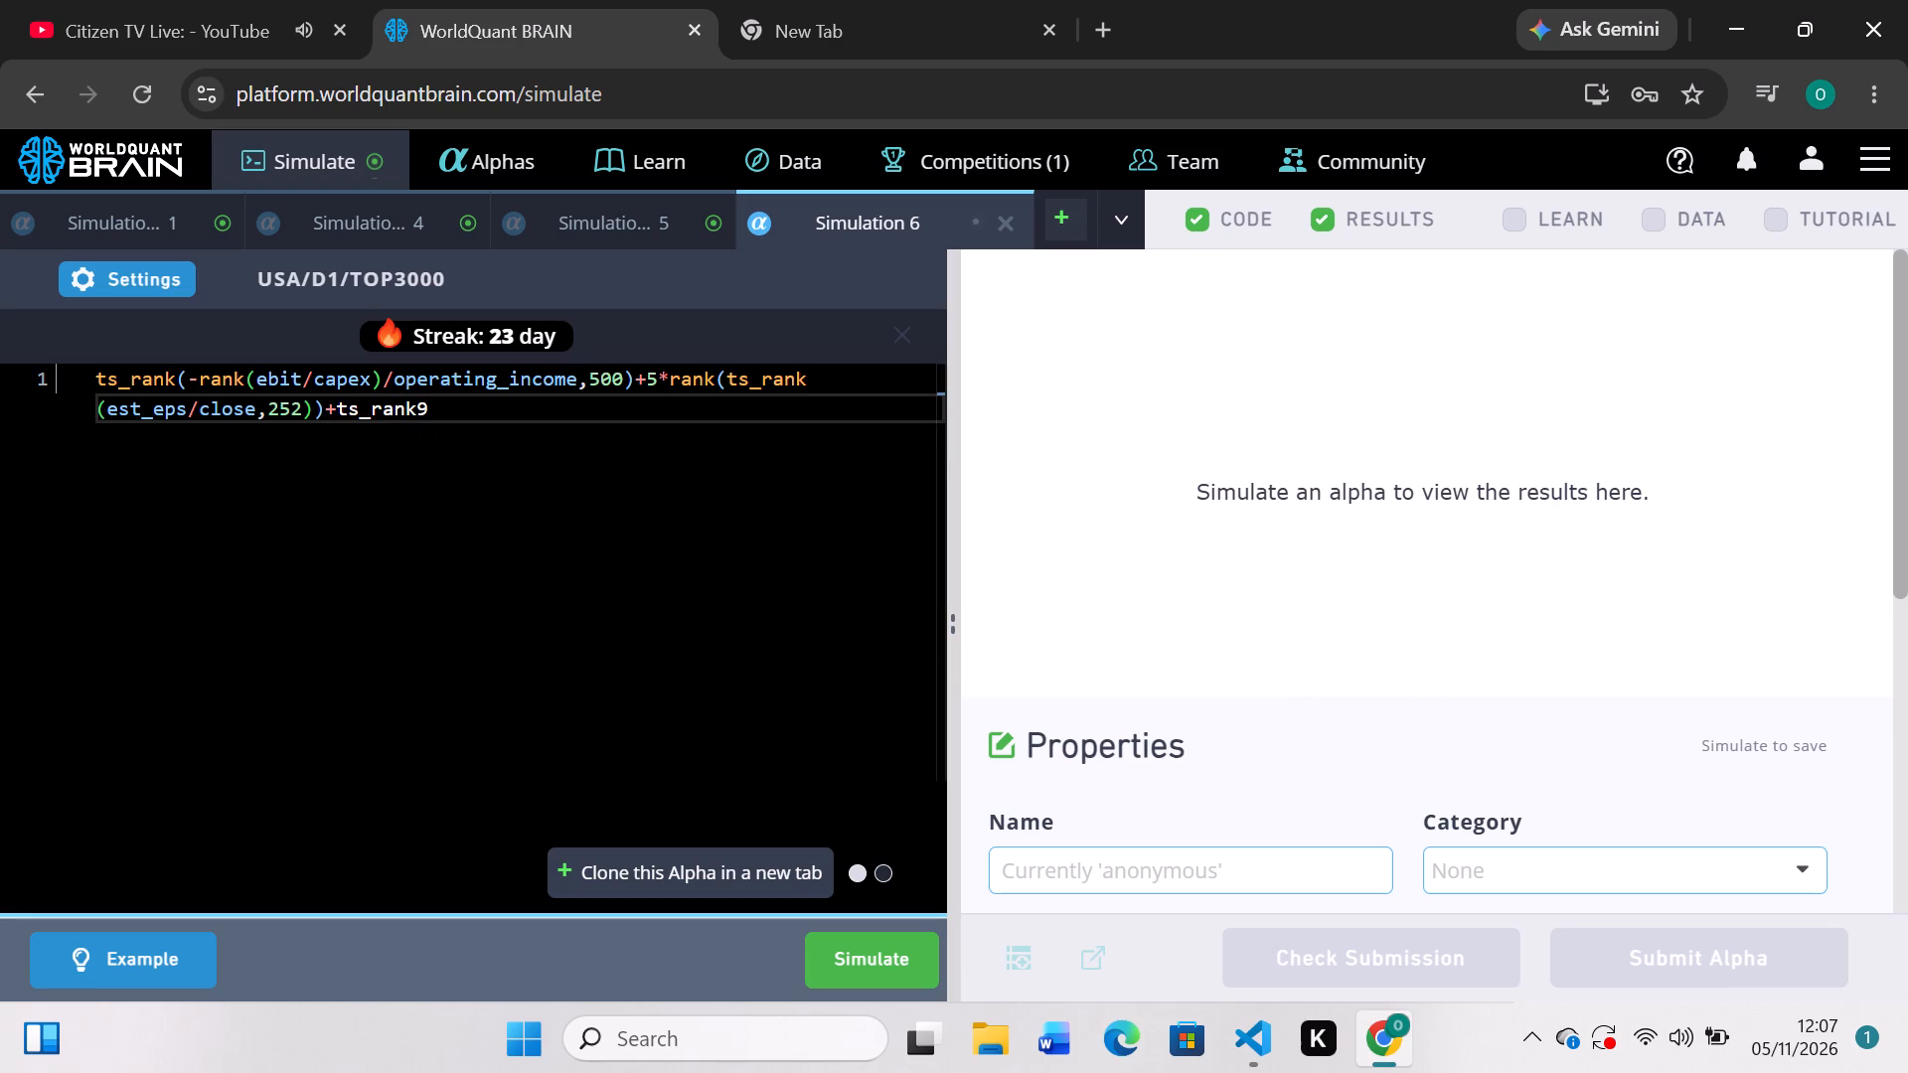
key("BackSpace")
key("shift+parenleft")
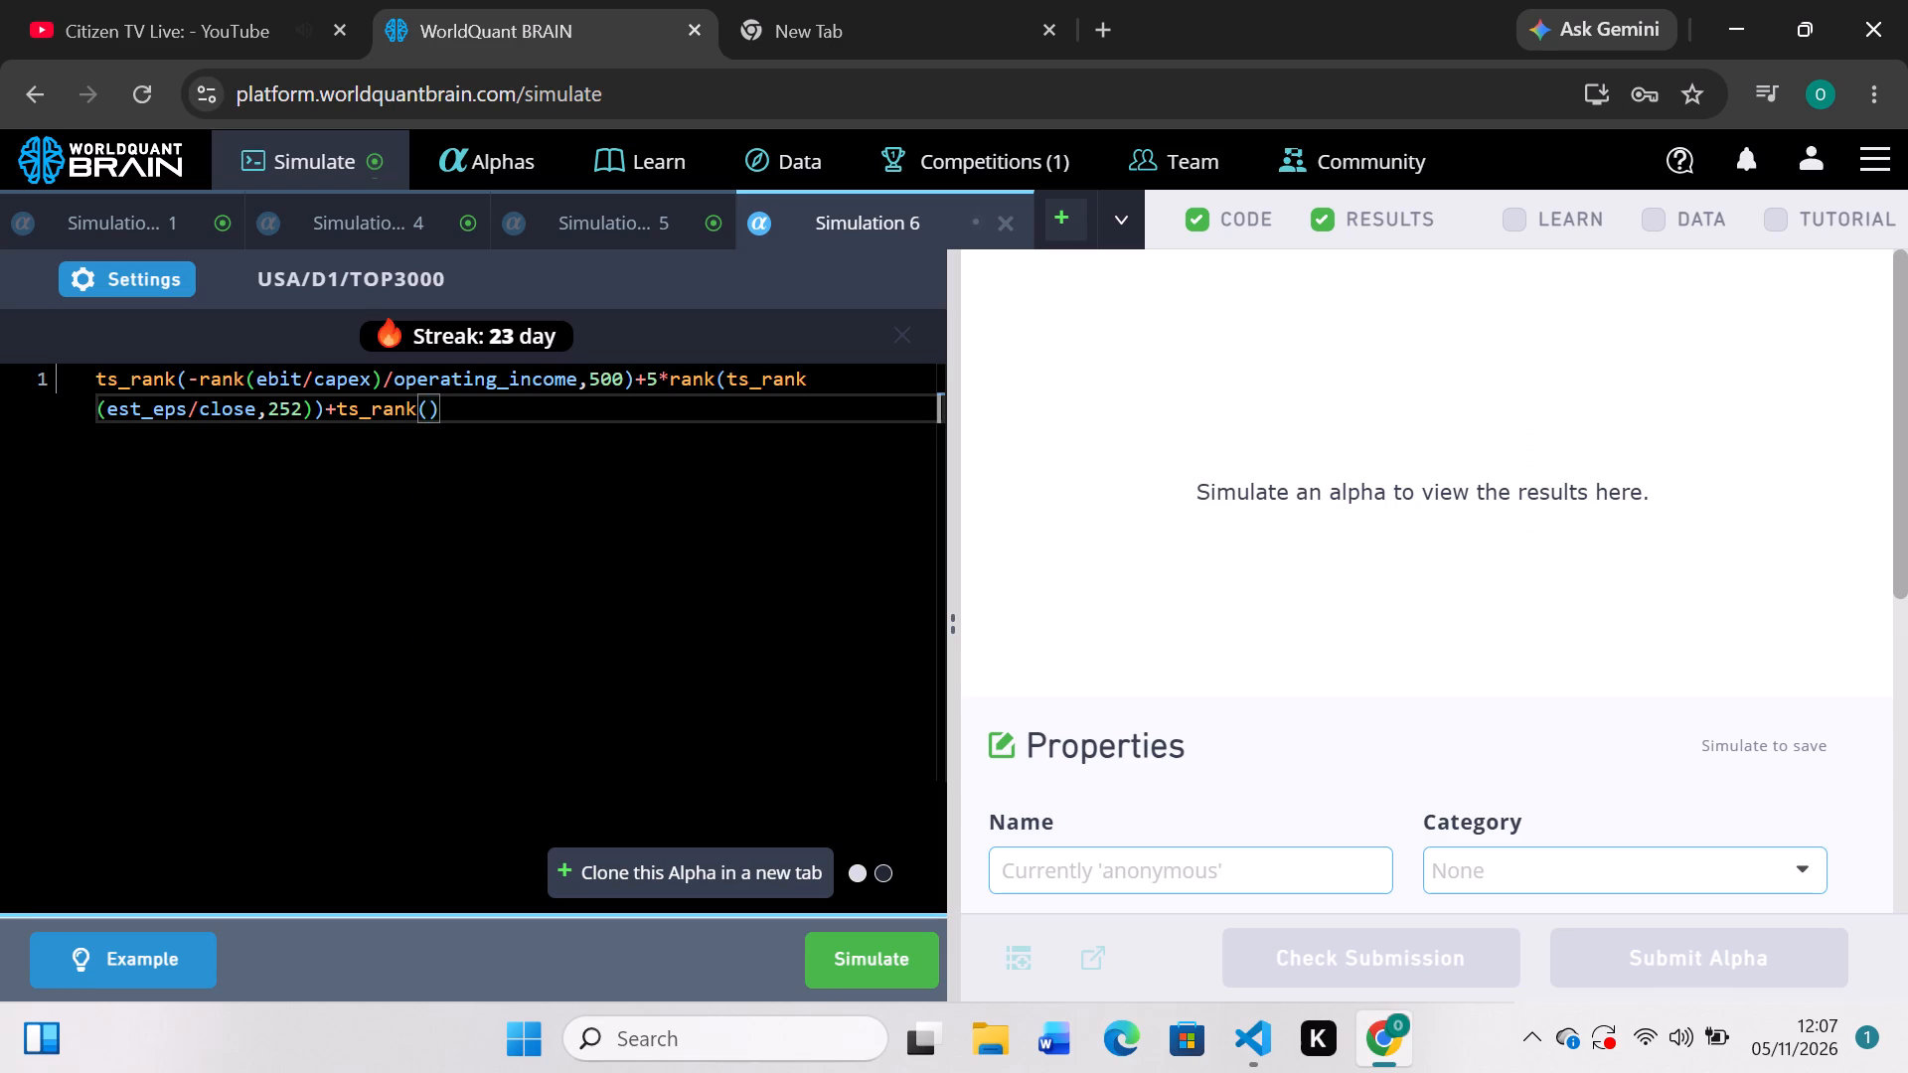
type("est")
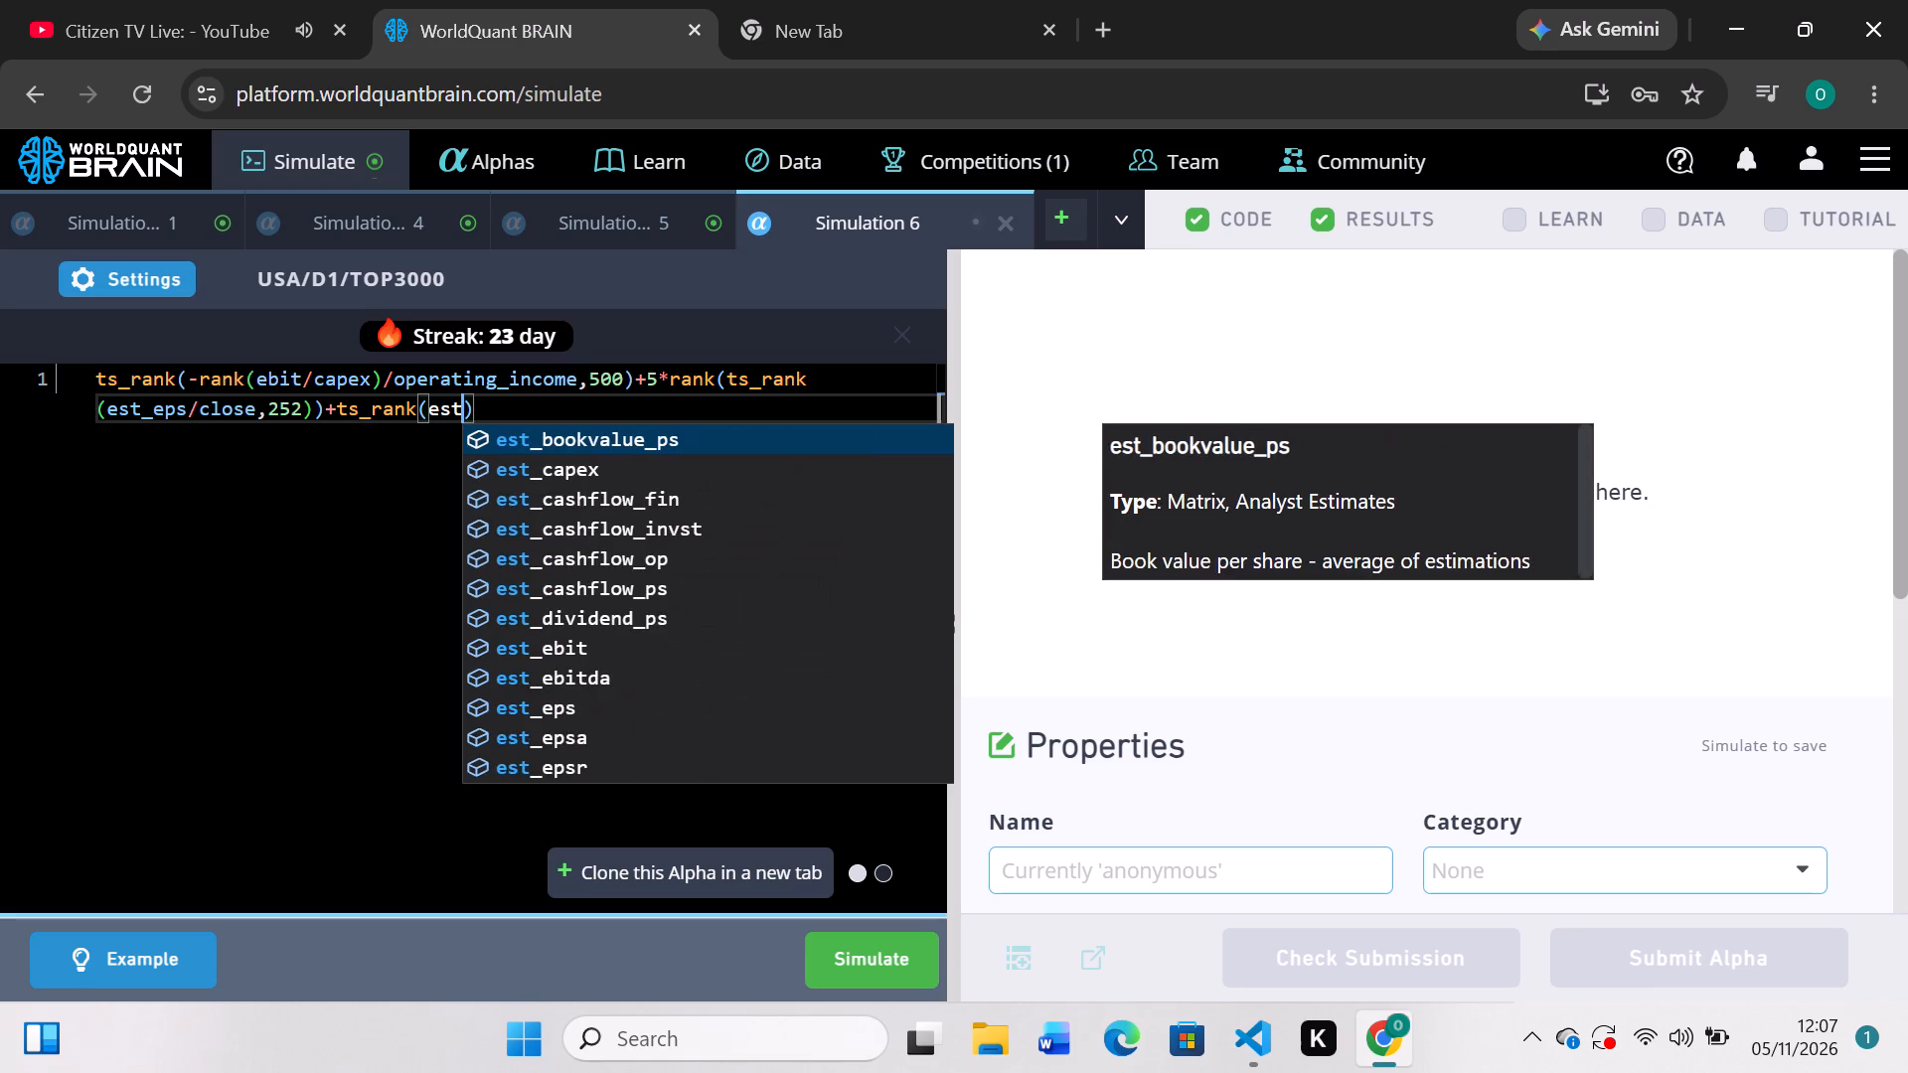
key("shift+underscore")
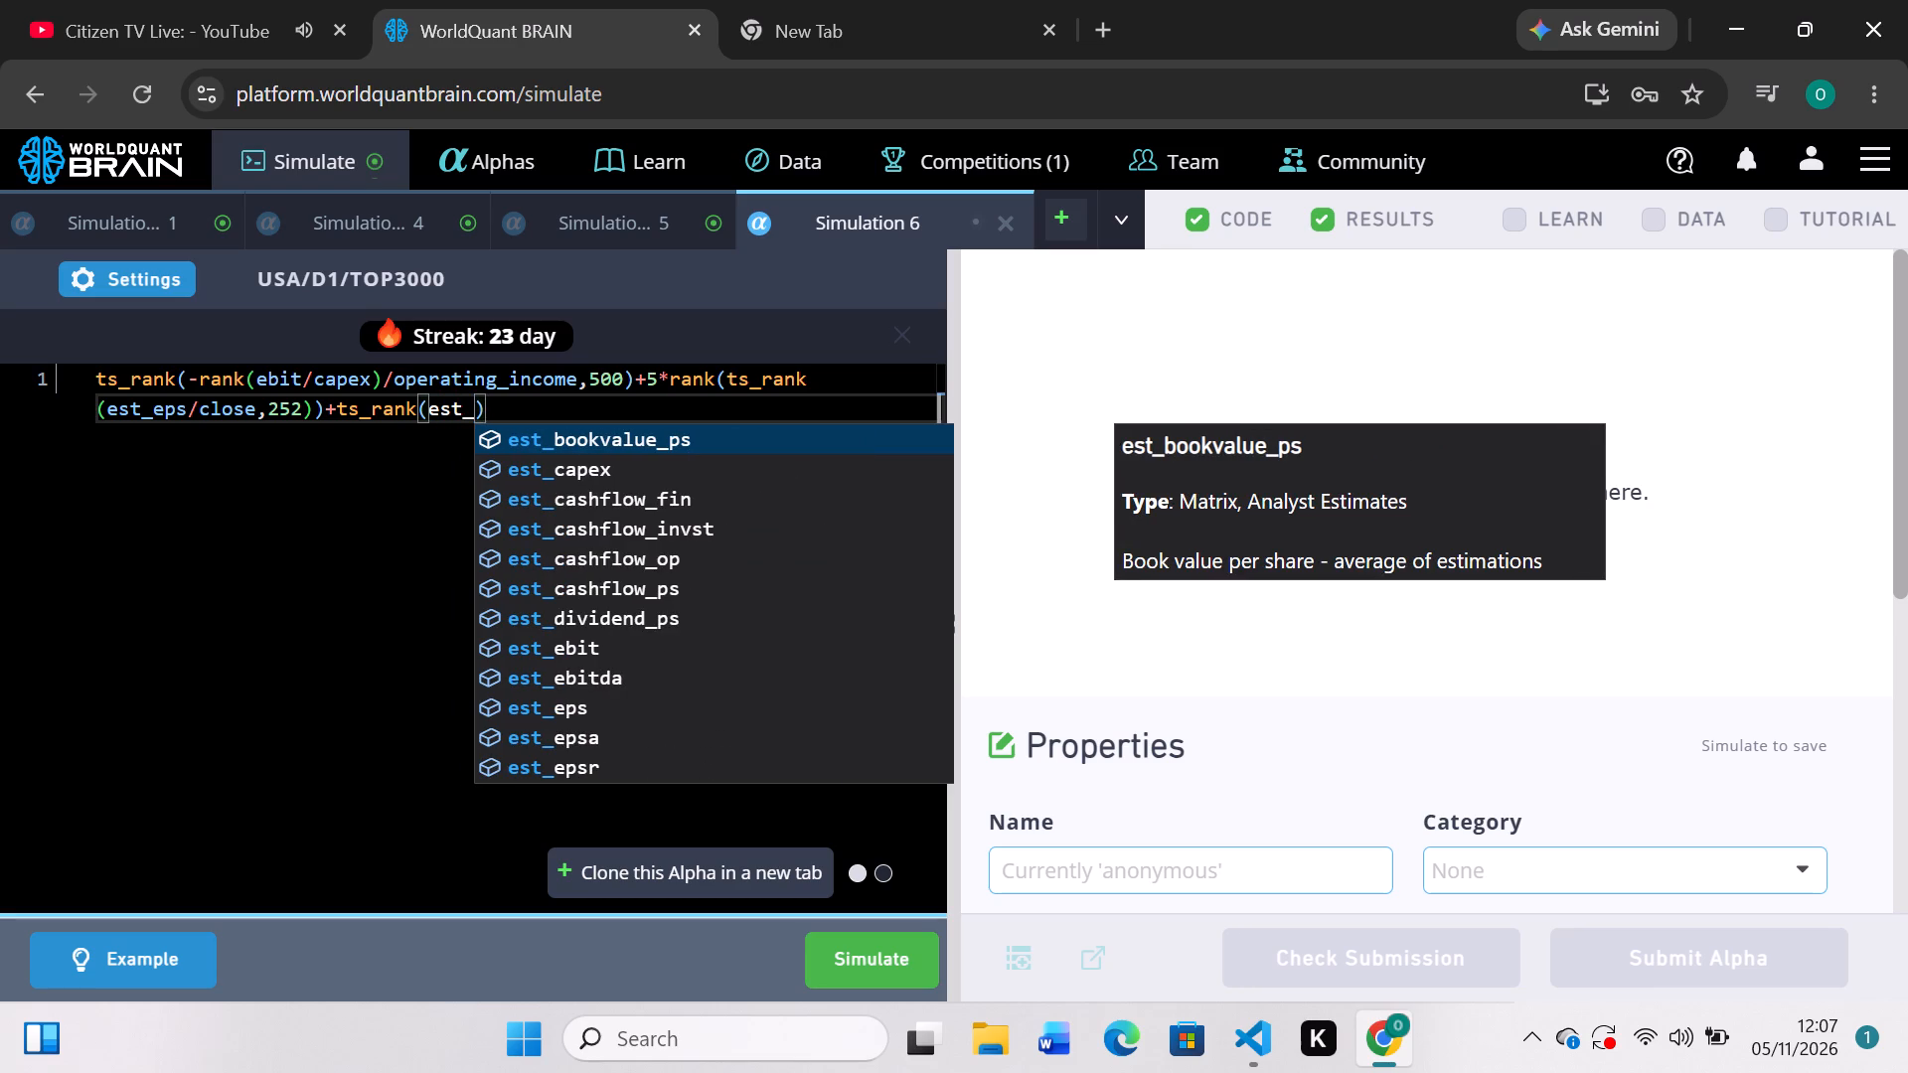
type("ne")
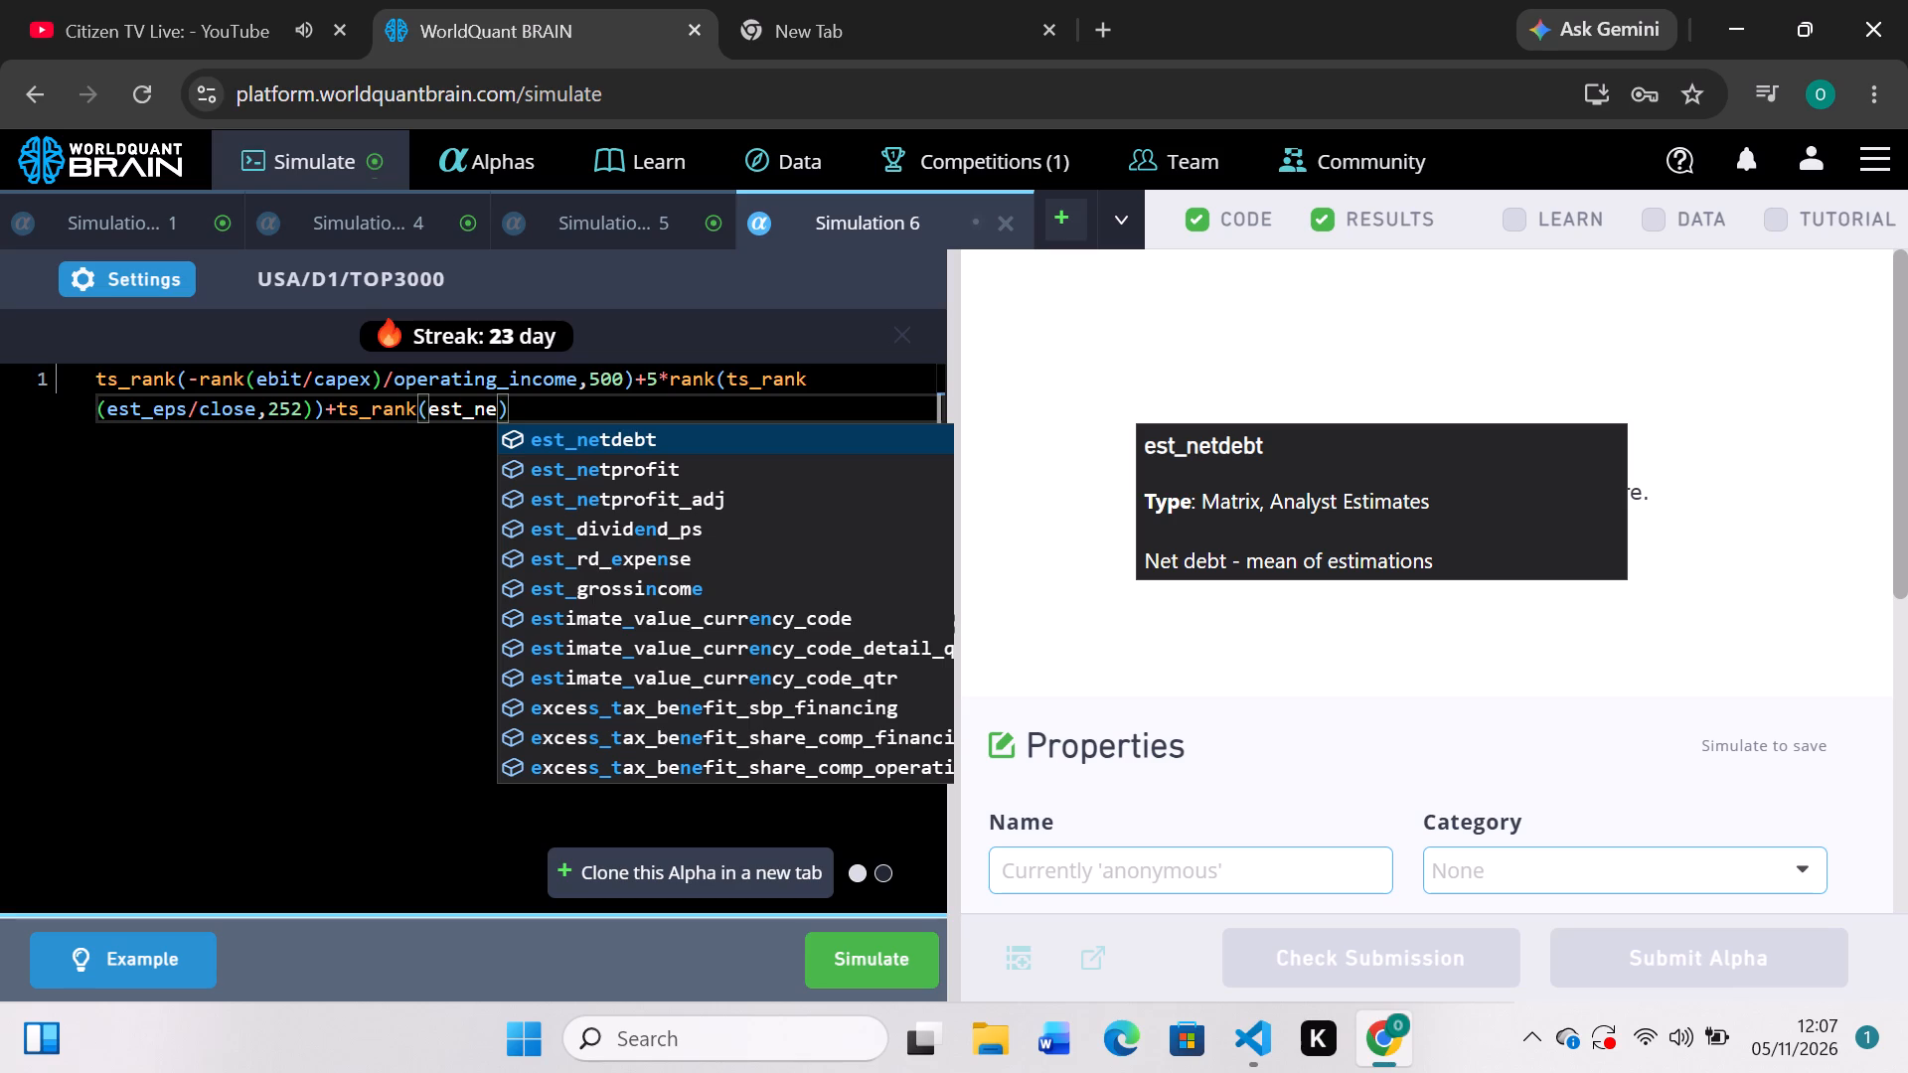
left_click(660, 467)
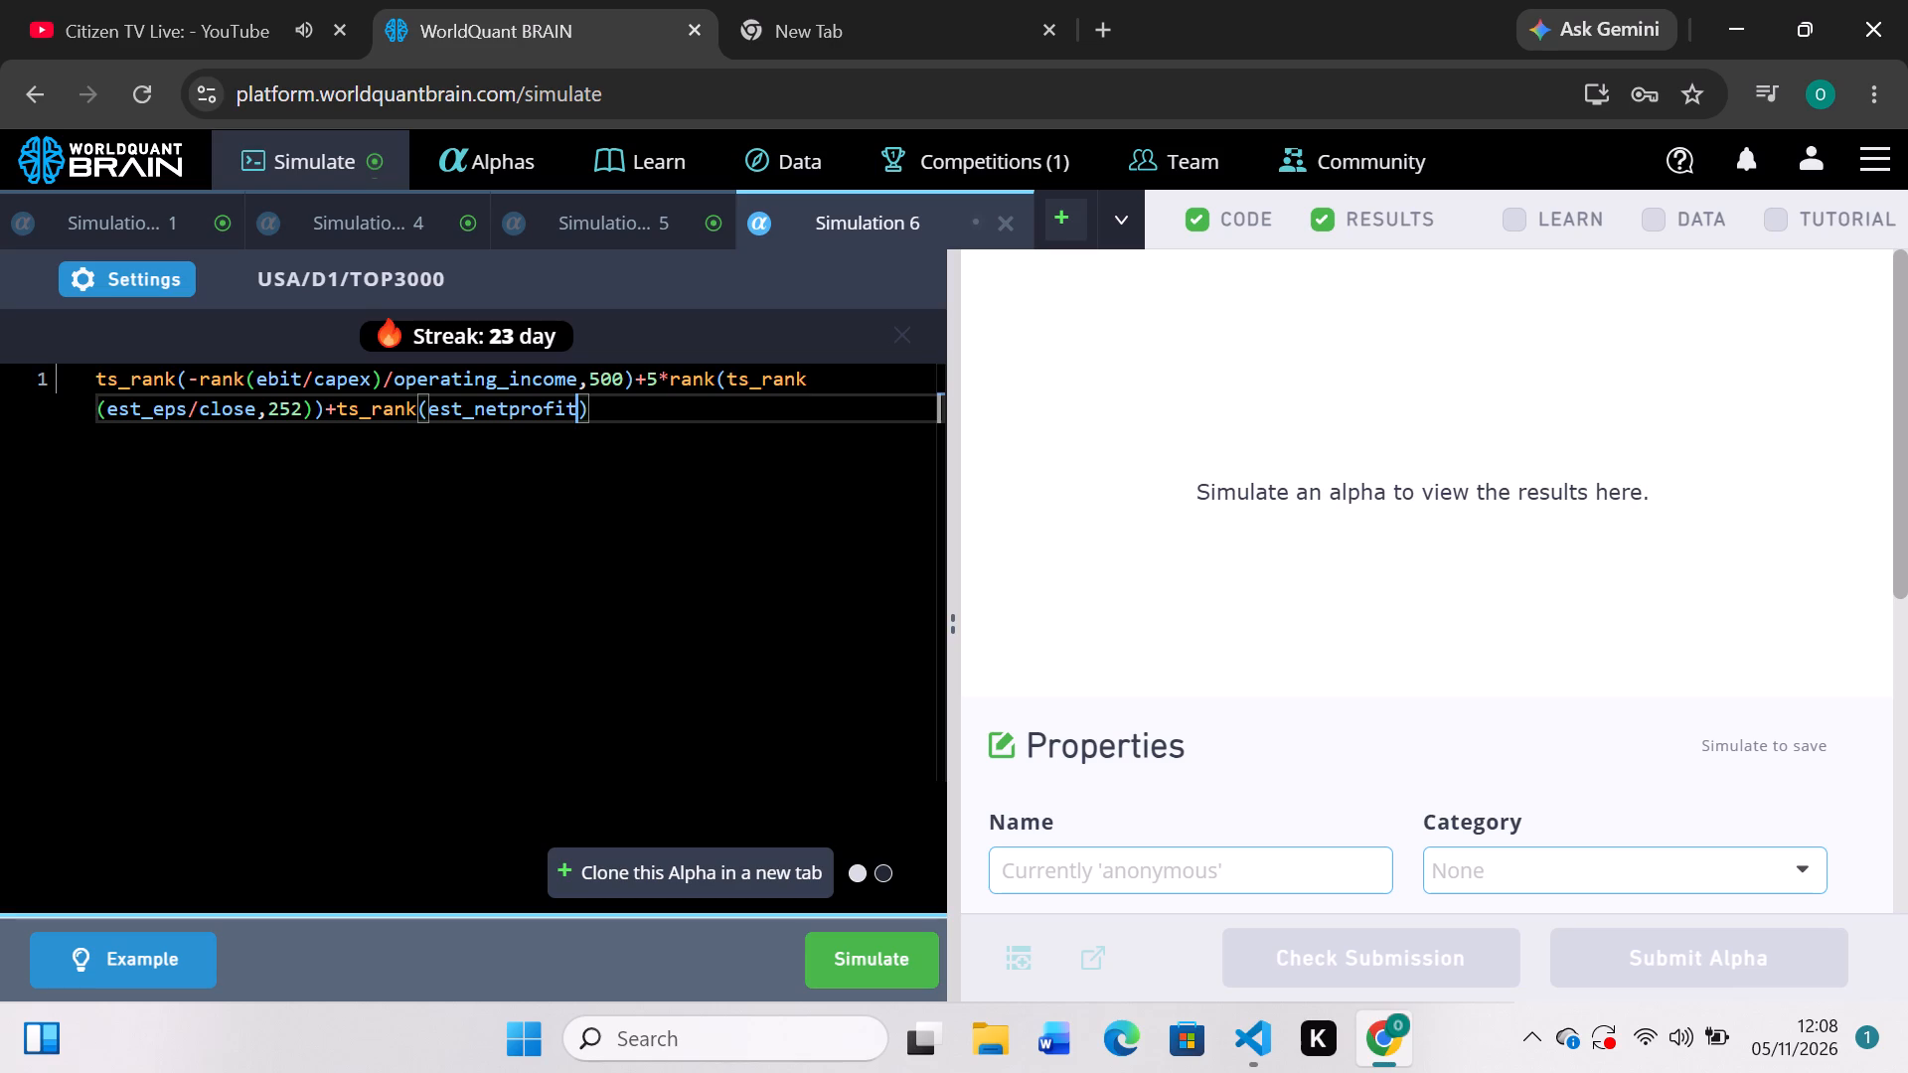
key("slash")
type("close")
key("comma")
key("2")
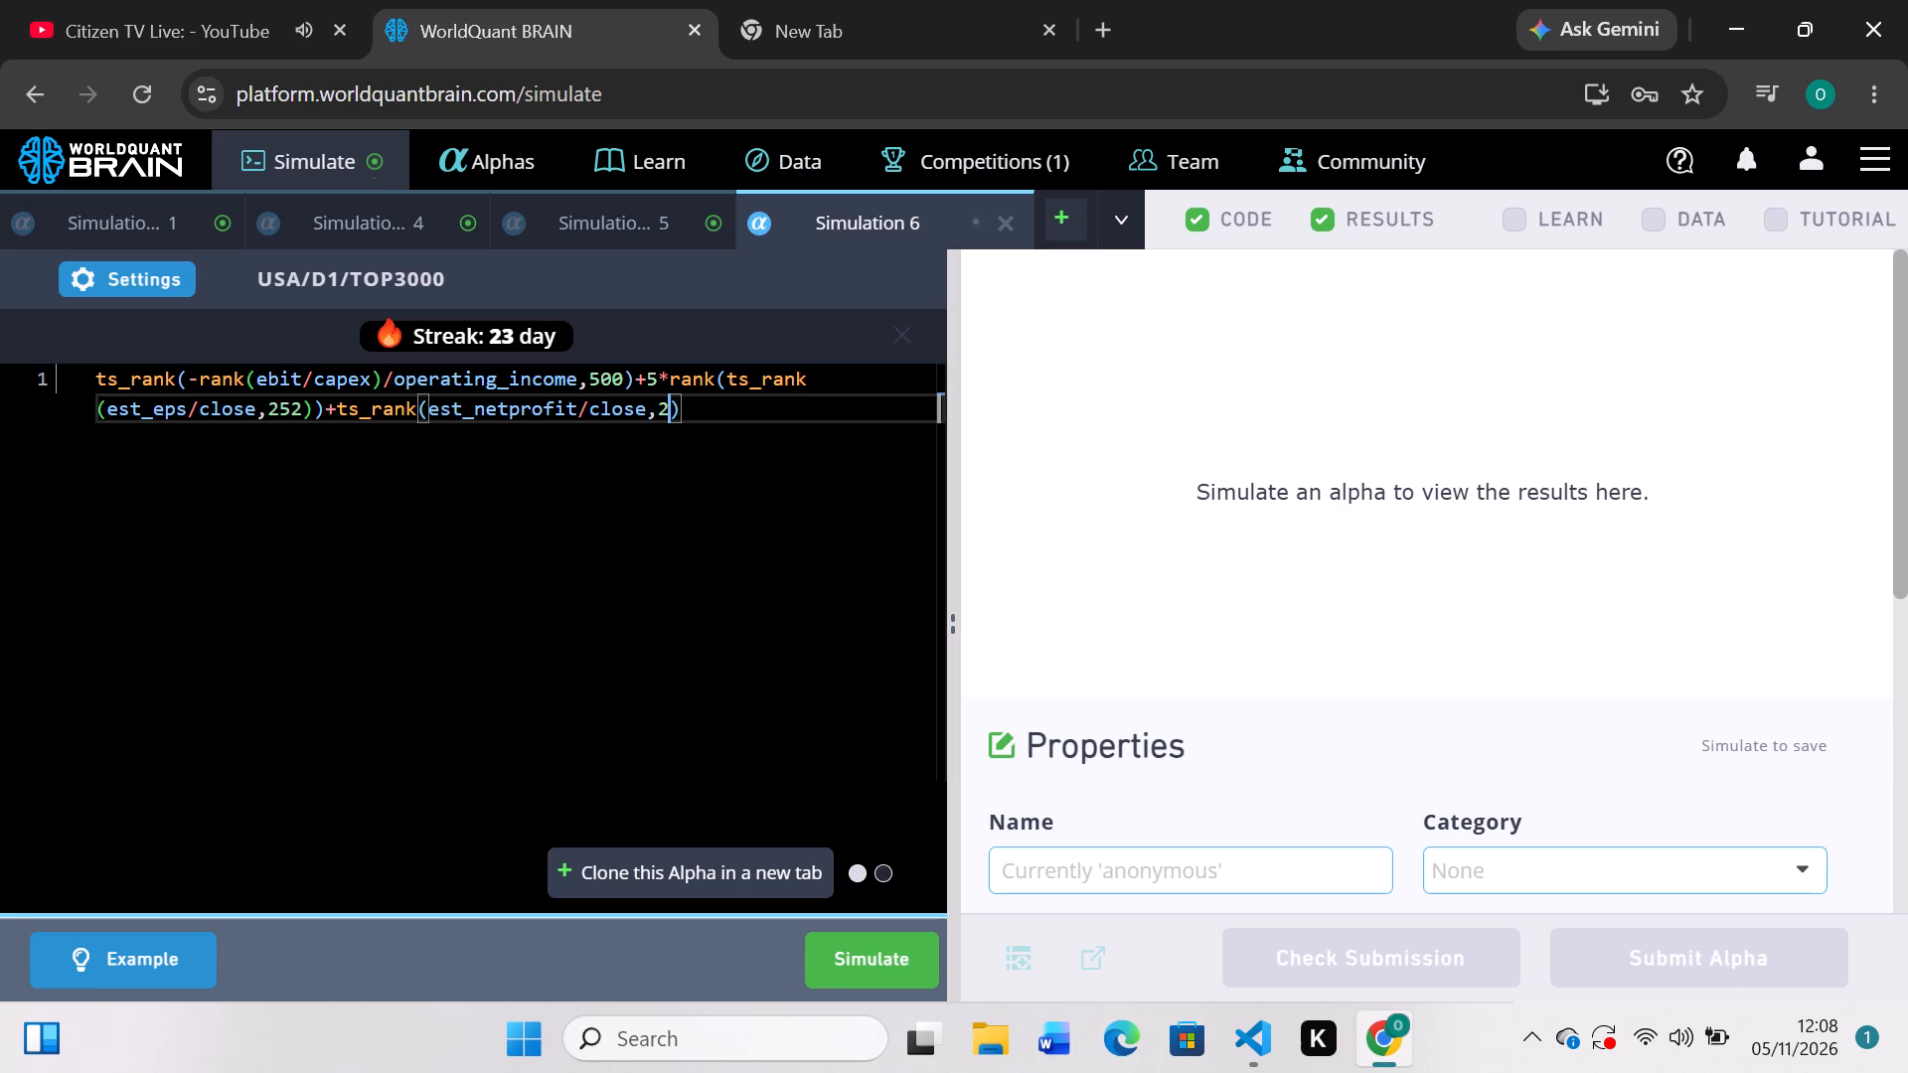
type("52")
Append /2*liabilities/assets to the end of Simulation 6's alpha expression and run the simulation.
key("Right")
key("slash")
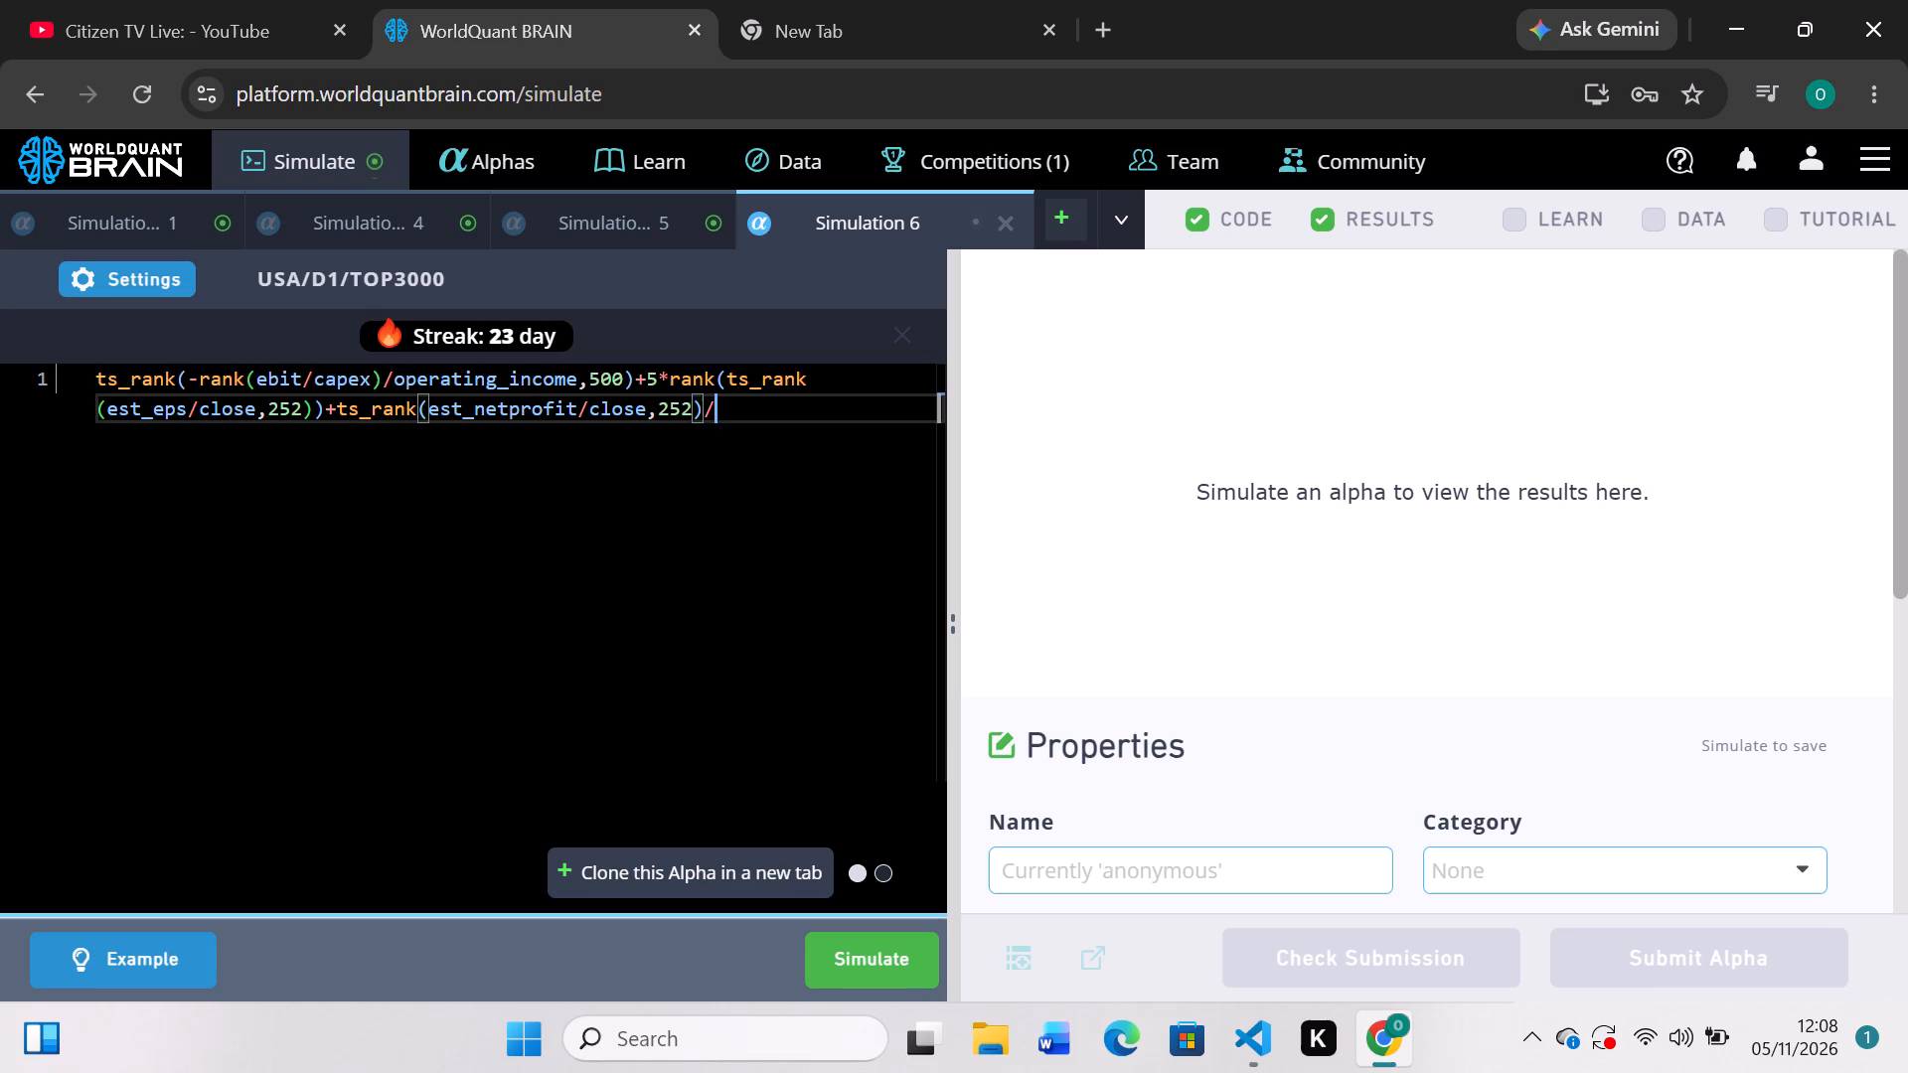
key("2")
key("shift+asterisk")
type("lia")
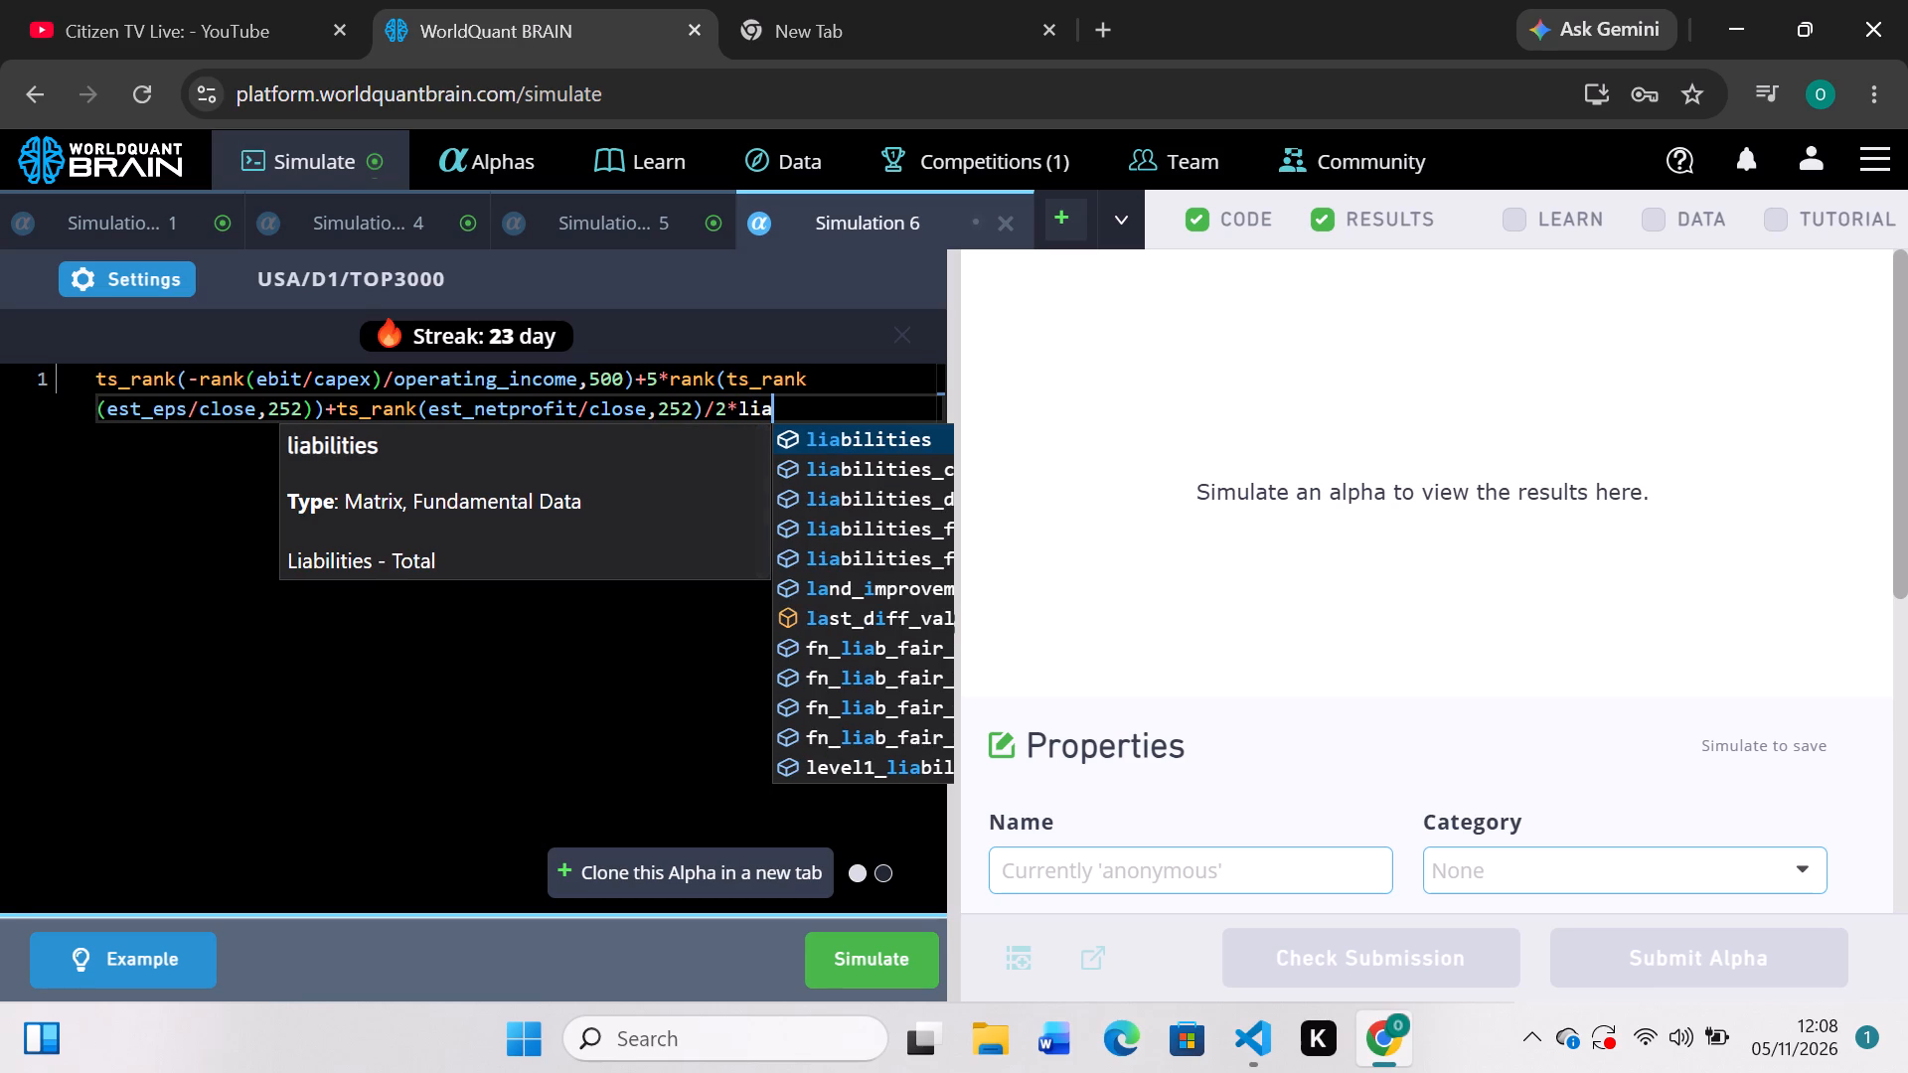
key("Tab")
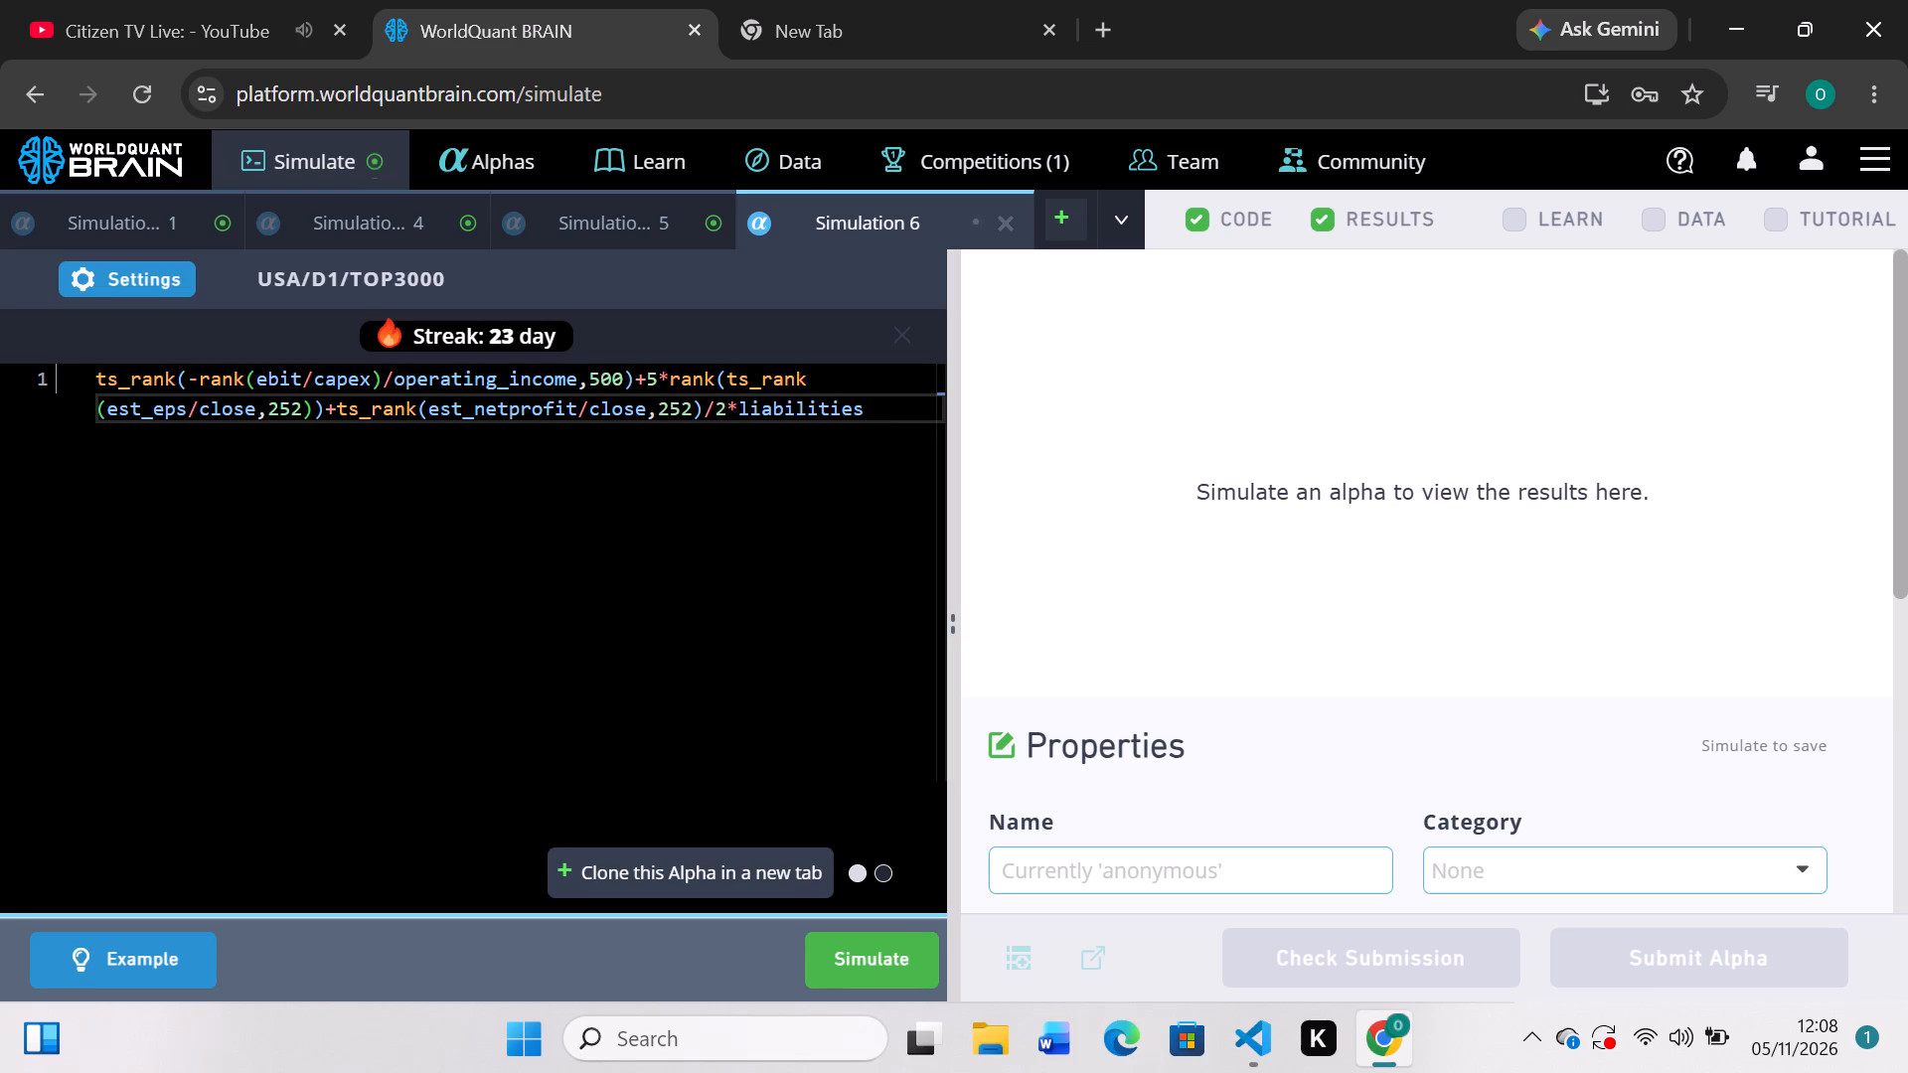
key("slash")
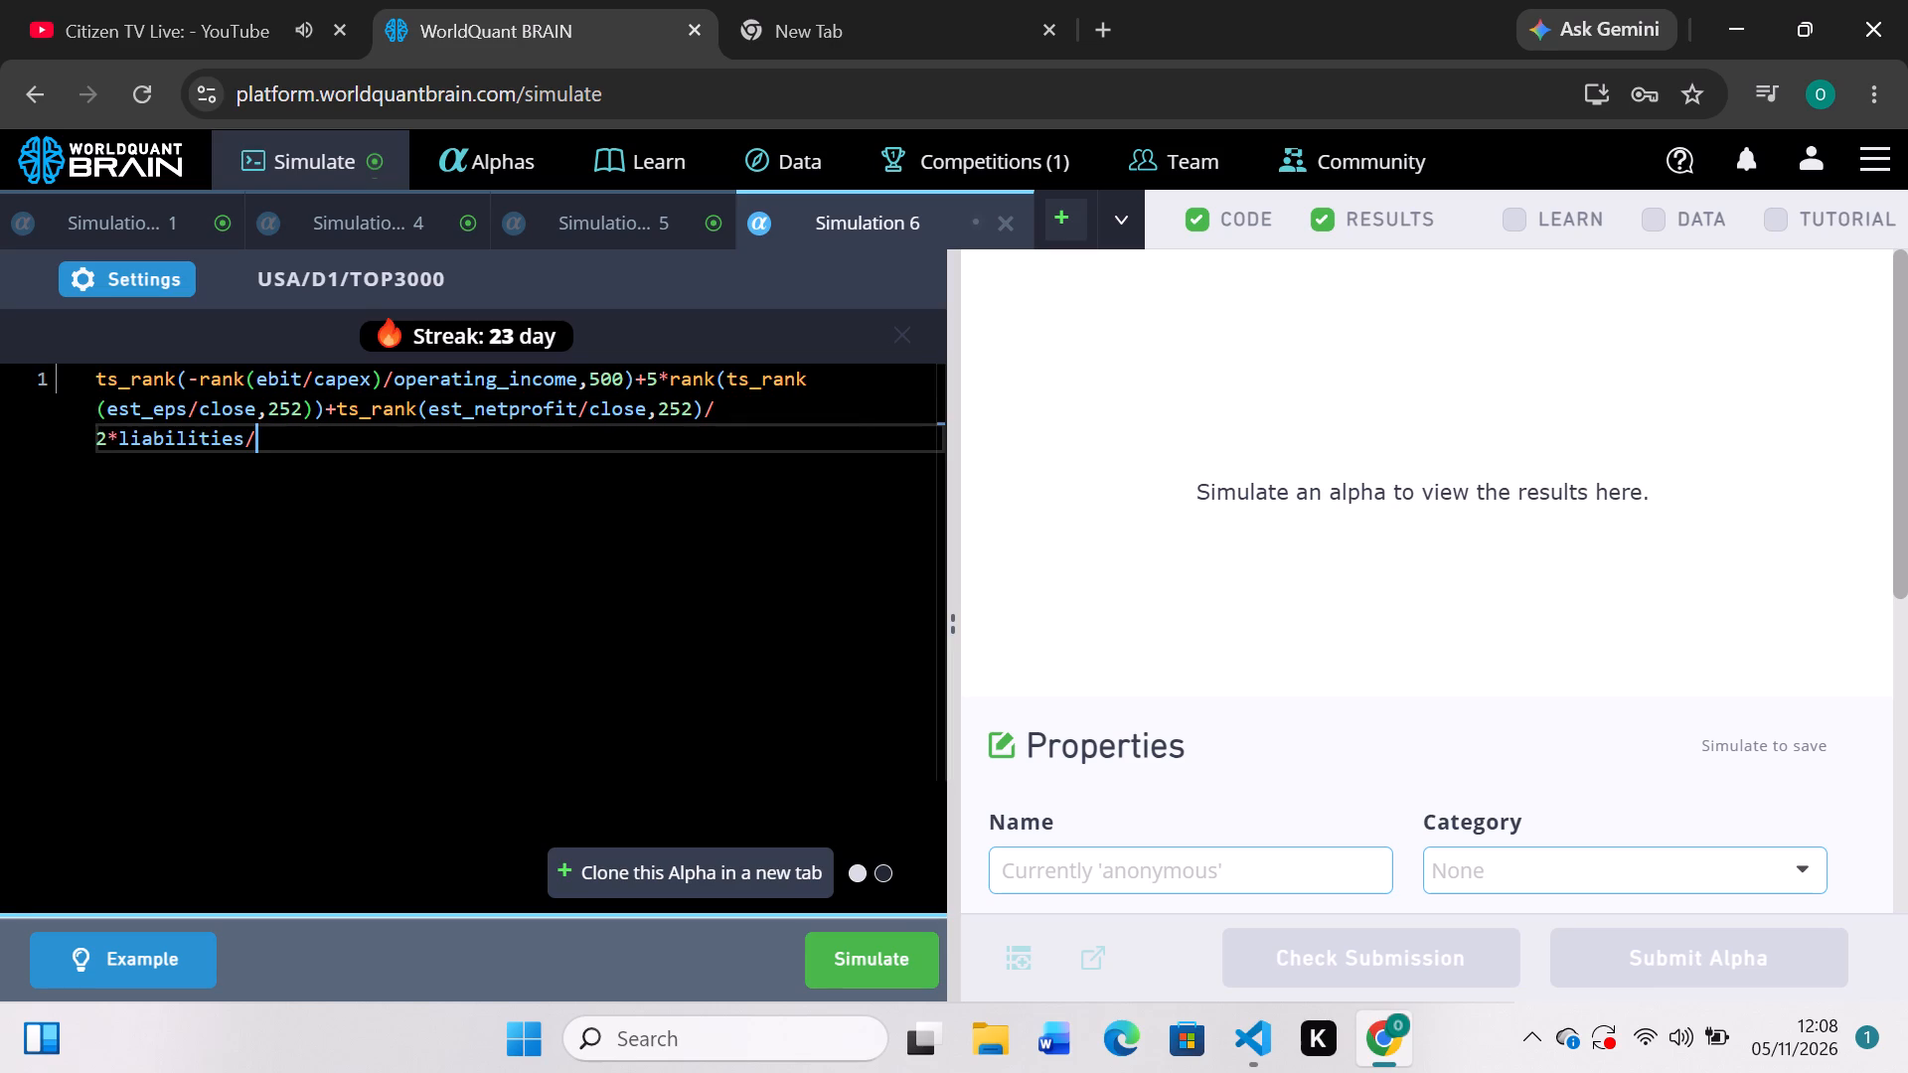
type("ass")
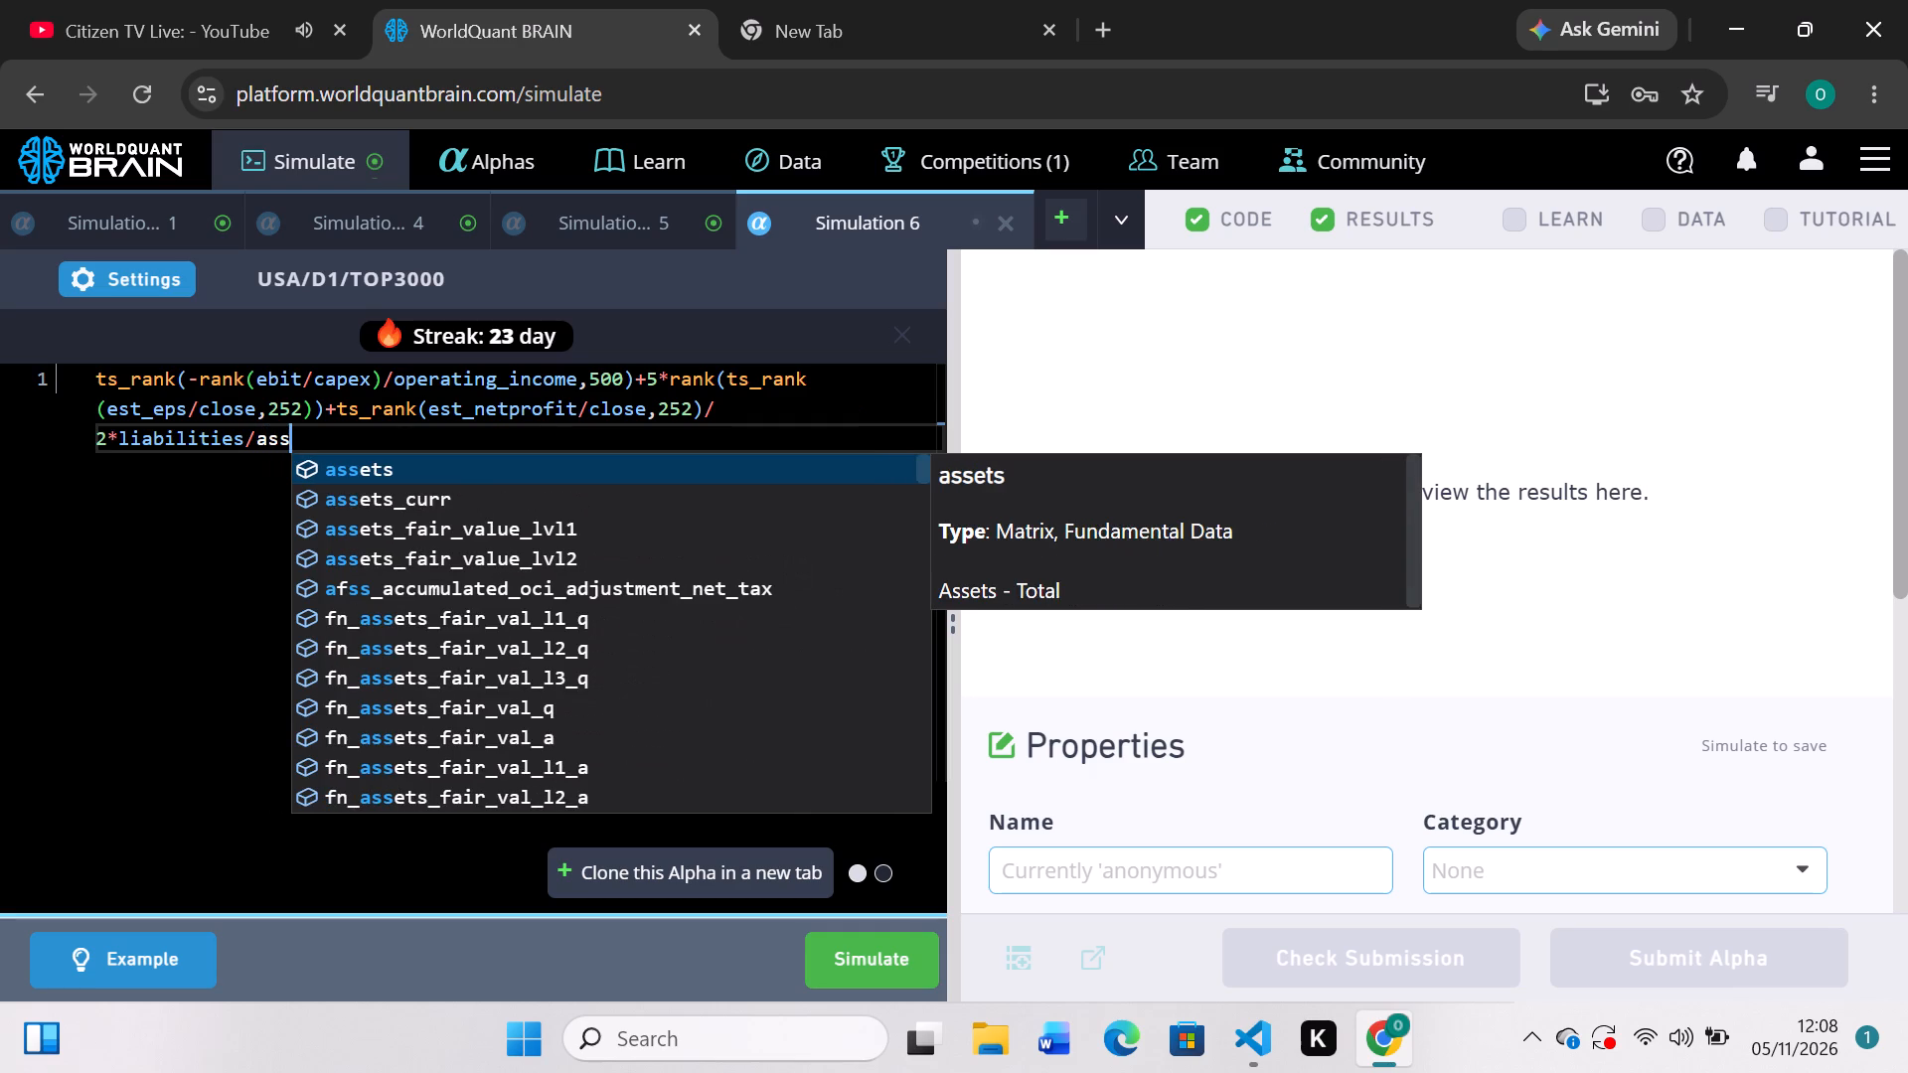
key("Tab")
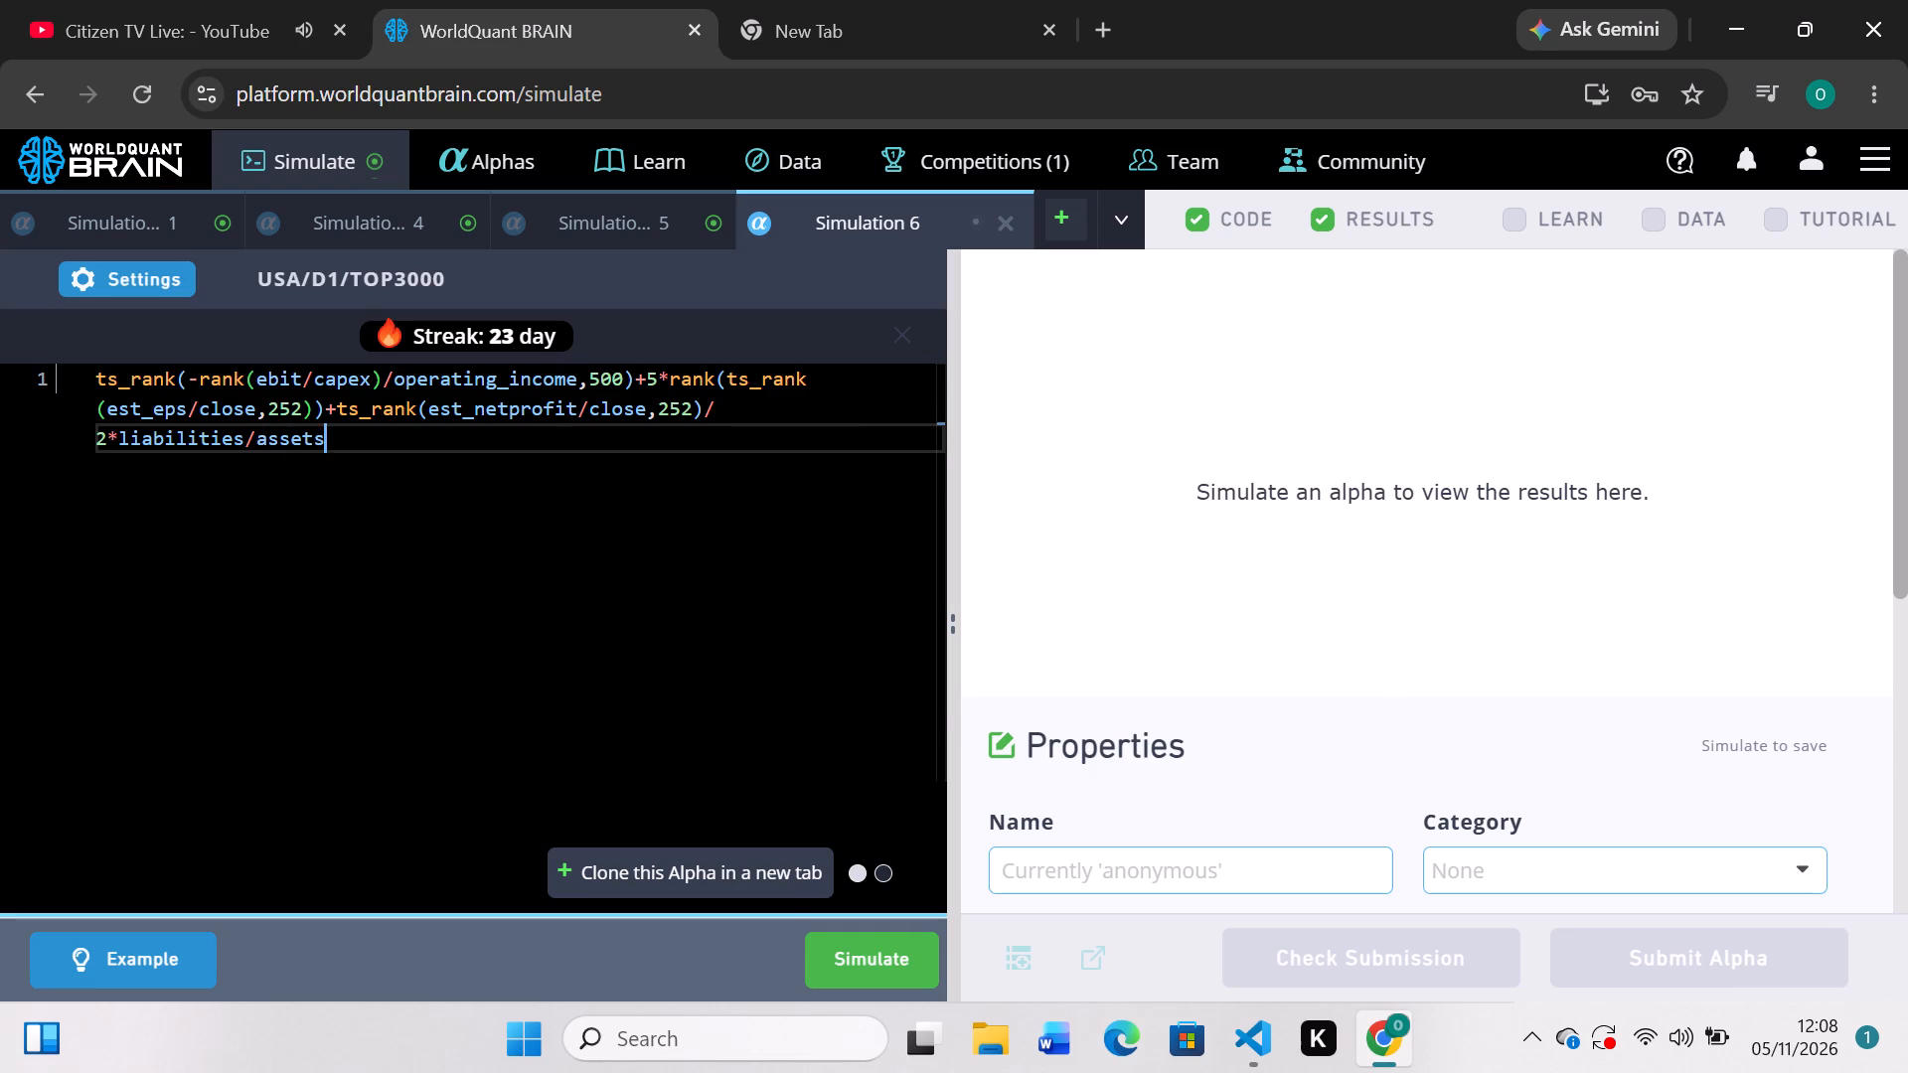
left_click(831, 954)
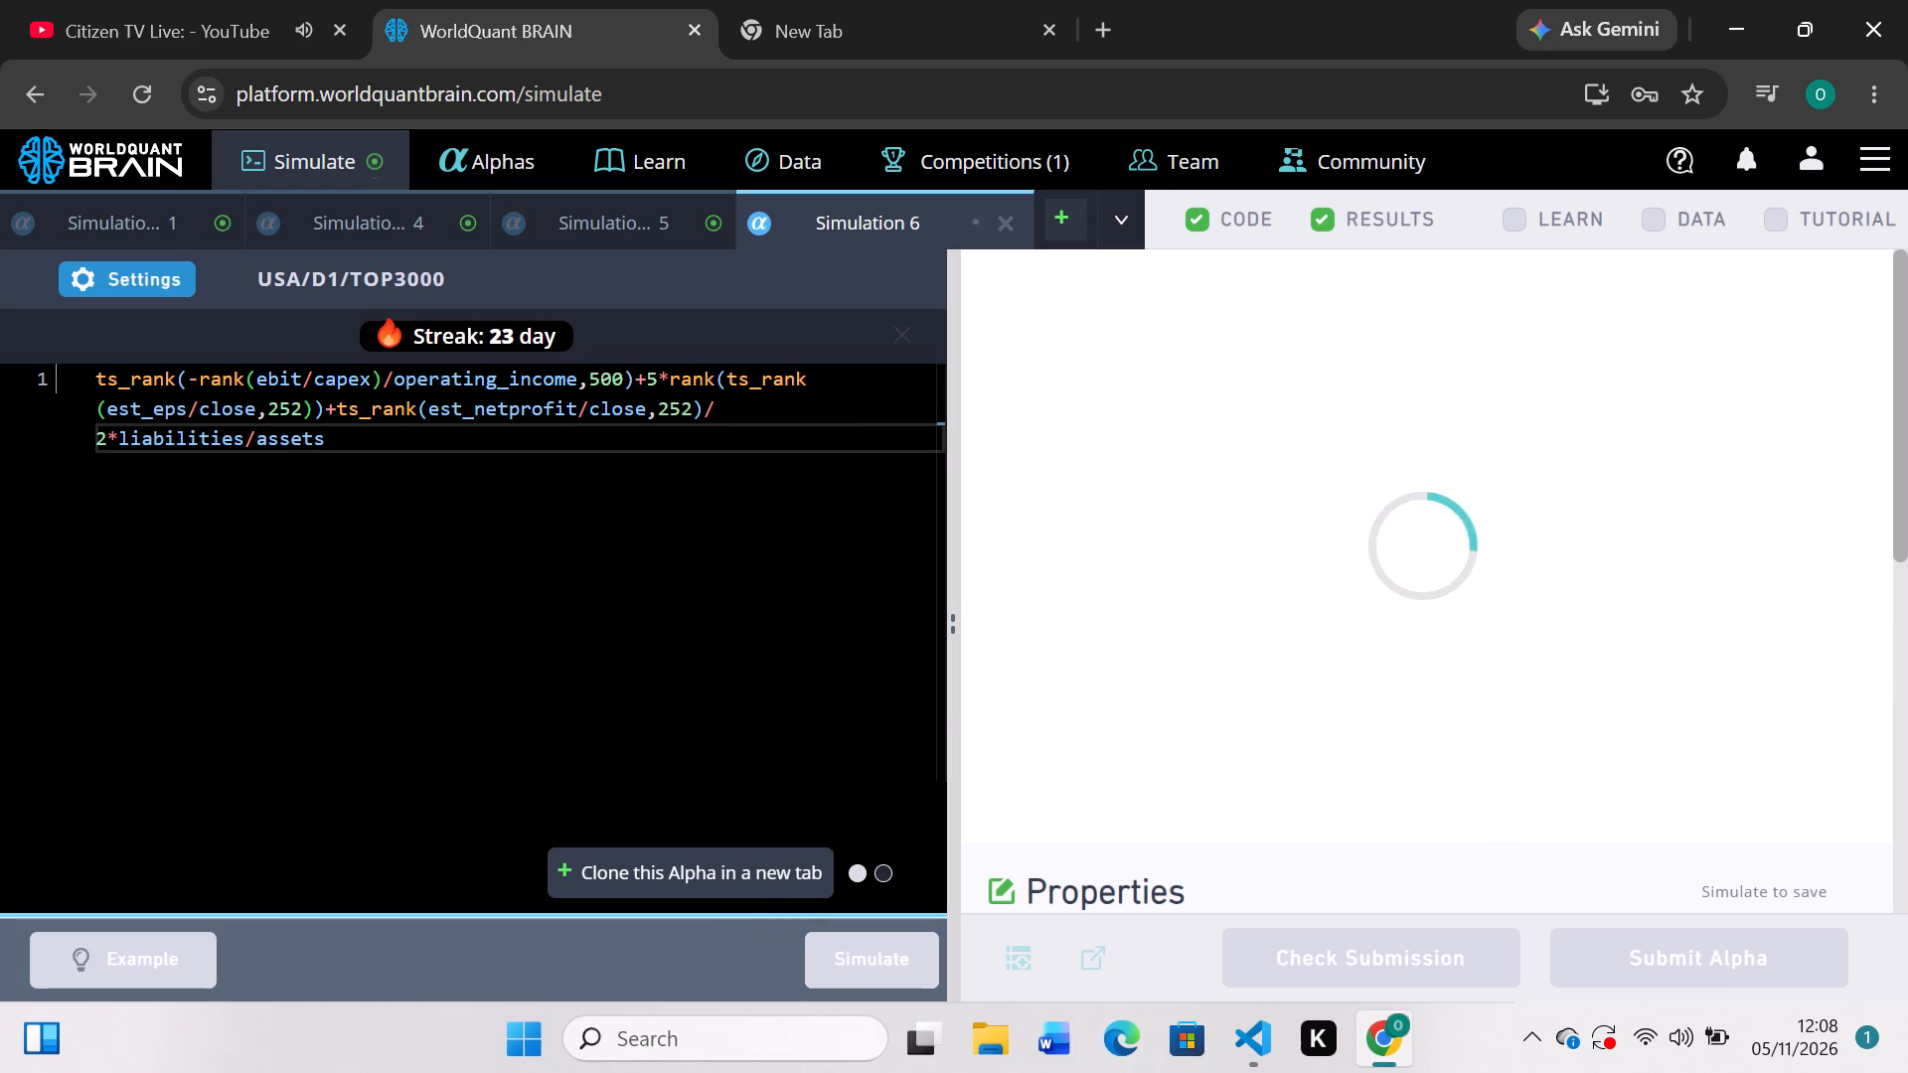
Review the PnL chart and IS Summary of Simulation 1.
left_click(174, 220)
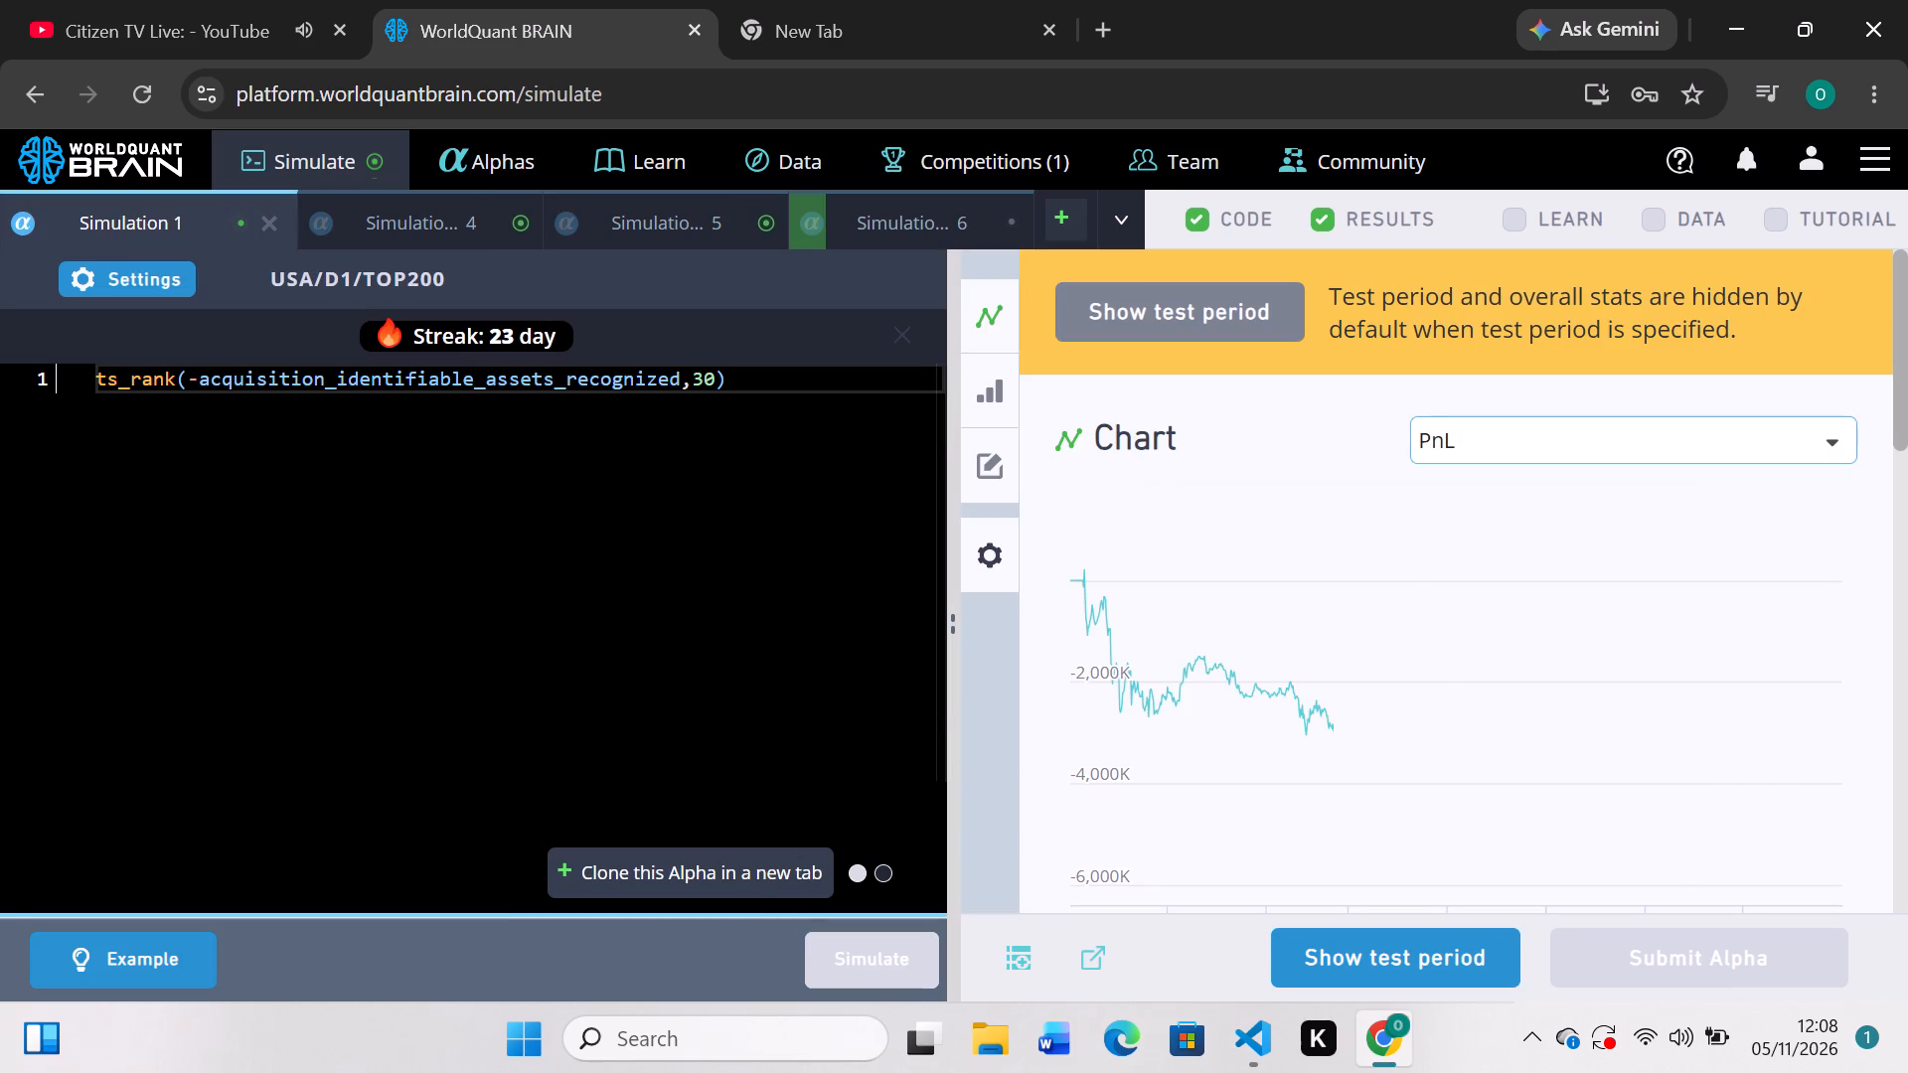
scroll(1303, 566, "down", 2)
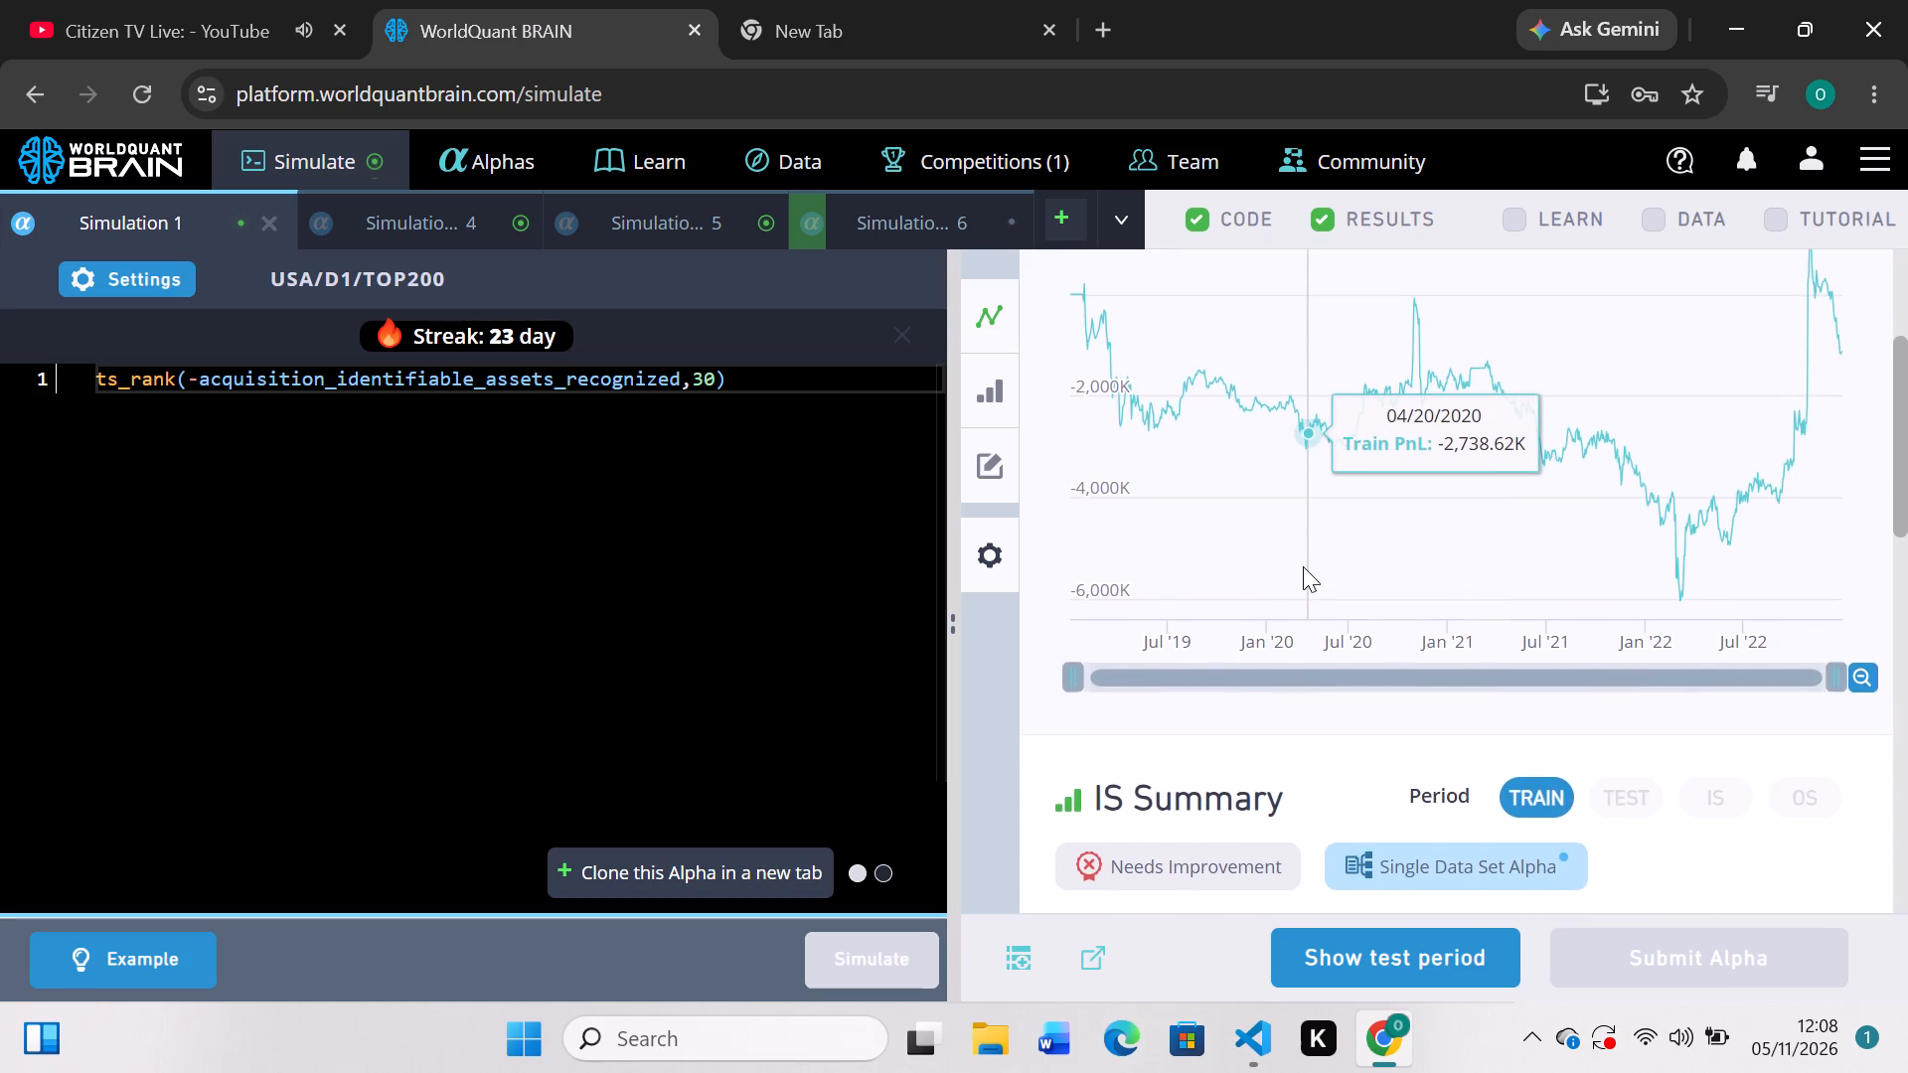
scroll(1303, 566, "down", 2)
scroll(1303, 566, "up", 2)
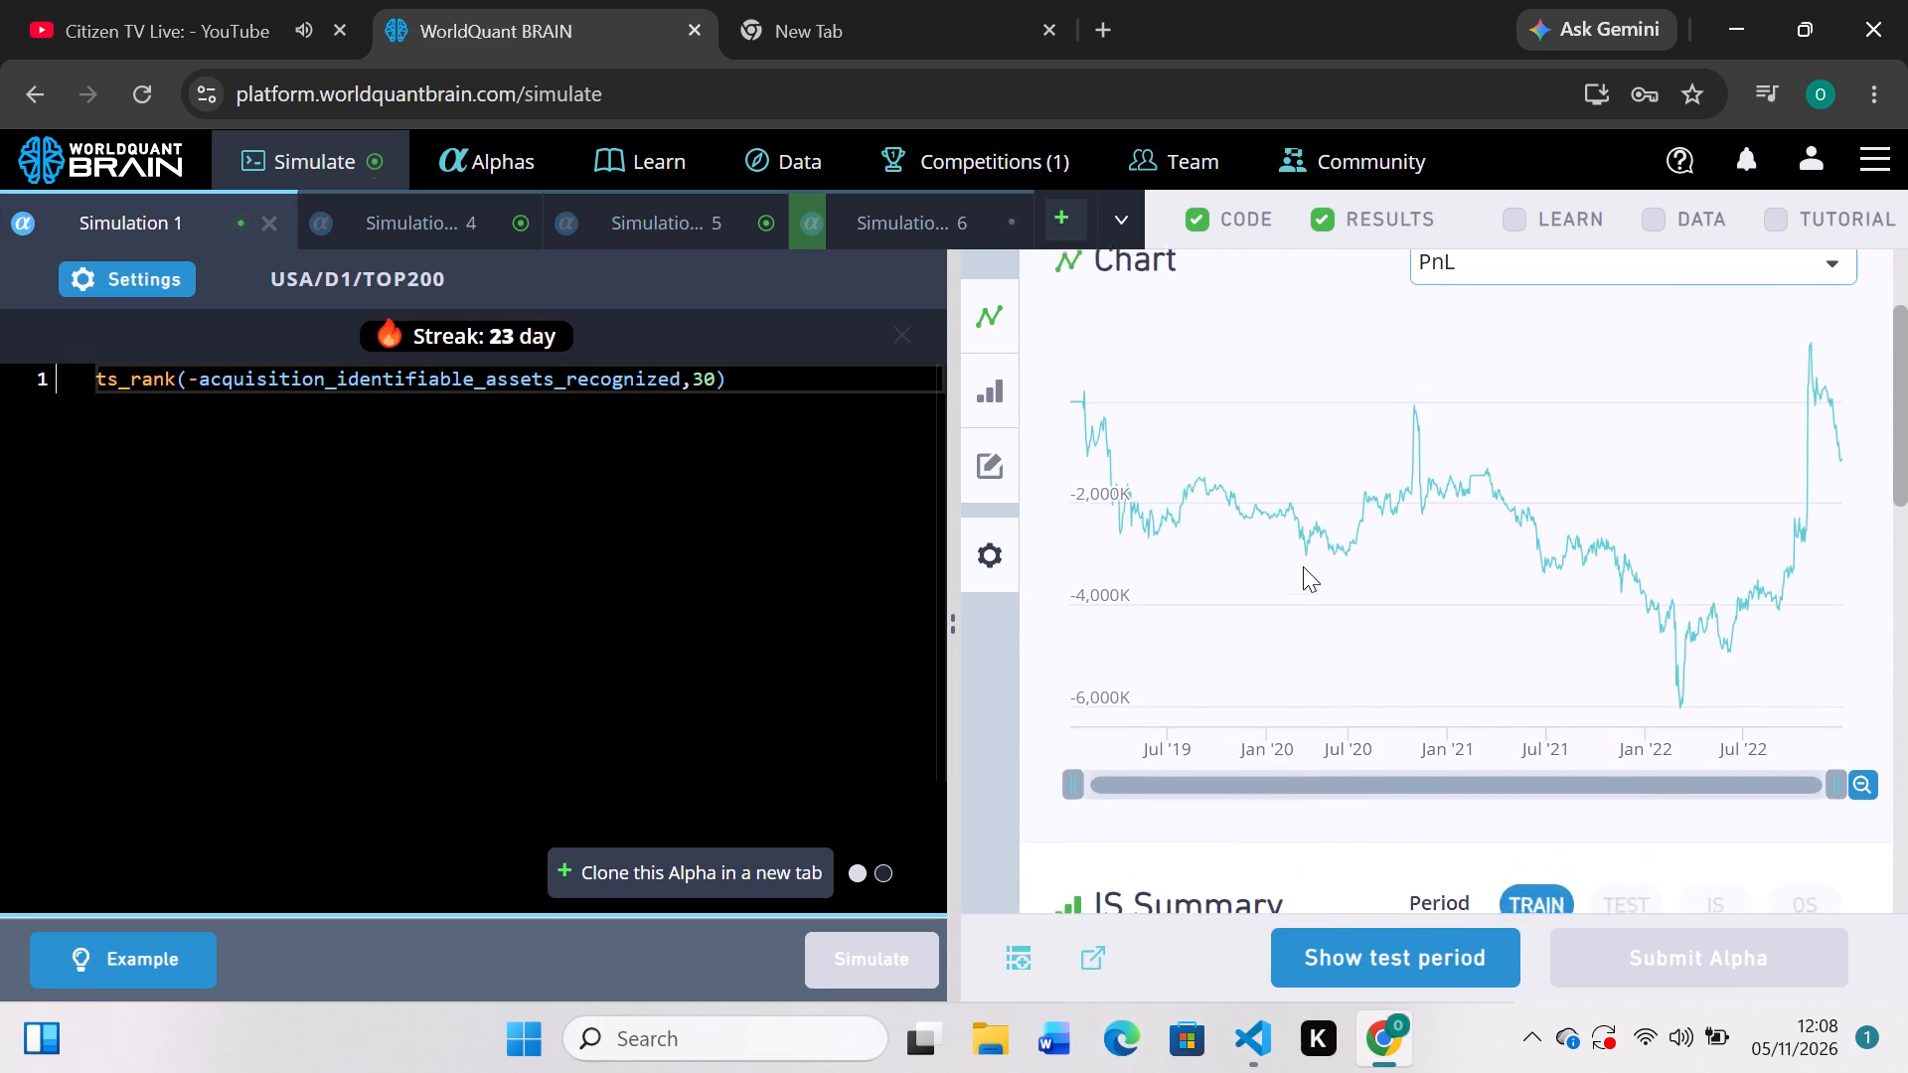
Review Simulation 4's chart and yearly IS Summary, and reveal its test period results.
left_click(460, 213)
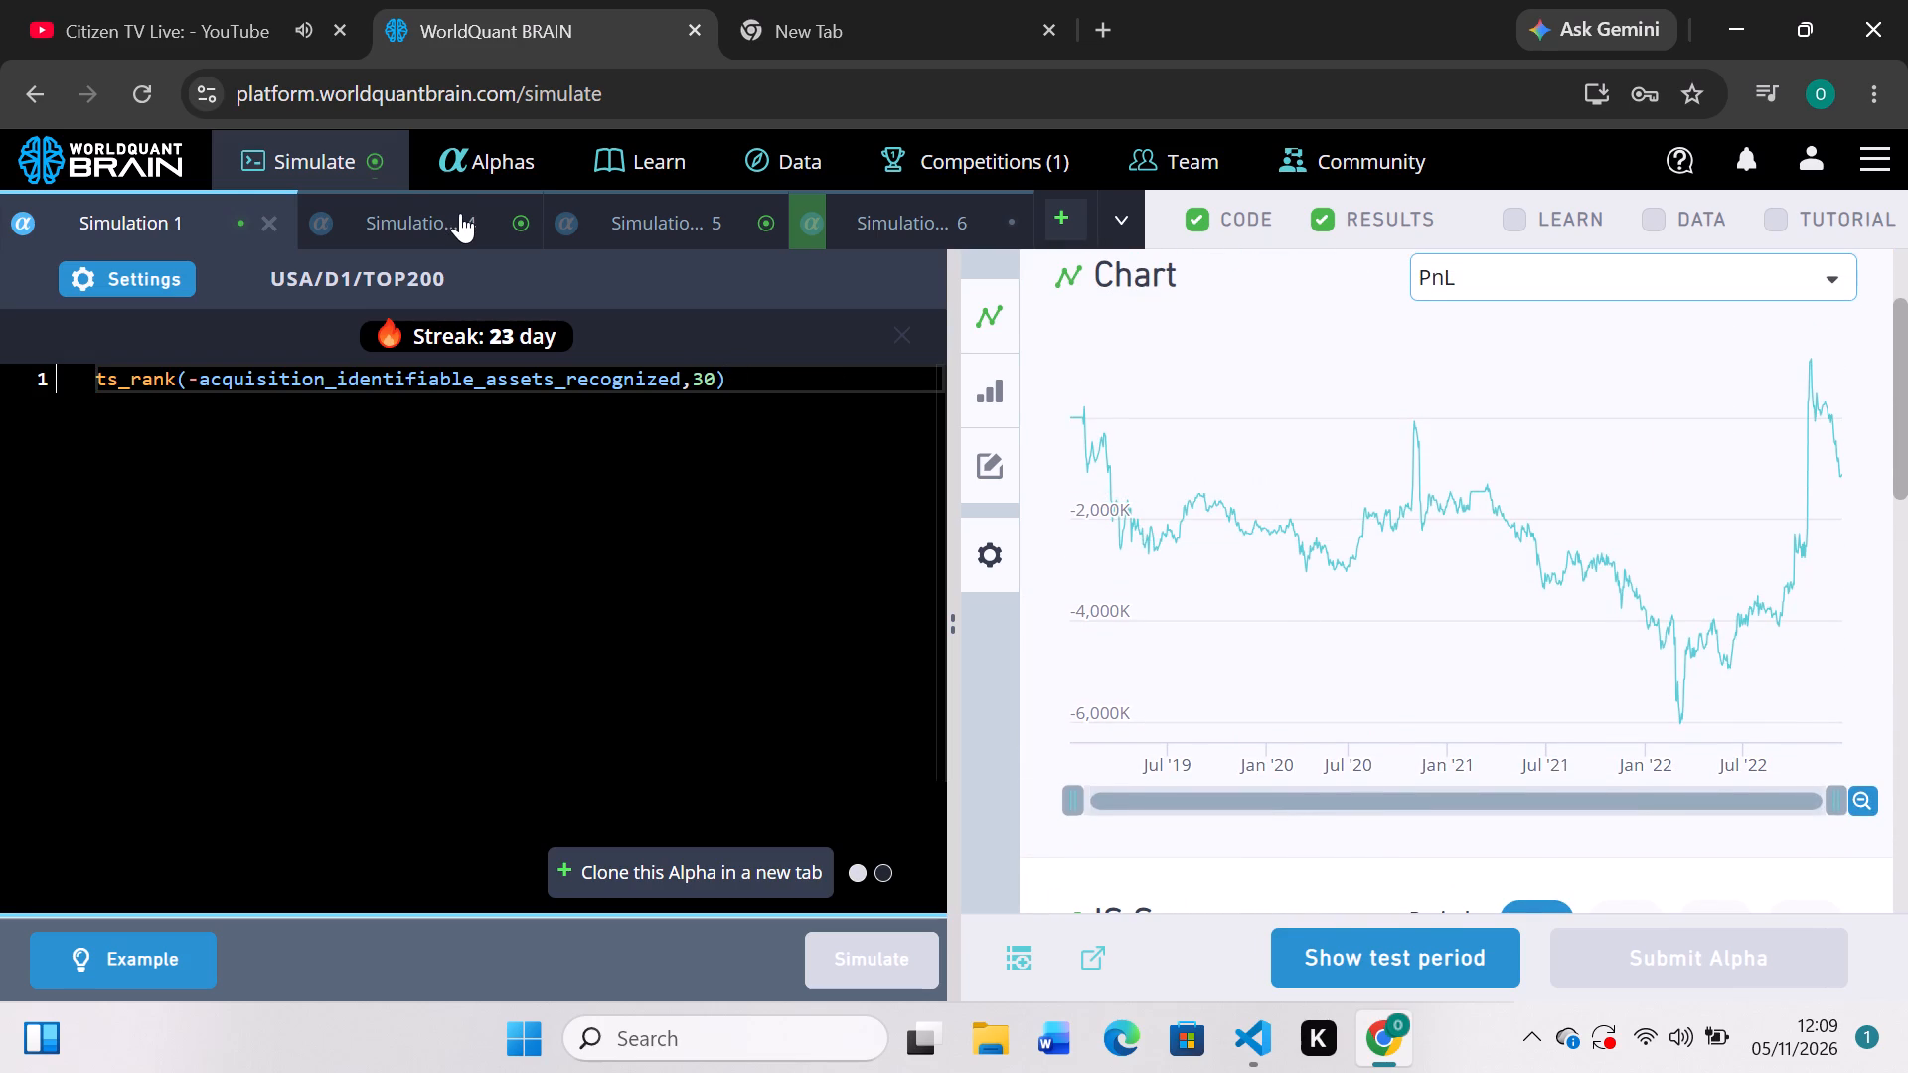
scroll(1236, 616, "down", 2)
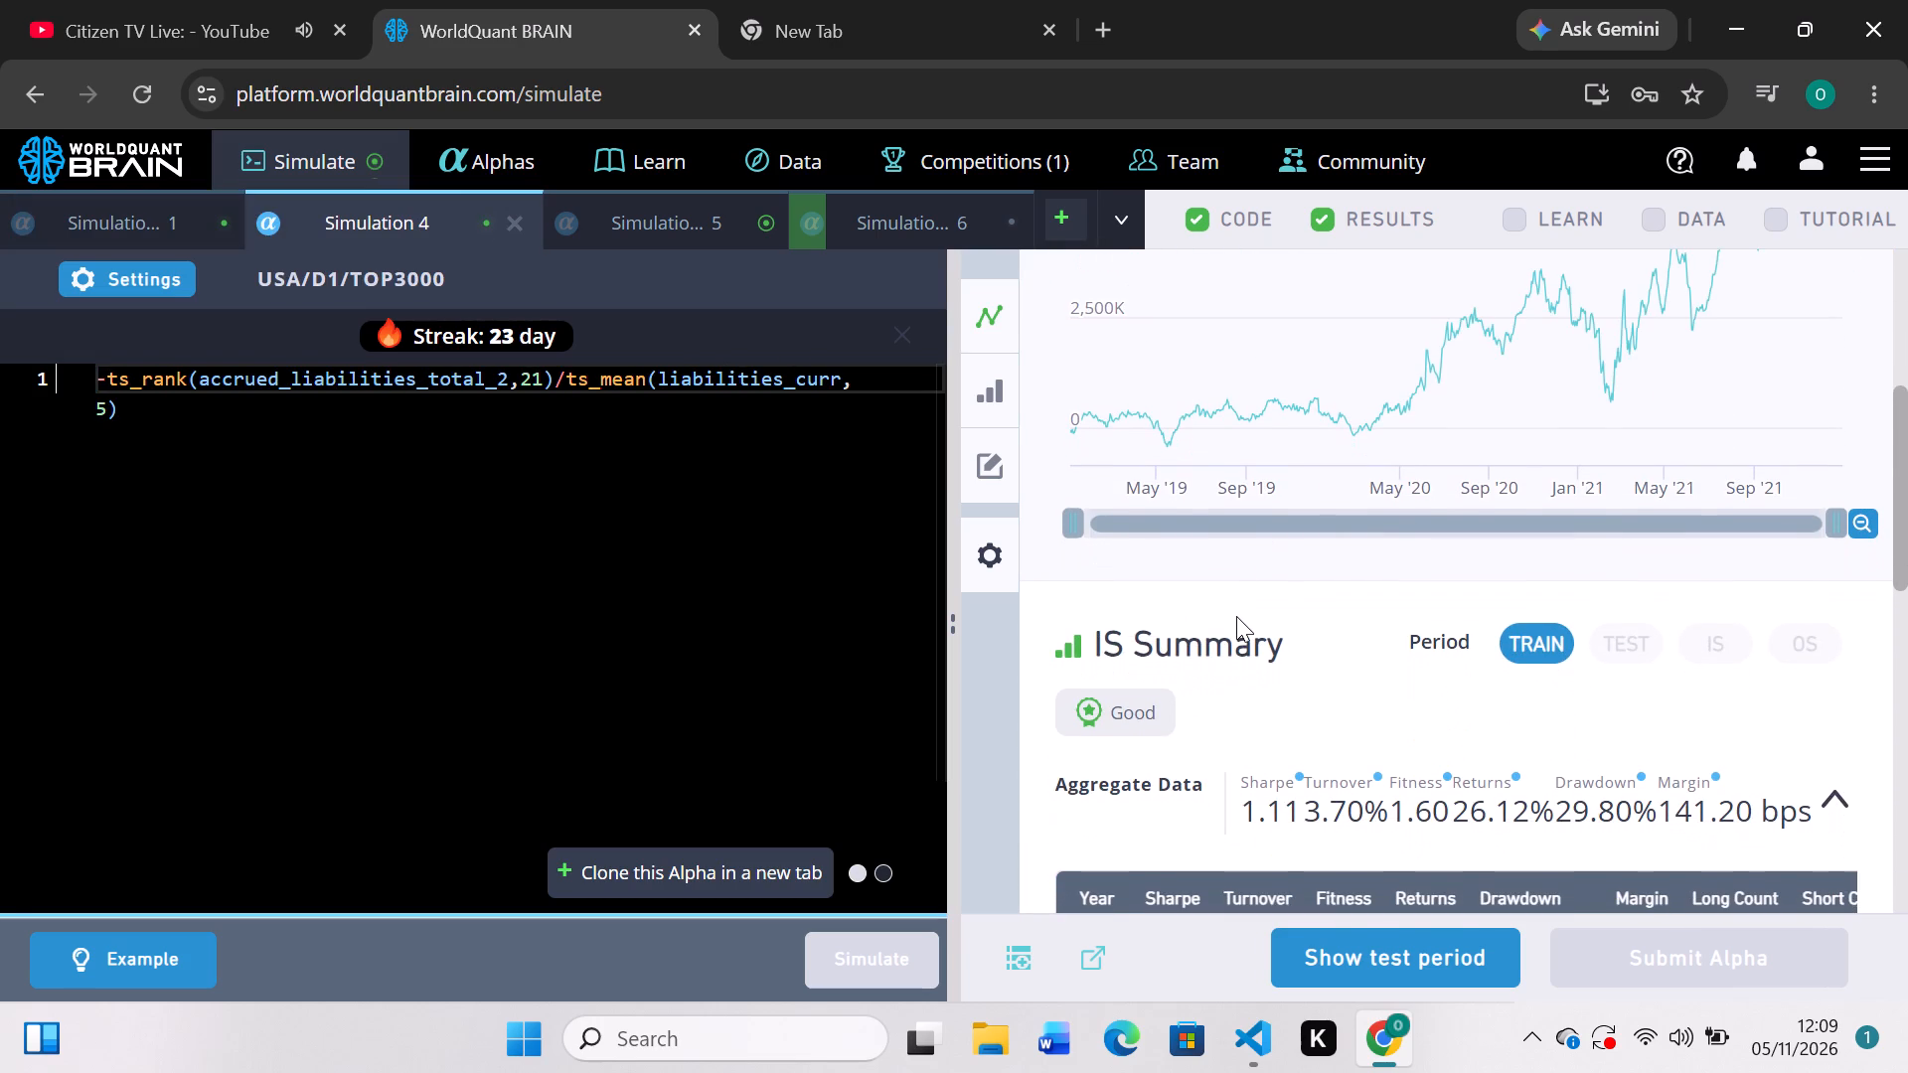
scroll(1236, 616, "down", 1)
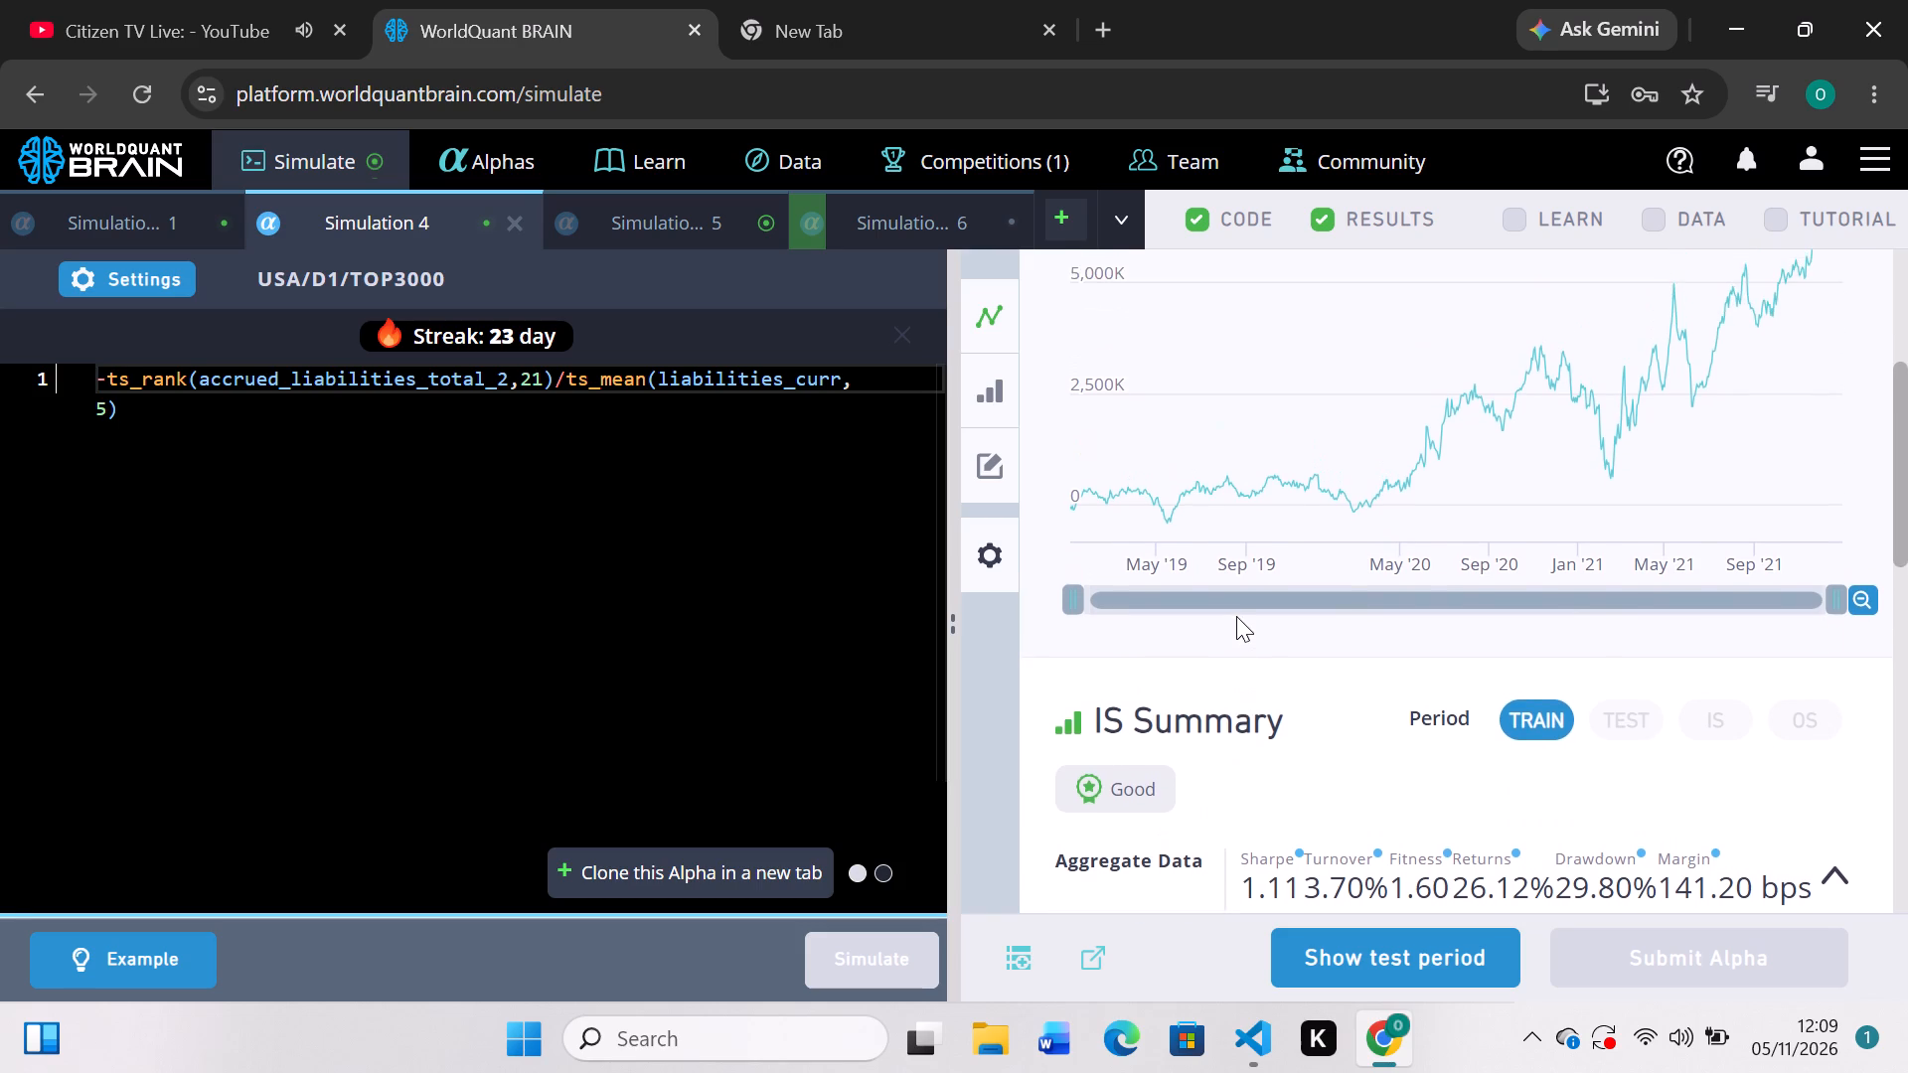
scroll(1236, 616, "down", 1)
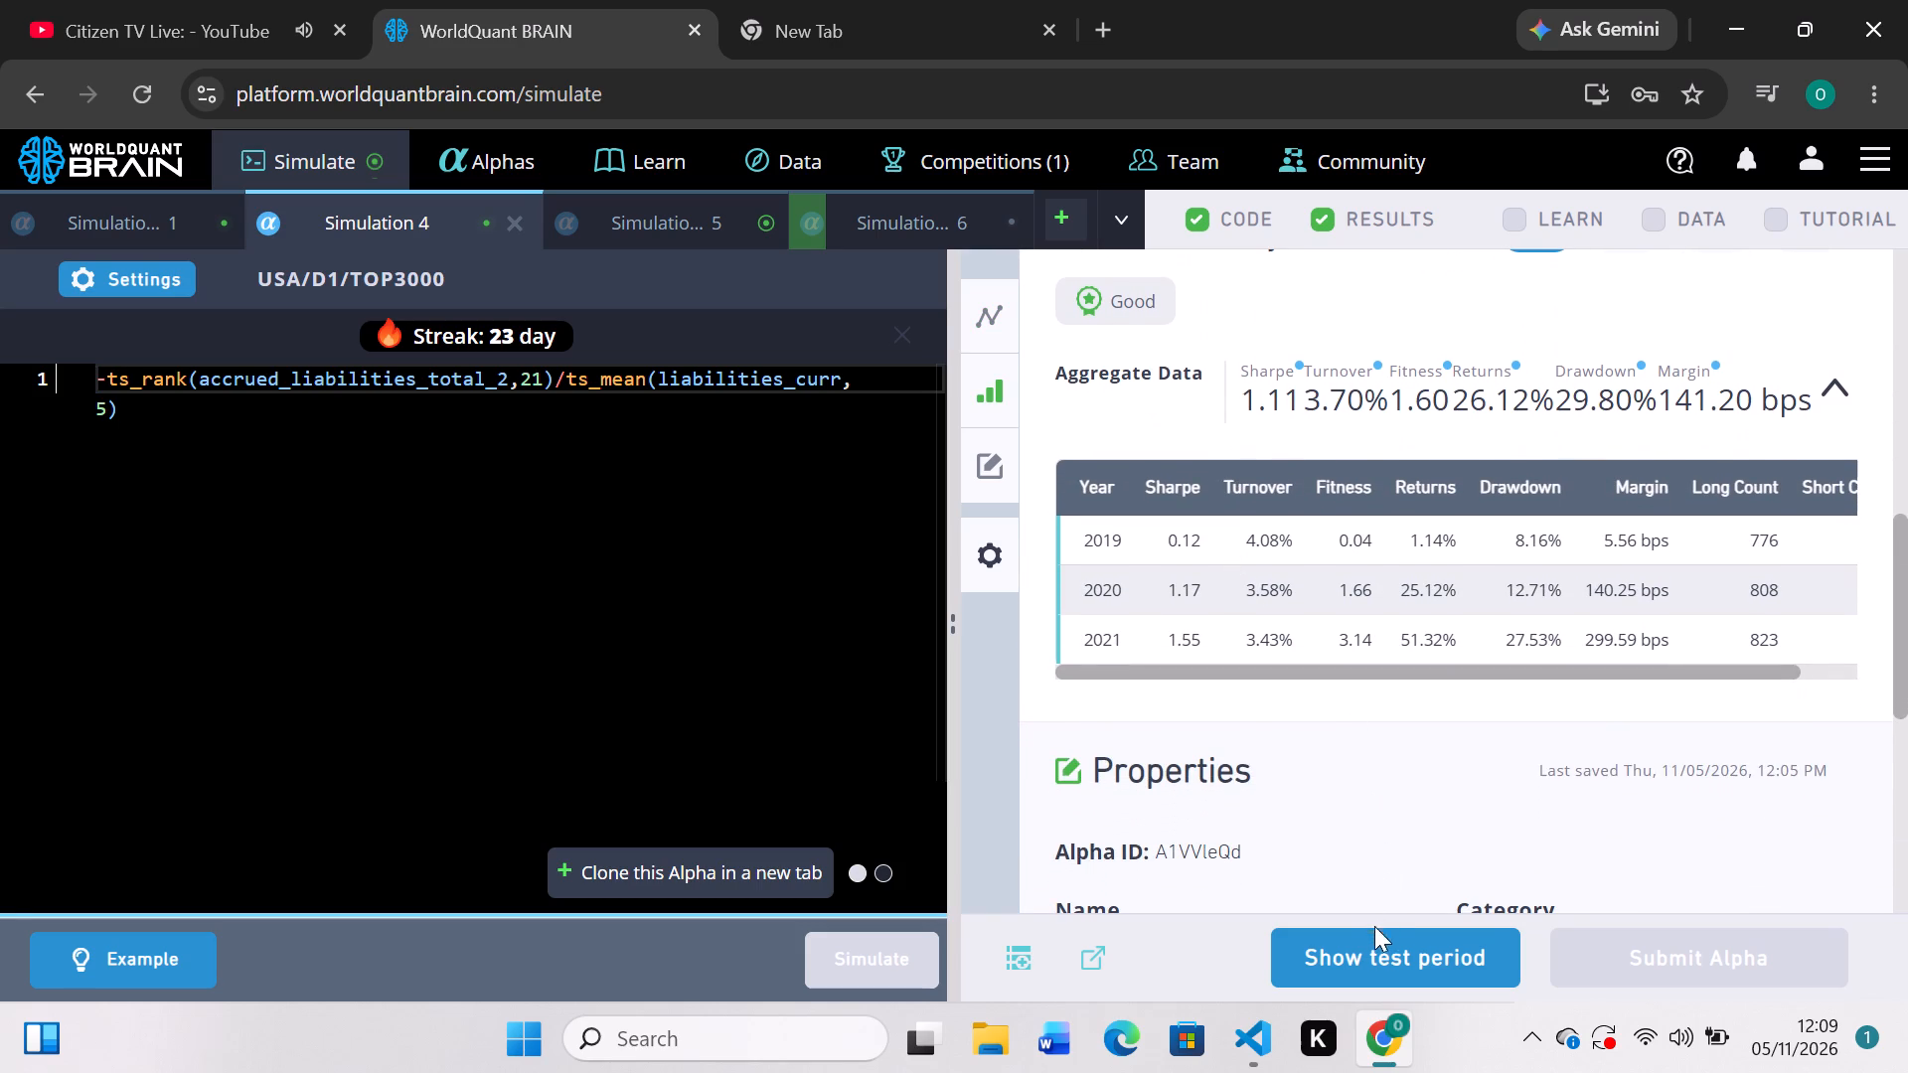
left_click(1378, 949)
Run the self-correlation check on Simulation 4 and examine its failed IS tests.
scroll(1465, 622, "down", 2)
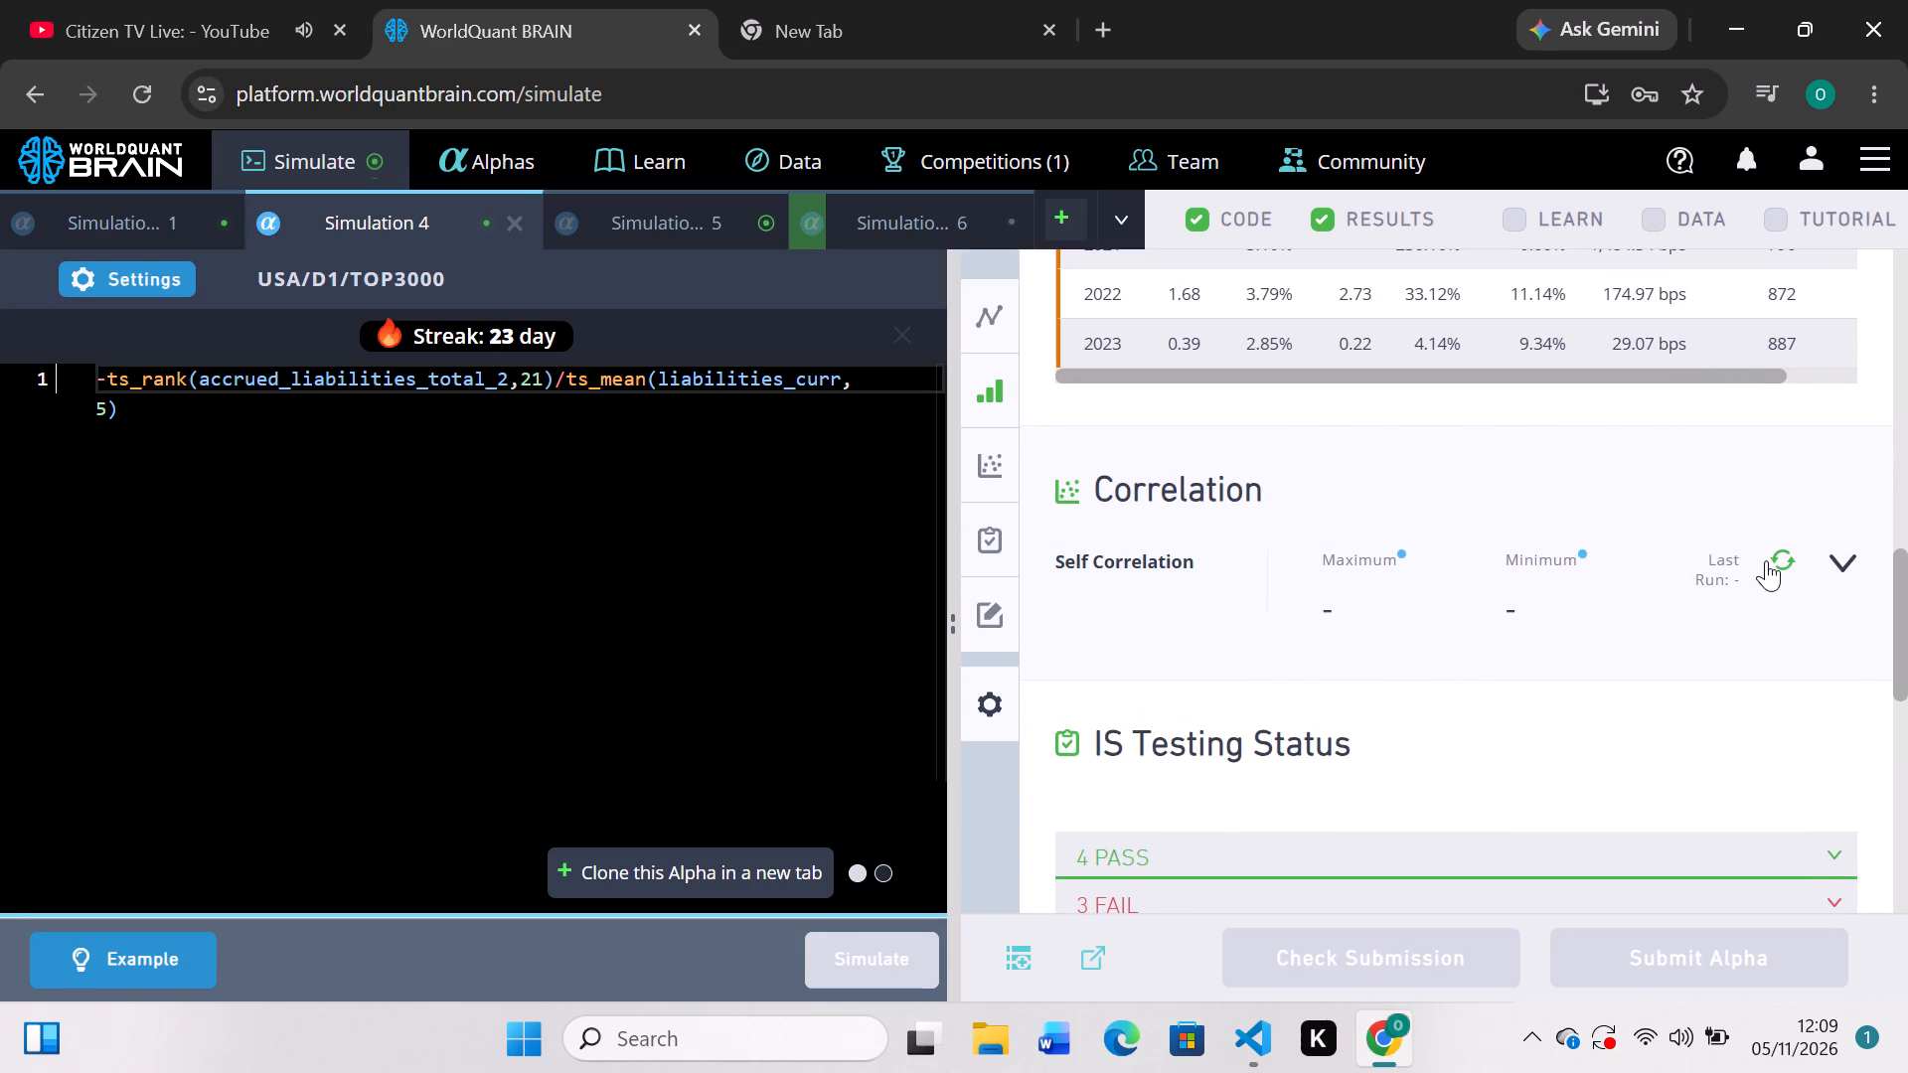
left_click(1786, 560)
scroll(1464, 704, "down", 1)
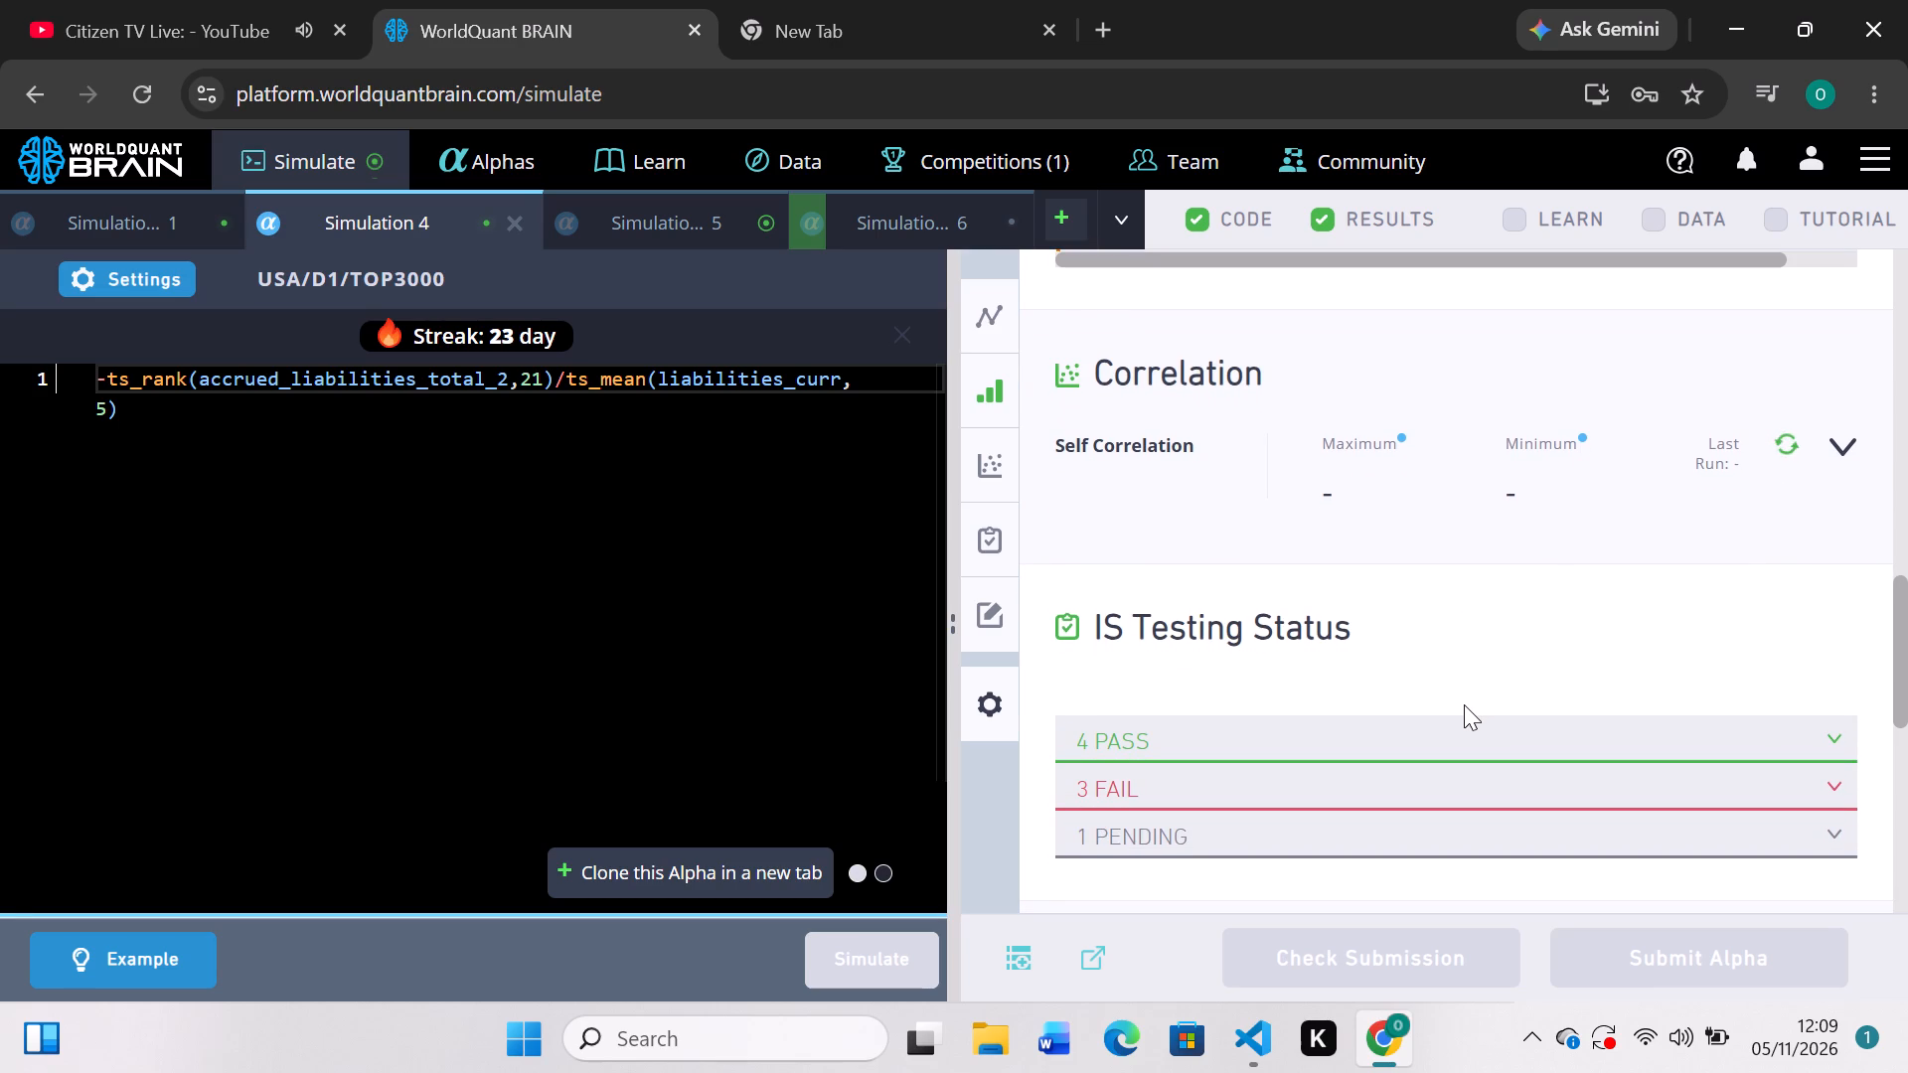
left_click(1831, 788)
scroll(1443, 686, "down", 1)
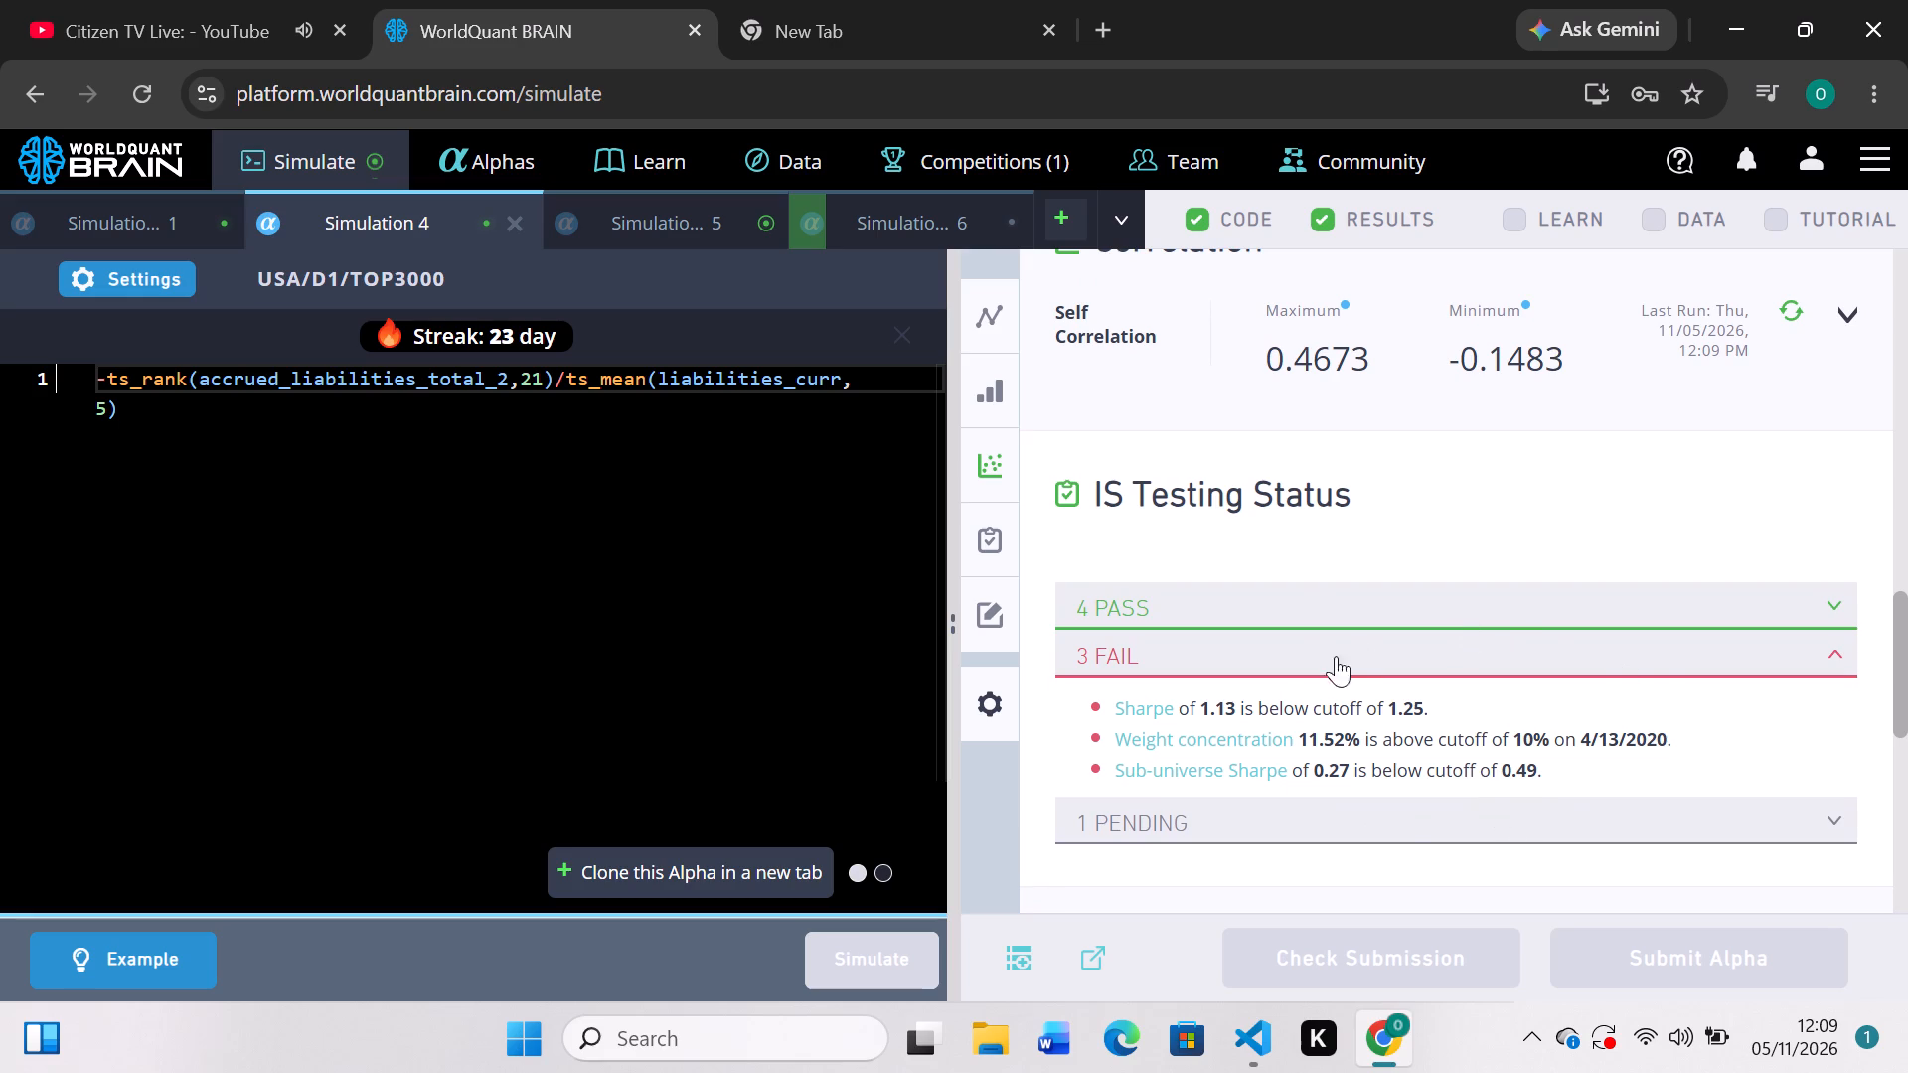
scroll(1489, 707, "up", 5)
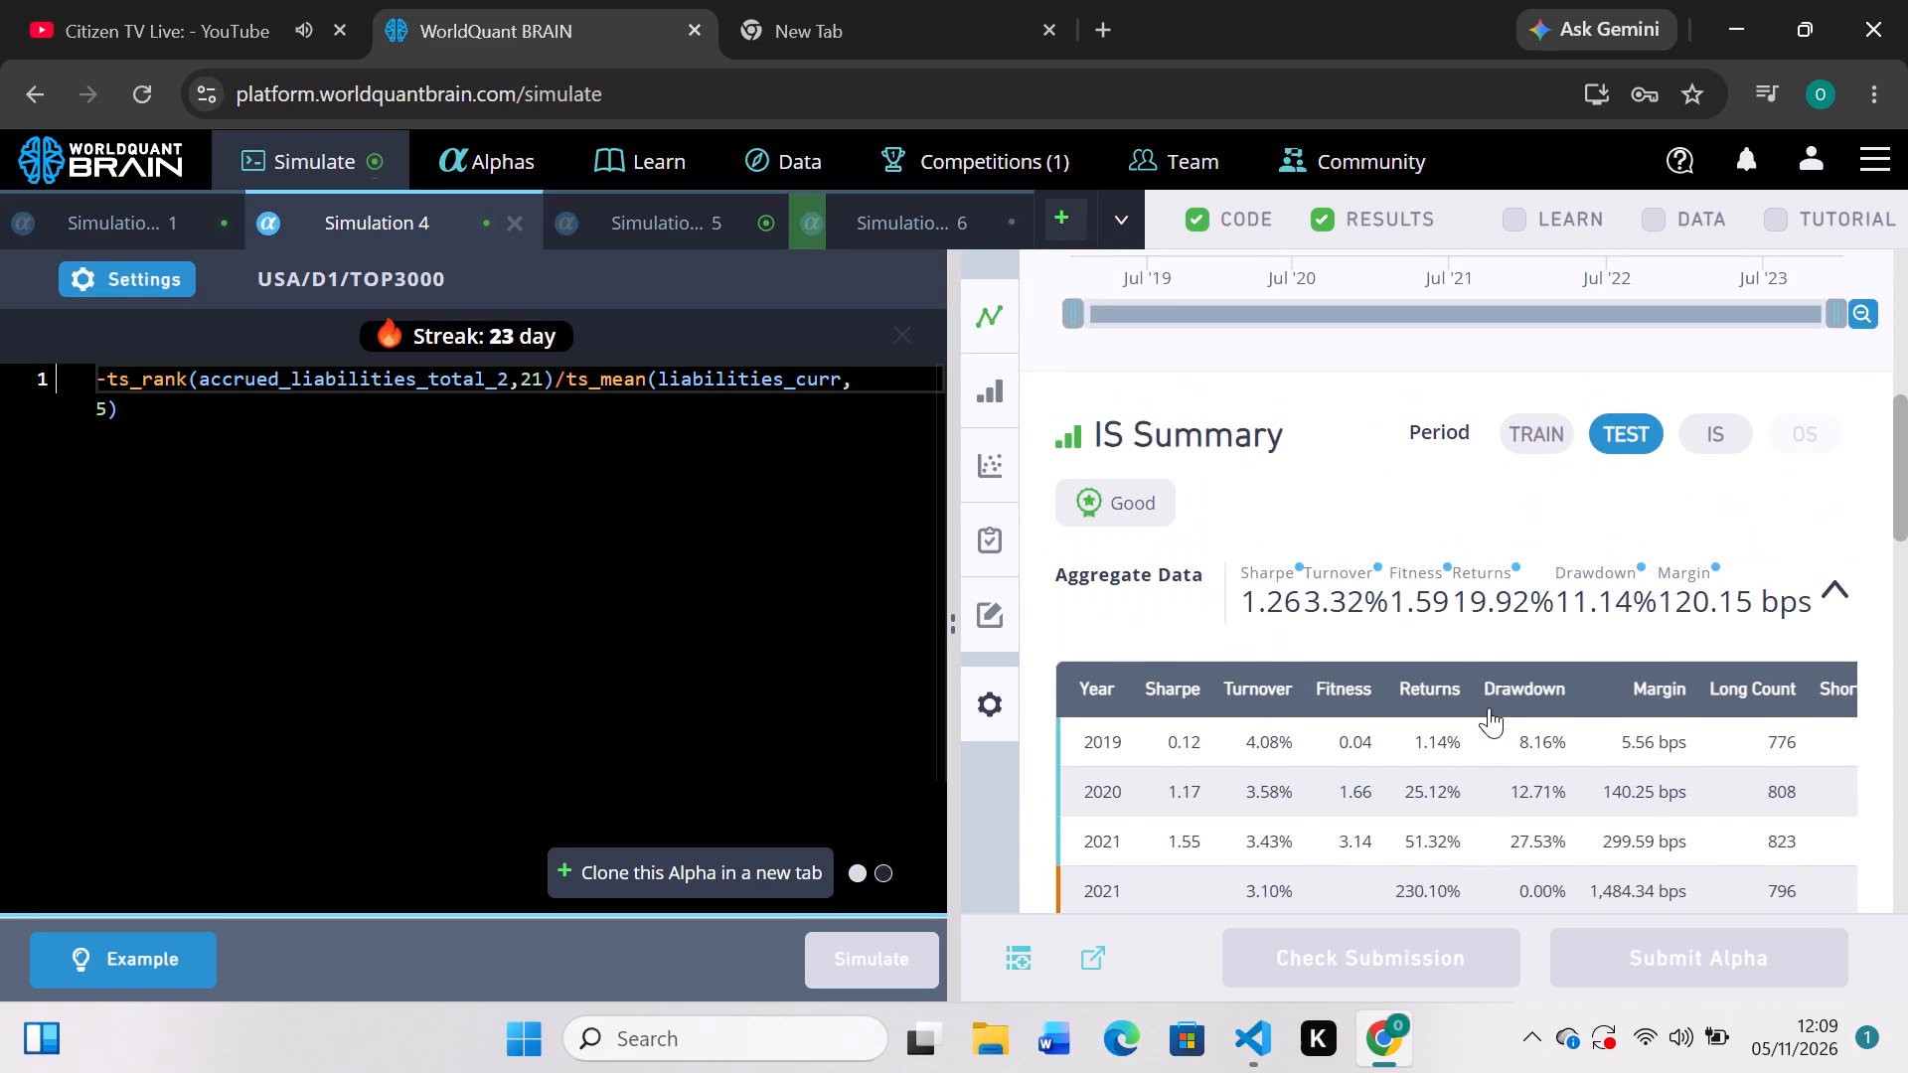
scroll(1489, 707, "up", 2)
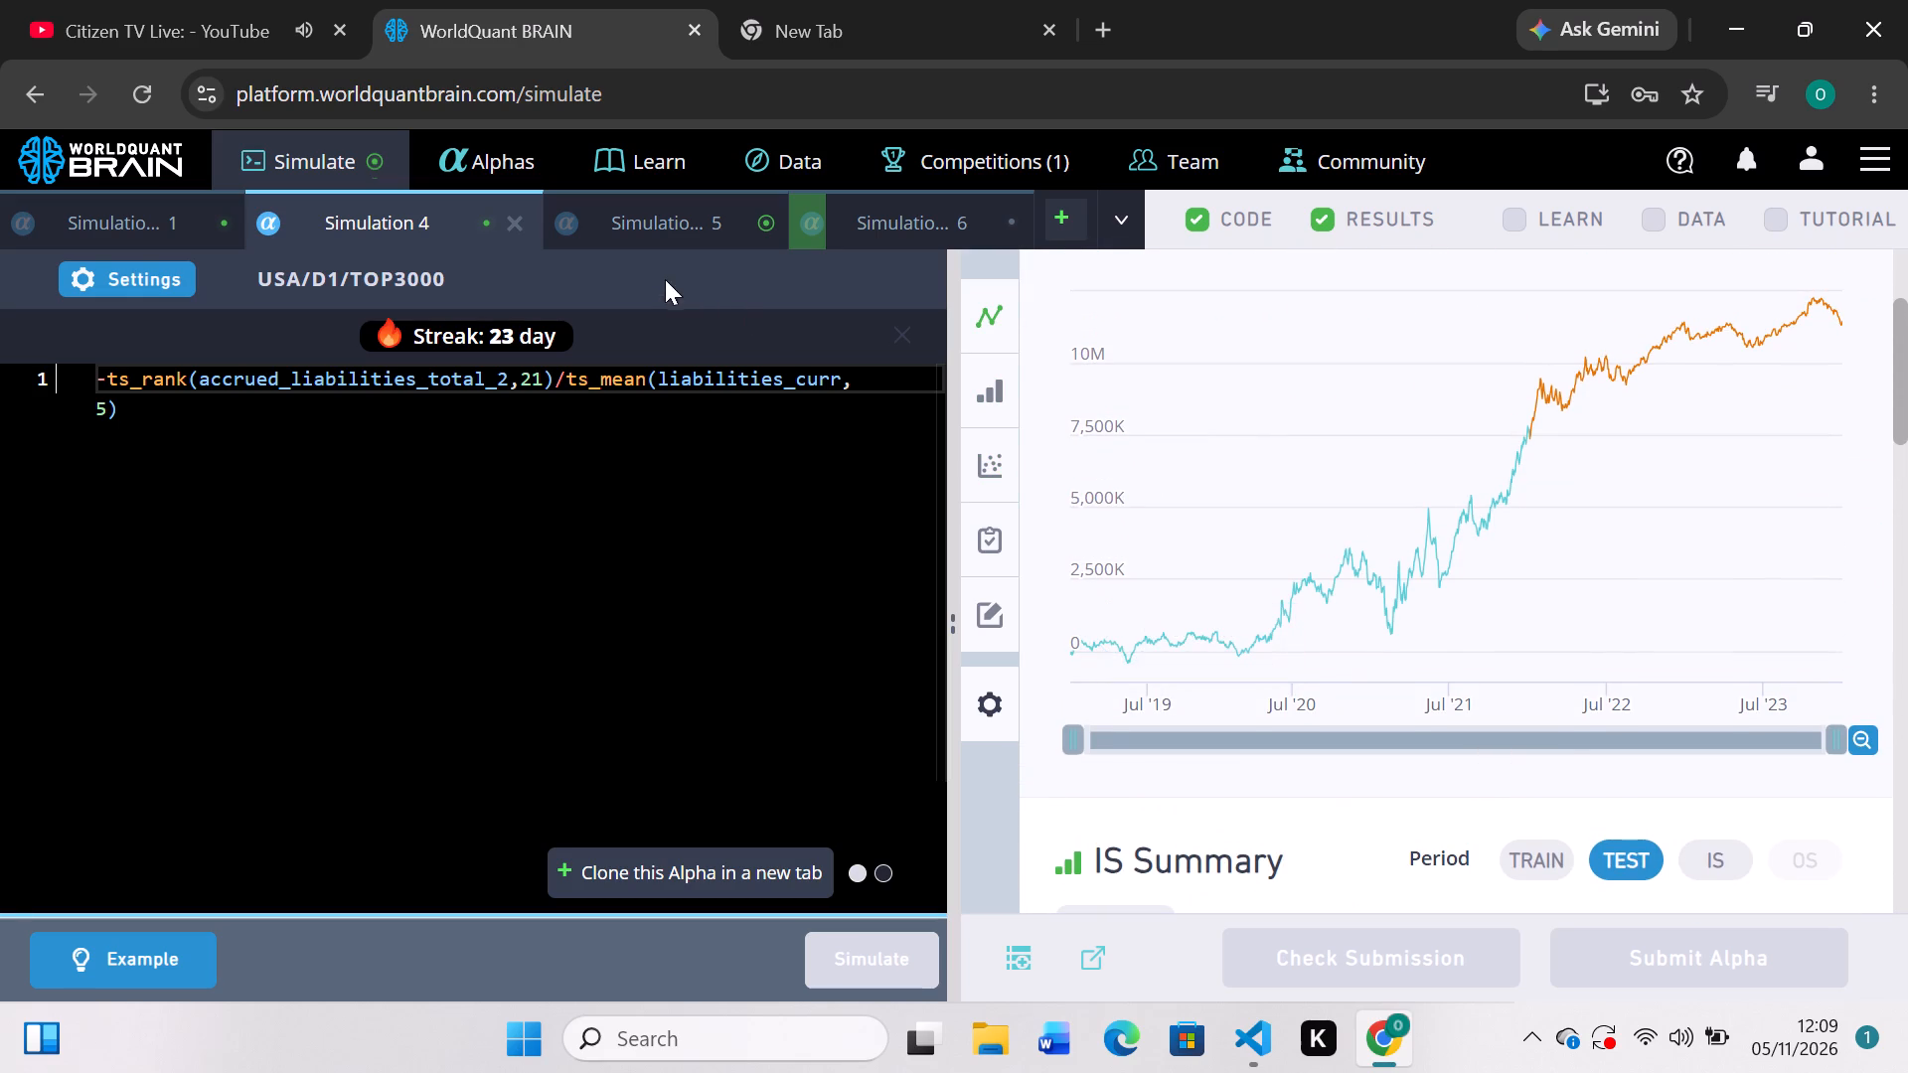
Review Simulation 5's IS Summary and reveal its test period results.
left_click(684, 221)
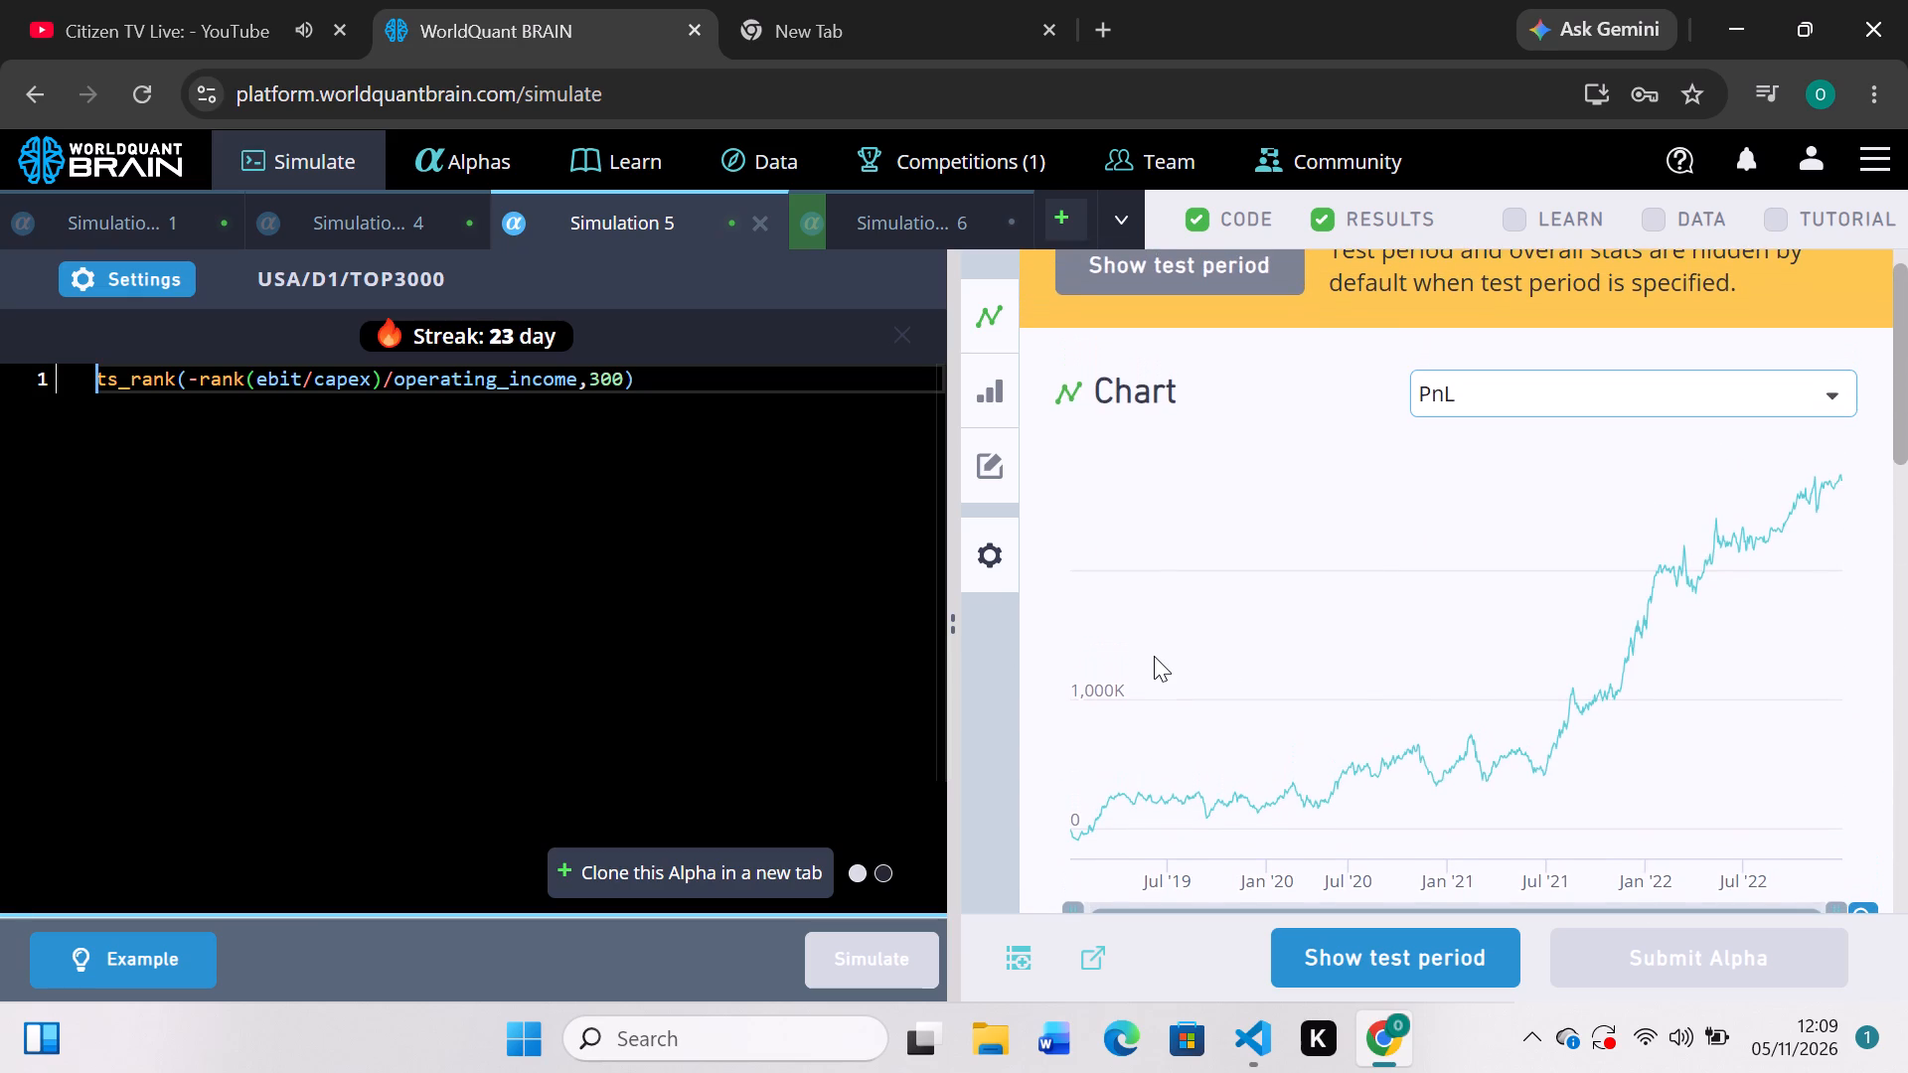
scroll(1154, 656, "down", 2)
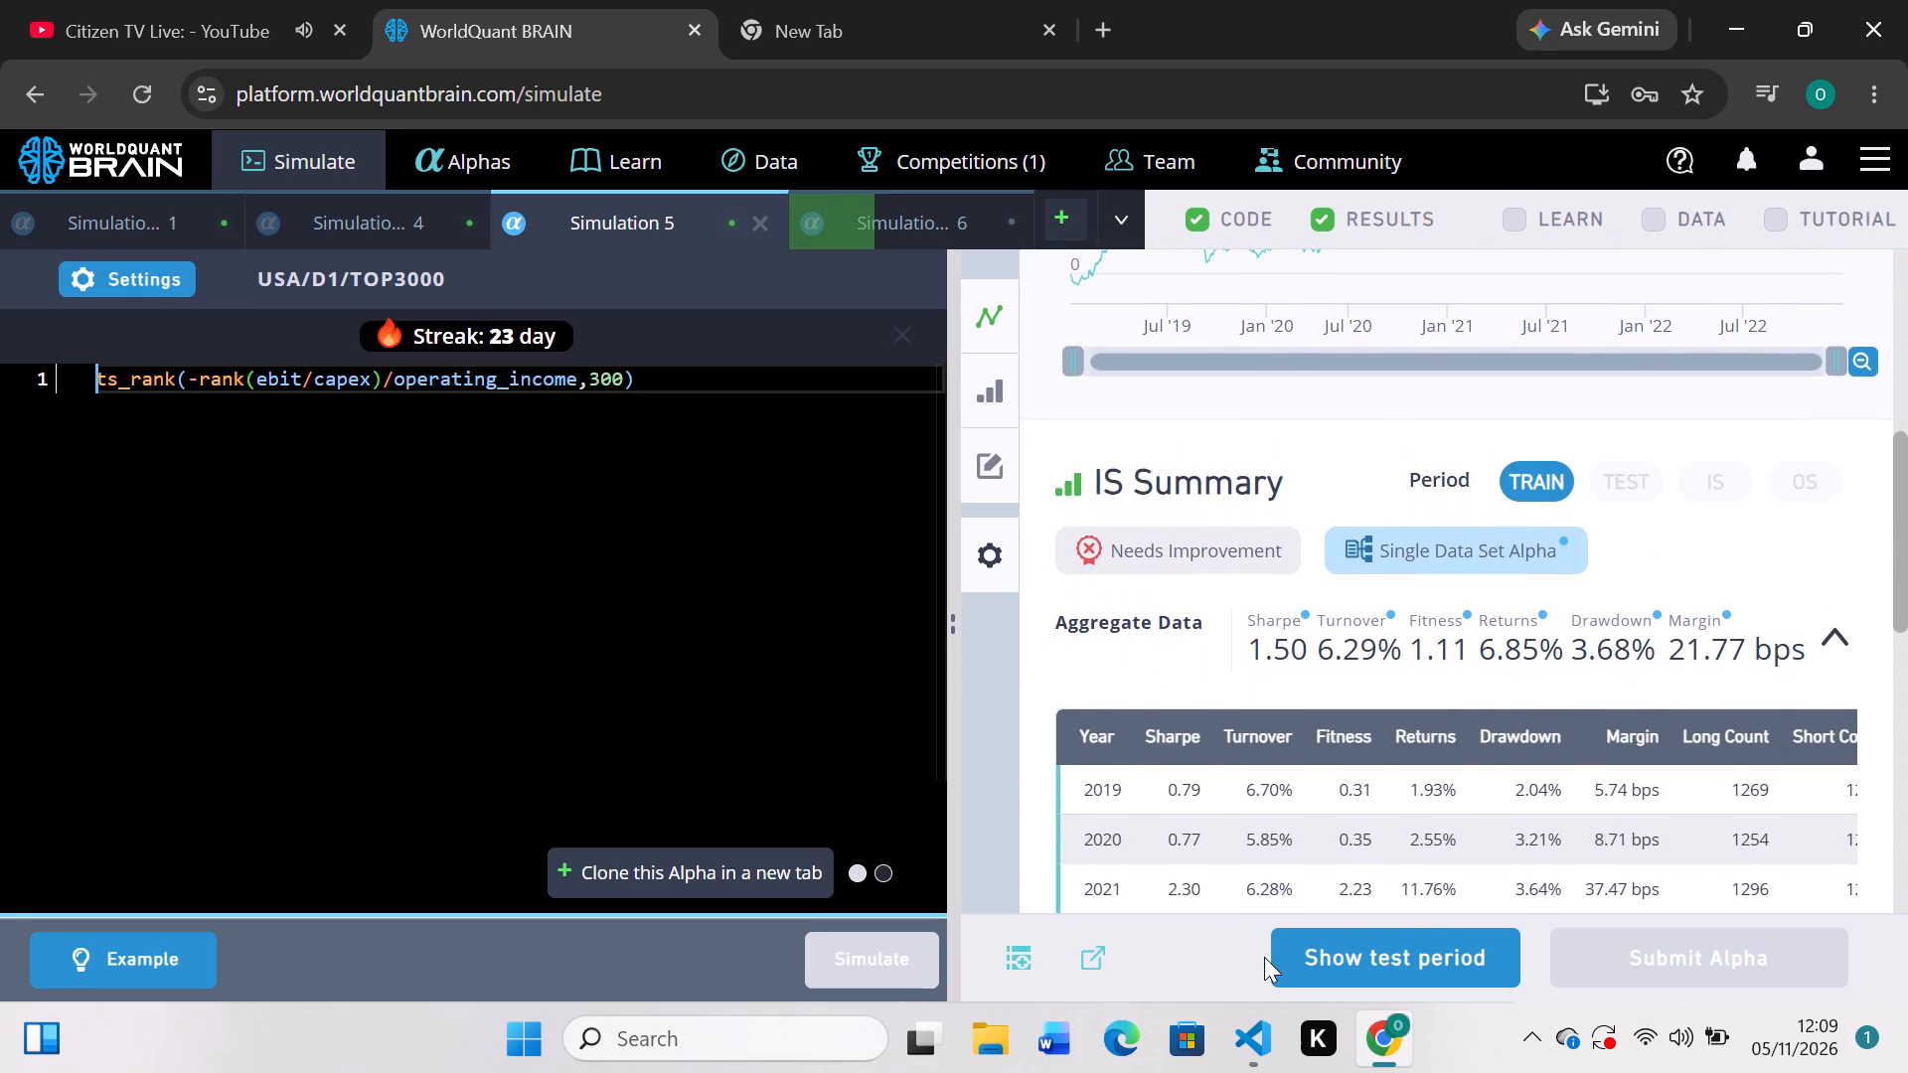
left_click(1439, 972)
Run the self-correlation check on Simulation 5 and examine its failed IS test.
scroll(1487, 821, "down", 2)
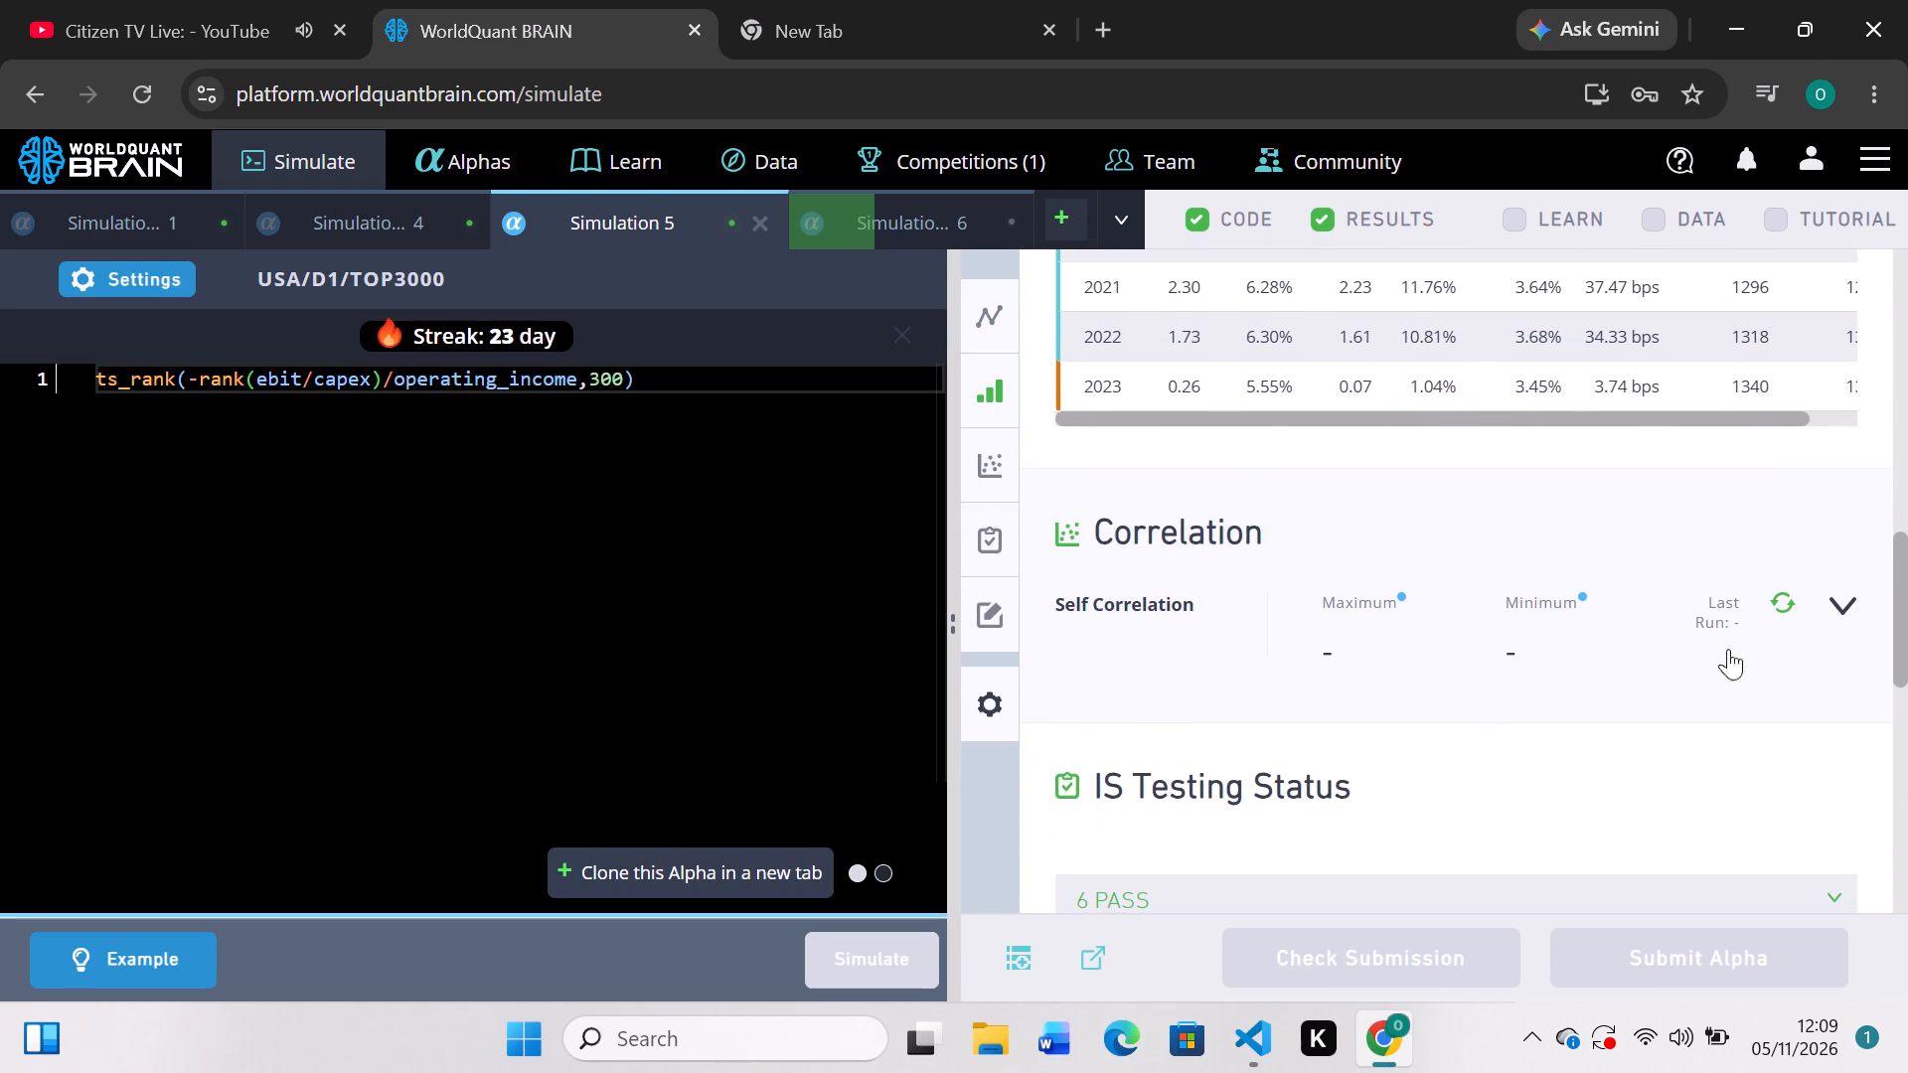
left_click(1795, 603)
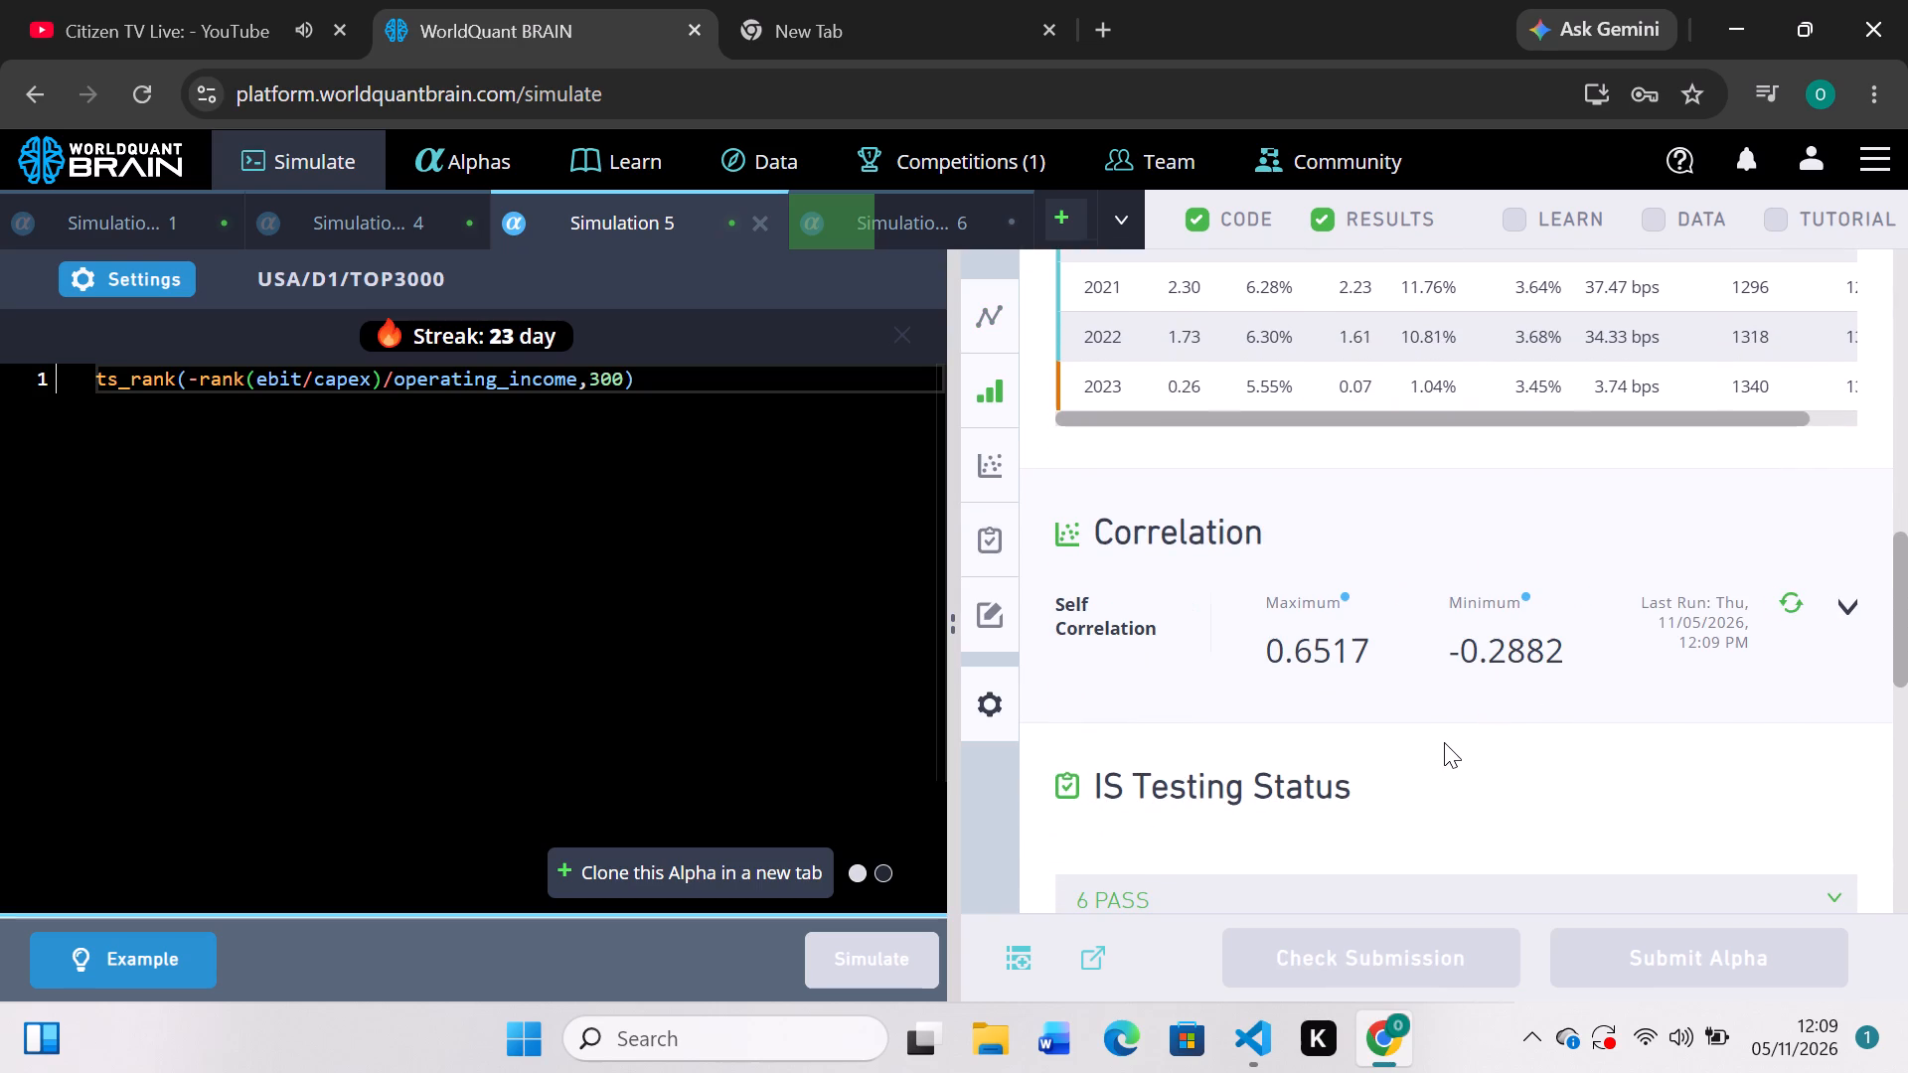
scroll(1444, 742, "down", 2)
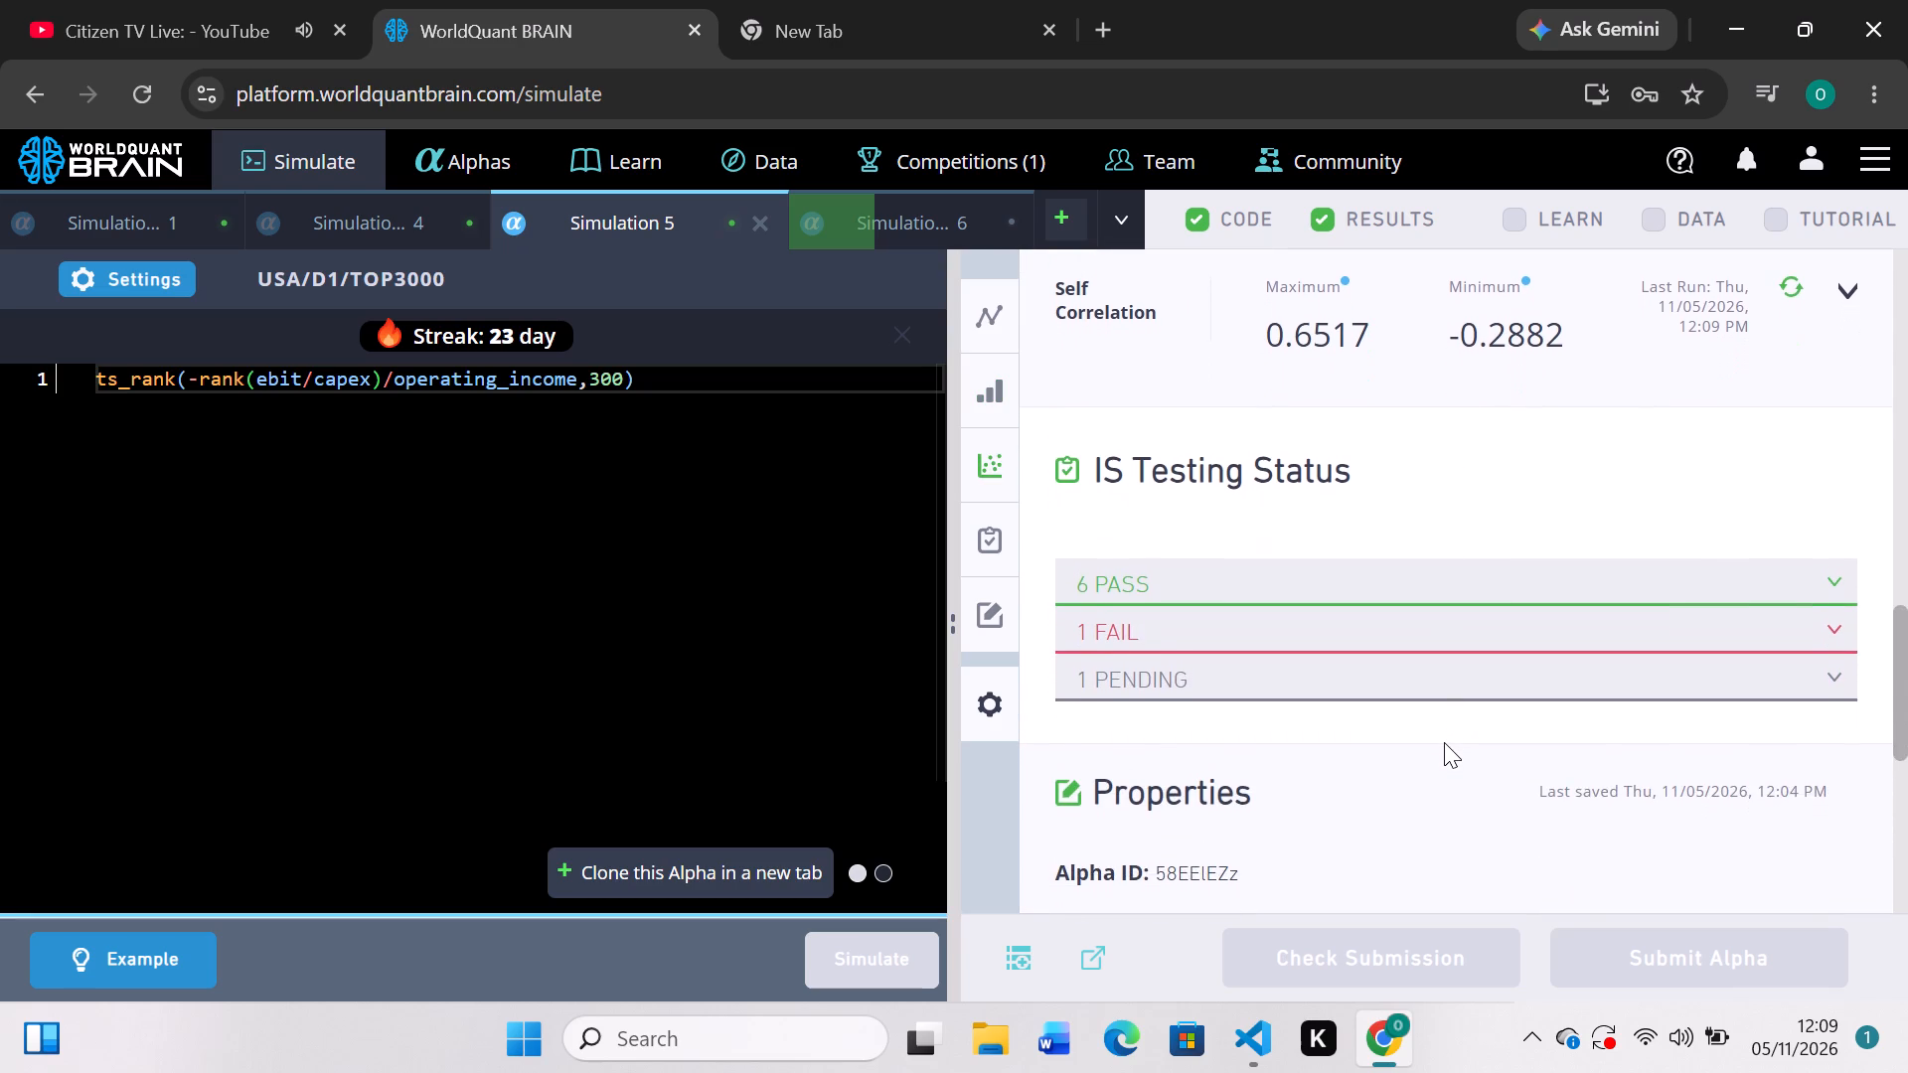
scroll(1444, 742, "up", 2)
scroll(1444, 742, "down", 2)
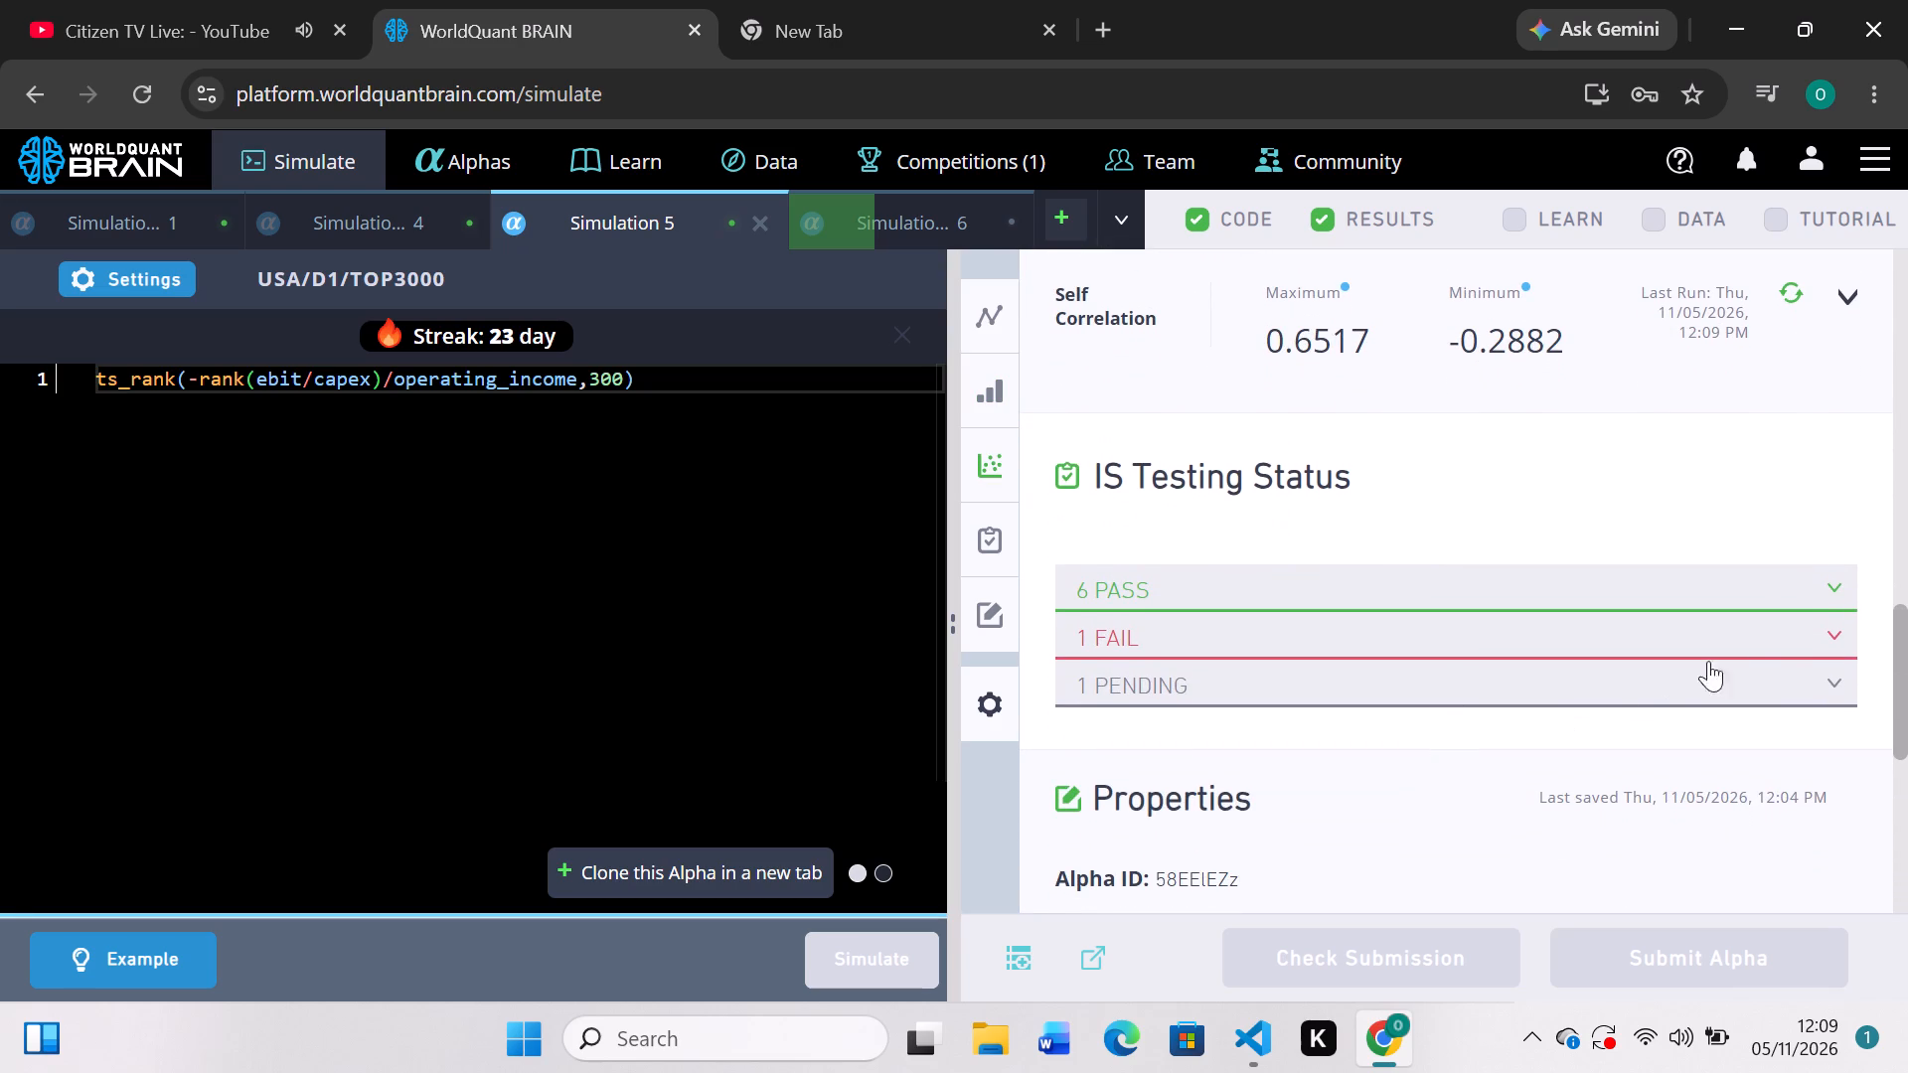
left_click(1816, 642)
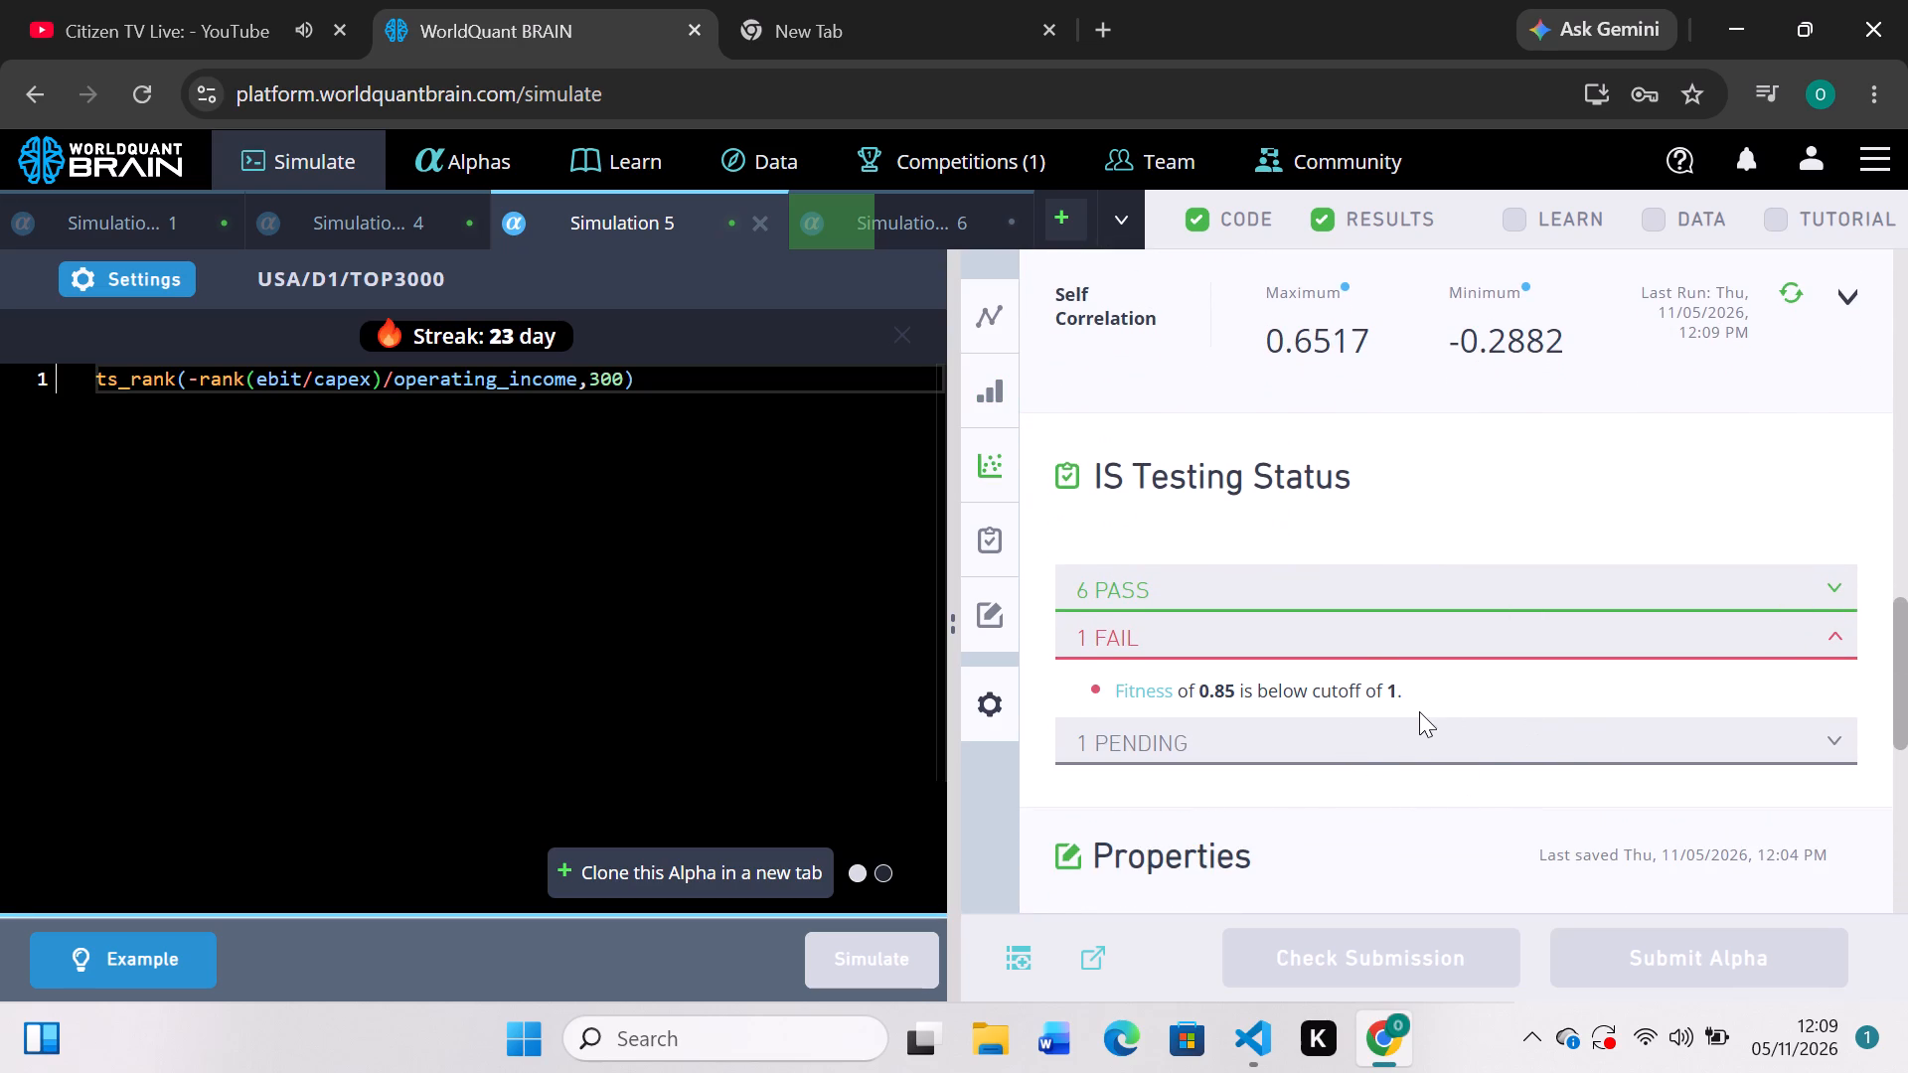
scroll(1419, 711, "up", 3)
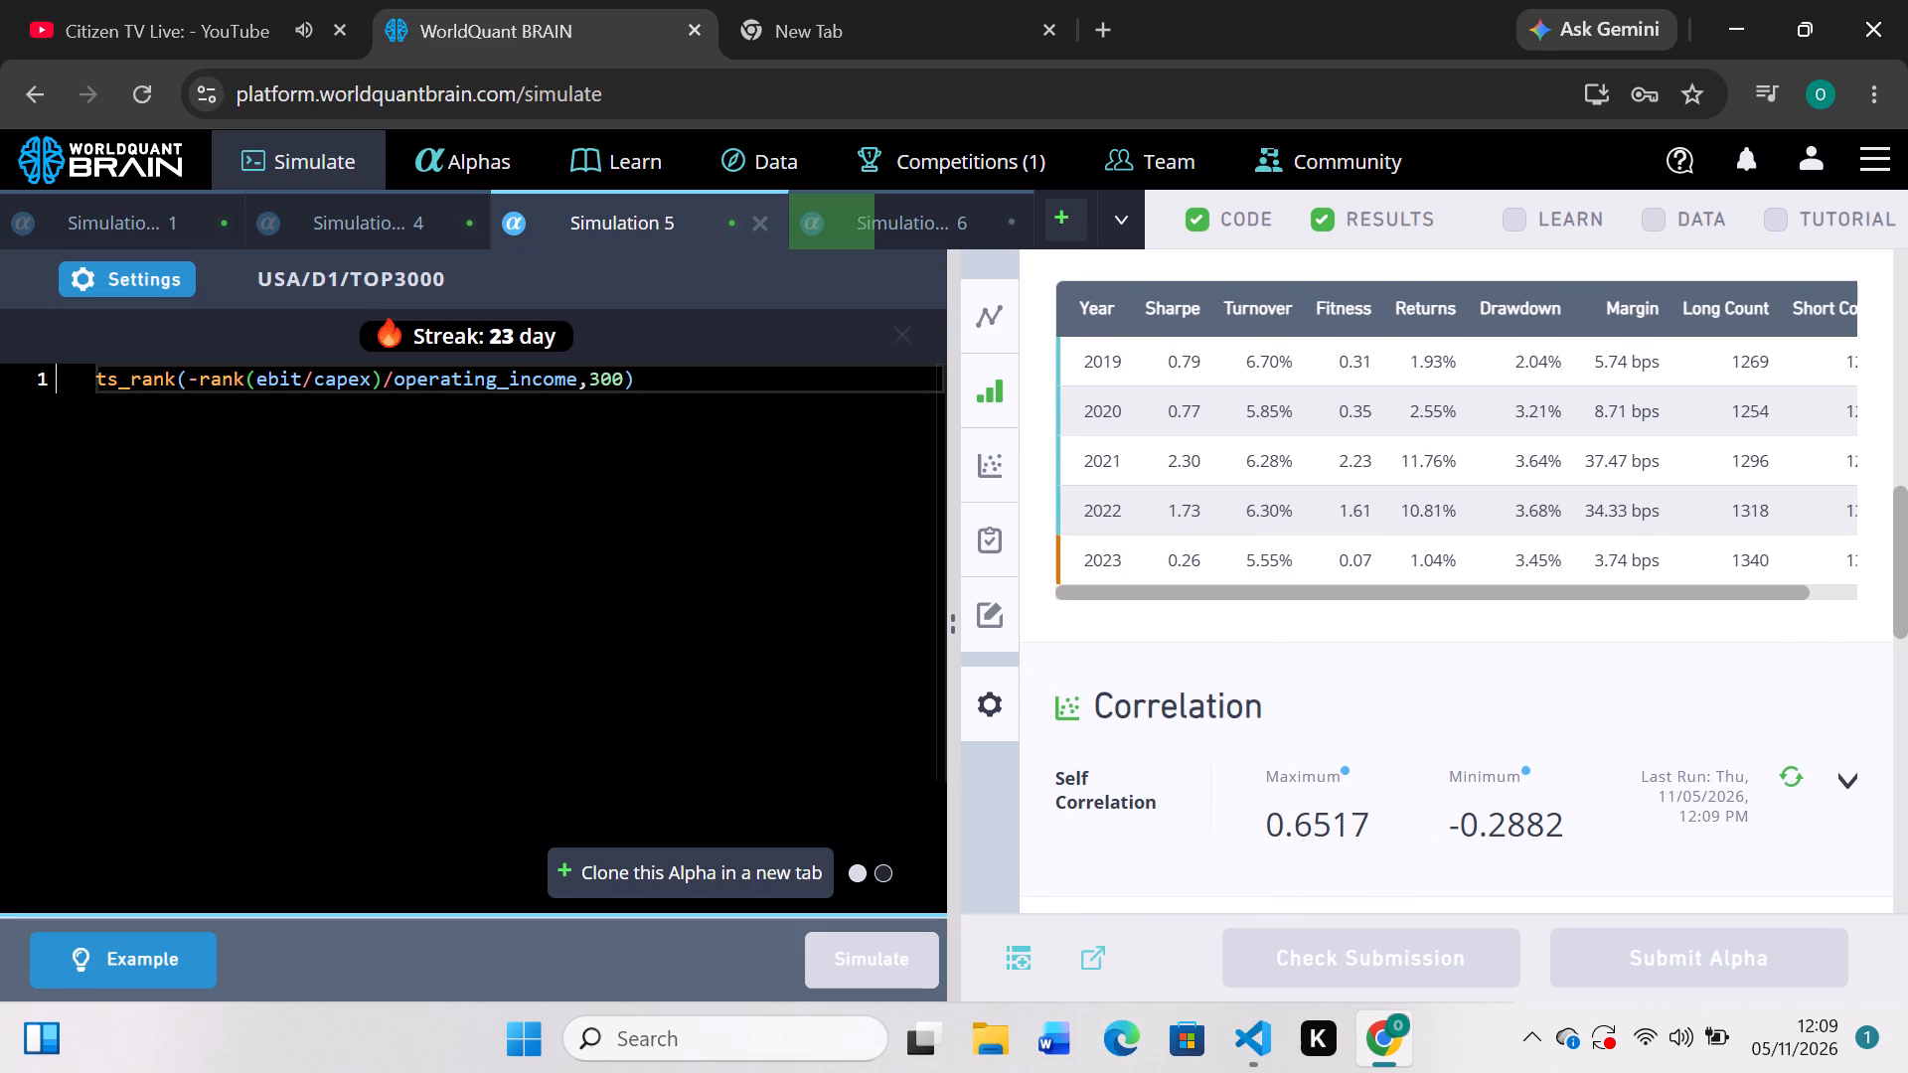
Replace operating_income with net_profit_or_loss in Simulation 5's expression and run the simulation.
left_click(578, 384)
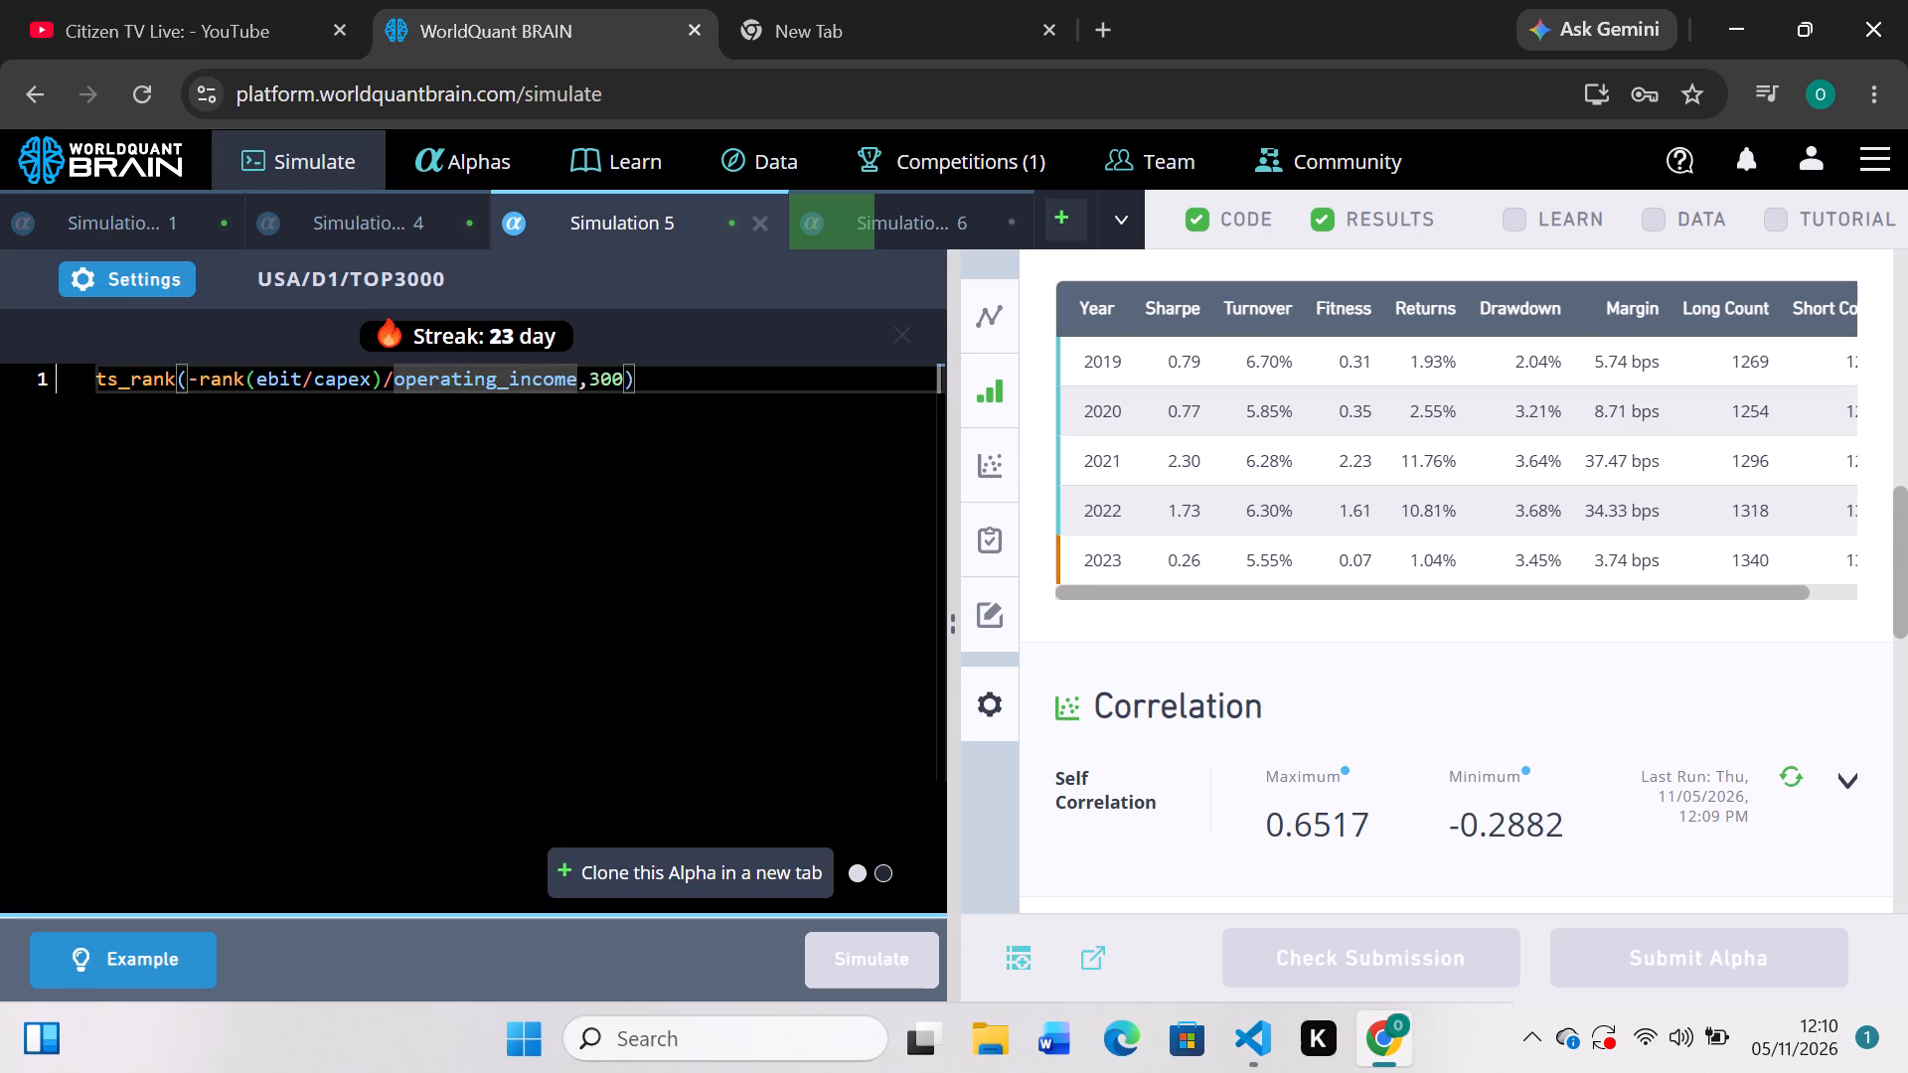
key("BackSpace")
key("BackSpace")
key("BackSpace")
key("BackSpace")
key("BackSpace")
key("BackSpace")
key("BackSpace")
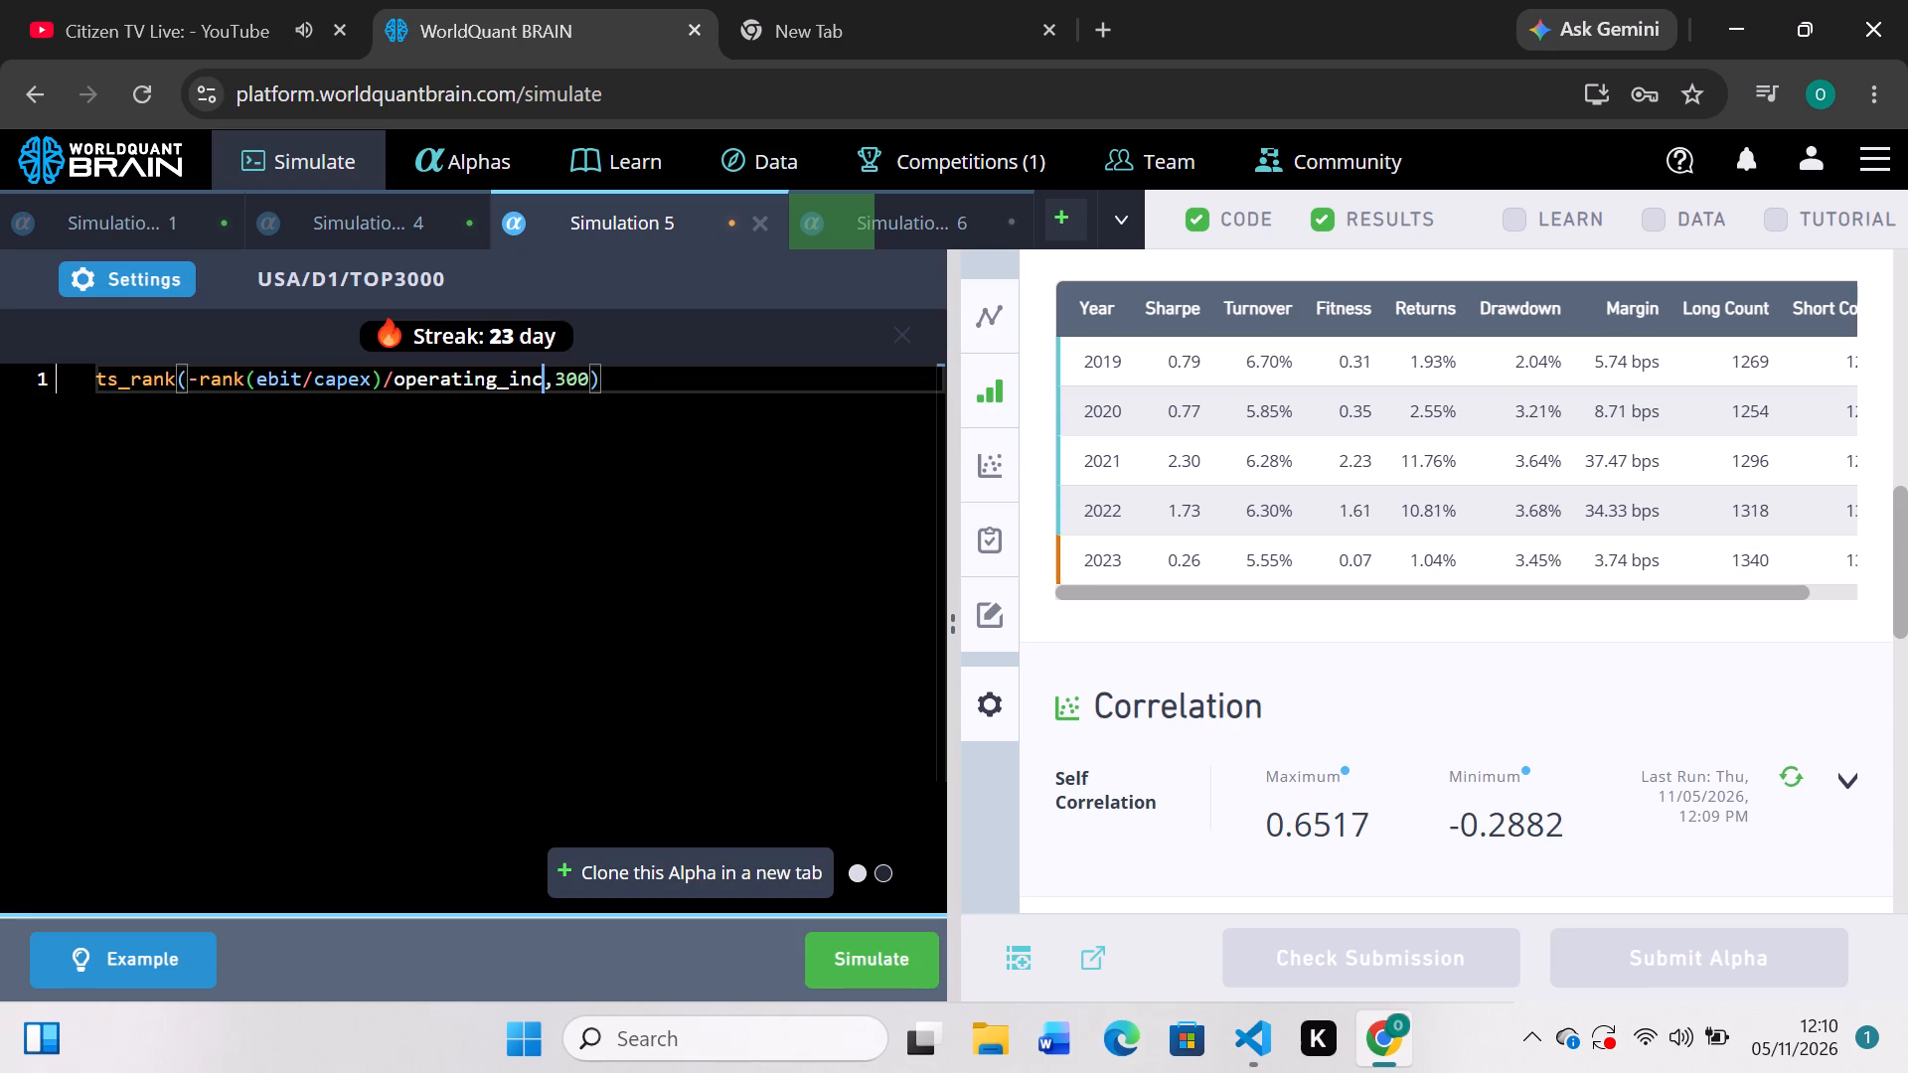
key("BackSpace")
key("BackSpace")
key("BackSpace")
key("BackSpace")
key("BackSpace")
key("BackSpace")
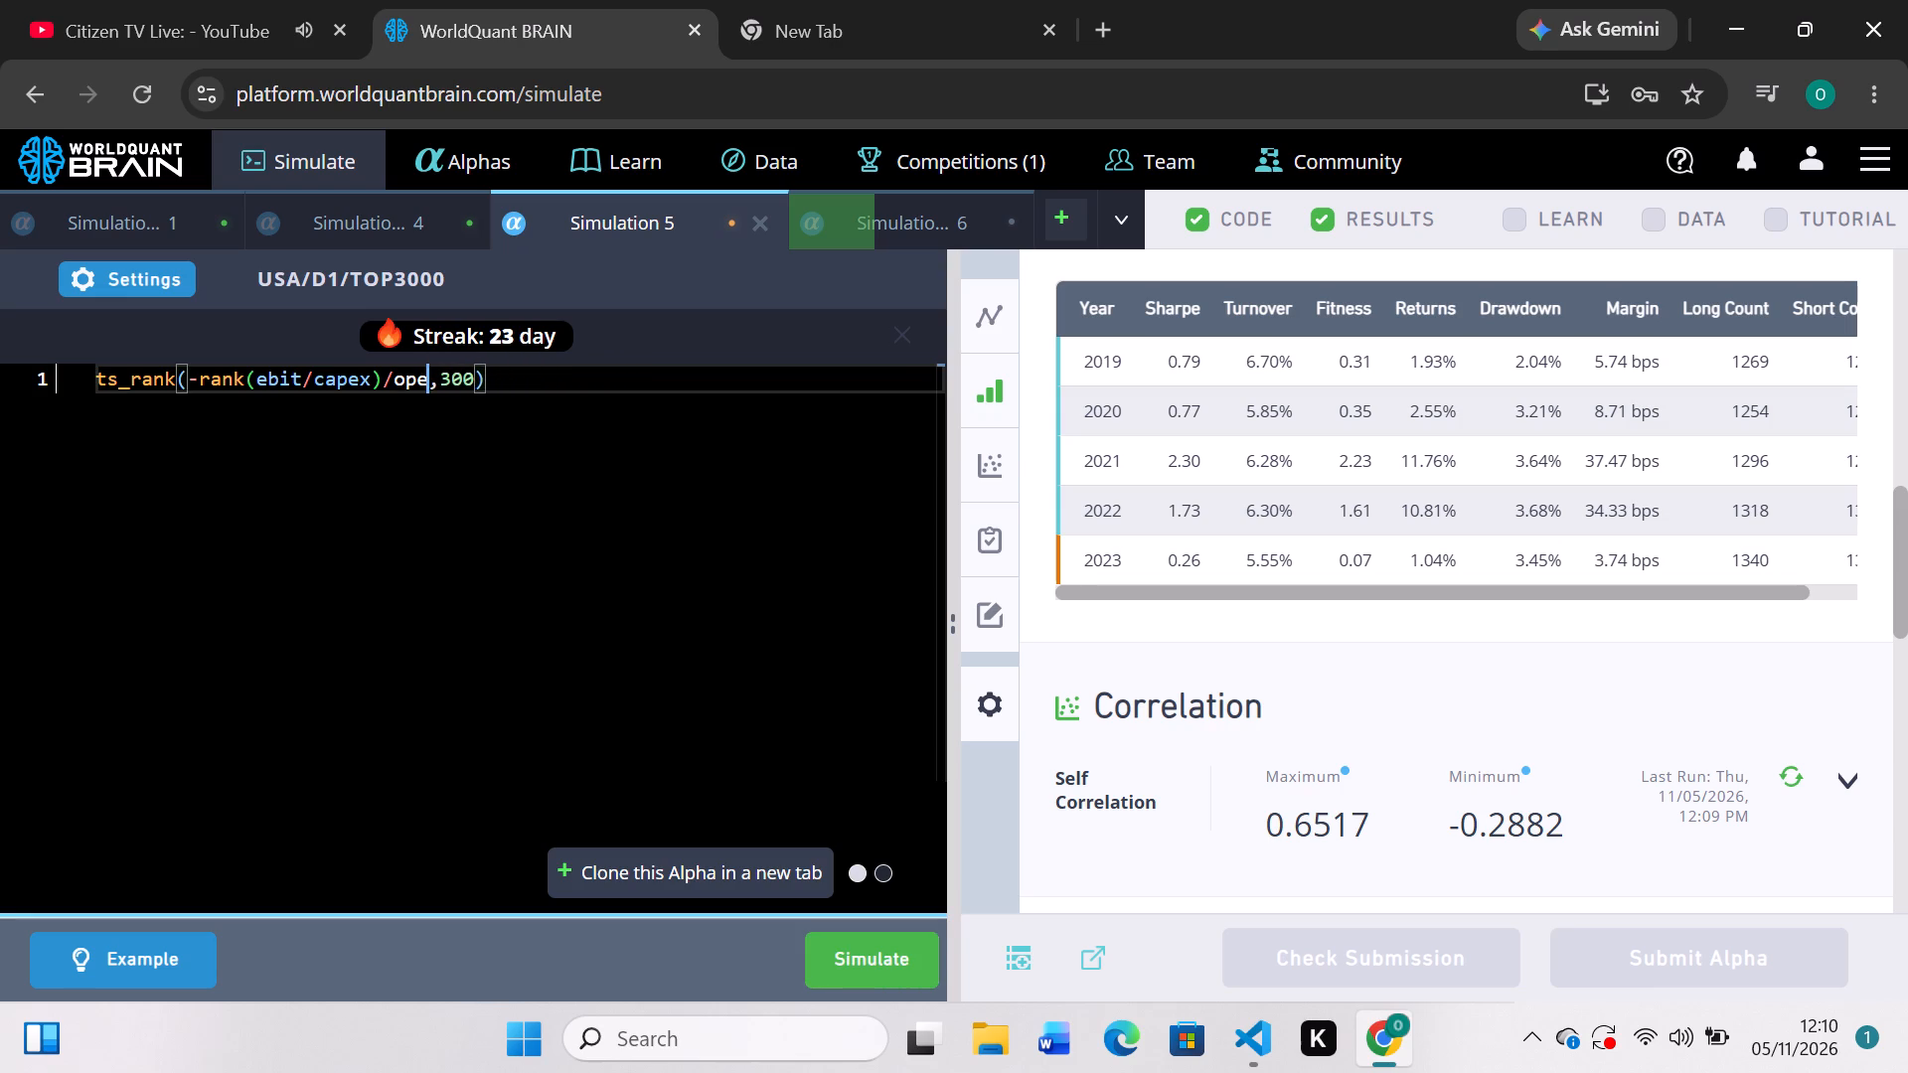
key("BackSpace")
key("BackSpace")
key("BackSpace")
type("ne")
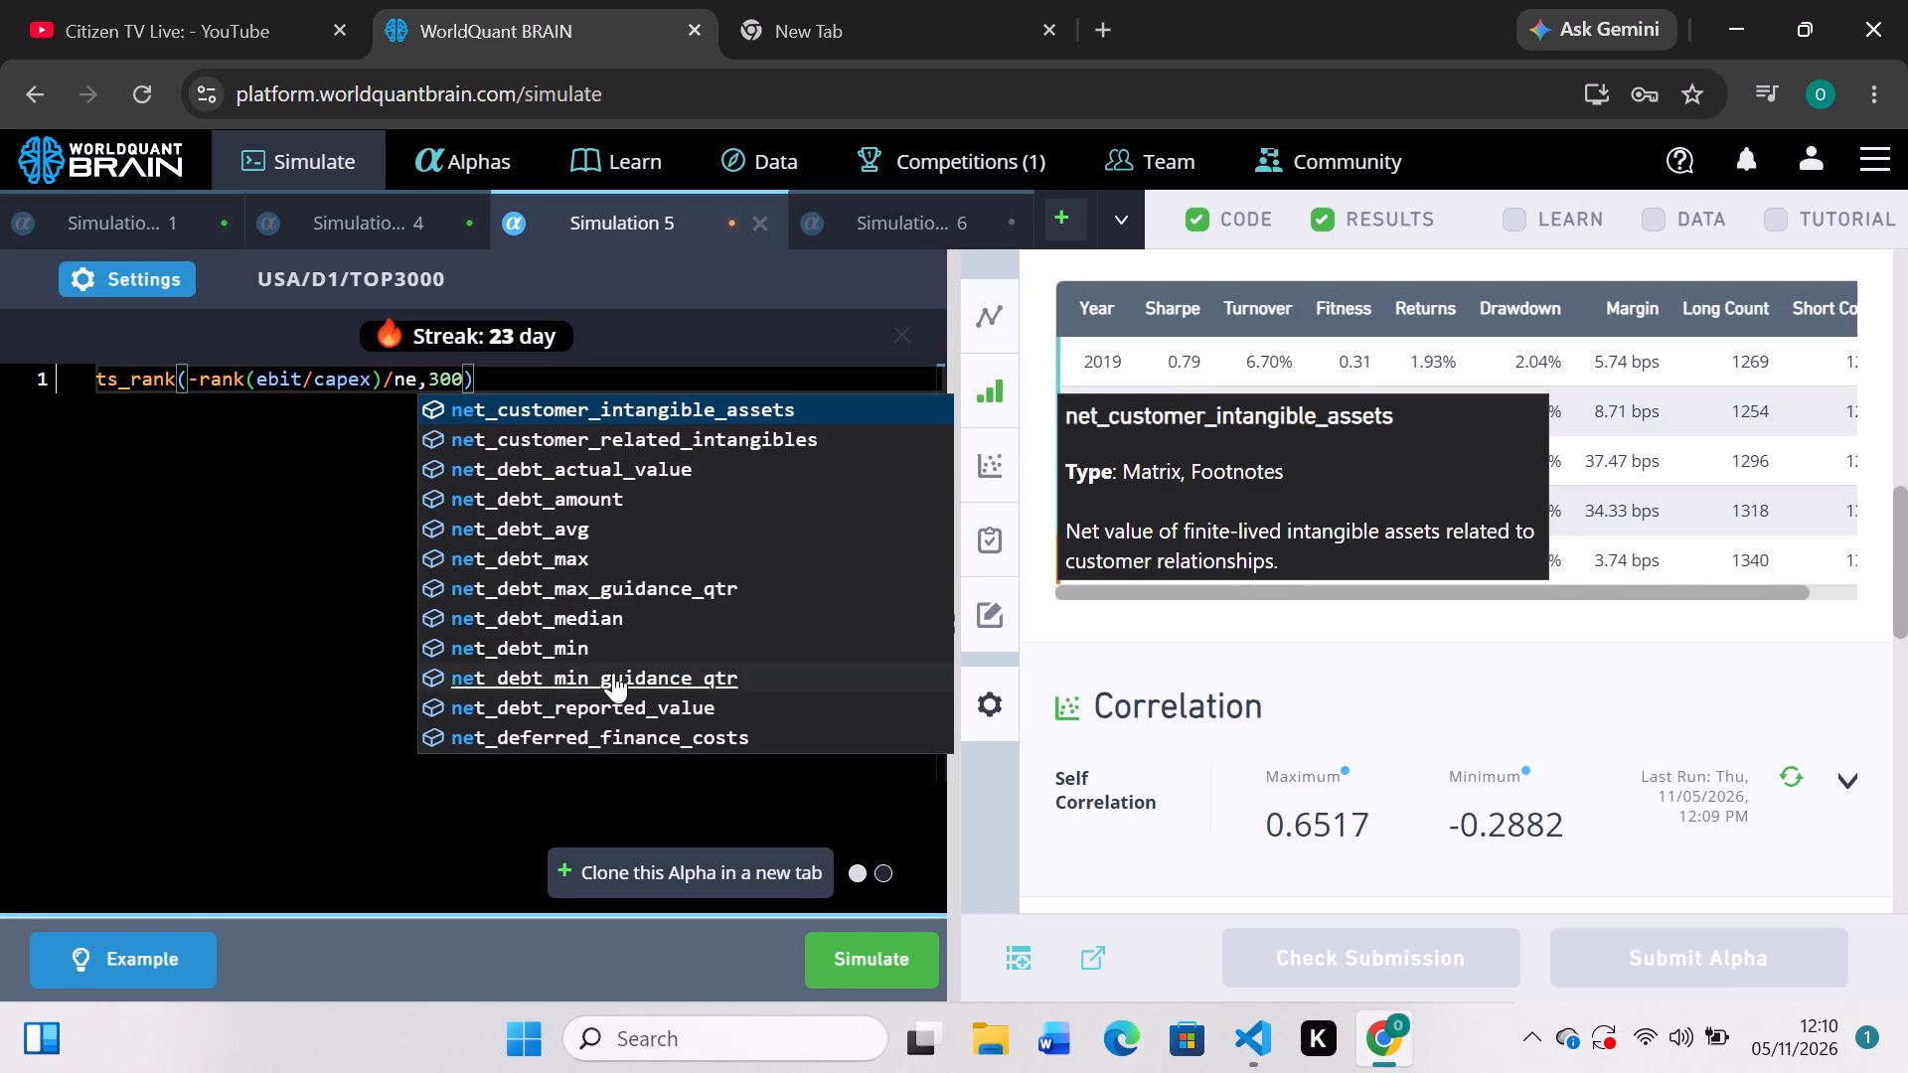
key("t")
key("shift+underscore")
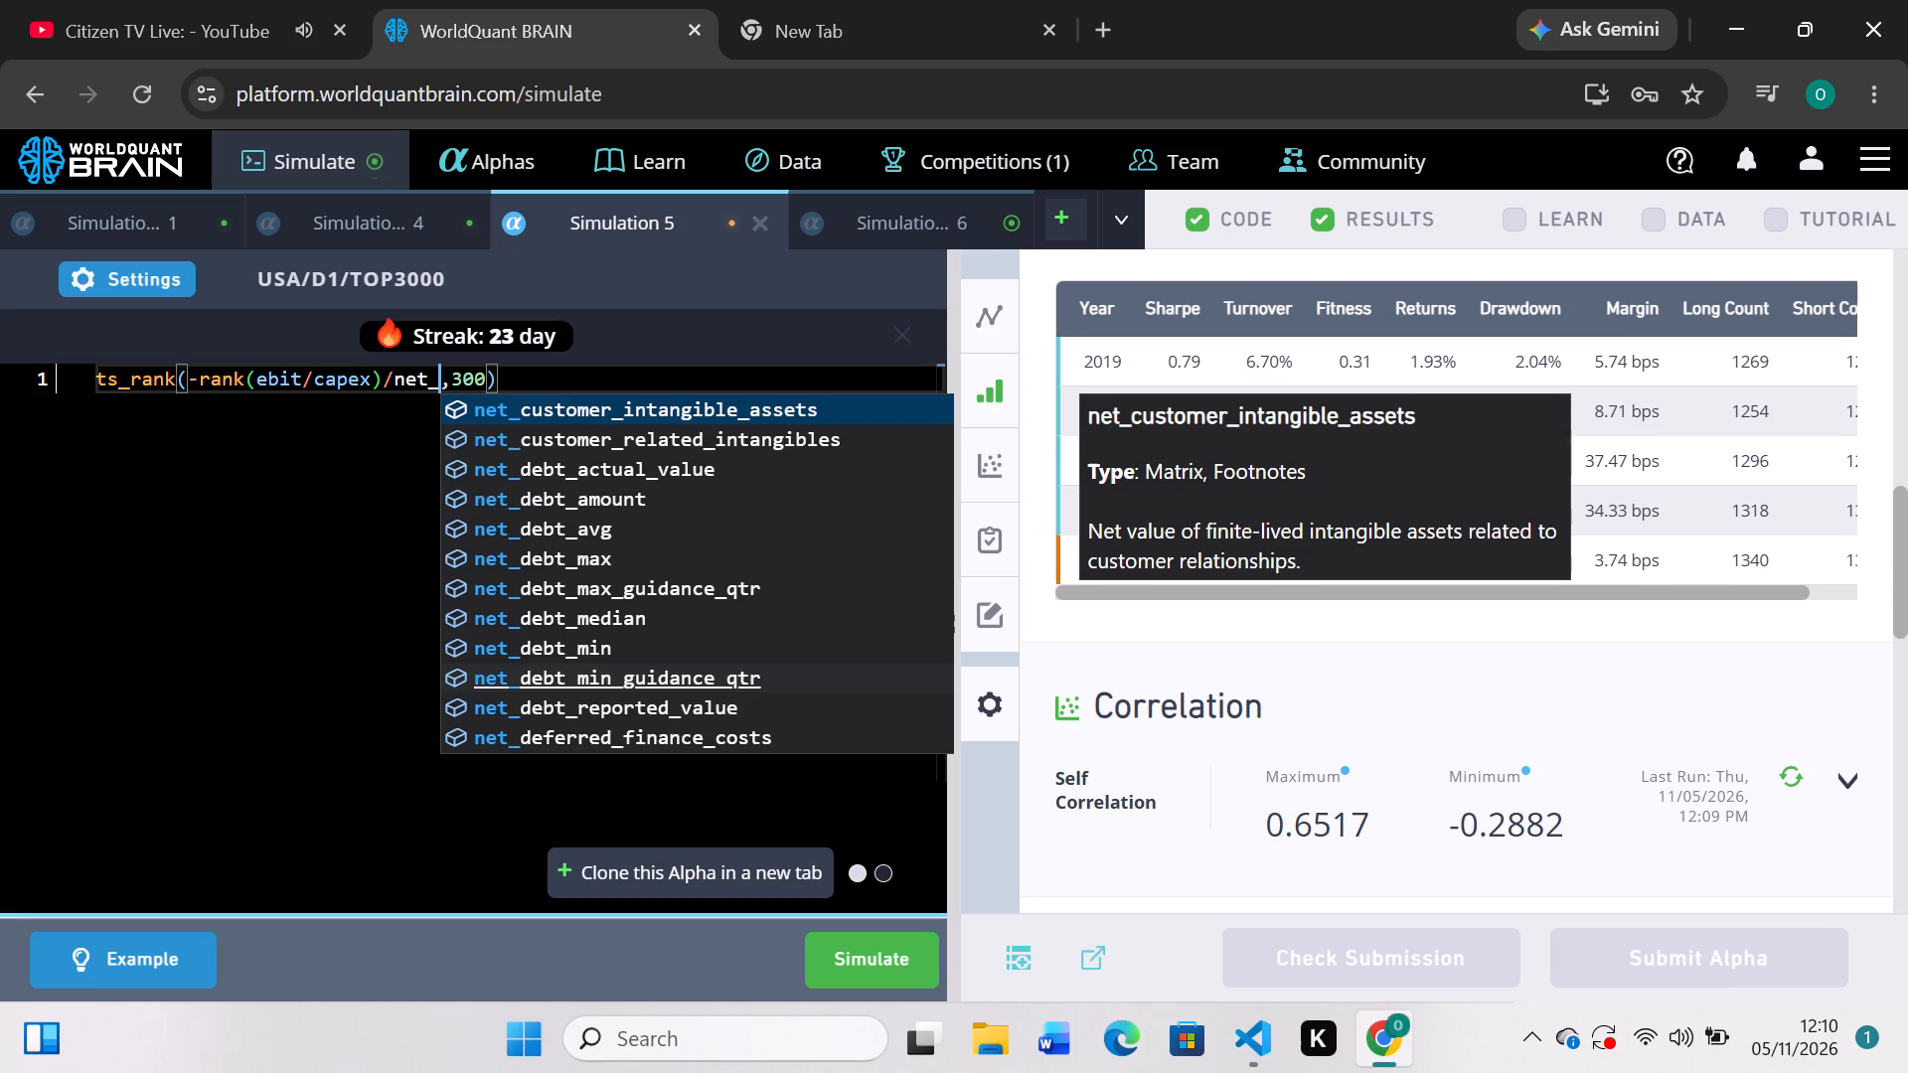
key("p")
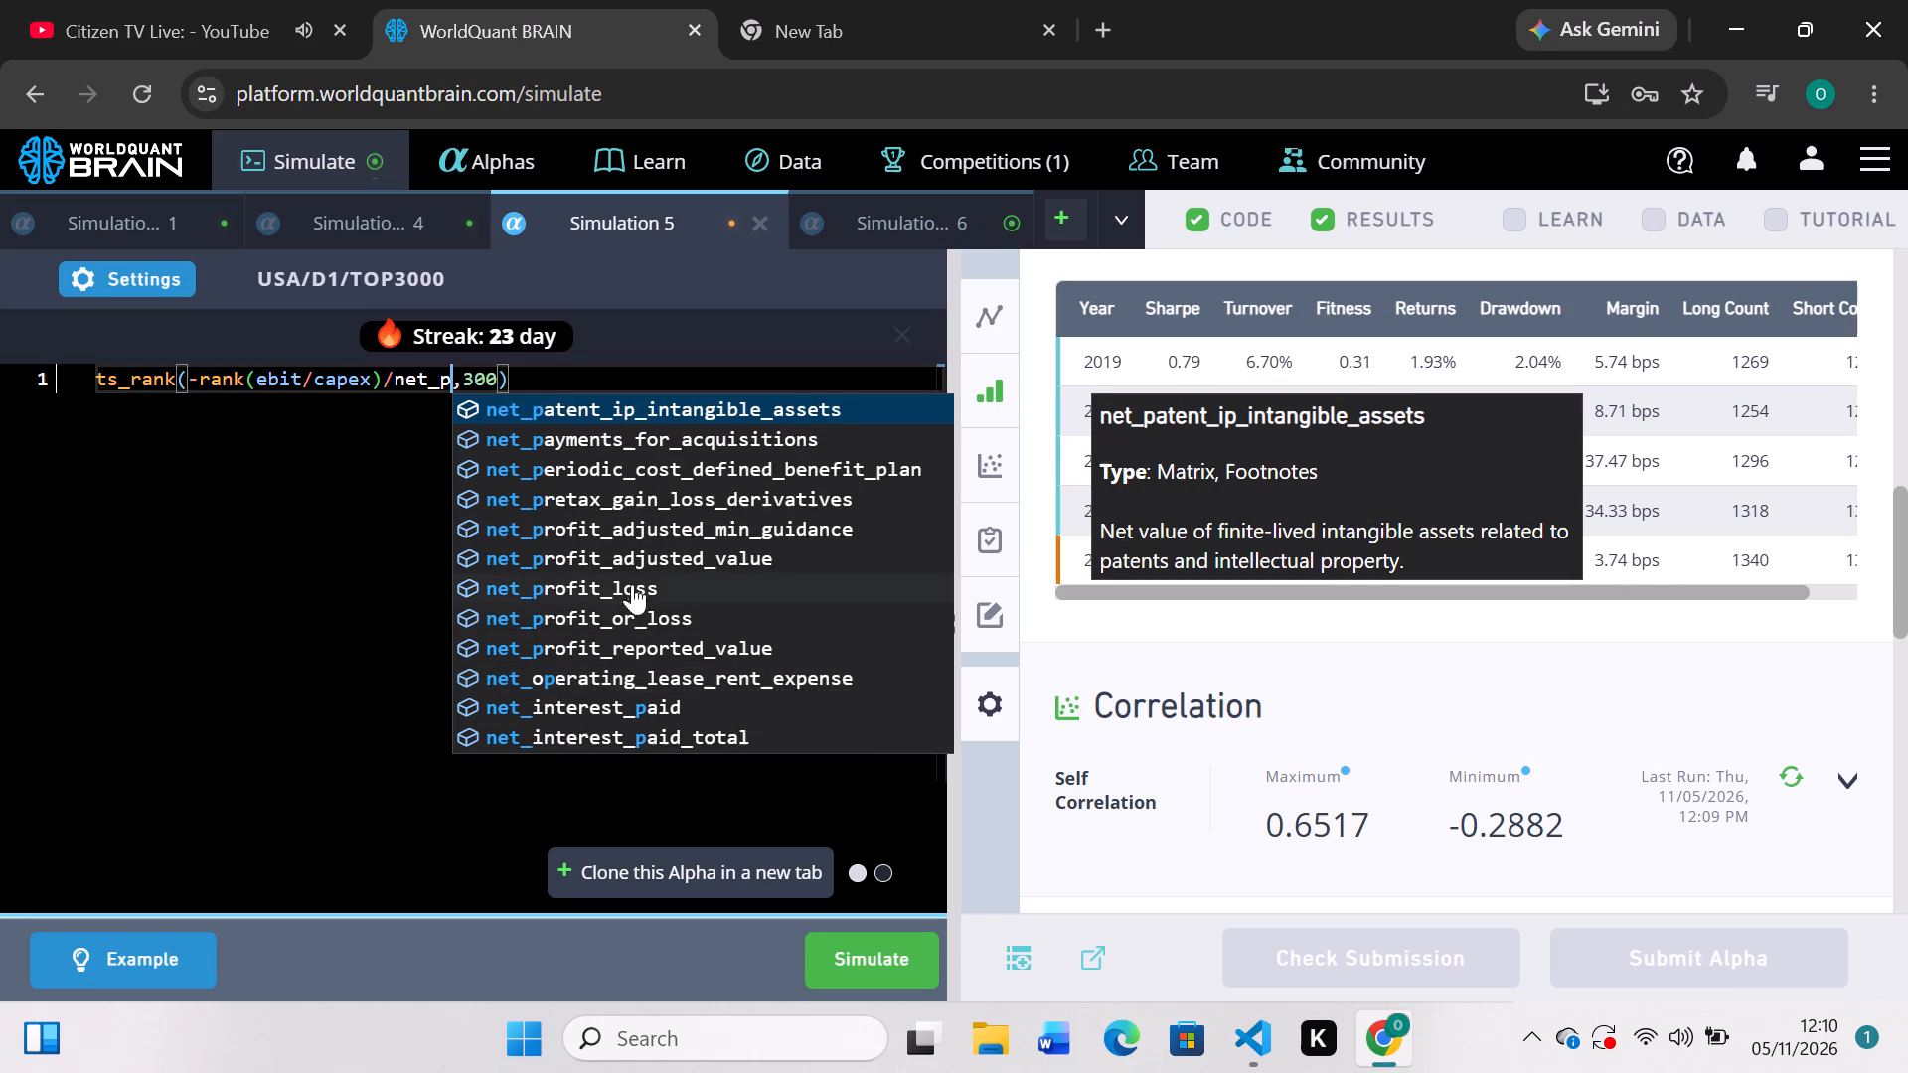
scroll(679, 537, "down", 2)
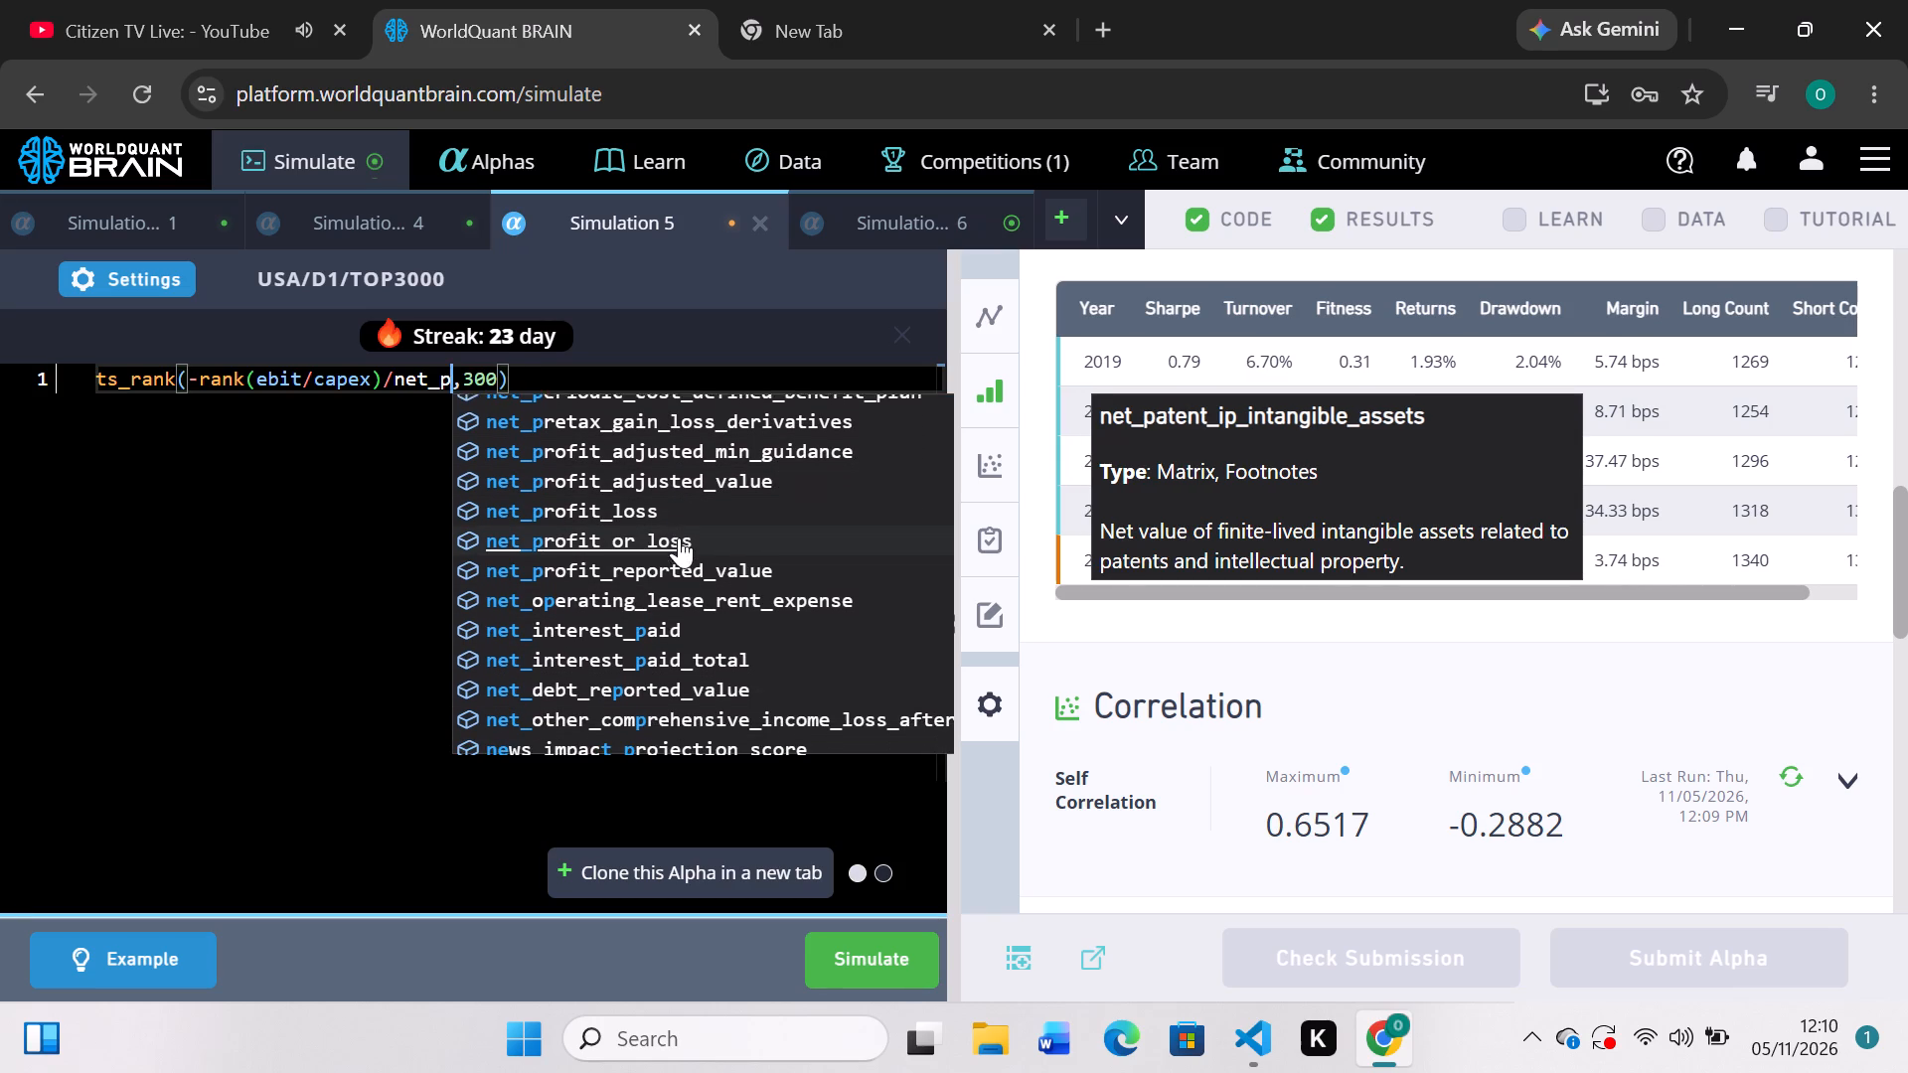
scroll(679, 537, "up", 1)
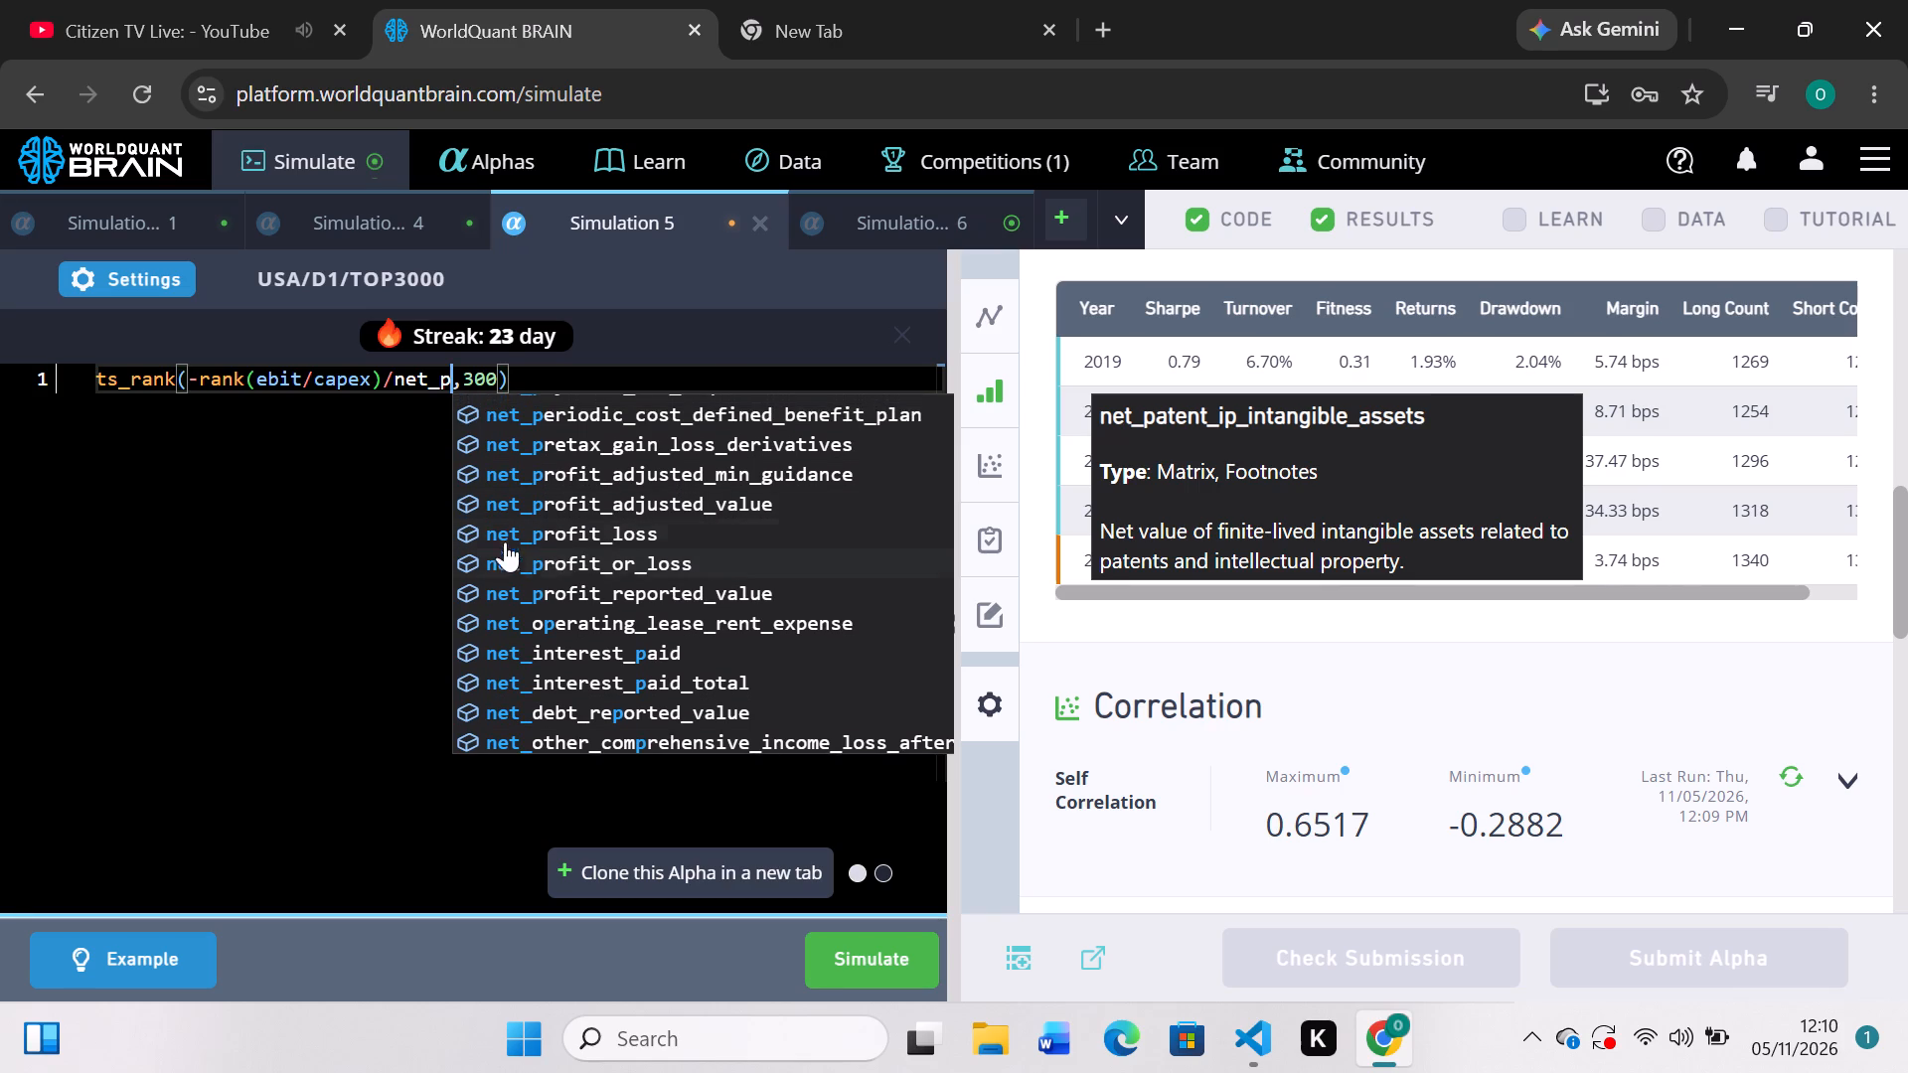
left_click(546, 557)
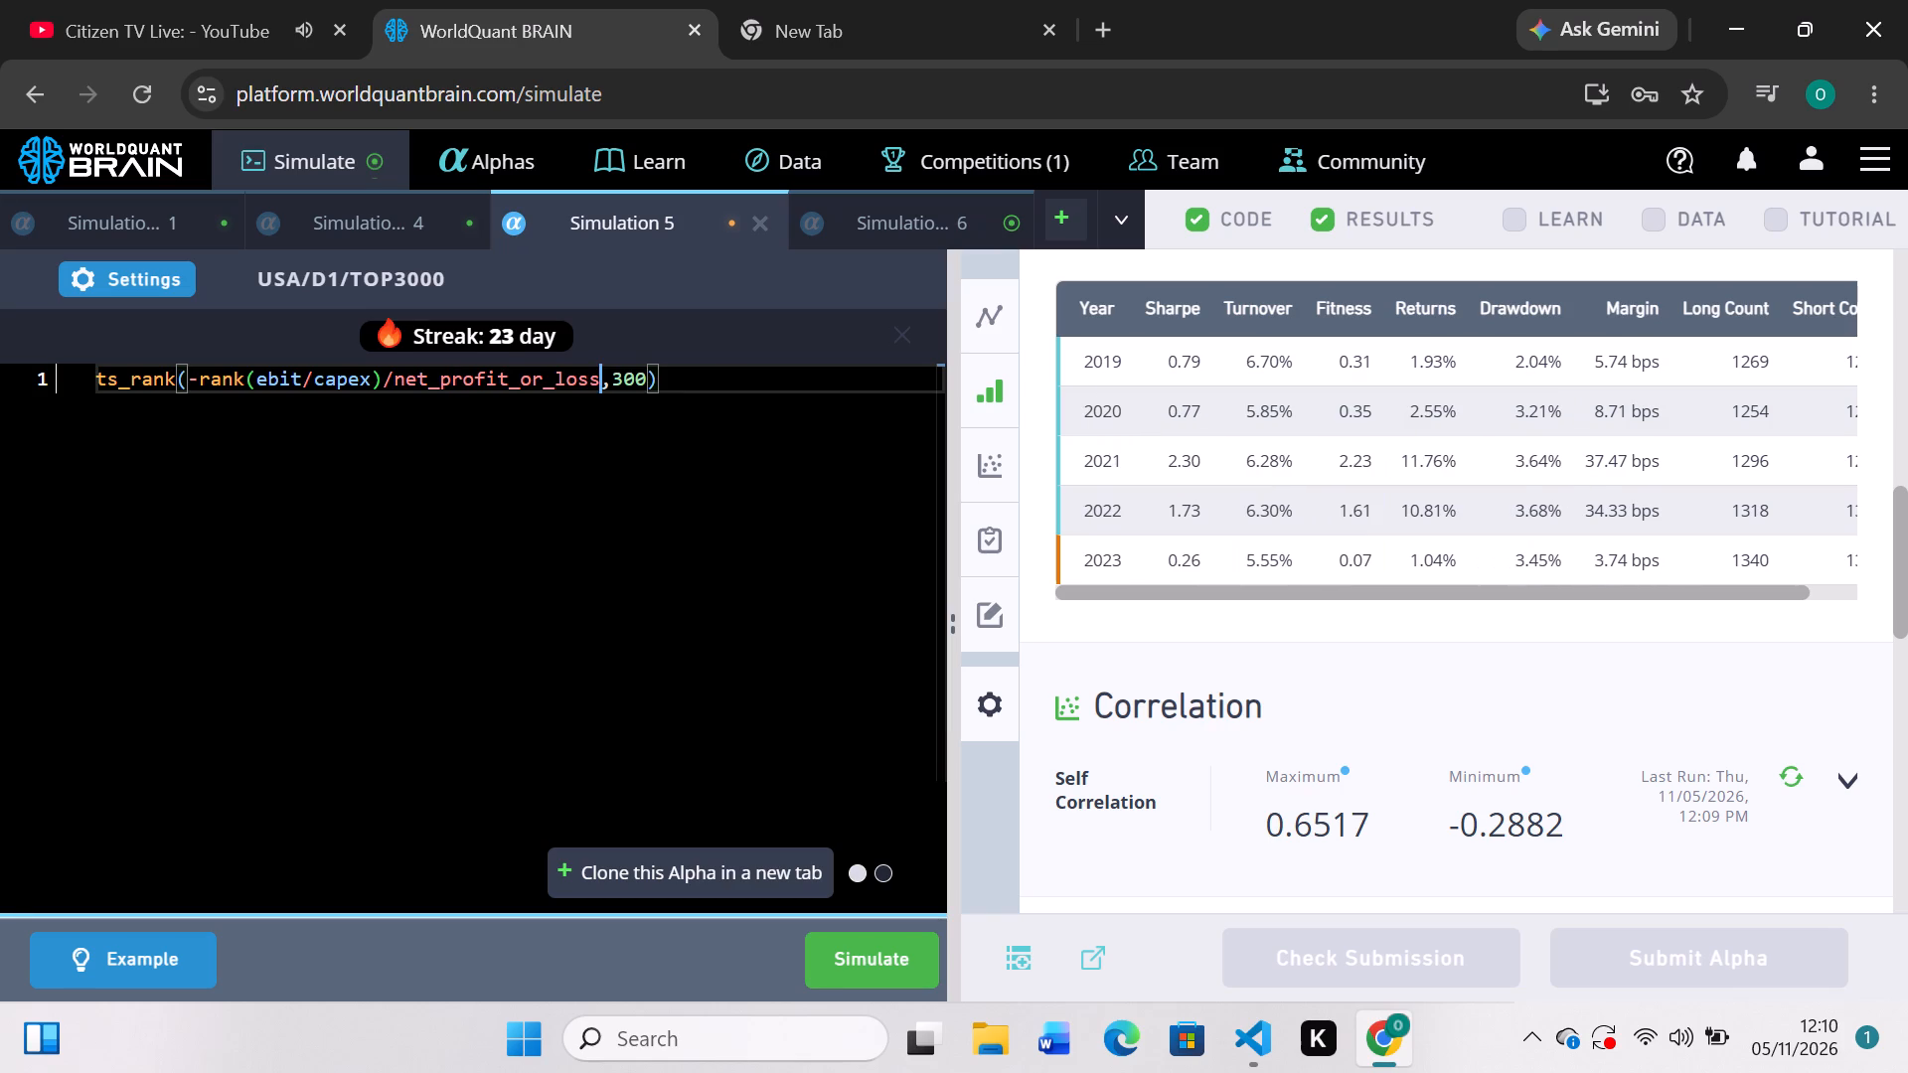
left_click(848, 941)
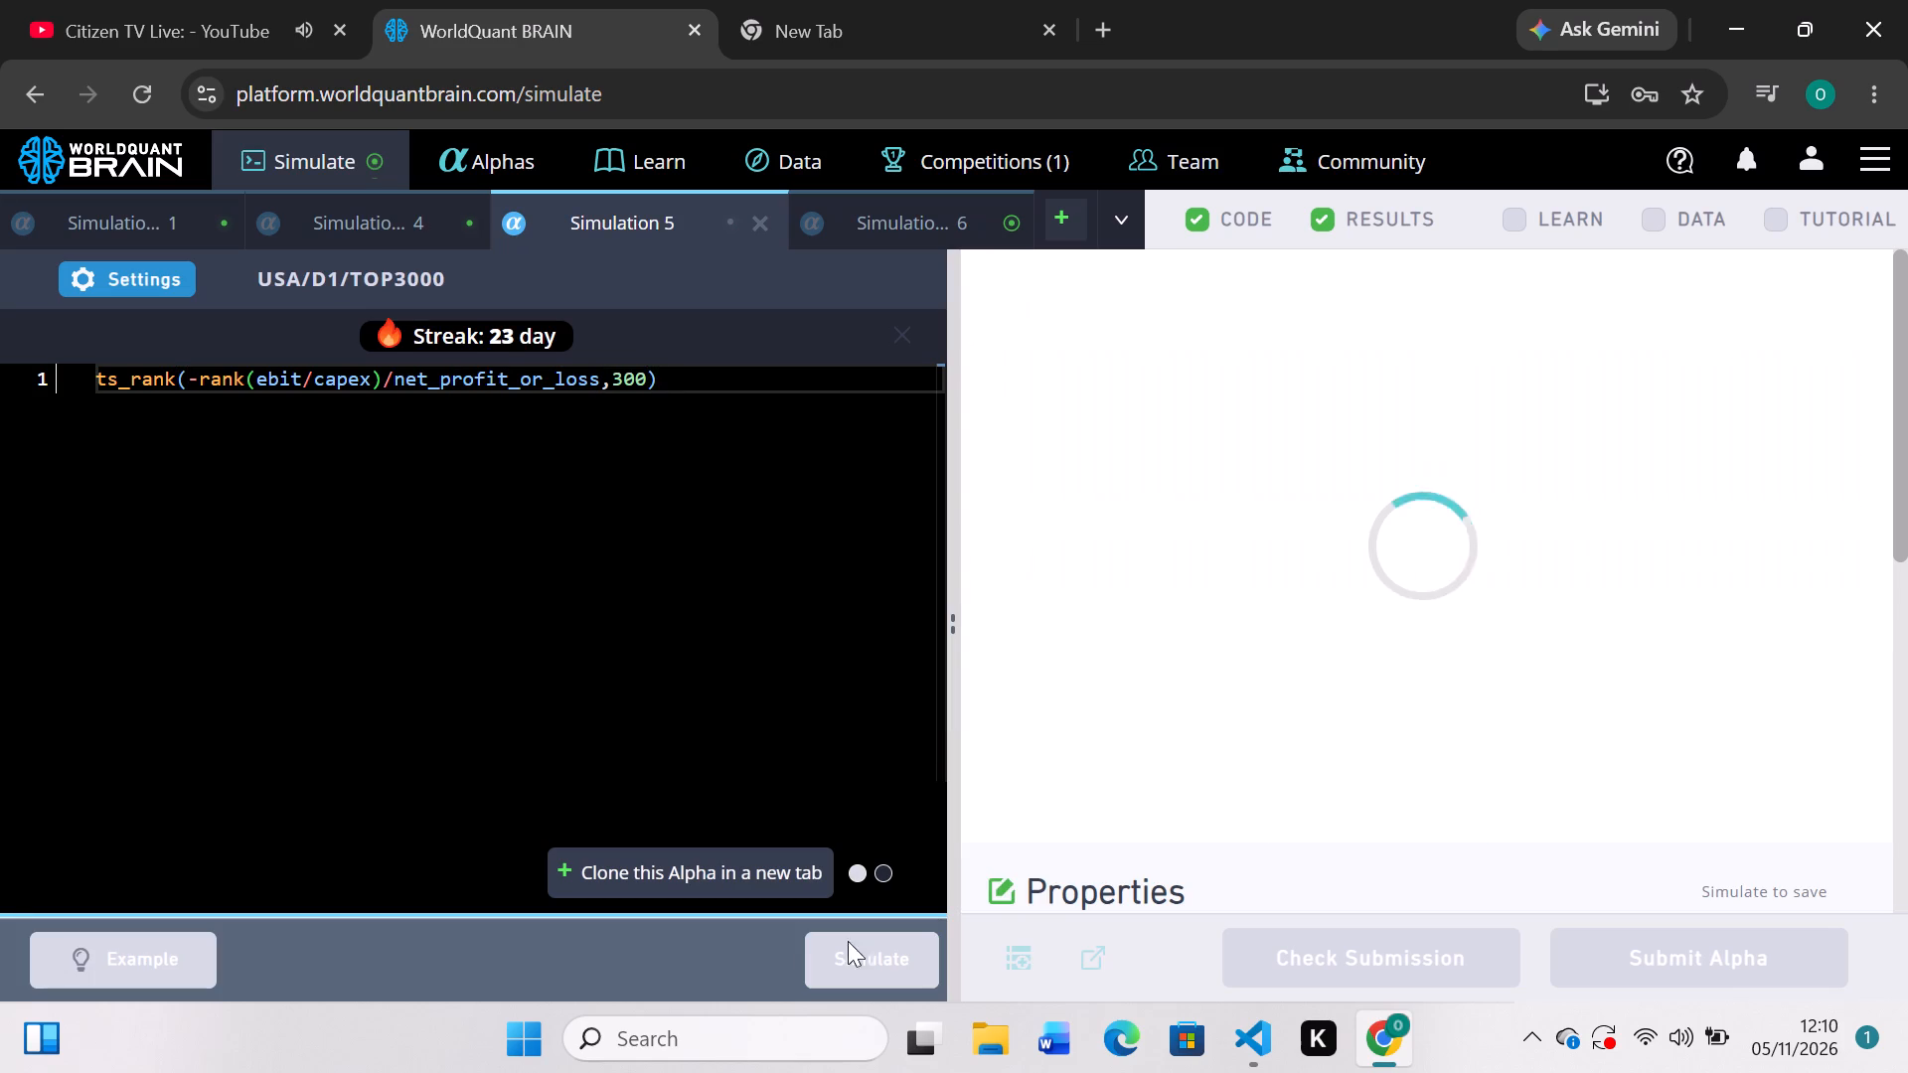
Review Simulation 6's PnL chart and yearly IS Summary, and reveal its test period results.
left_click(888, 215)
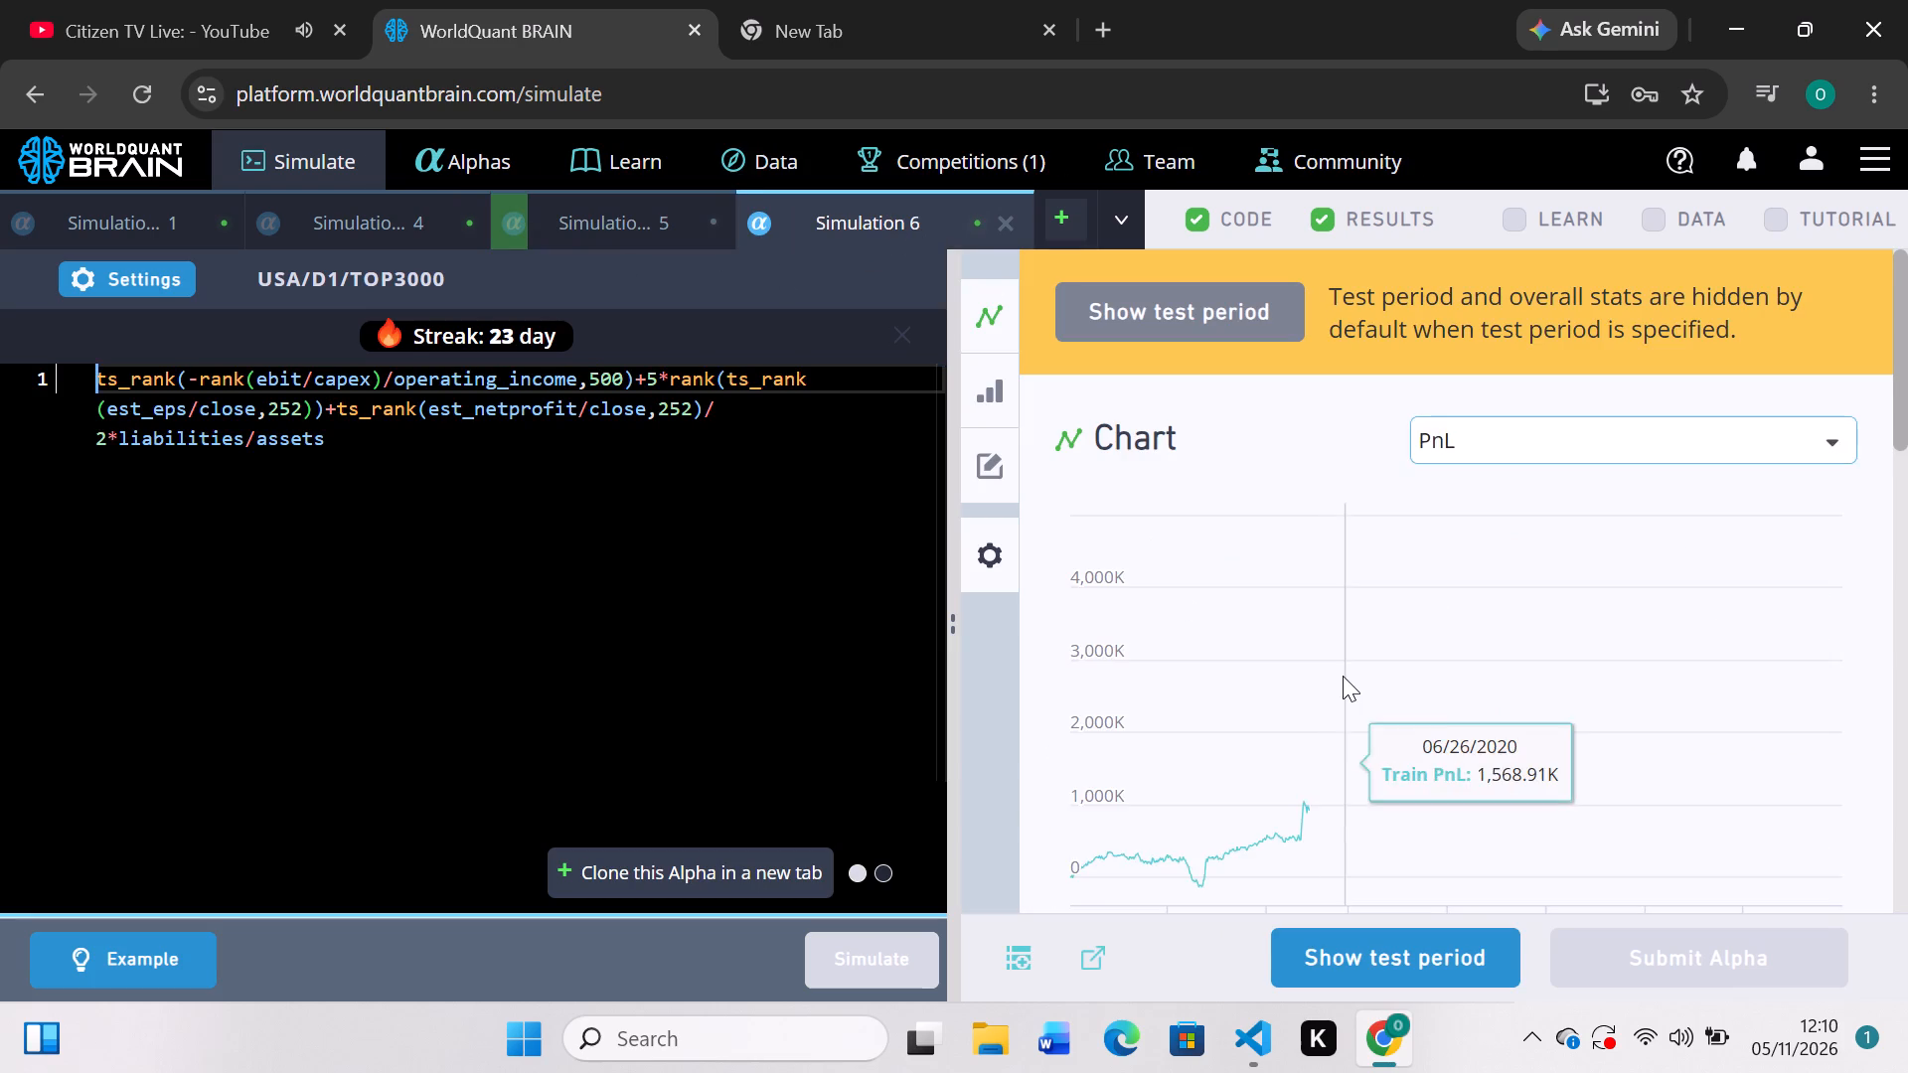
scroll(1343, 676, "down", 2)
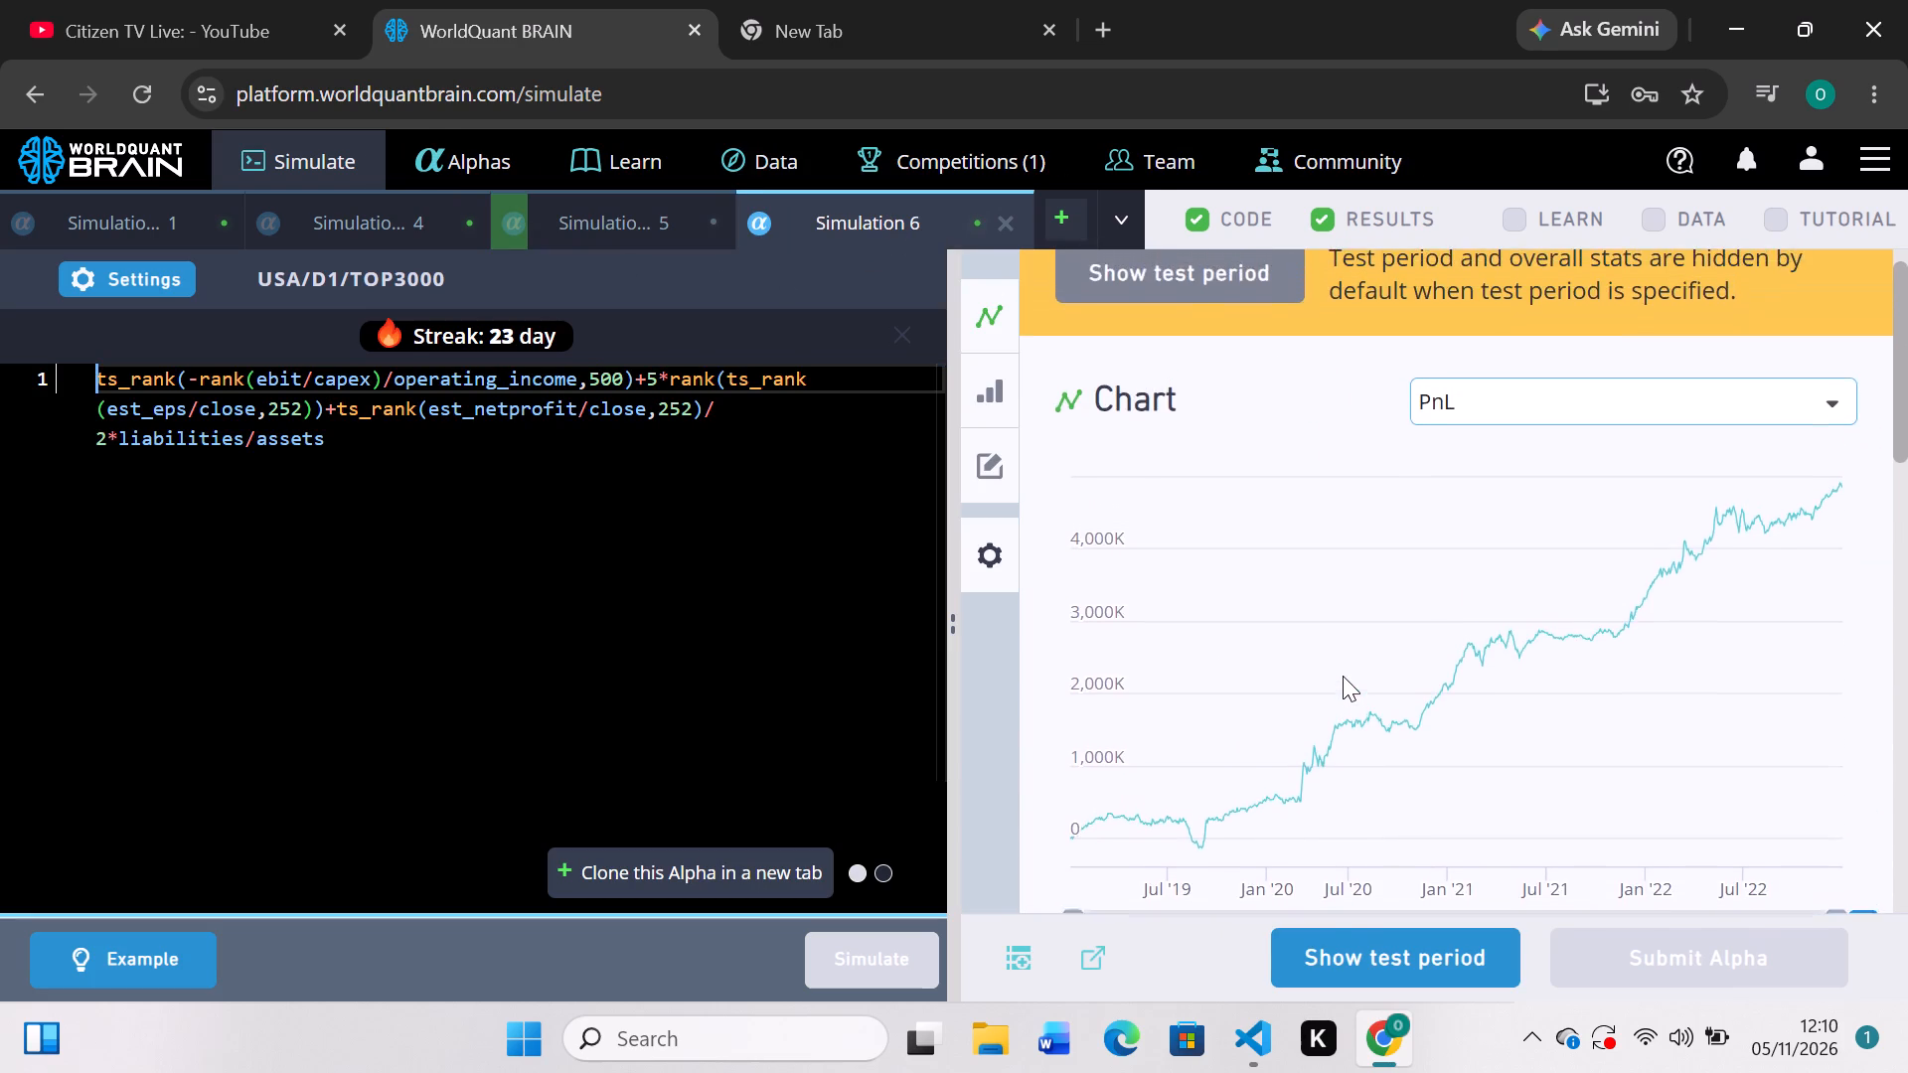
scroll(1343, 676, "down", 3)
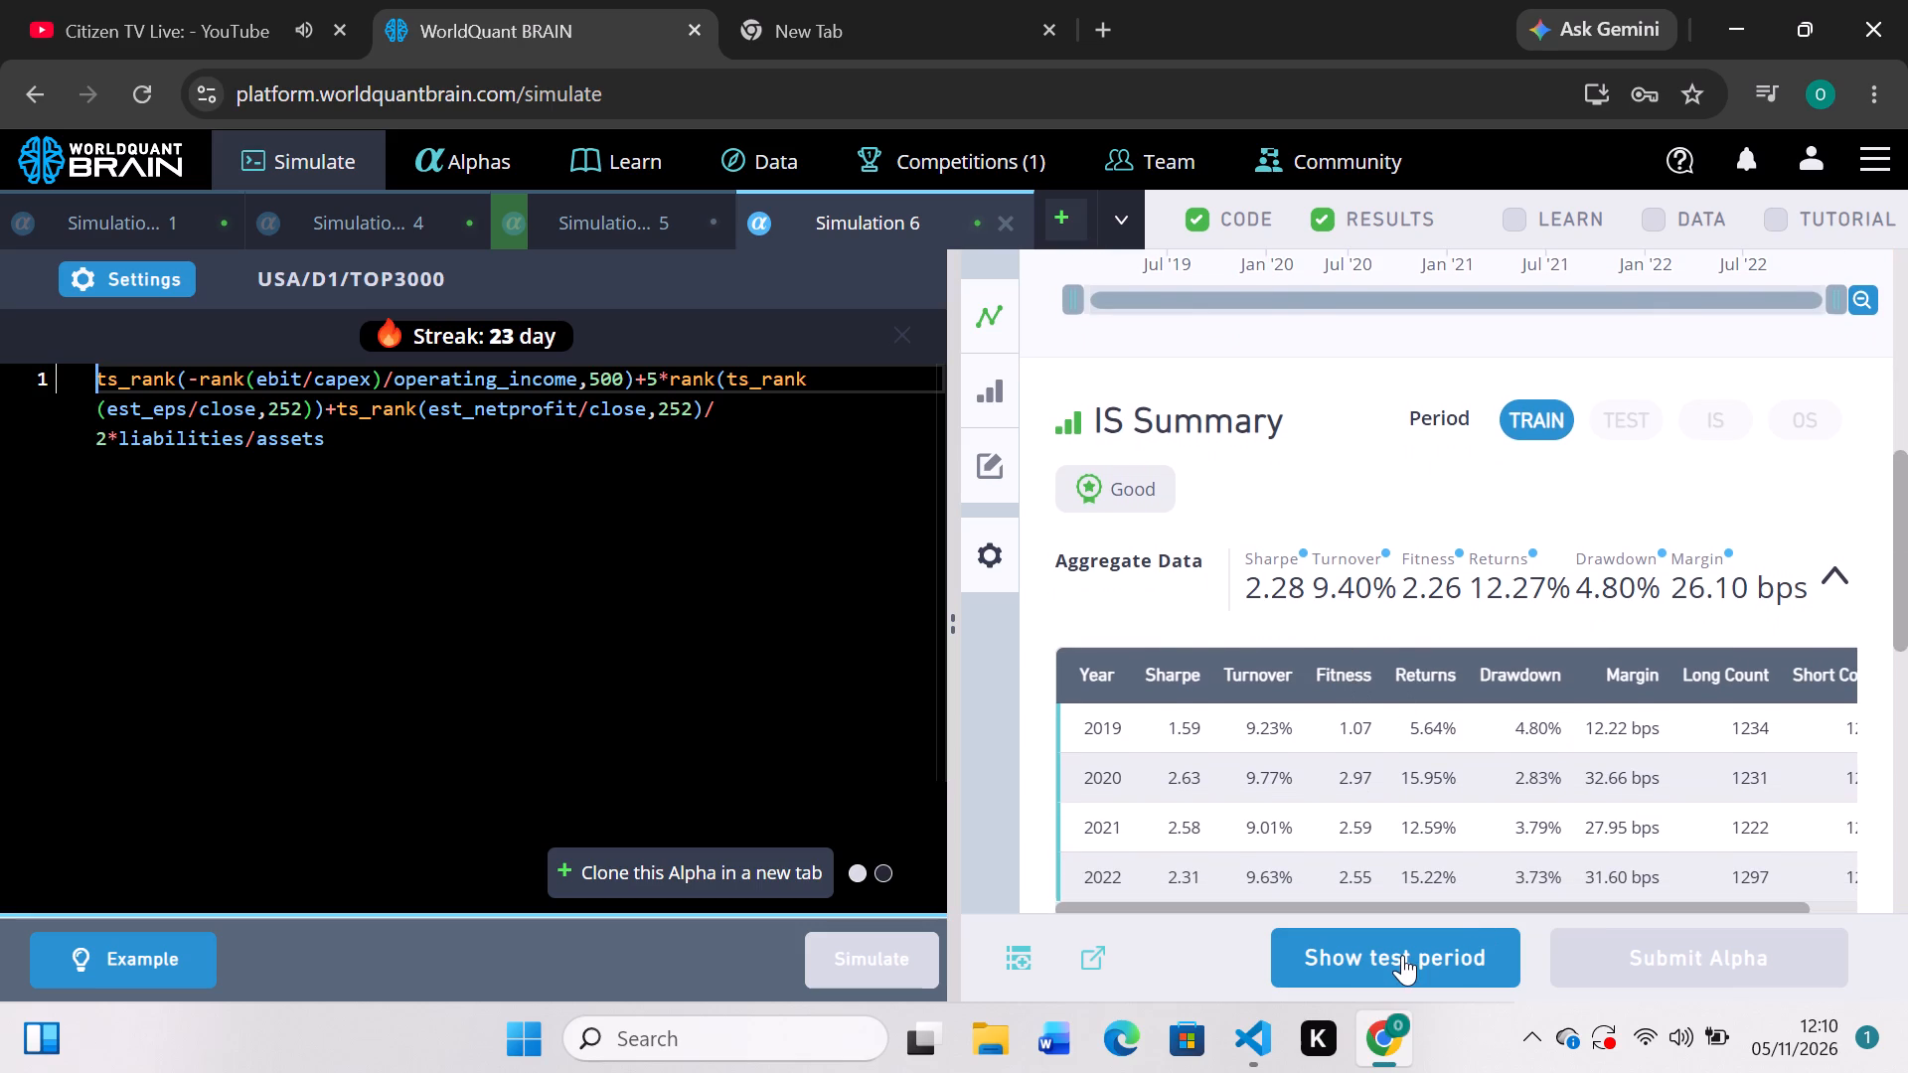
left_click(1402, 955)
scroll(1423, 798, "down", 3)
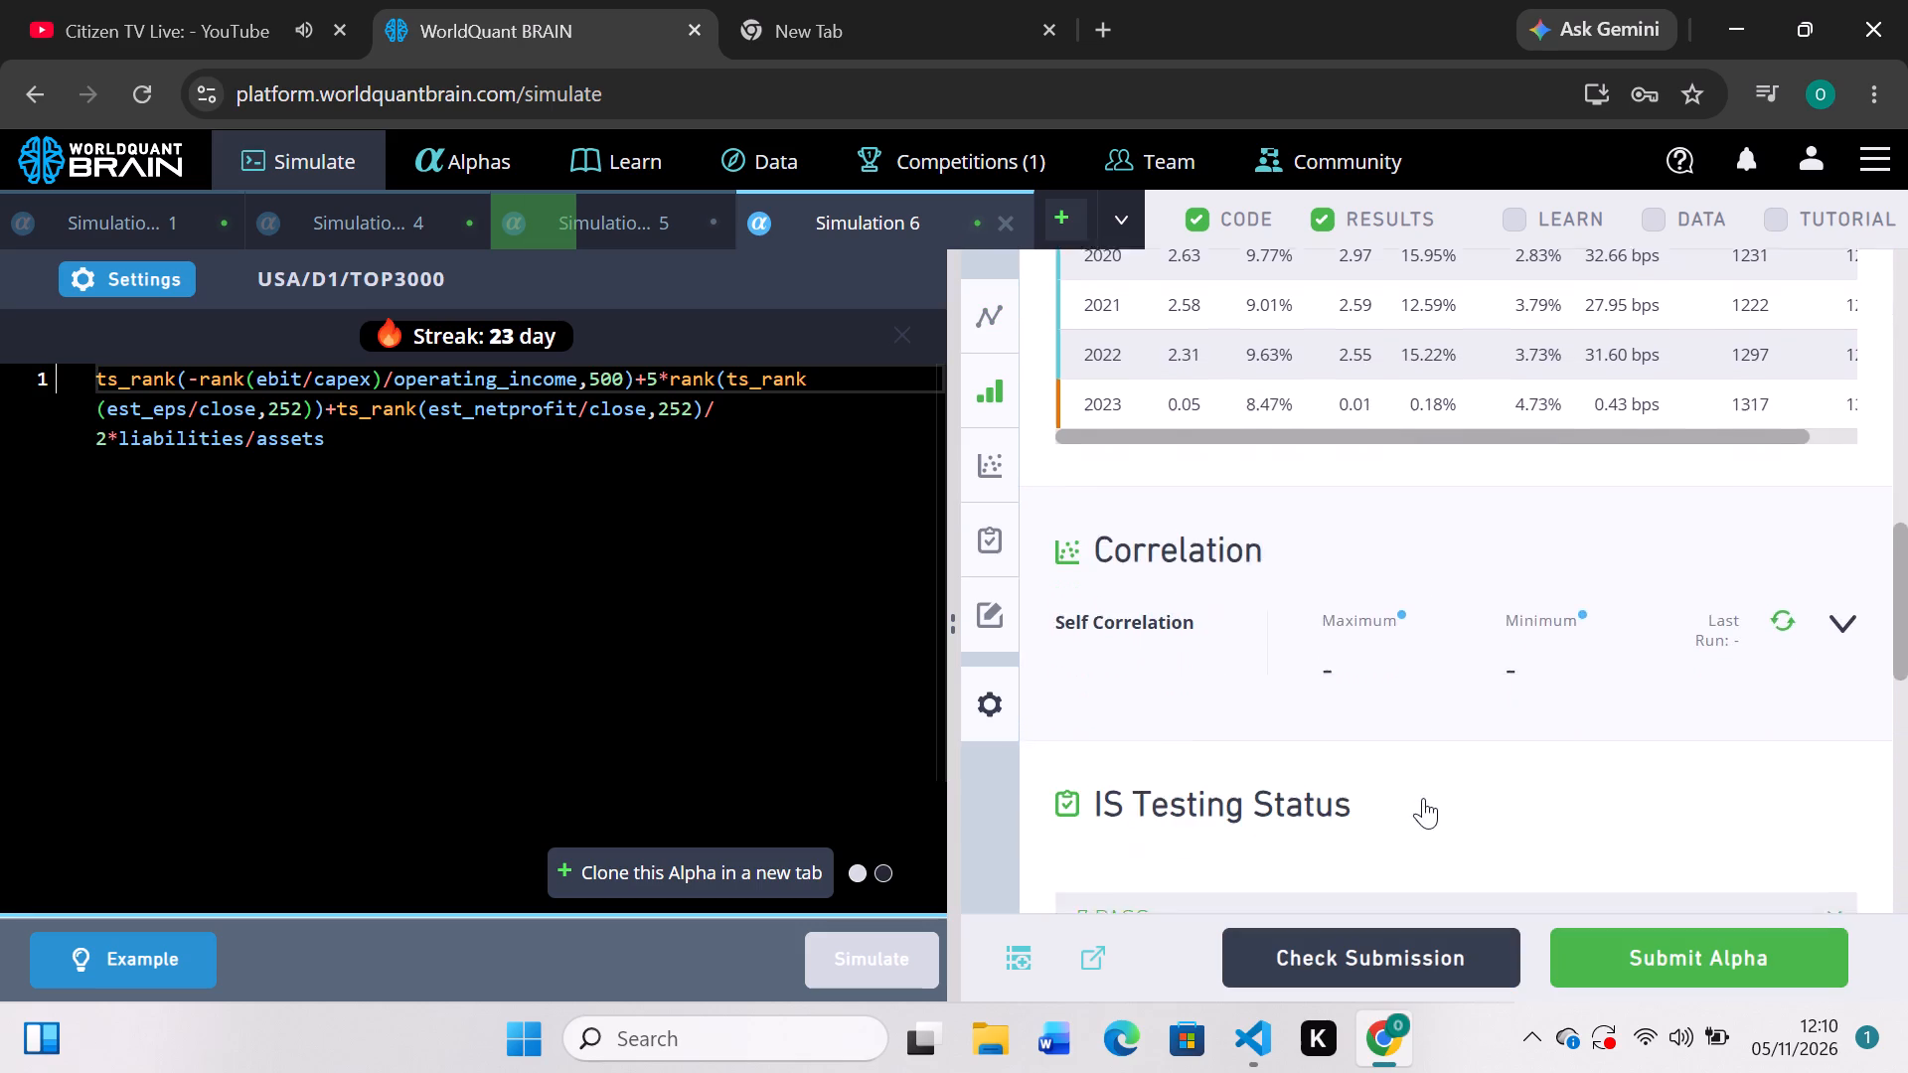
Run the self-correlation check on Simulation 6.
scroll(1423, 798, "up", 1)
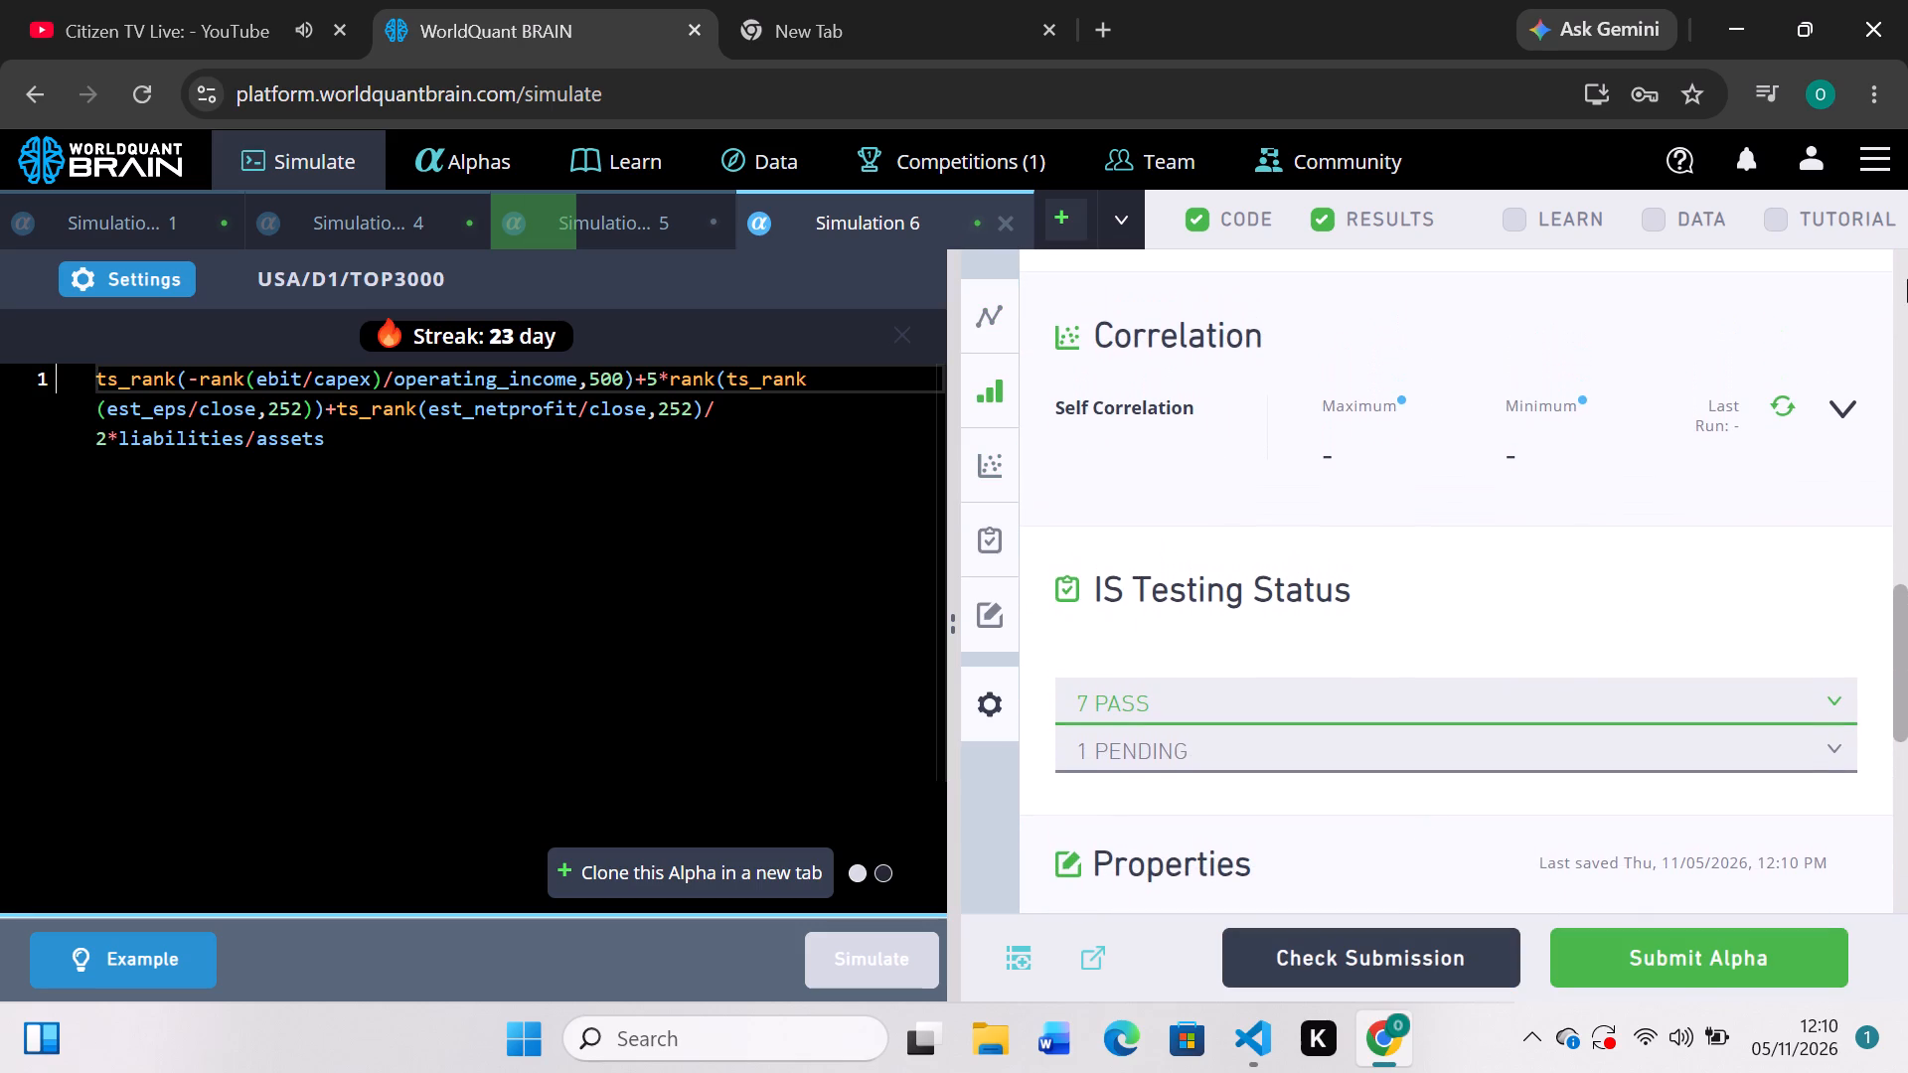
left_click(1784, 419)
left_click(1784, 399)
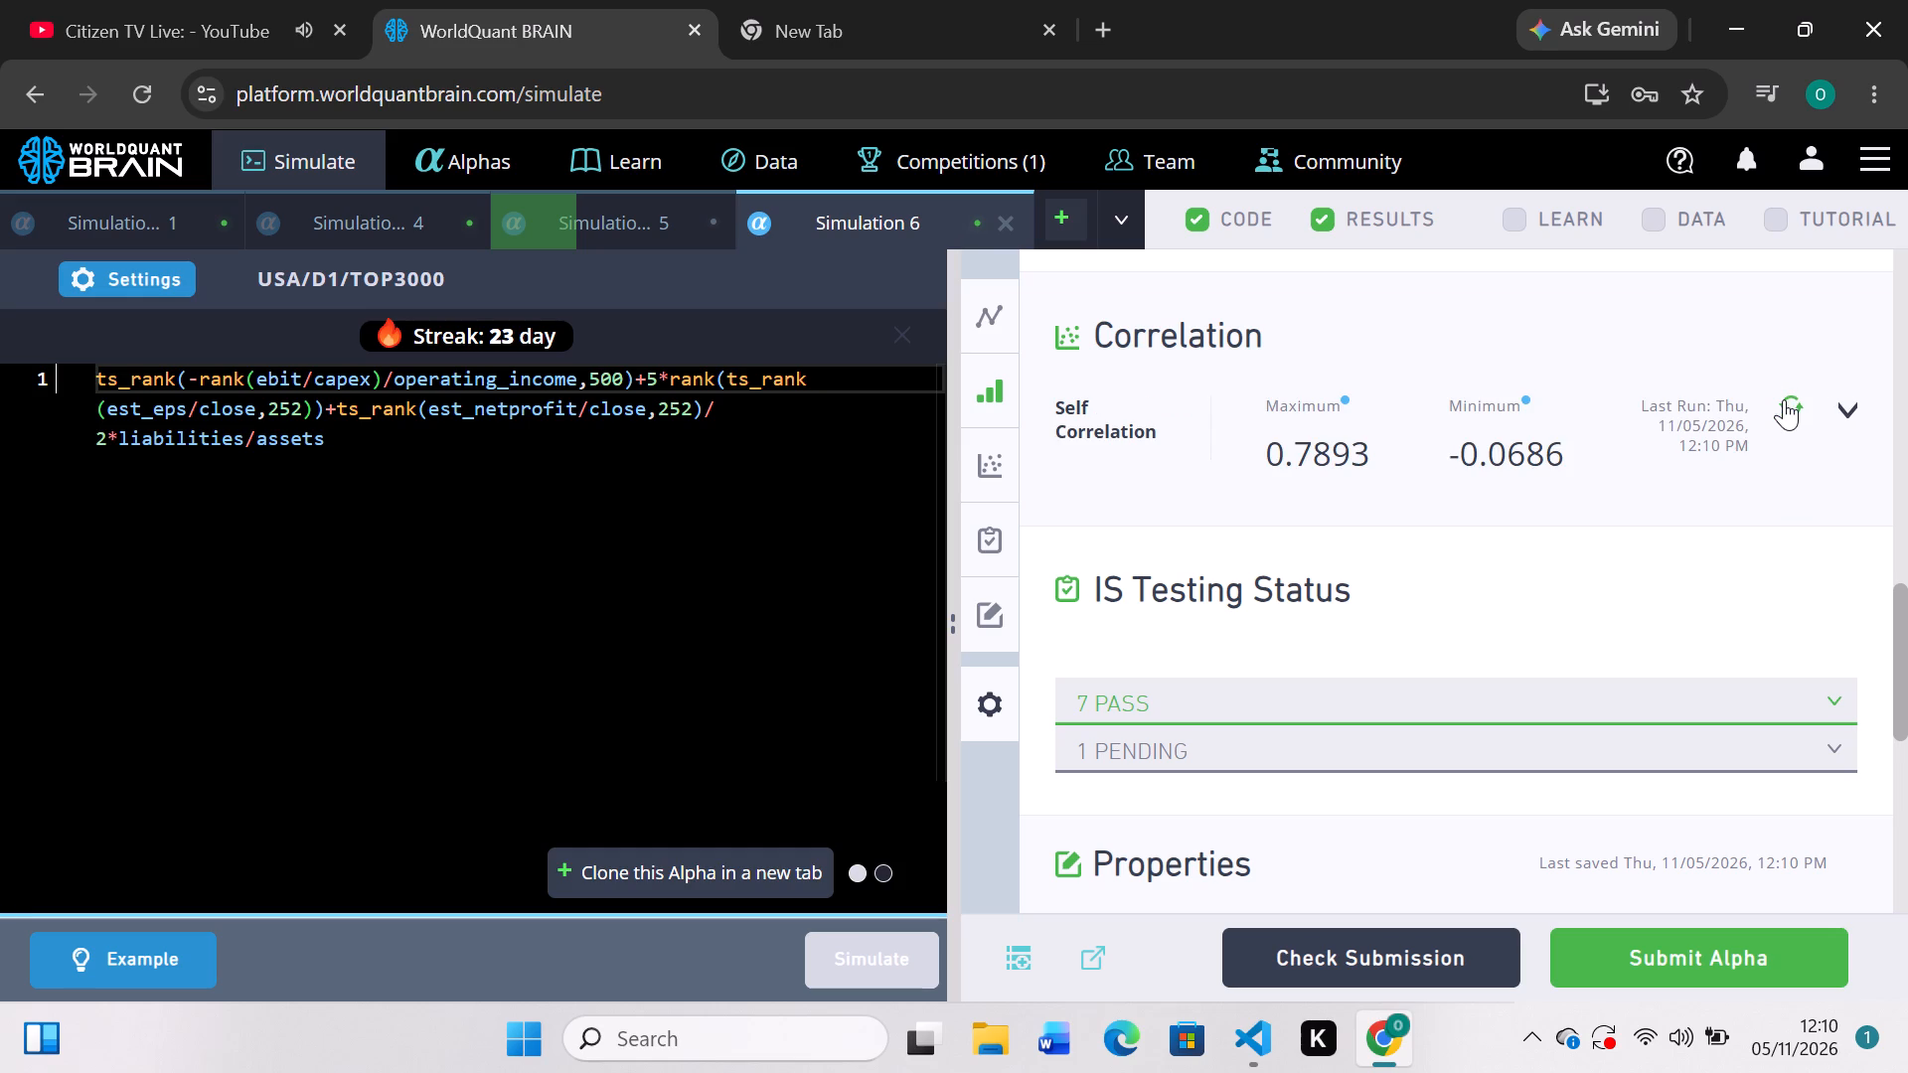
left_click(1272, 347)
In Simulation 6's expression, remove the 5* multiplier before rank, add liabilities/assets with + instead of multiplying by it, and run the simulation.
left_click(665, 373)
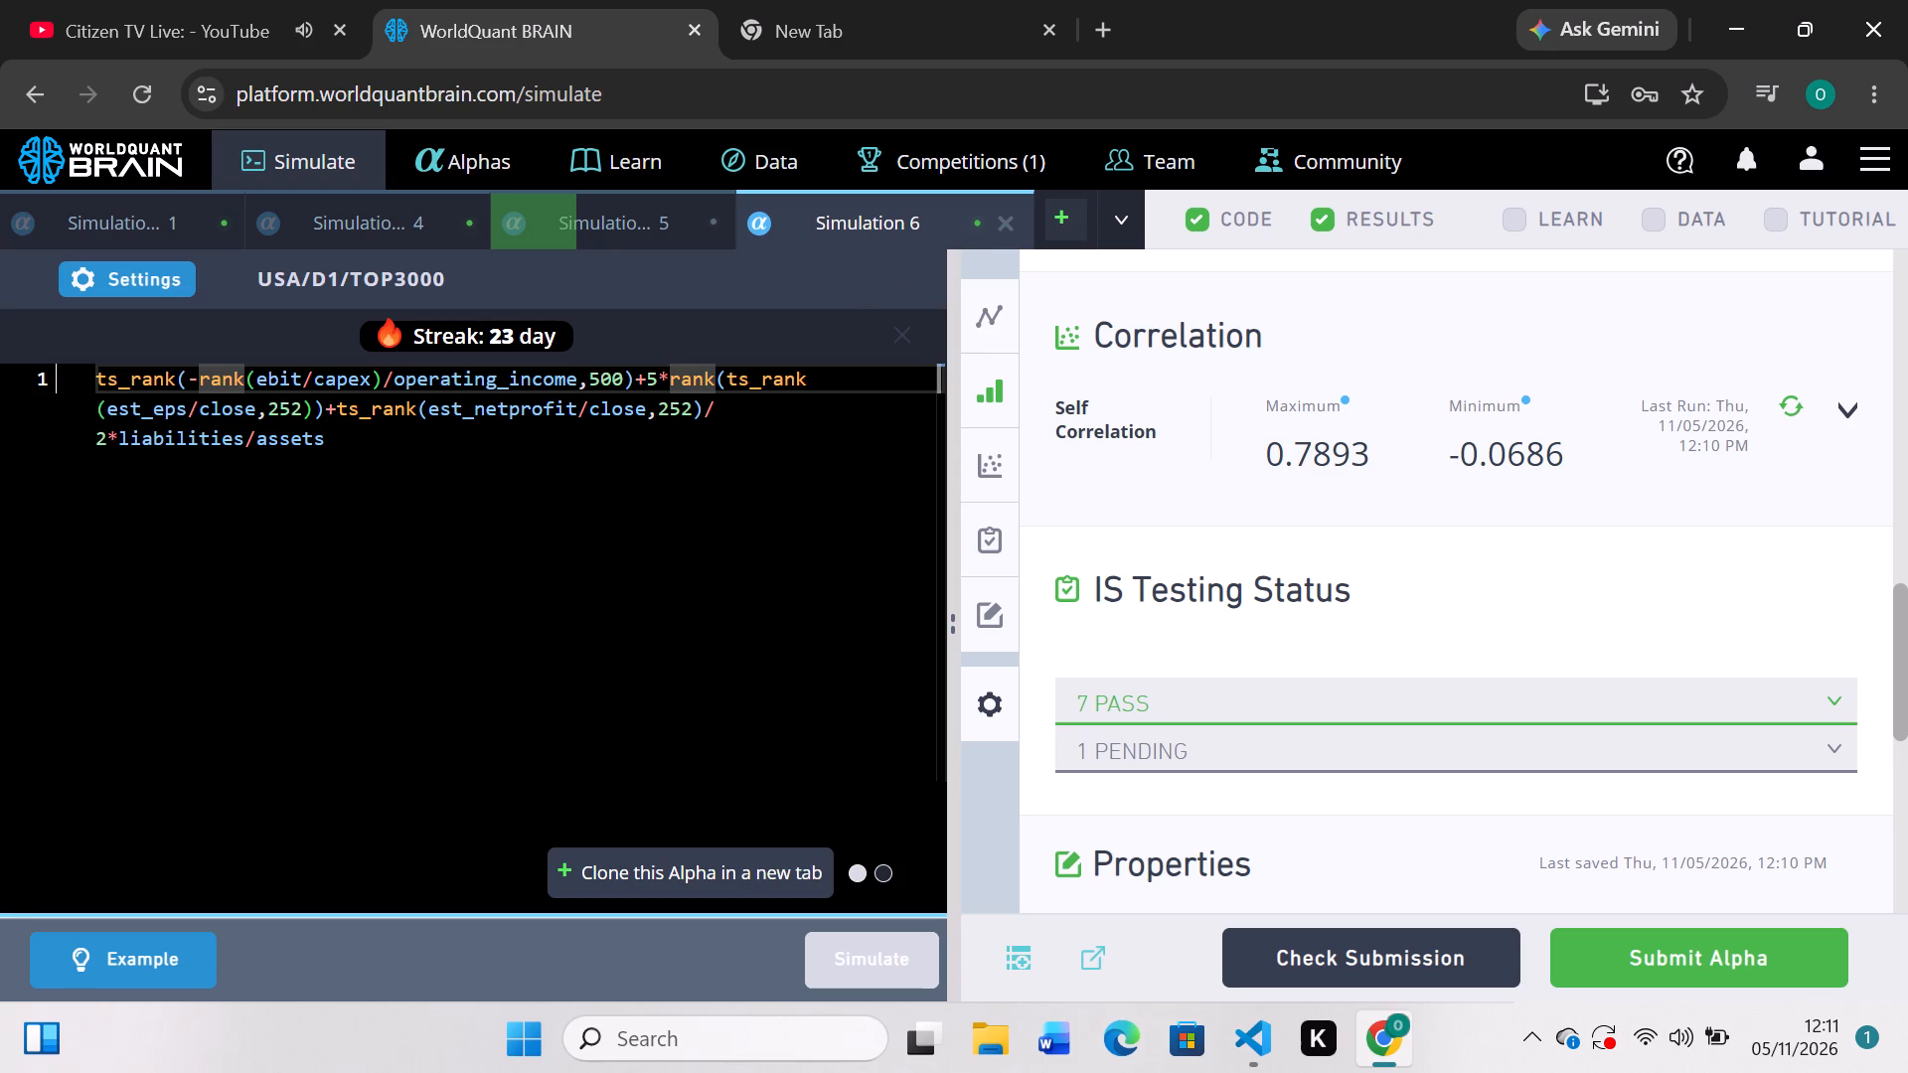
key("BackSpace")
key("shift+plus")
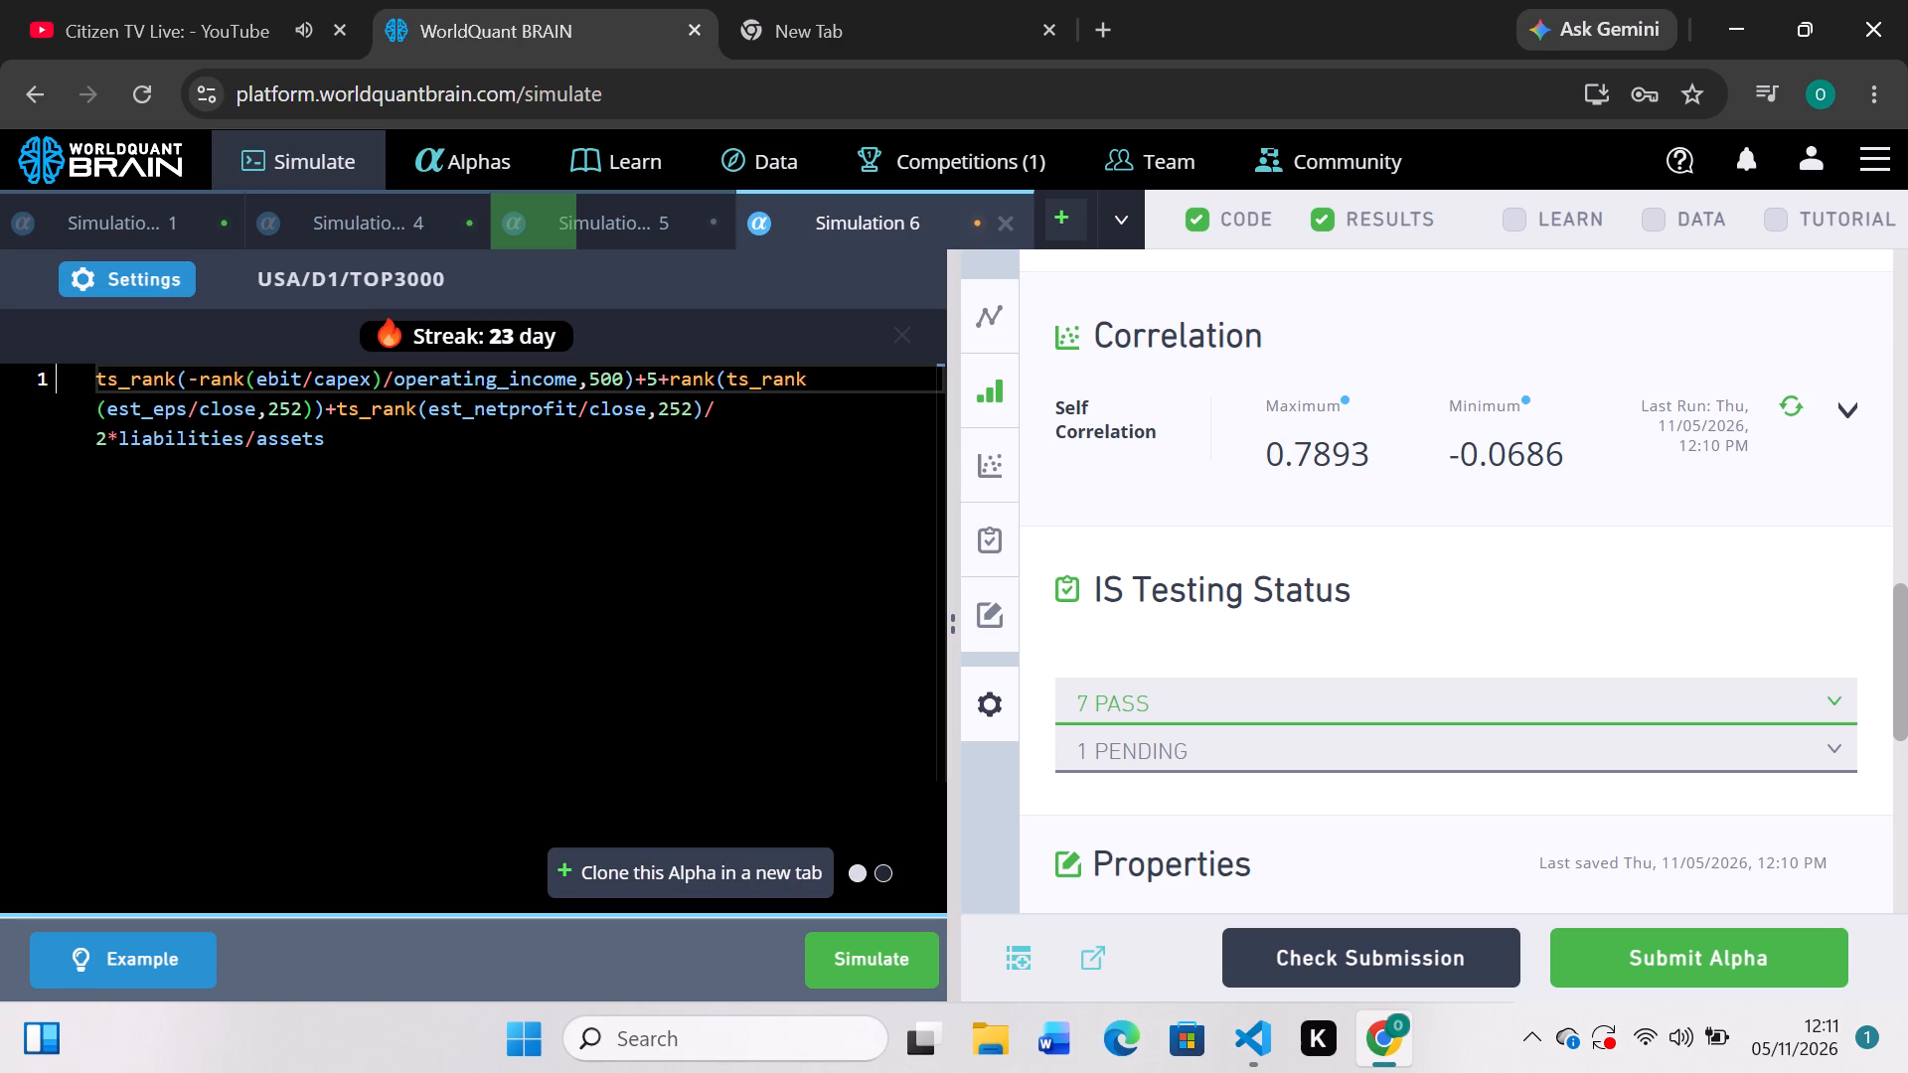
left_click(658, 376)
key("BackSpace")
key("BackSpace")
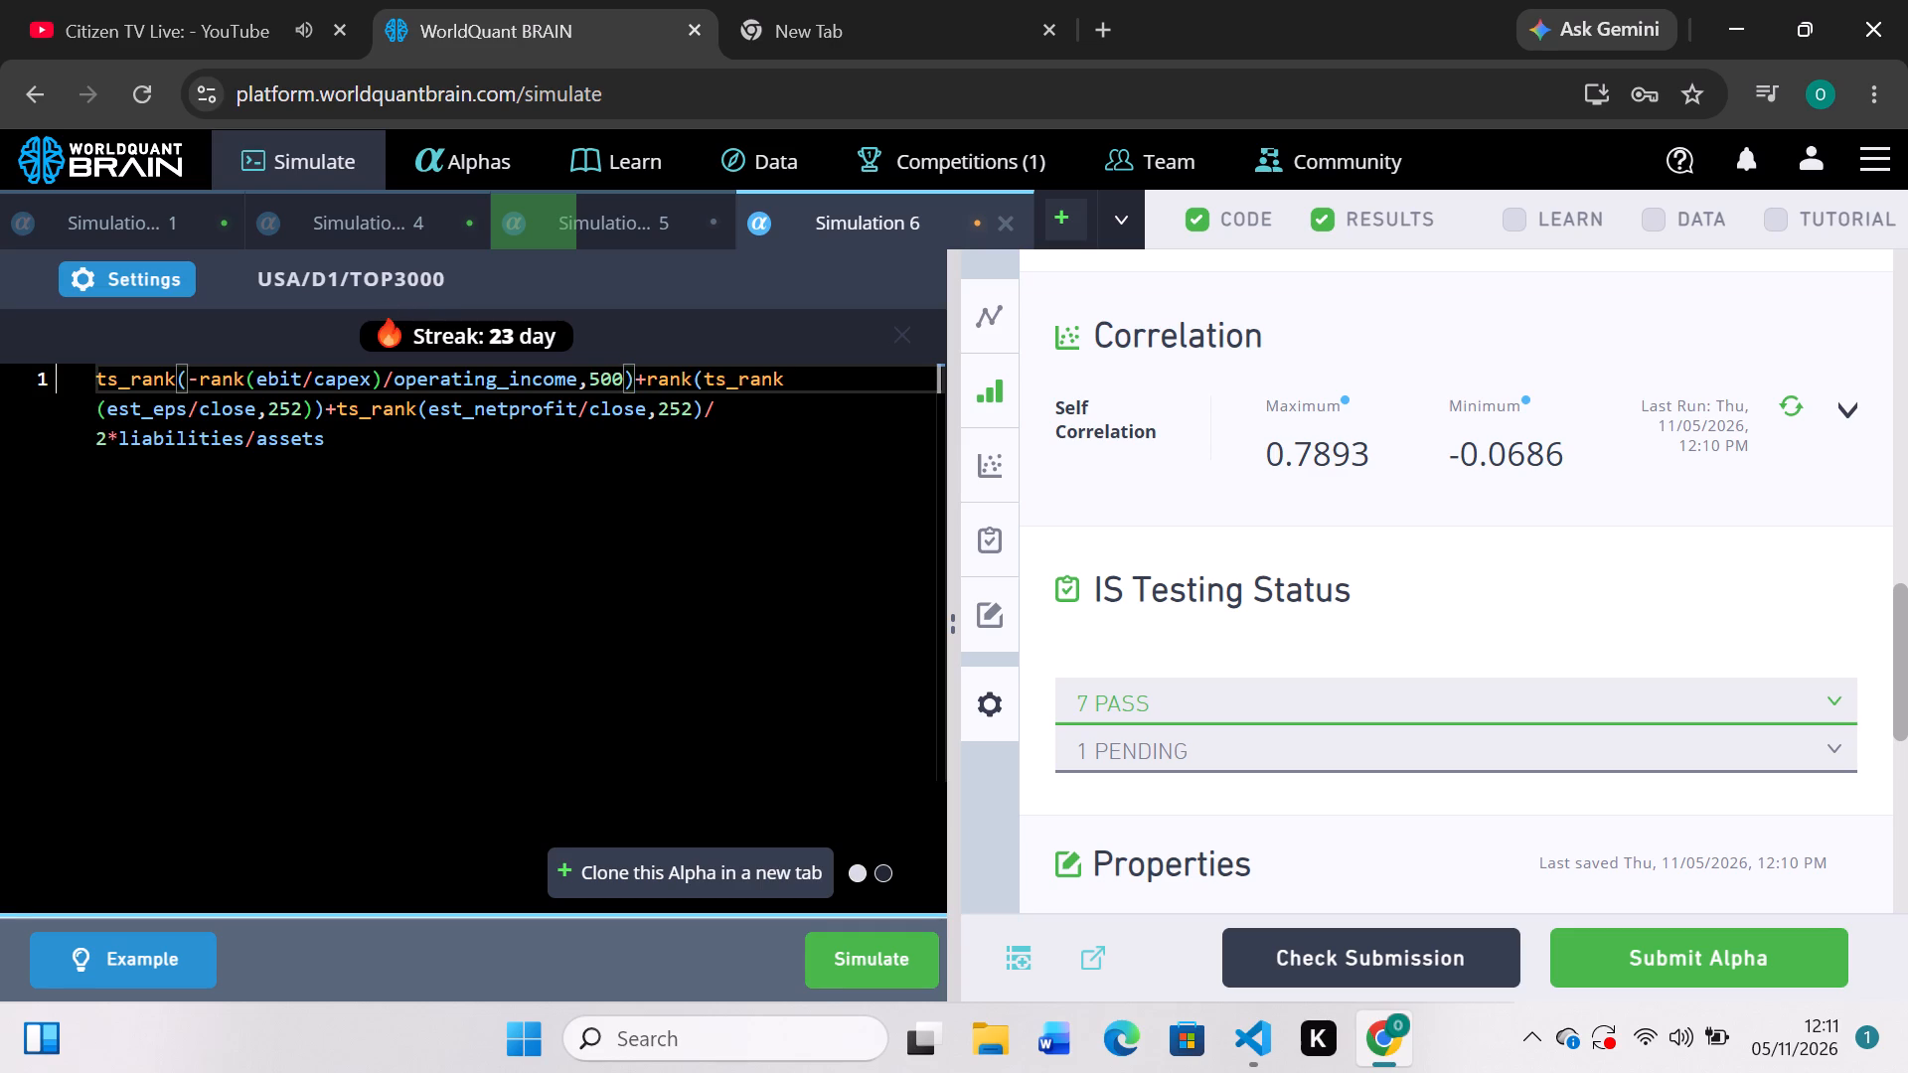
left_click(116, 438)
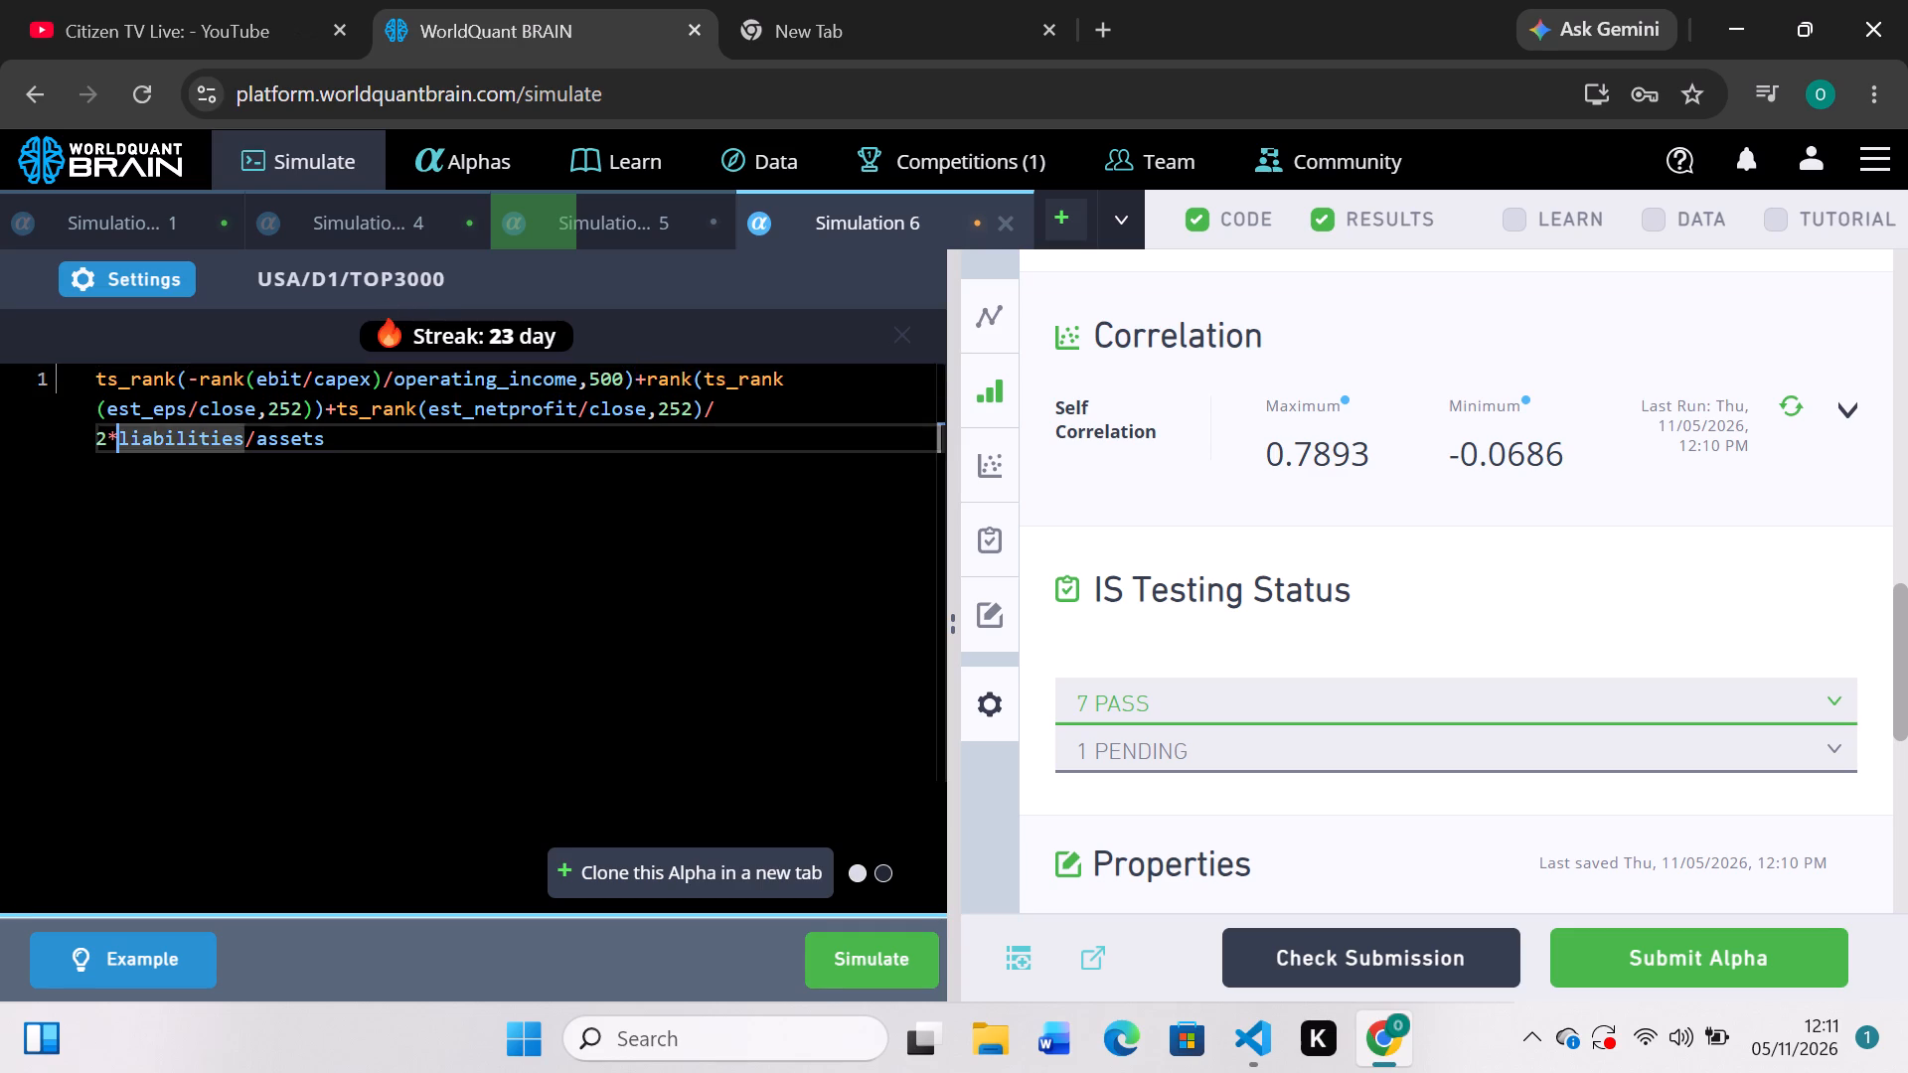
key("BackSpace")
key("shift+plus")
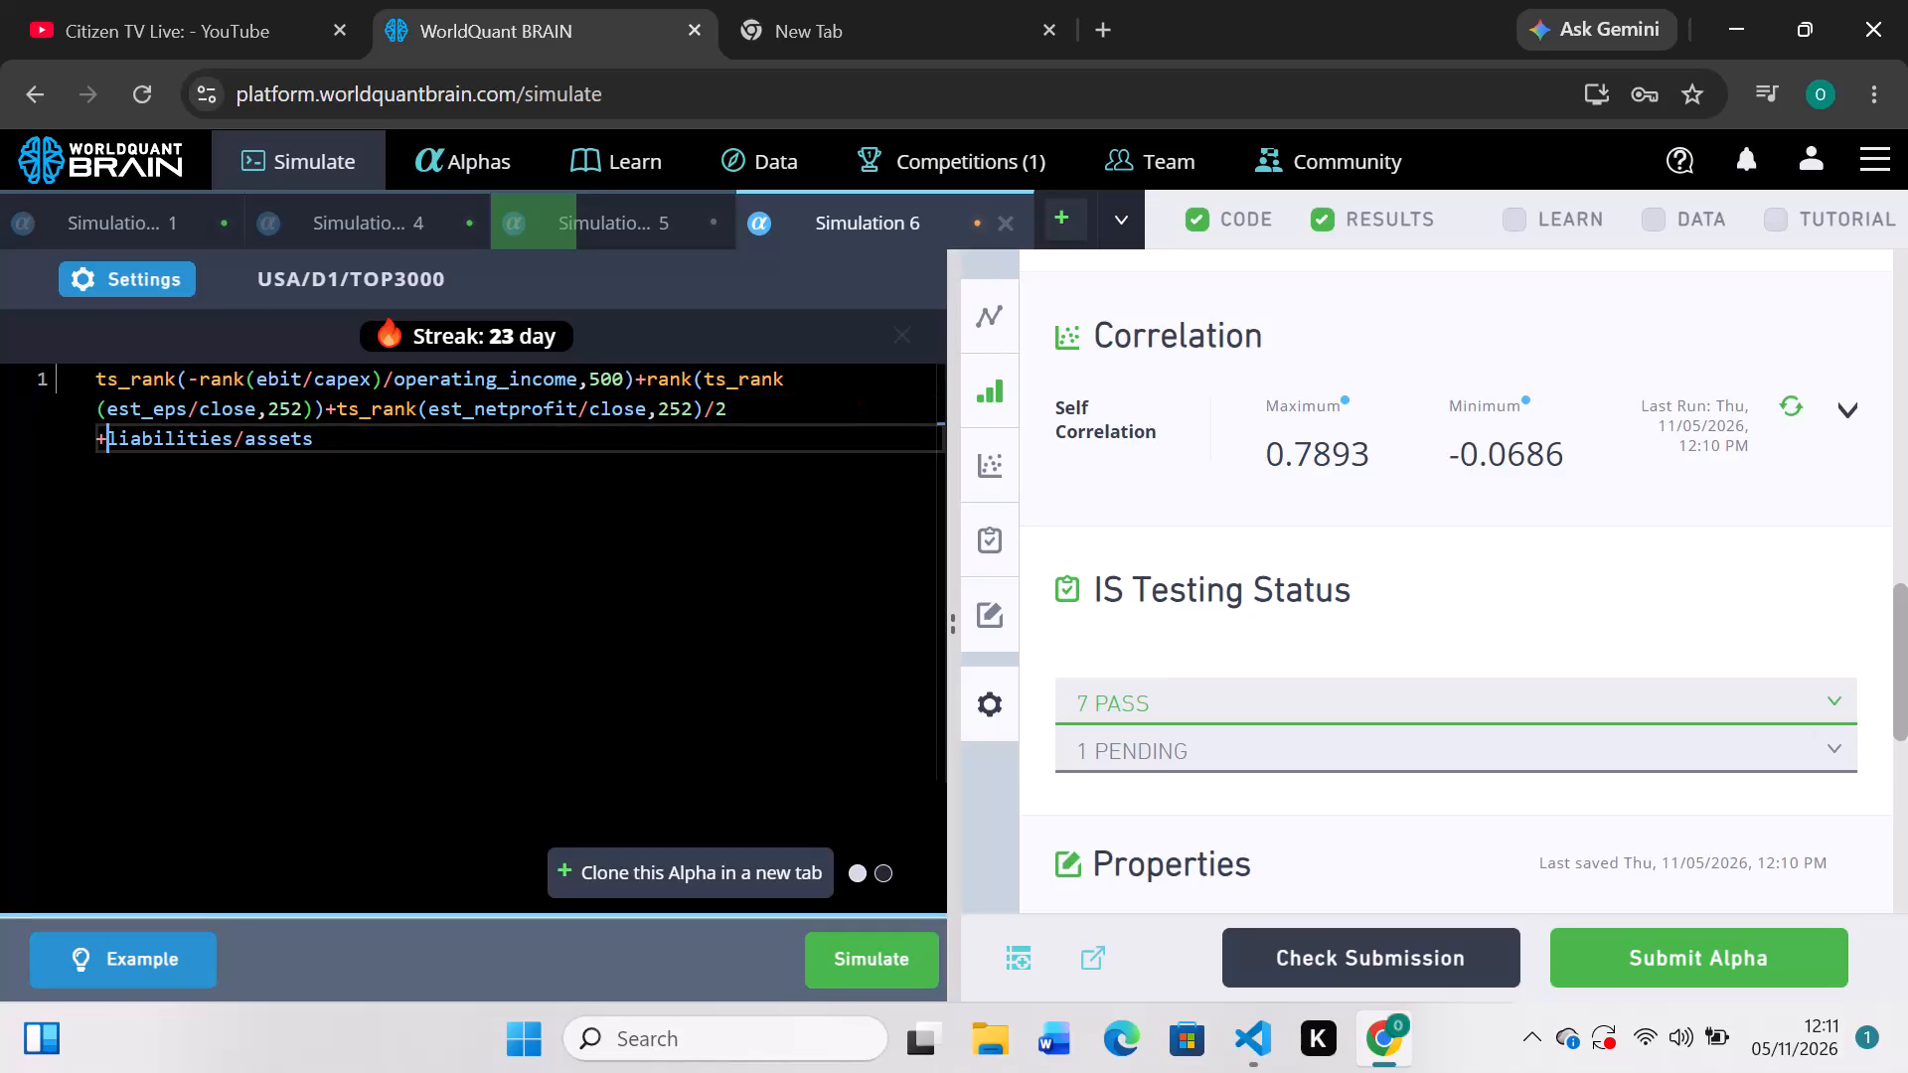
left_click(864, 954)
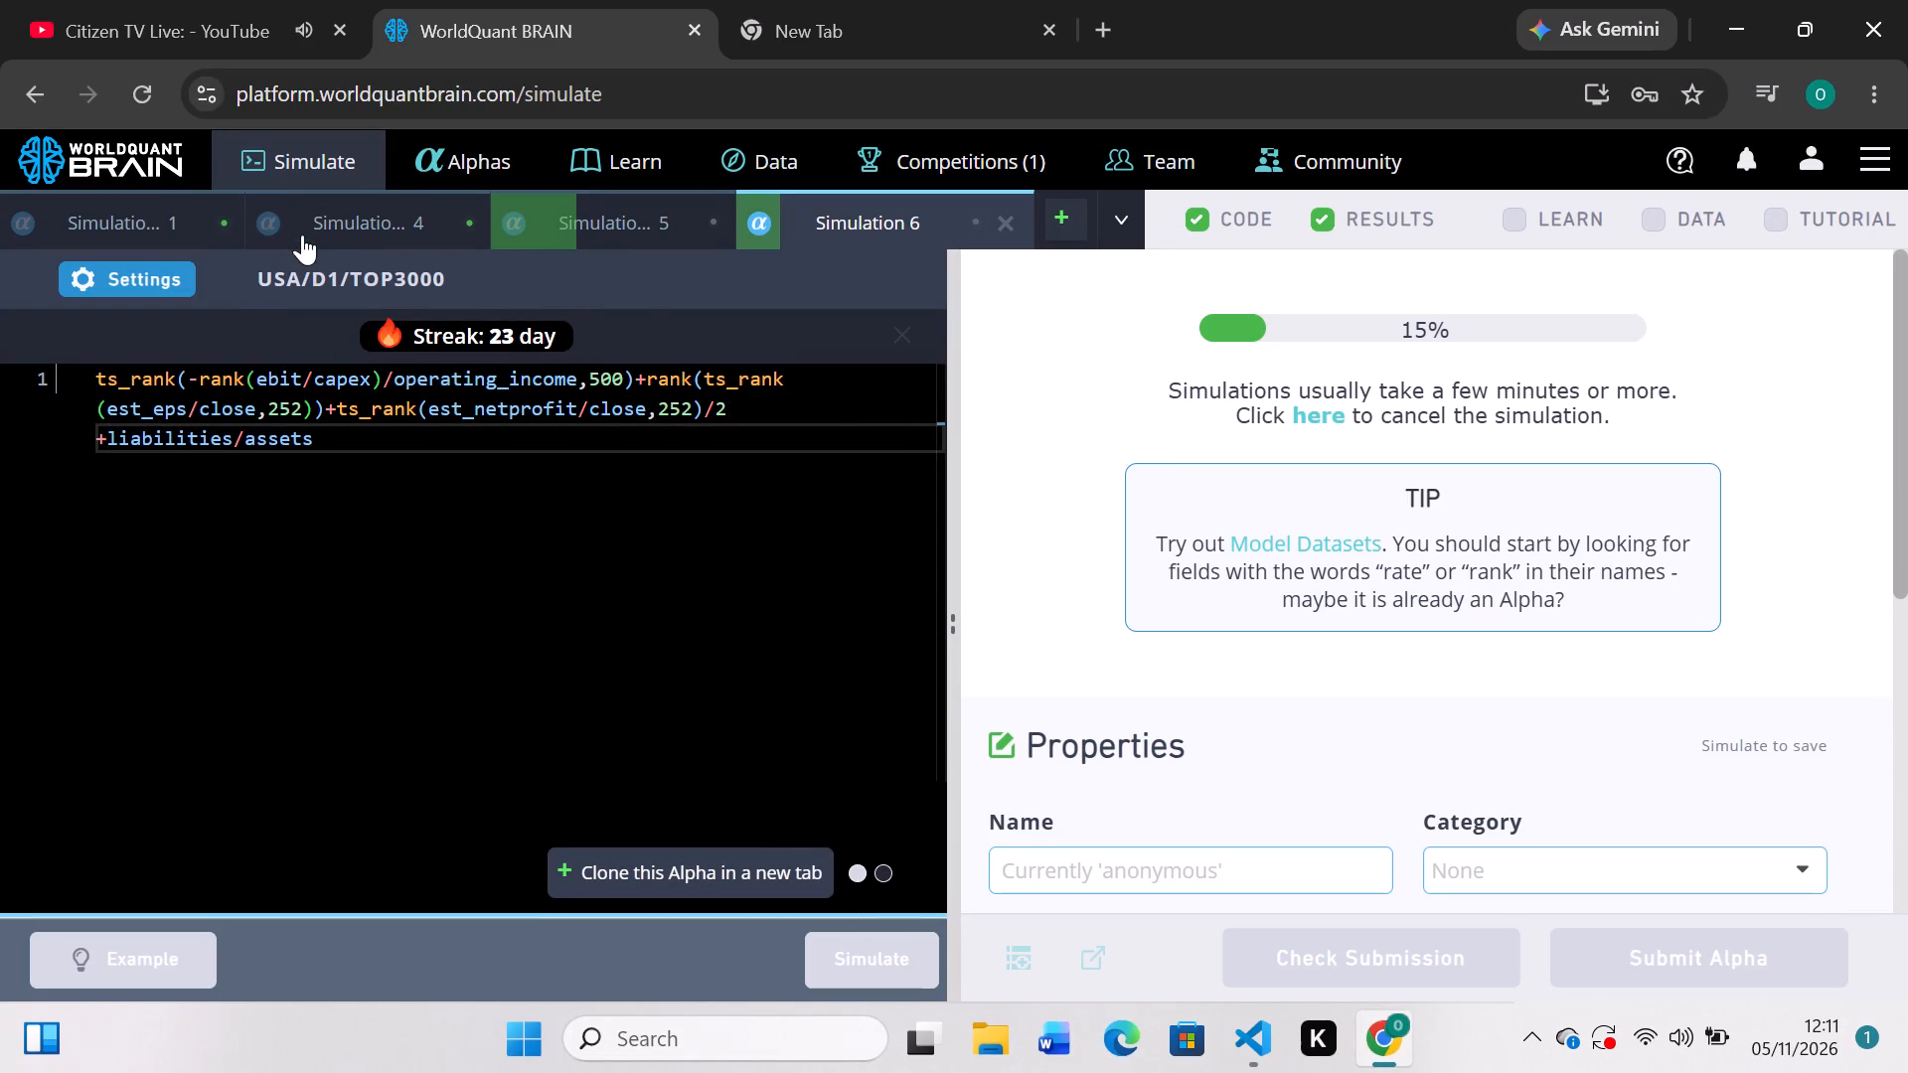
Set Simulation 4's decay to 113, apply the settings and rerun the simulation.
left_click(373, 234)
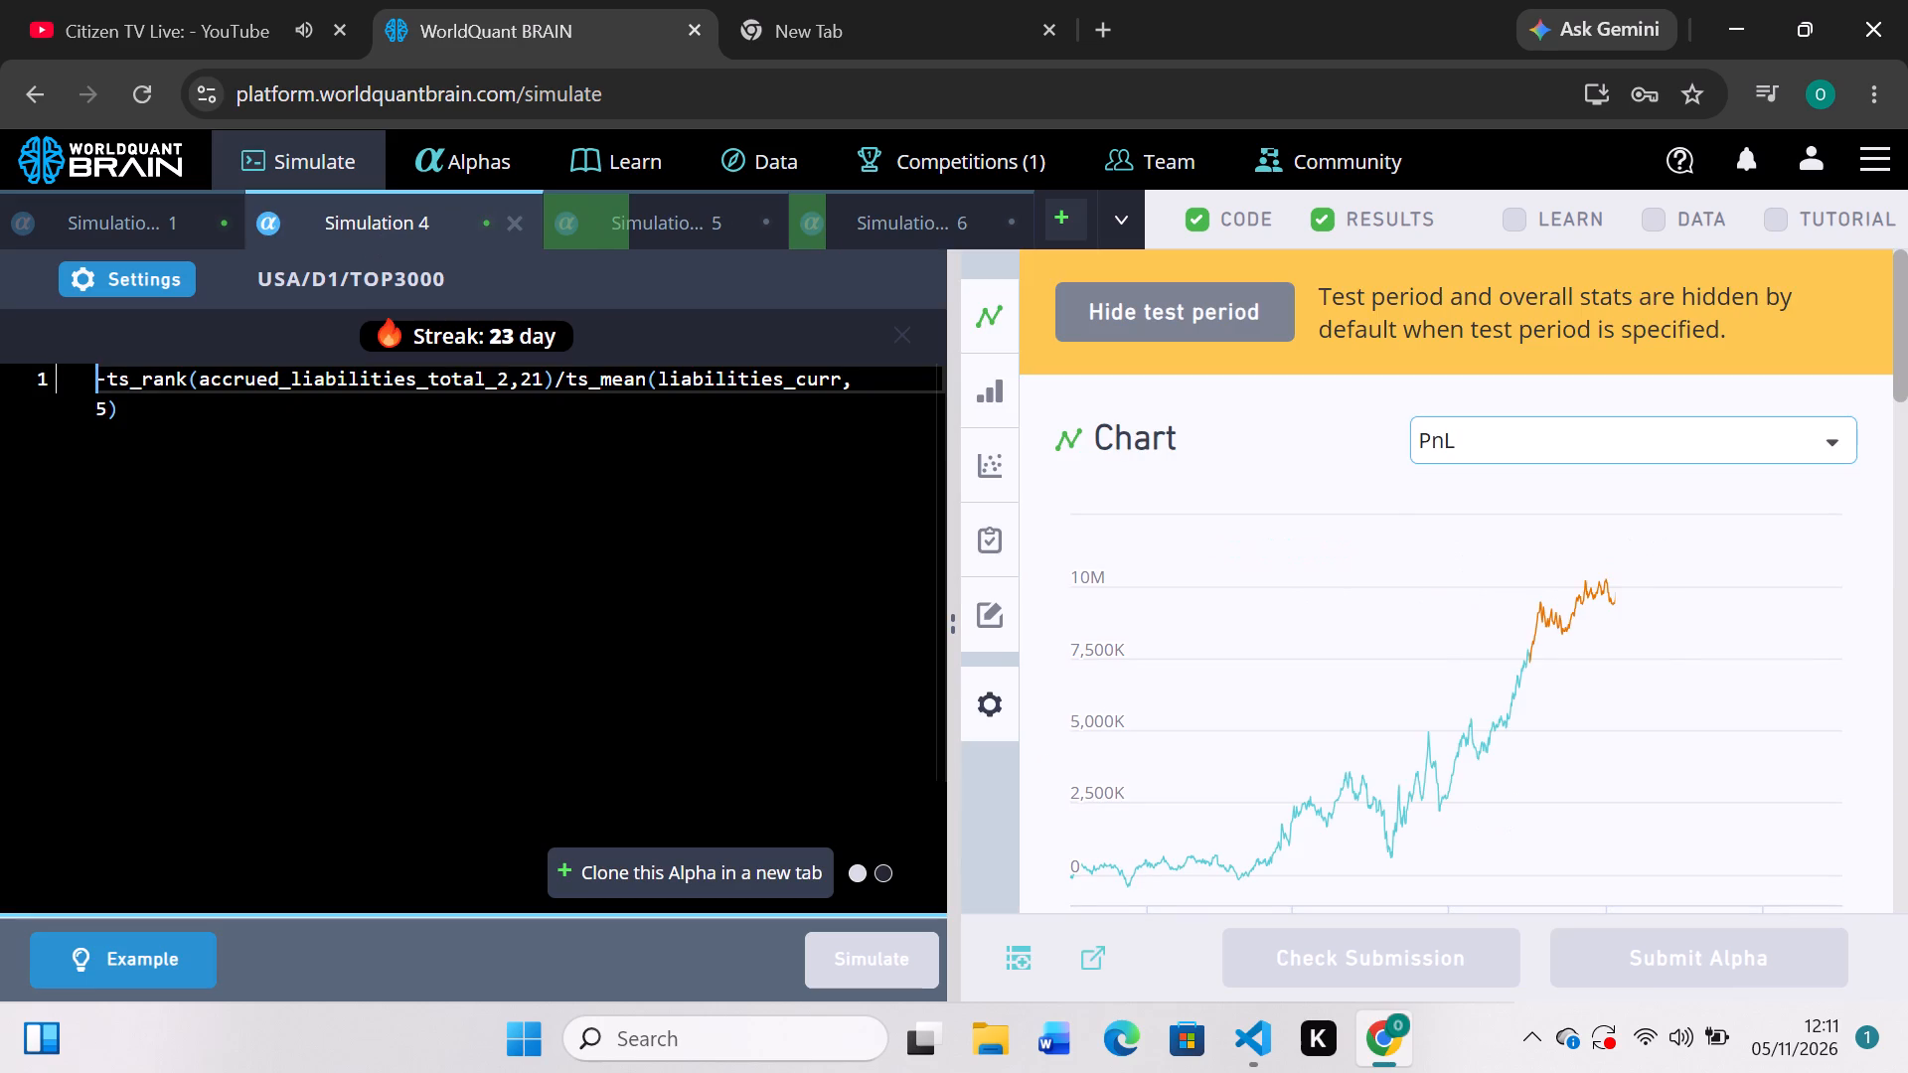
scroll(1372, 671, "down", 2)
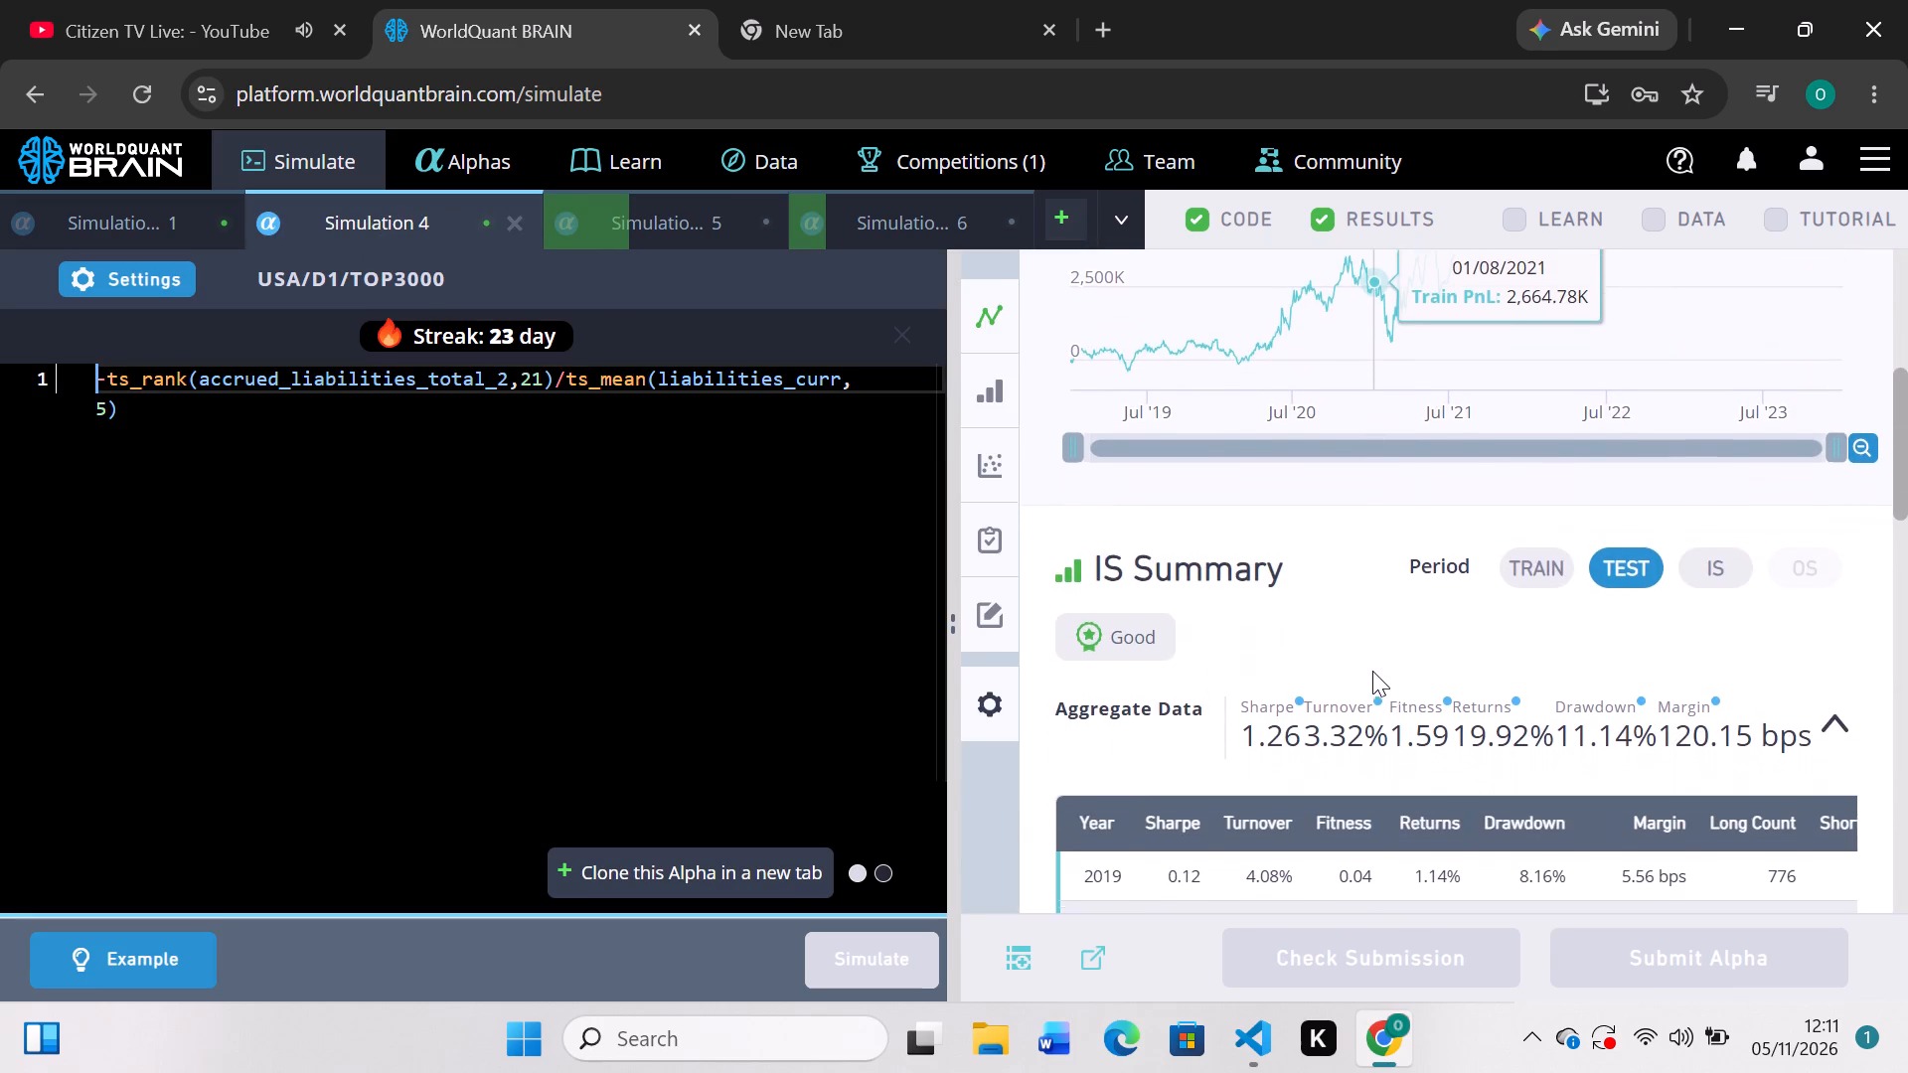
scroll(1372, 671, "up", 2)
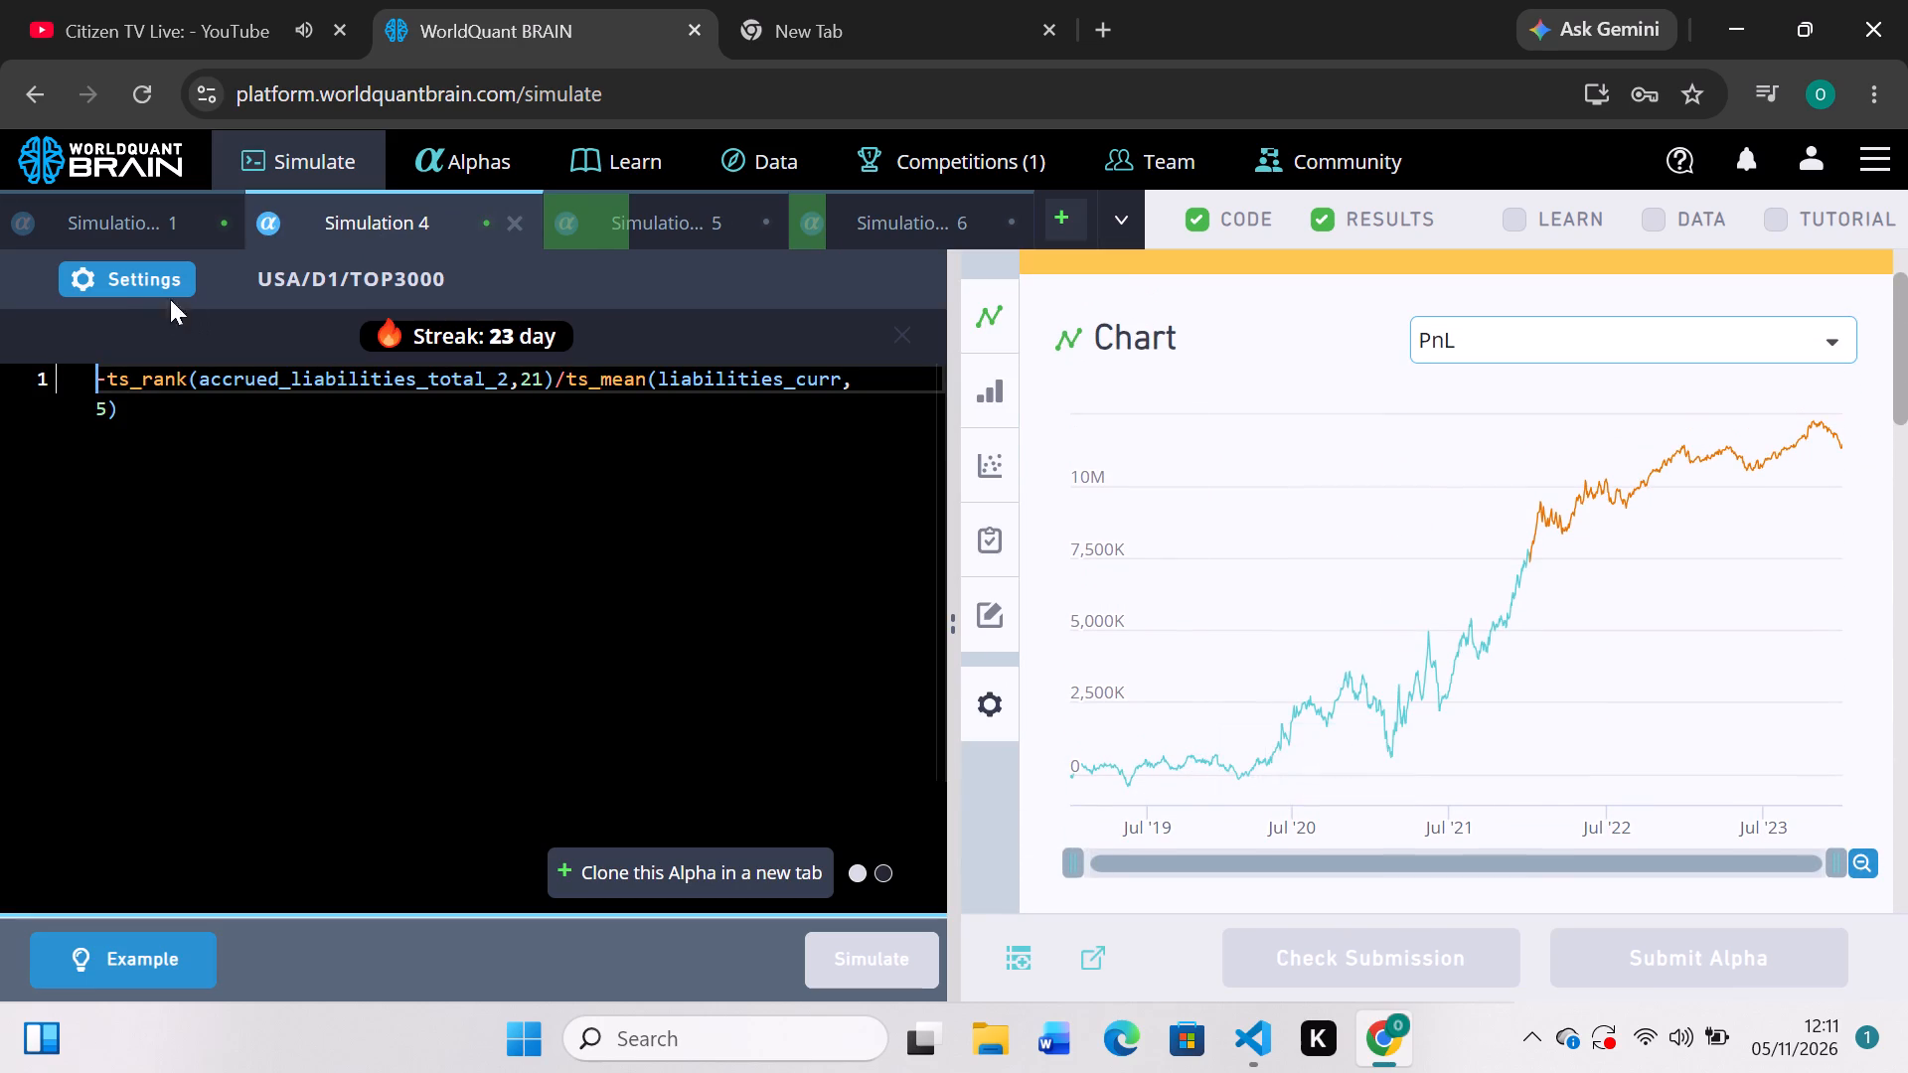
left_click(98, 277)
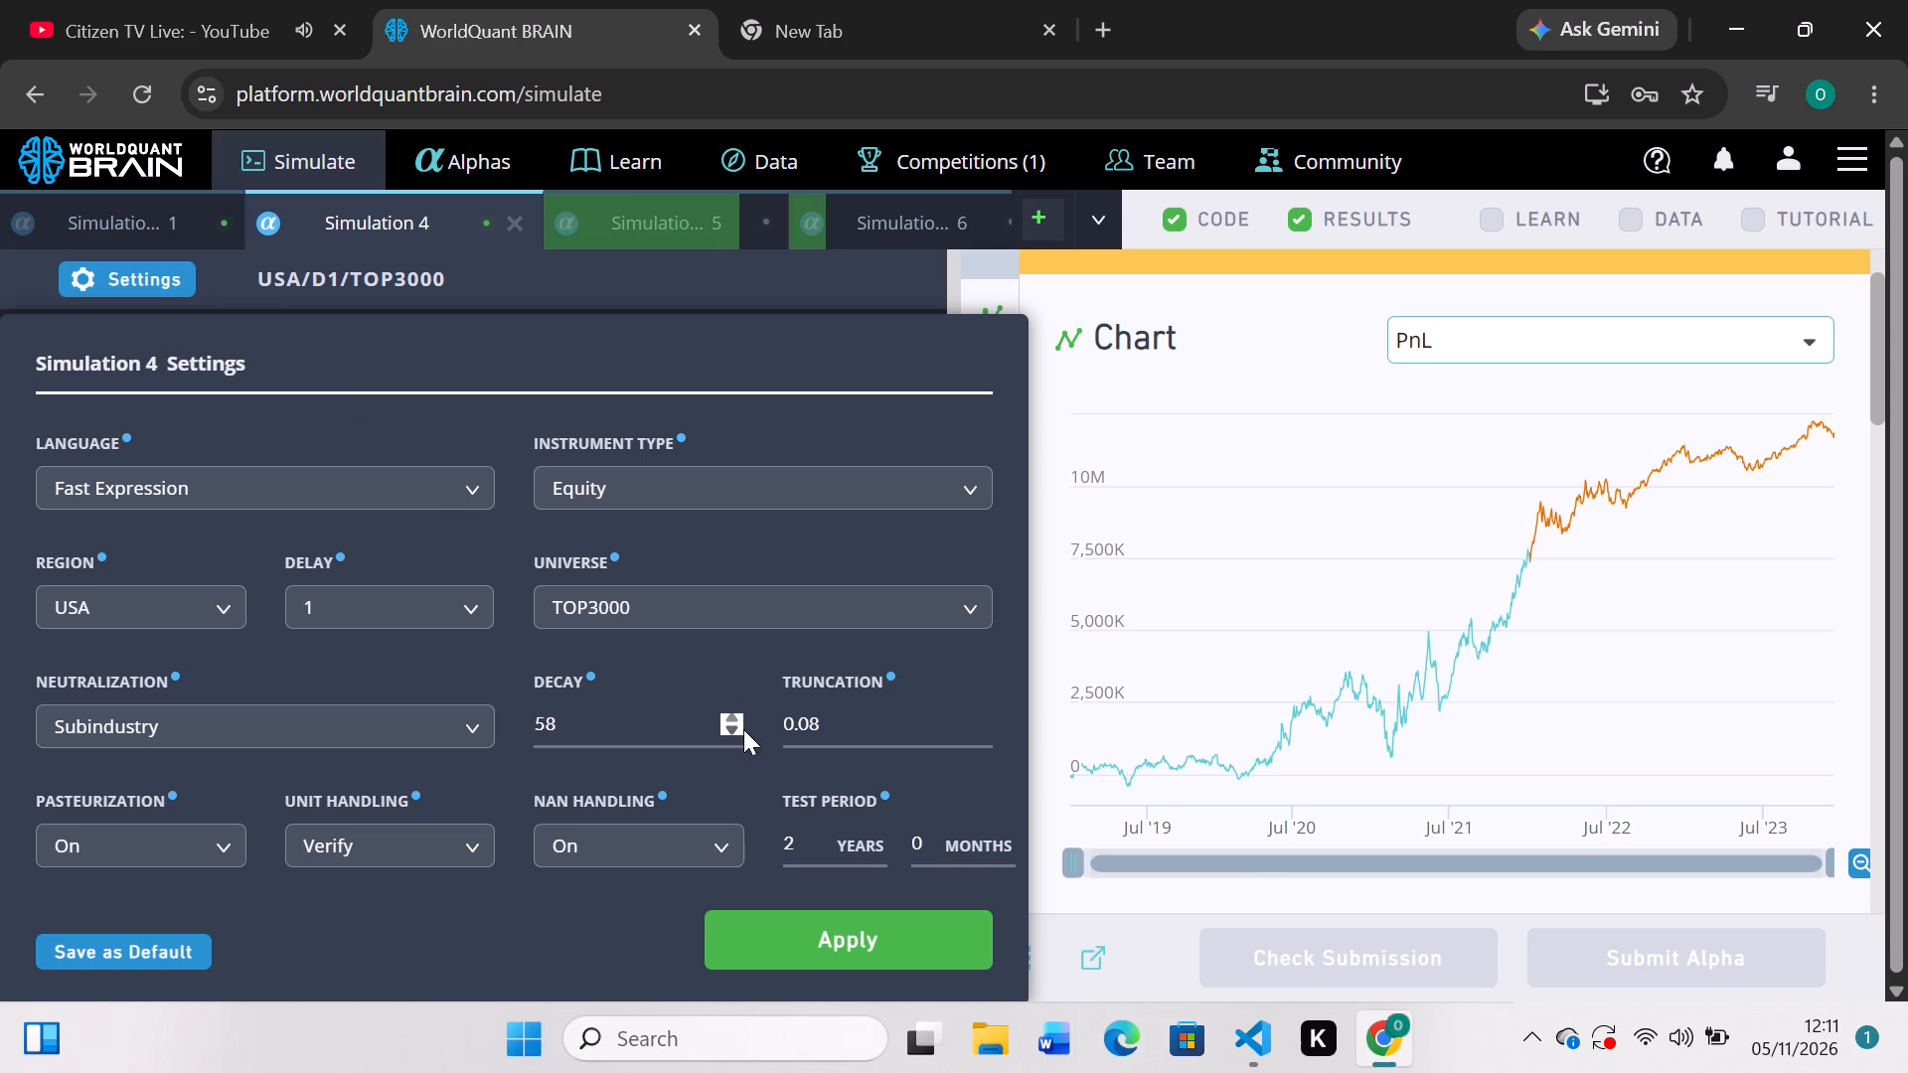
left_click(730, 715)
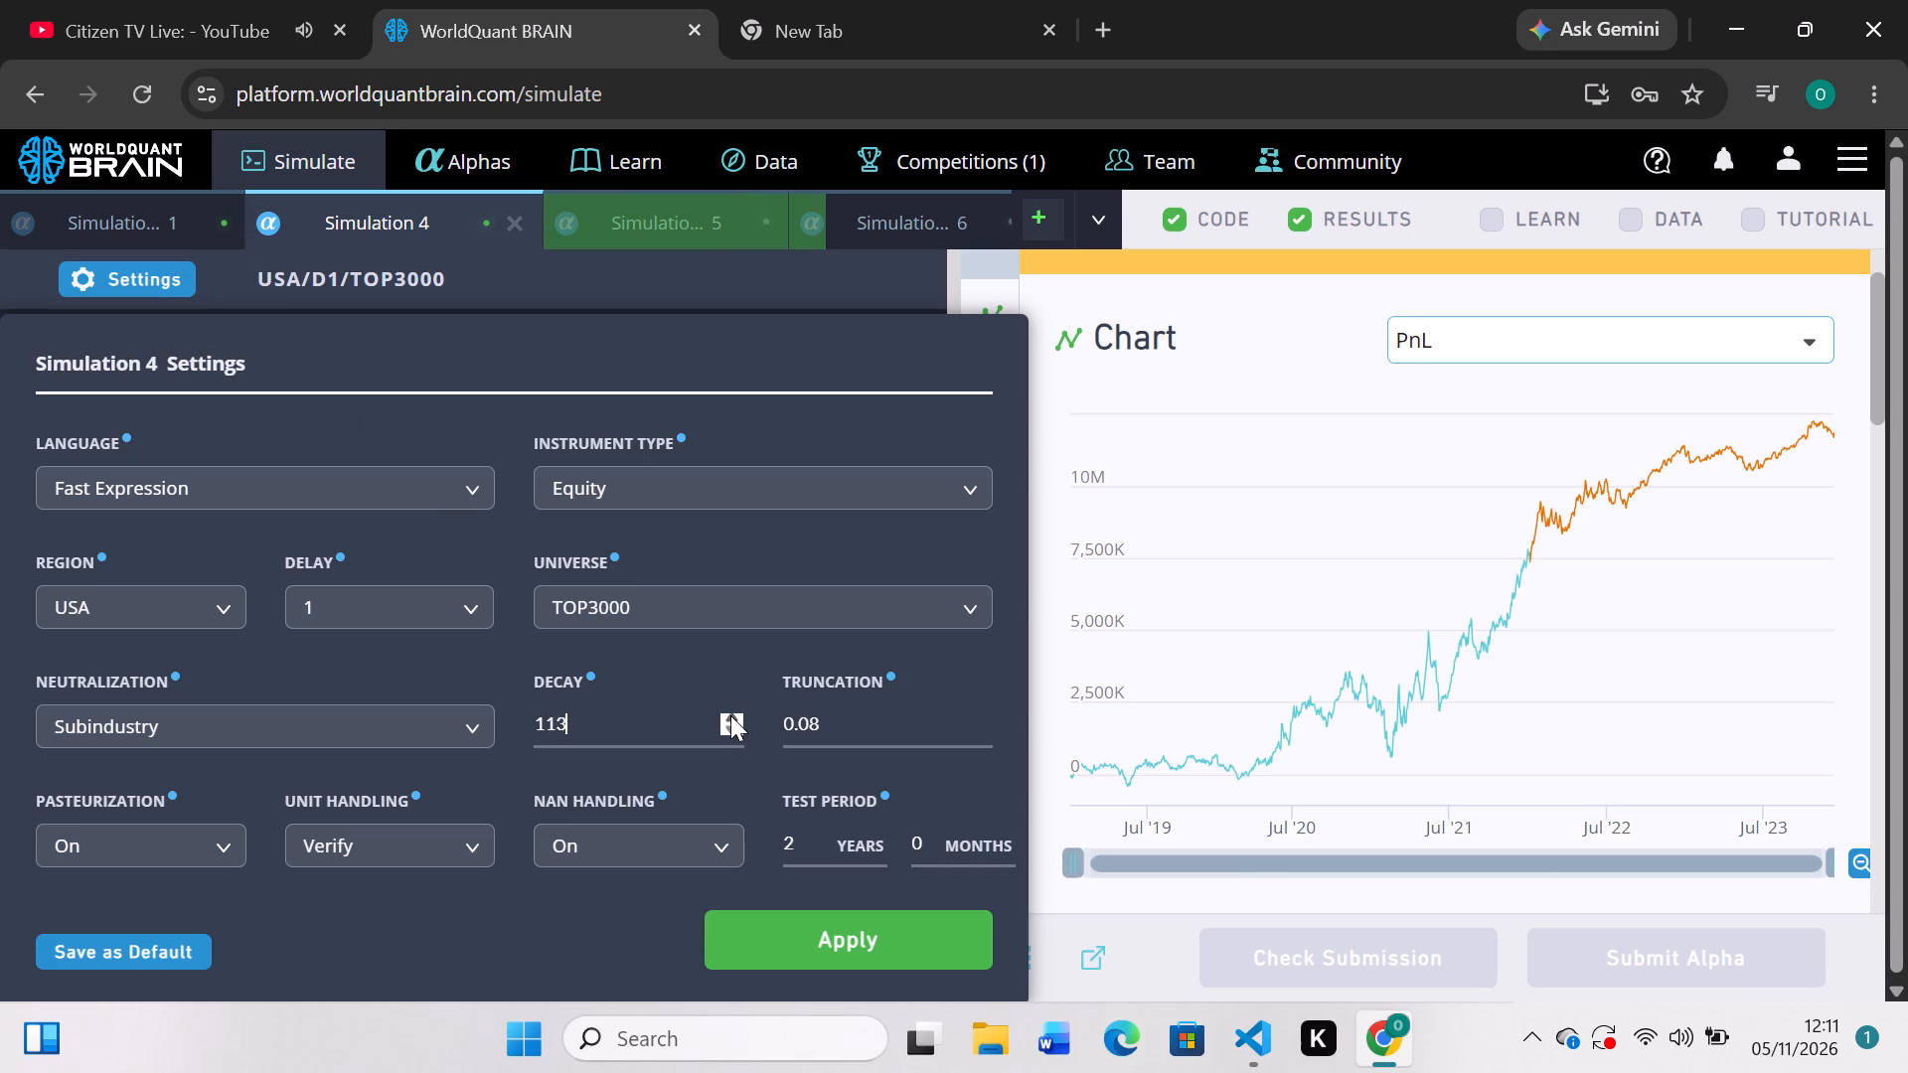
left_click(837, 954)
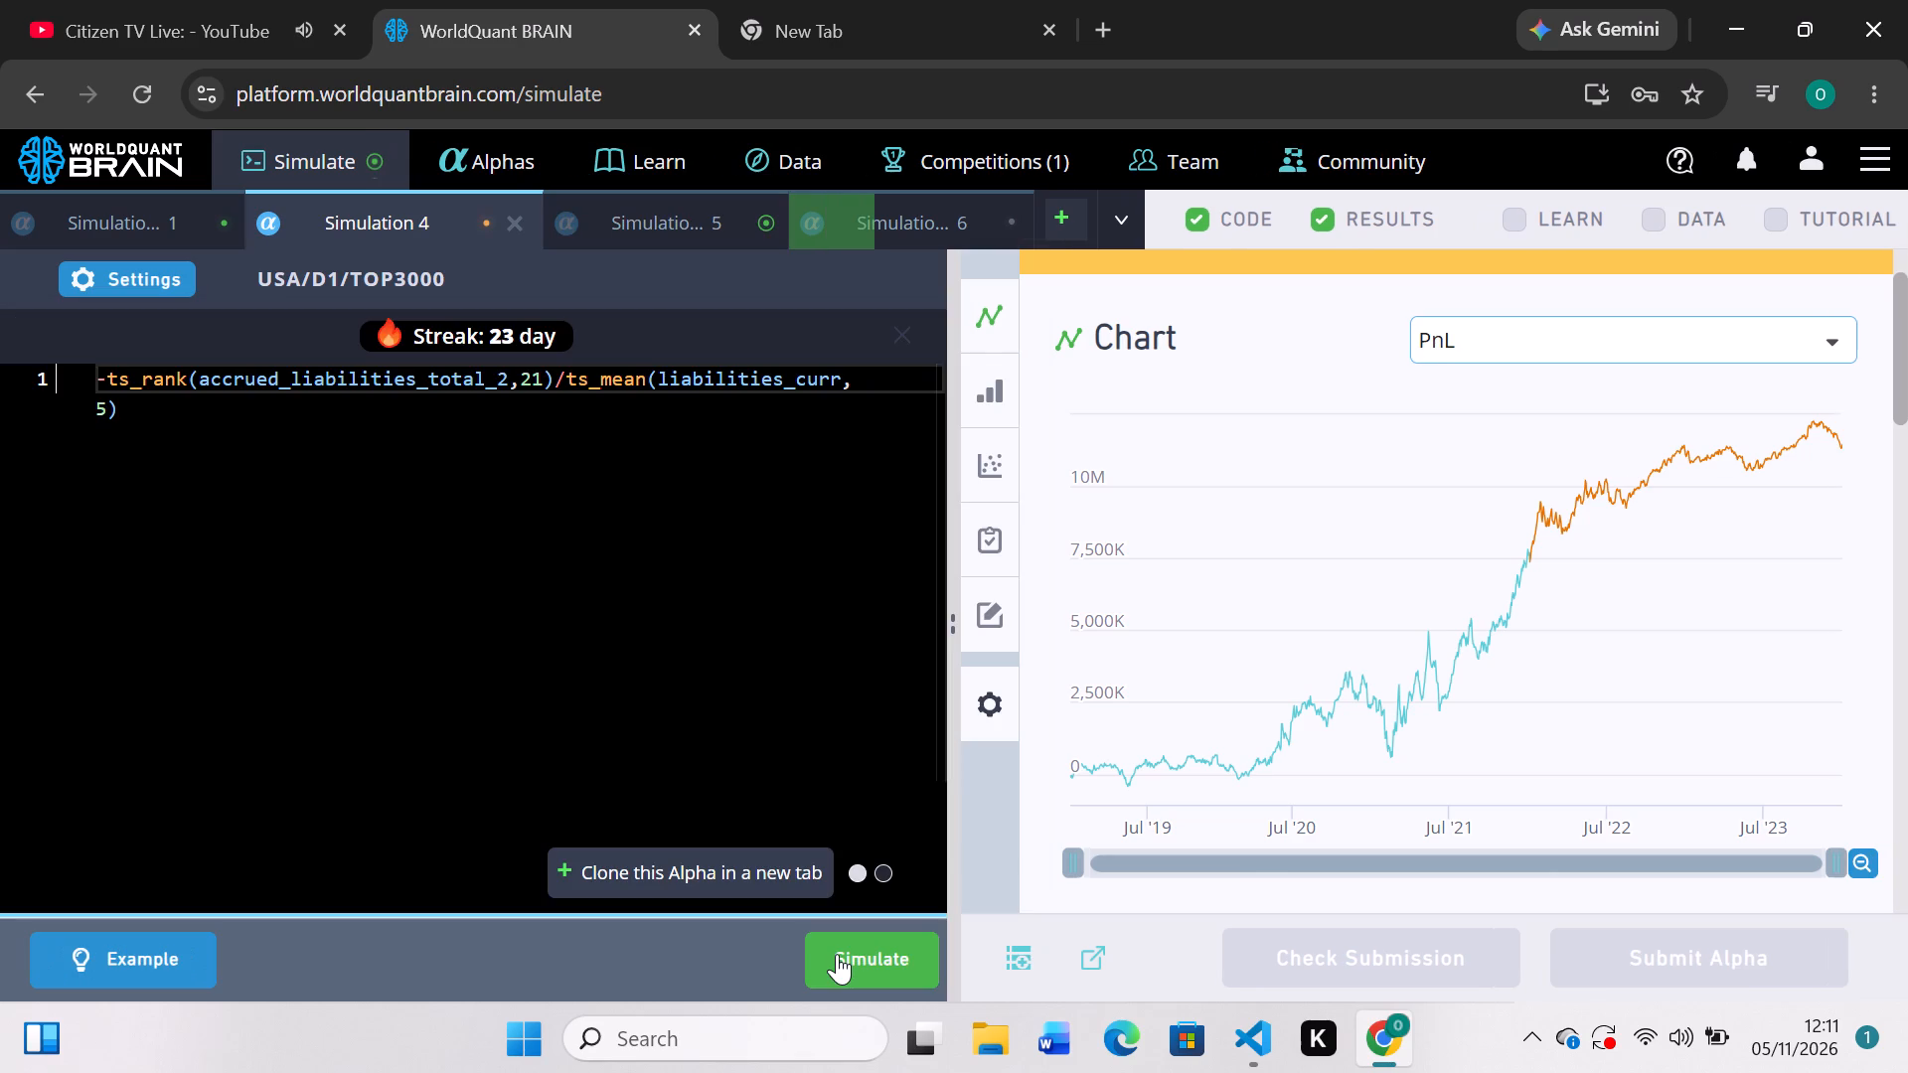
left_click(837, 954)
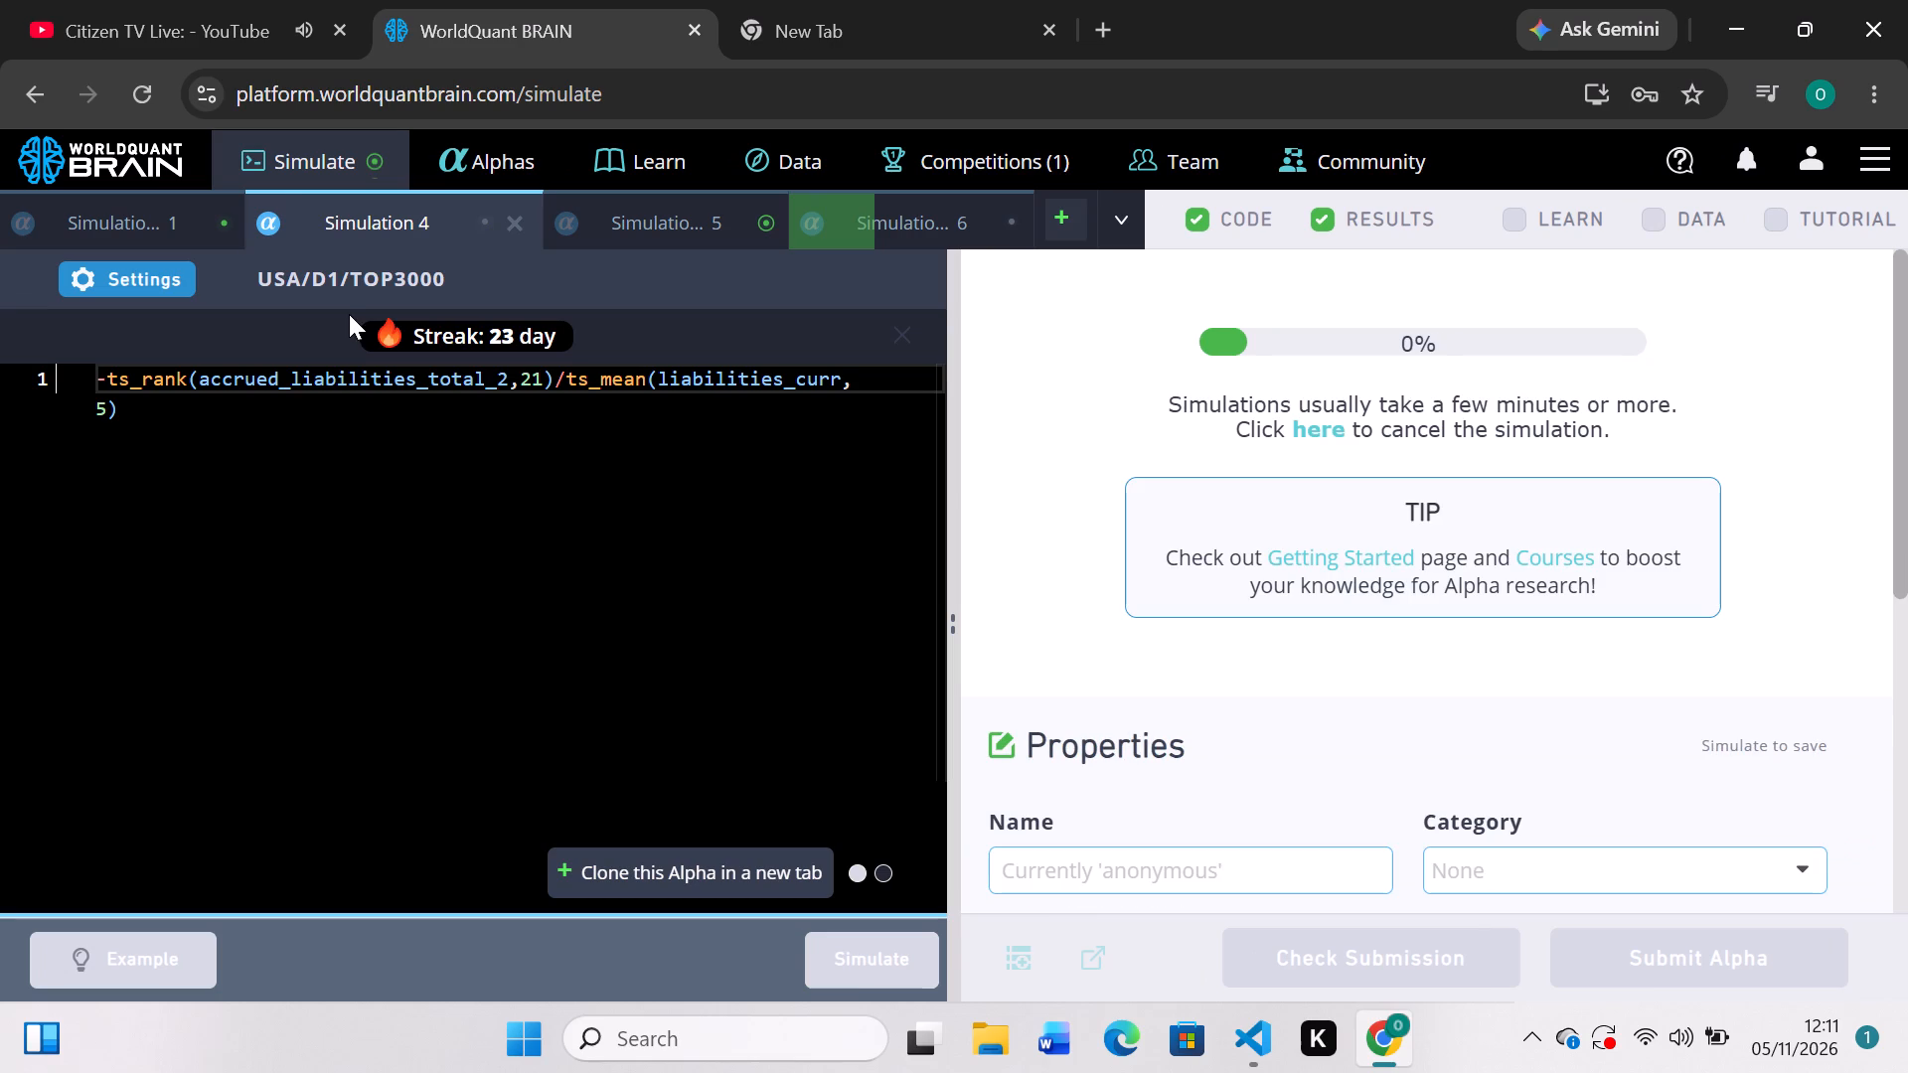
Check Simulation 1's chart and IS Summary, and close that simulation.
left_click(96, 218)
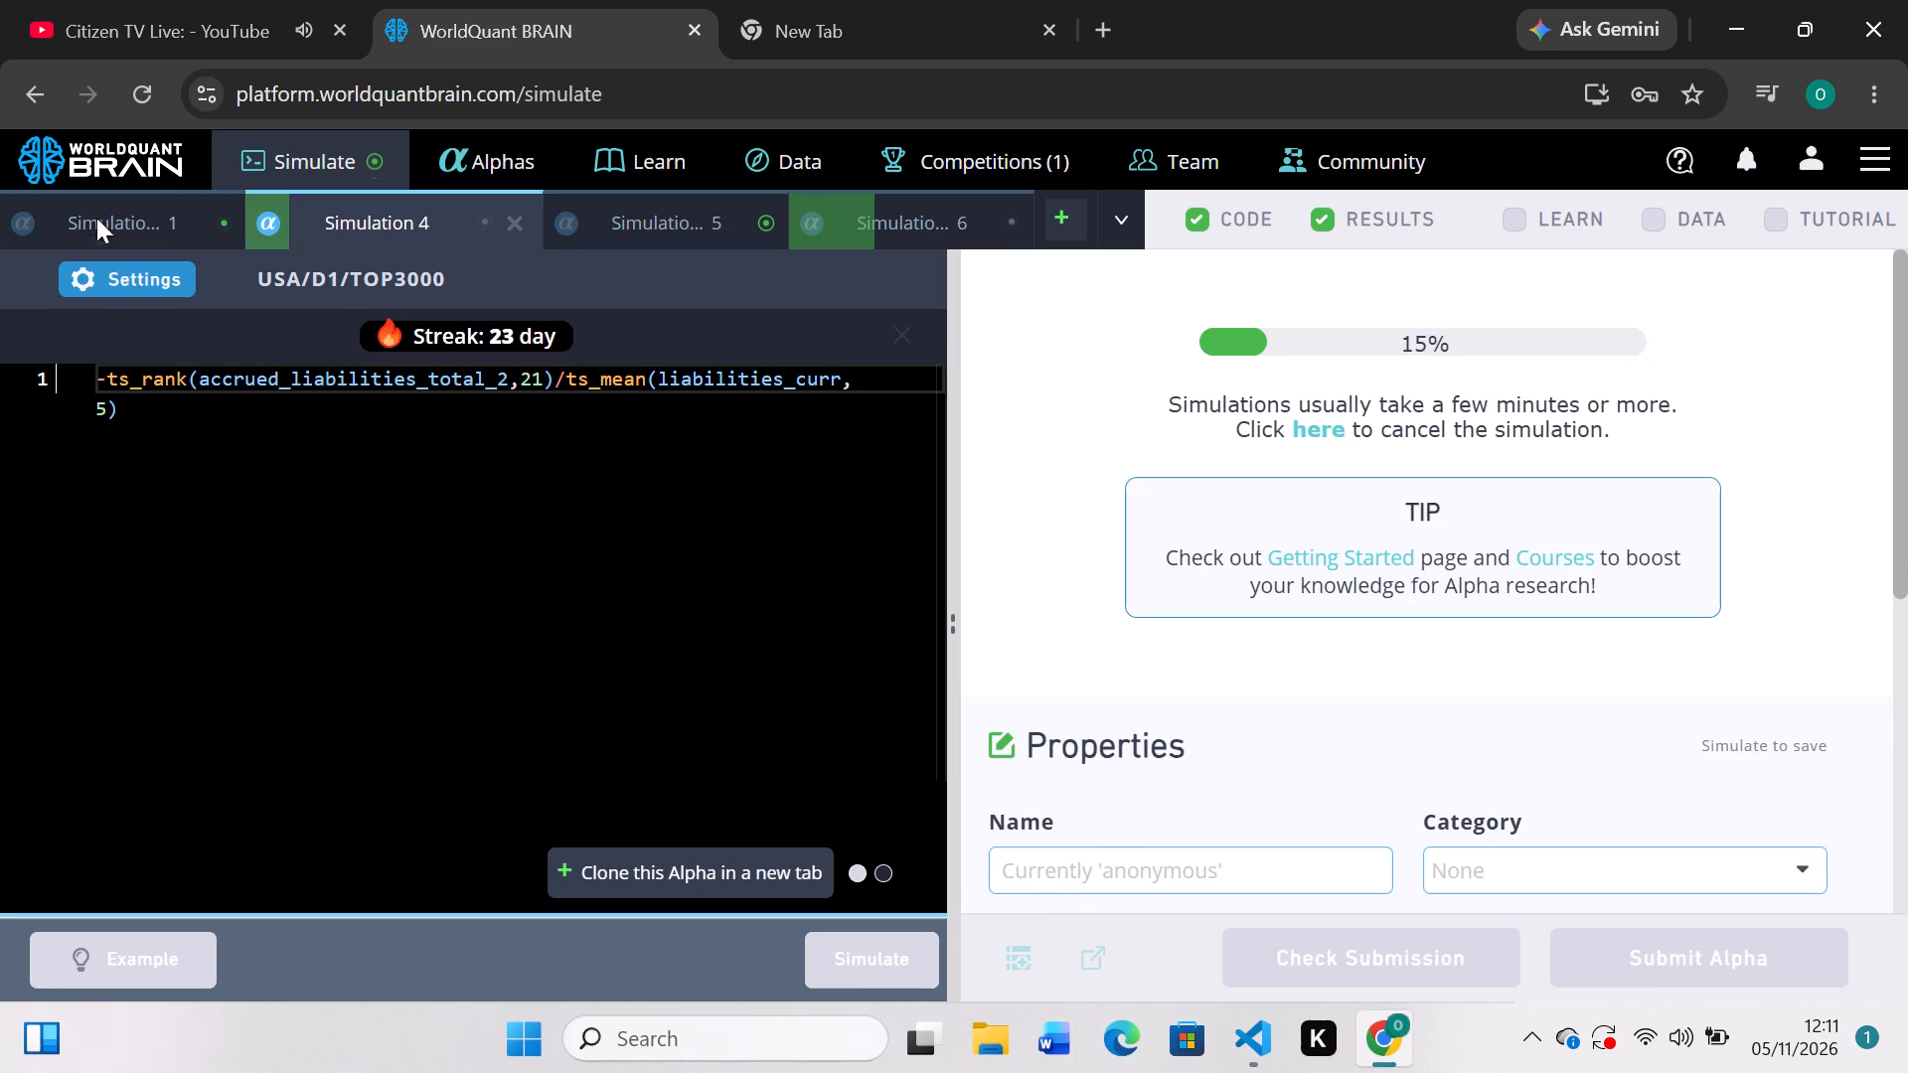
scroll(1204, 615, "down", 2)
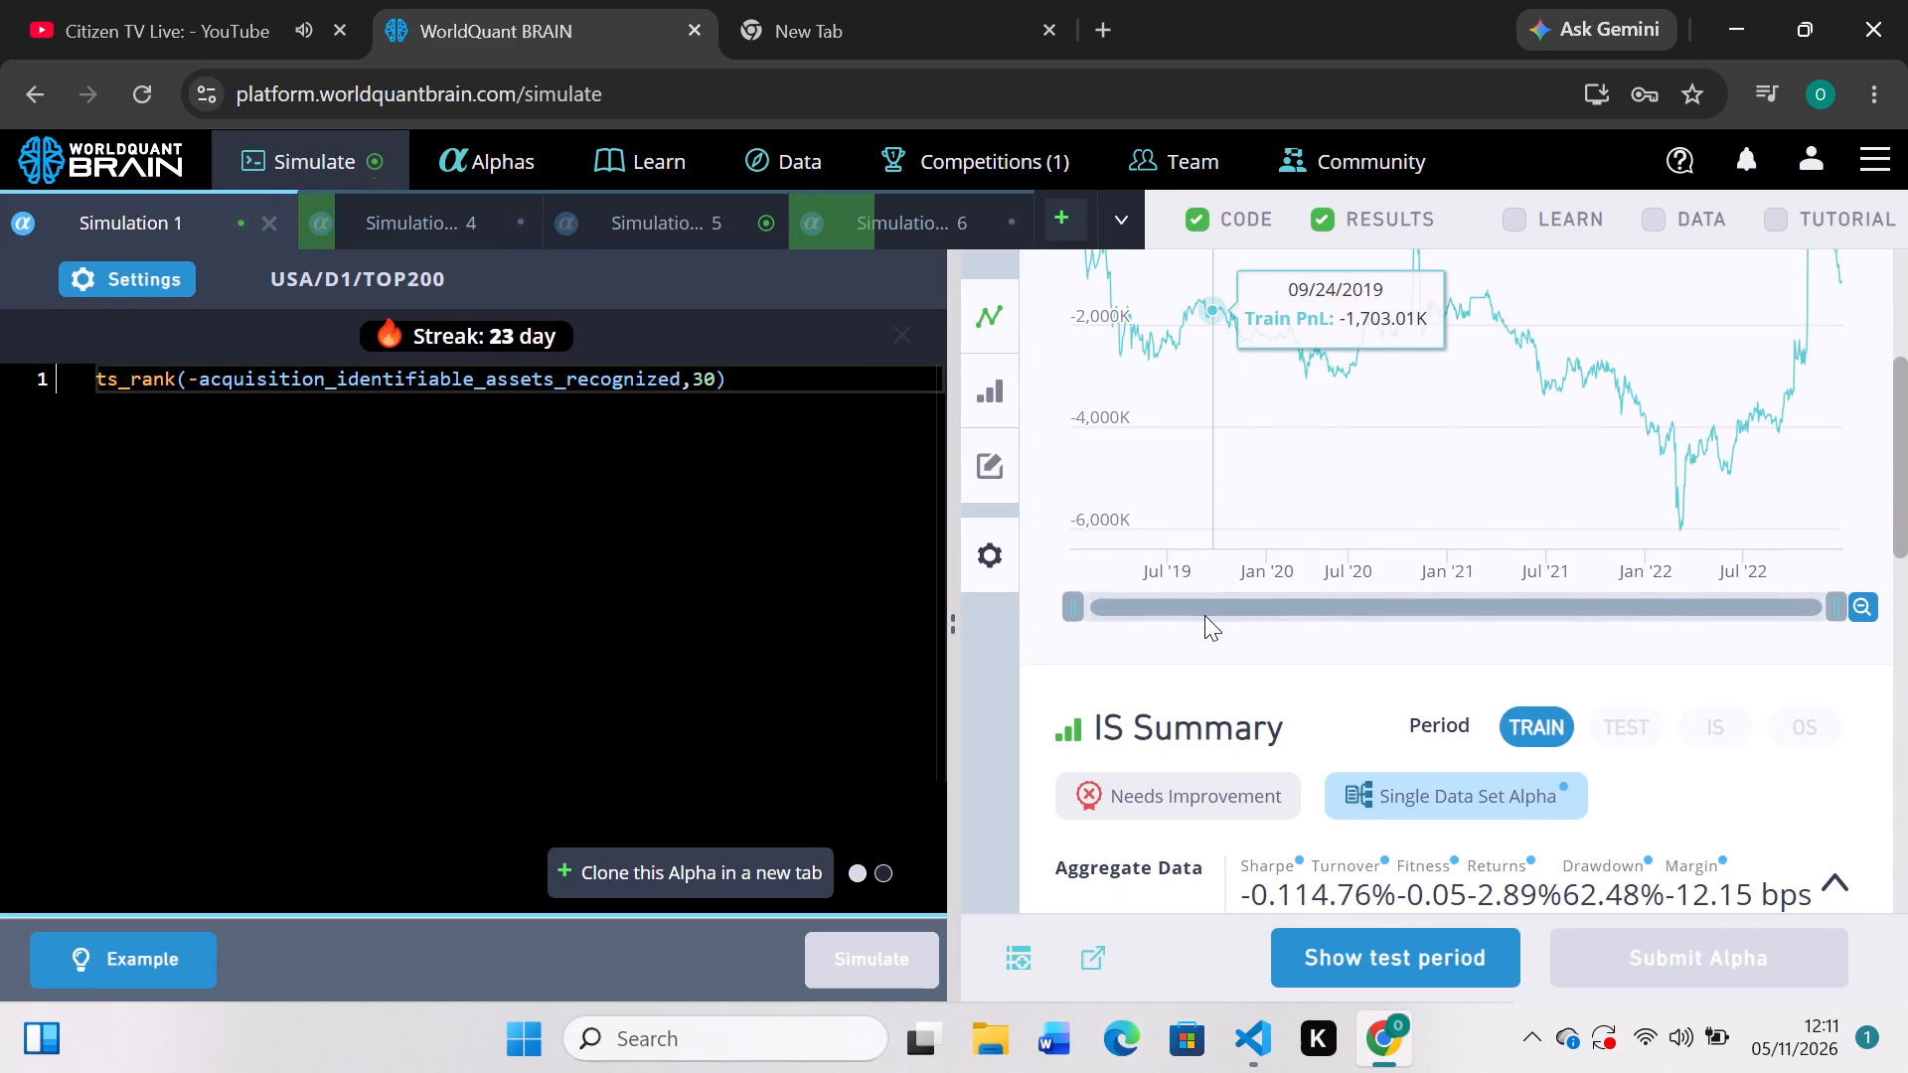
scroll(1204, 615, "up", 2)
left_click(1204, 615)
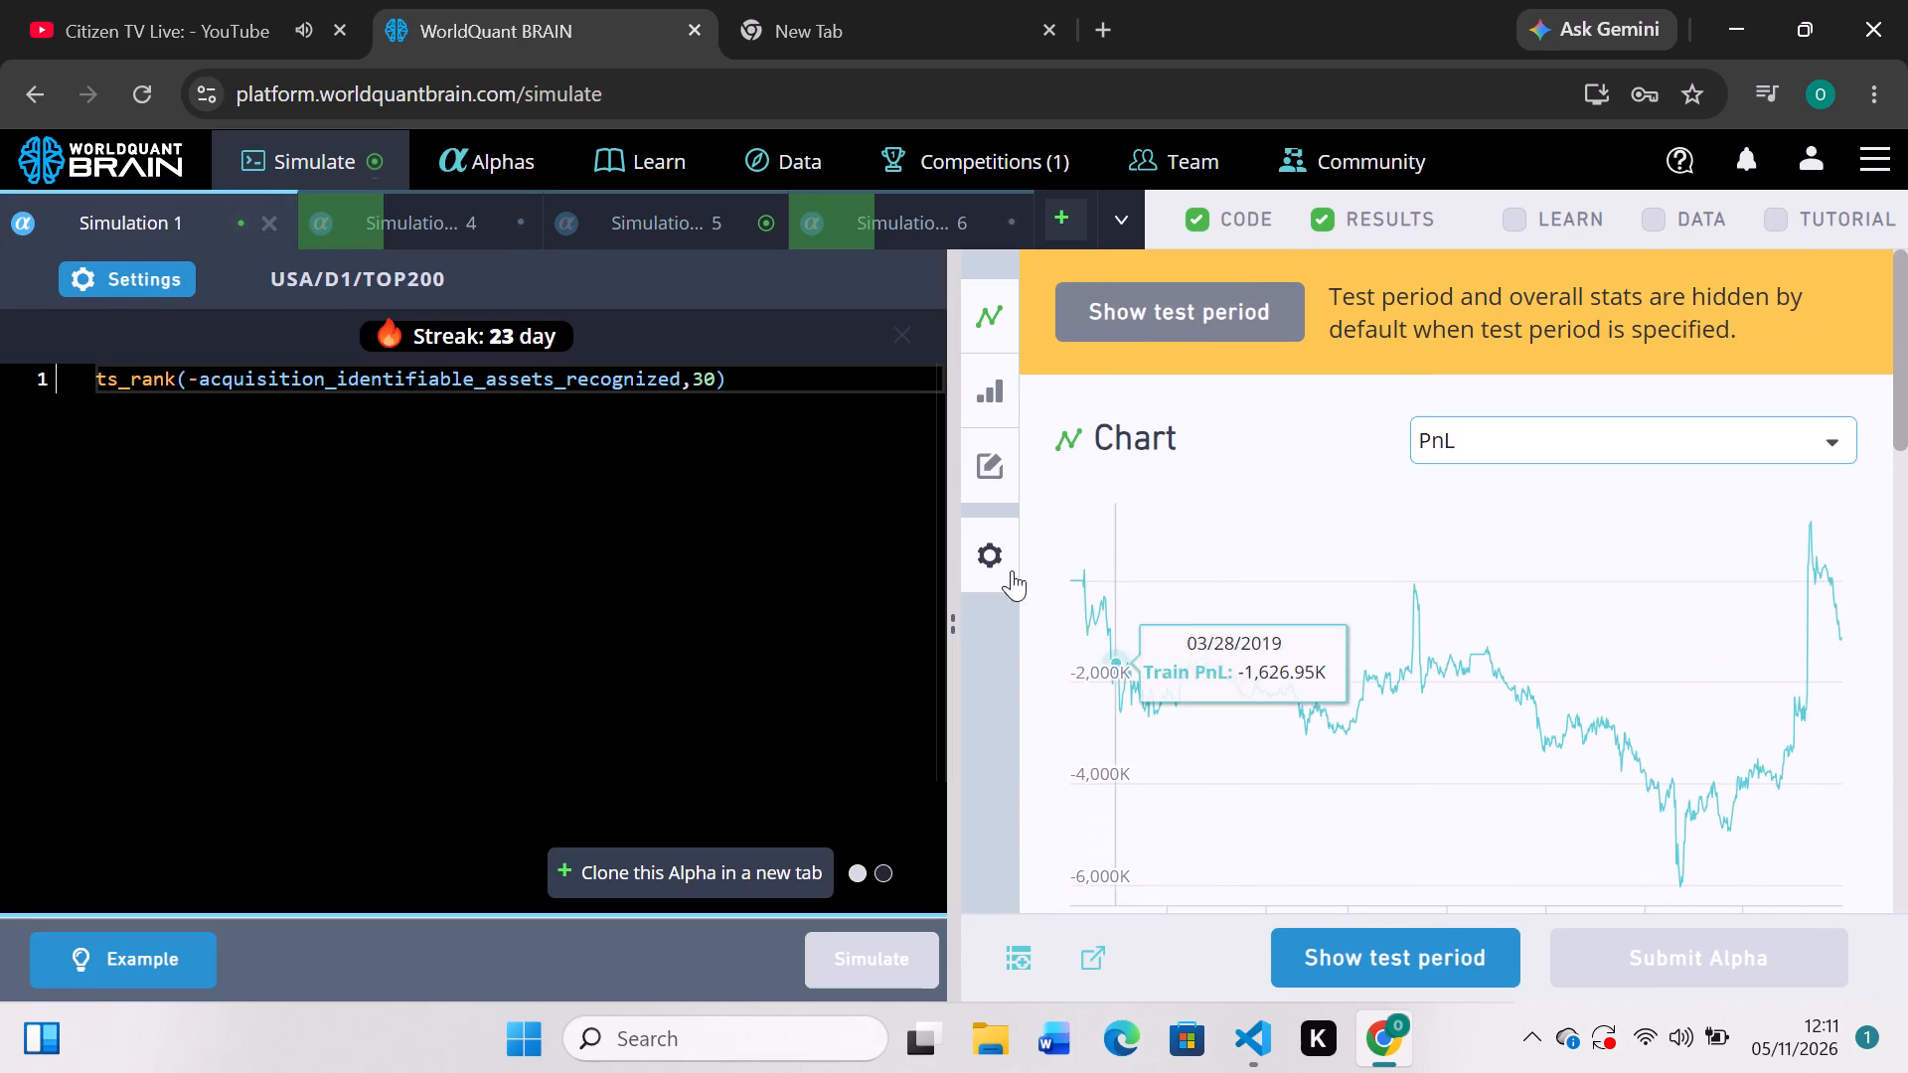
left_click(267, 220)
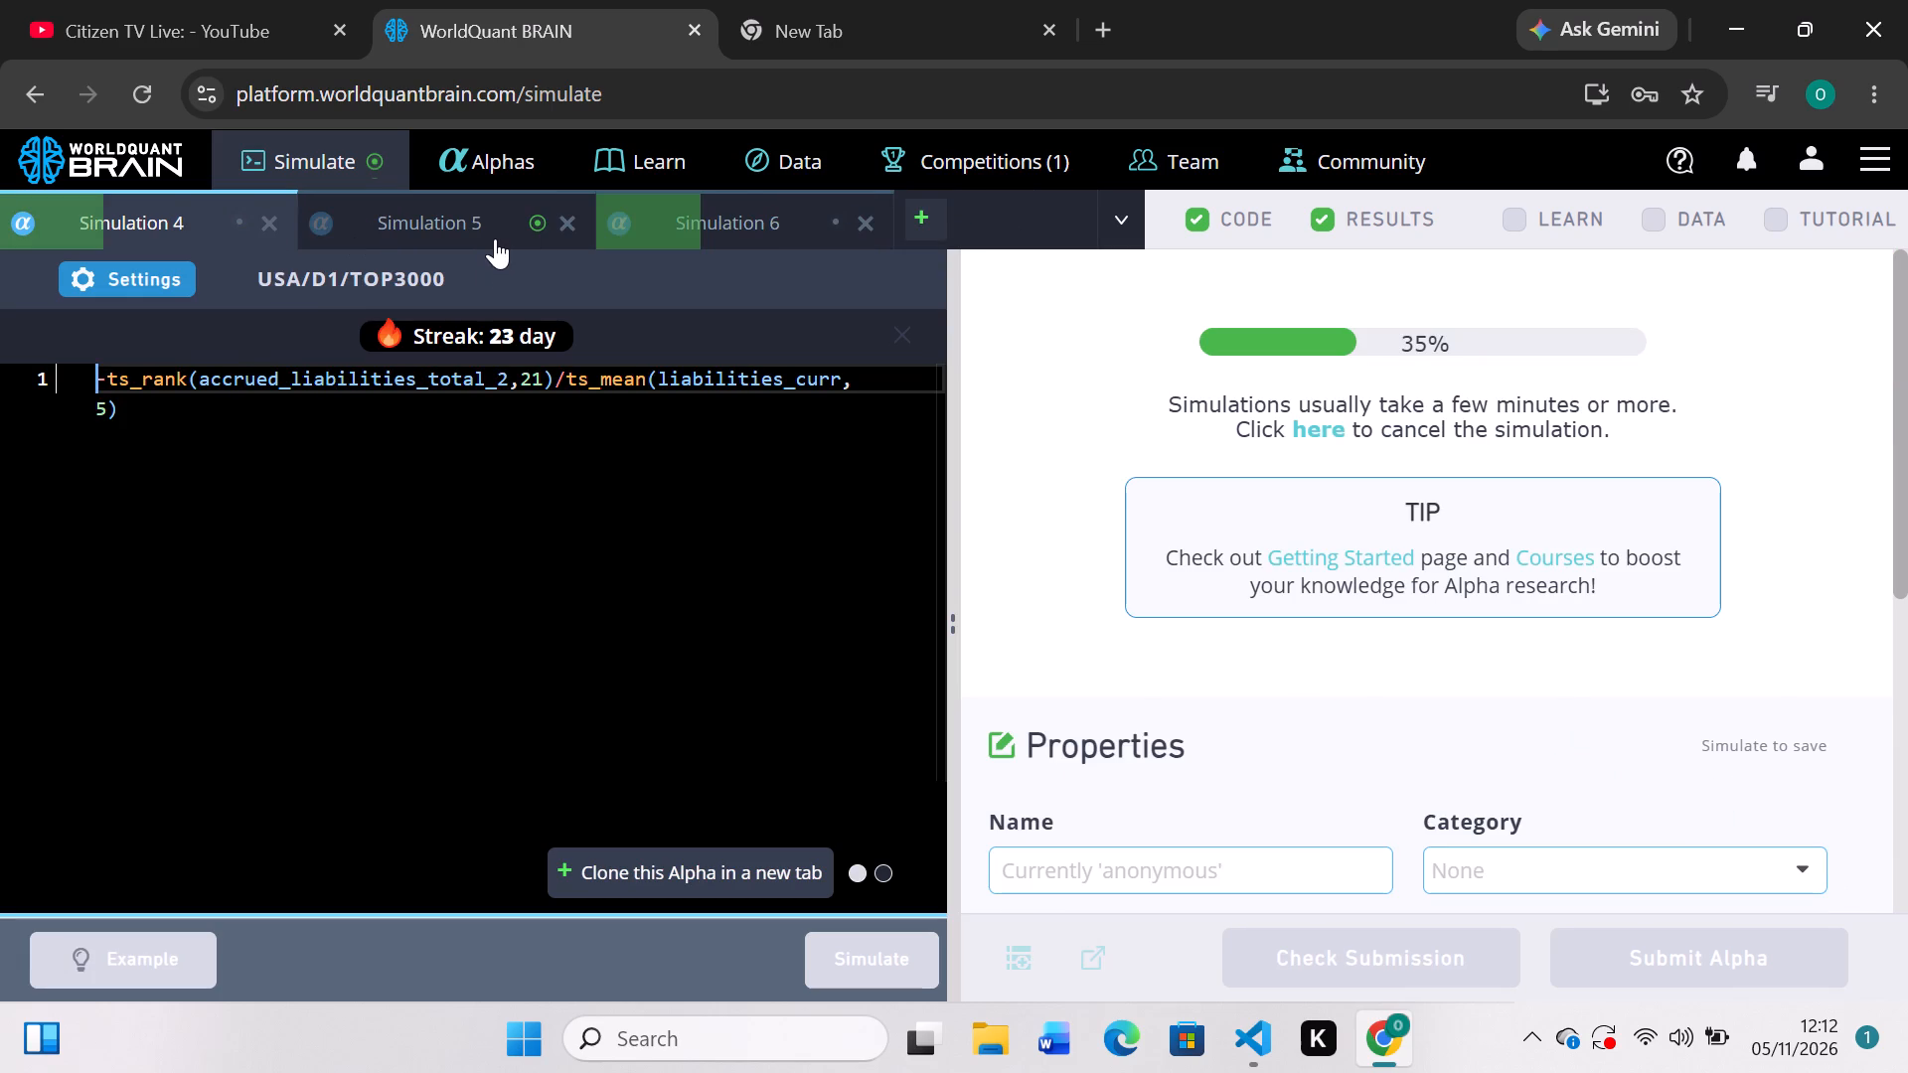
Review Simulation 5's PnL chart and its IS Summary, including the aggregate data and yearly figures.
left_click(494, 230)
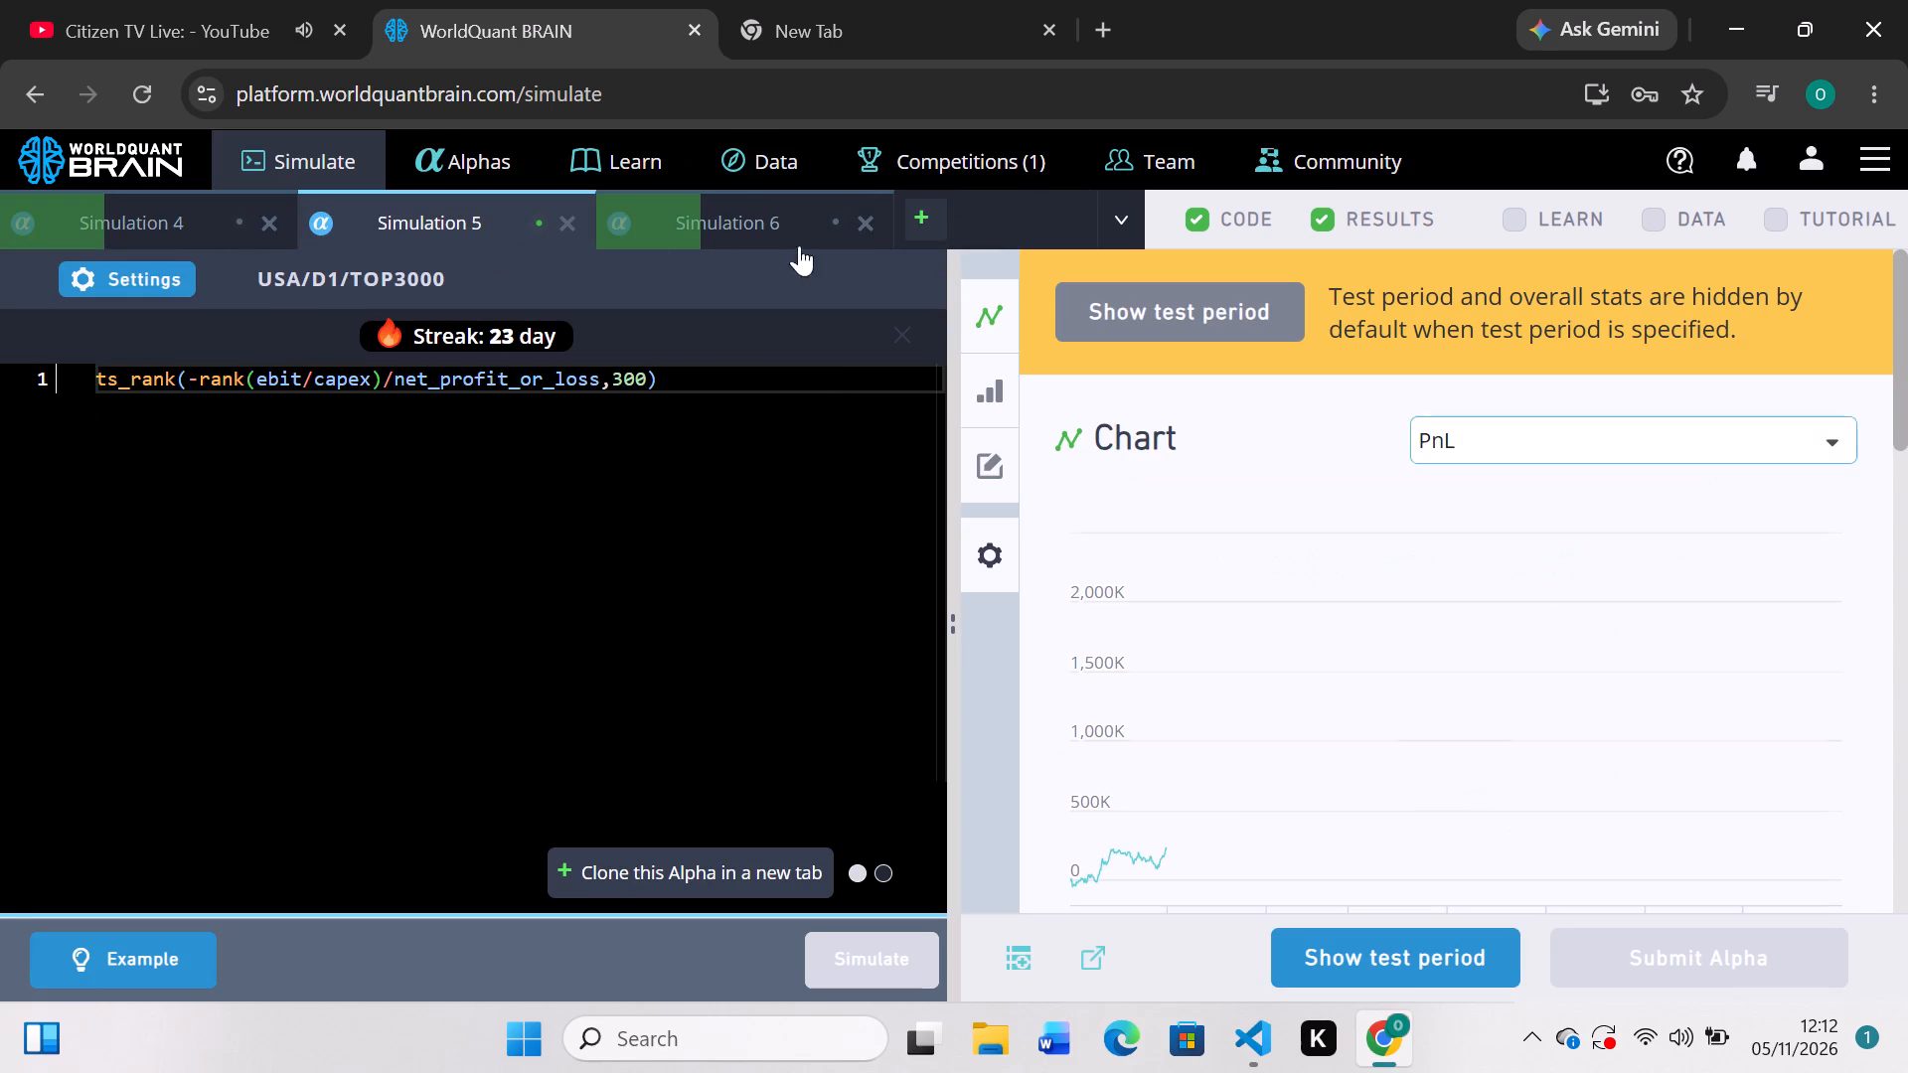
left_click_drag(952, 499, 1294, 749)
scroll(1294, 749, "down", 2)
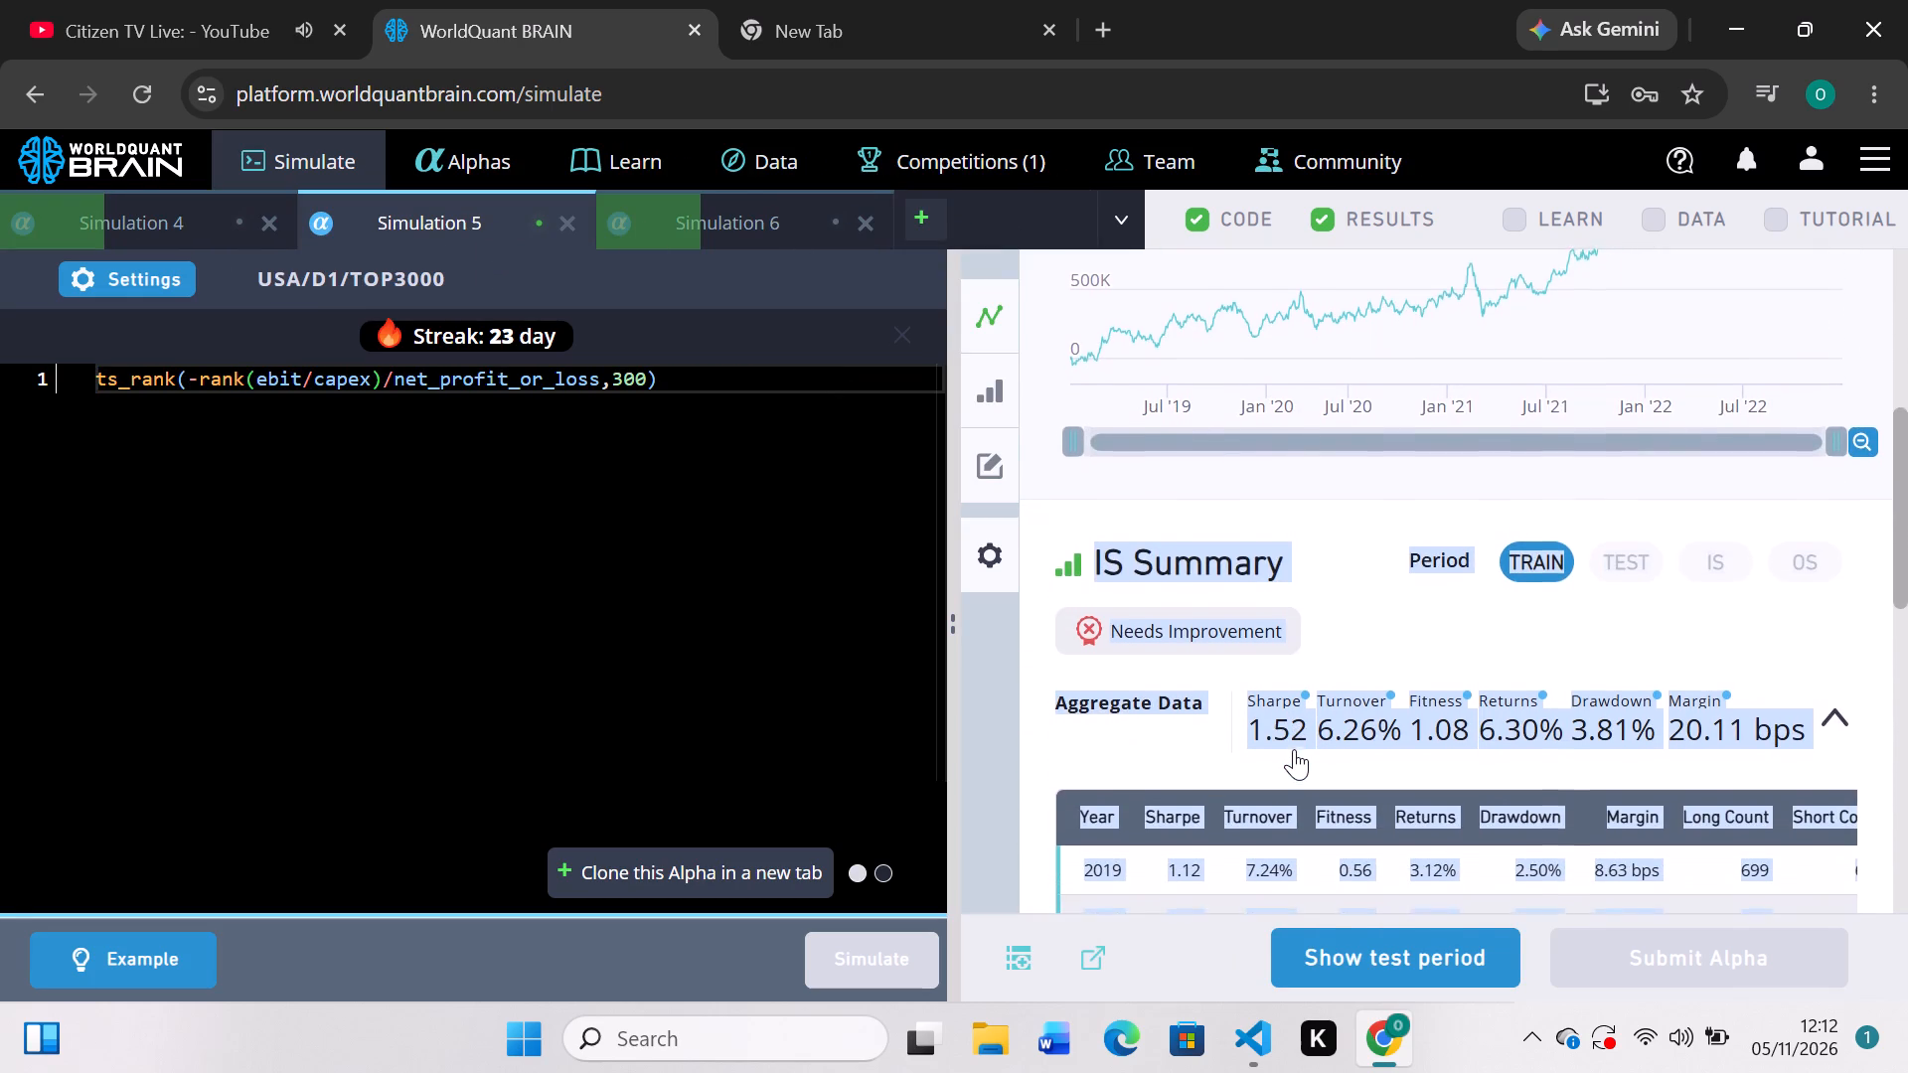
scroll(1294, 749, "down", 1)
scroll(1294, 749, "up", 1)
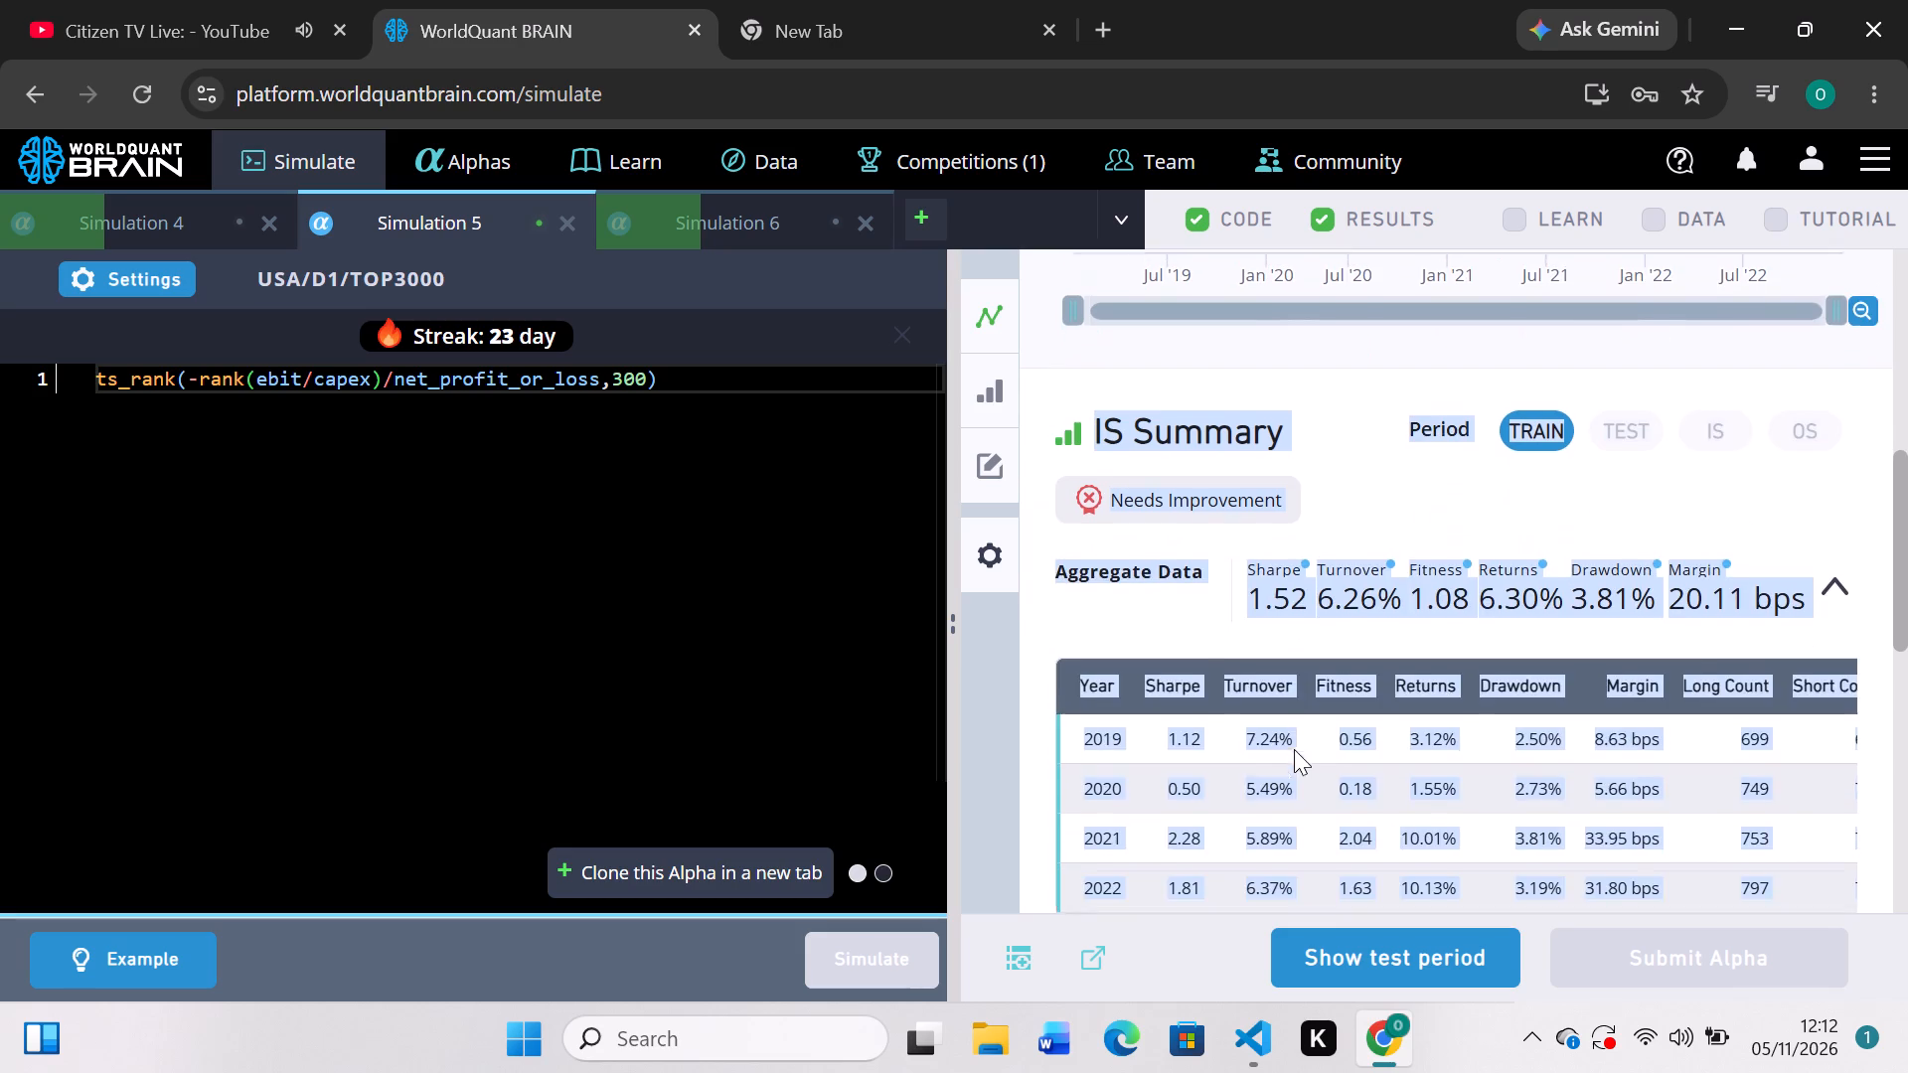
scroll(1294, 749, "up", 1)
left_click(1365, 460)
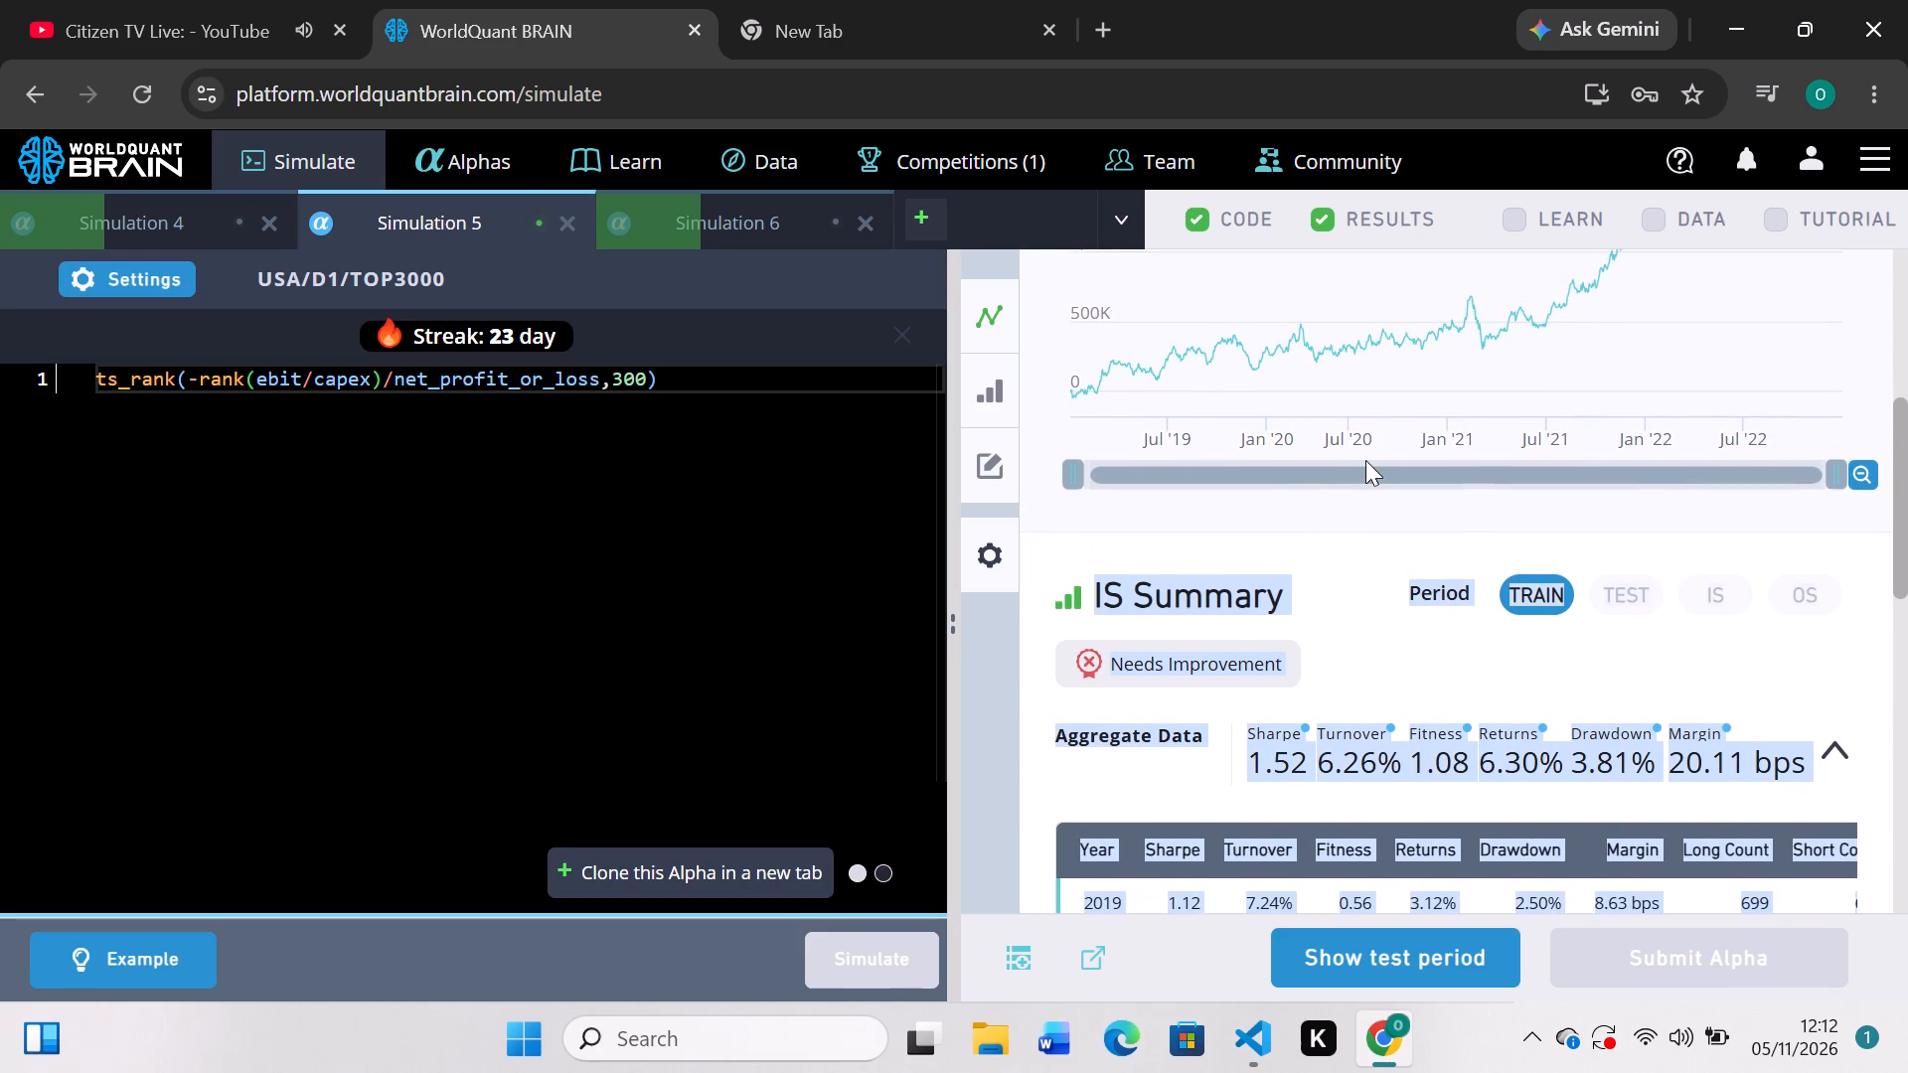
left_click(1335, 591)
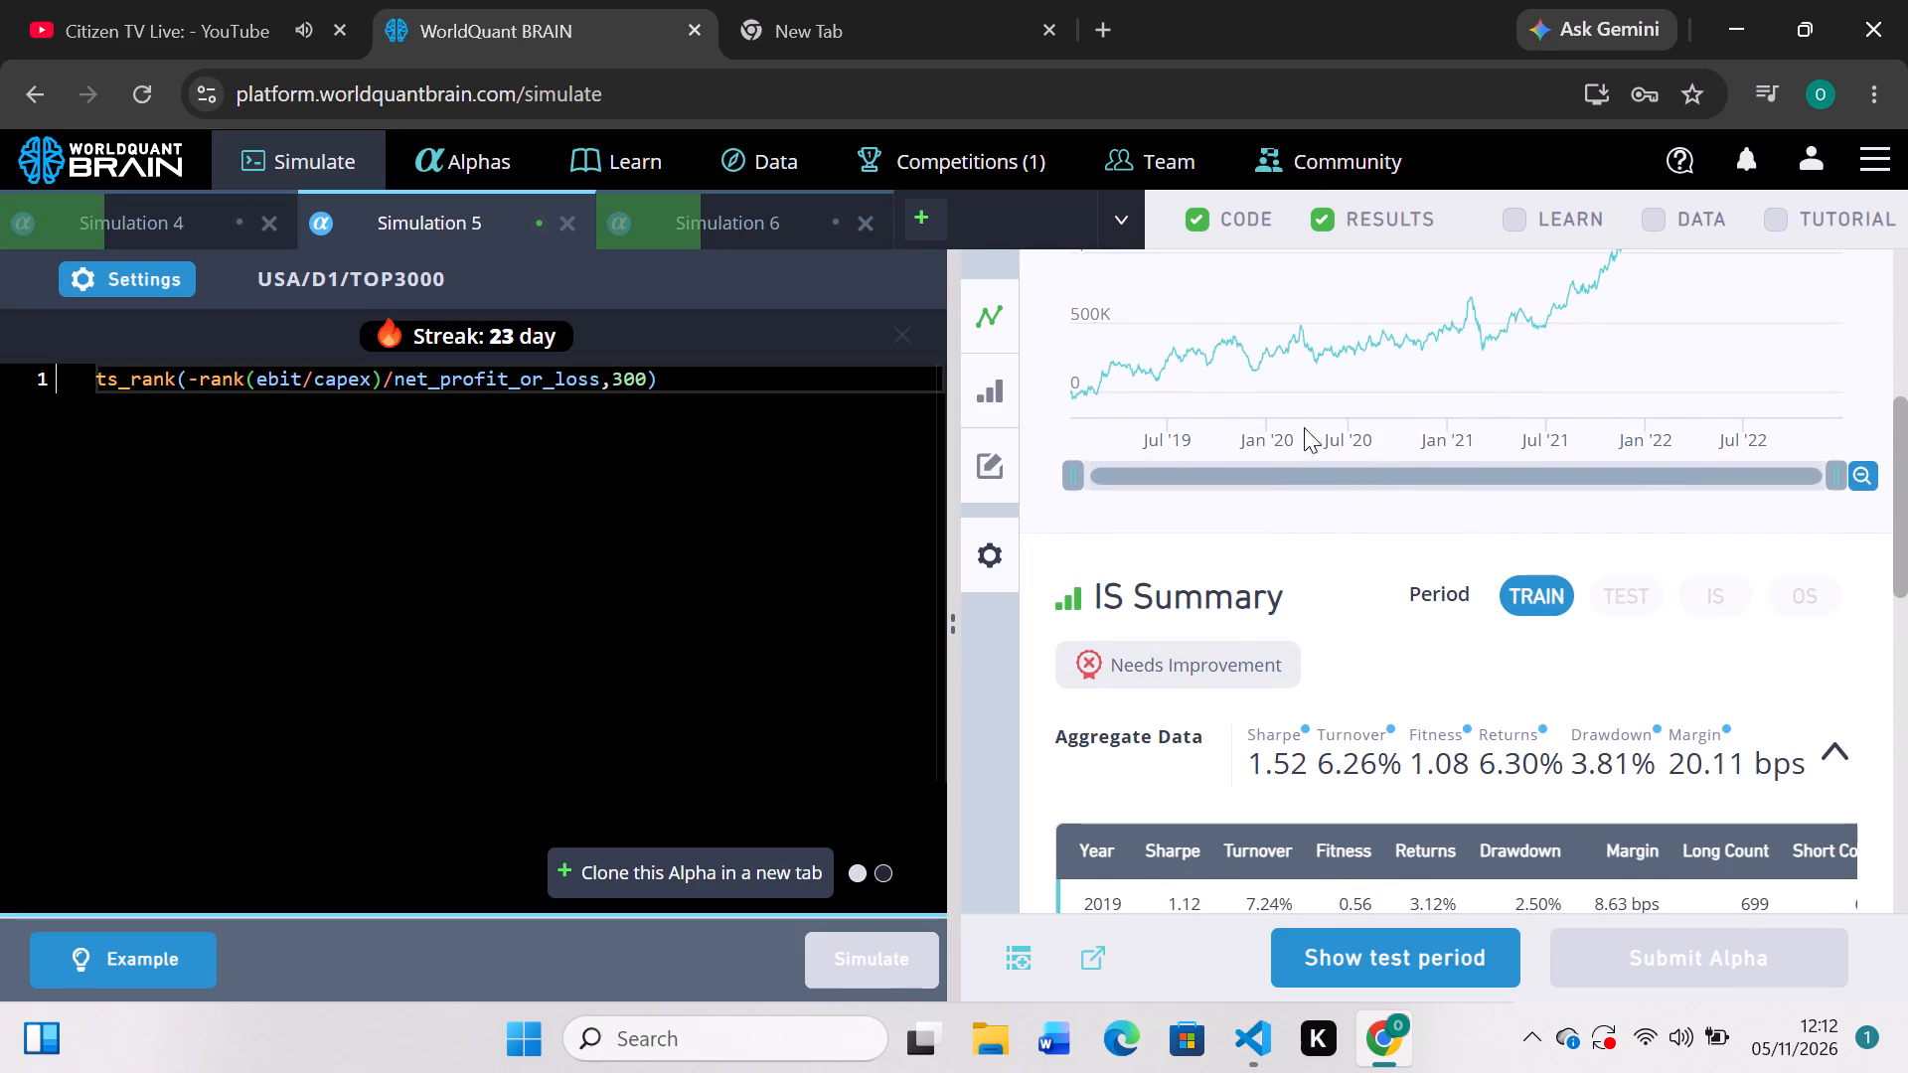
scroll(1403, 520, "down", 2)
scroll(1403, 520, "up", 5)
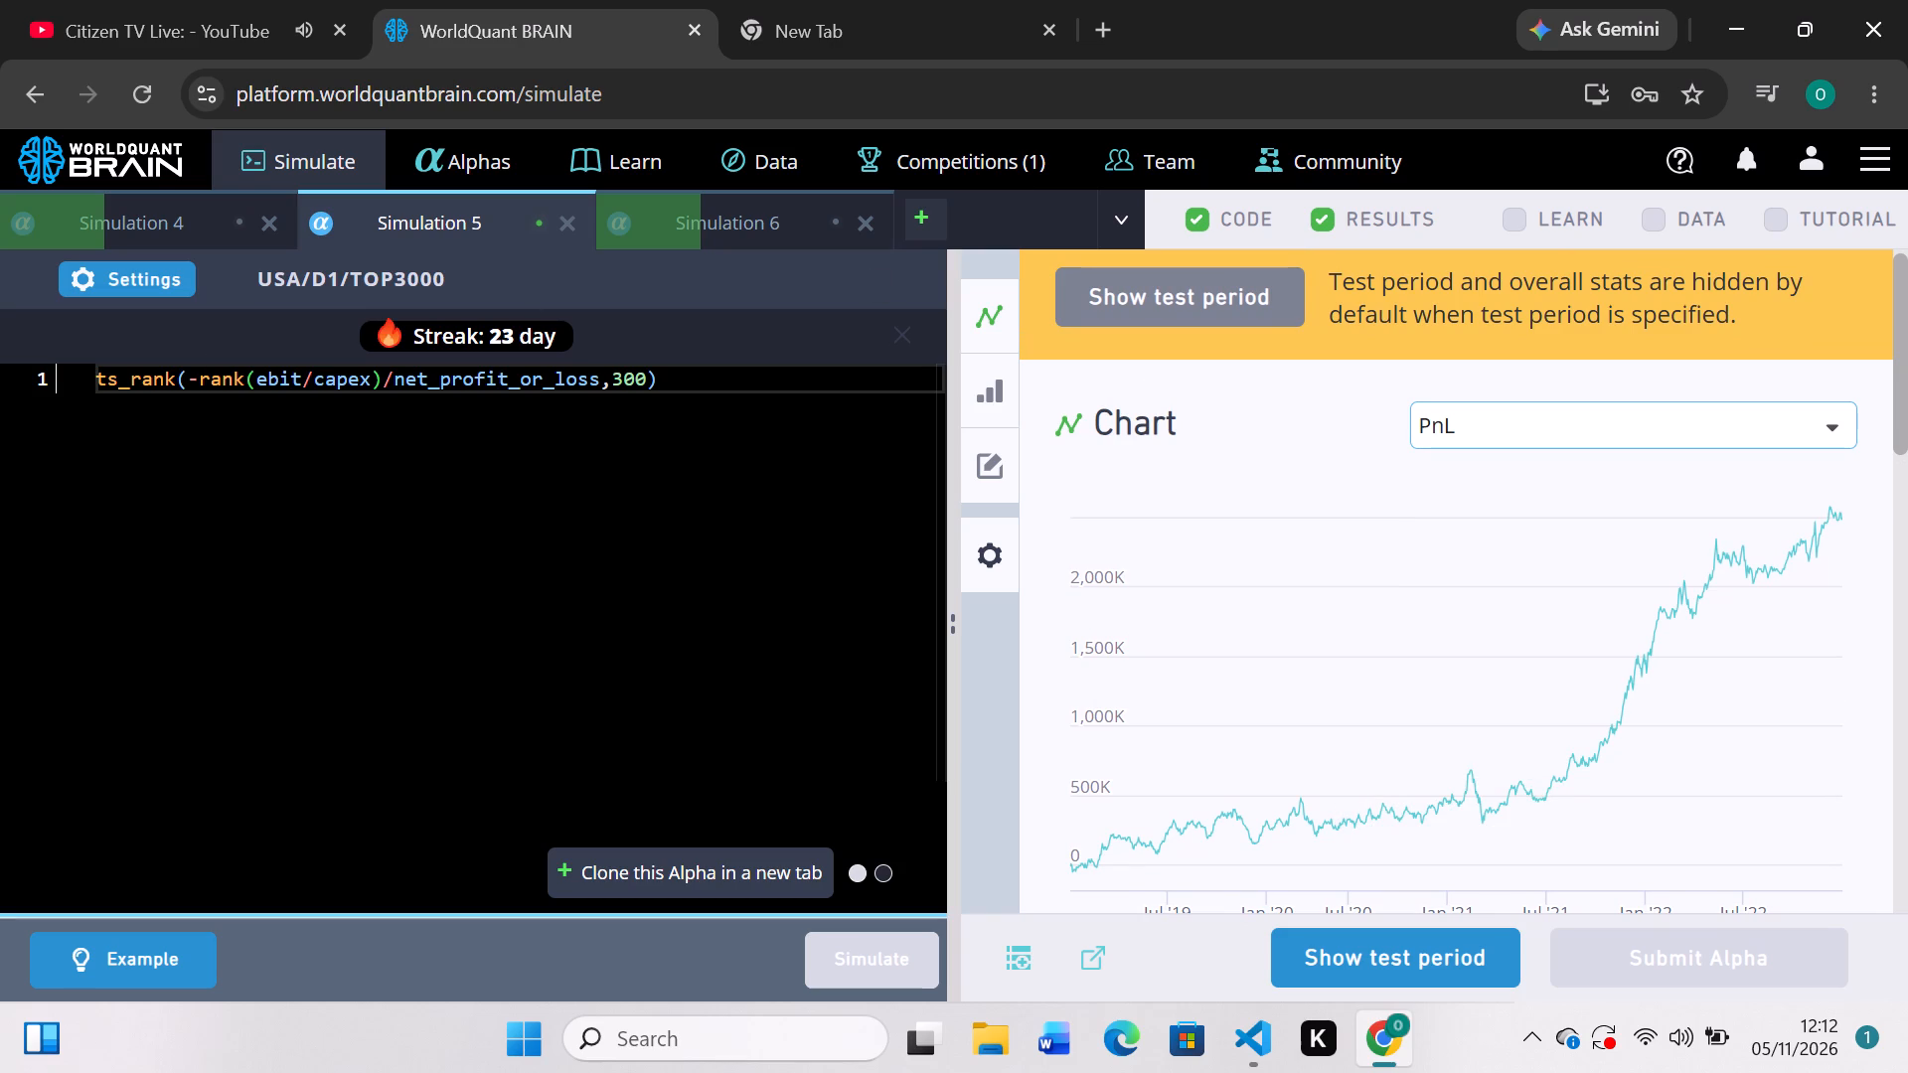
Set Simulation 5's decay to 105 and NaN handling to On, apply the settings and rerun the simulation.
left_click(152, 281)
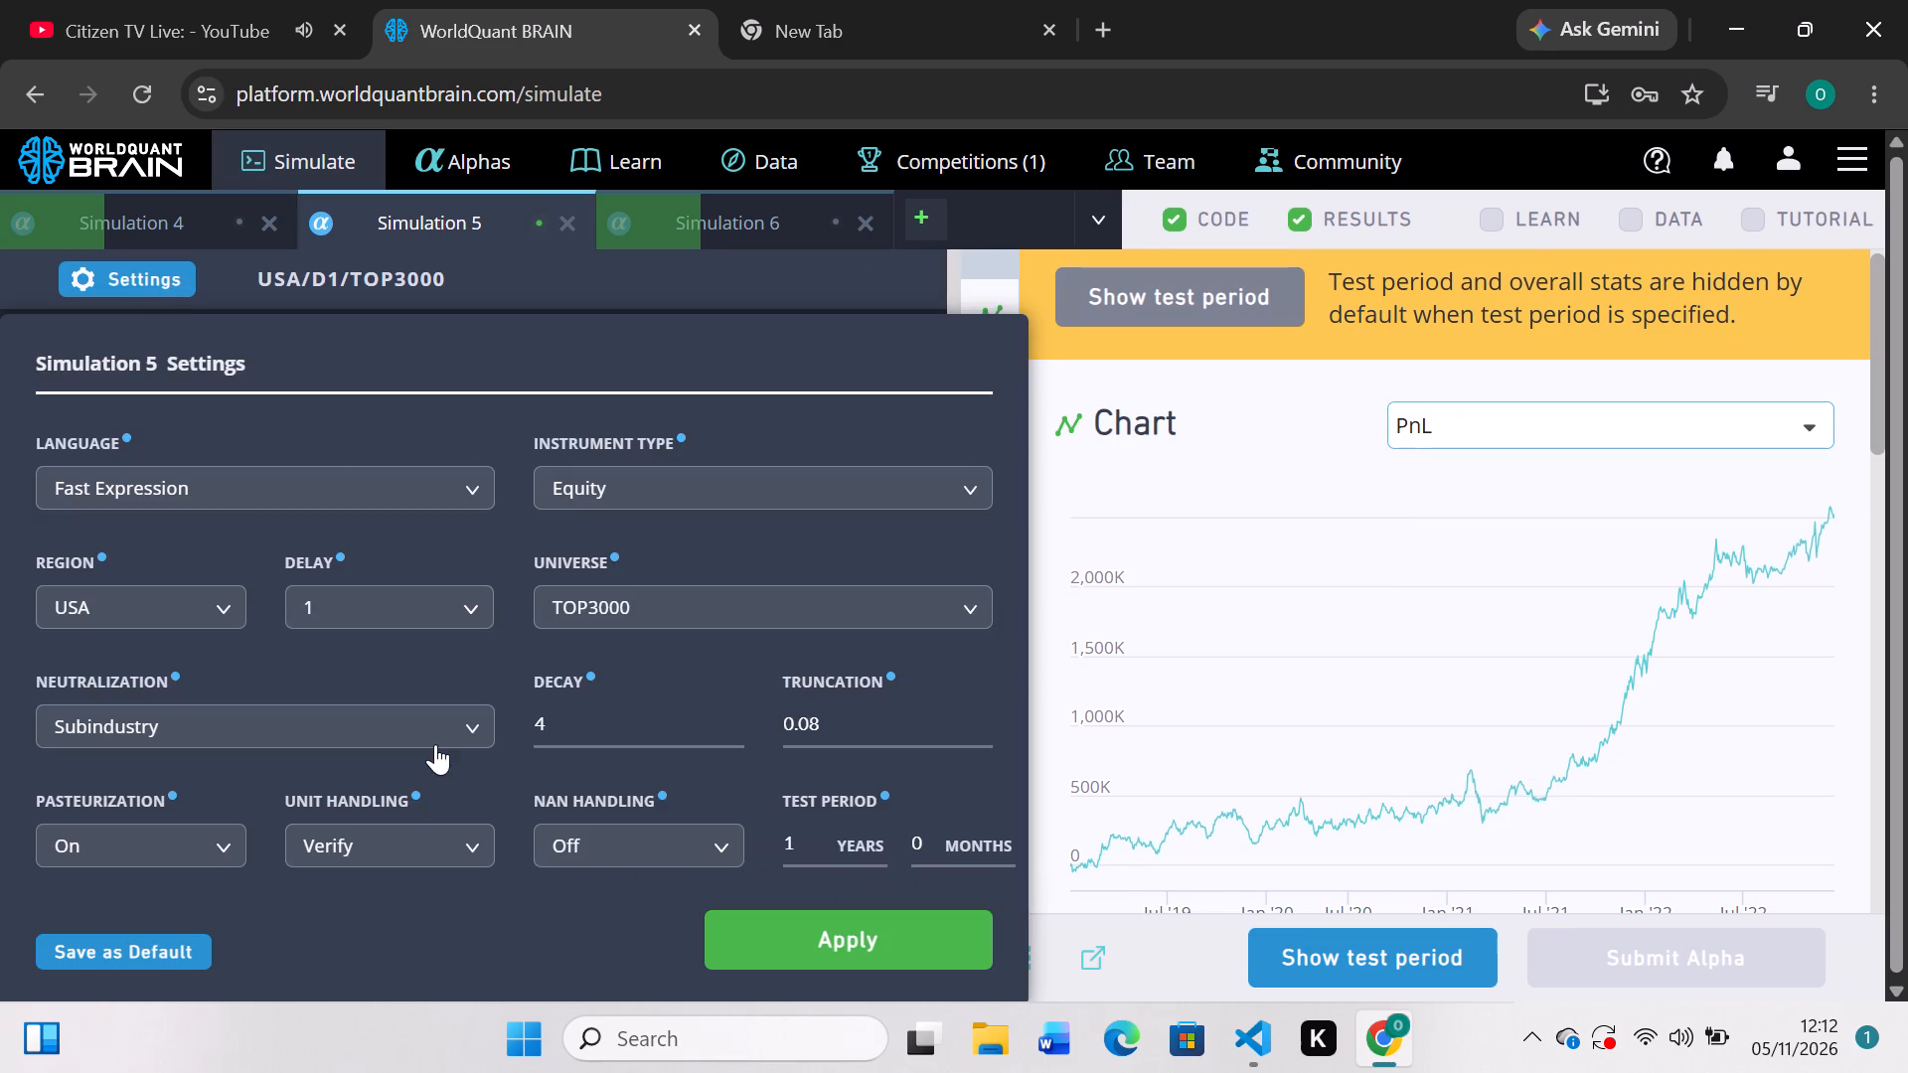
left_click(726, 717)
left_click(725, 838)
left_click(645, 908)
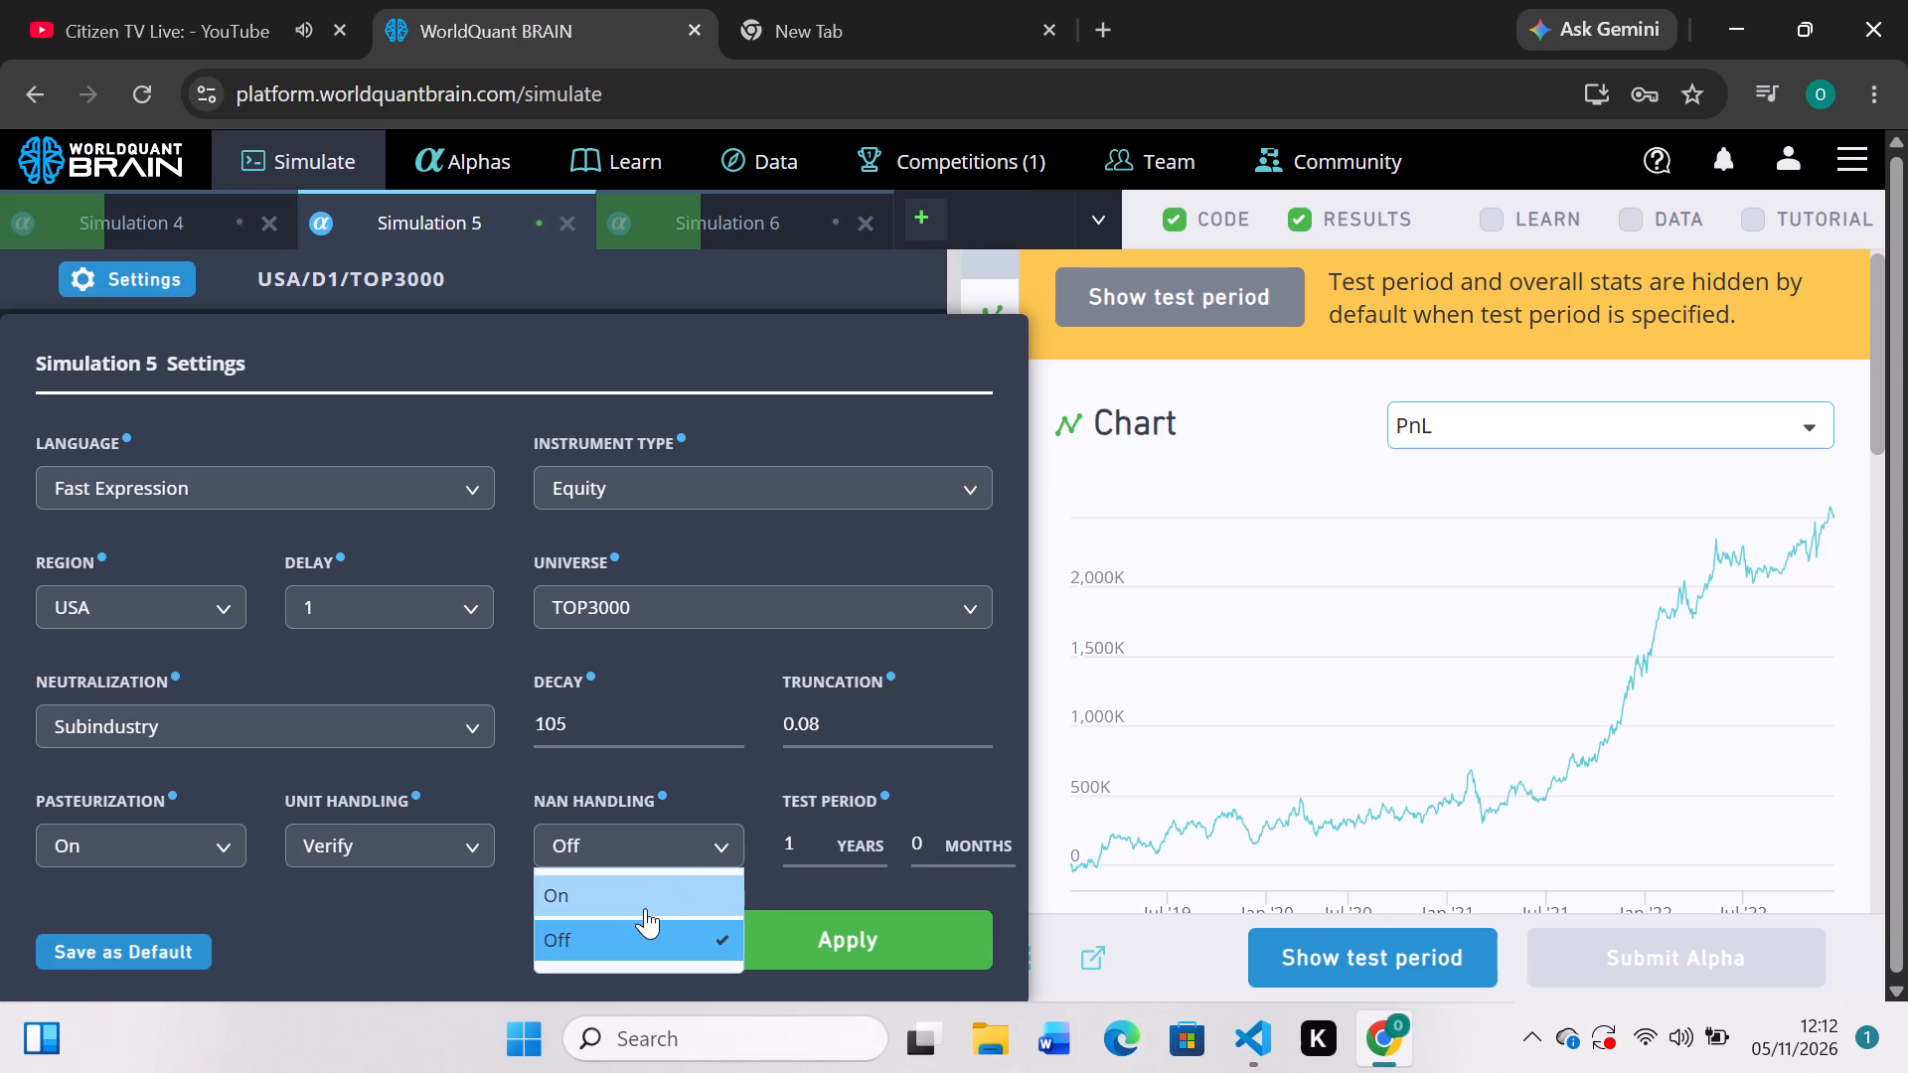
left_click(797, 957)
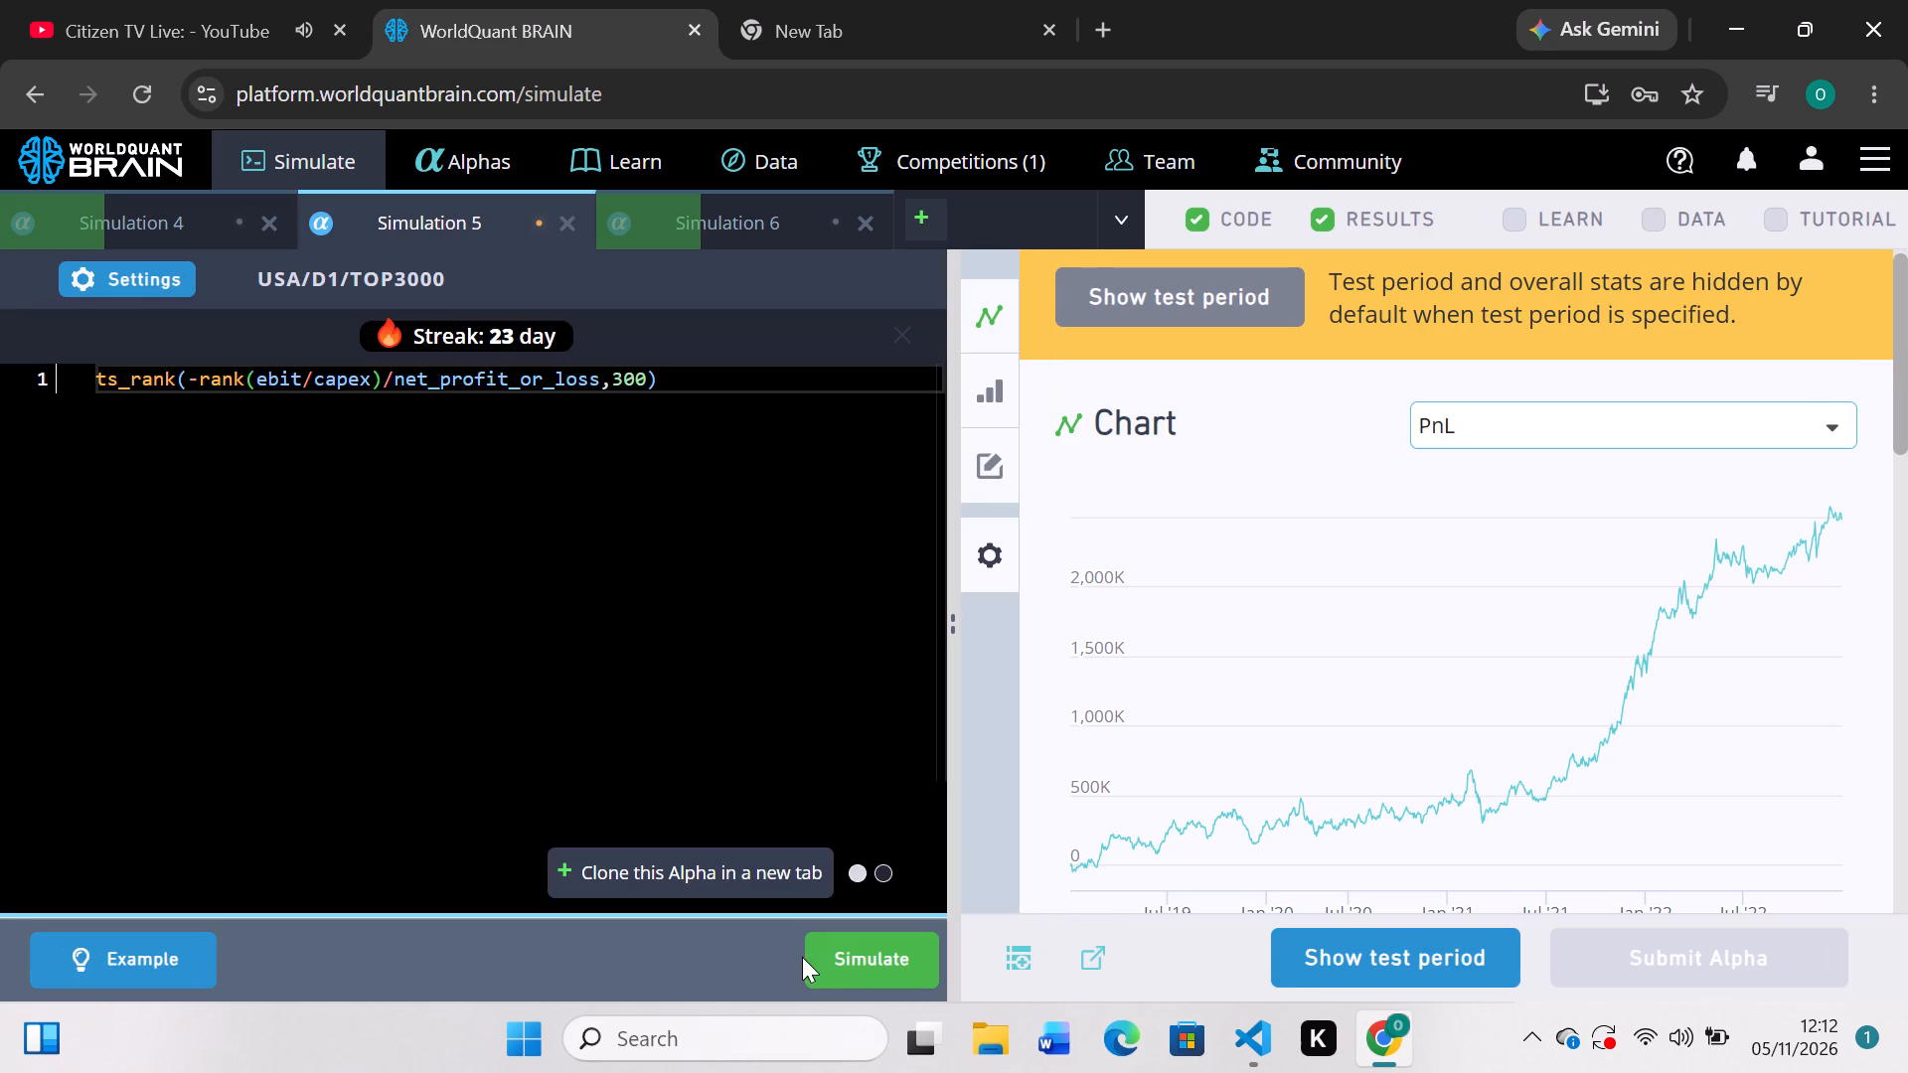
left_click(834, 965)
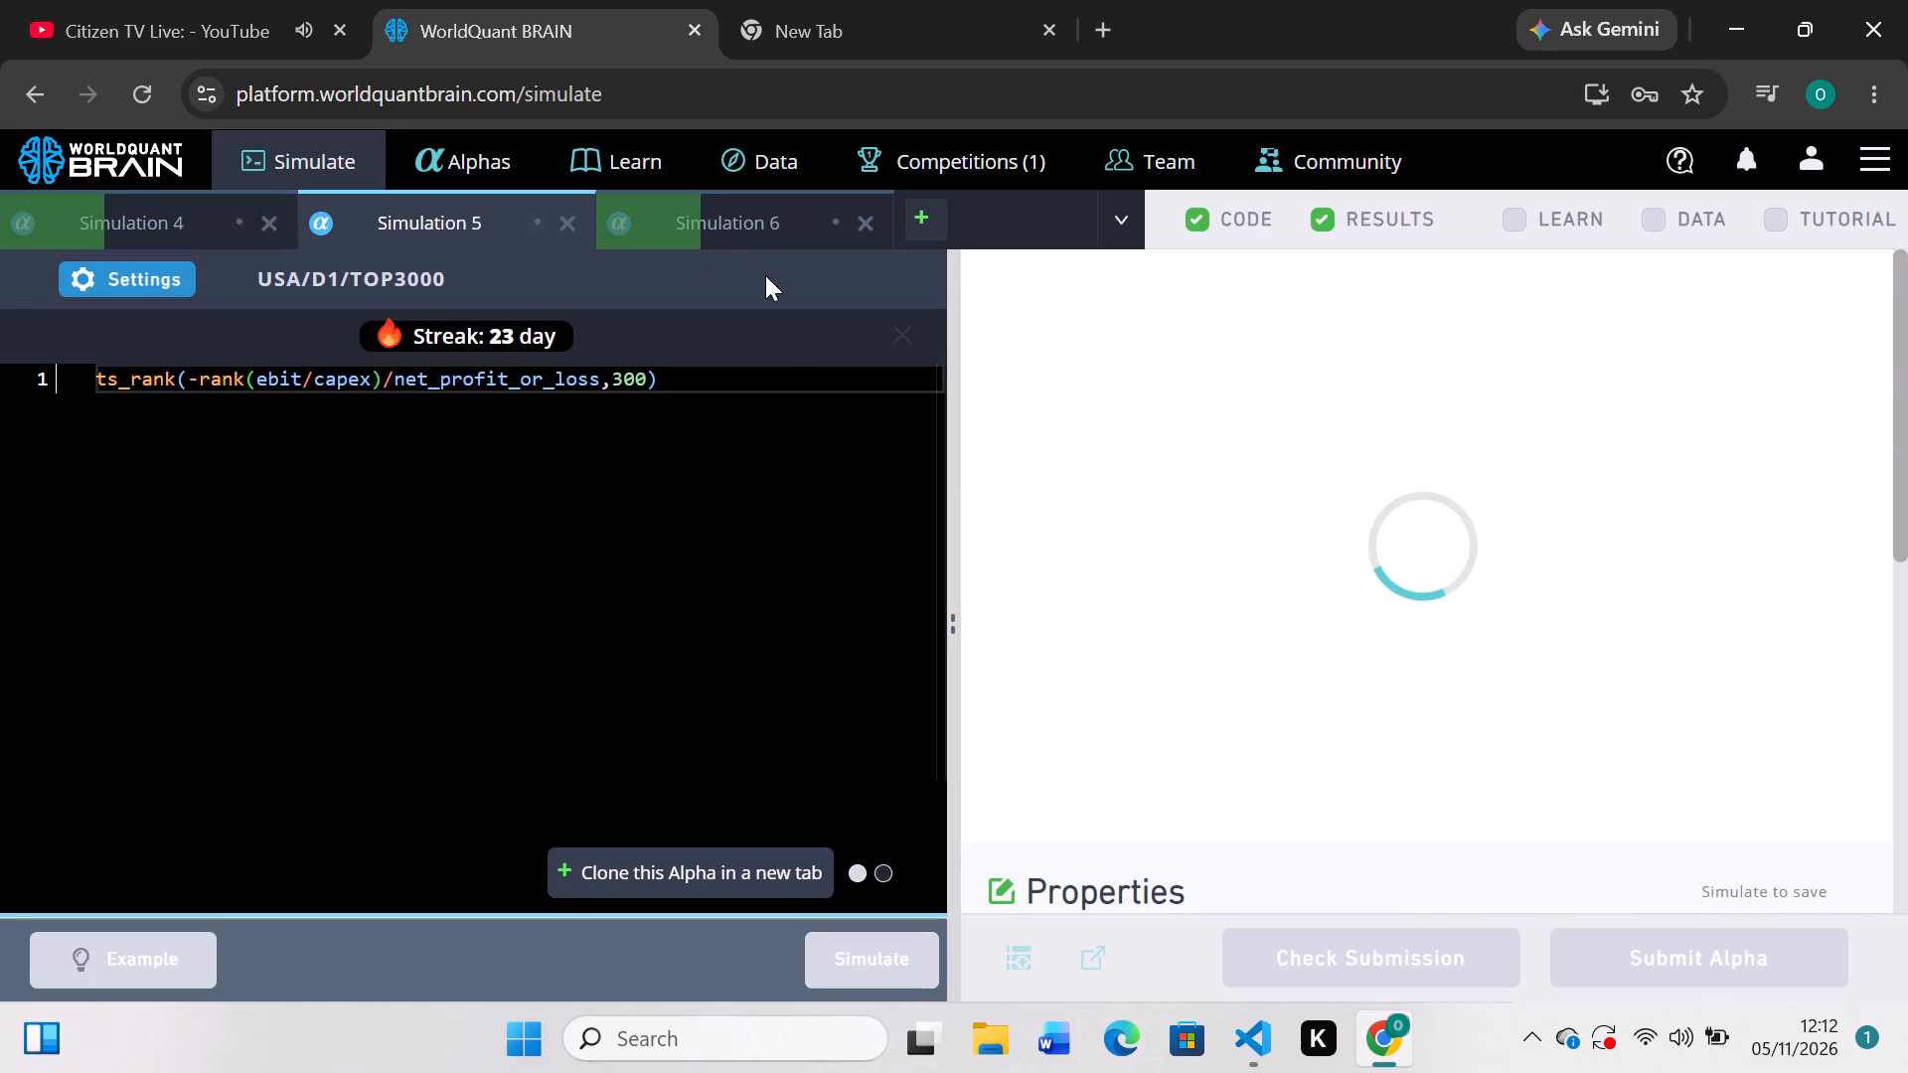
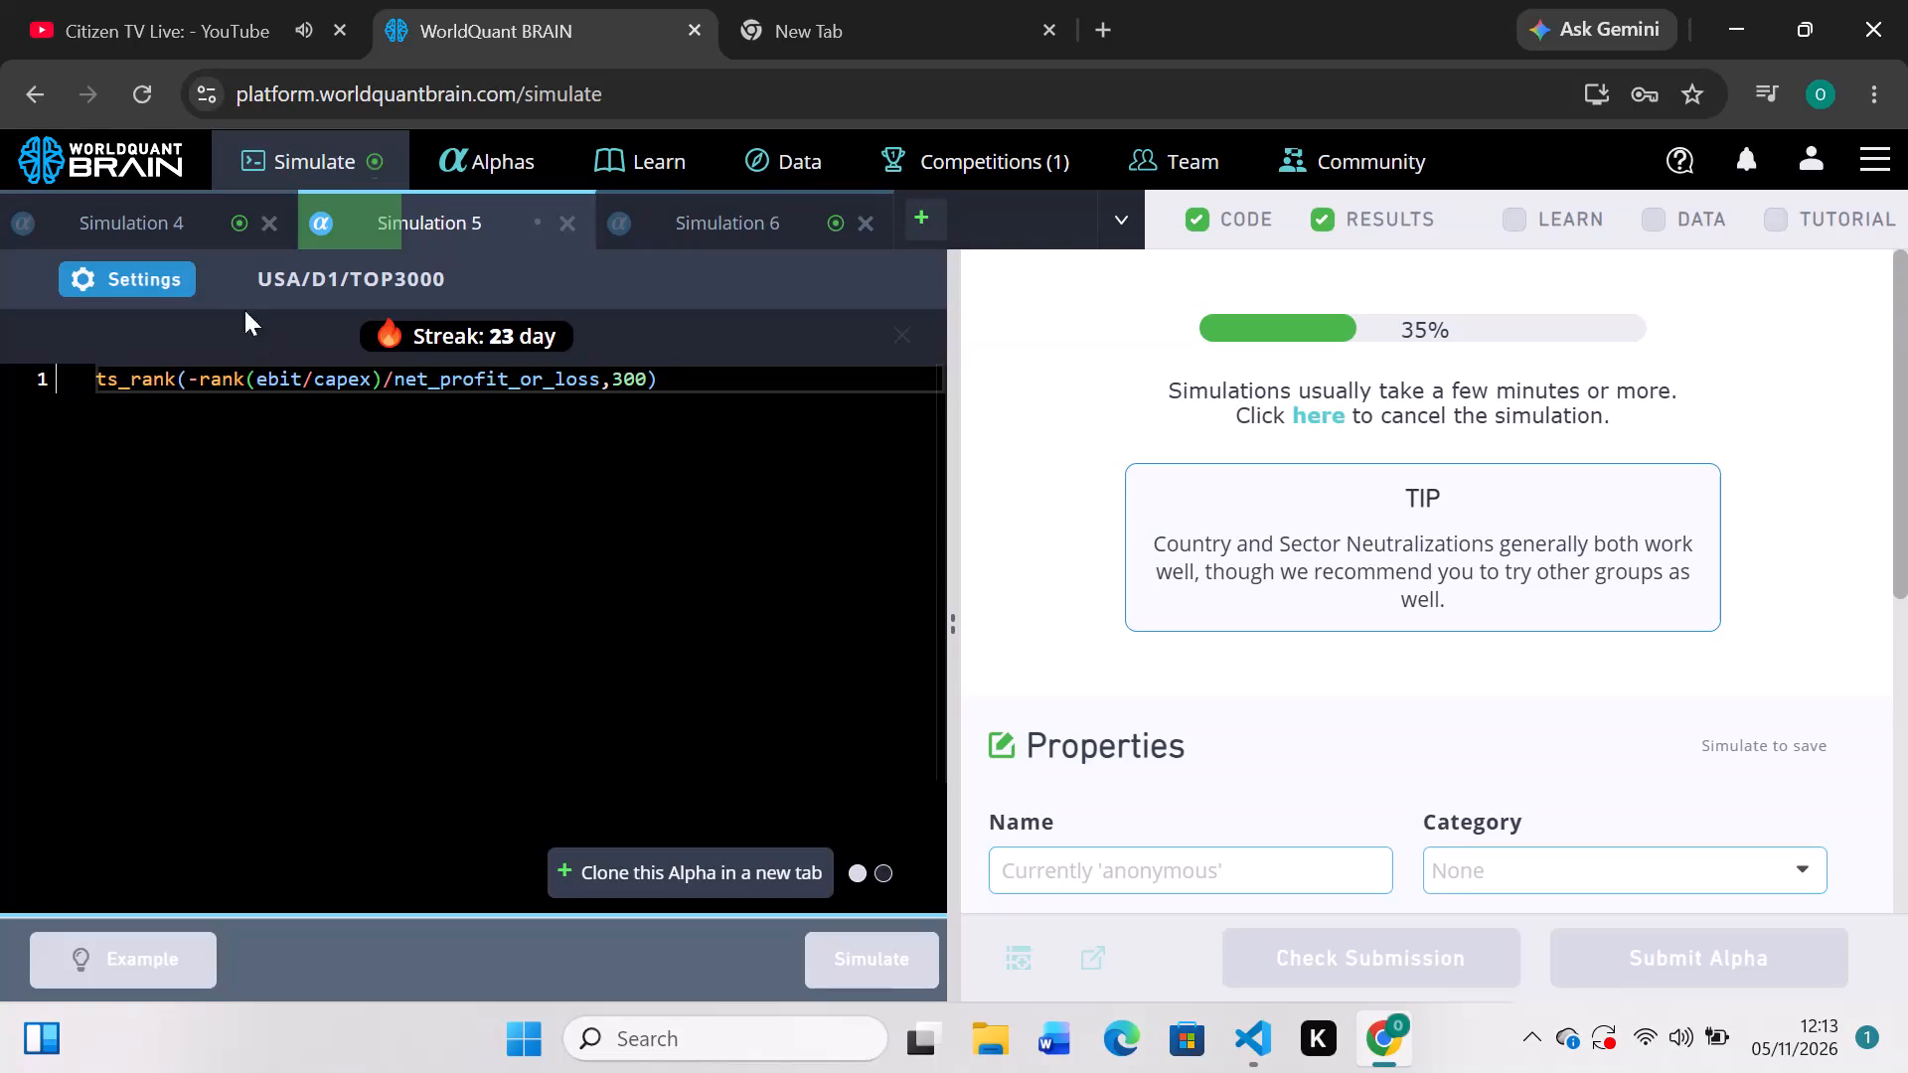
Review Simulation 4's IS Summary with its test period shown, and run its self-correlation check.
left_click(197, 229)
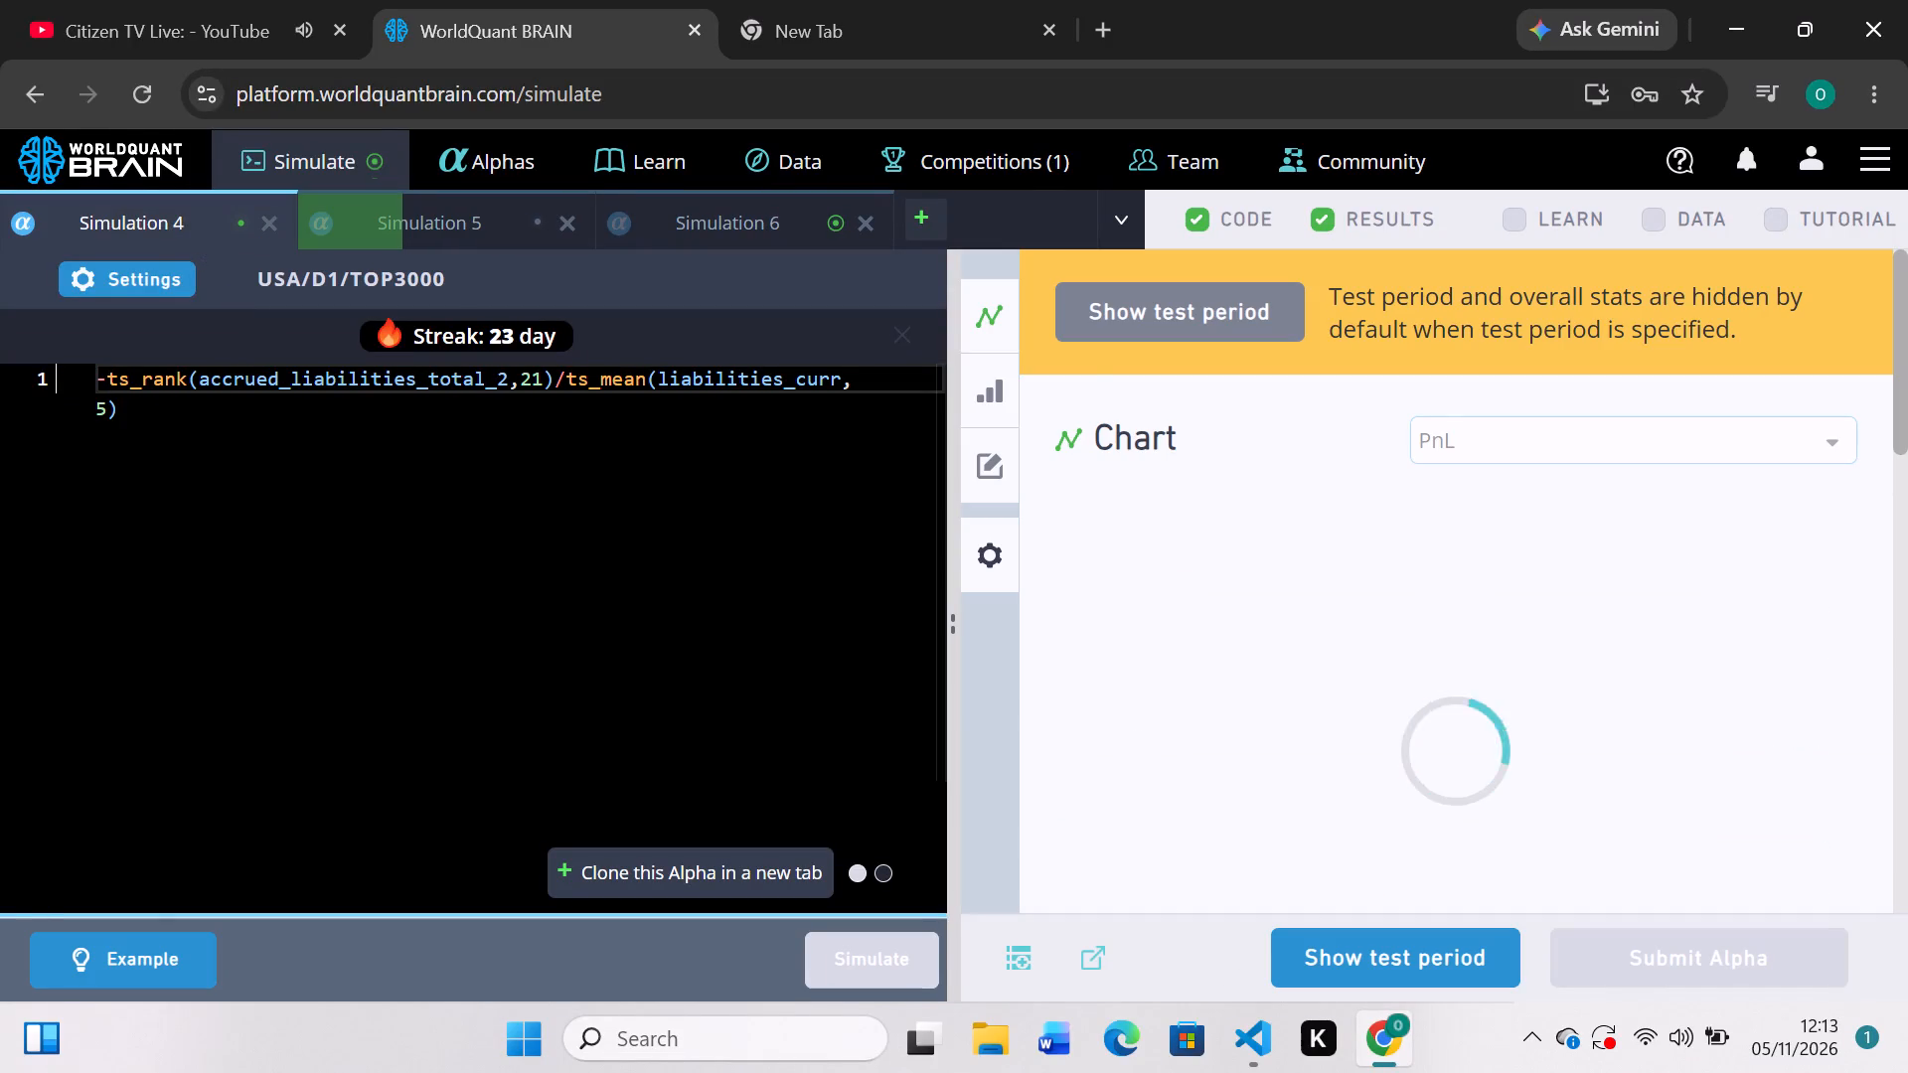
scroll(1404, 553, "down", 3)
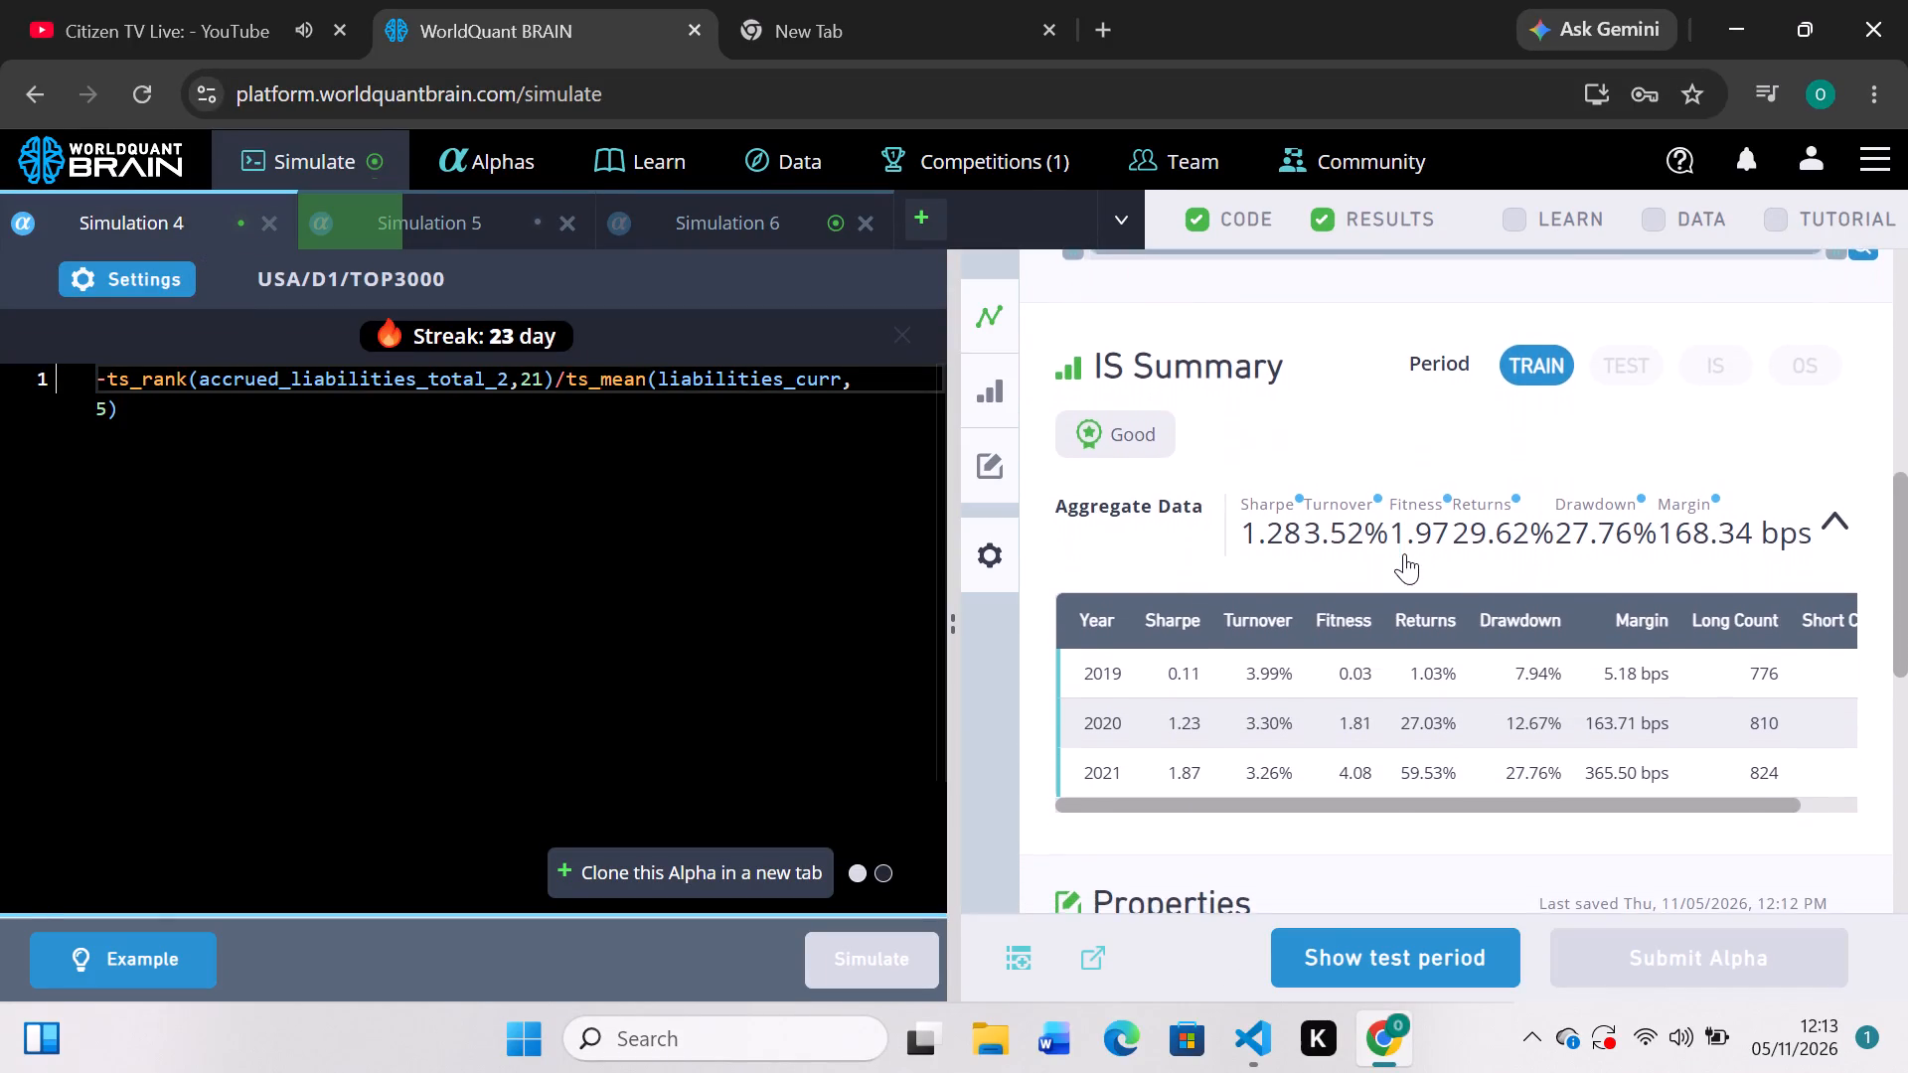
scroll(1404, 553, "up", 1)
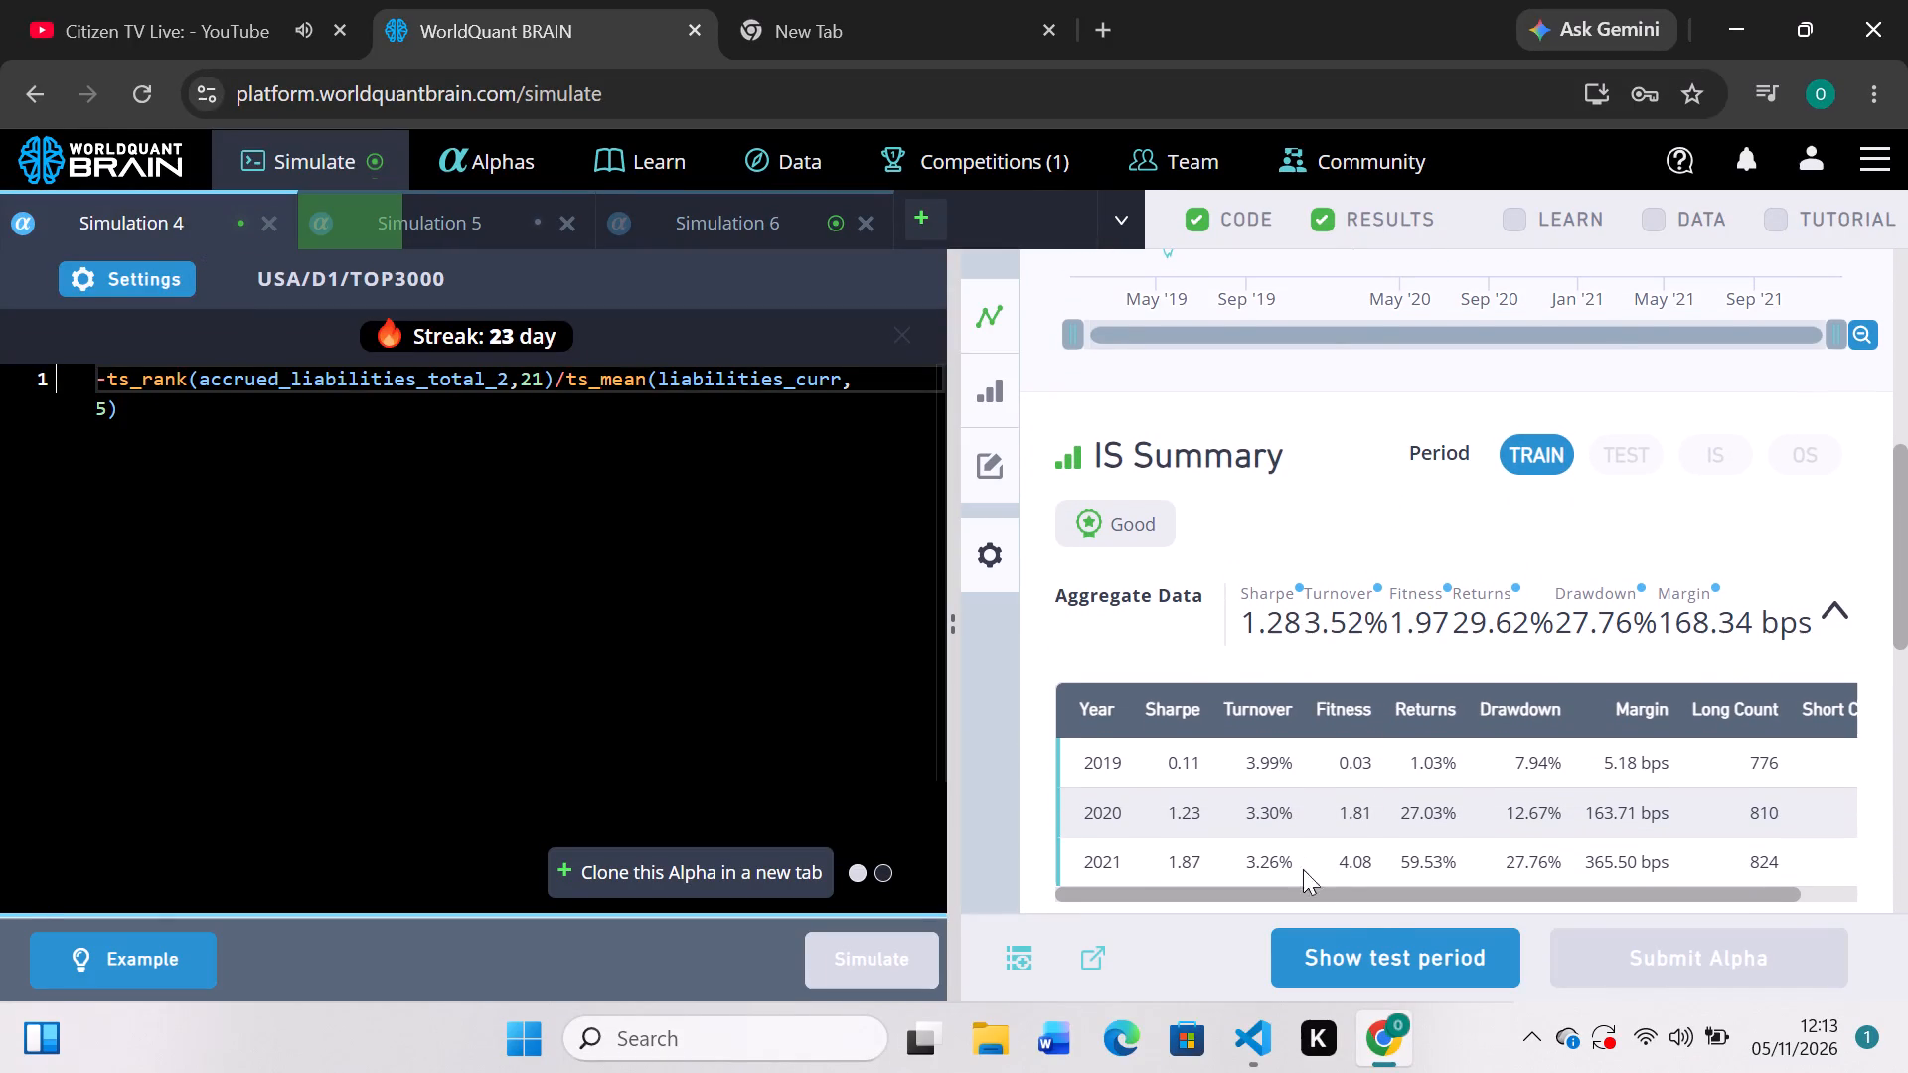
left_click(1370, 953)
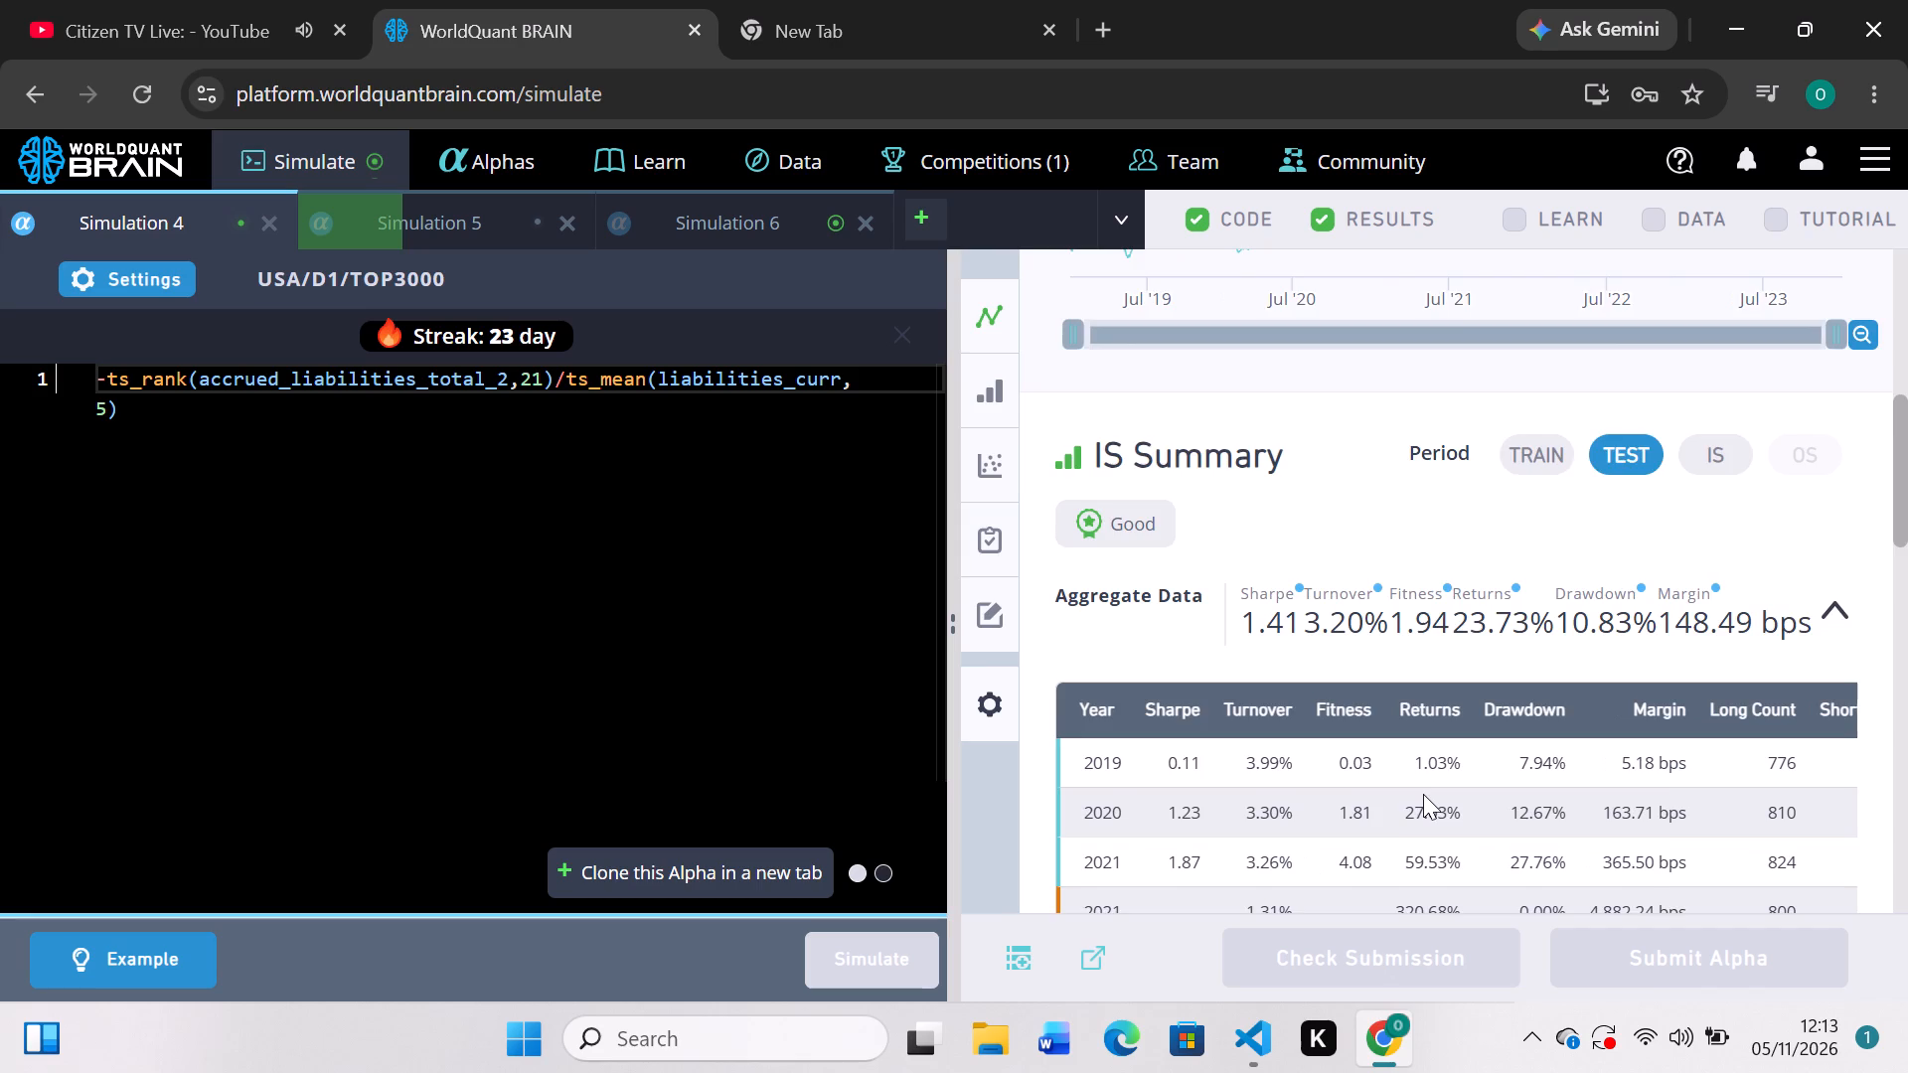
scroll(1423, 794, "down", 3)
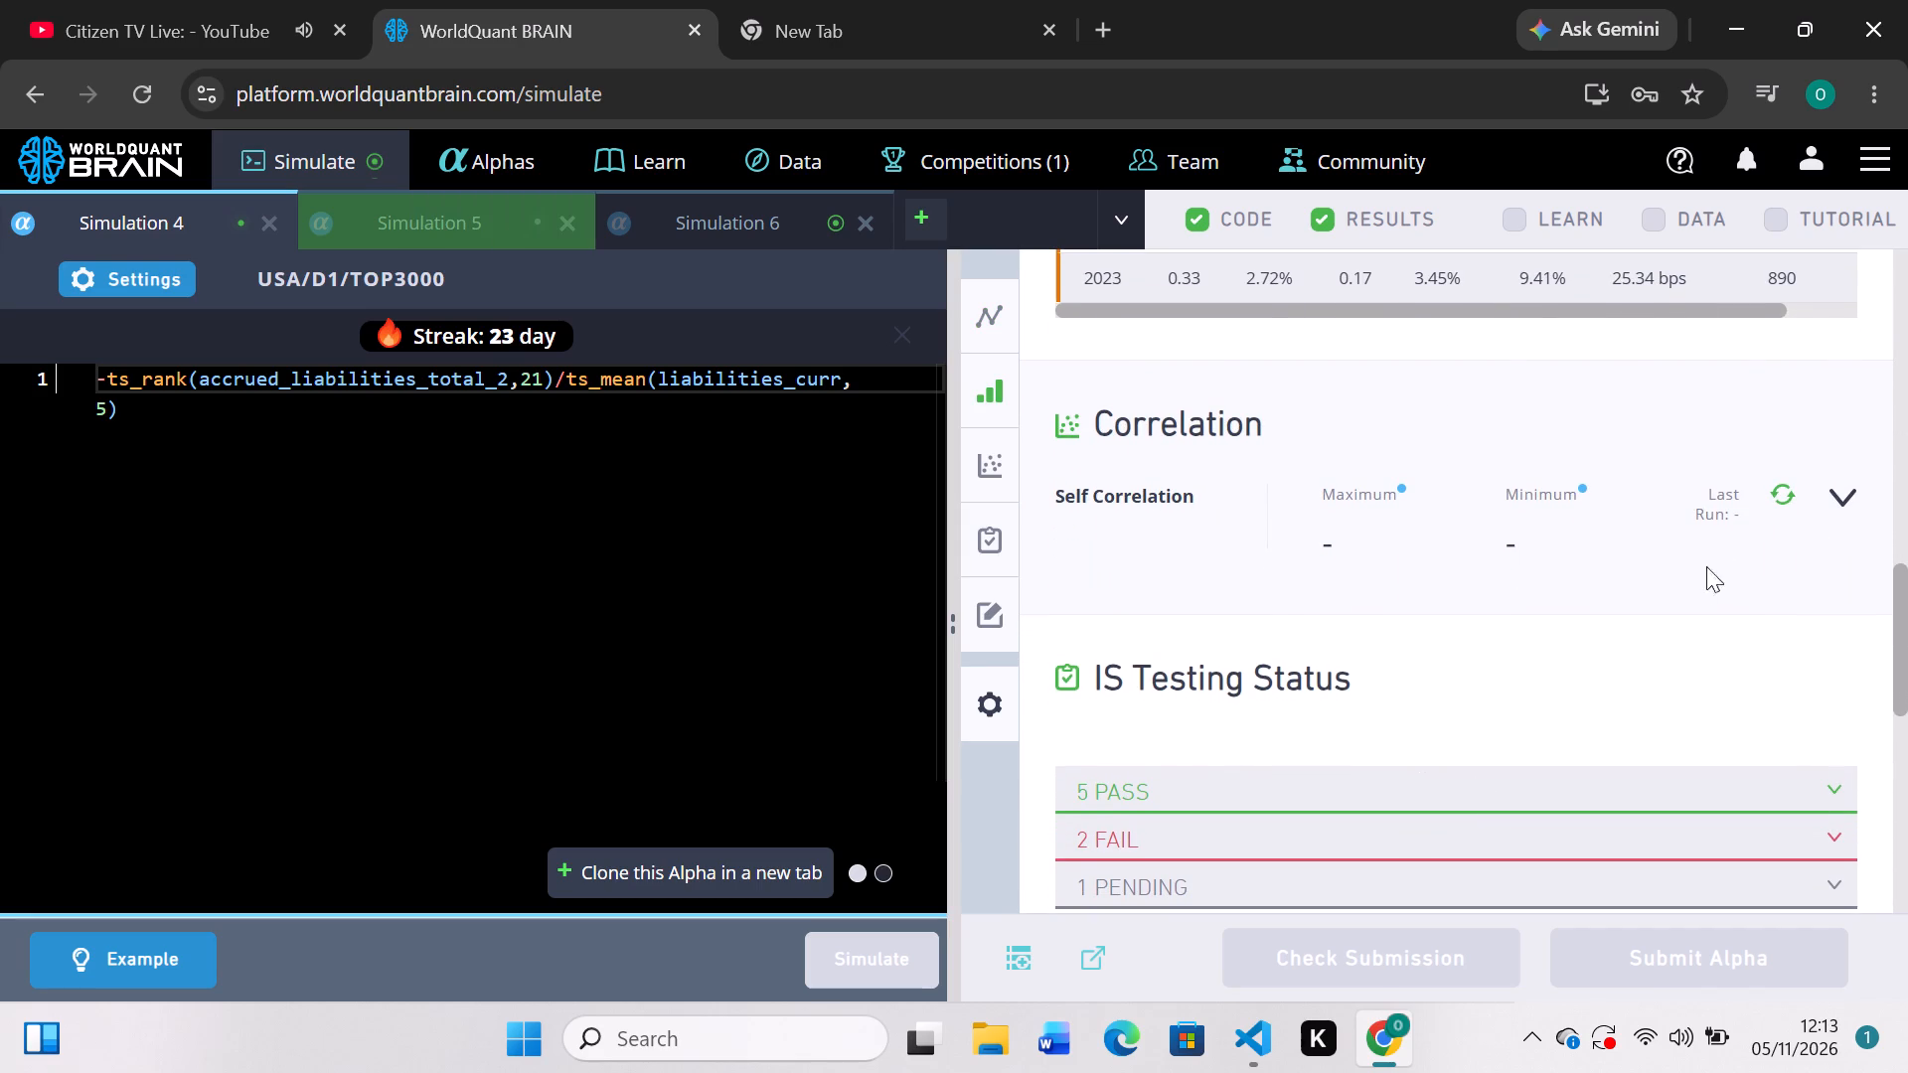
left_click(1784, 484)
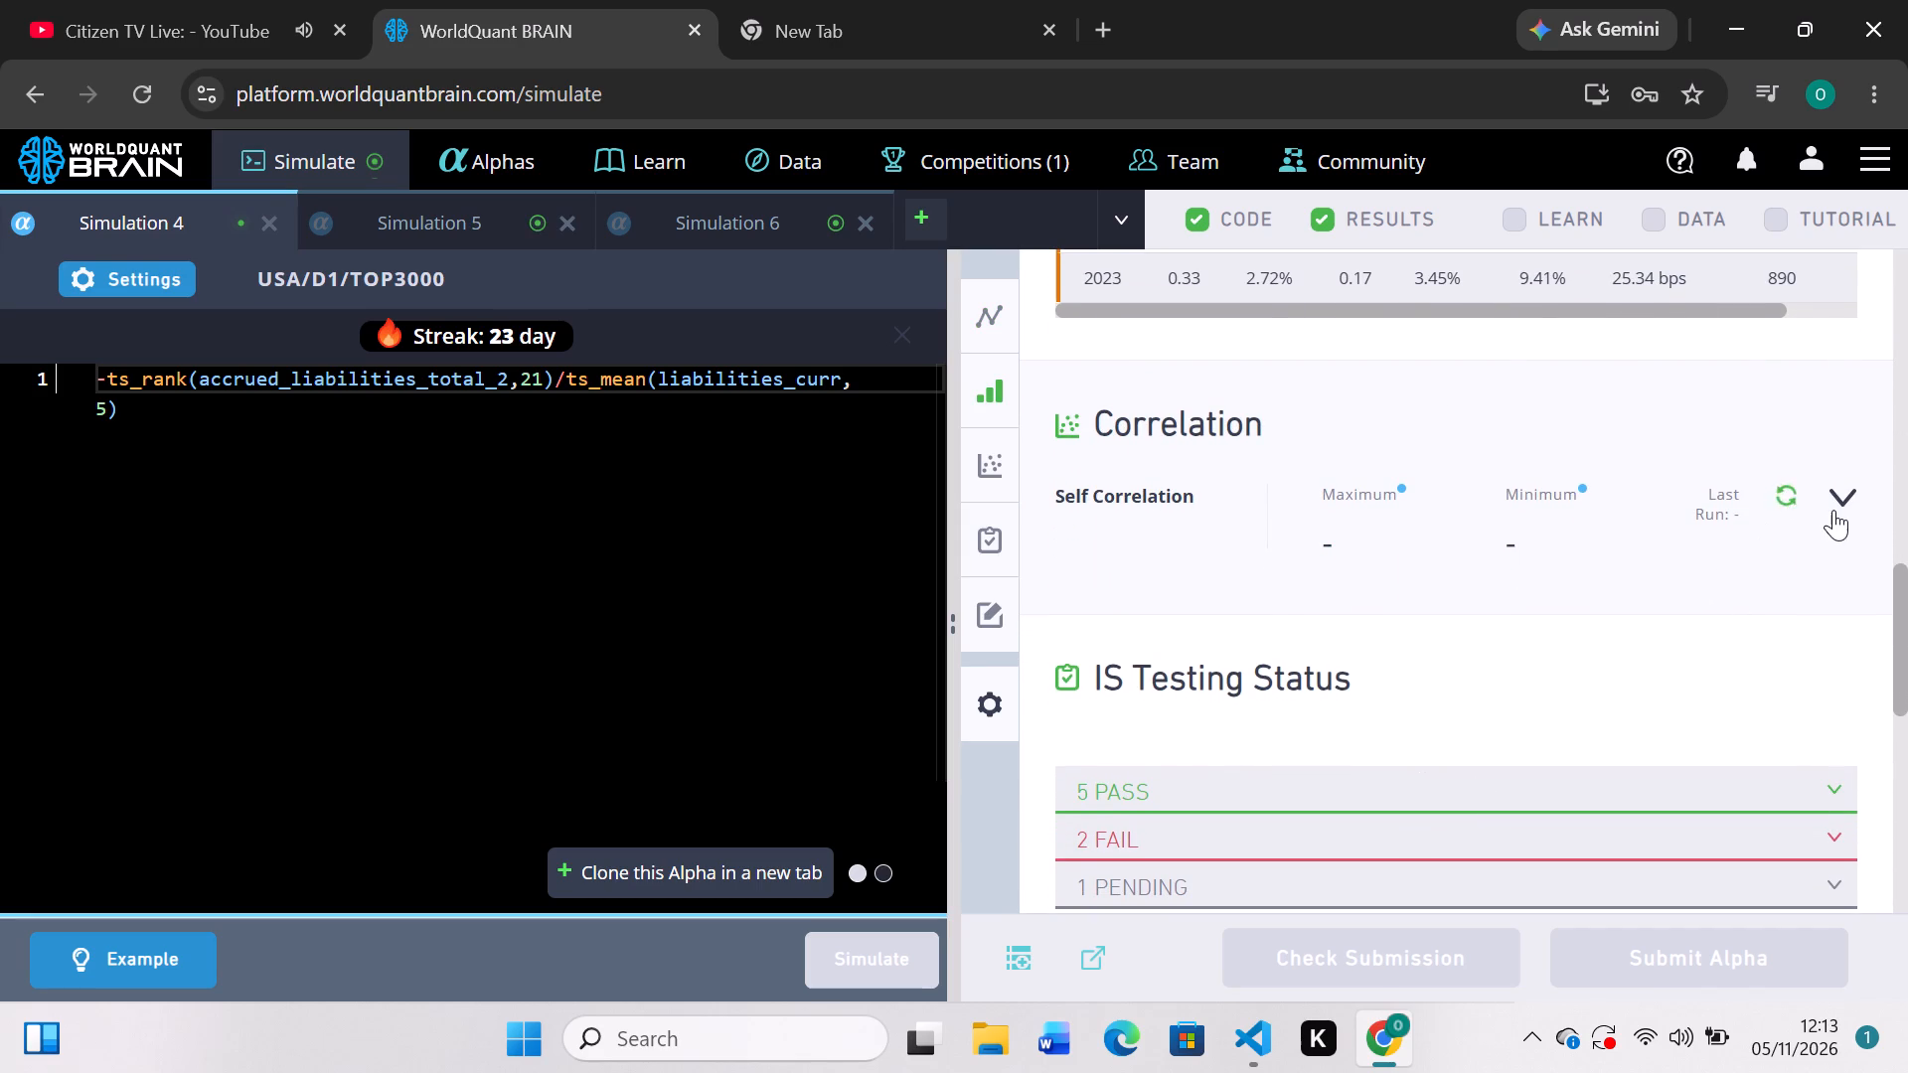
double_click(1583, 628)
left_click(1583, 628)
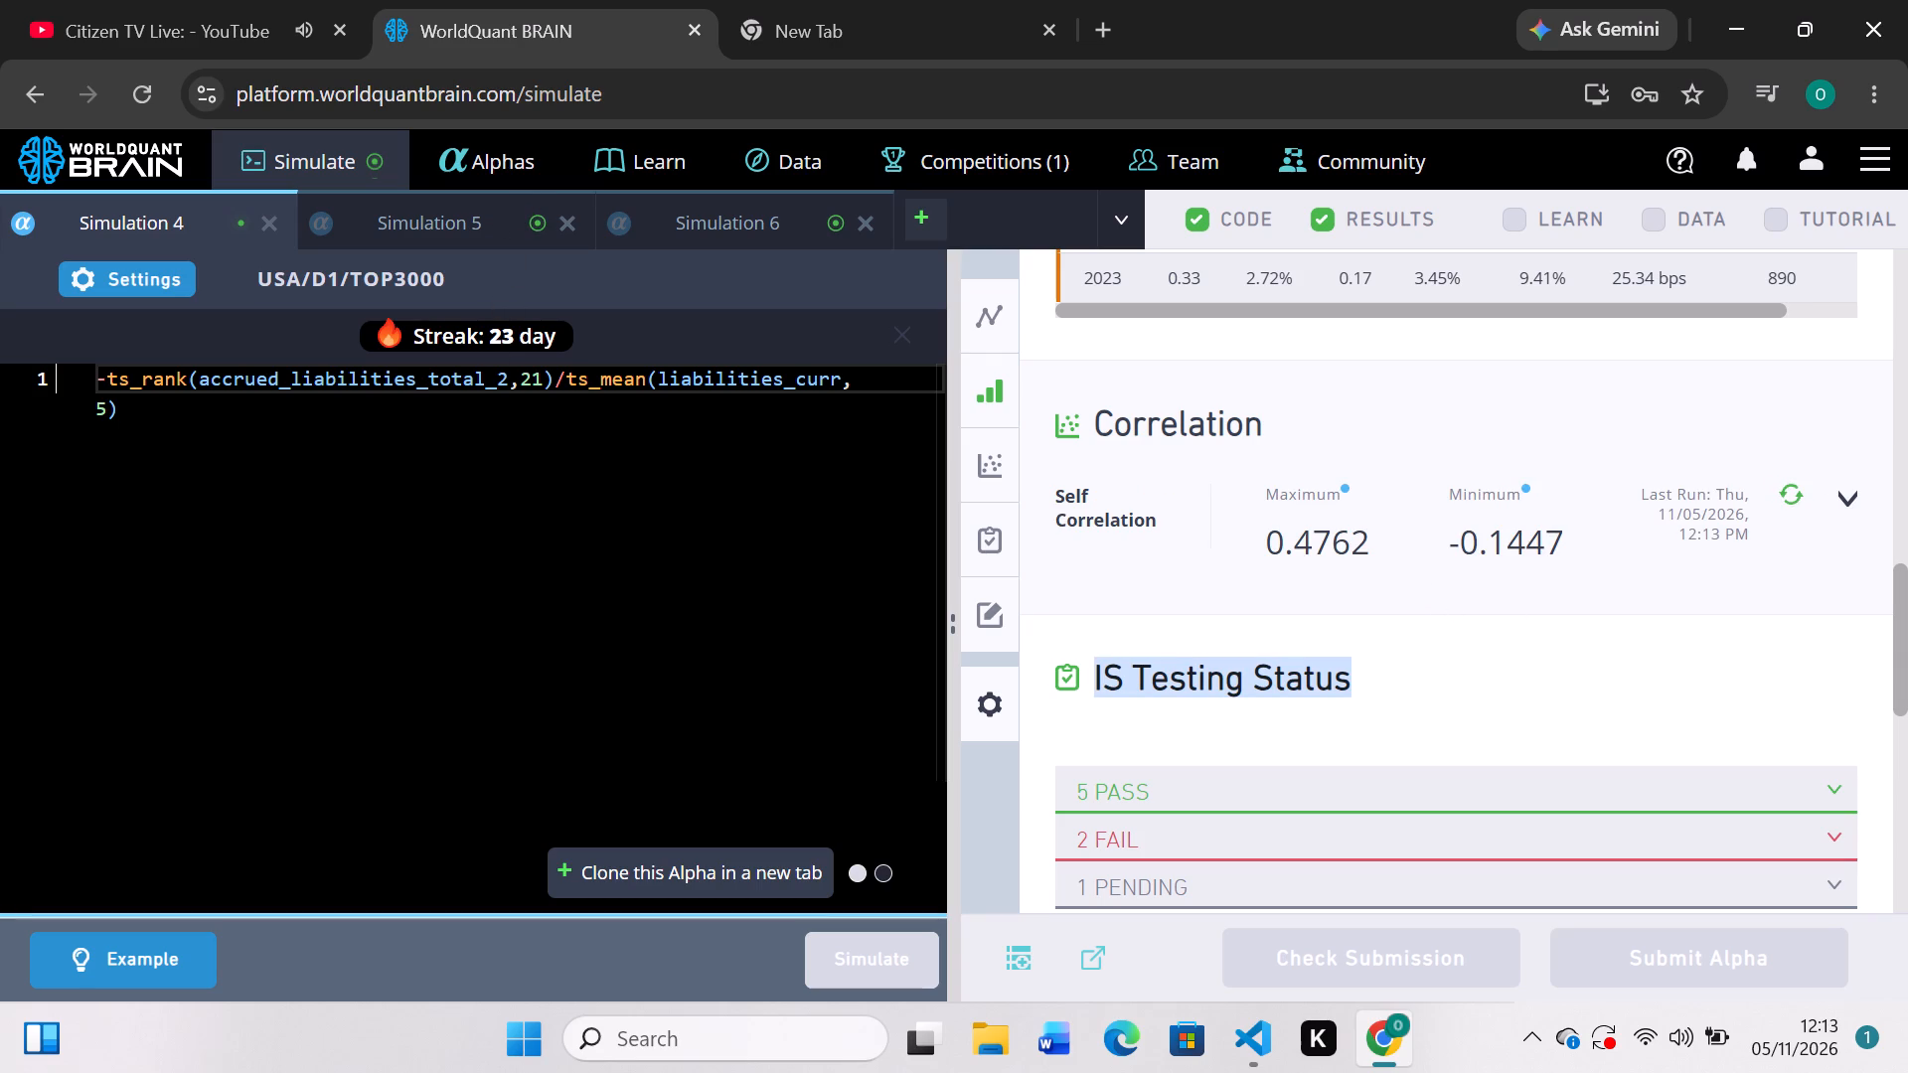
Examine the failed checks in Simulation 4's IS Testing Status.
left_click(153, 282)
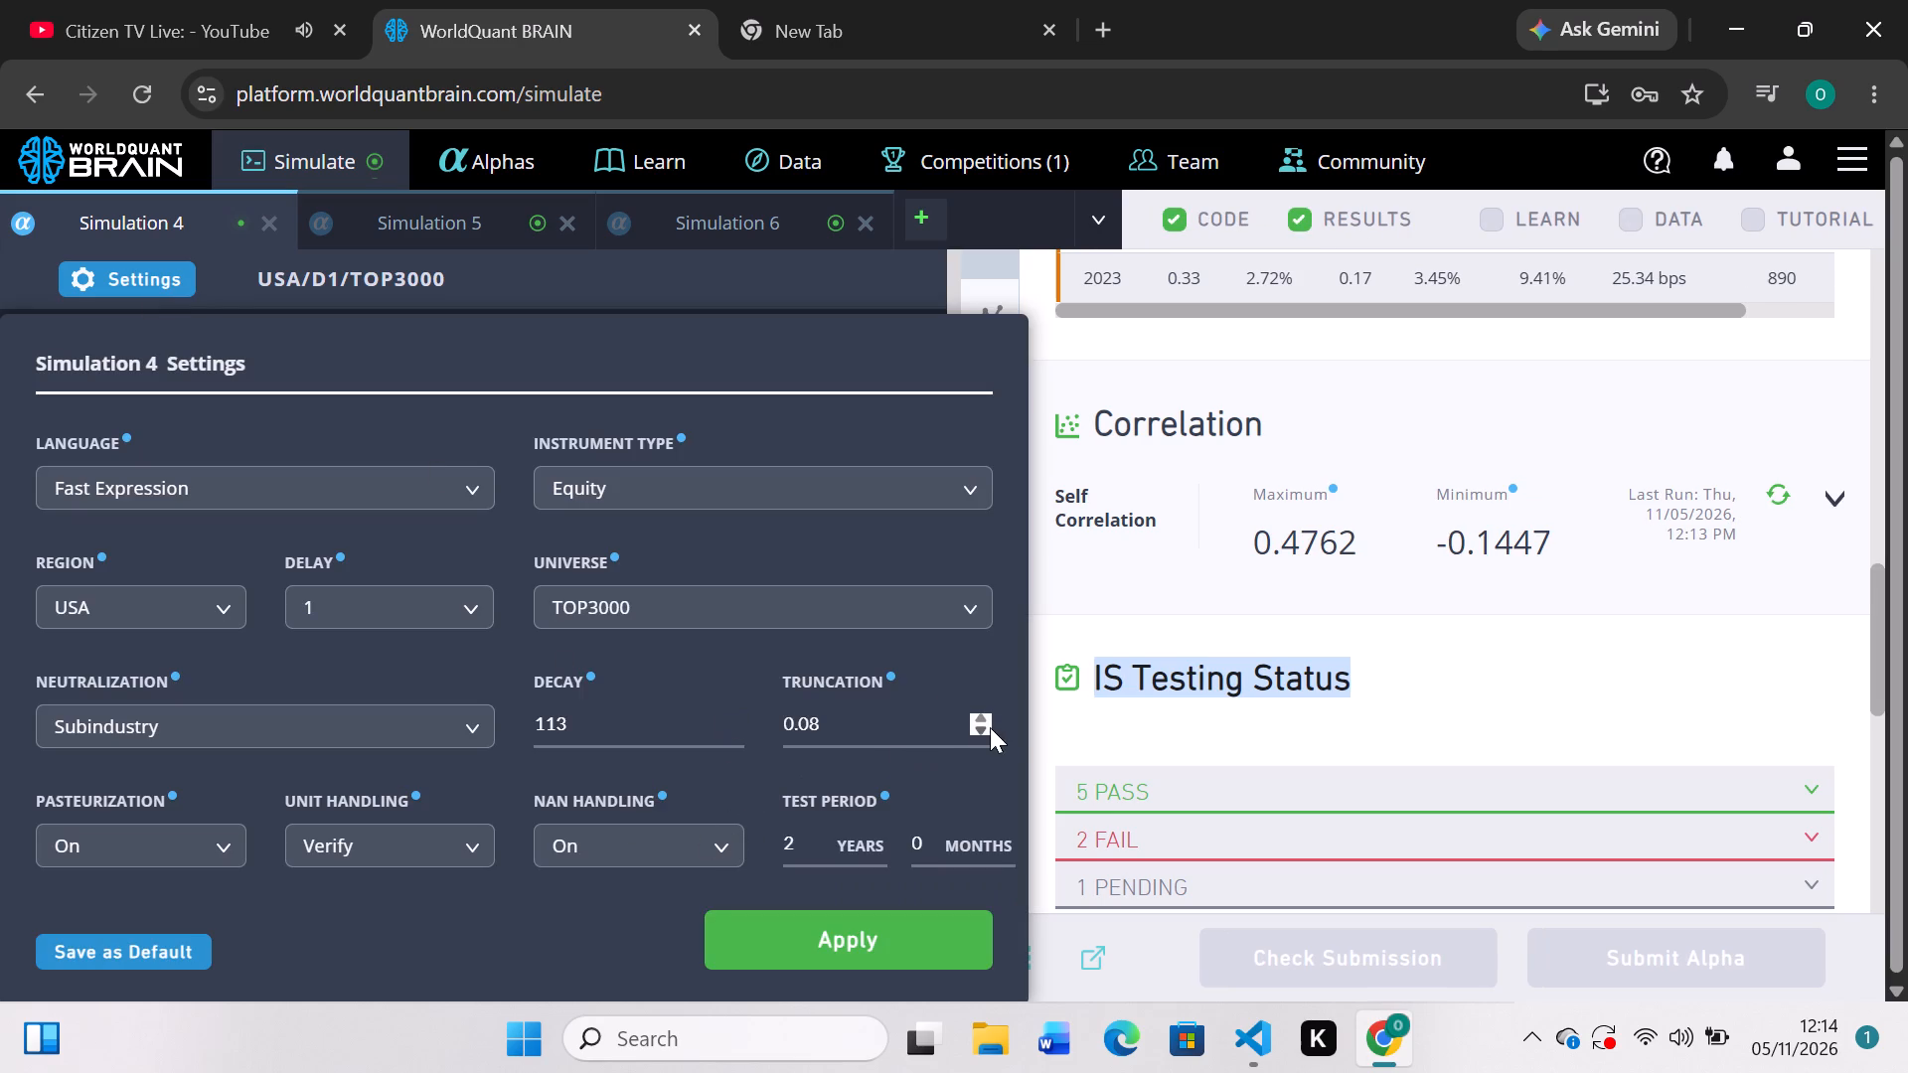
left_click(1720, 845)
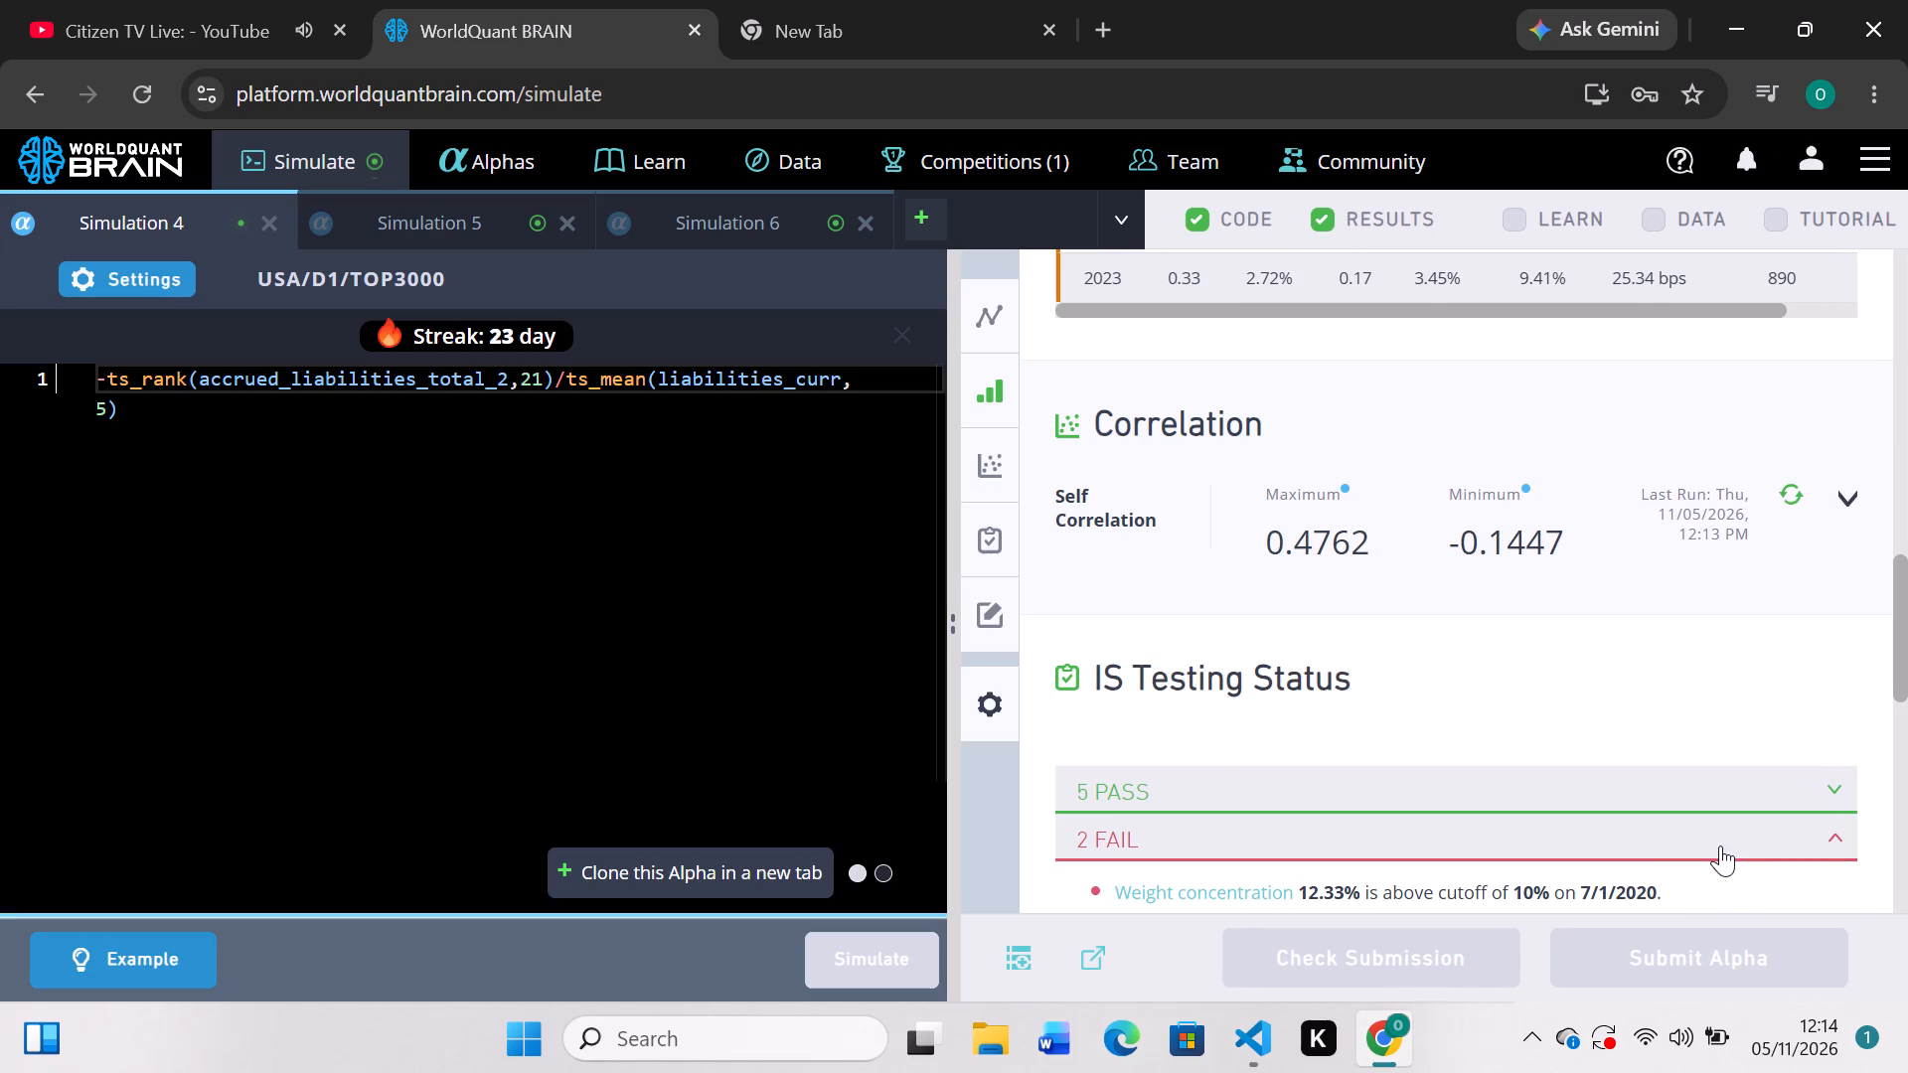
scroll(1487, 776, "down", 1)
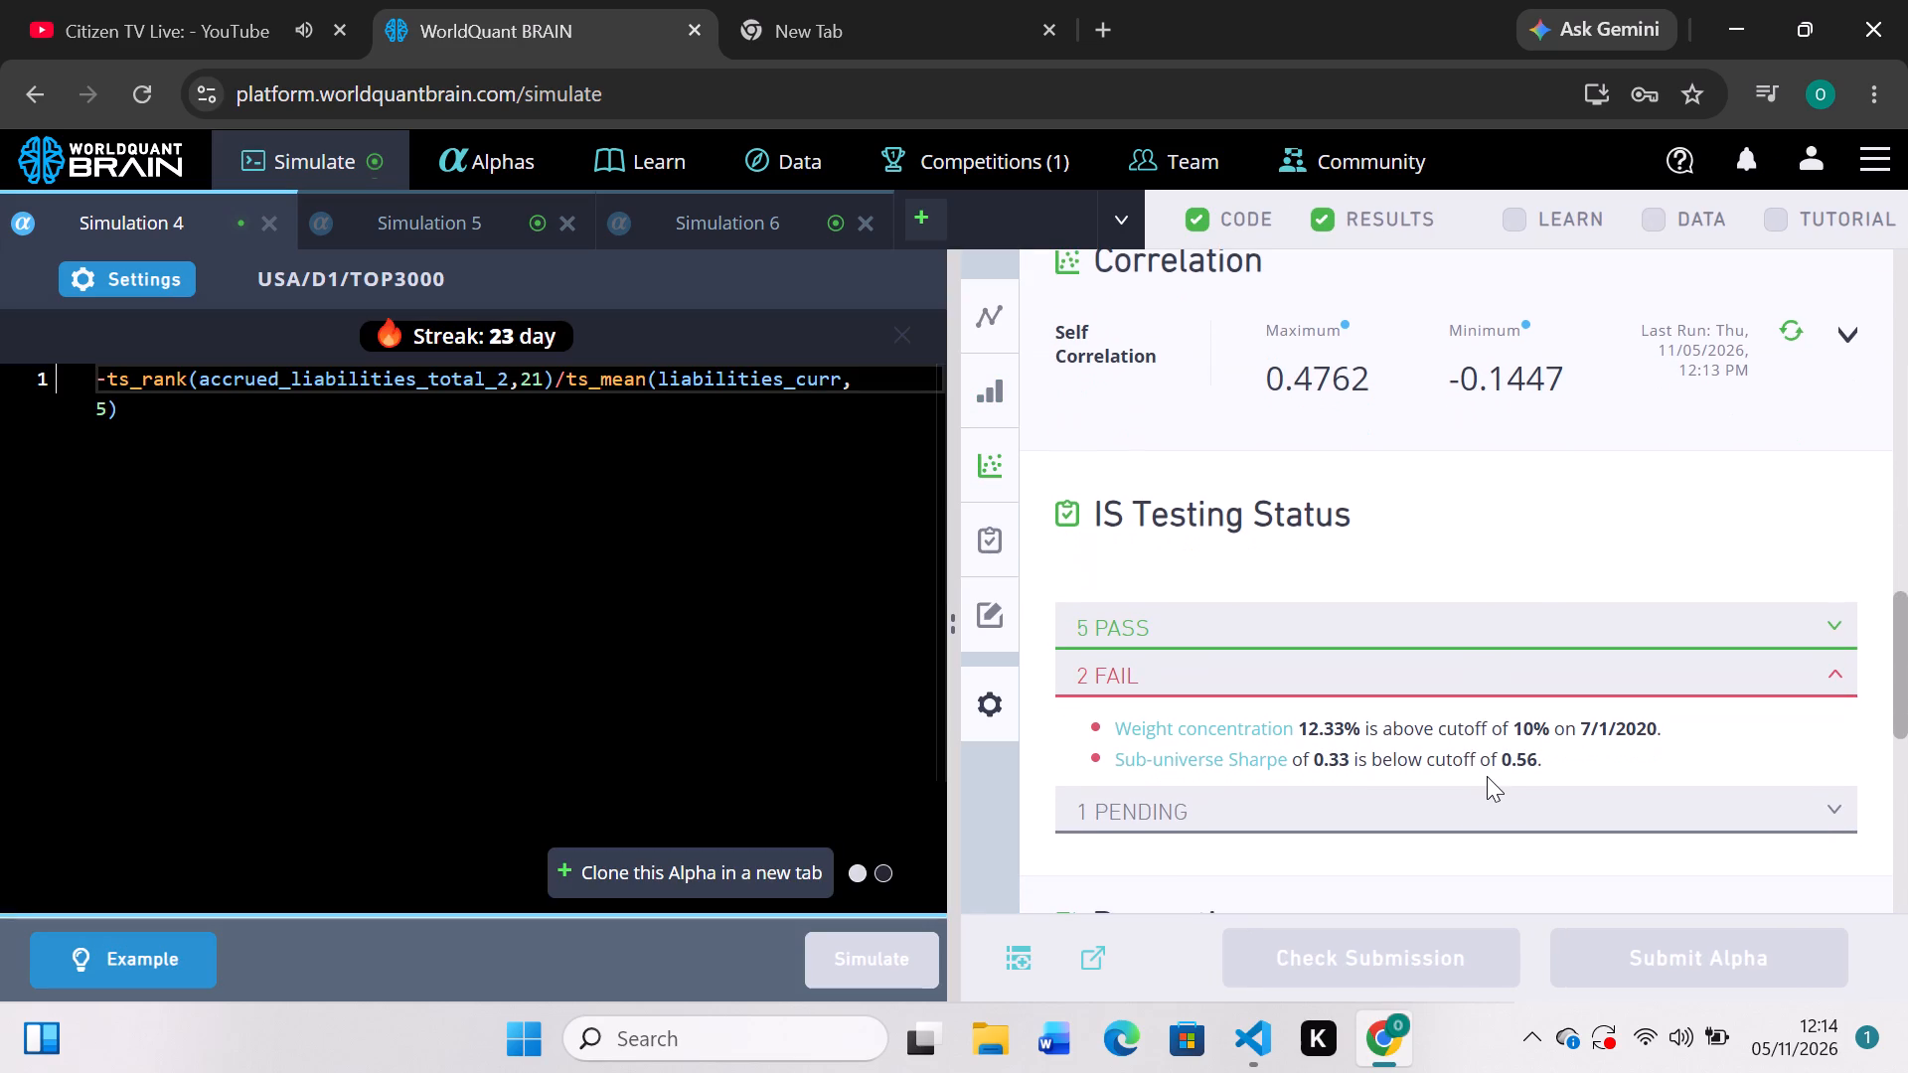
scroll(1487, 776, "up", 1)
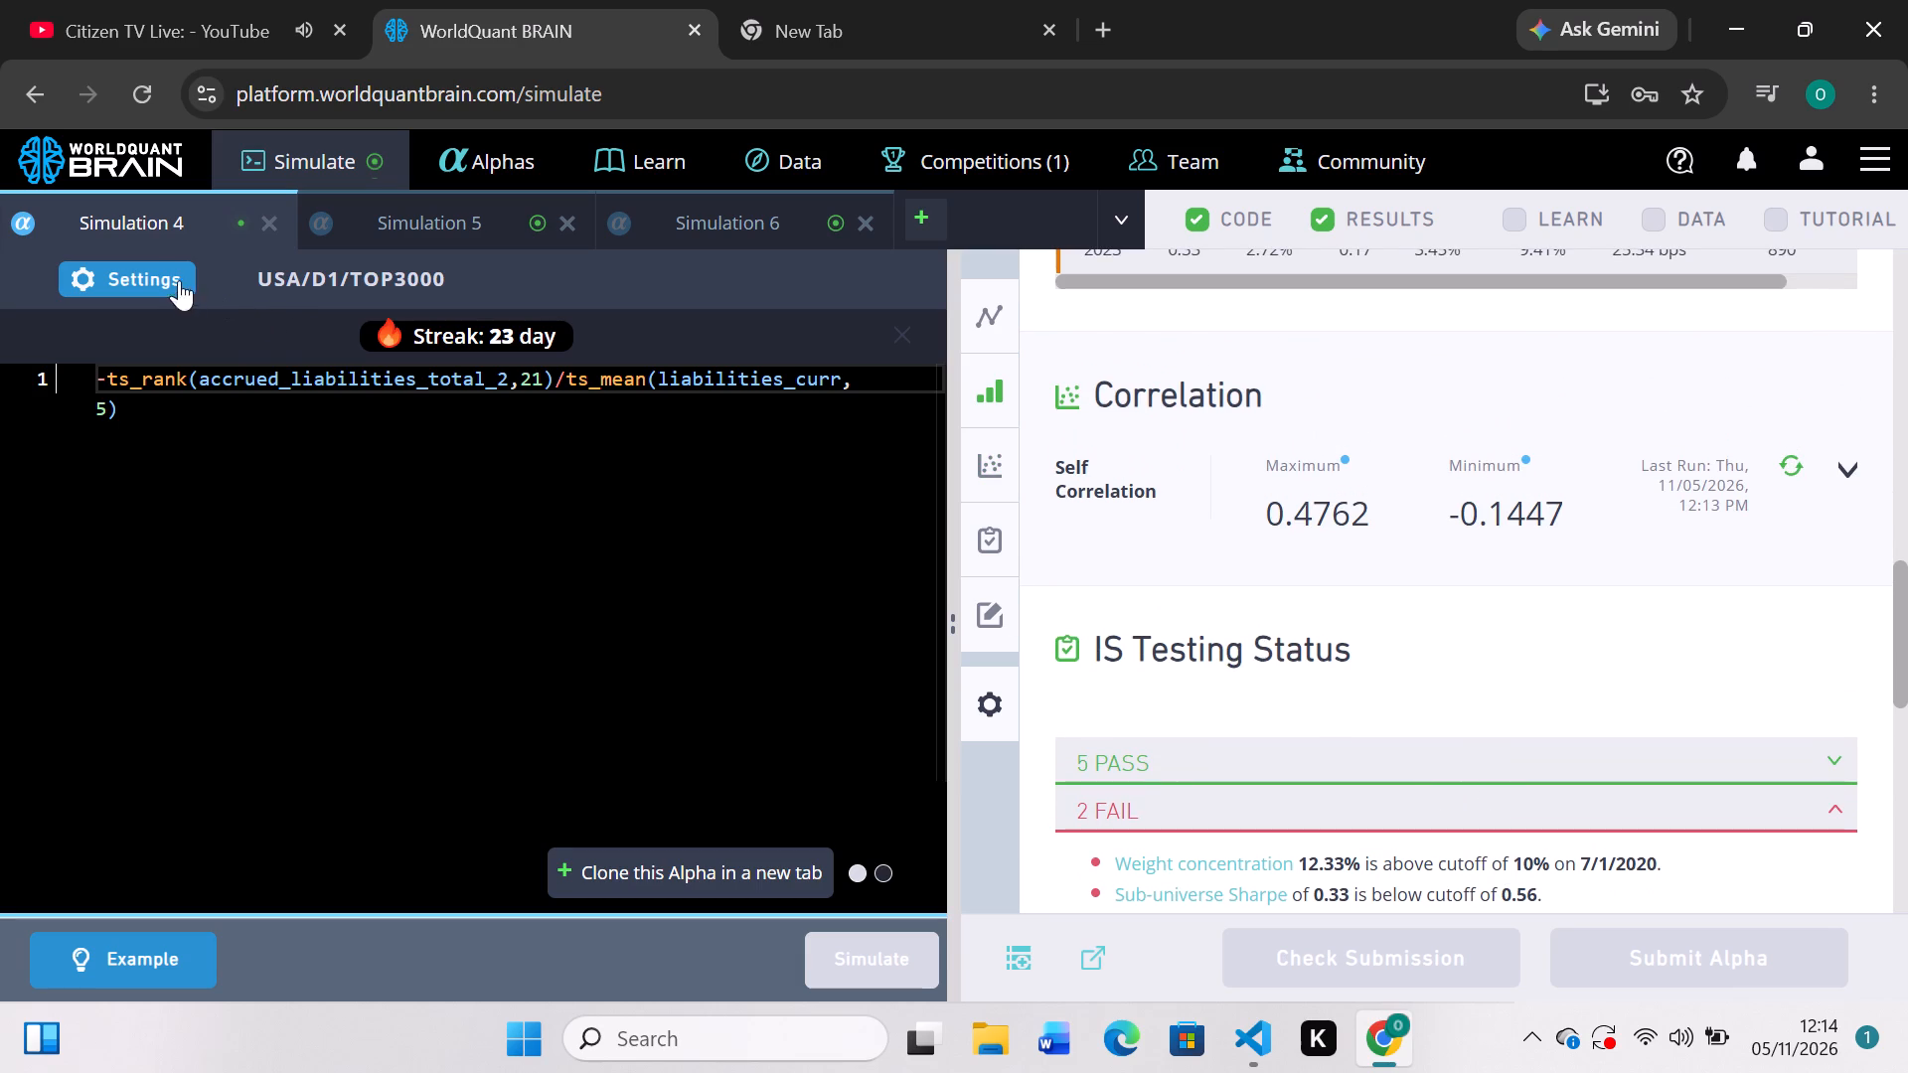
Set Simulation 4's truncation to 0.02, apply the settings and rerun the simulation.
left_click(156, 264)
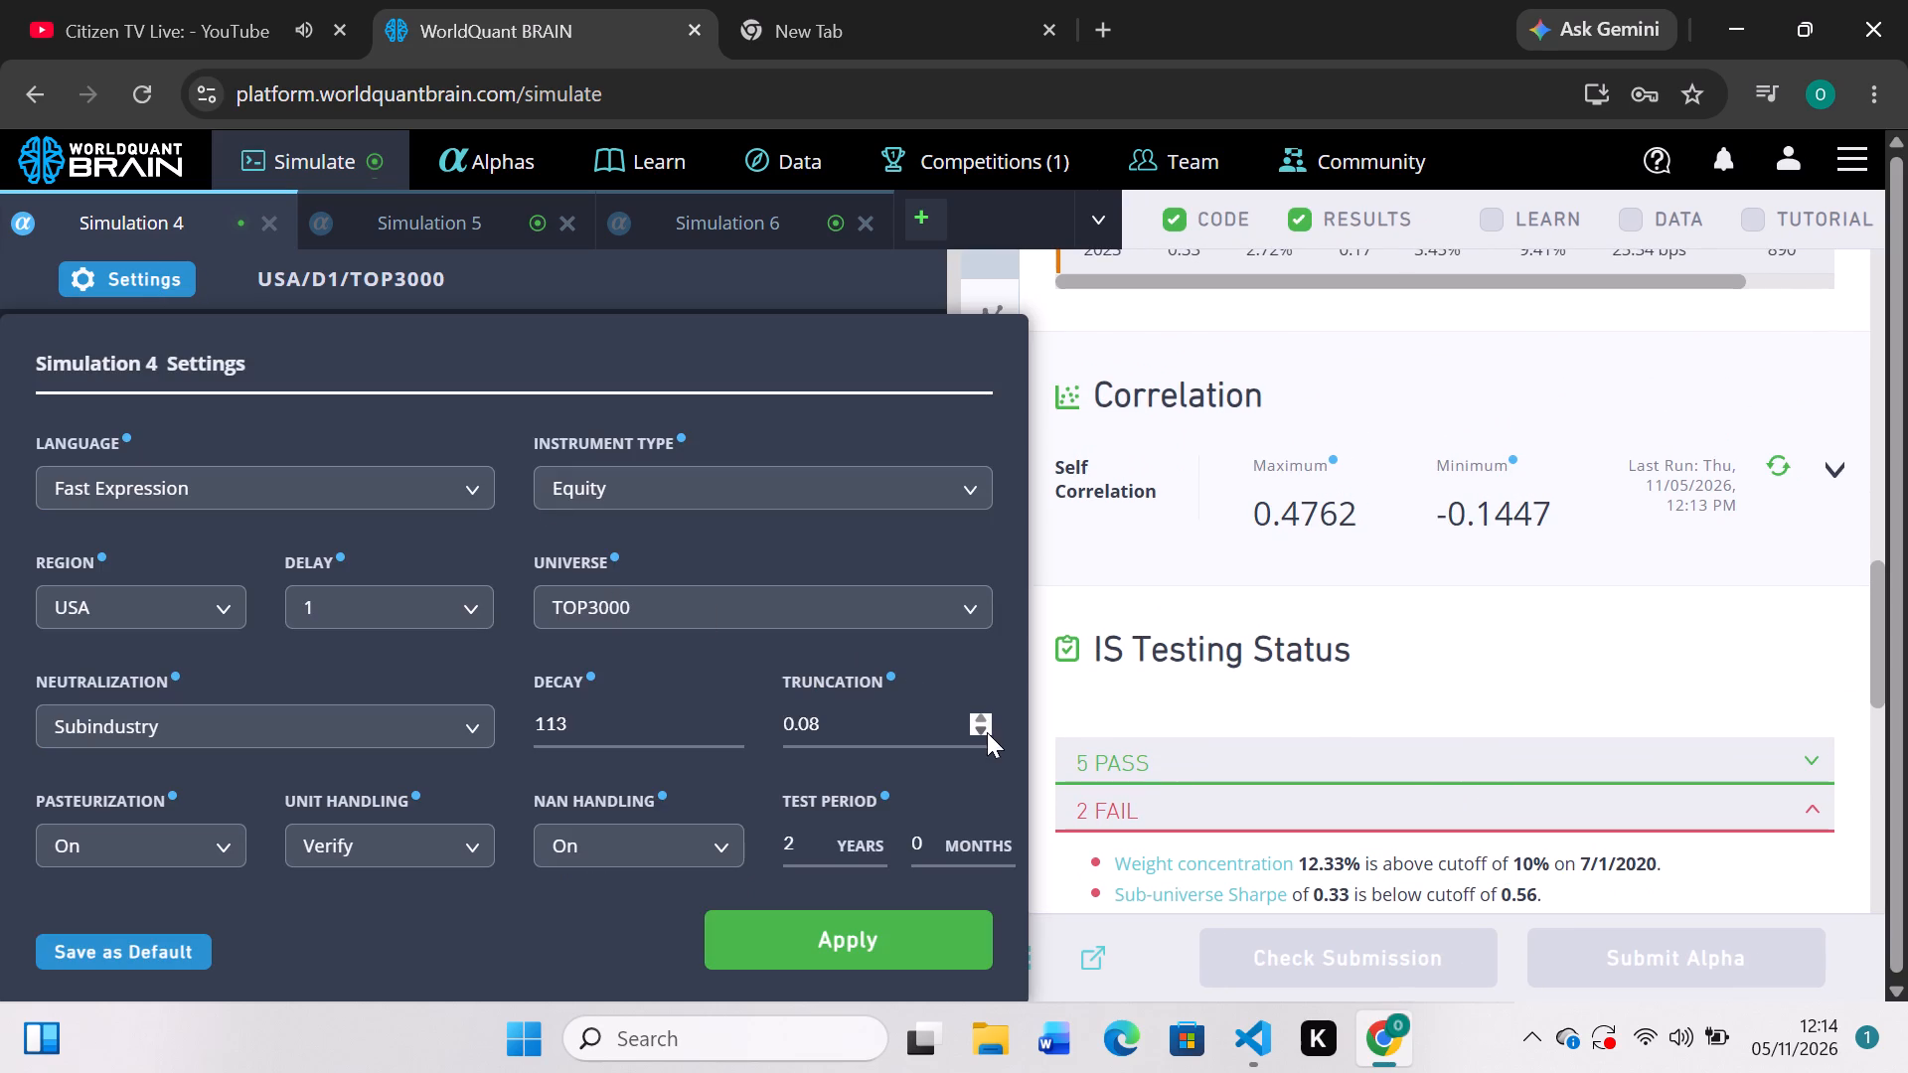
left_click(976, 729)
triple_click(976, 729)
double_click(976, 729)
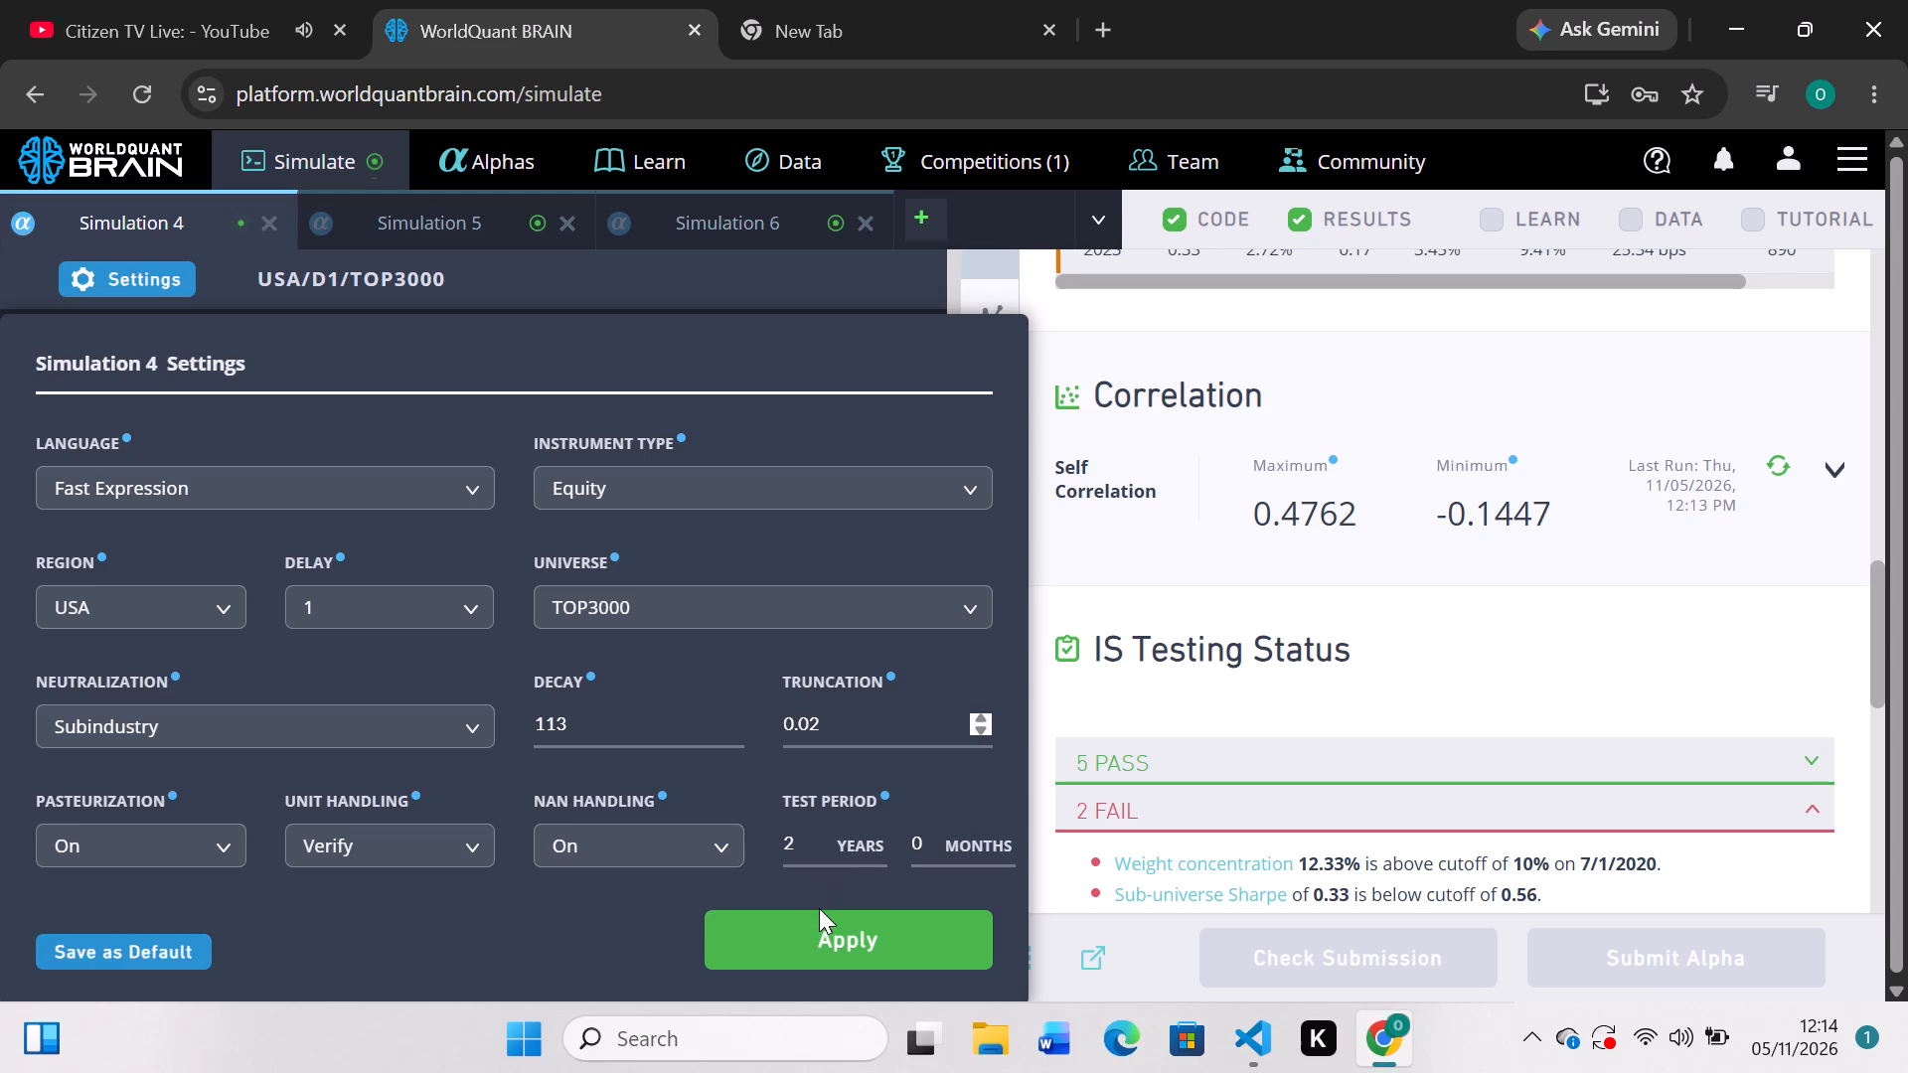
left_click(827, 935)
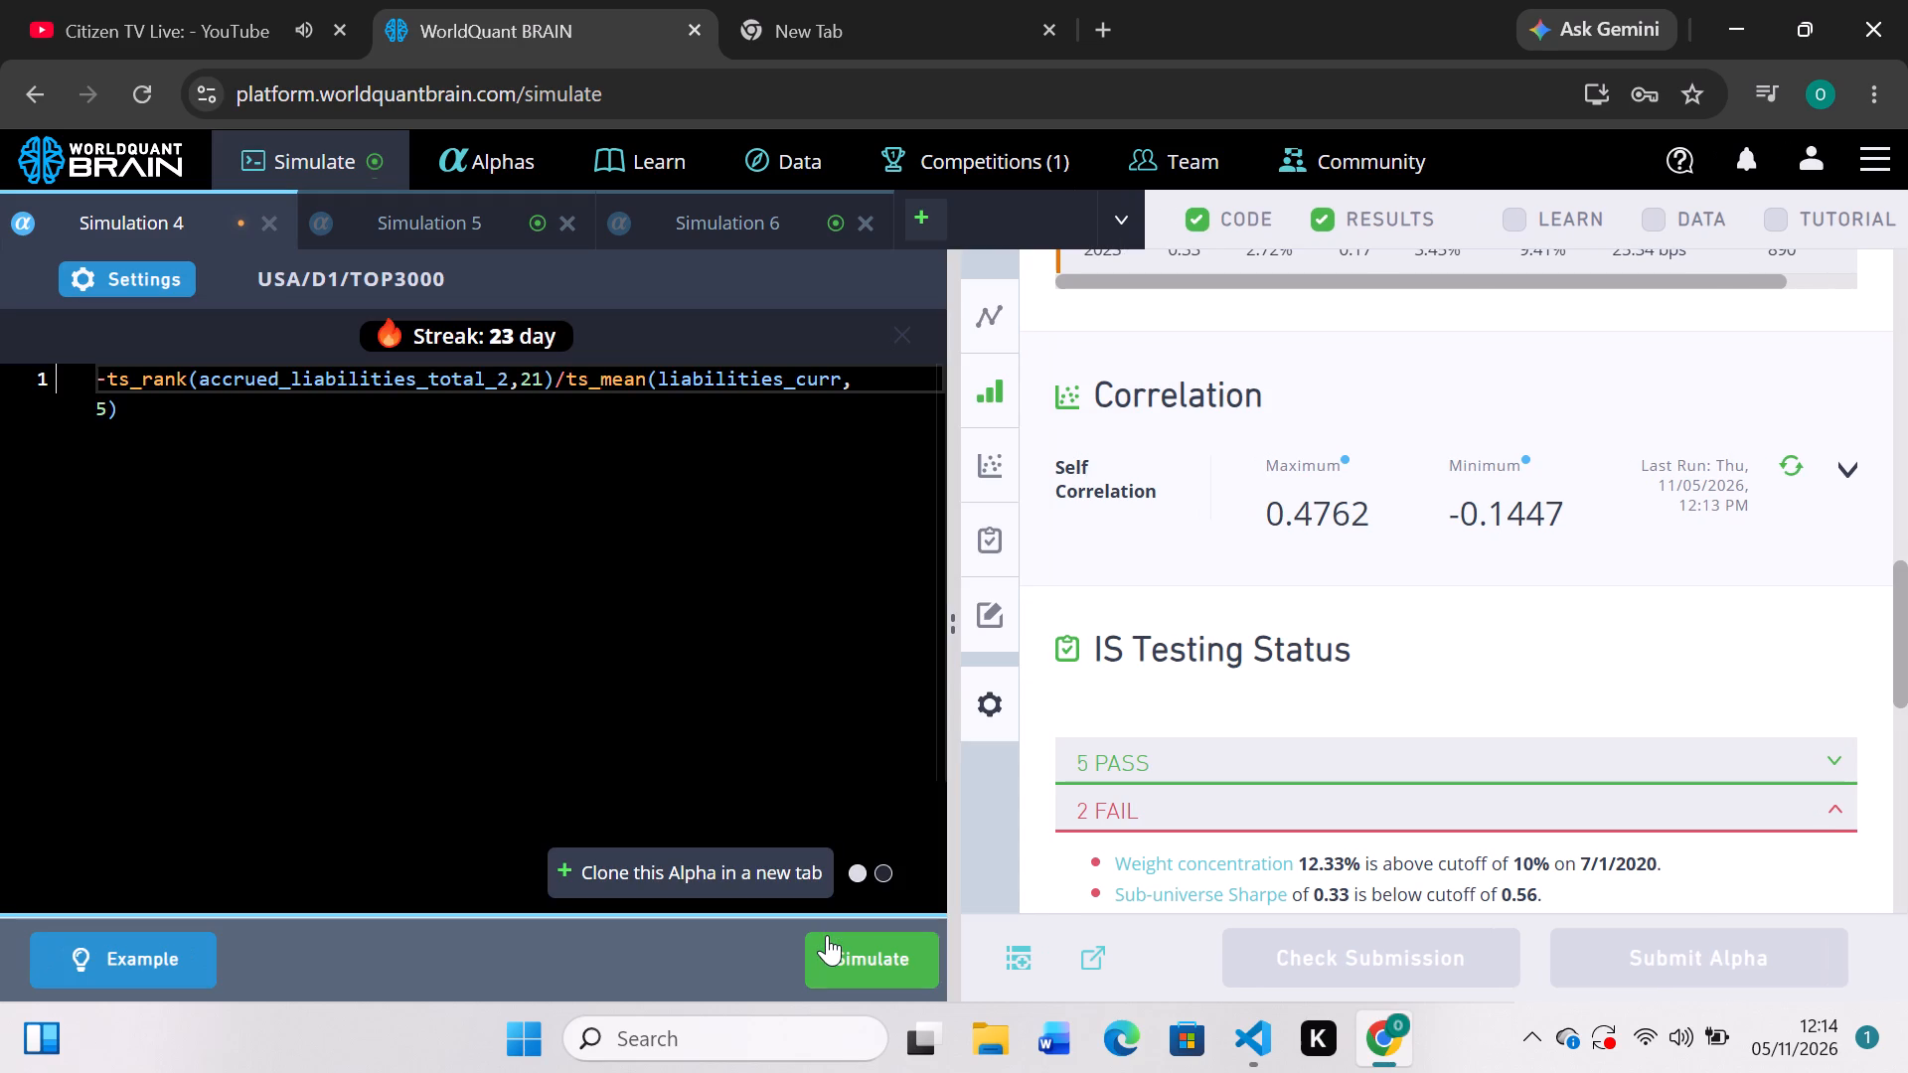
left_click(827, 935)
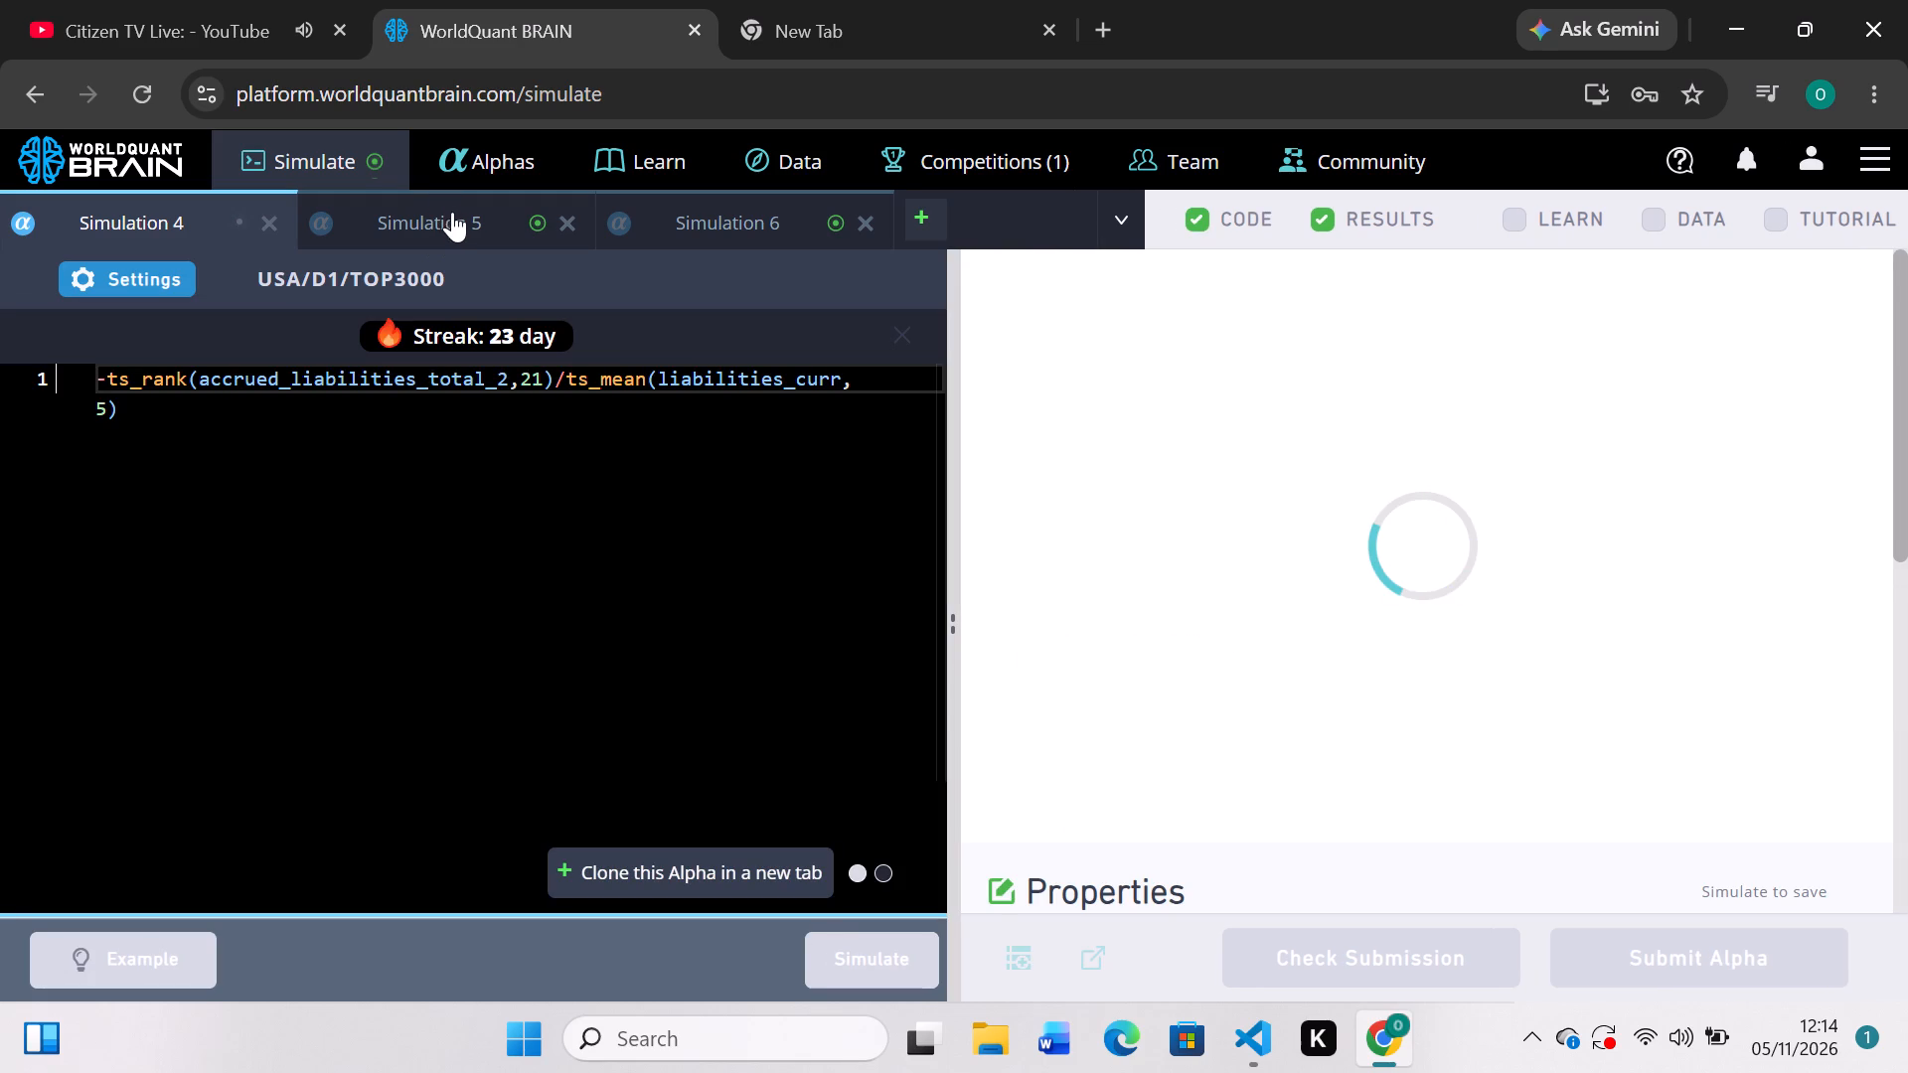
Review Simulation 5's PnL chart and its IS Summary with the aggregate and yearly figures.
left_click(456, 215)
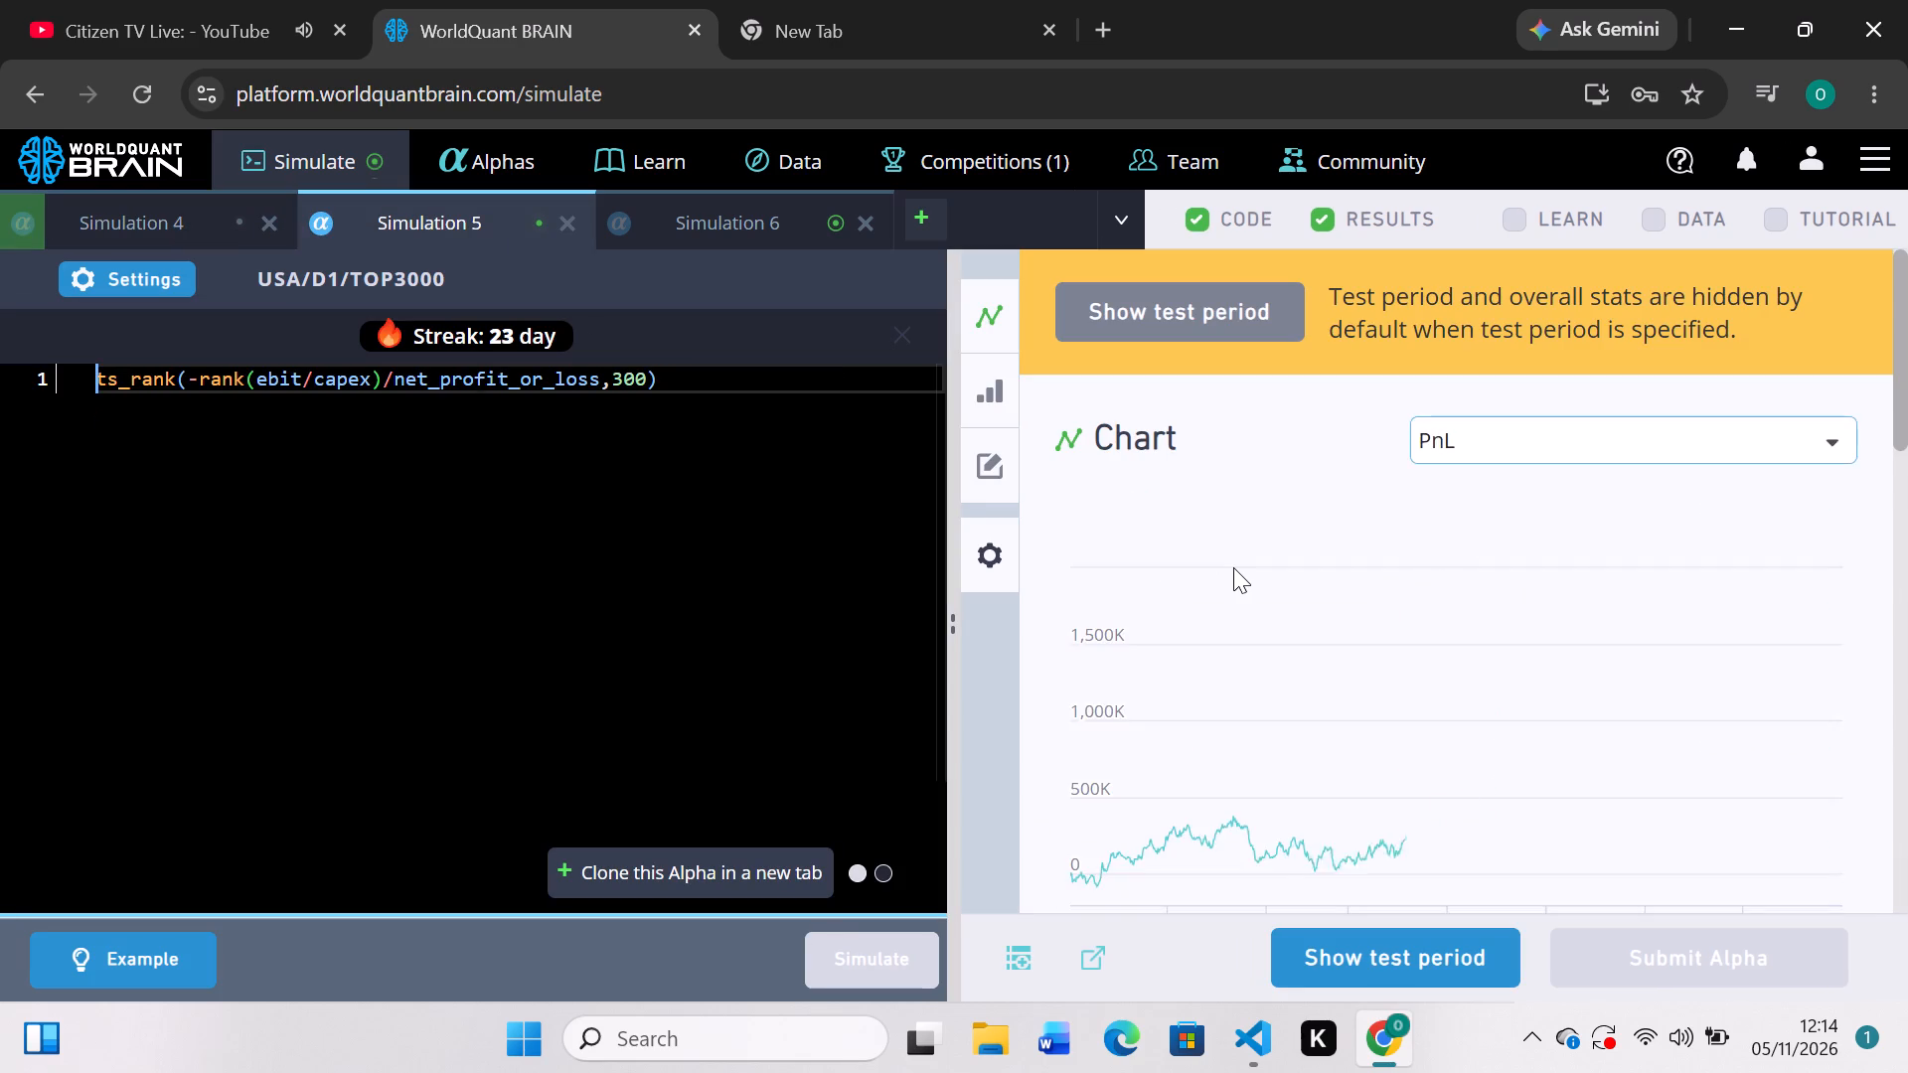
scroll(1233, 567, "down", 2)
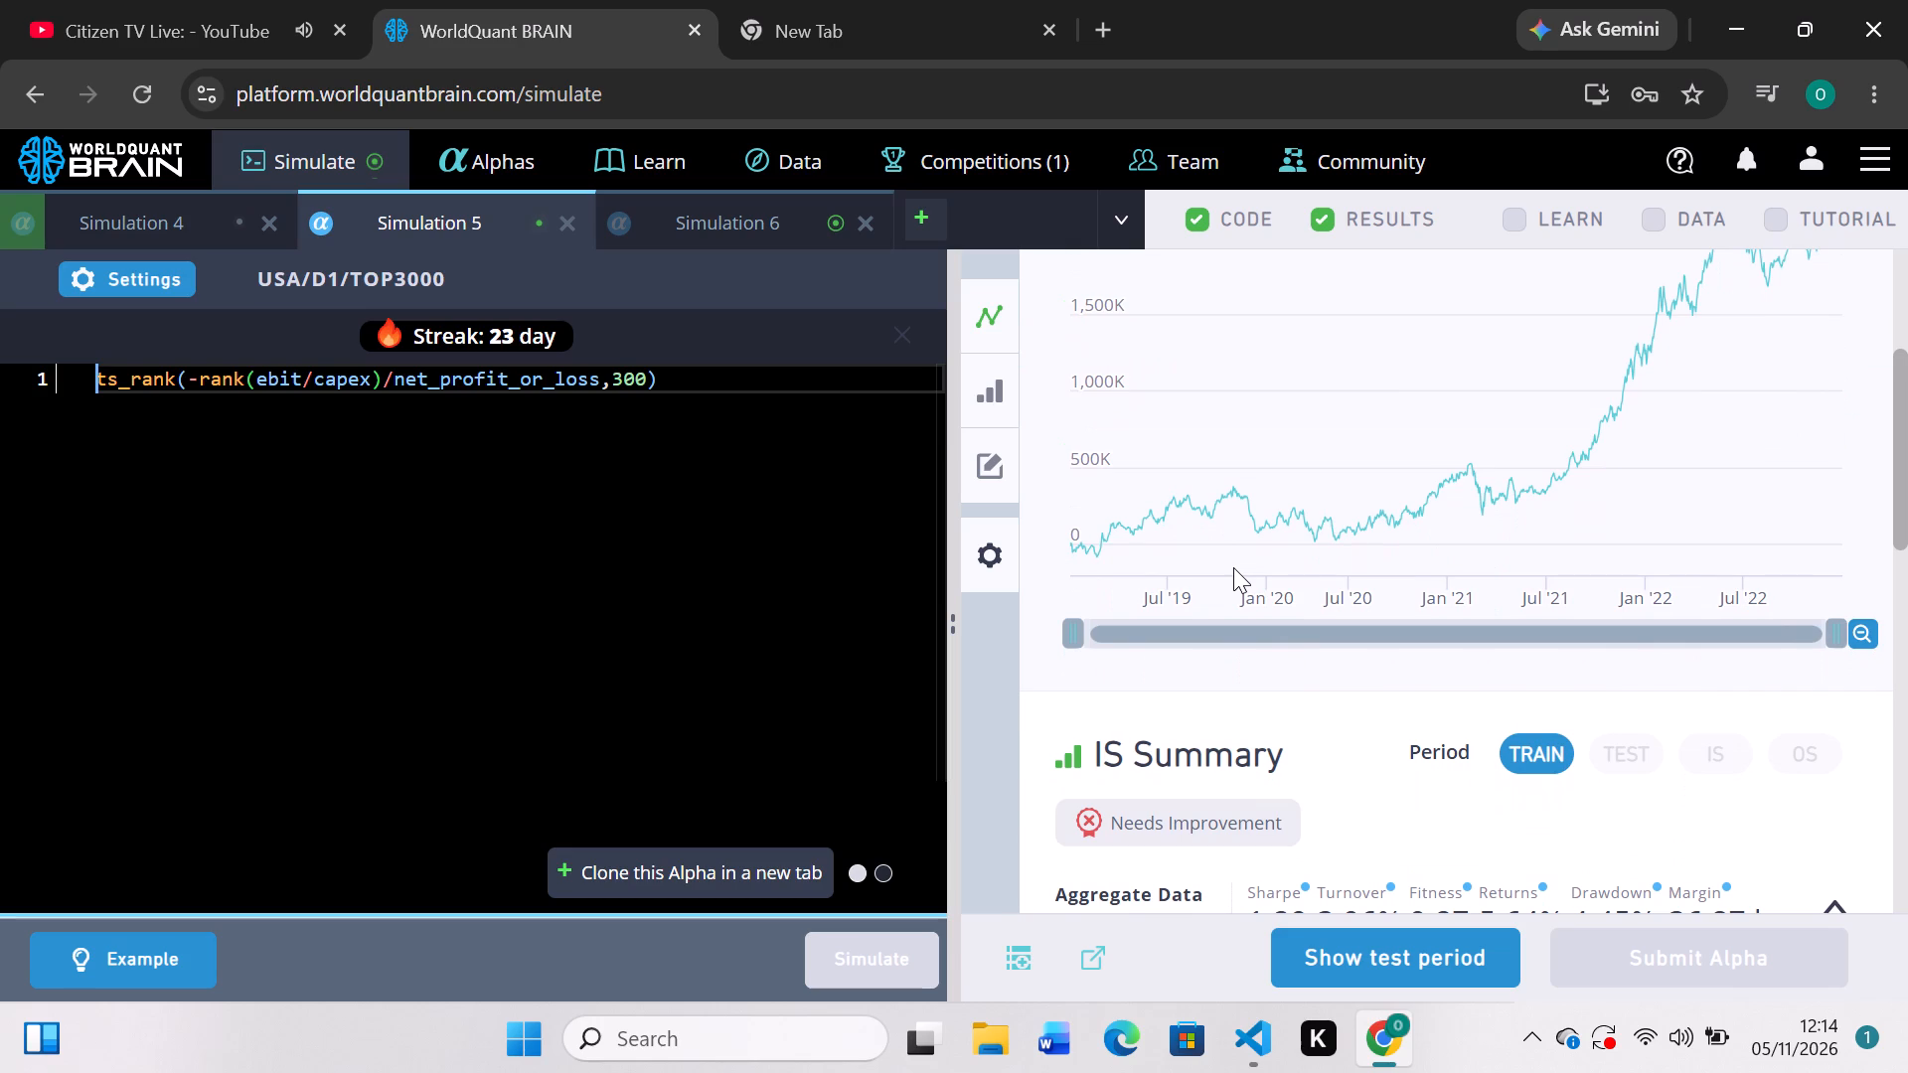
scroll(1233, 567, "down", 1)
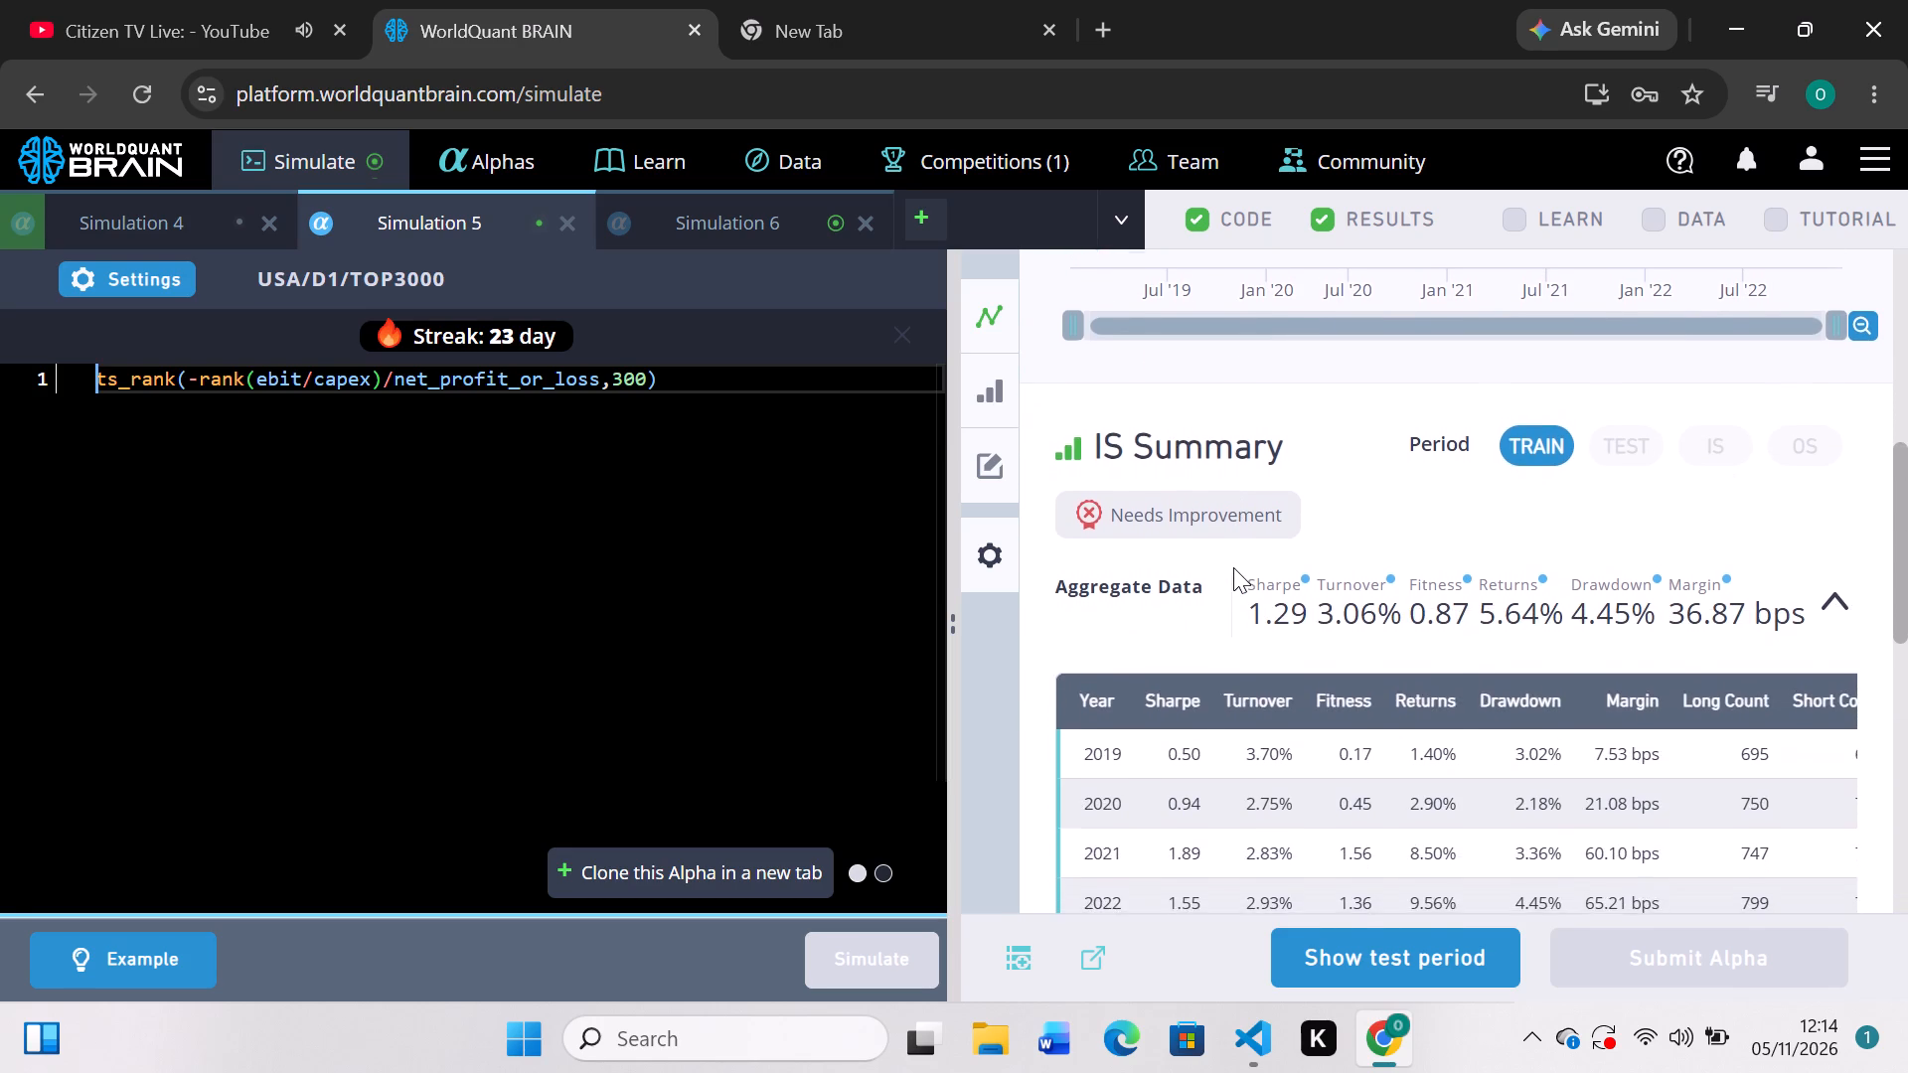
scroll(1233, 567, "up", 3)
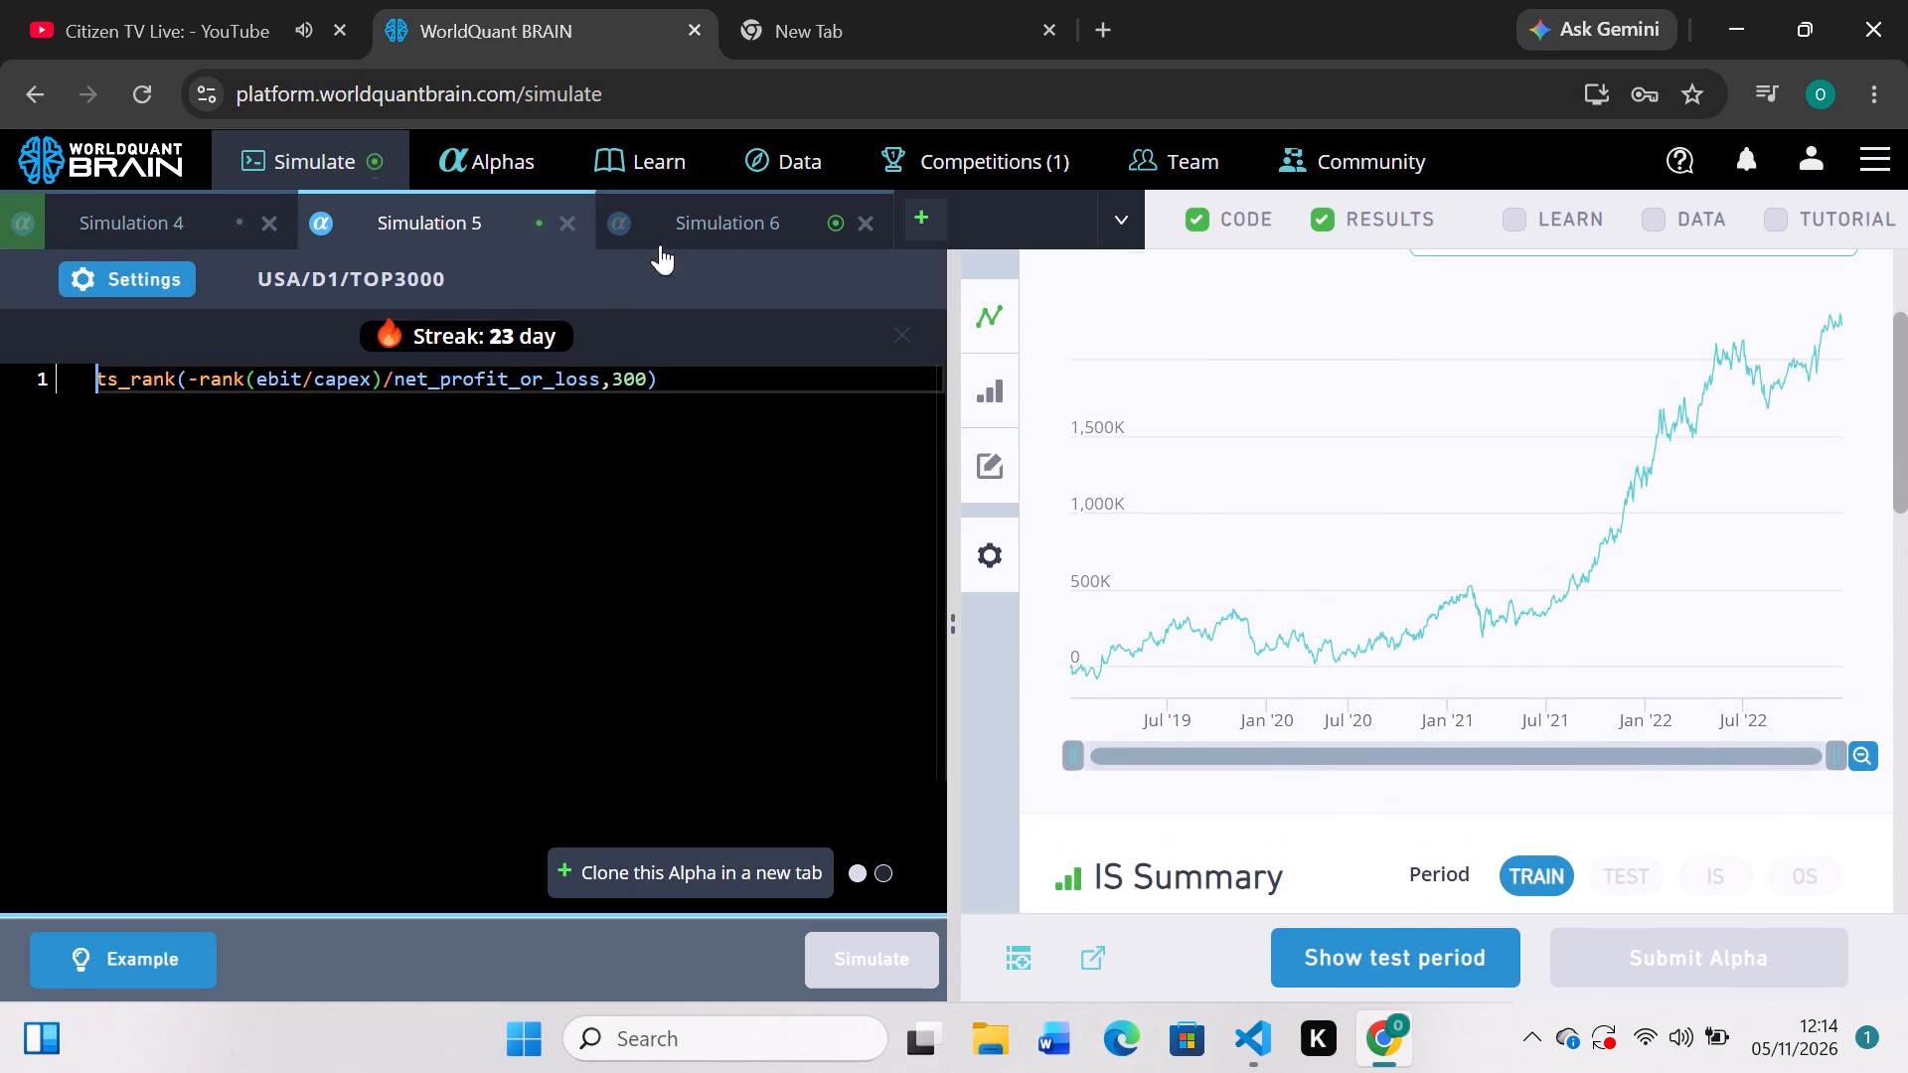
Review Simulation 6's IS Summary with its test period shown, and run its self-correlation check.
left_click(715, 222)
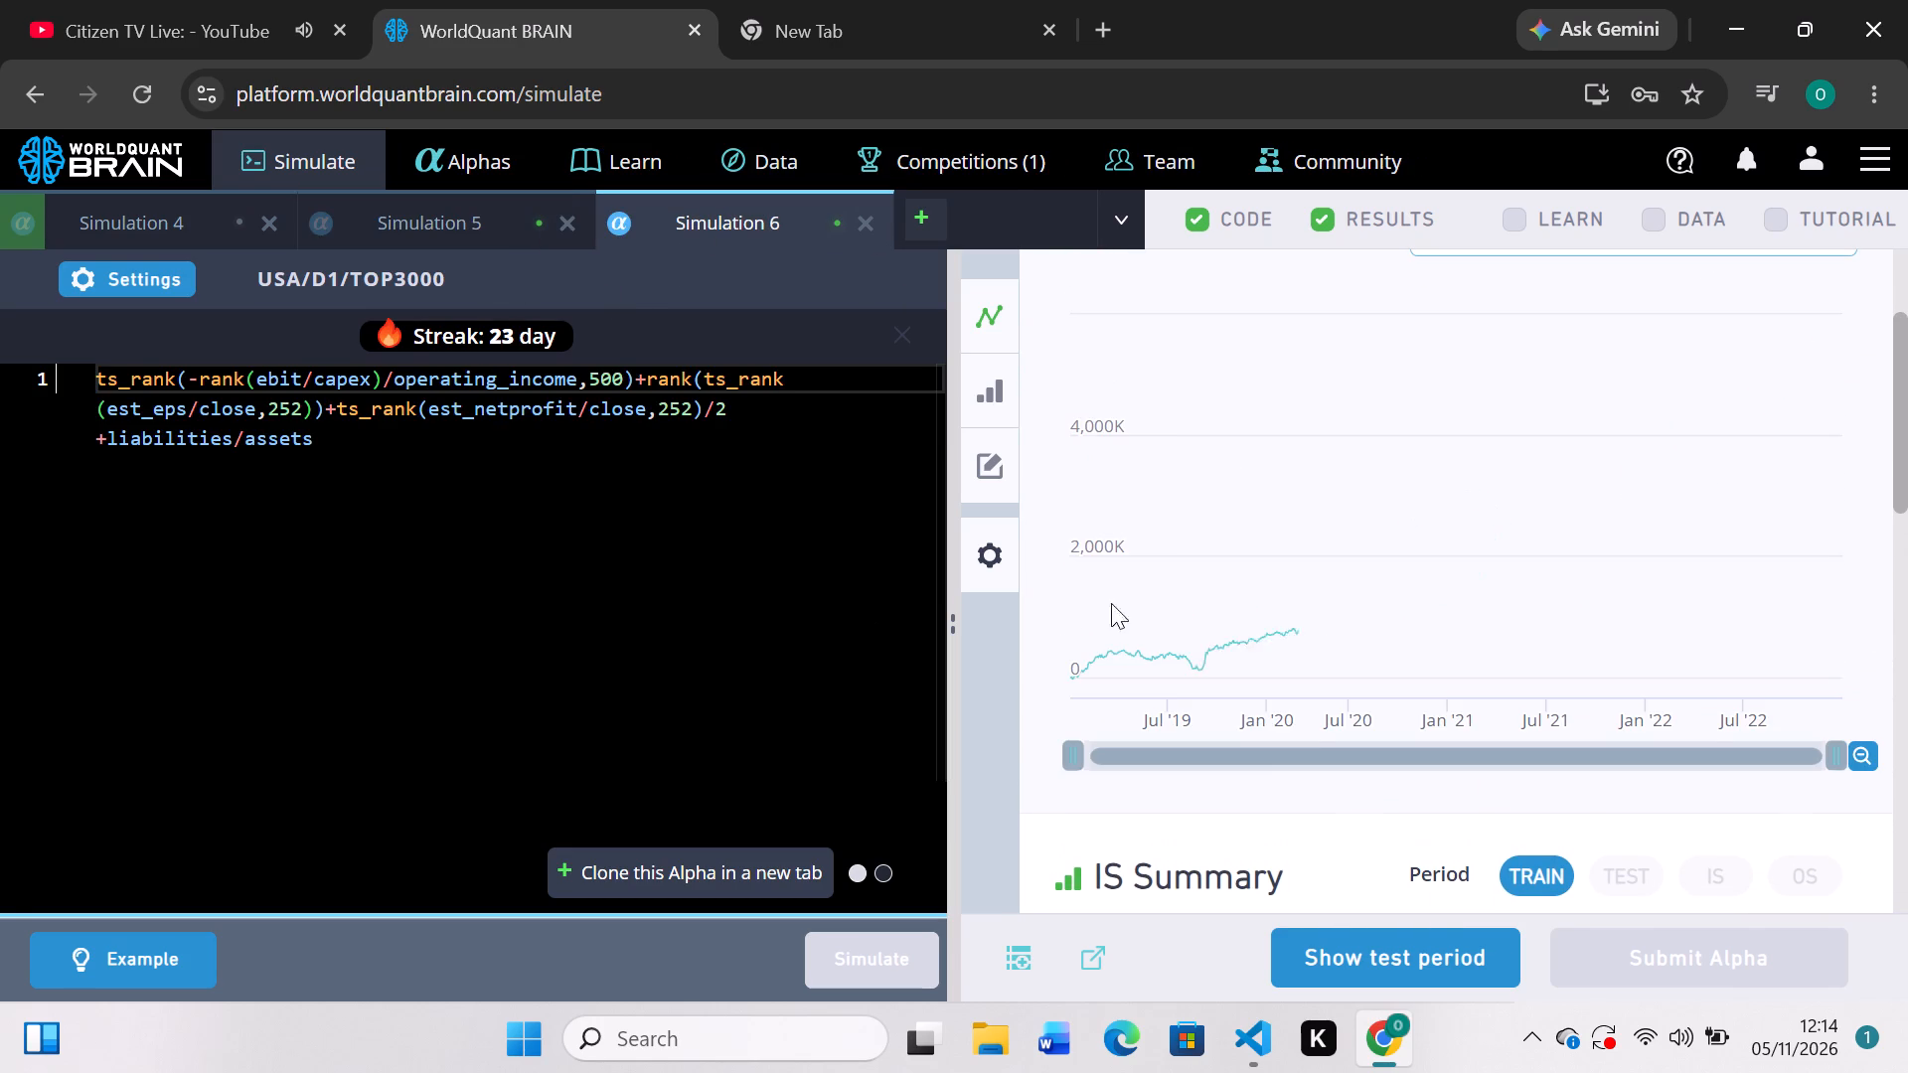
scroll(1310, 726, "down", 2)
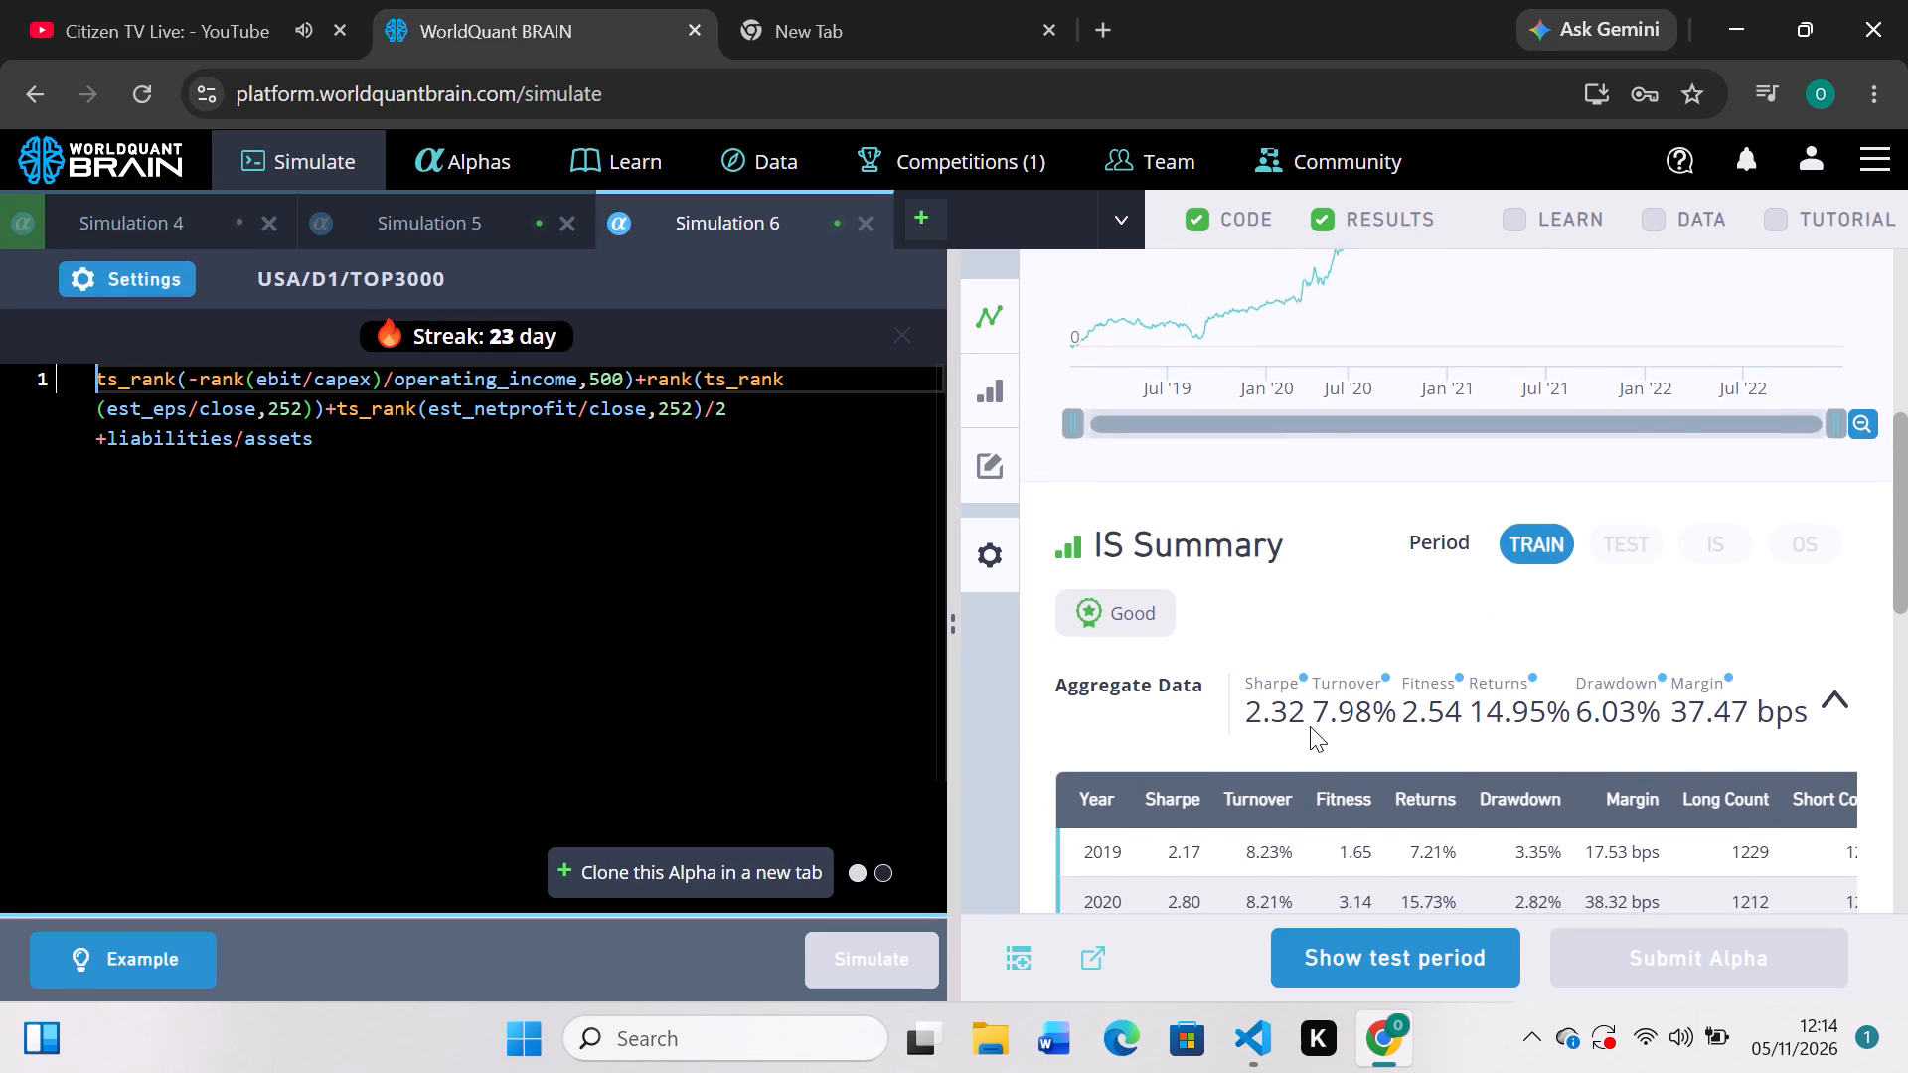
right_click(1310, 726)
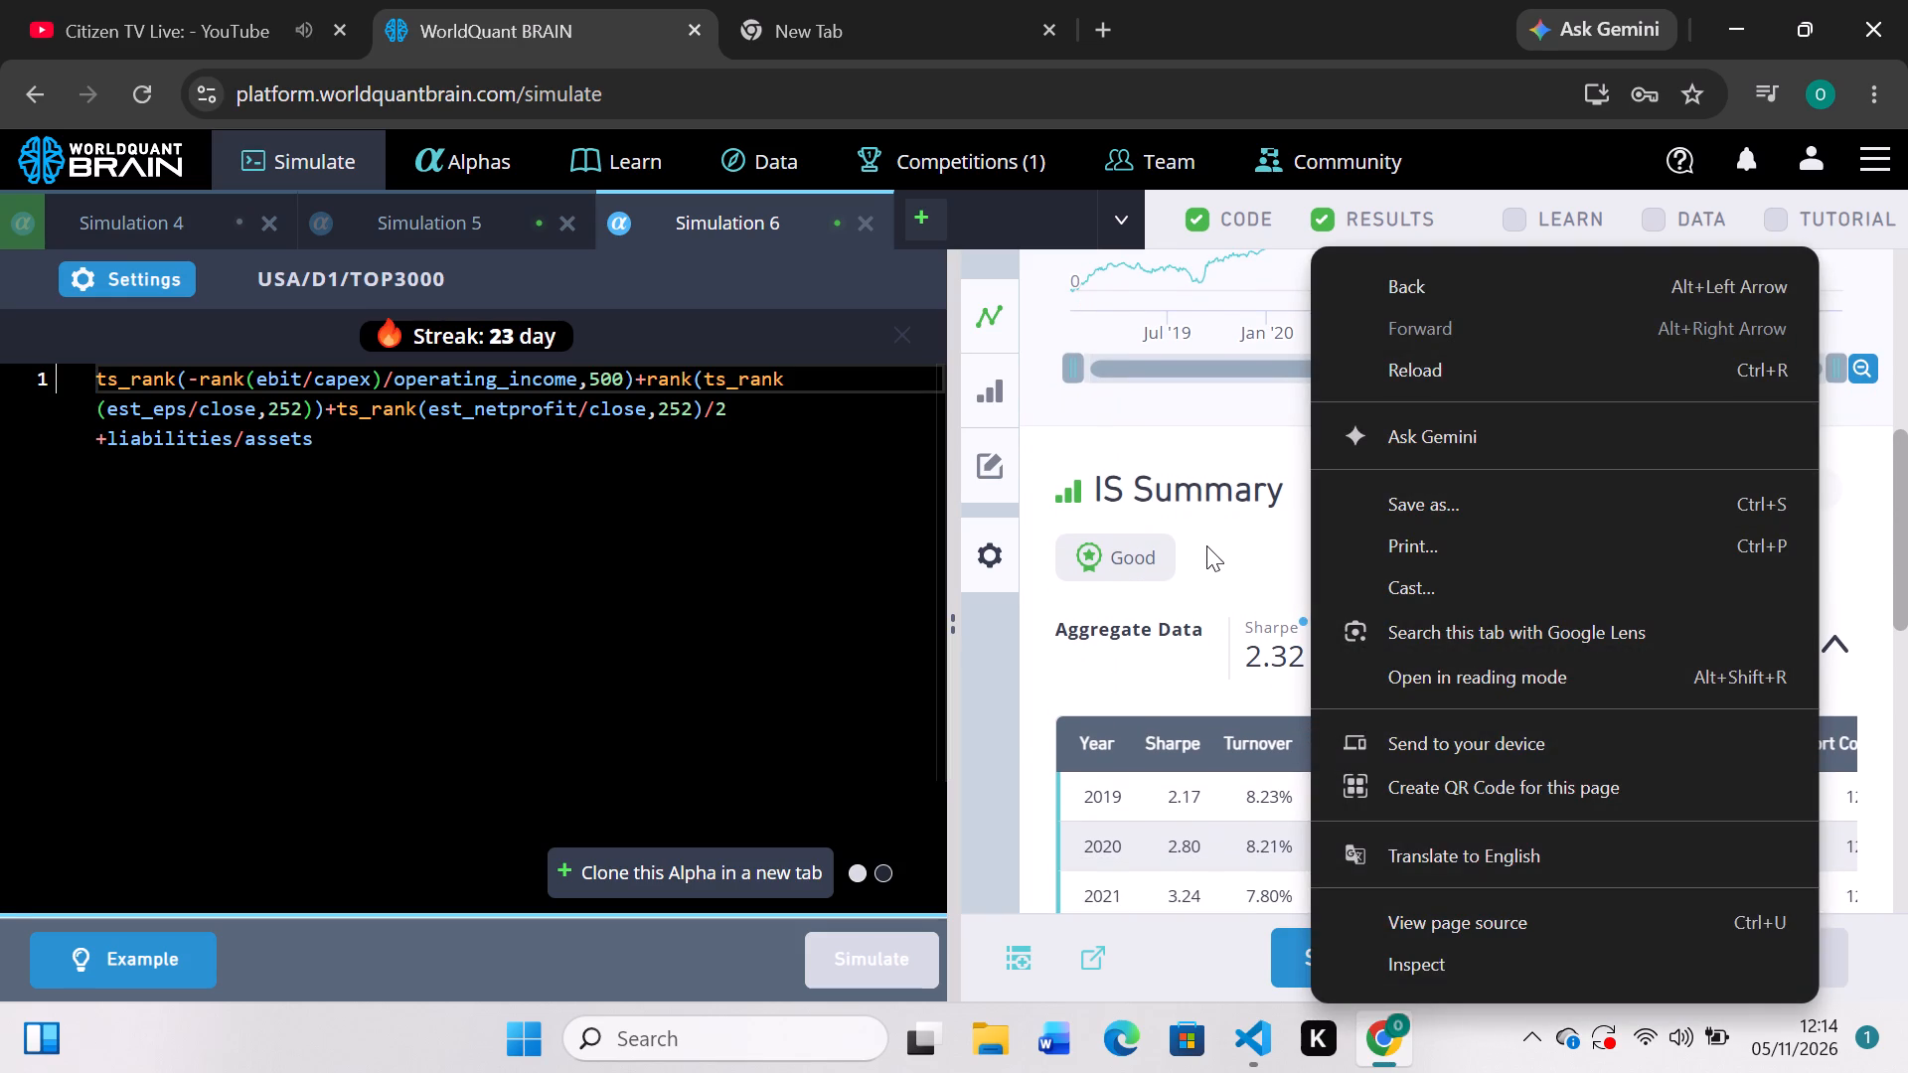
left_click(1206, 544)
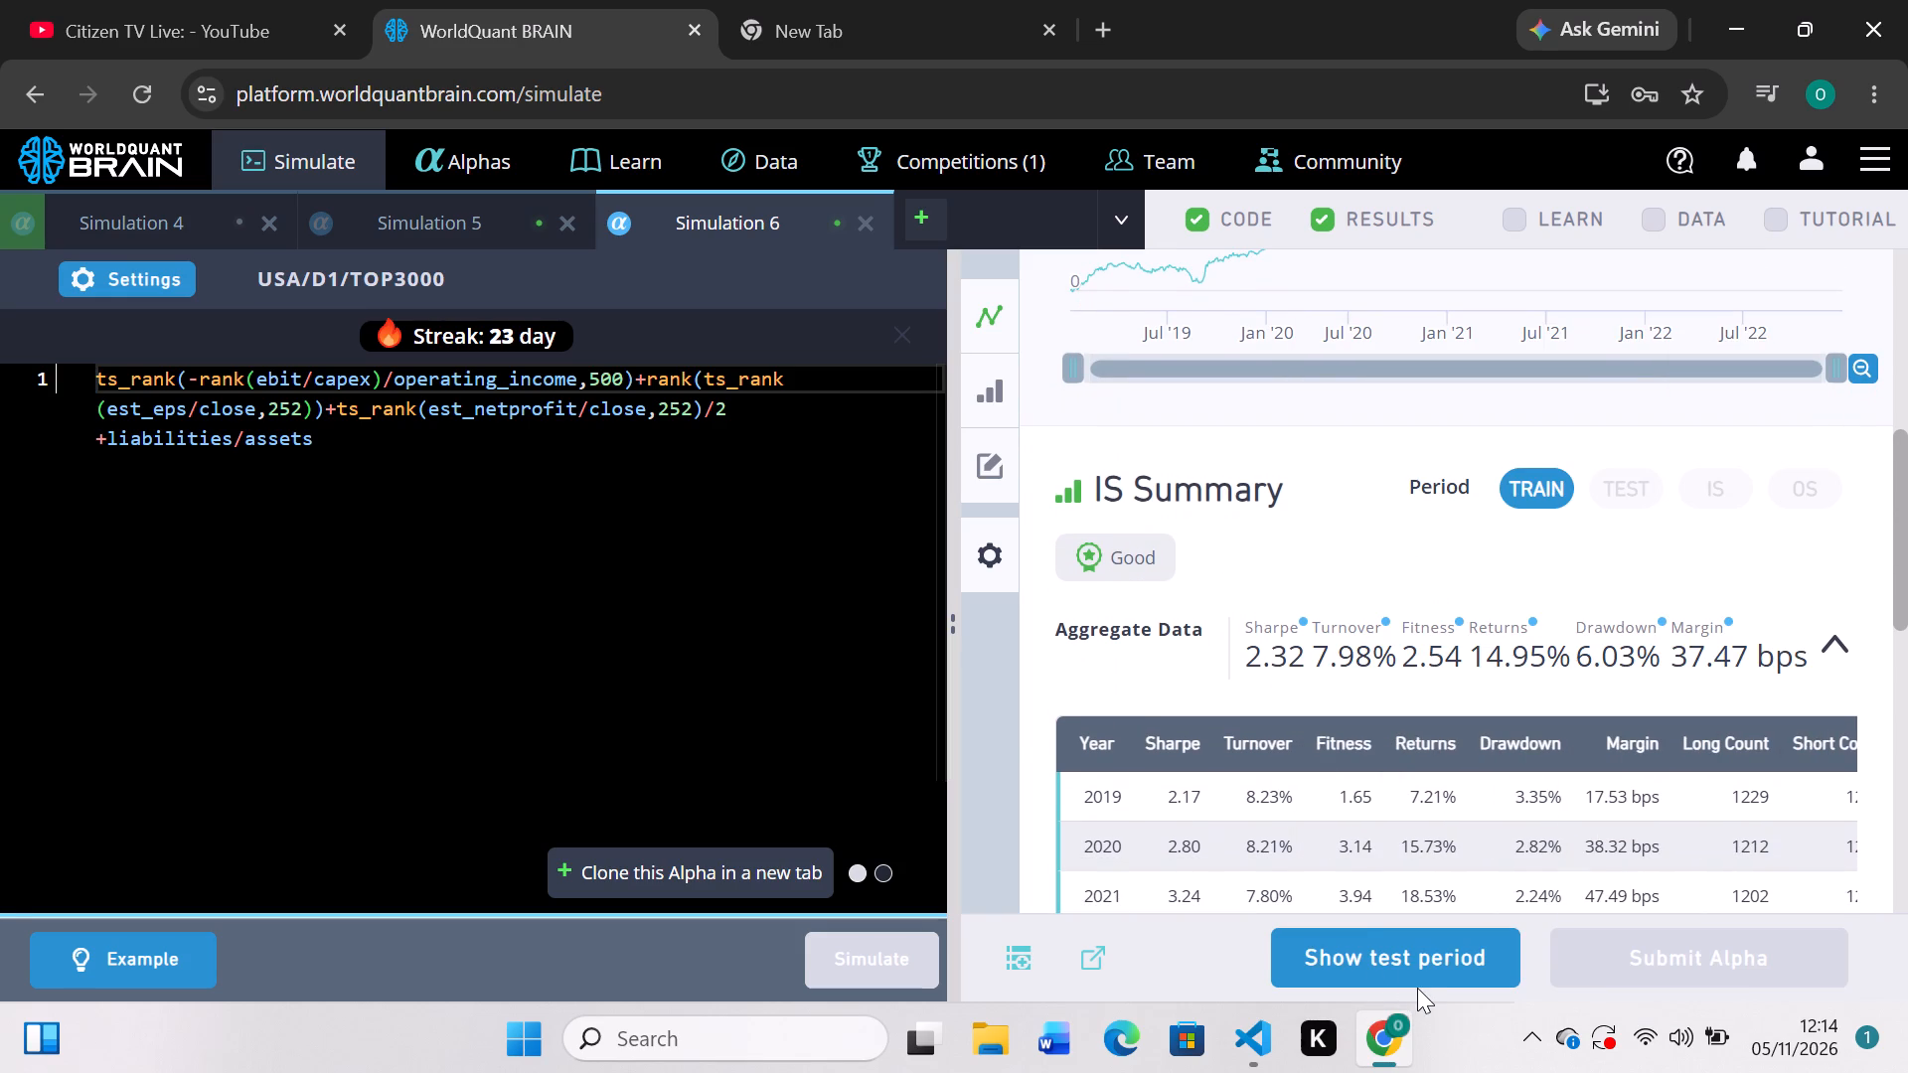
left_click(1417, 988)
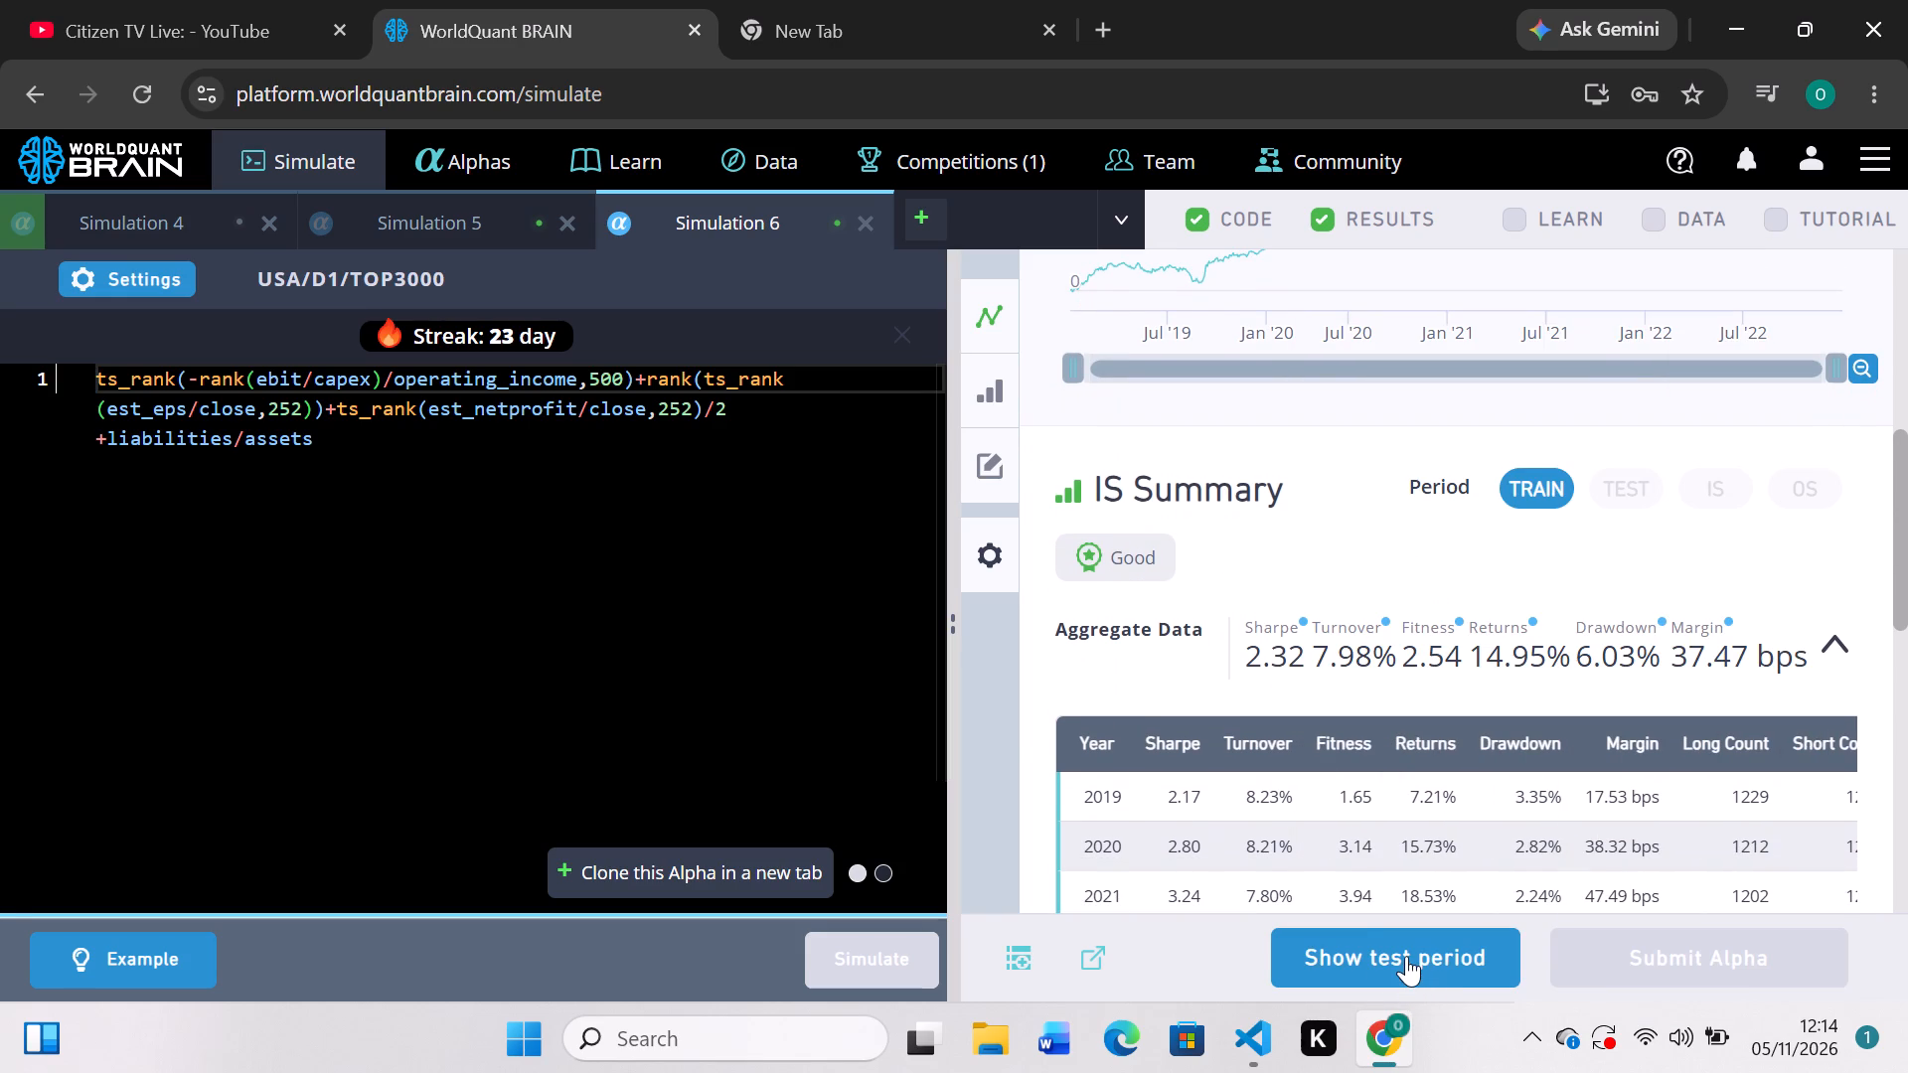
left_click(1406, 956)
scroll(1384, 598, "down", 2)
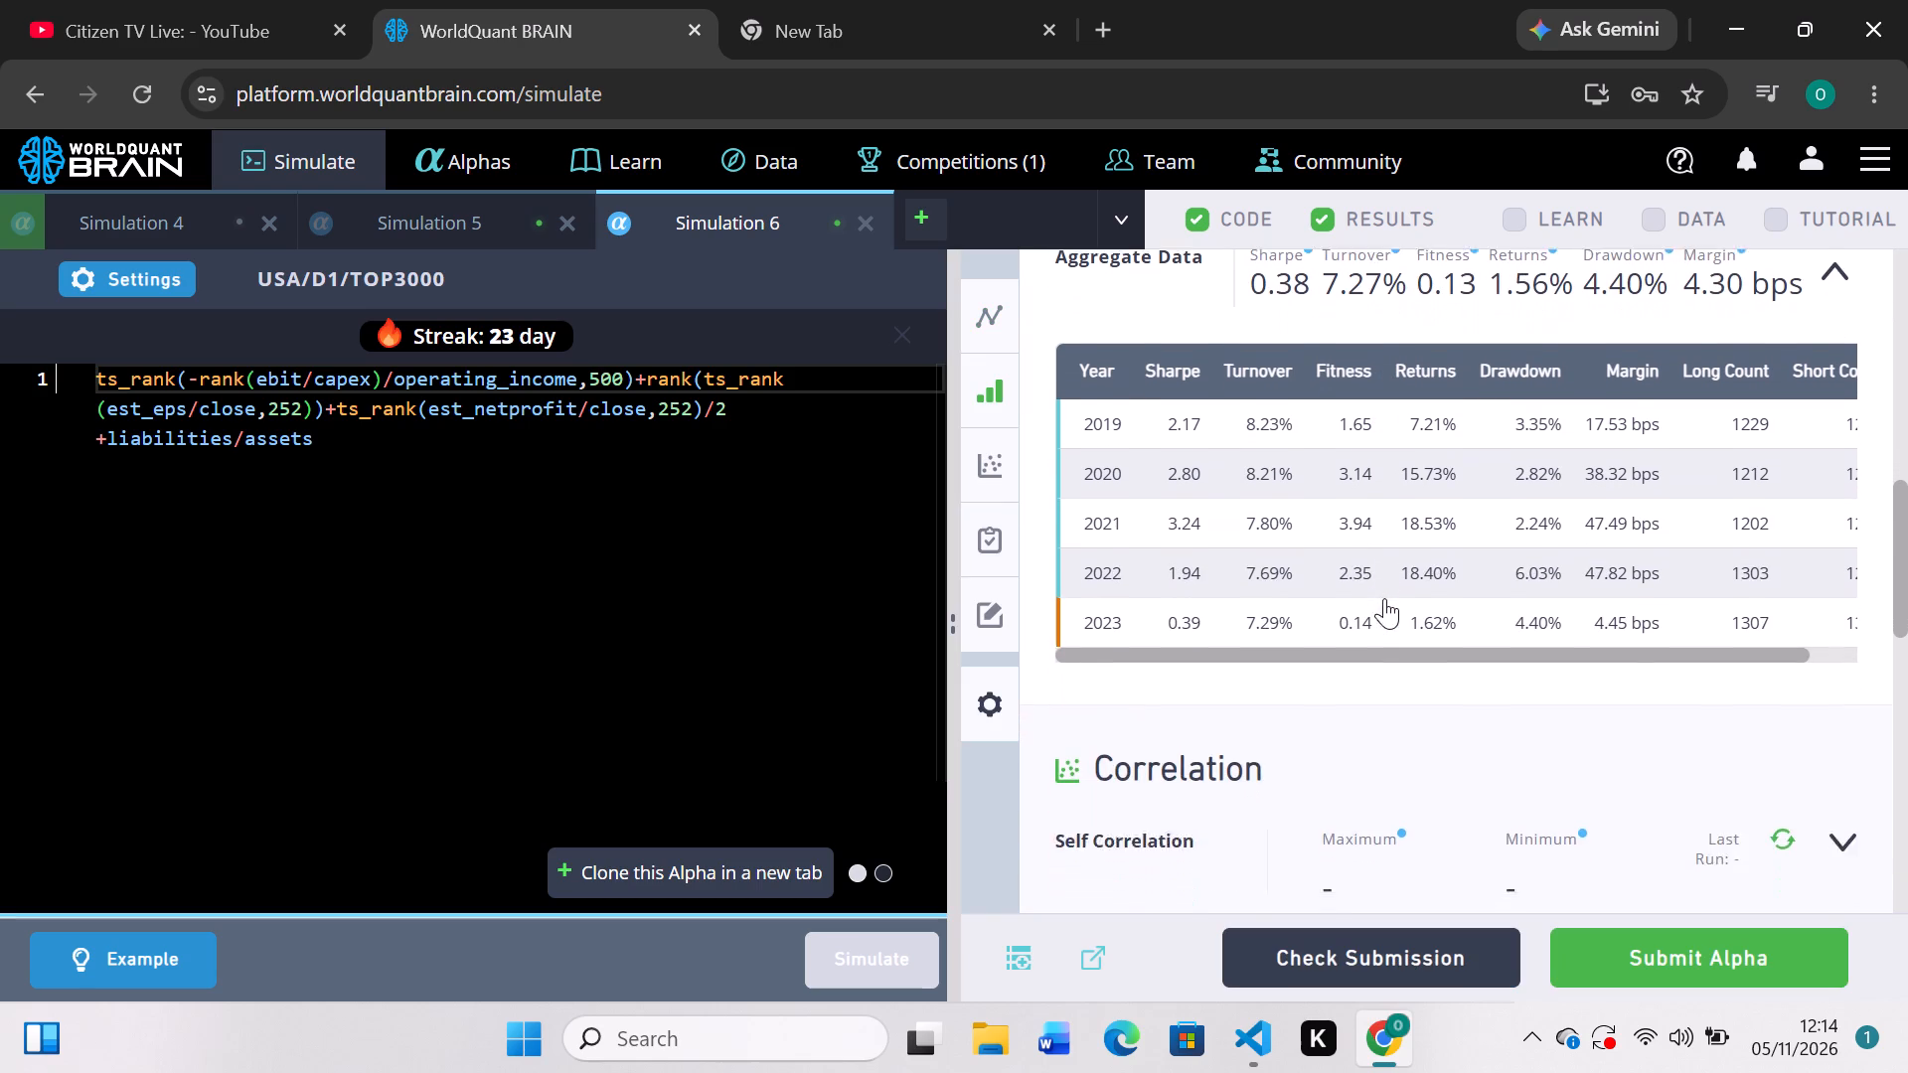
scroll(1384, 598, "down", 3)
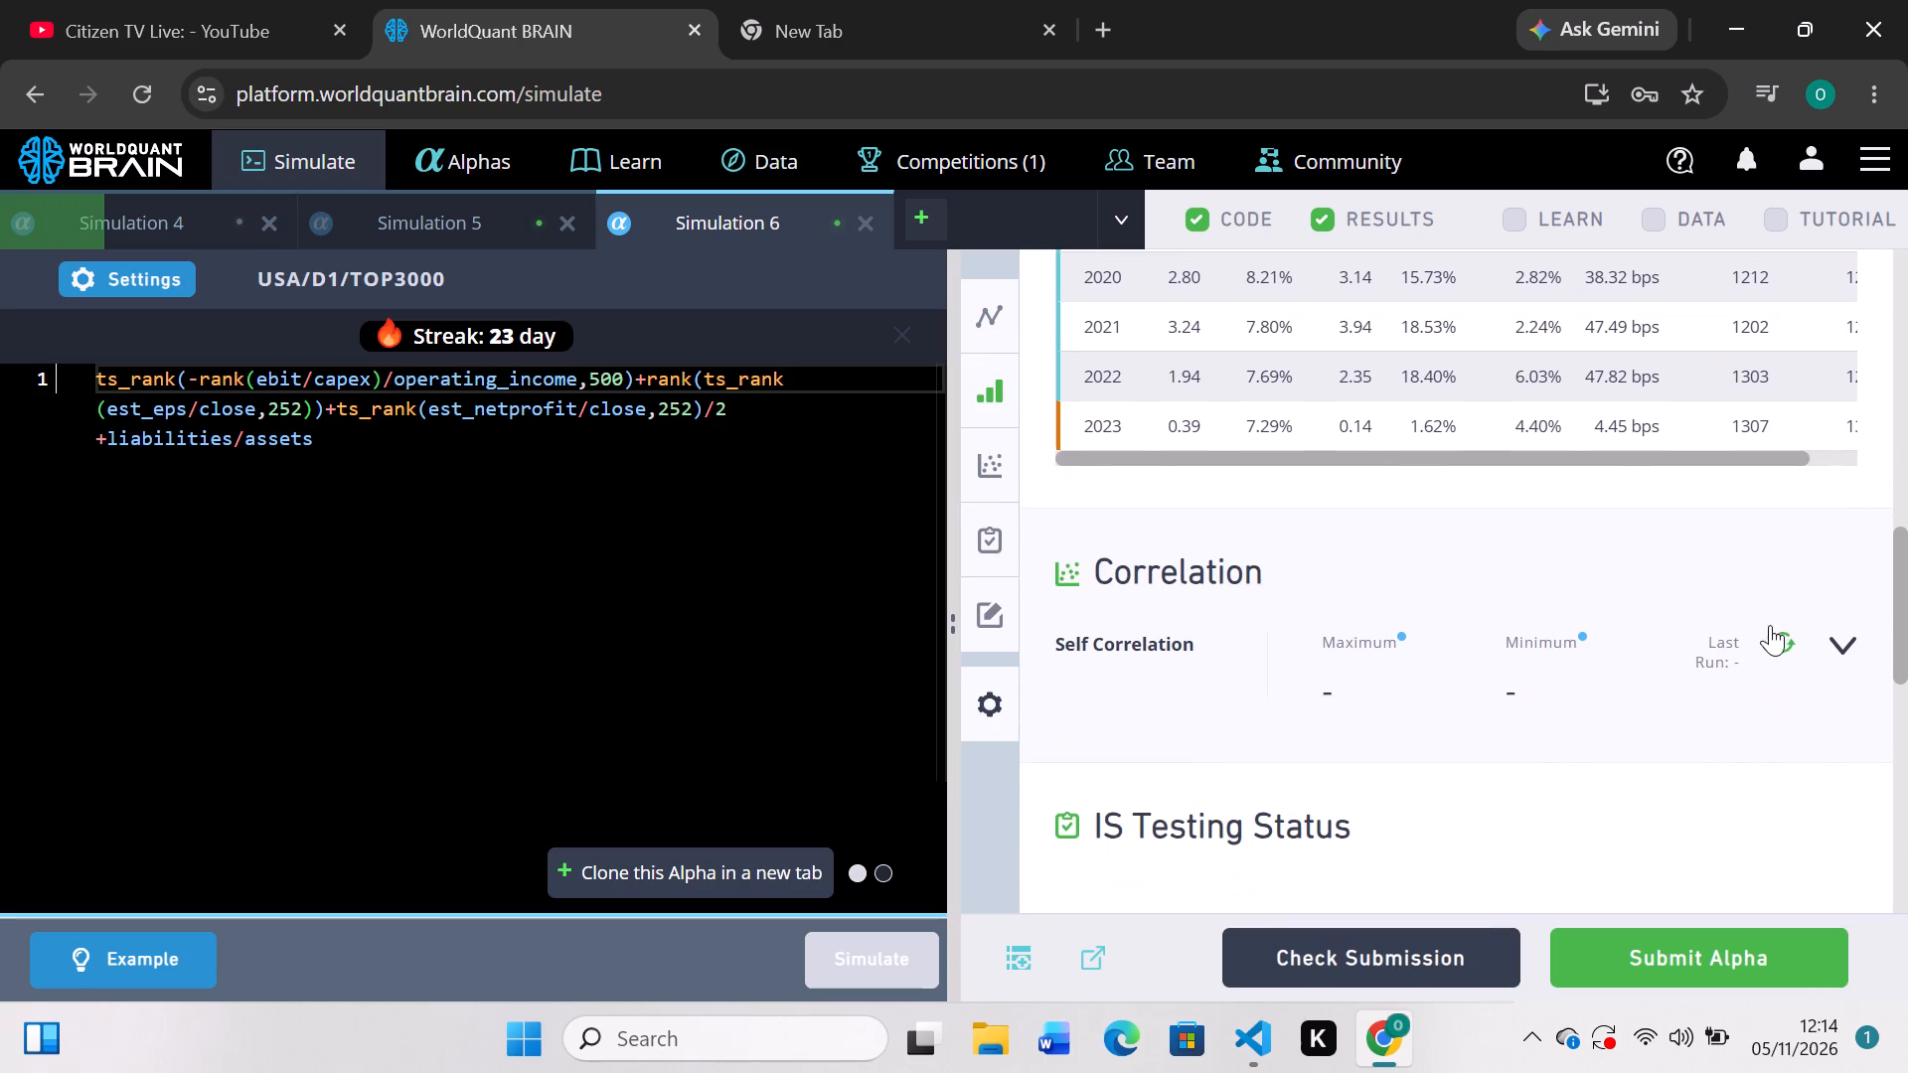
left_click(1776, 642)
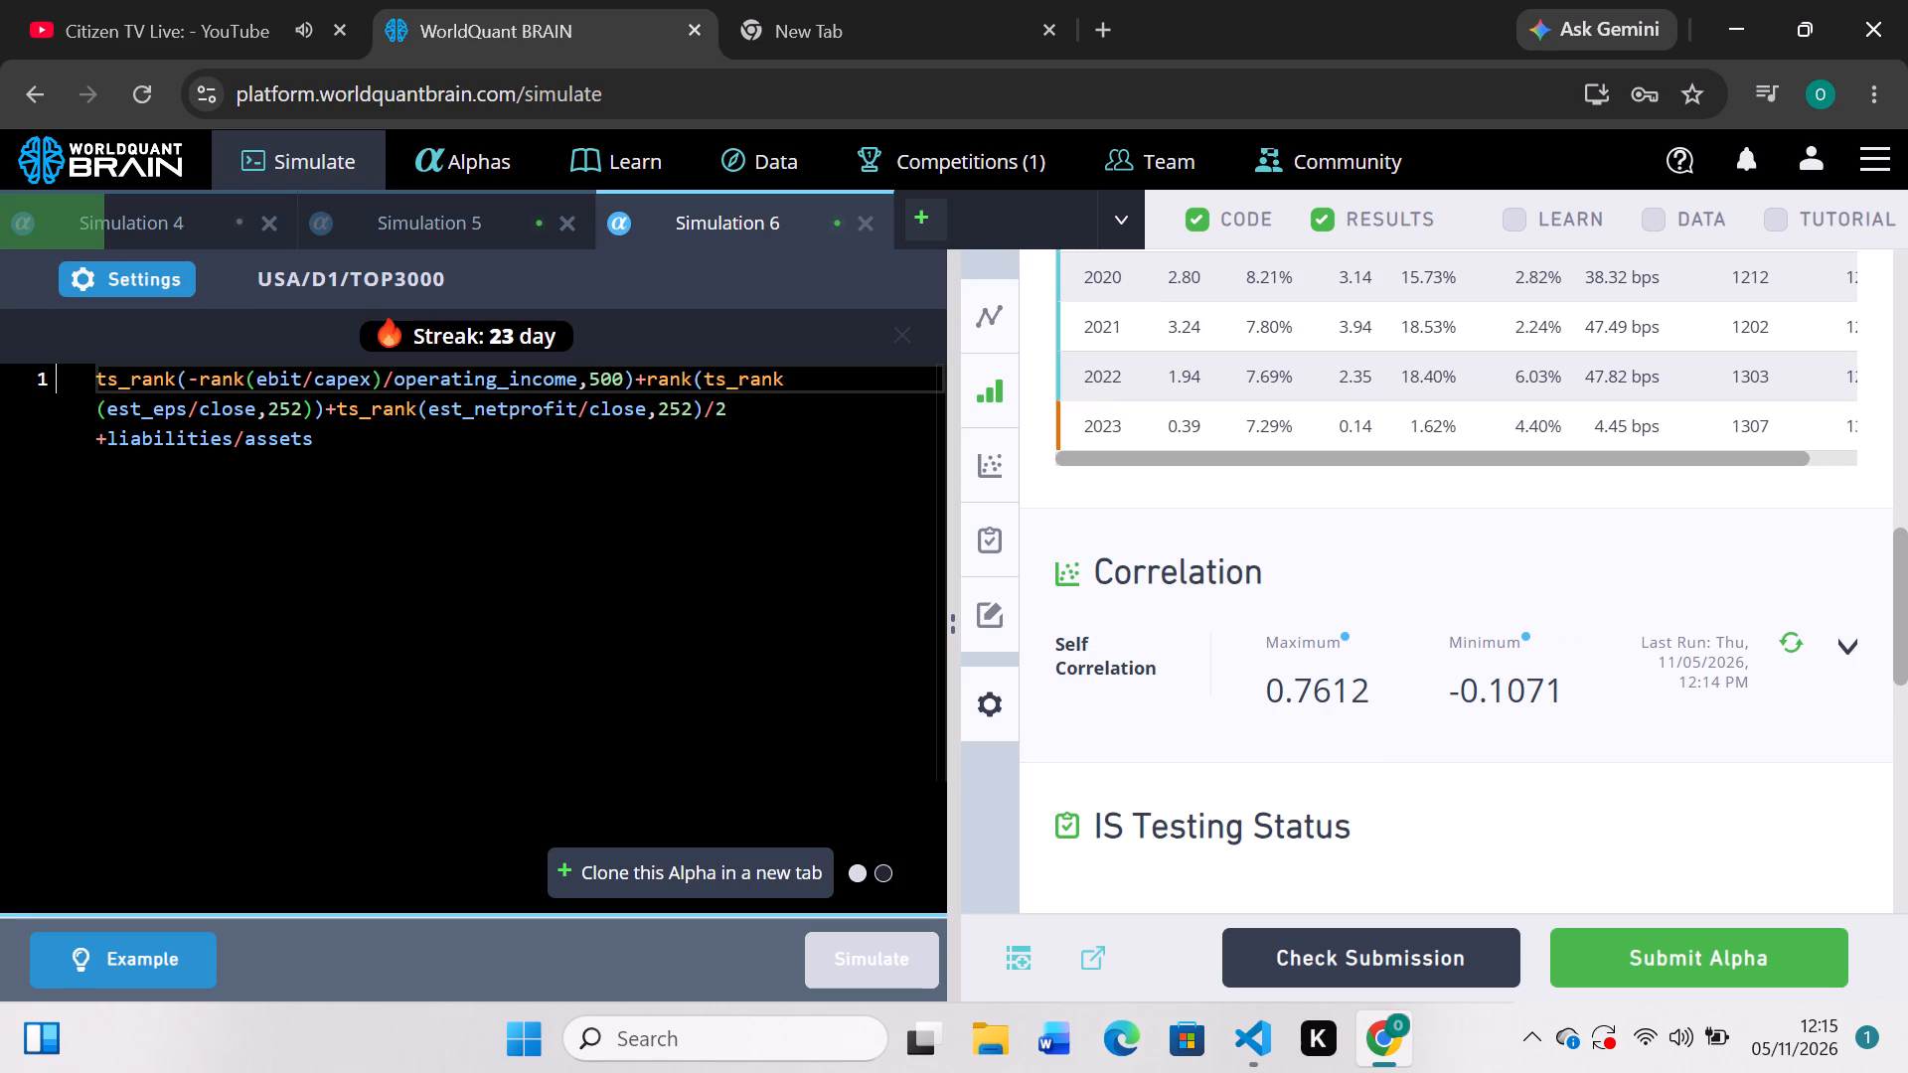
Set the lookback of the est_netprofit/close ts_rank term in Simulation 6's expression to 500.
left_click(687, 407)
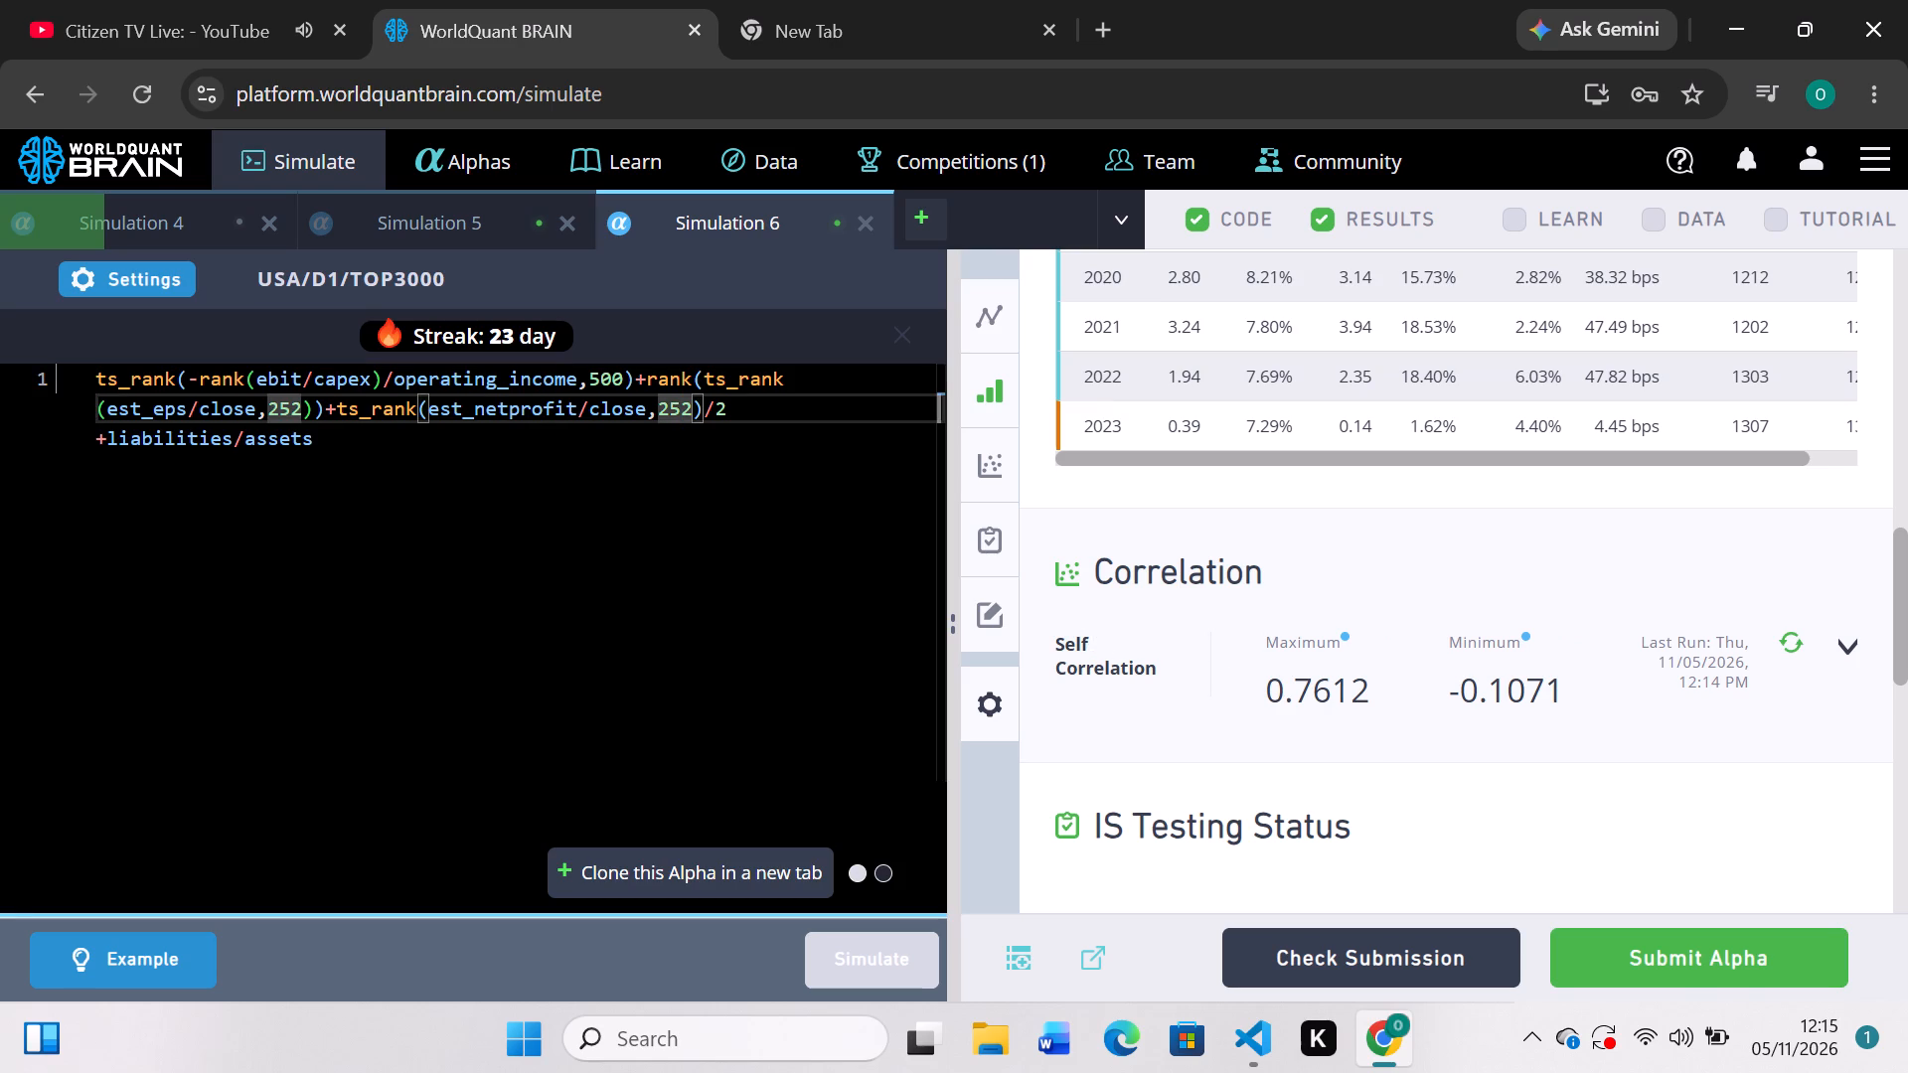
left_click(690, 410)
key("BackSpace")
key("BackSpace")
key("BackSpace")
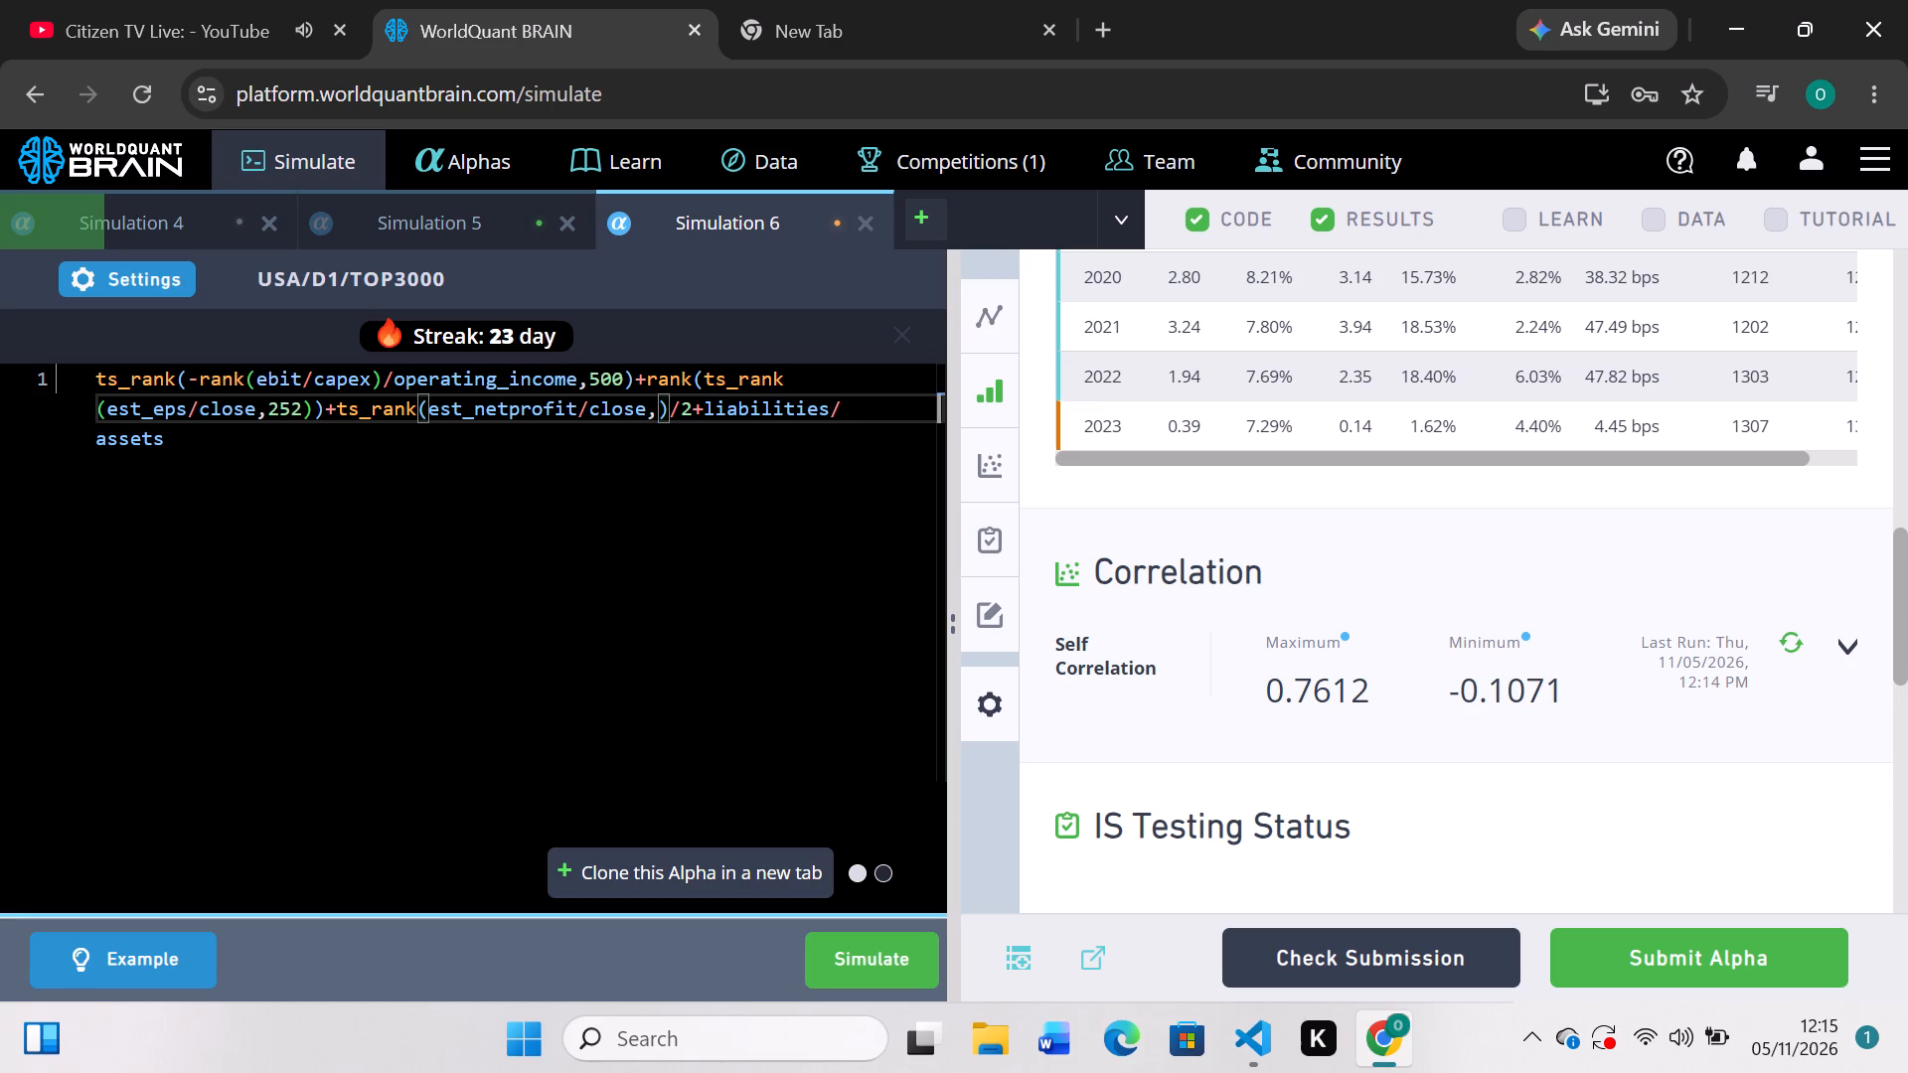
key("5")
type("00")
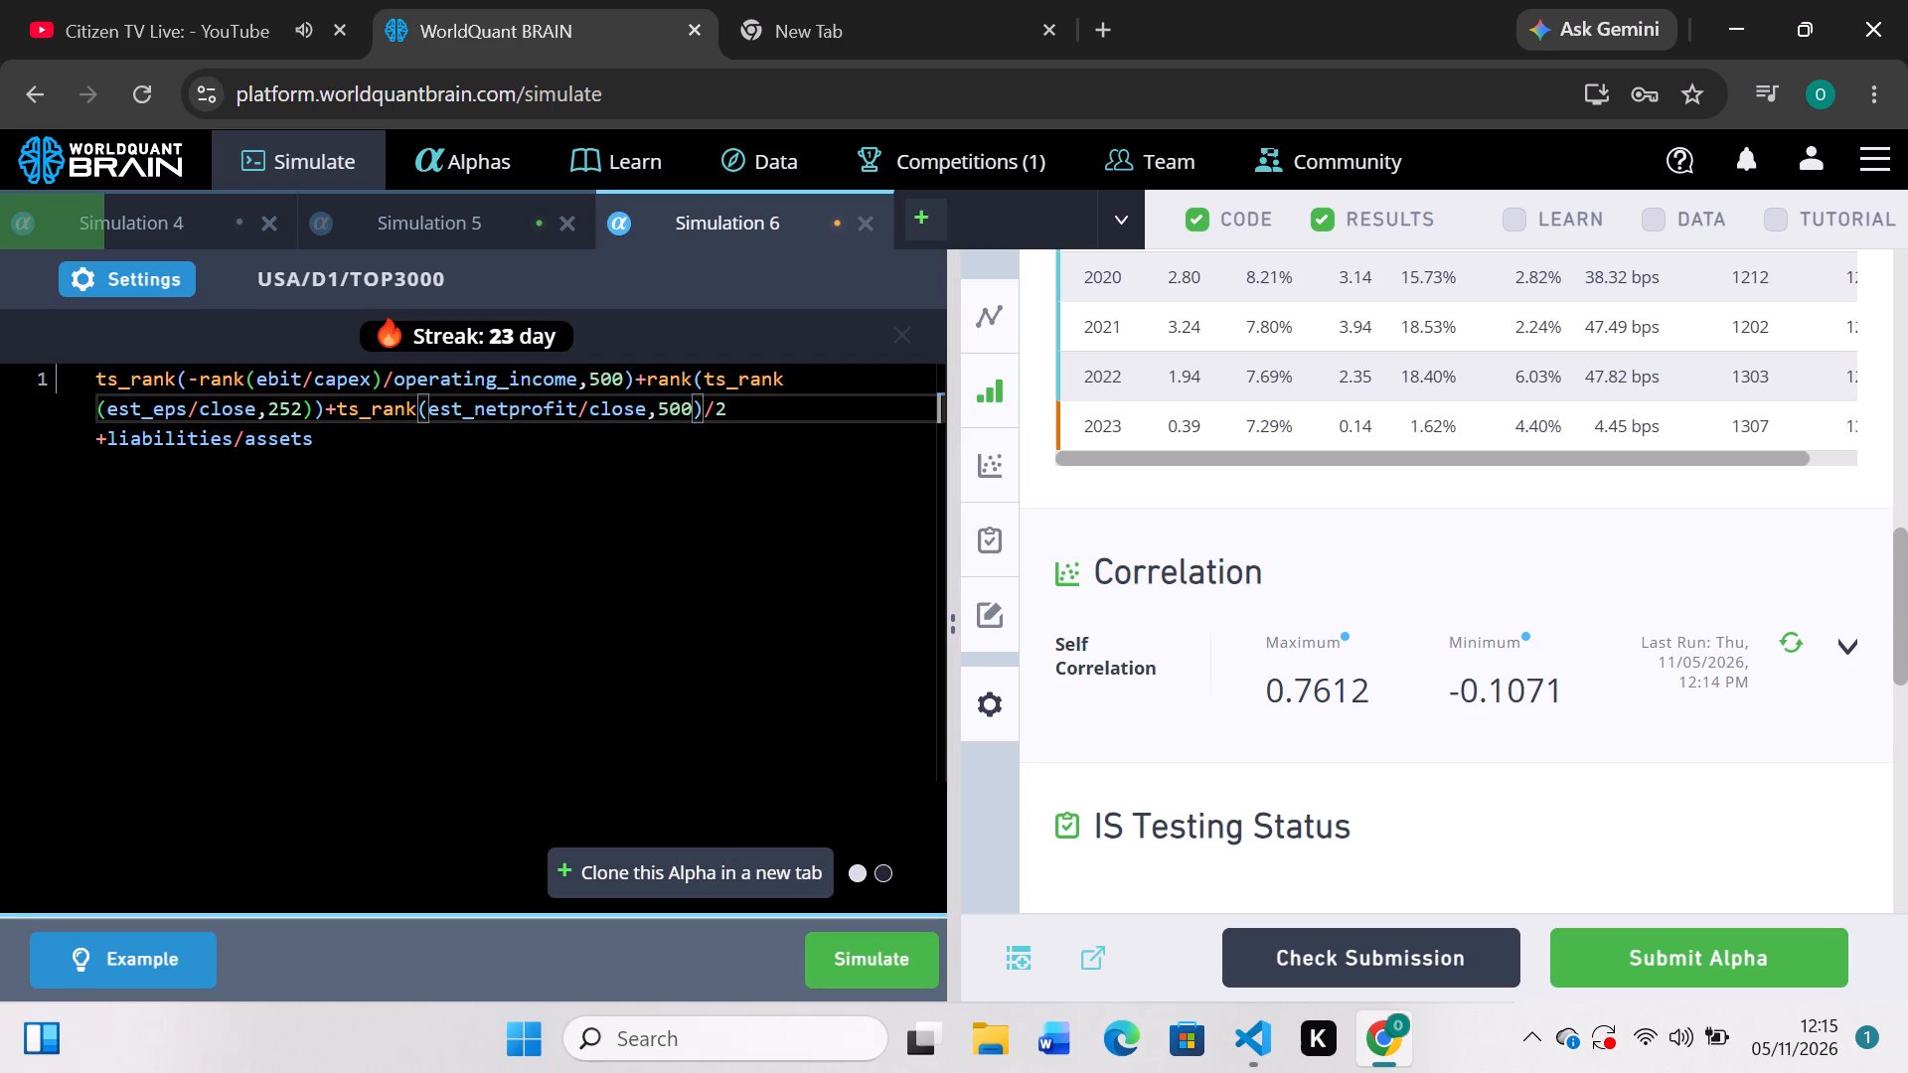
Set the lookback of the est_eps/close ts_rank term to 400 and rerun Simulation 6.
left_click(301, 410)
key("BackSpace")
key("BackSpace")
key("BackSpace")
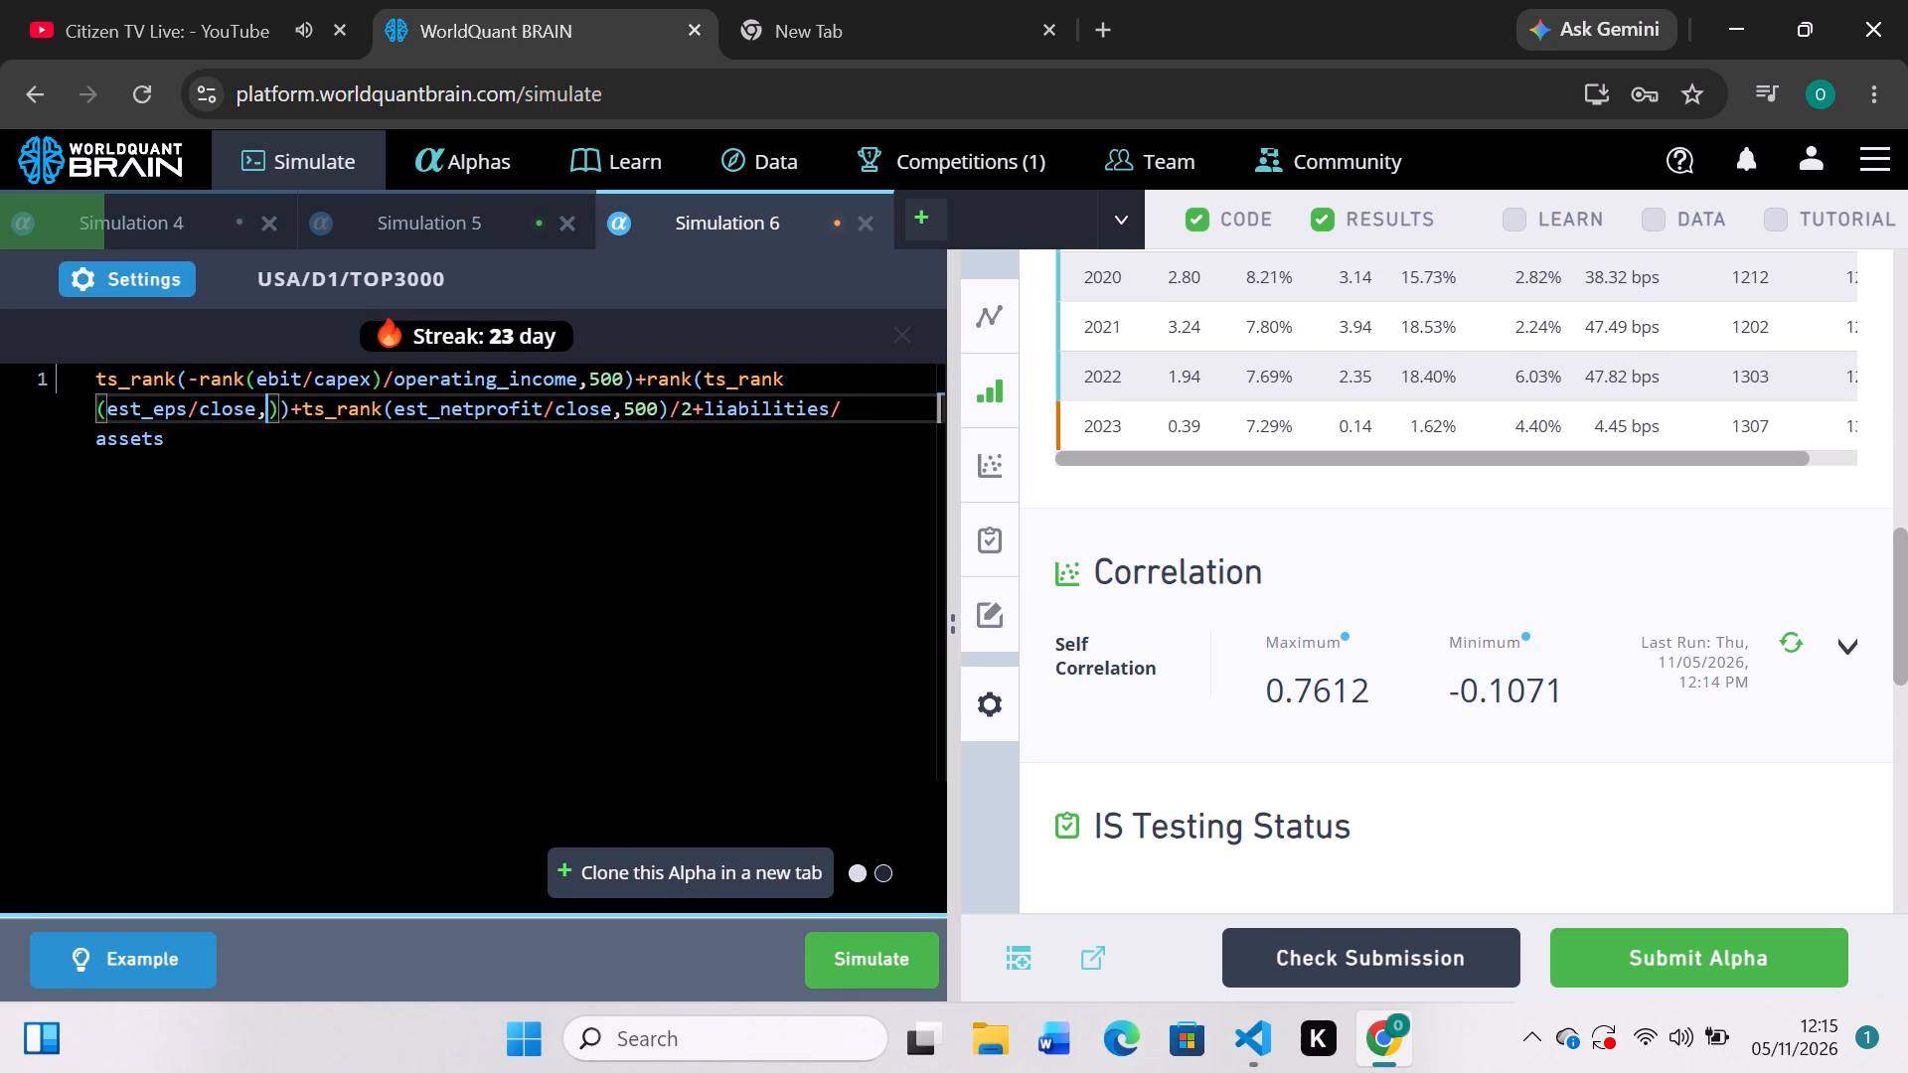
type("400")
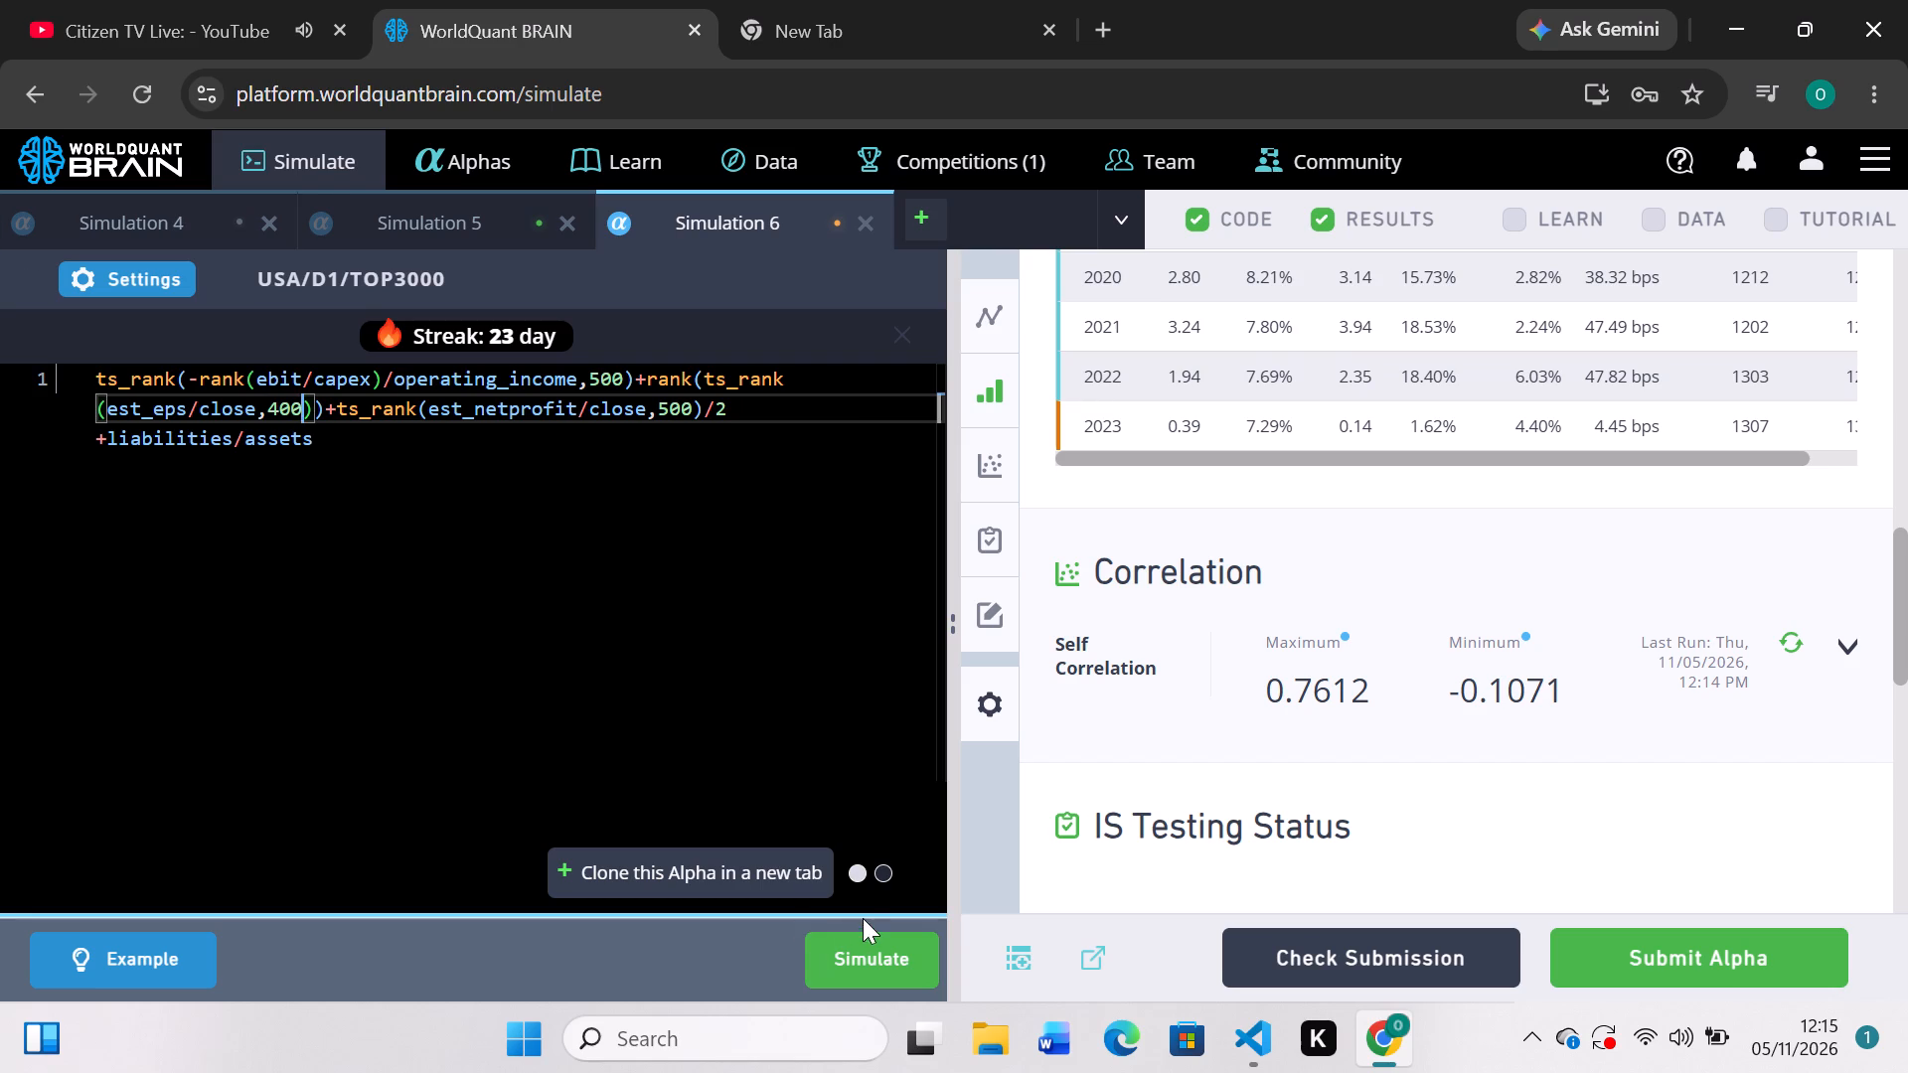
left_click(866, 945)
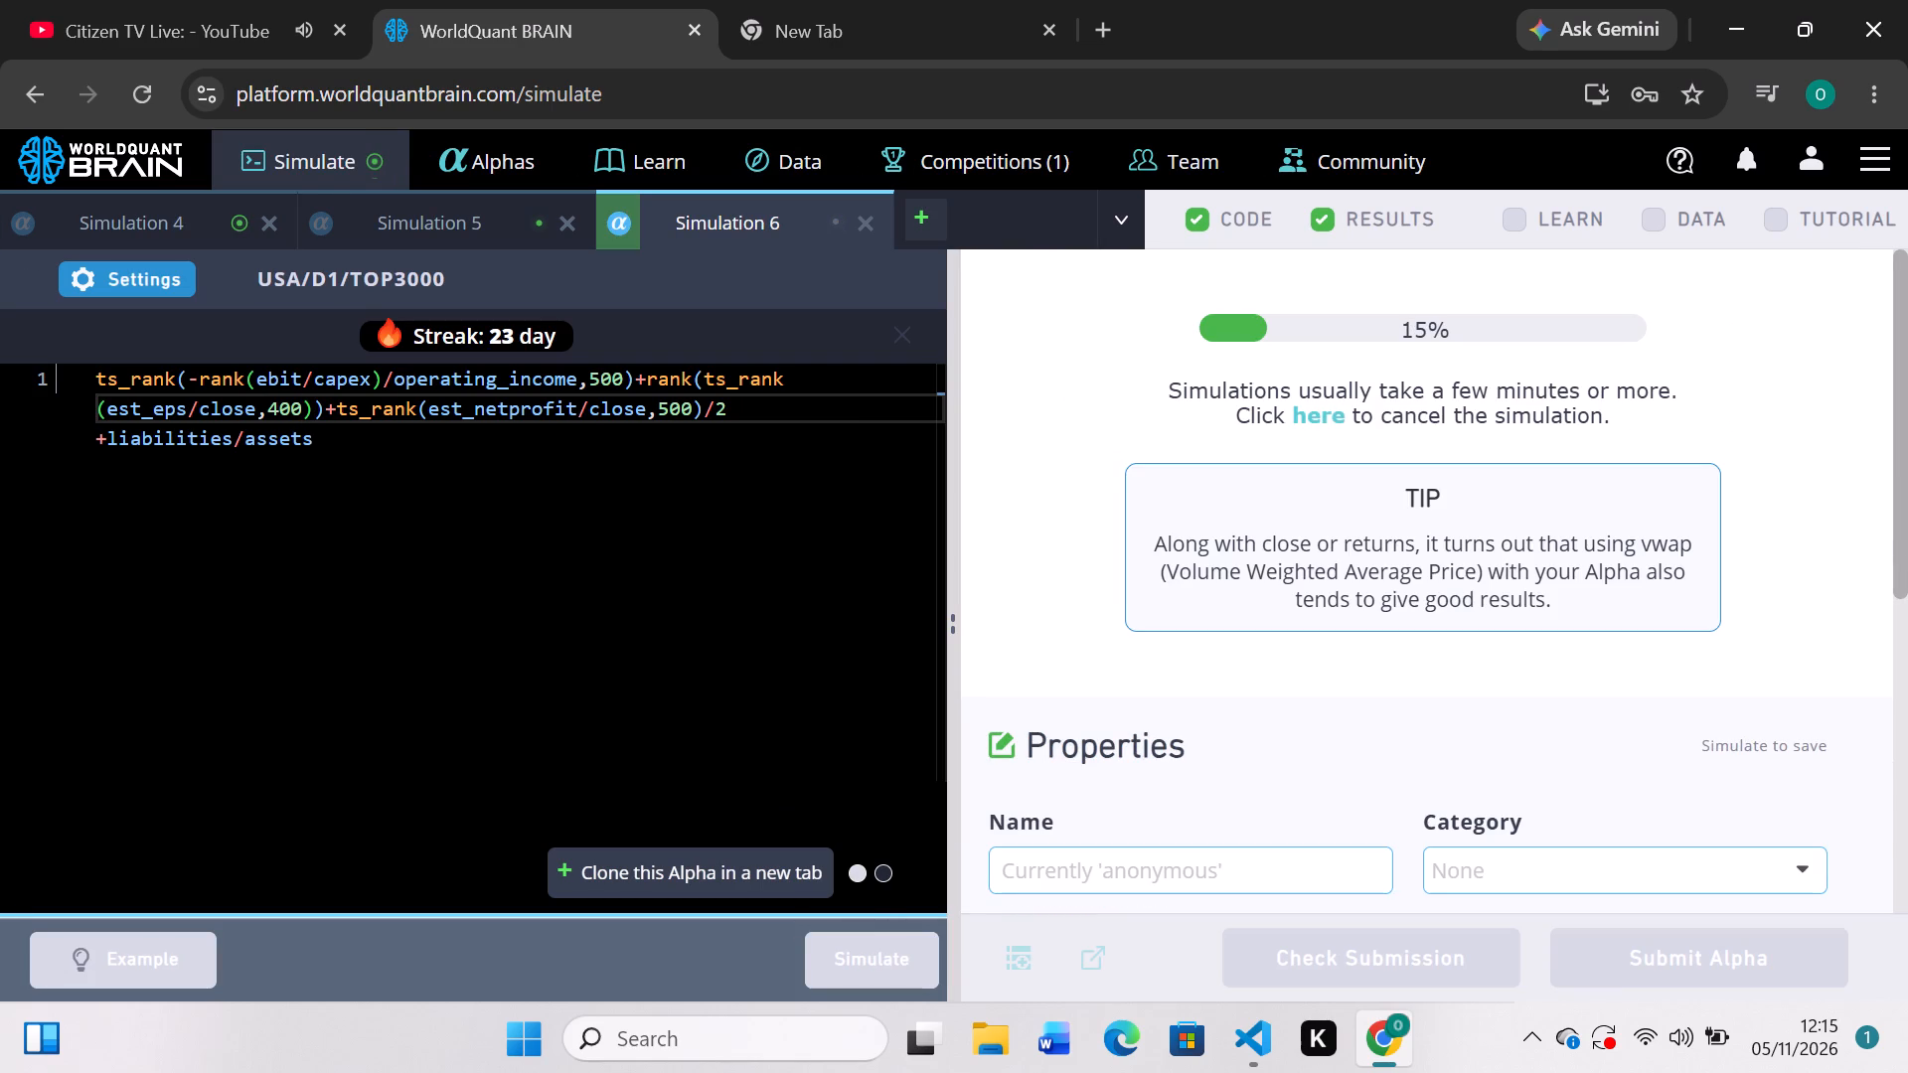
Copy the expression part from the est_eps/close rank term through the est_netprofit/close term divided by 2 from Simulation 6 into a new simulation.
left_click_drag(671, 380, 684, 430)
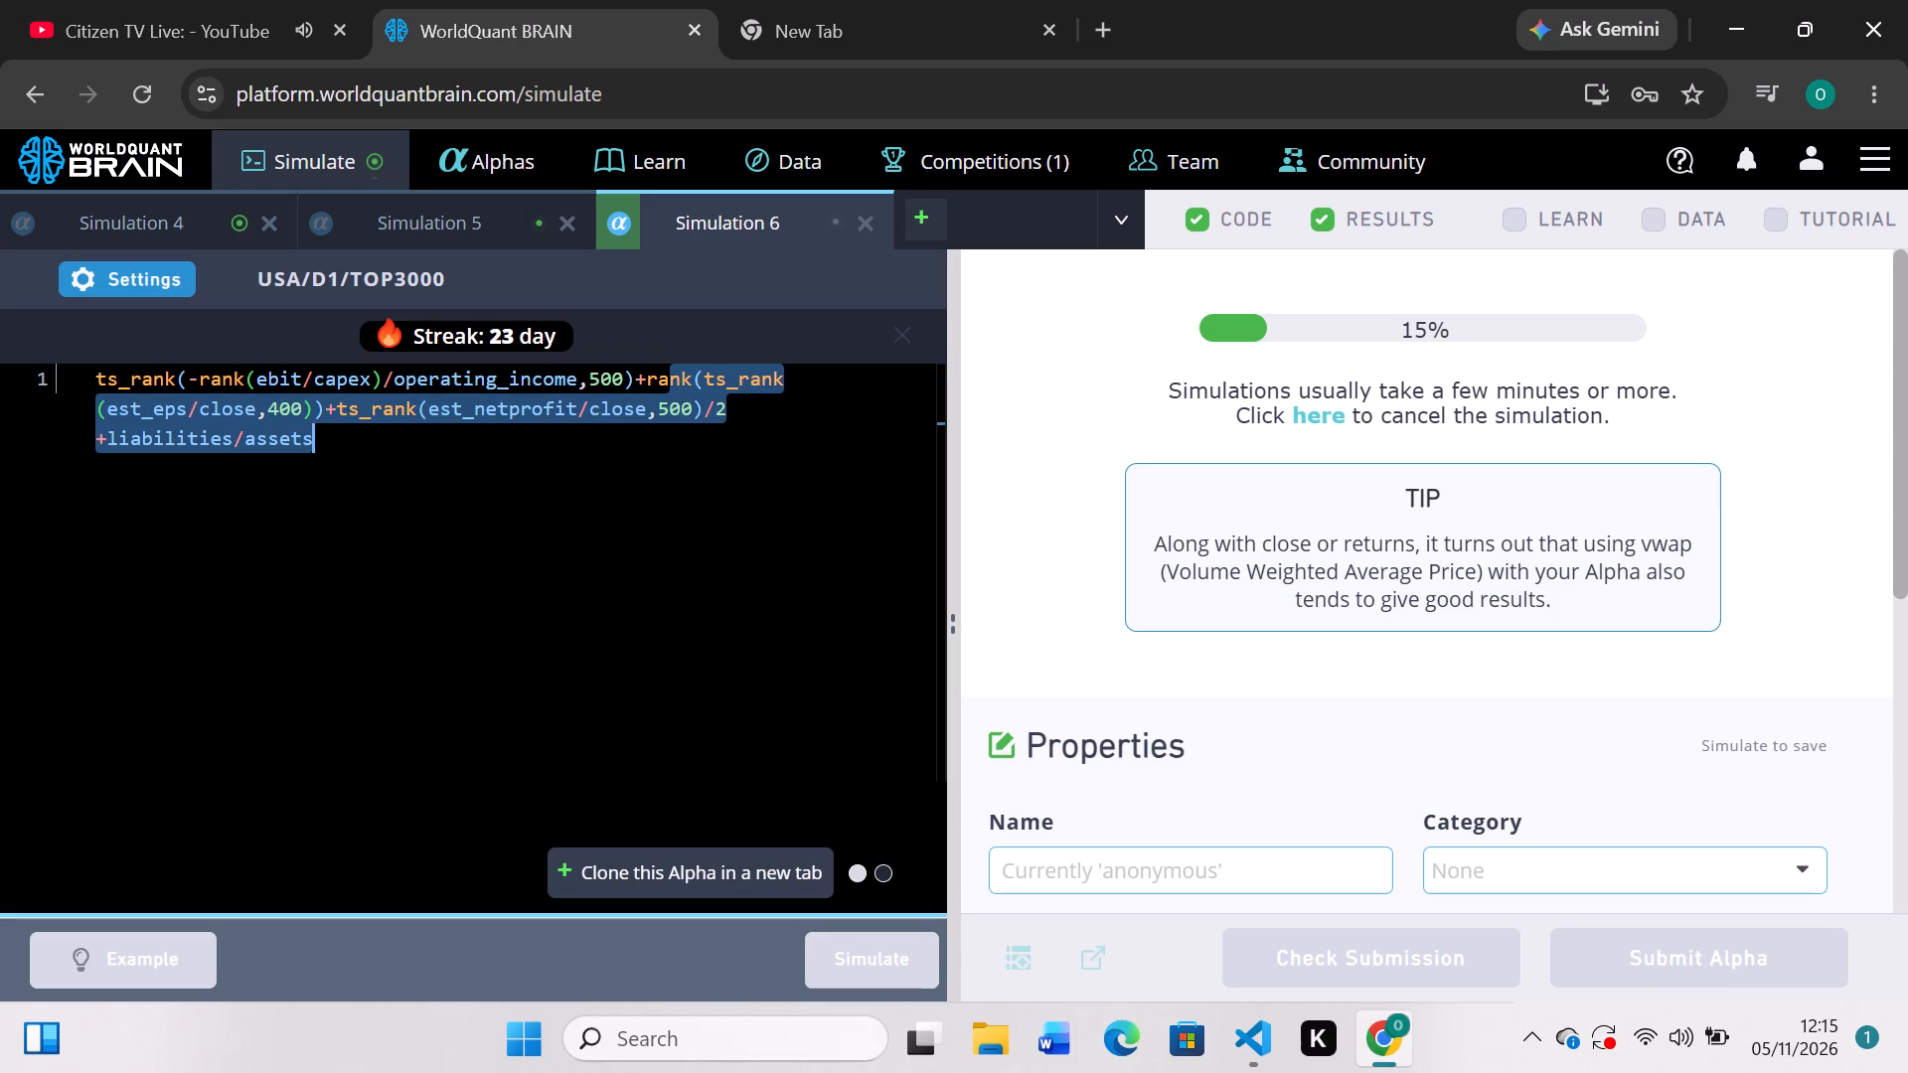
left_click_drag(684, 430, 728, 411)
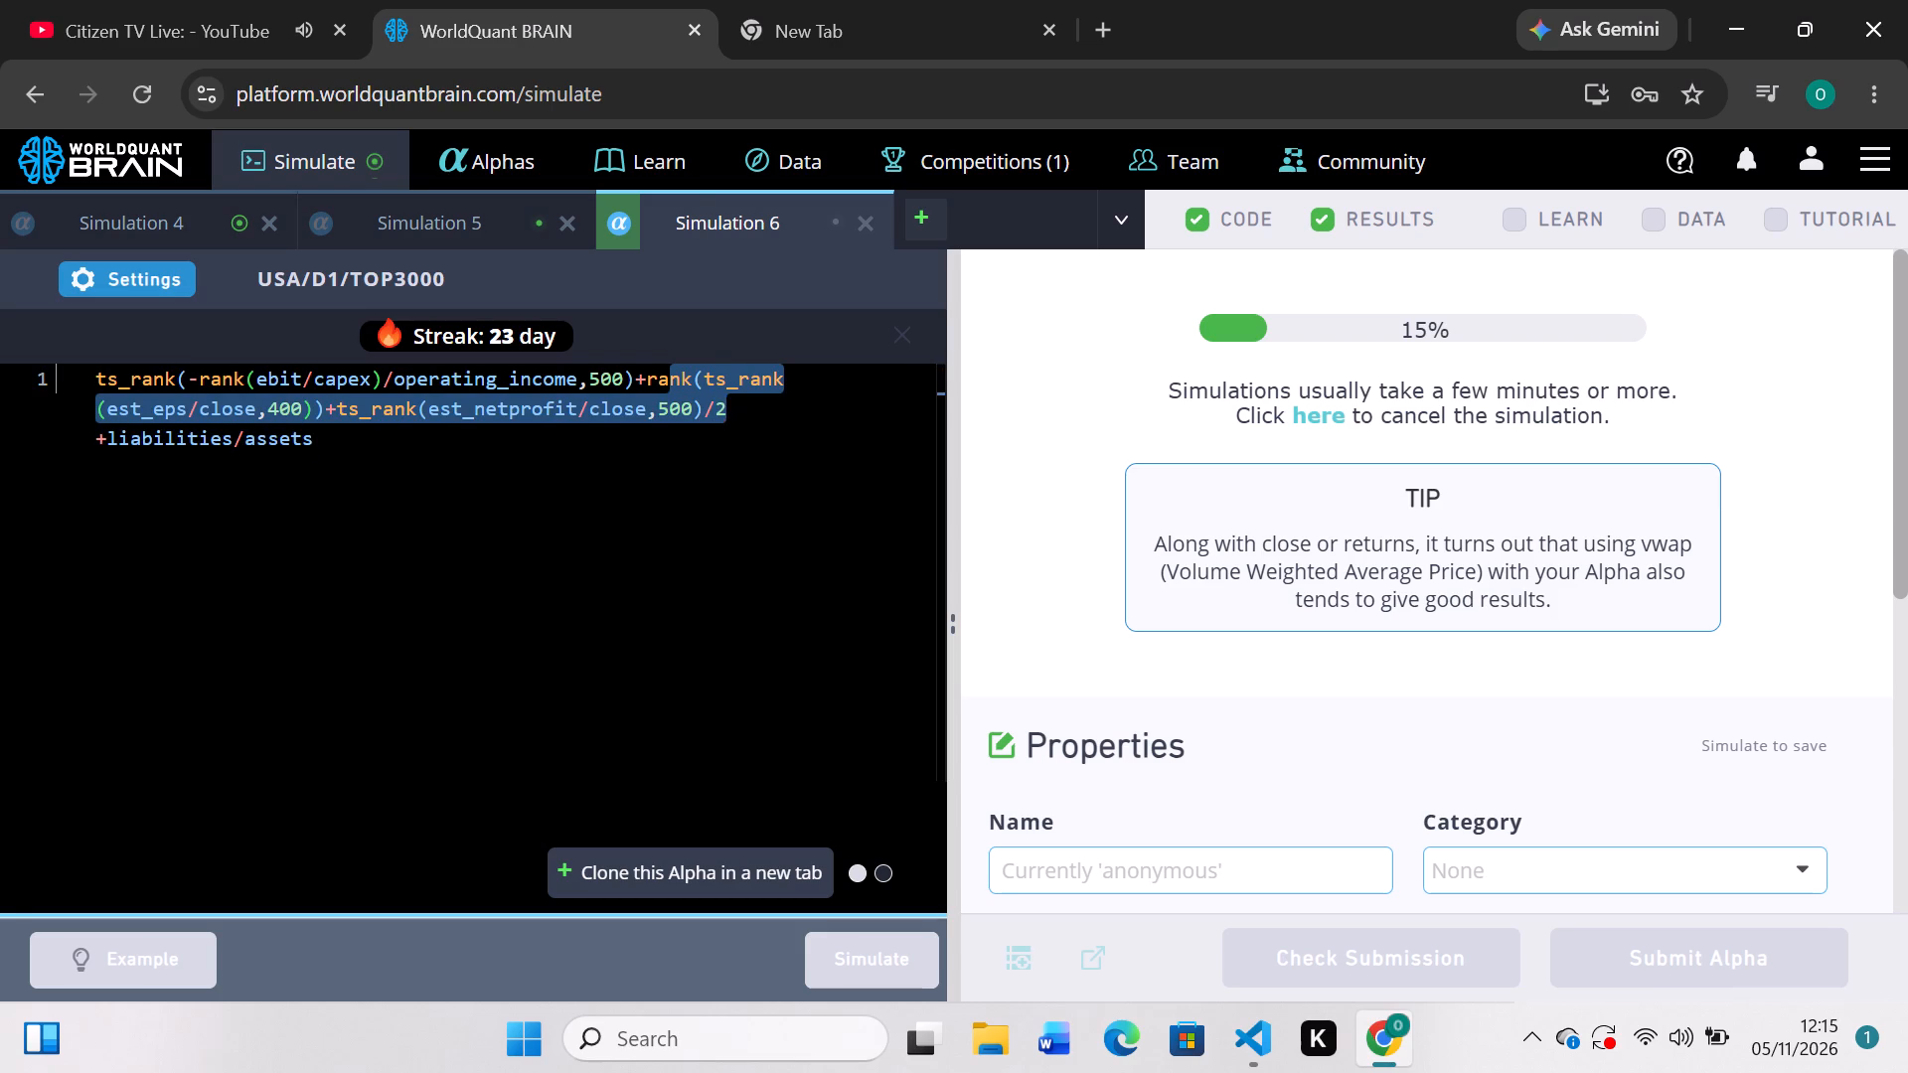
key("ctrl+c")
left_click(728, 411)
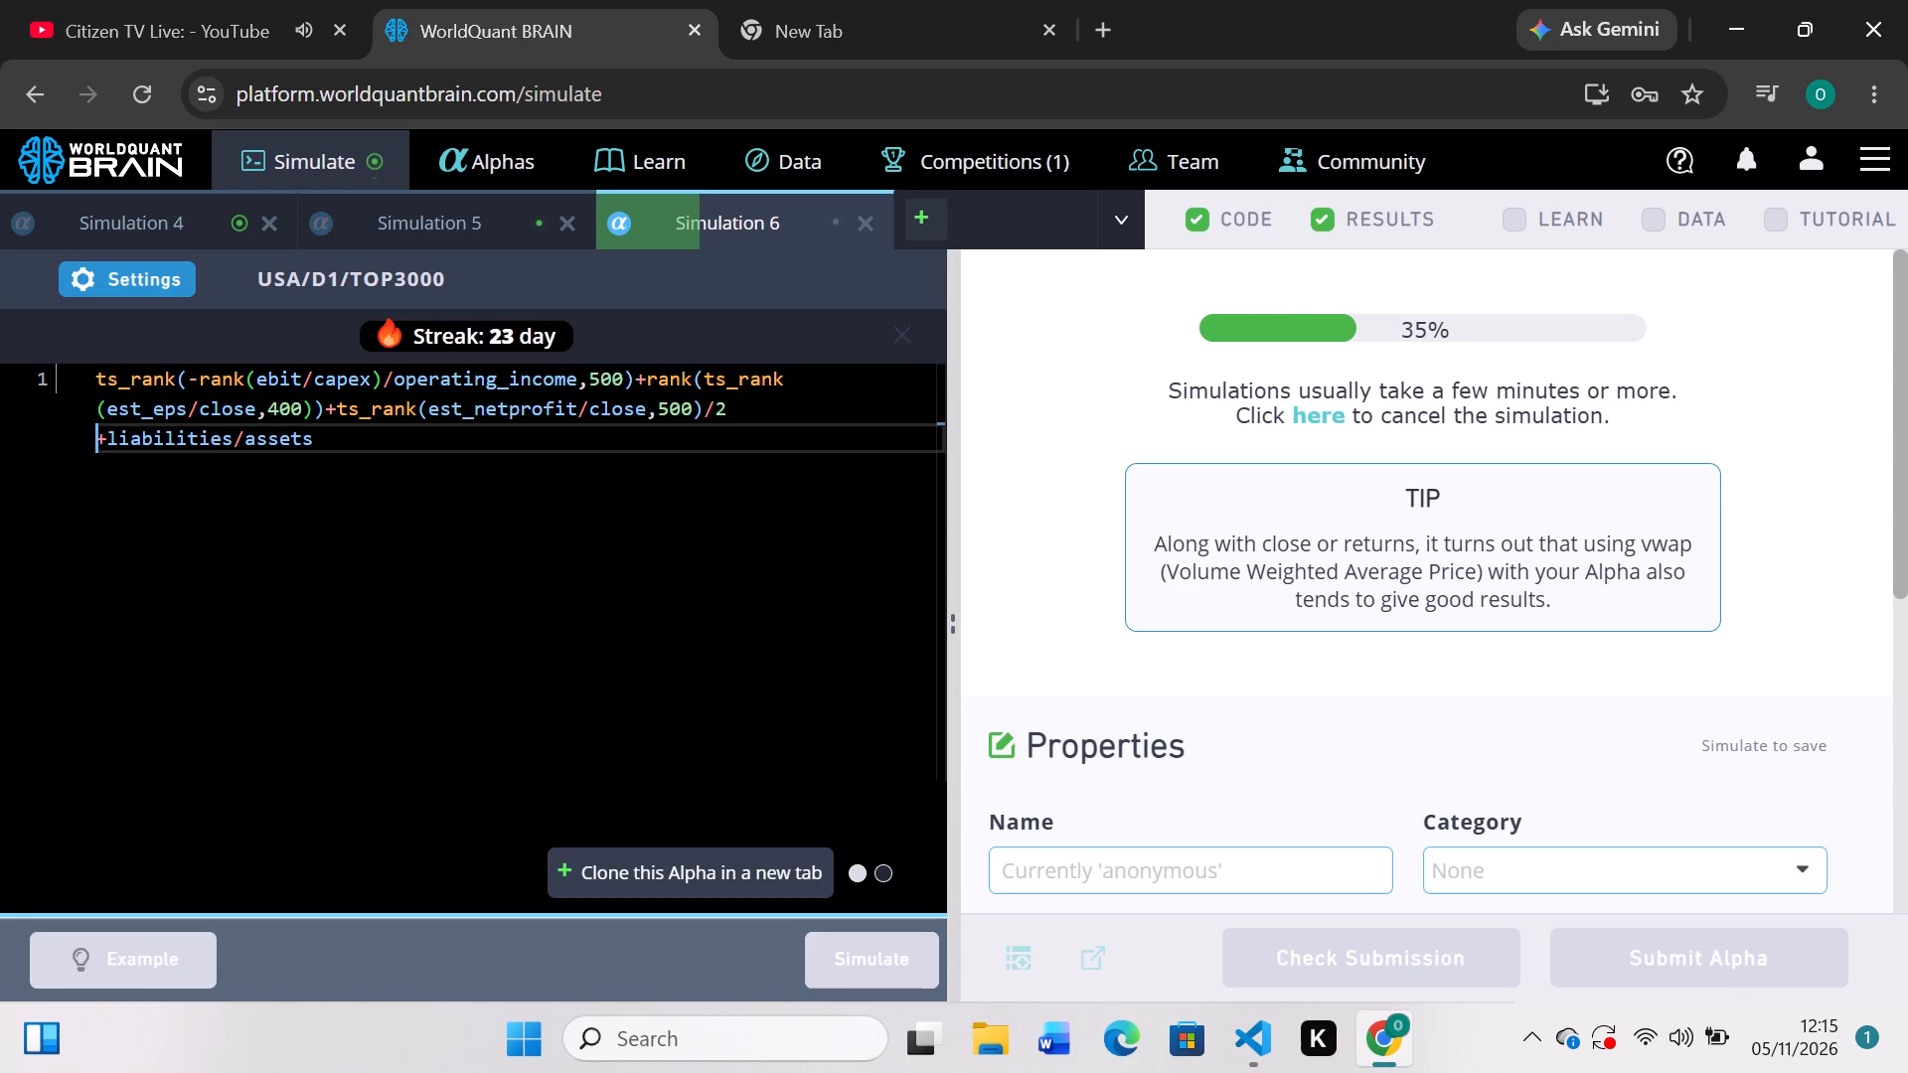
left_click(925, 211)
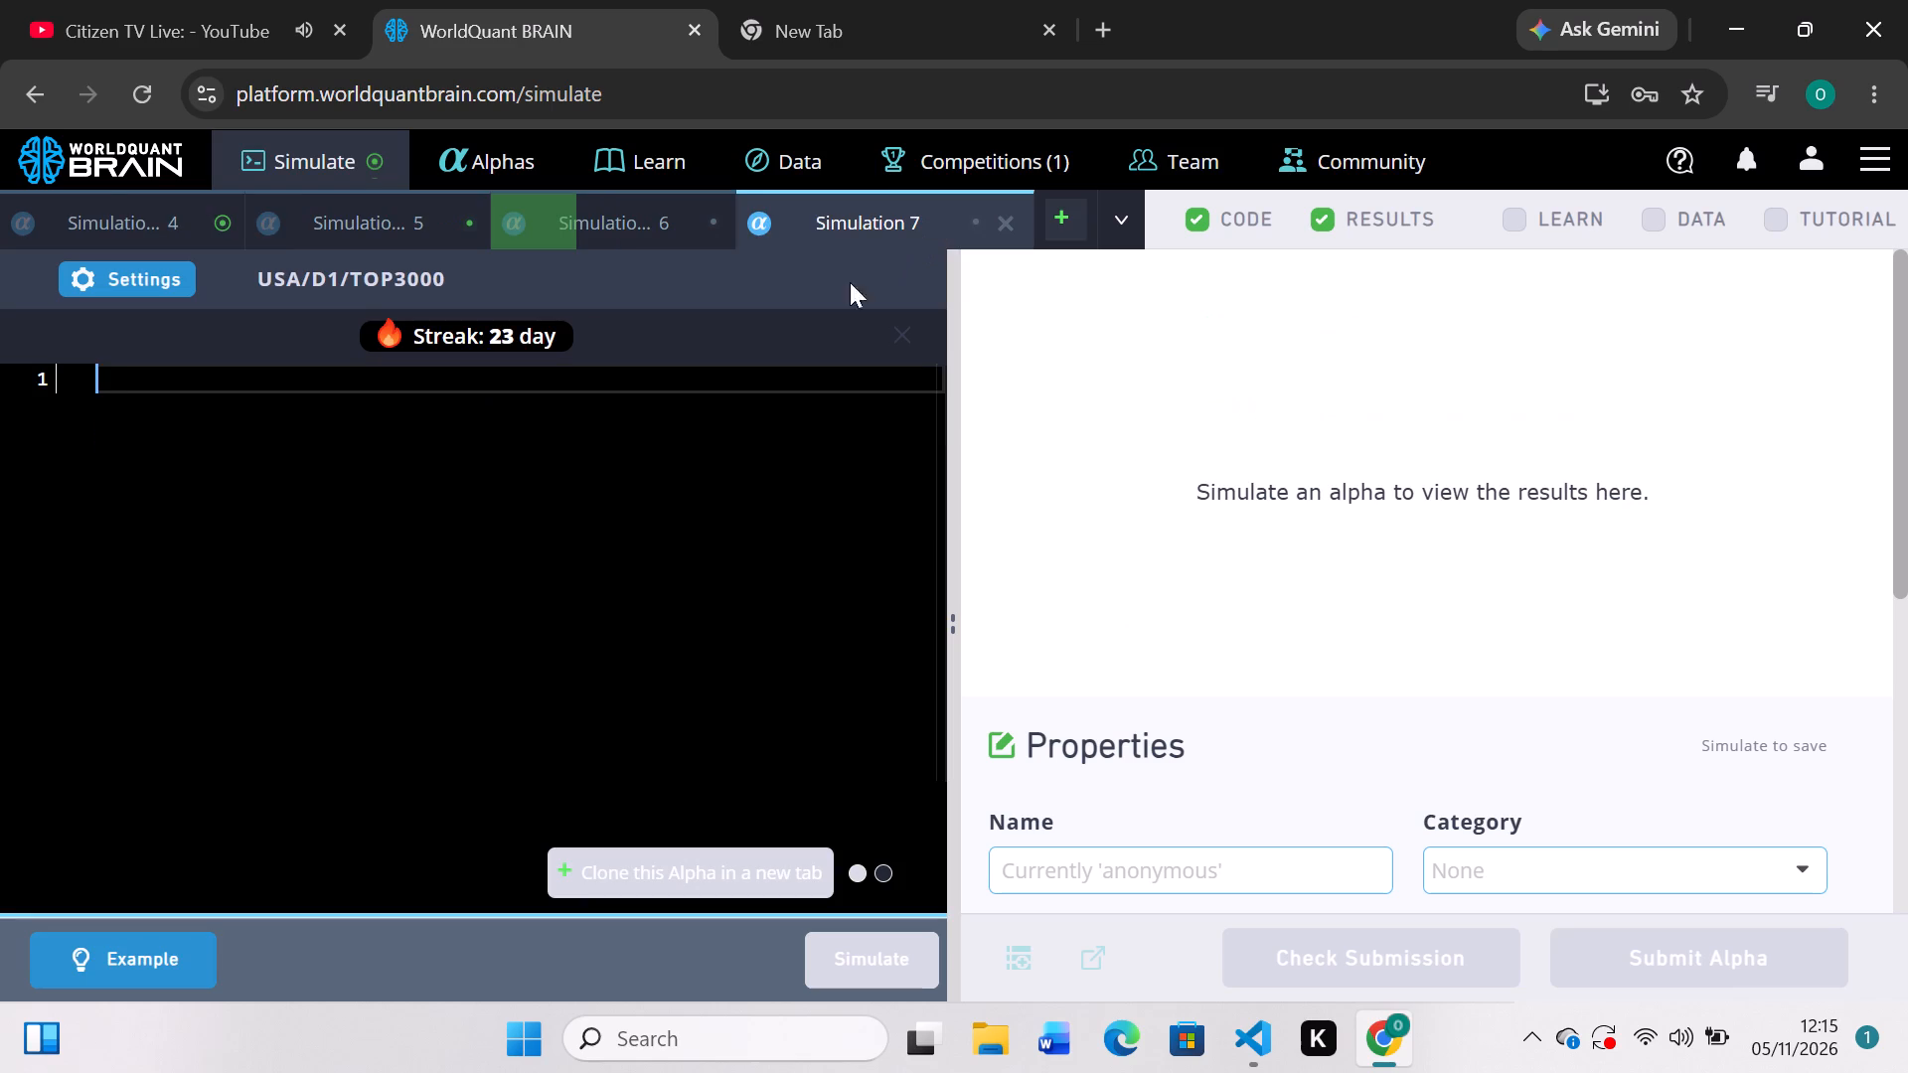
key("ctrl+v")
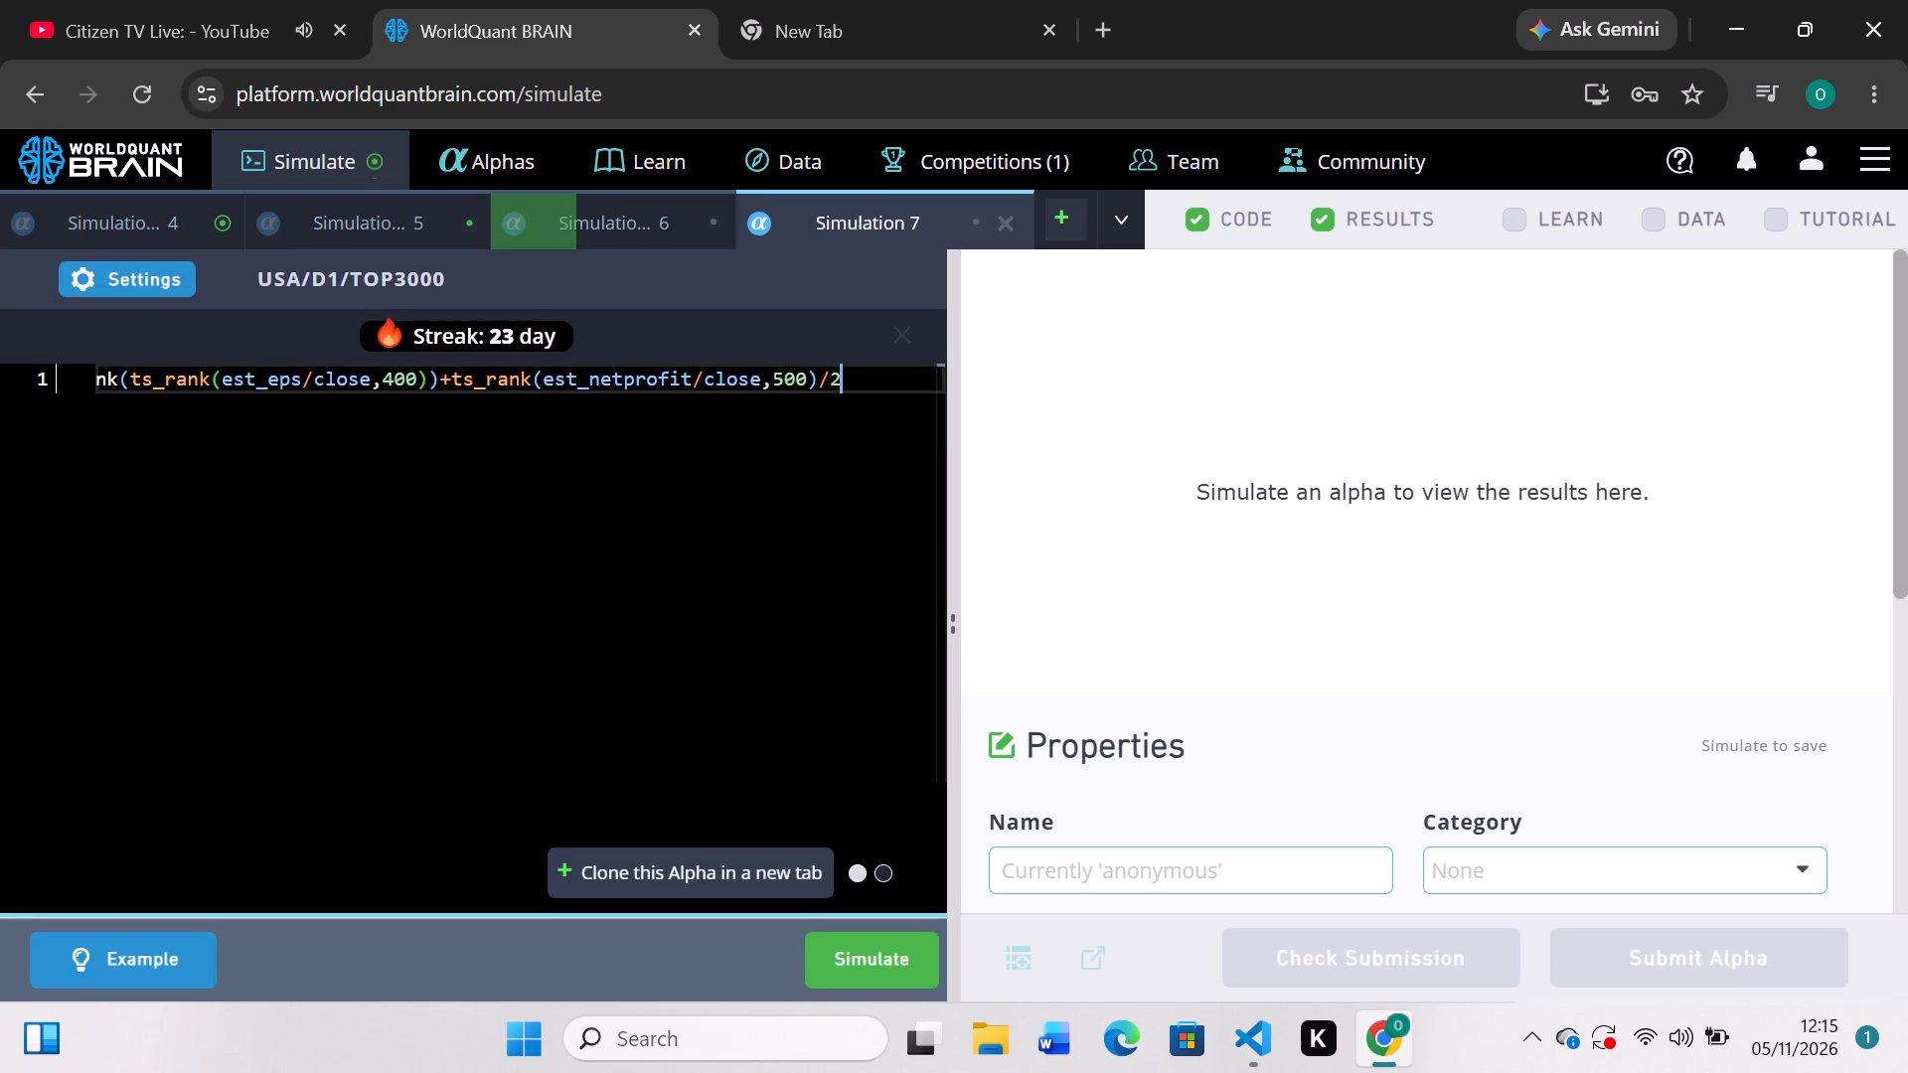
Complete the truncated operator at the start of the pasted expression as rank and run the new simulation.
left_click(120, 382)
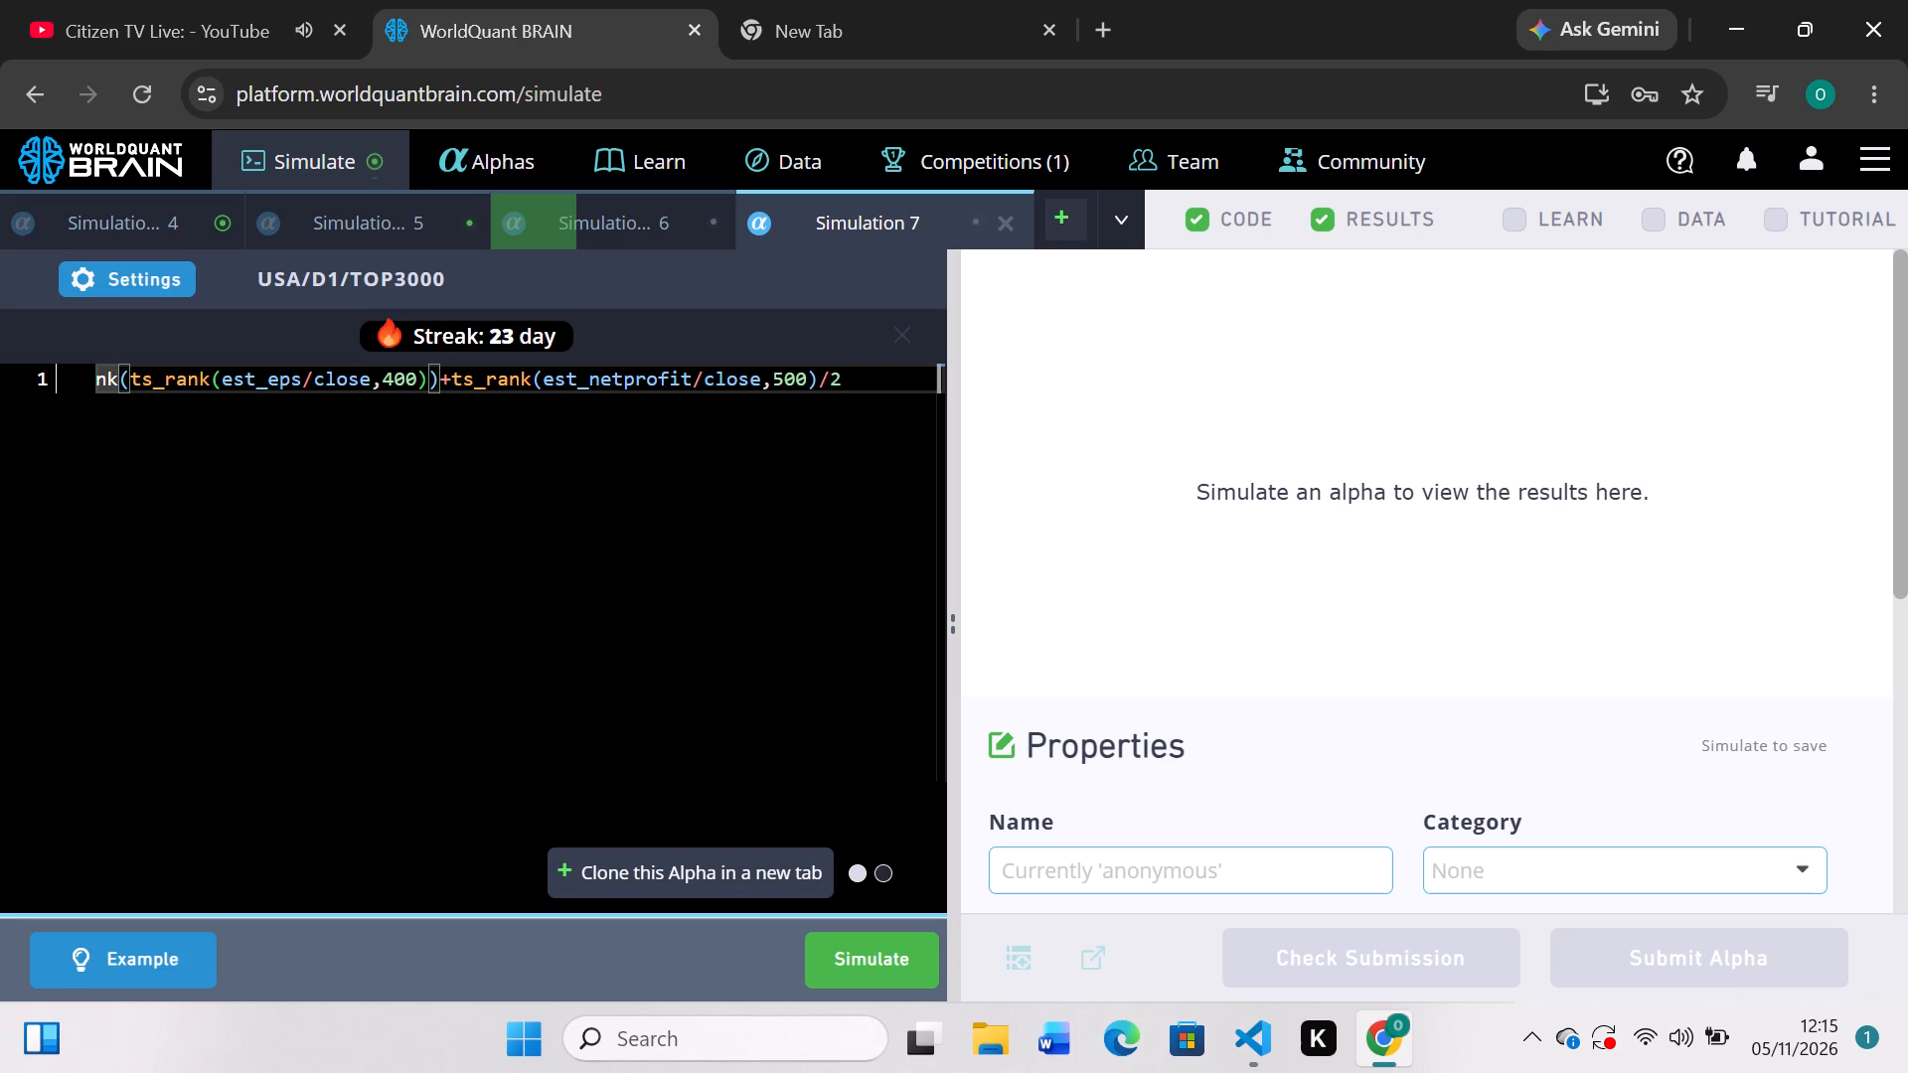
key("BackSpace")
key("BackSpace")
type("rank")
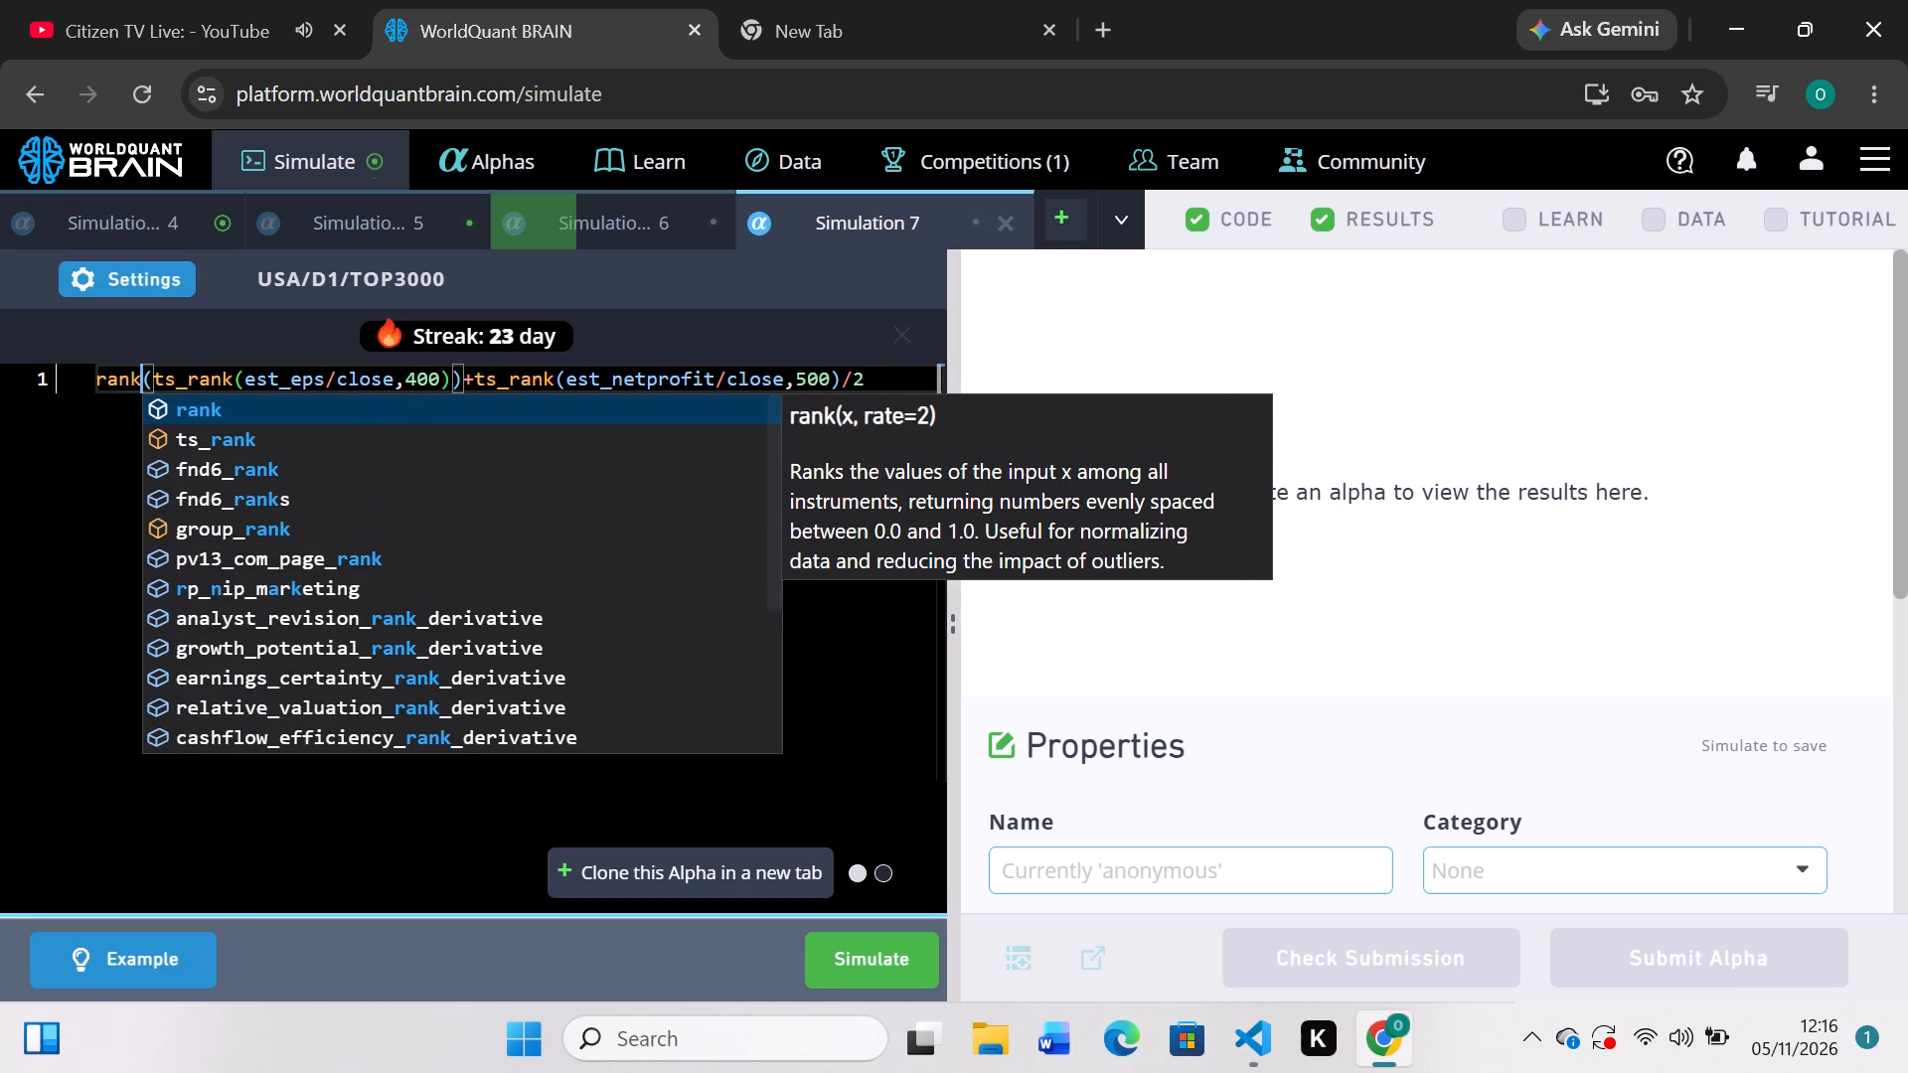
left_click(92, 518)
left_click(92, 518)
left_click(309, 330)
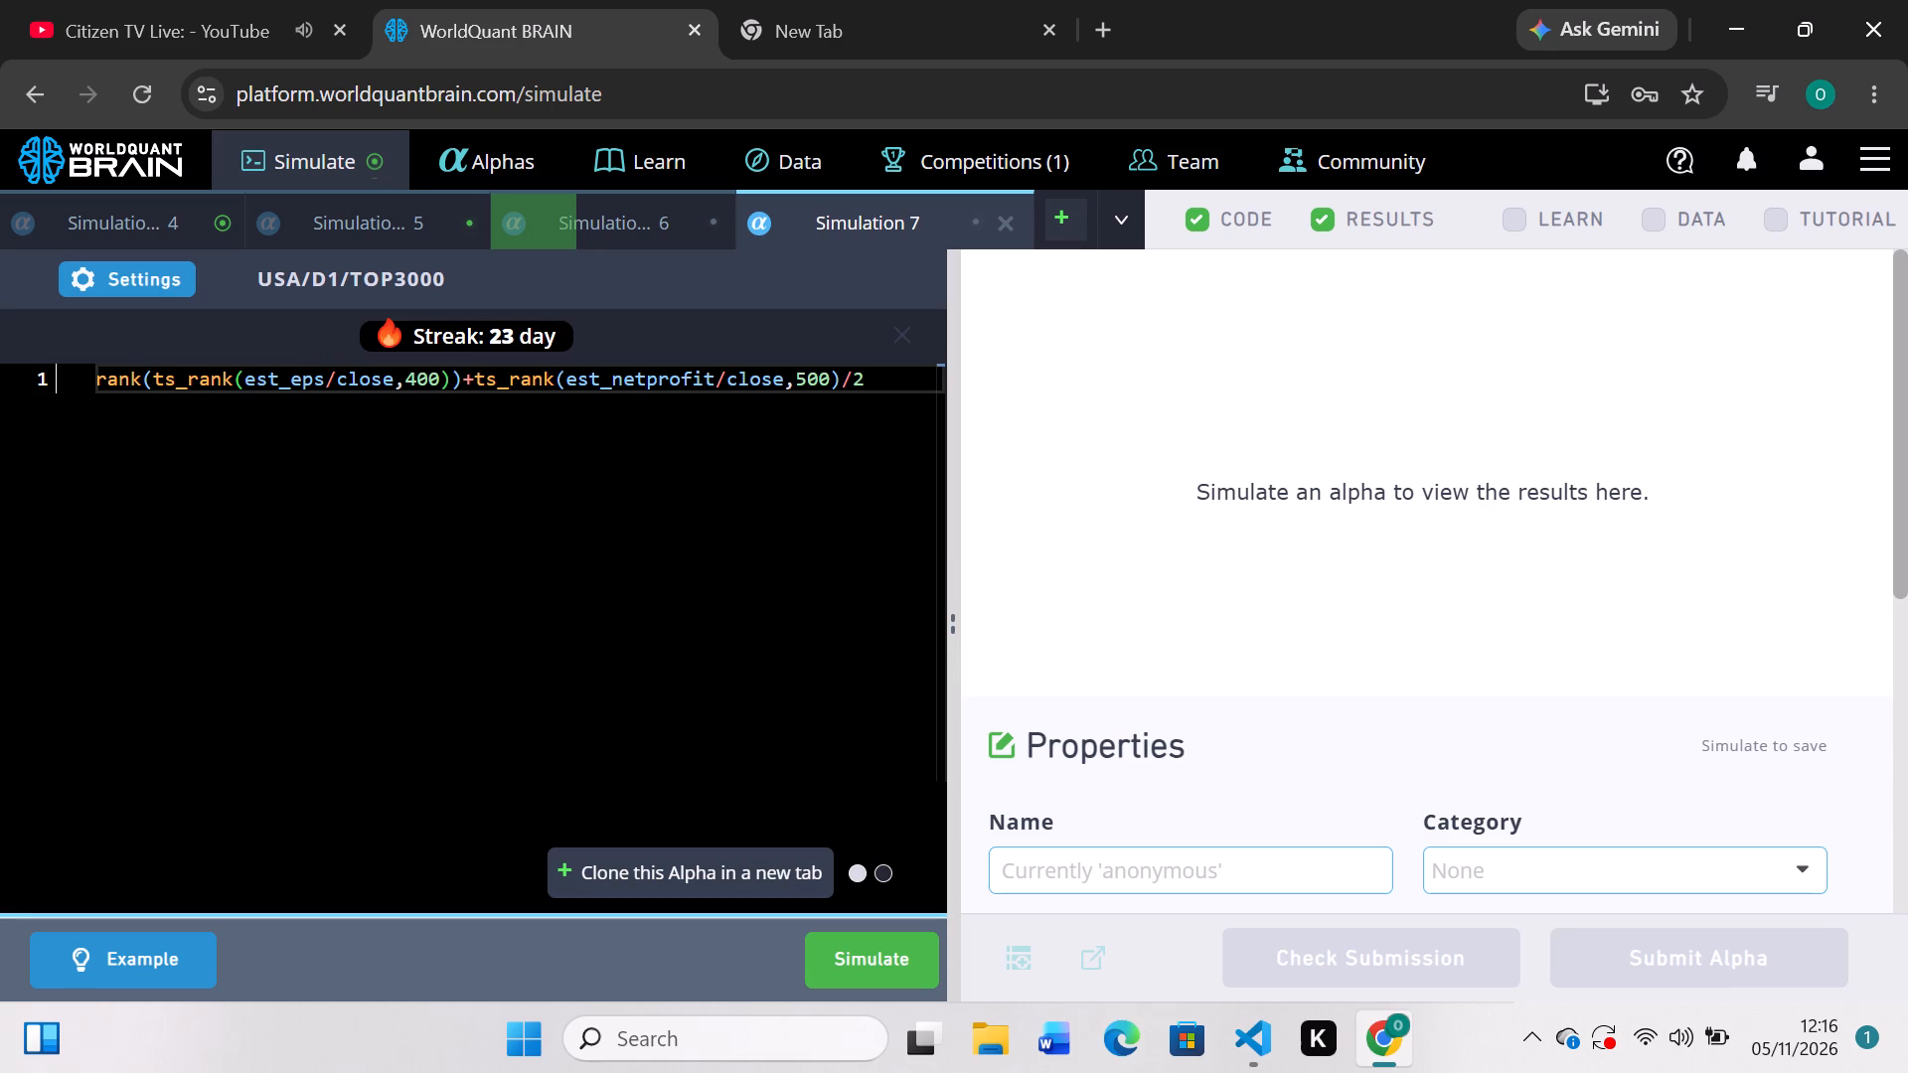
left_click(852, 956)
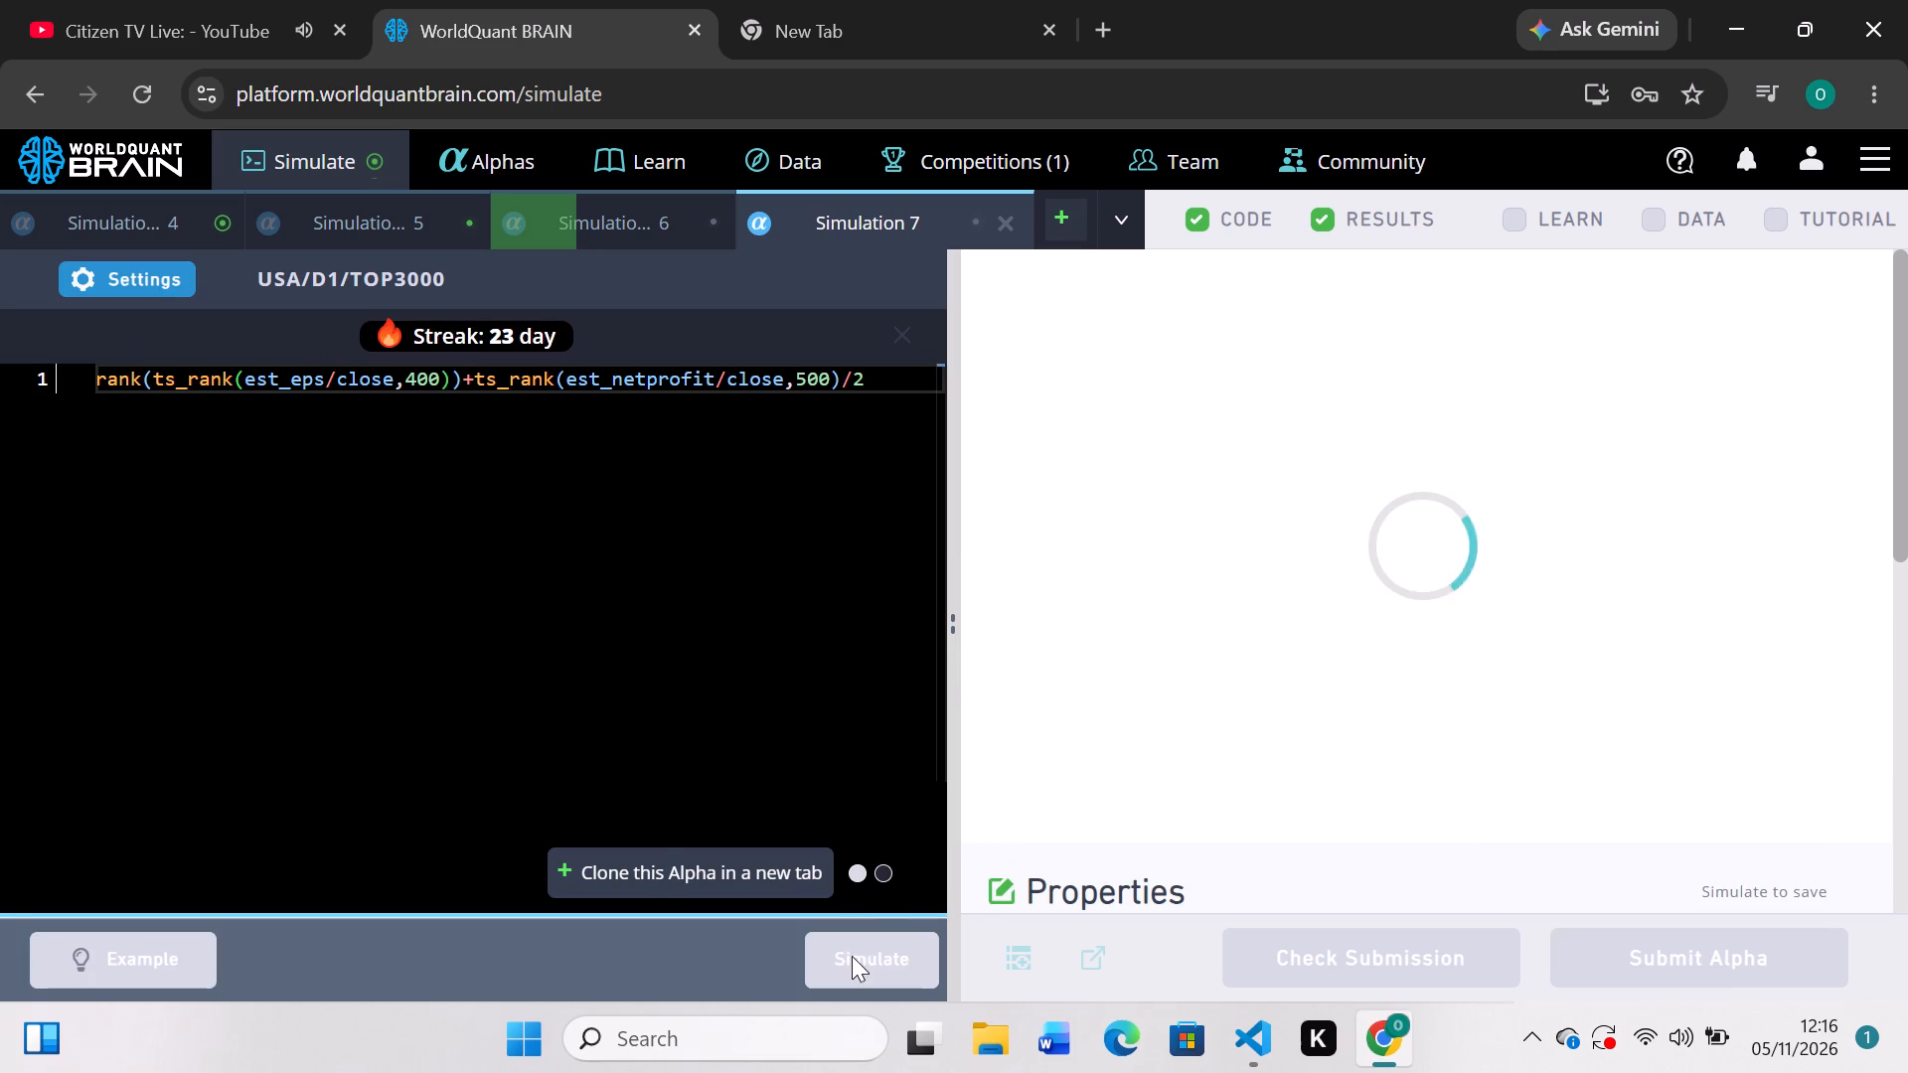
Review Simulation 4's IS Summary with its test period shown, run its self-correlation check, and examine its failed IS tests.
left_click(205, 215)
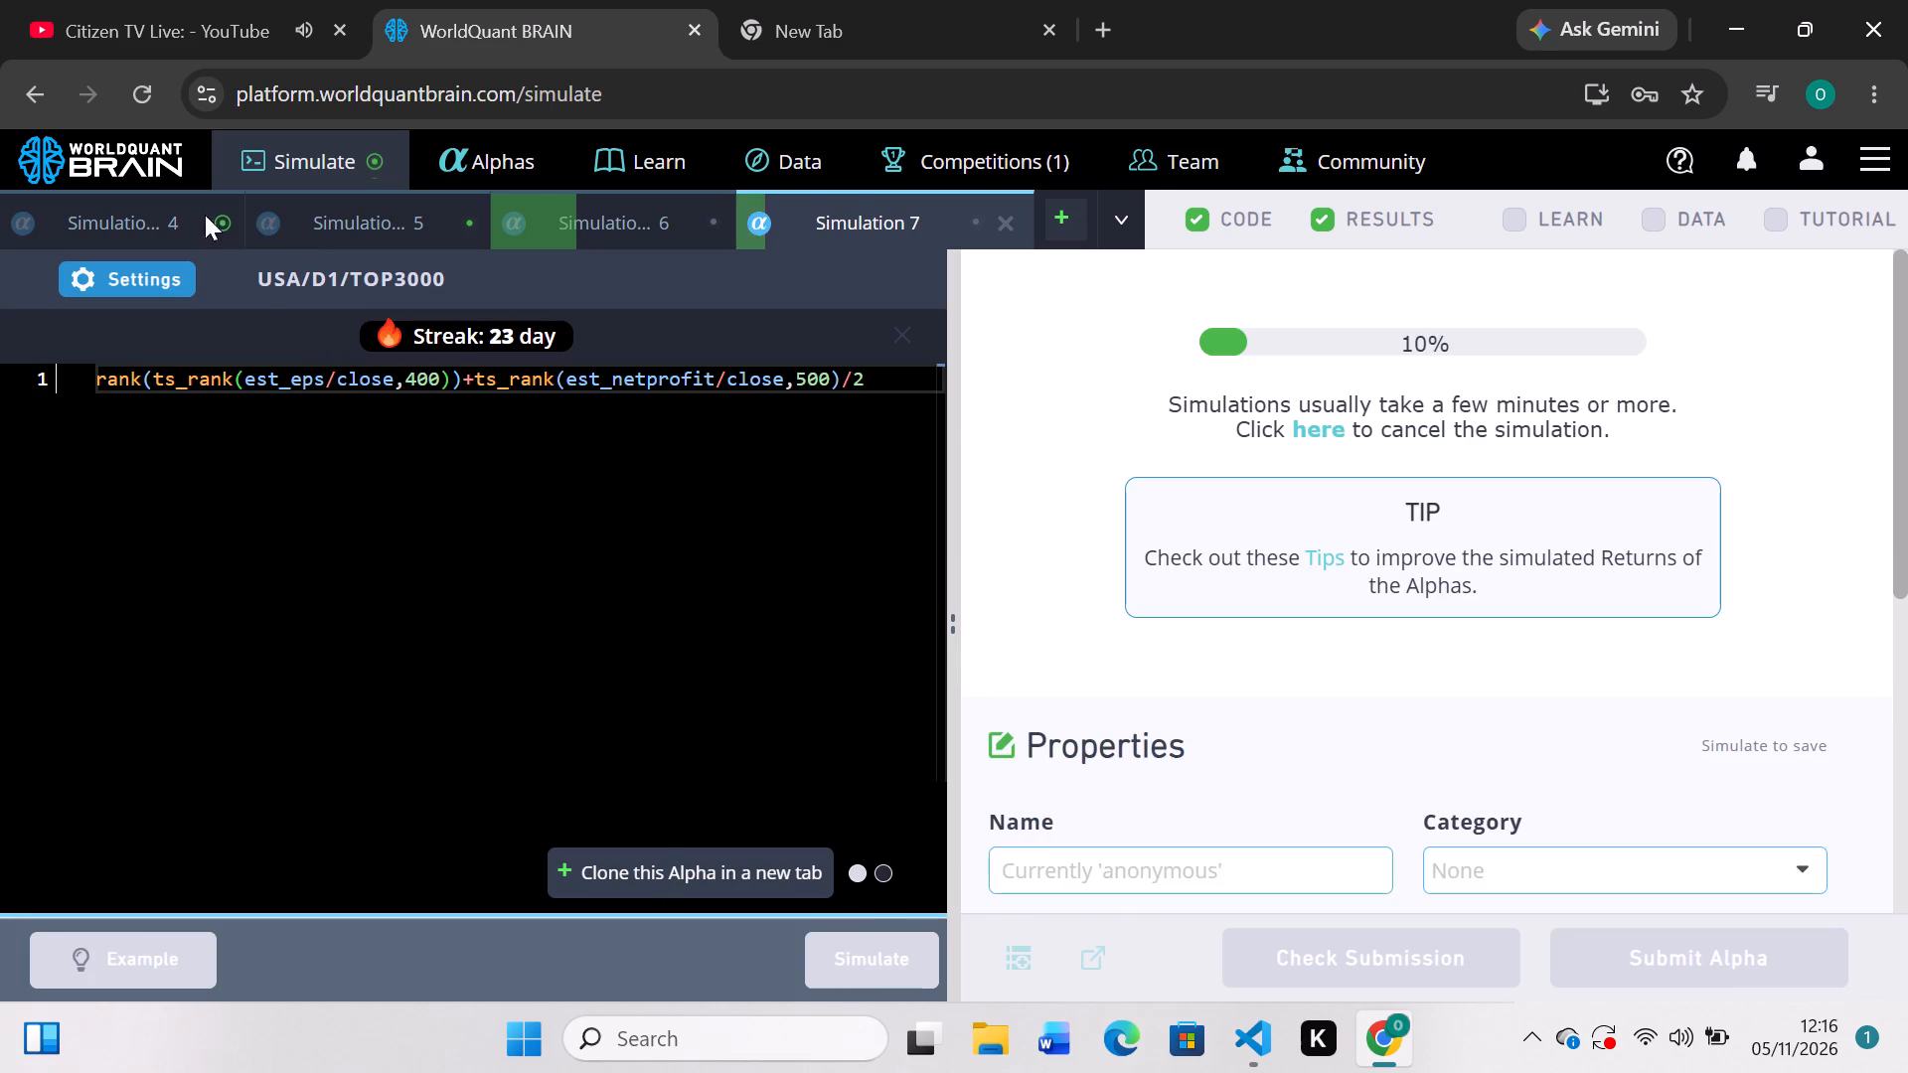
scroll(1147, 595, "down", 3)
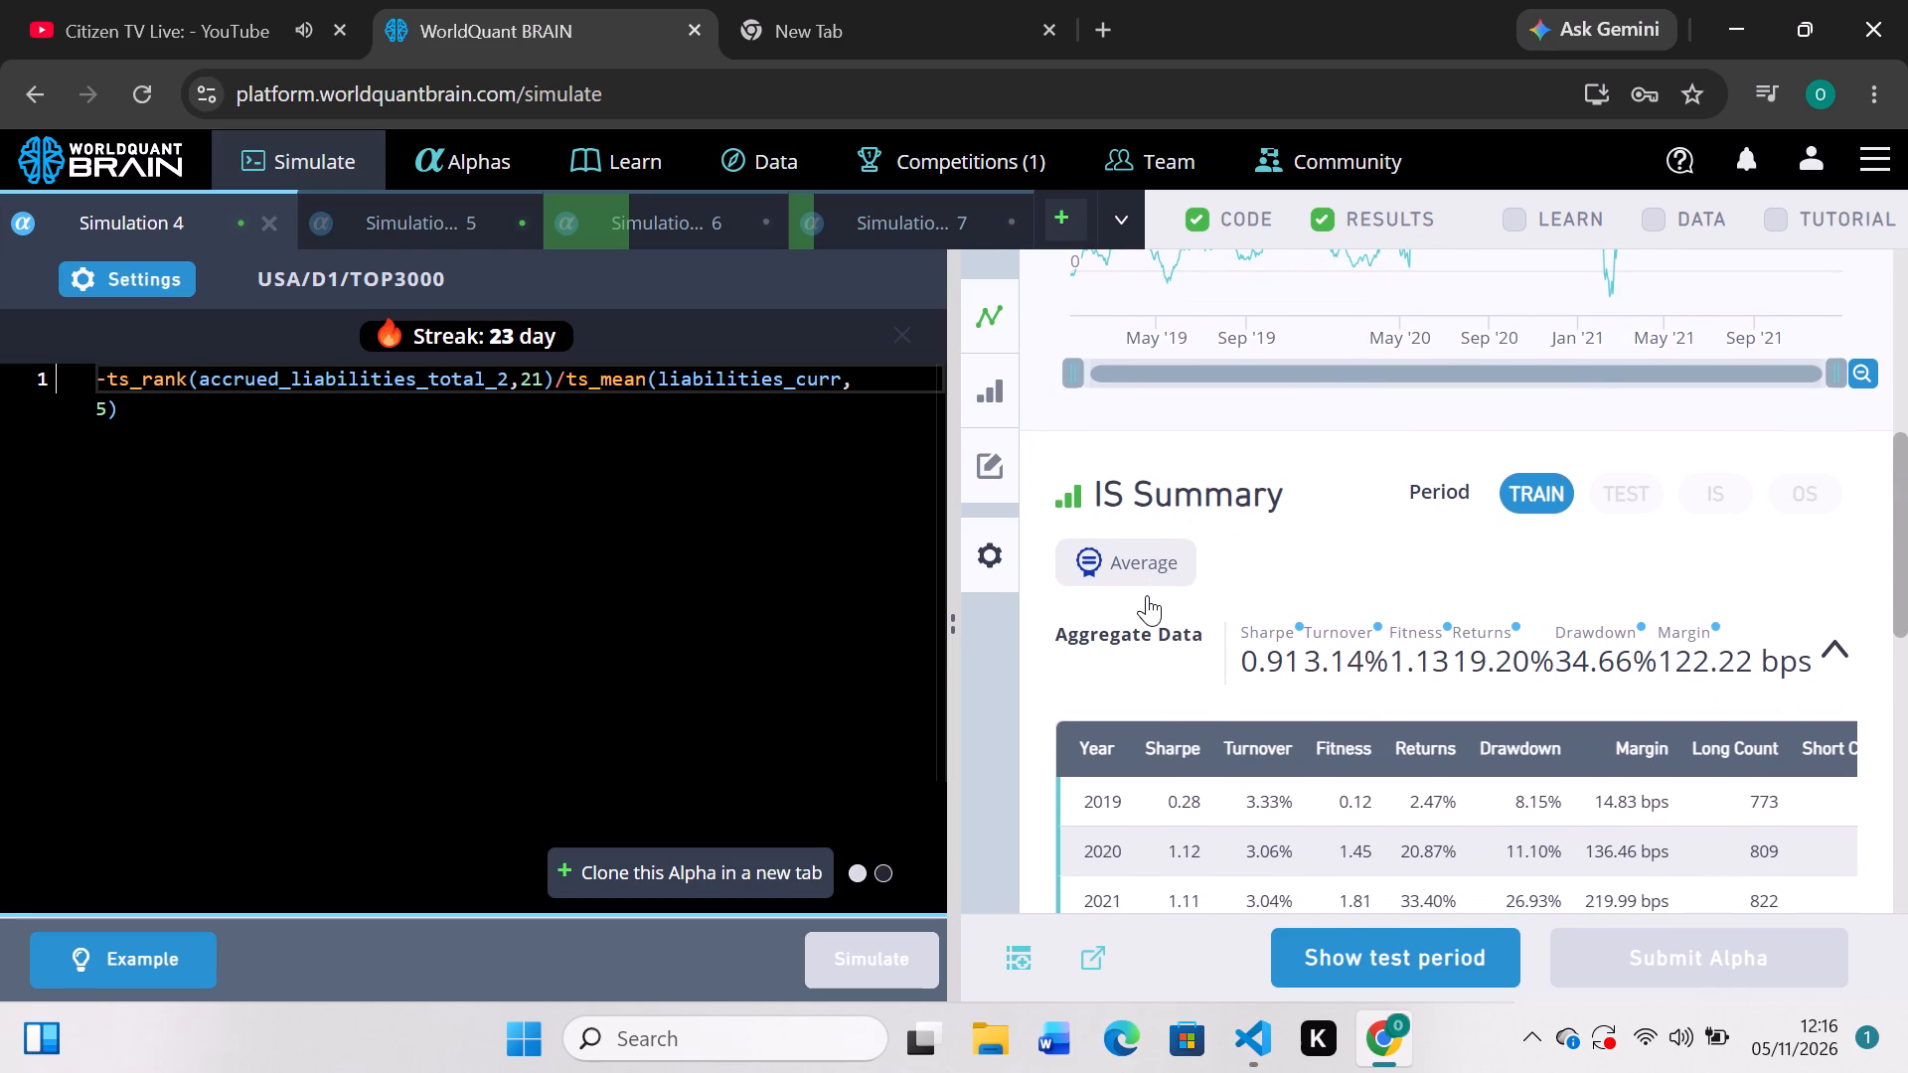
left_click(1445, 961)
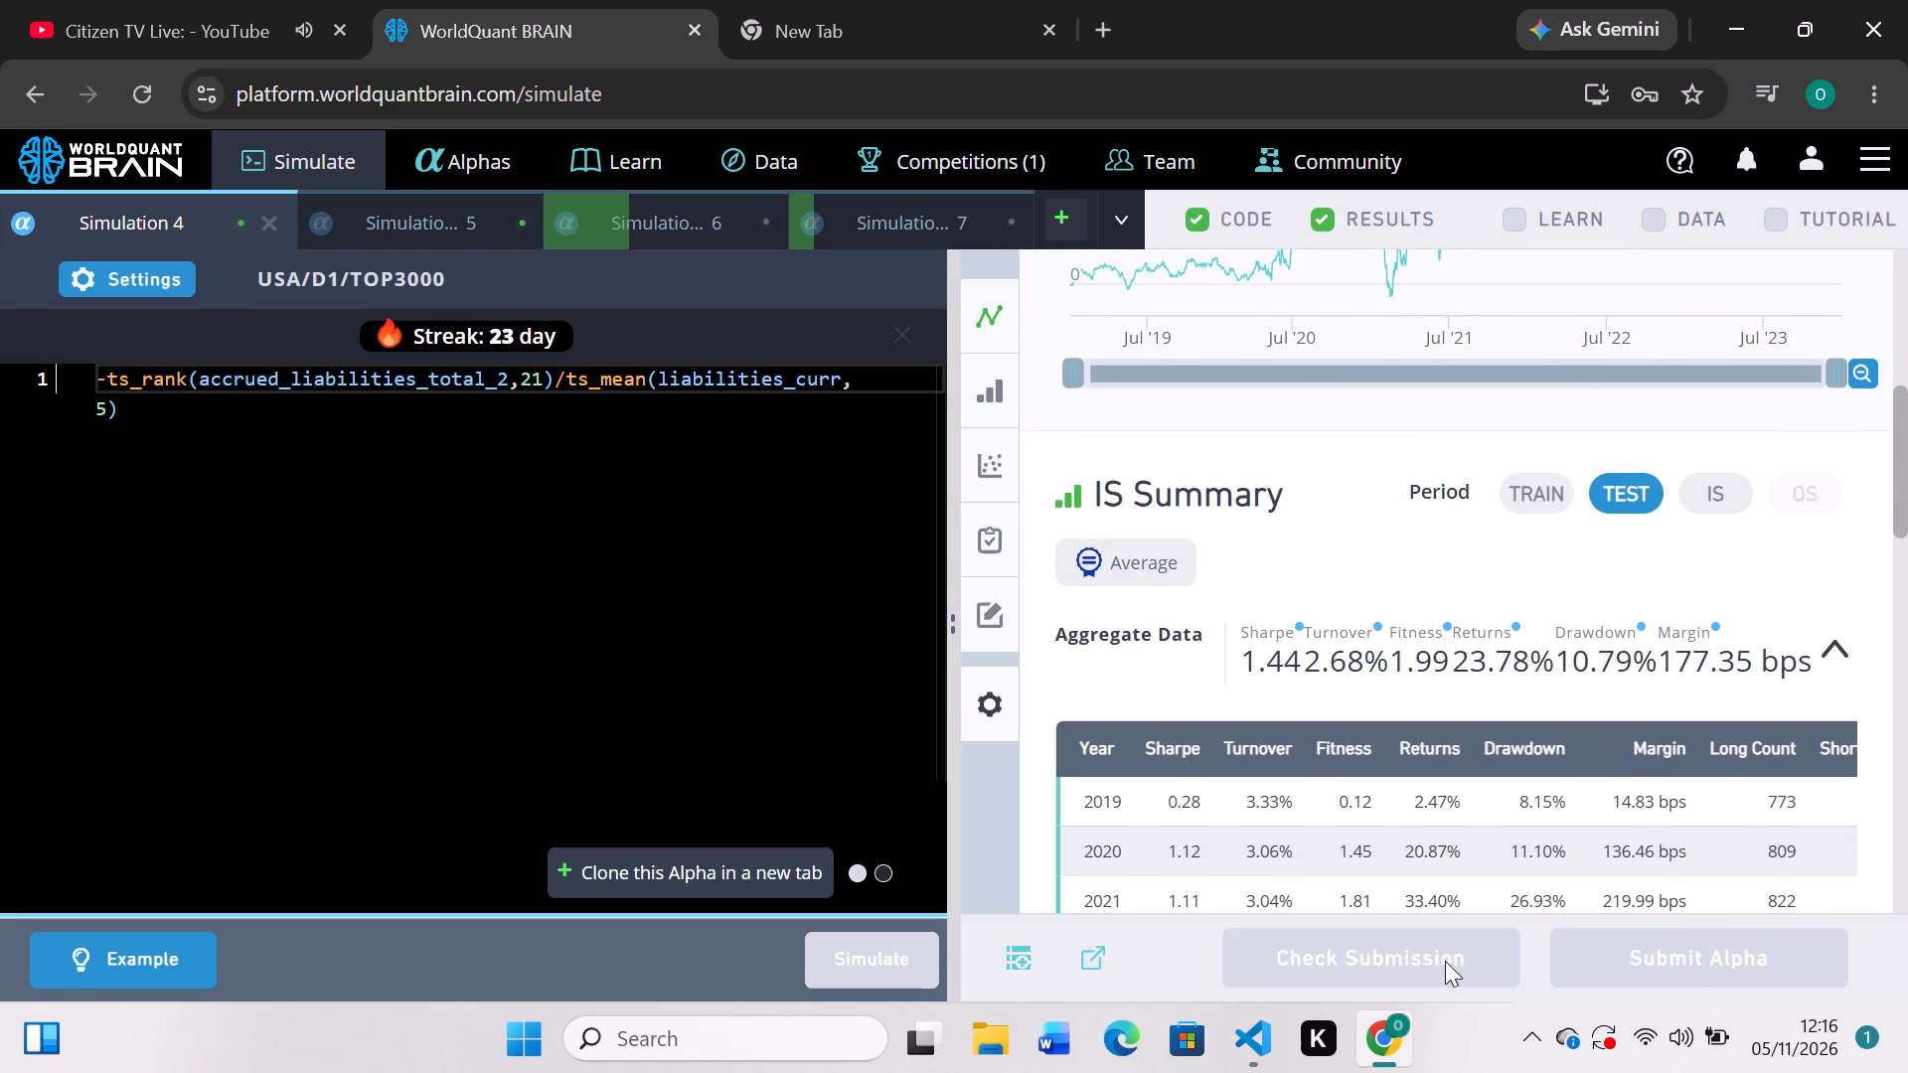
scroll(1504, 694, "down", 2)
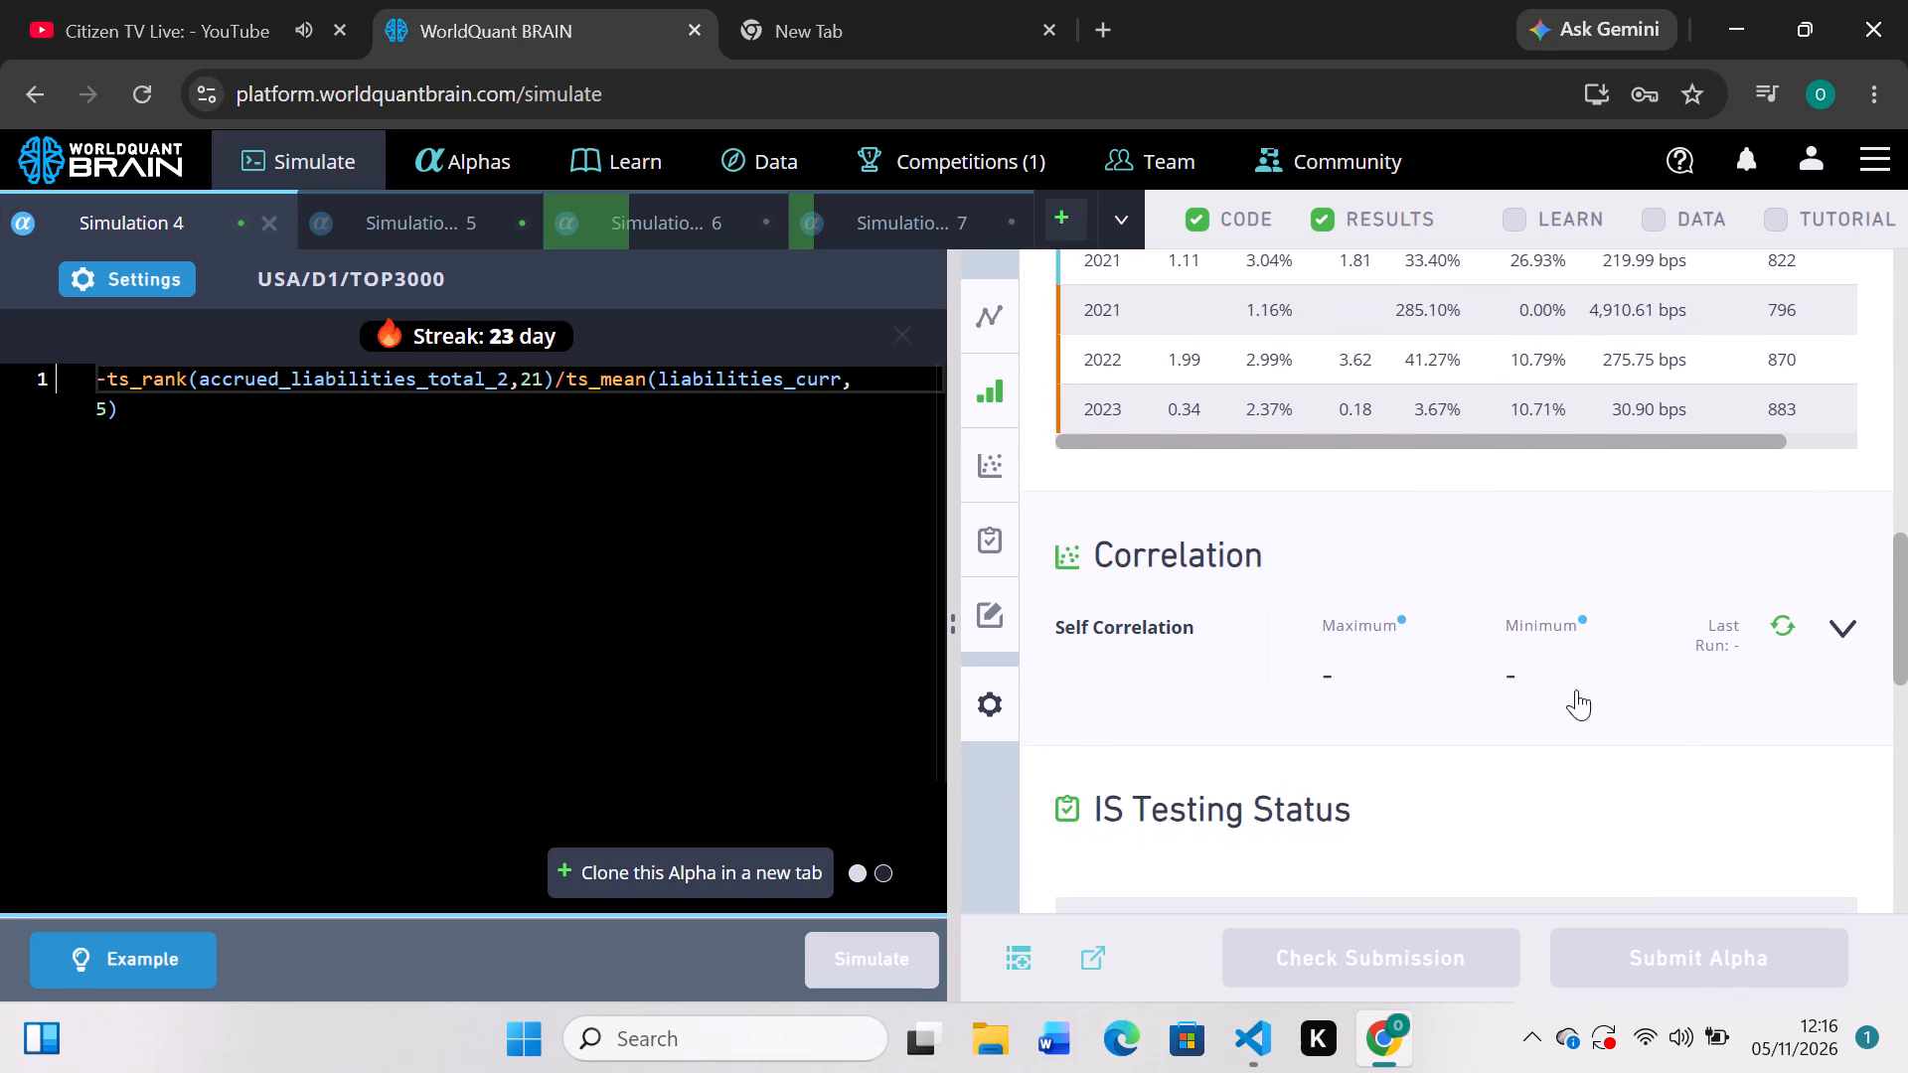
left_click(1792, 628)
scroll(1792, 628, "down", 1)
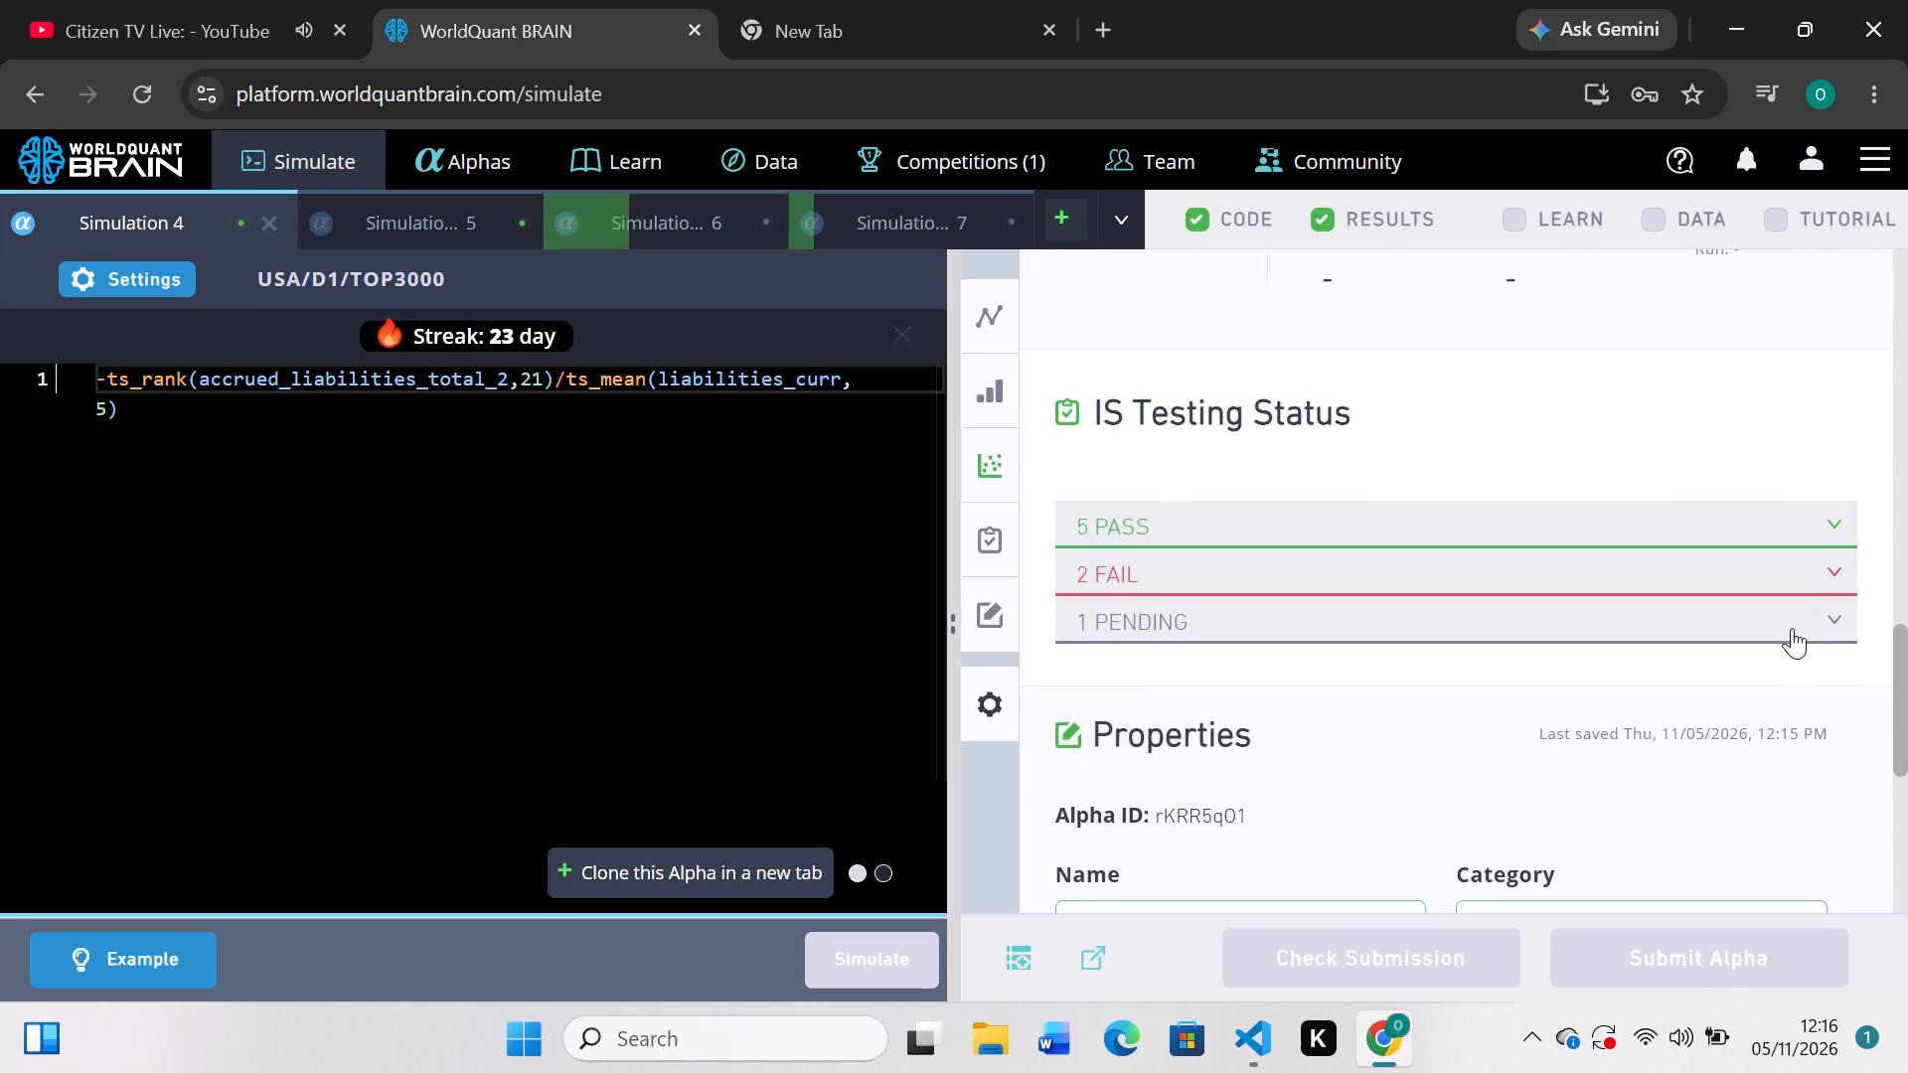
left_click(1844, 570)
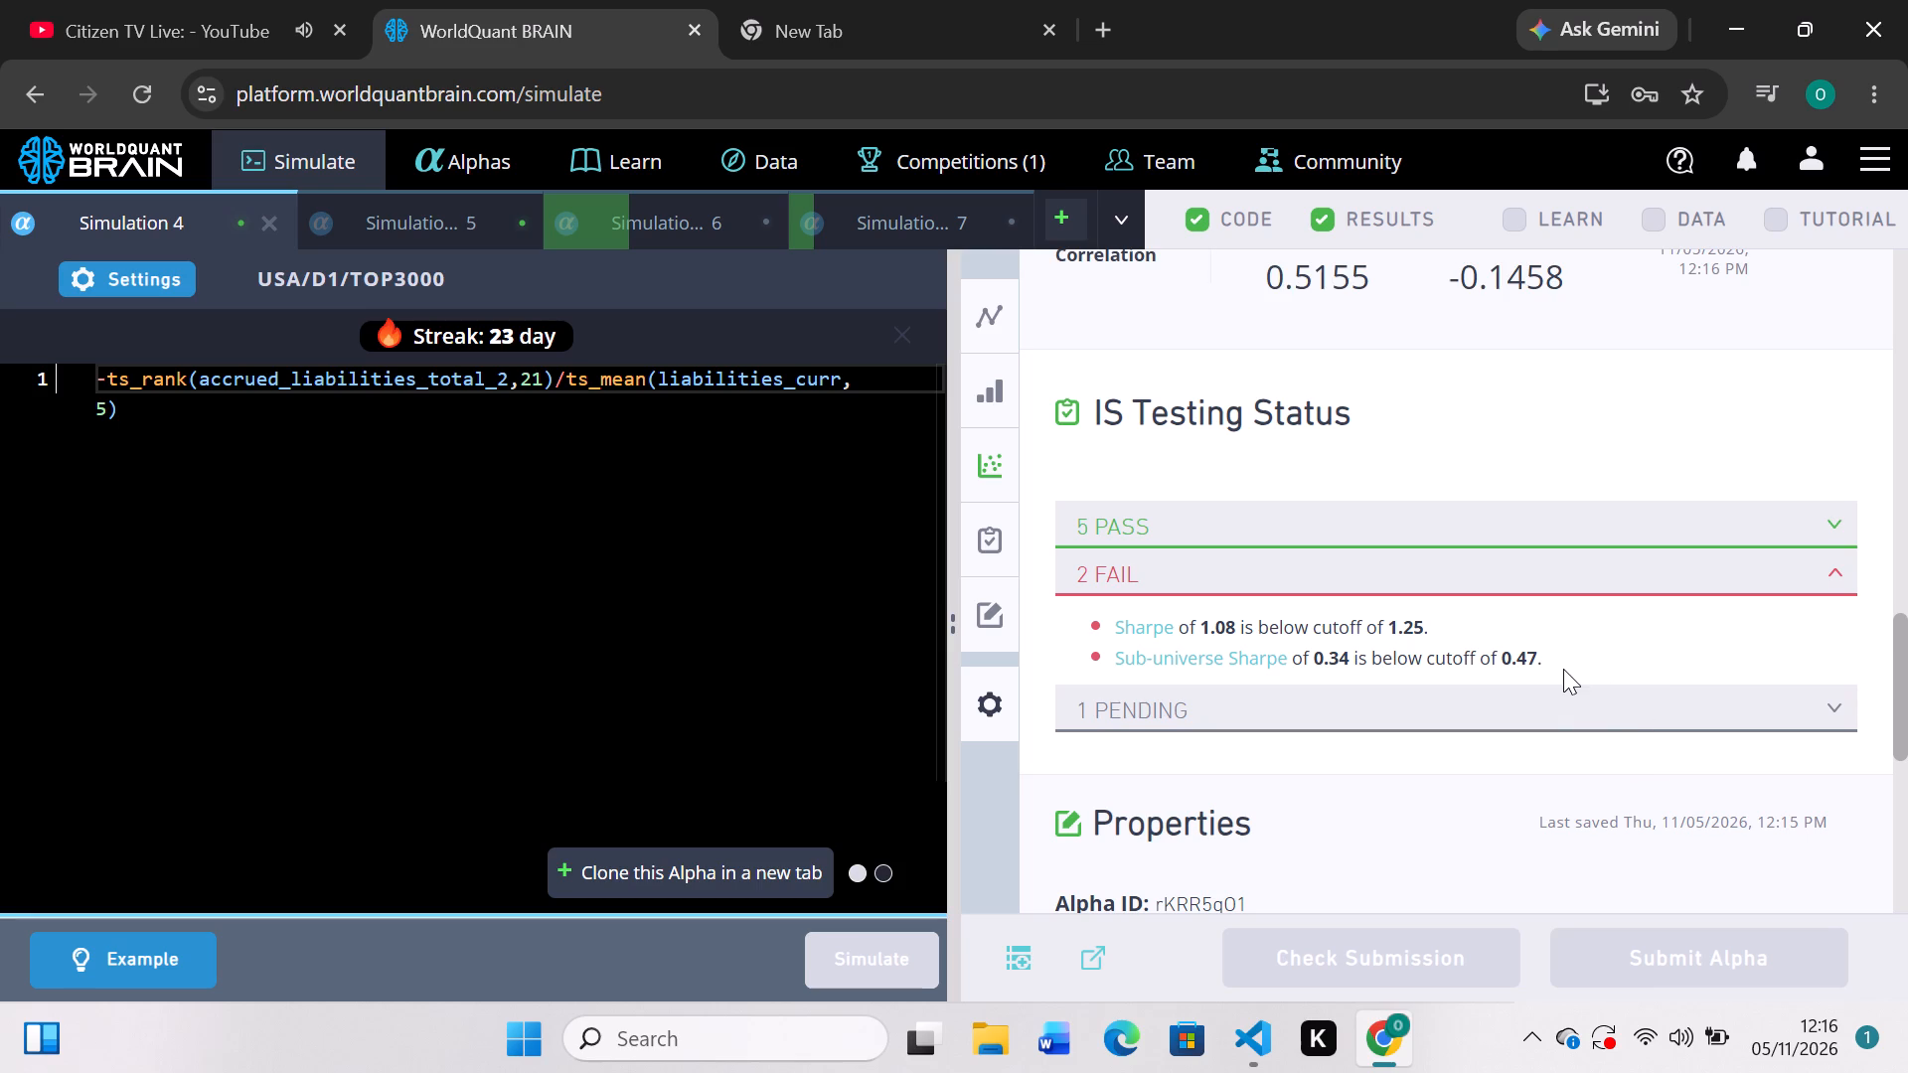
scroll(1563, 669, "up", 3)
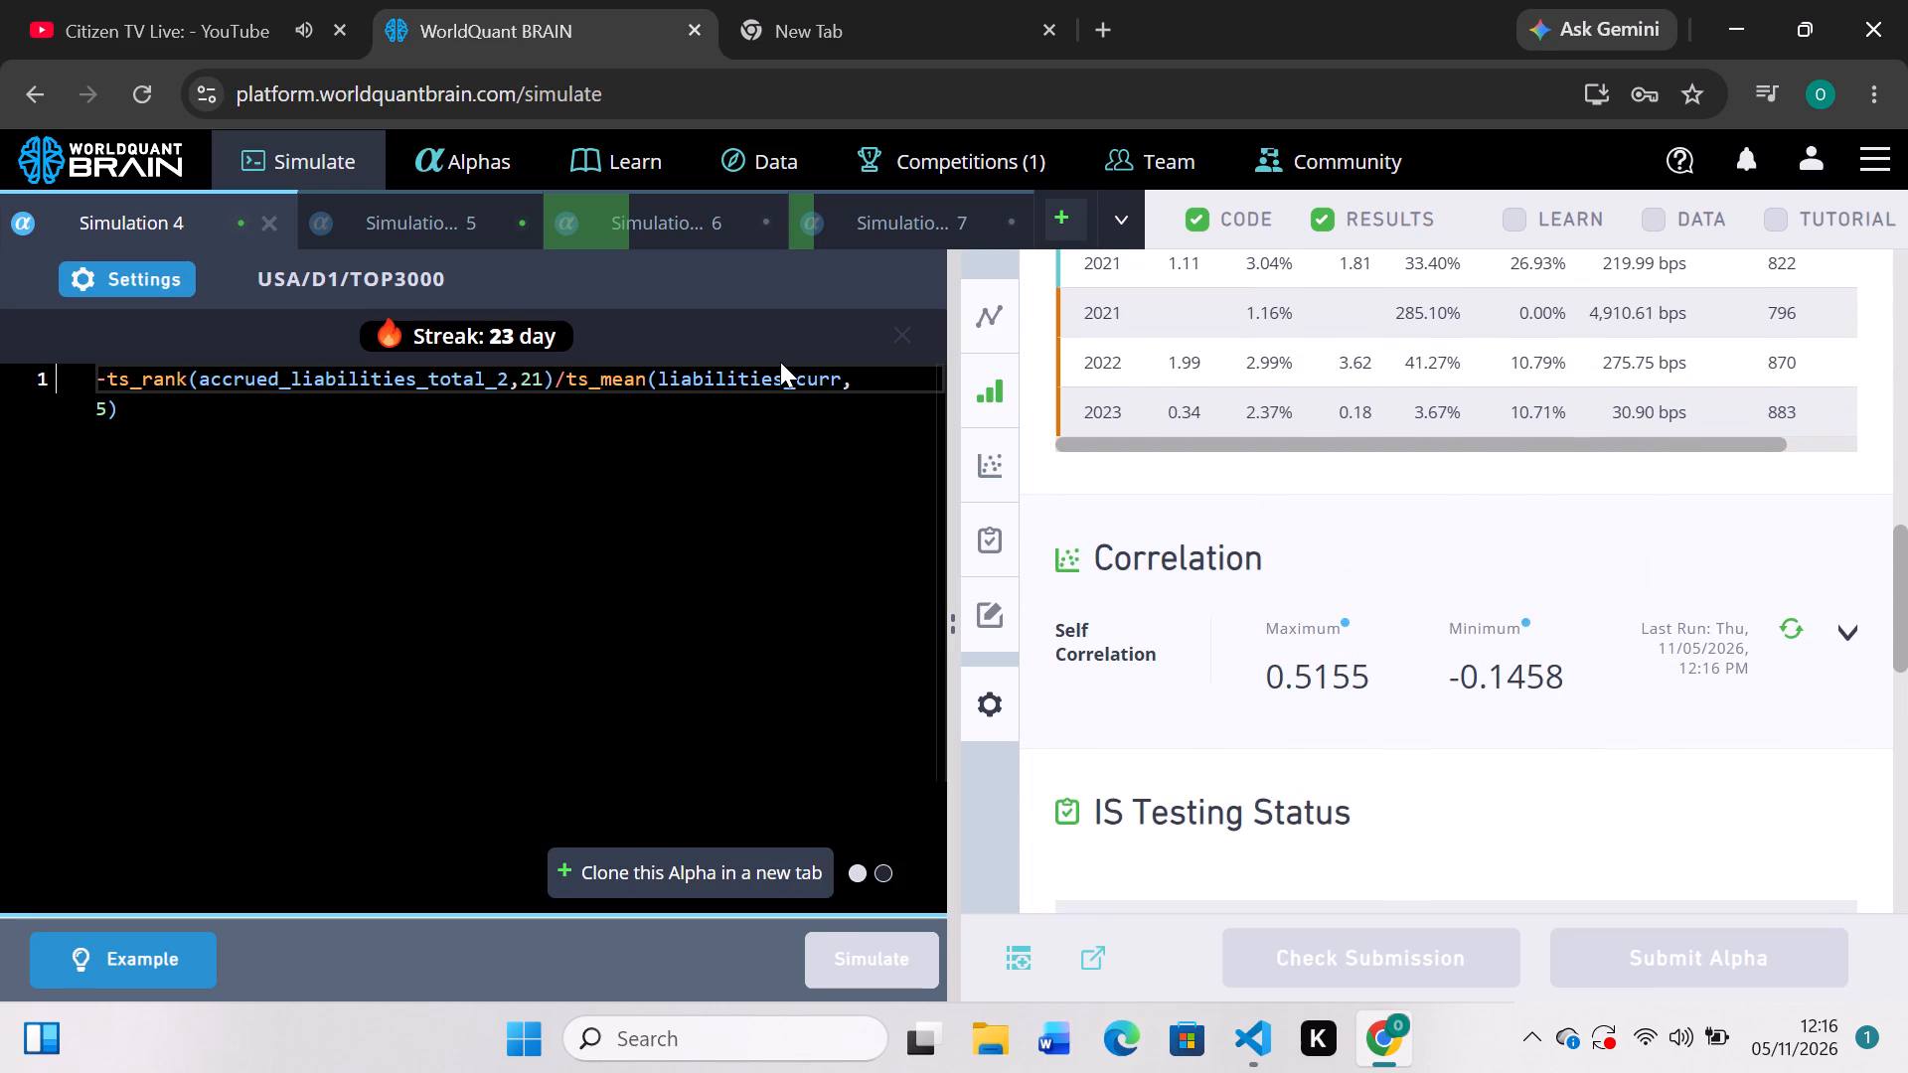
Set Simulation 4's universe to TOP1000 and rerun it.
left_click(157, 273)
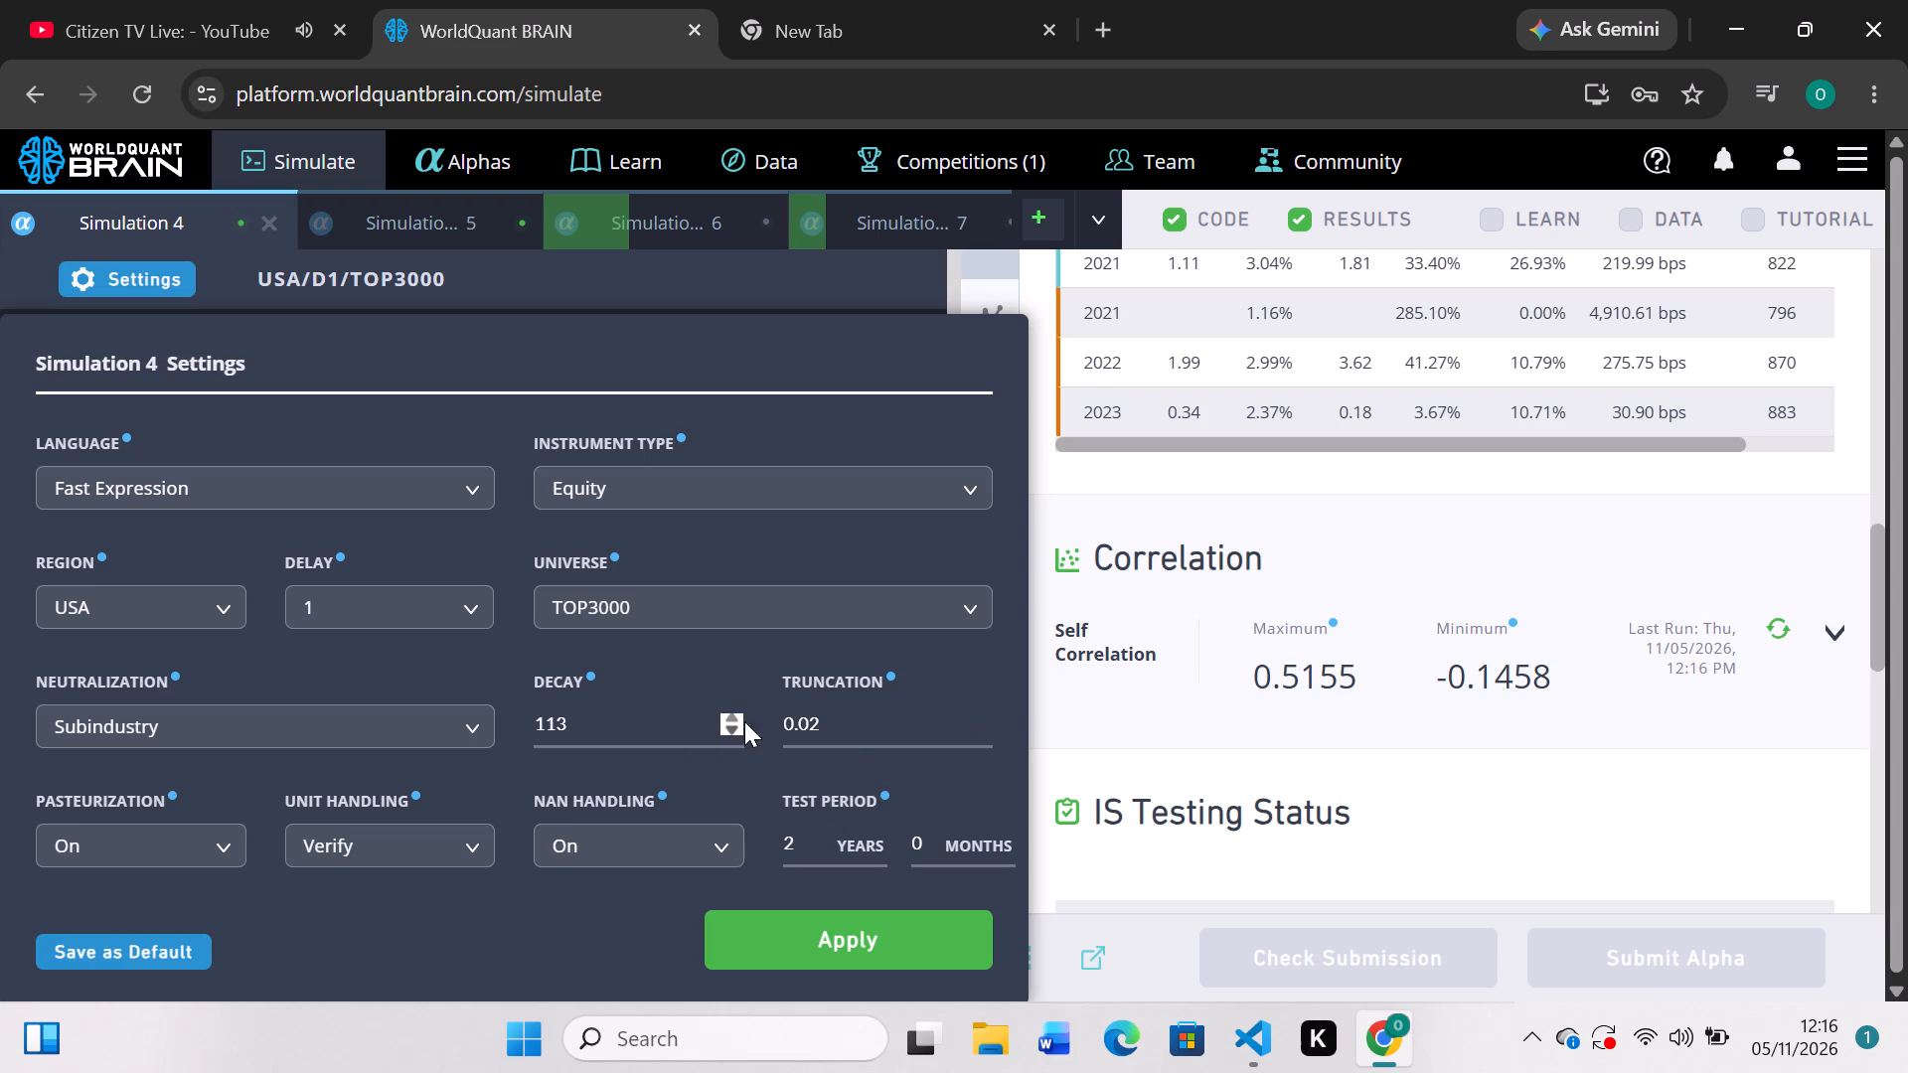
left_click(965, 615)
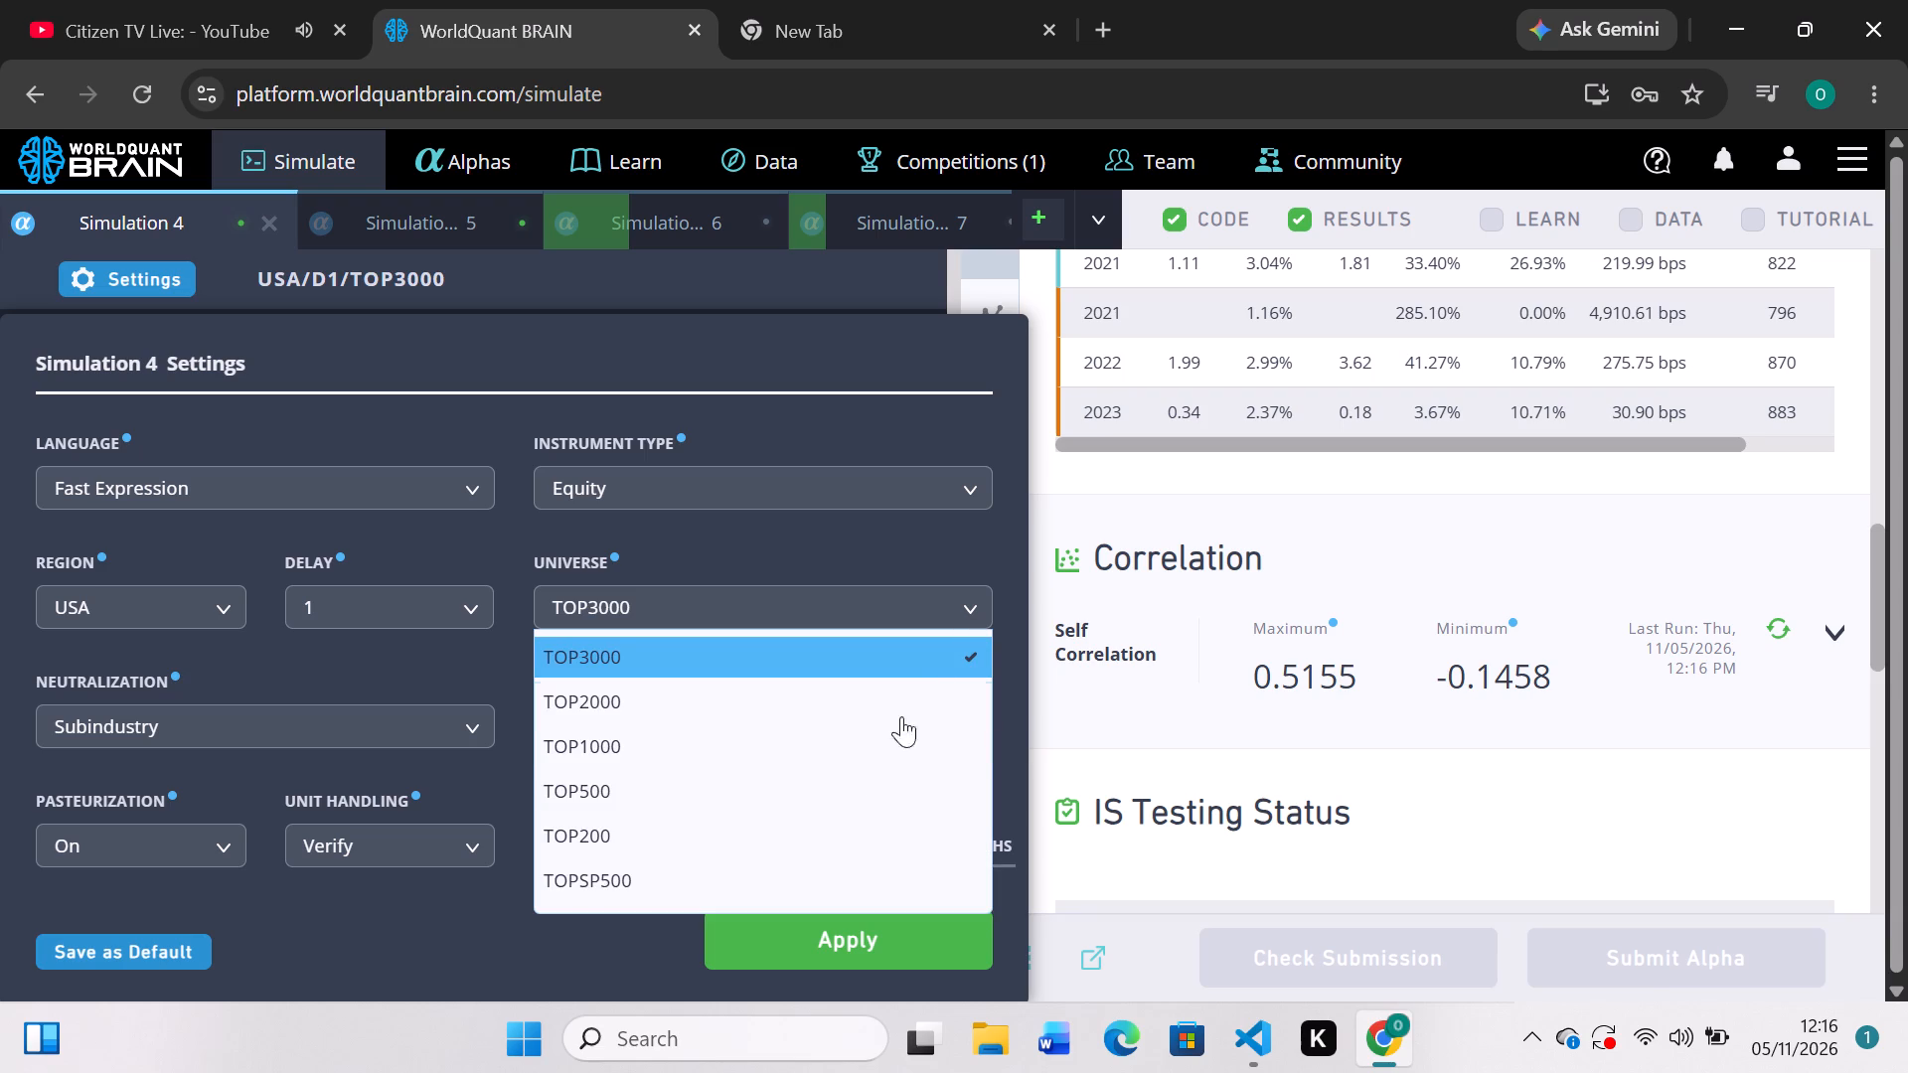
left_click(662, 753)
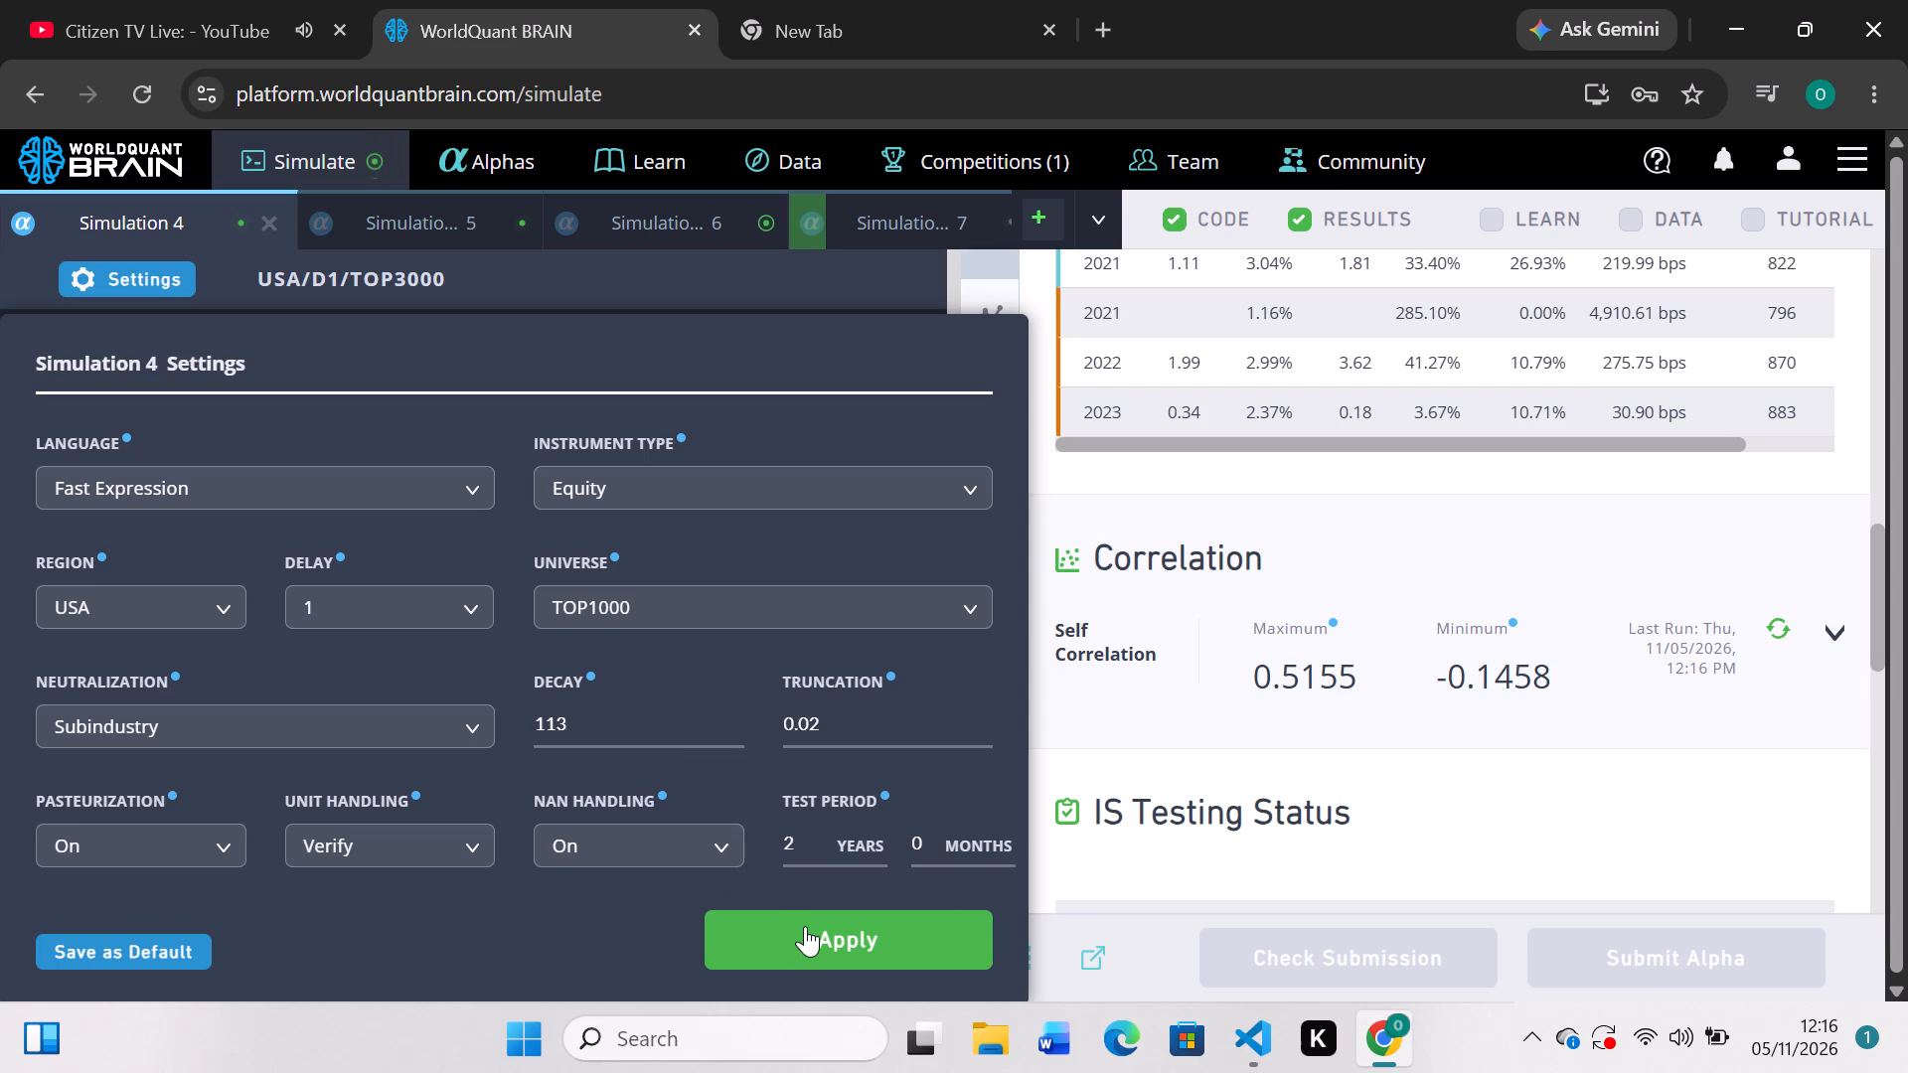
left_click(805, 932)
left_click(846, 953)
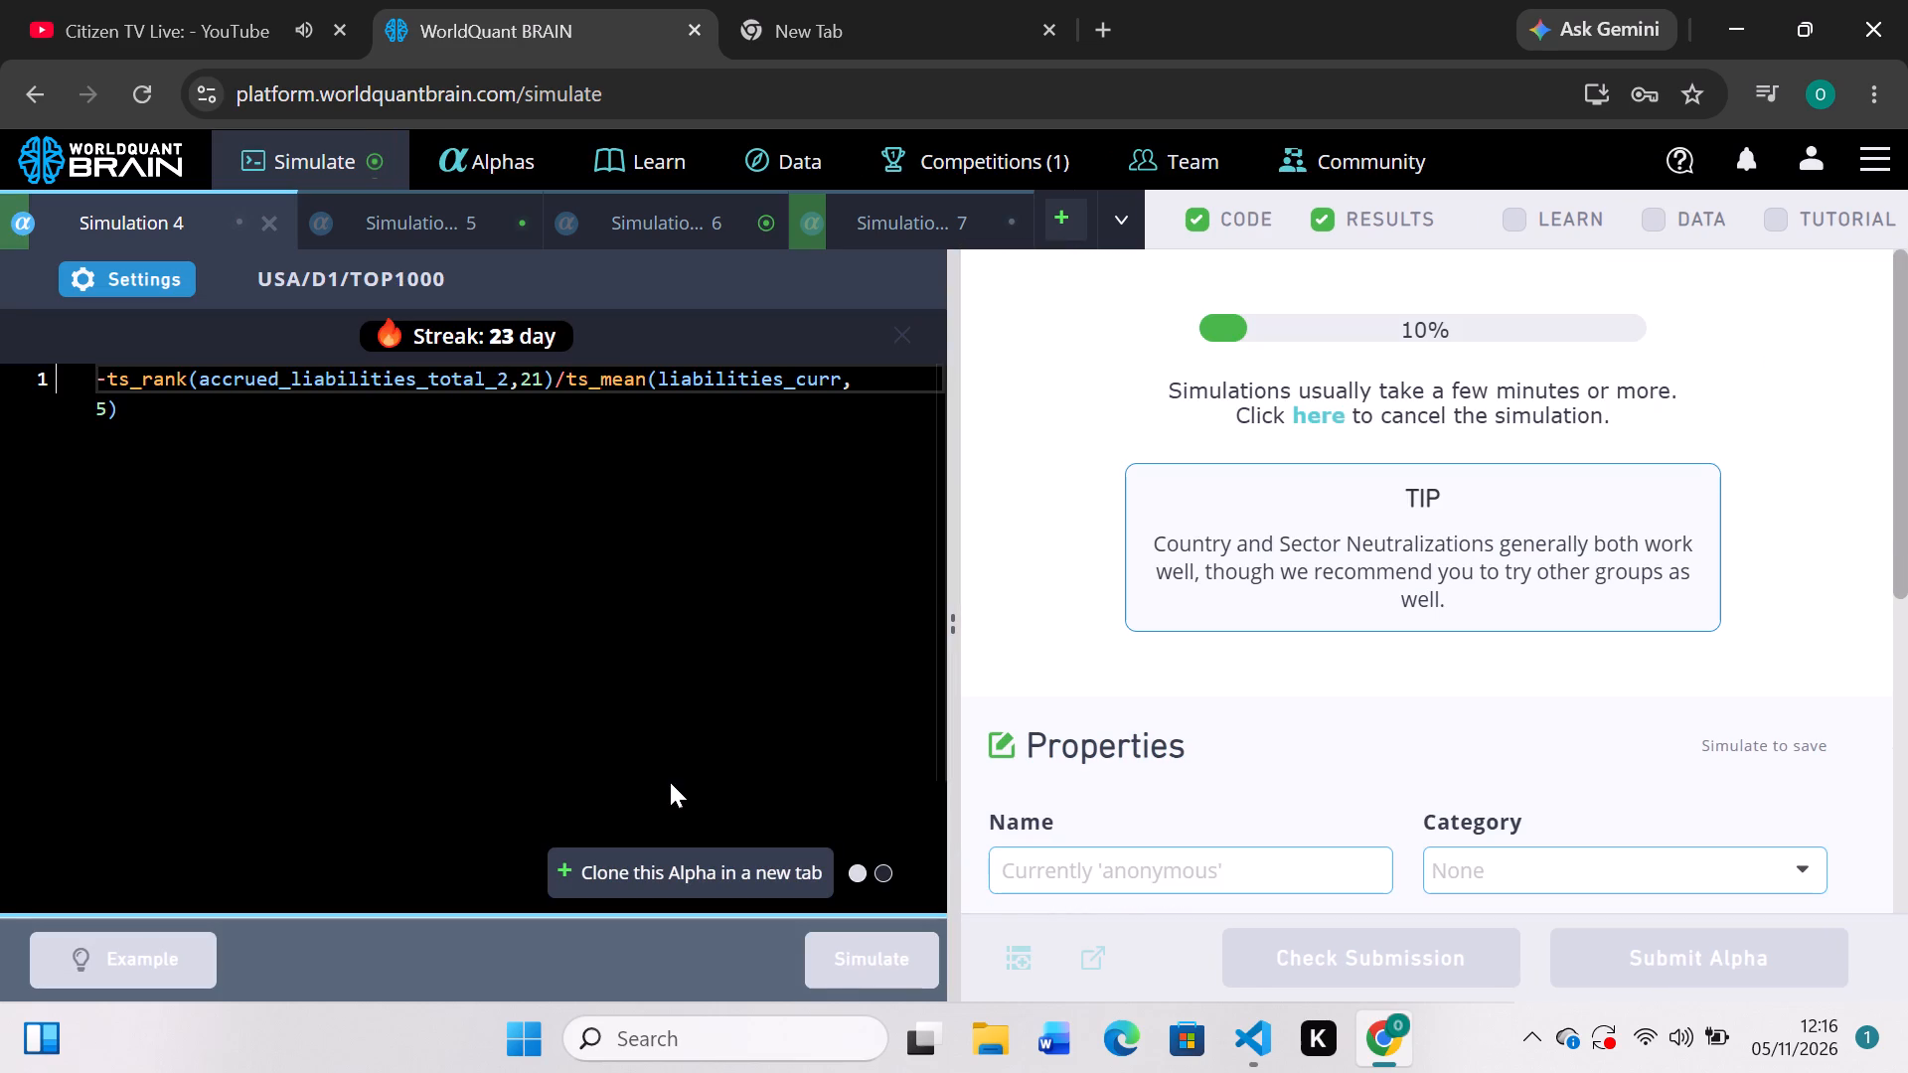
Review Simulation 6's IS Summary and testing status with its test period shown, and run its self-correlation check.
left_click(701, 223)
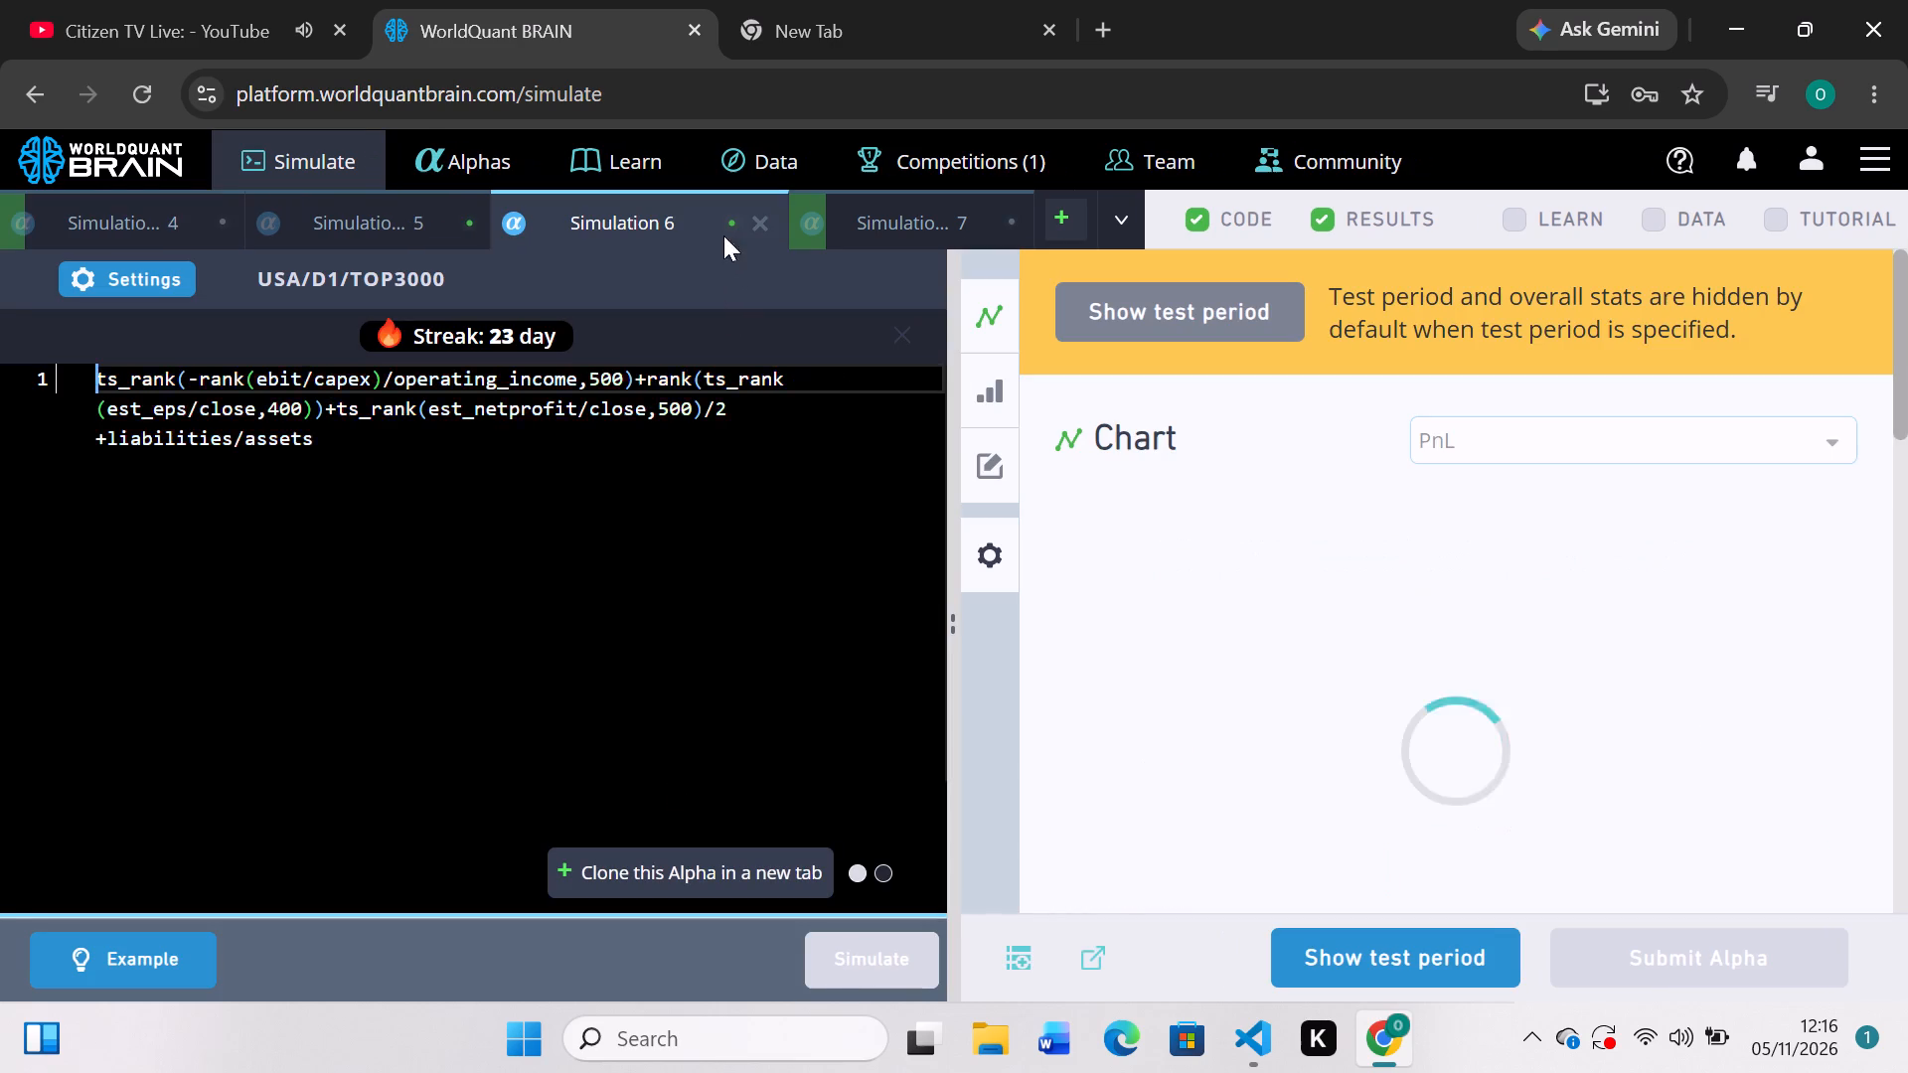
scroll(1309, 598, "down", 2)
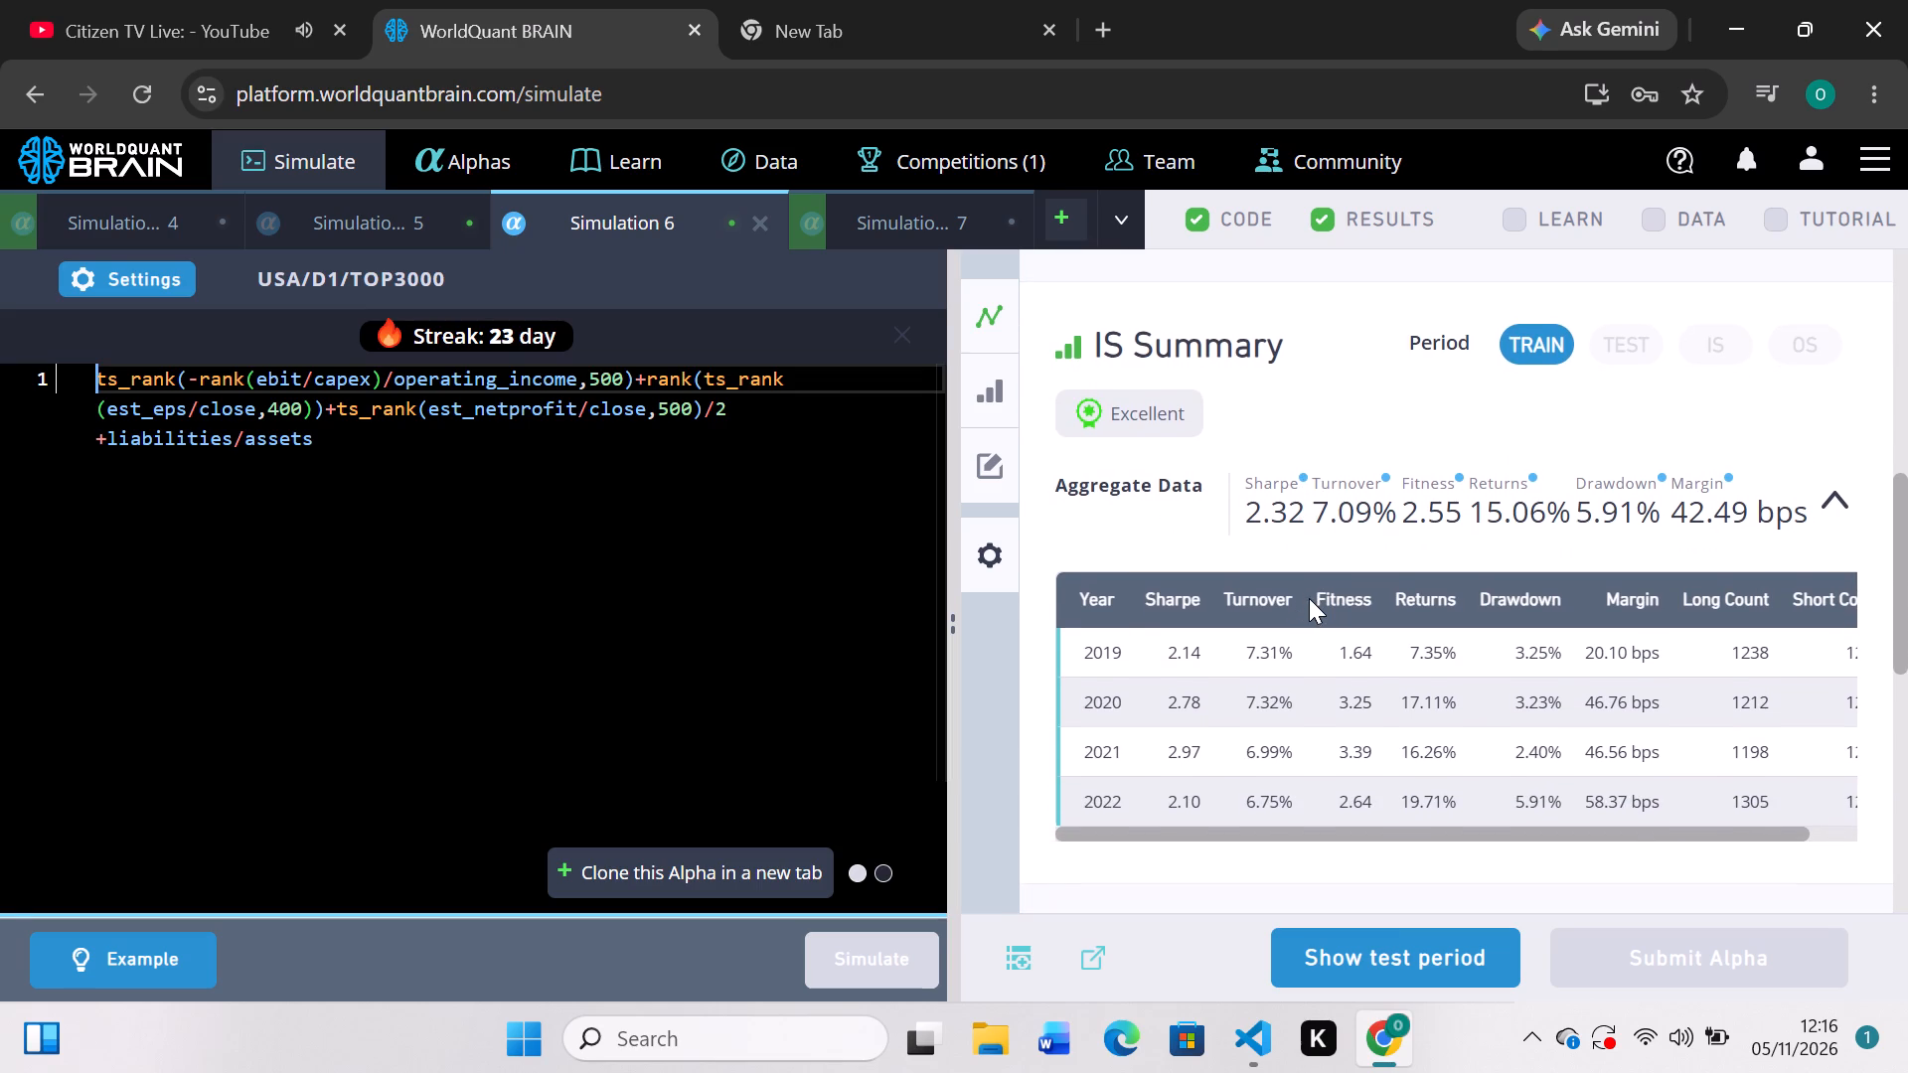
scroll(1309, 598, "right", 1)
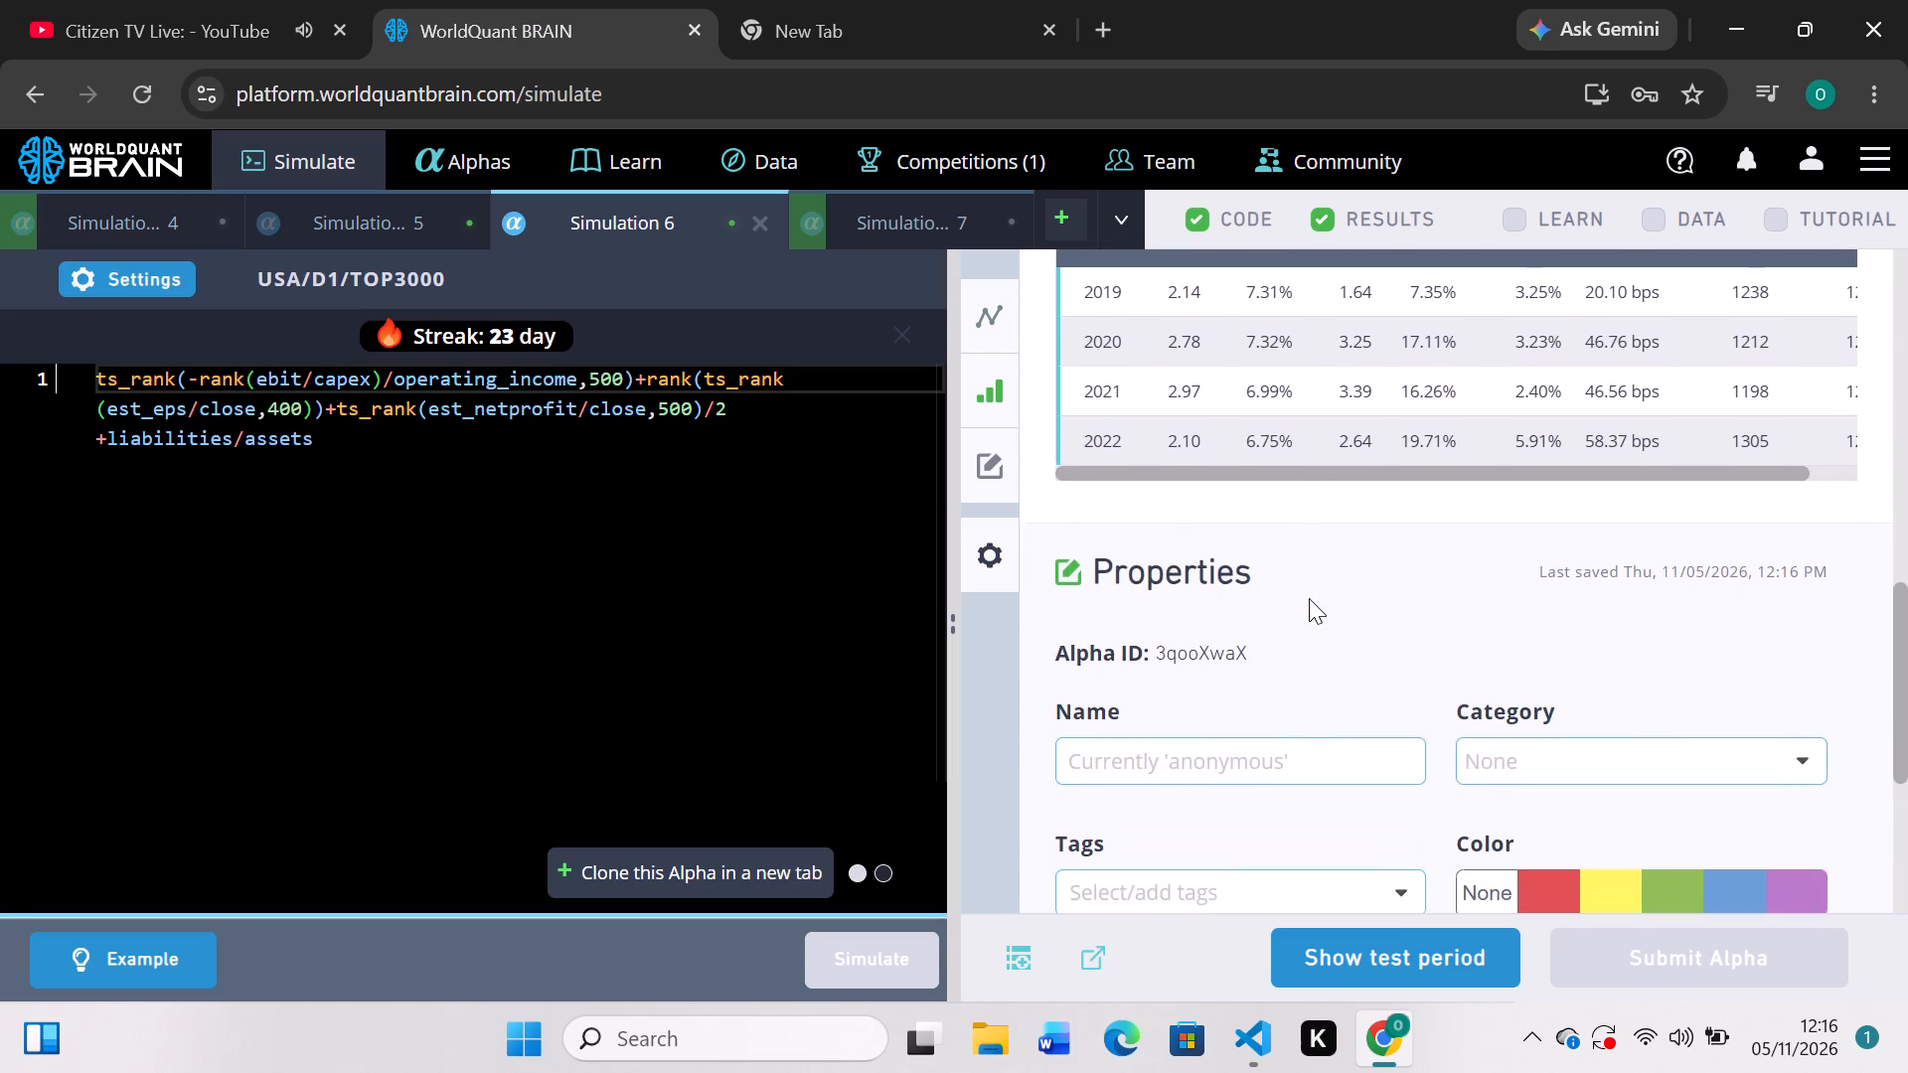
left_click(1346, 937)
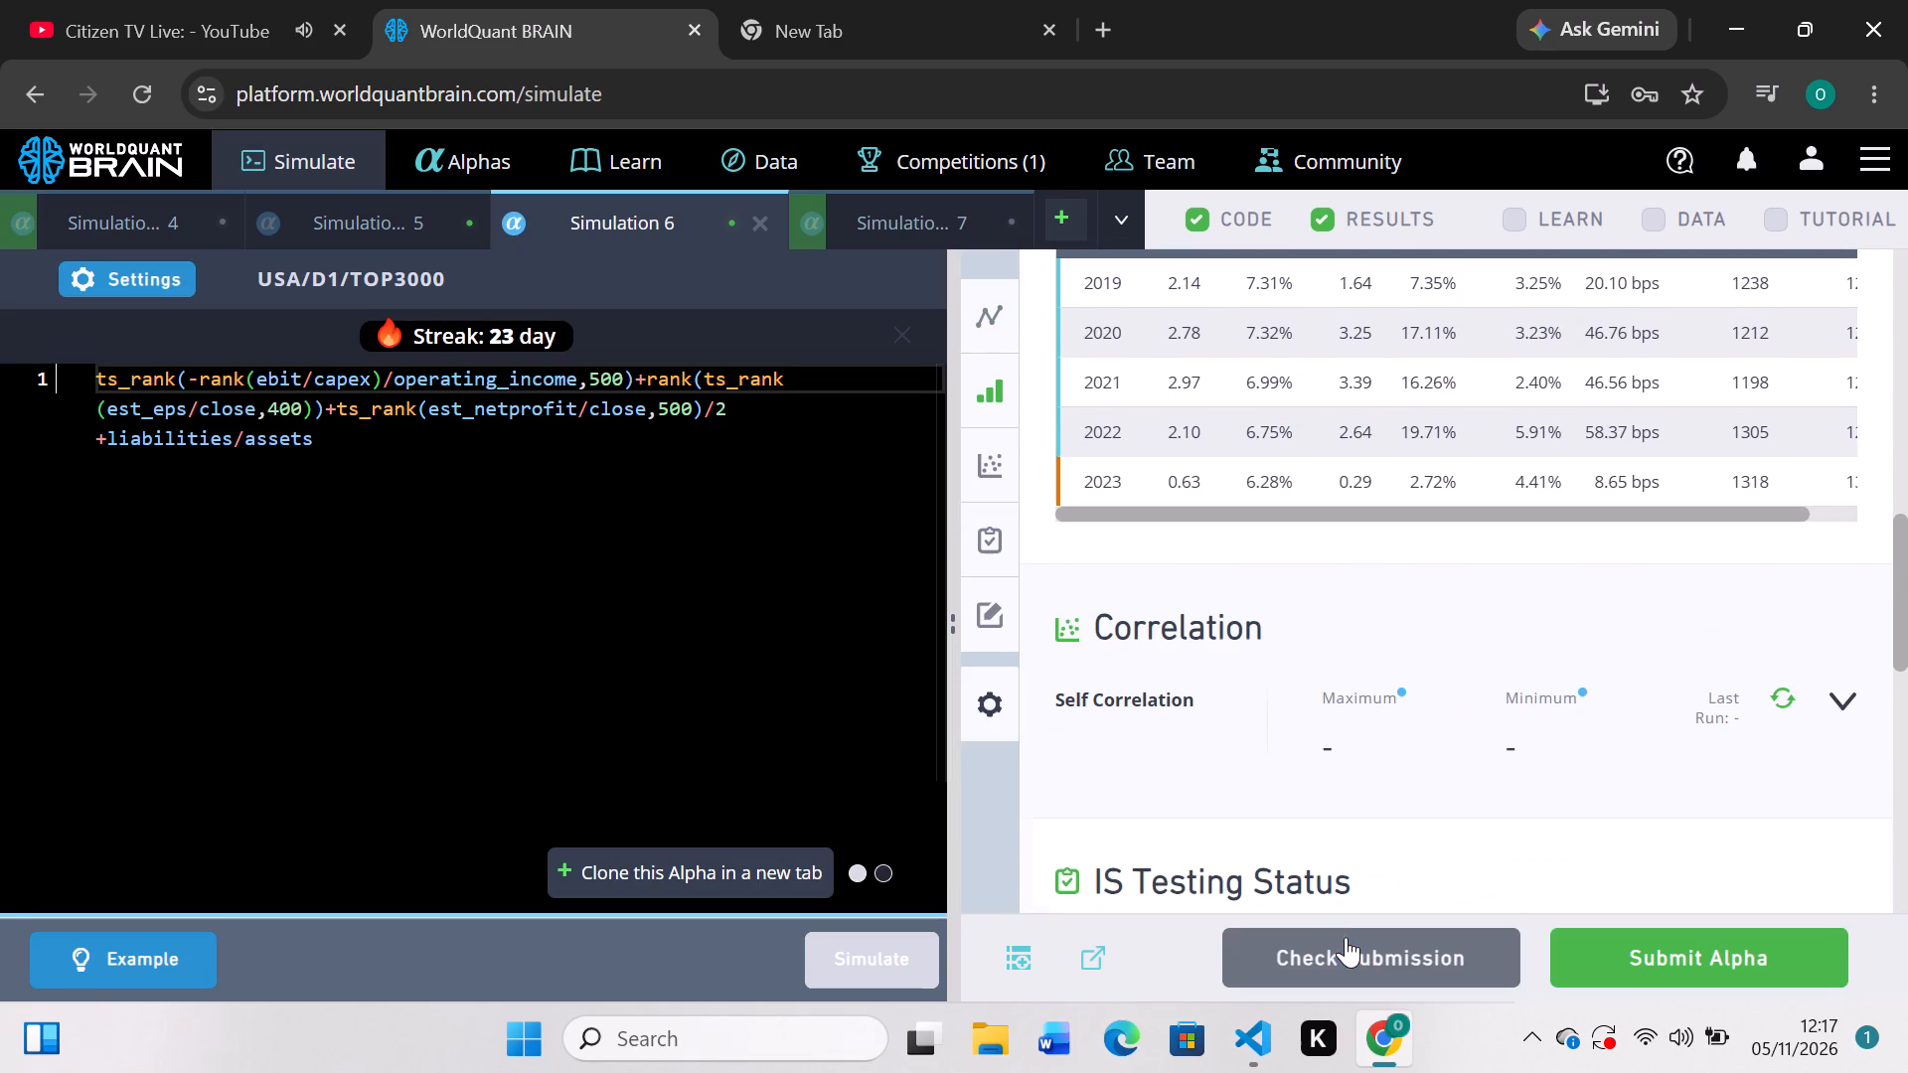
scroll(1362, 789, "down", 2)
scroll(1362, 789, "up", 1)
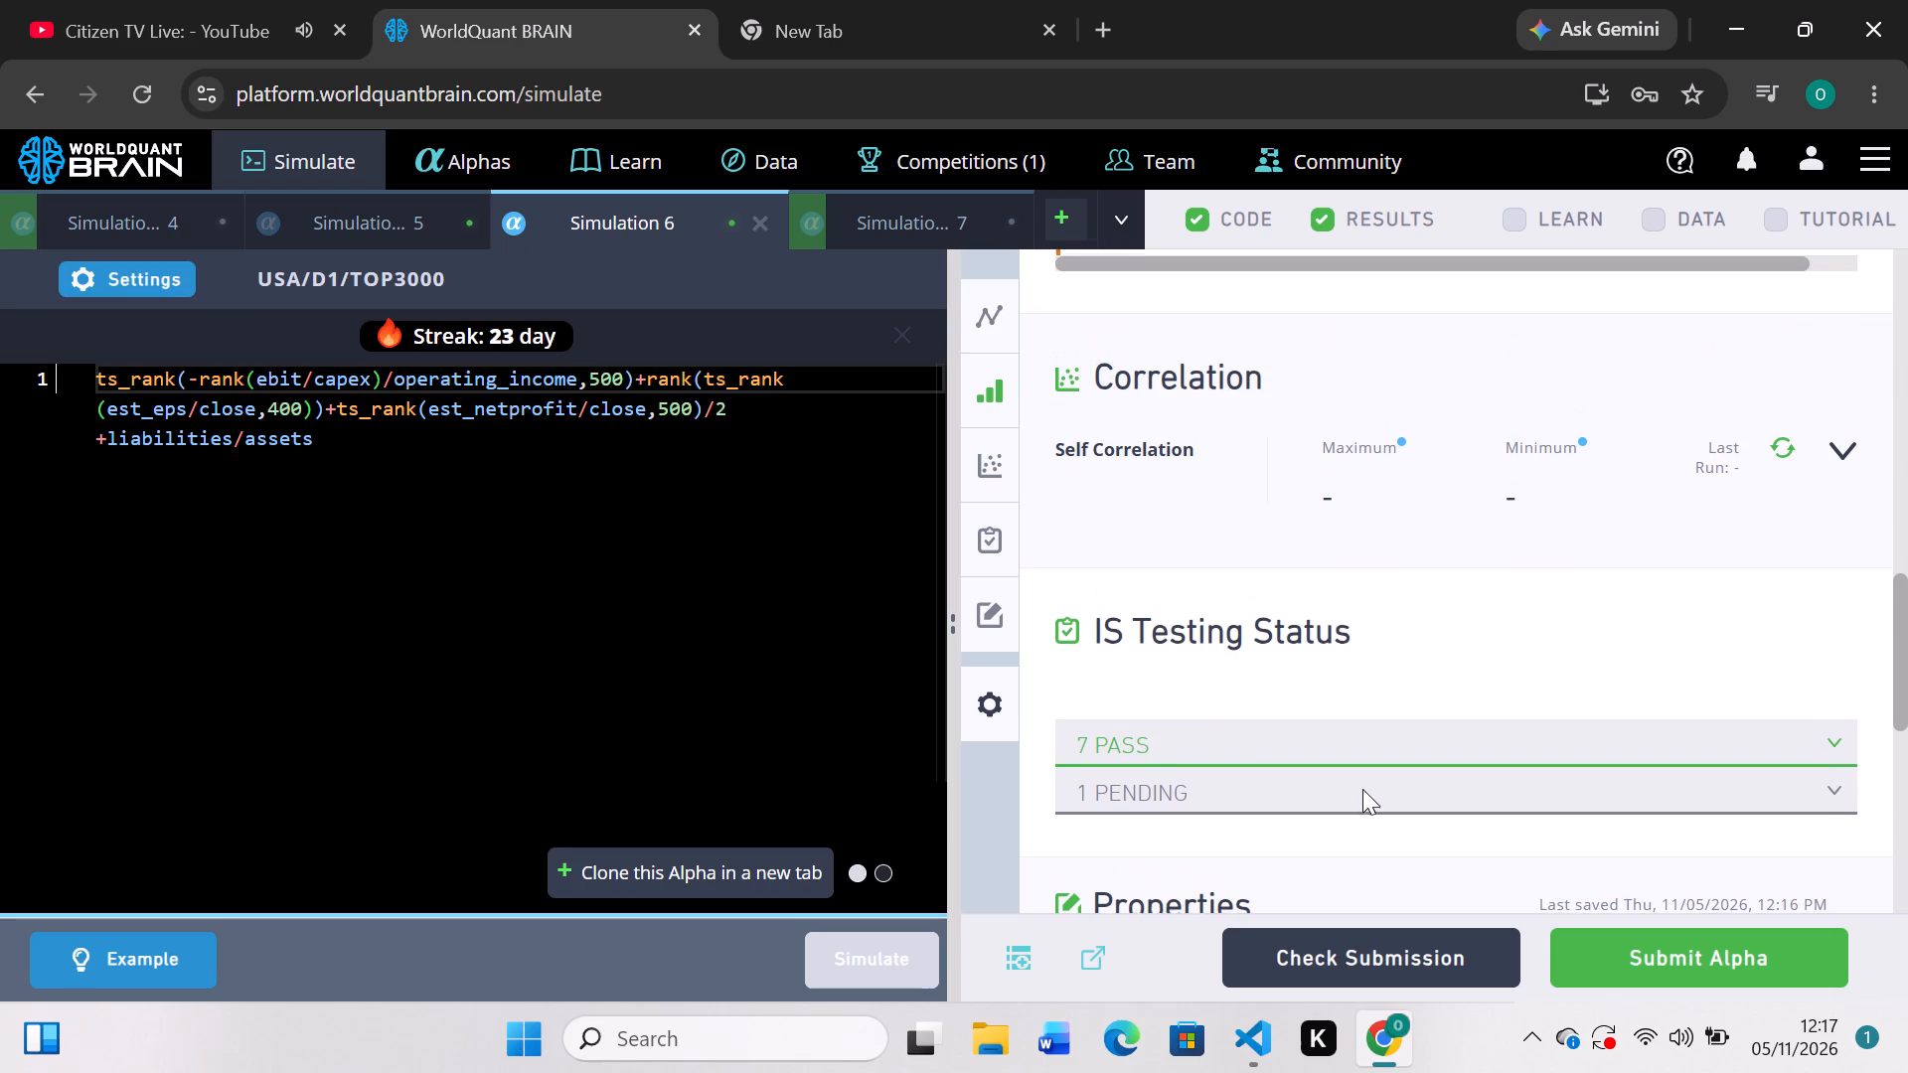
left_click(1779, 424)
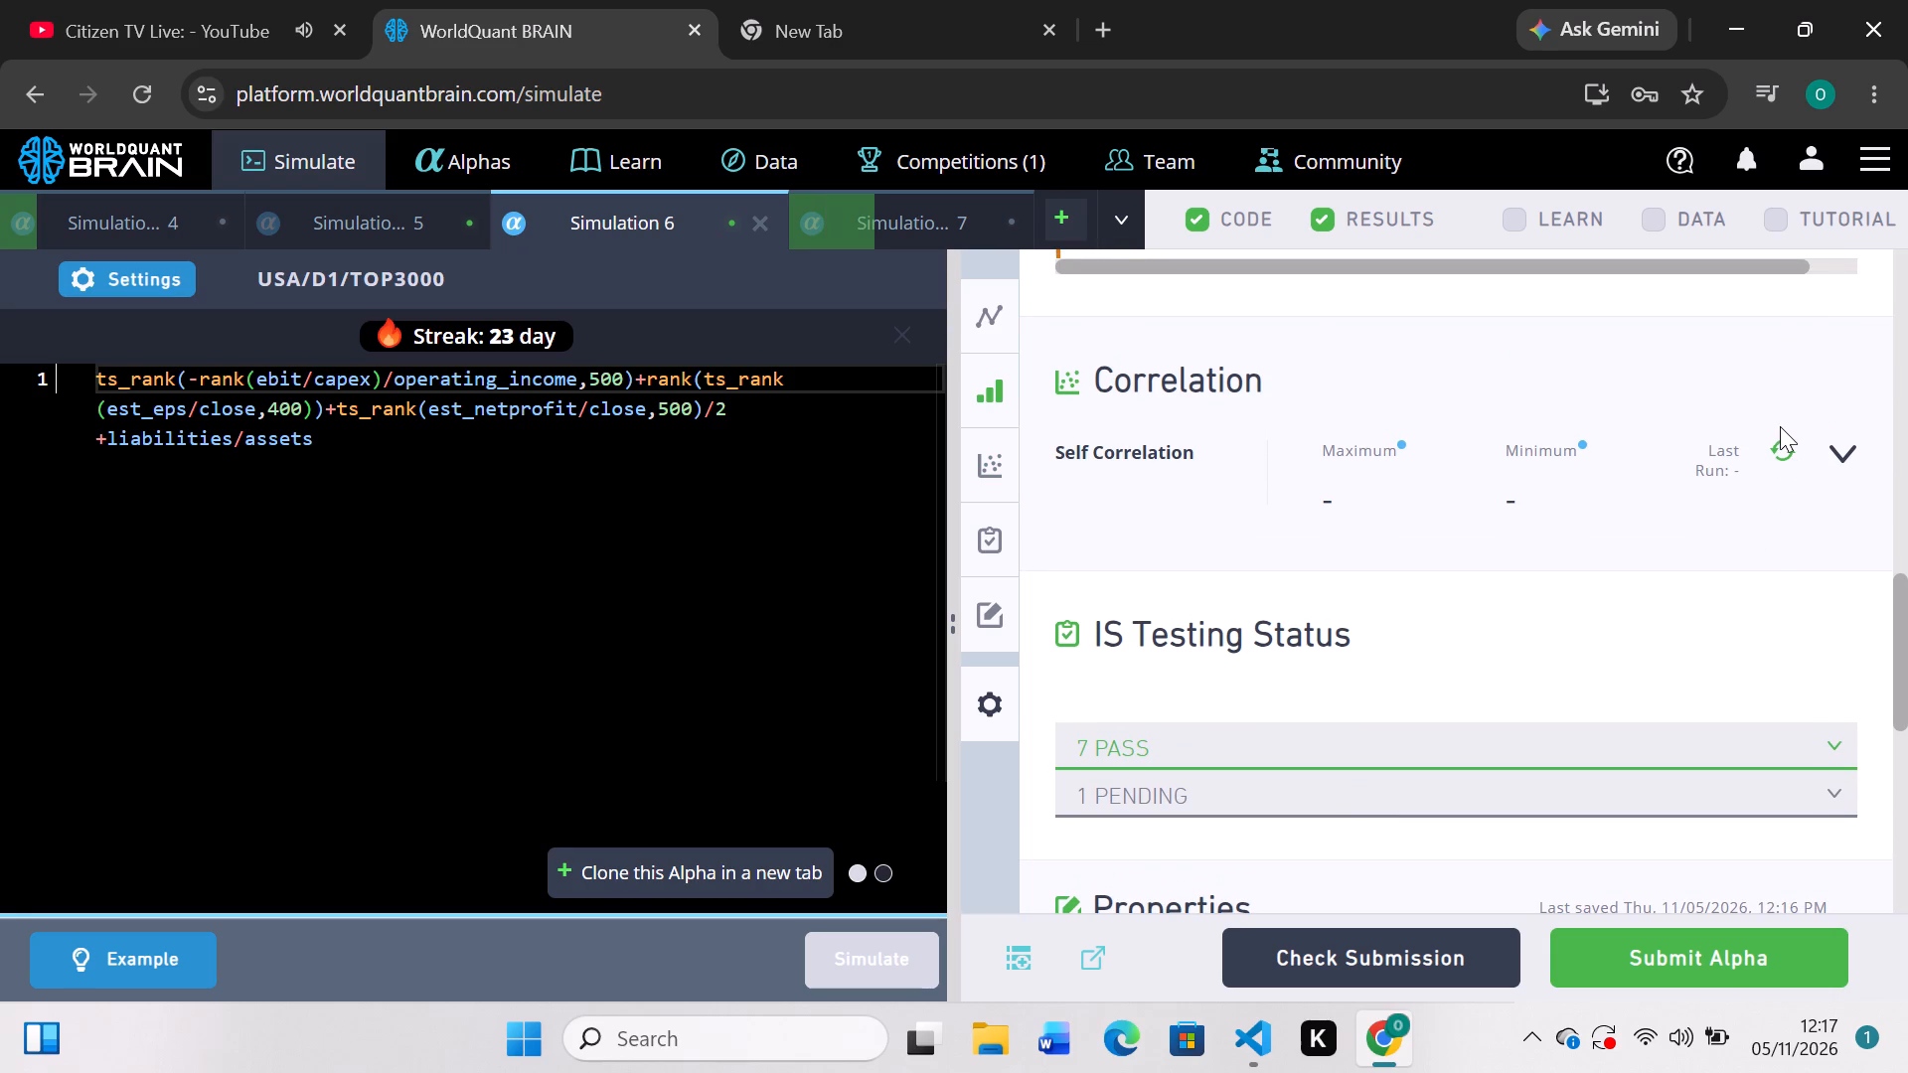
double_click(1787, 440)
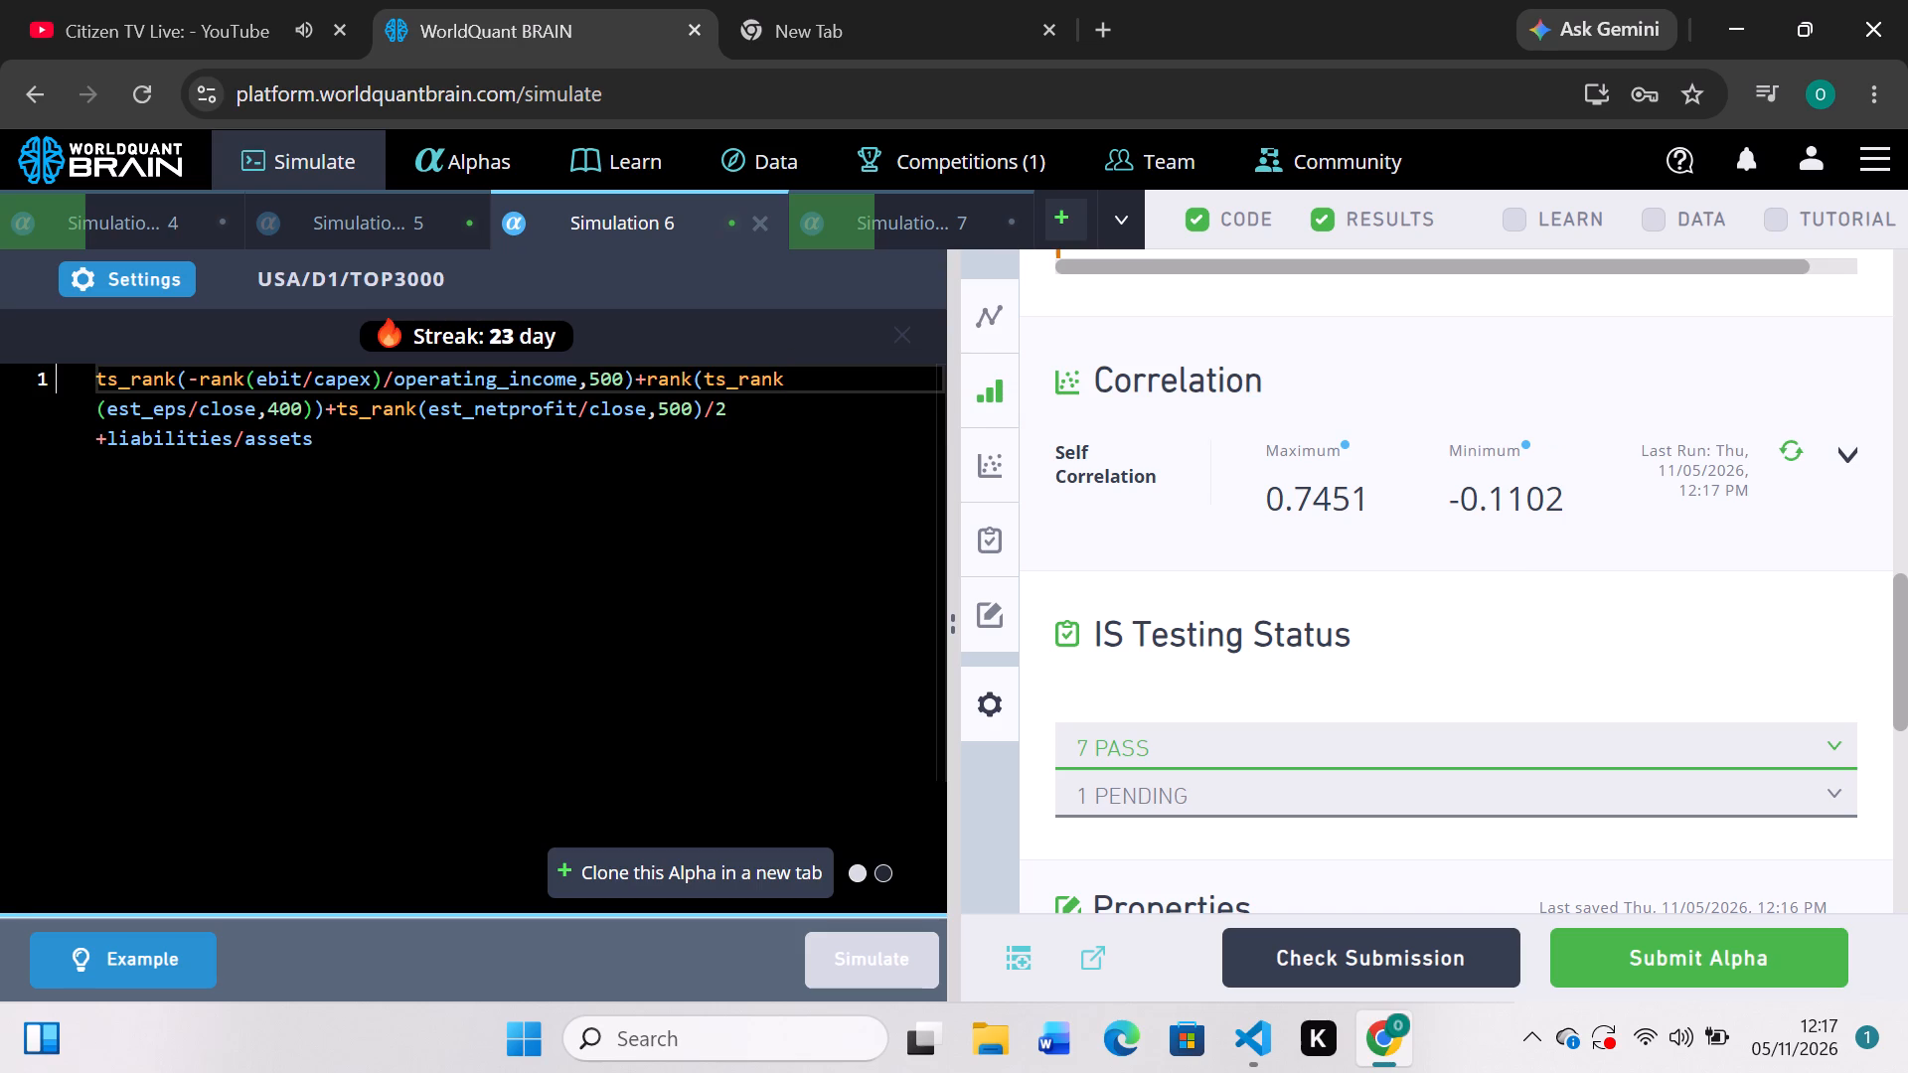
Copy Simulation 6's full alpha expression and open ChatGPT in the empty browser tab.
left_click(443, 551)
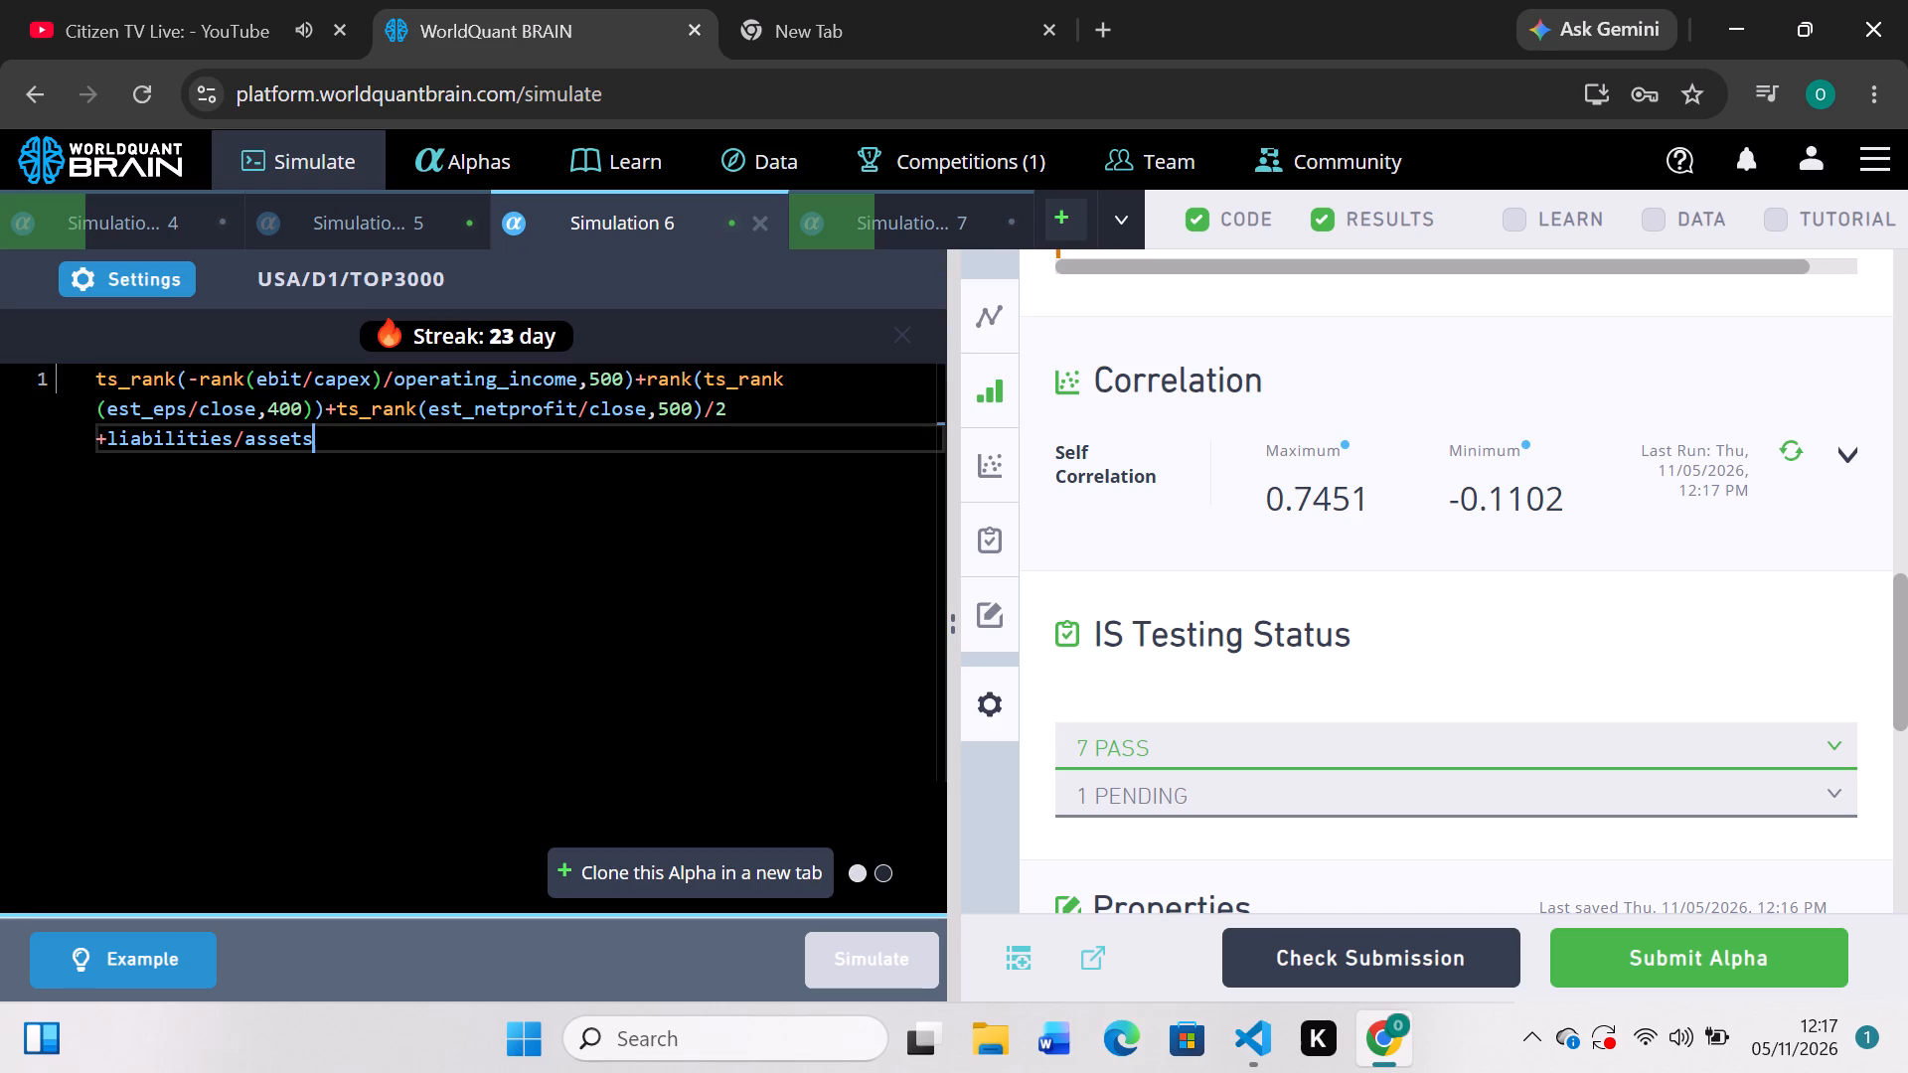
left_click_drag(330, 437, 52, 339)
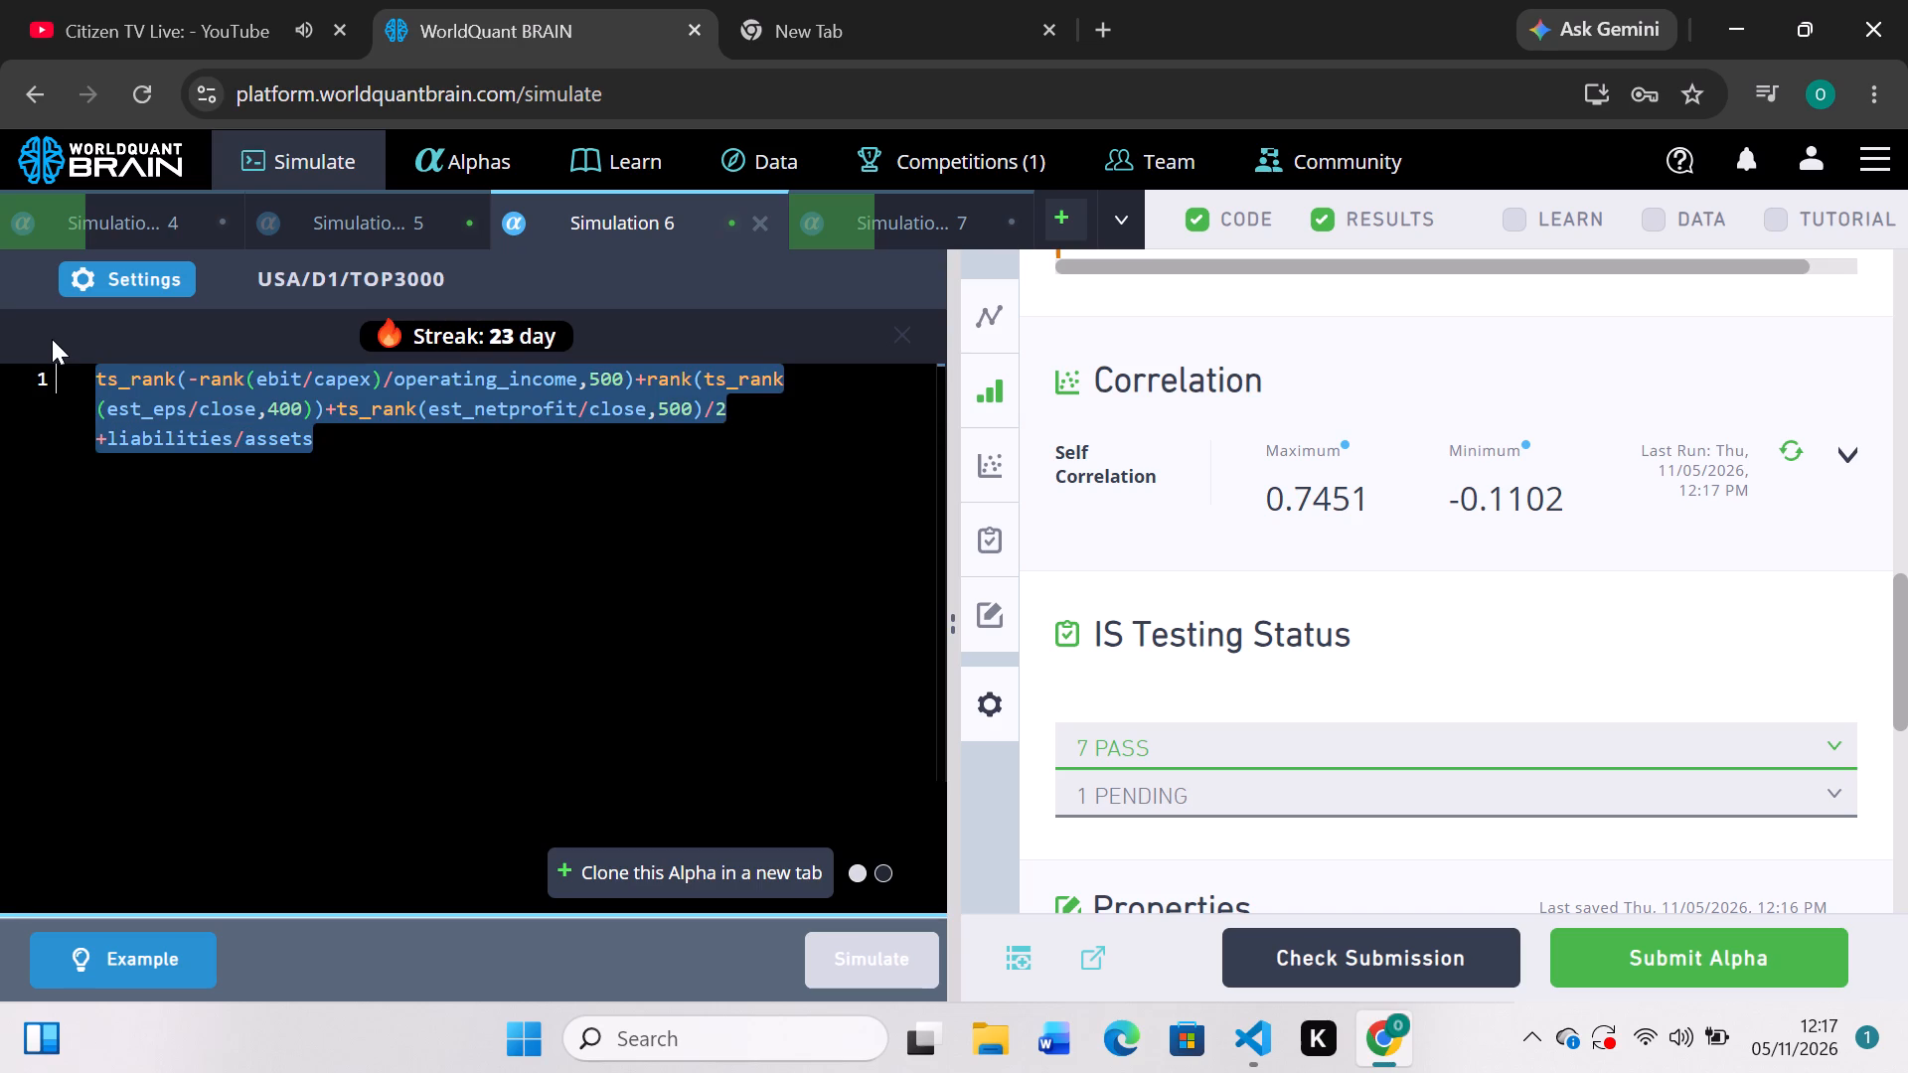
key("ctrl+c")
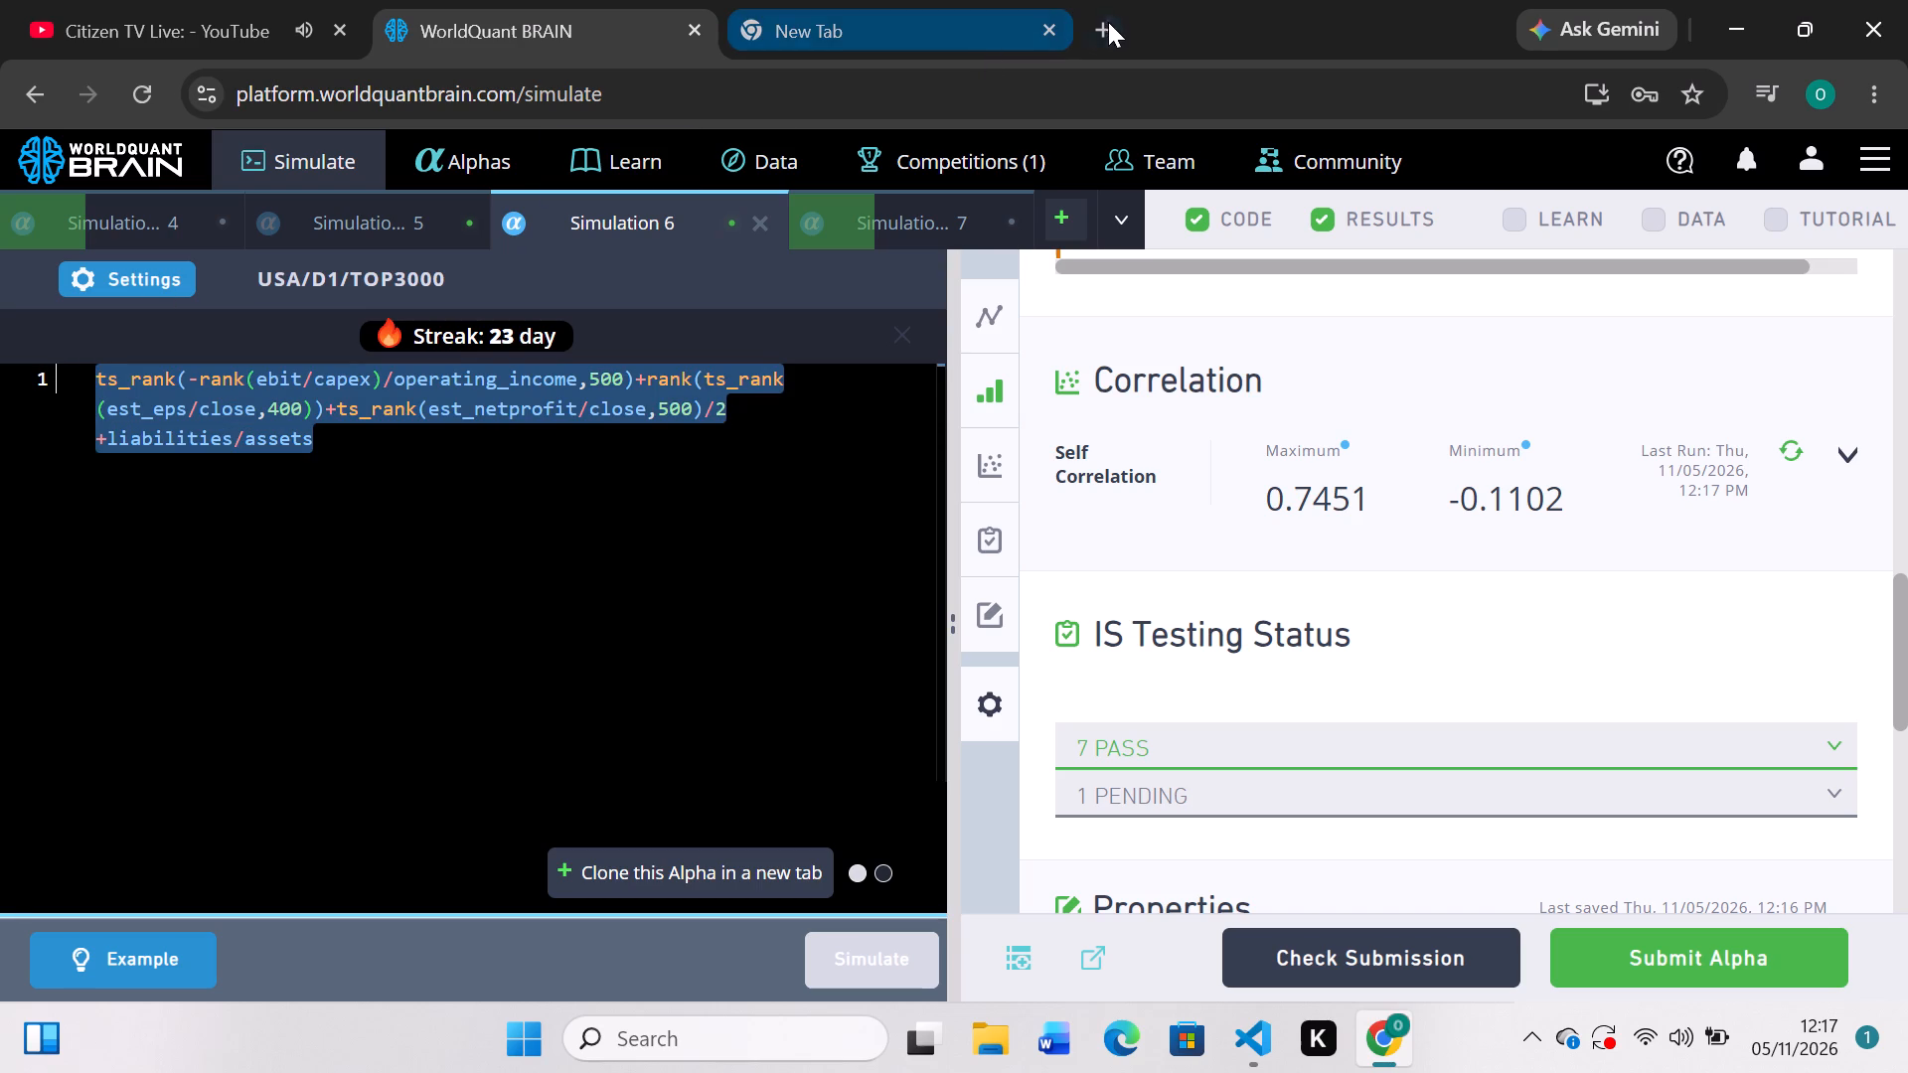
left_click(907, 12)
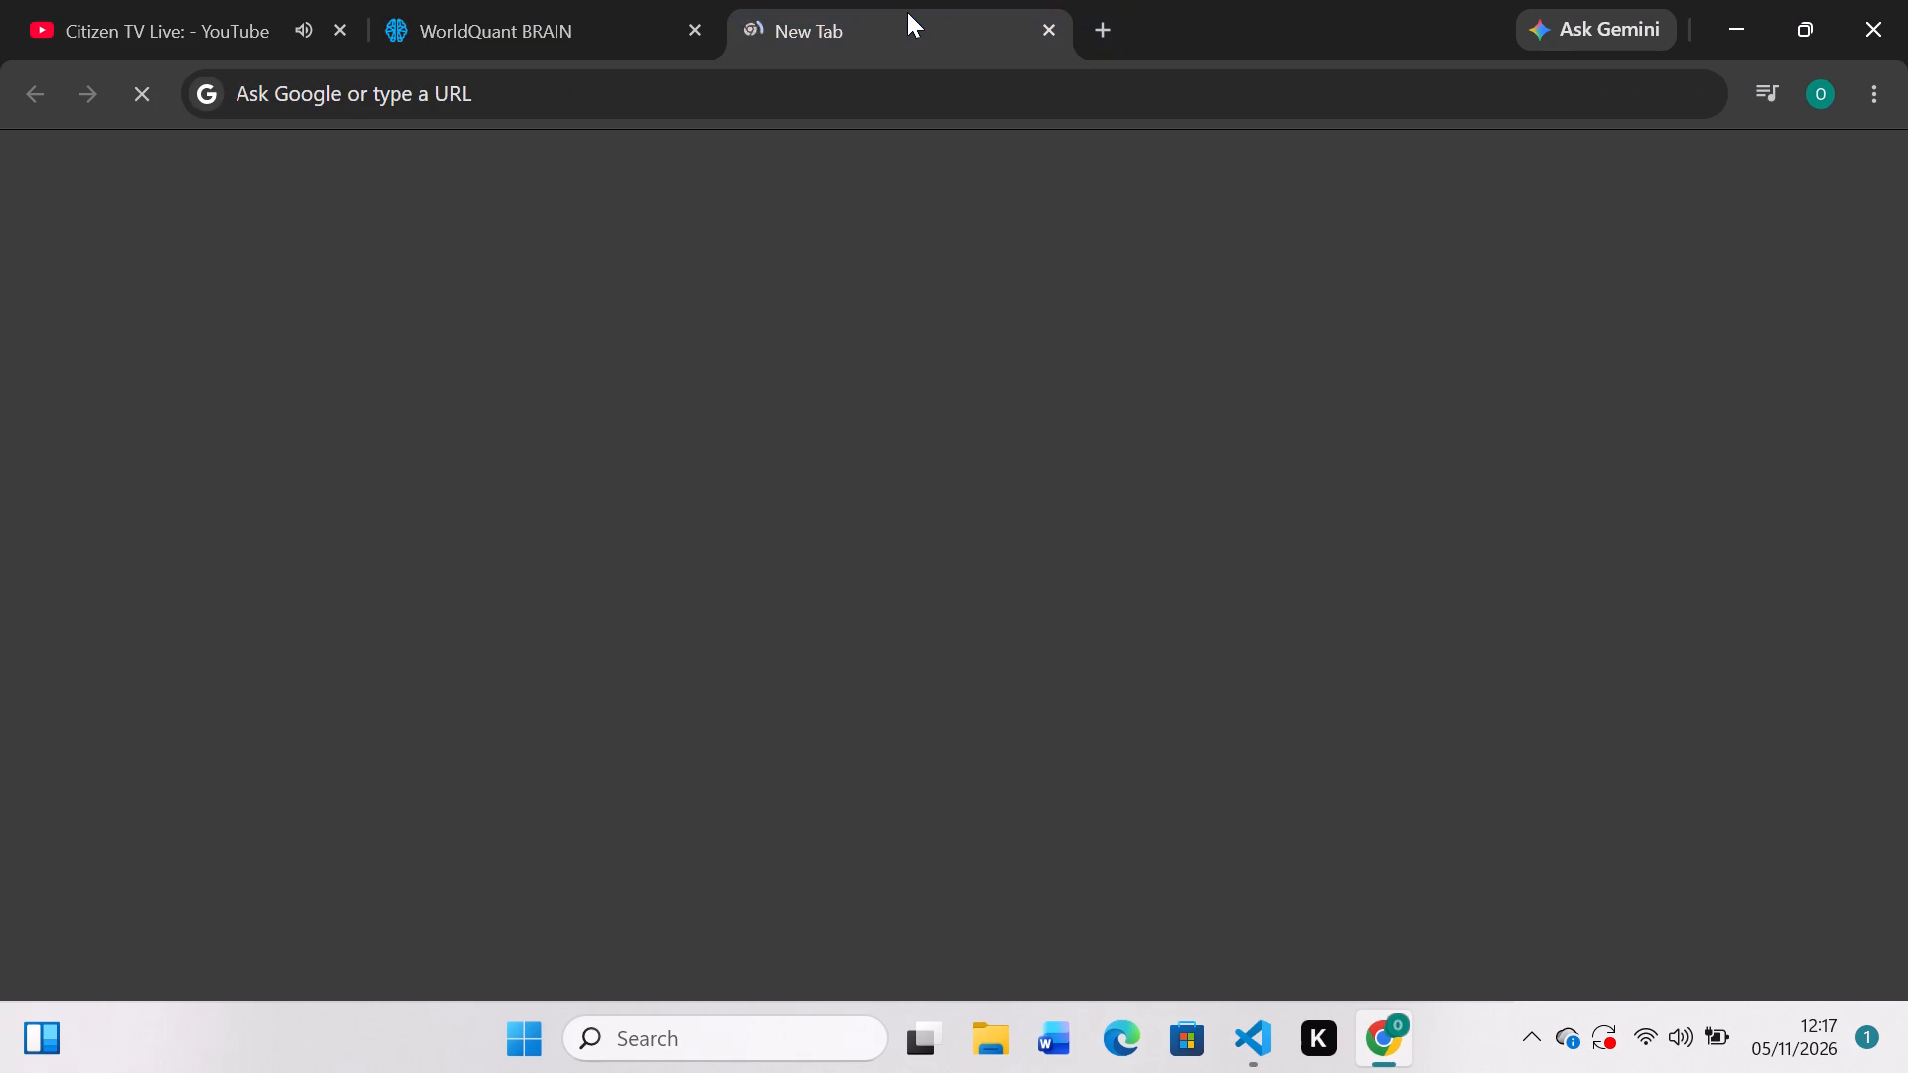
left_click(951, 824)
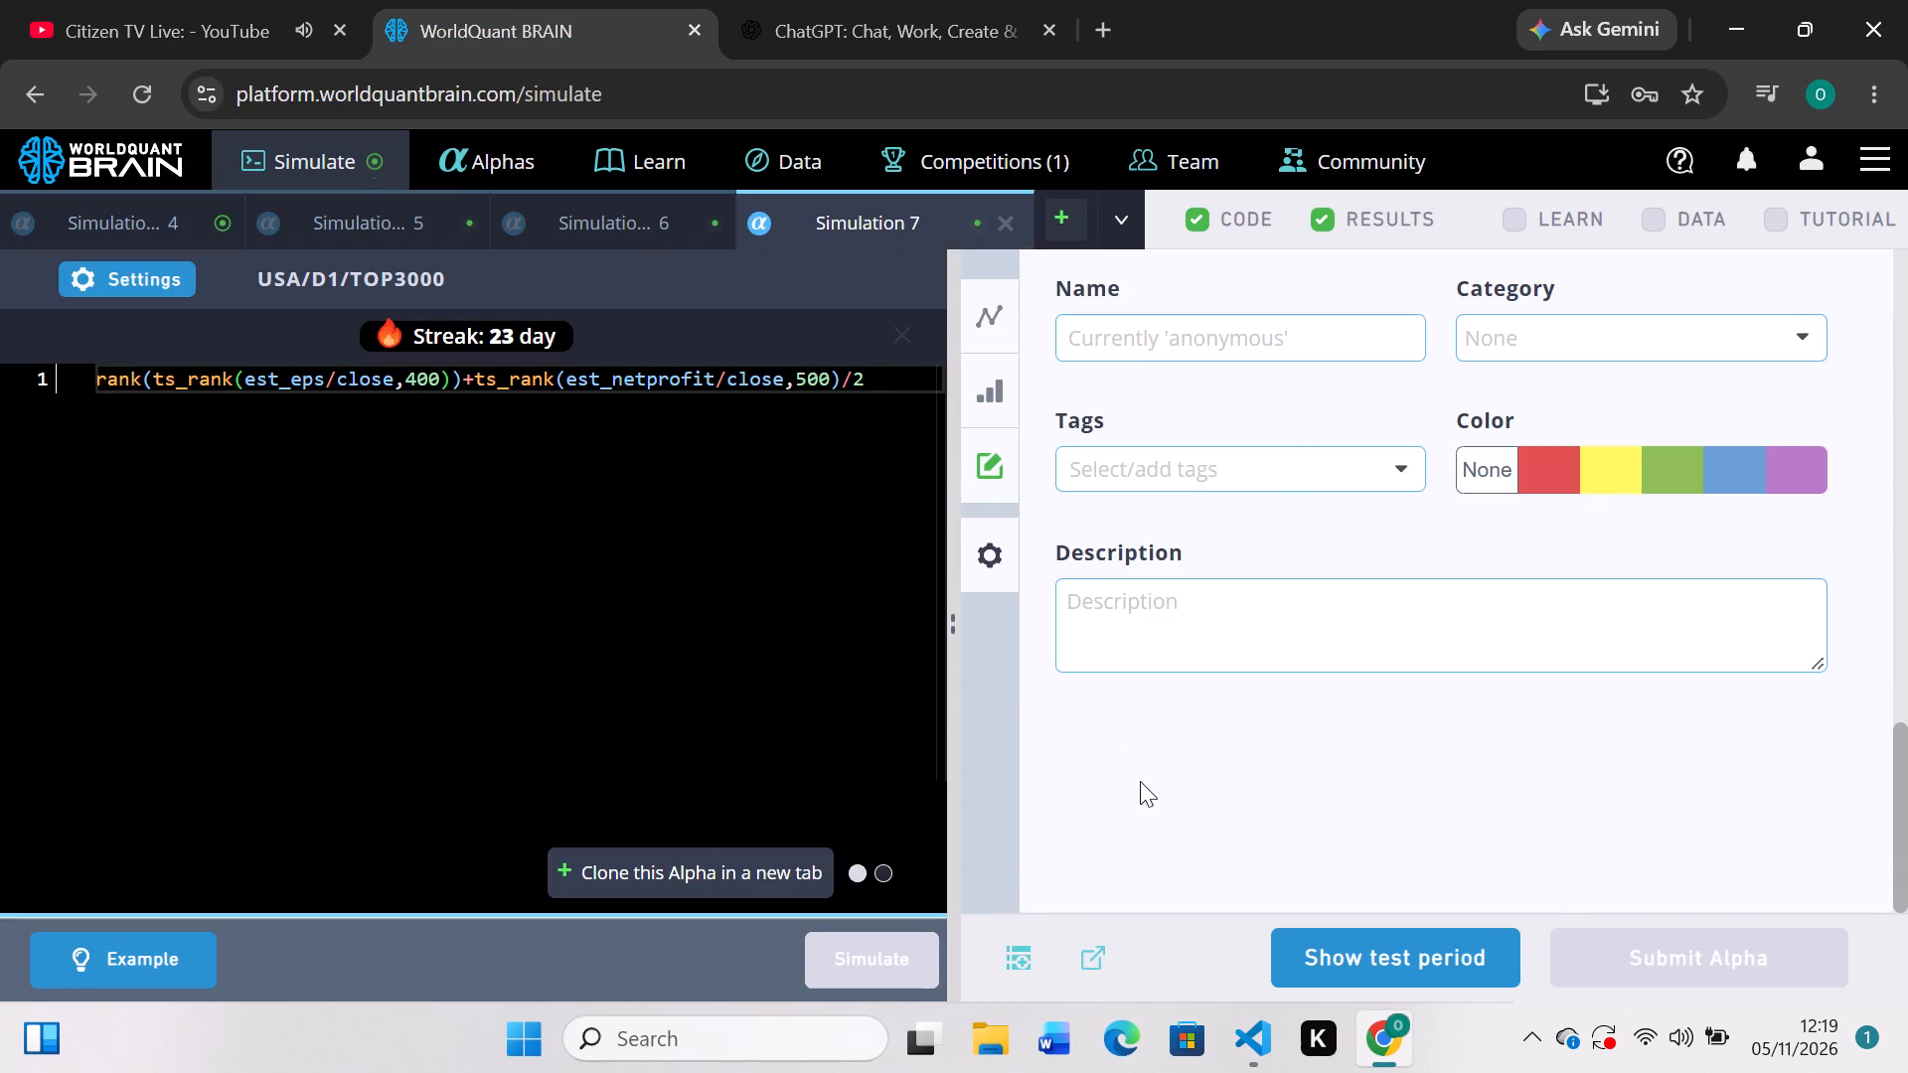
scroll(1140, 781, "up", 3)
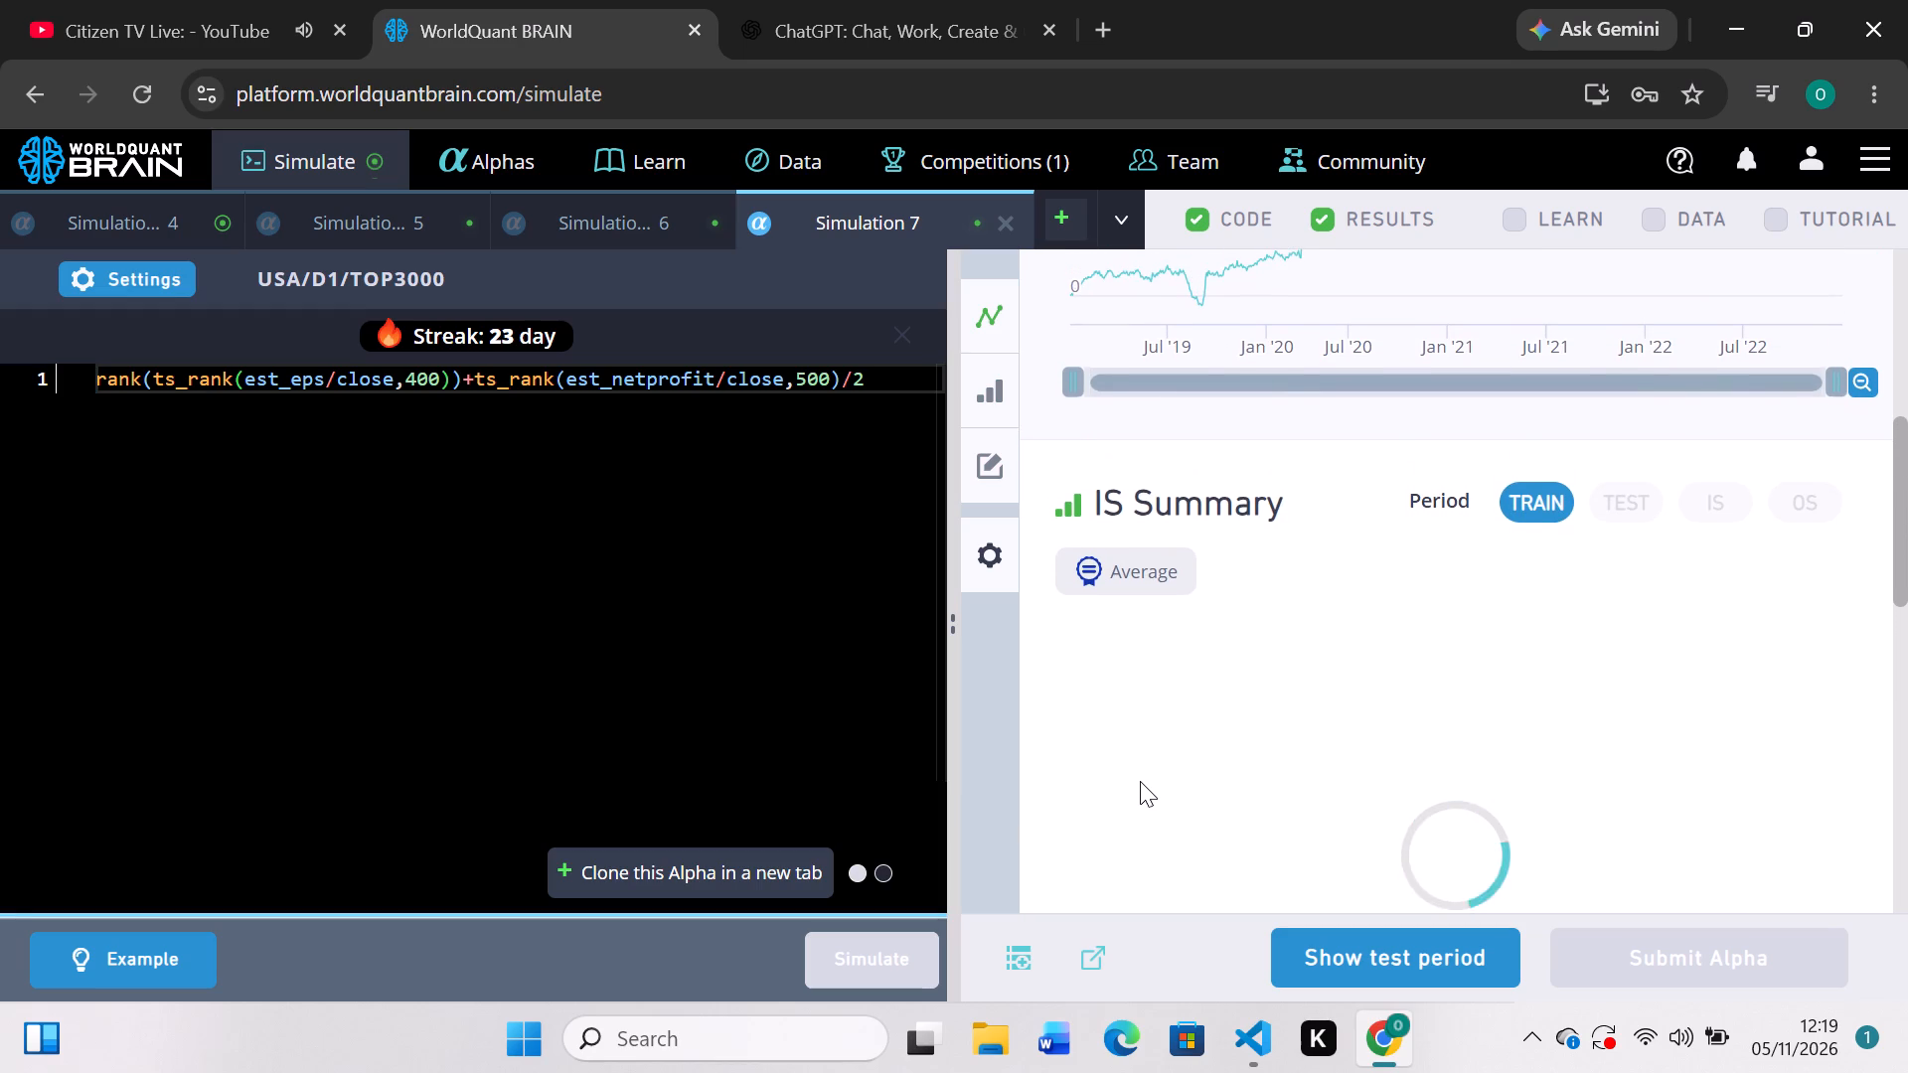
scroll(1140, 781, "down", 2)
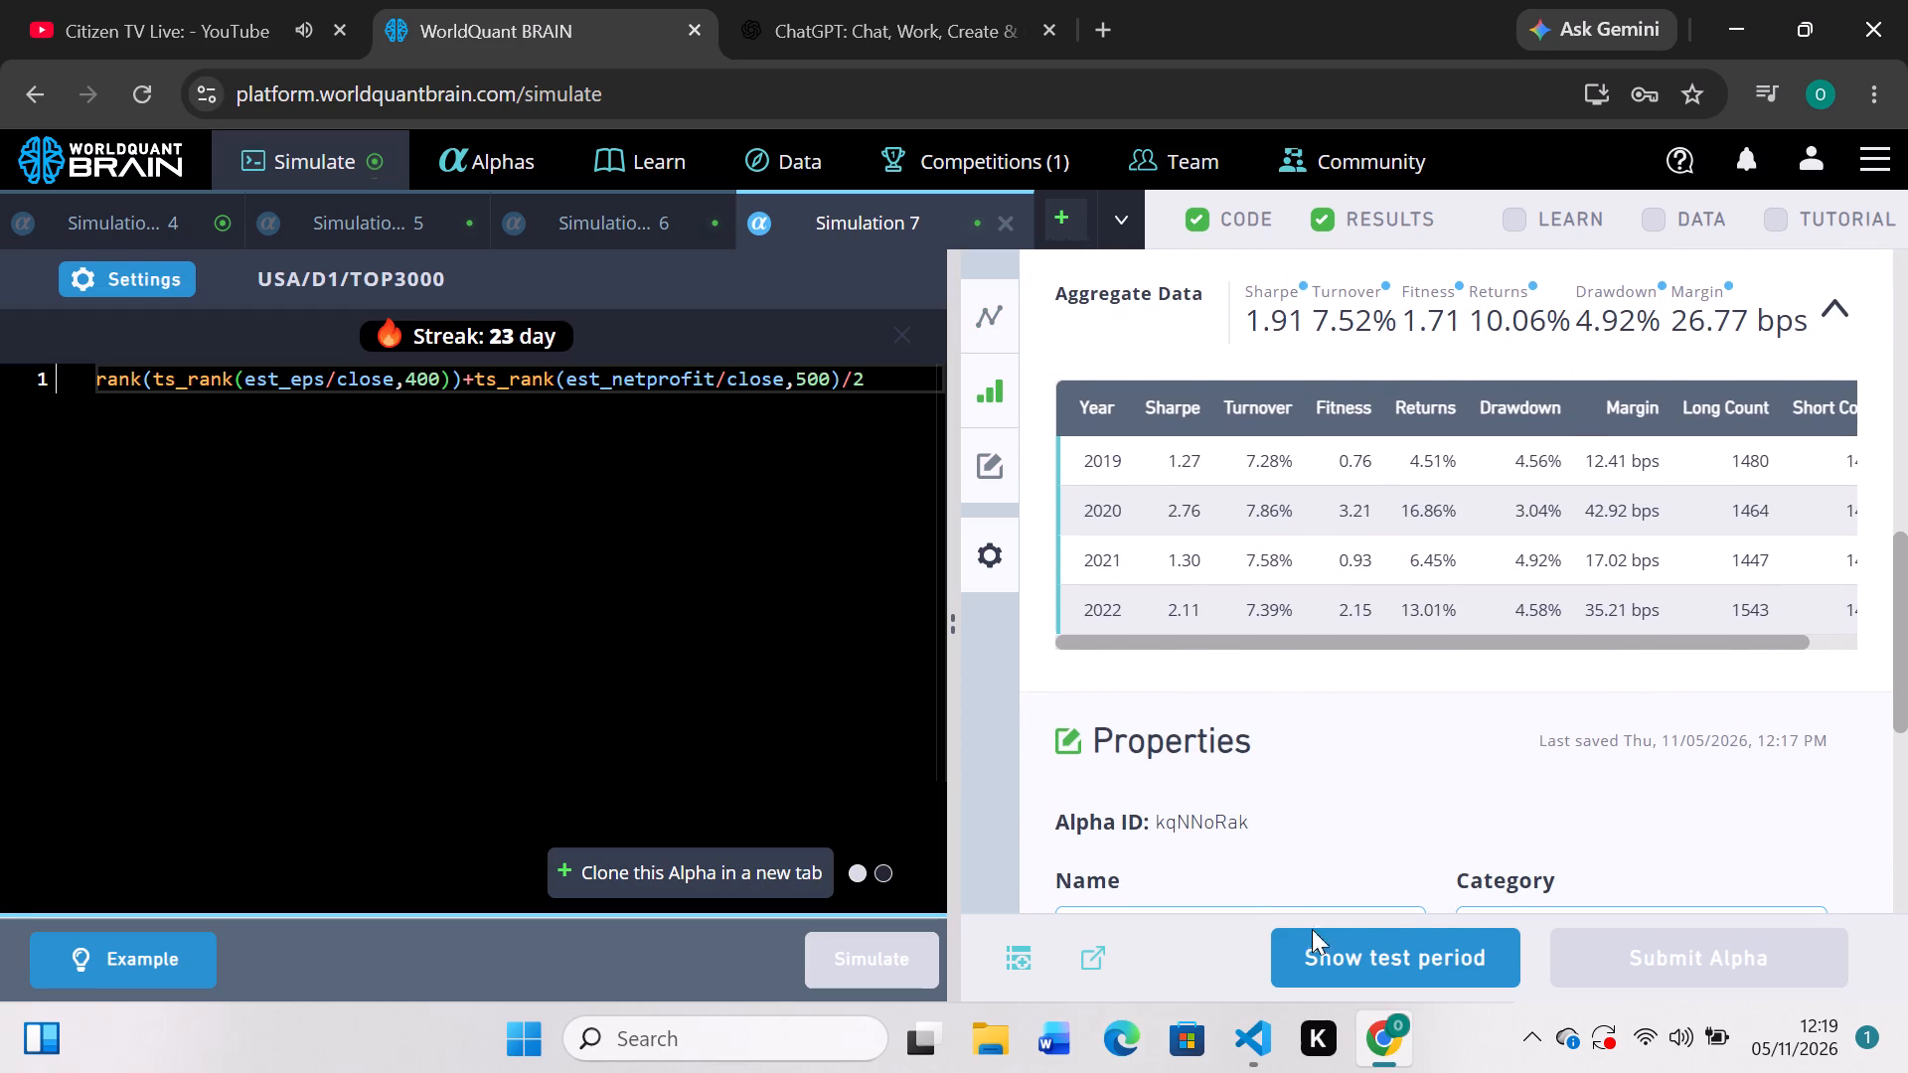
left_click(1331, 956)
scroll(1456, 728, "down", 2)
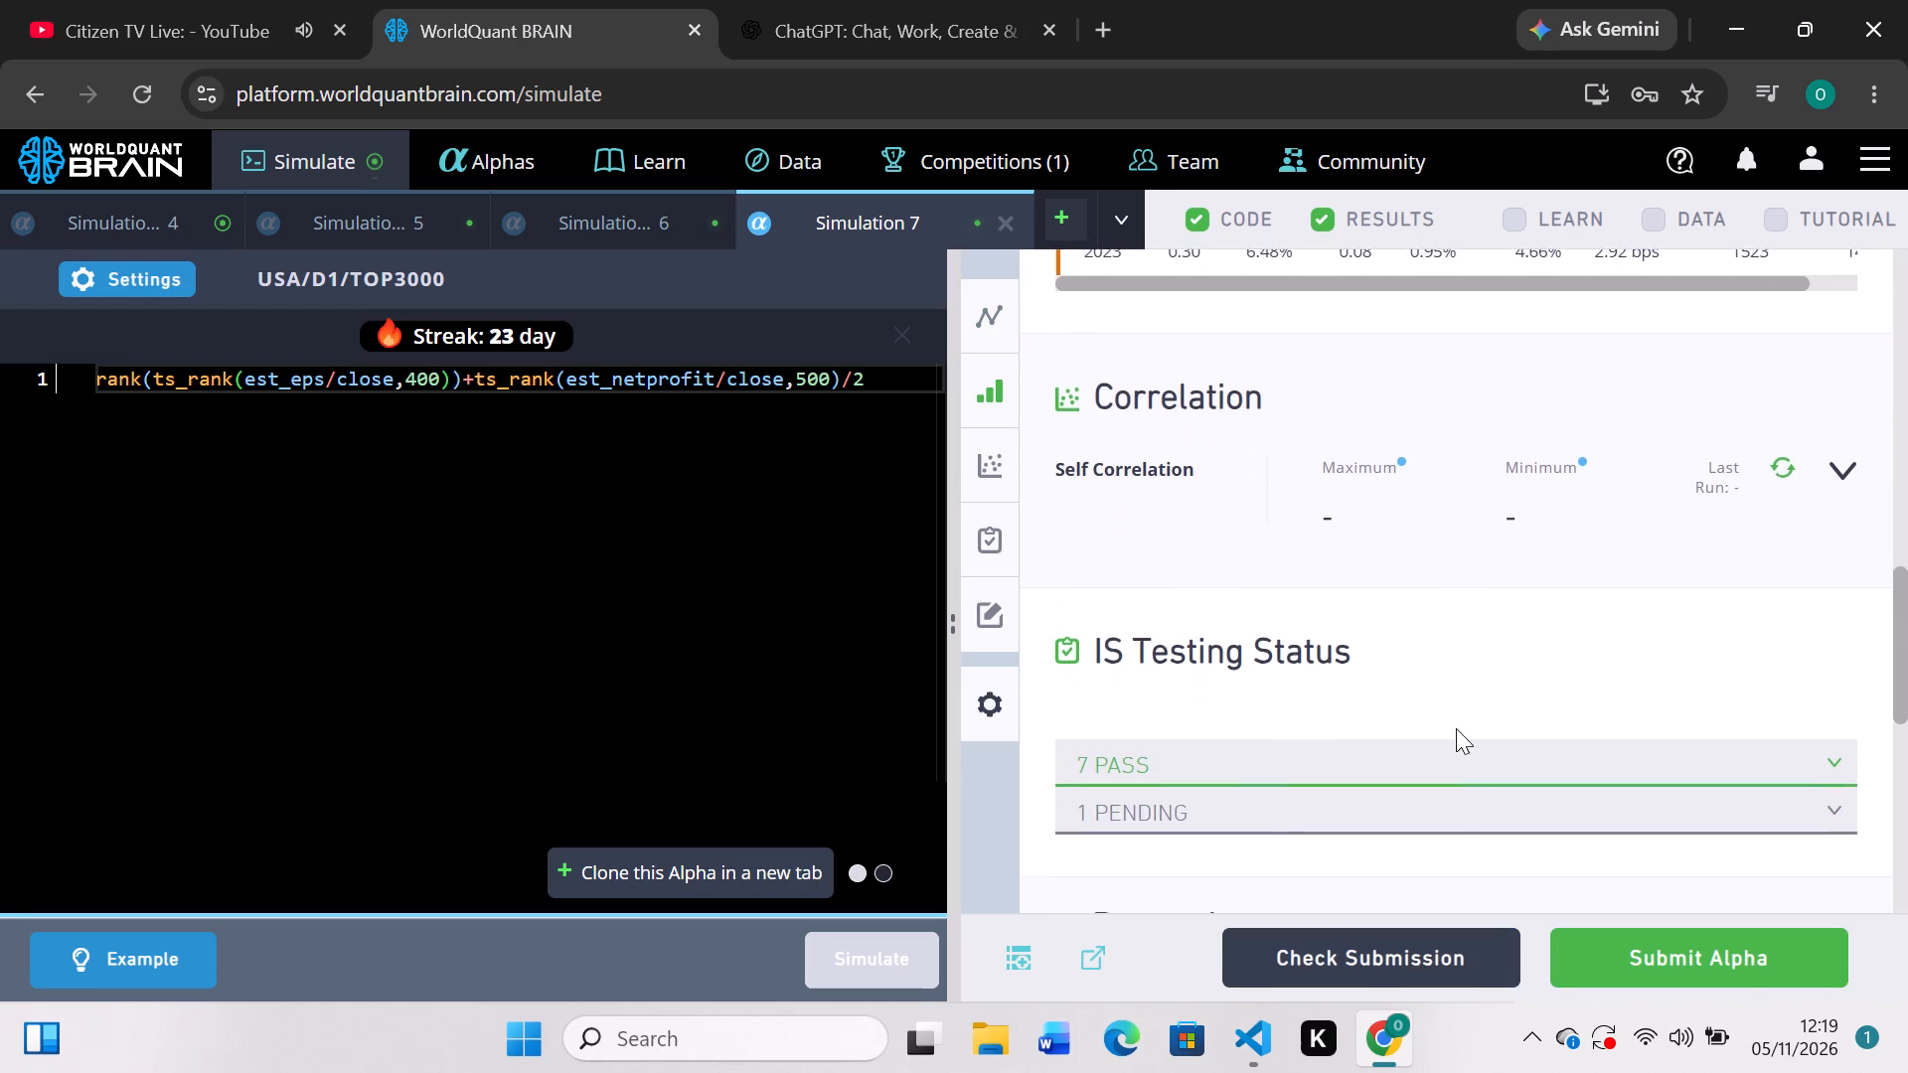
scroll(1456, 728, "up", 3)
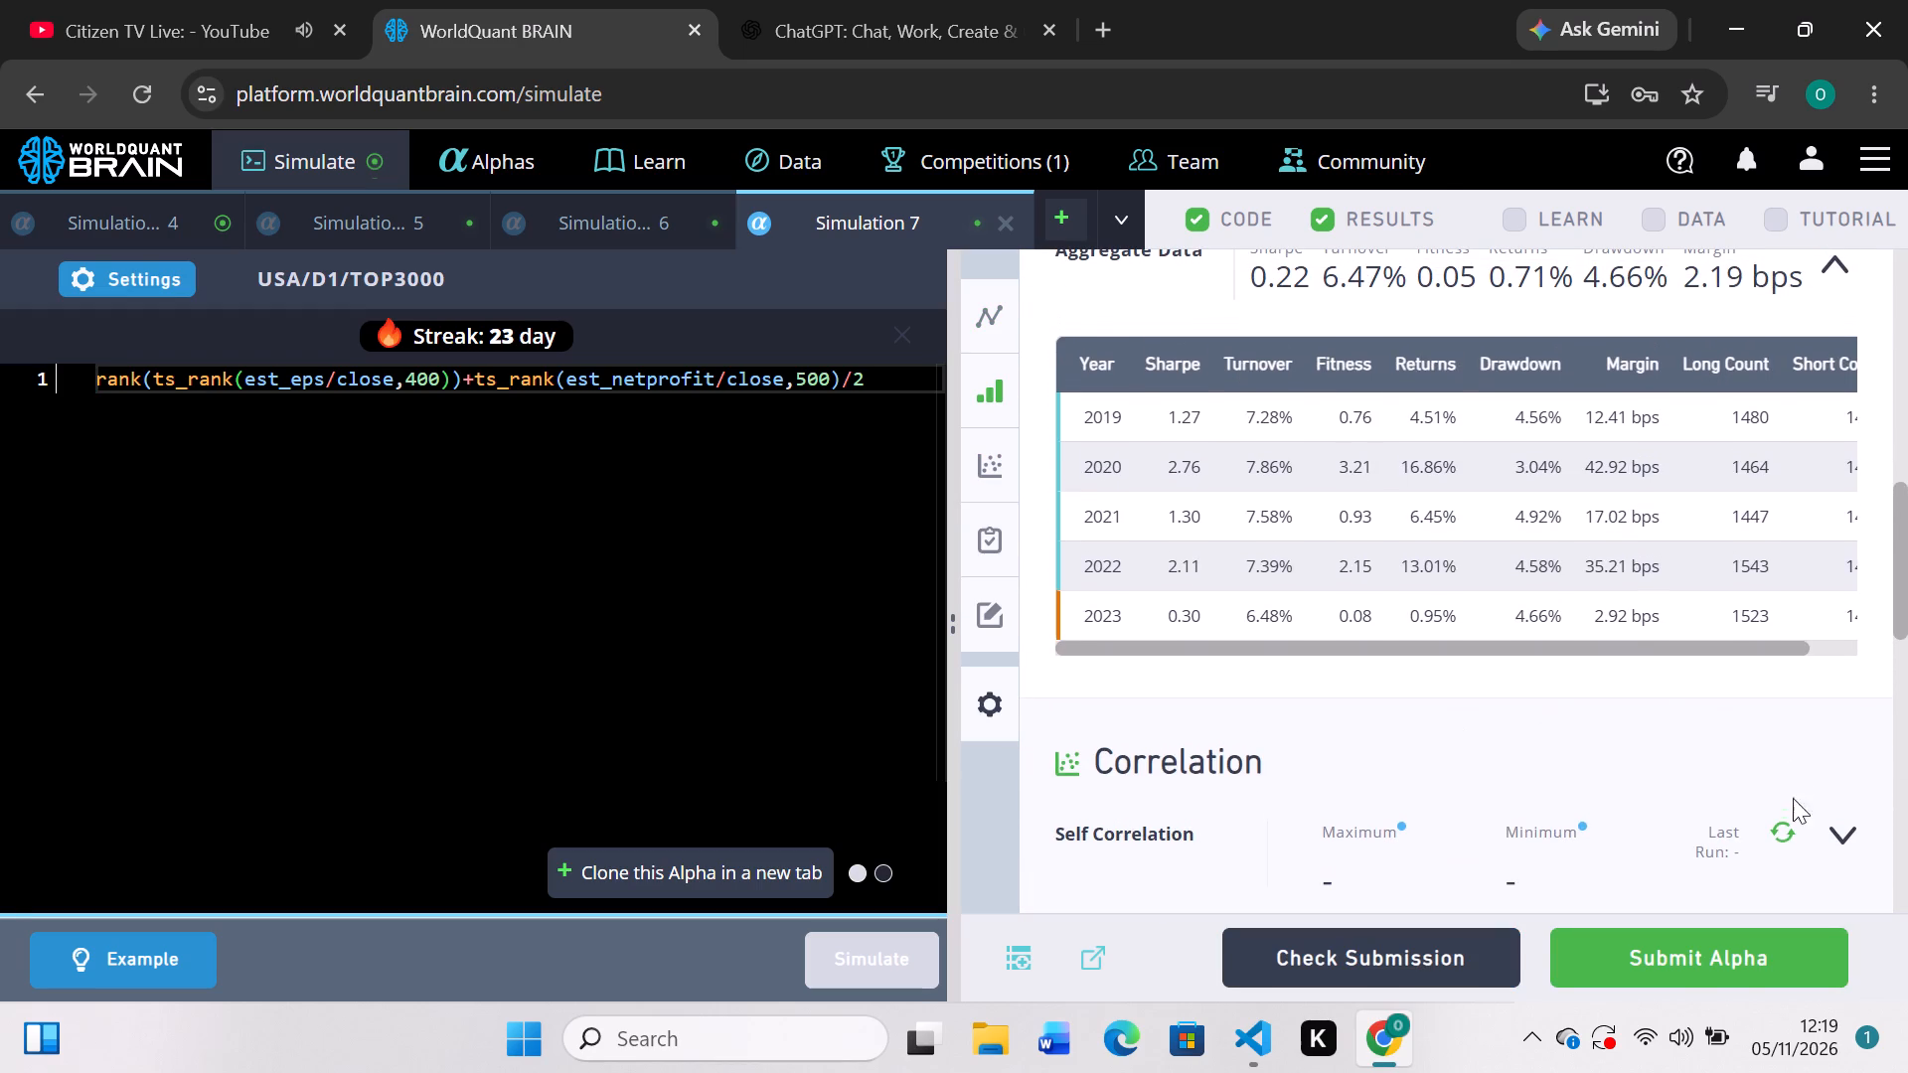
left_click(1784, 841)
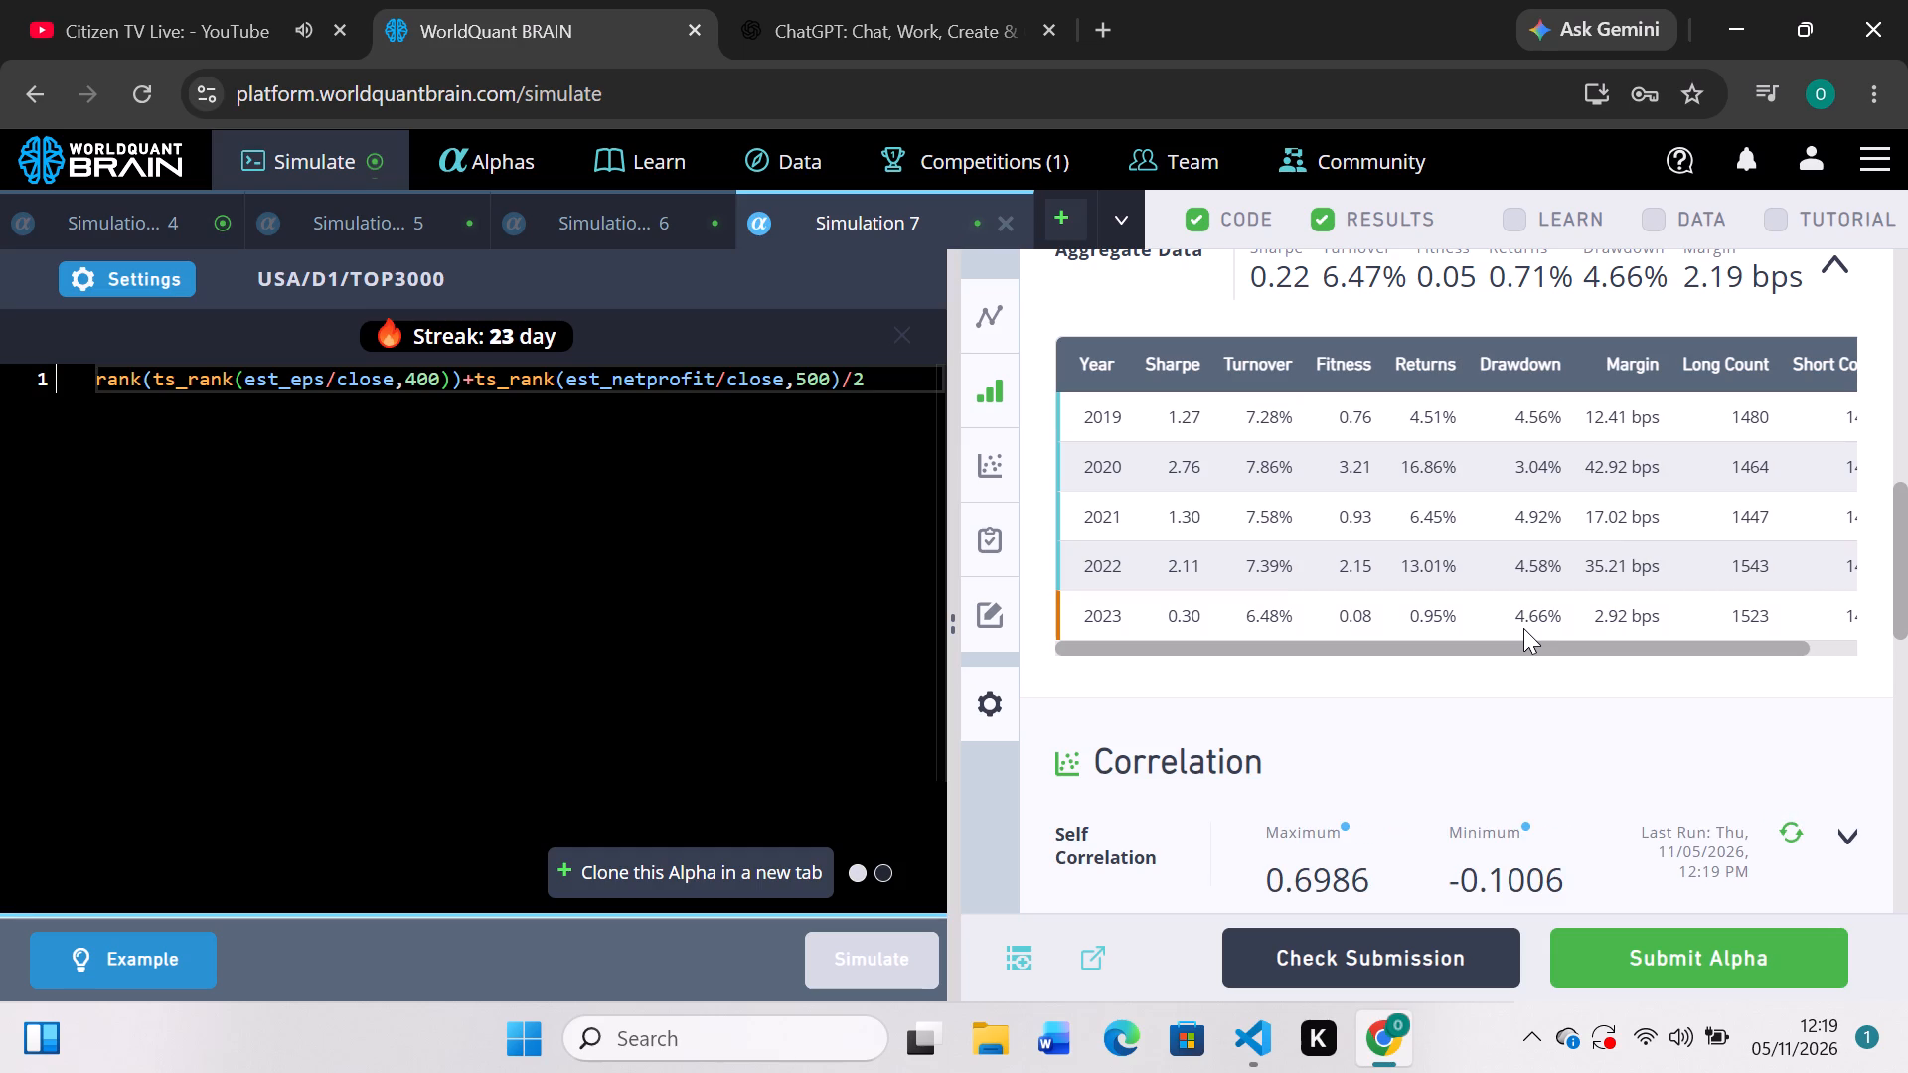
scroll(1523, 628, "down", 1)
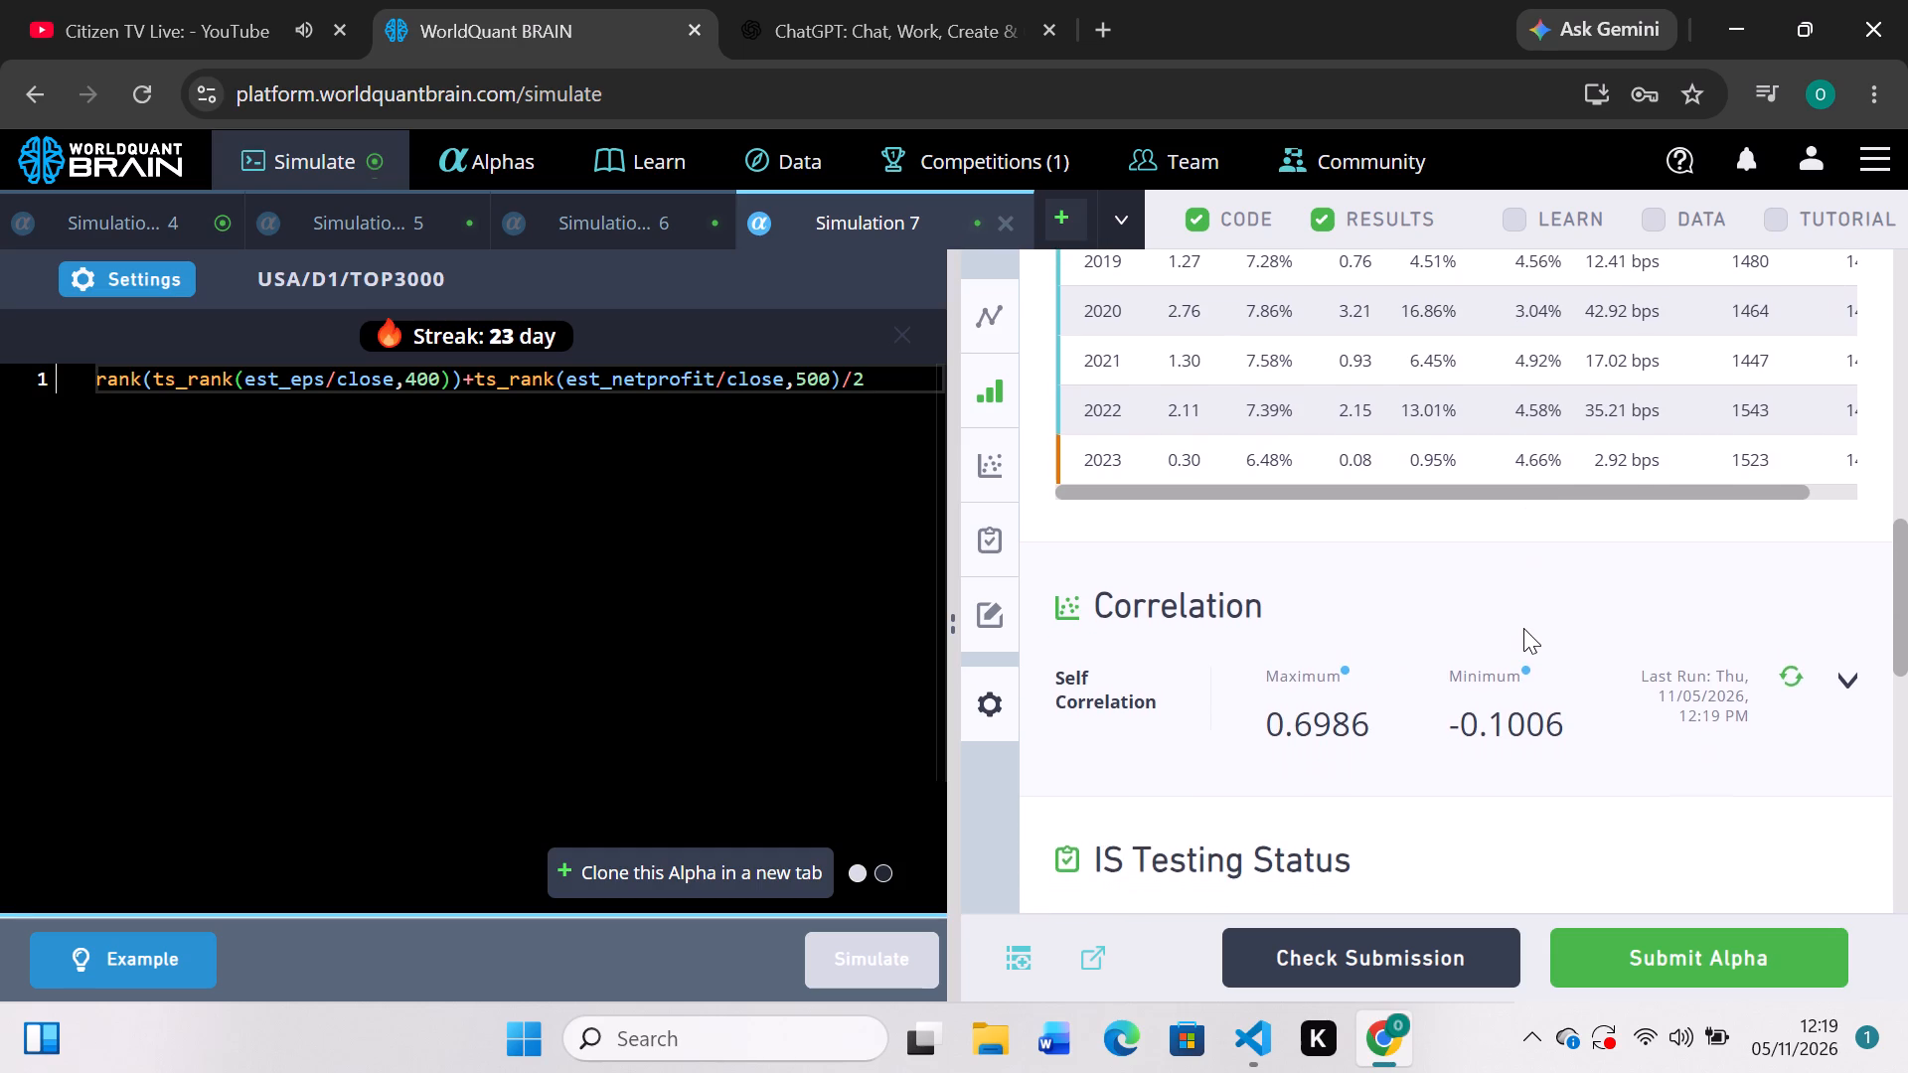
scroll(1523, 628, "down", 1)
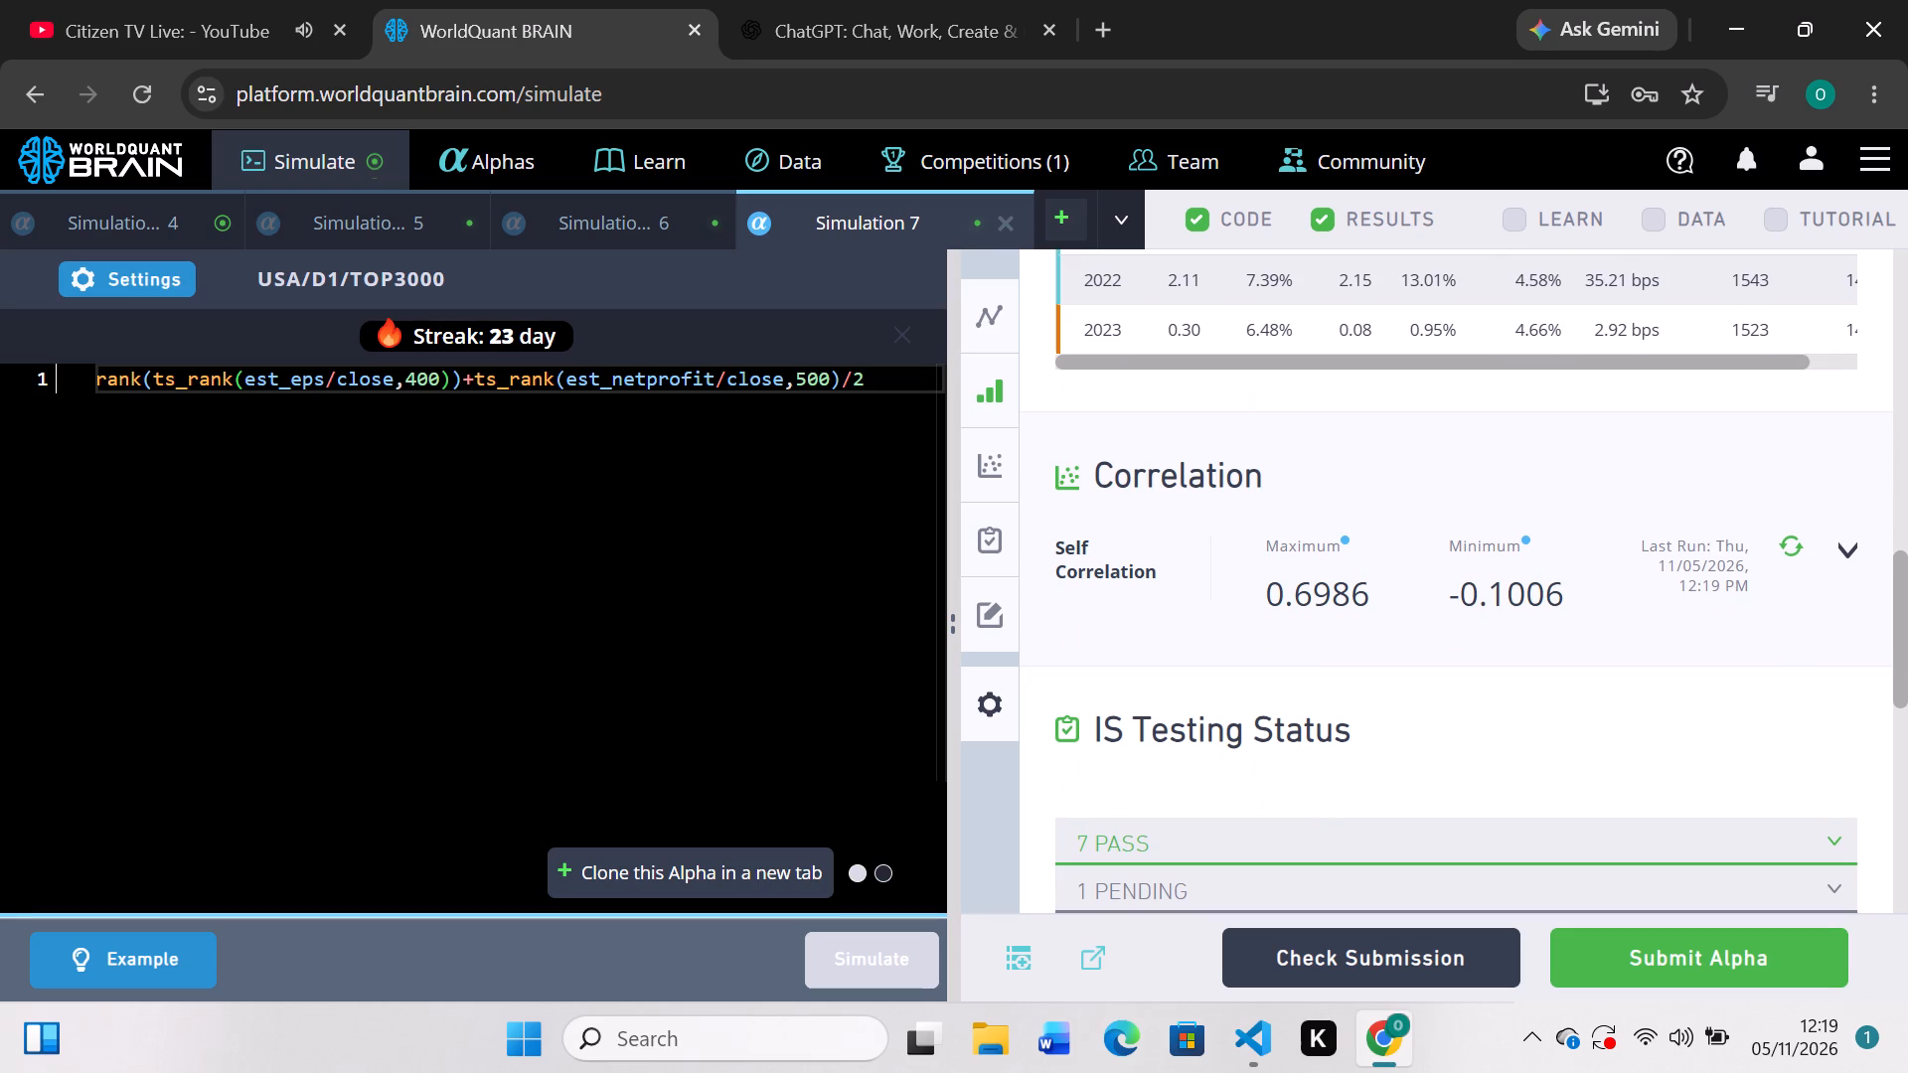
Create a new simulation containing only the rank(ts_rank(est_eps/close,400)) term copied from Simulation 7.
left_click(1062, 216)
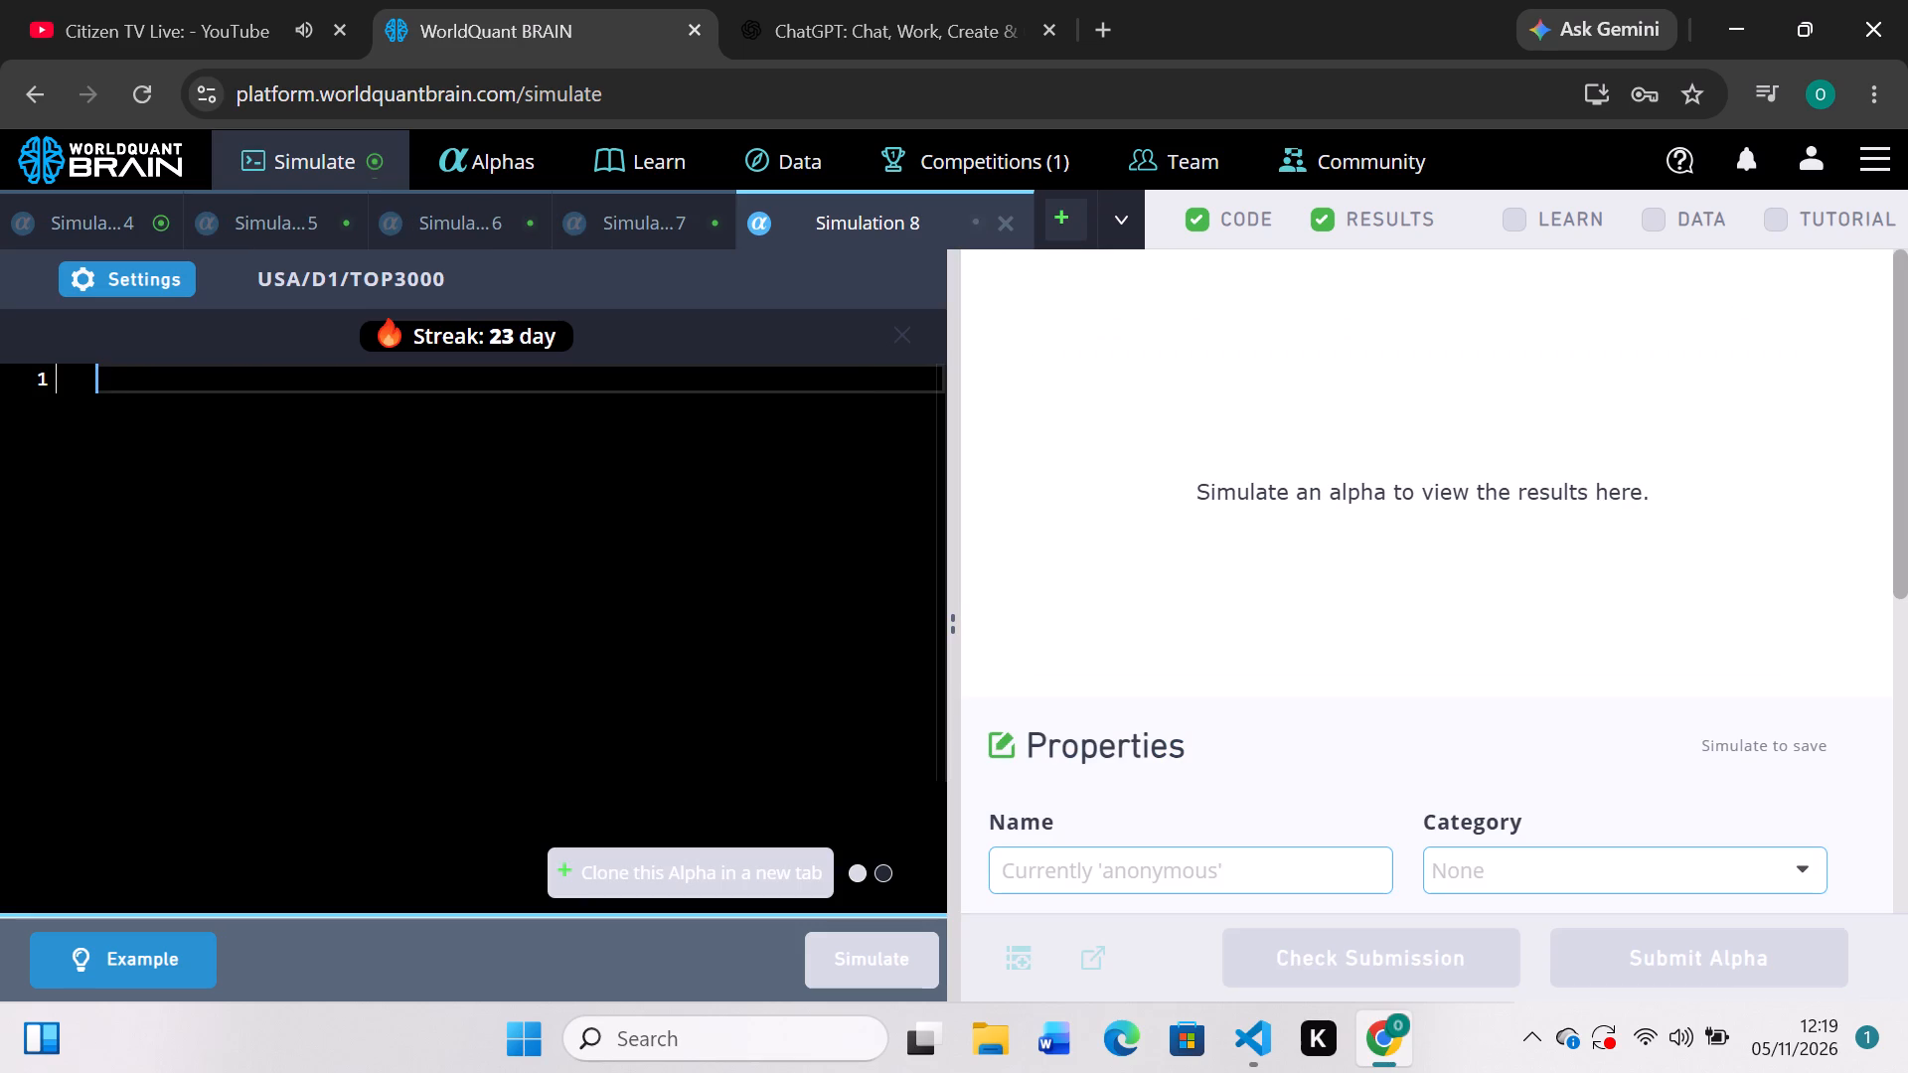
left_click(614, 220)
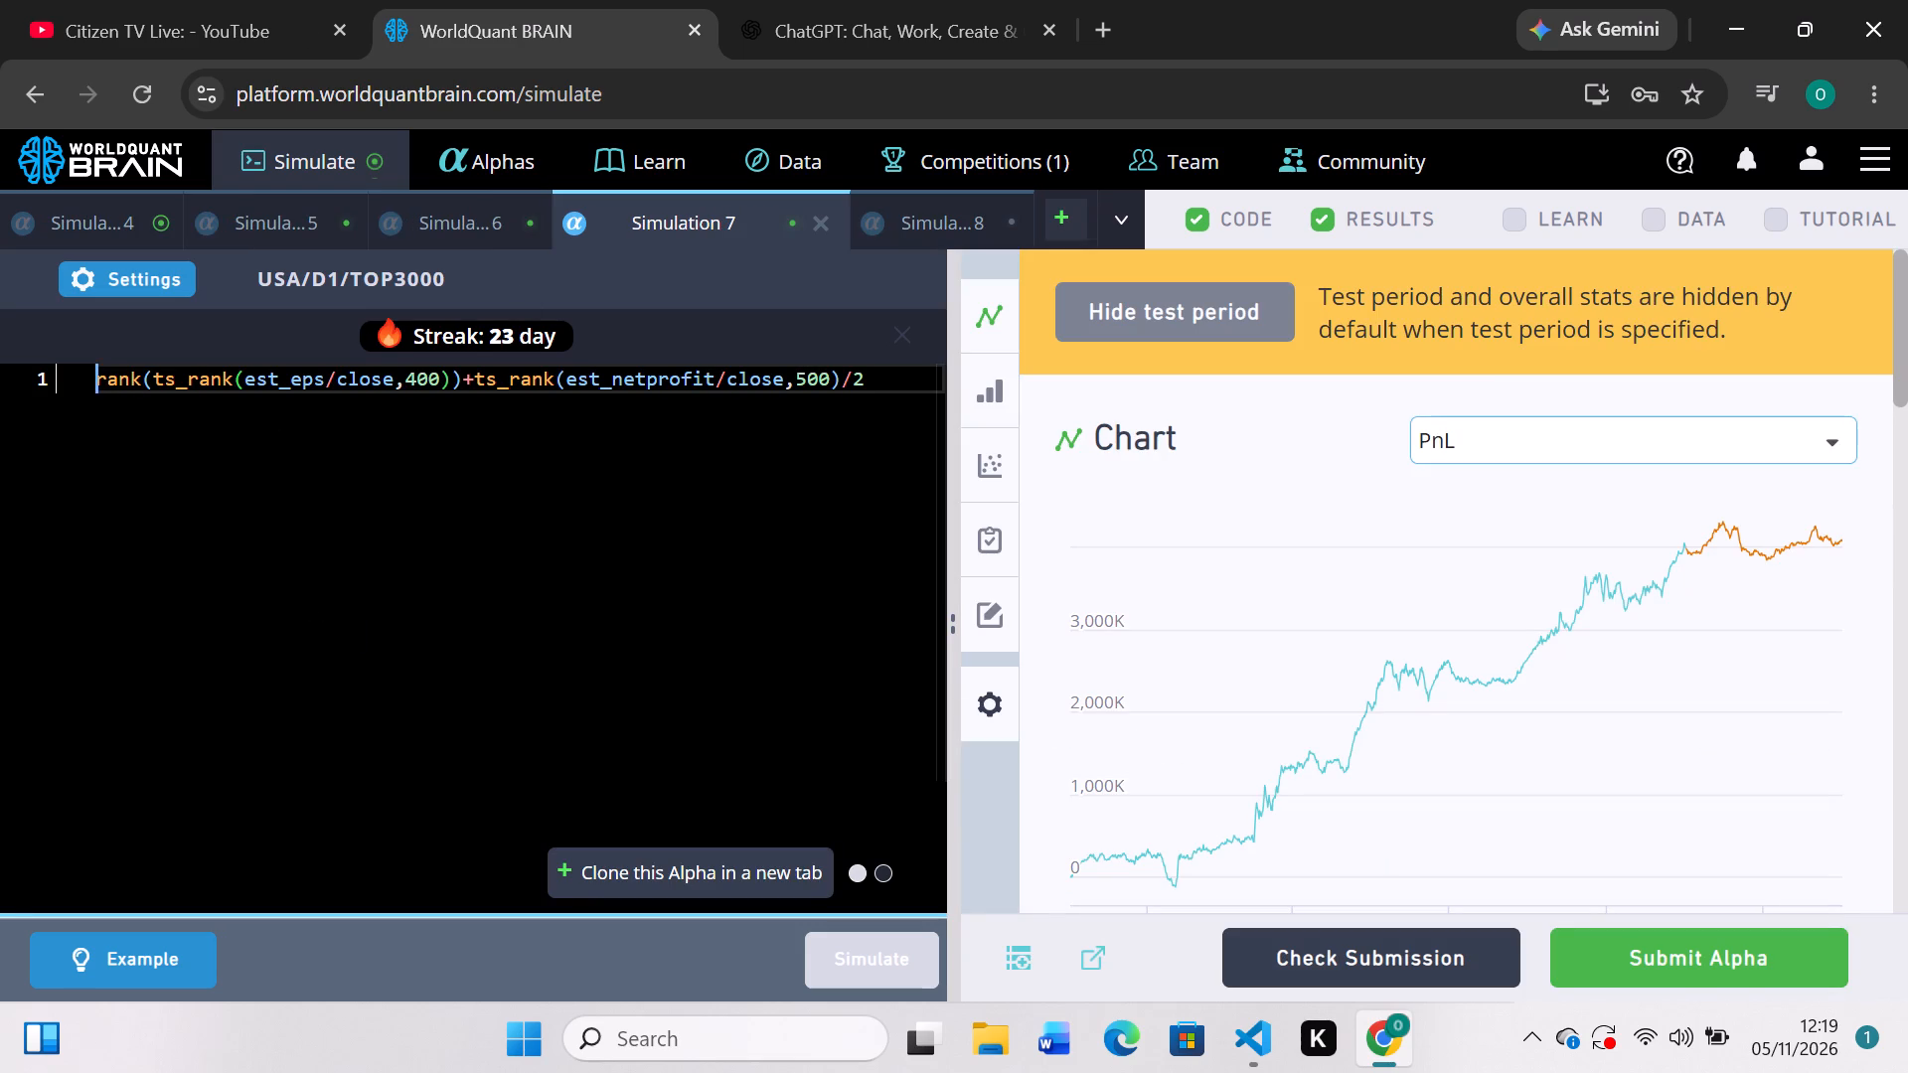
left_click_drag(465, 381, 78, 356)
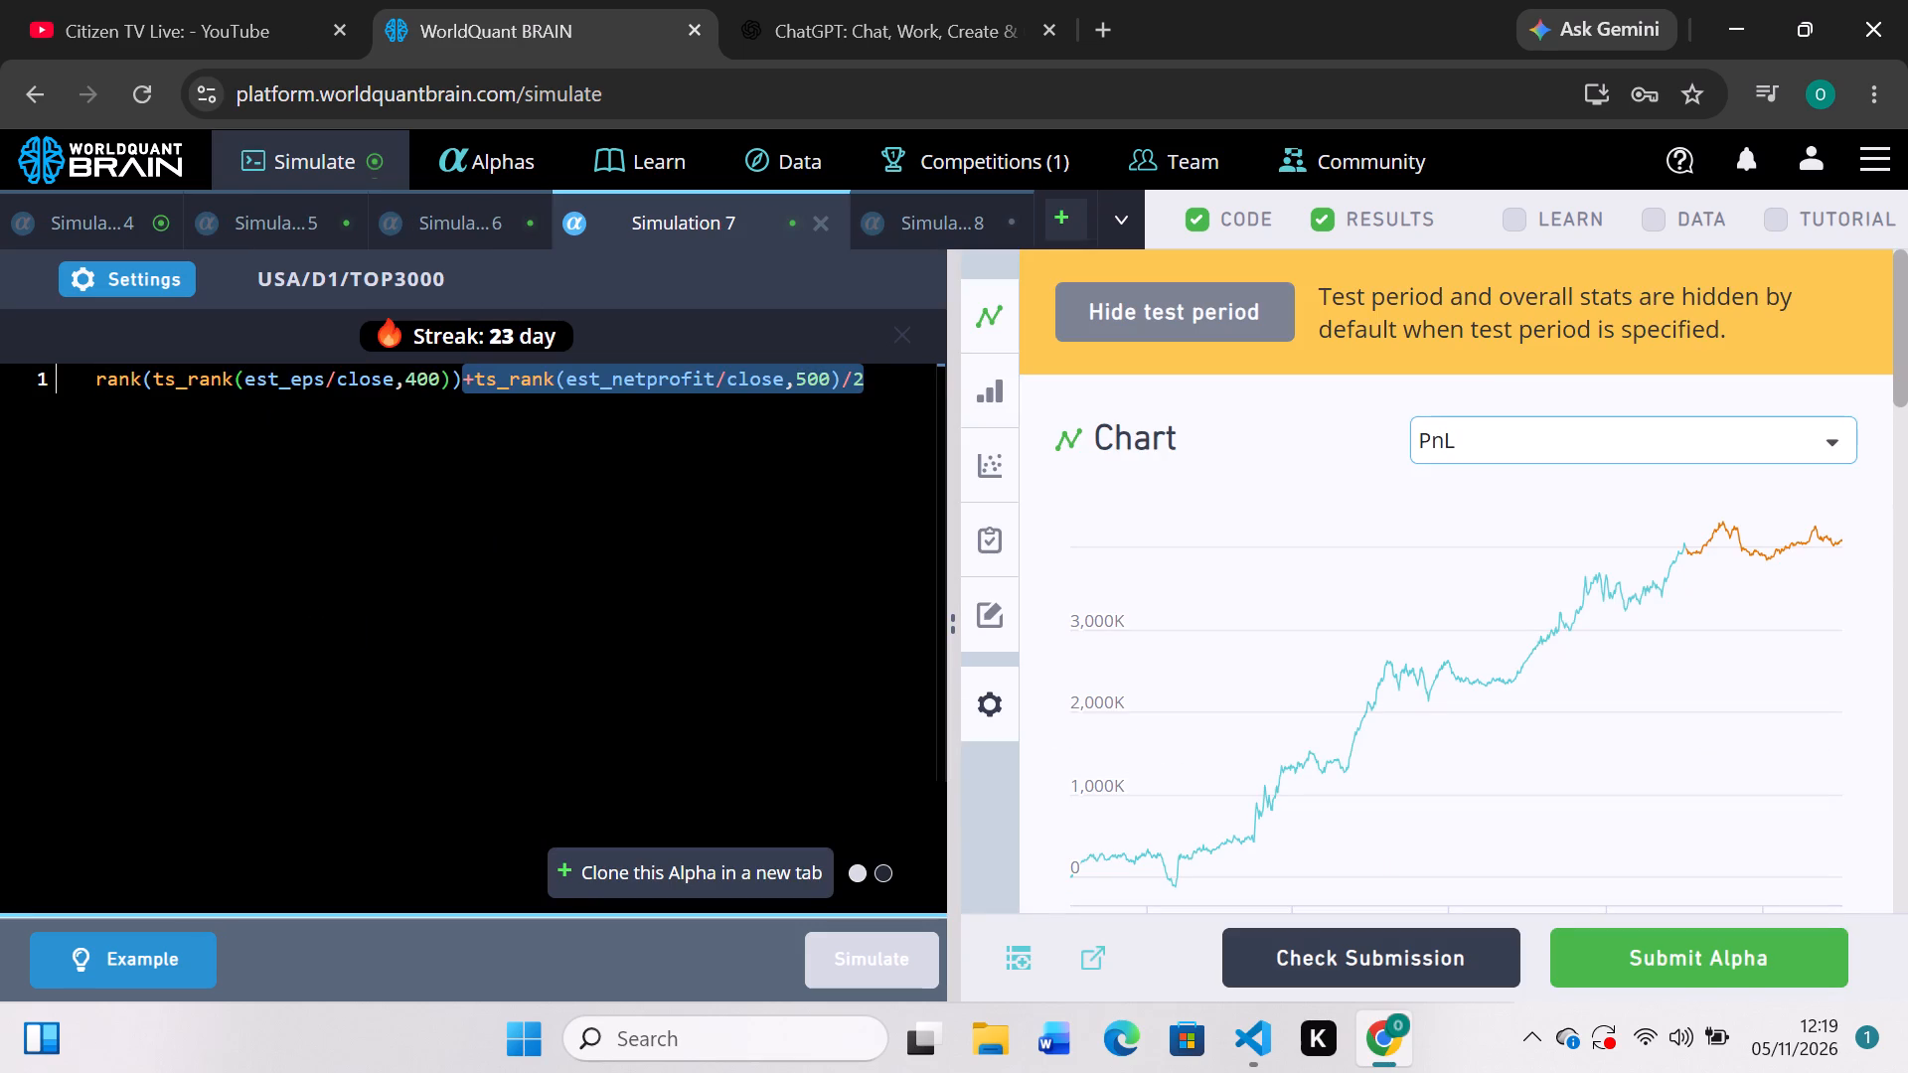
left_click_drag(78, 356, 78, 370)
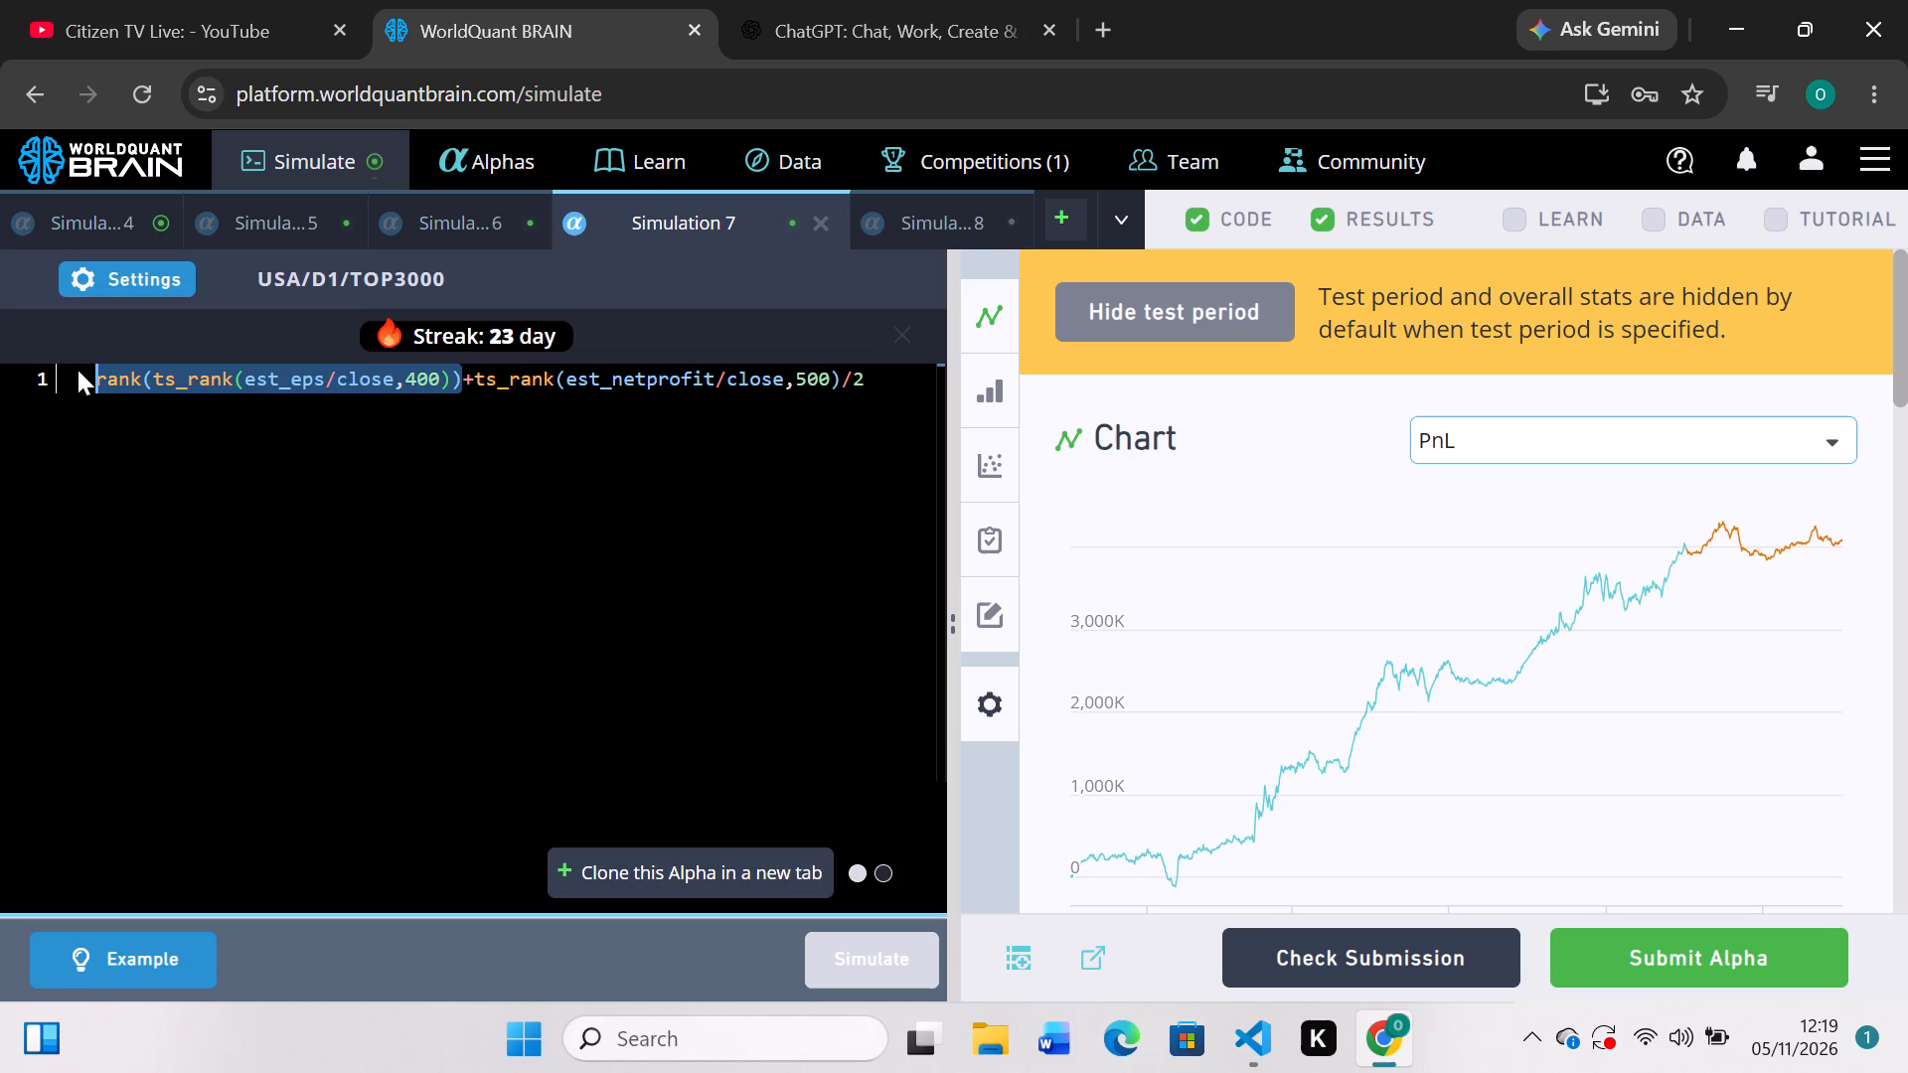
key("ctrl+c")
left_click(939, 217)
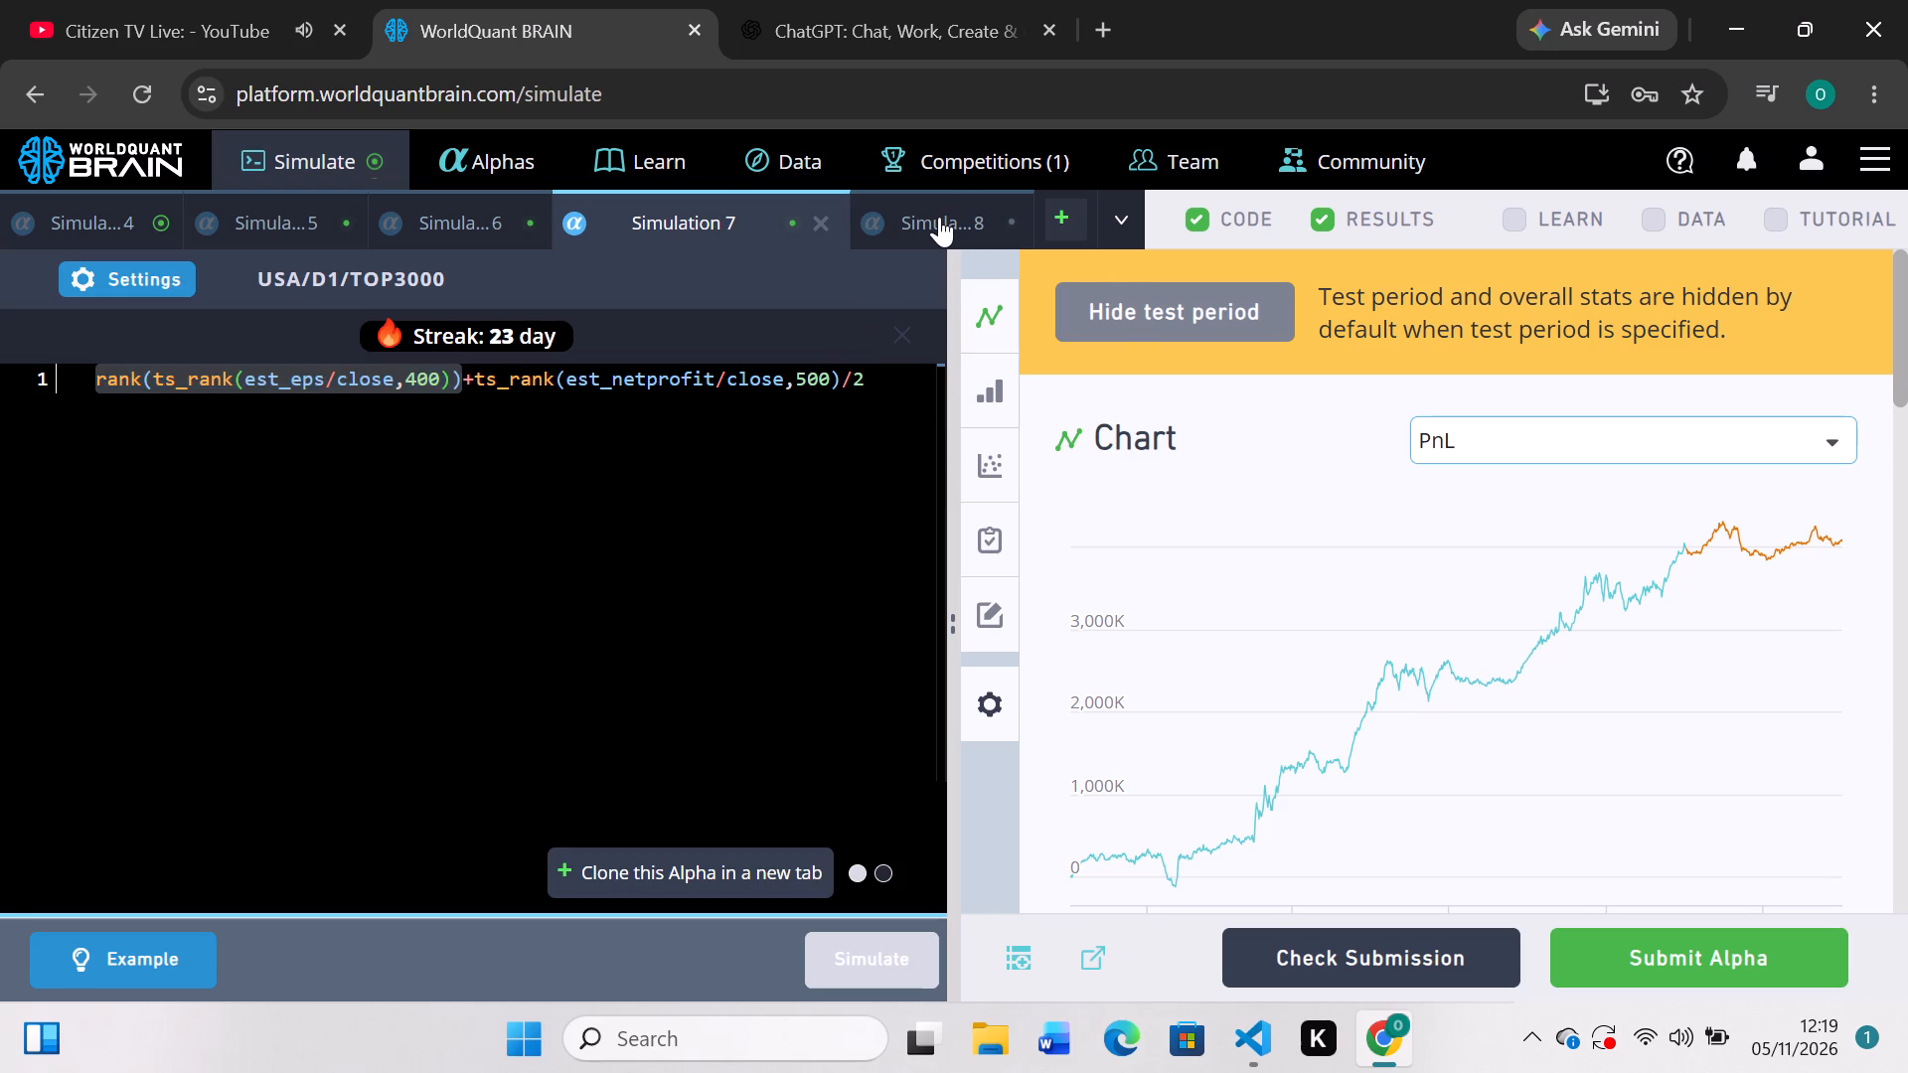
left_click(599, 404)
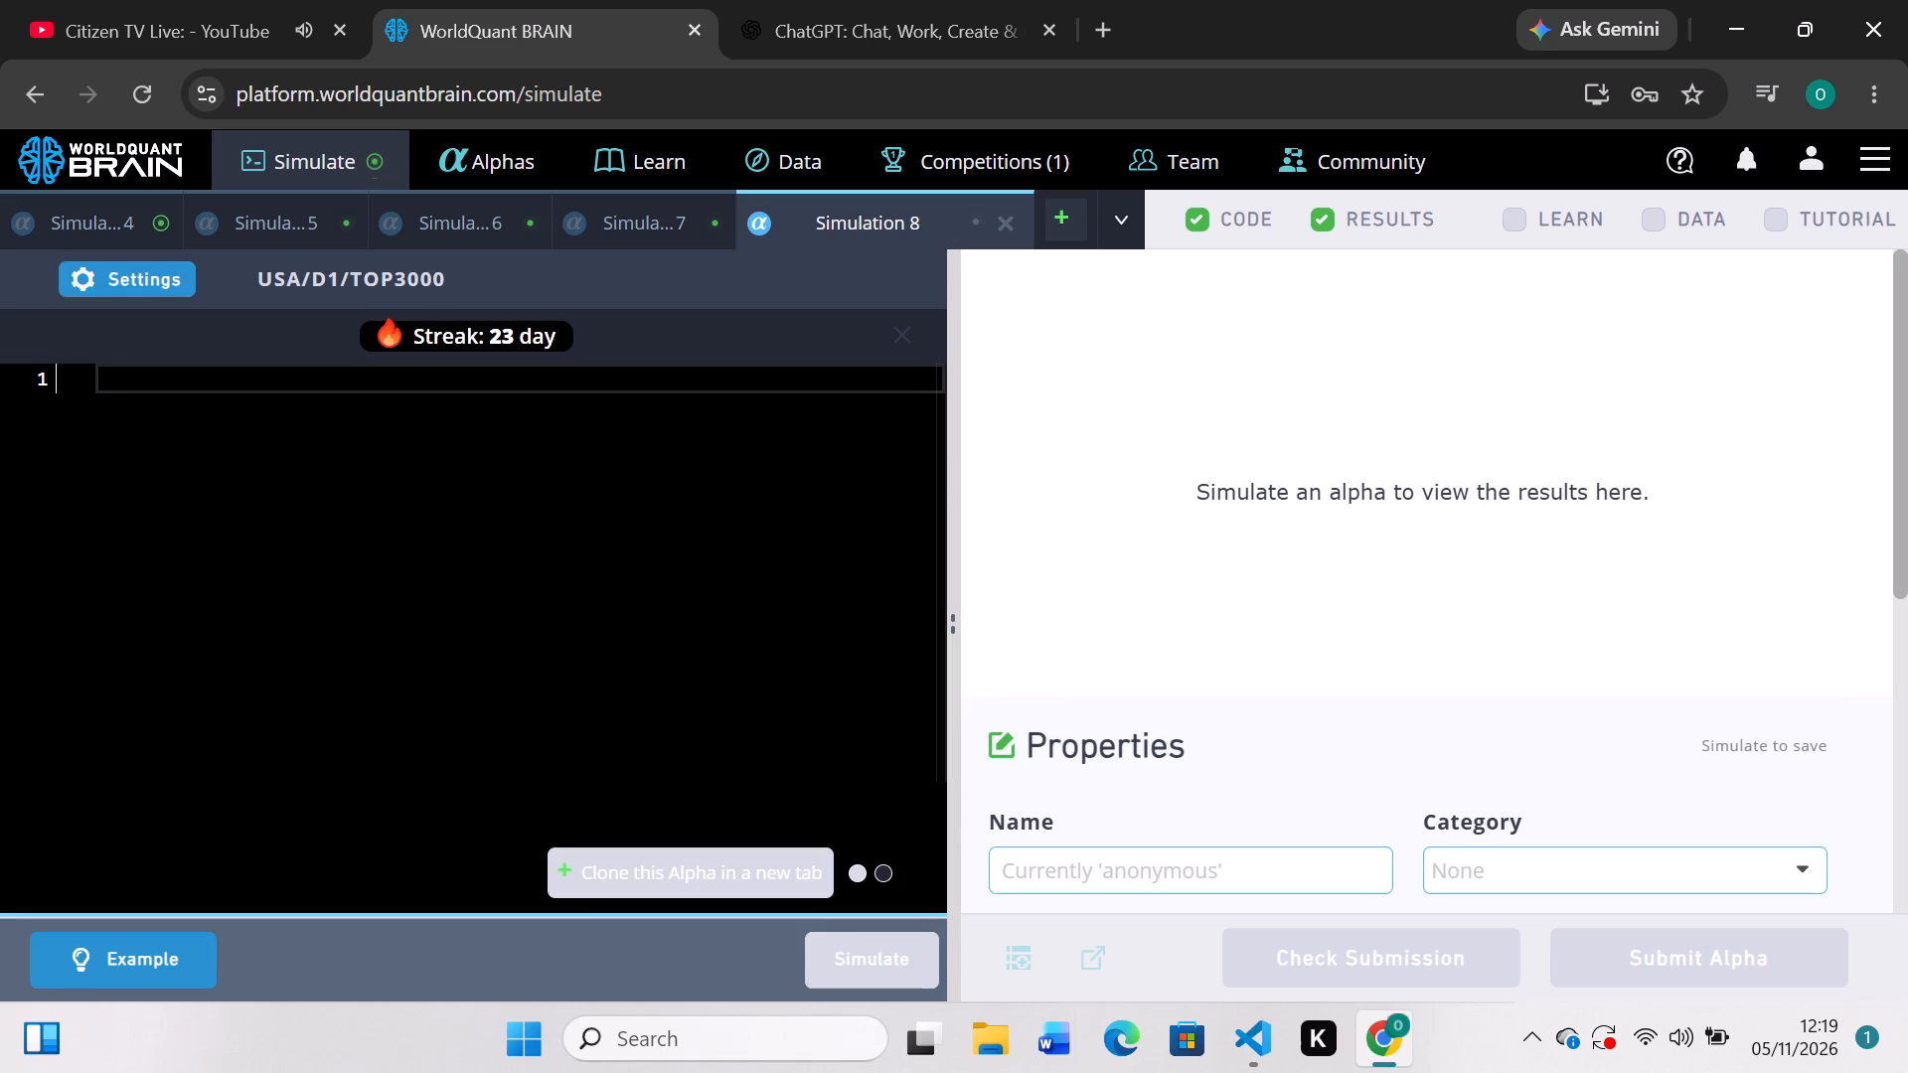
key("ctrl+v")
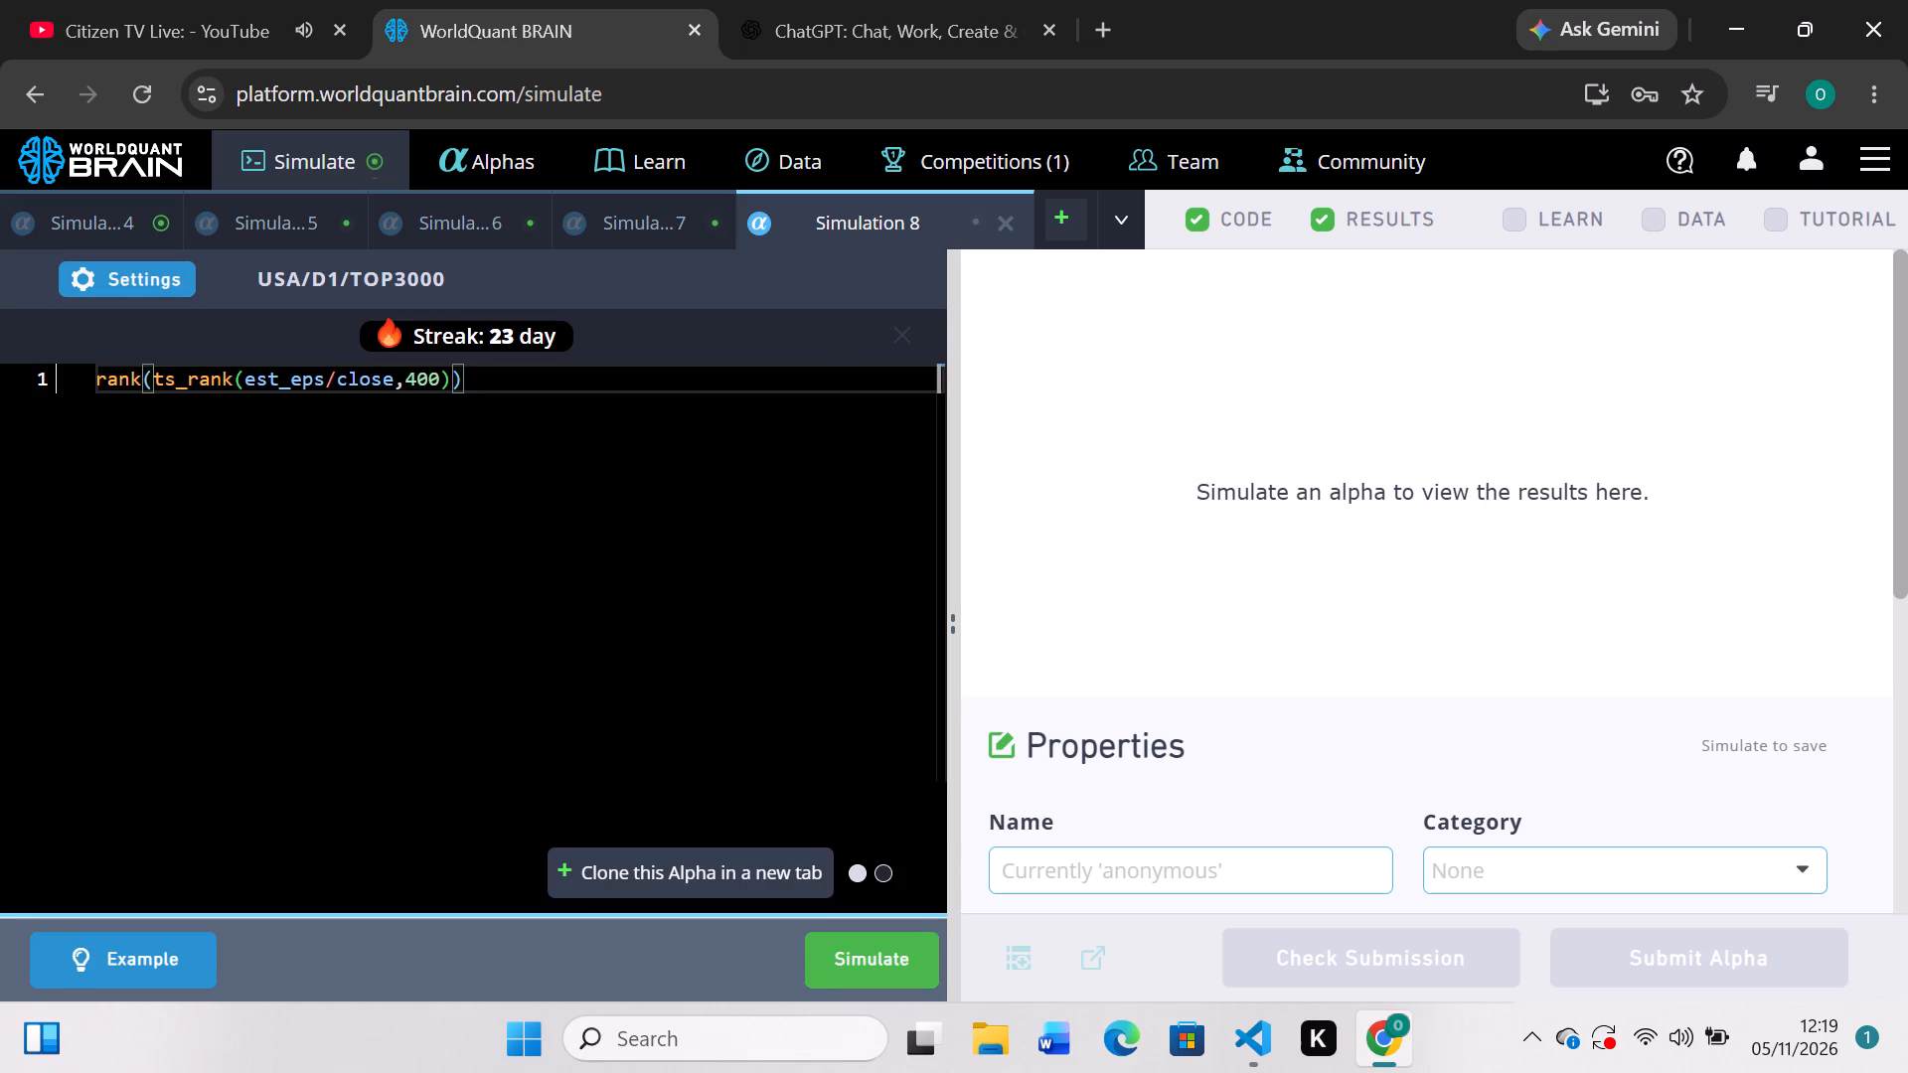
Remove the est_eps term from Simulation 7 so only ts_rank(est_netprofit/close,500)/2 remains, and simulate it.
left_click(640, 197)
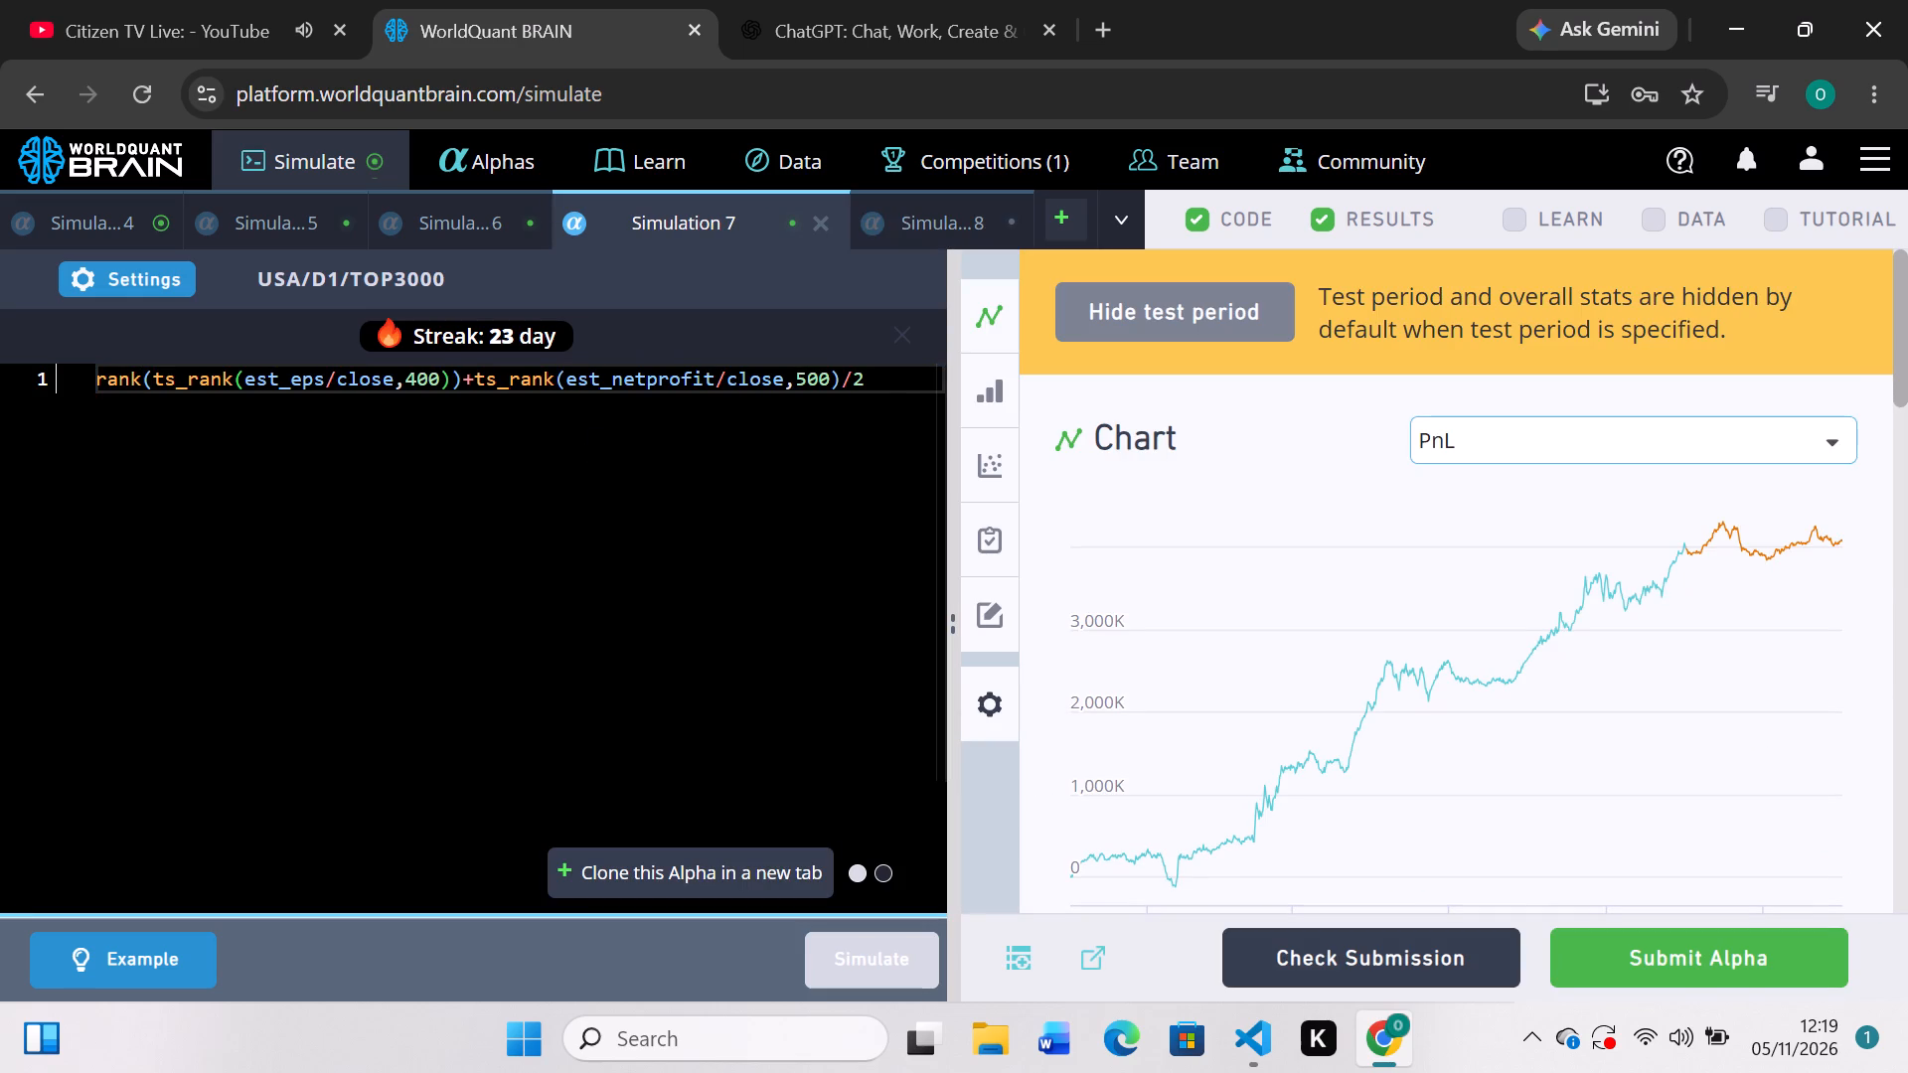
left_click_drag(476, 383, 75, 386)
key("Delete")
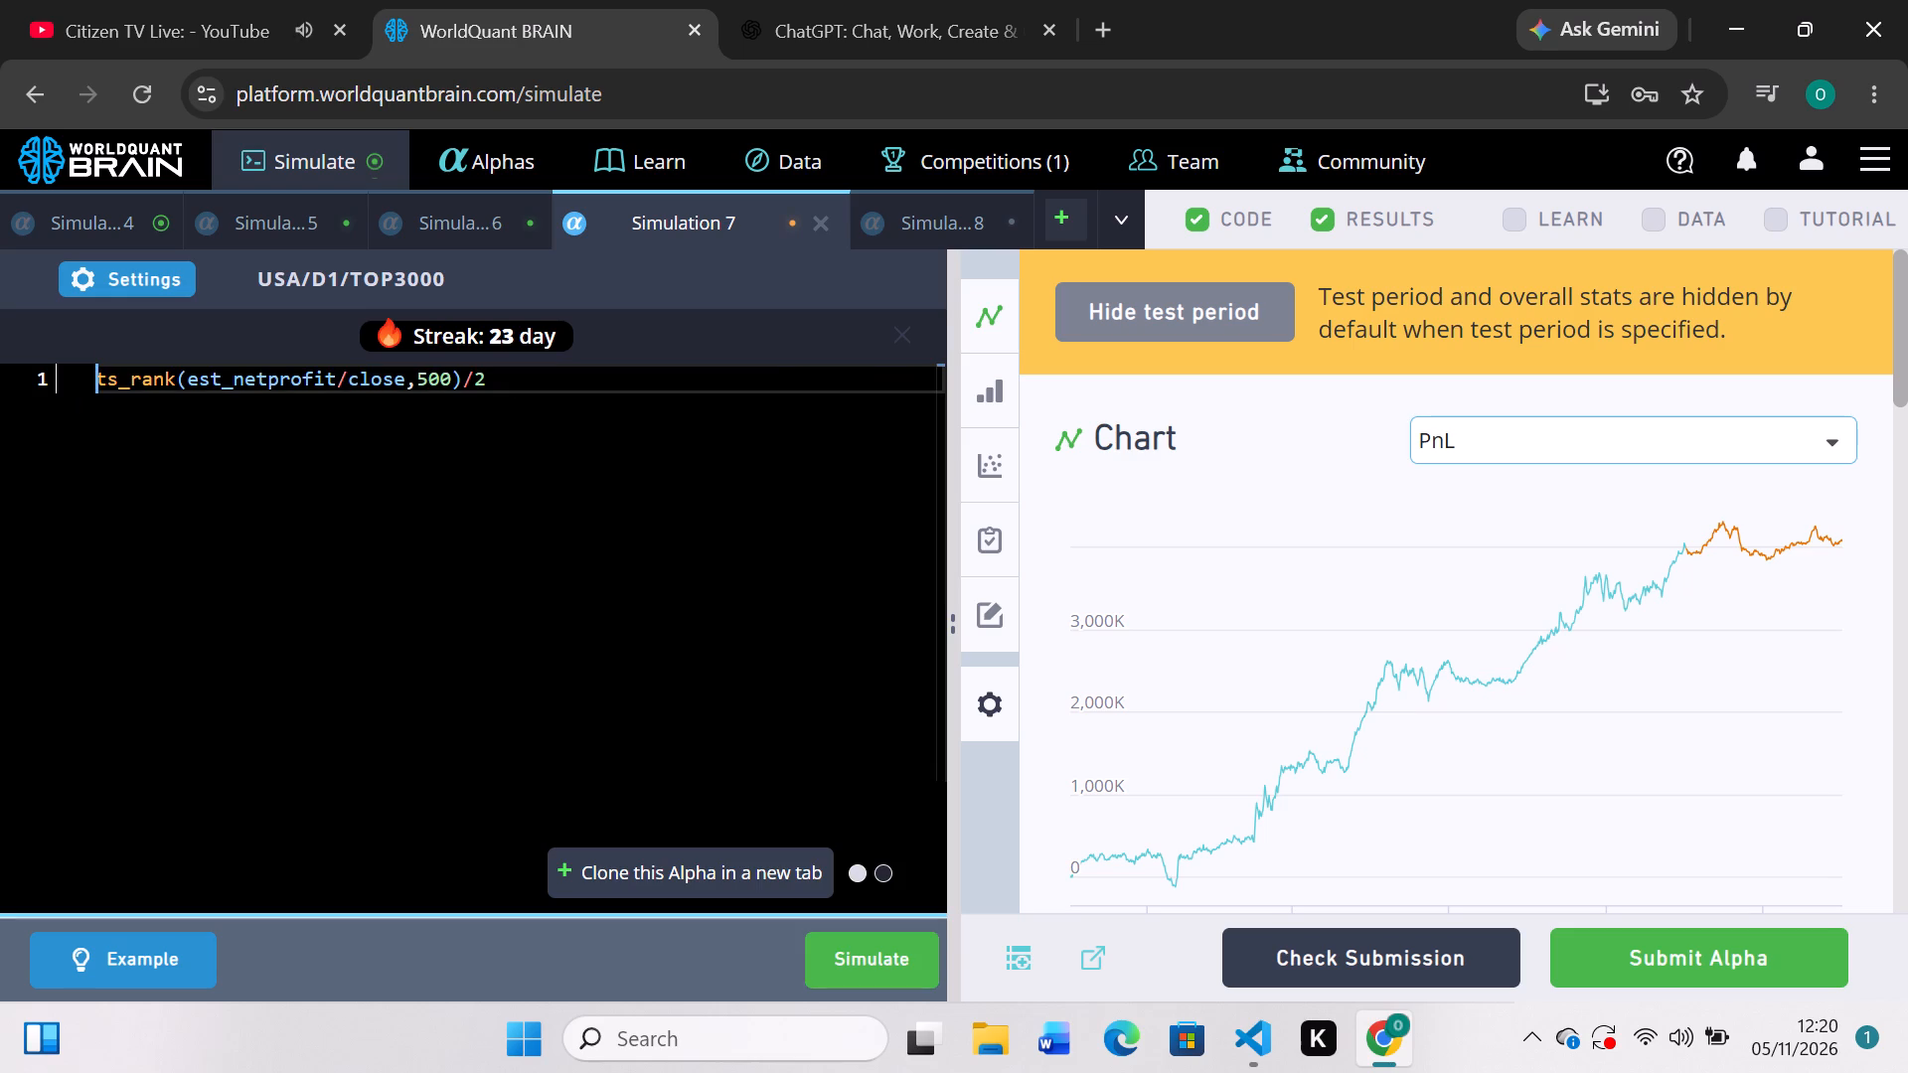
left_click_drag(424, 415, 282, 727)
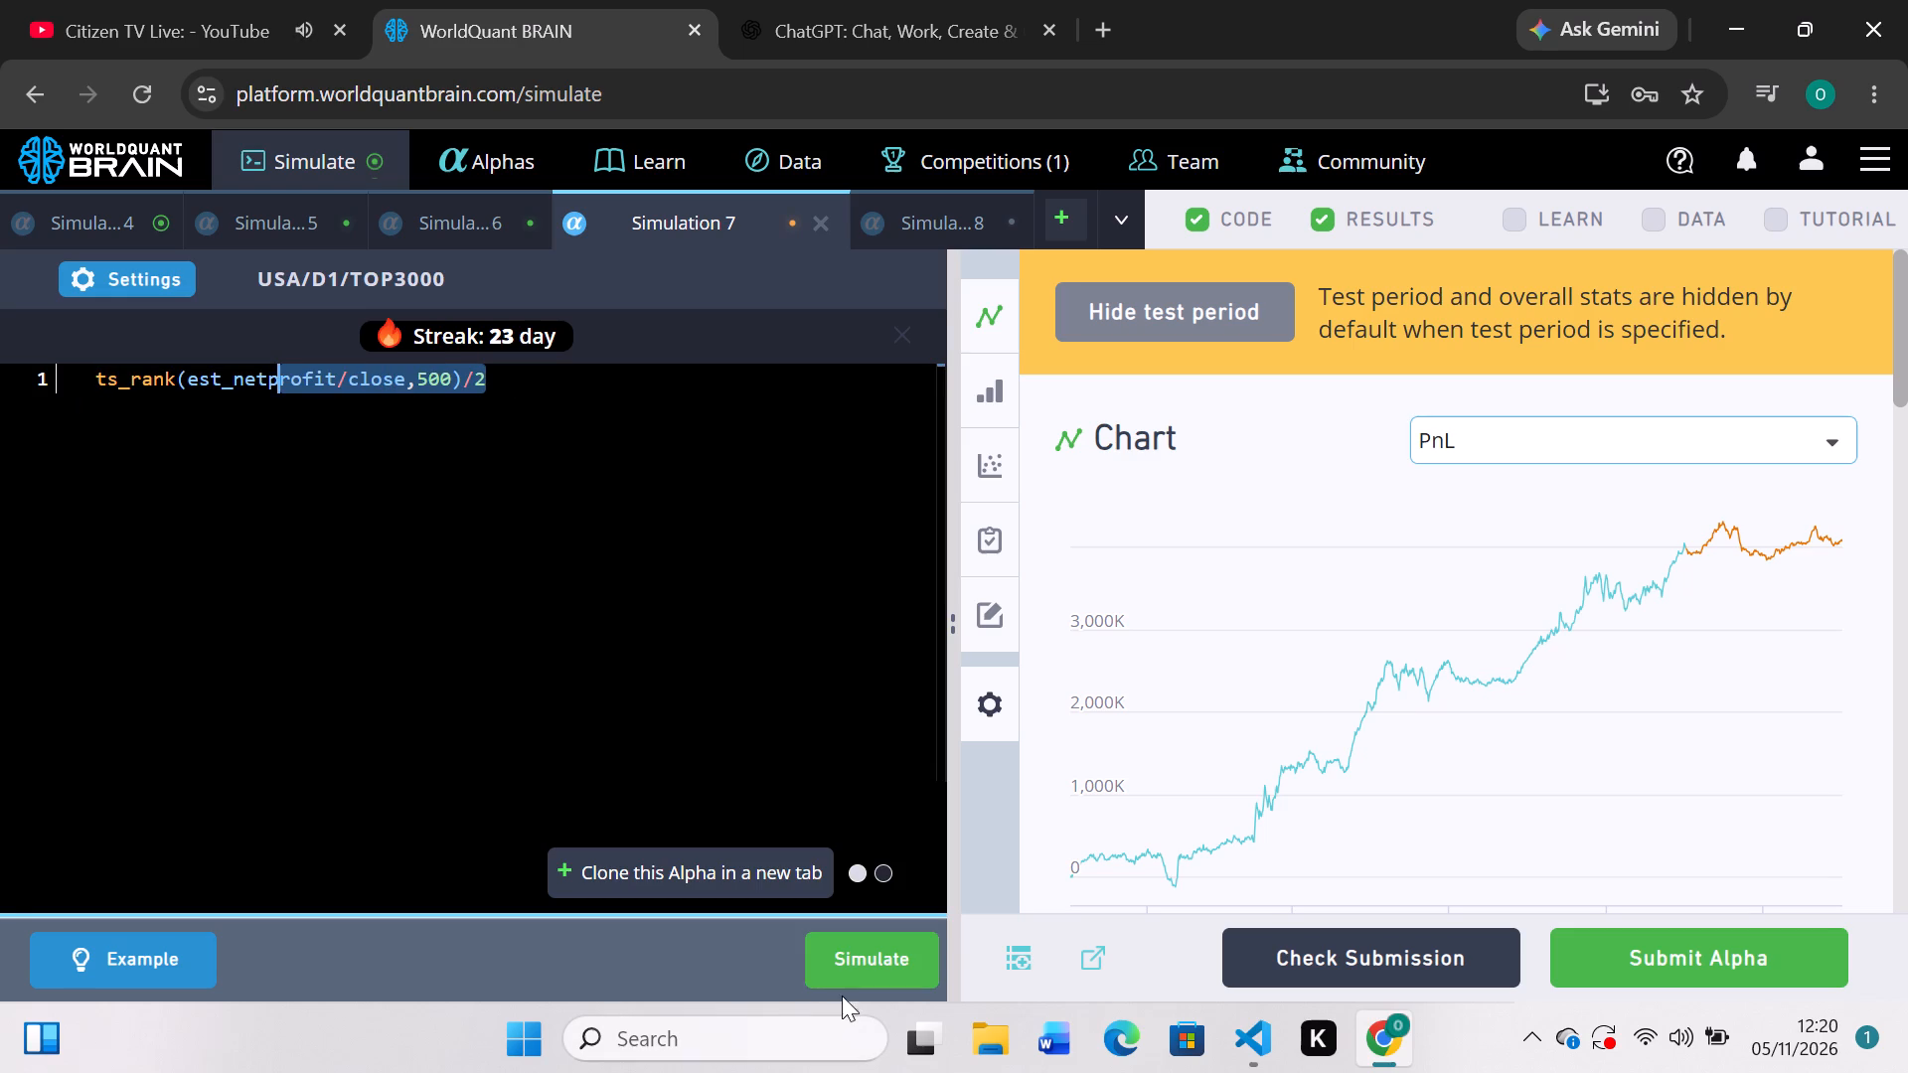
left_click(848, 958)
left_click_drag(848, 958, 849, 725)
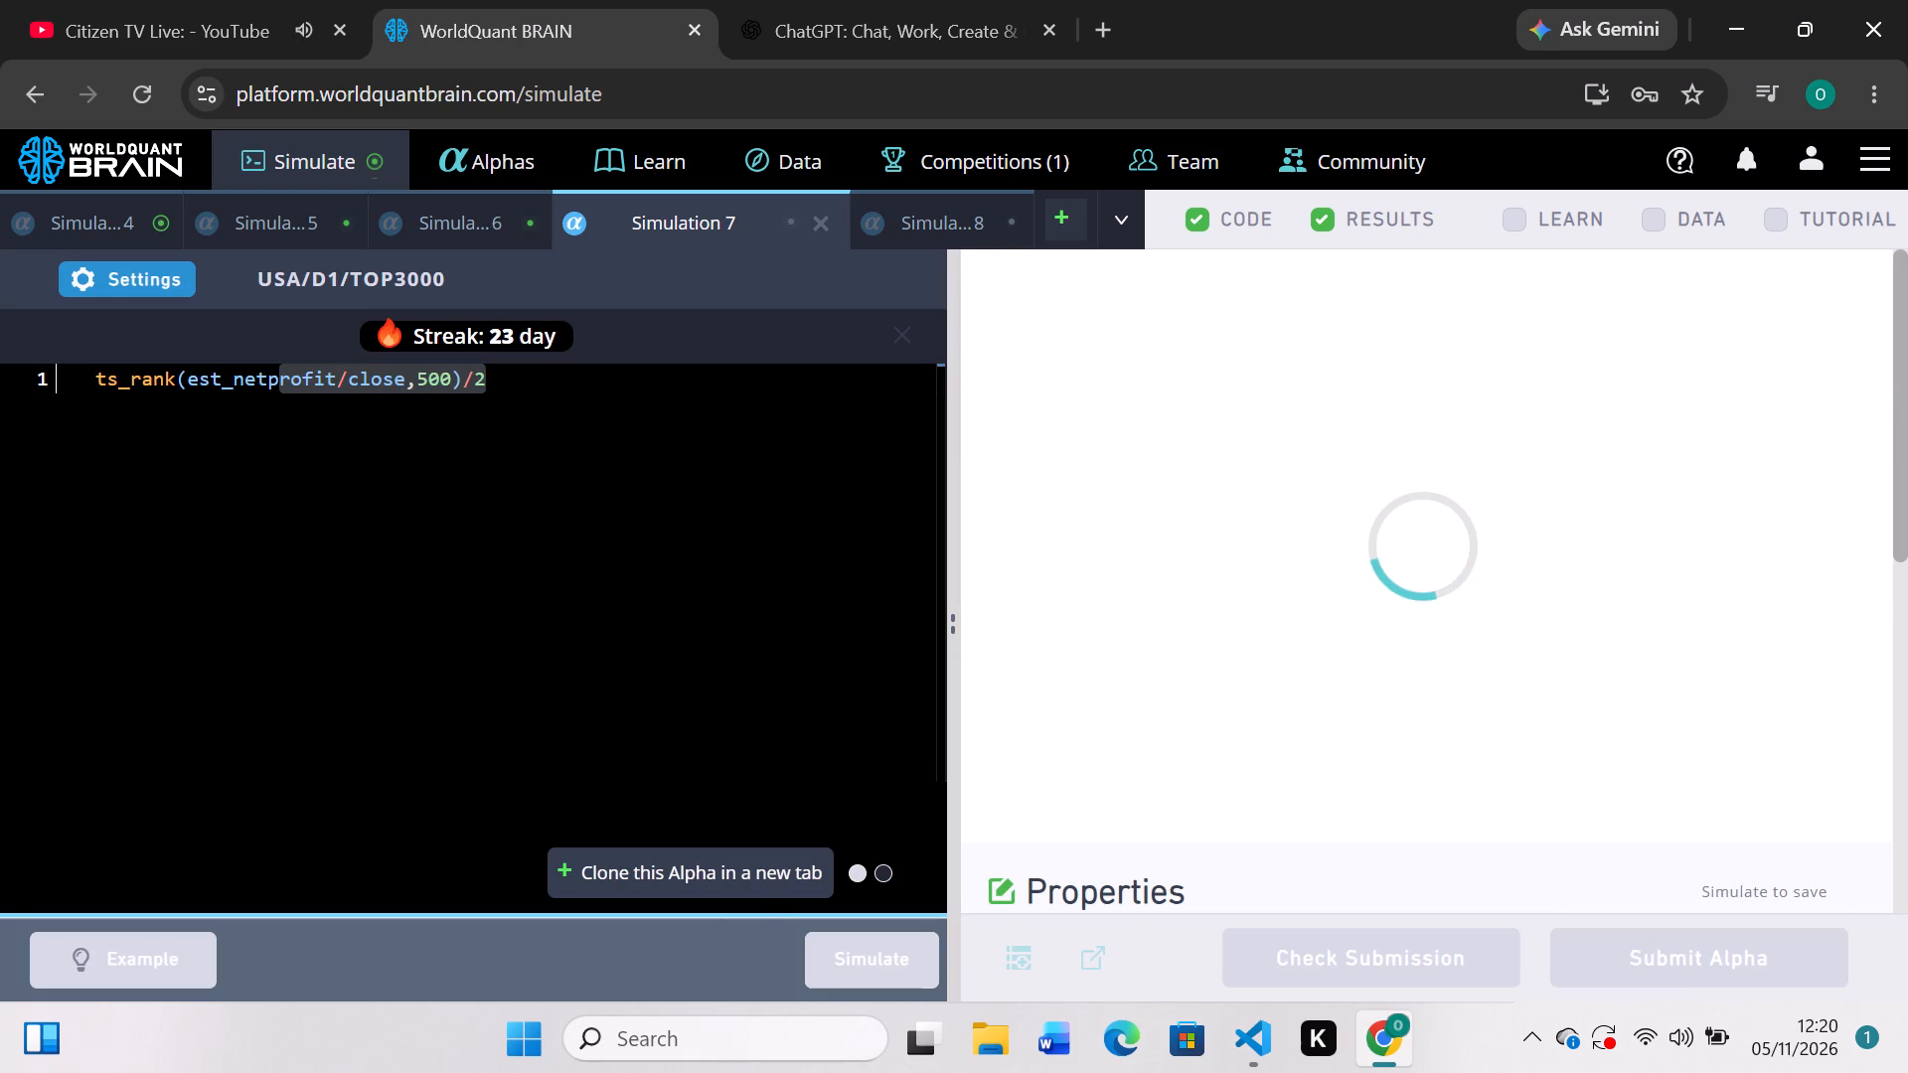
left_click_drag(974, 270, 965, 243)
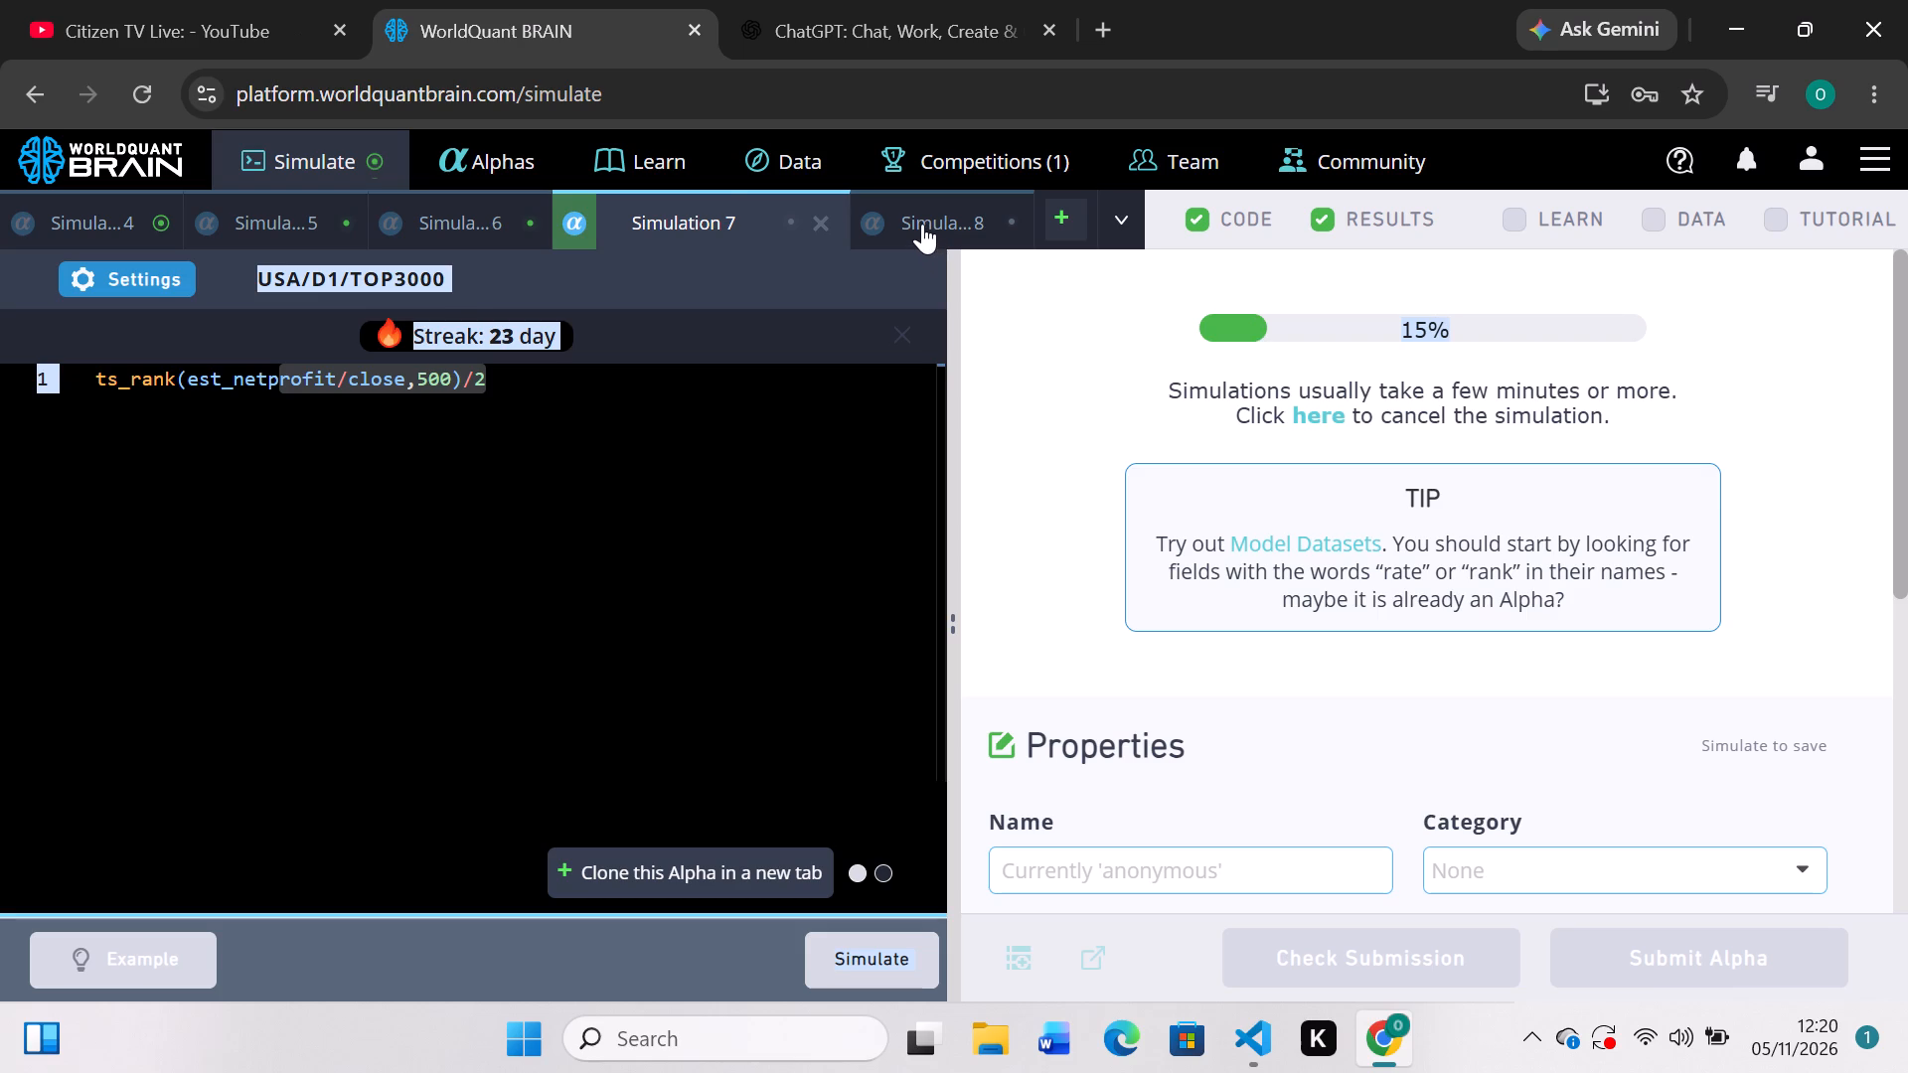
Run Simulation 8 with the expression rank(ts_rank(est_eps/close,400)).
left_click(922, 224)
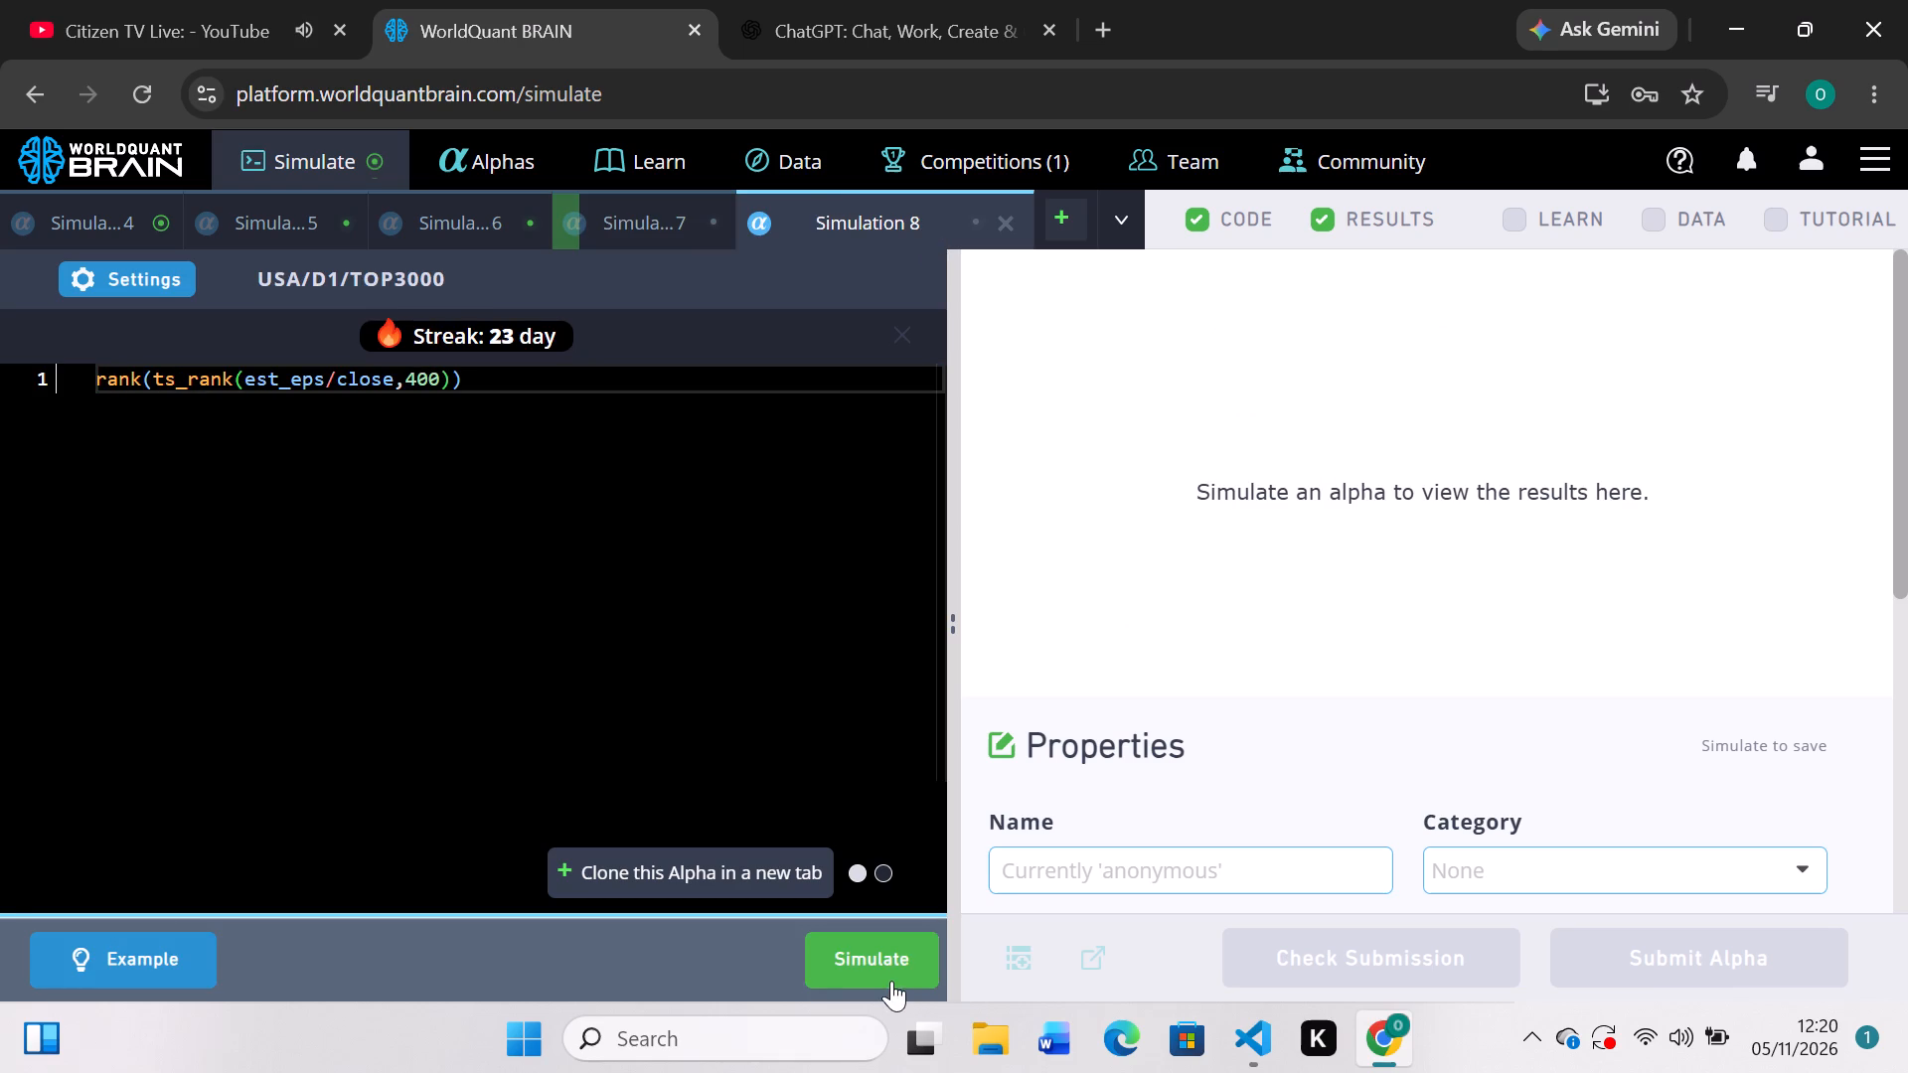
left_click(891, 981)
left_click_drag(891, 981, 441, 437)
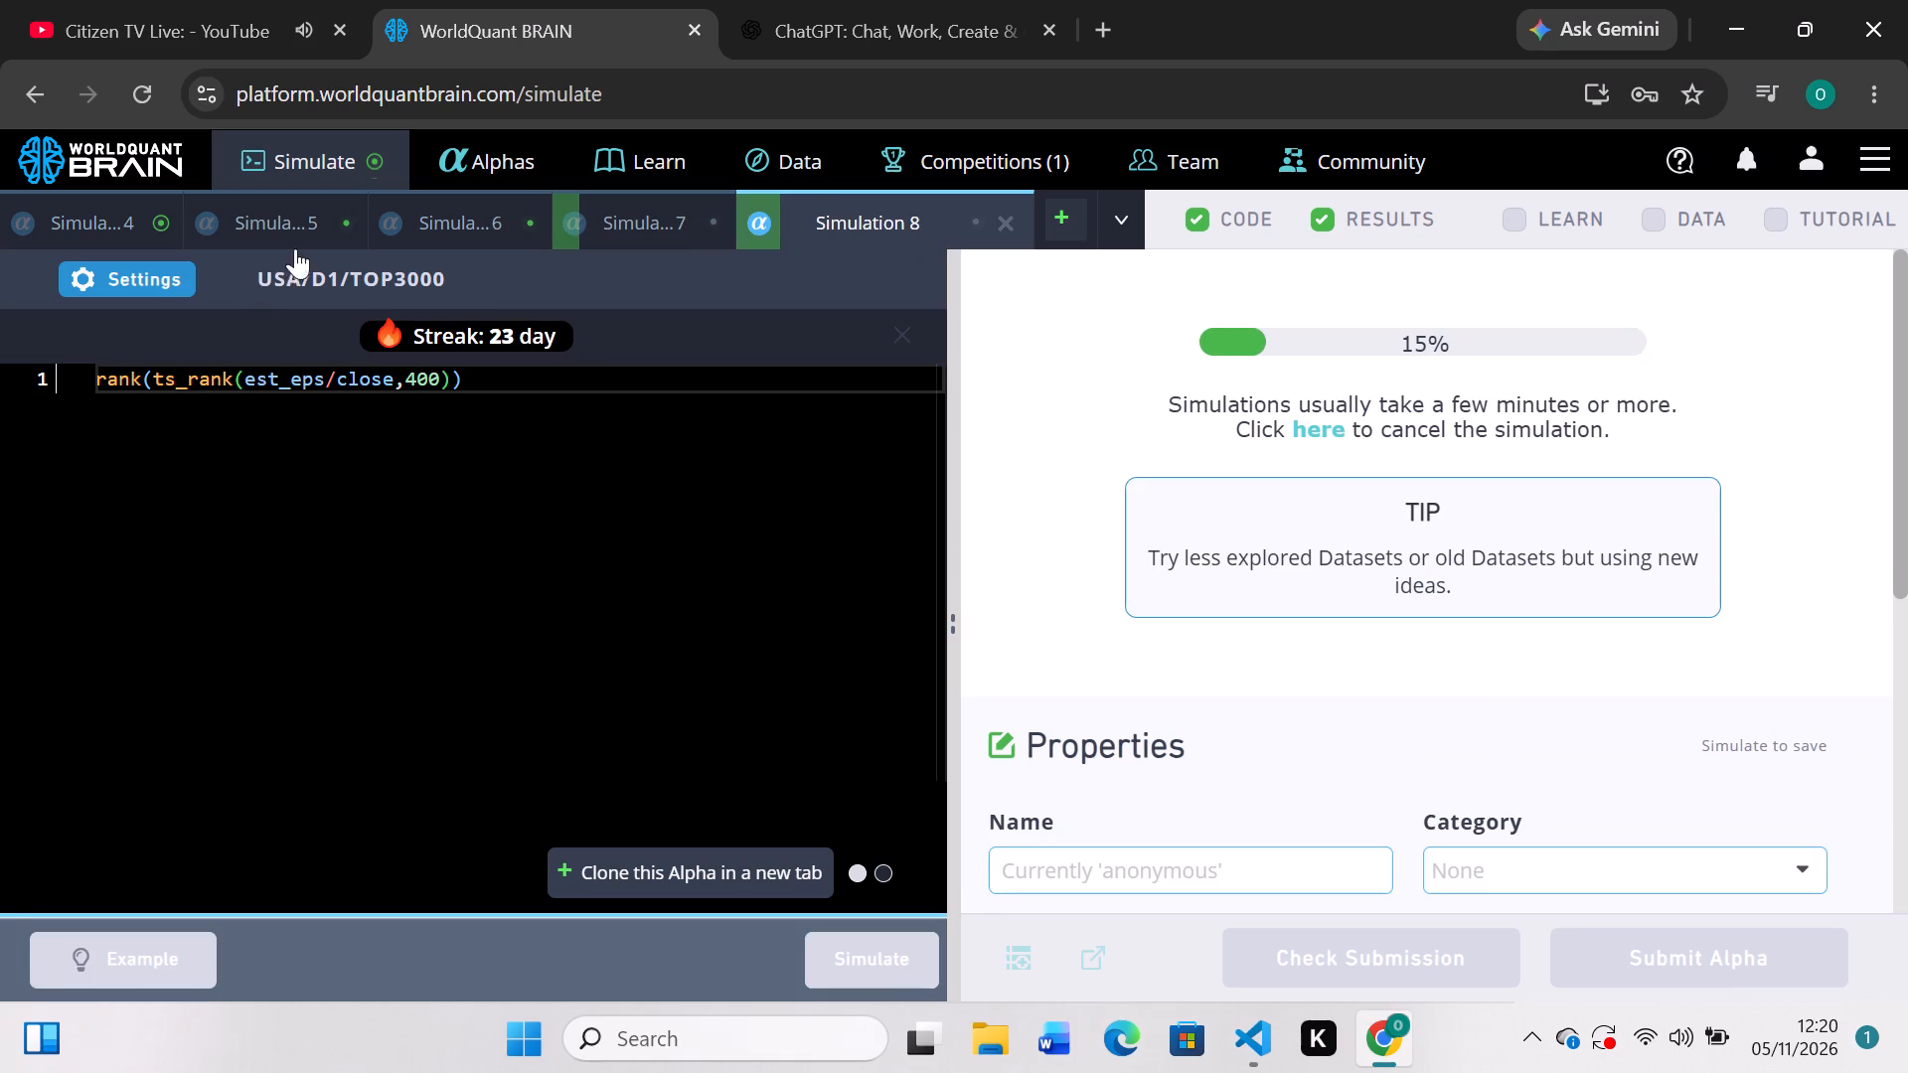
Check Simulation 4's updated PnL chart and IS Summary, and change its universe setting to TOP3000.
left_click(126, 212)
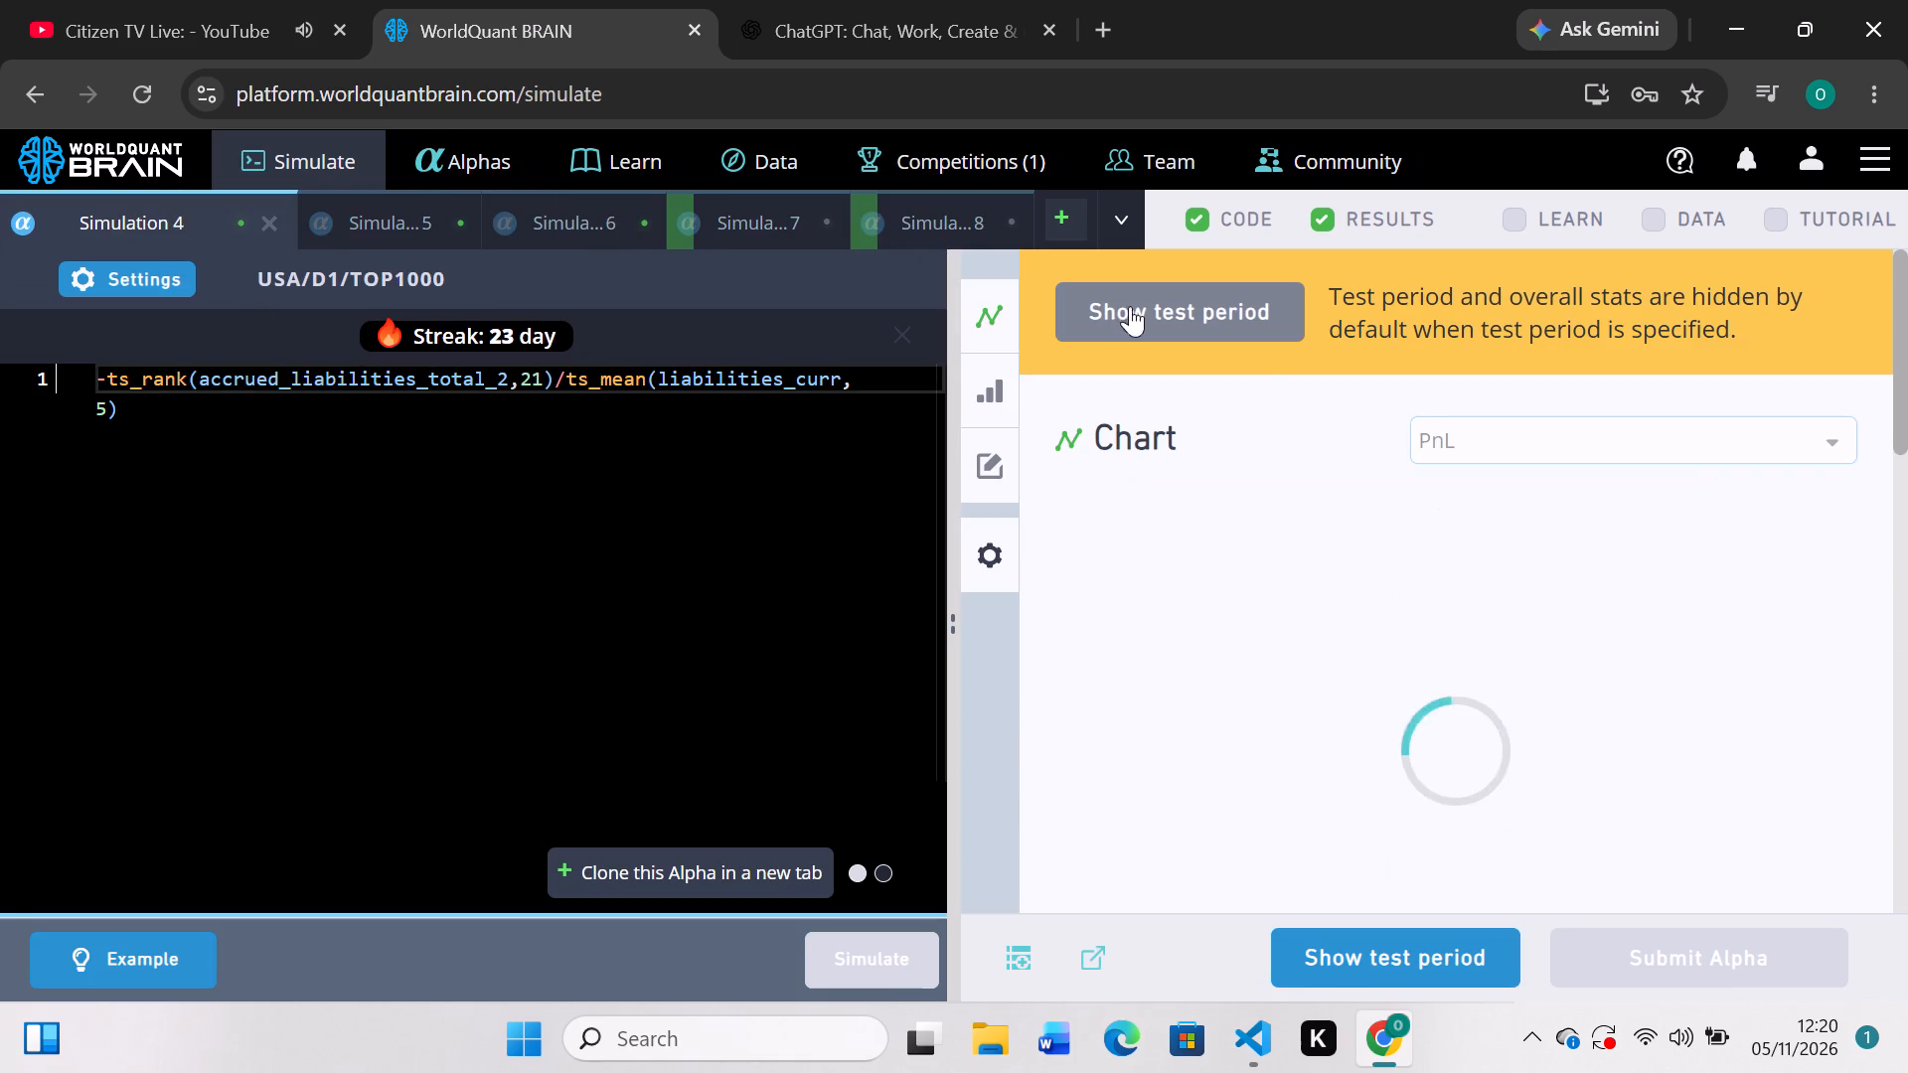
scroll(1327, 687, "down", 2)
scroll(1327, 687, "up", 2)
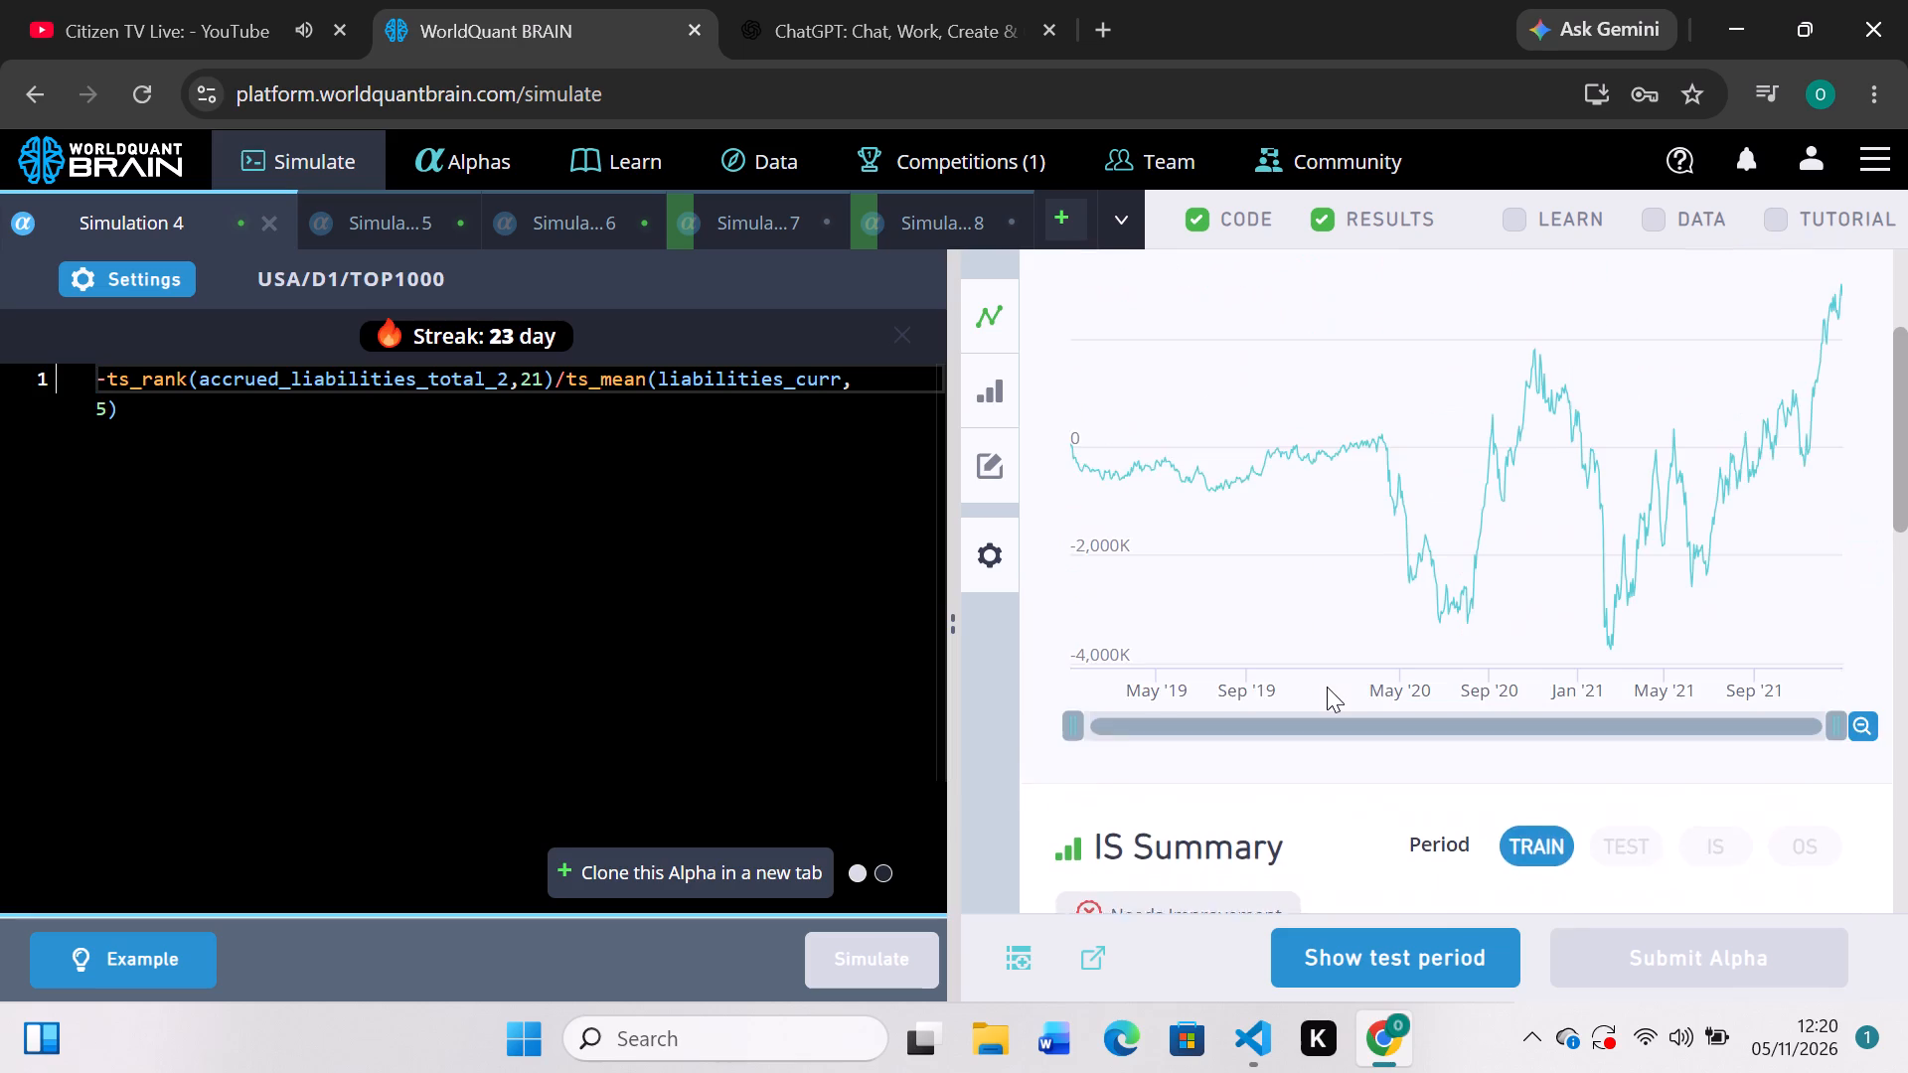
scroll(1327, 687, "up", 2)
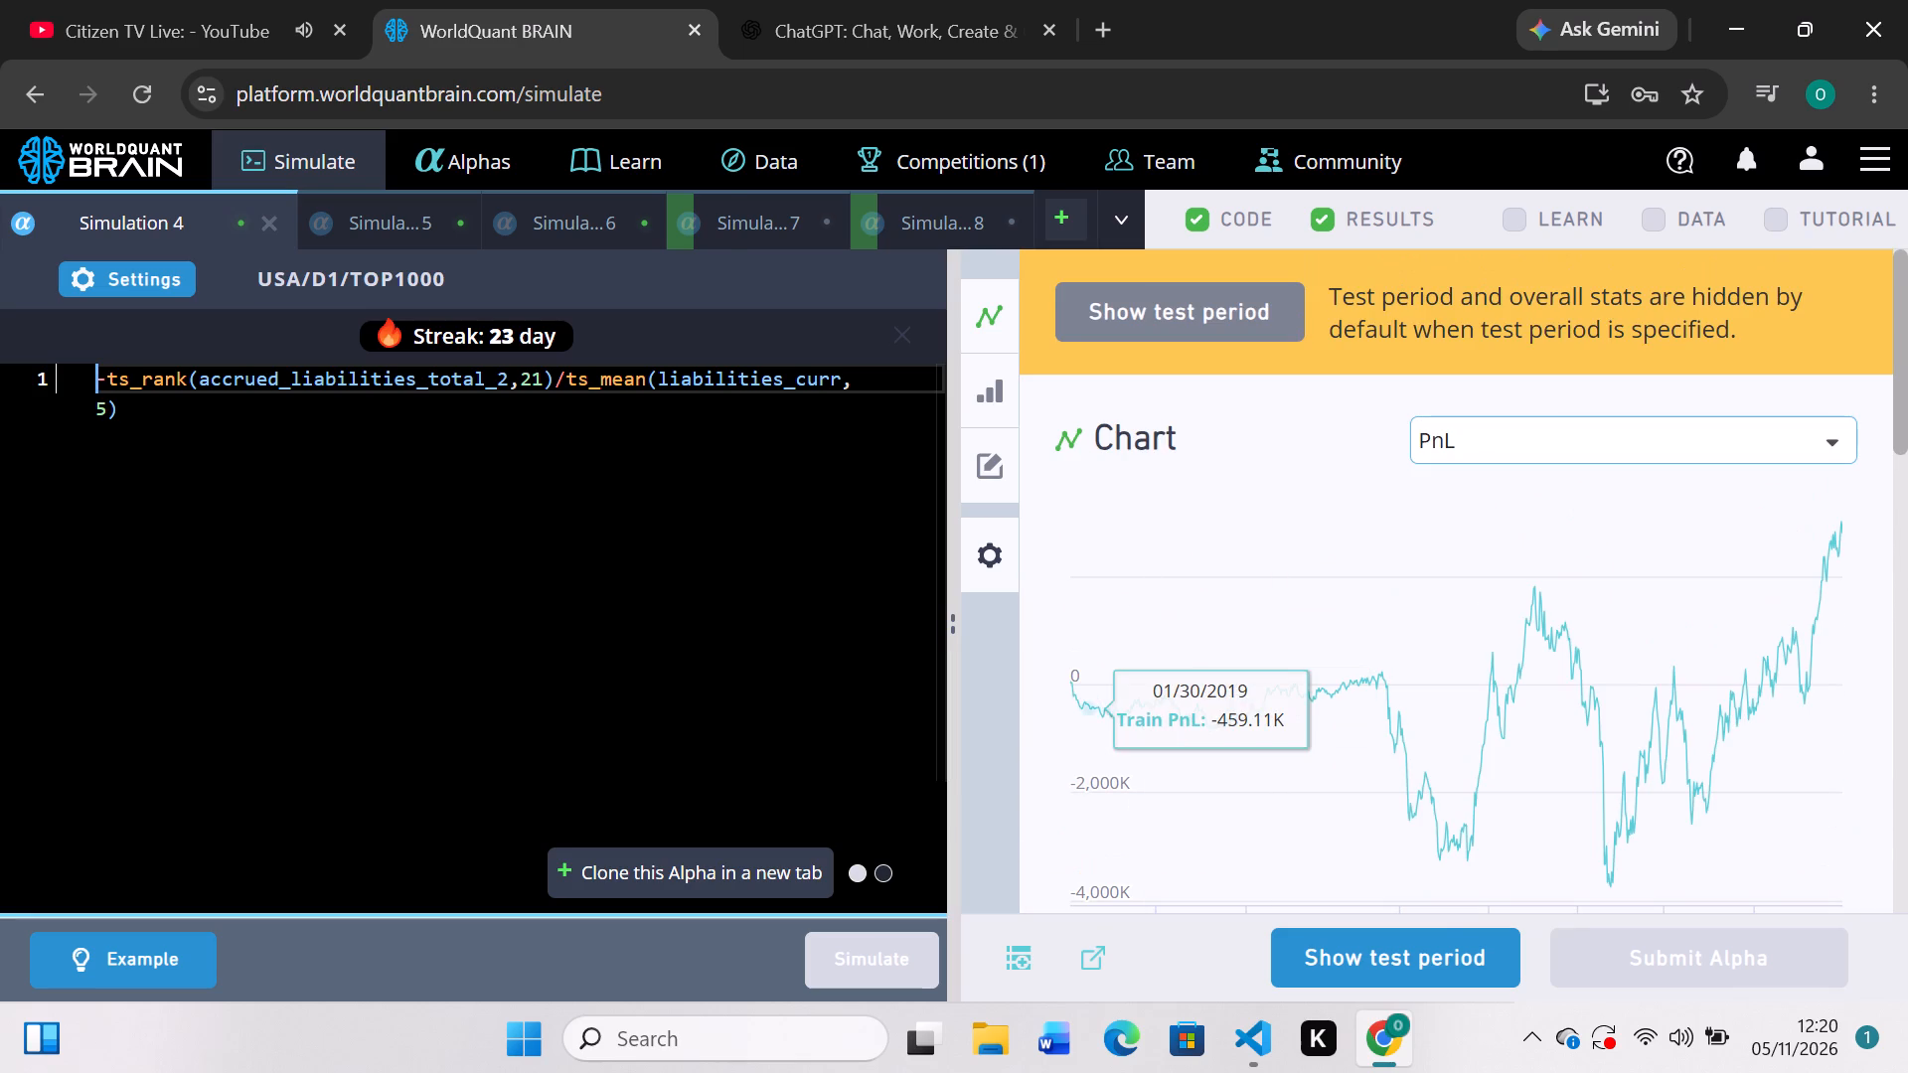
left_click(134, 283)
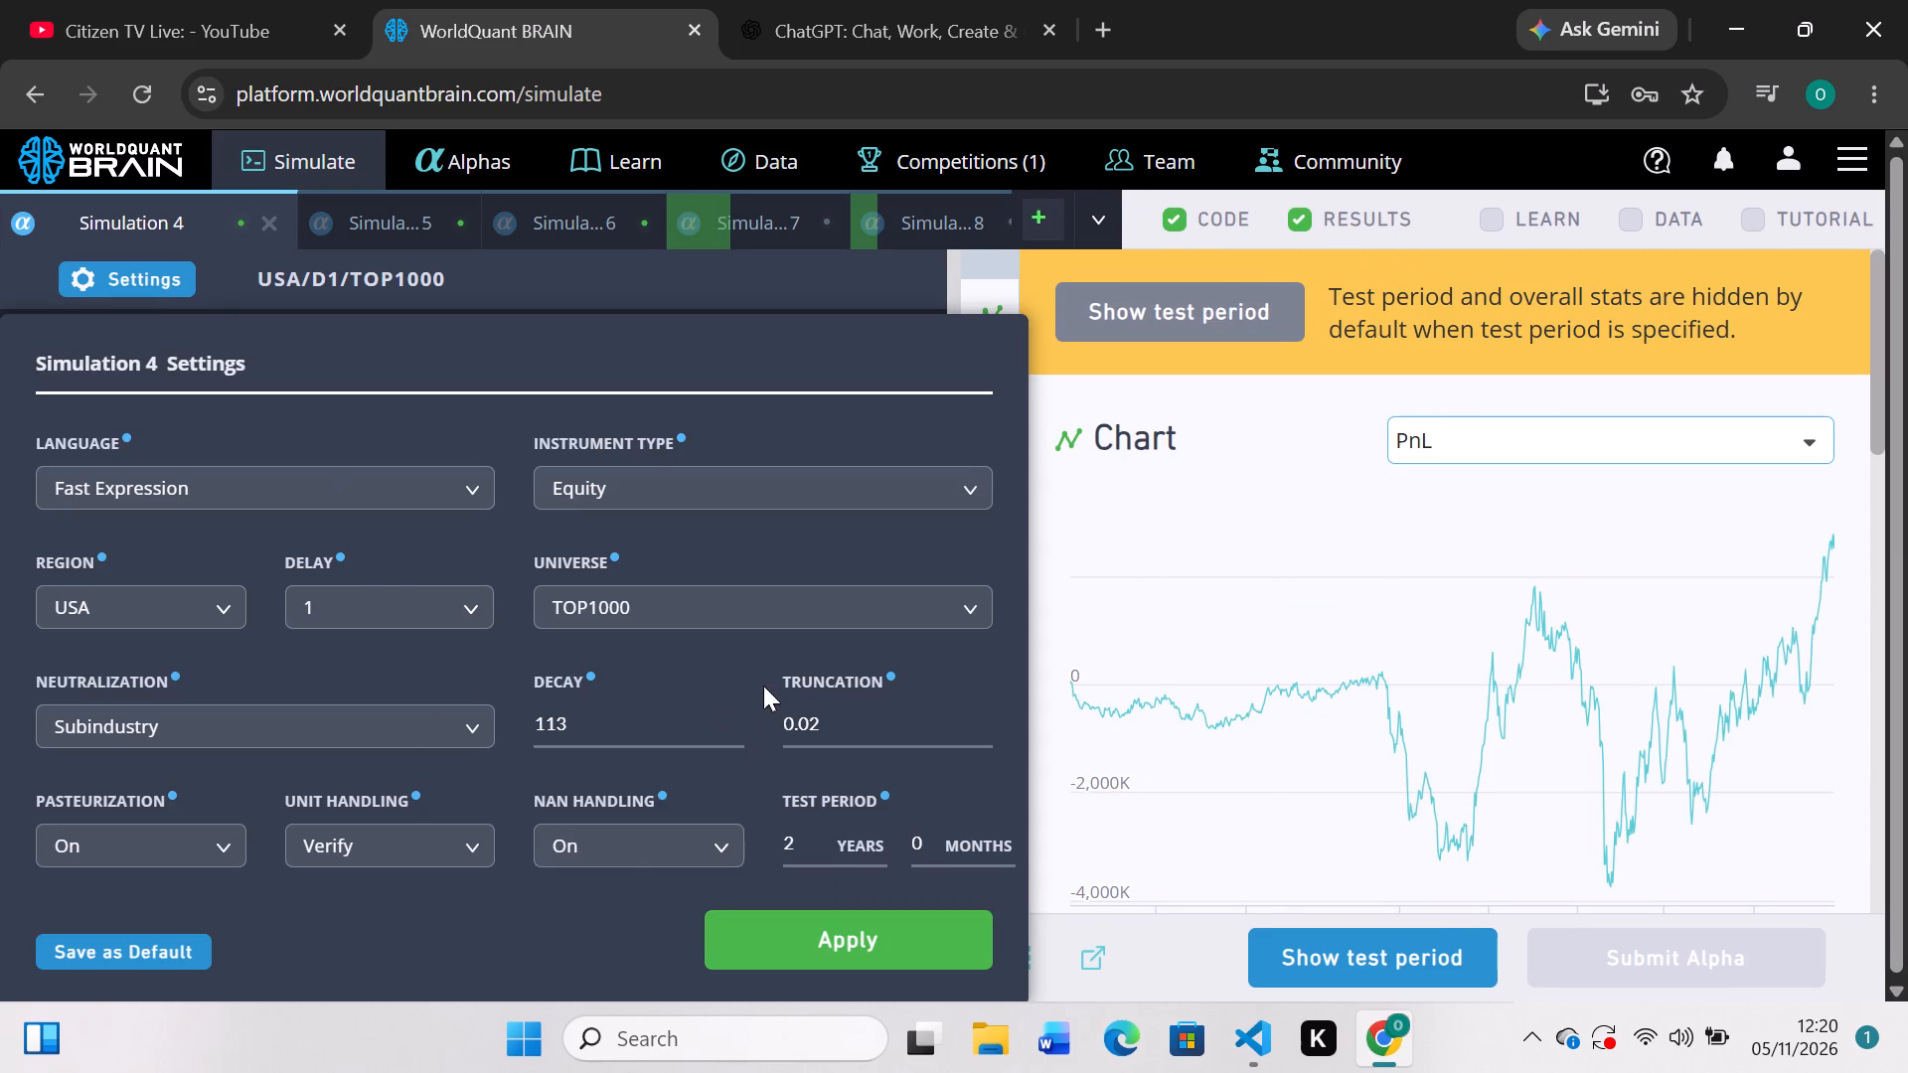
scroll(1197, 829, "down", 2)
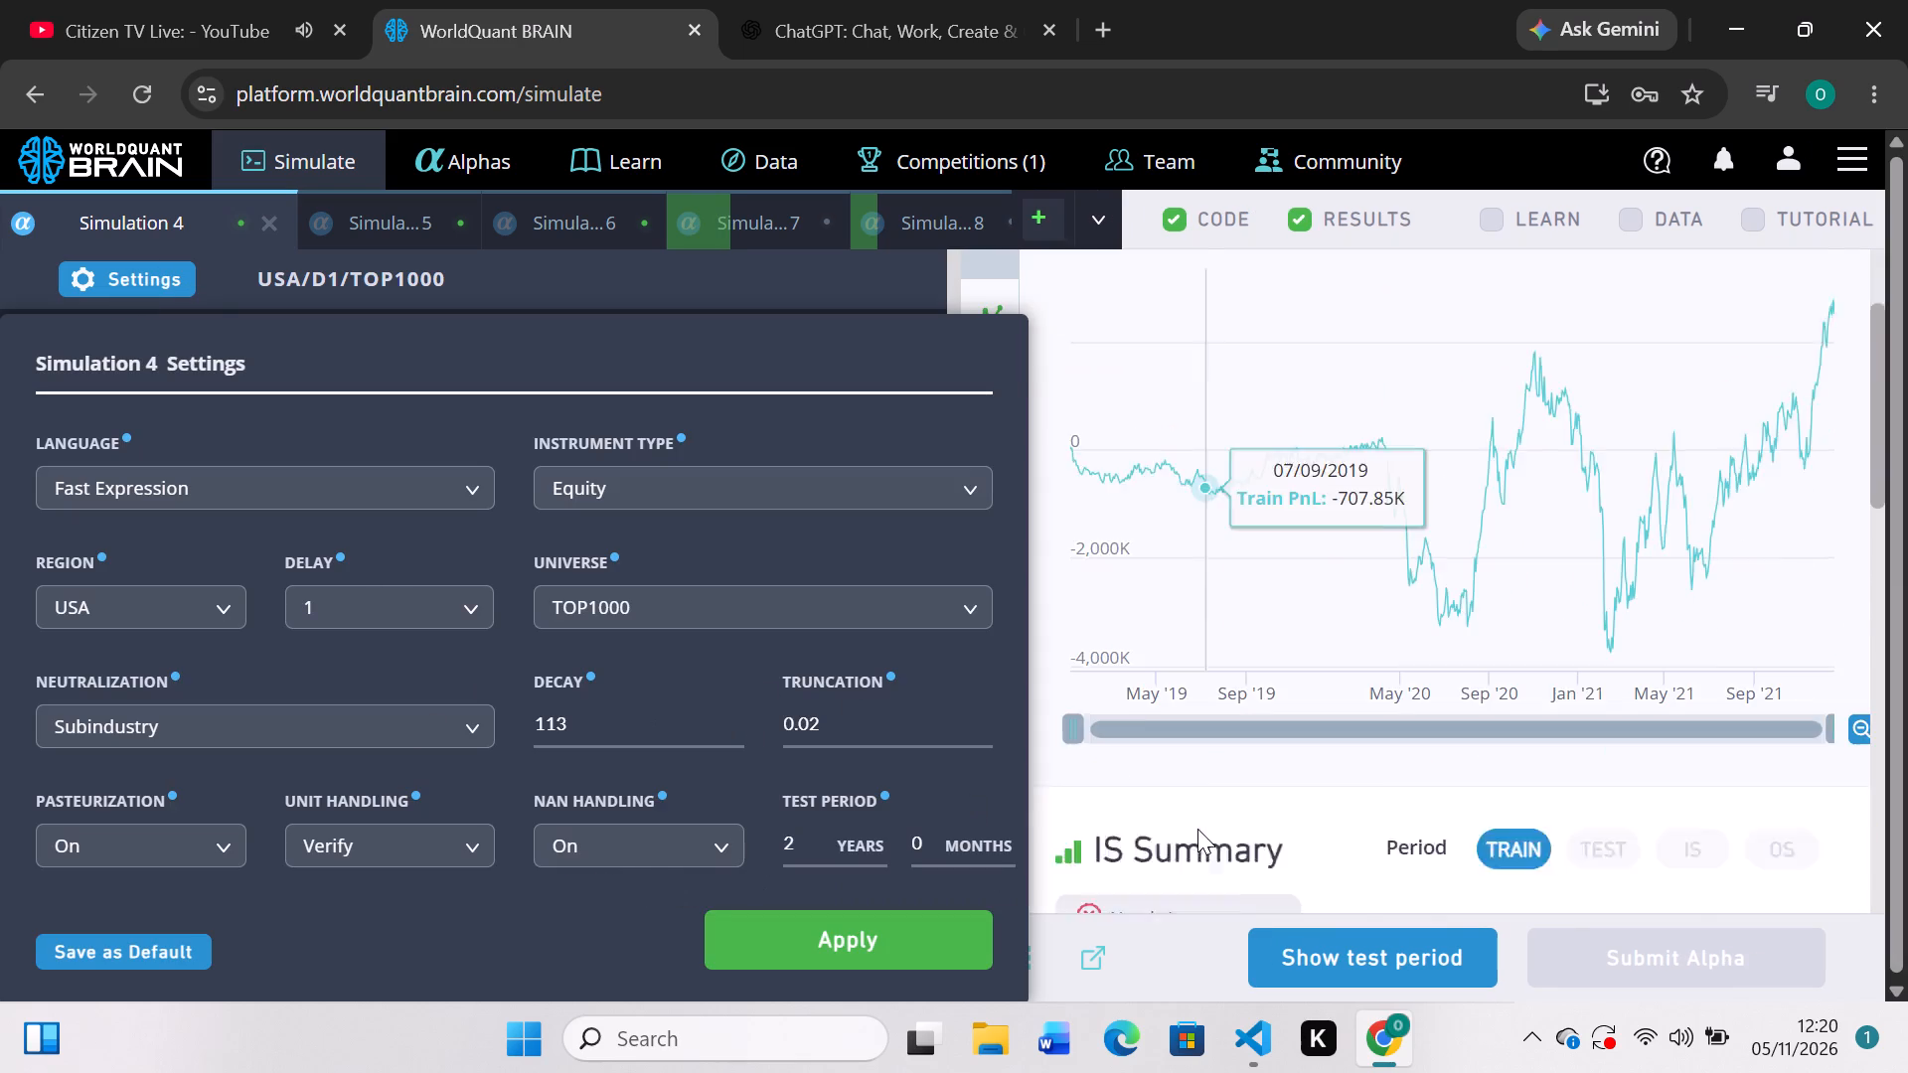
scroll(1197, 829, "up", 1)
right_click(1197, 829)
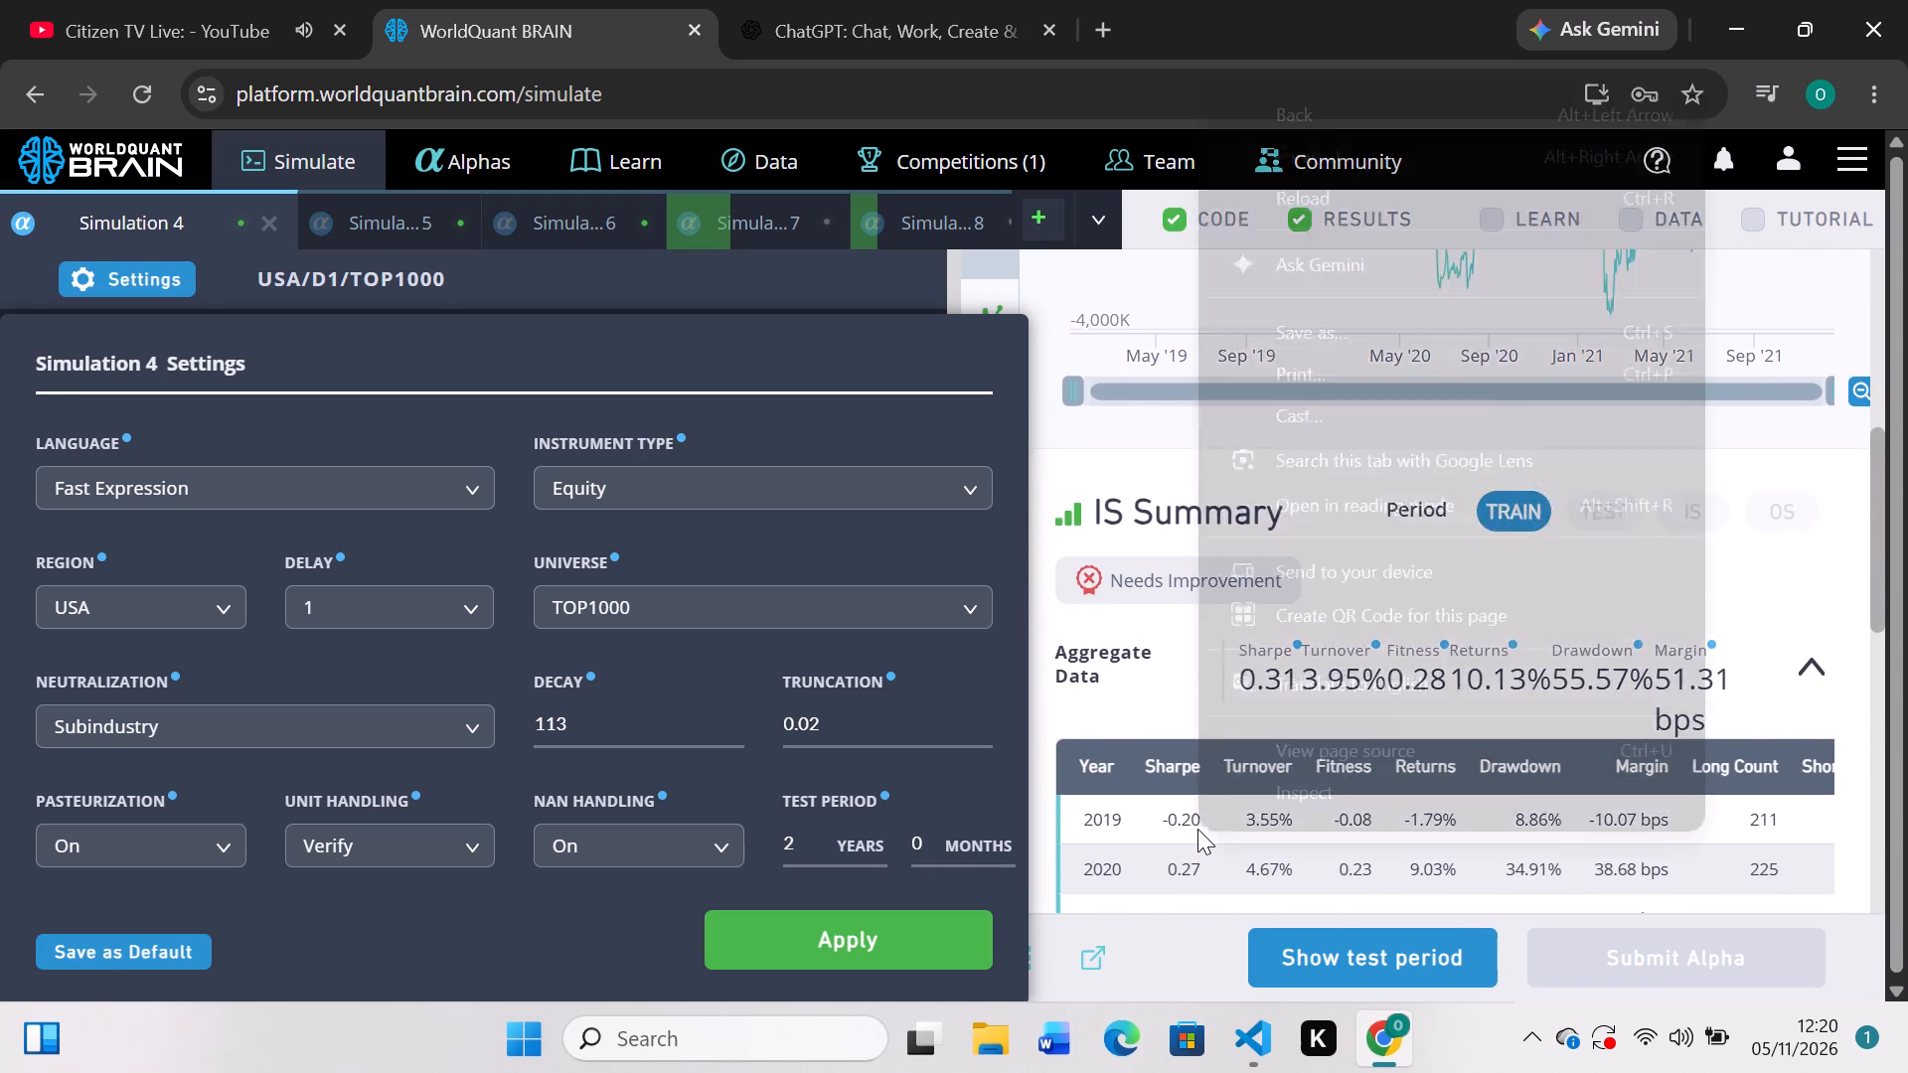
scroll(1197, 829, "up", 1)
double_click(978, 602)
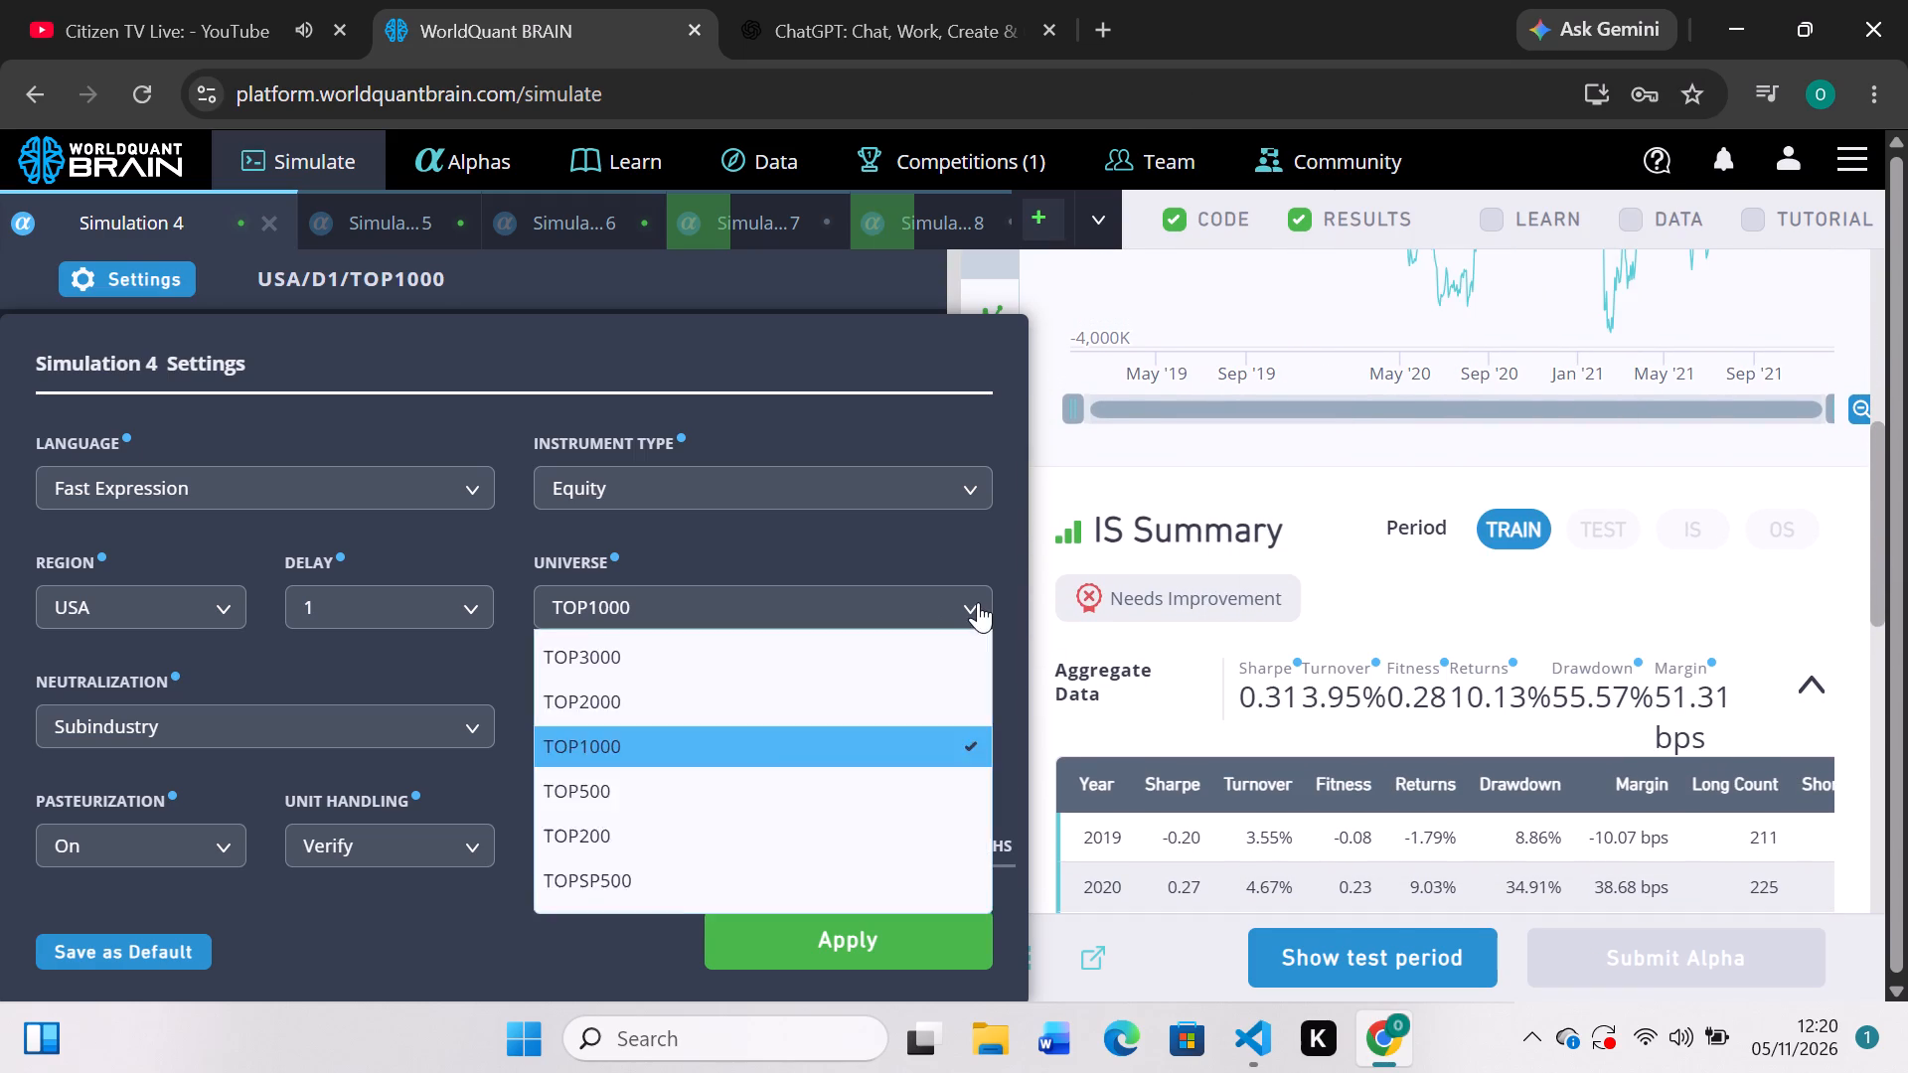
left_click(956, 603)
left_click(720, 653)
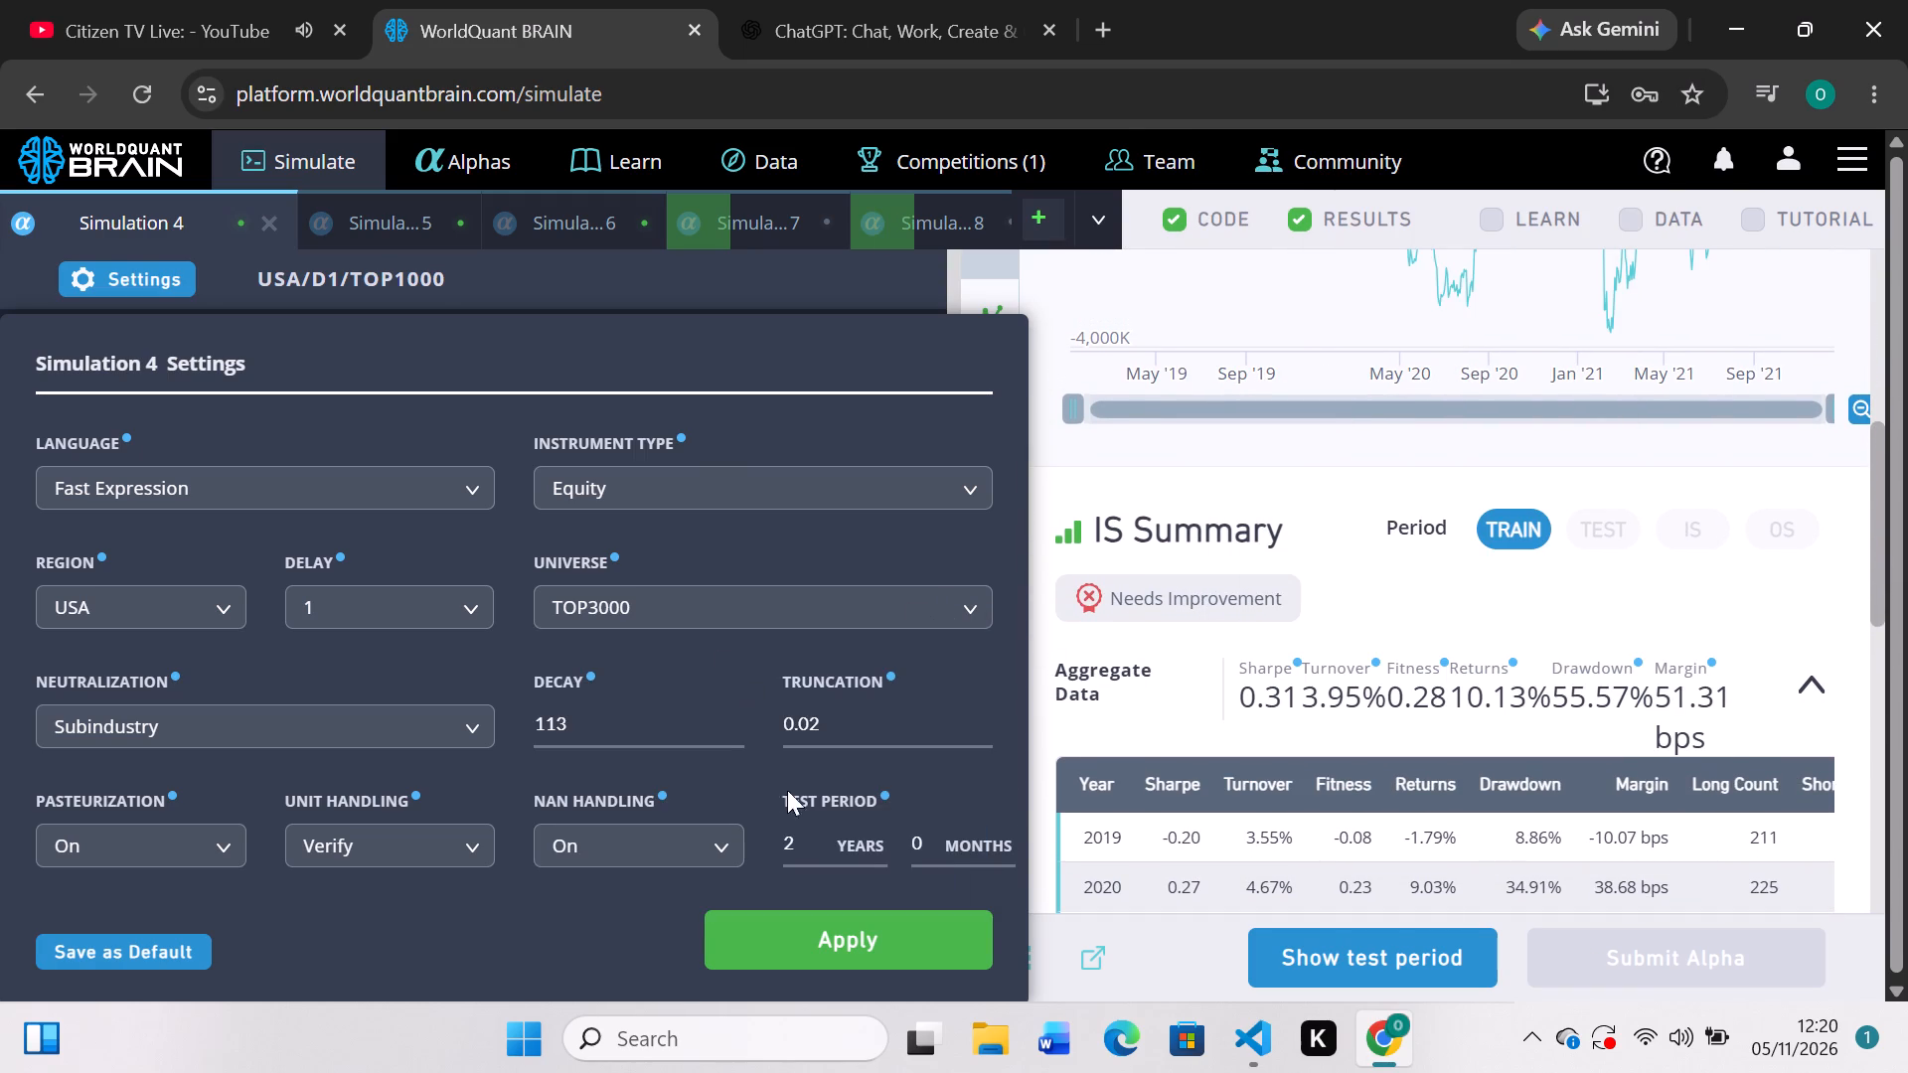
Set Simulation 4's decay to 211, apply the settings, and run the simulation.
double_click(735, 714)
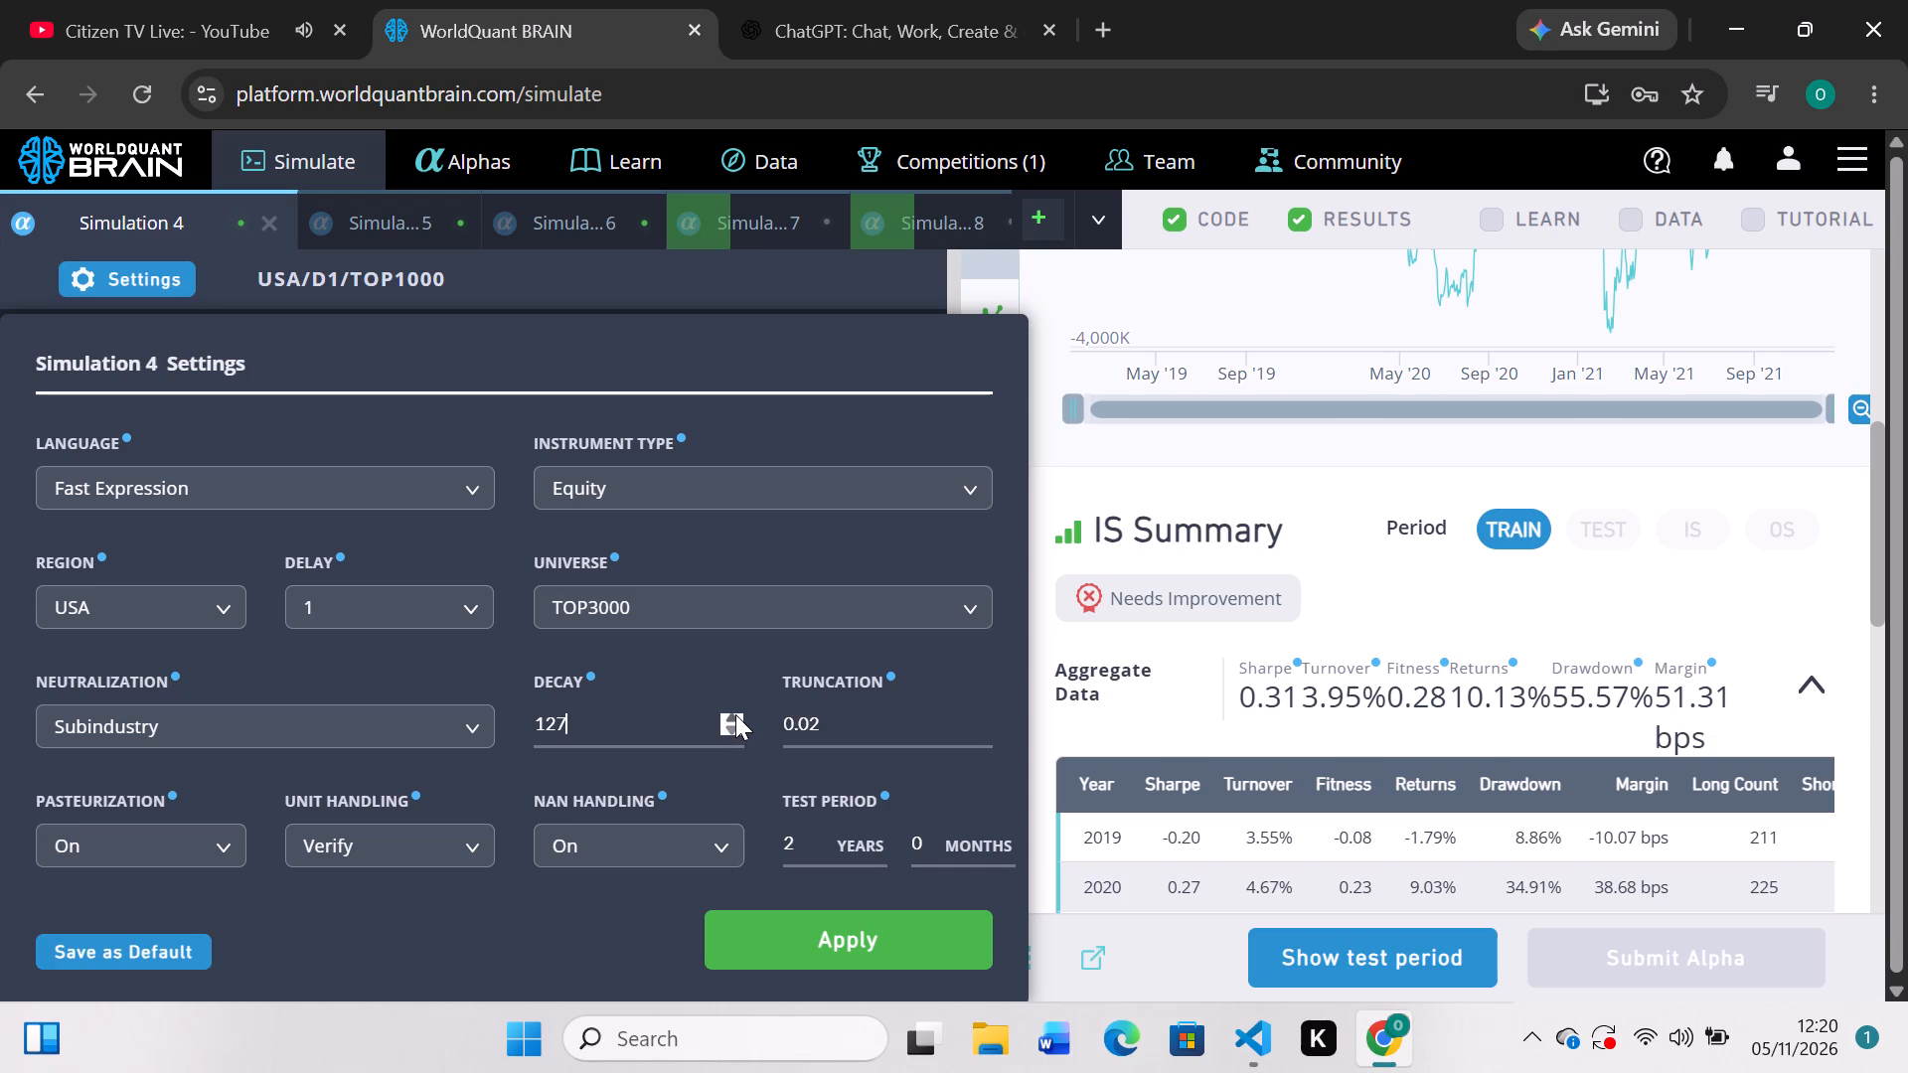
double_click(735, 714)
left_click_drag(735, 714, 734, 724)
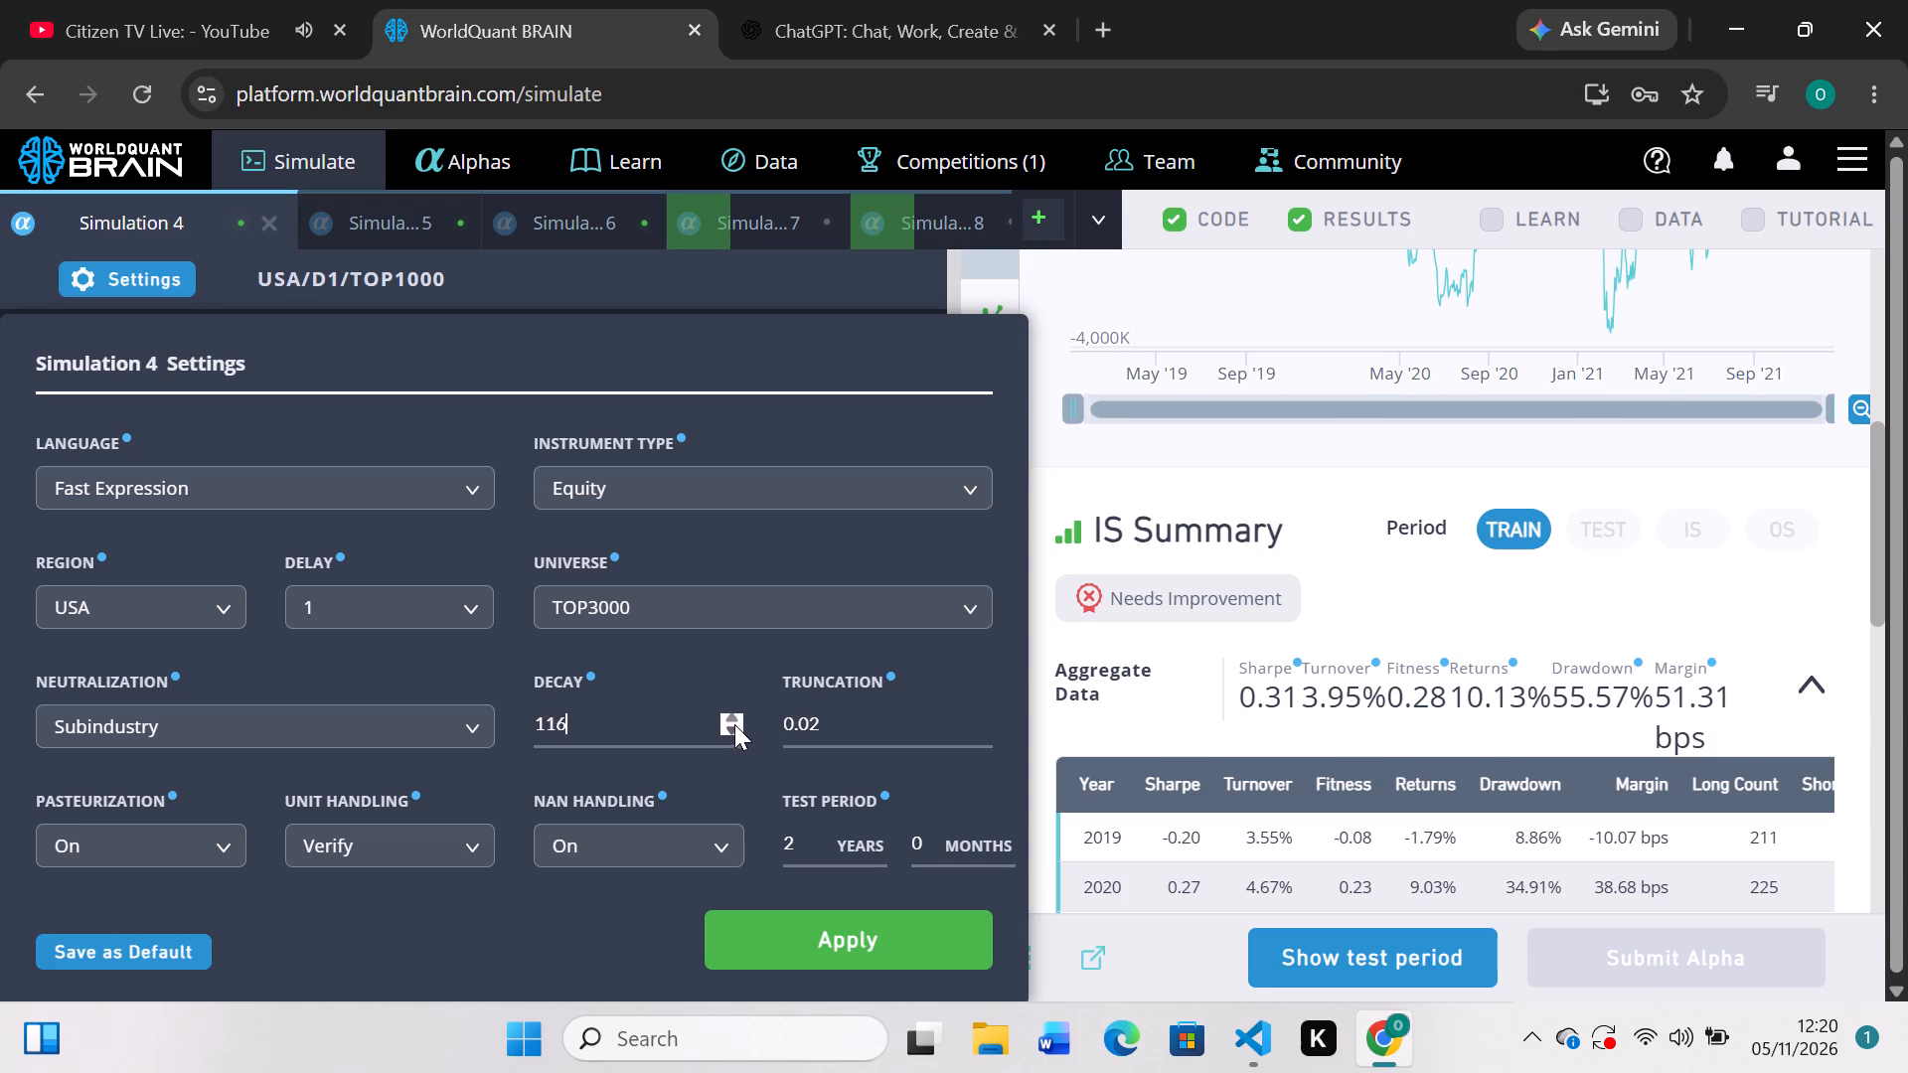
left_click_drag(734, 724, 733, 726)
left_click_drag(731, 735, 763, 683)
left_click(729, 720)
left_click(822, 956)
left_click(822, 956)
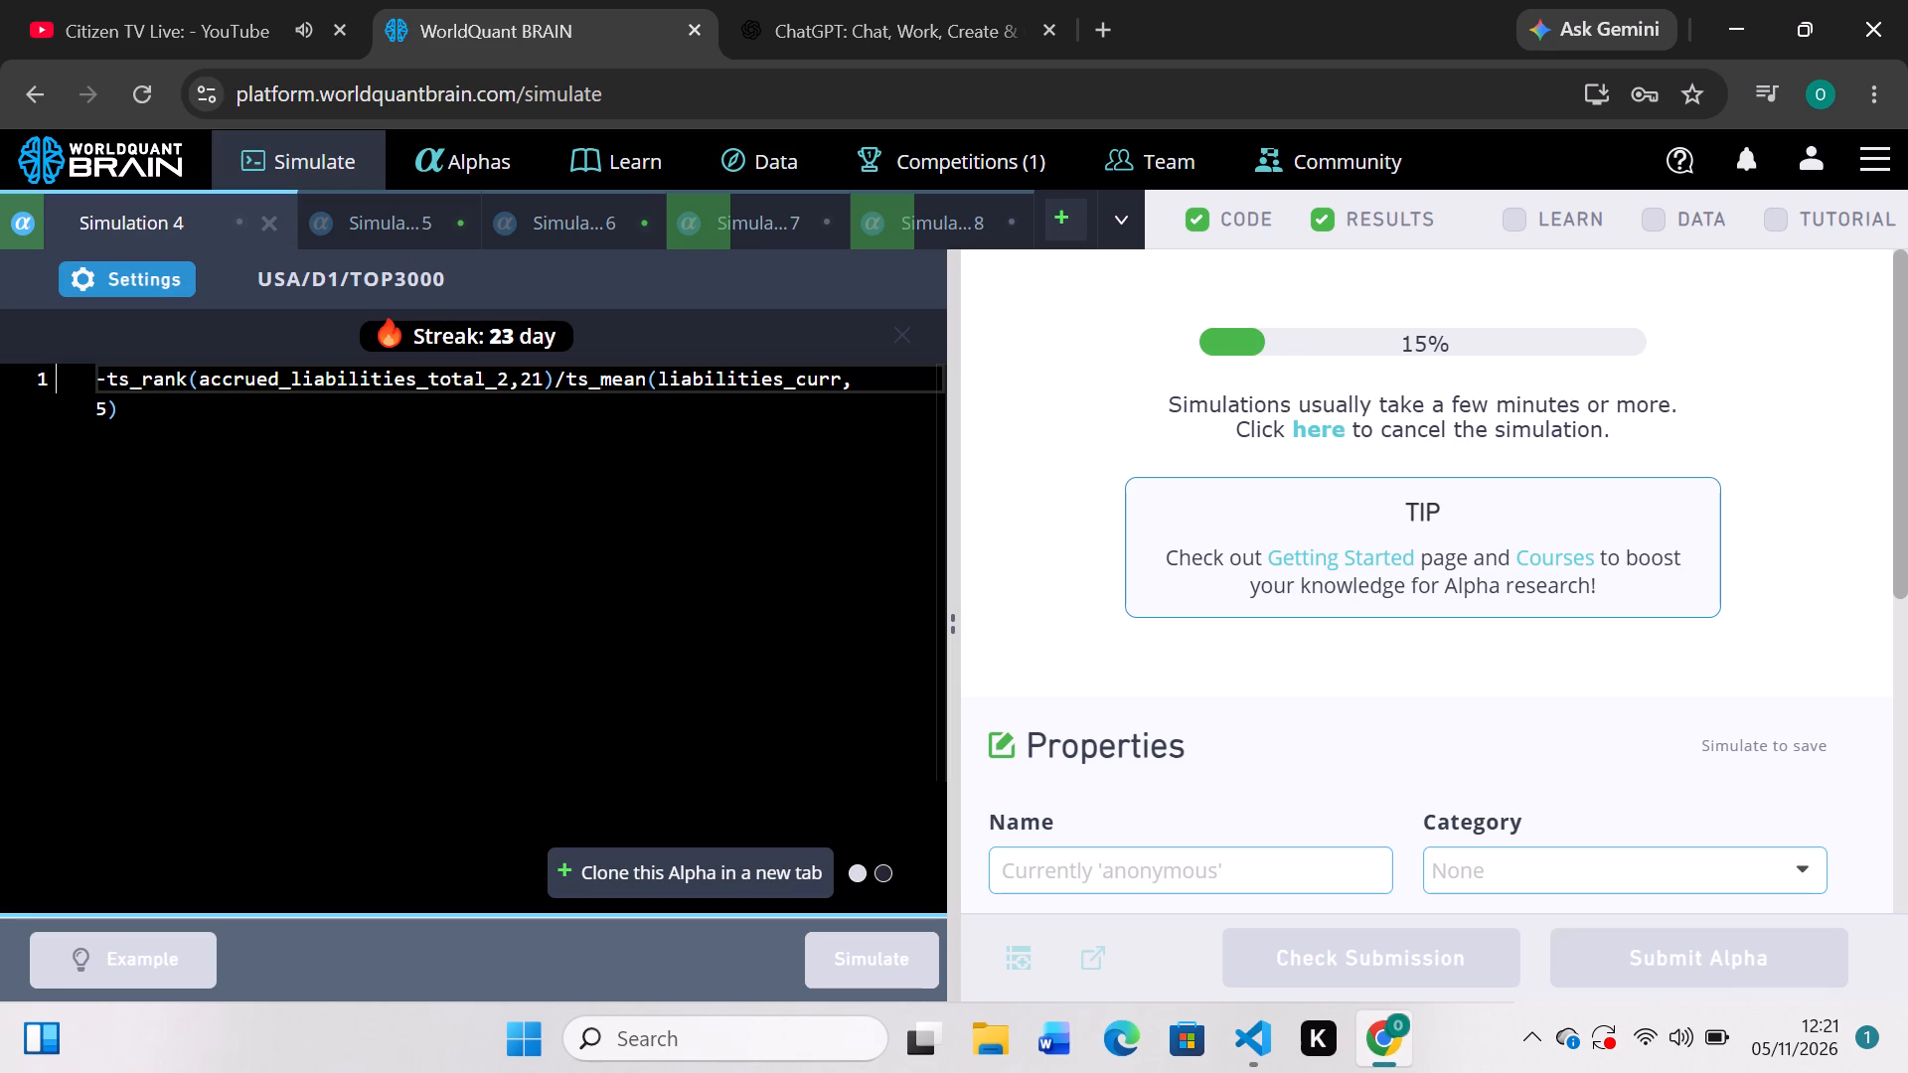
Check Simulation 5's results, replace its outer ts_rank operator with ts_scale, and simulate it.
left_click(433, 229)
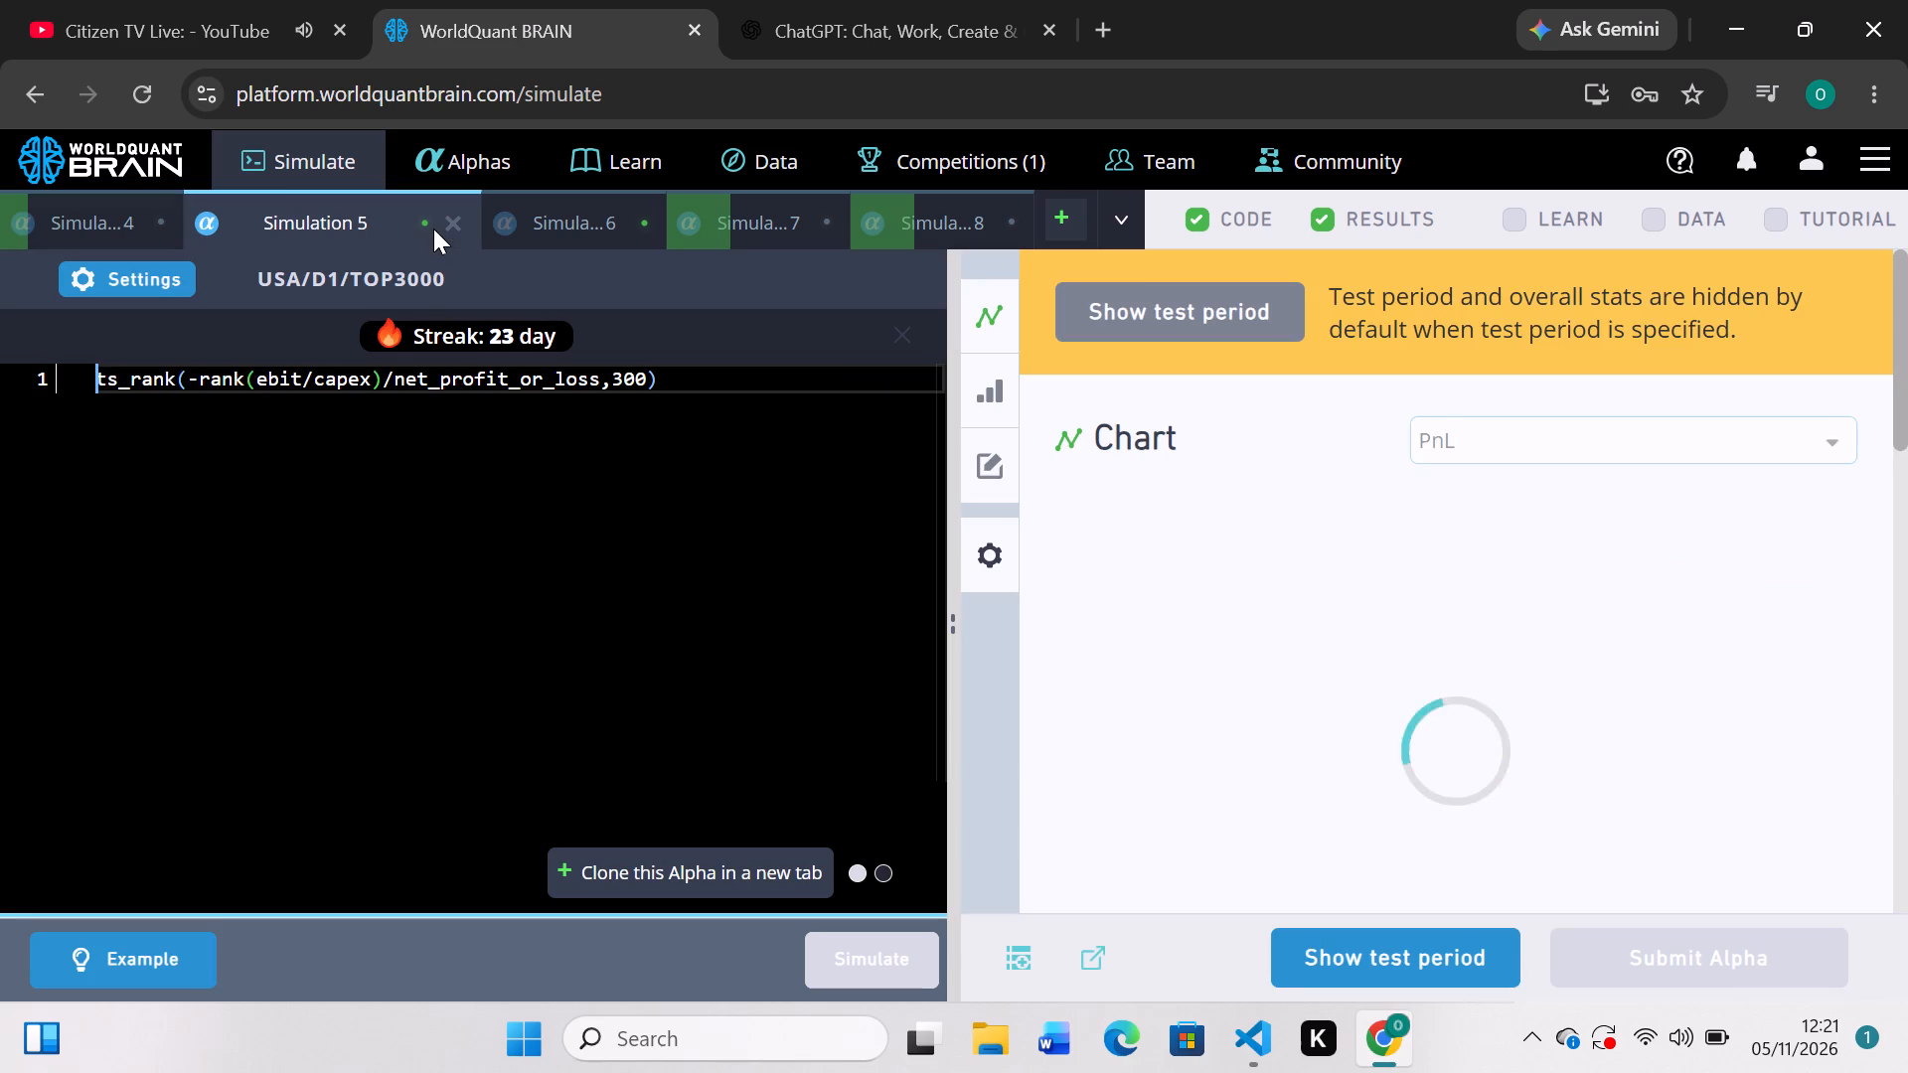
scroll(1258, 686, "down", 2)
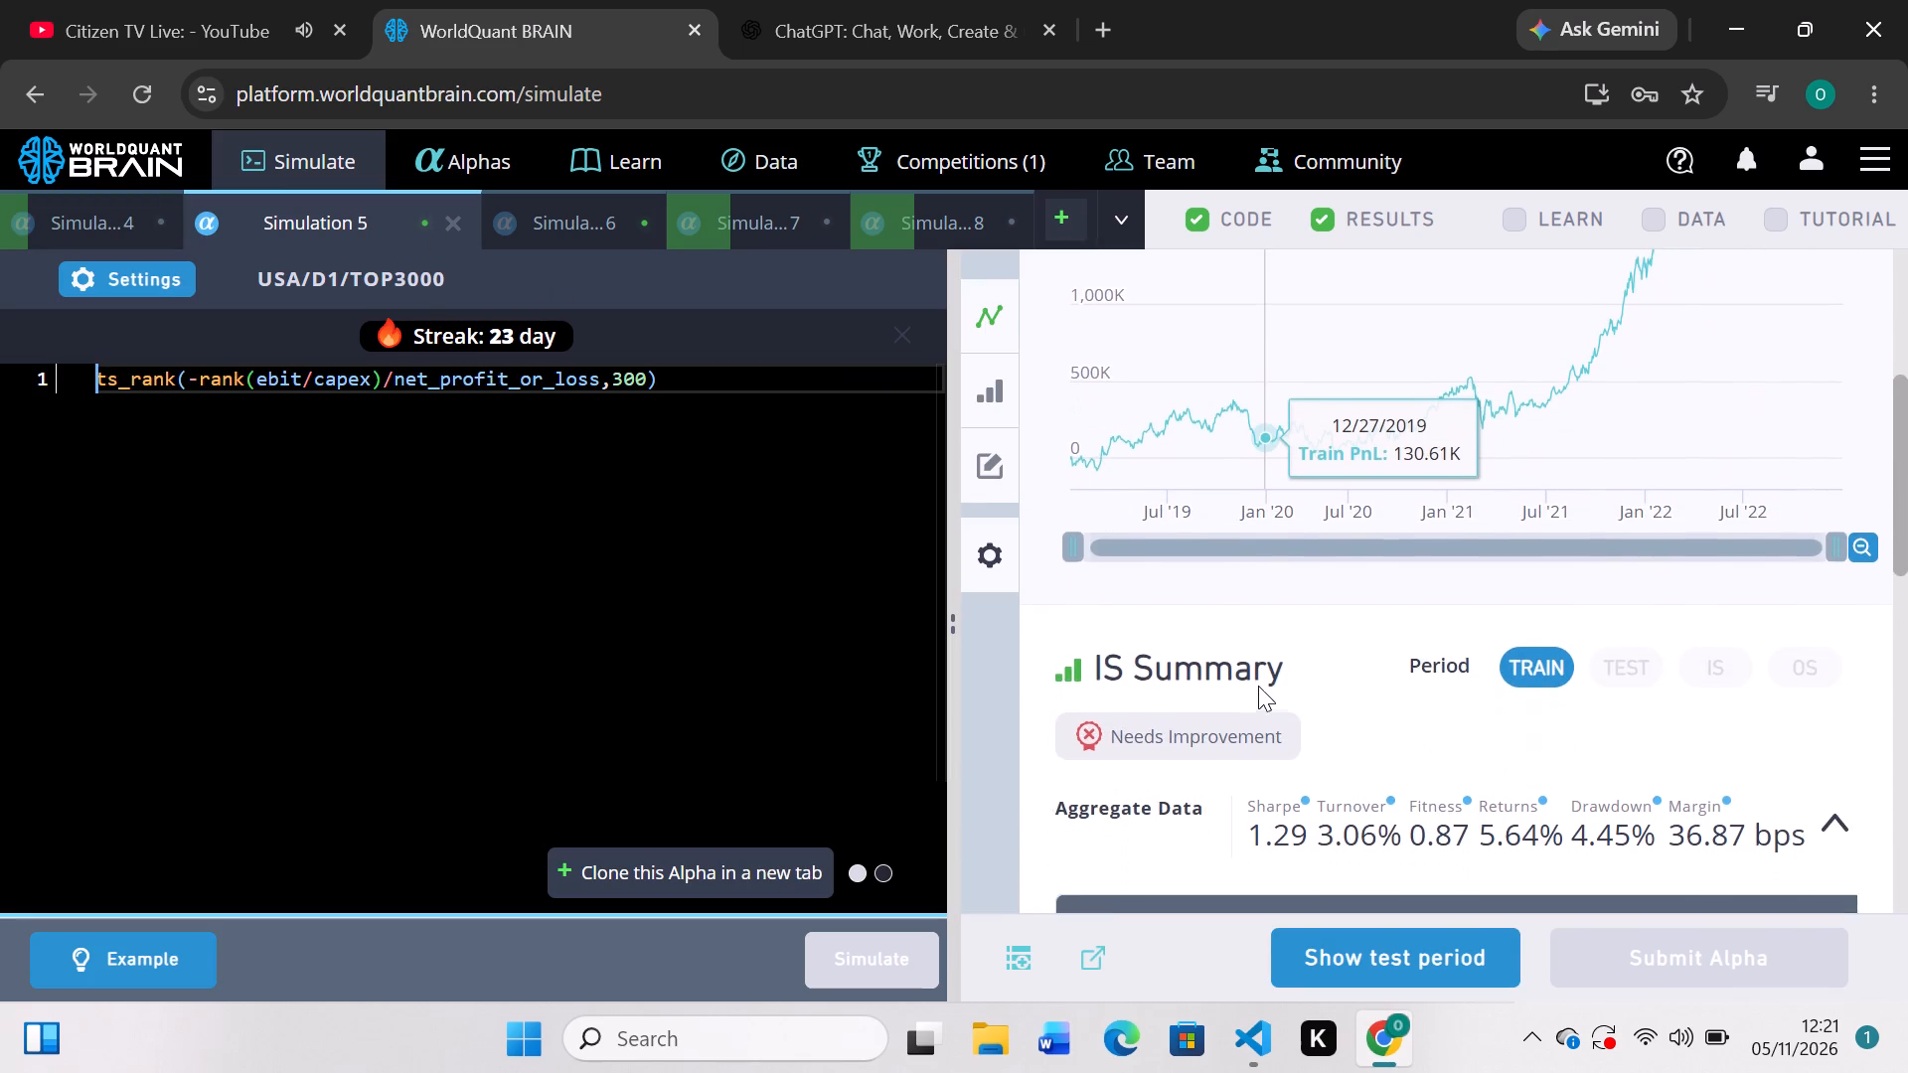
scroll(1258, 686, "up", 2)
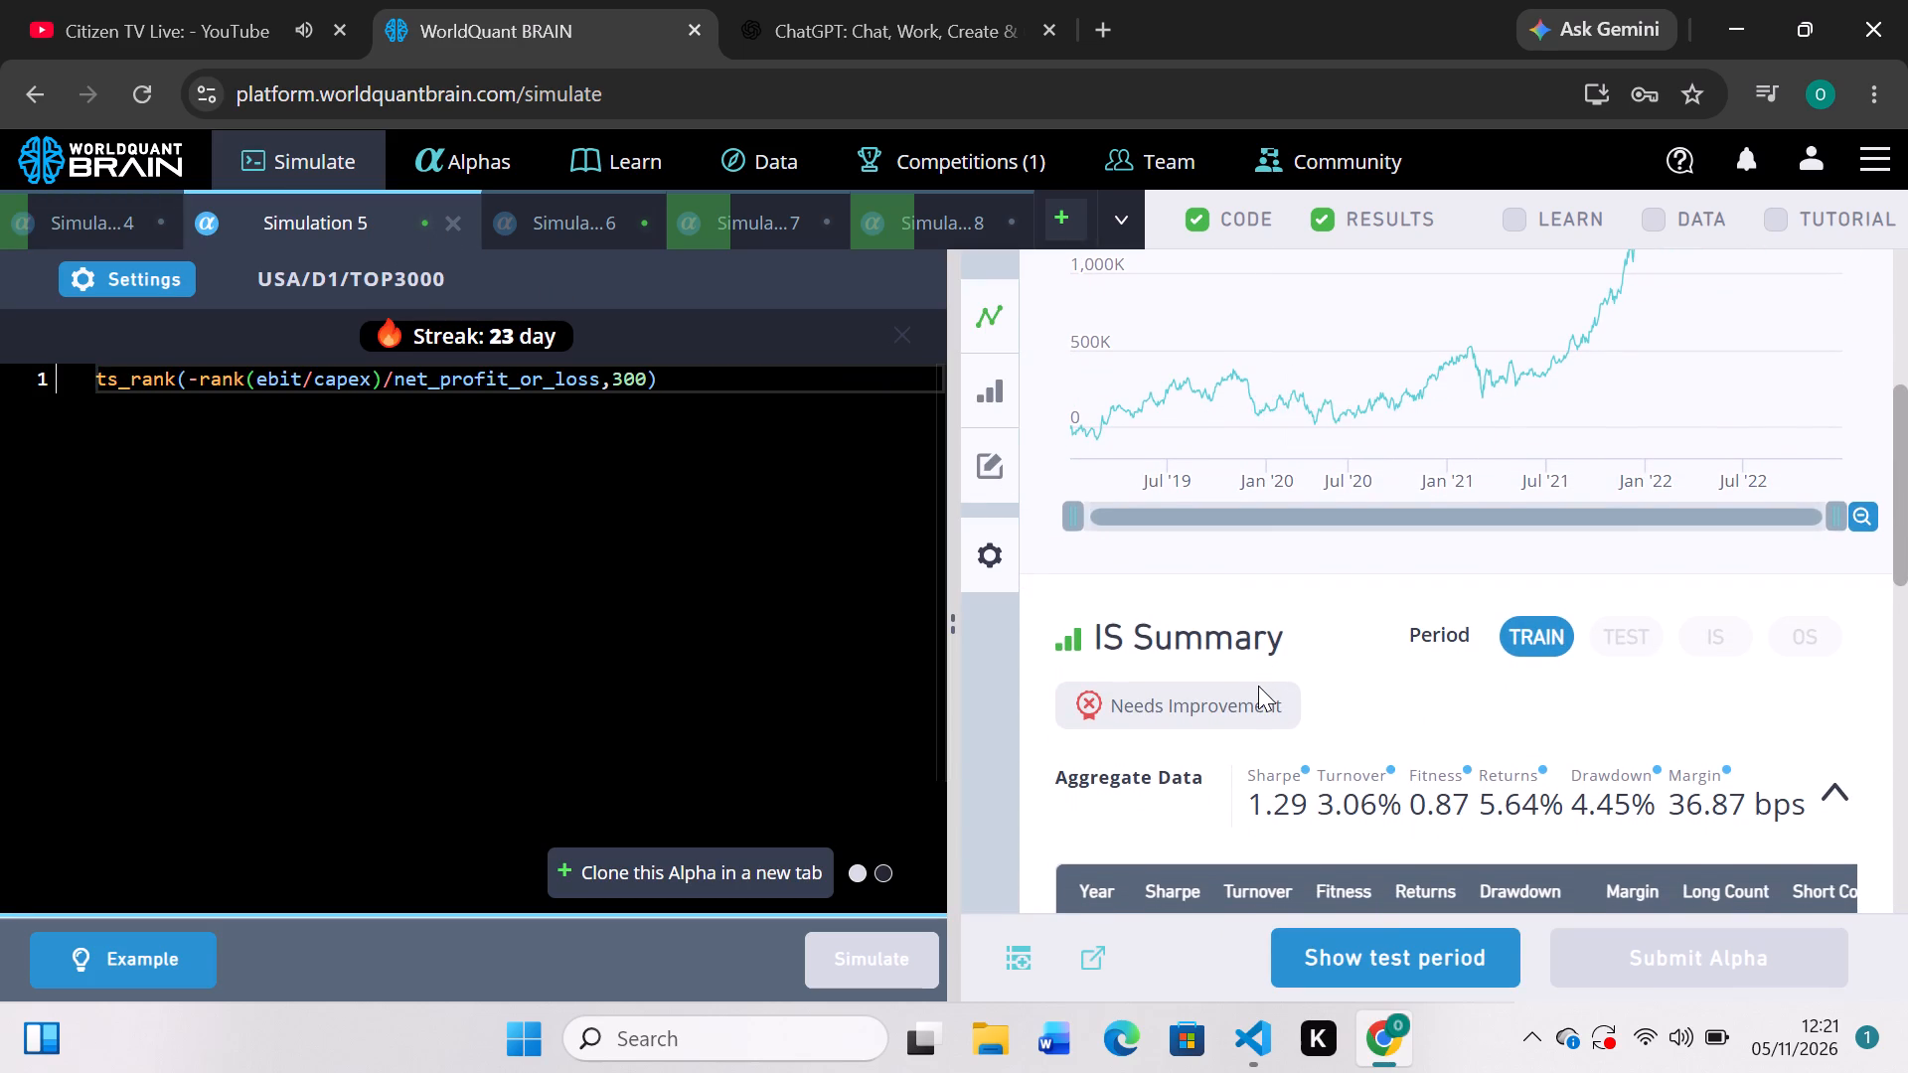
scroll(1303, 436, "up", 2)
scroll(1303, 436, "down", 2)
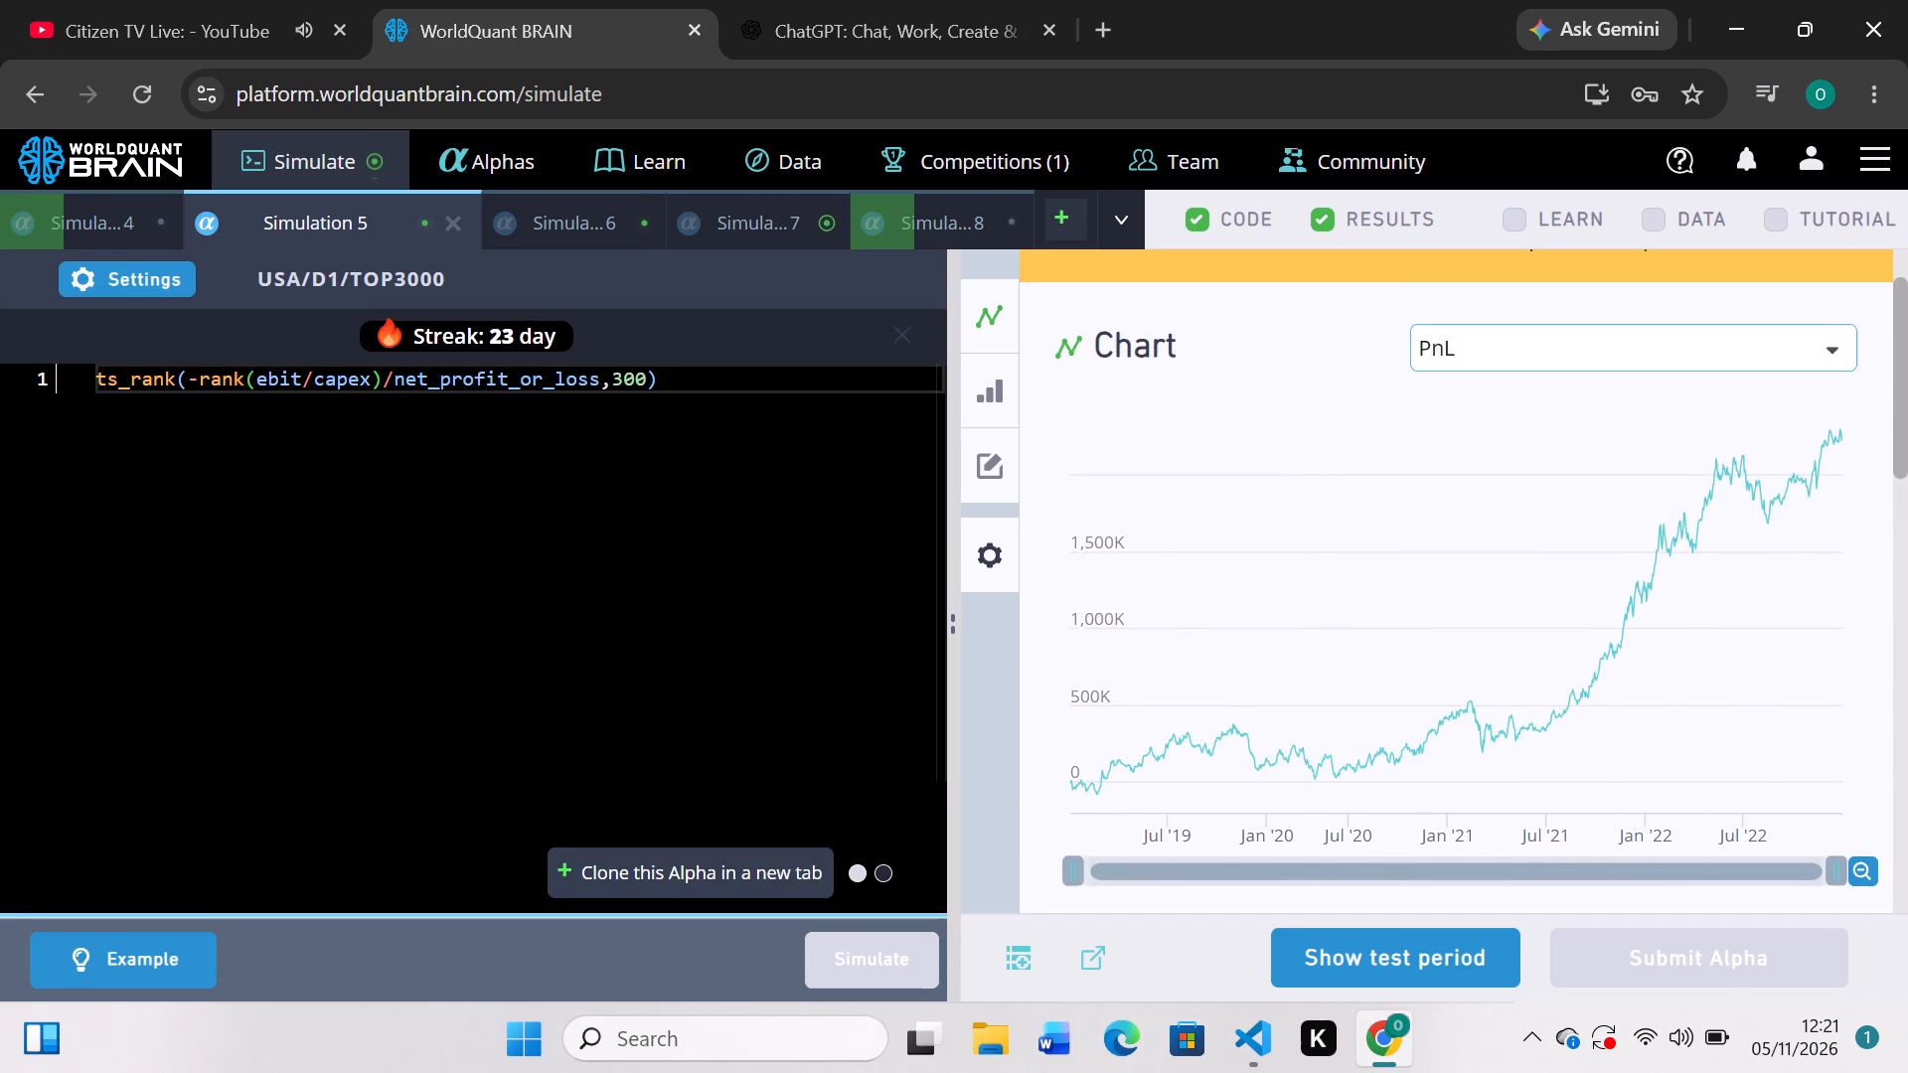
left_click(175, 383)
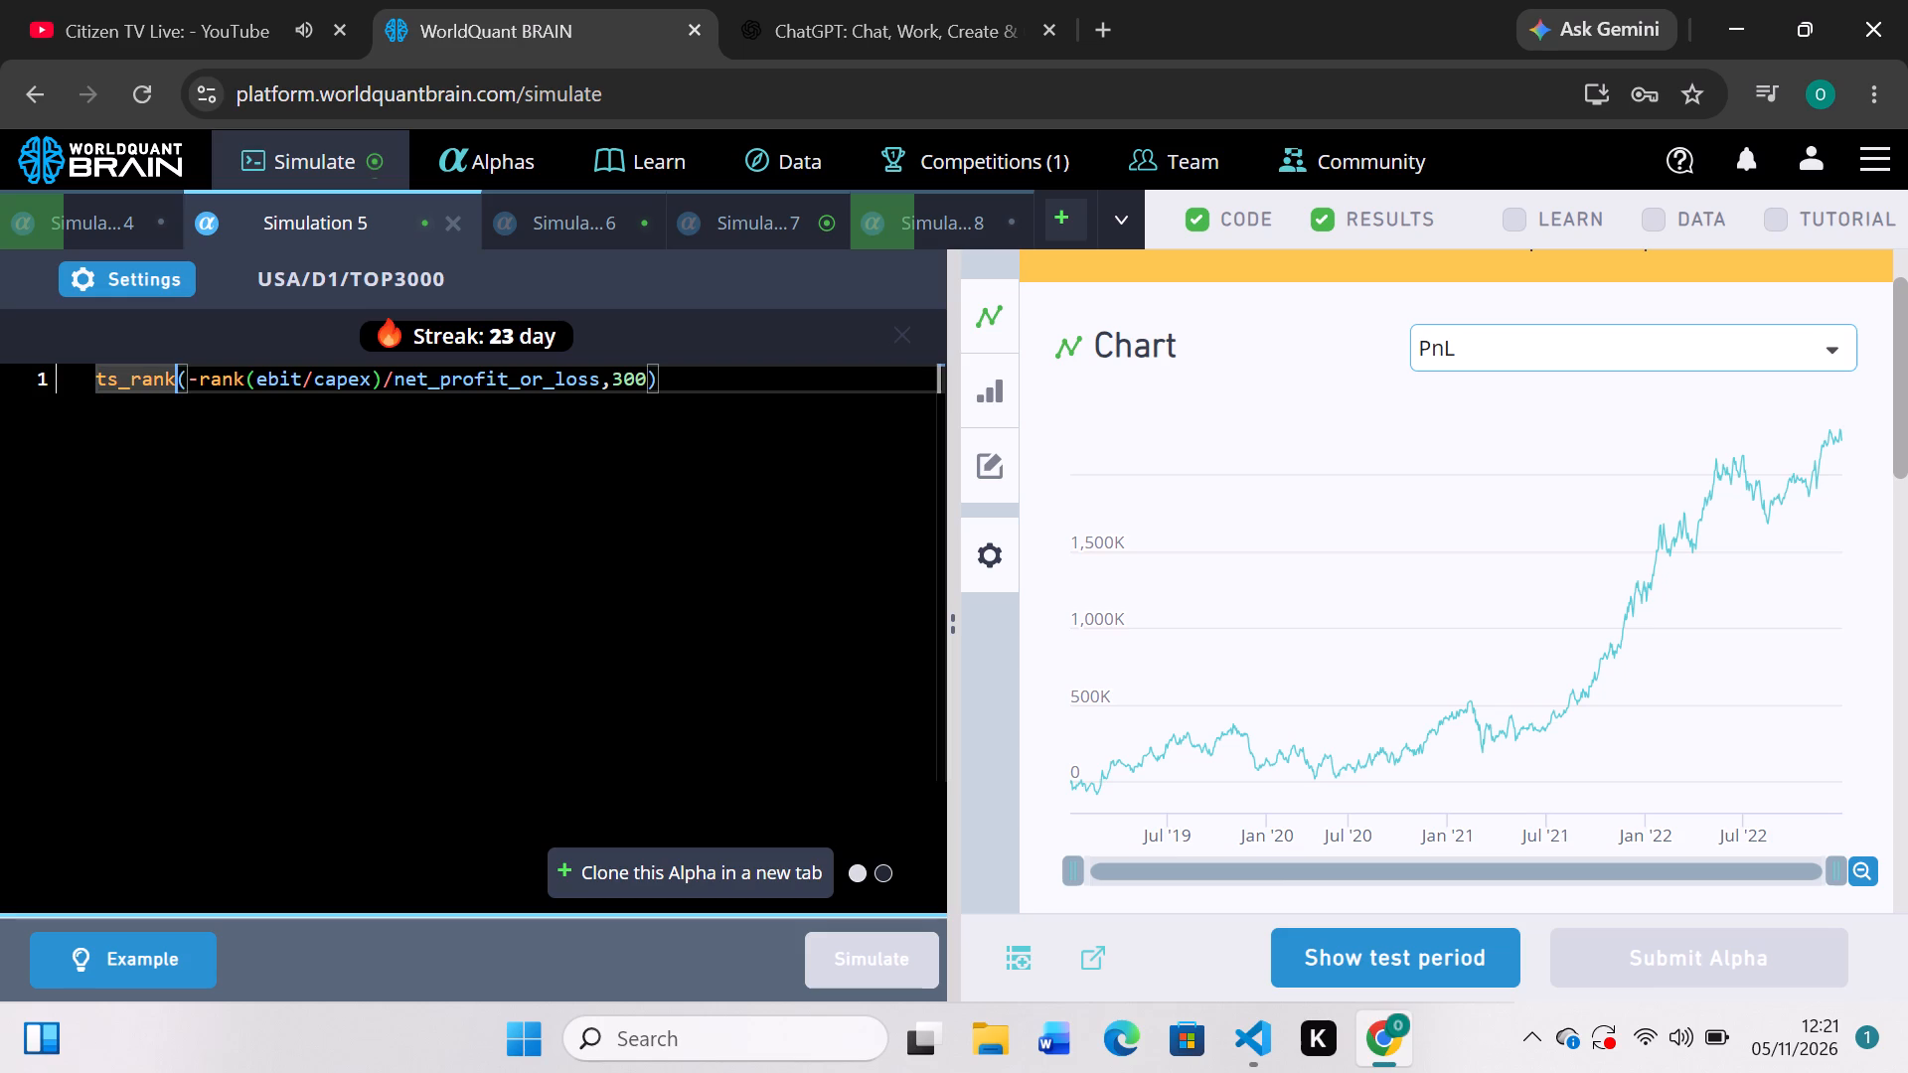
key("BackSpace")
key("BackSpace")
key("BackSpace")
key("BackSpace")
type("sca")
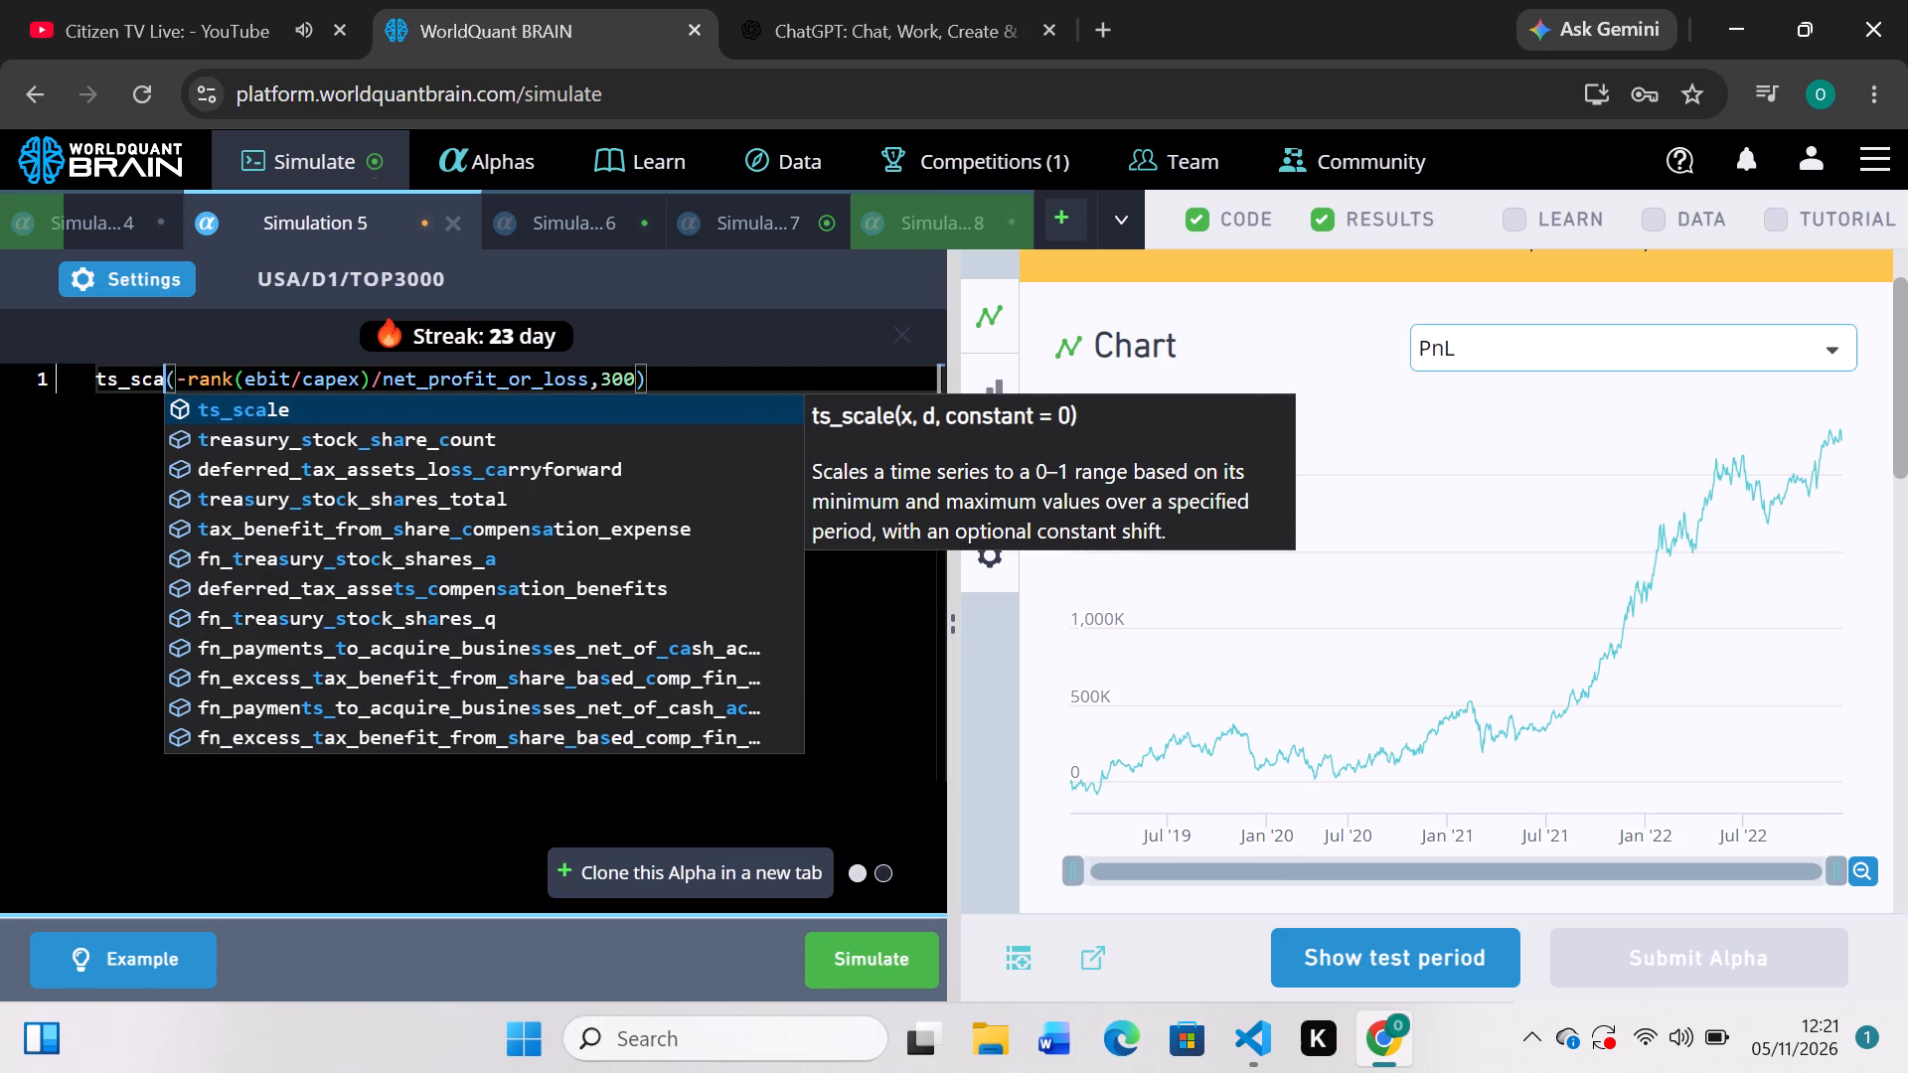
key("Tab")
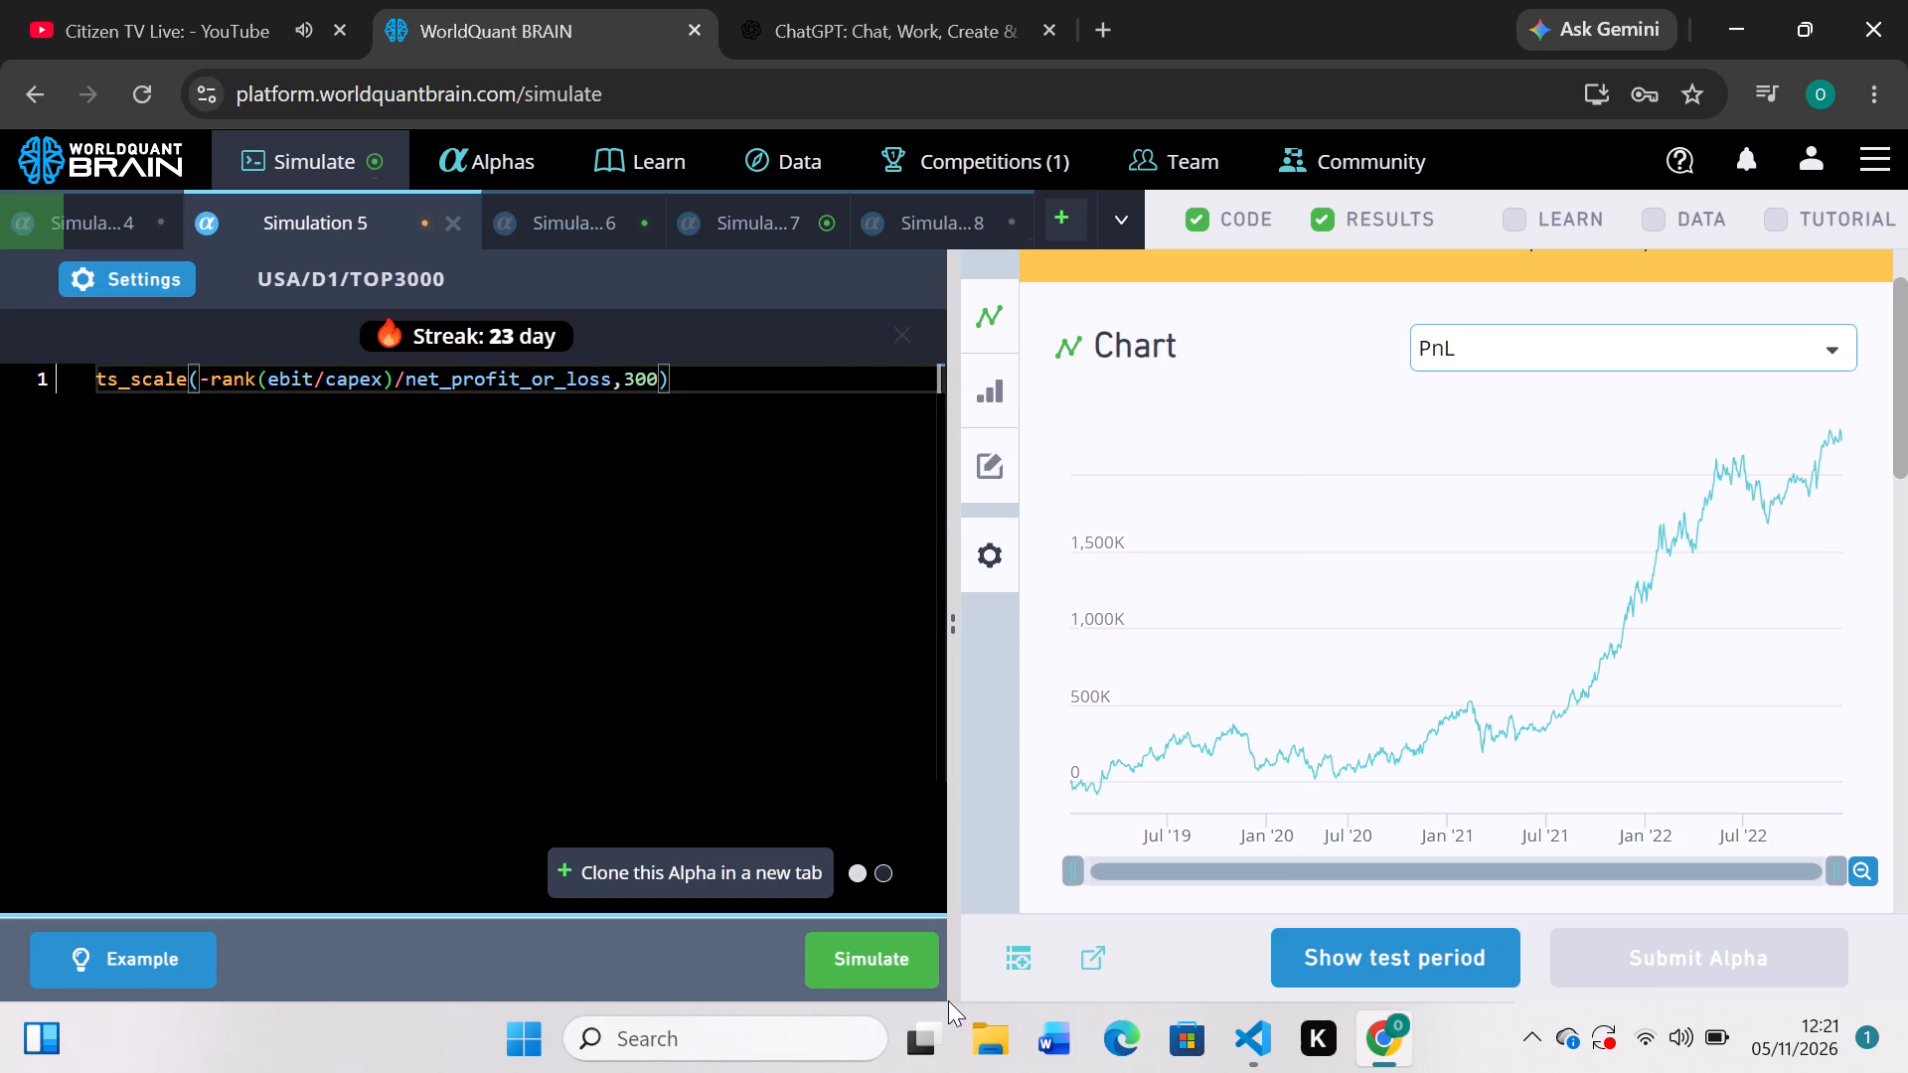
left_click(878, 968)
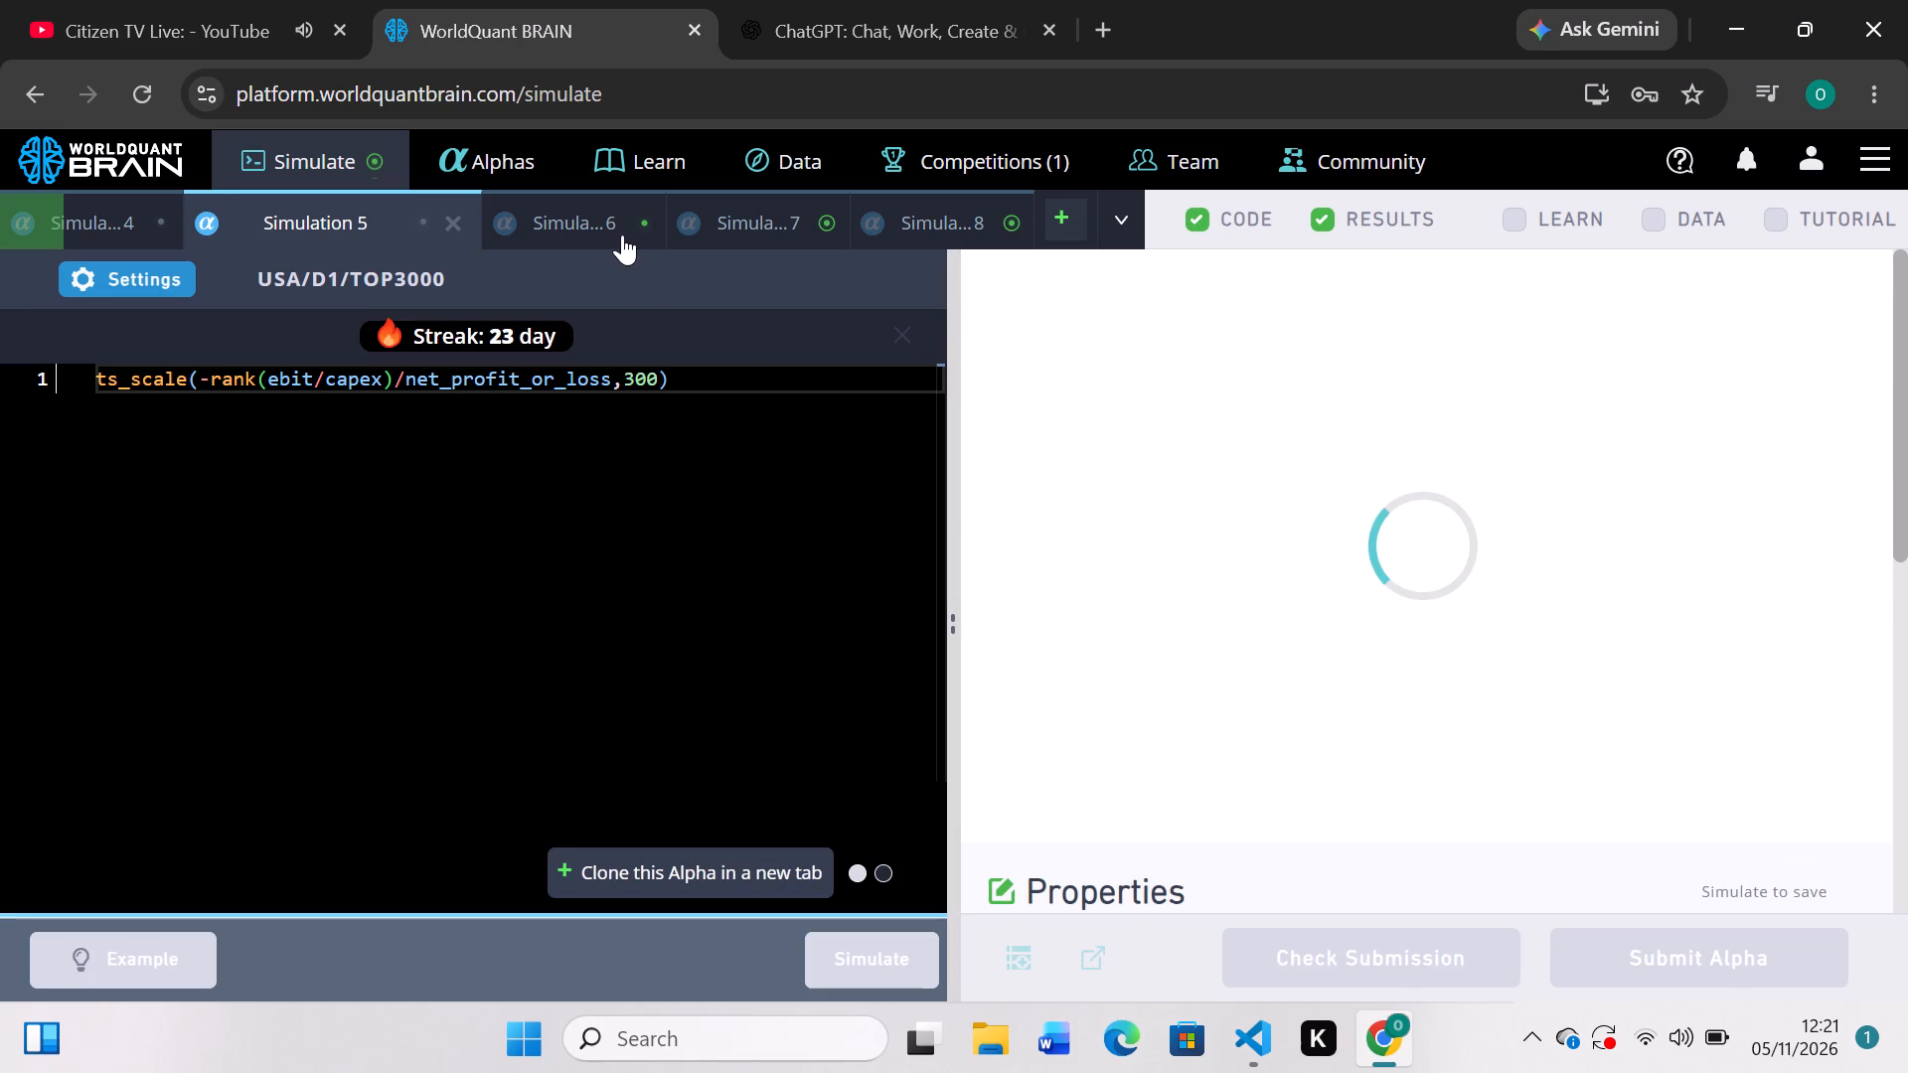
Review Simulation 6's yearly results, self-correlation and testing status, then set its universe to TOP1000 and simulate it.
left_click(601, 223)
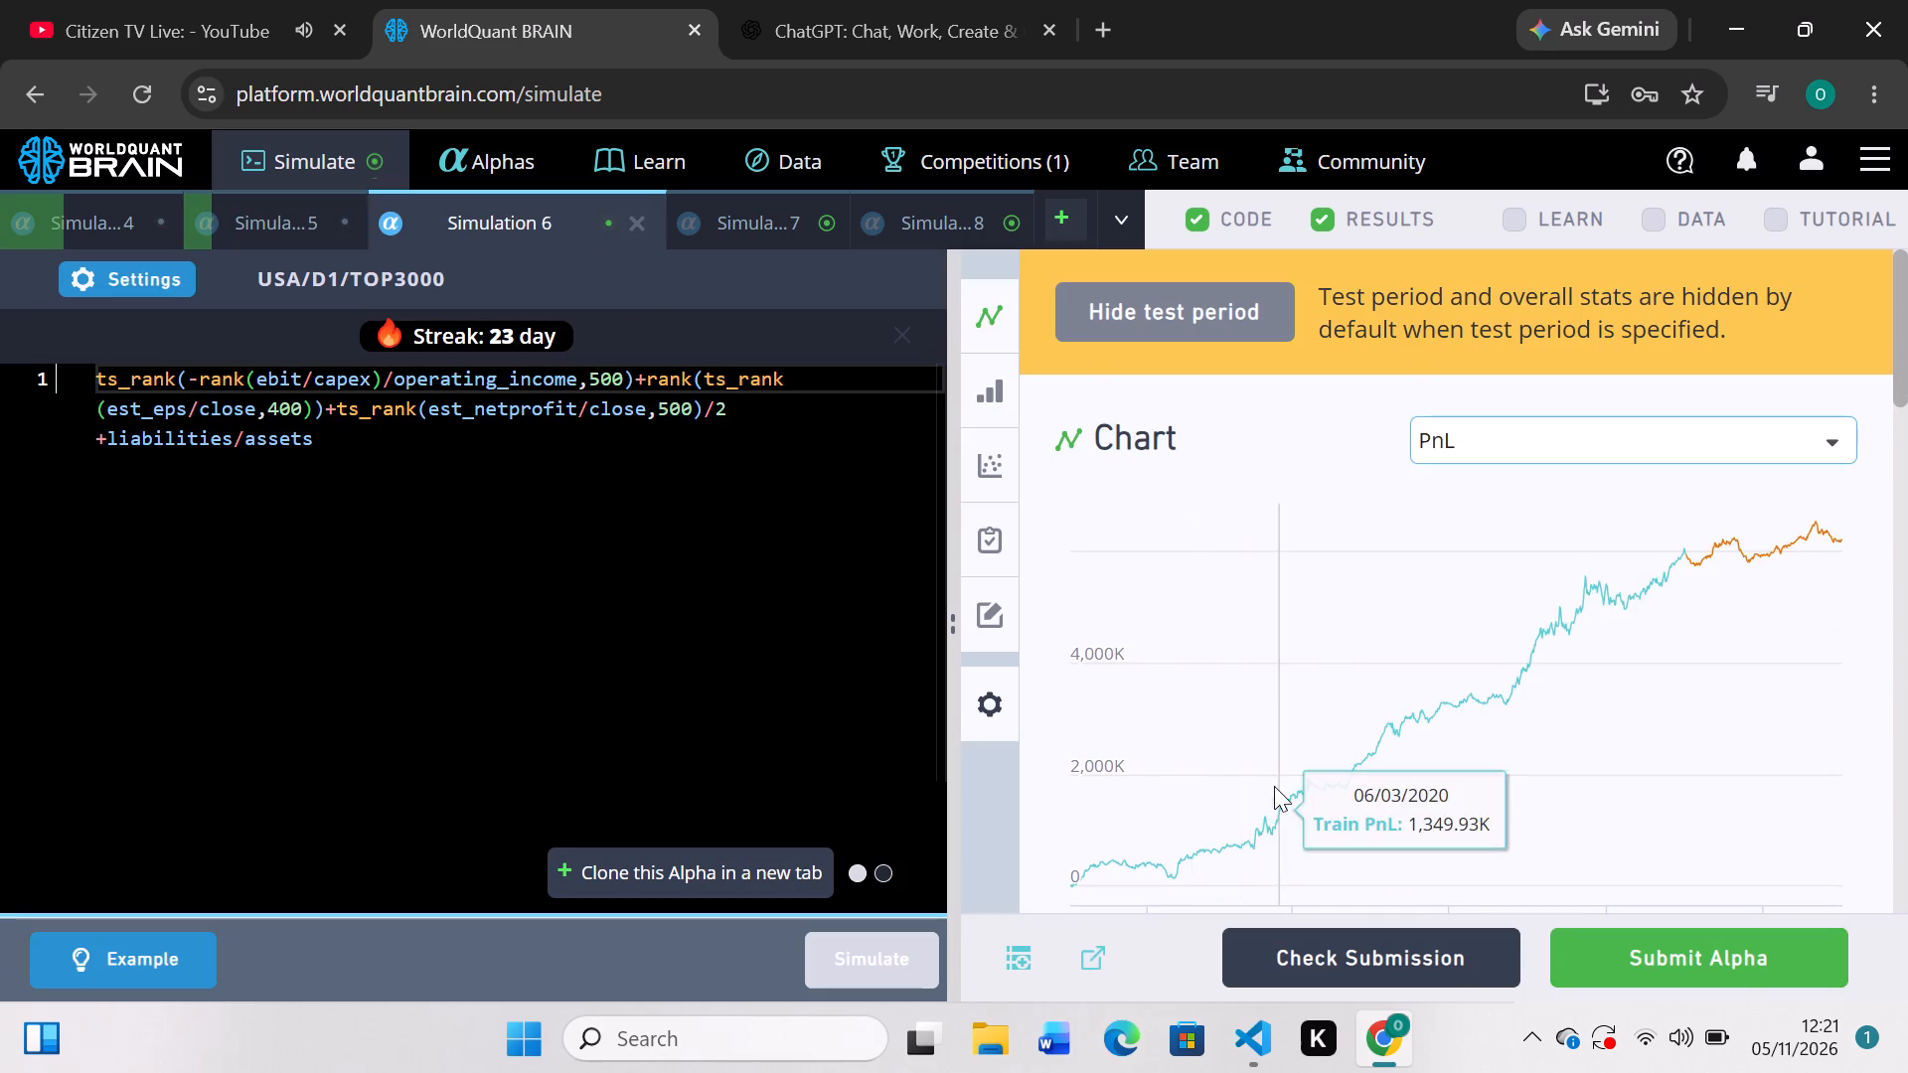
scroll(1274, 786, "down", 2)
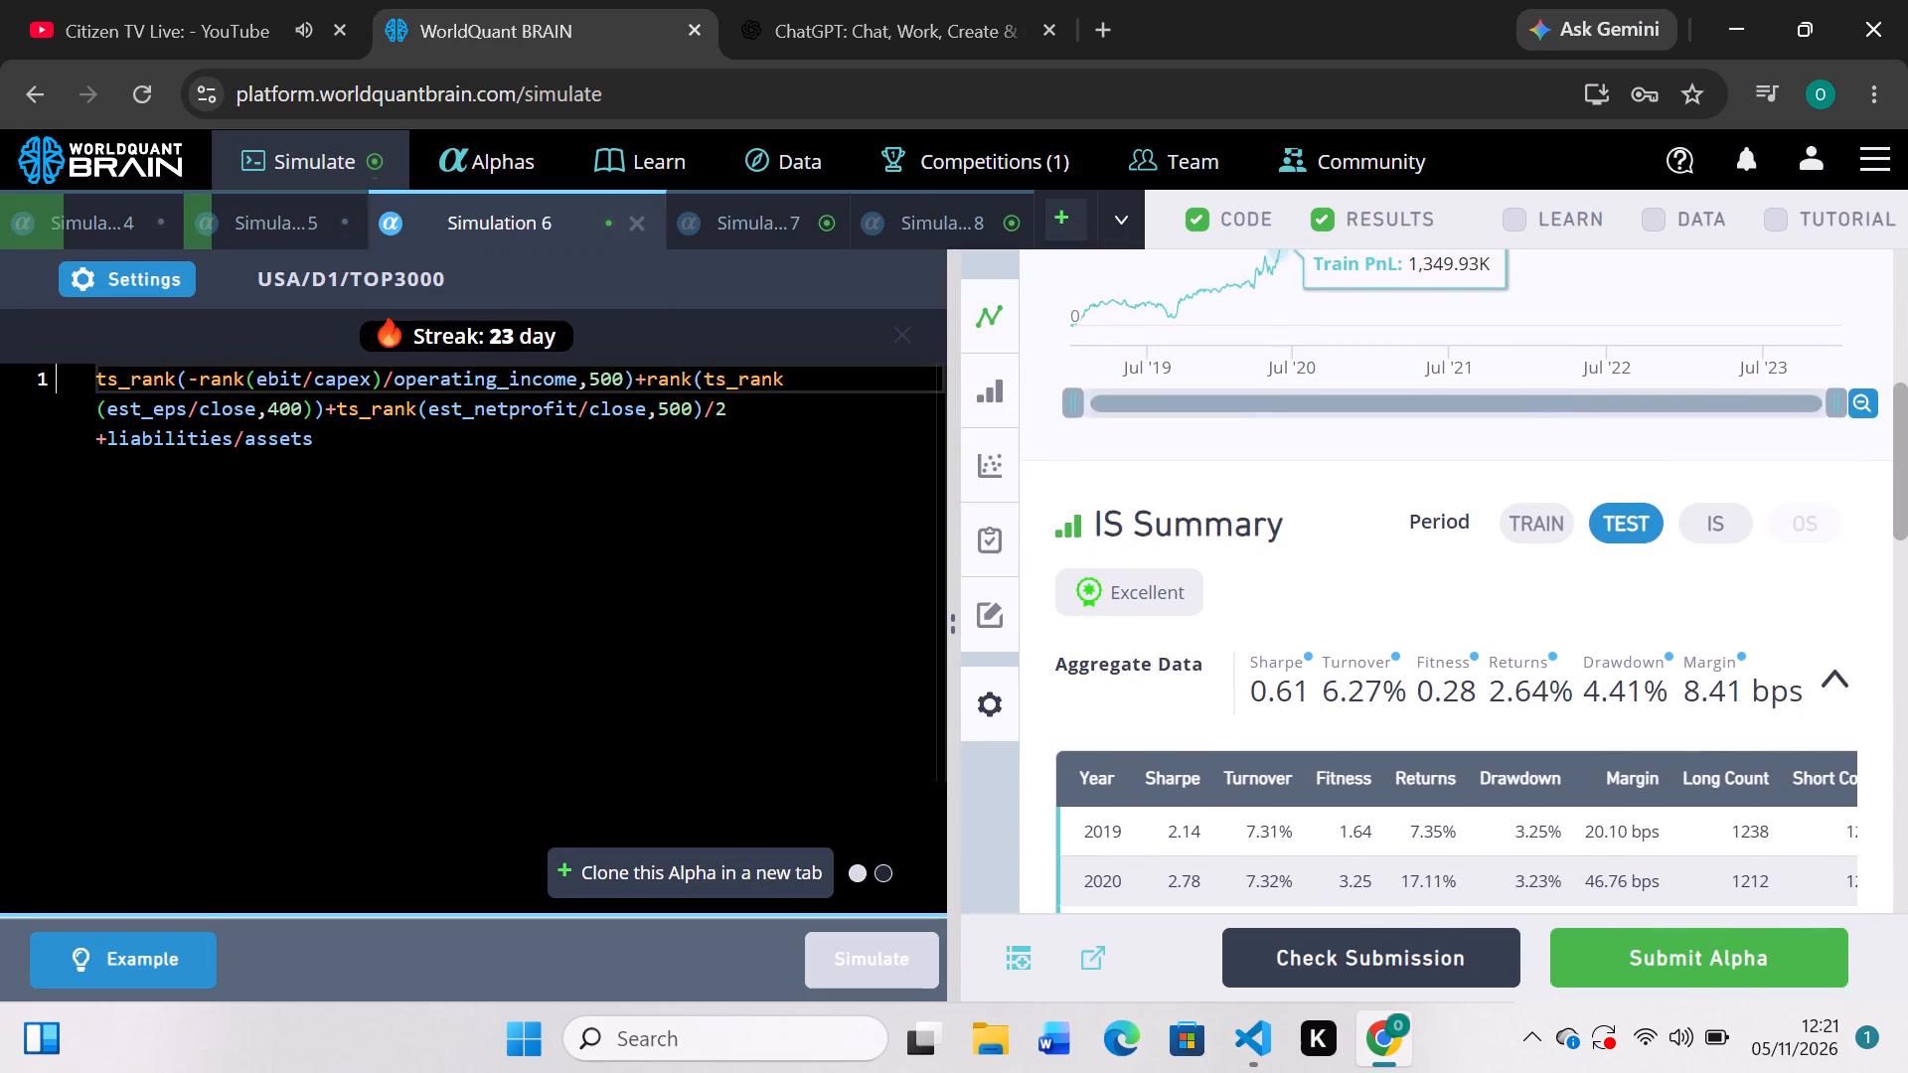
scroll(1274, 786, "right", 1)
scroll(1274, 786, "down", 2)
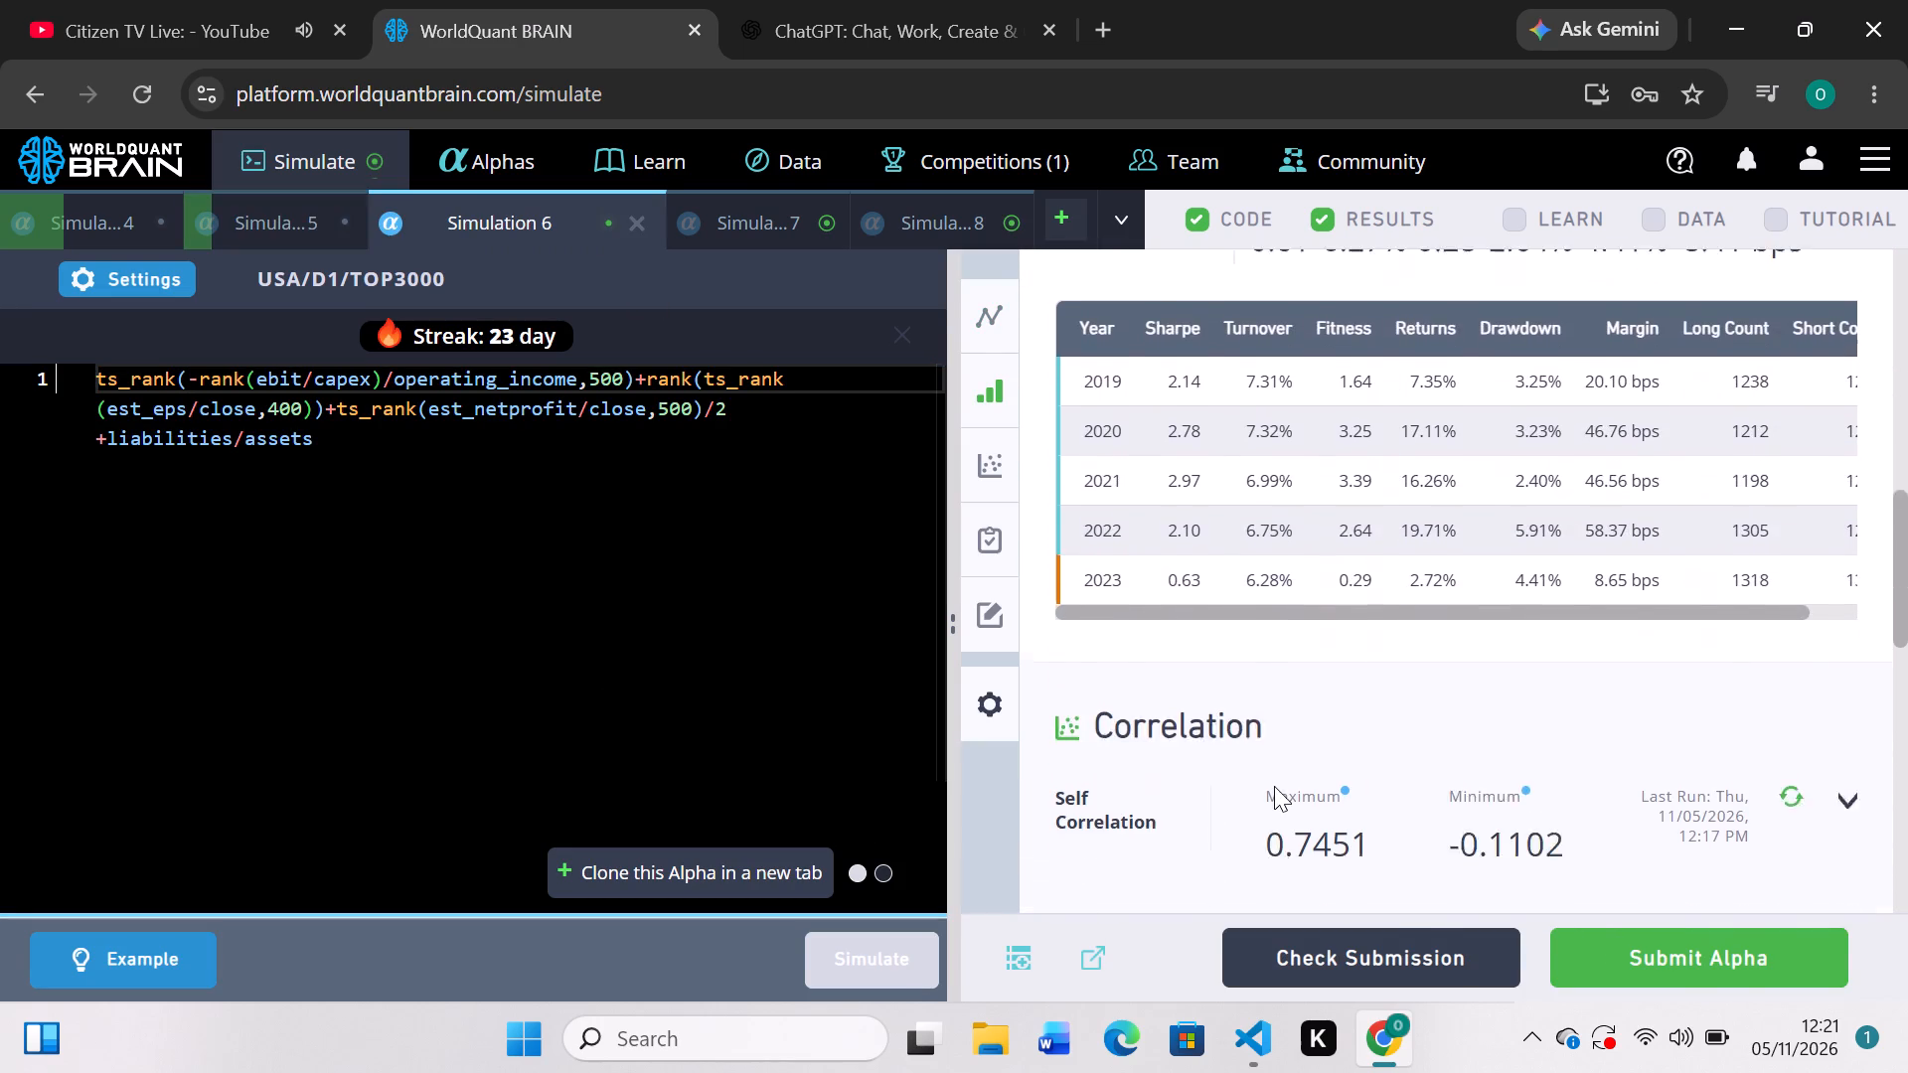
scroll(1274, 786, "up", 1)
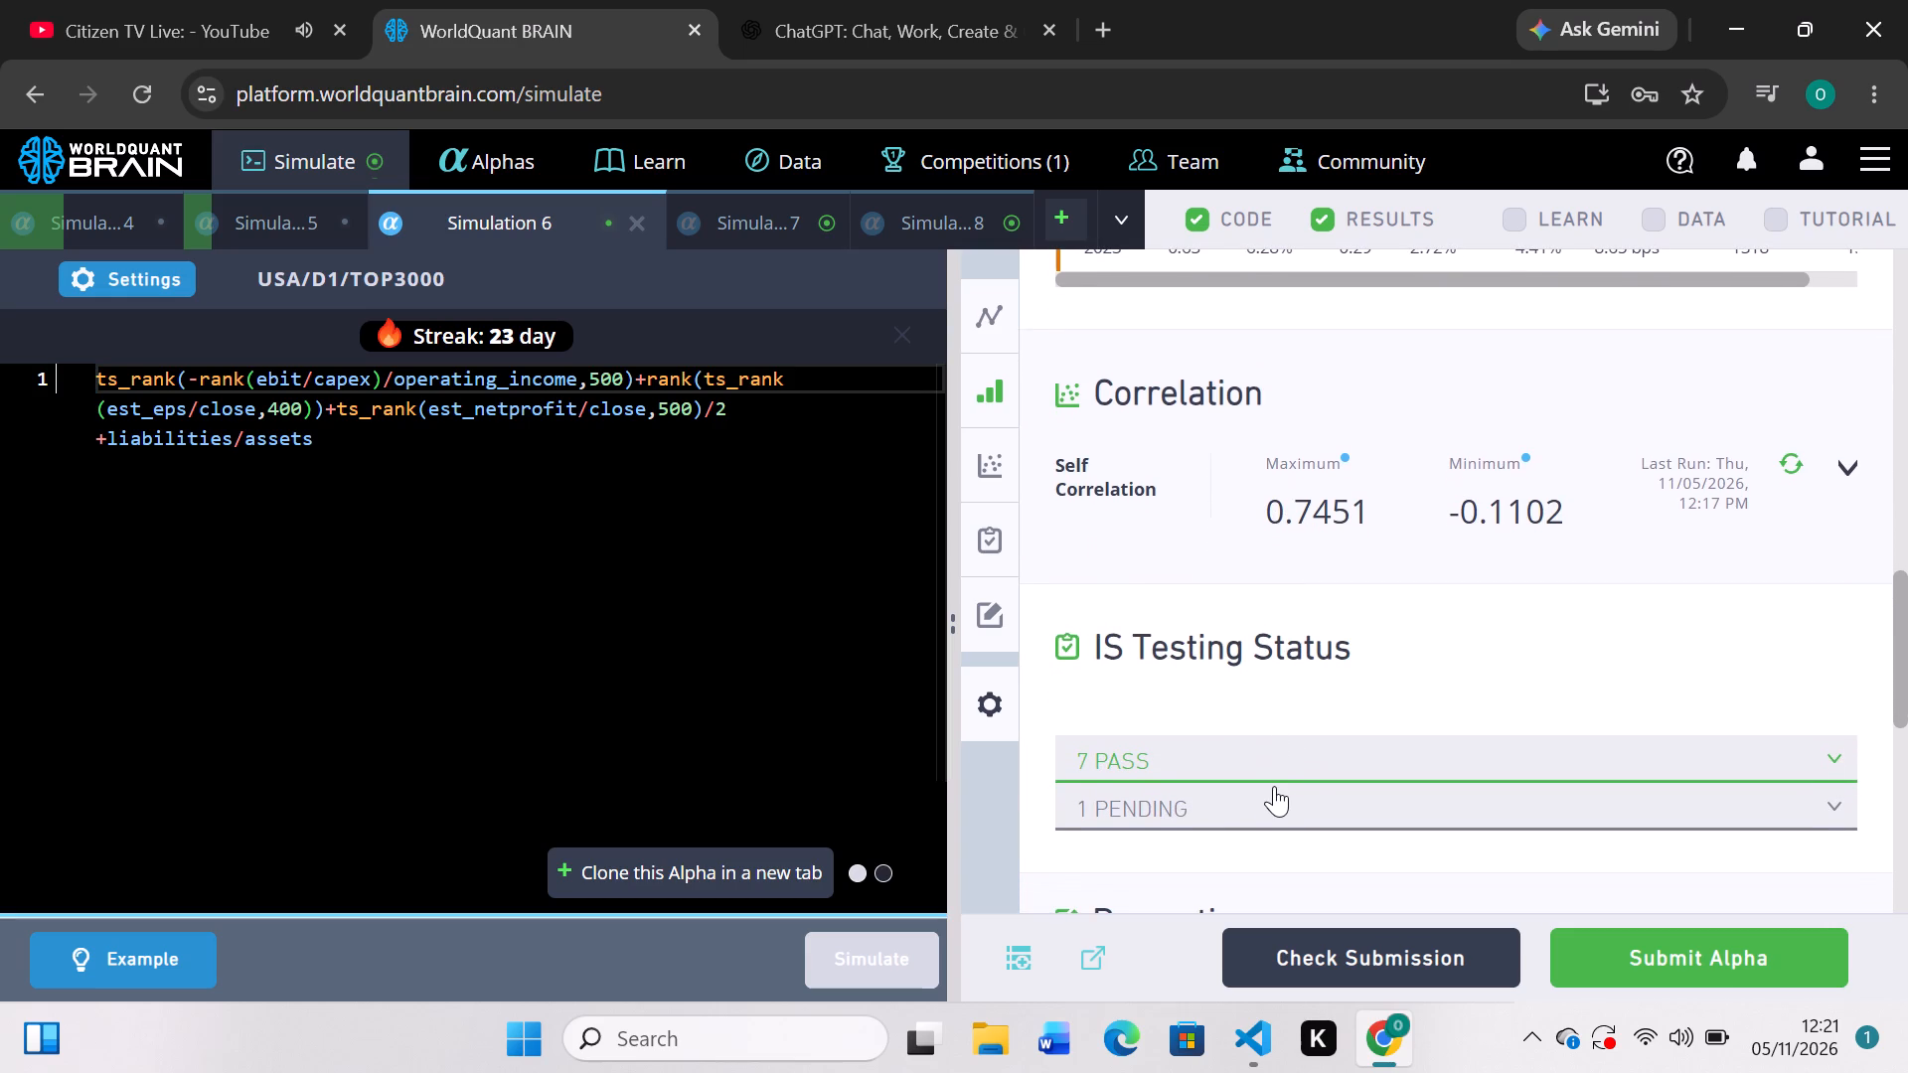
scroll(1274, 786, "up", 2)
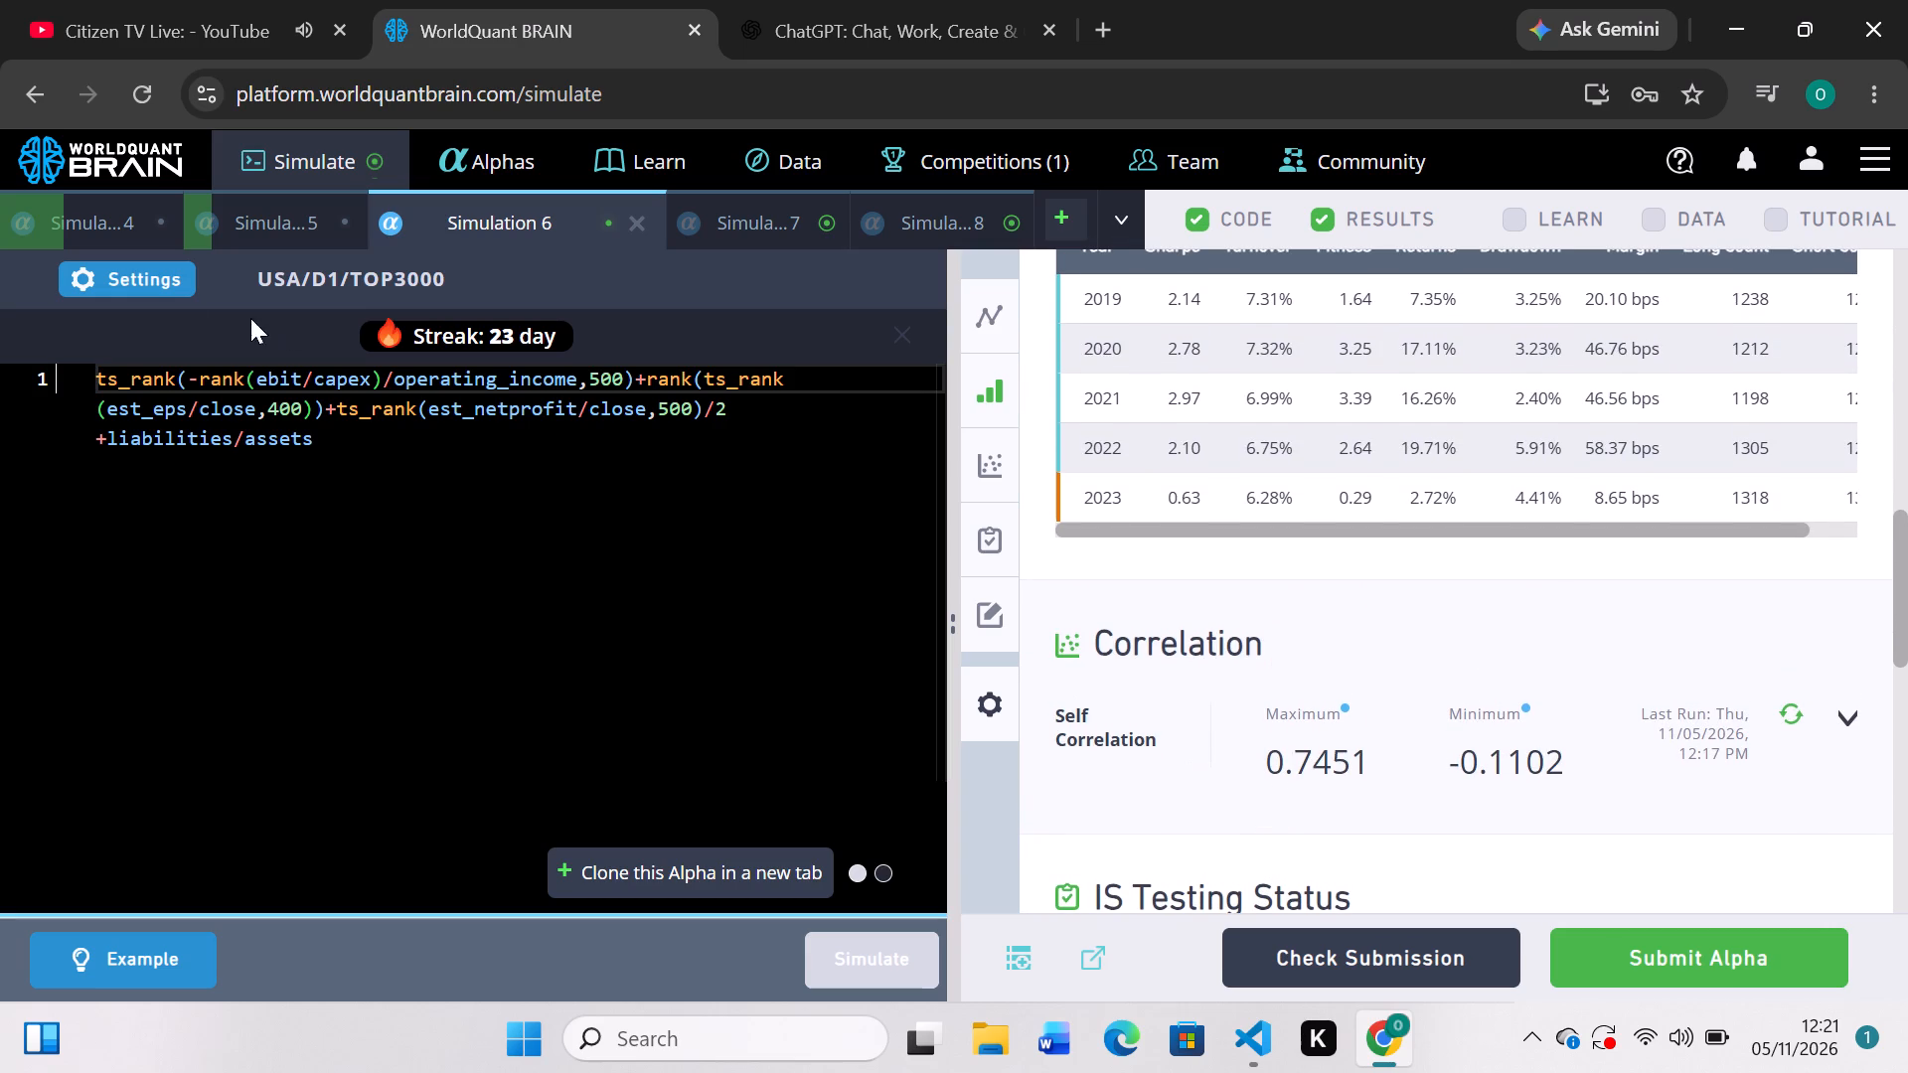
left_click(141, 278)
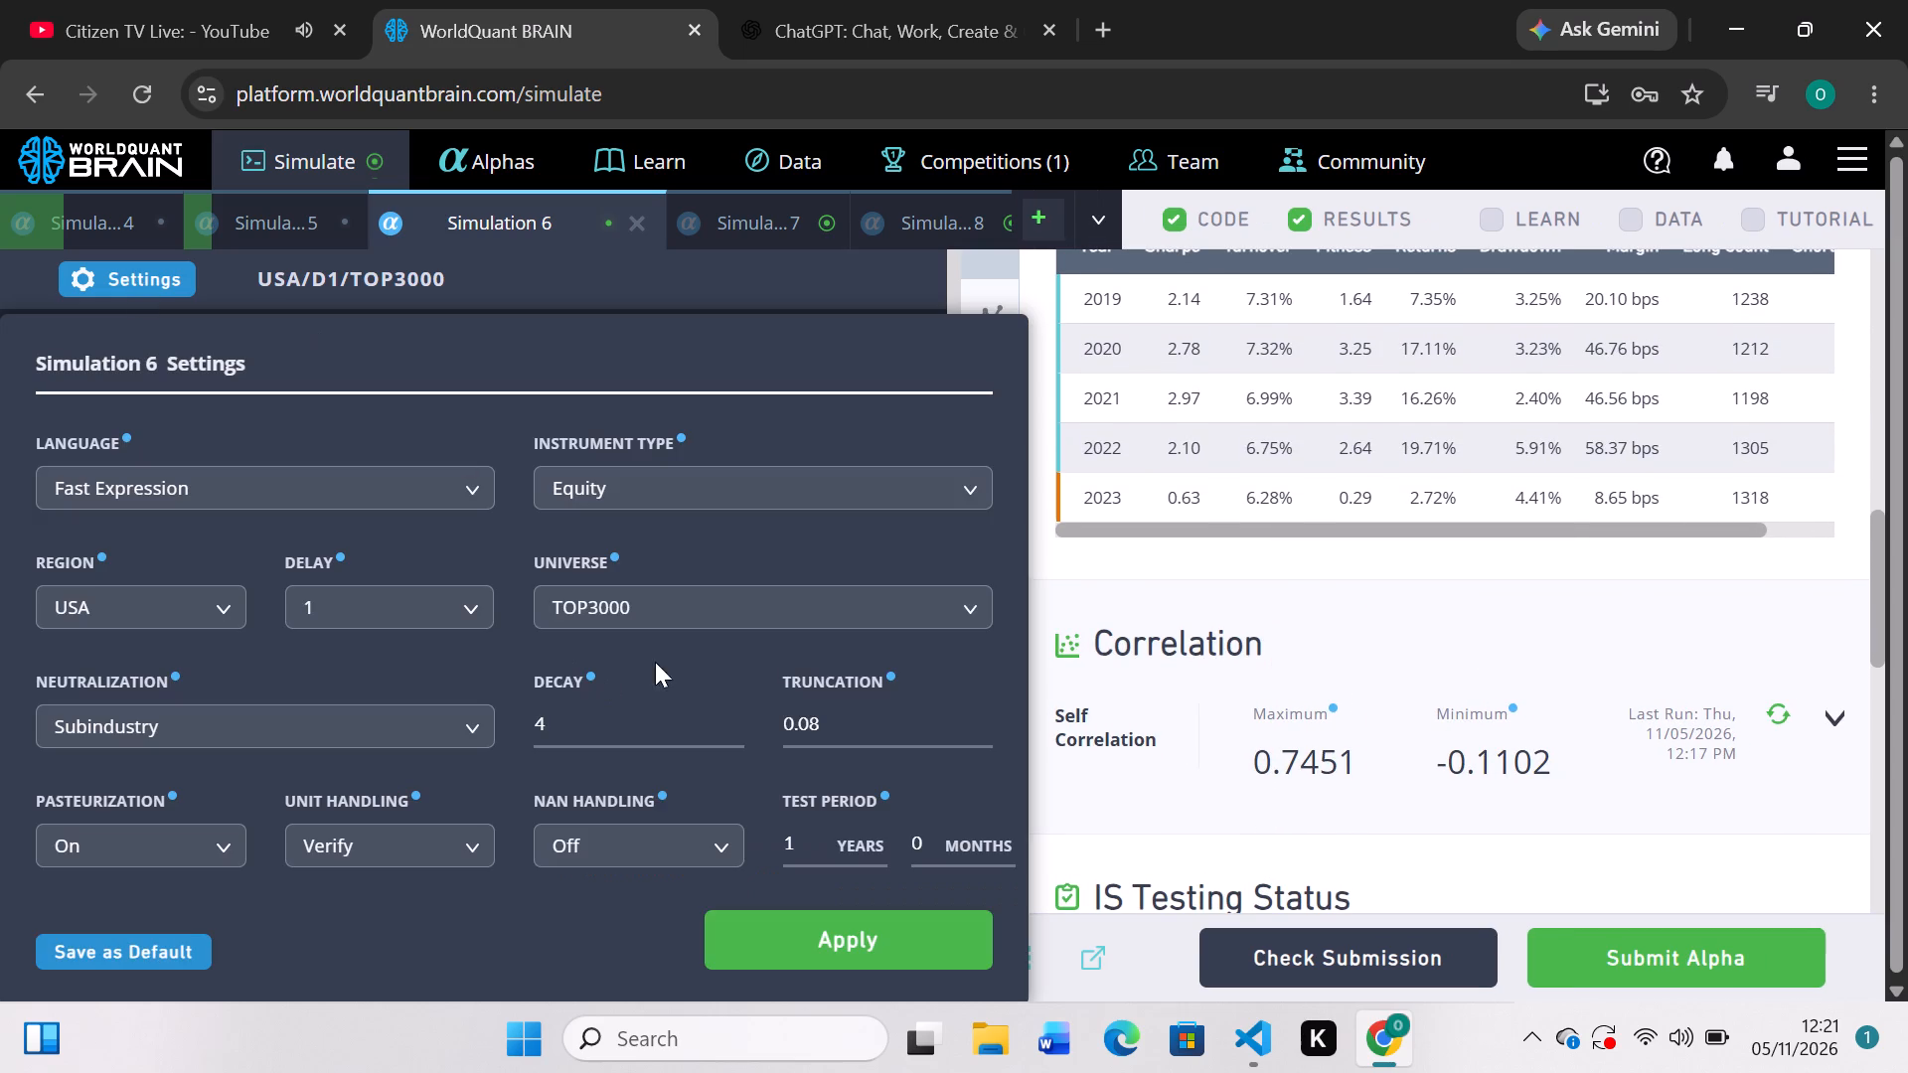
left_click(966, 607)
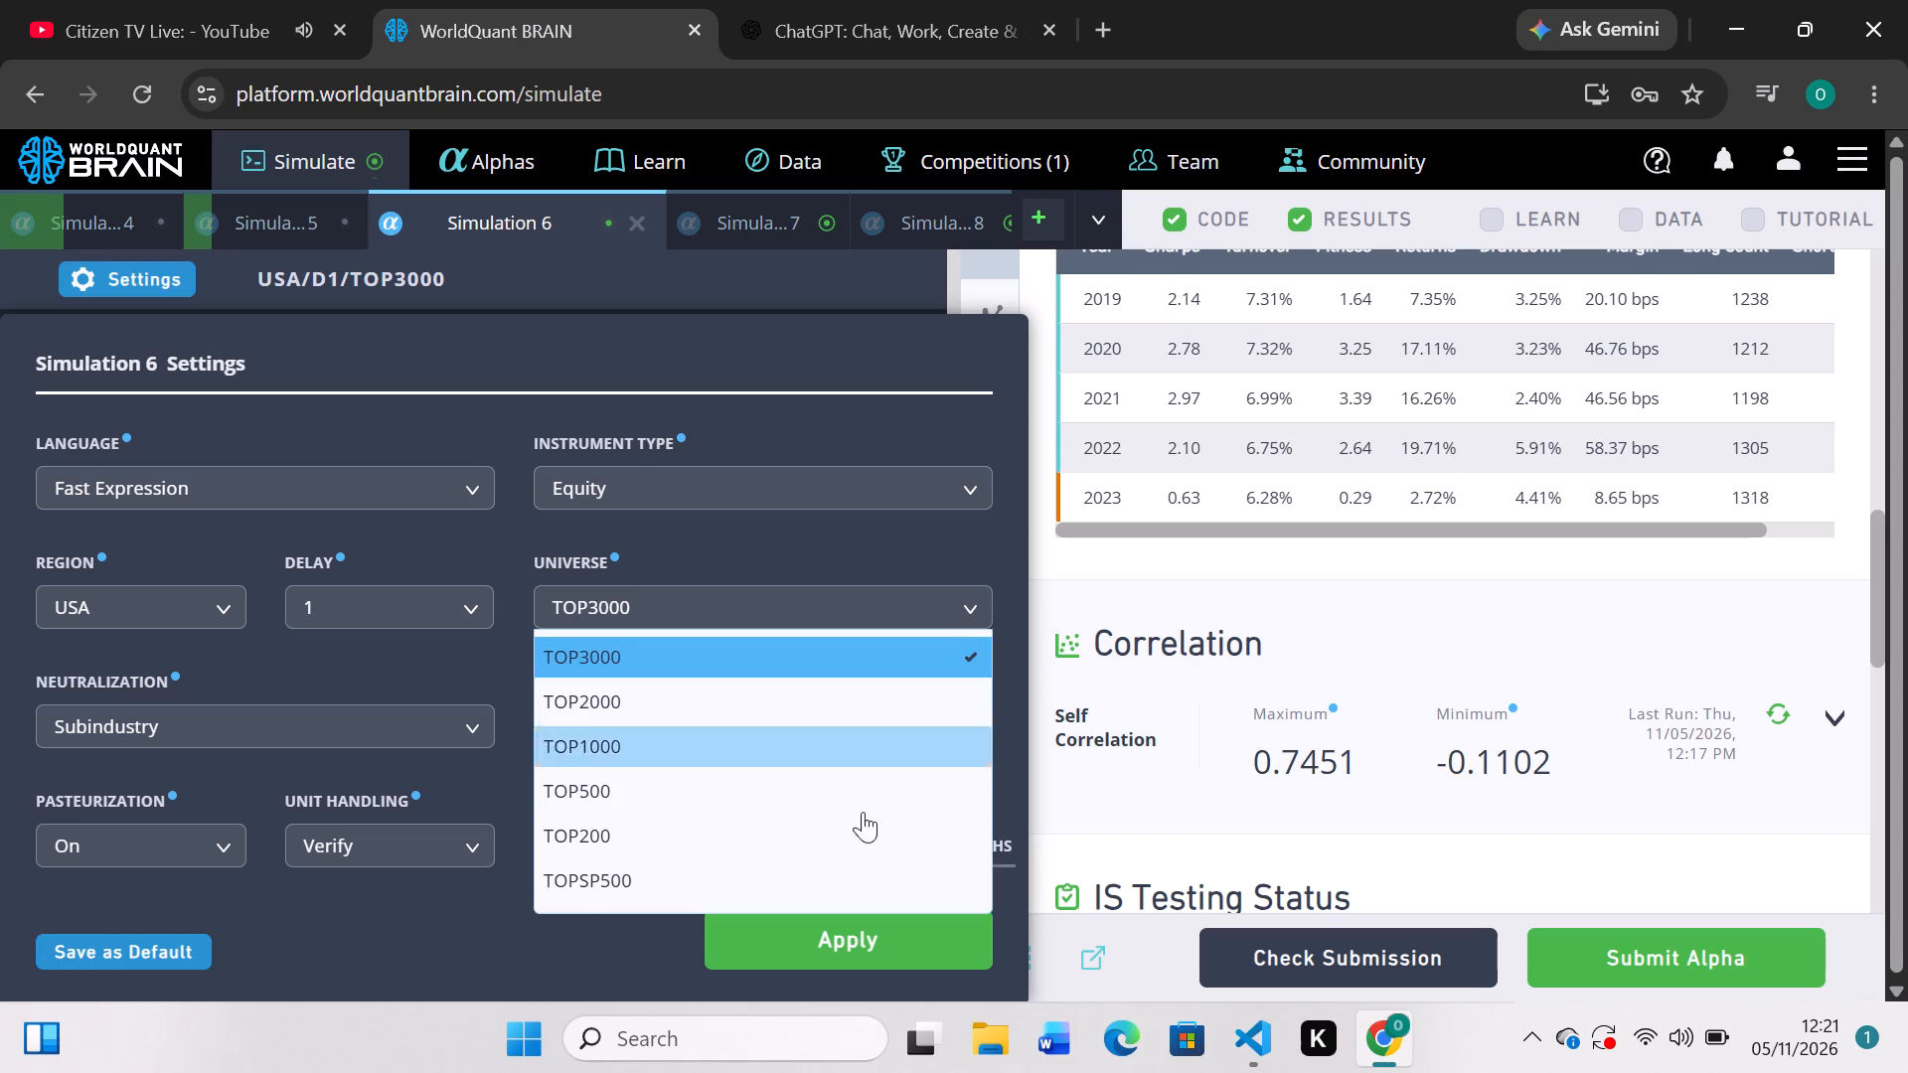
left_click(645, 759)
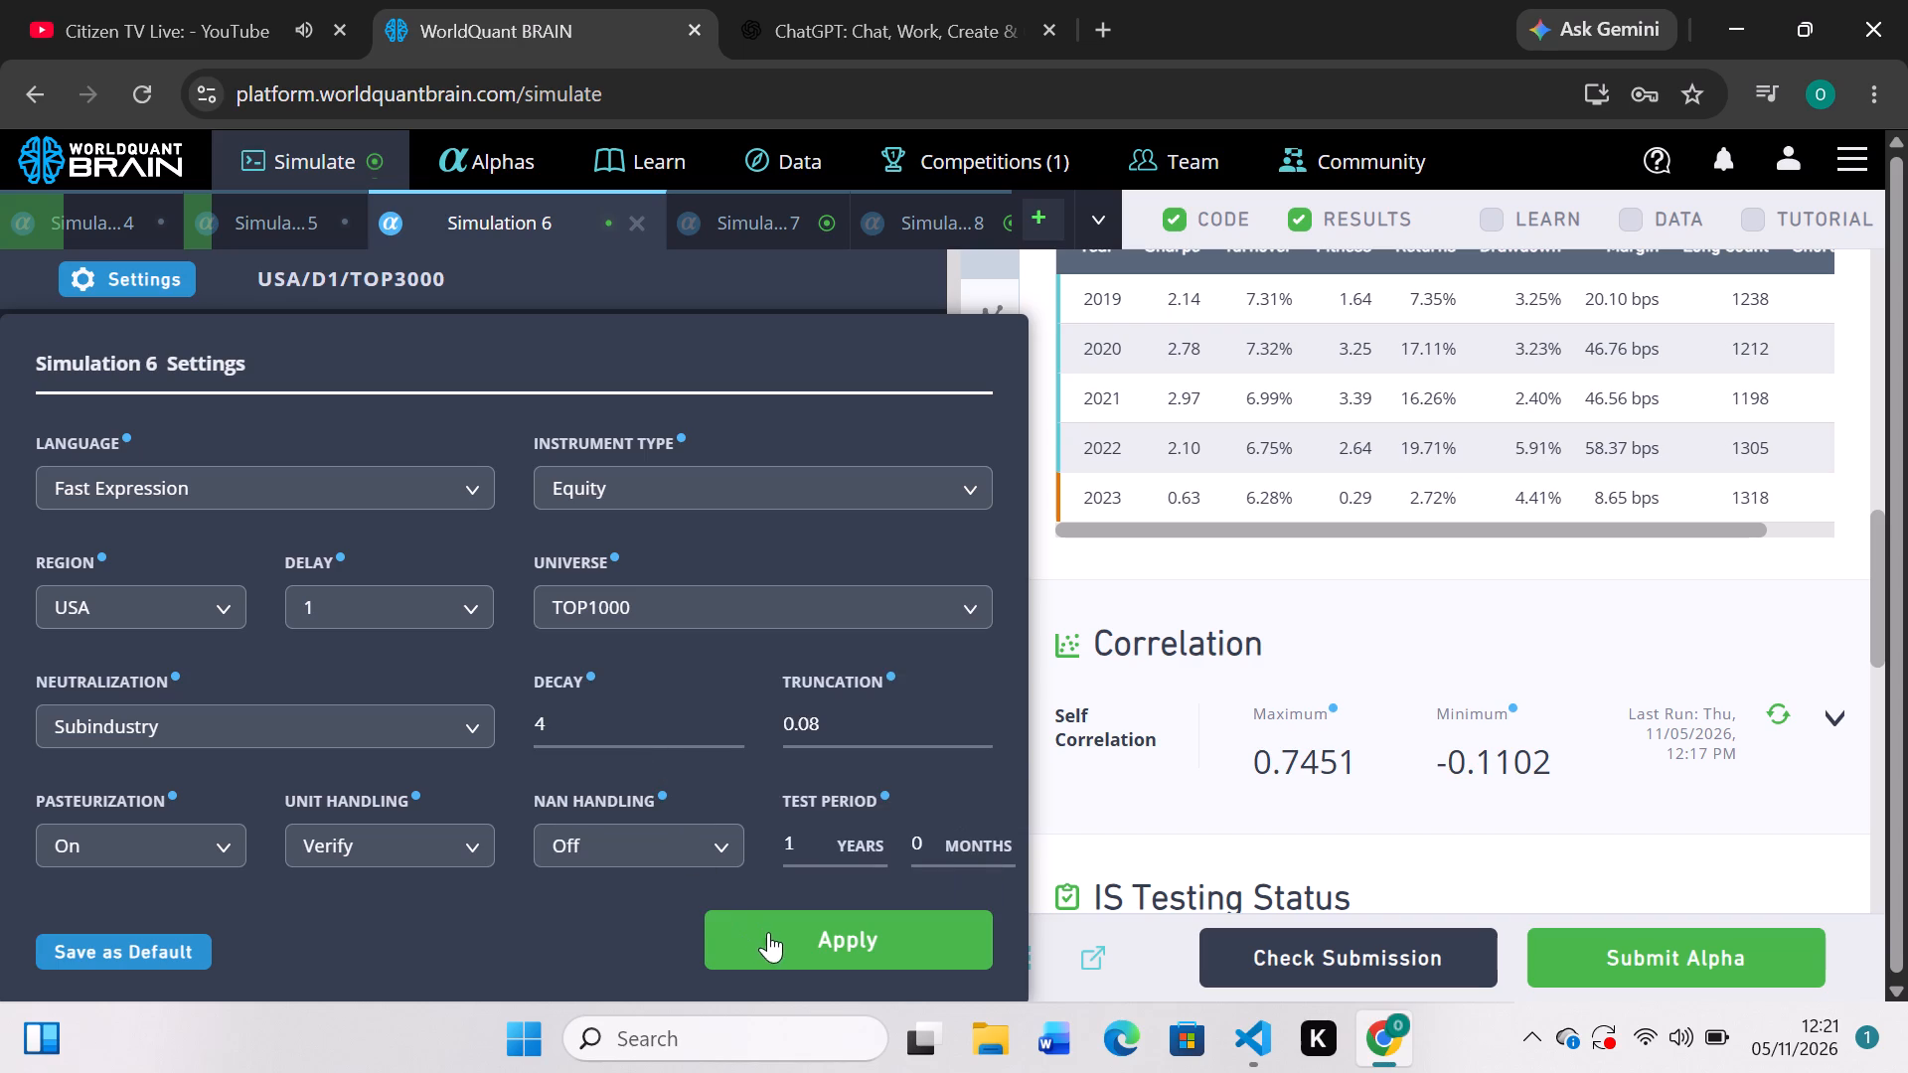
left_click(787, 945)
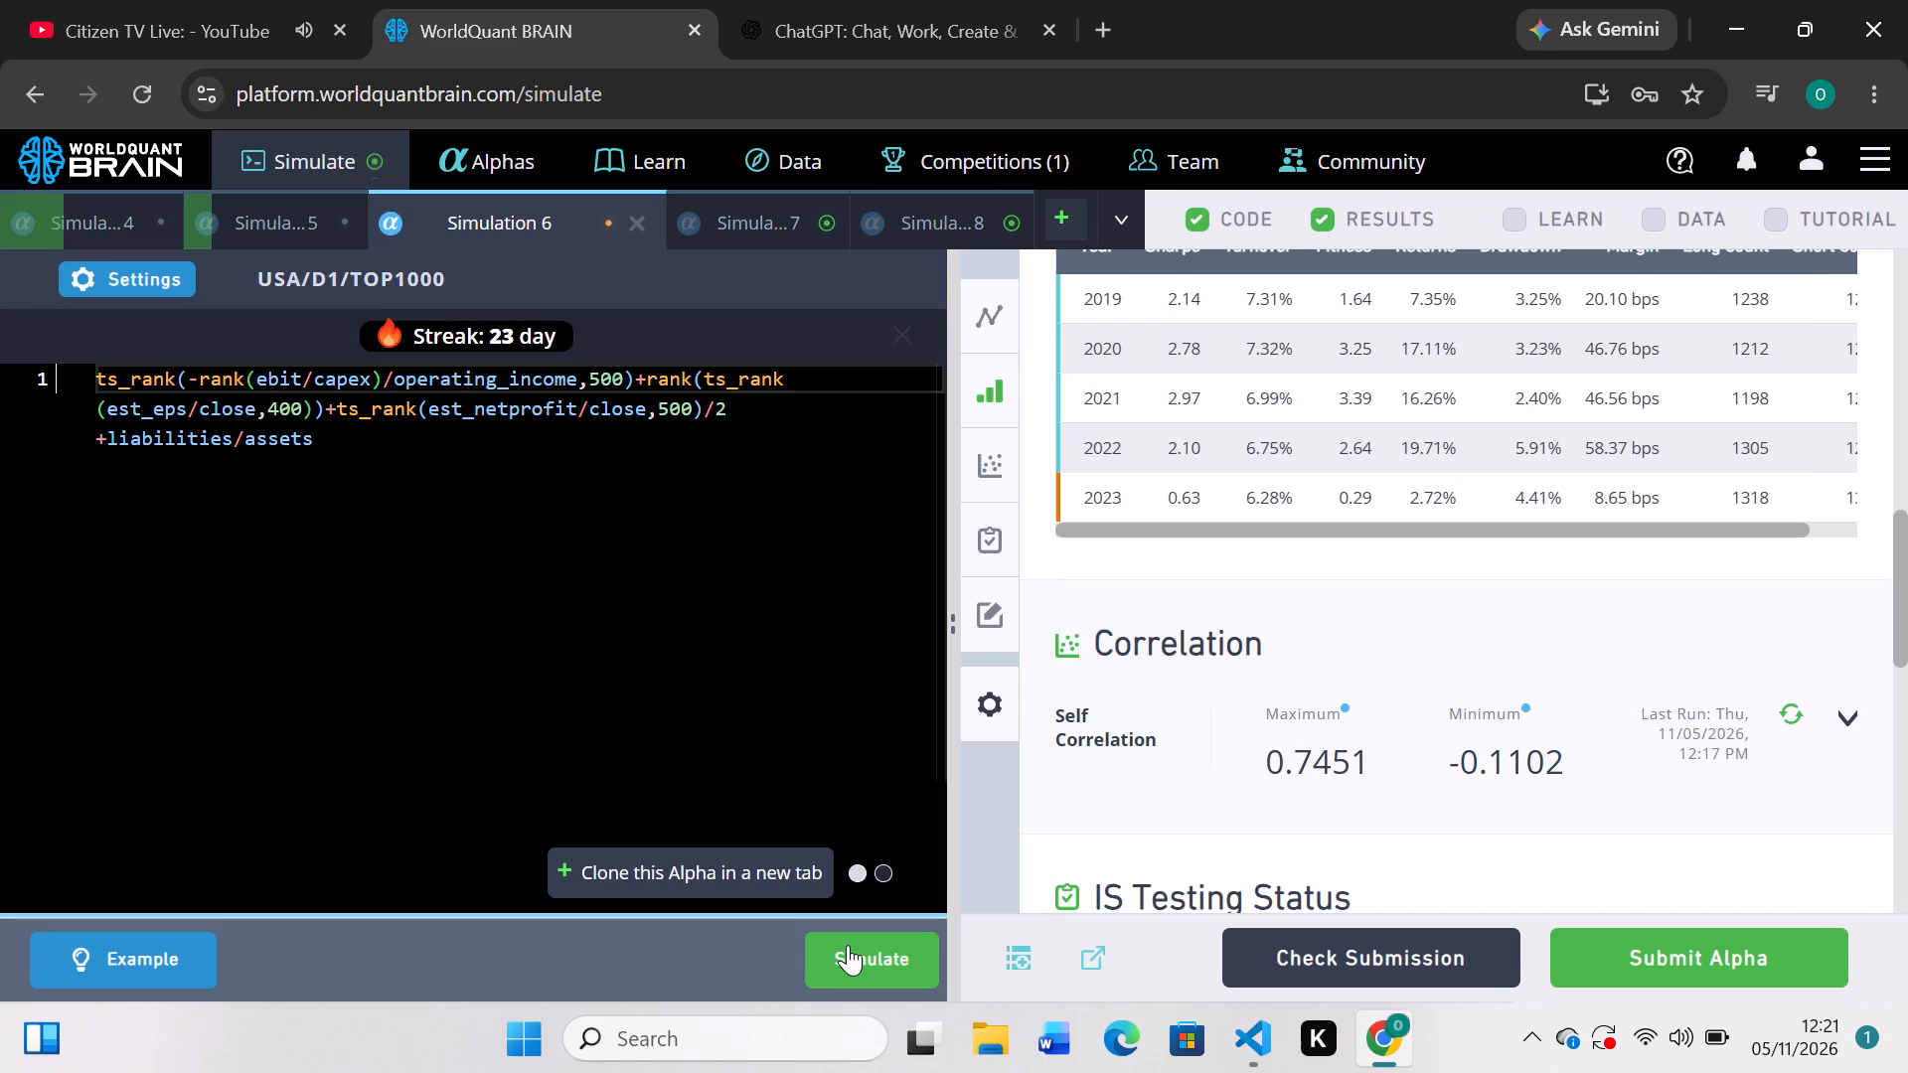
left_click(848, 945)
Review Simulation 7's PnL chart, reveal its test period, and run the self-correlation check.
left_click(782, 232)
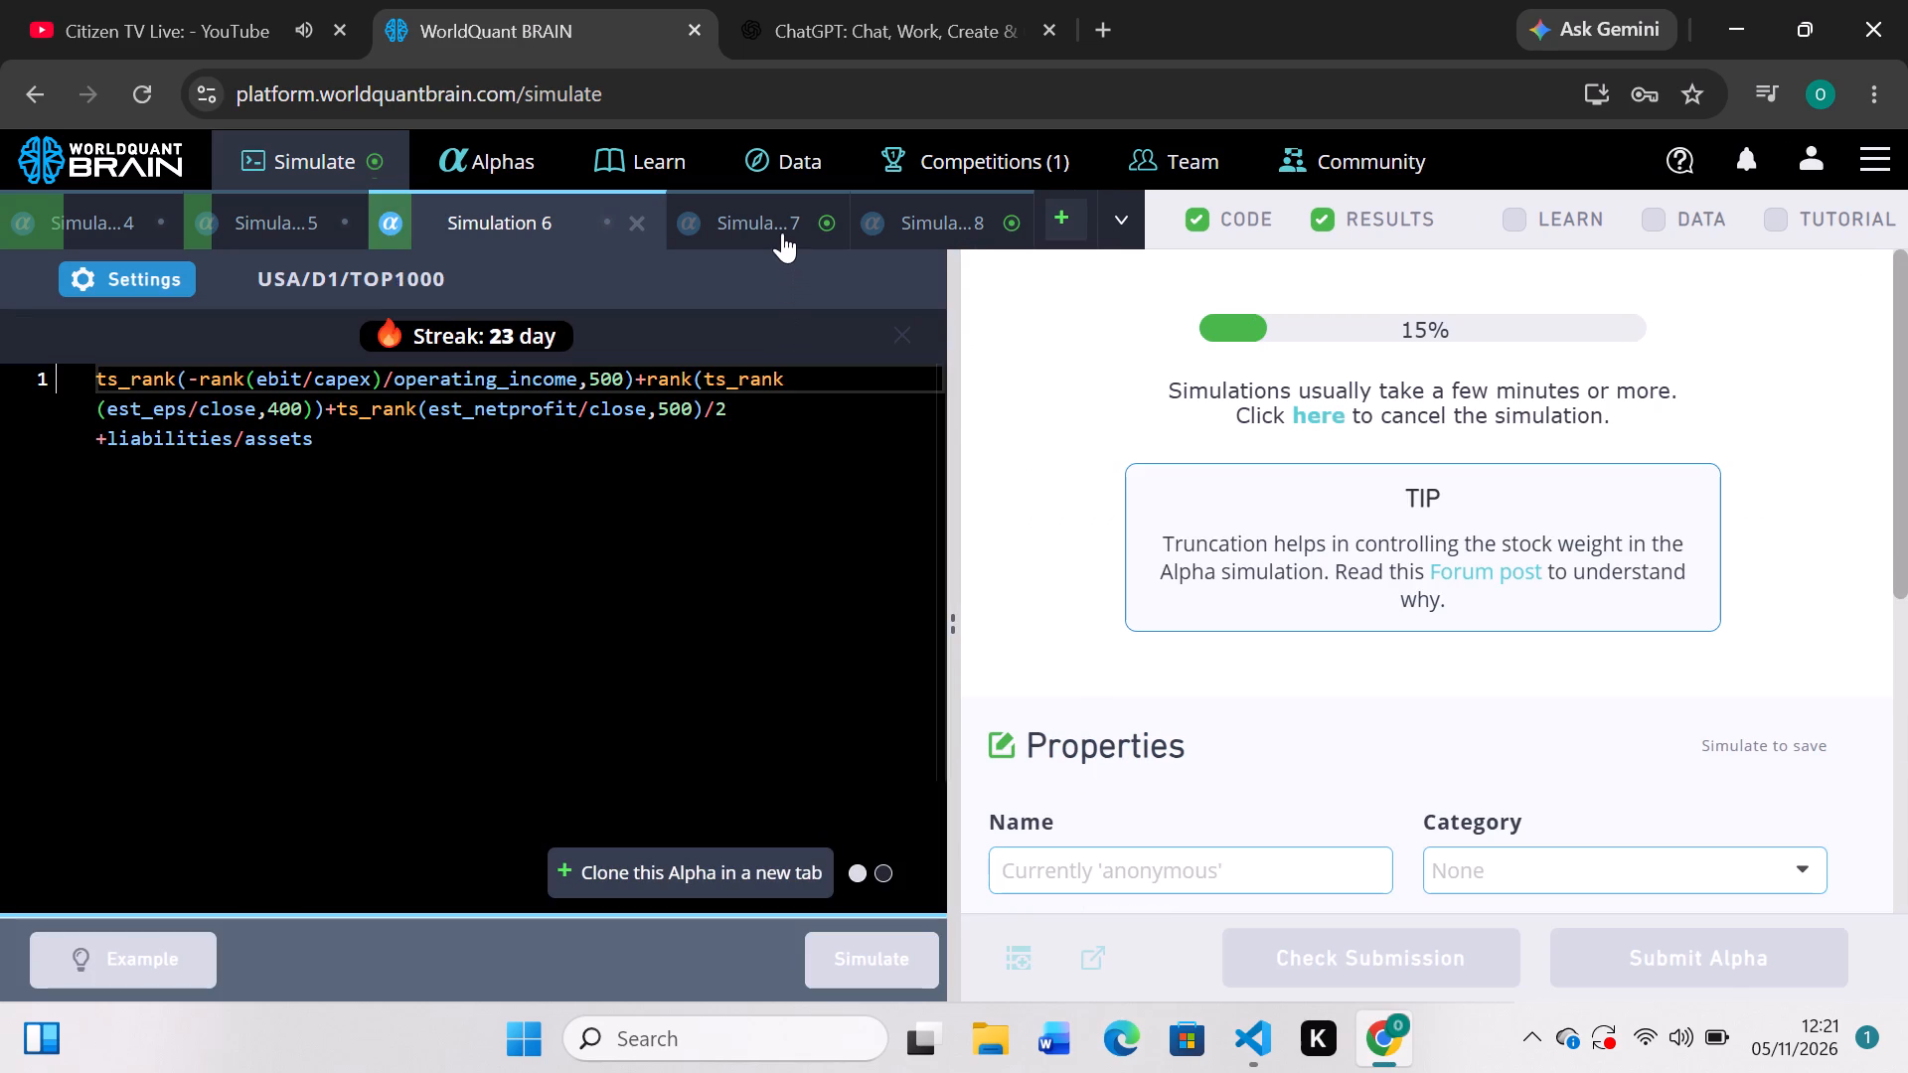
scroll(1343, 648, "down", 1)
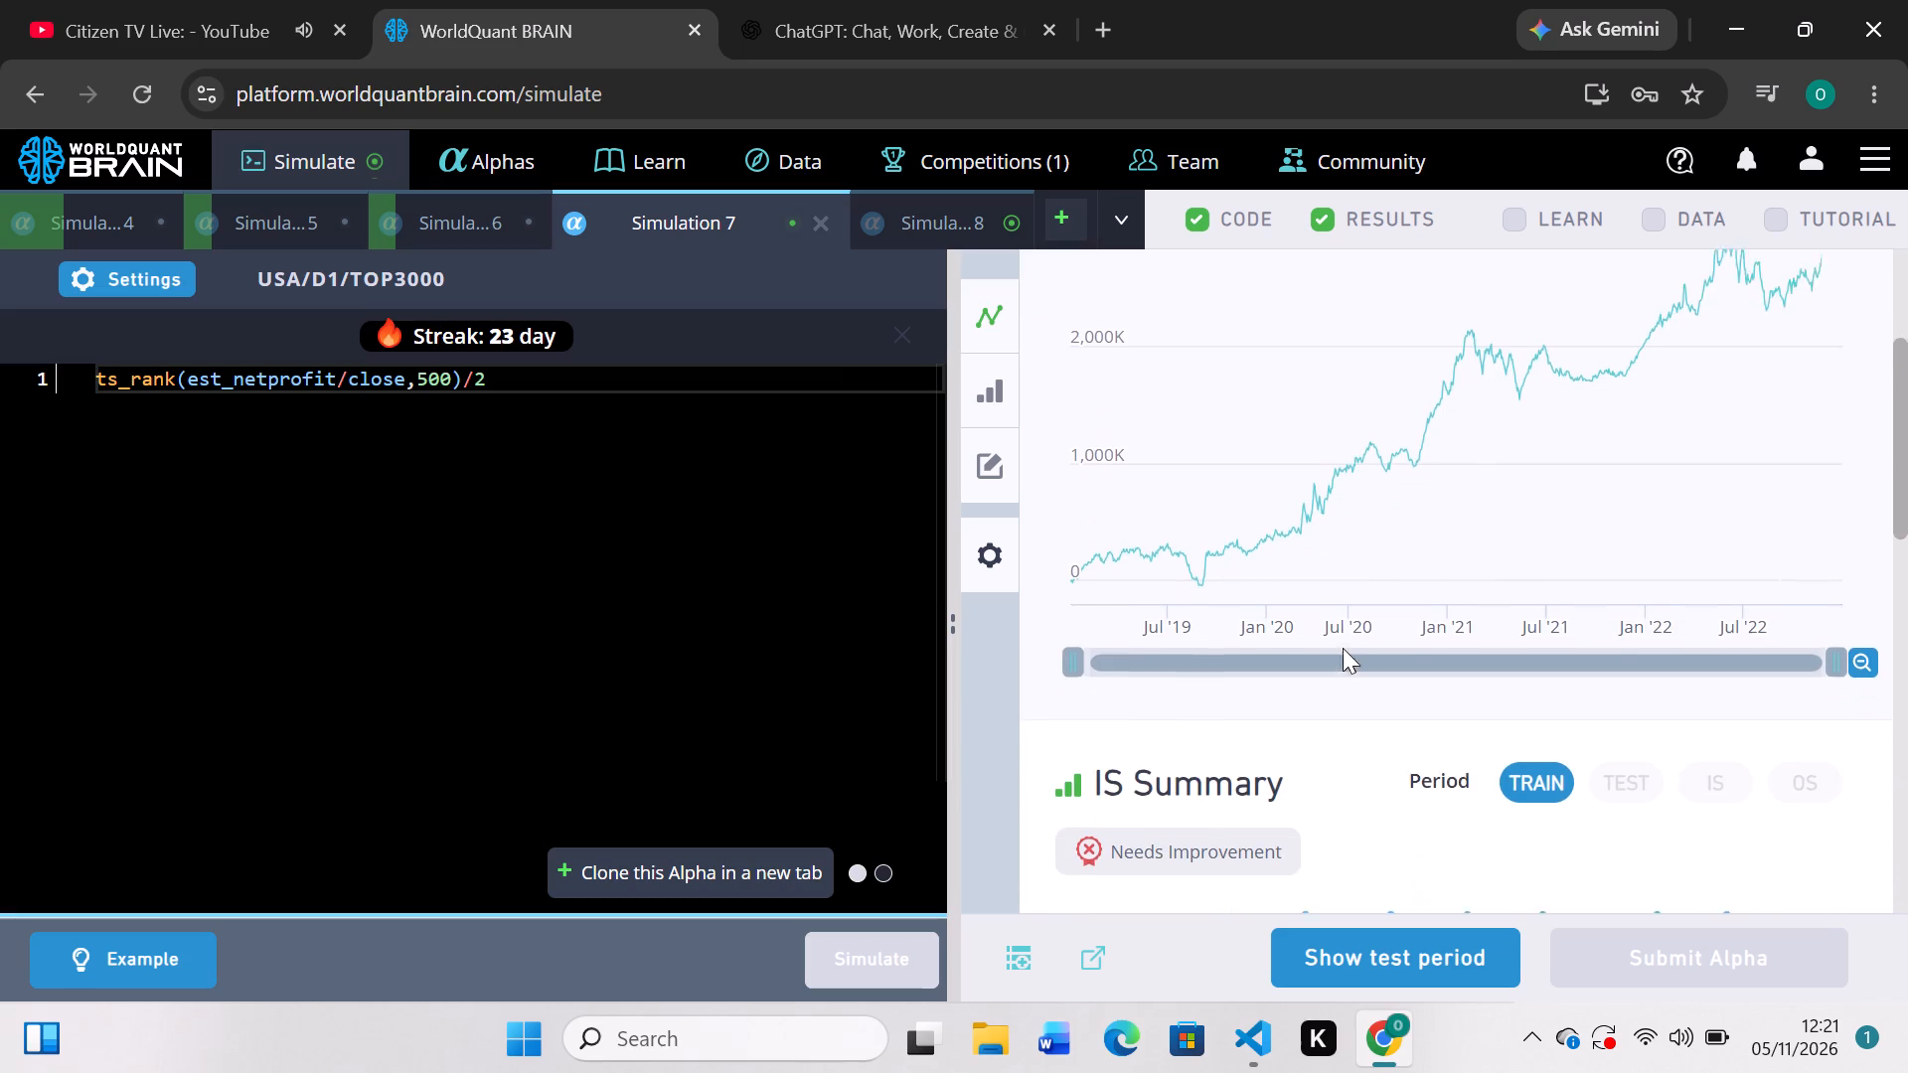
scroll(1343, 648, "up", 1)
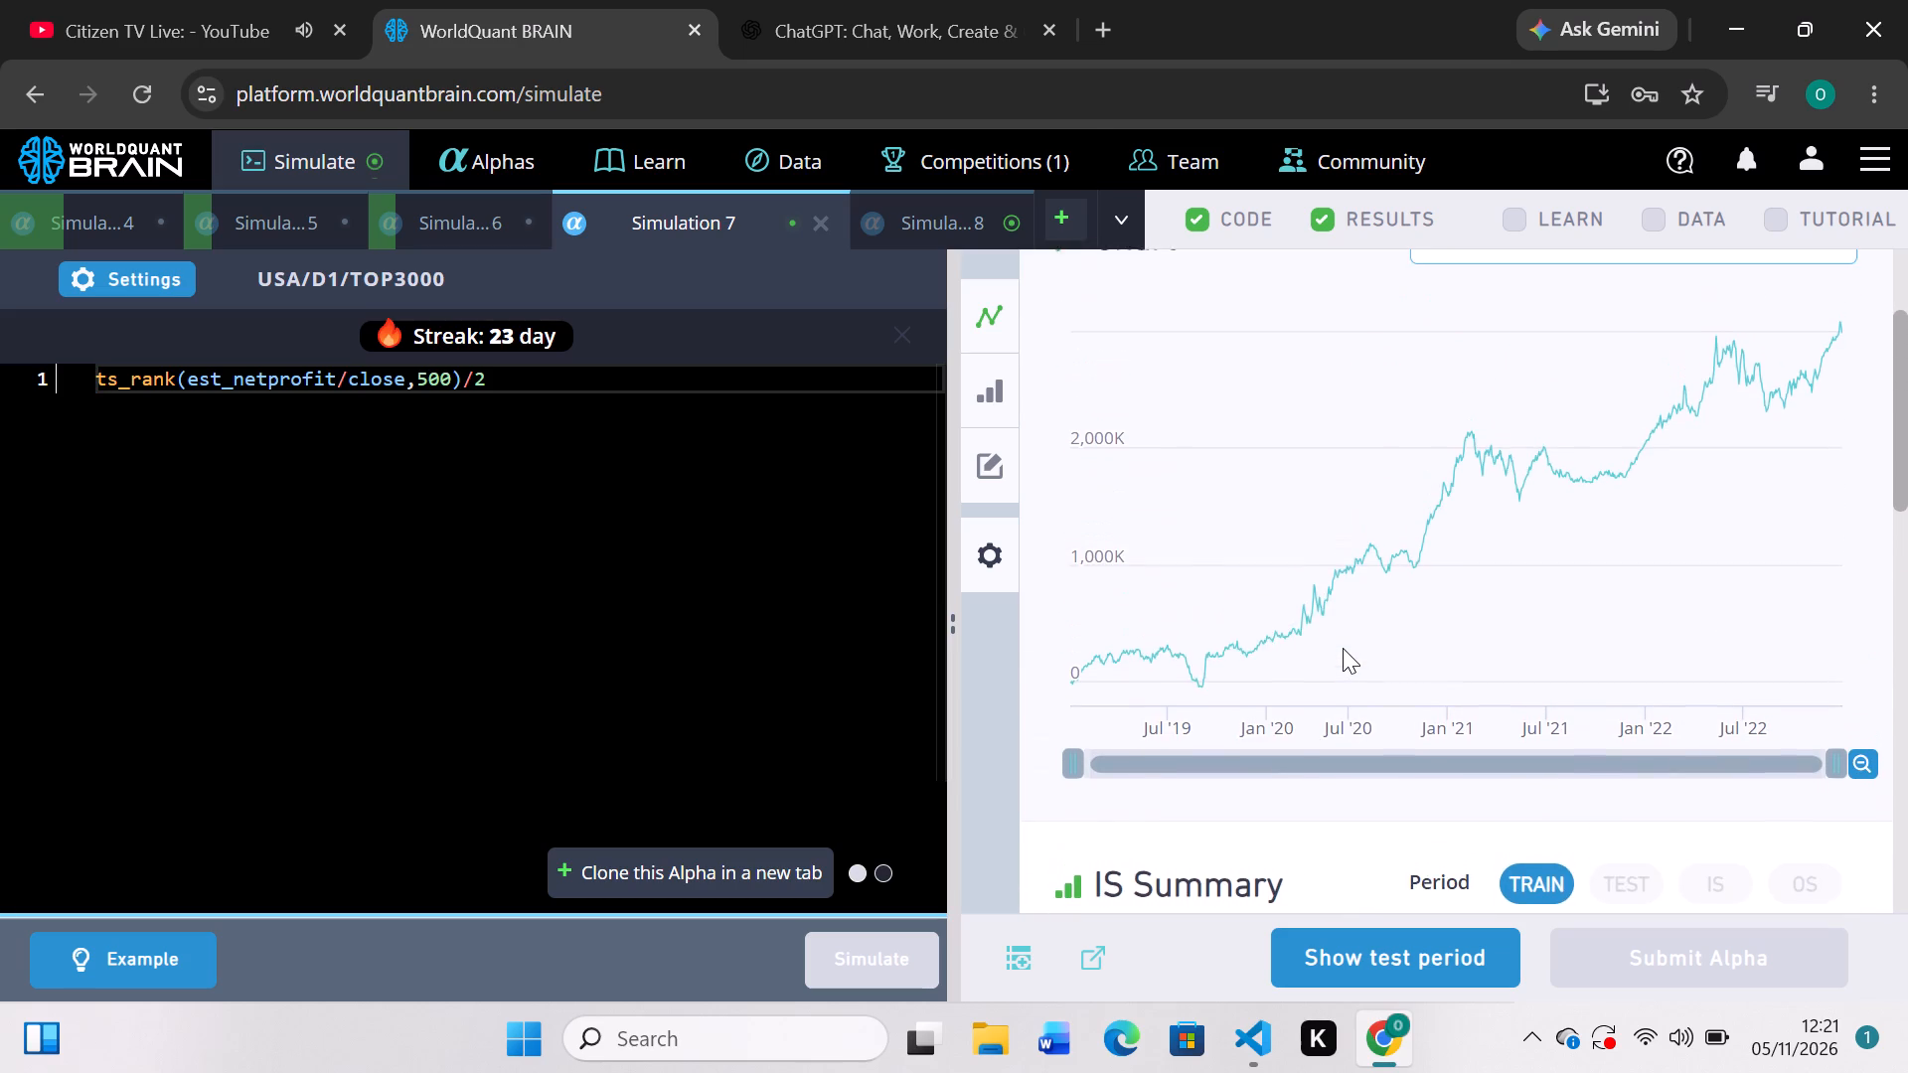
left_click(1373, 944)
scroll(1414, 736, "down", 2)
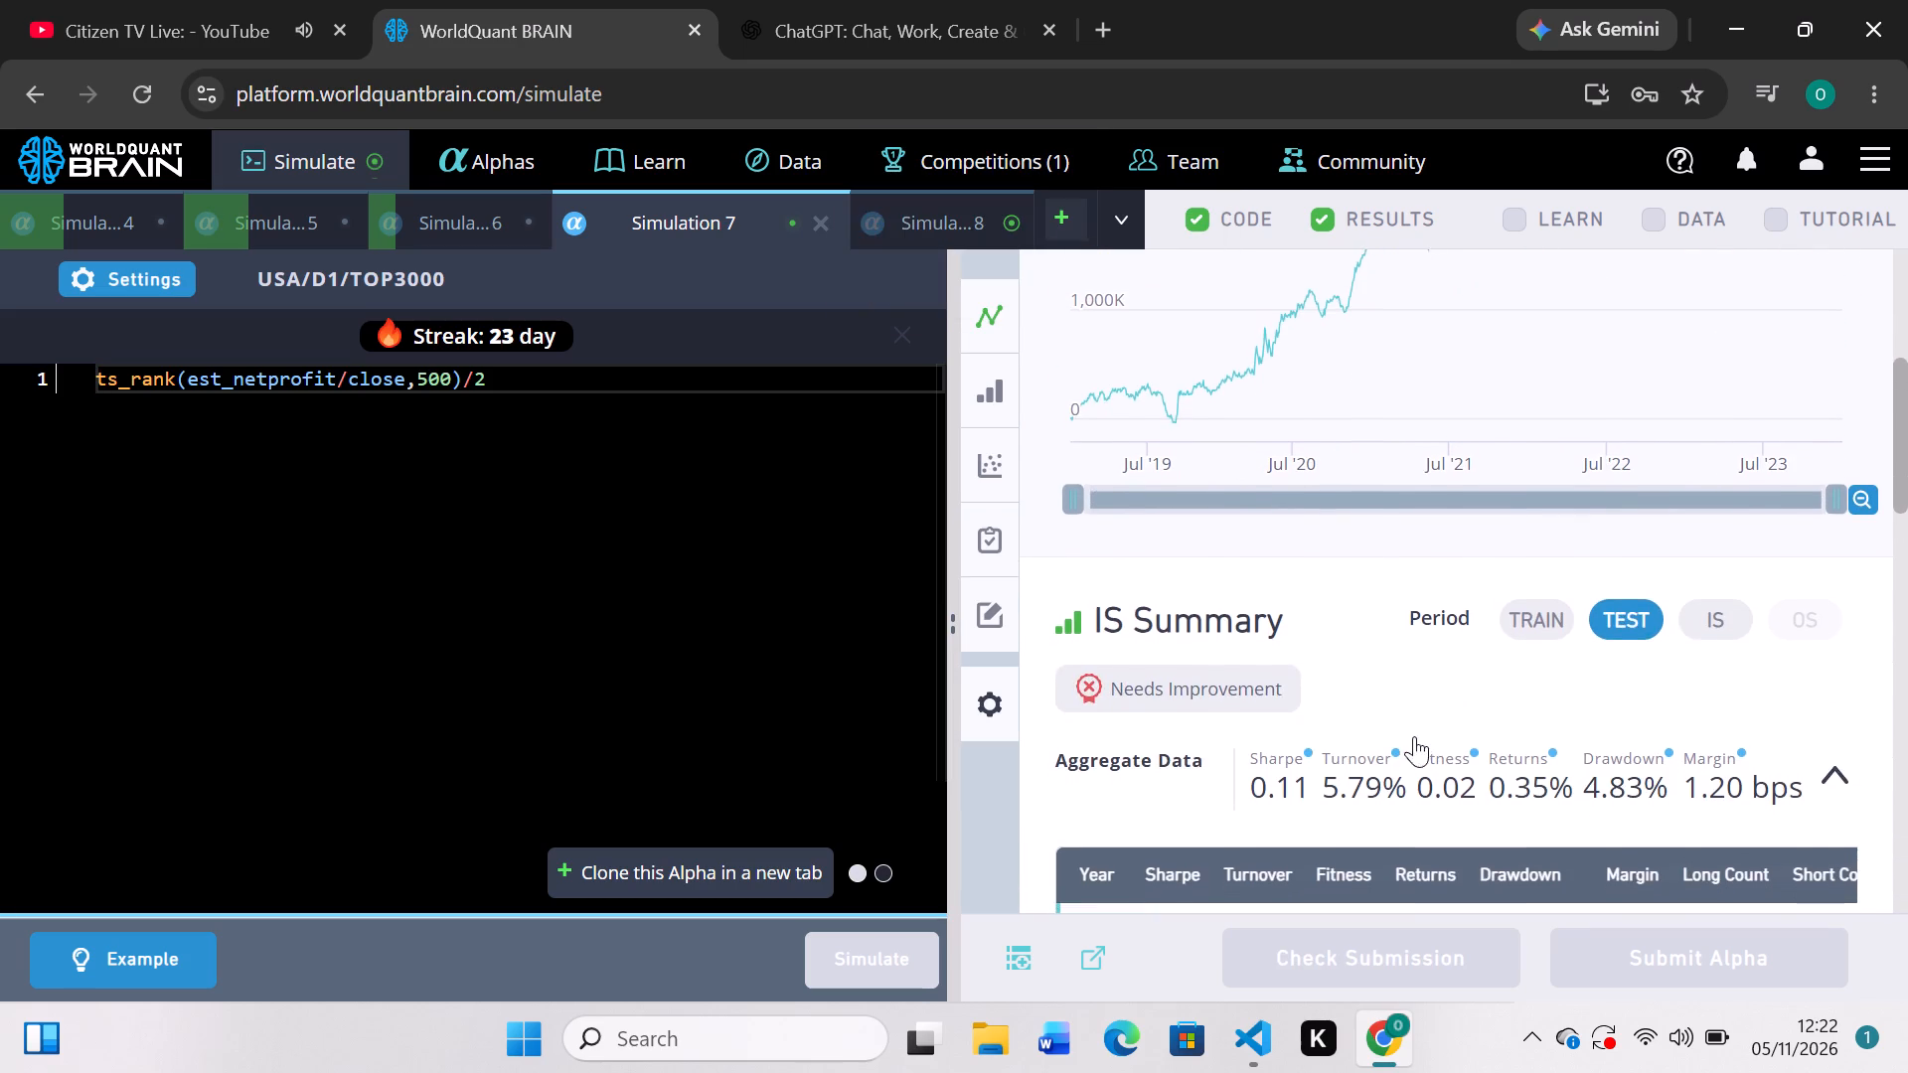
scroll(1414, 736, "down", 2)
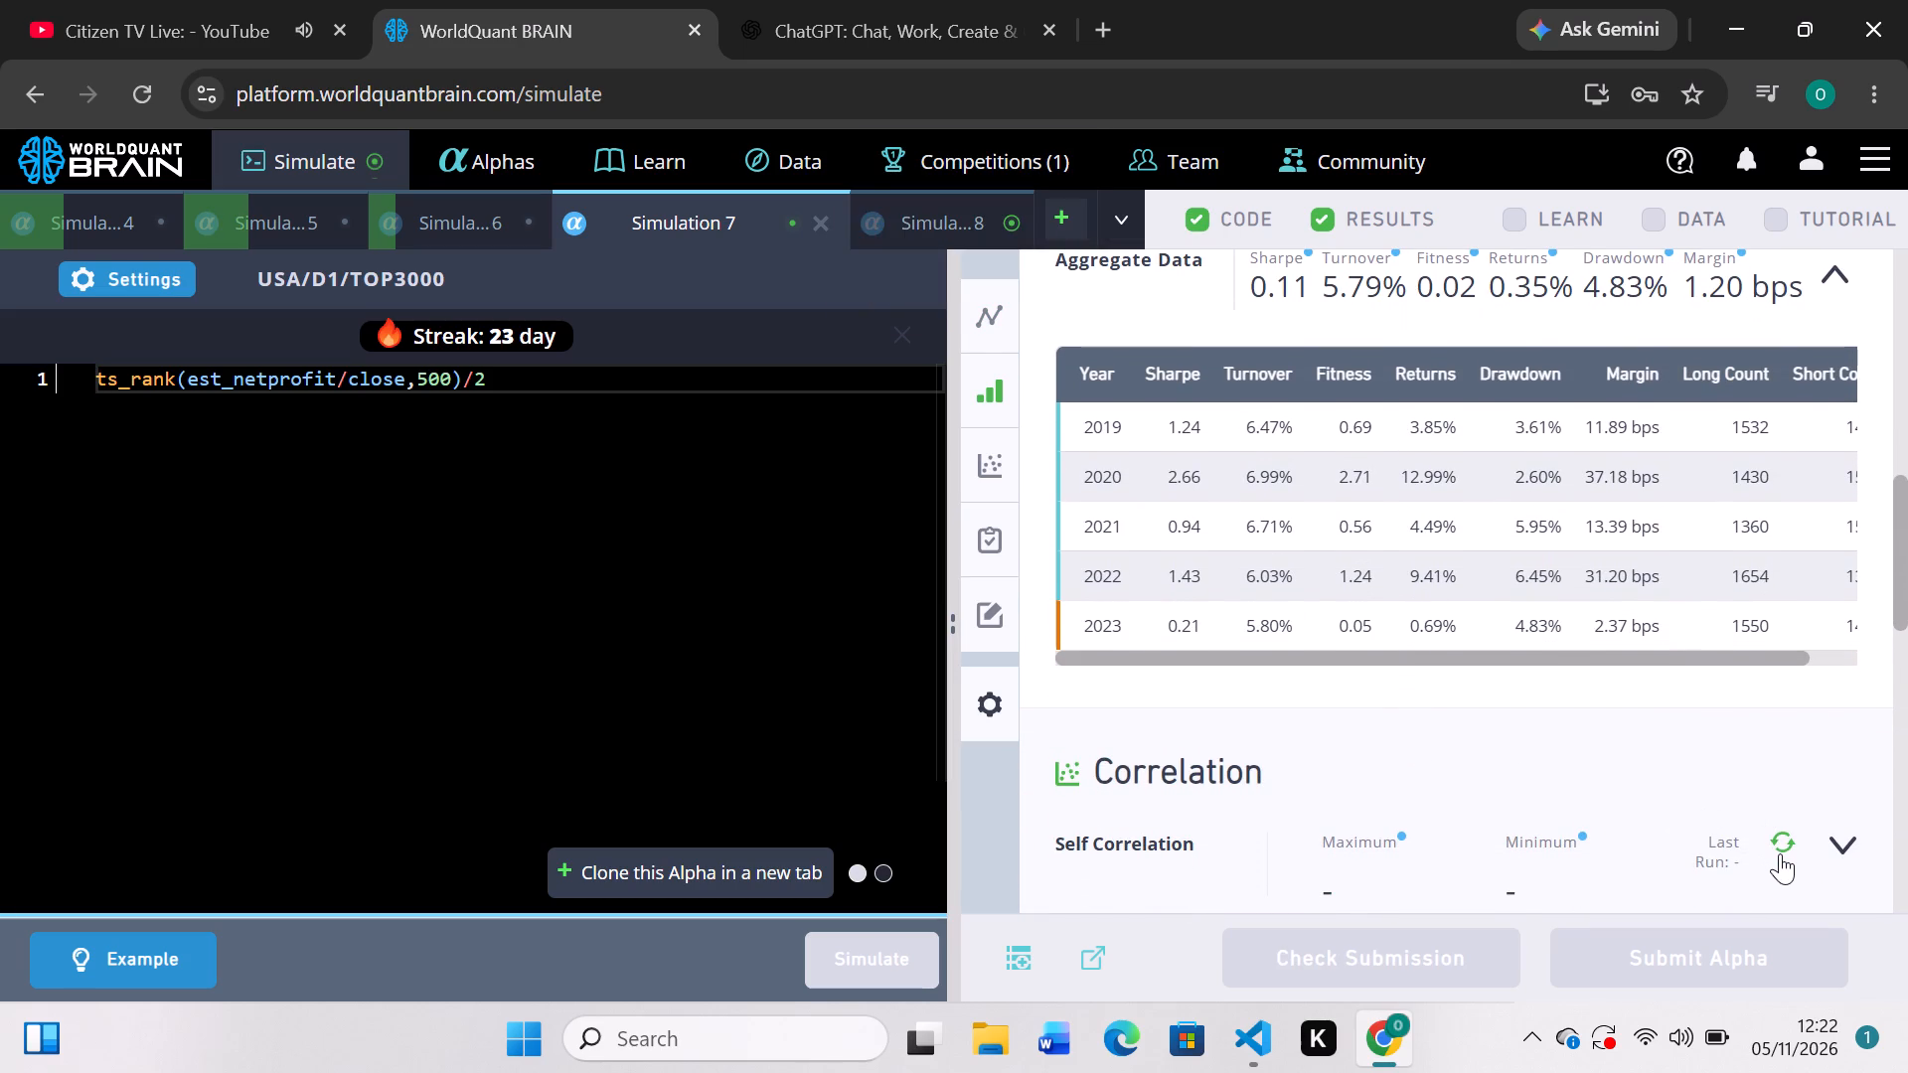
left_click(1780, 853)
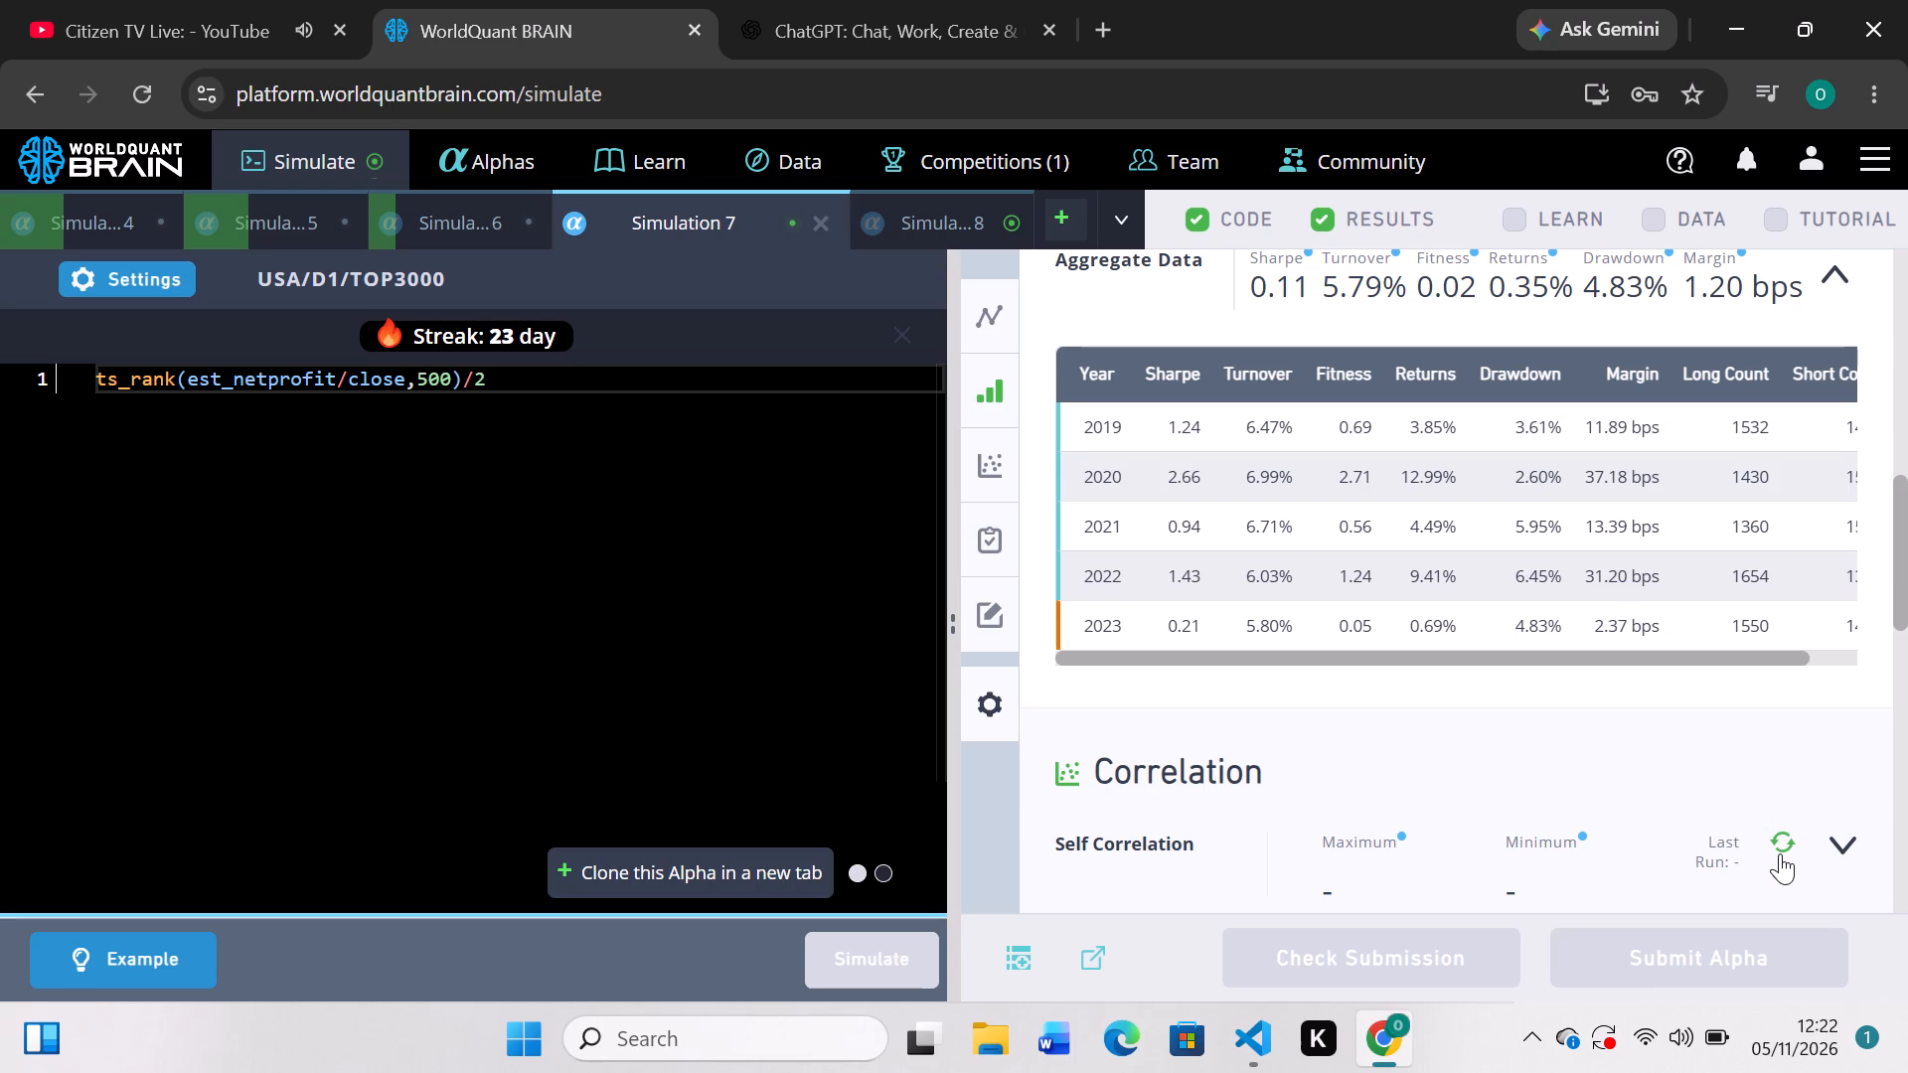
left_click(1794, 849)
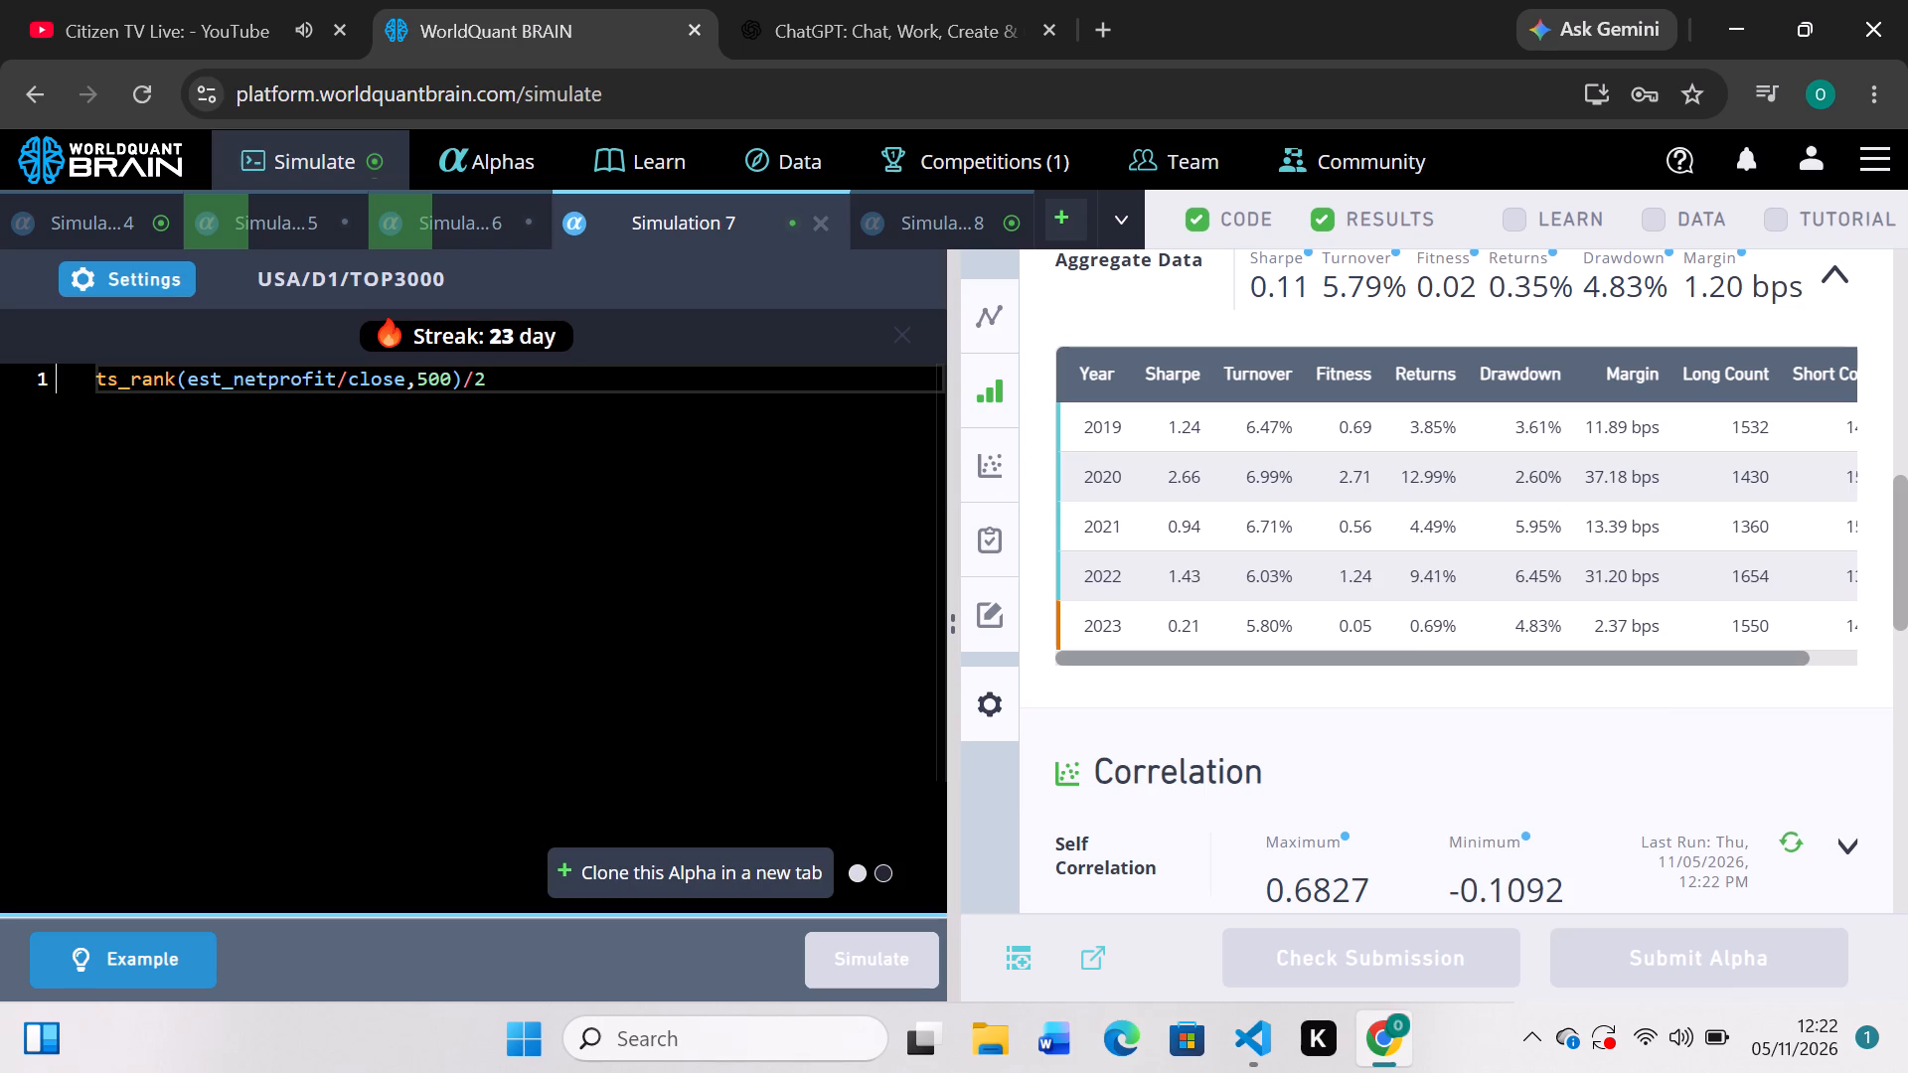
Remove the division by 2 from Simulation 7's expression, leaving ts_rank(est_netprofit/close,500), and simulate it.
left_click(498, 379)
key("BackSpace")
key("BackSpace")
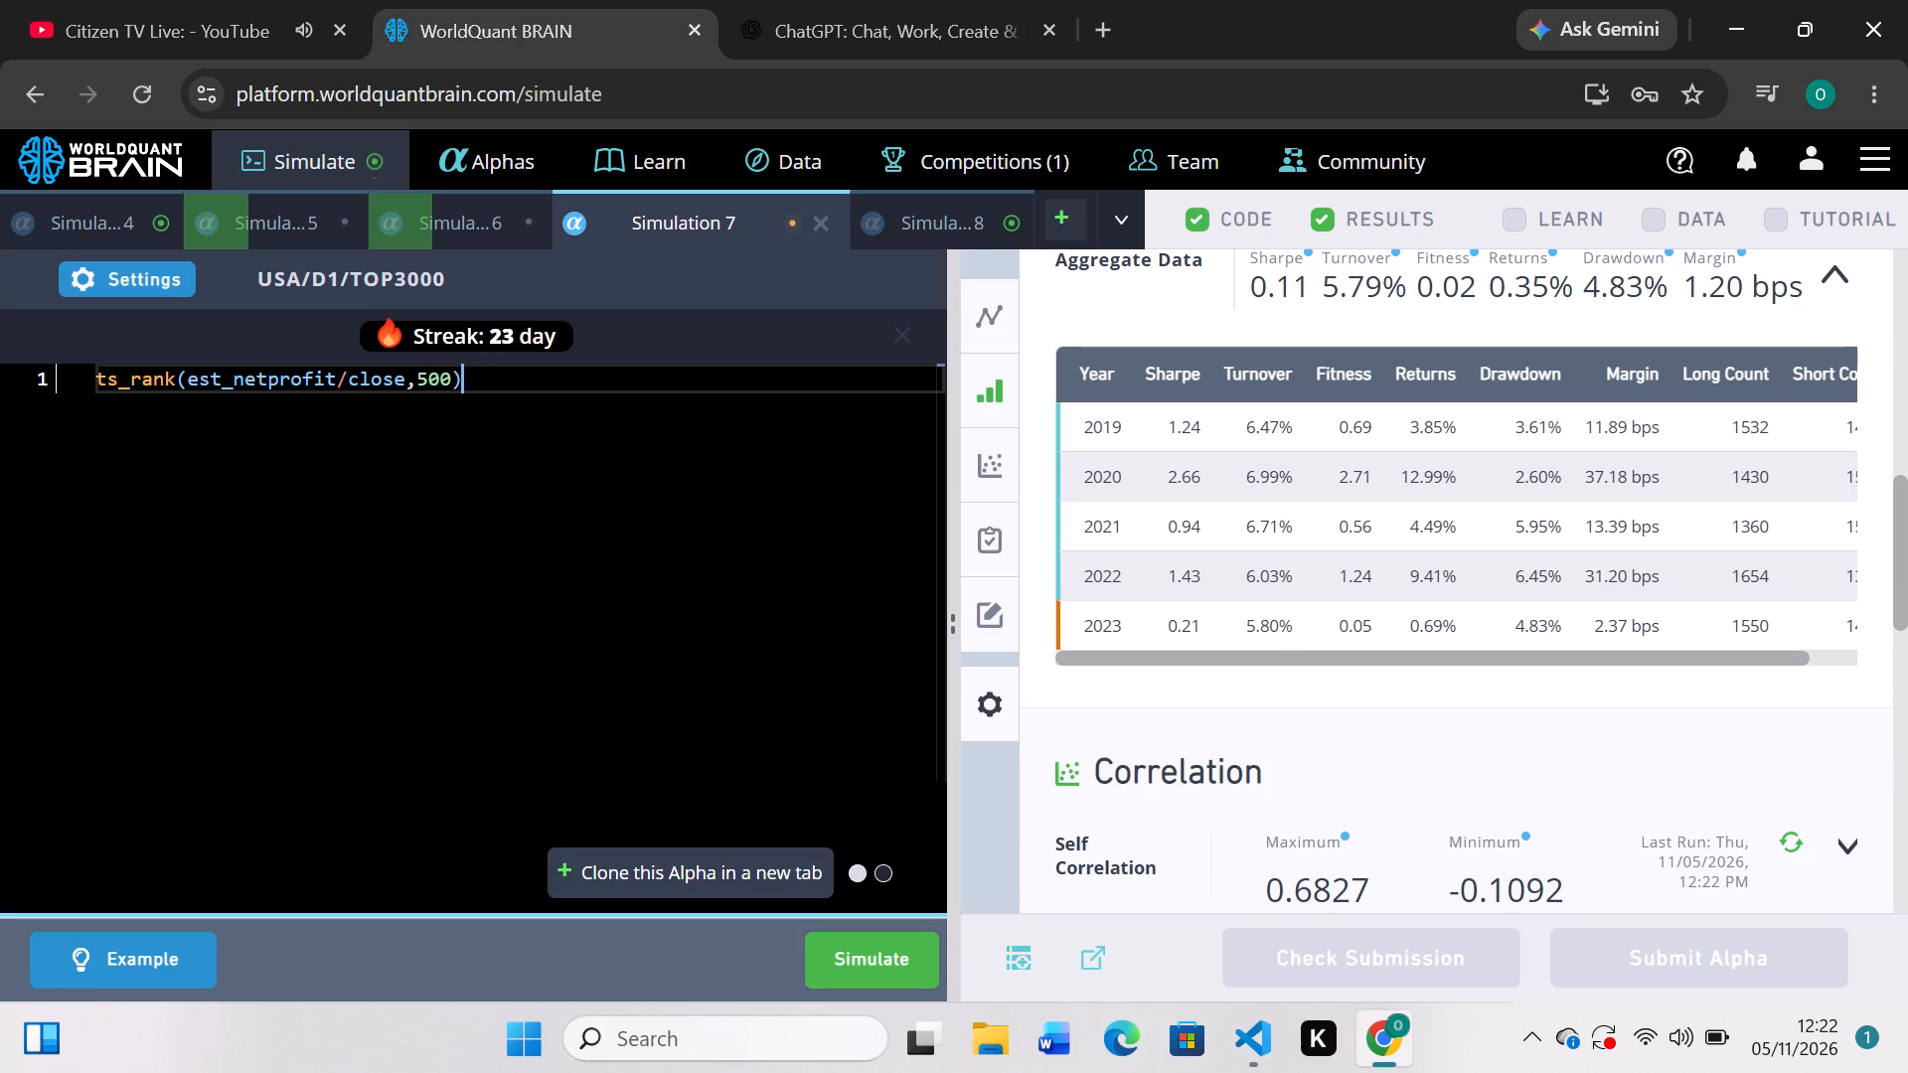
left_click(875, 941)
Review Simulation 8's IS Summary, reveal its test period, and run the self-correlation check.
left_click(916, 206)
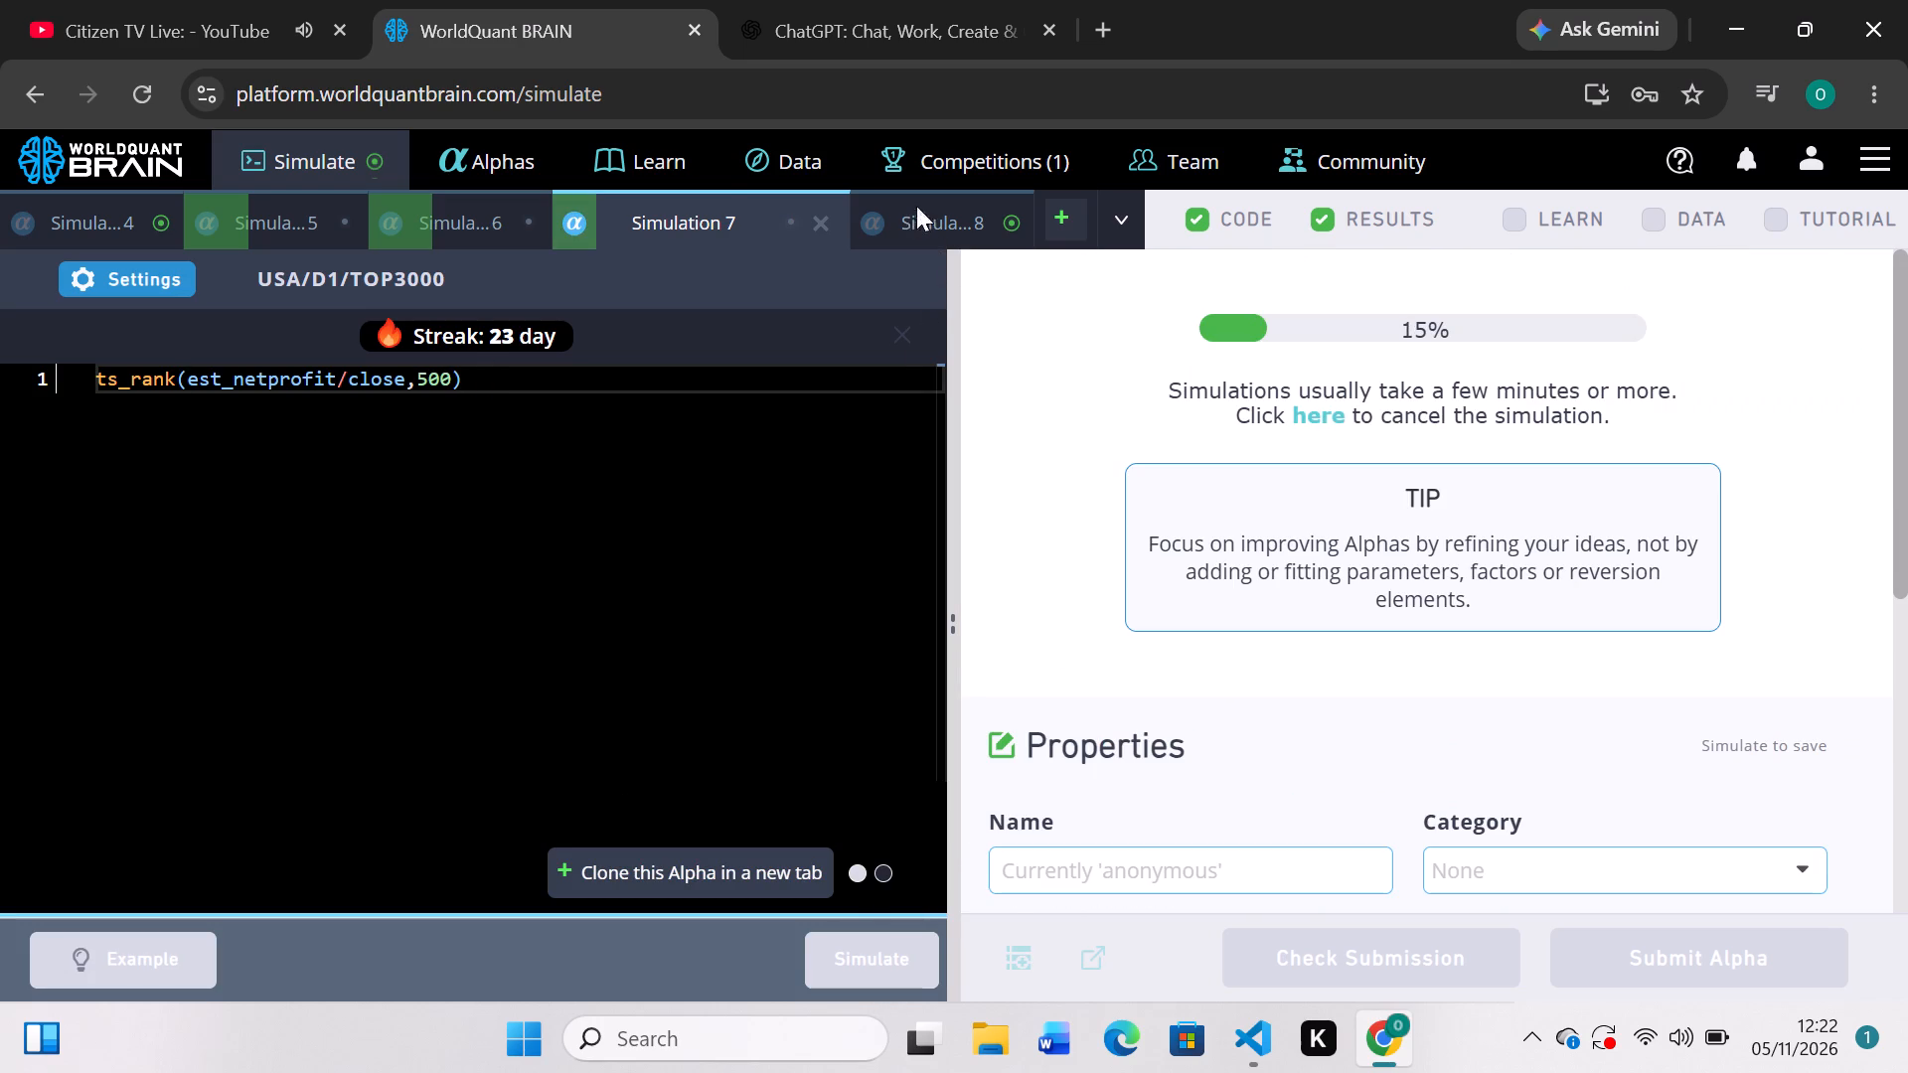
scroll(1343, 720, "down", 2)
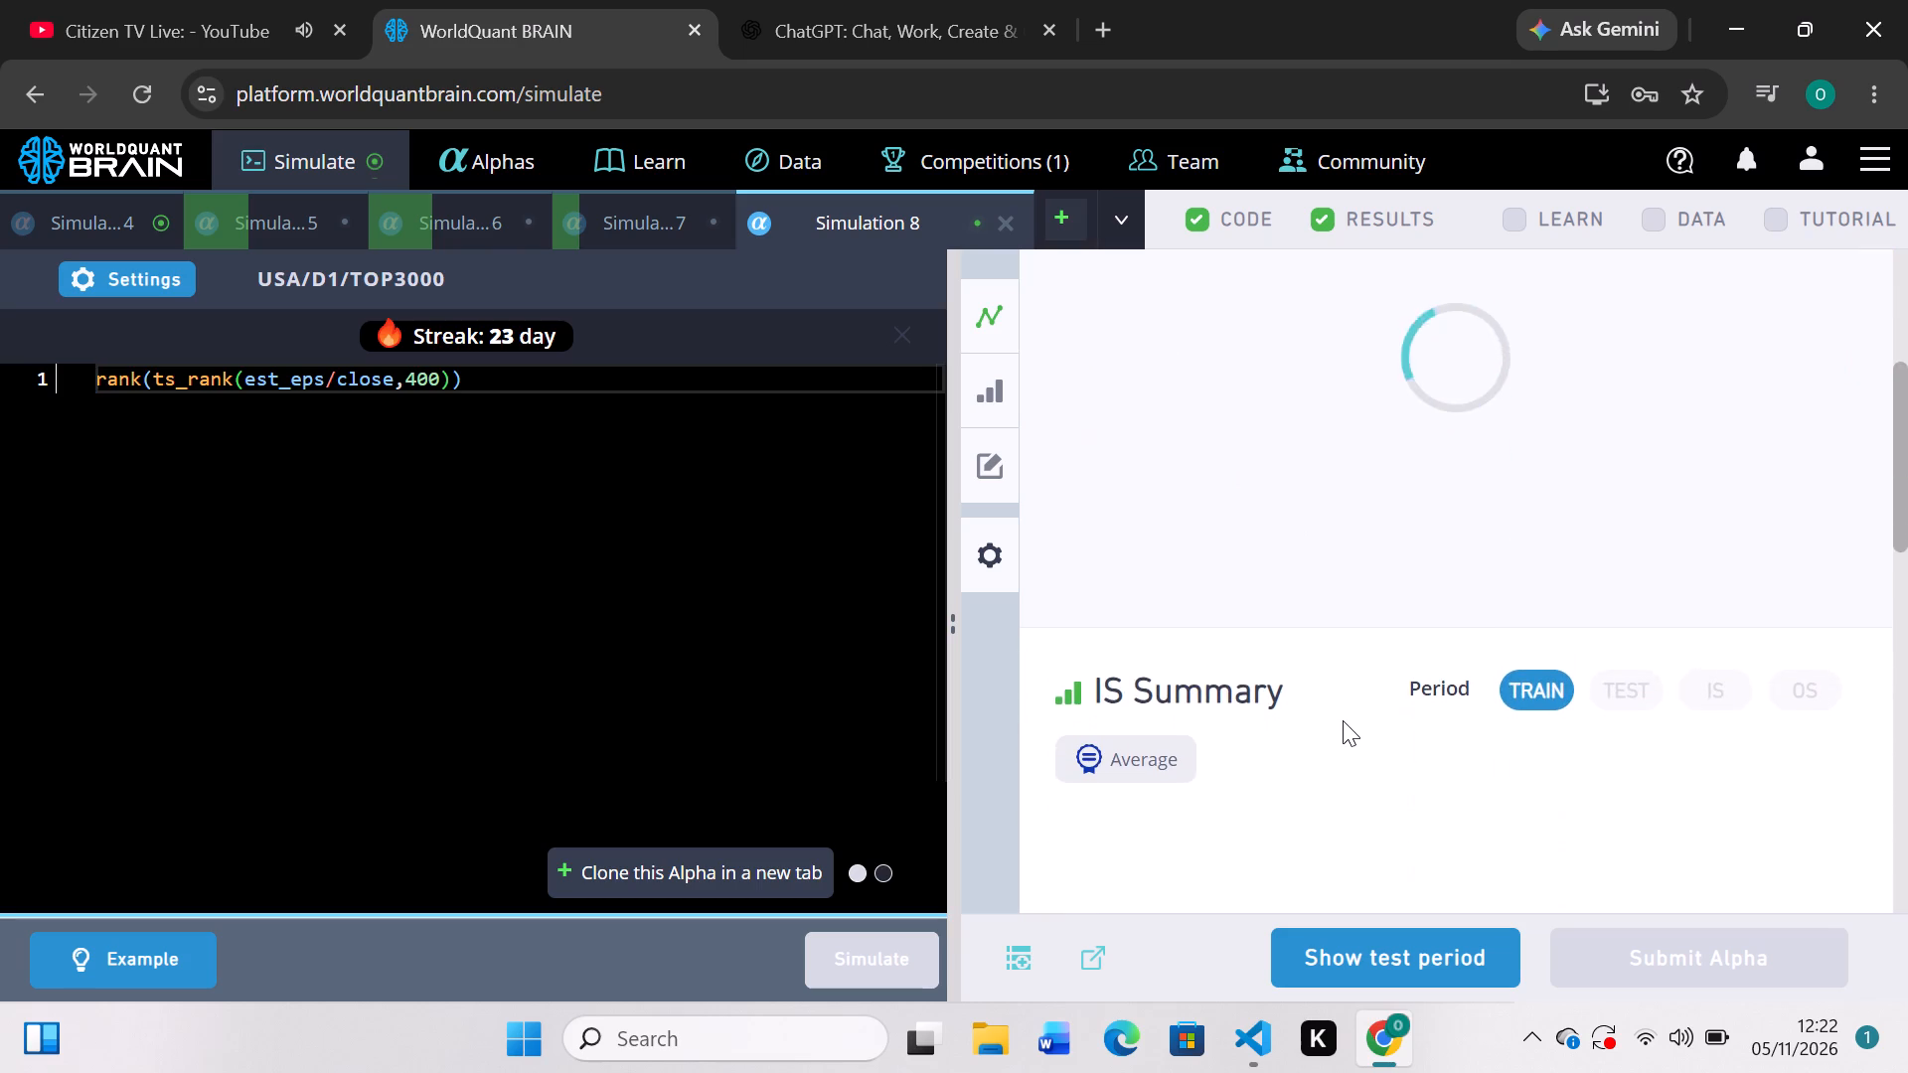
scroll(1343, 720, "down", 2)
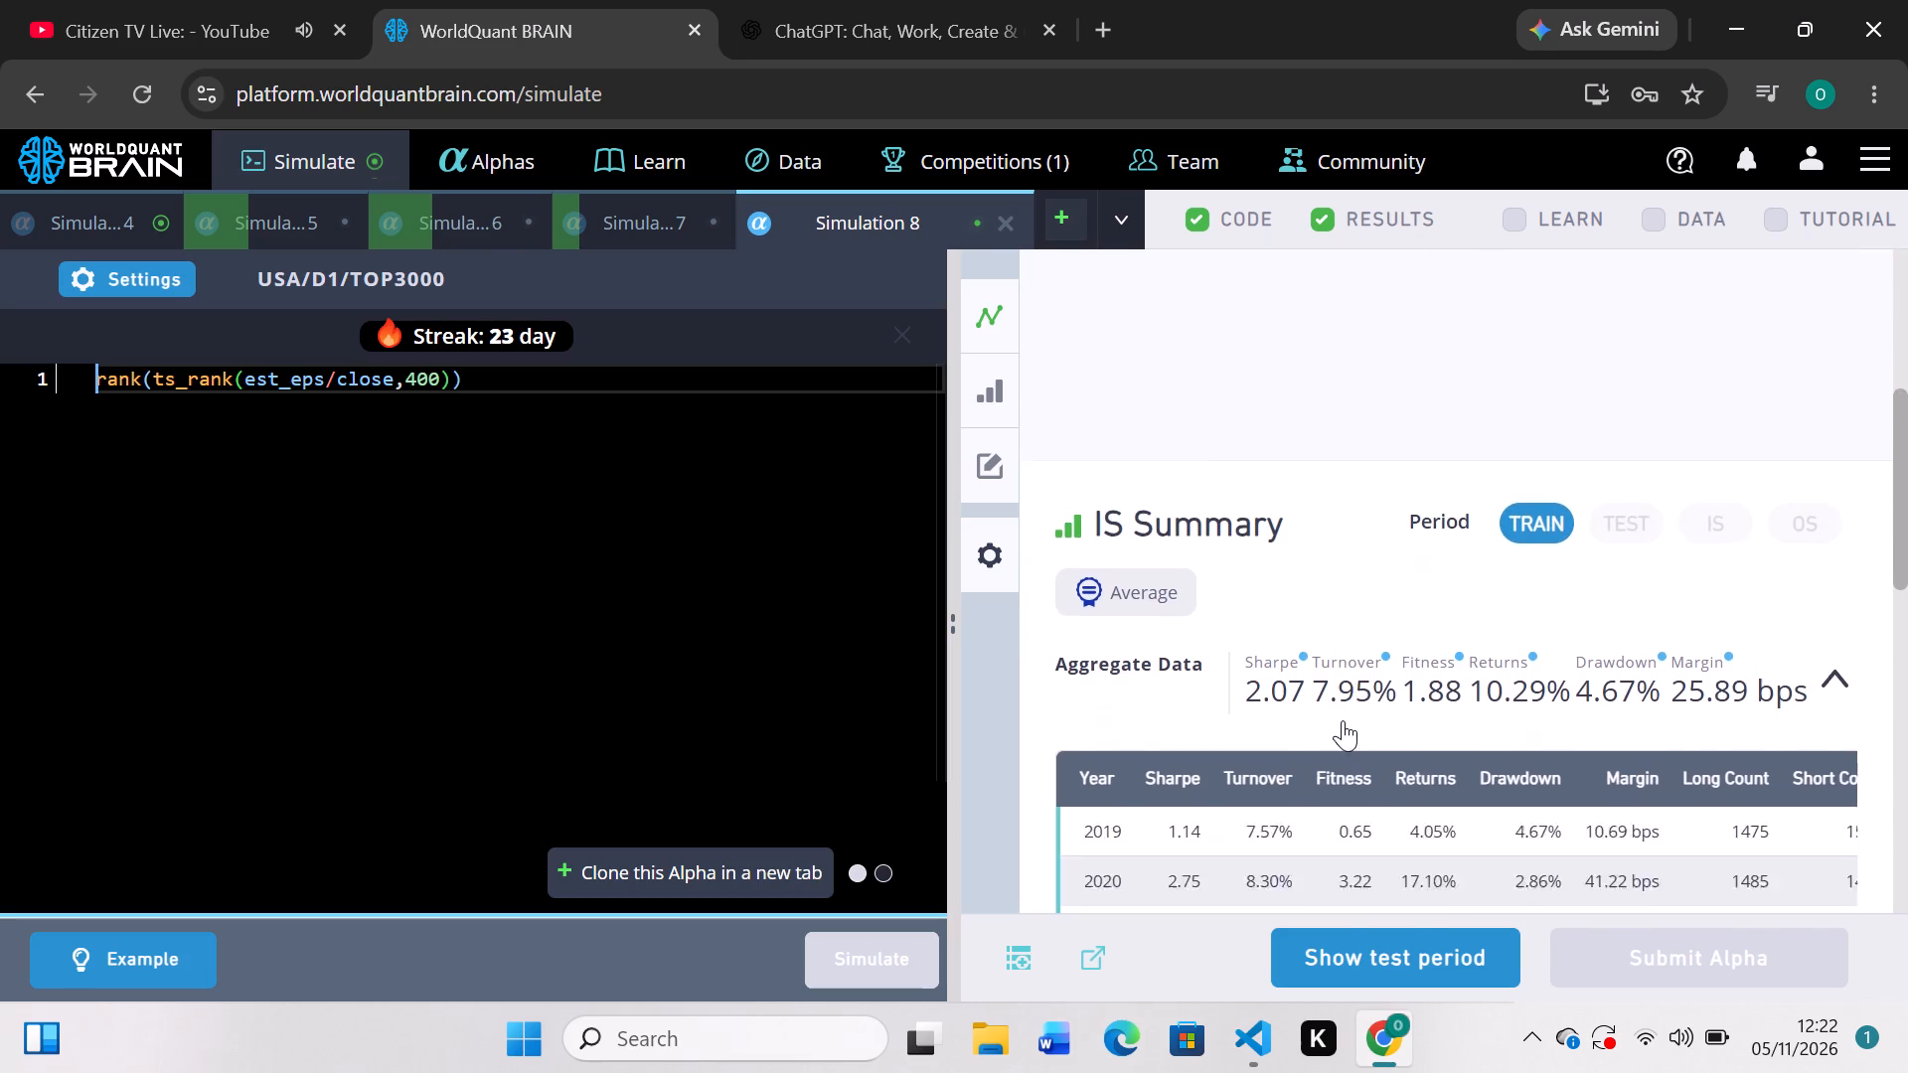
scroll(1343, 720, "down", 1)
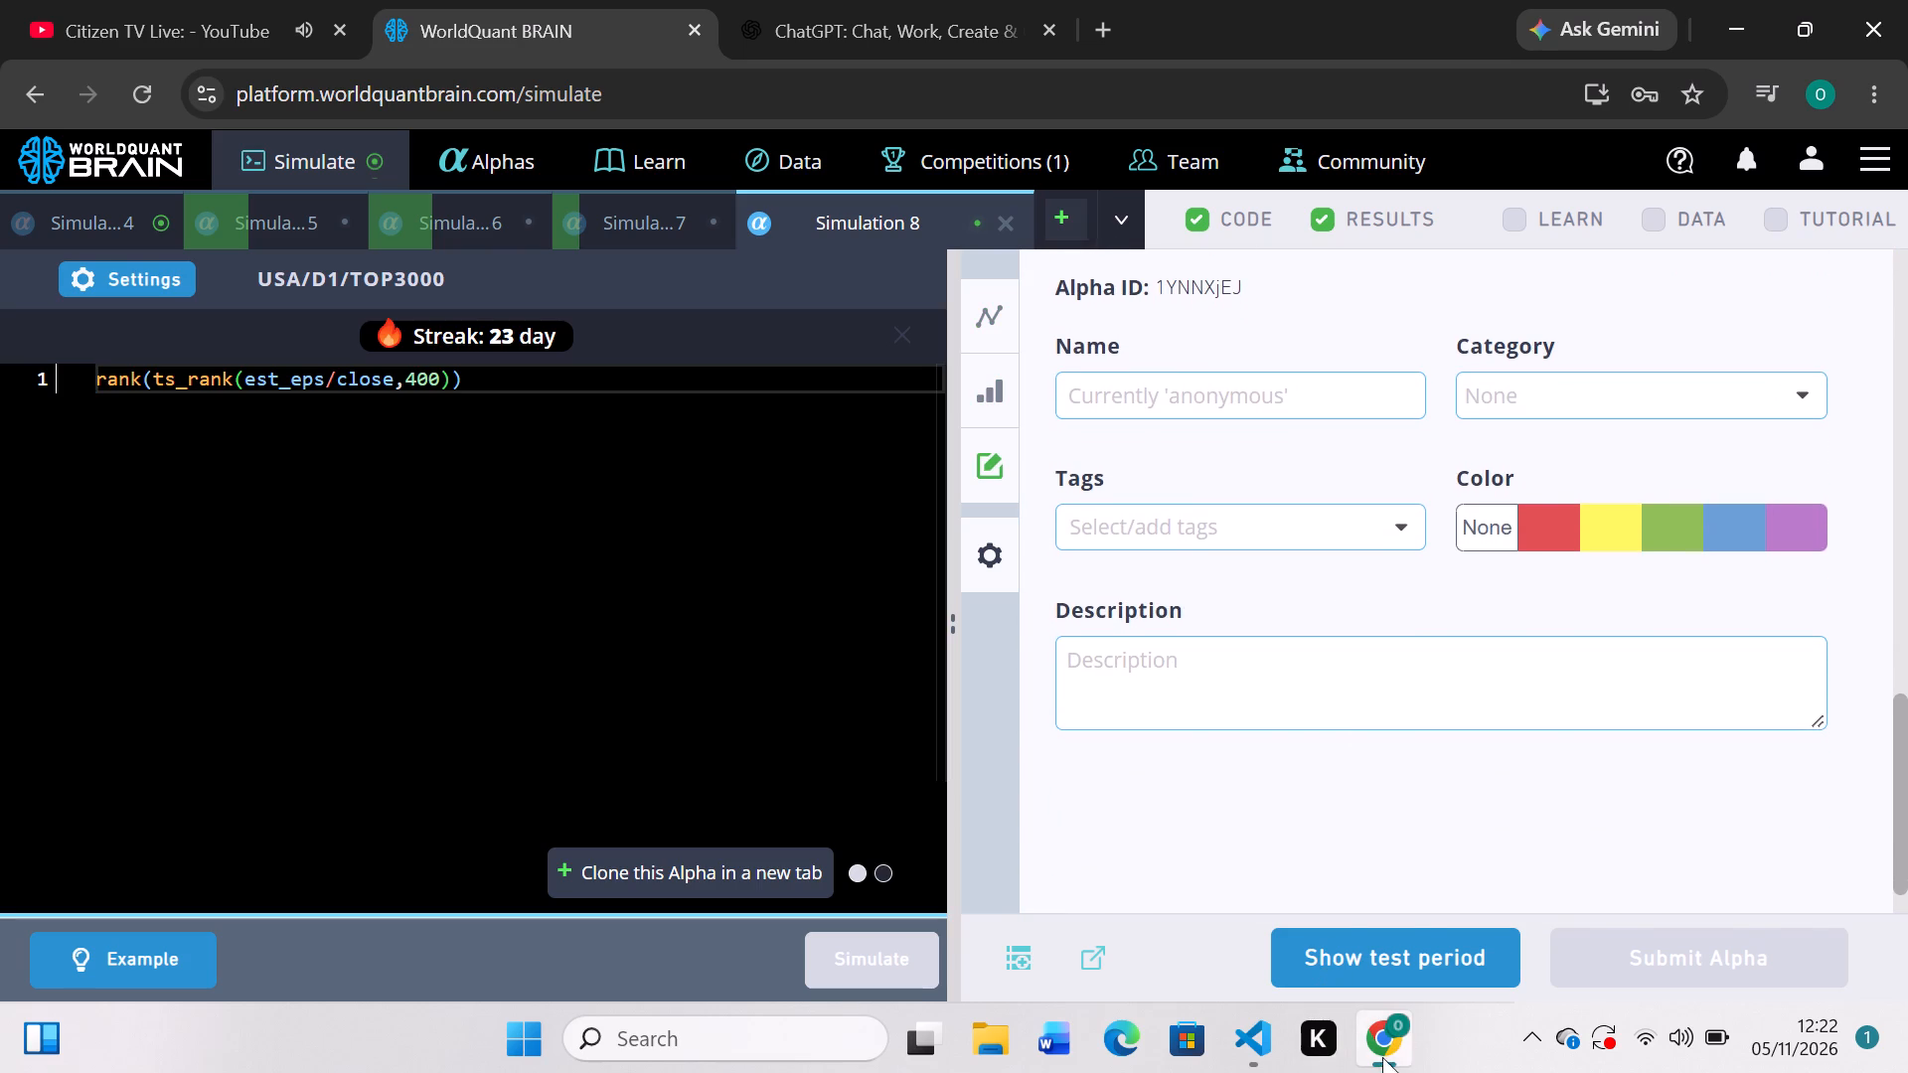
left_click(1442, 935)
scroll(1469, 704, "down", 1)
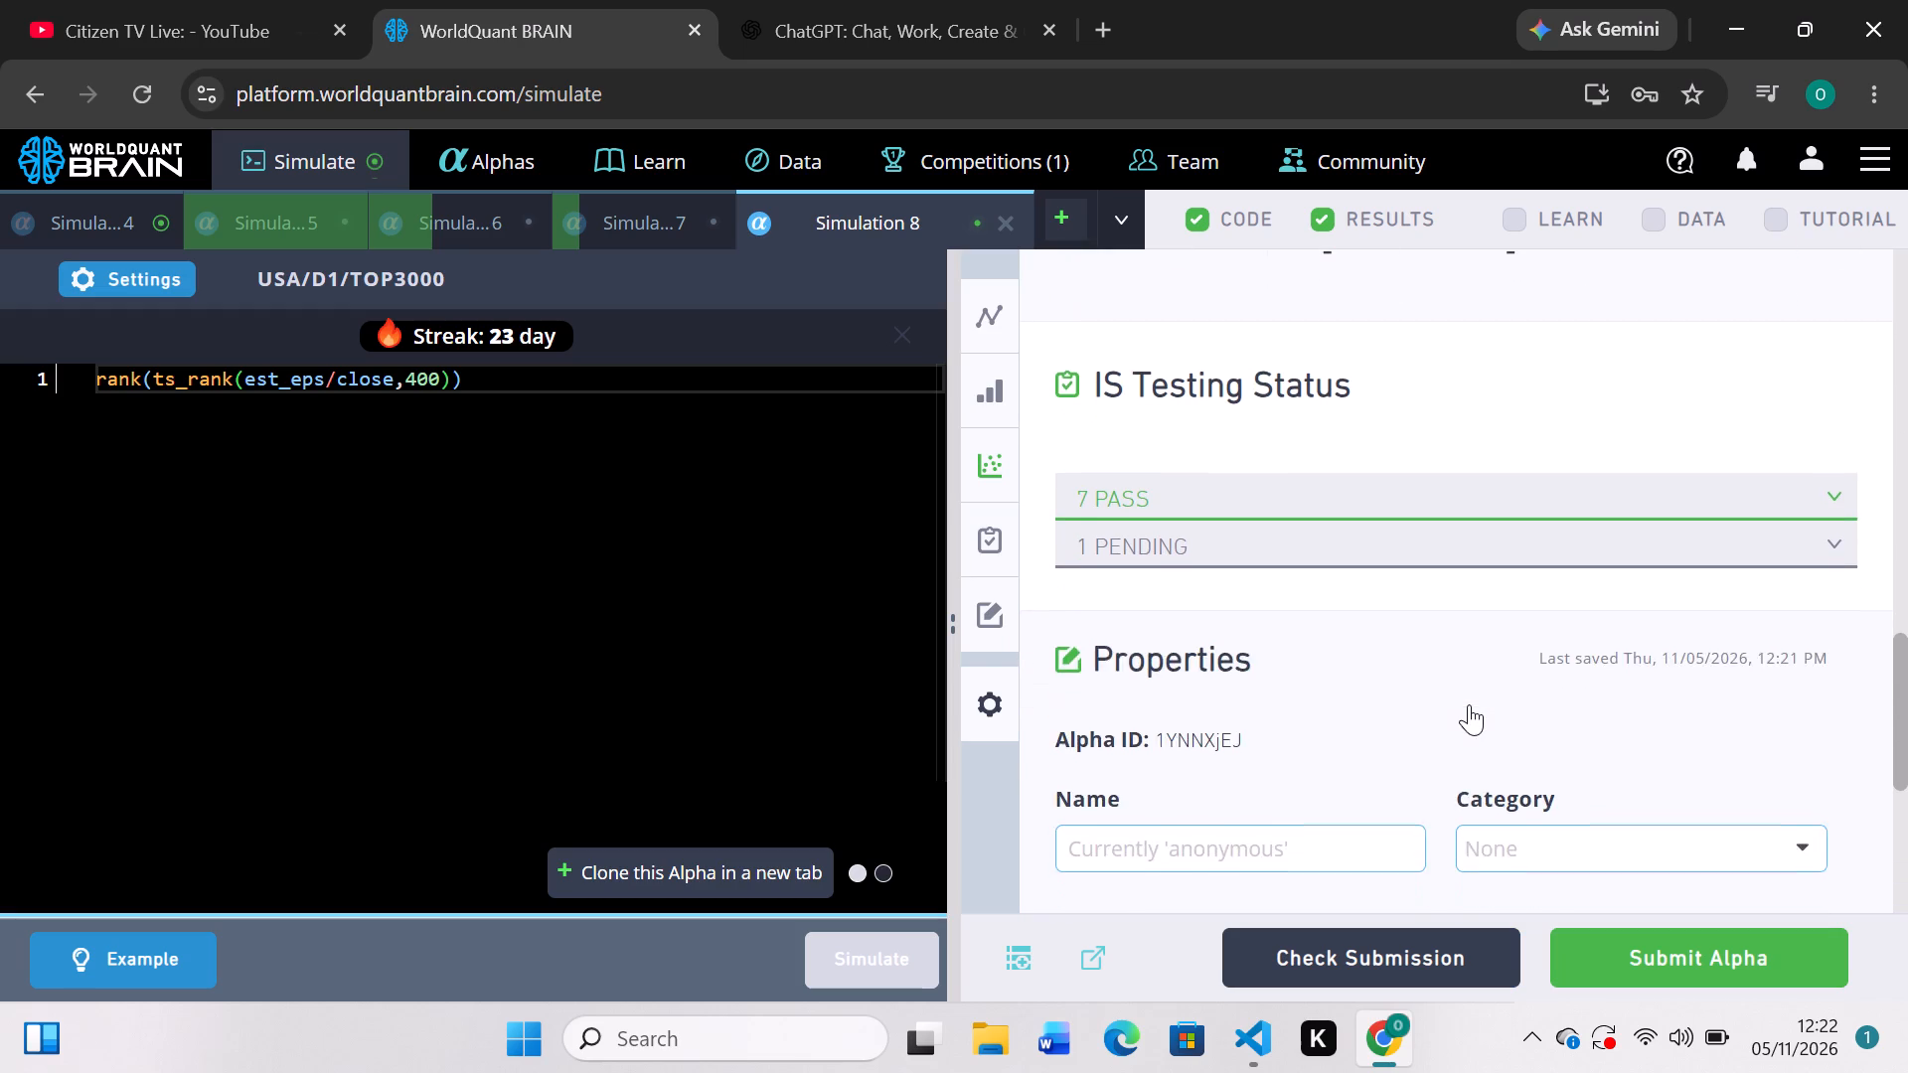
scroll(1469, 704, "up", 2)
left_click(1780, 548)
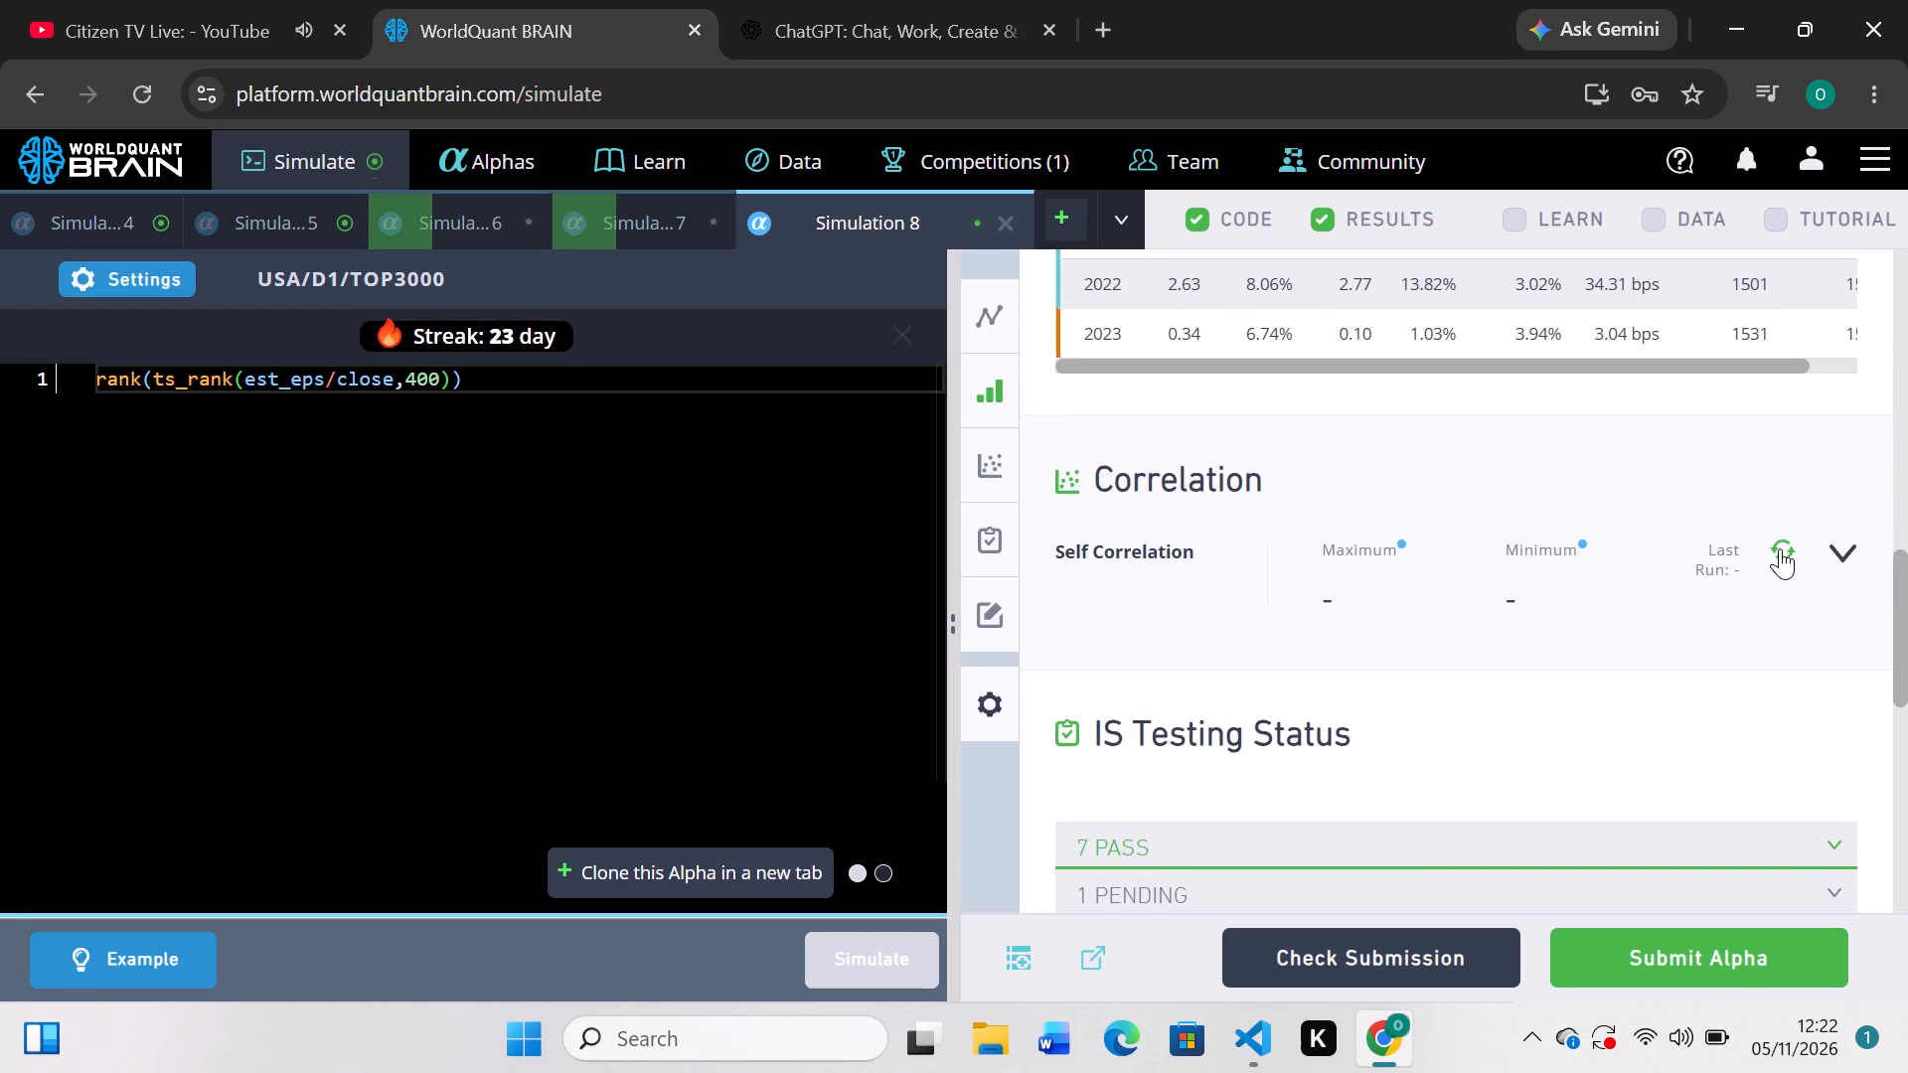
scroll(1398, 482, "up", 2)
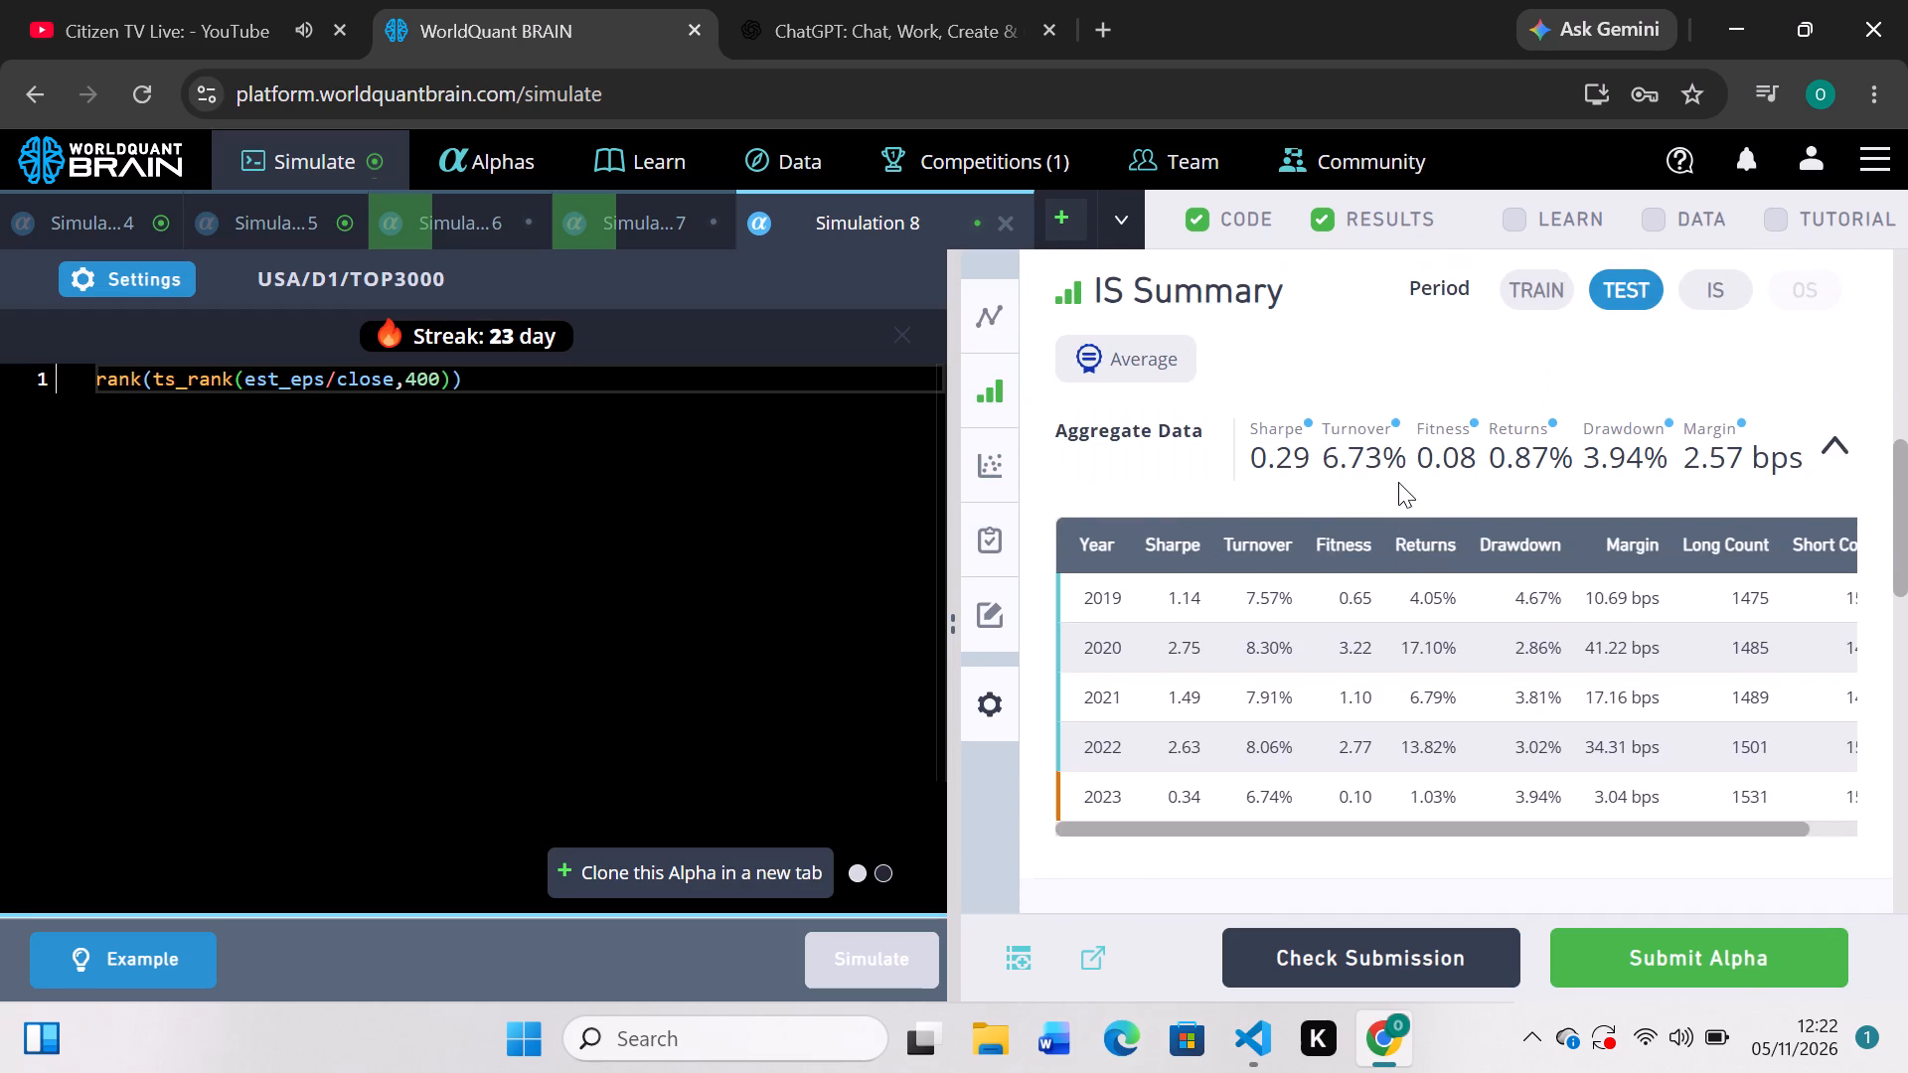
scroll(1398, 482, "down", 2)
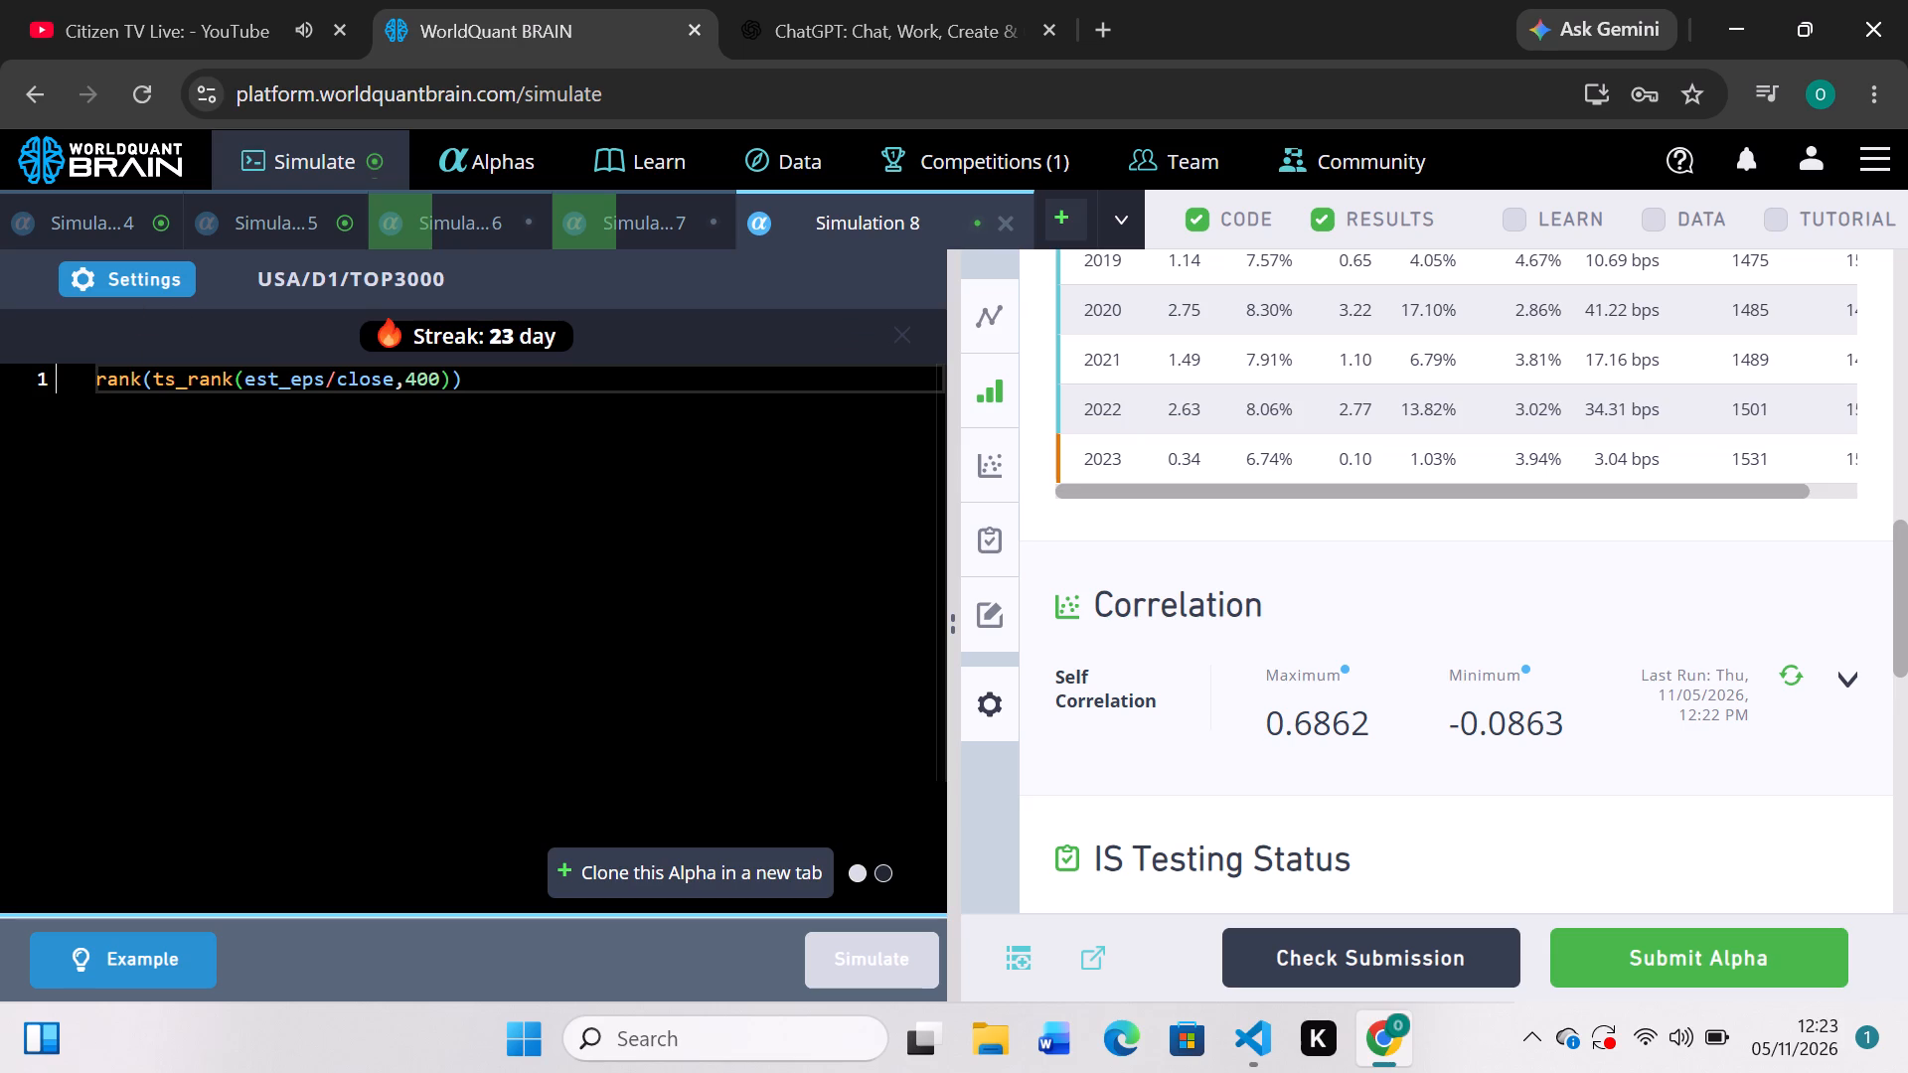
Replace close with high in Simulation 8's expression, making it rank(ts_rank(est_eps/high,400)), and simulate it.
left_click(397, 382)
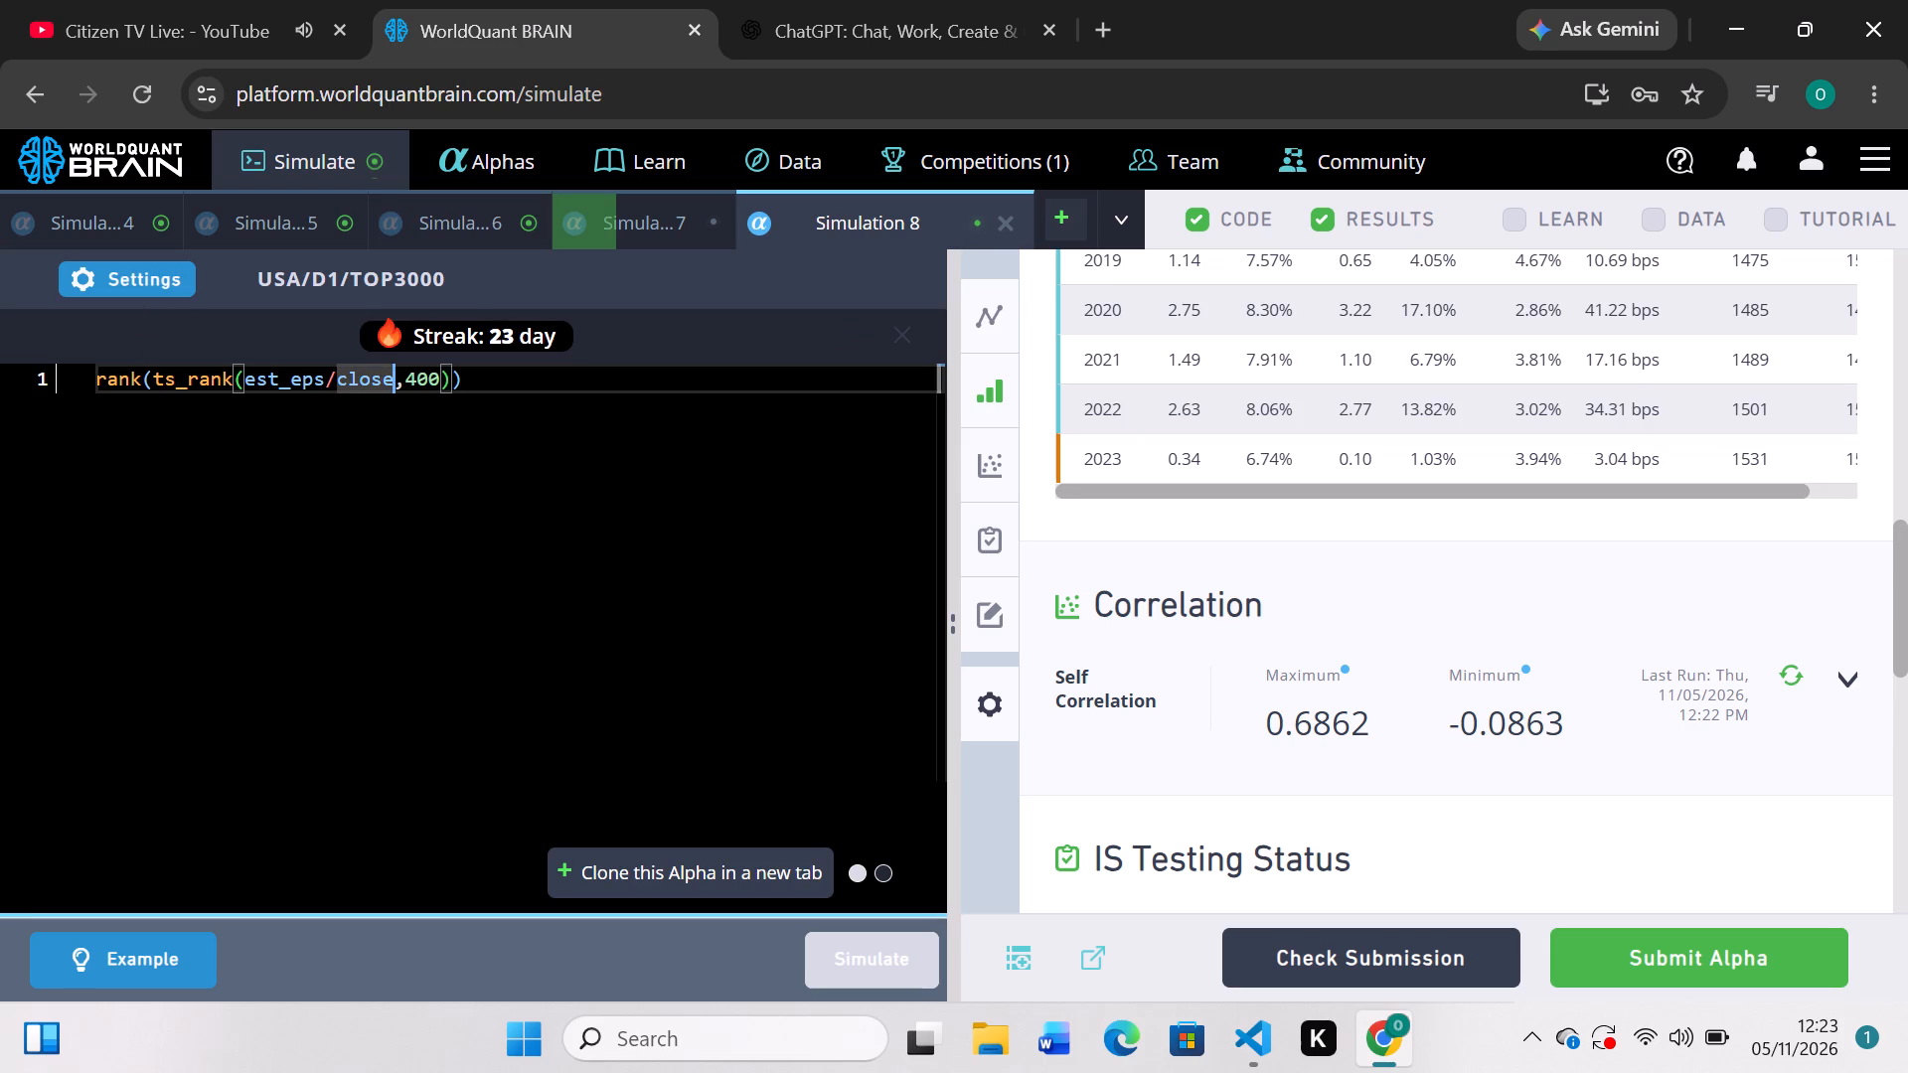
key("BackSpace")
key("BackSpace")
key("BackSpace")
key("BackSpace")
key("BackSpace")
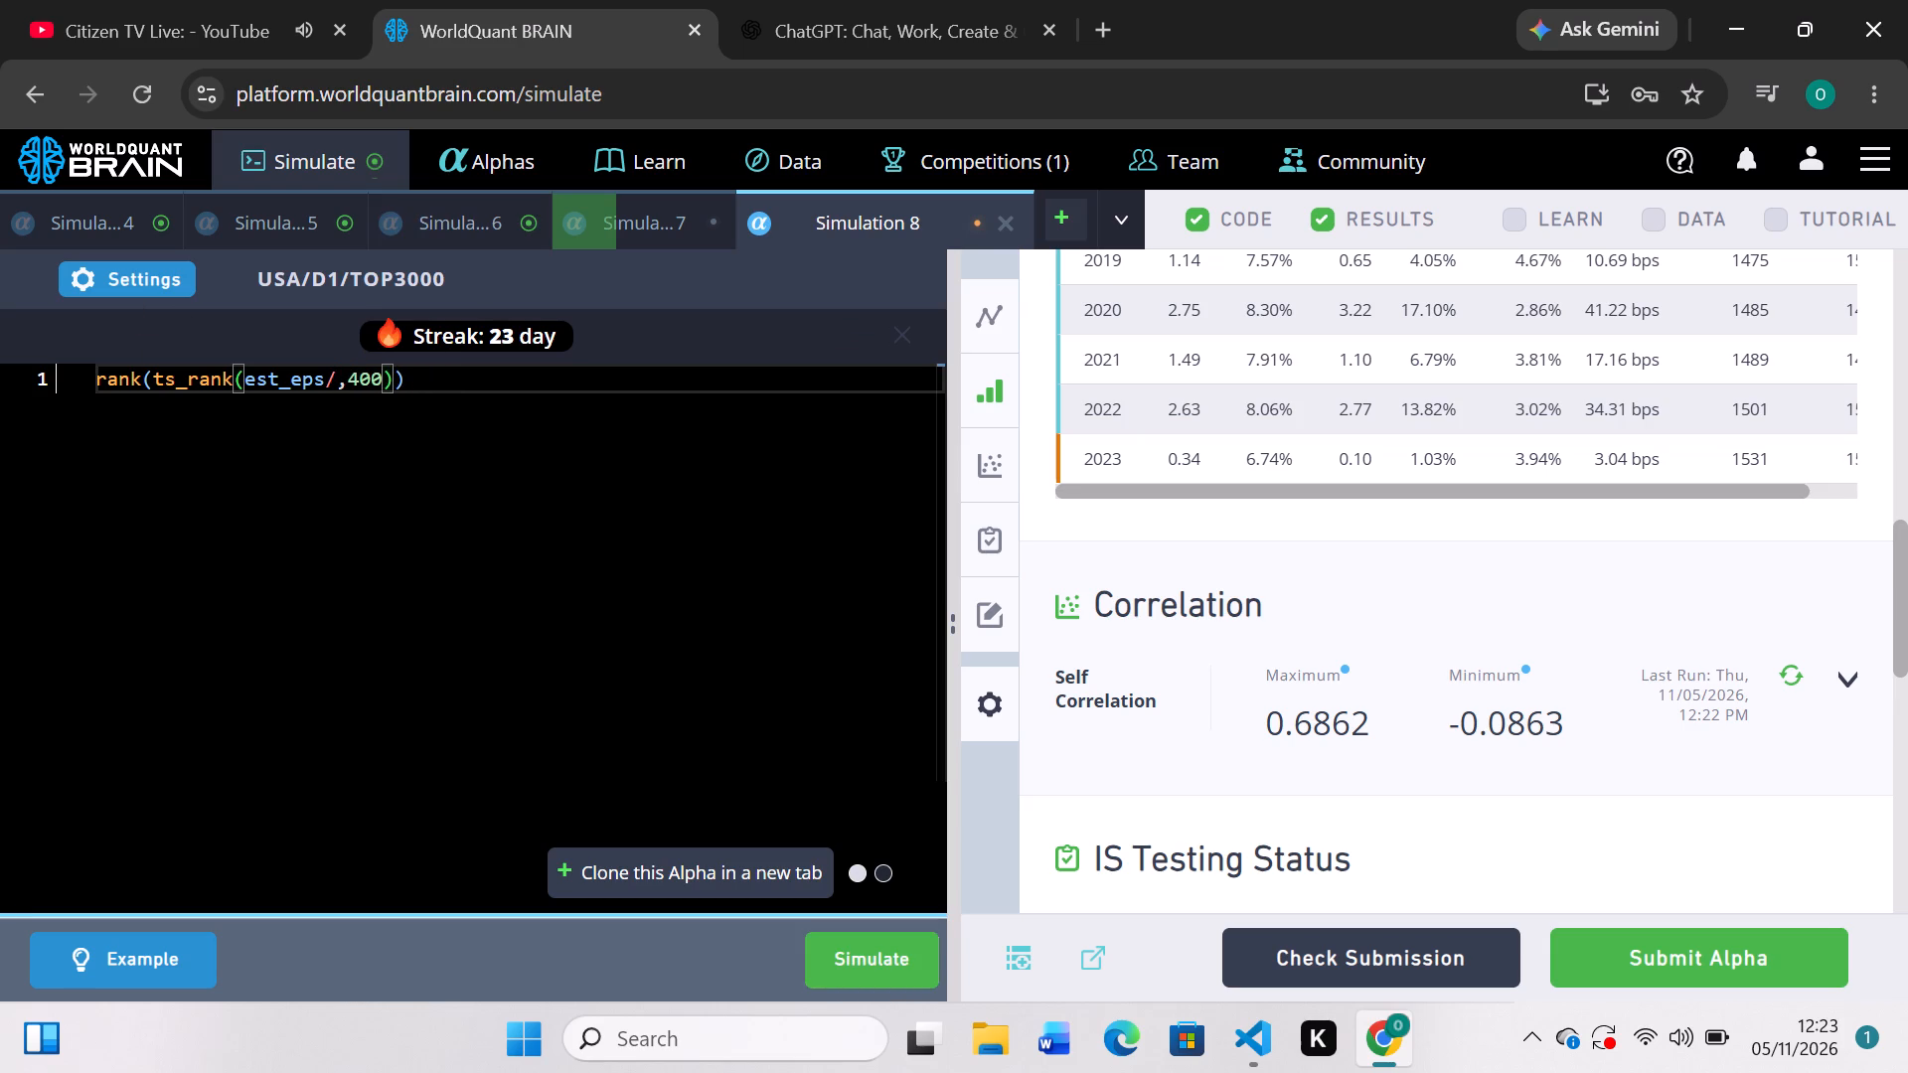
type("hi")
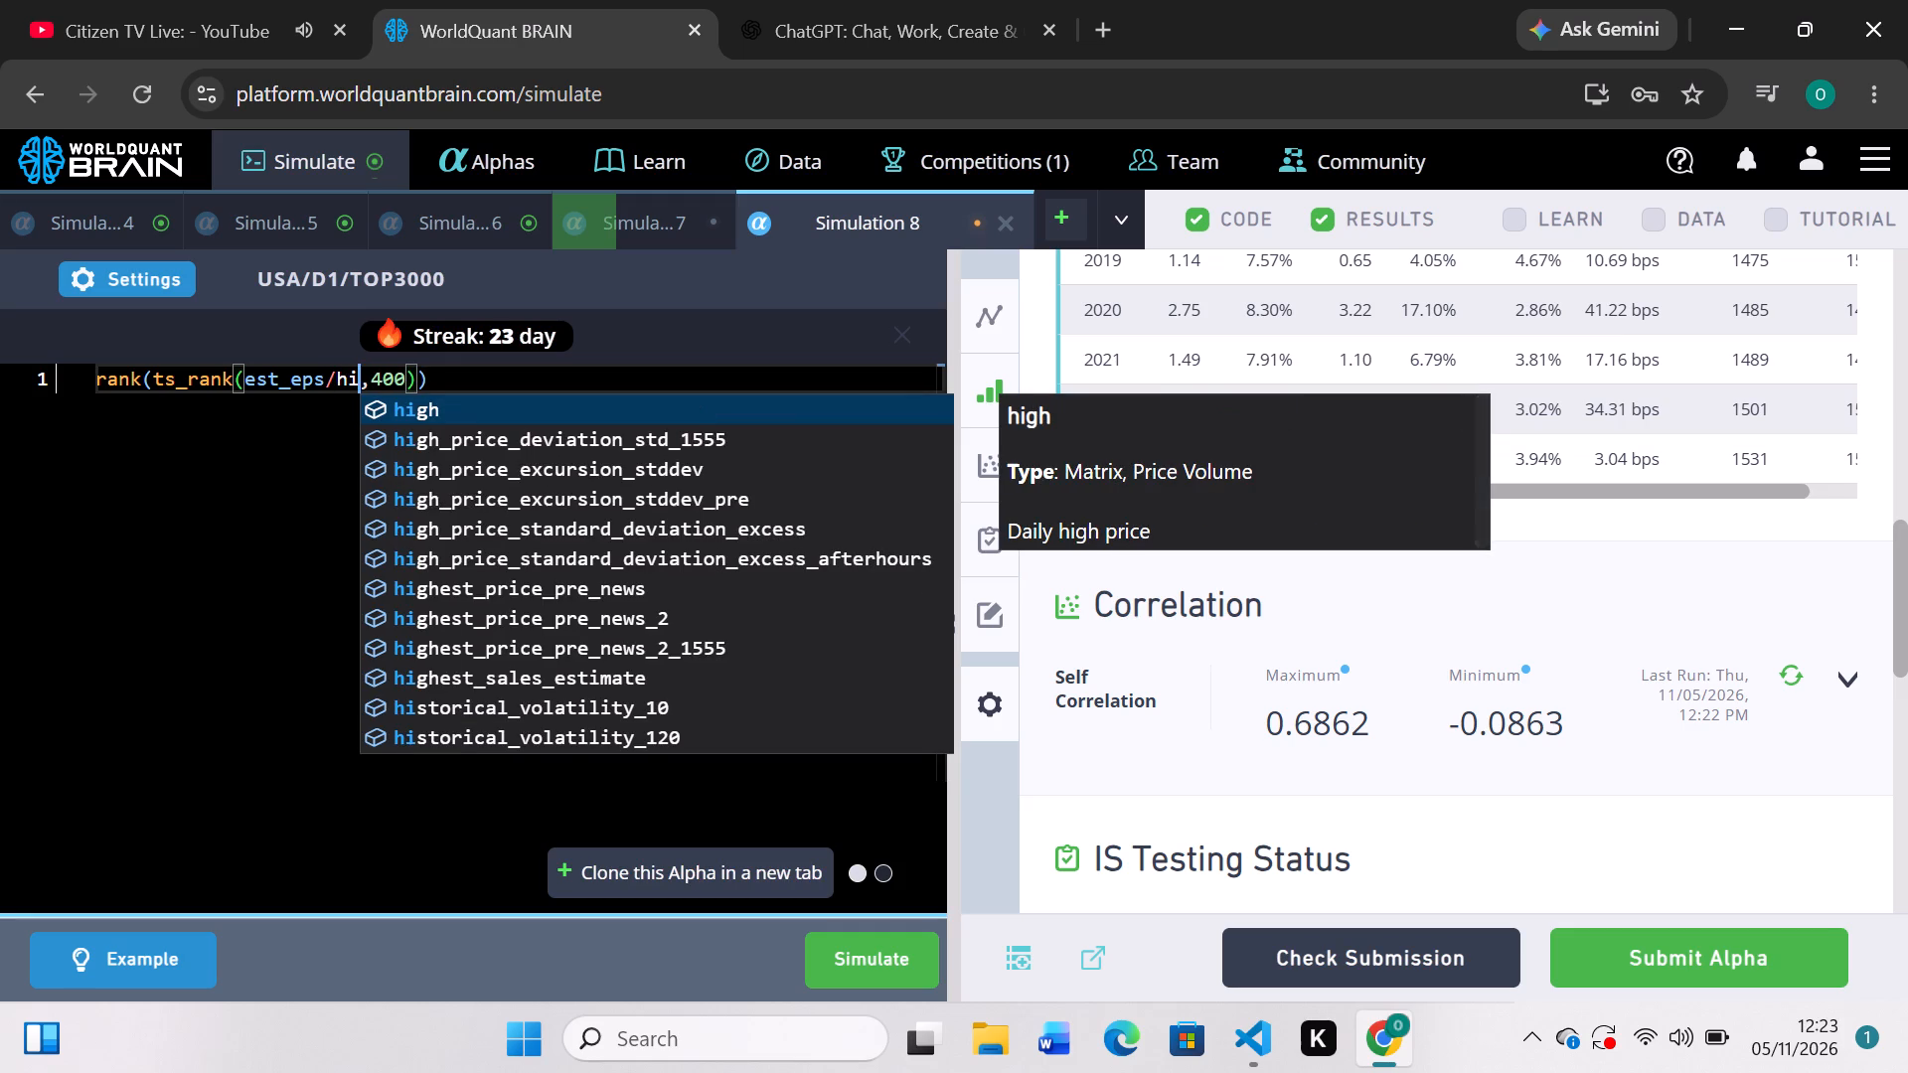
type("gh")
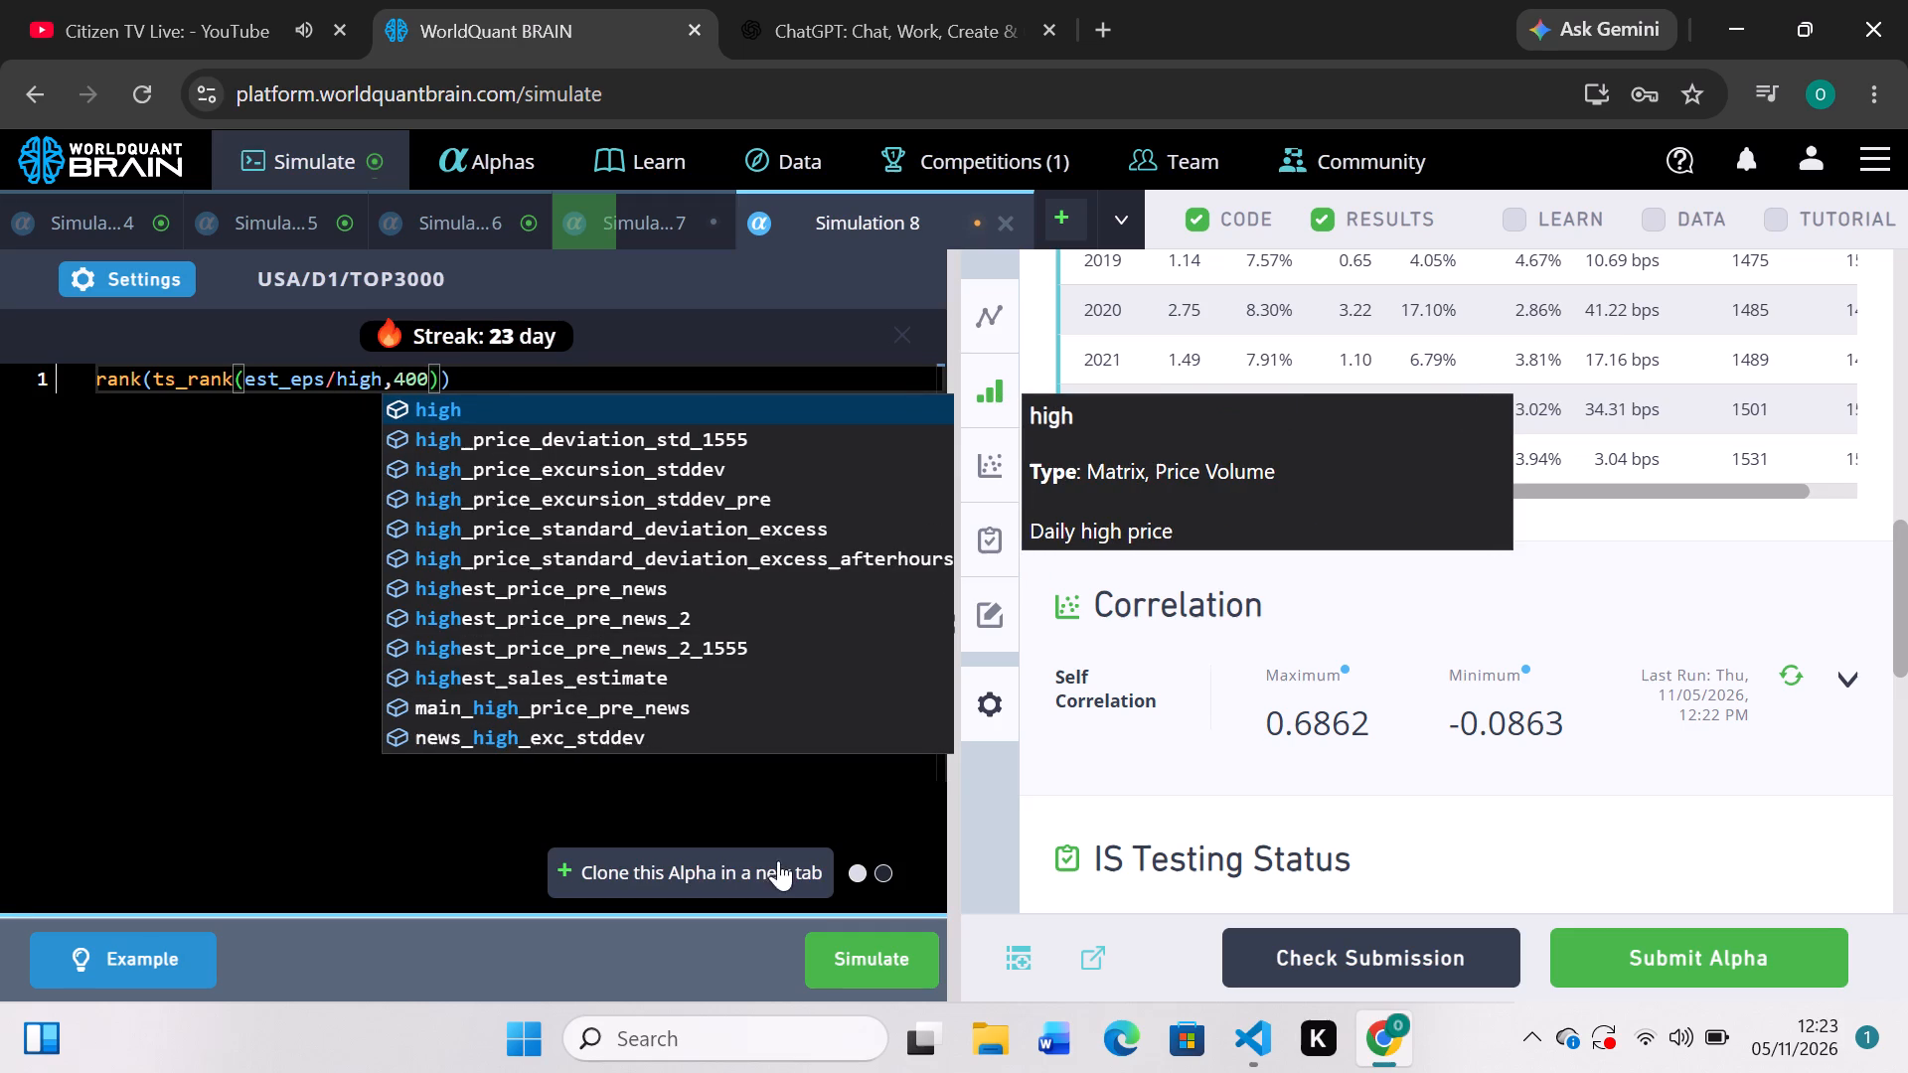
left_click(834, 944)
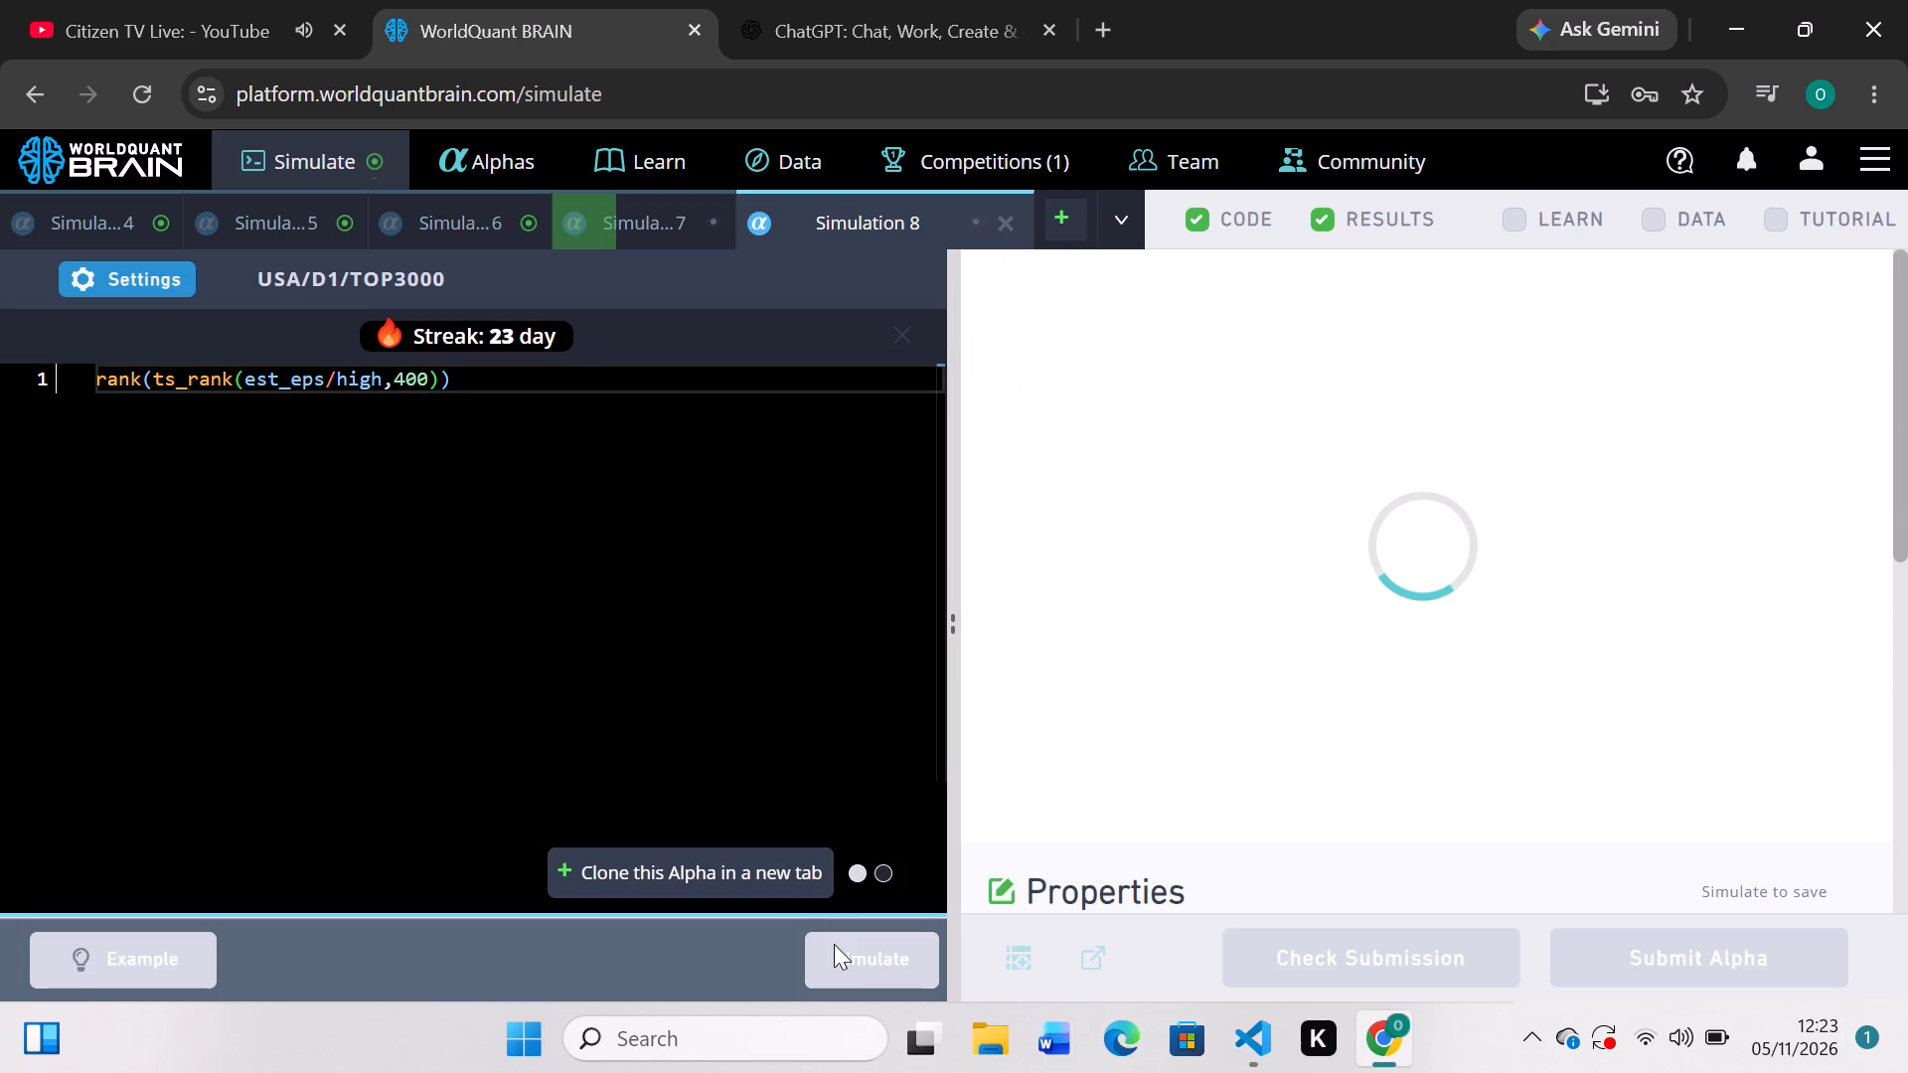
Check Simulation 4's PnL chart and IS Summary, set its decay to 4, and simulate it.
left_click(113, 226)
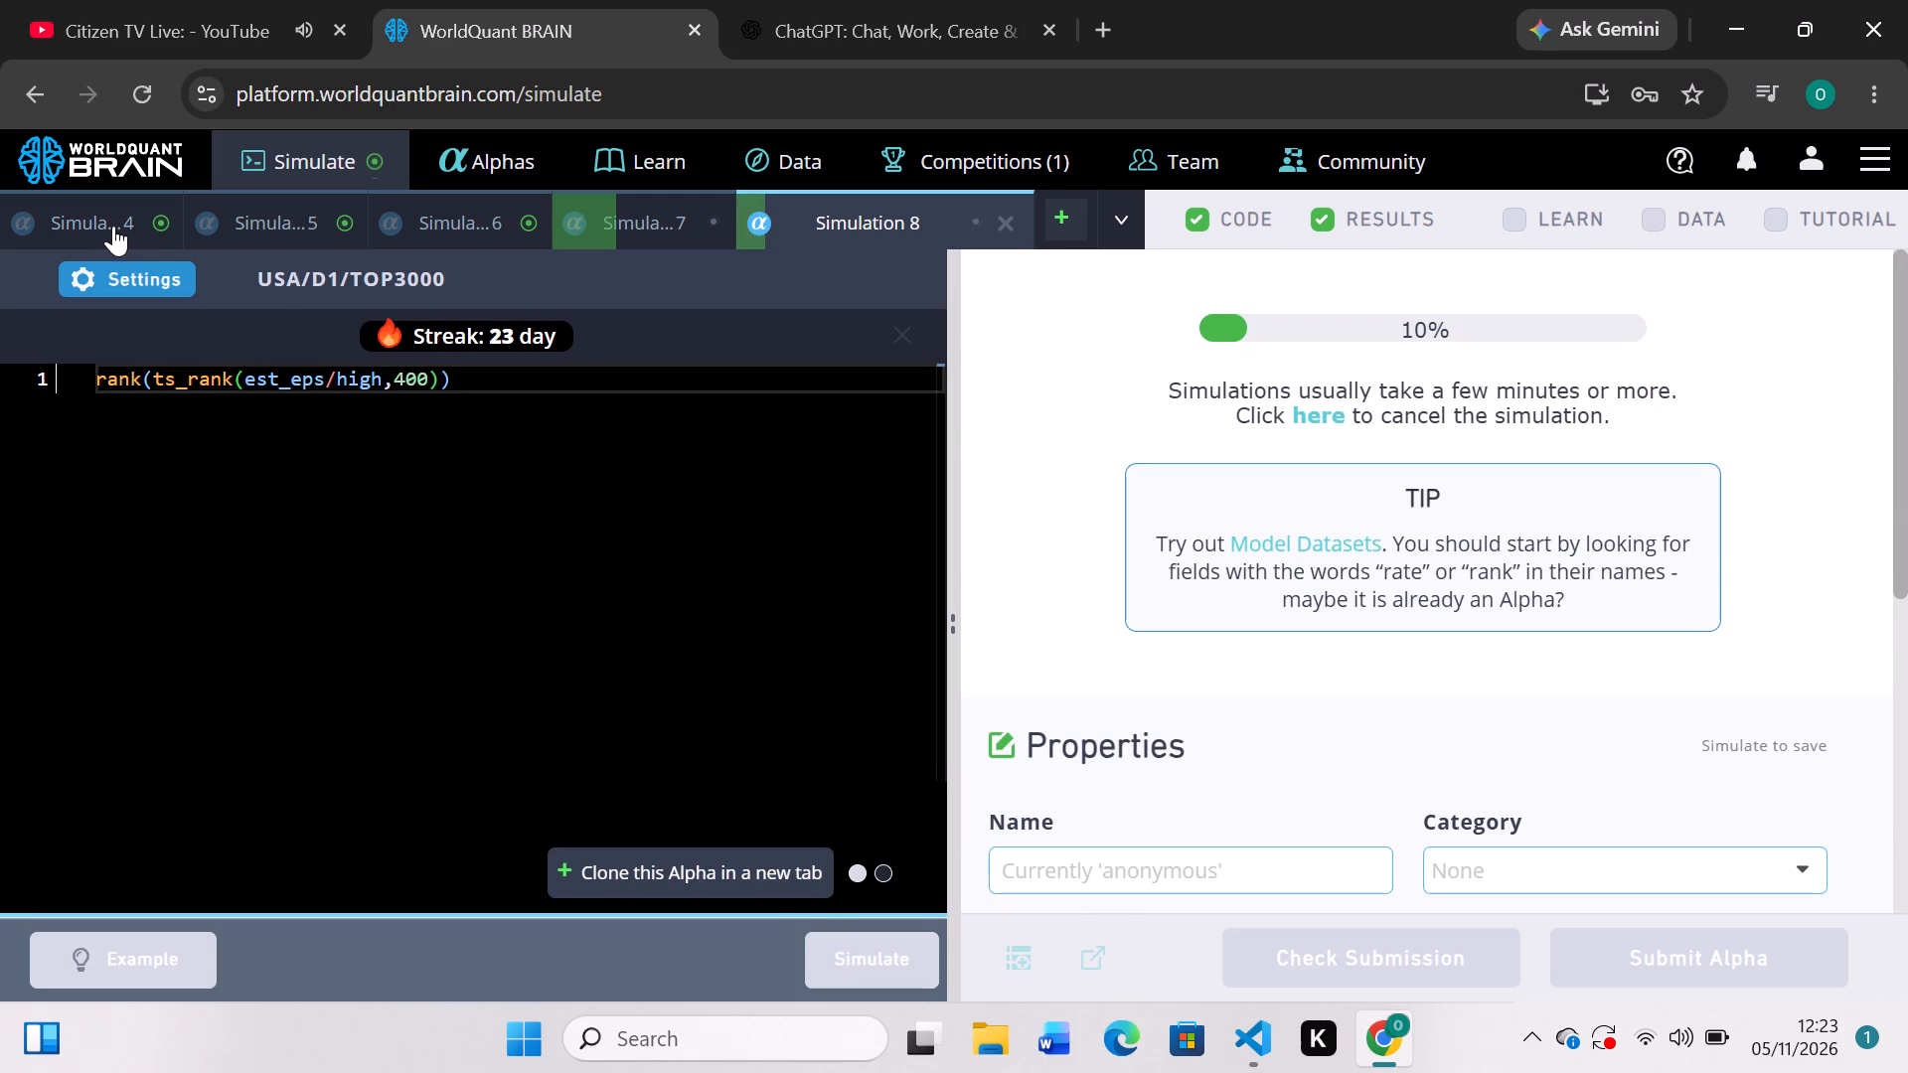
scroll(1560, 557, "down", 3)
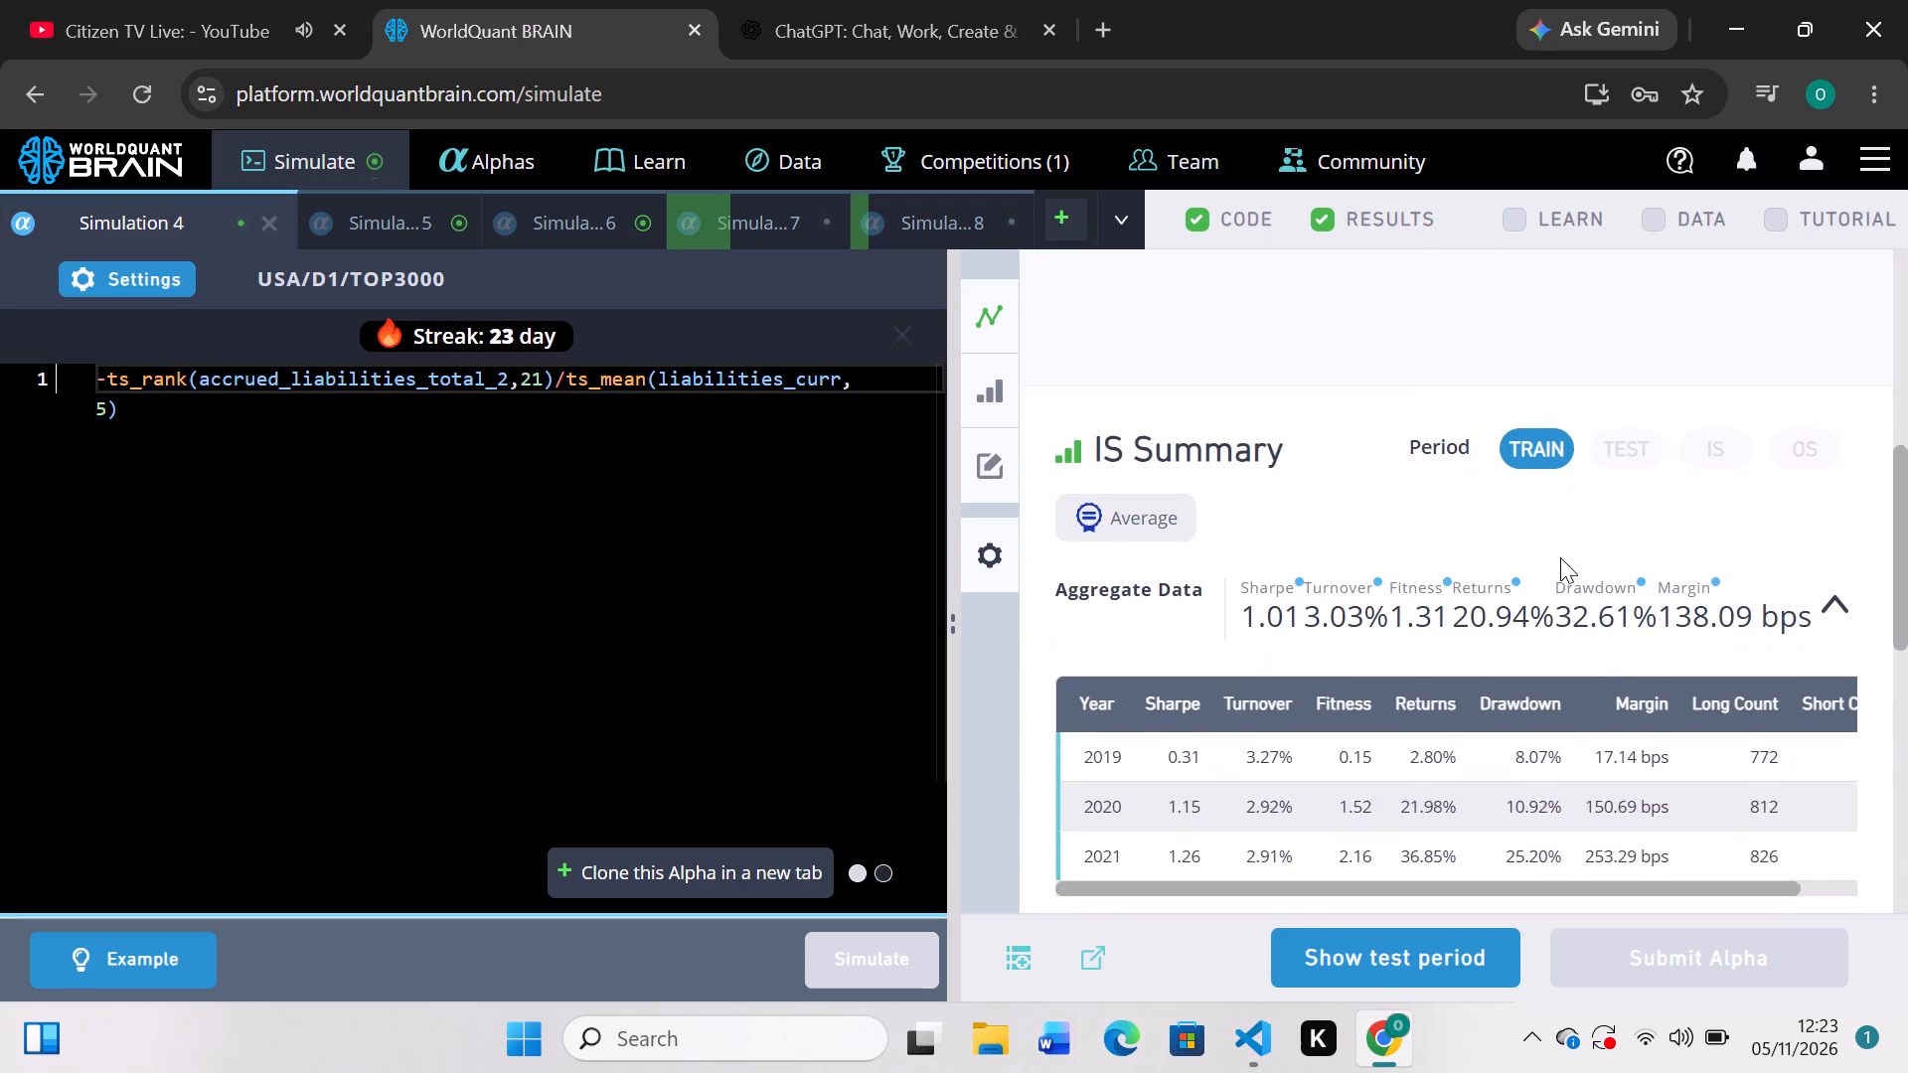
scroll(1560, 557, "up", 3)
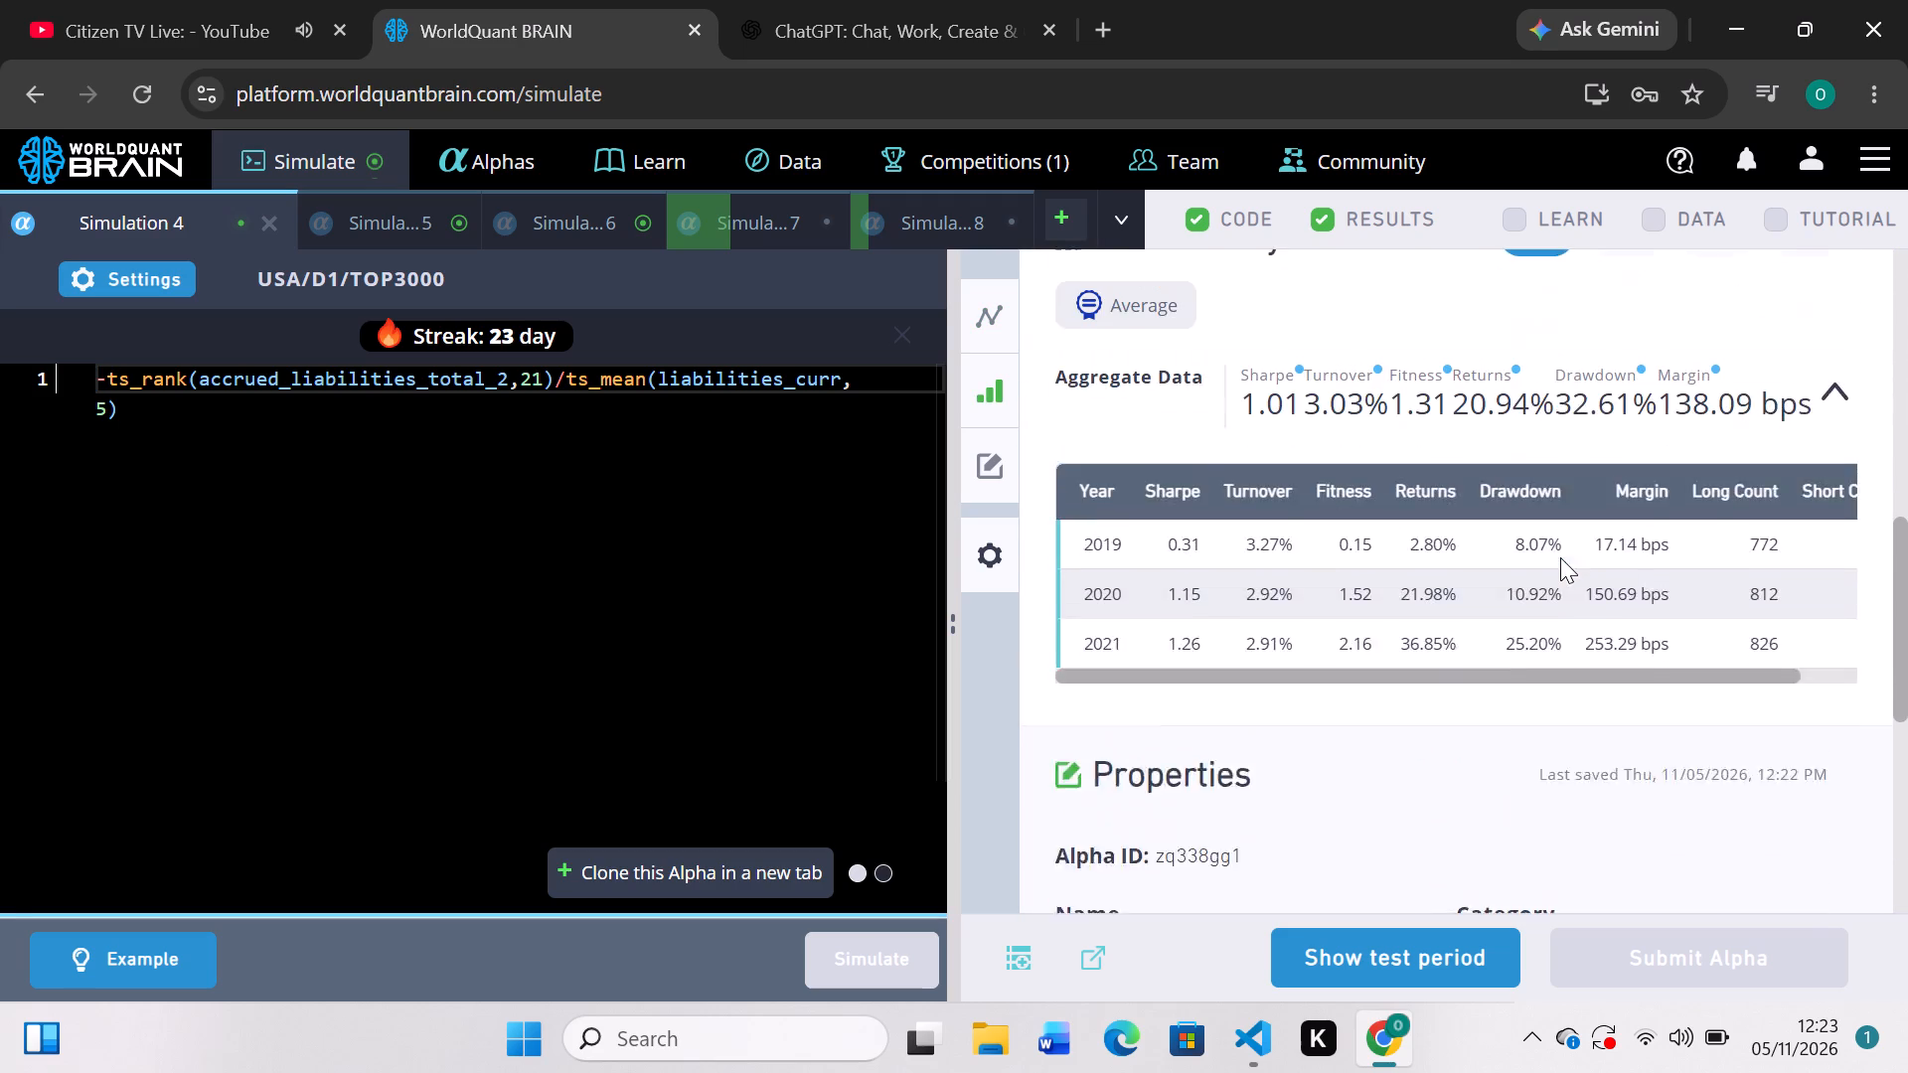
scroll(1560, 557, "up", 2)
scroll(1560, 557, "down", 1)
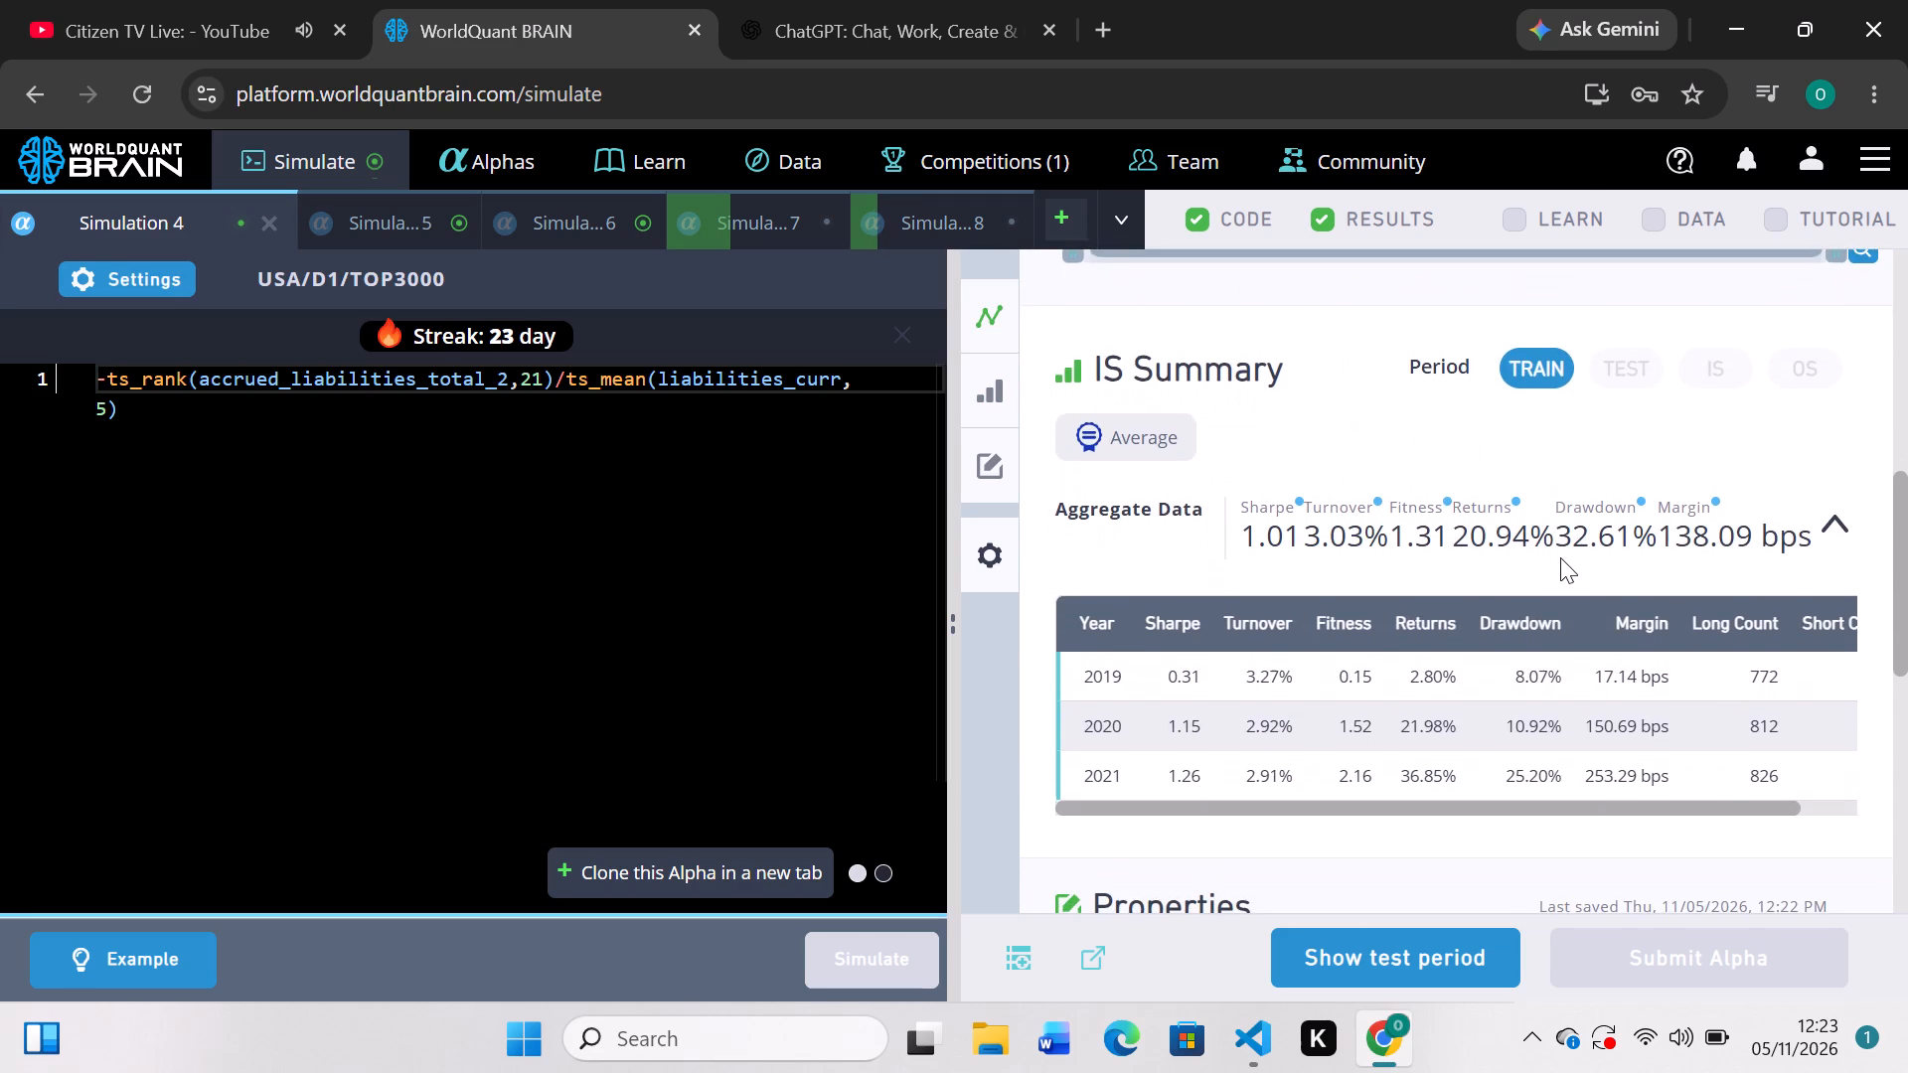
scroll(1560, 557, "up", 2)
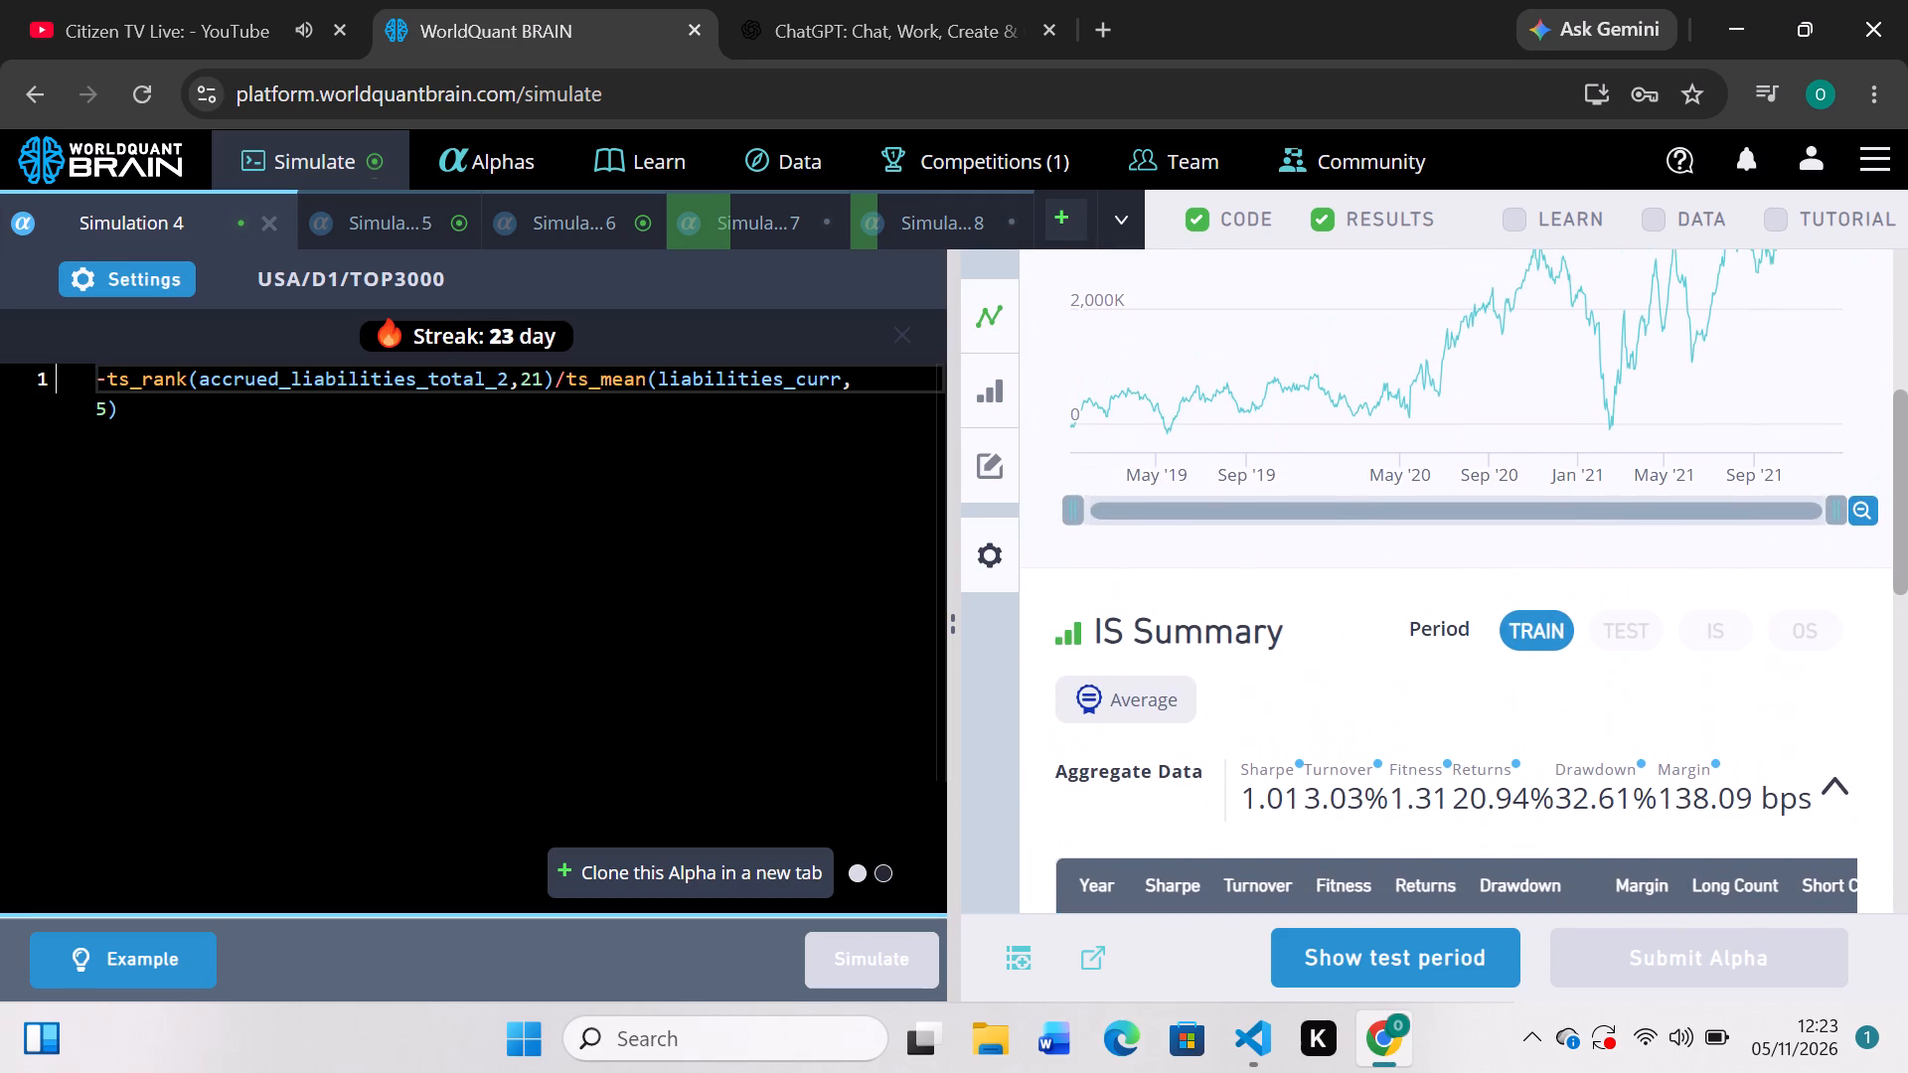
left_click(145, 287)
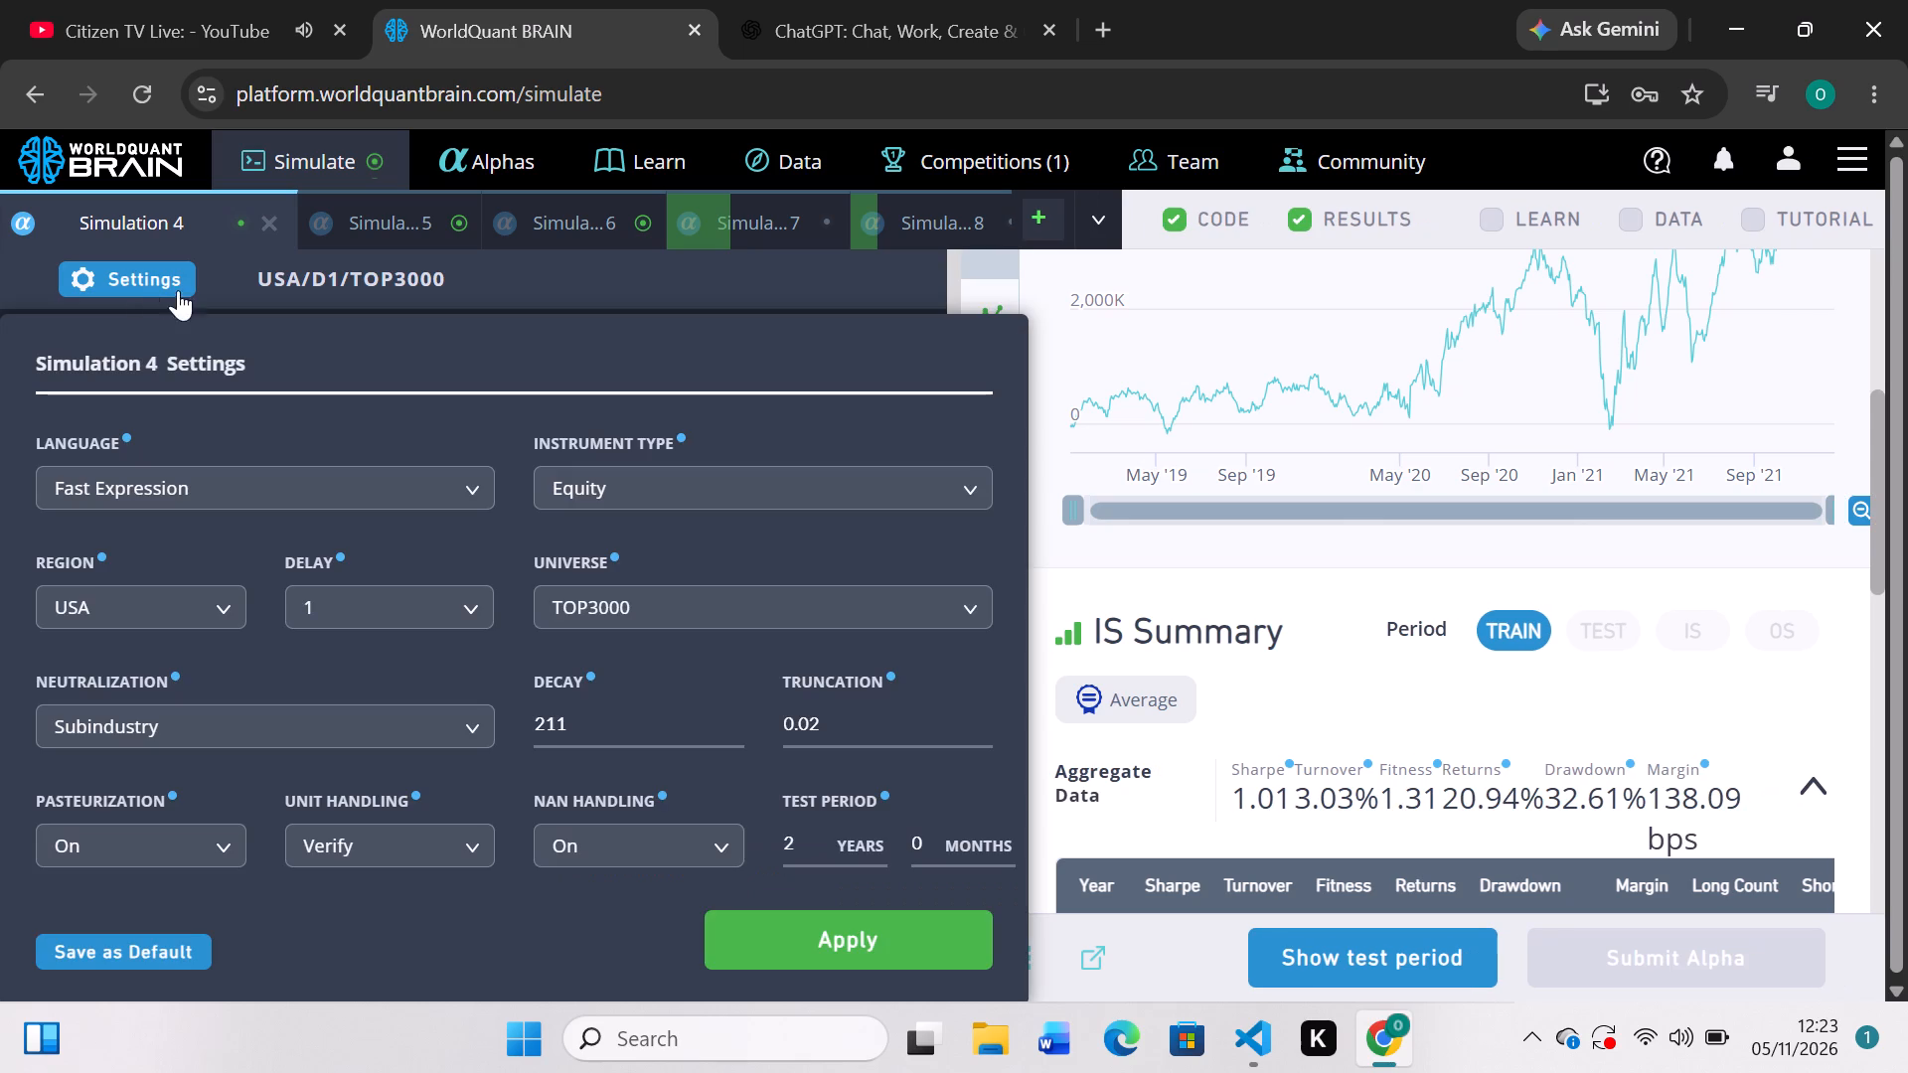
left_click(733, 732)
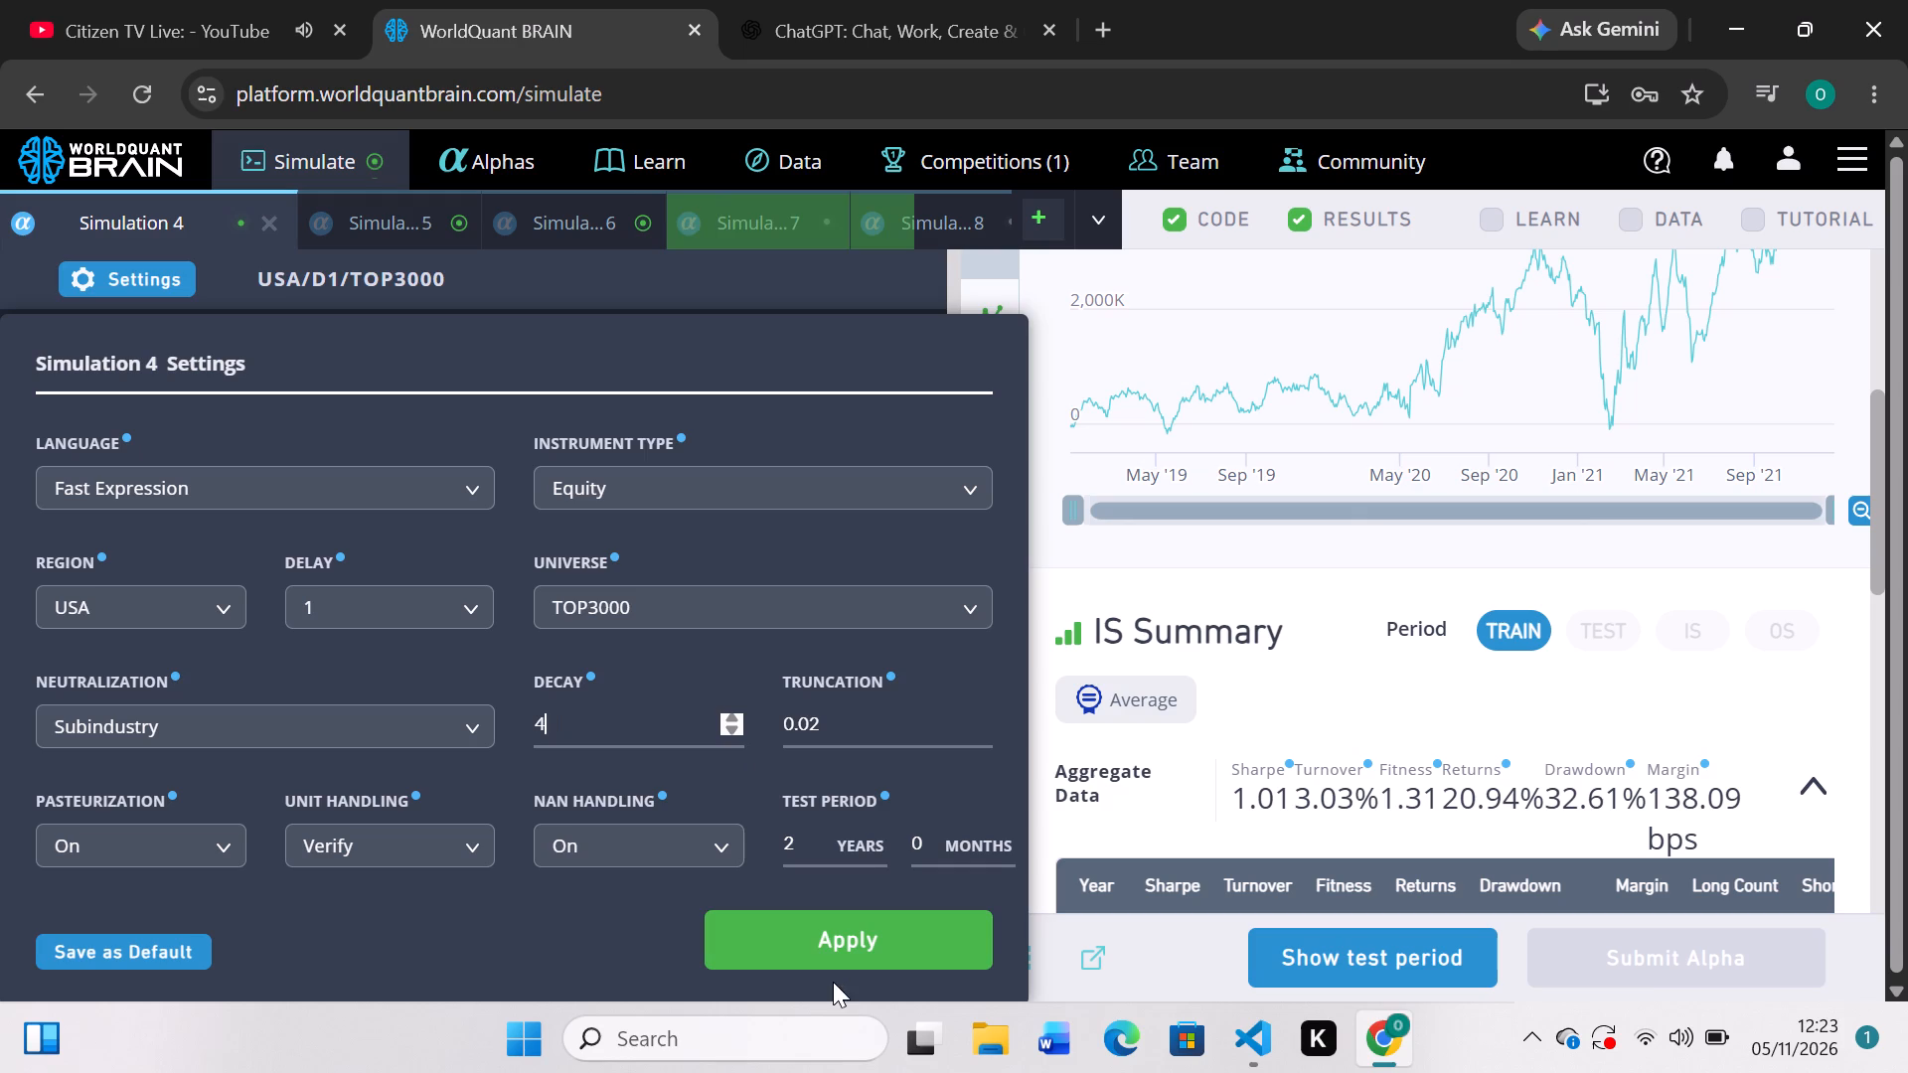
left_click(826, 938)
left_click(826, 938)
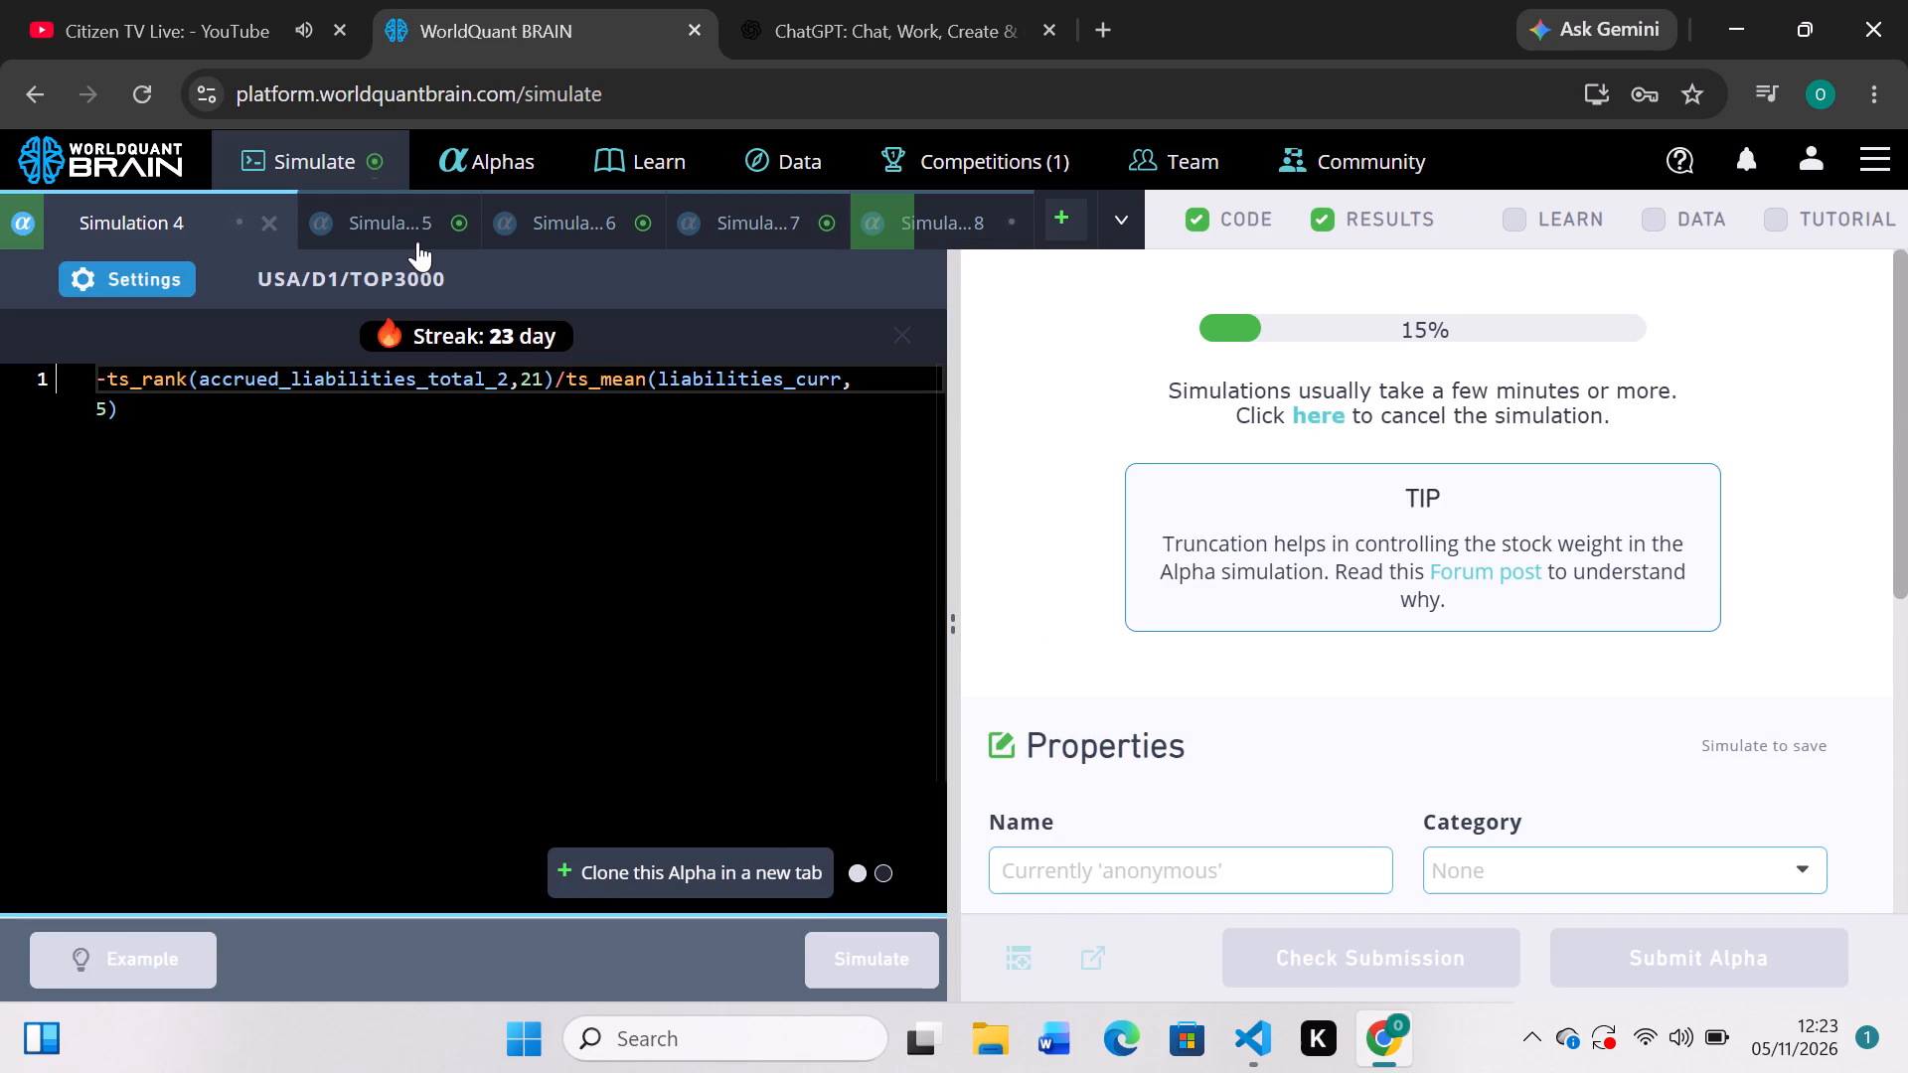
Review Simulation 5's ts_scale results, reveal its test period, and run the self-correlation check.
left_click(417, 241)
scroll(1017, 764, "down", 2)
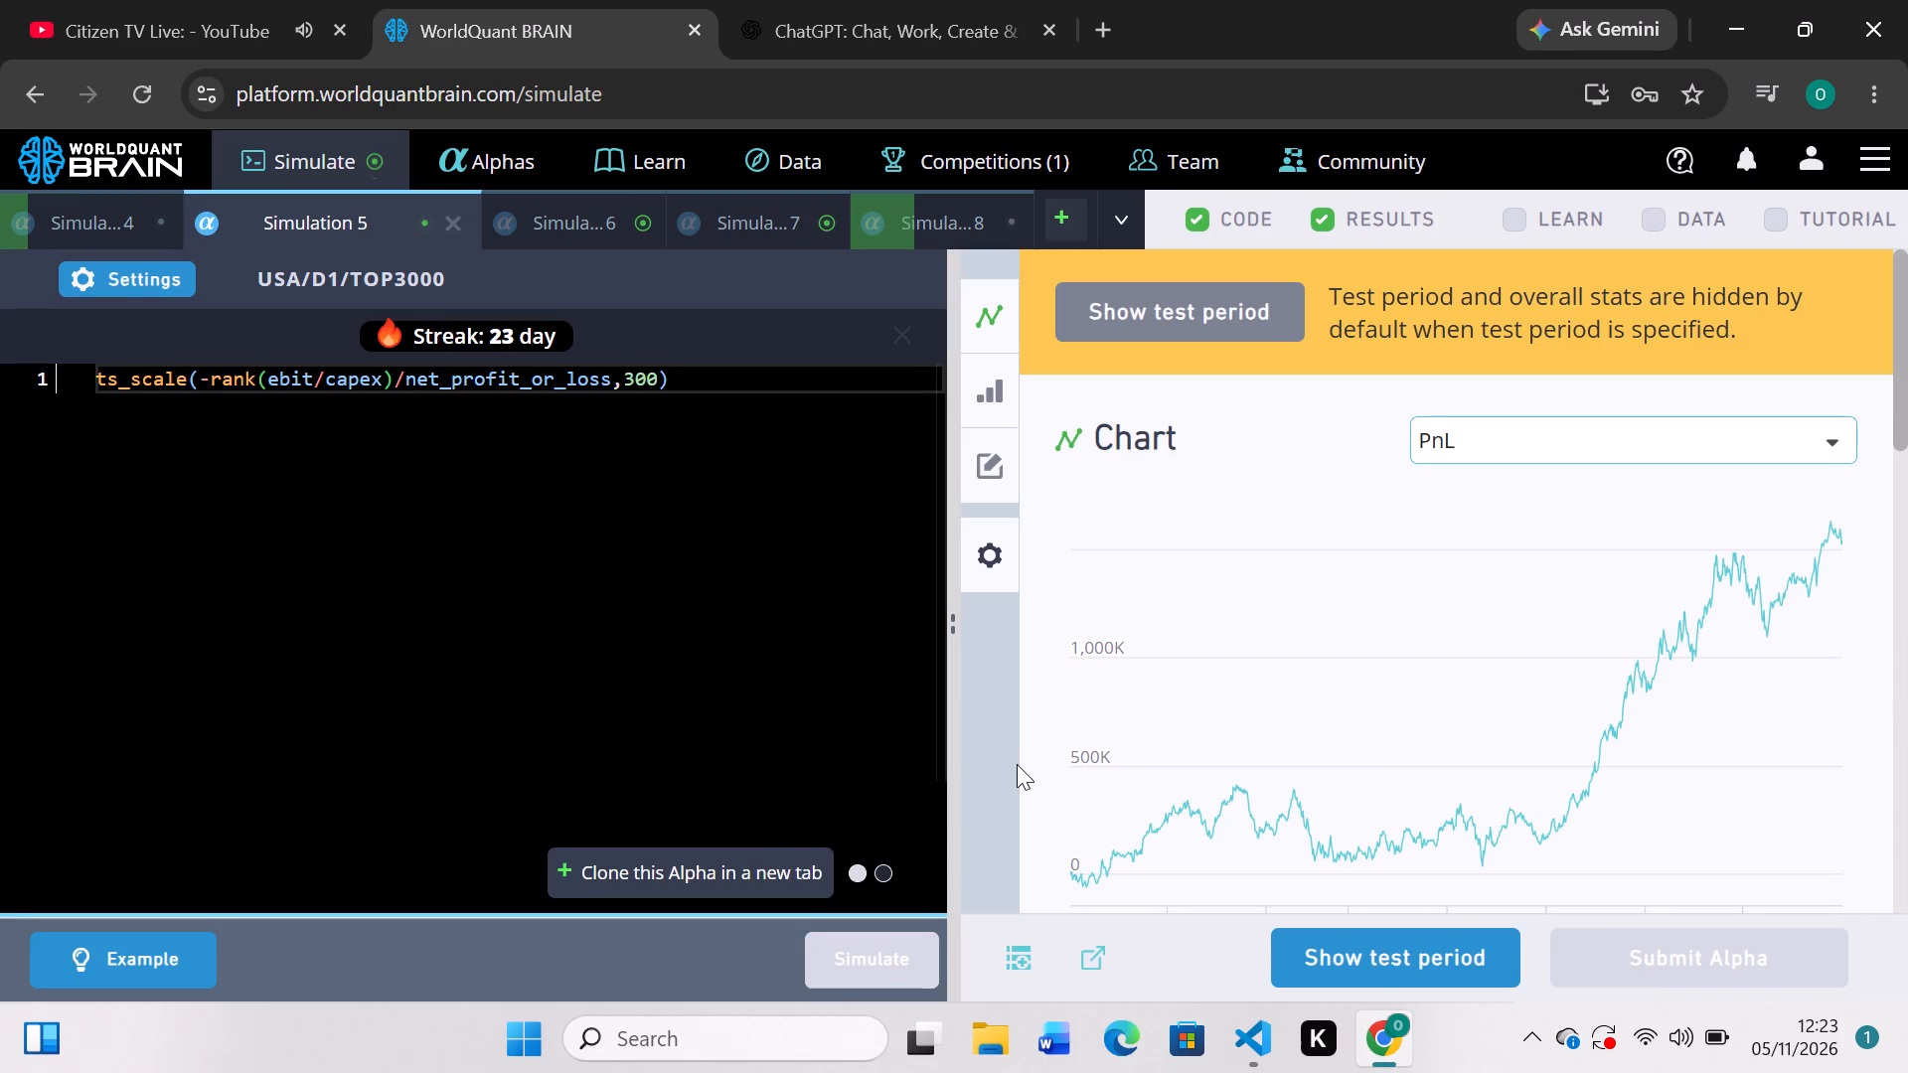
scroll(1017, 764, "down", 2)
scroll(1148, 748, "down", 2)
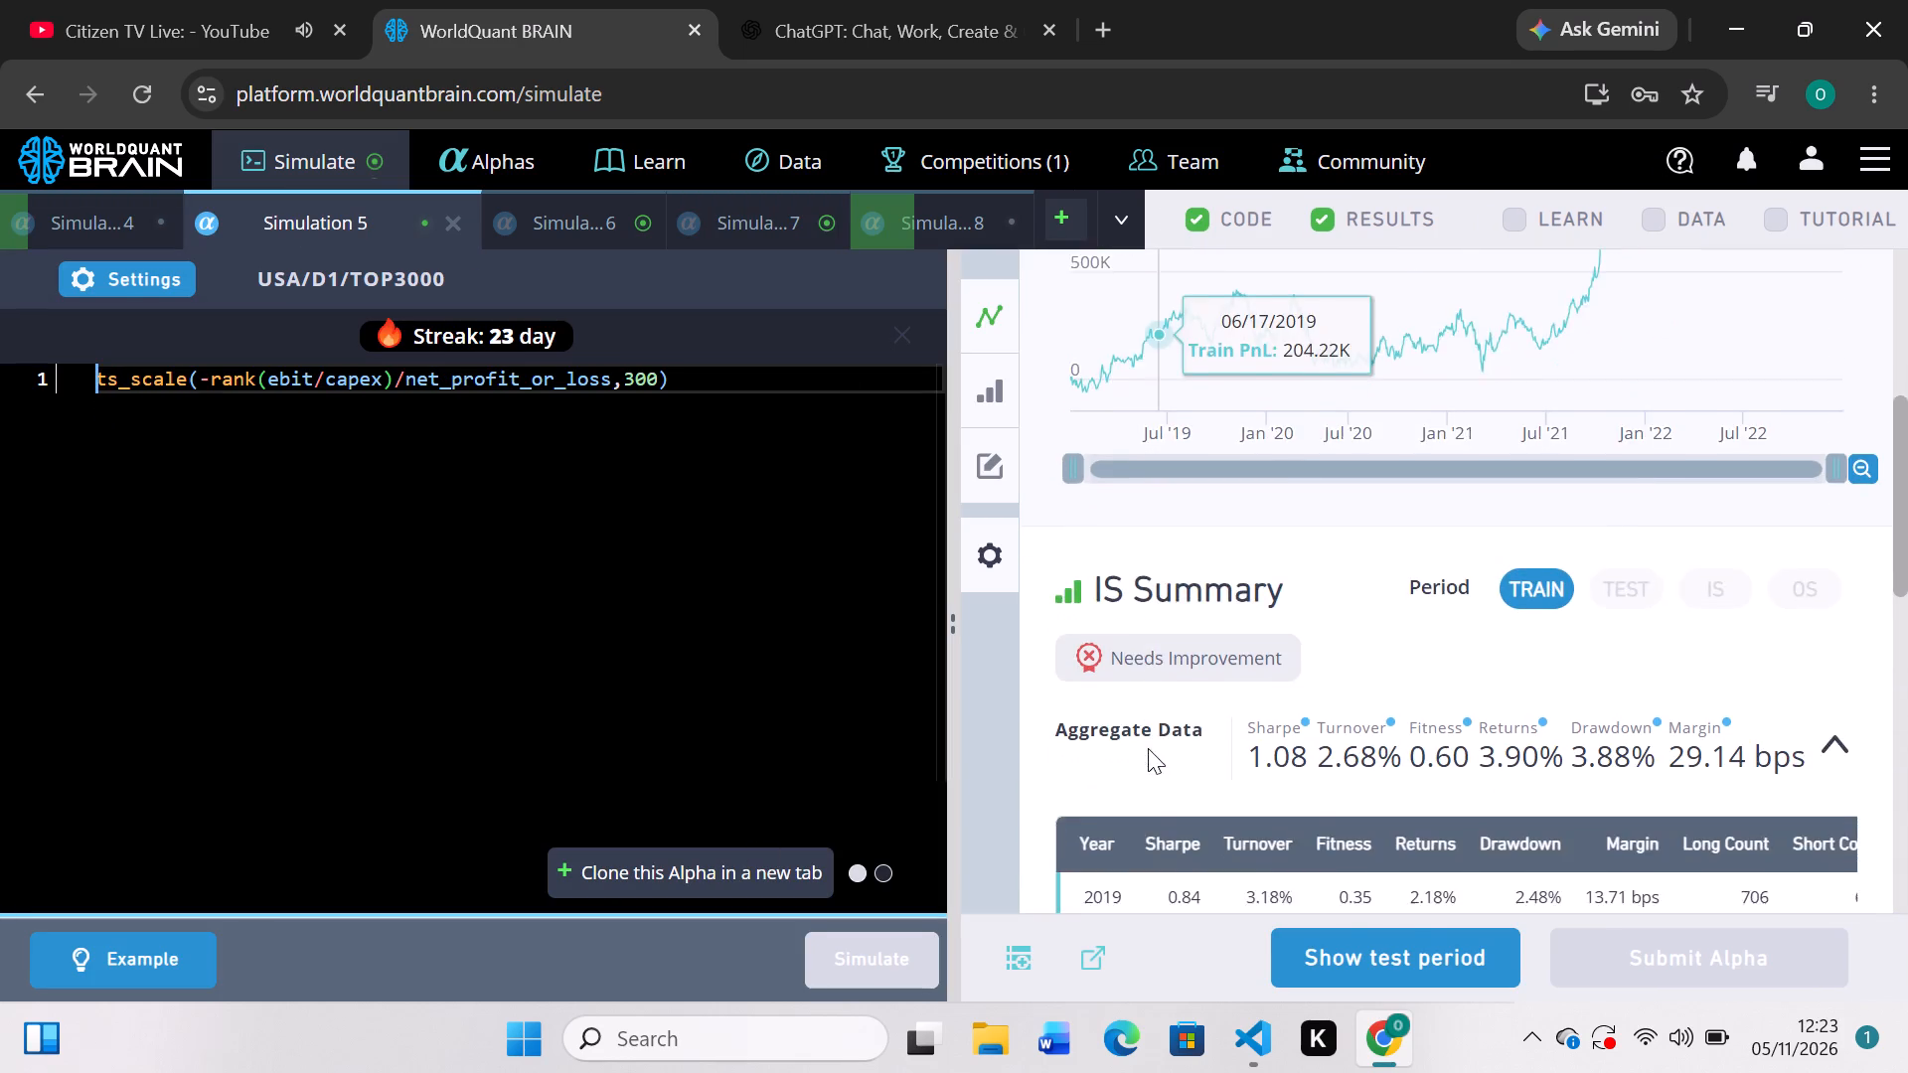
scroll(1148, 748, "up", 2)
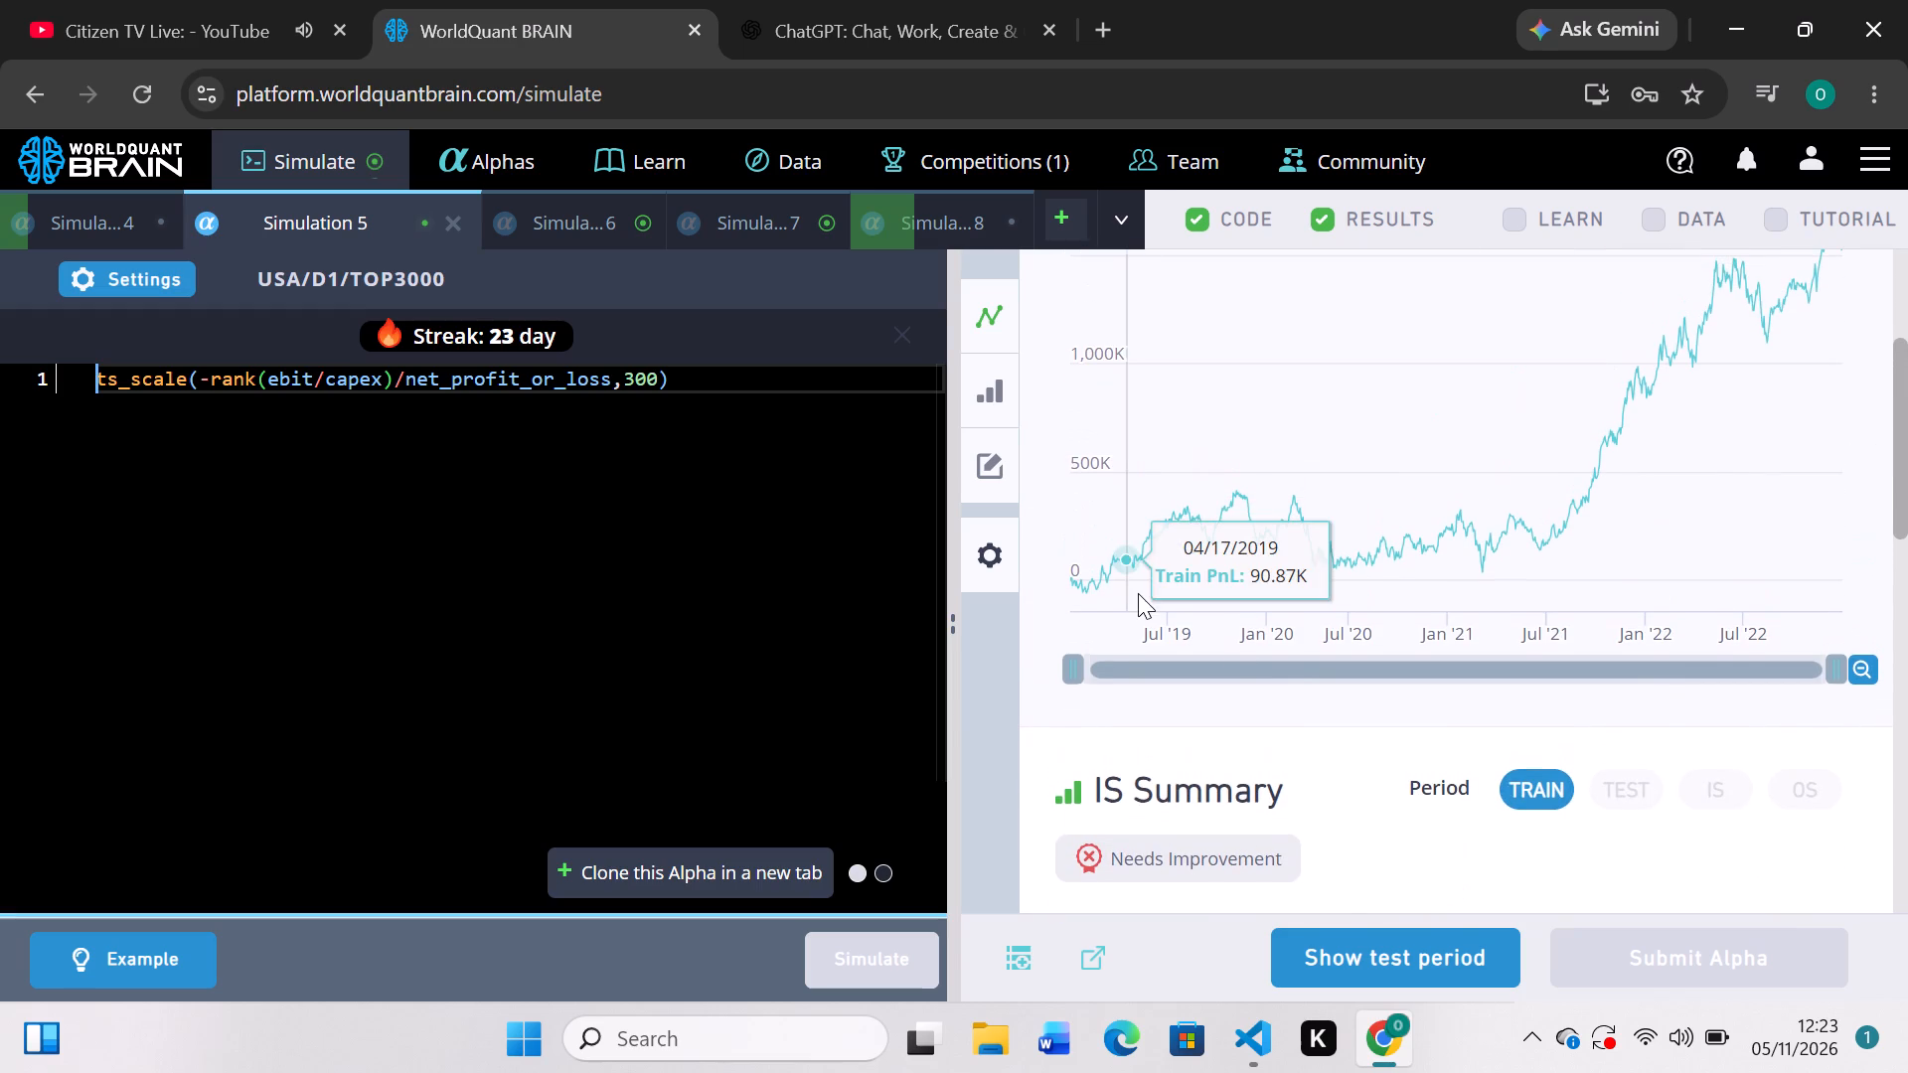
left_click(1344, 965)
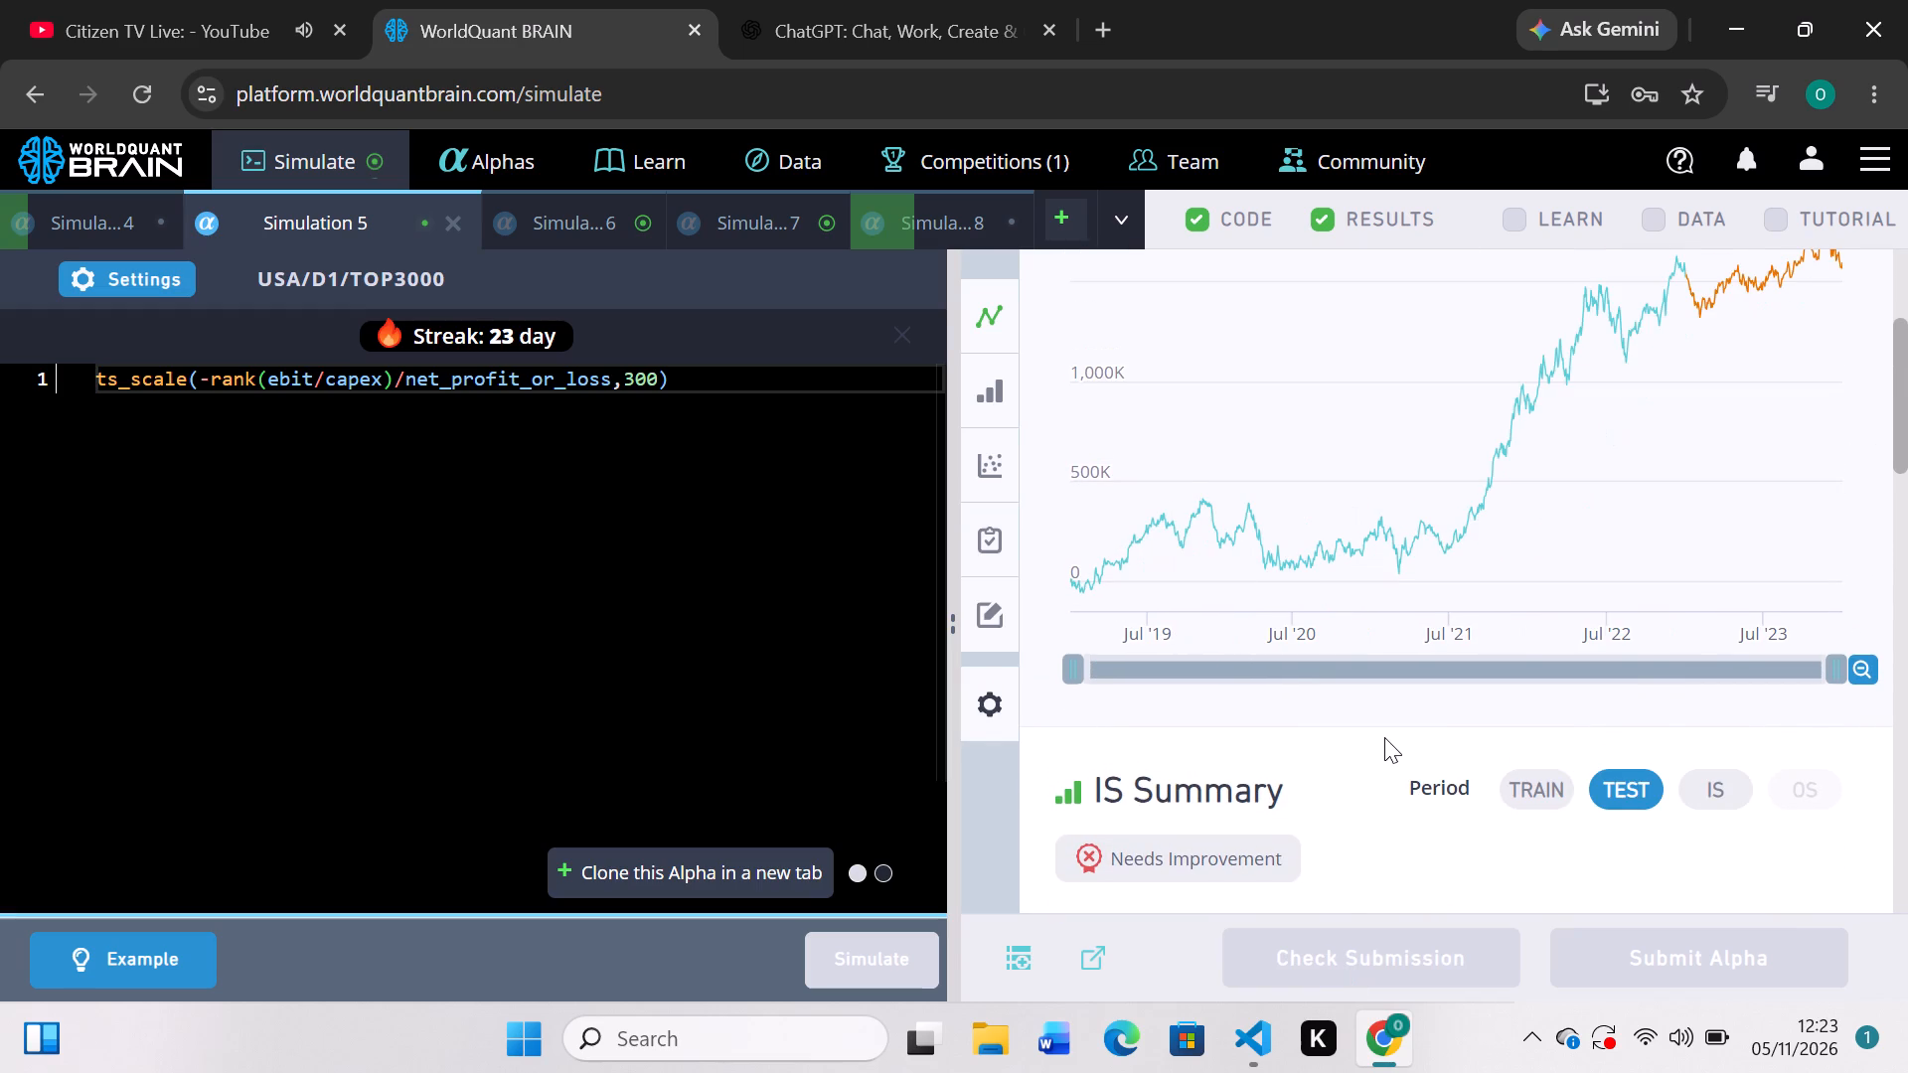
scroll(1384, 737, "down", 4)
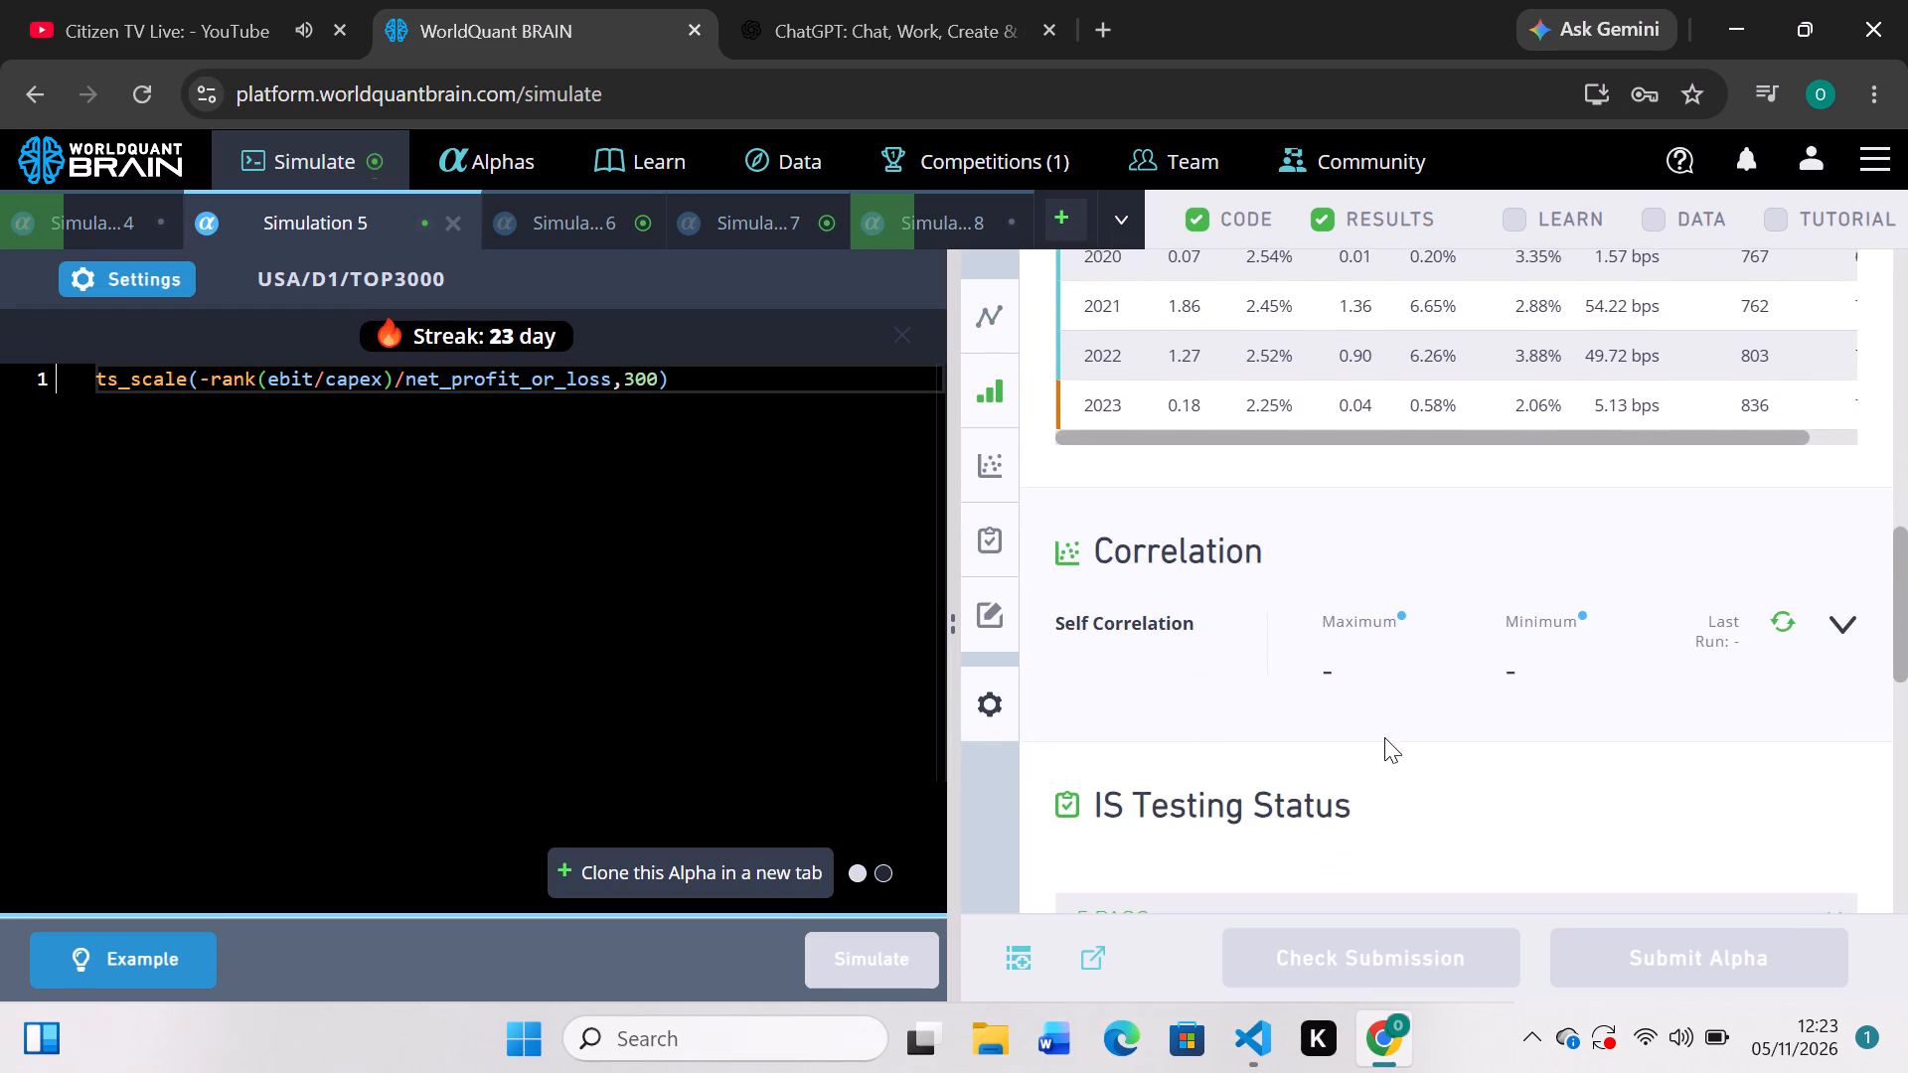
left_click(1786, 614)
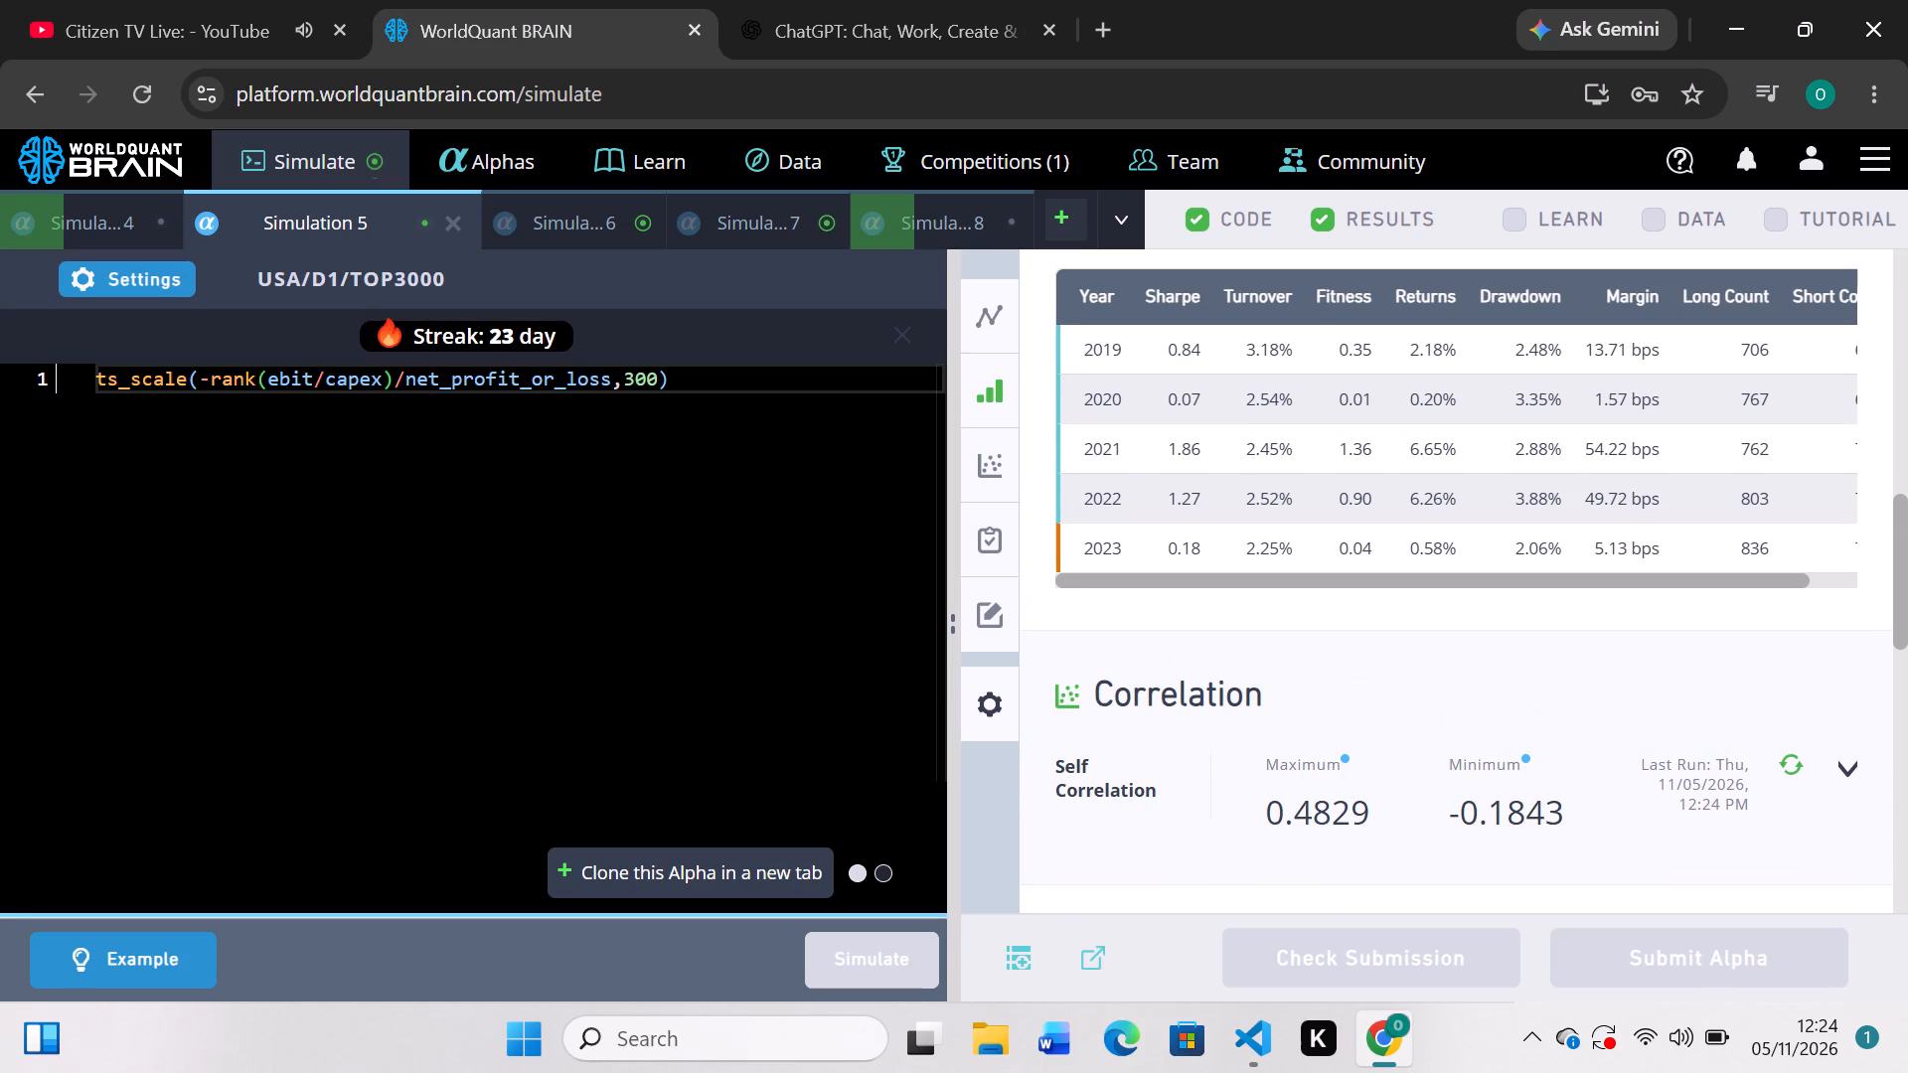
Replace capex with cap in Simulation 5's expression, making it ts_scale(-rank(ebit/cap)/net_profit_or_loss,300), and simulate it.
left_click(385, 381)
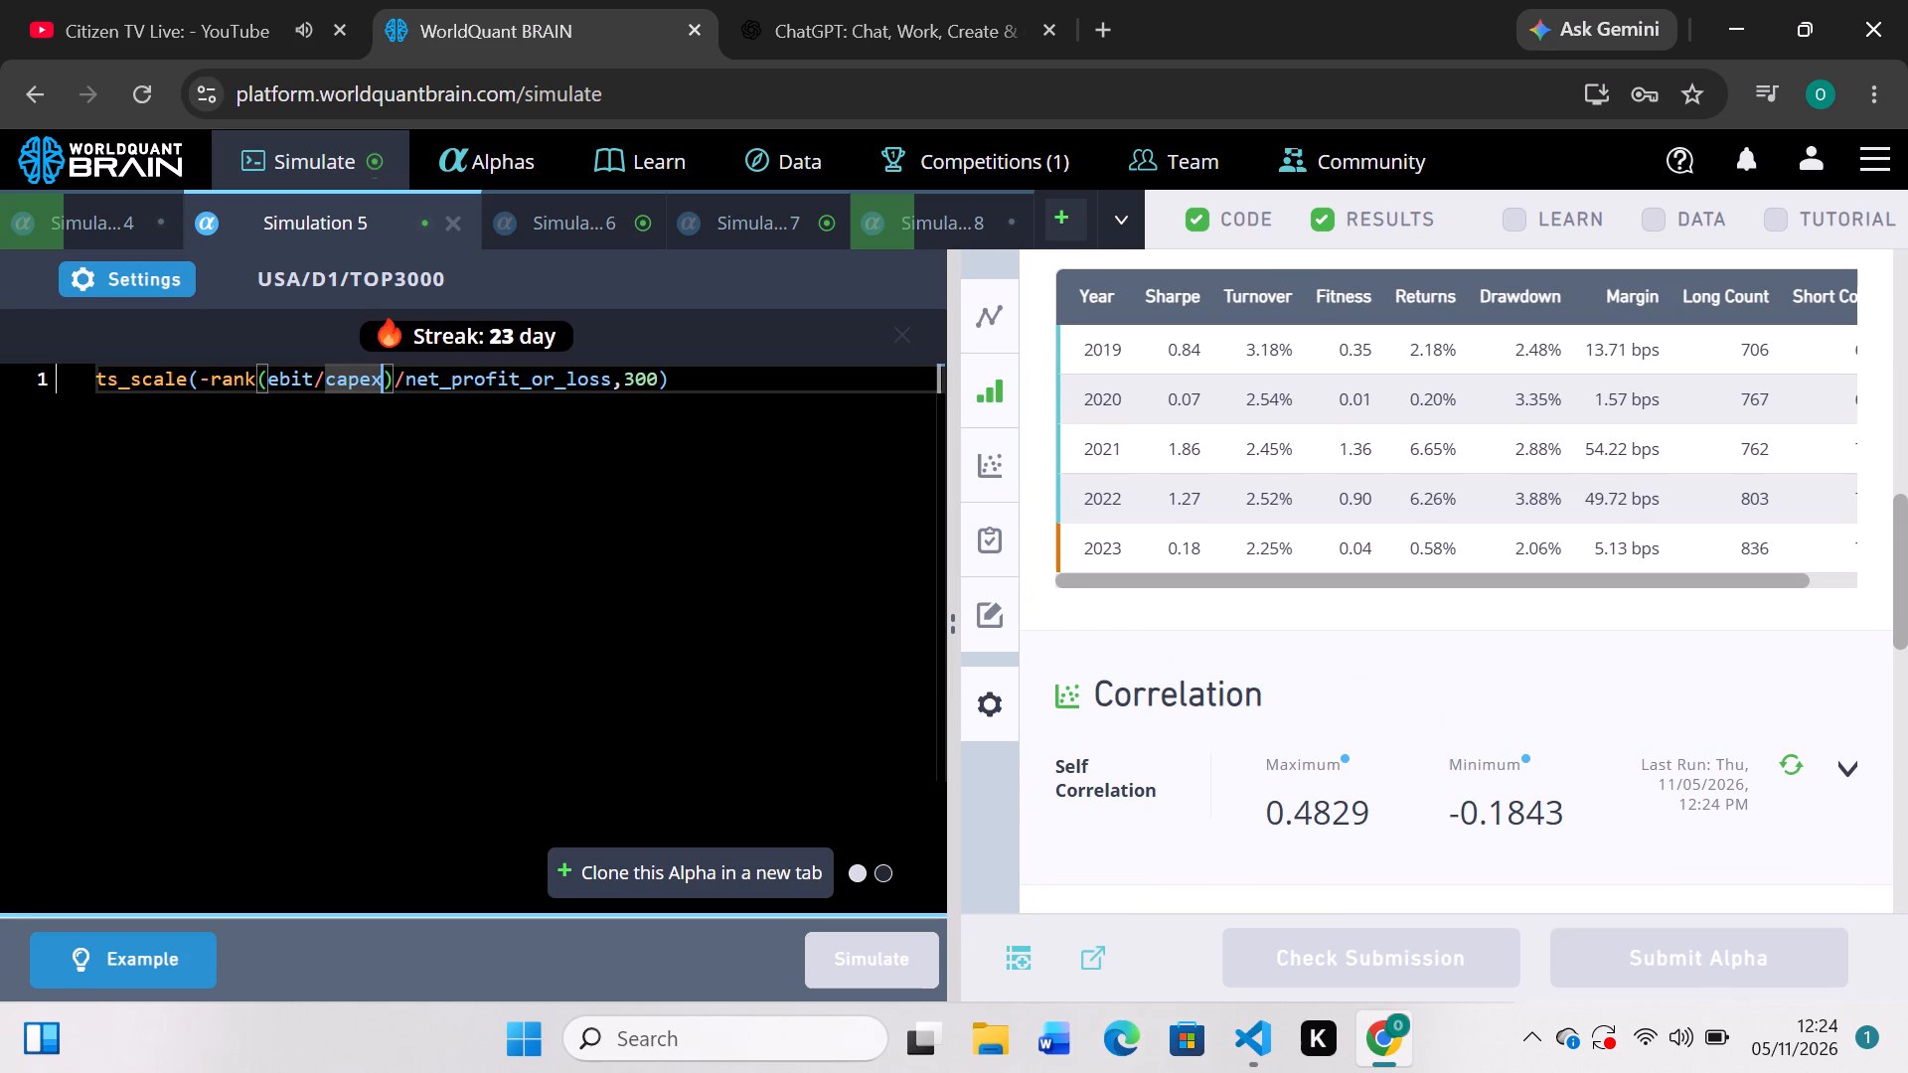
key("BackSpace")
key("BackSpace")
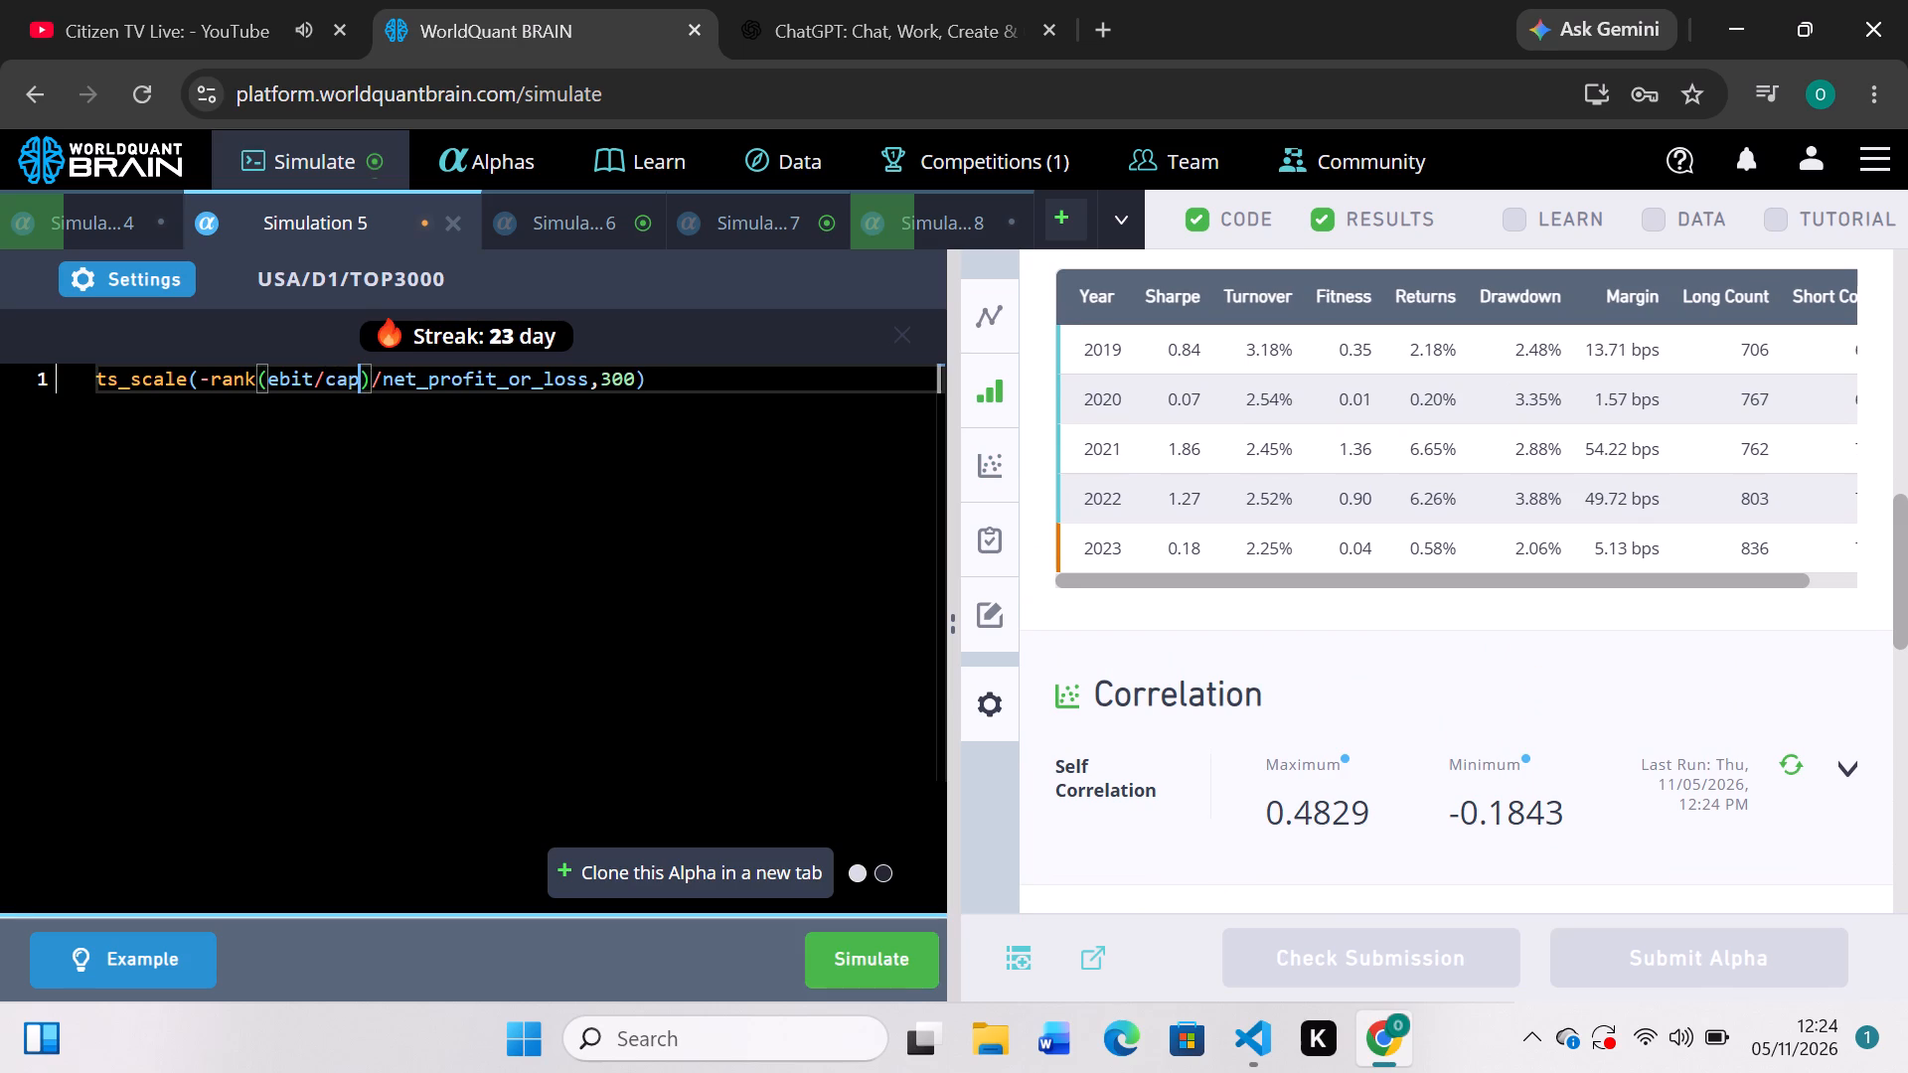
left_click(890, 964)
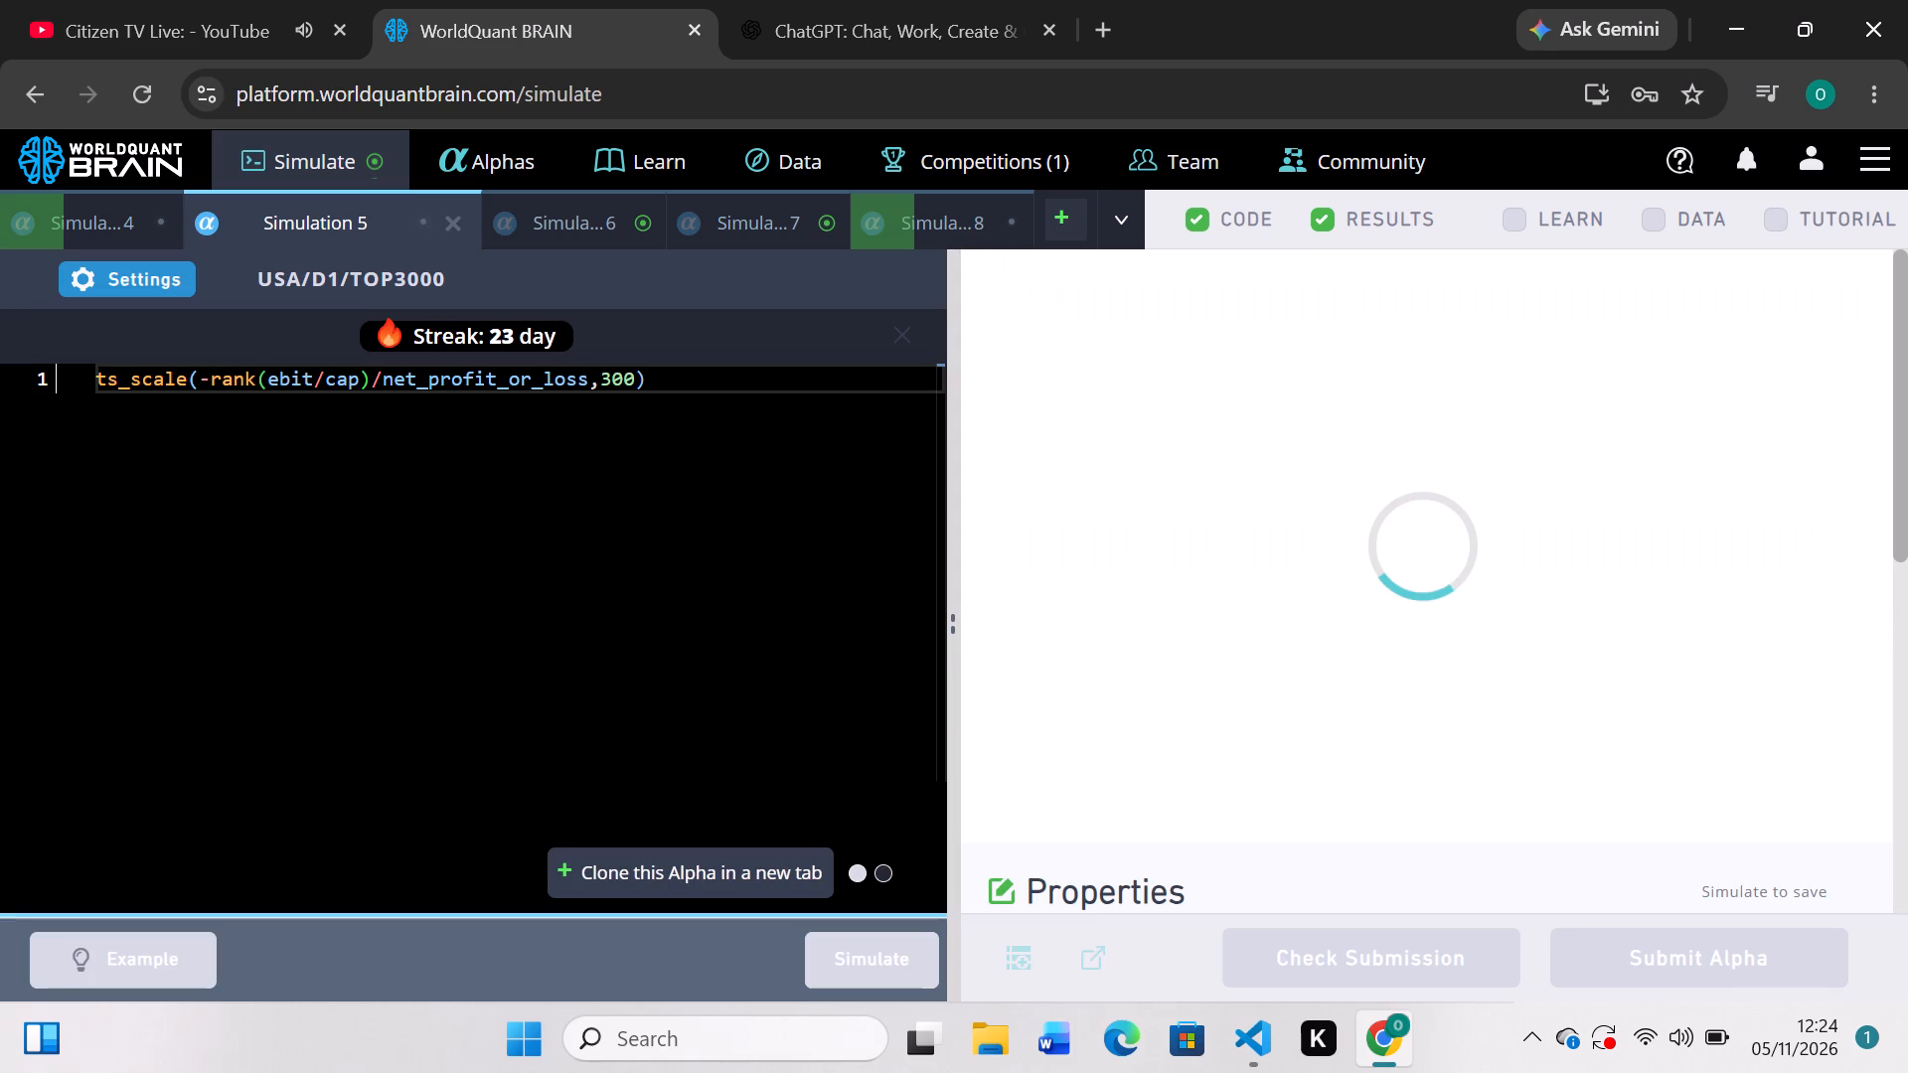
Review Simulation 6's PnL chart and IS Summary, reveal its test period, and run the self-correlation check.
left_click(599, 225)
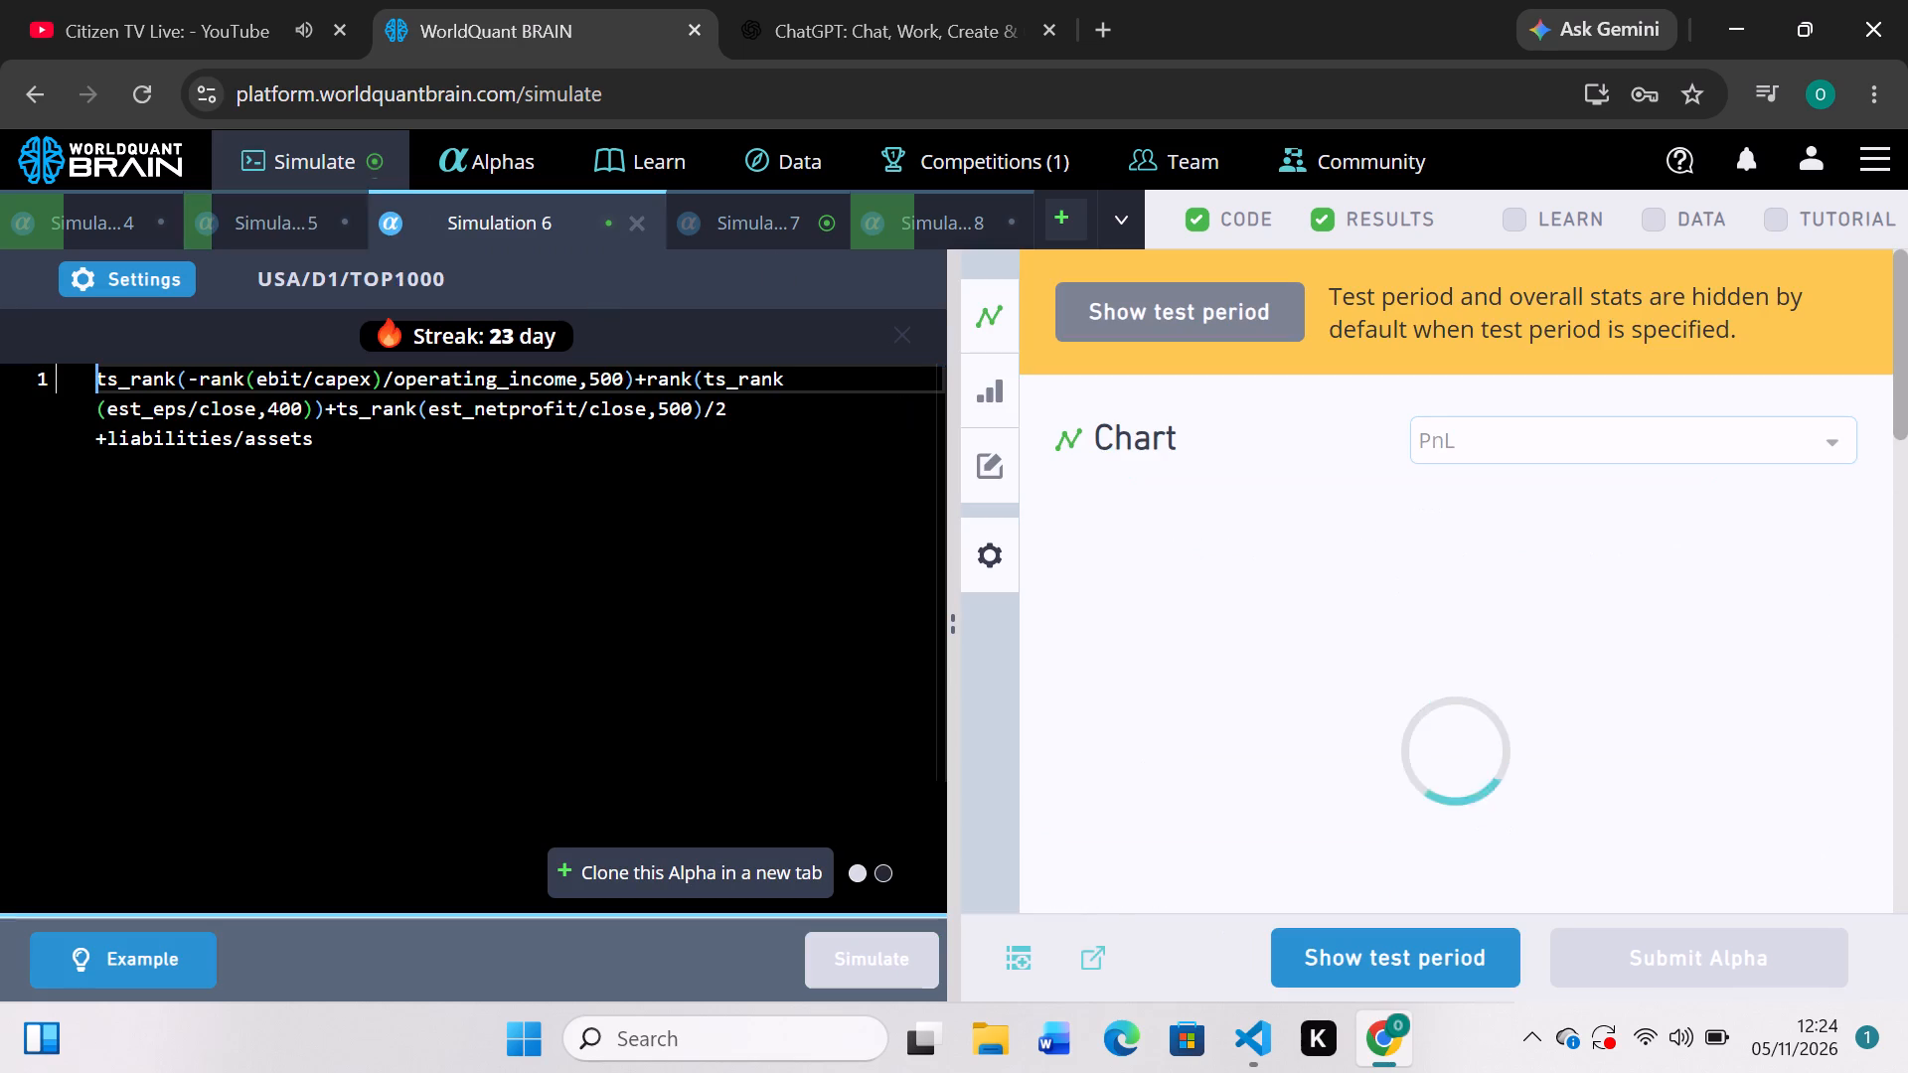
scroll(1357, 599, "down", 3)
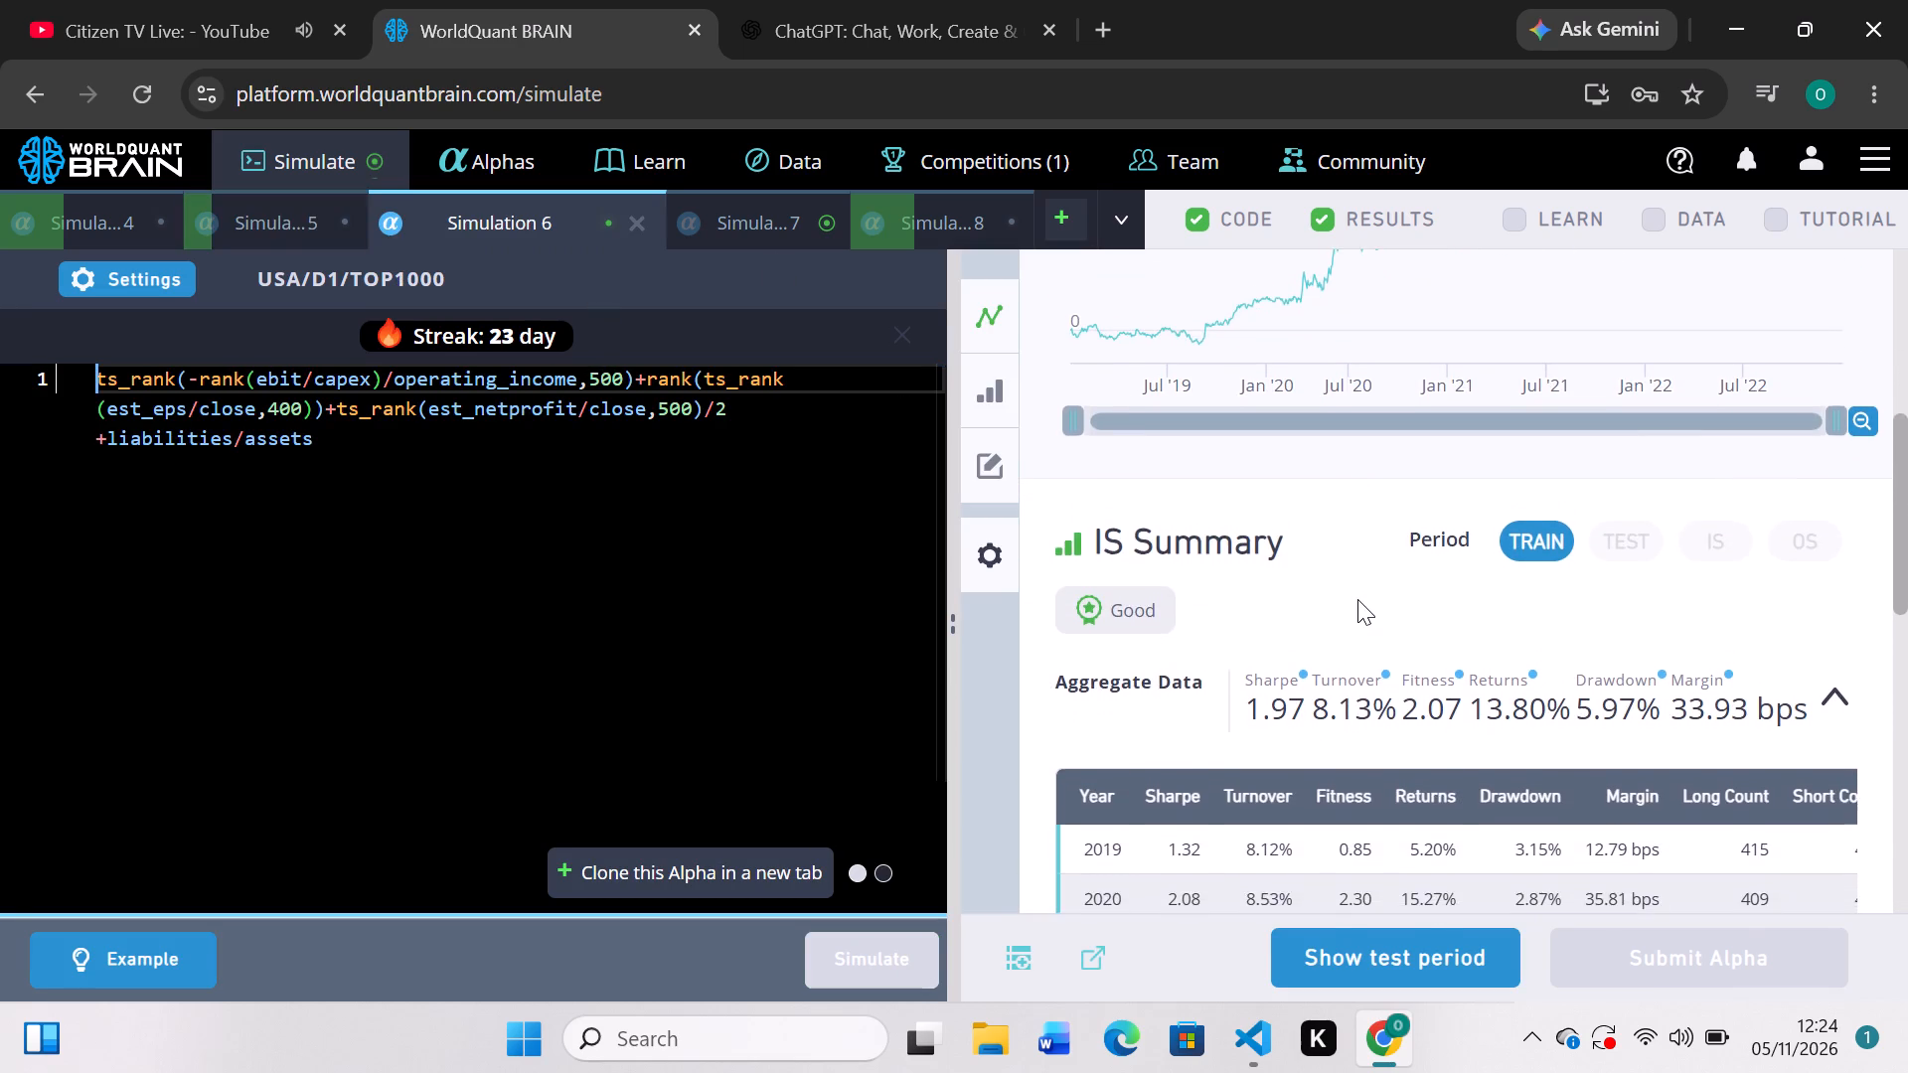
scroll(1357, 599, "up", 2)
scroll(1357, 599, "down", 2)
scroll(1357, 599, "up", 1)
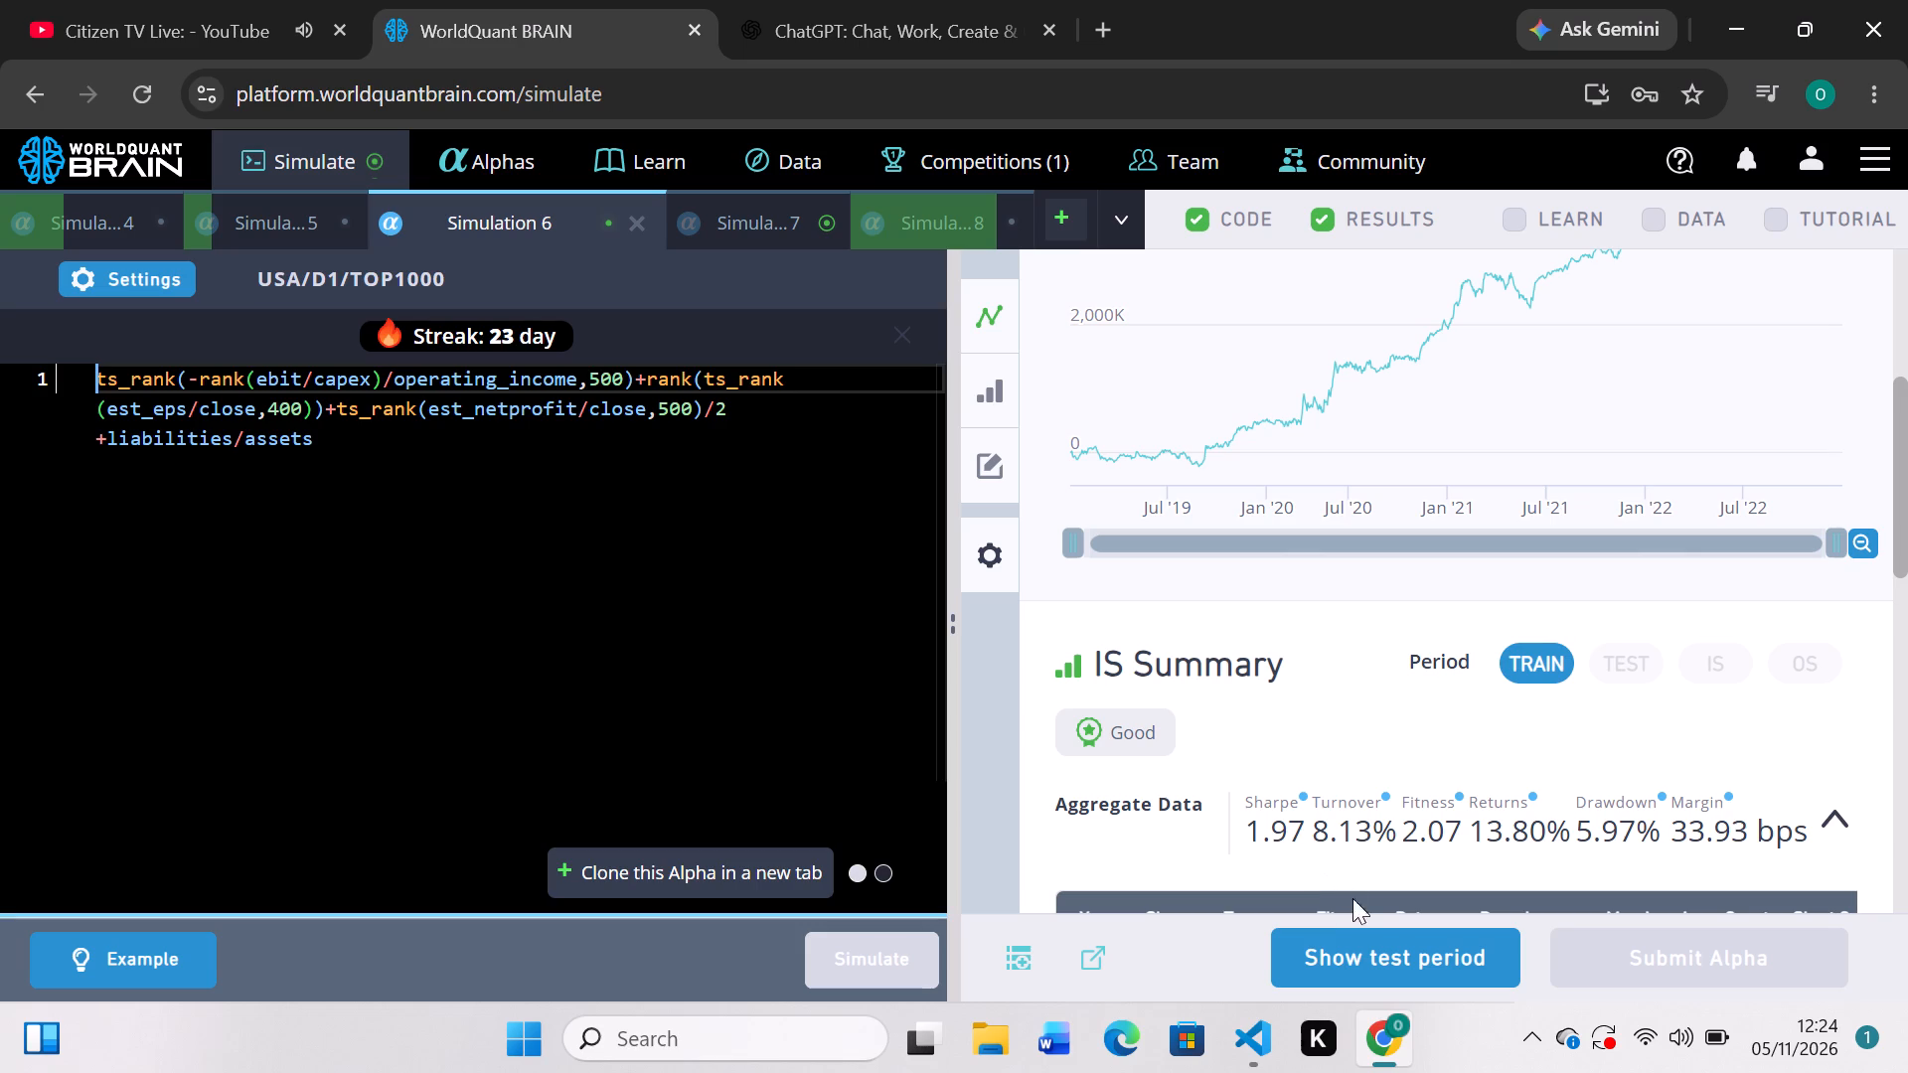
left_click(1349, 940)
scroll(1520, 752, "down", 2)
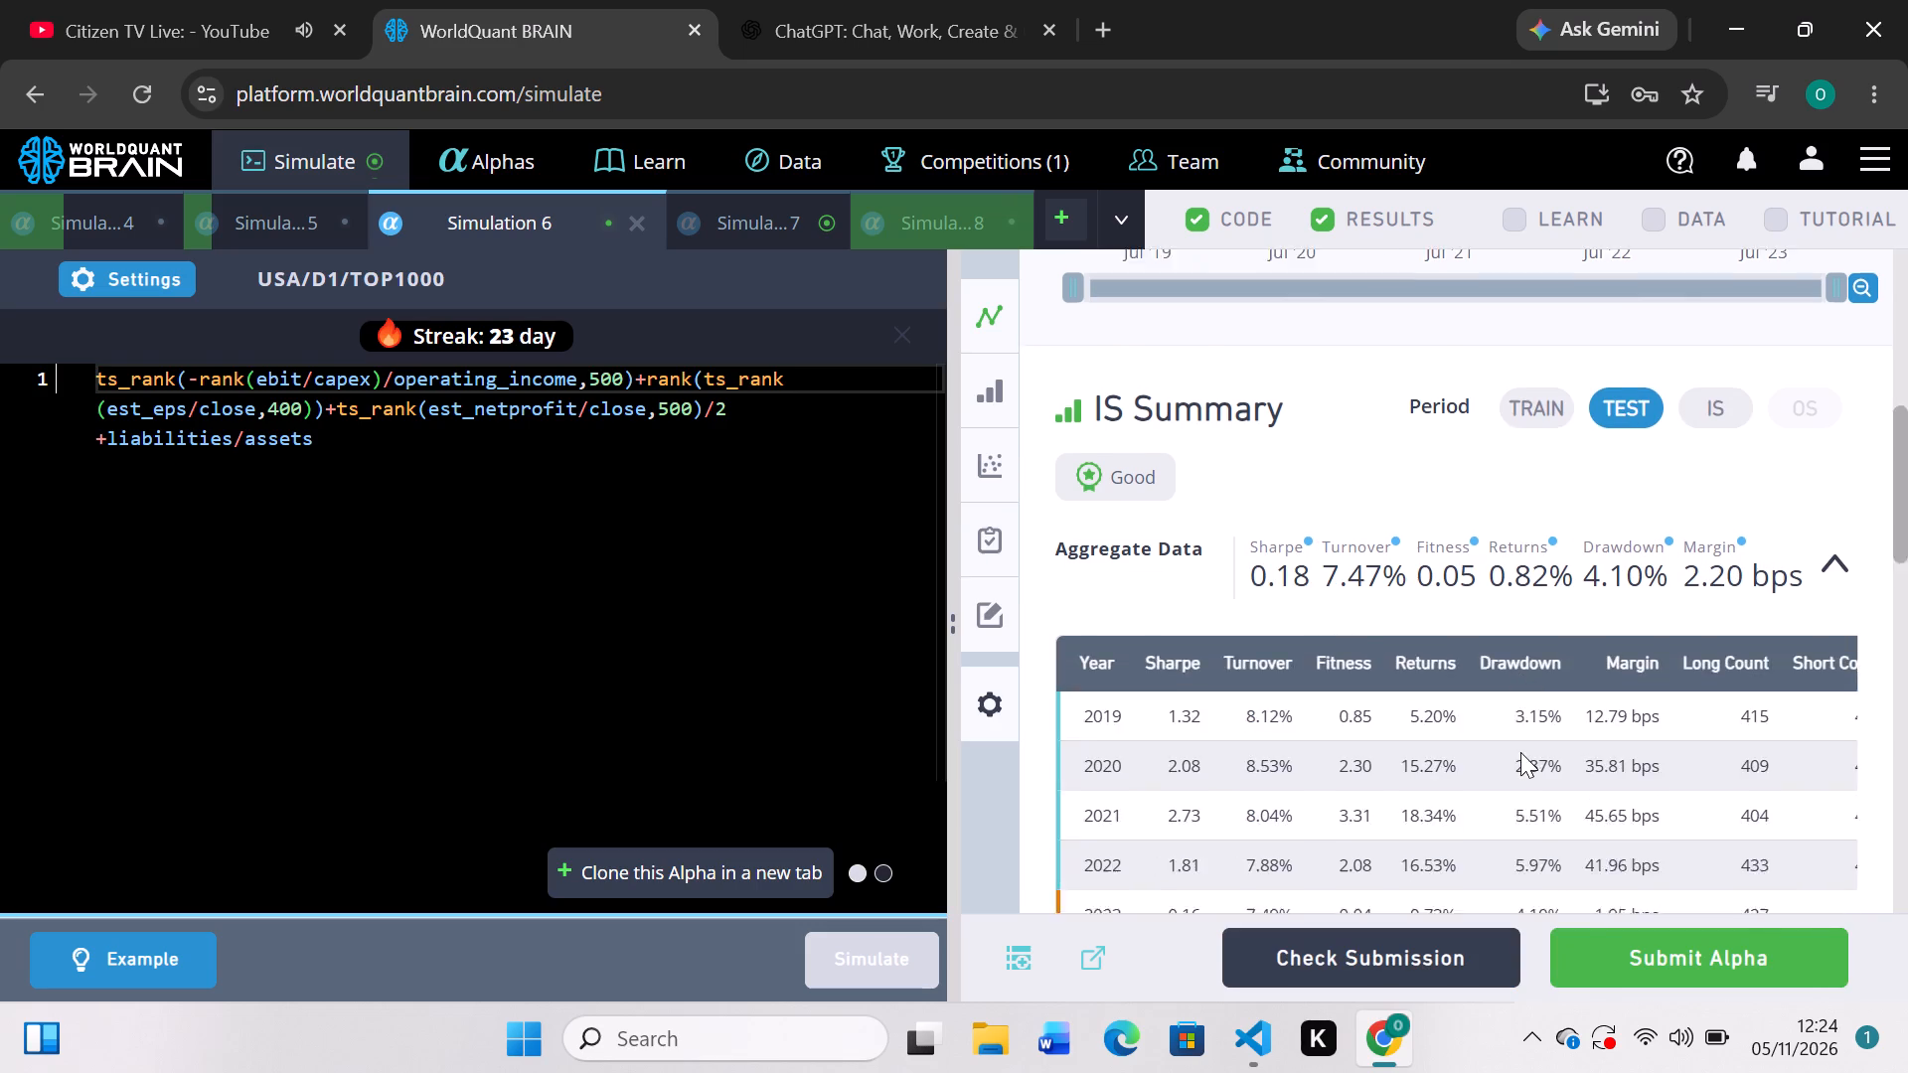
scroll(1520, 752, "down", 2)
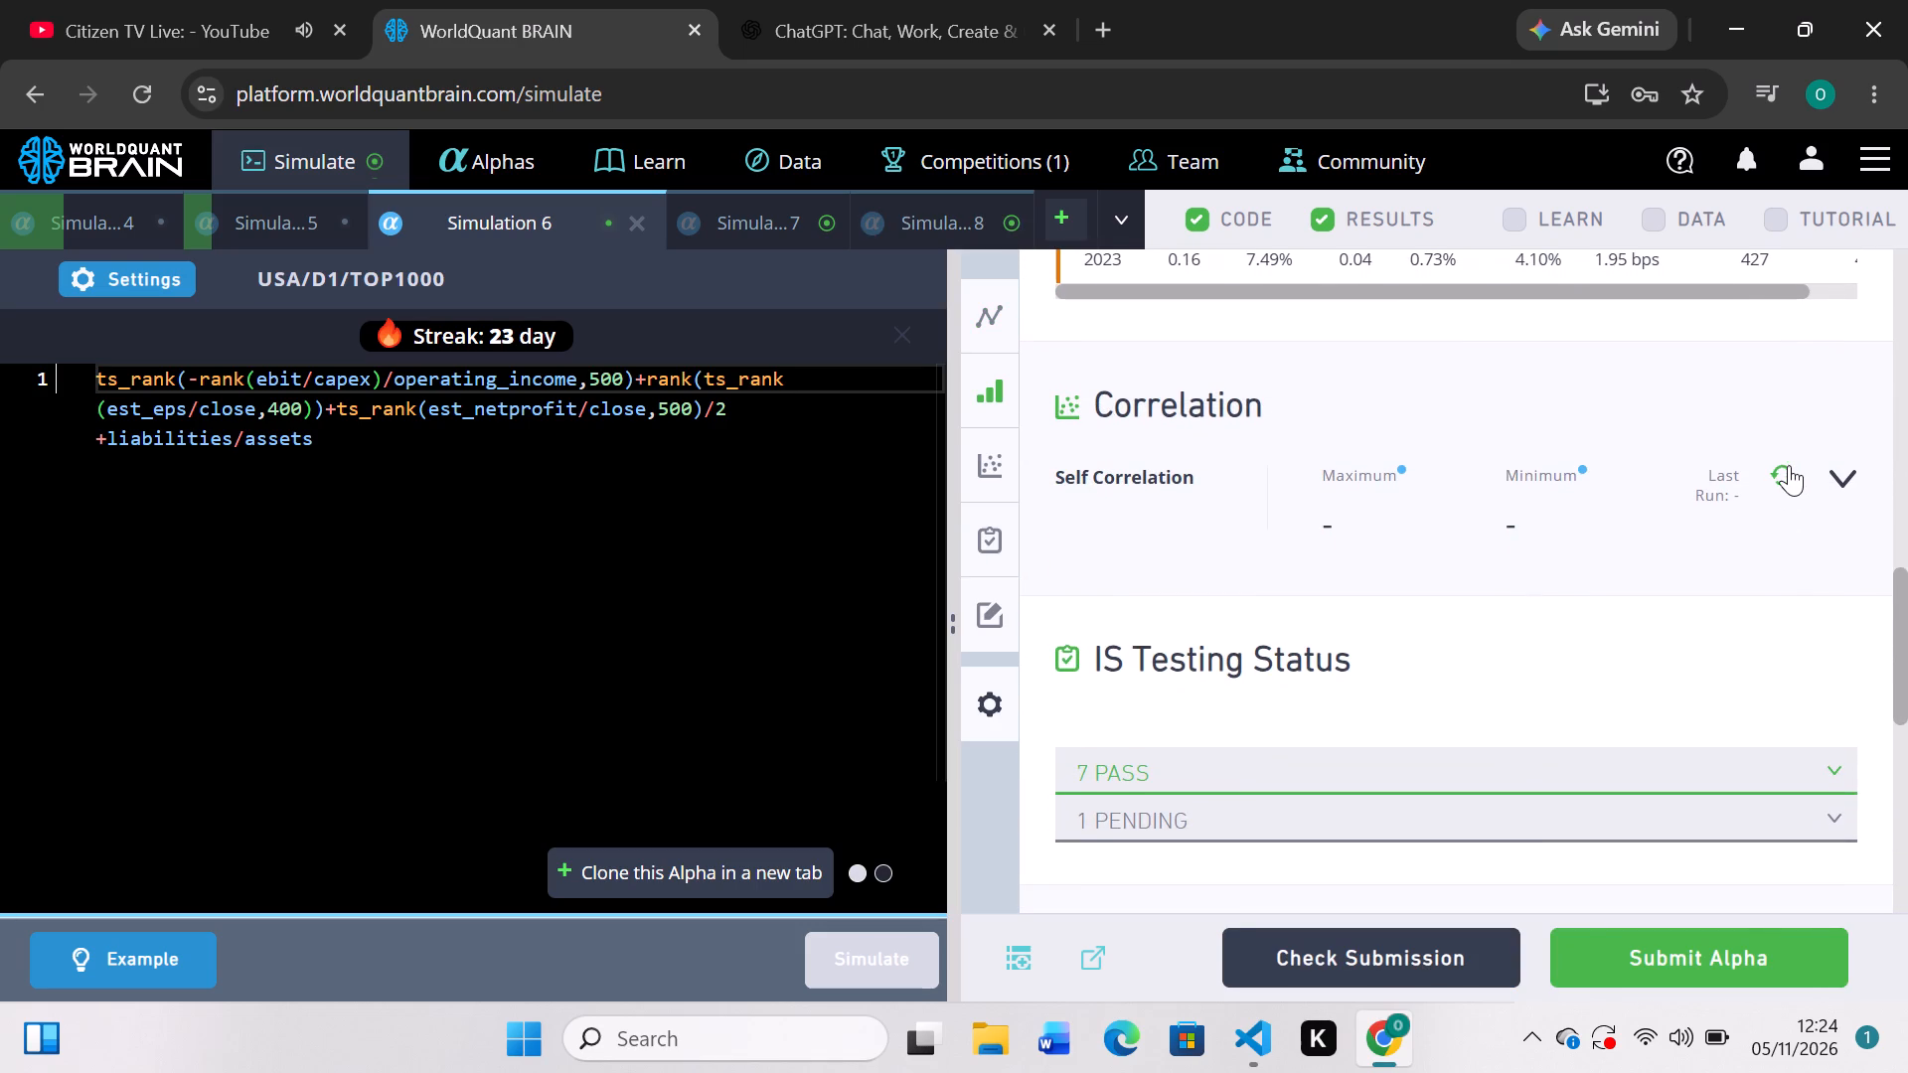
left_click(1780, 465)
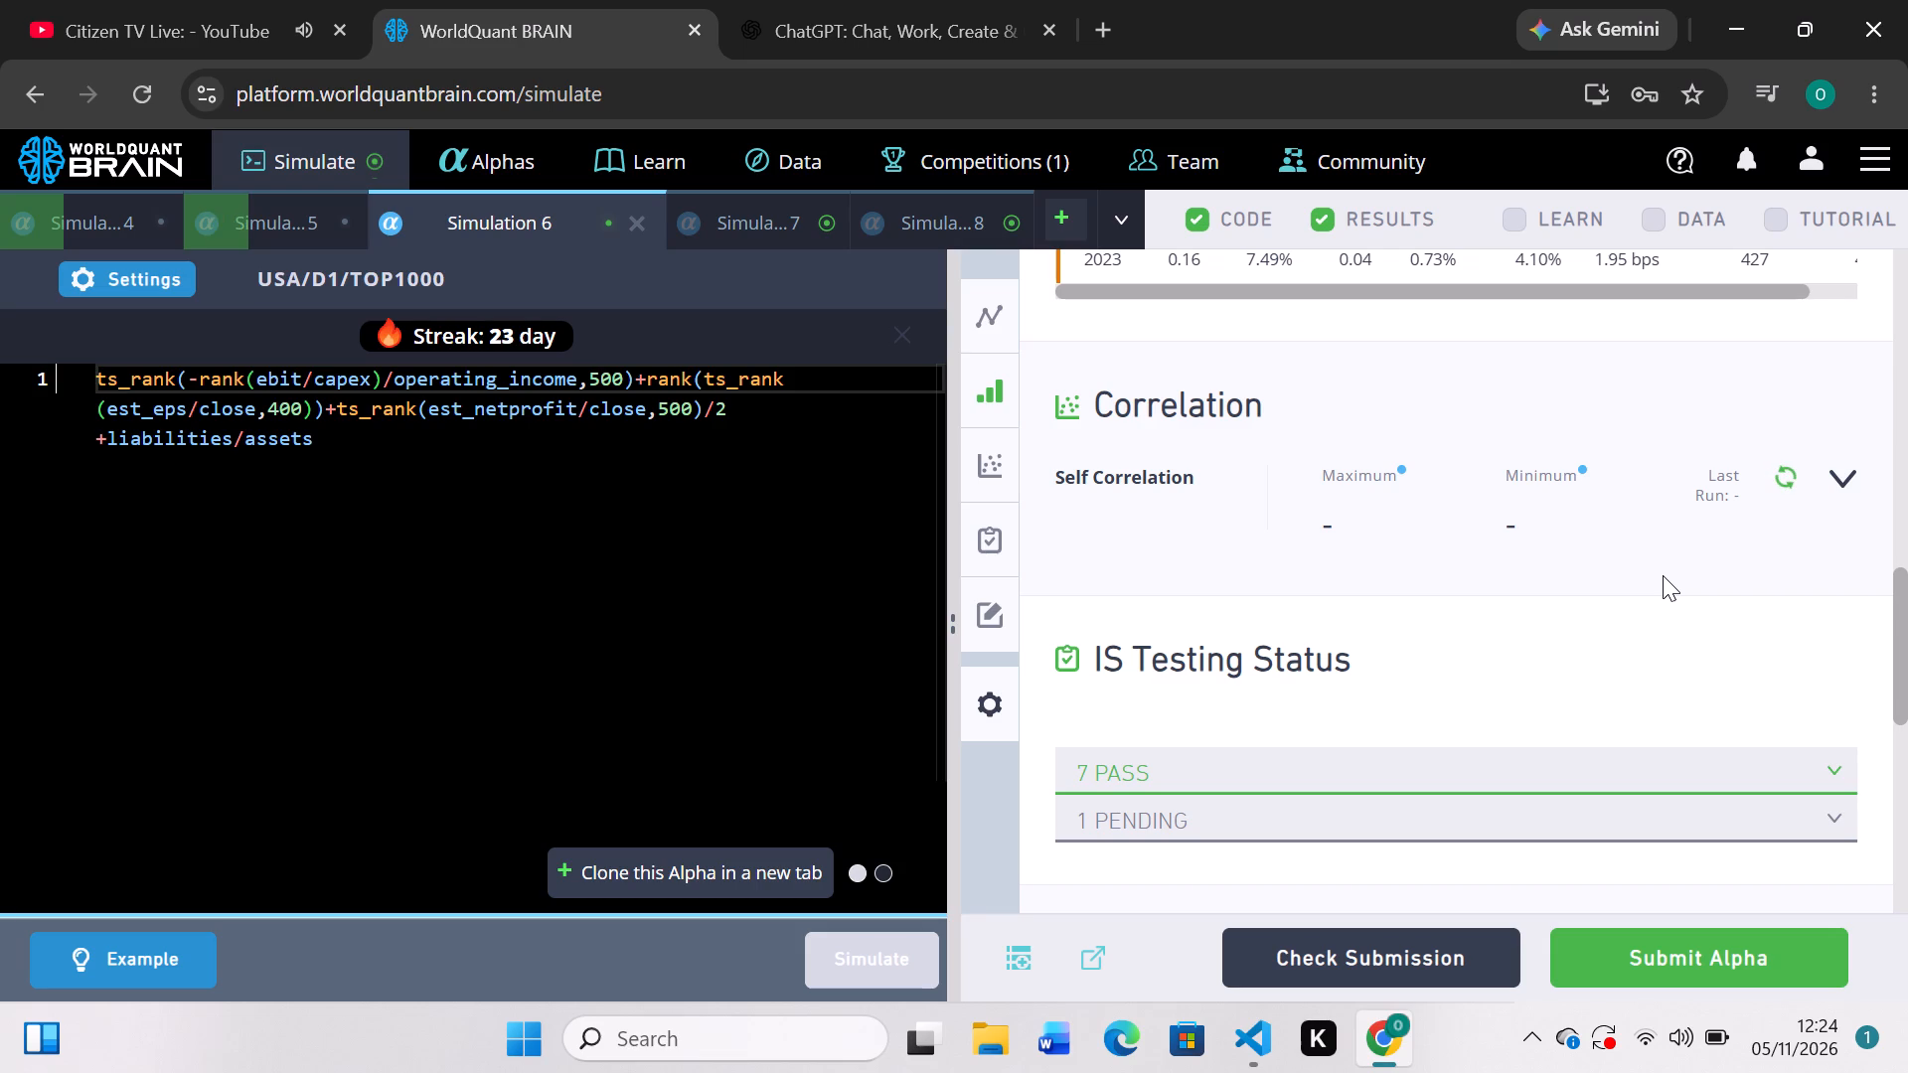
scroll(1663, 575, "up", 1)
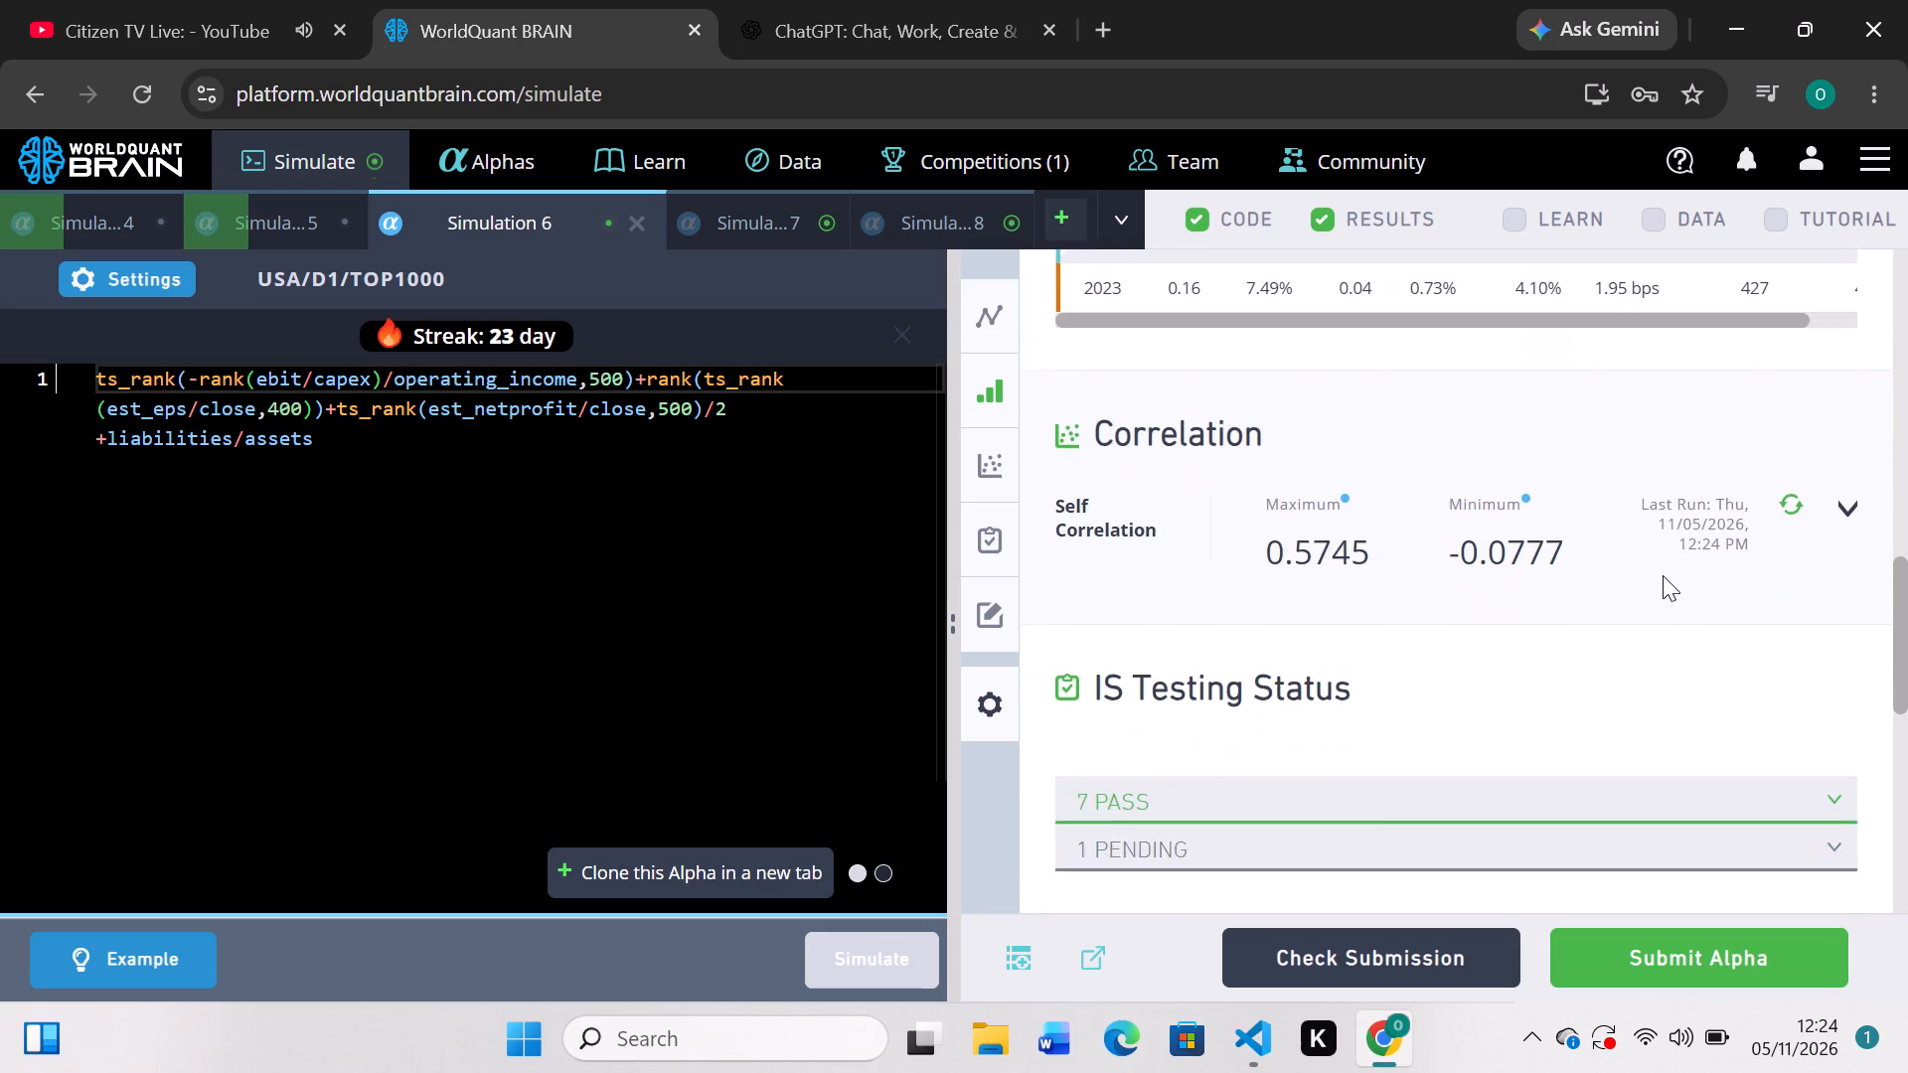
scroll(1663, 575, "up", 1)
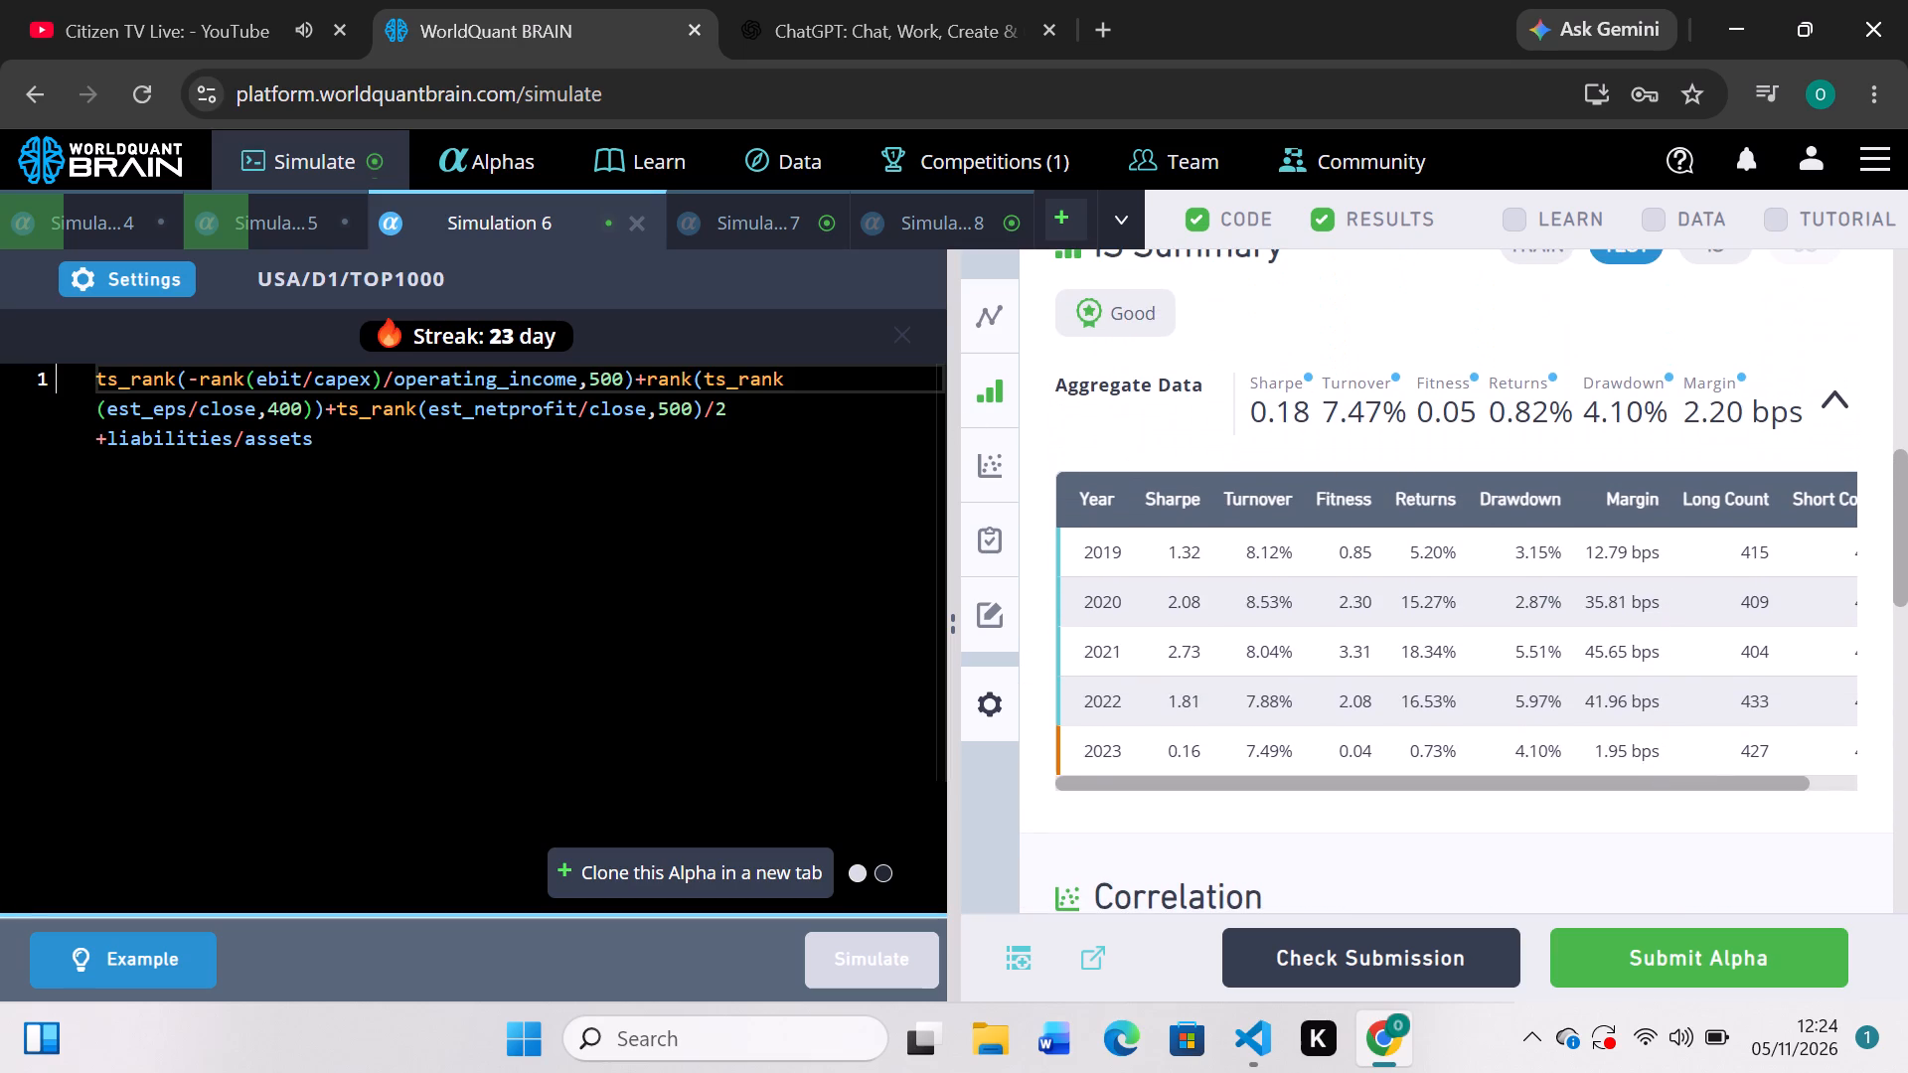
Set Simulation 6's decay to 107 and NaN handling to On, apply the settings, and simulate it.
left_click(174, 285)
scroll(475, 623, "down", 1)
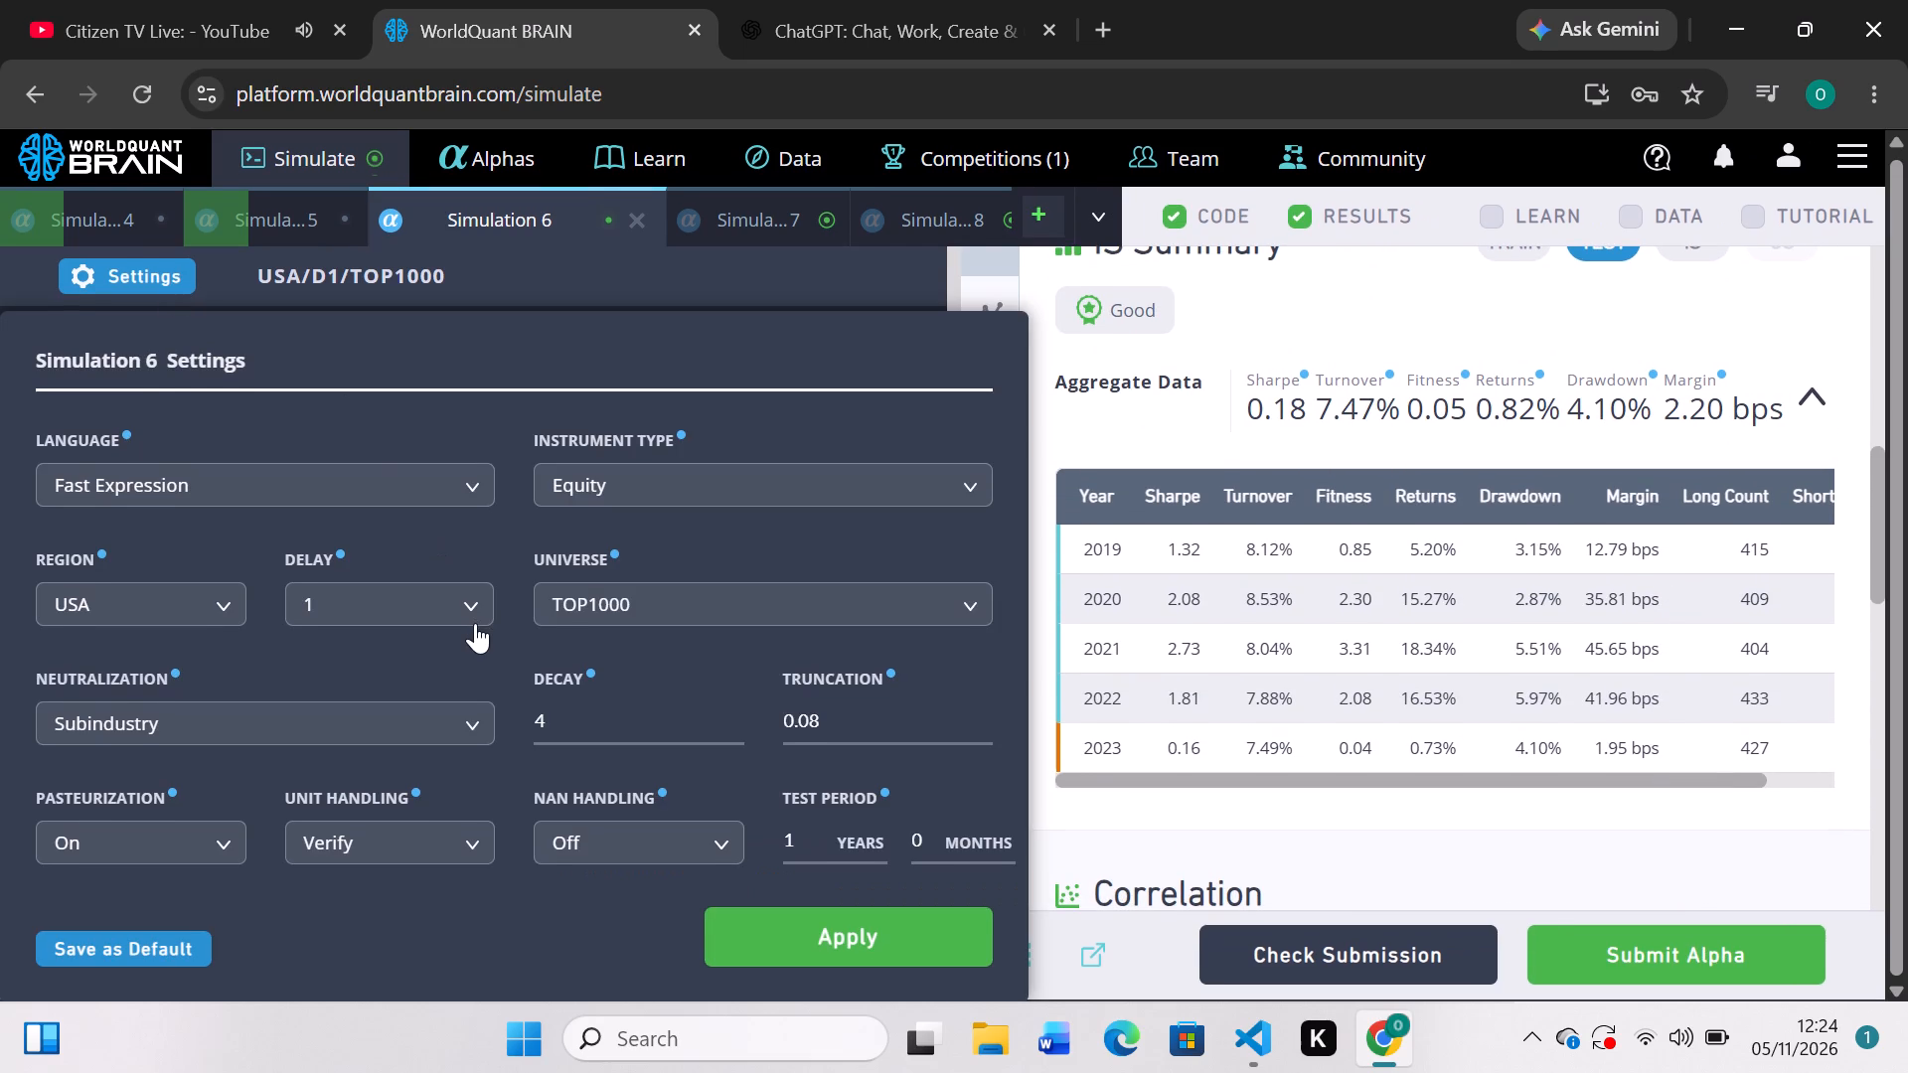
left_click(734, 715)
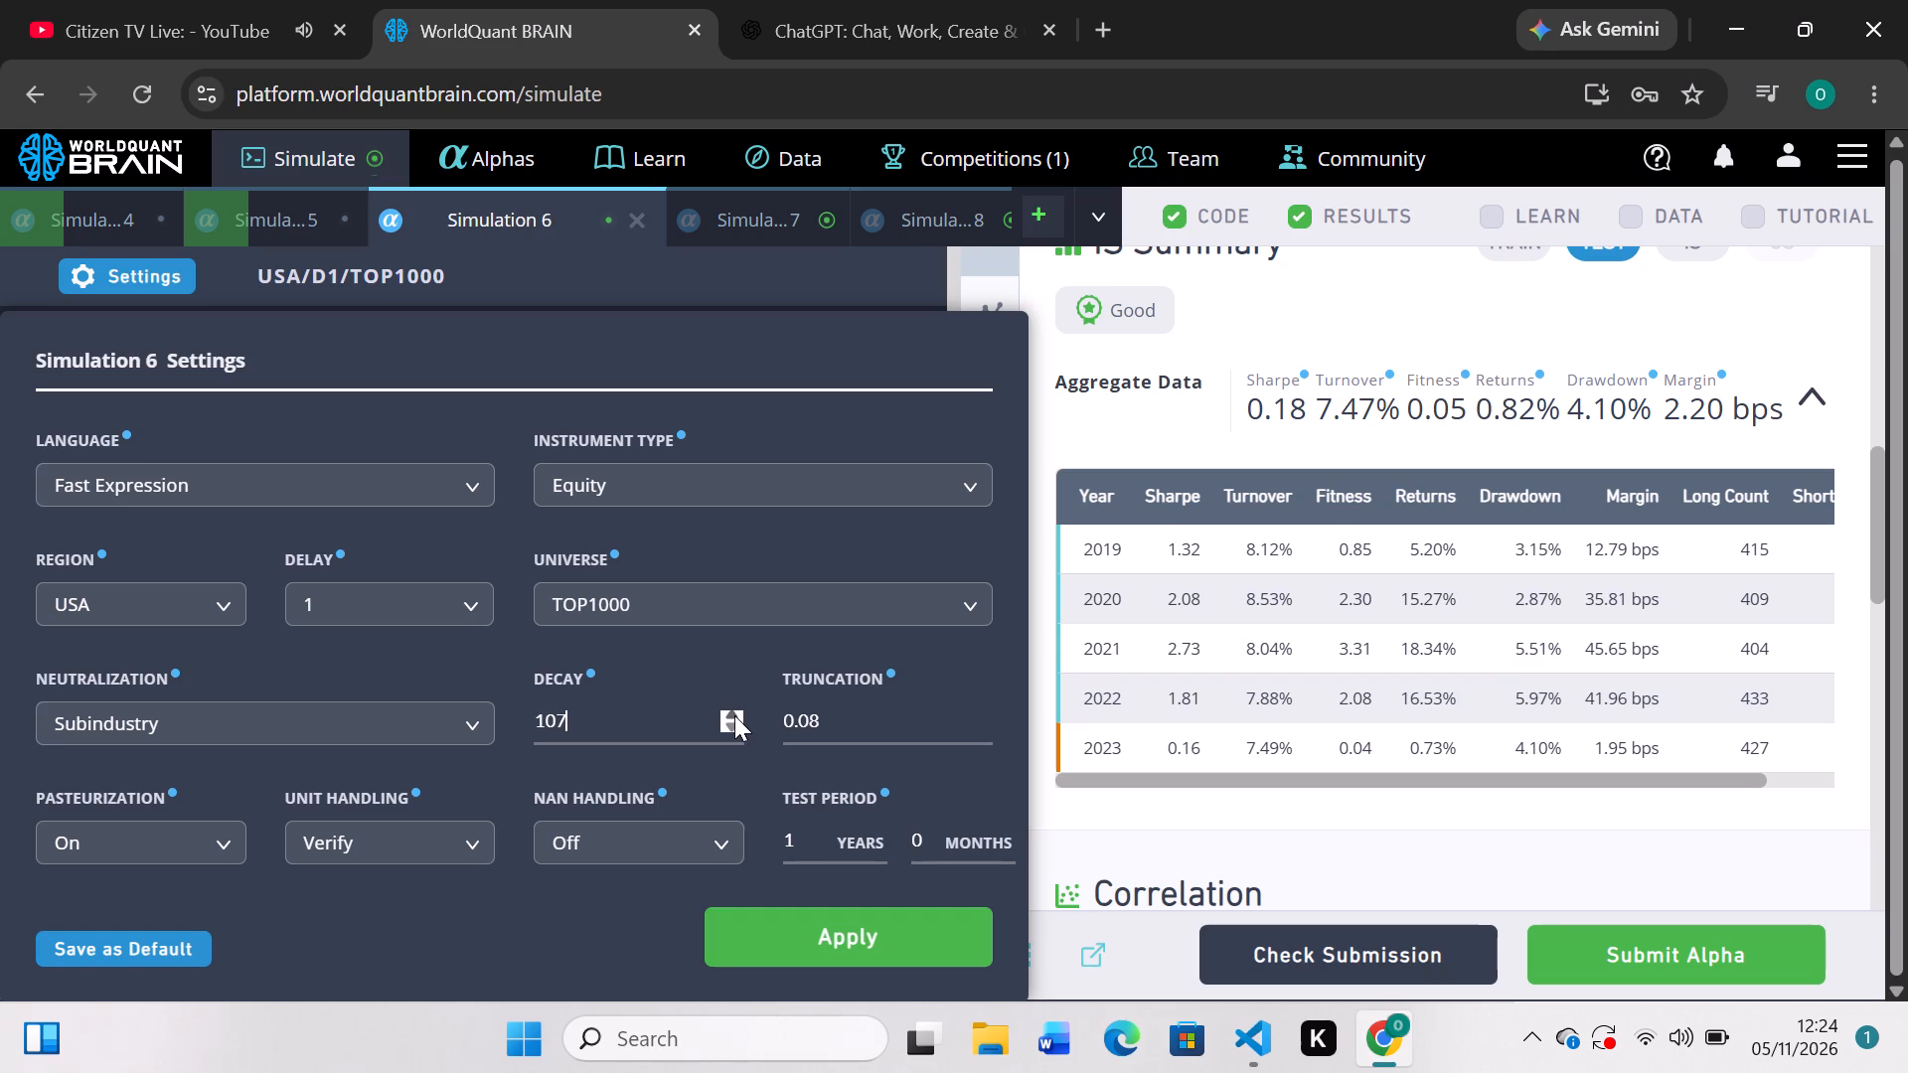
left_click(720, 847)
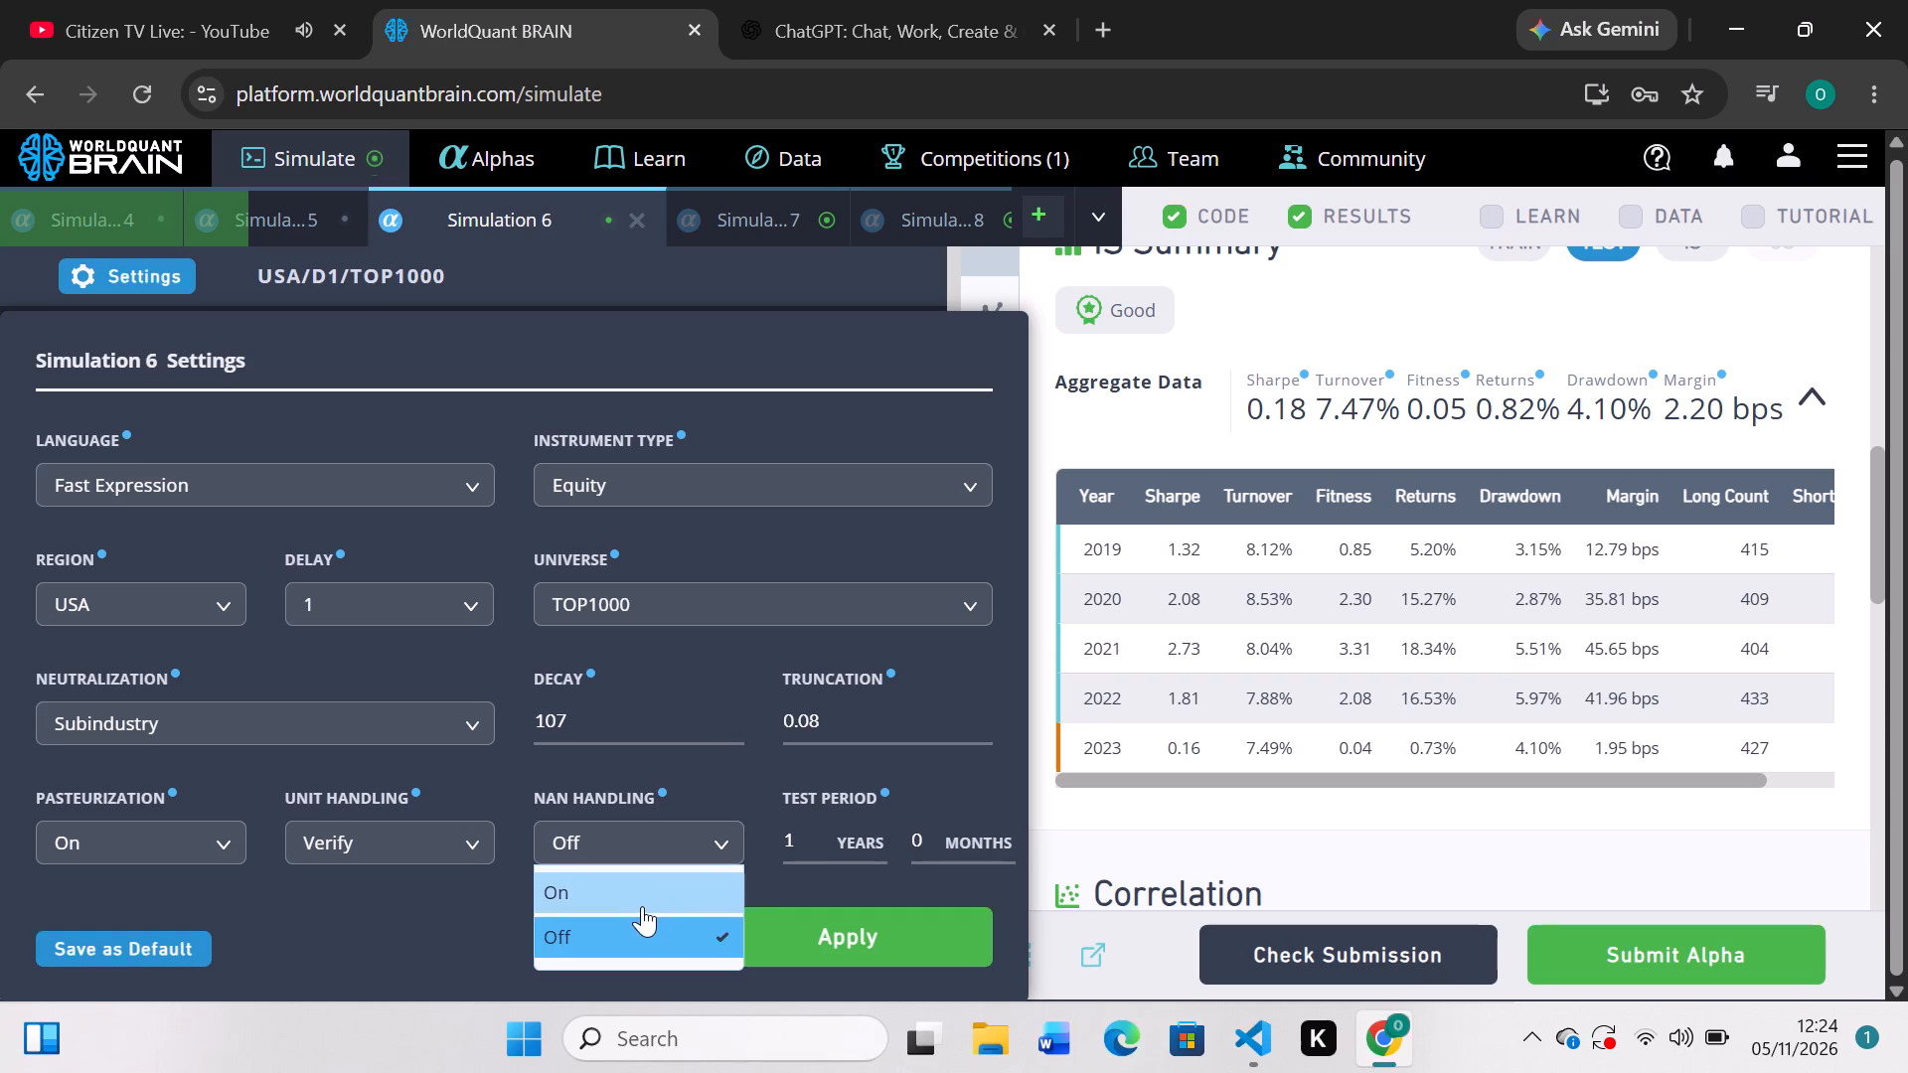
left_click(642, 906)
left_click(779, 919)
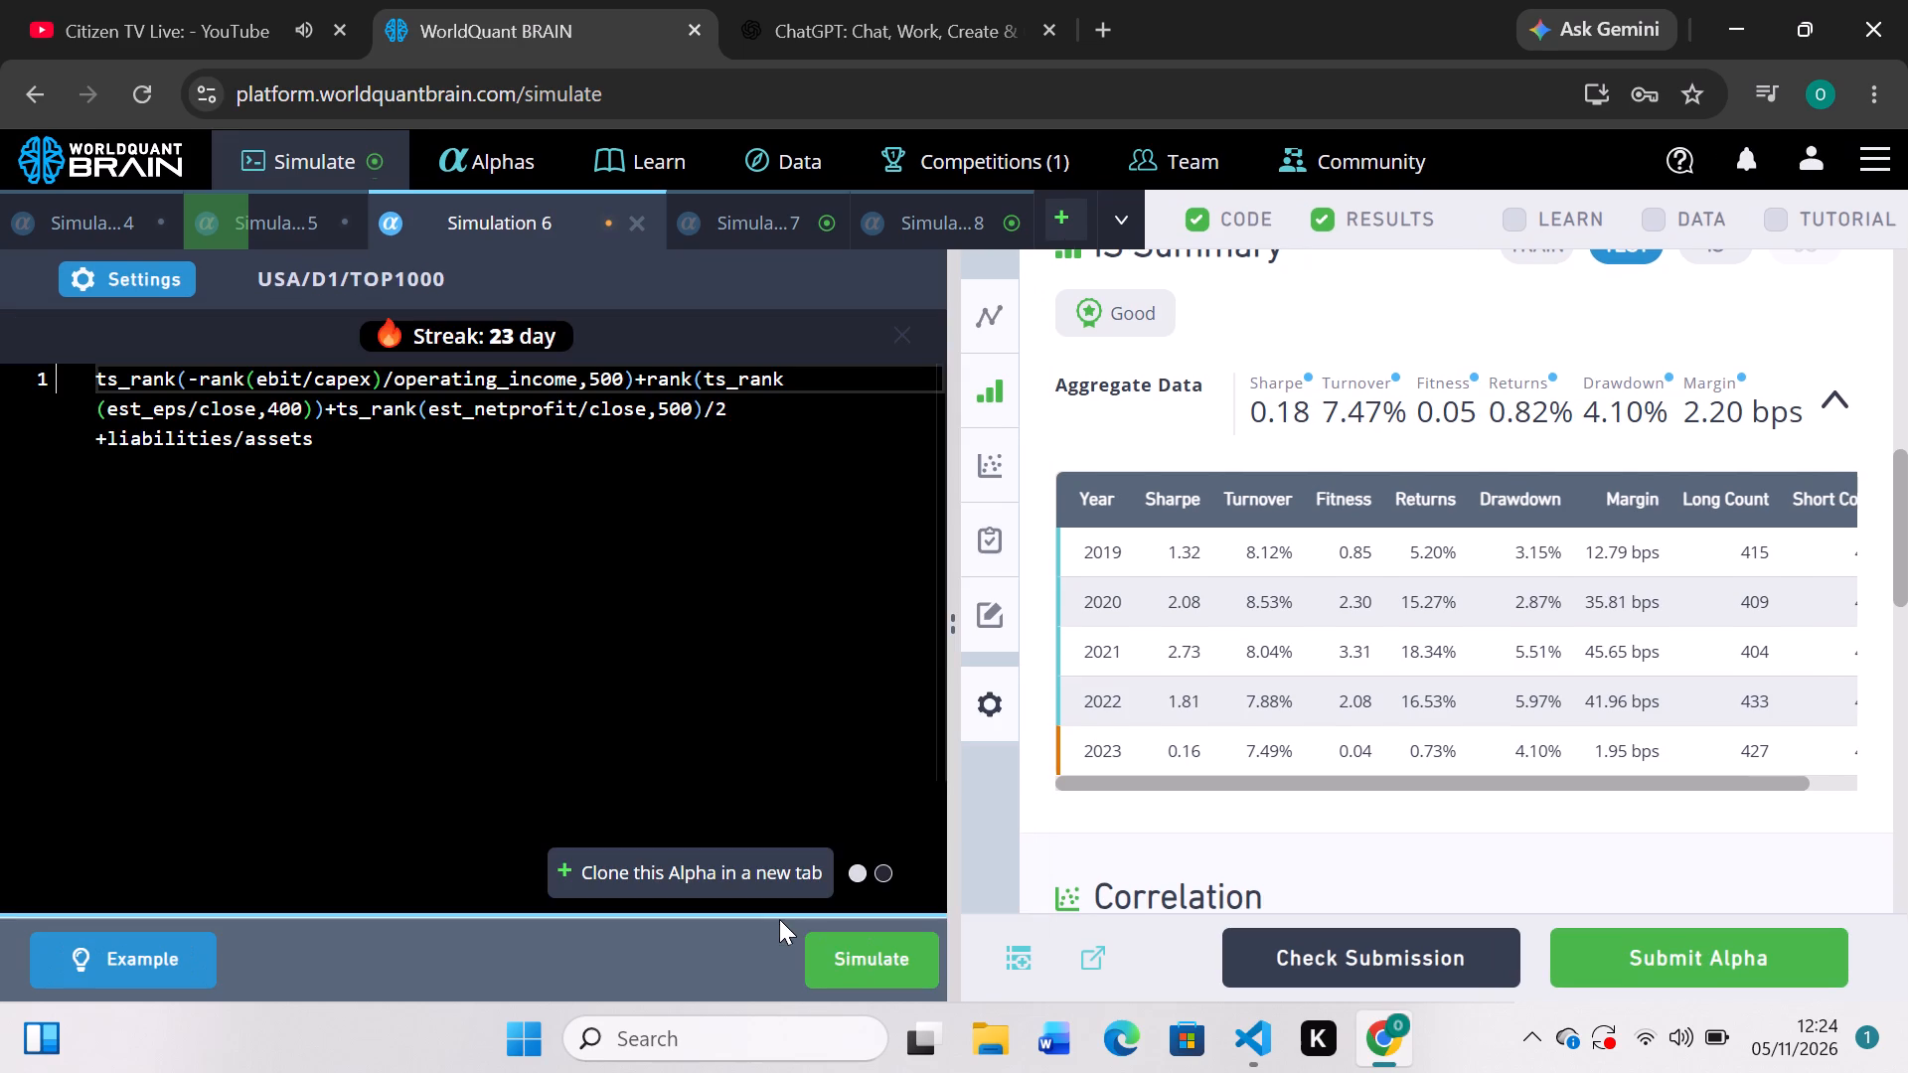
left_click(854, 954)
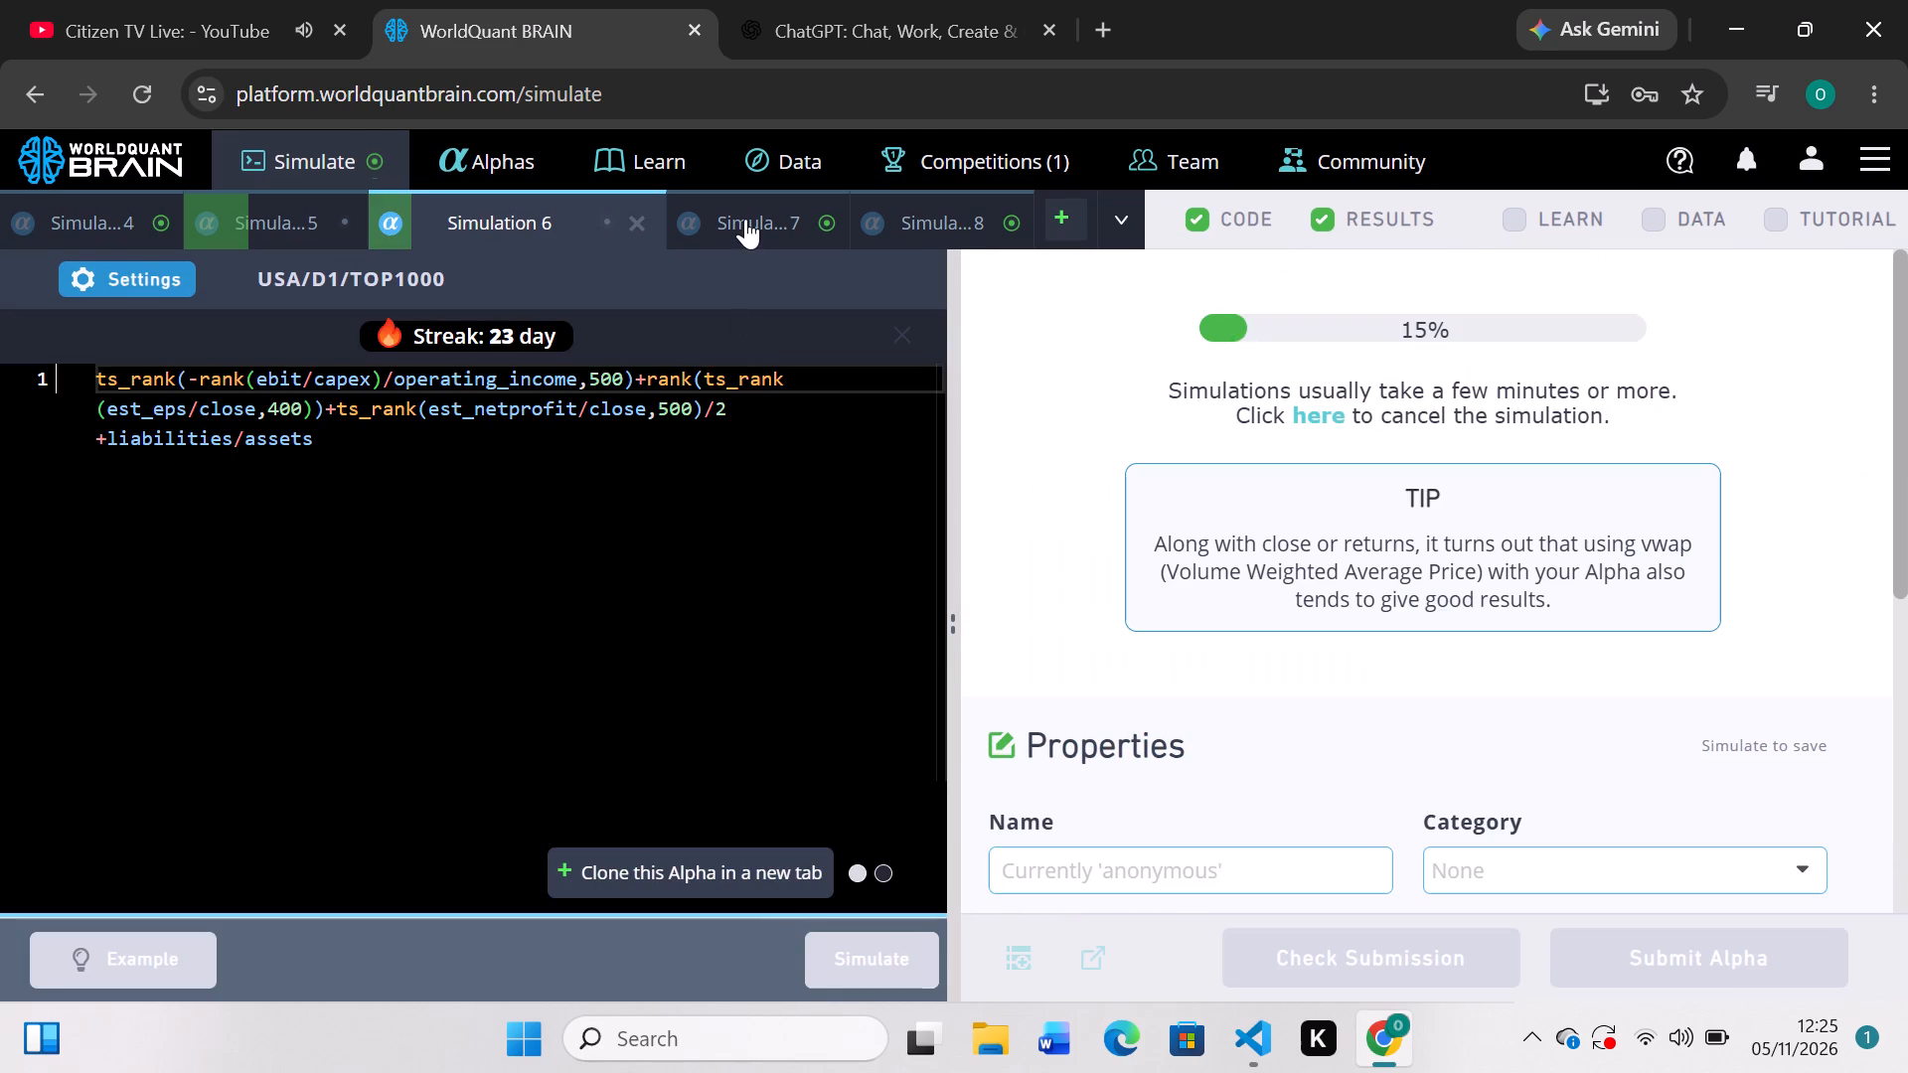
Check Simulation 7's IS Summary, change its ts_rank lookback to 1080, and simulate ts_rank(est_netprofit/close,1080).
left_click(745, 219)
scroll(1272, 602, "down", 3)
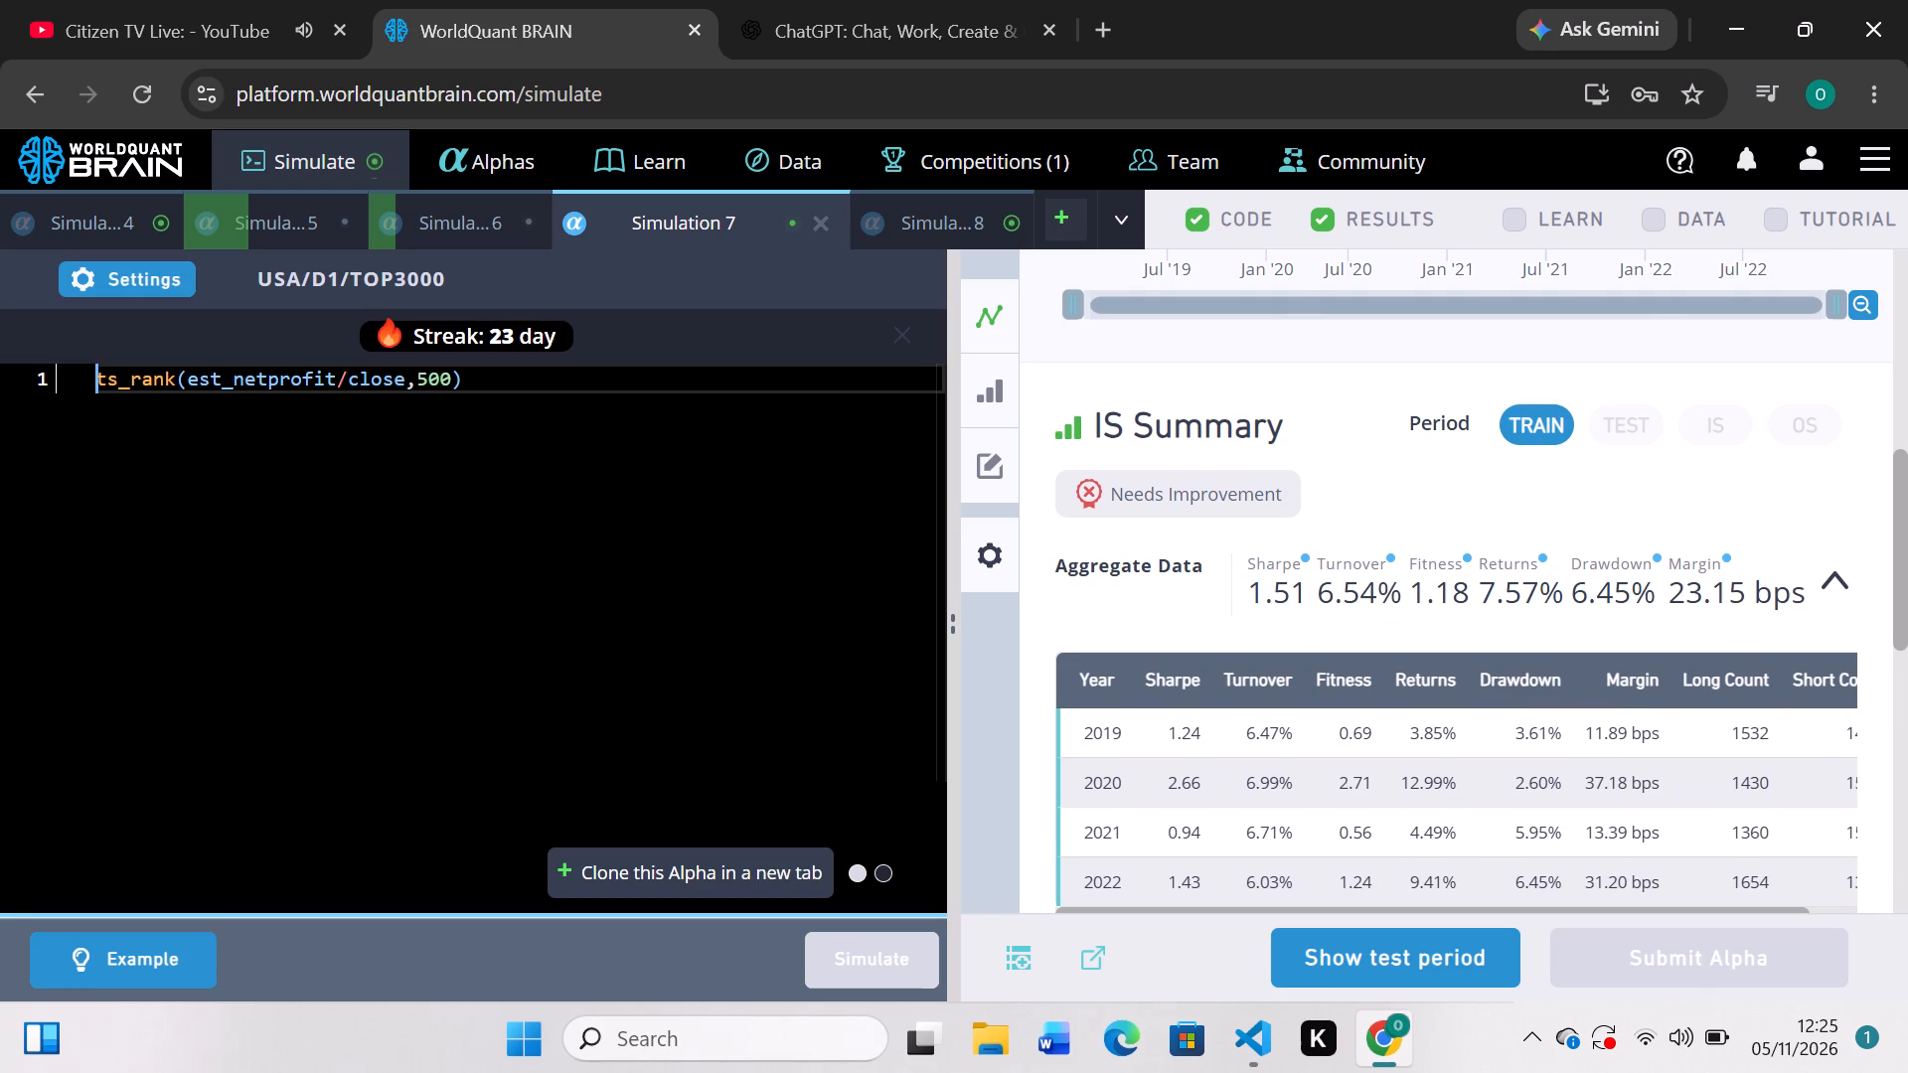
left_click(451, 385)
key("BackSpace")
key("BackSpace")
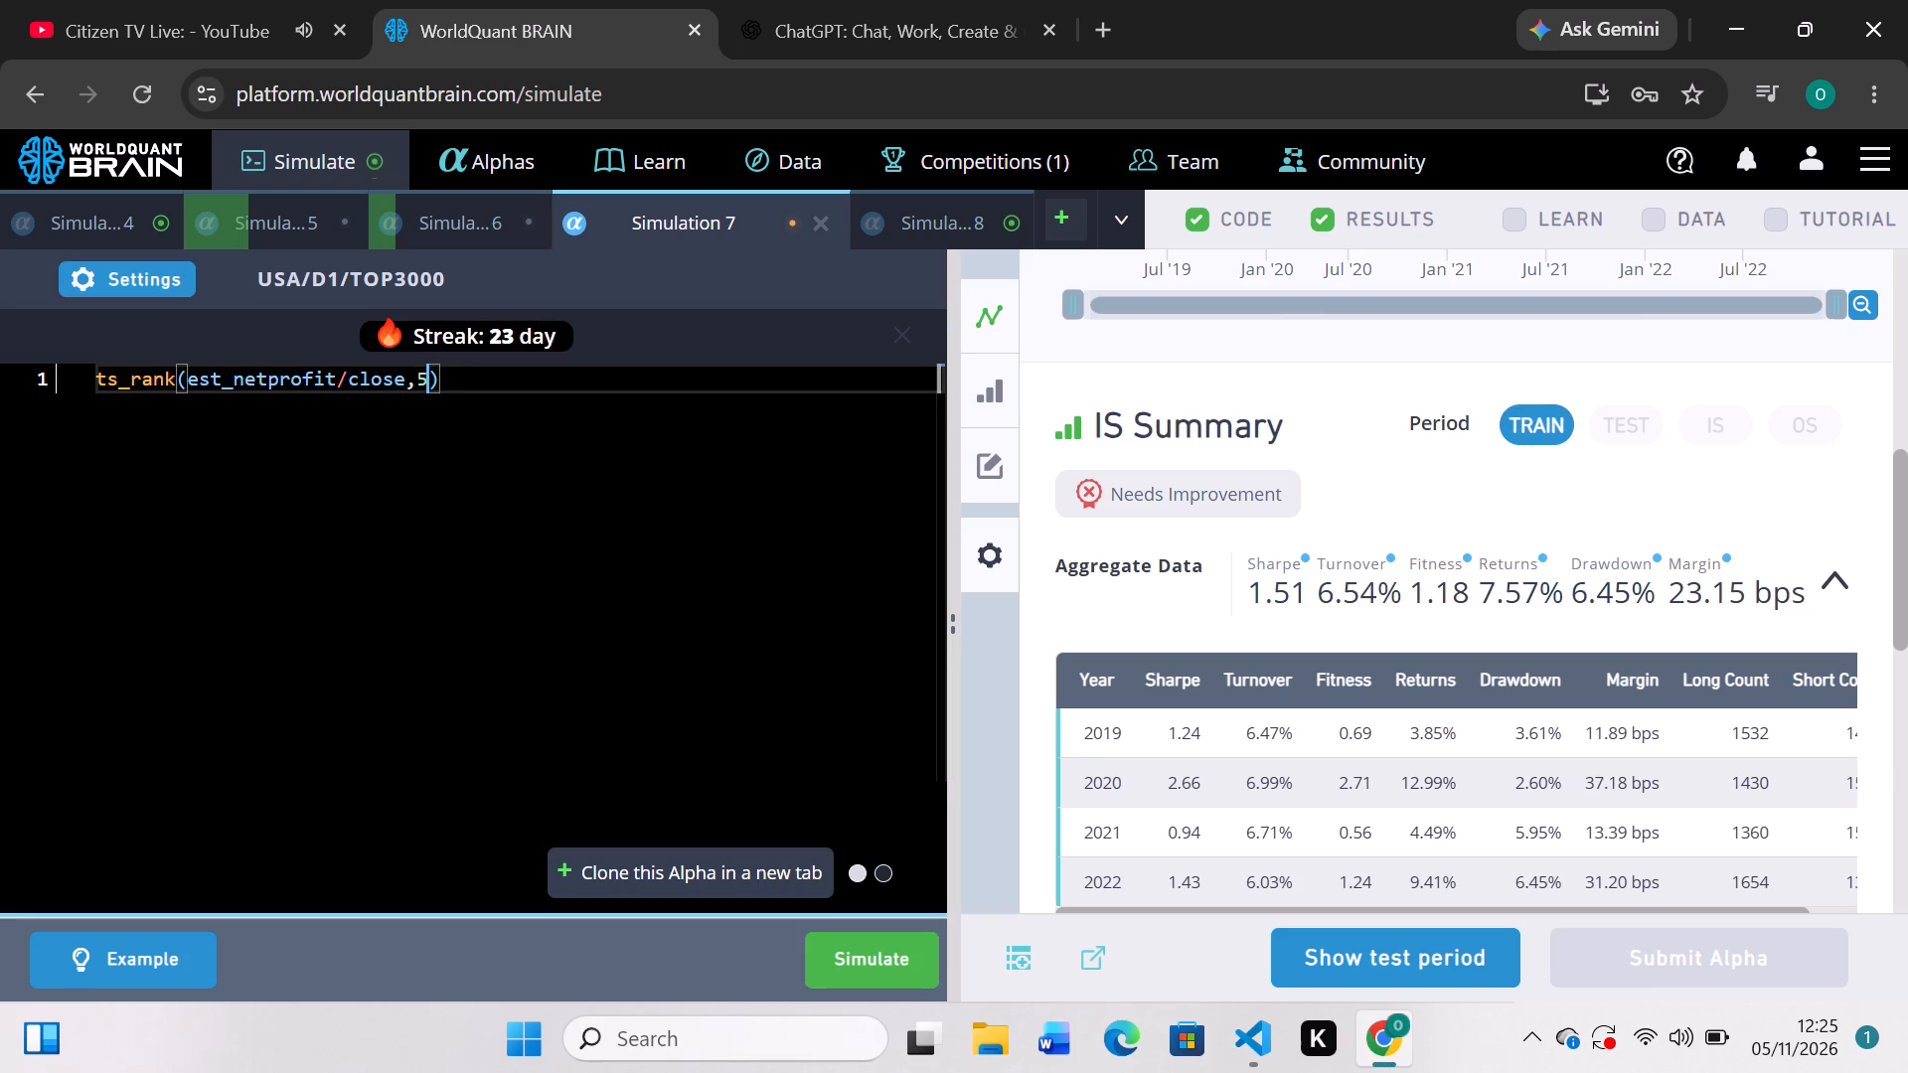
key("BackSpace")
key("1")
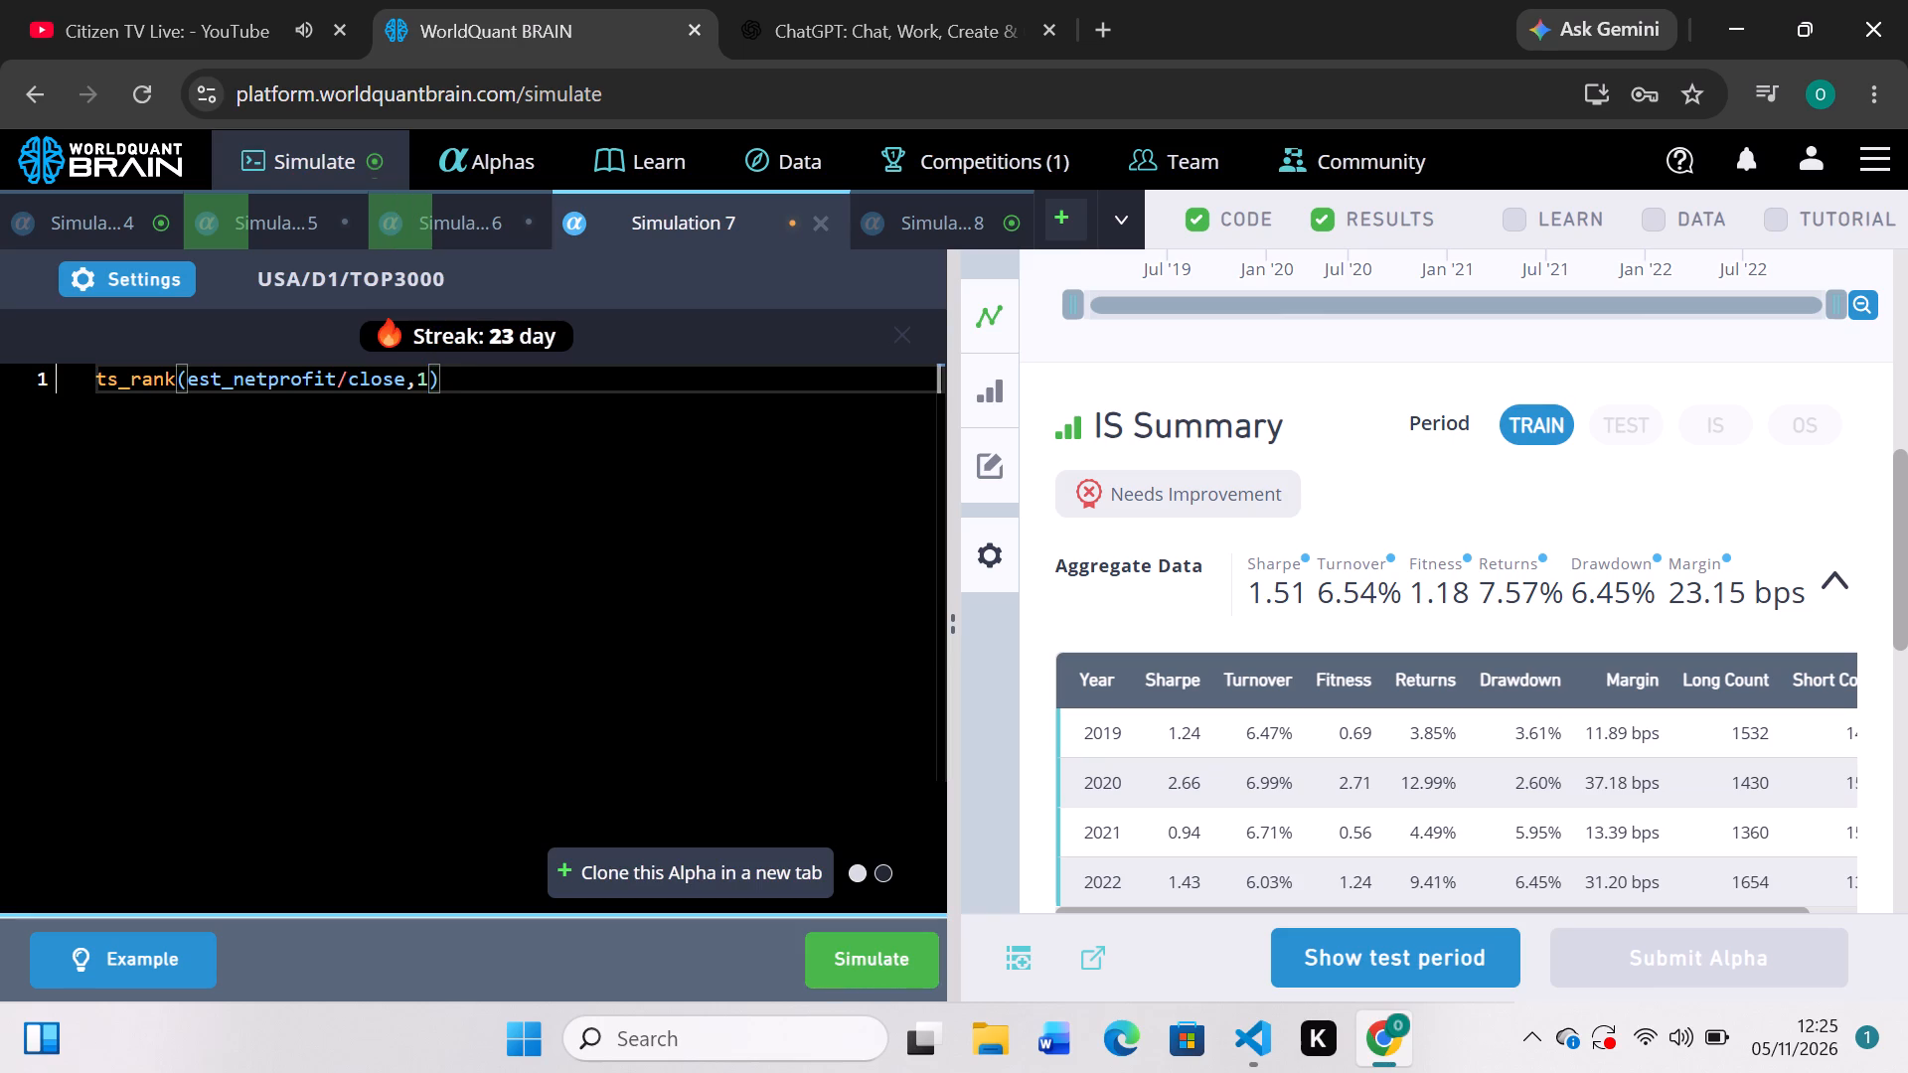
type("080")
left_click(872, 953)
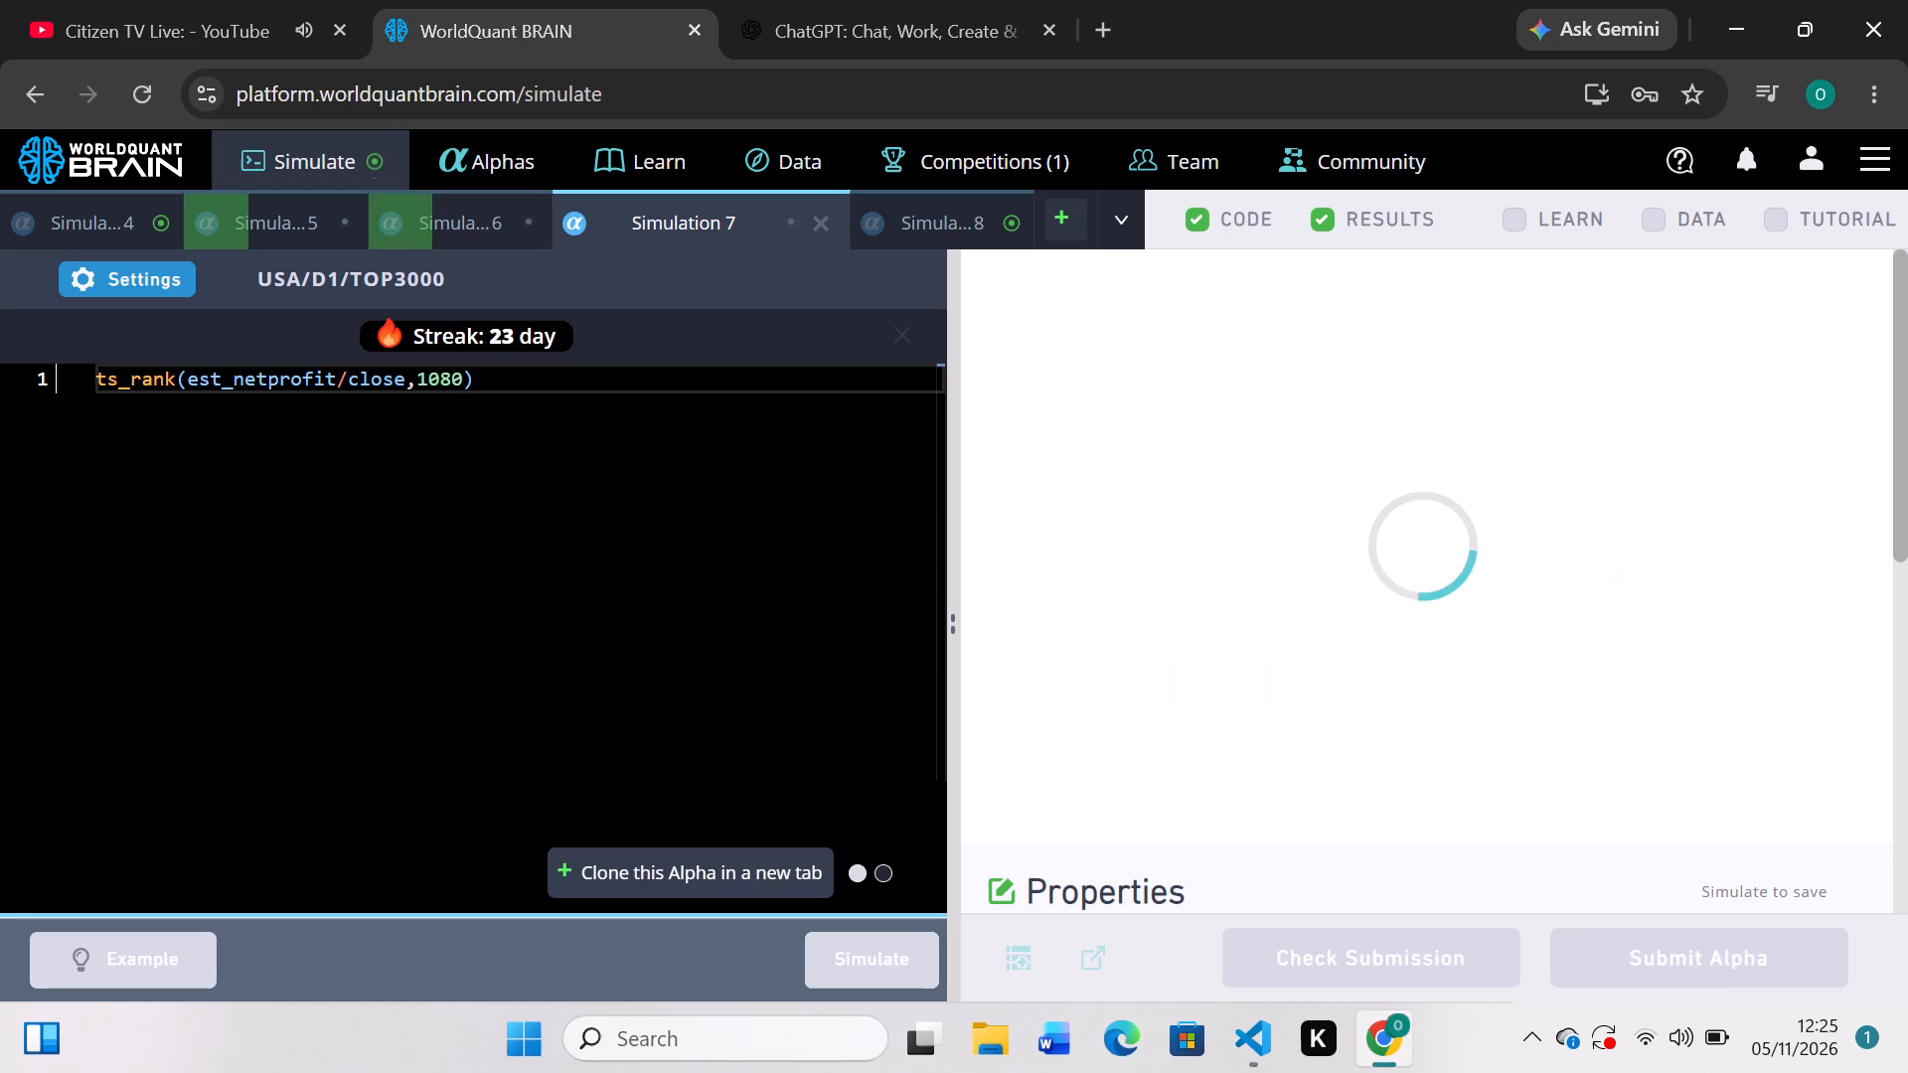
Review Simulation 8's results for the est_eps/high expression, reveal its test period, and run the self-correlation check.
left_click(904, 222)
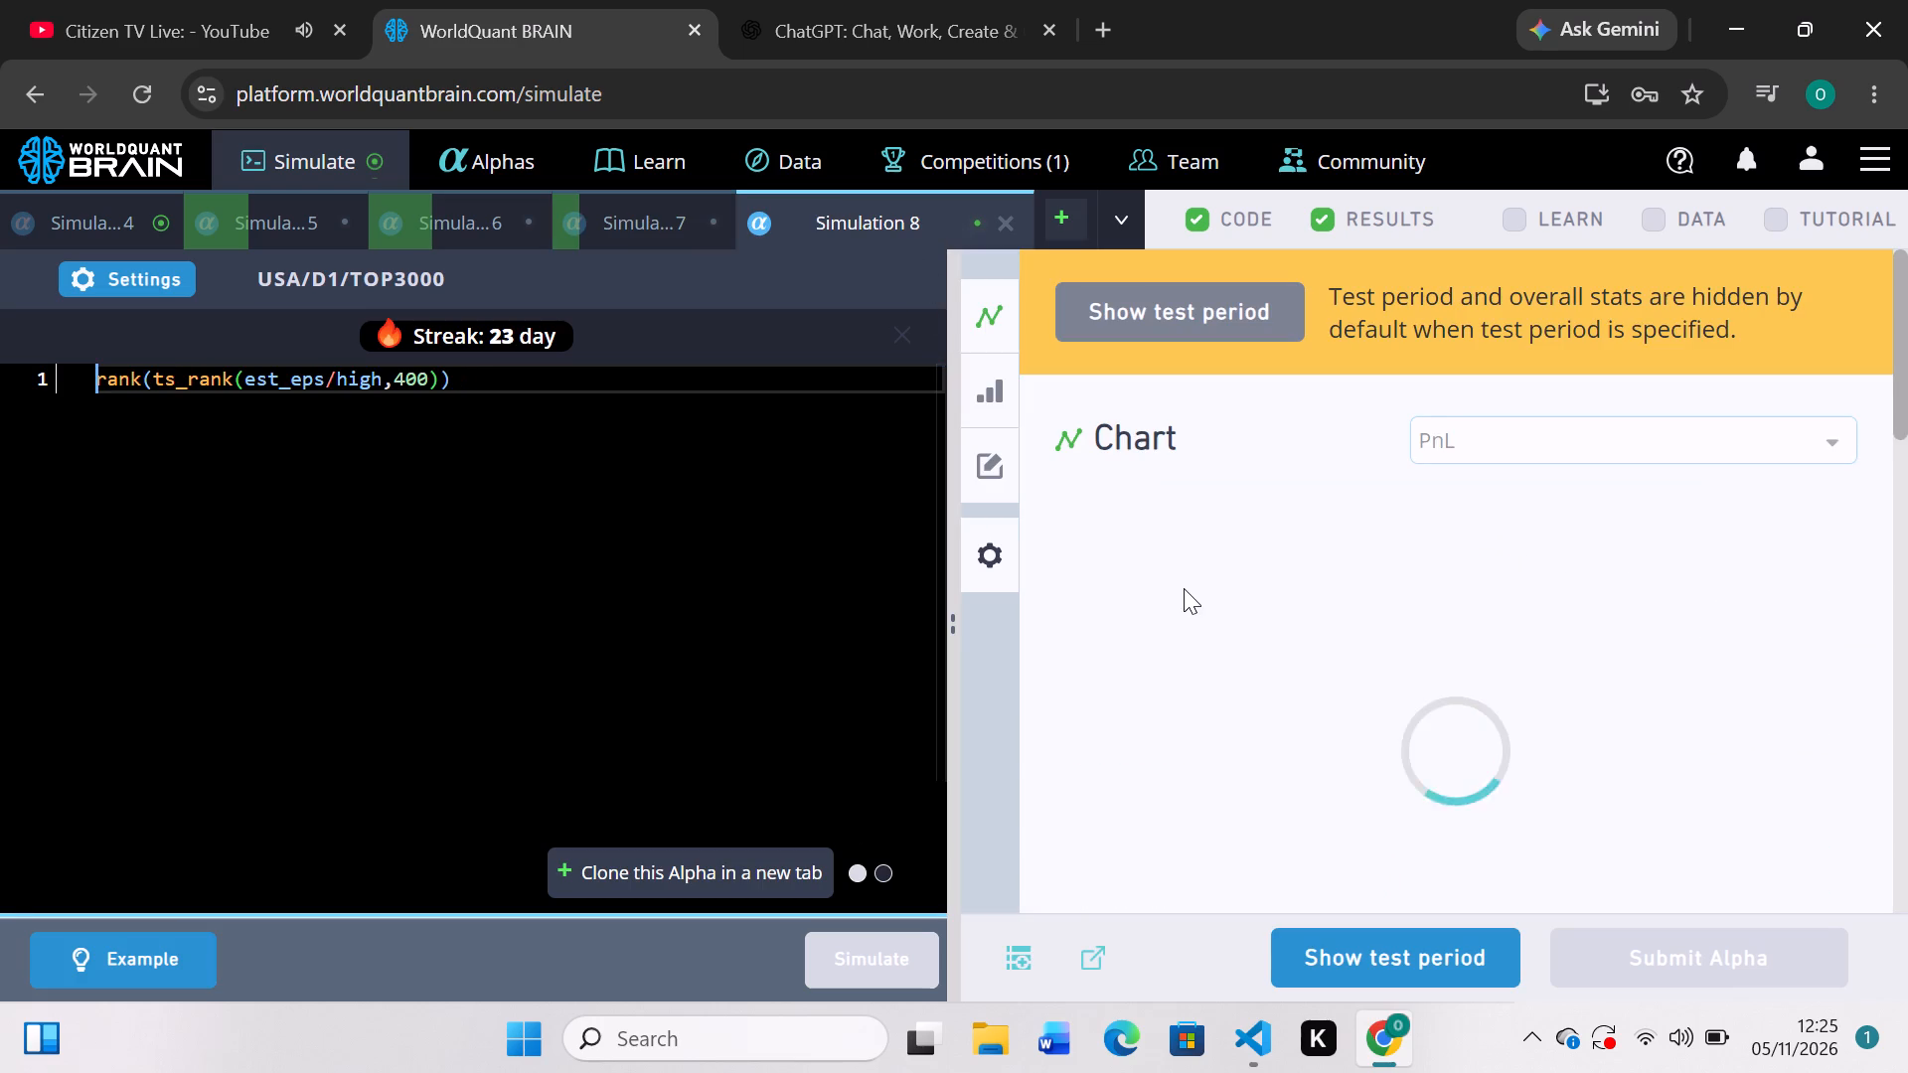
scroll(1276, 705, "down", 2)
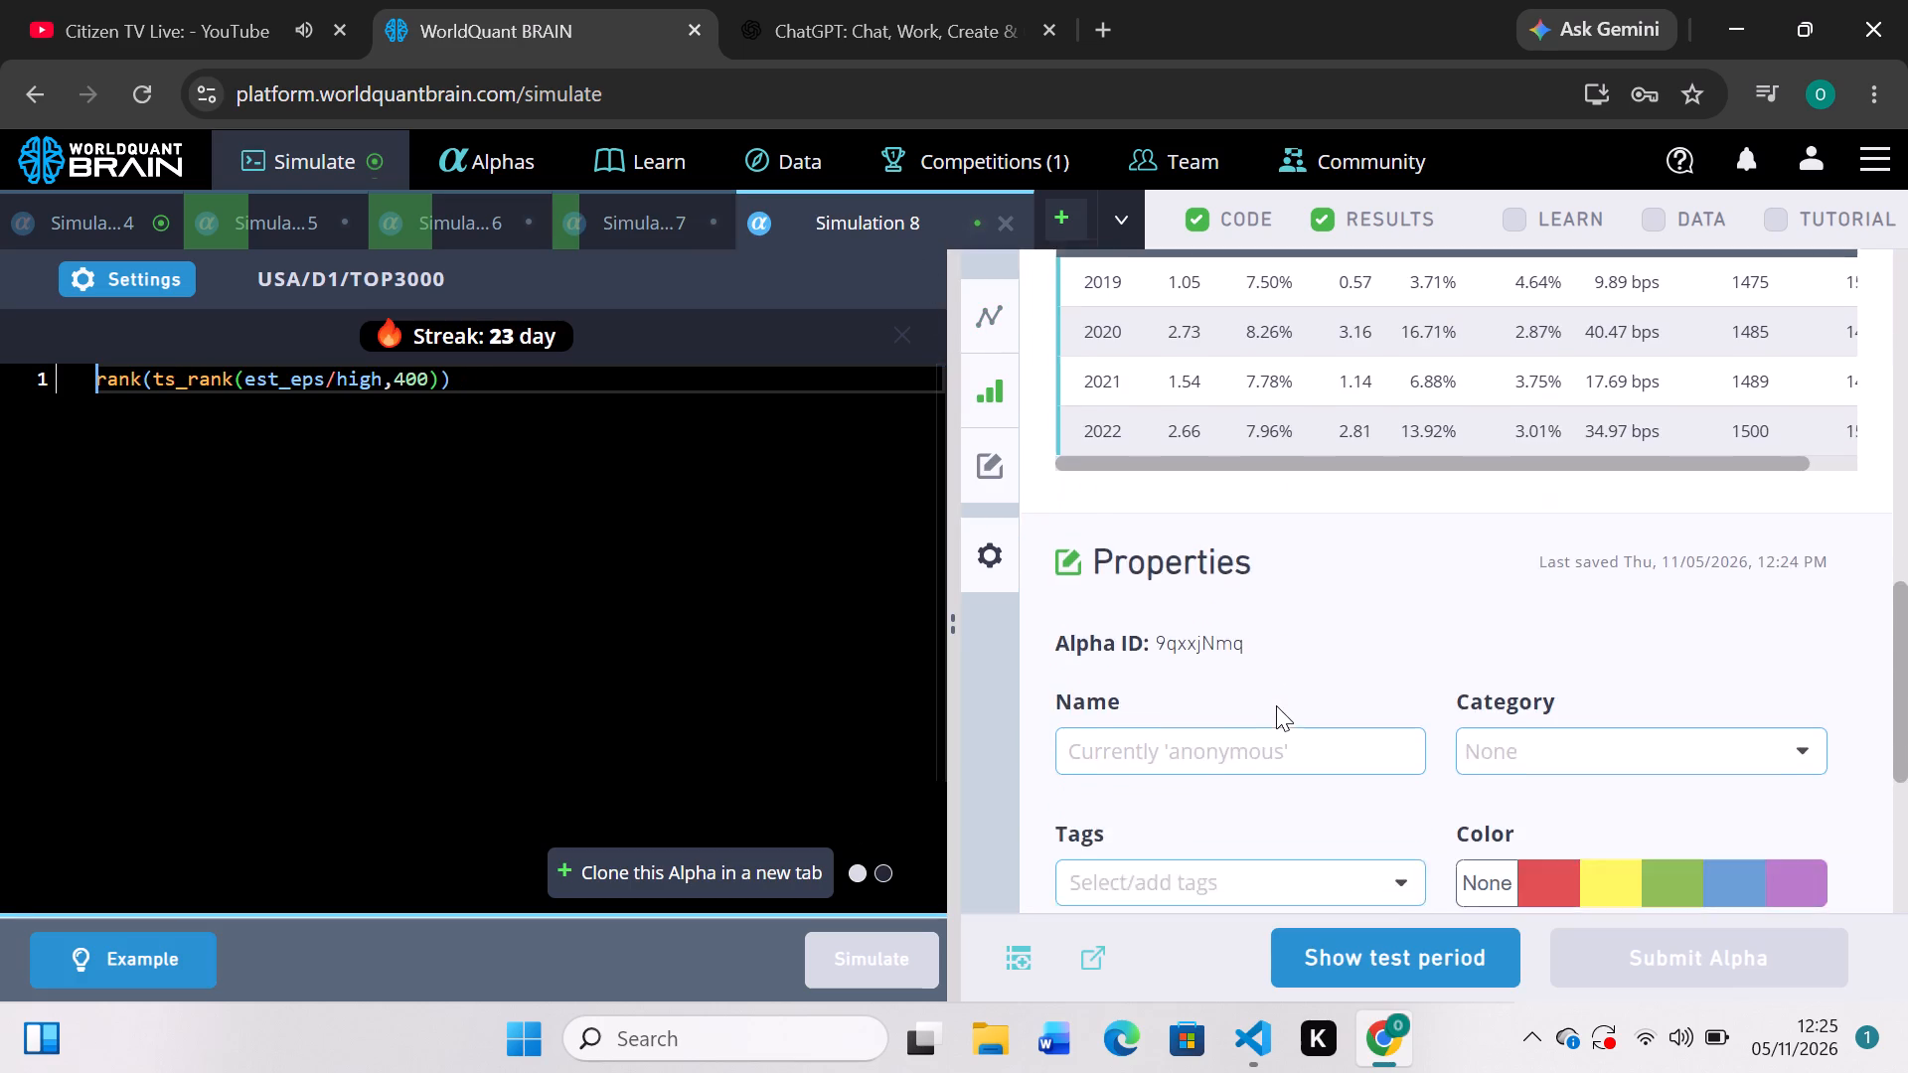
scroll(1276, 705, "up", 1)
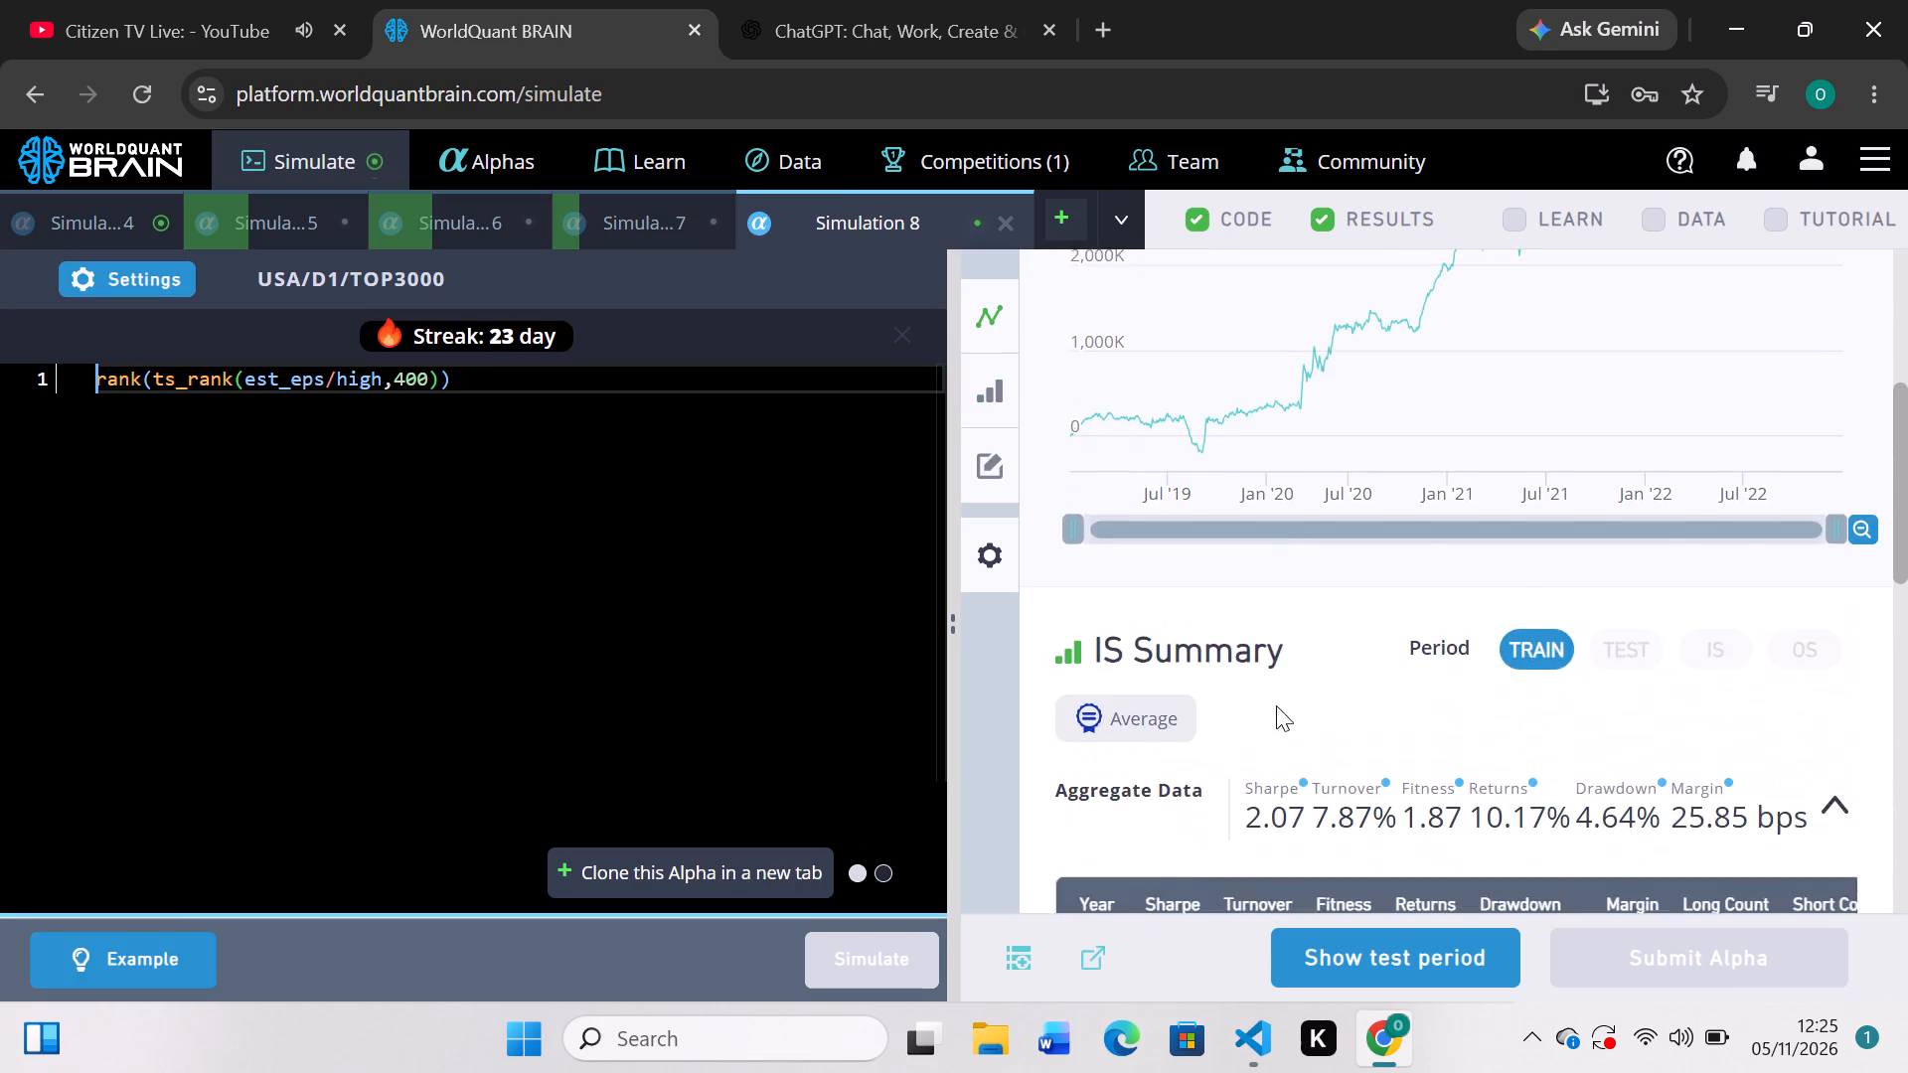
scroll(1276, 705, "down", 2)
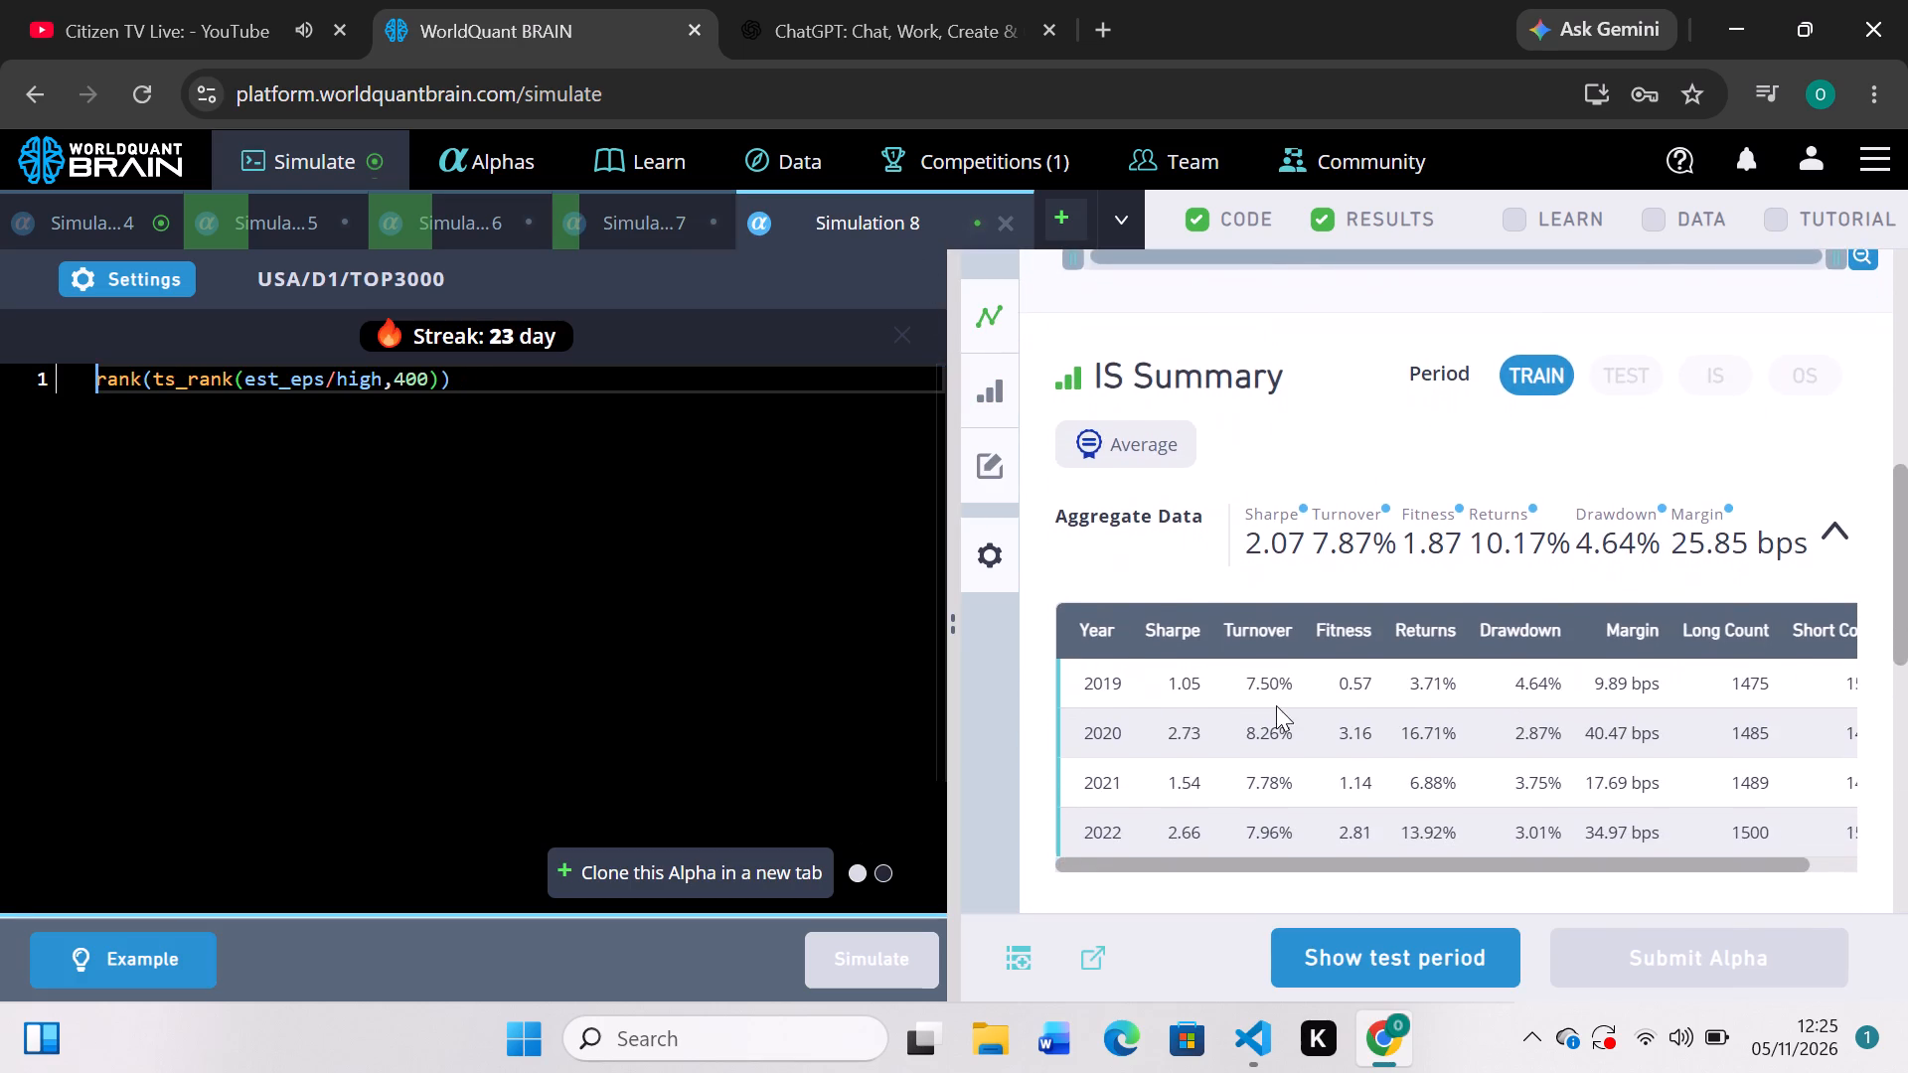
left_click(1377, 943)
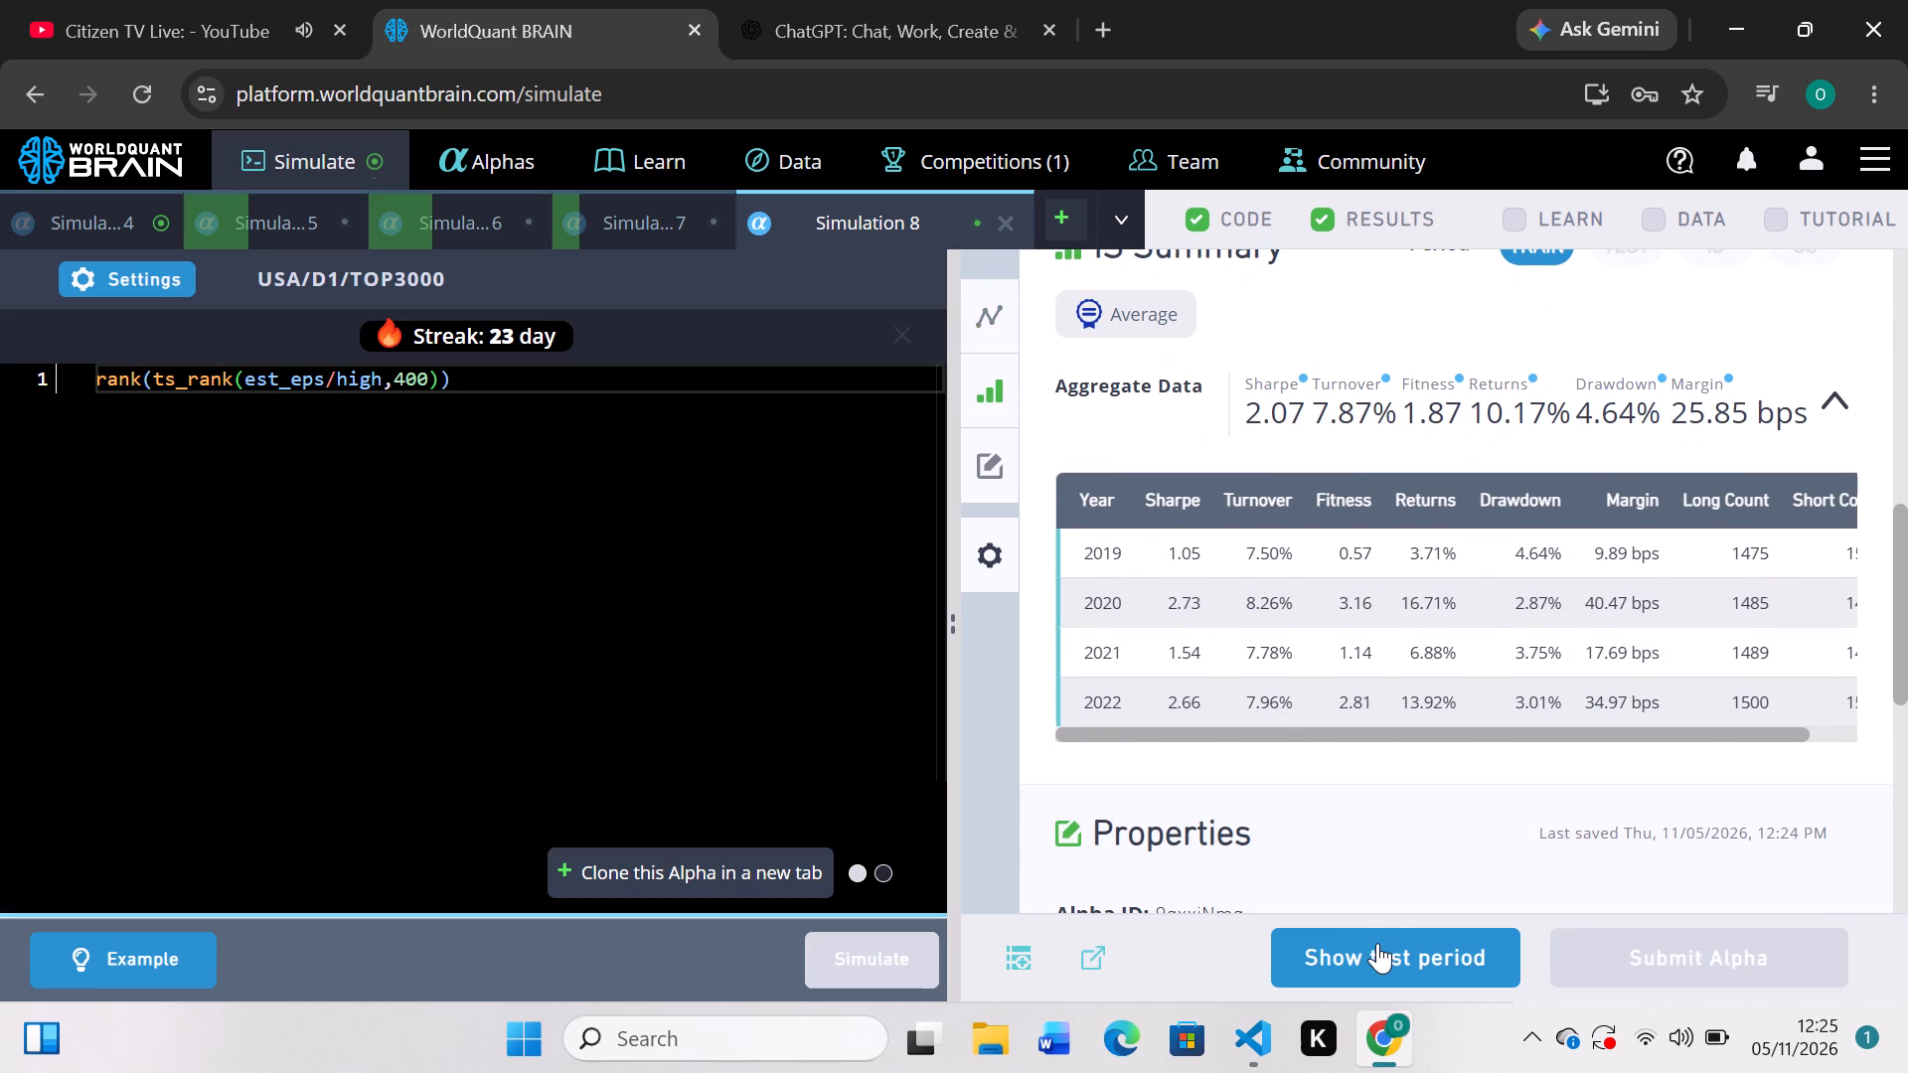
scroll(1458, 789, "down", 2)
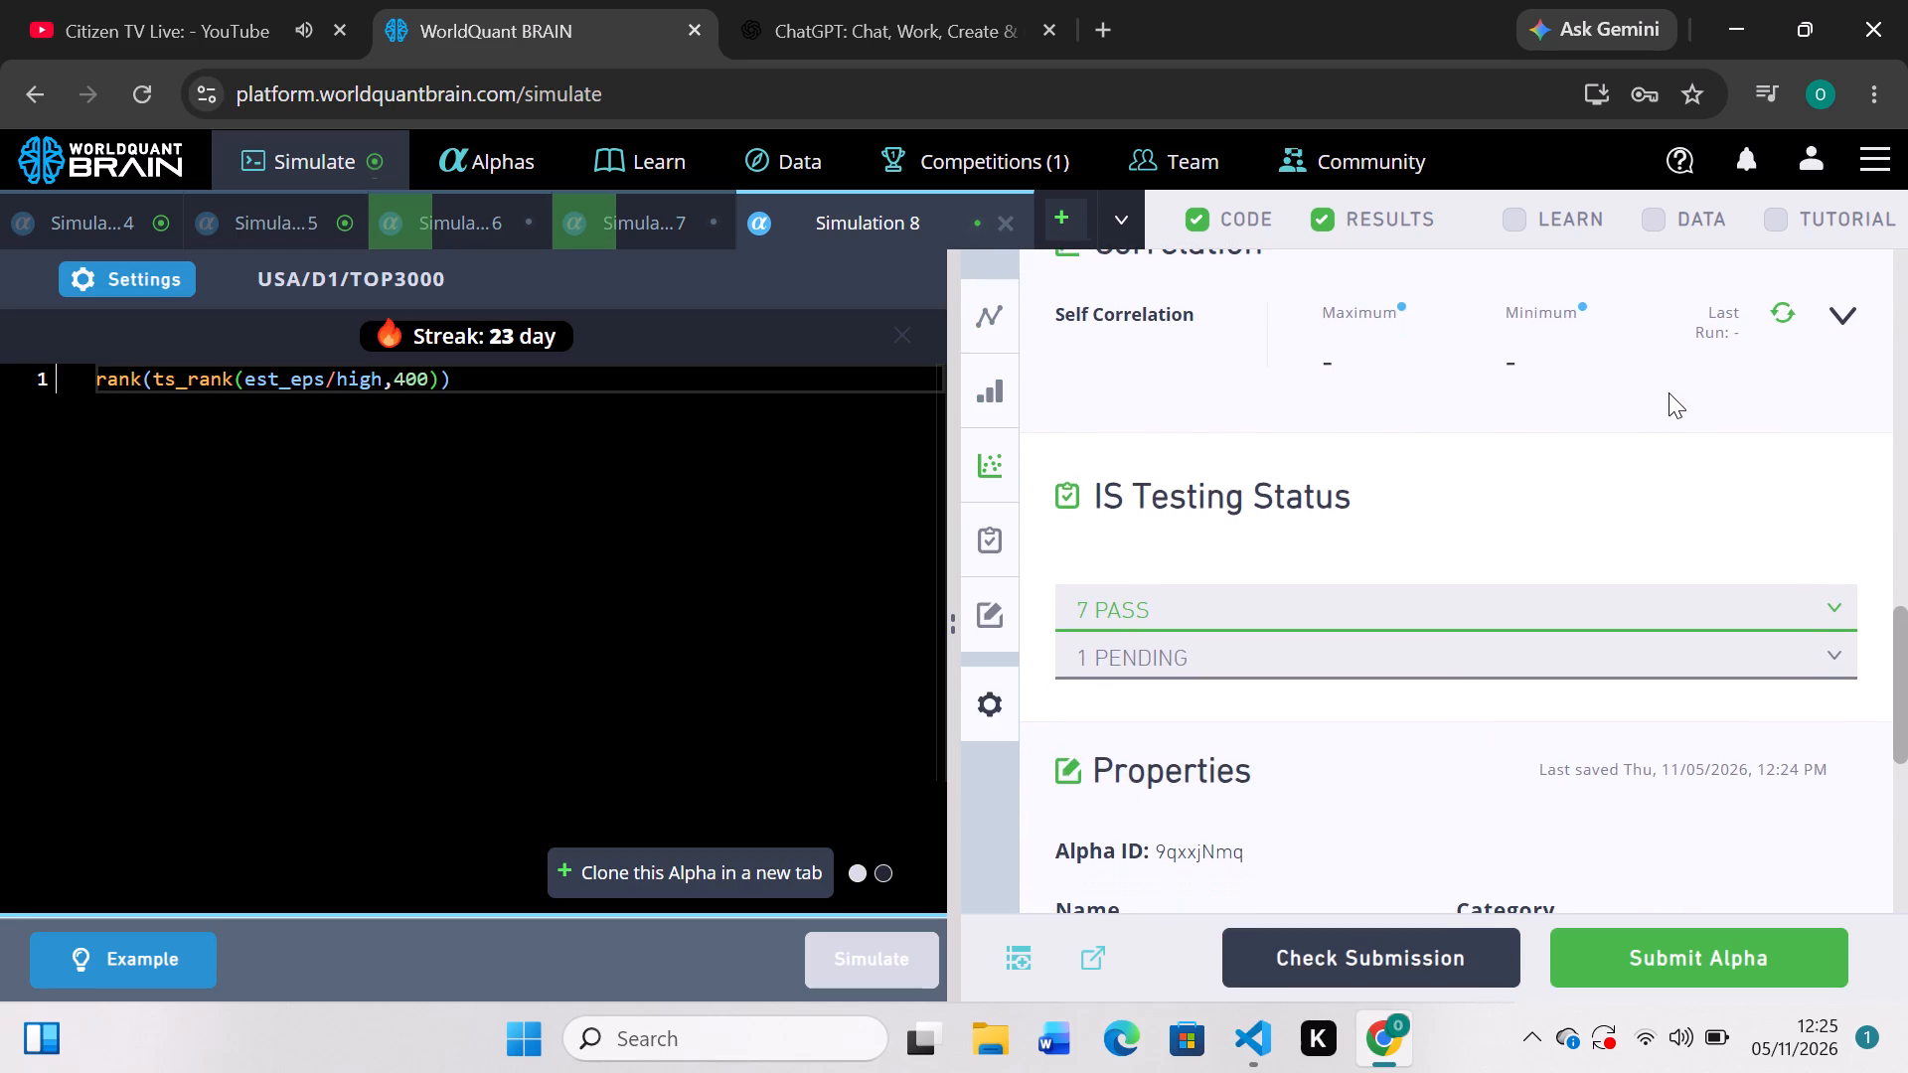
left_click(1781, 302)
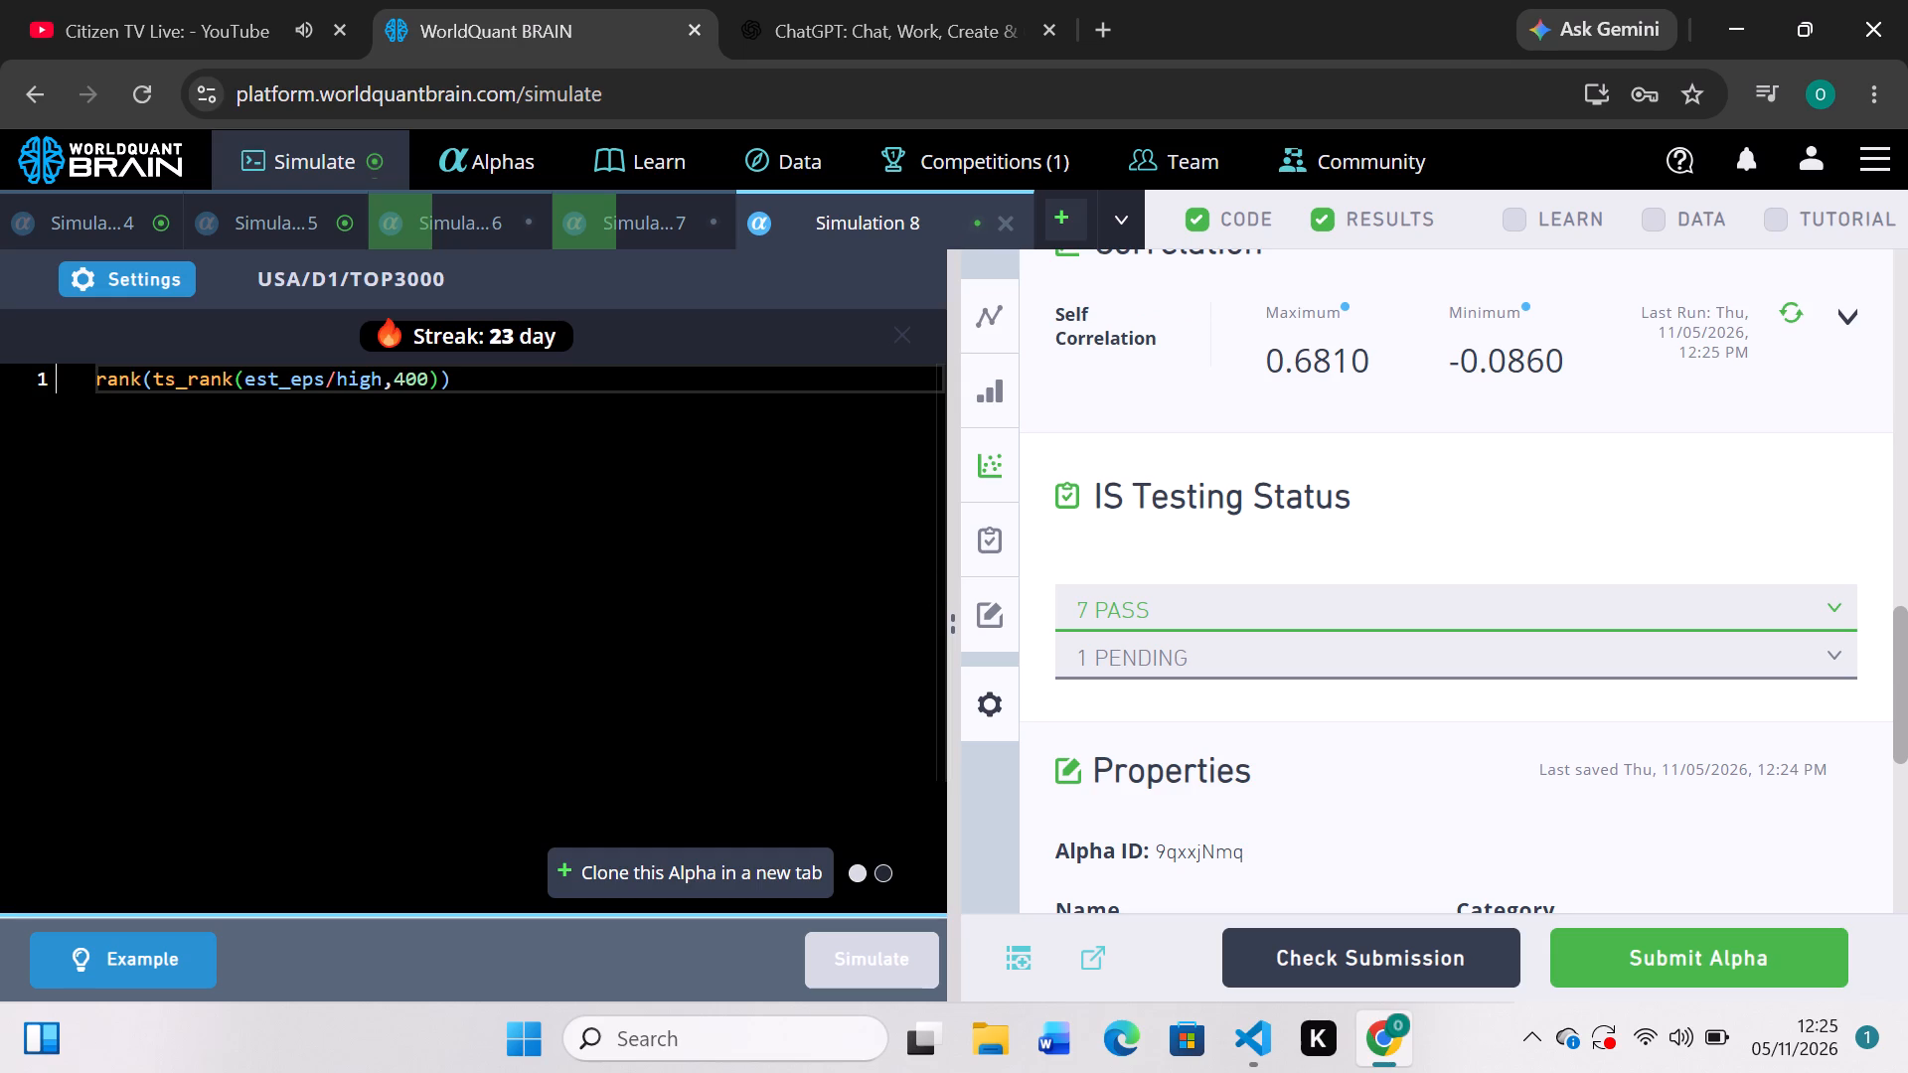
Replace high with low in Simulation 8's expression, making it rank(ts_rank(est_eps/low,400)), and simulate it.
left_click(381, 384)
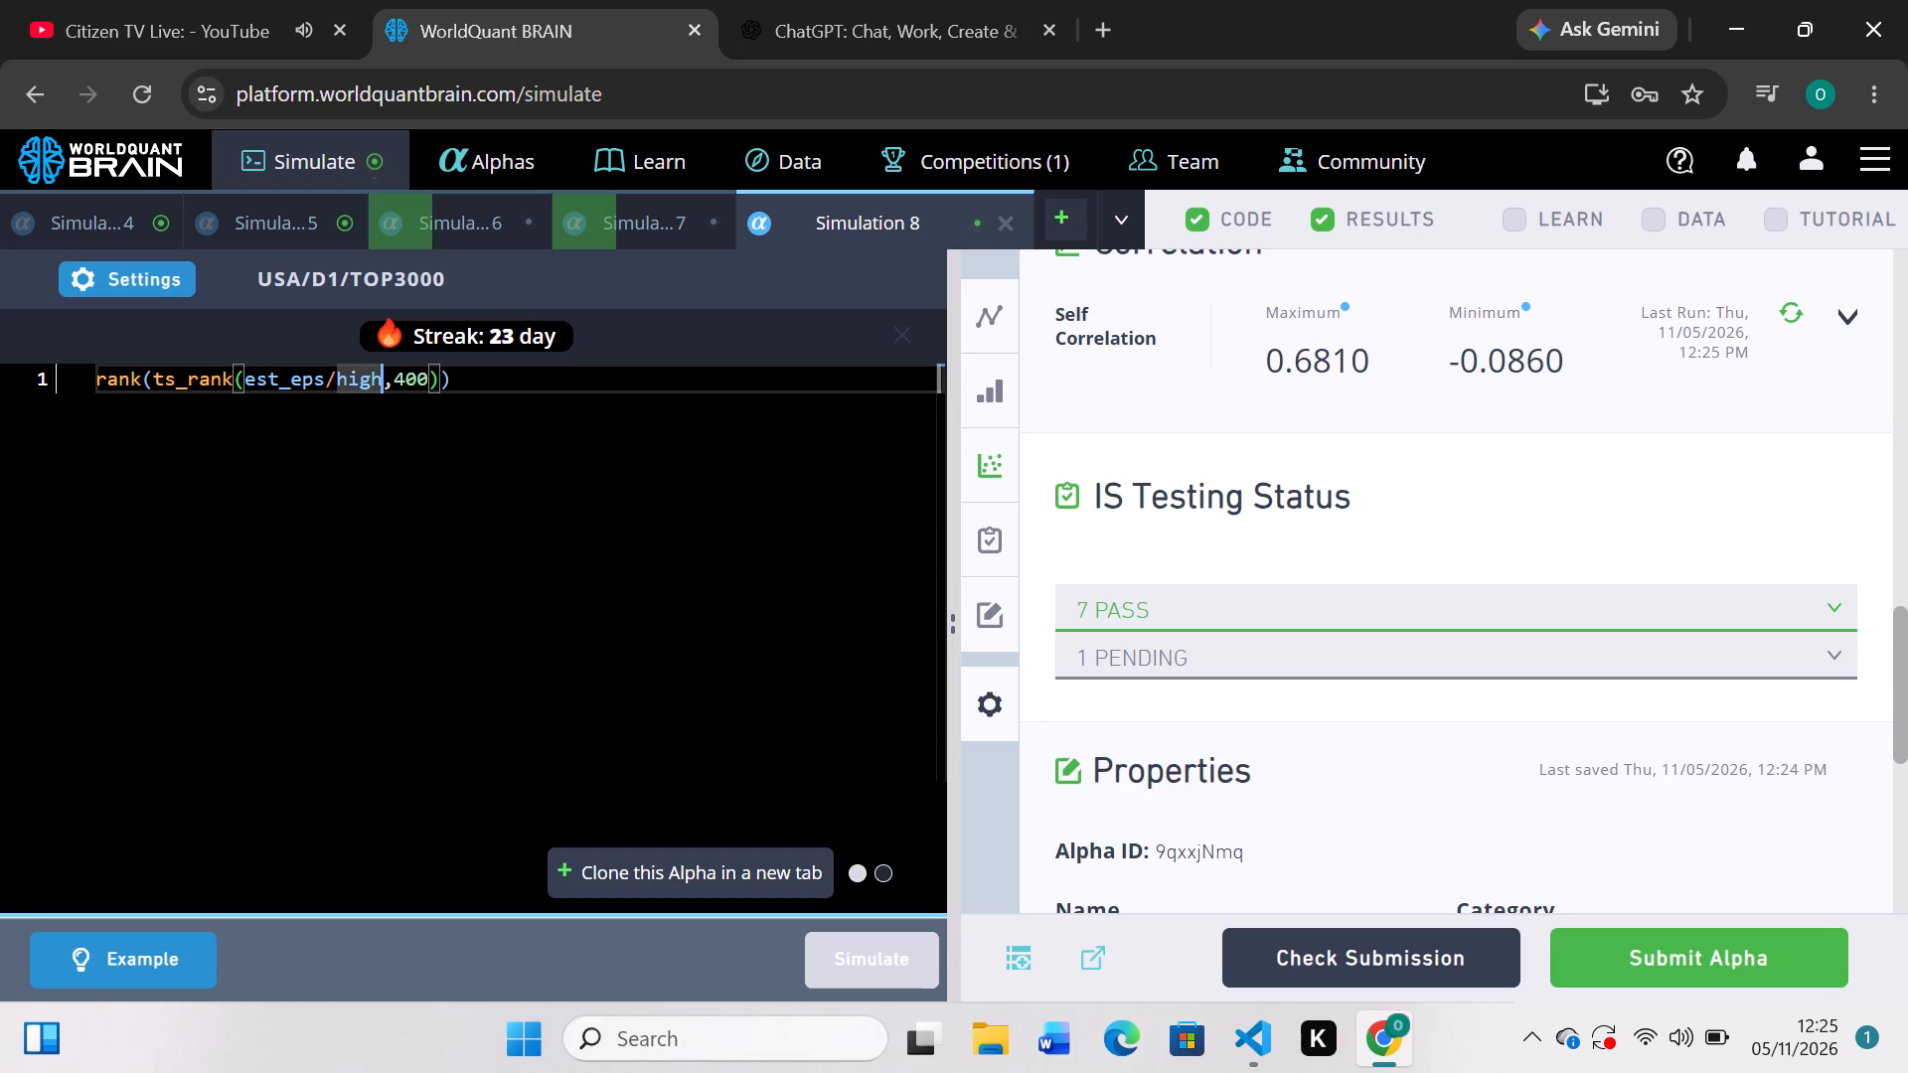
key("BackSpace")
key("BackSpace")
key("BackSpace")
key("BackSpace")
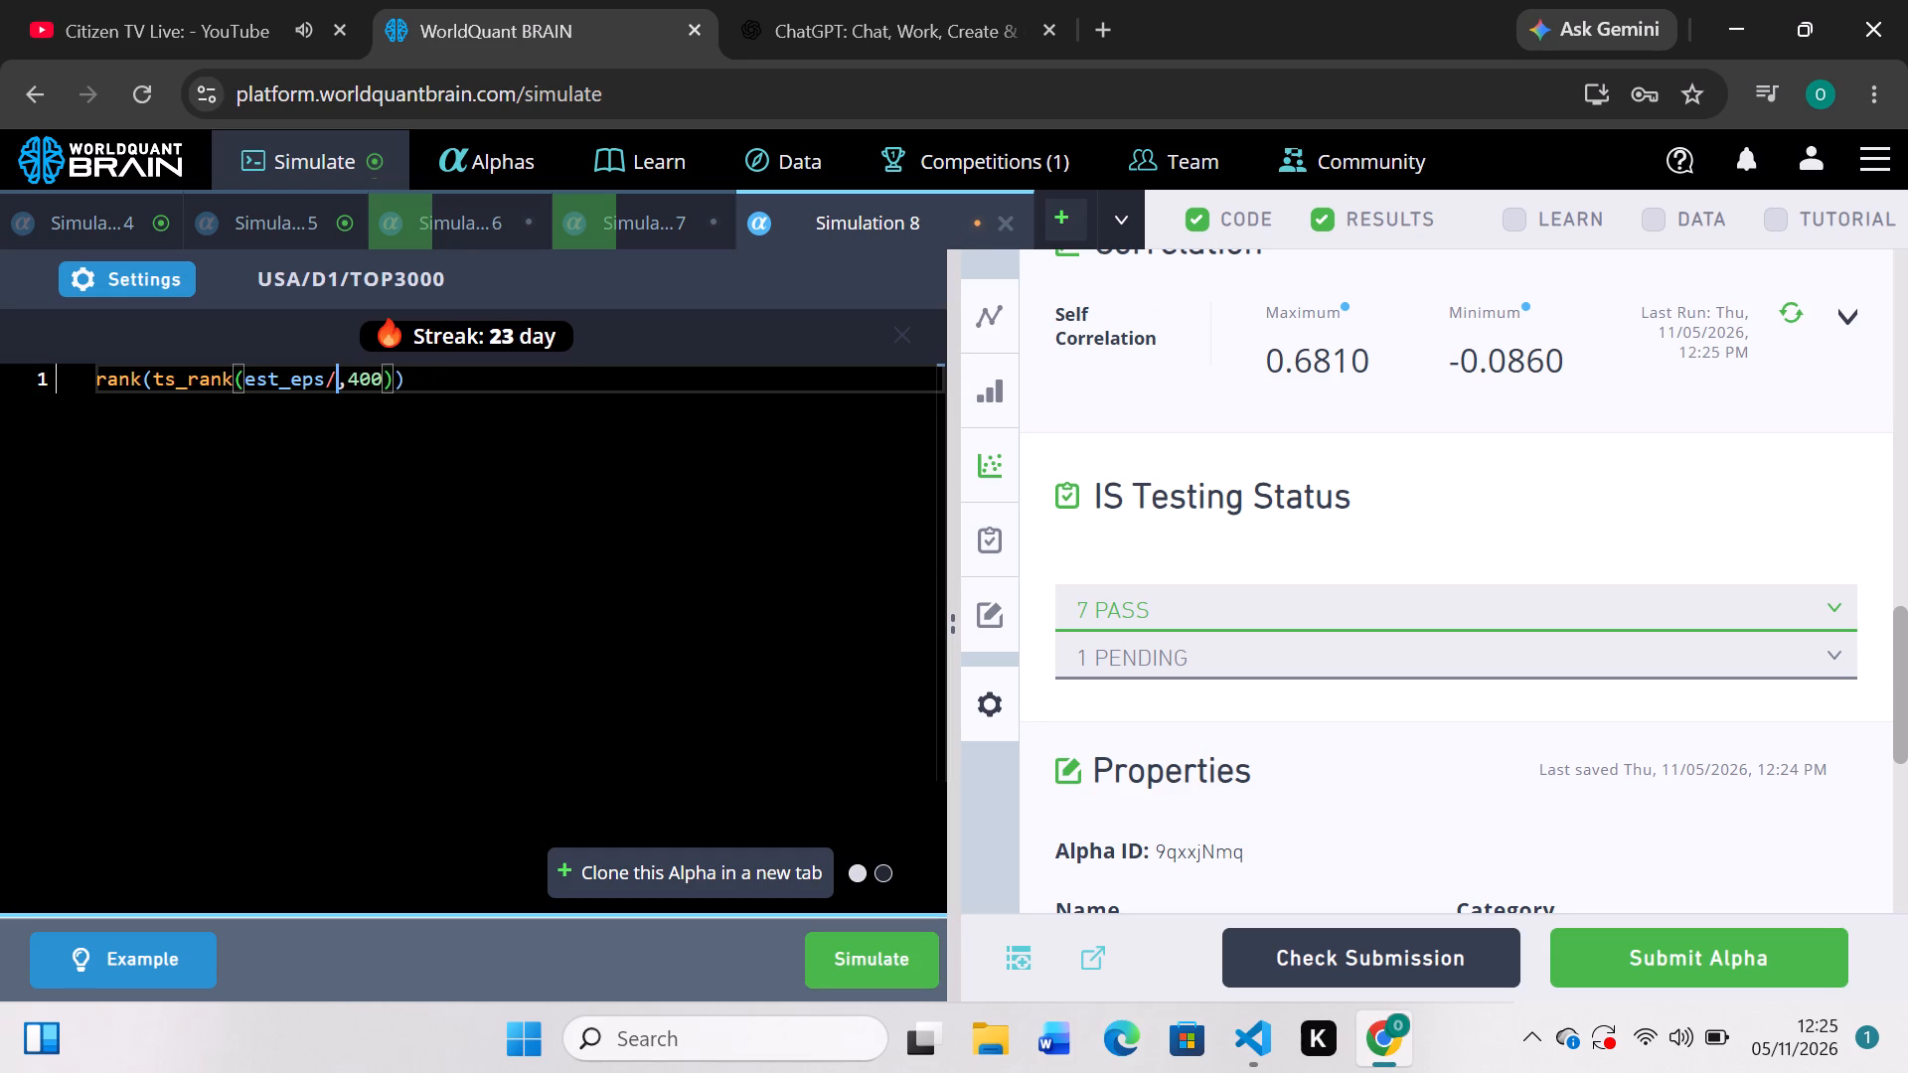
type("lo")
key("w")
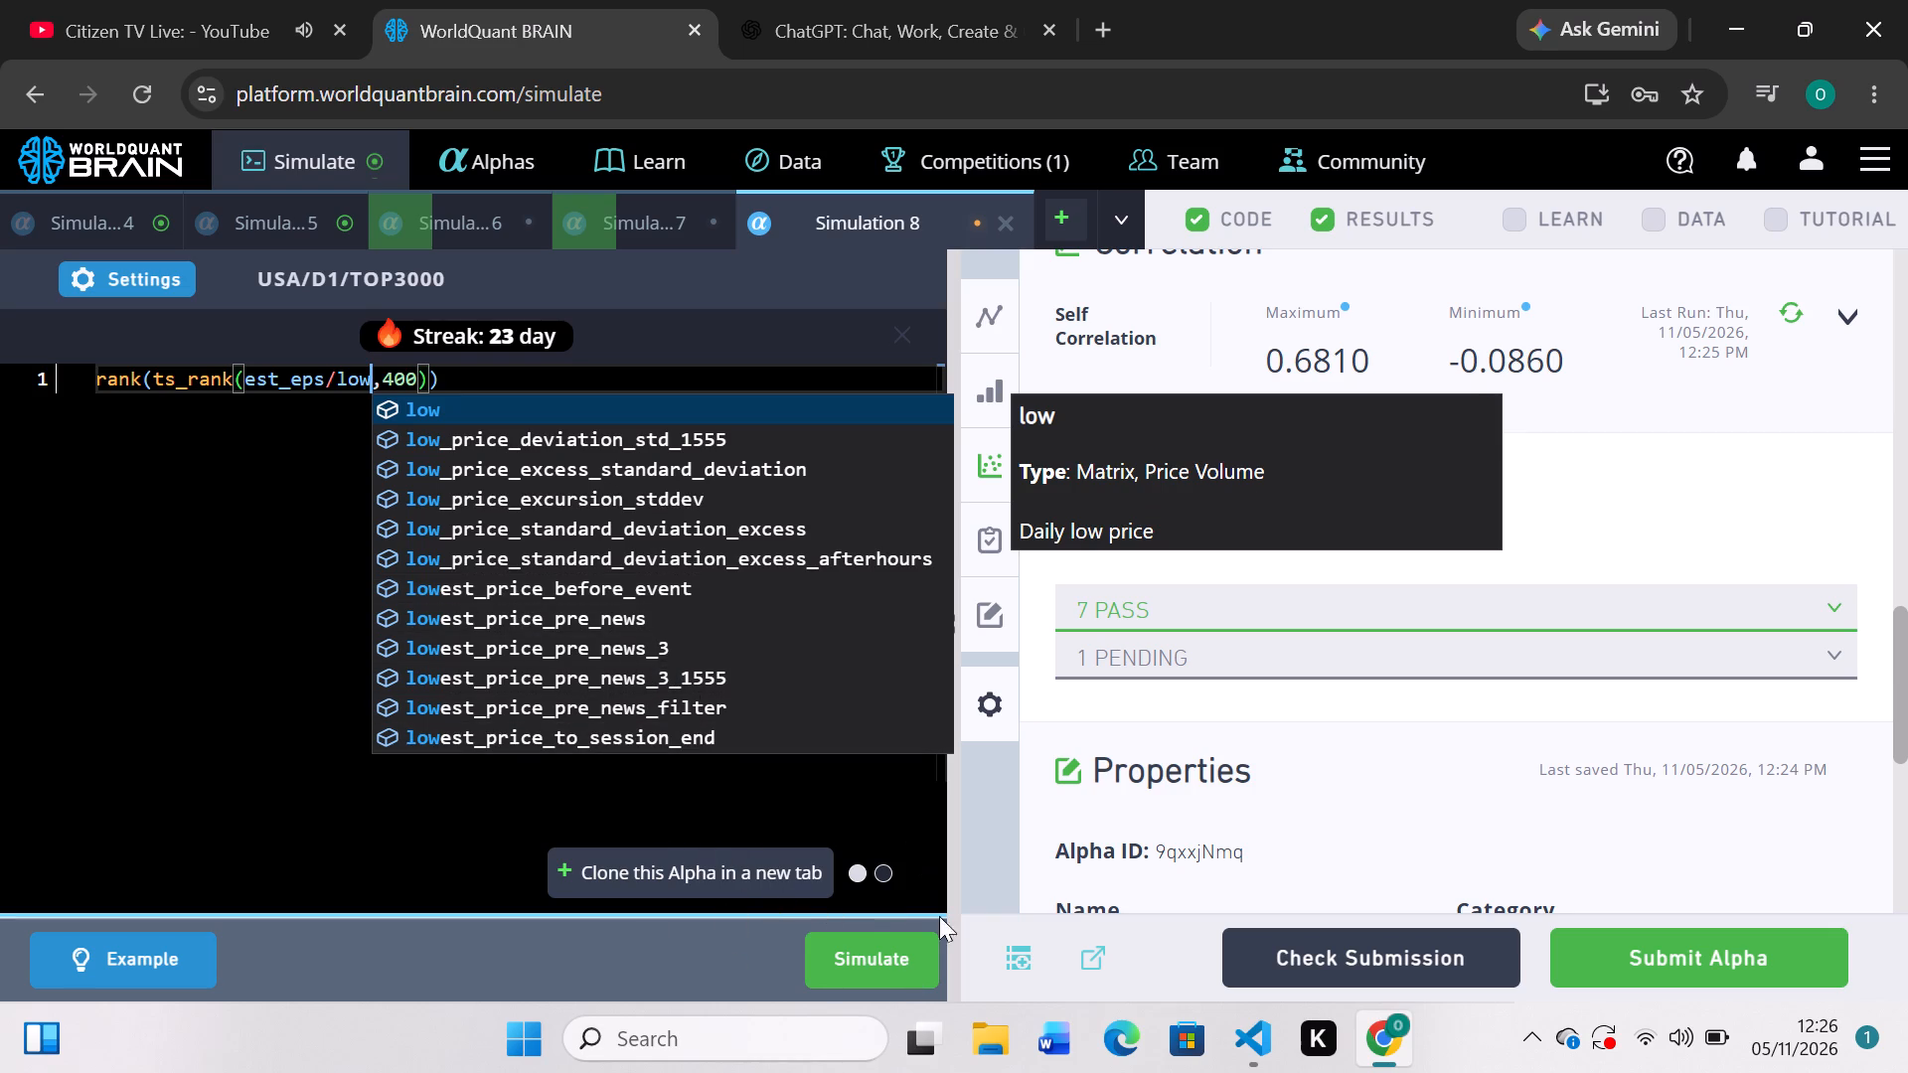
left_click(856, 965)
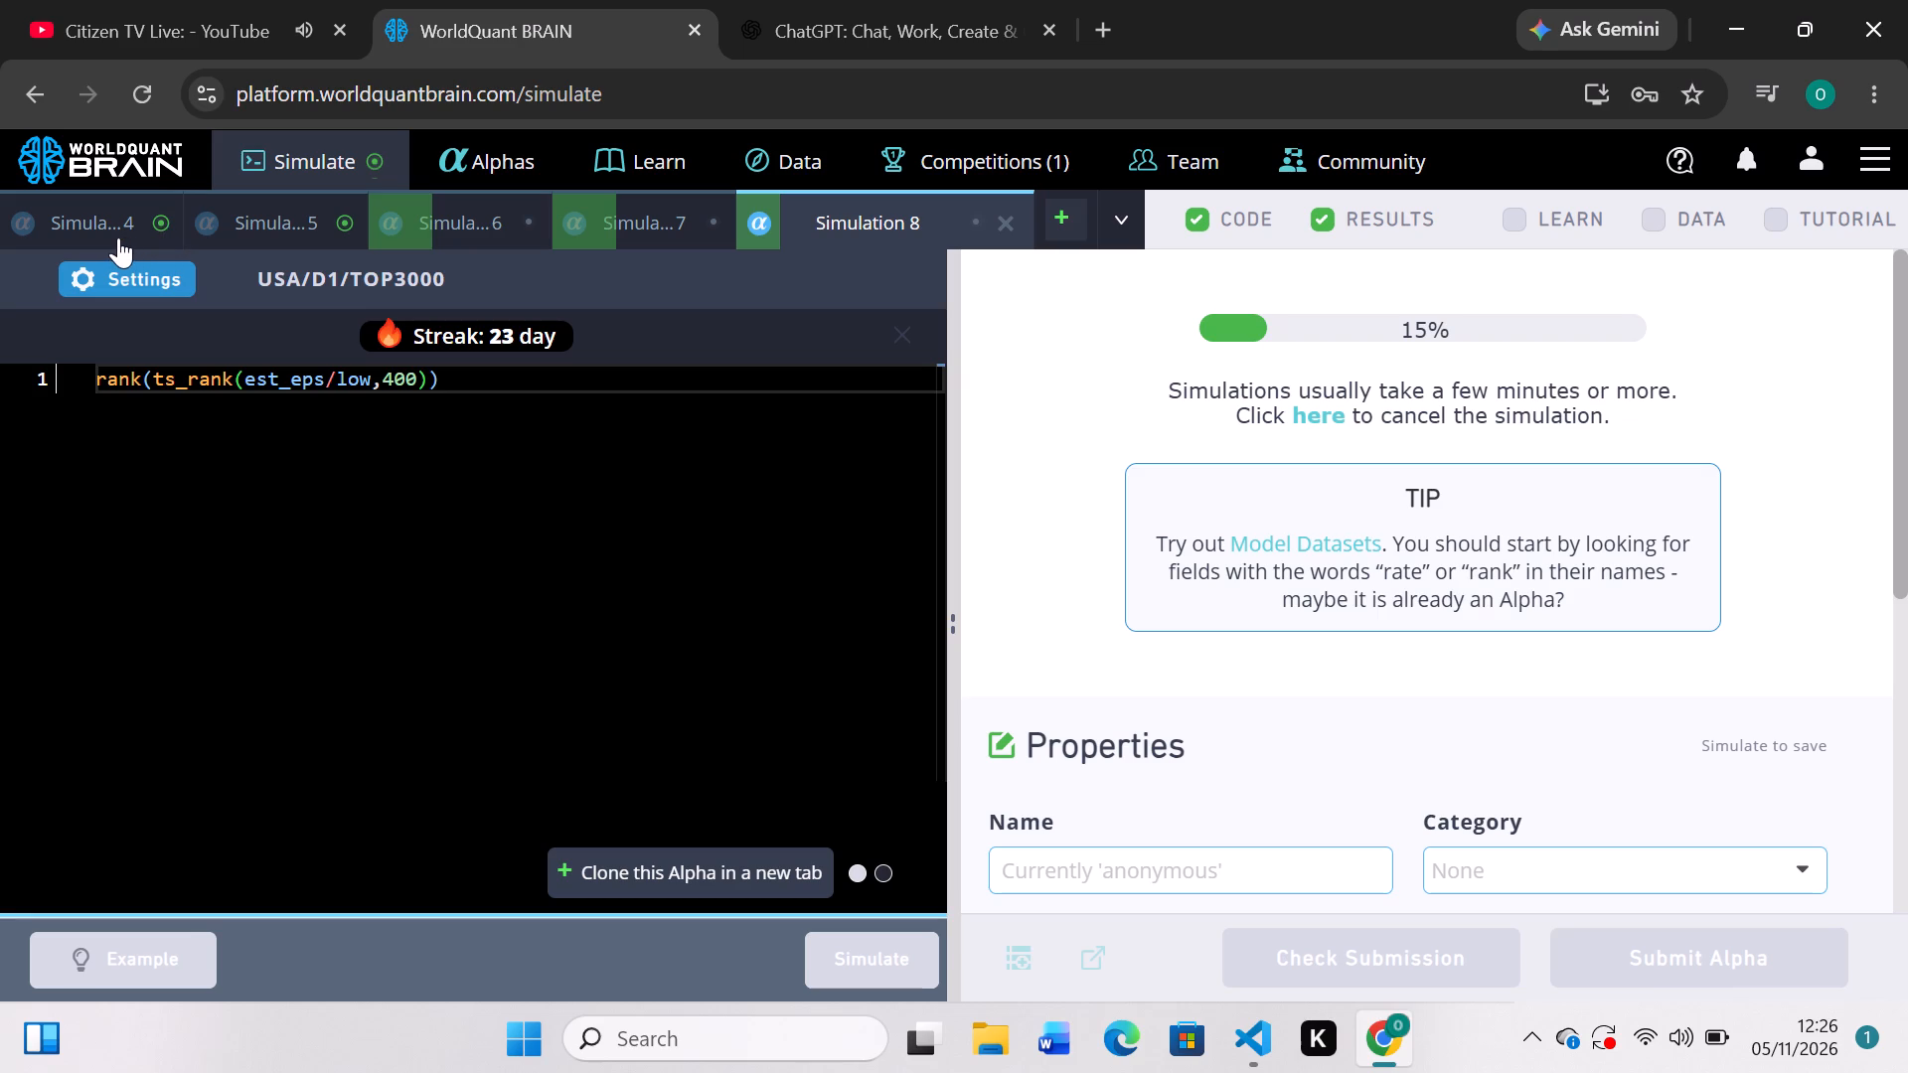
Check Simulation 4's PnL chart, set its decay to 56, apply the settings, and simulate it.
left_click(117, 237)
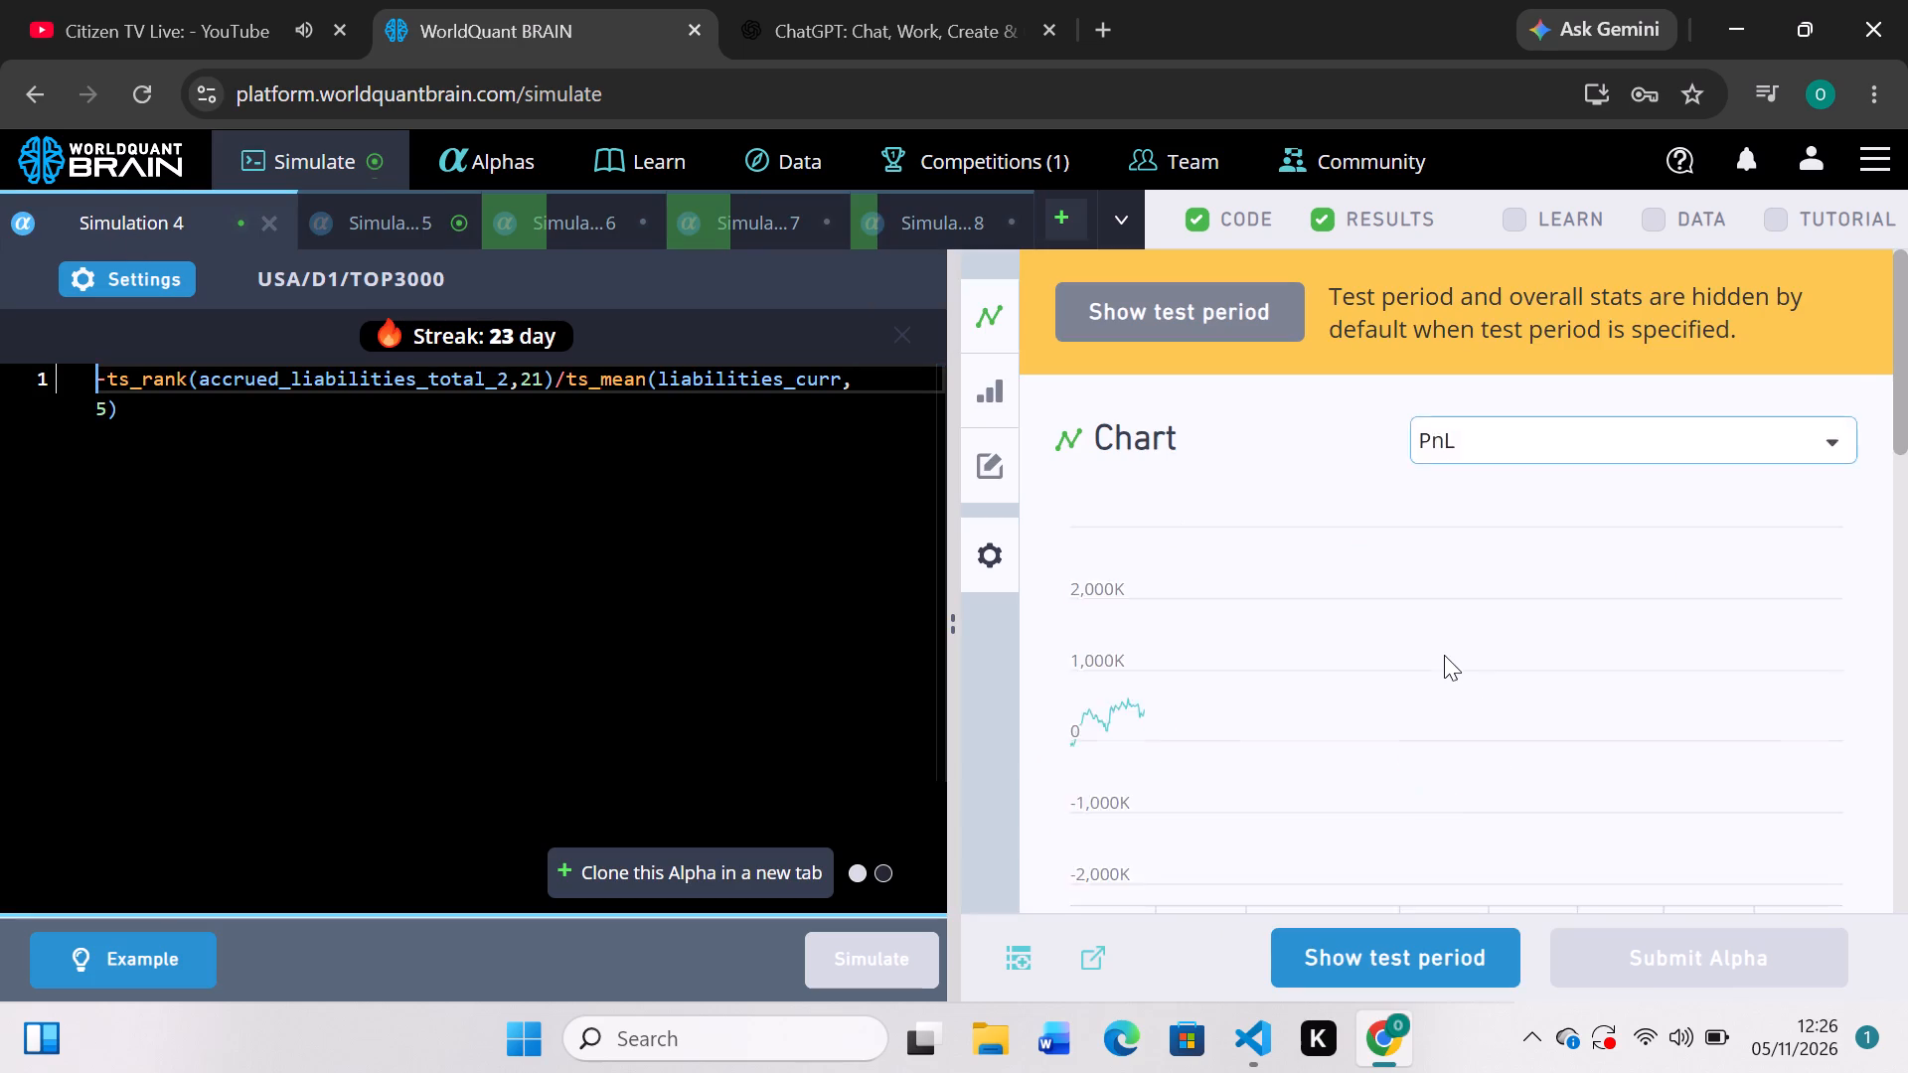
scroll(1444, 655, "down", 3)
scroll(1444, 655, "up", 2)
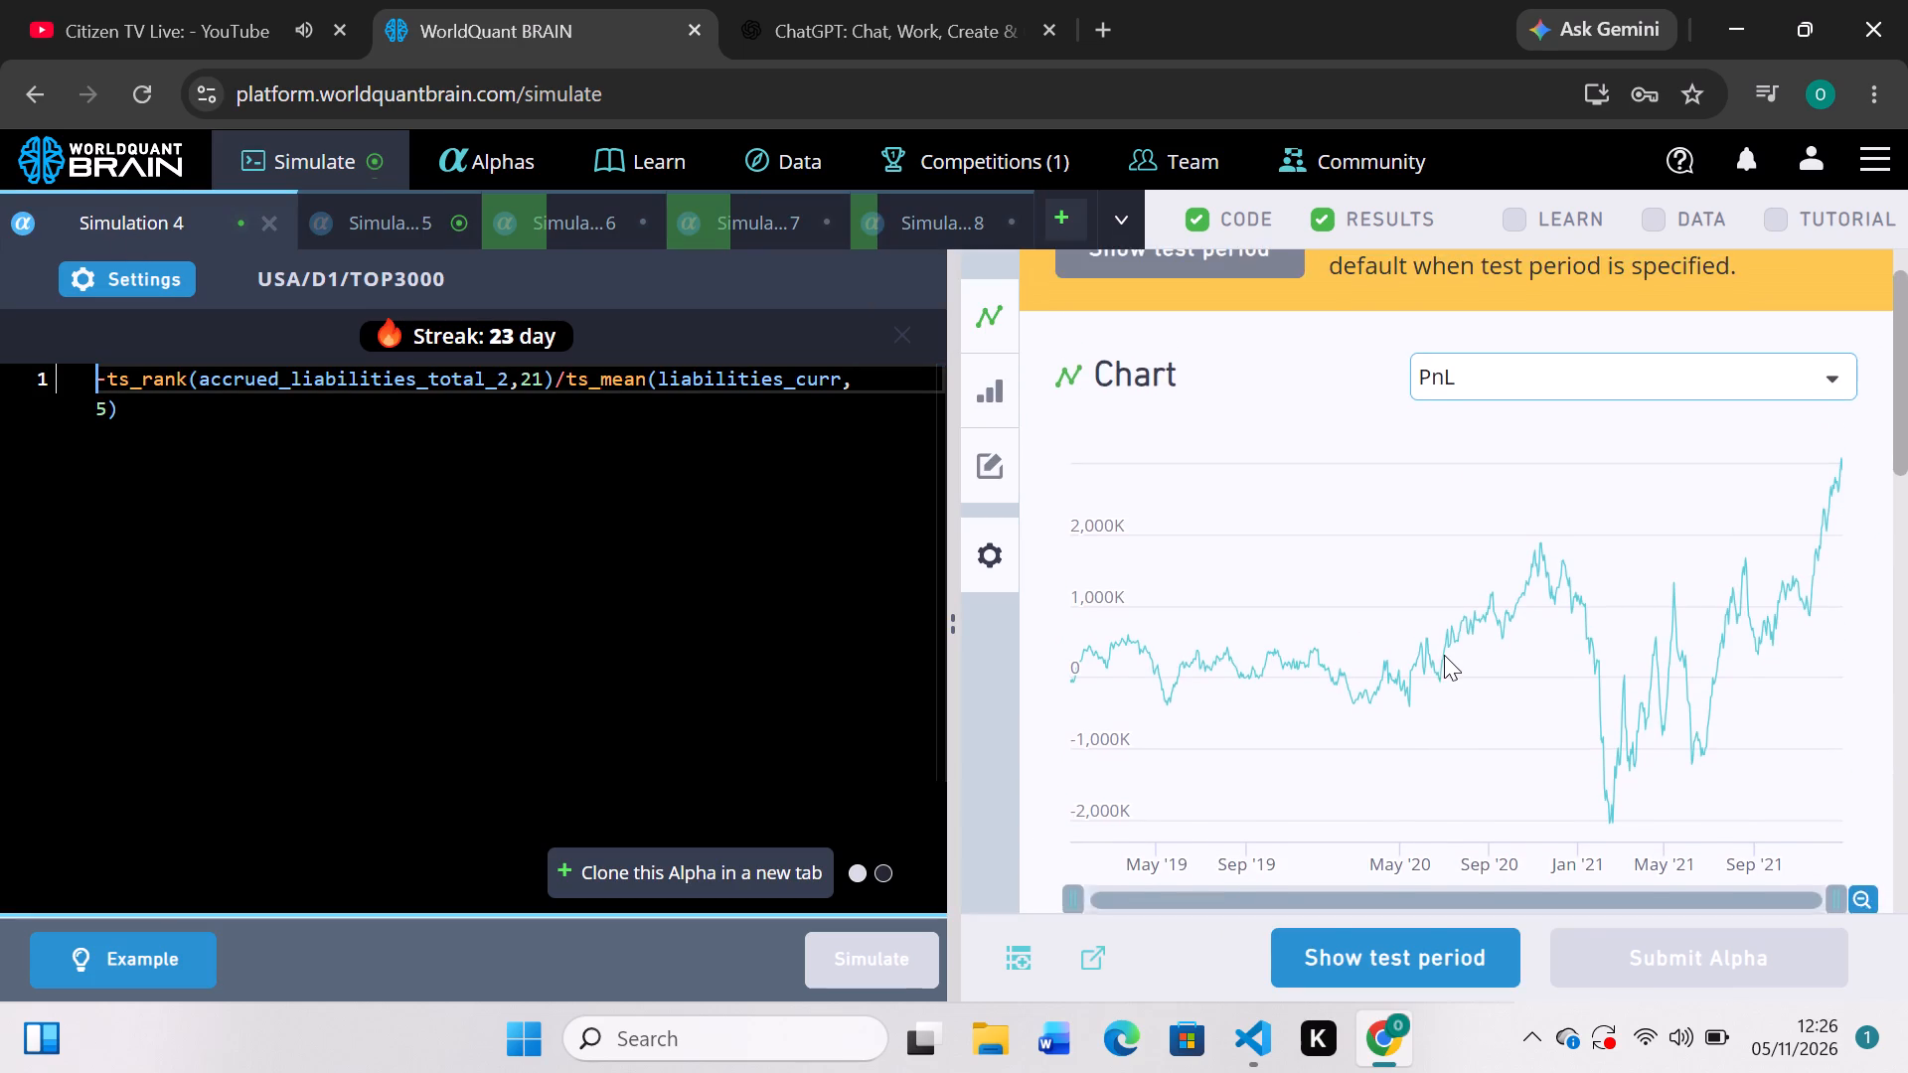
scroll(1444, 655, "up", 1)
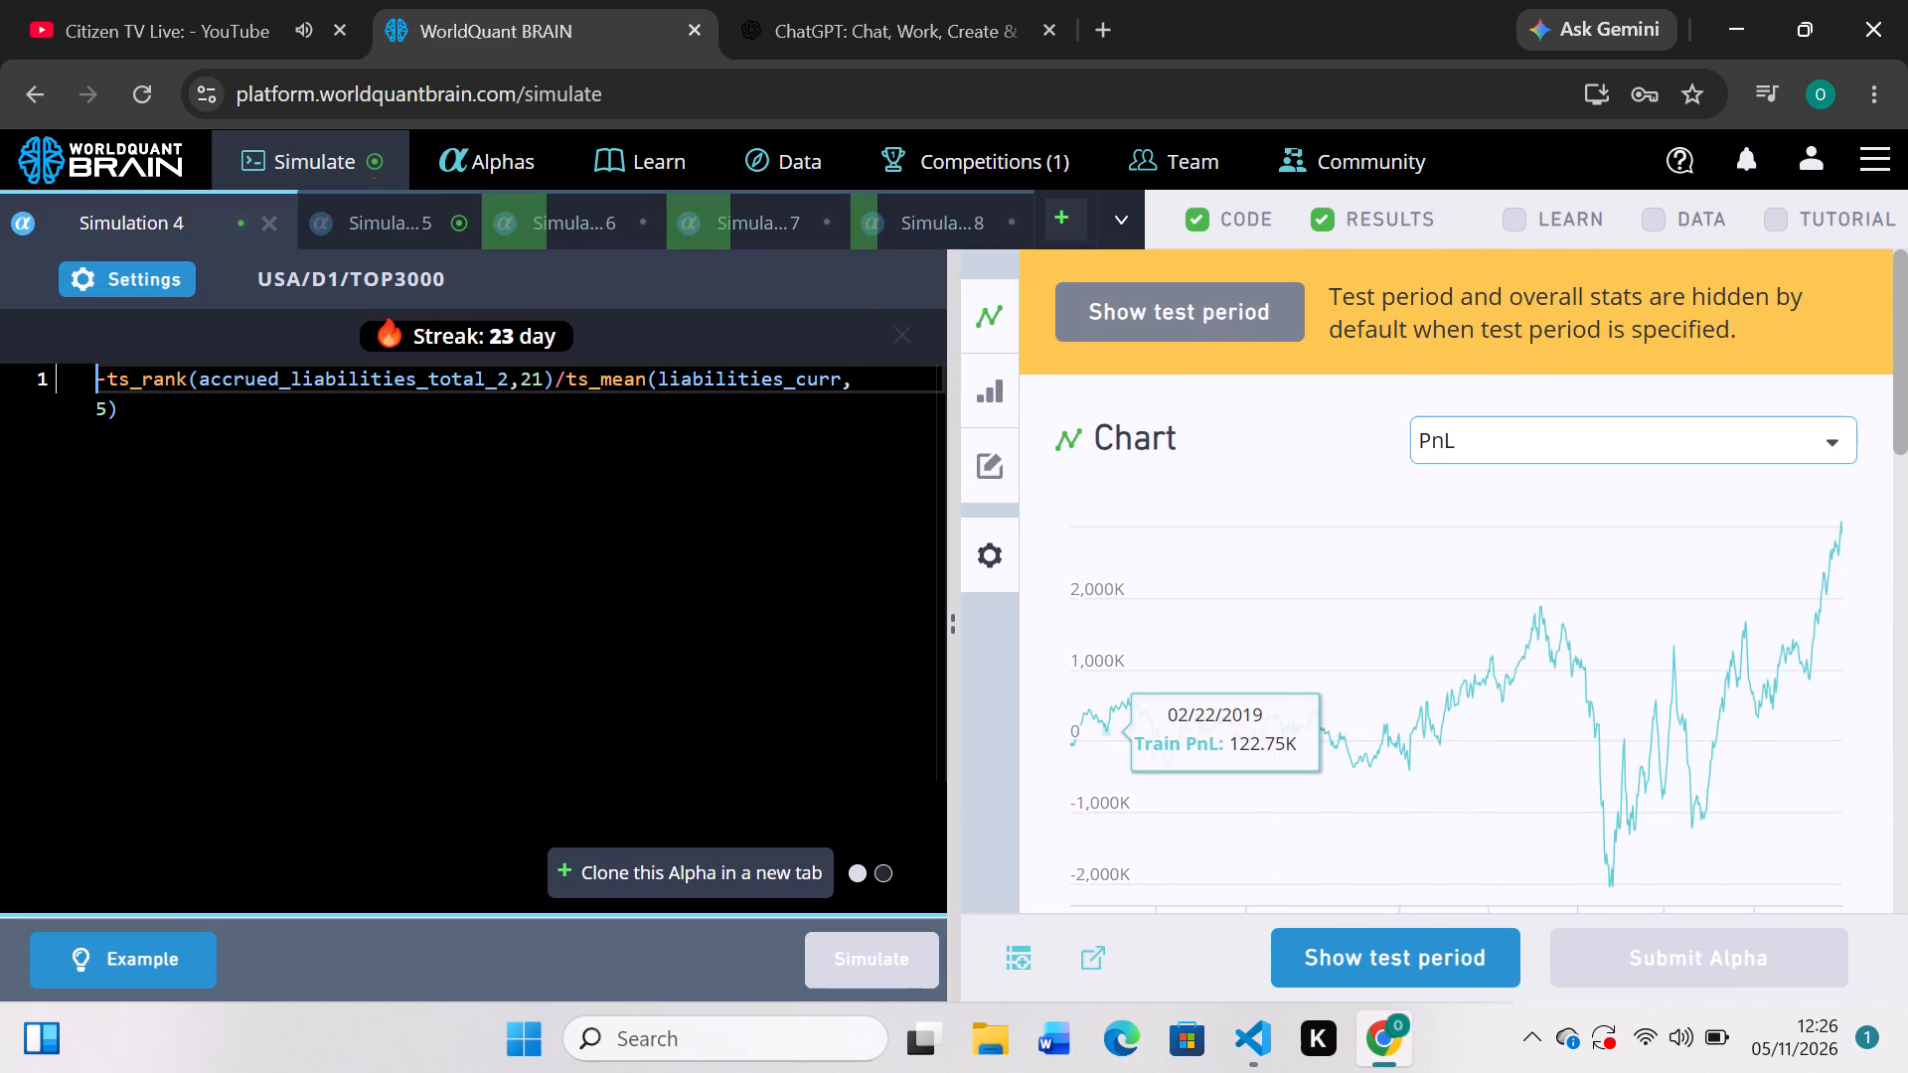
left_click(144, 277)
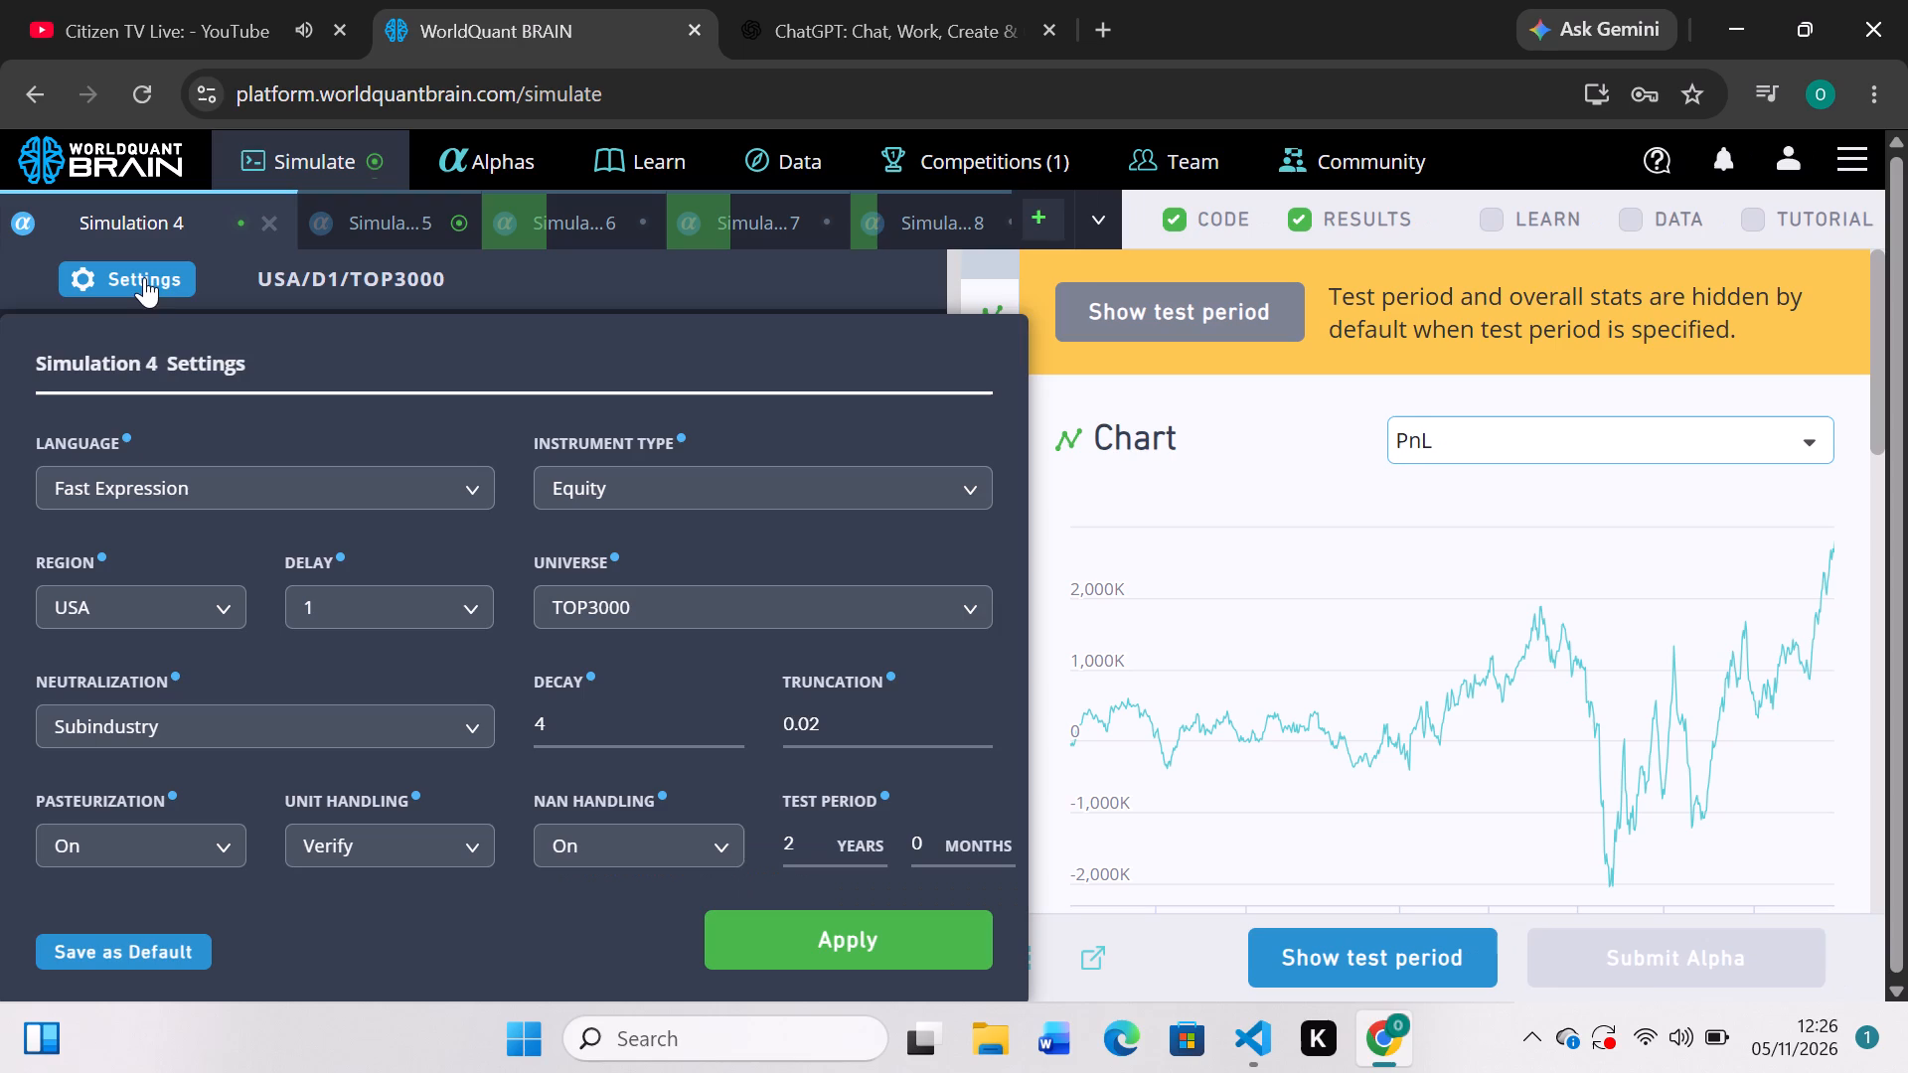
left_click(734, 719)
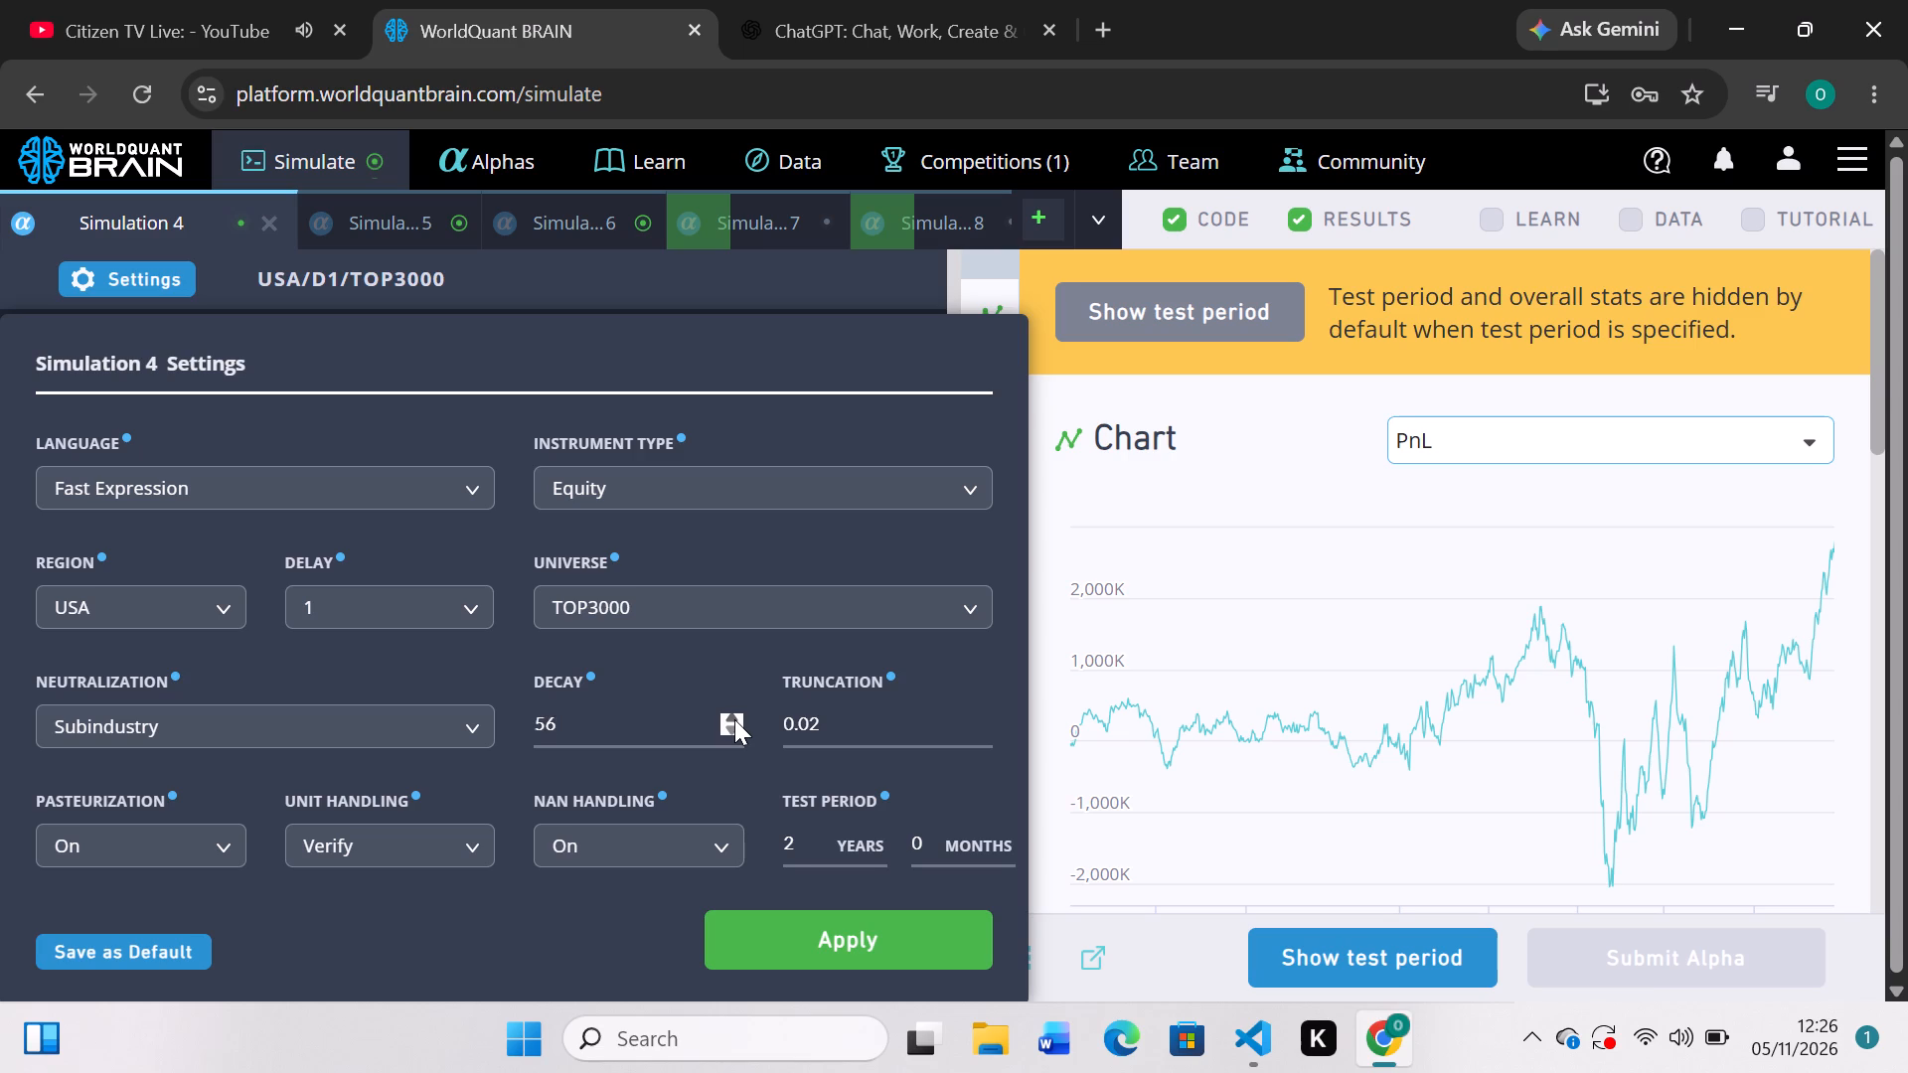
left_click(792, 953)
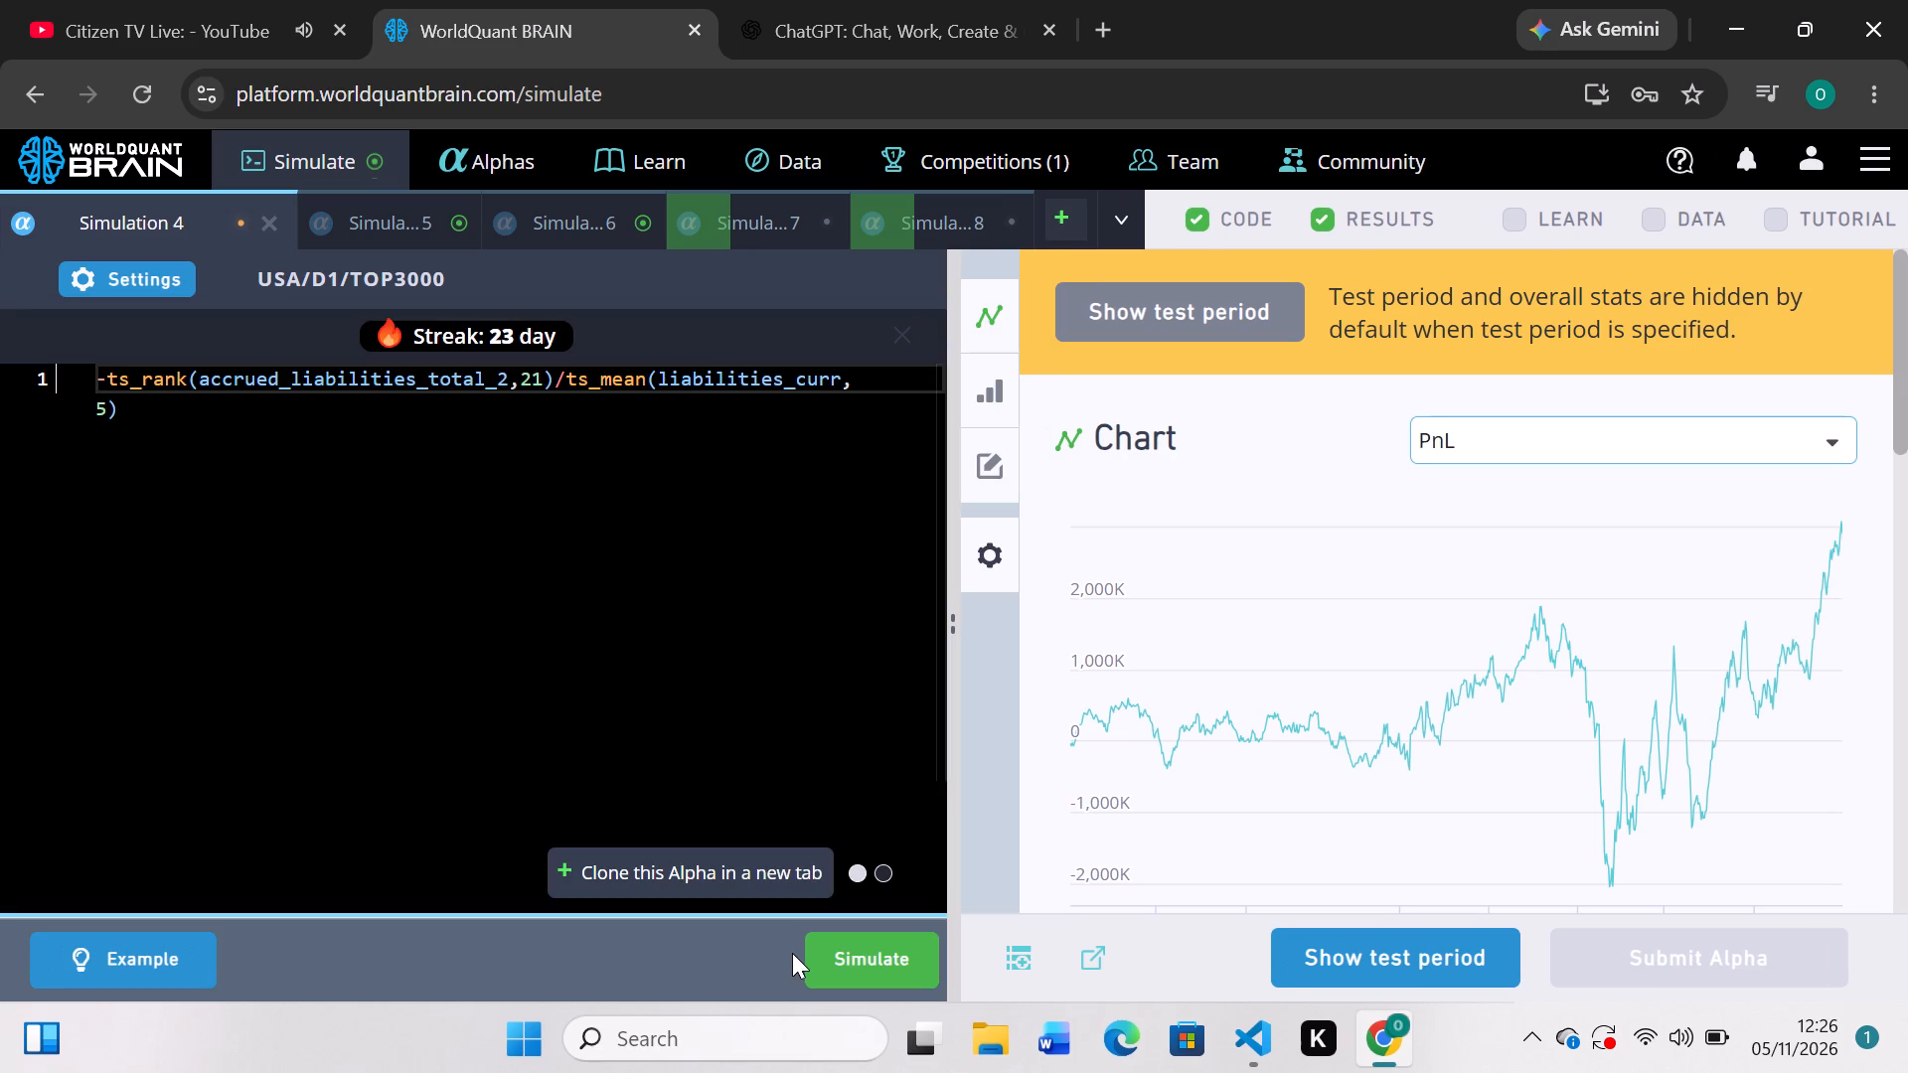
left_click(836, 953)
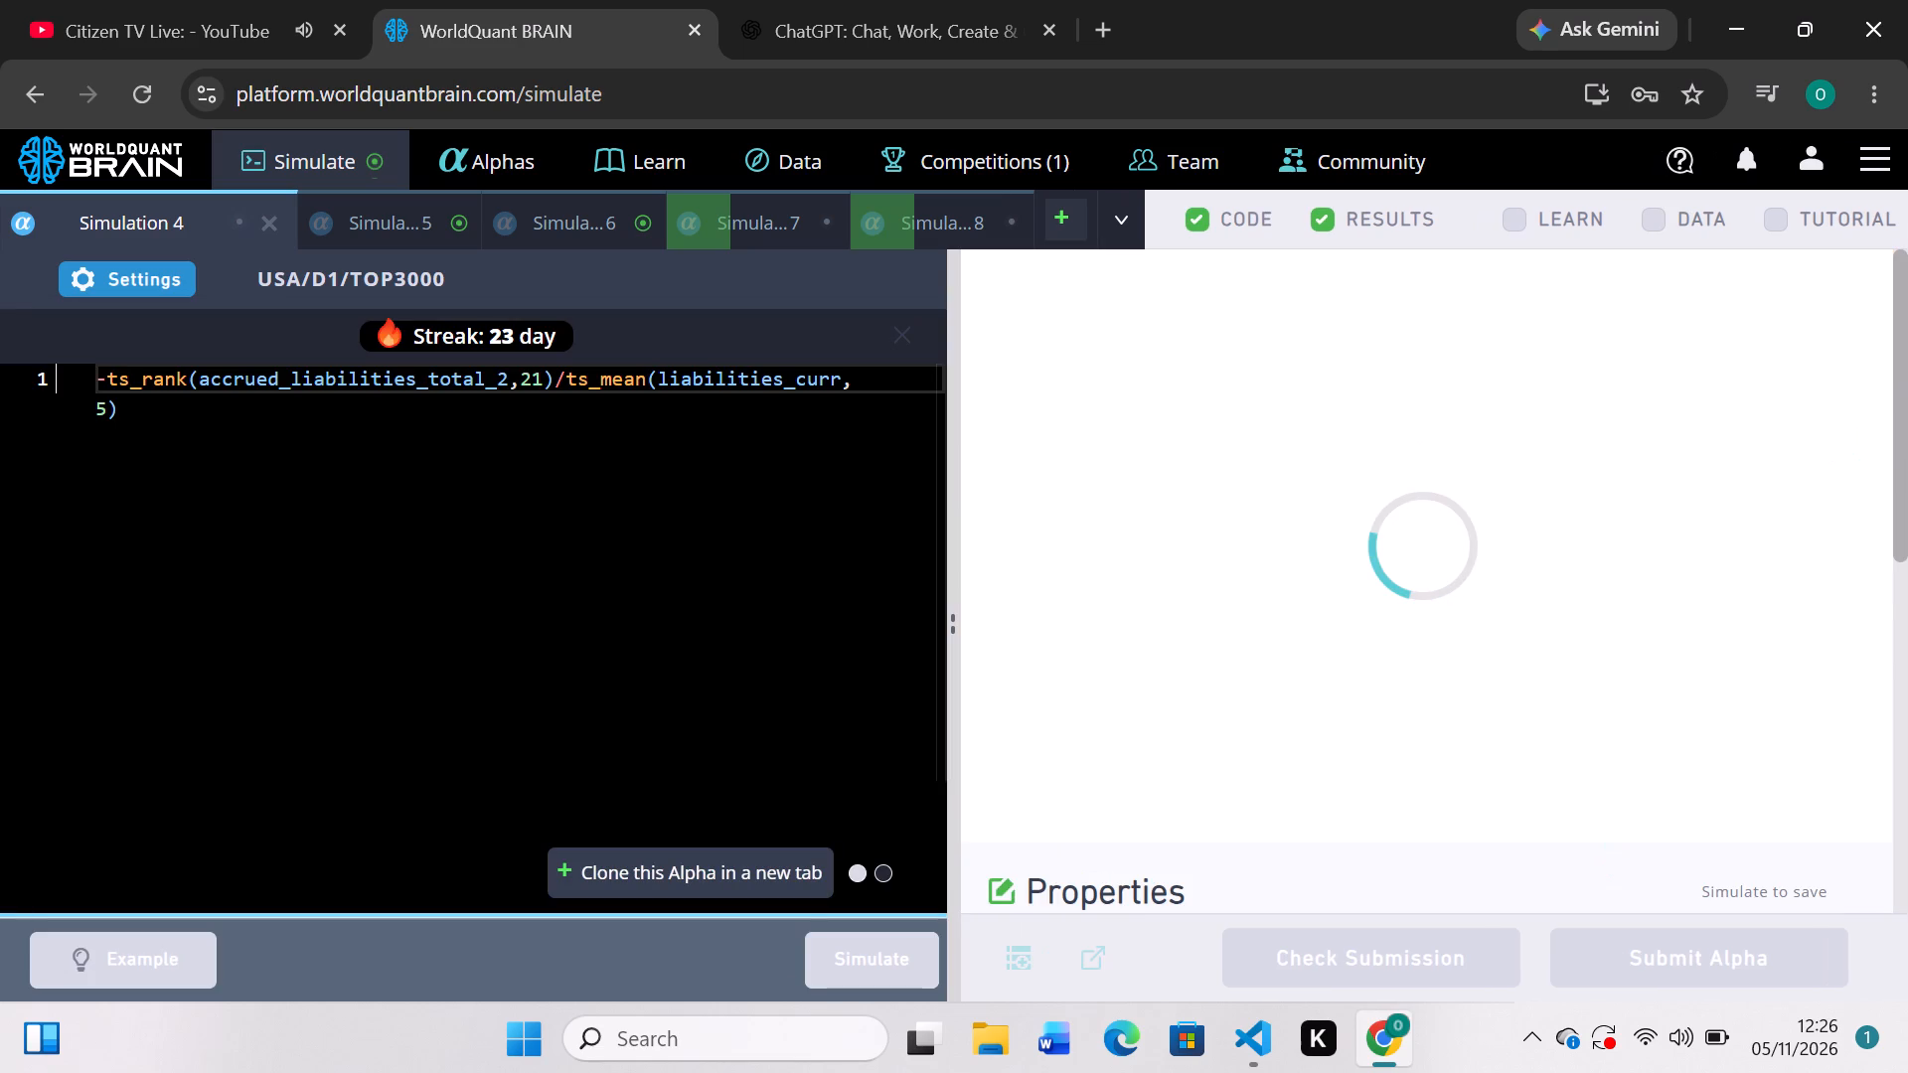
Review Simulation 5's results, change its expression to ts_scale(-rank(ebit_max/capex)/net_profit_or_loss,300), and simulate it.
left_click(409, 224)
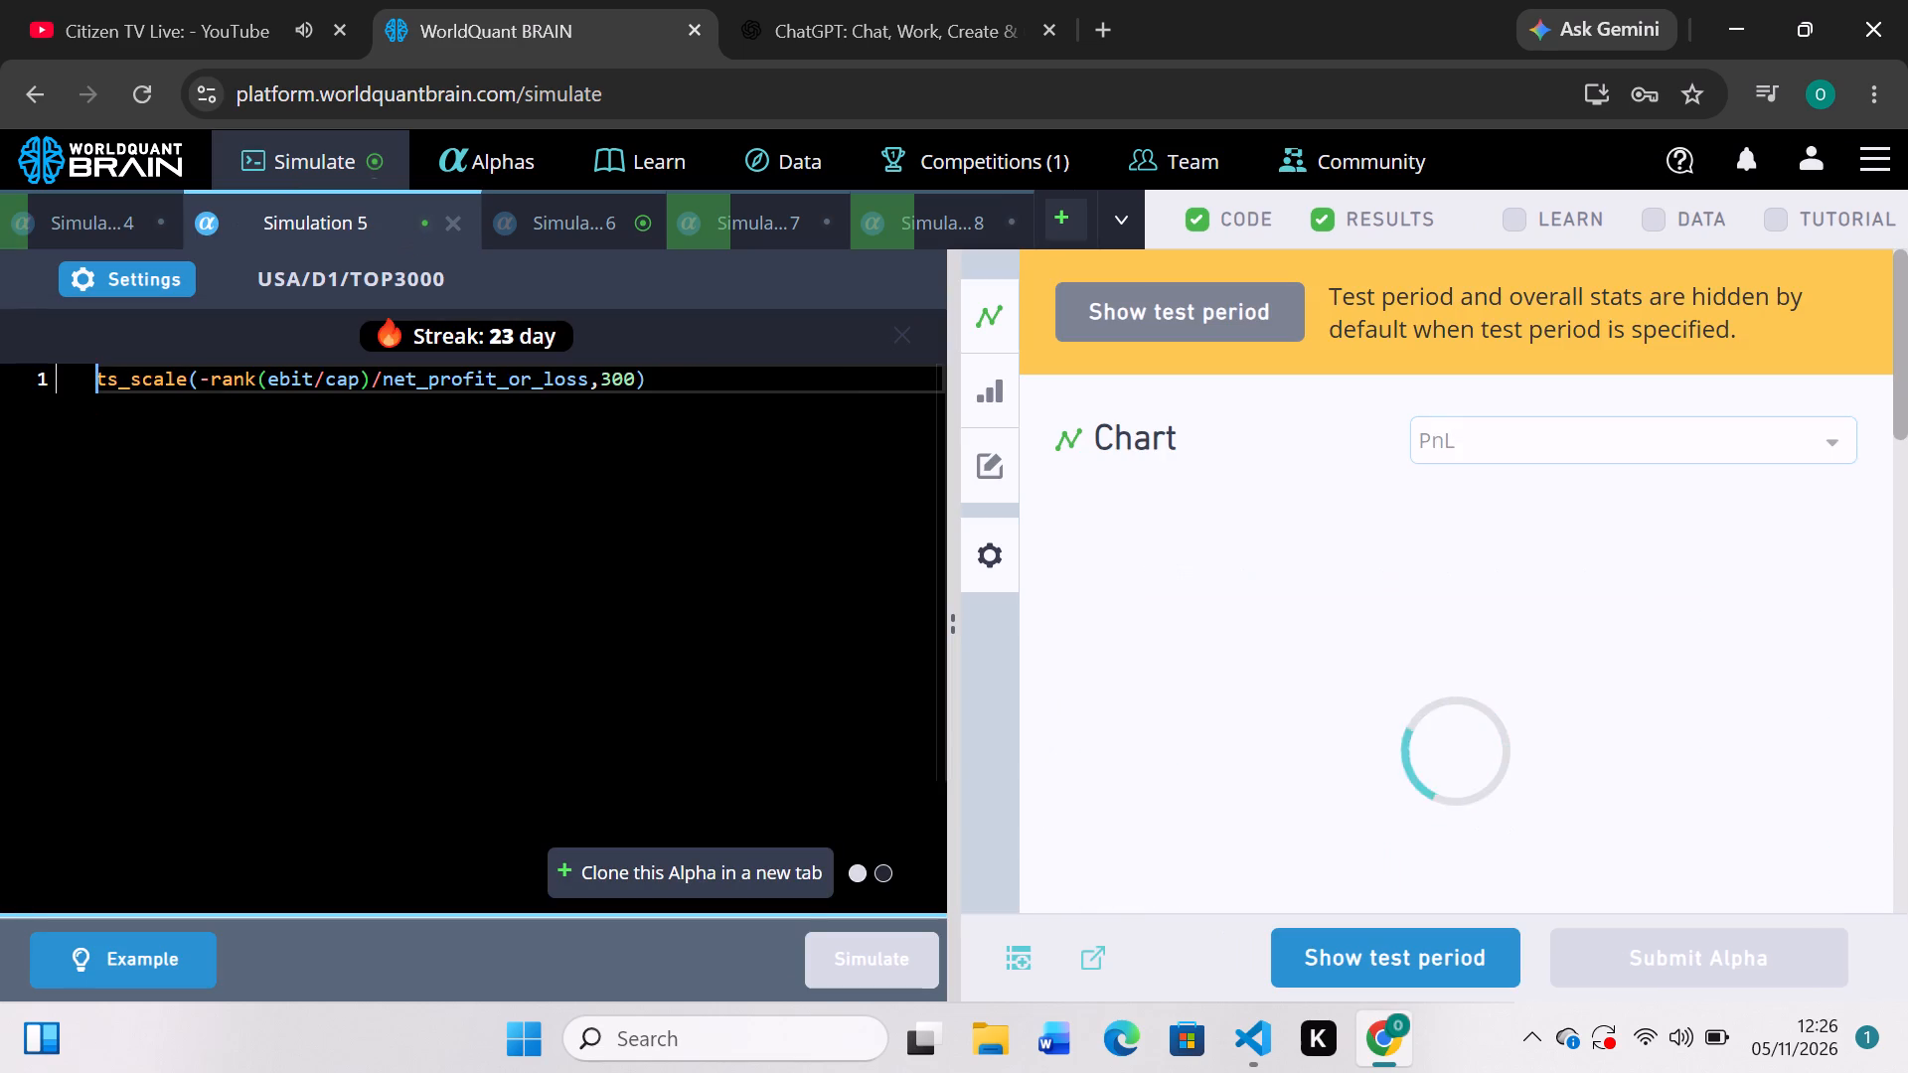
scroll(1196, 771, "down", 2)
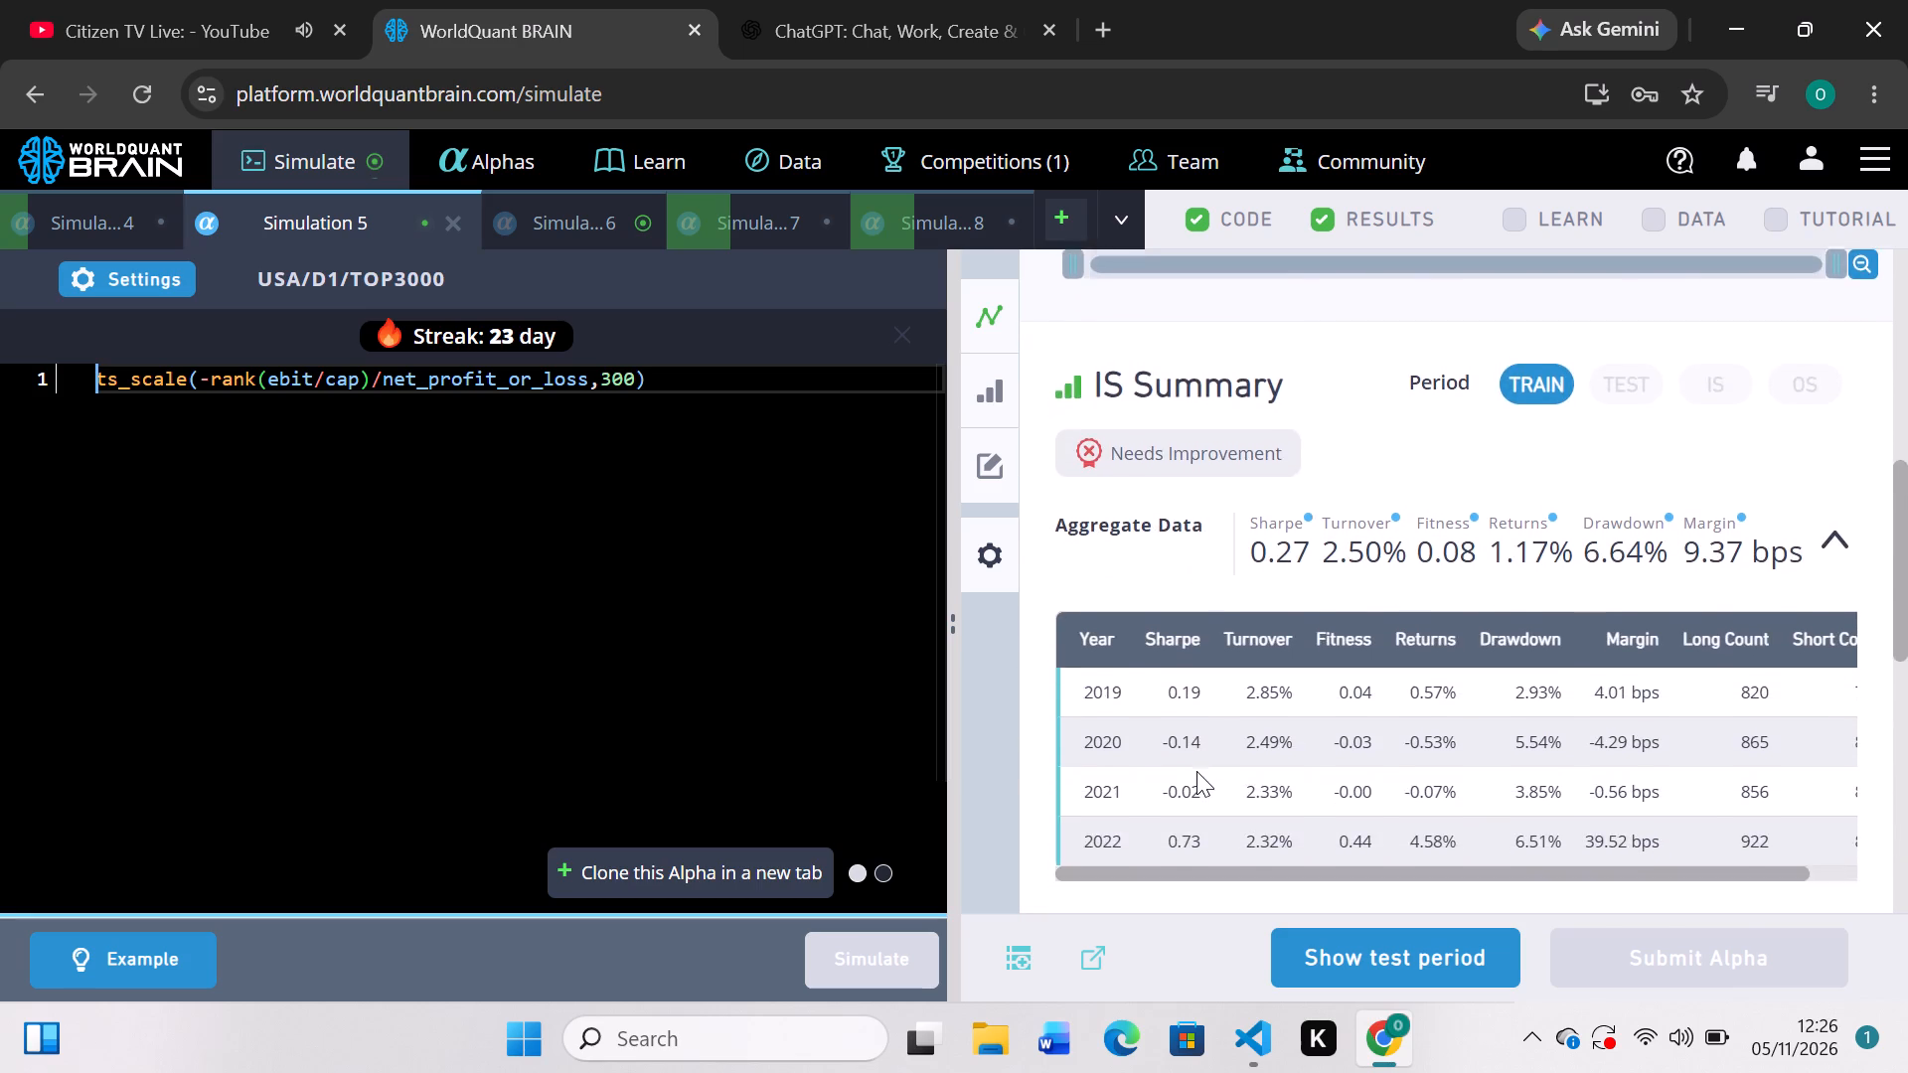
scroll(1196, 771, "up", 2)
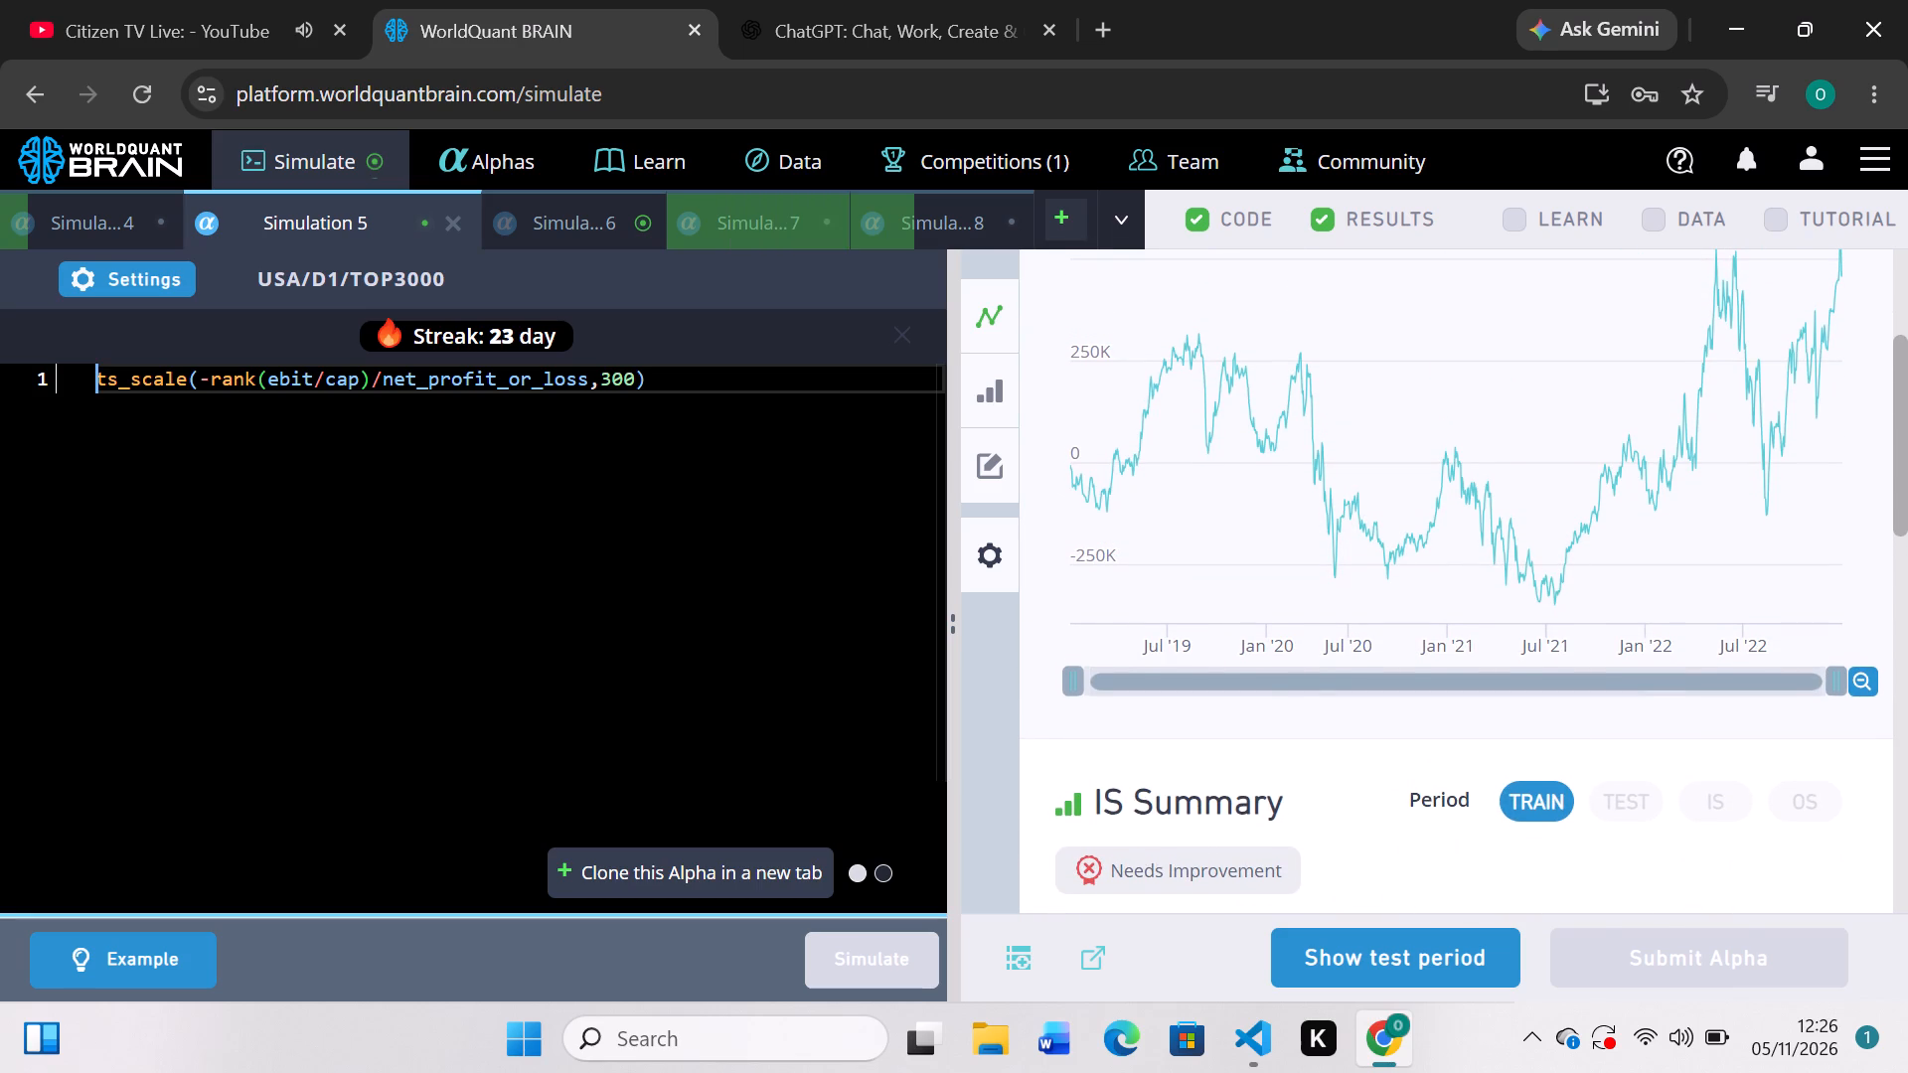
left_click(361, 379)
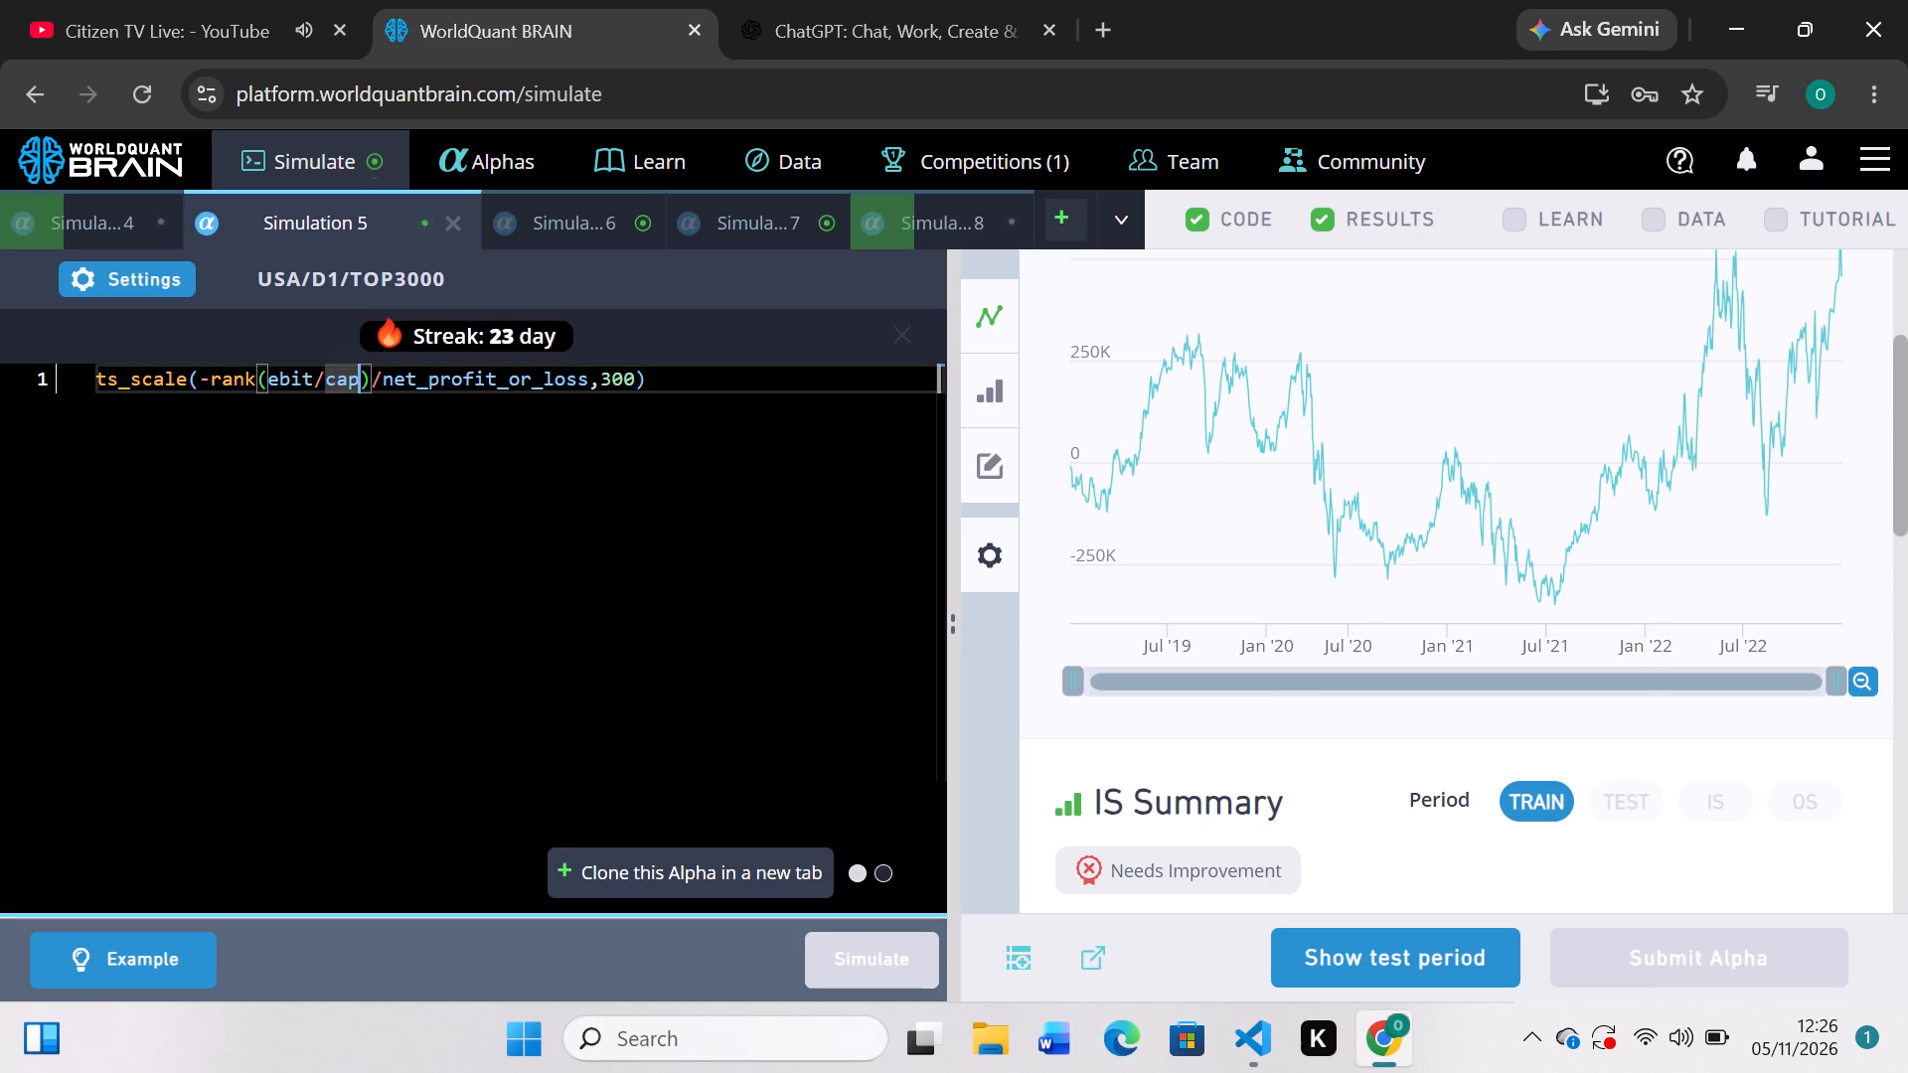
key("e")
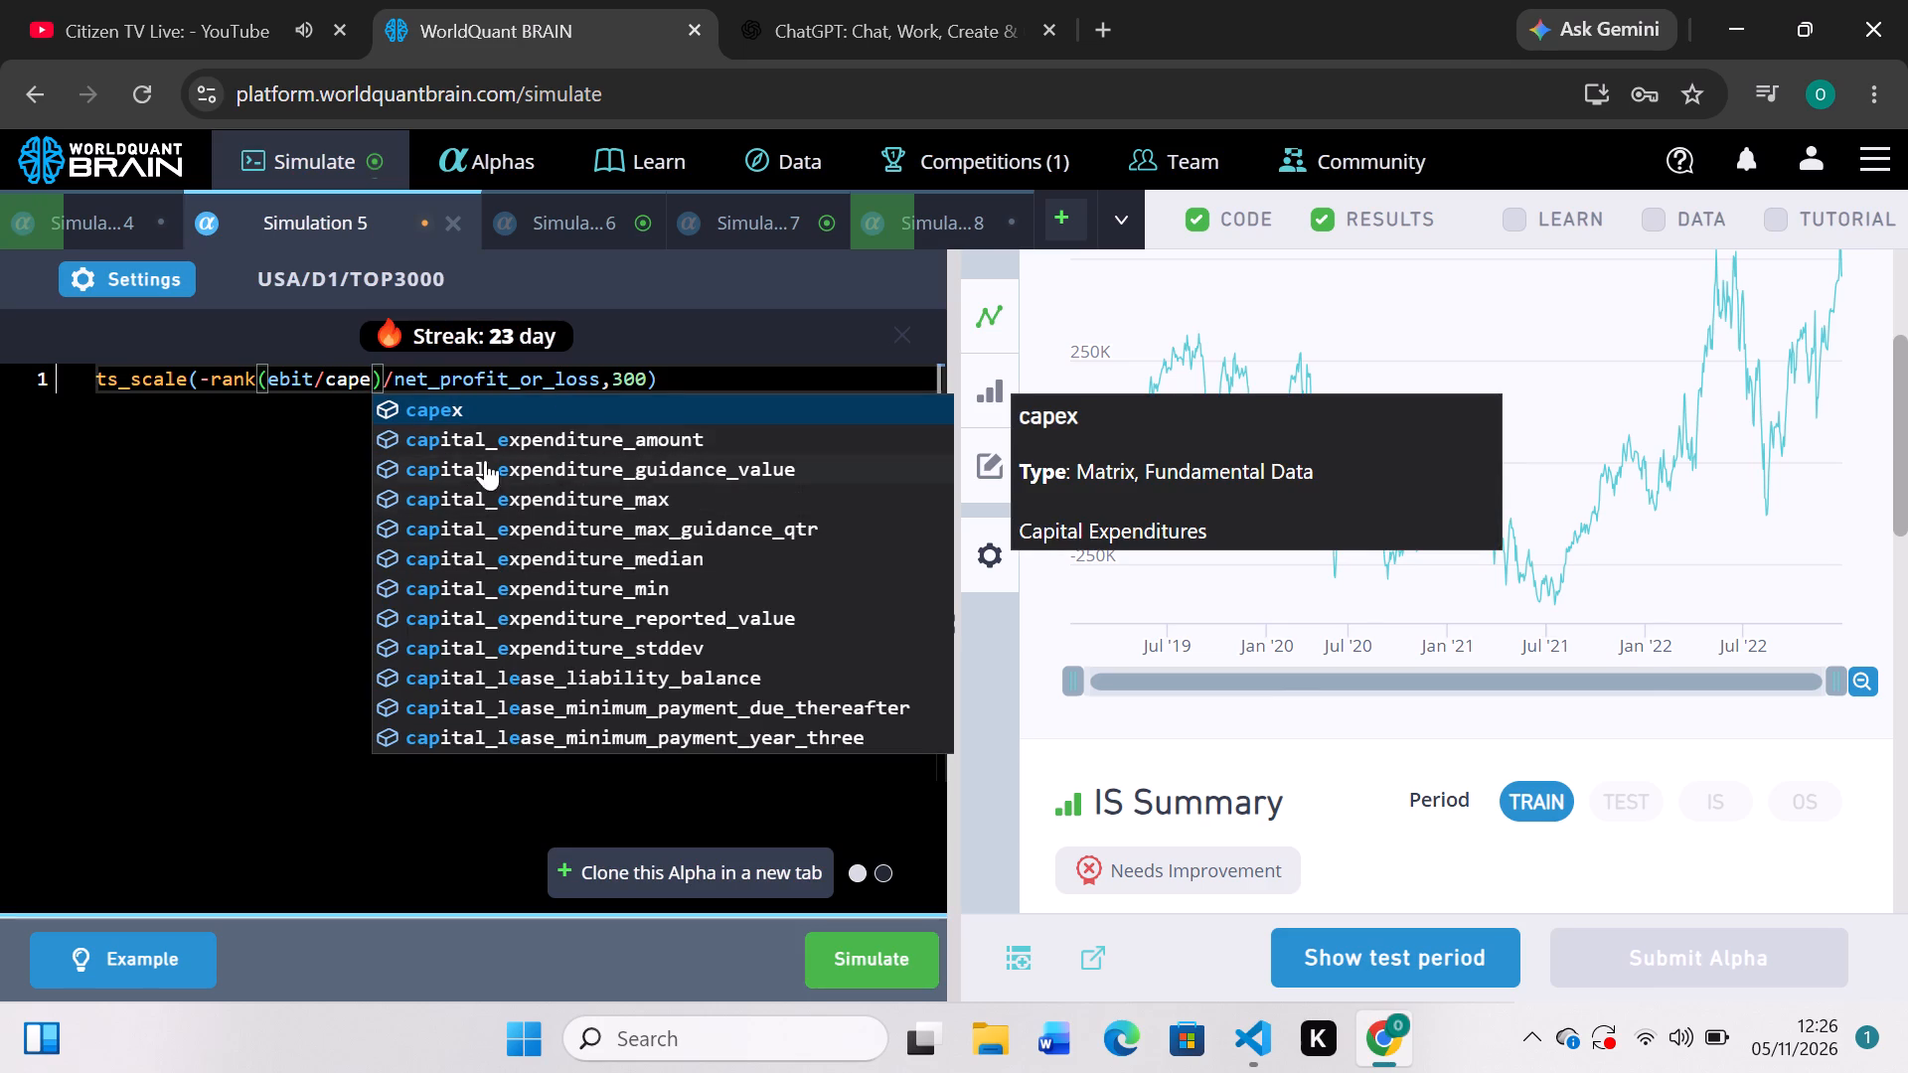
left_click(466, 405)
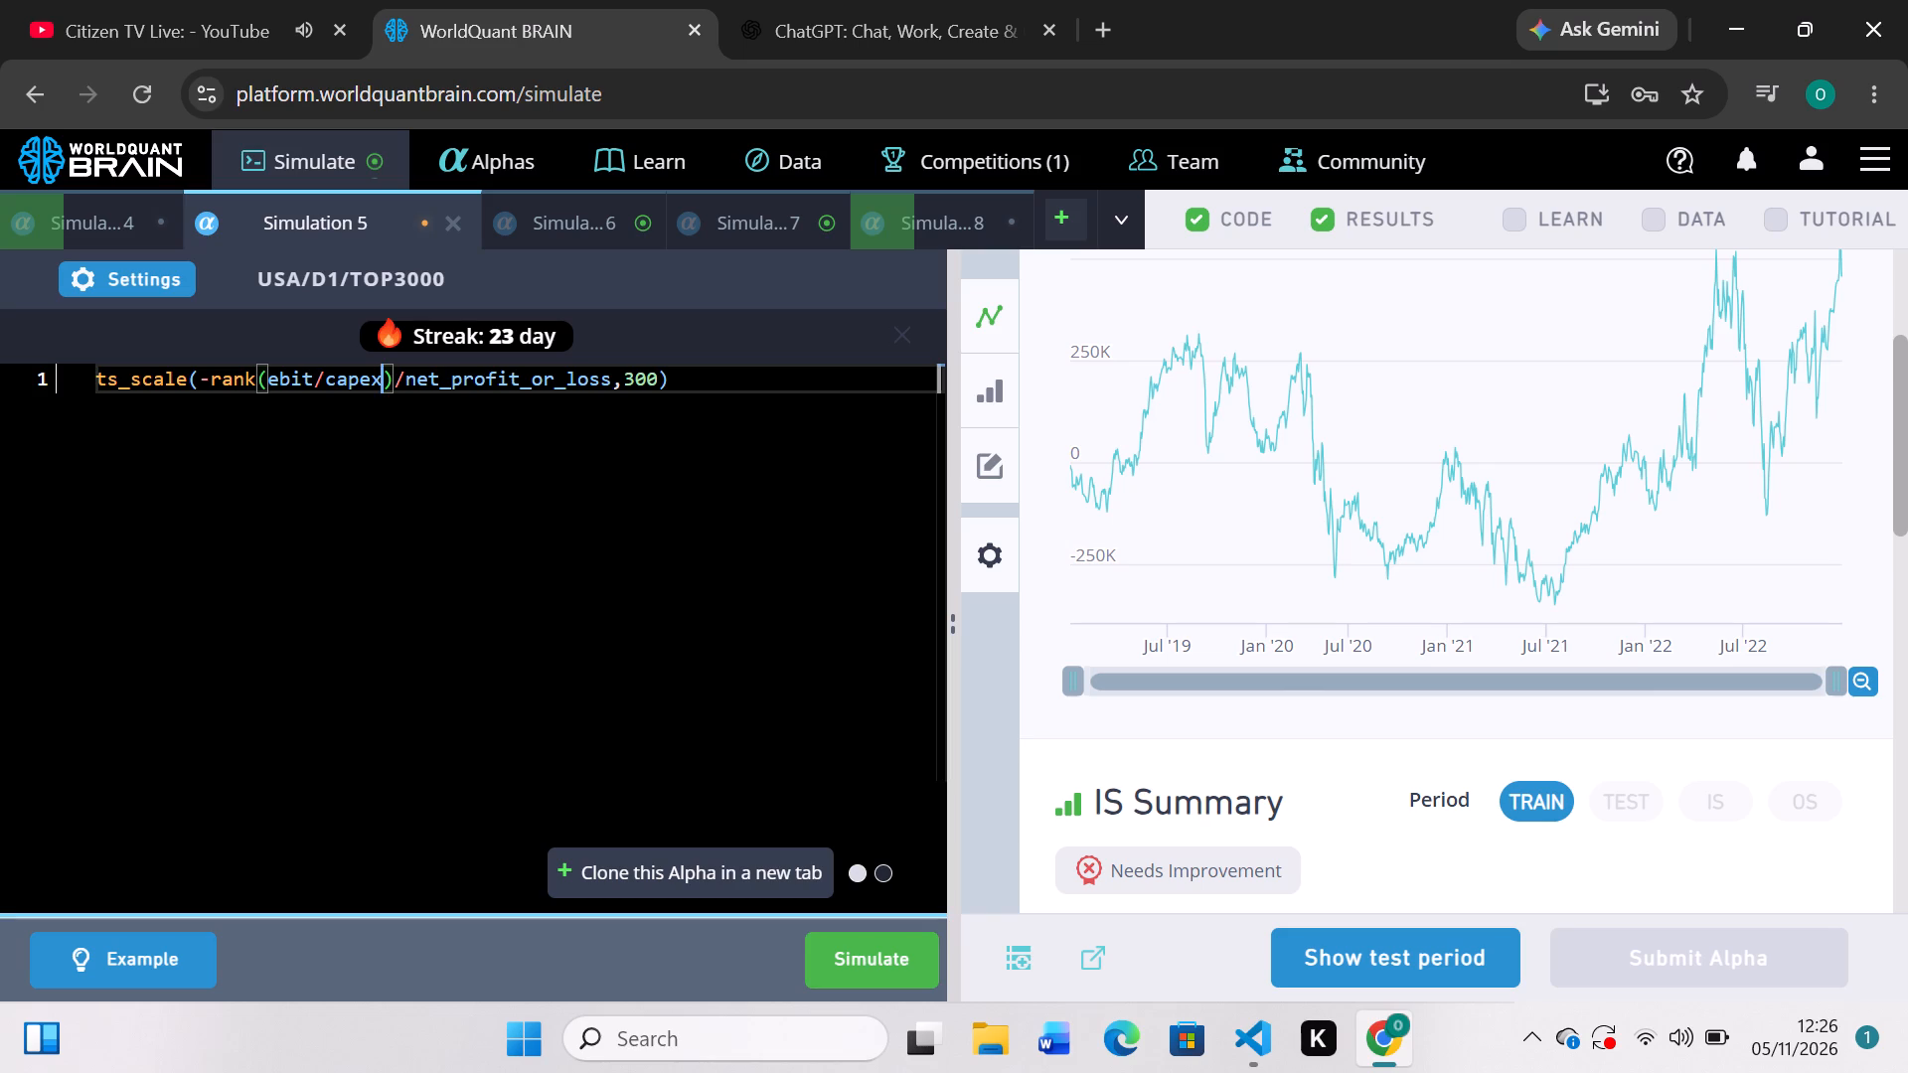
left_click(312, 382)
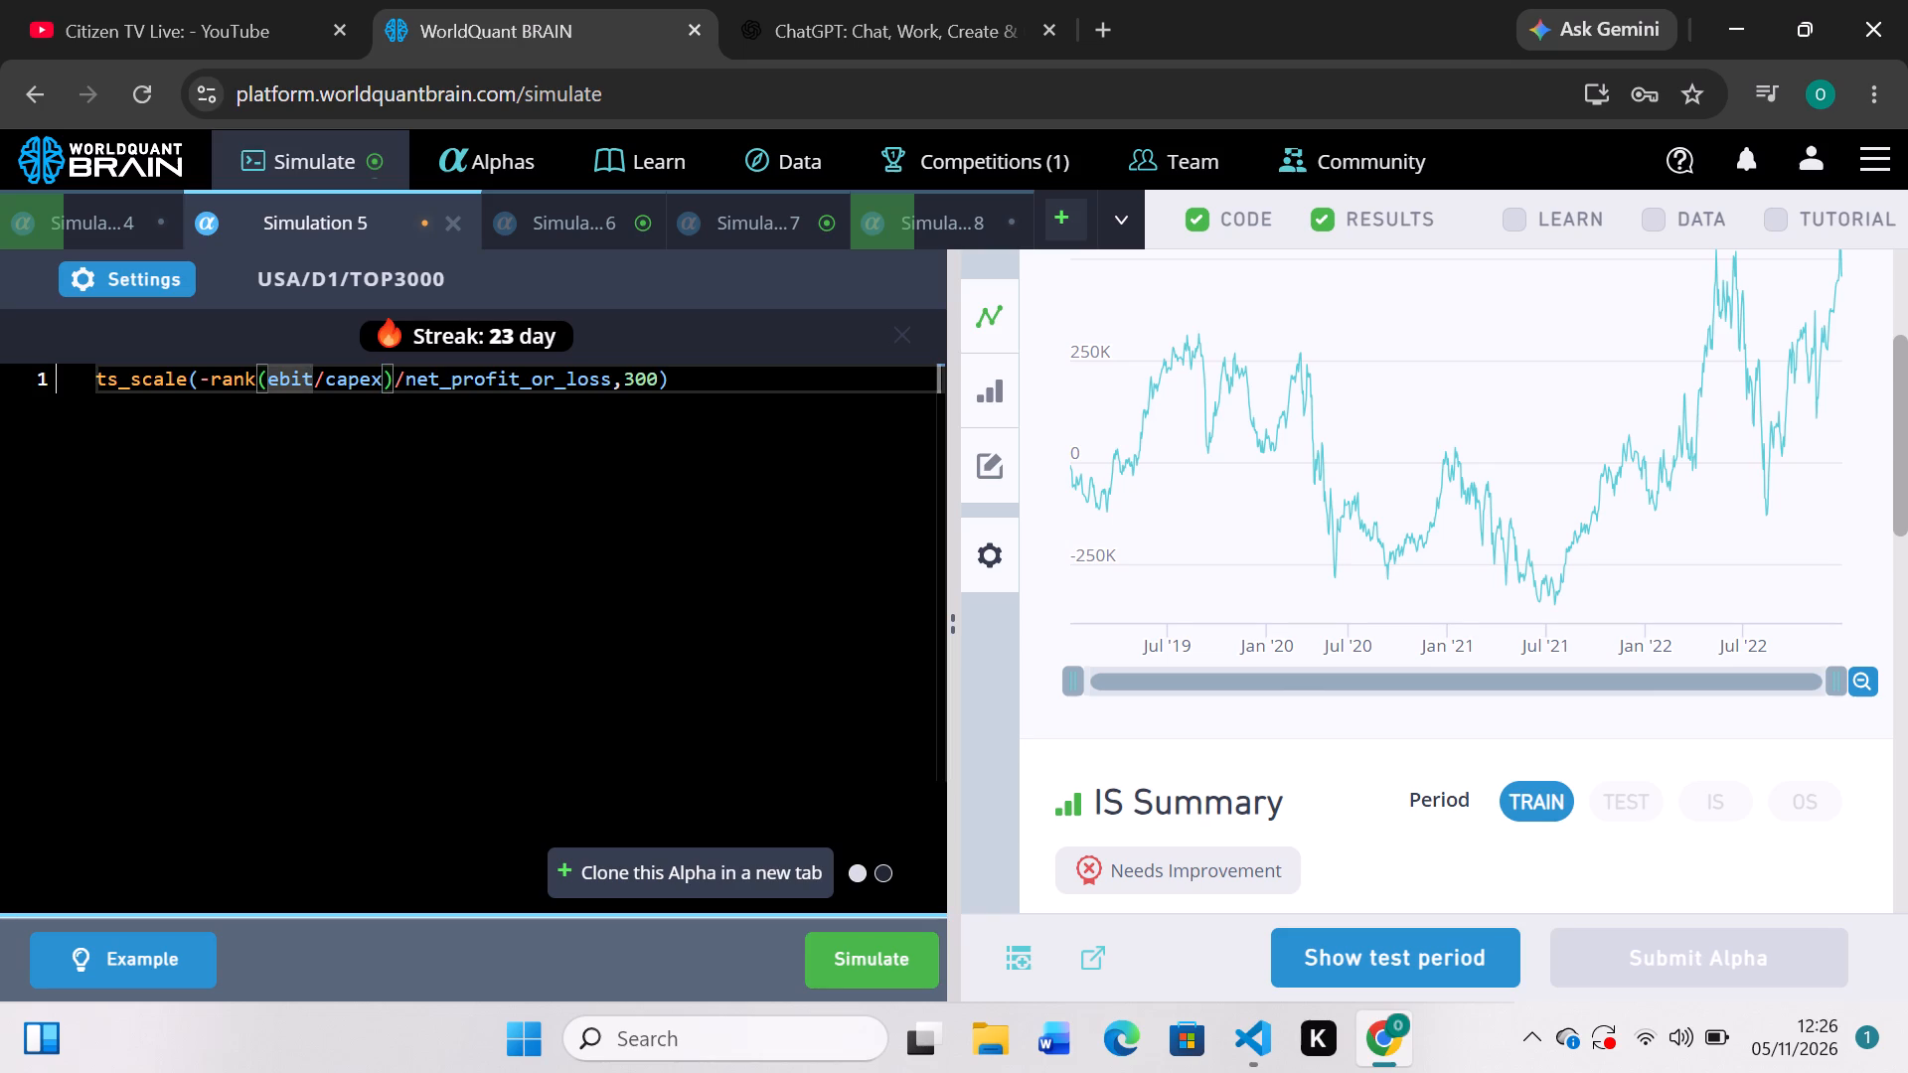
key("BackSpace")
key("BackSpace")
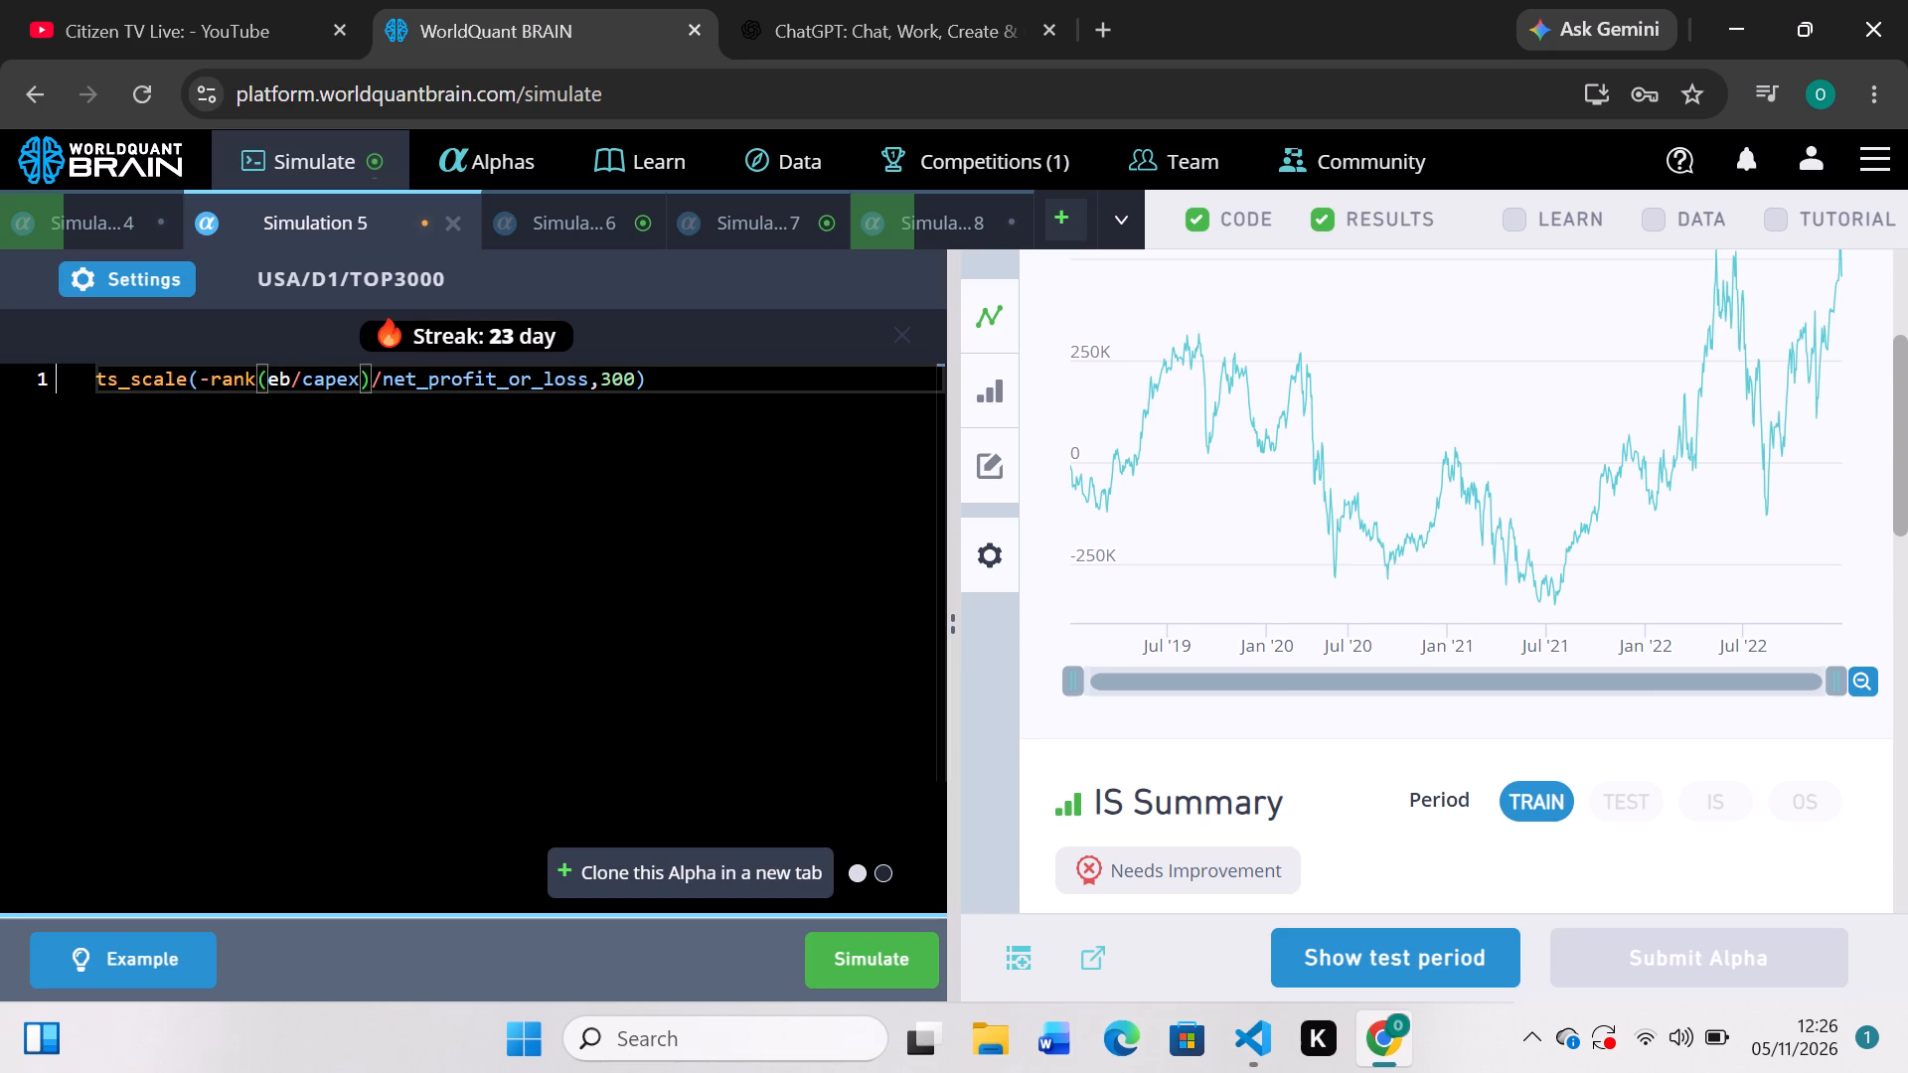
key("i")
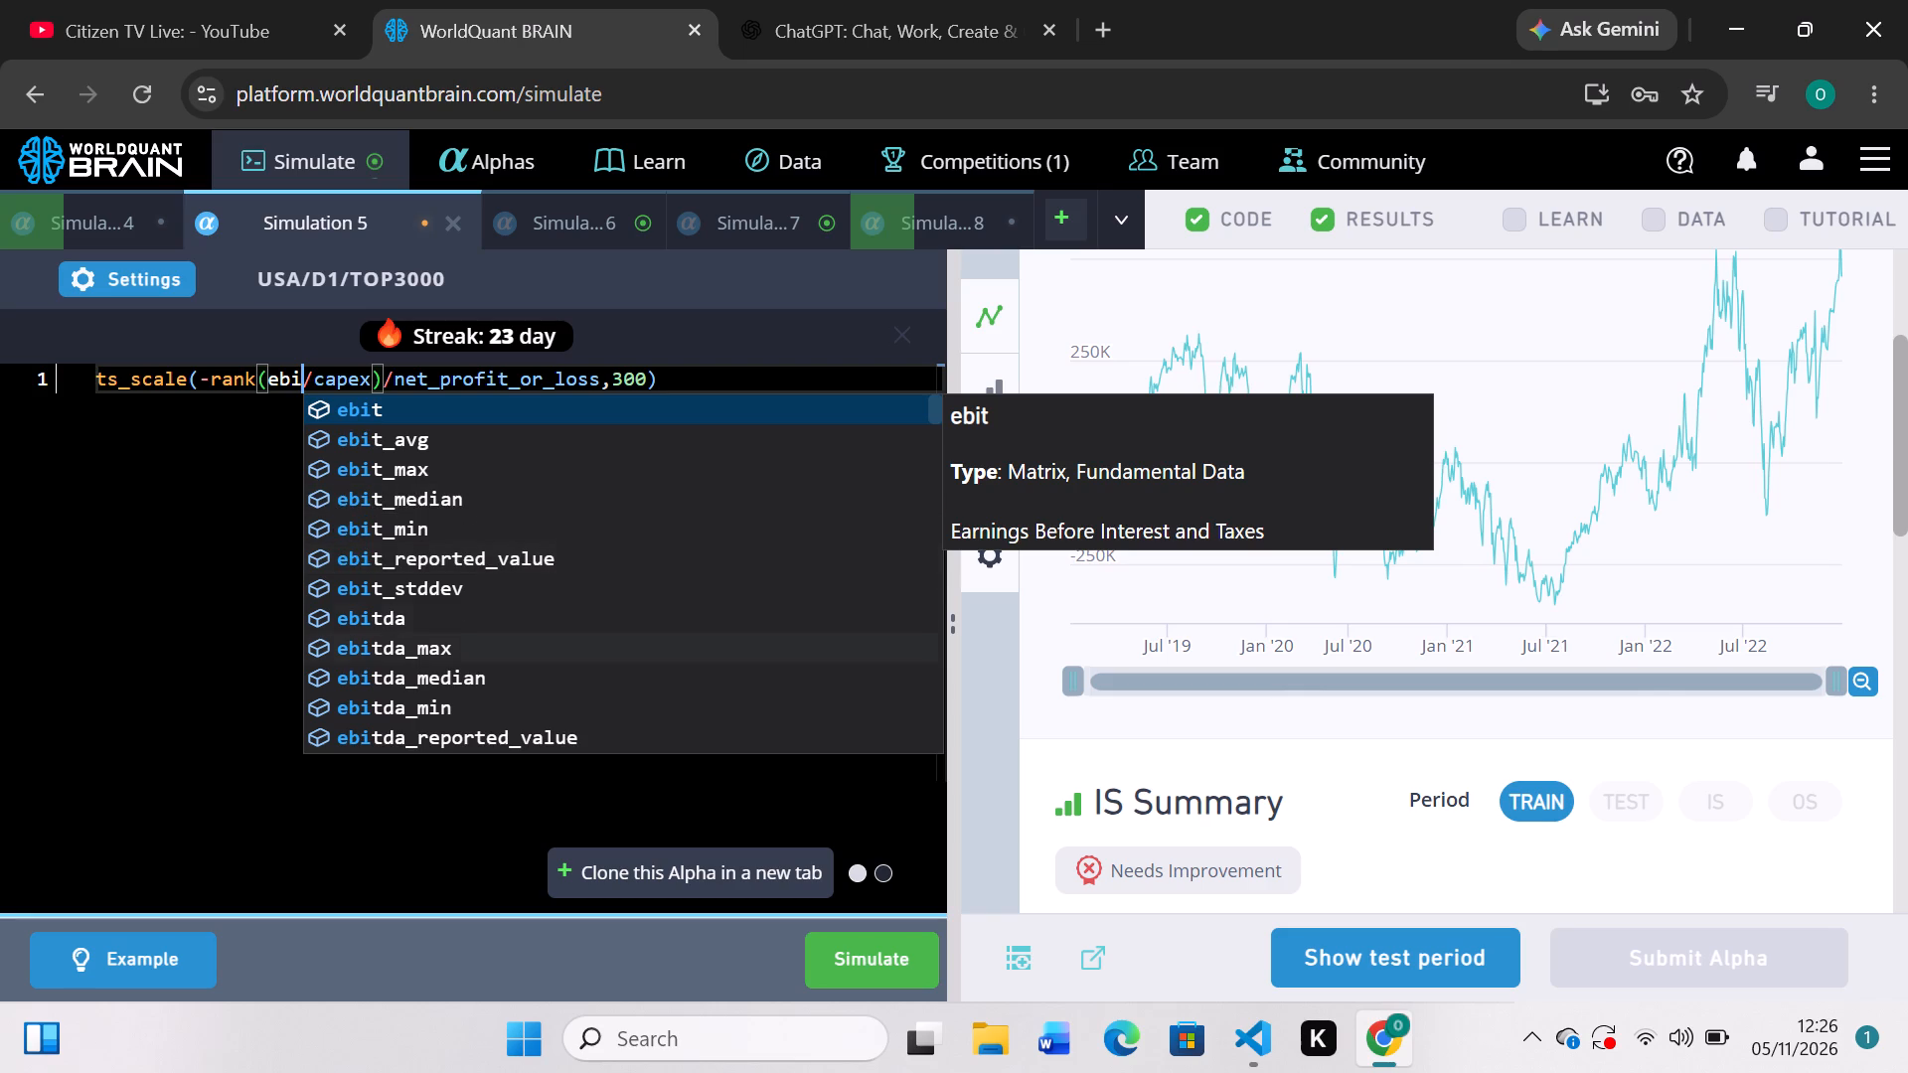
left_click(383, 464)
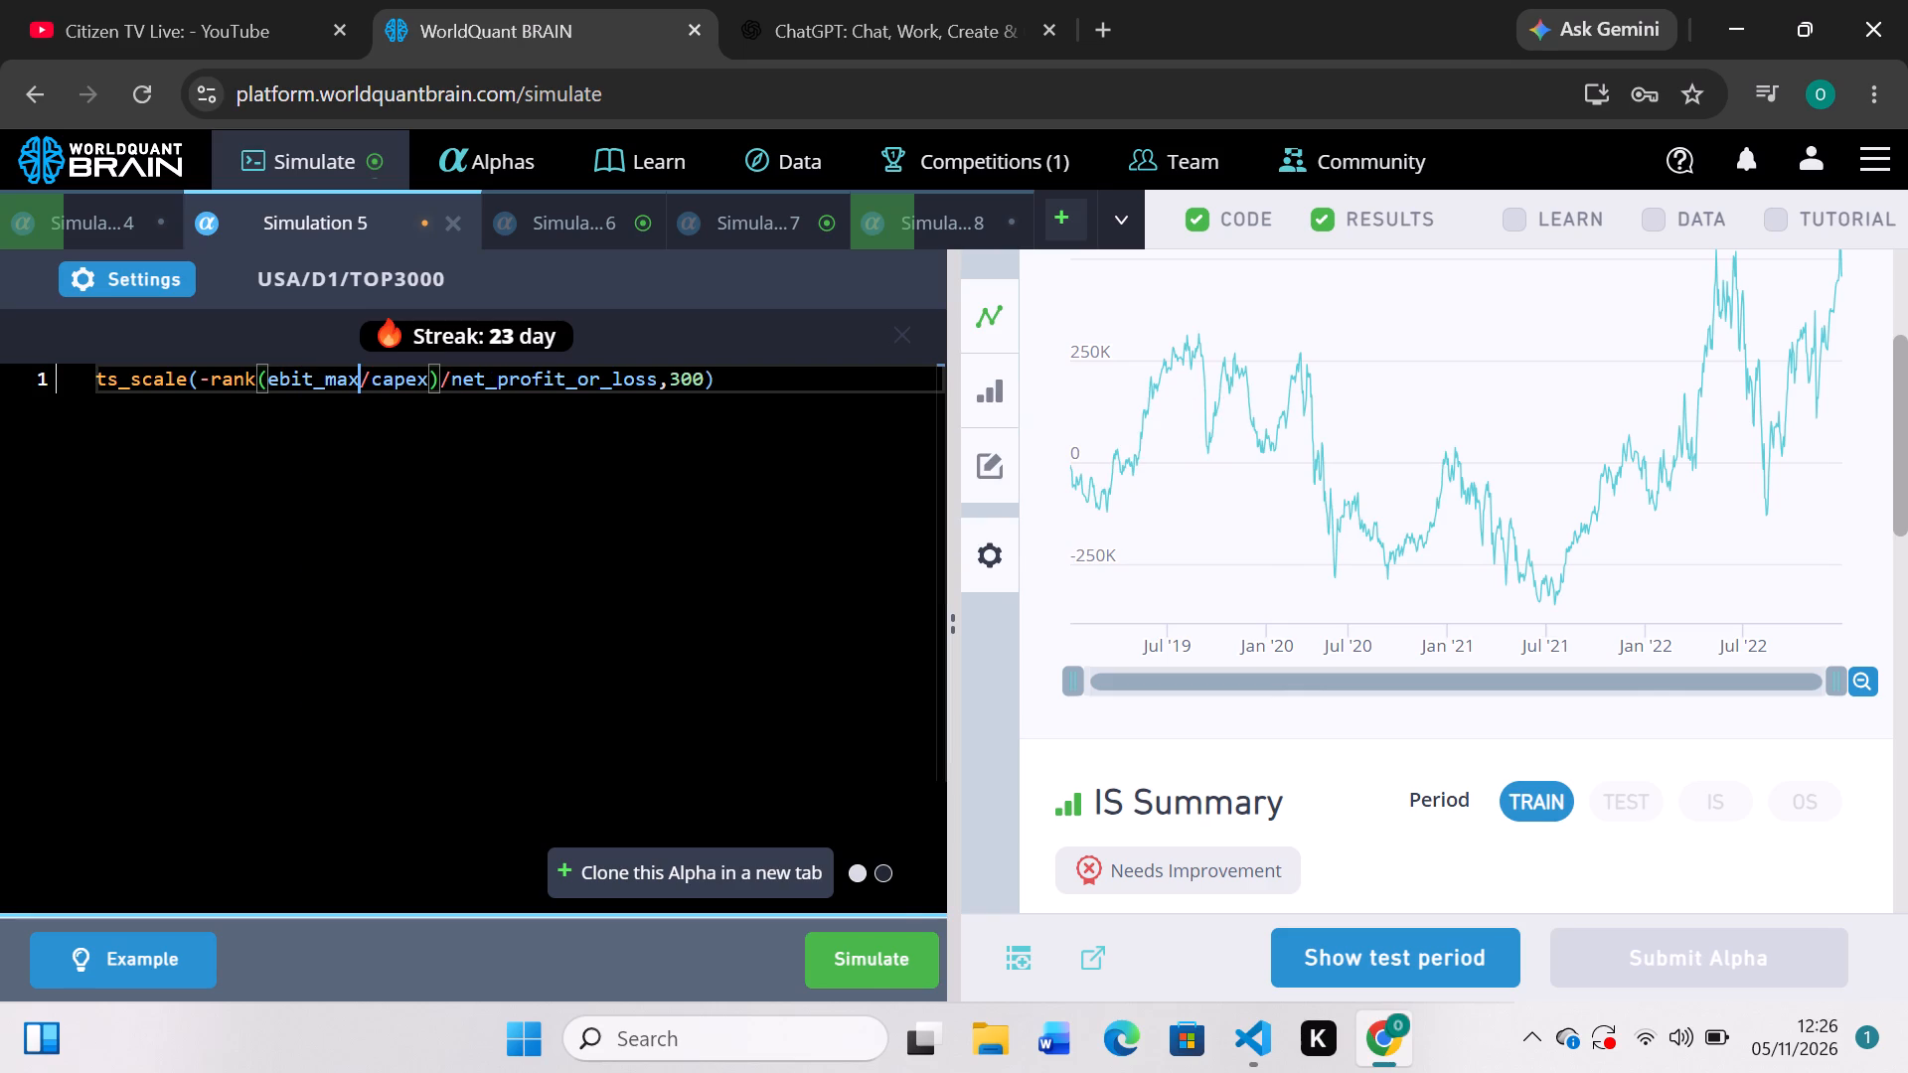
left_click(860, 976)
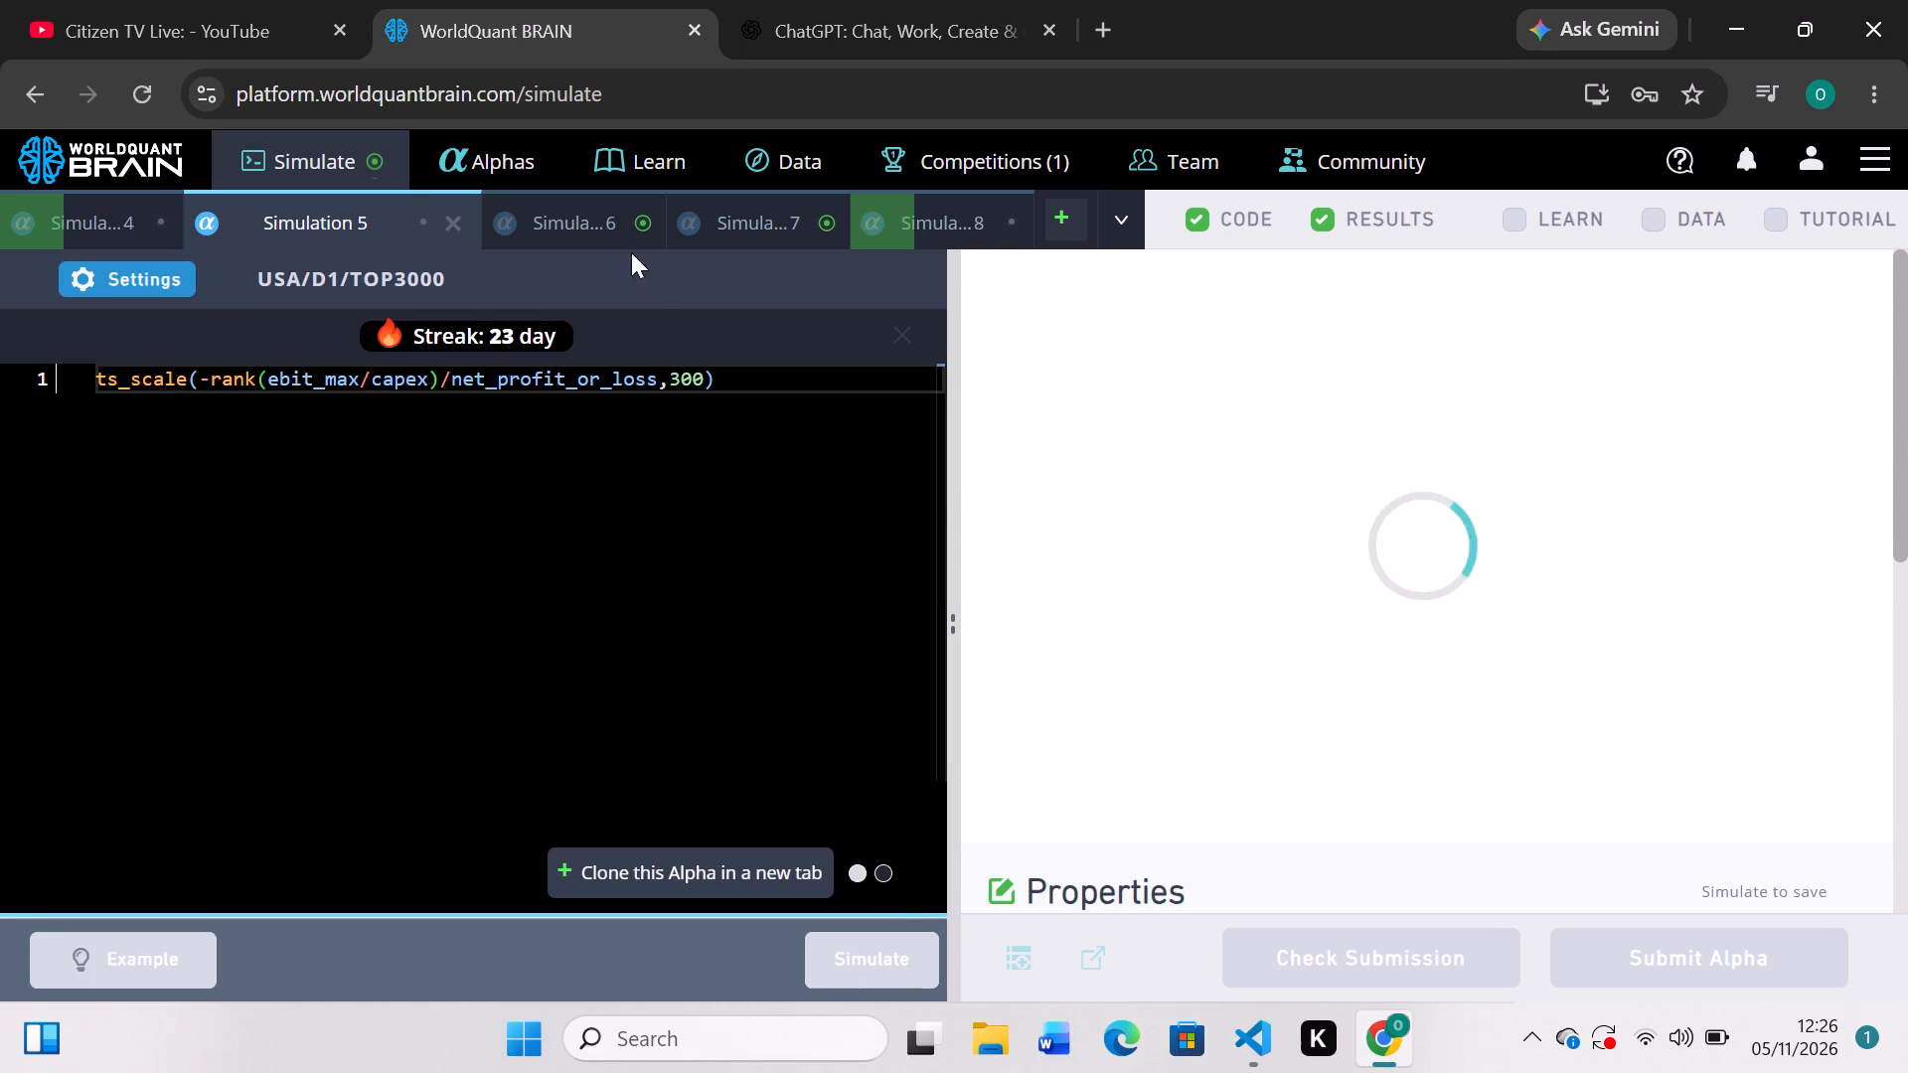
Look over Simulation 6's results area and set the decay in its settings to 50.
left_click(629, 225)
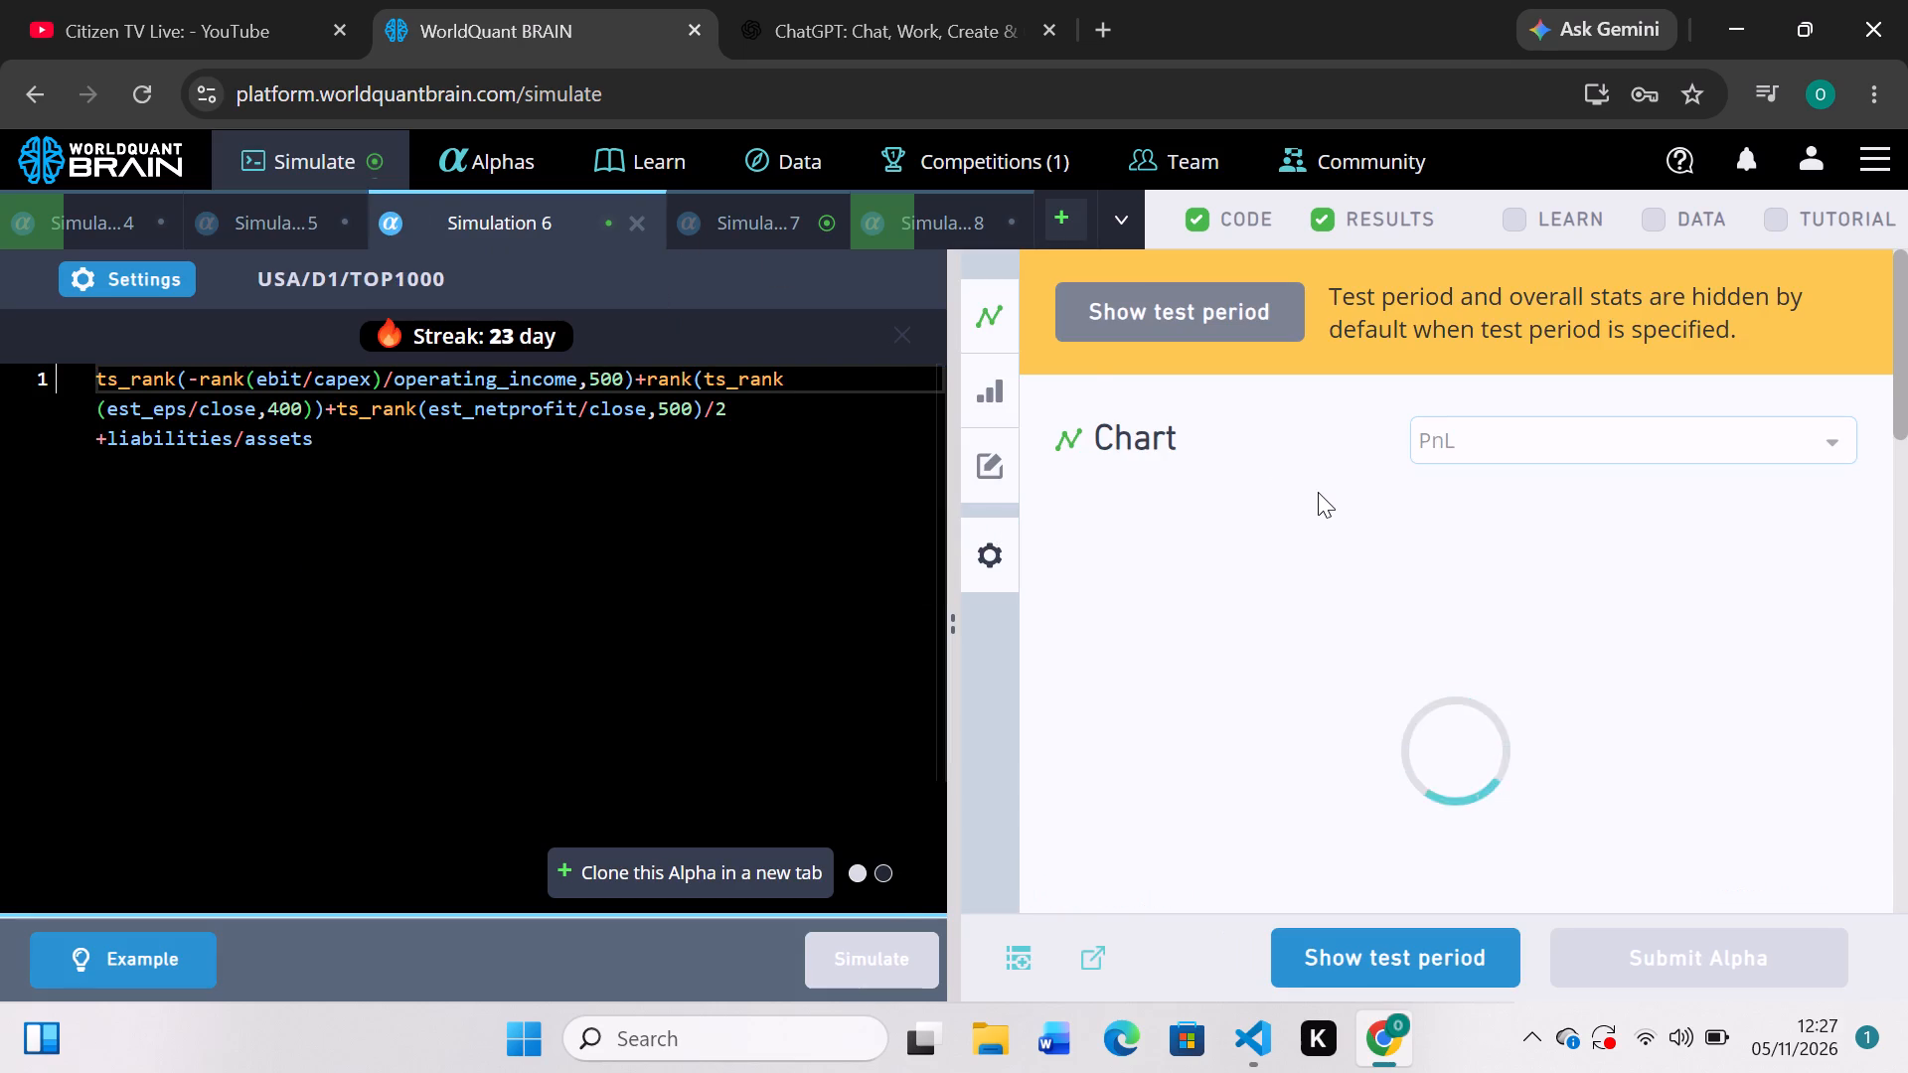
scroll(1318, 492, "down", 2)
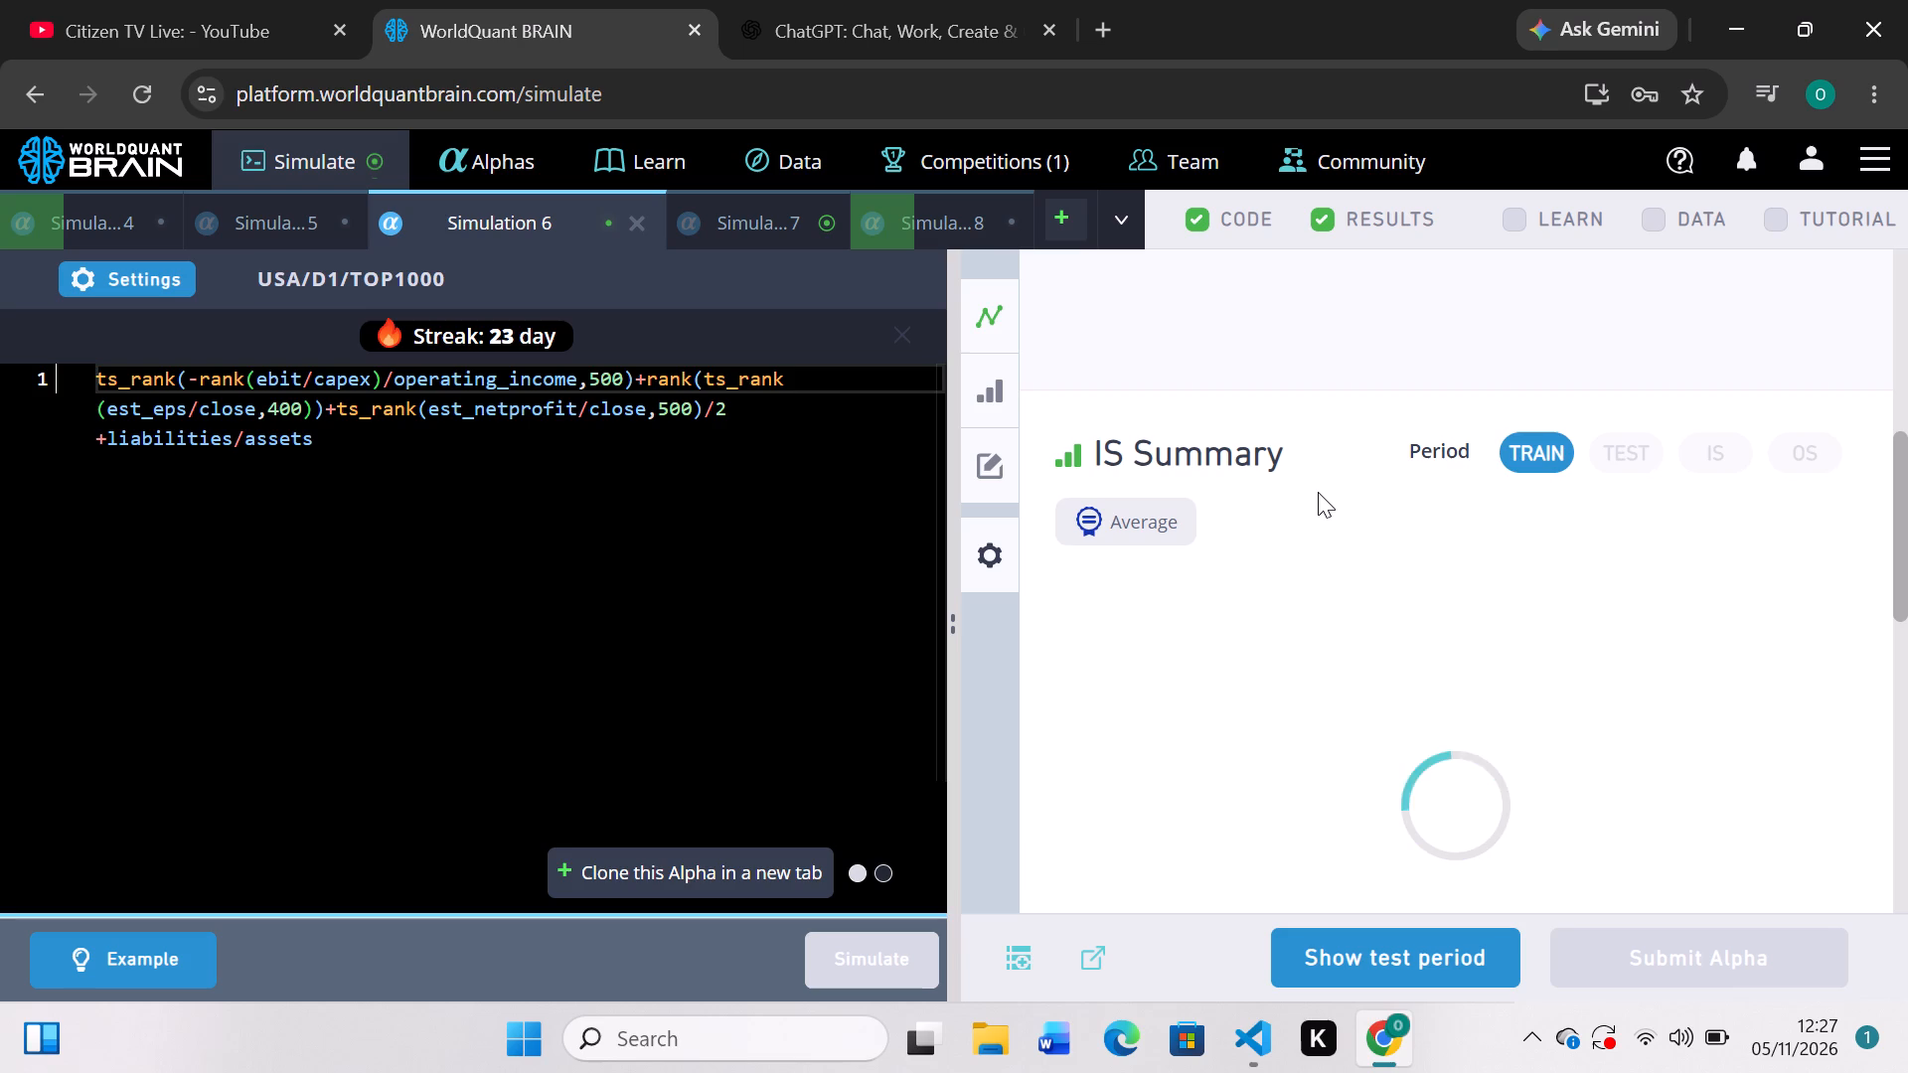
scroll(1318, 492, "up", 5)
scroll(1318, 492, "down", 2)
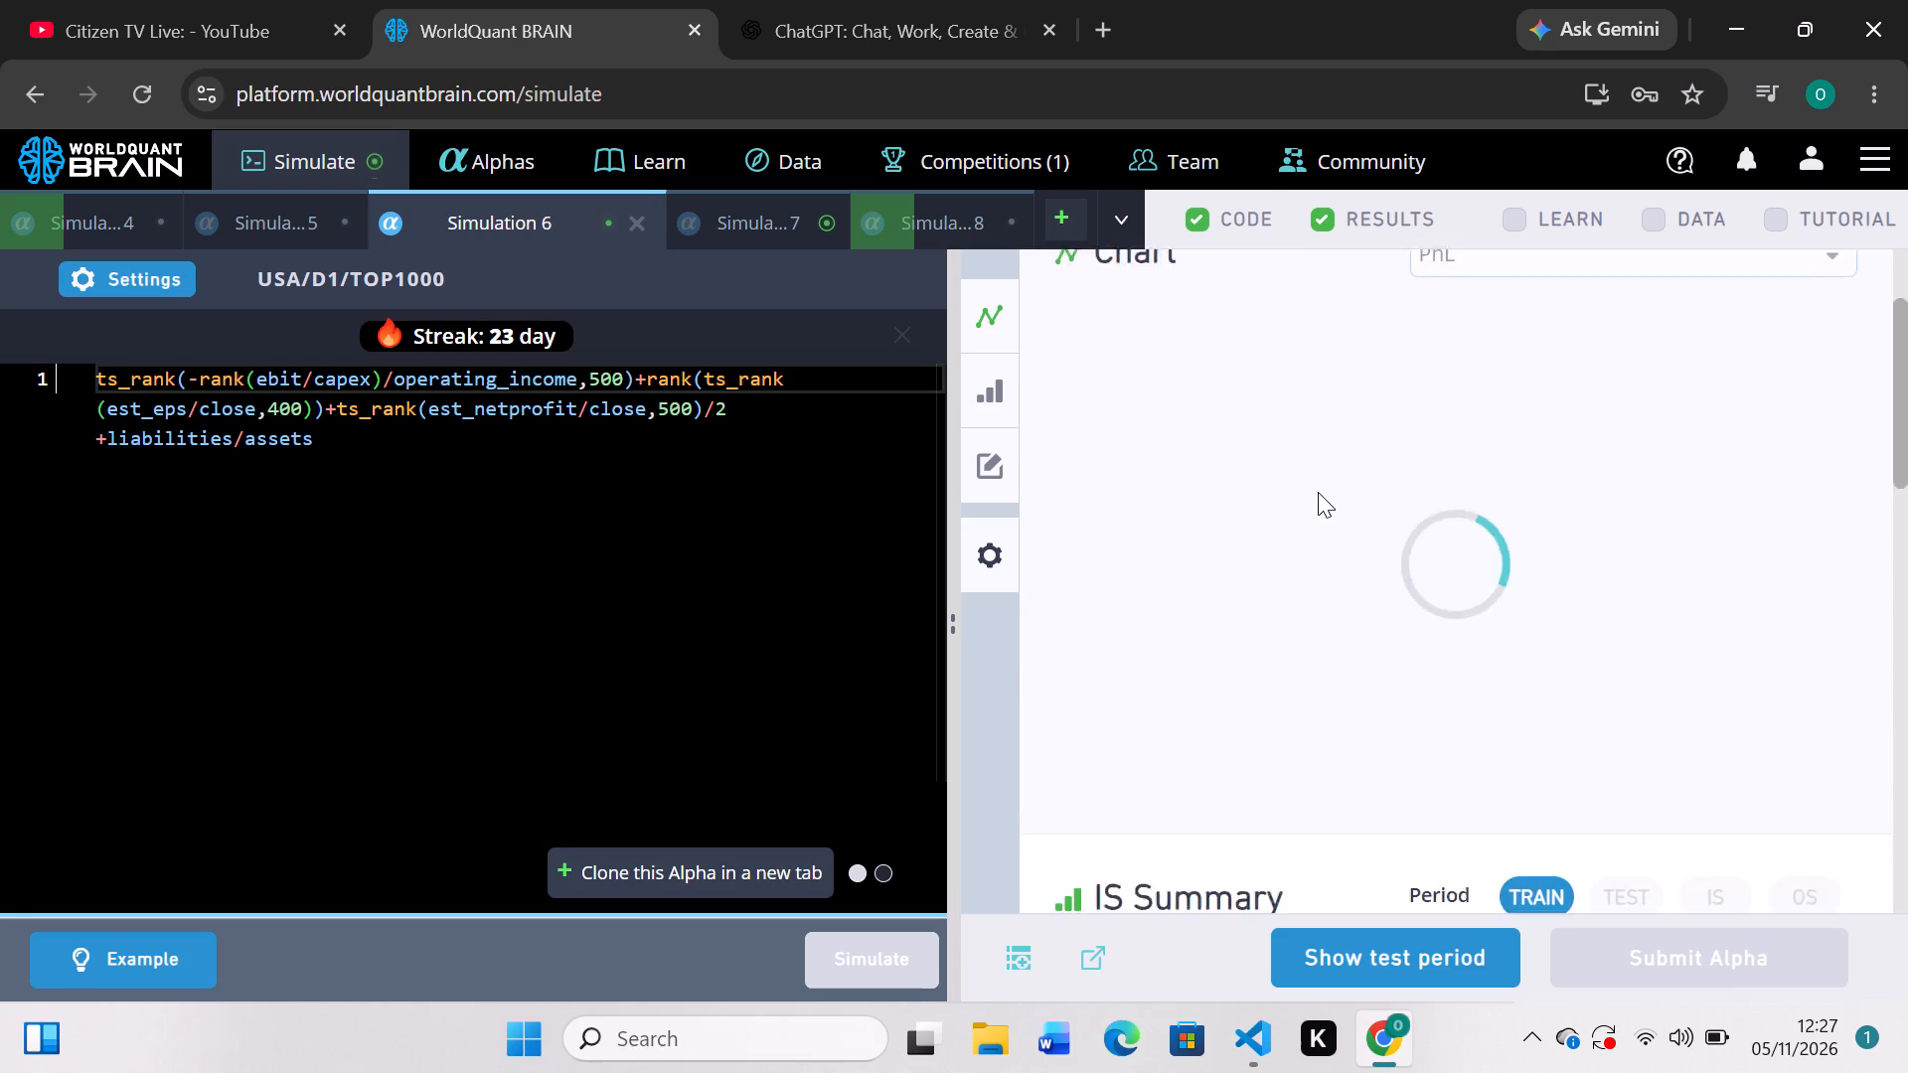
scroll(1318, 492, "down", 1)
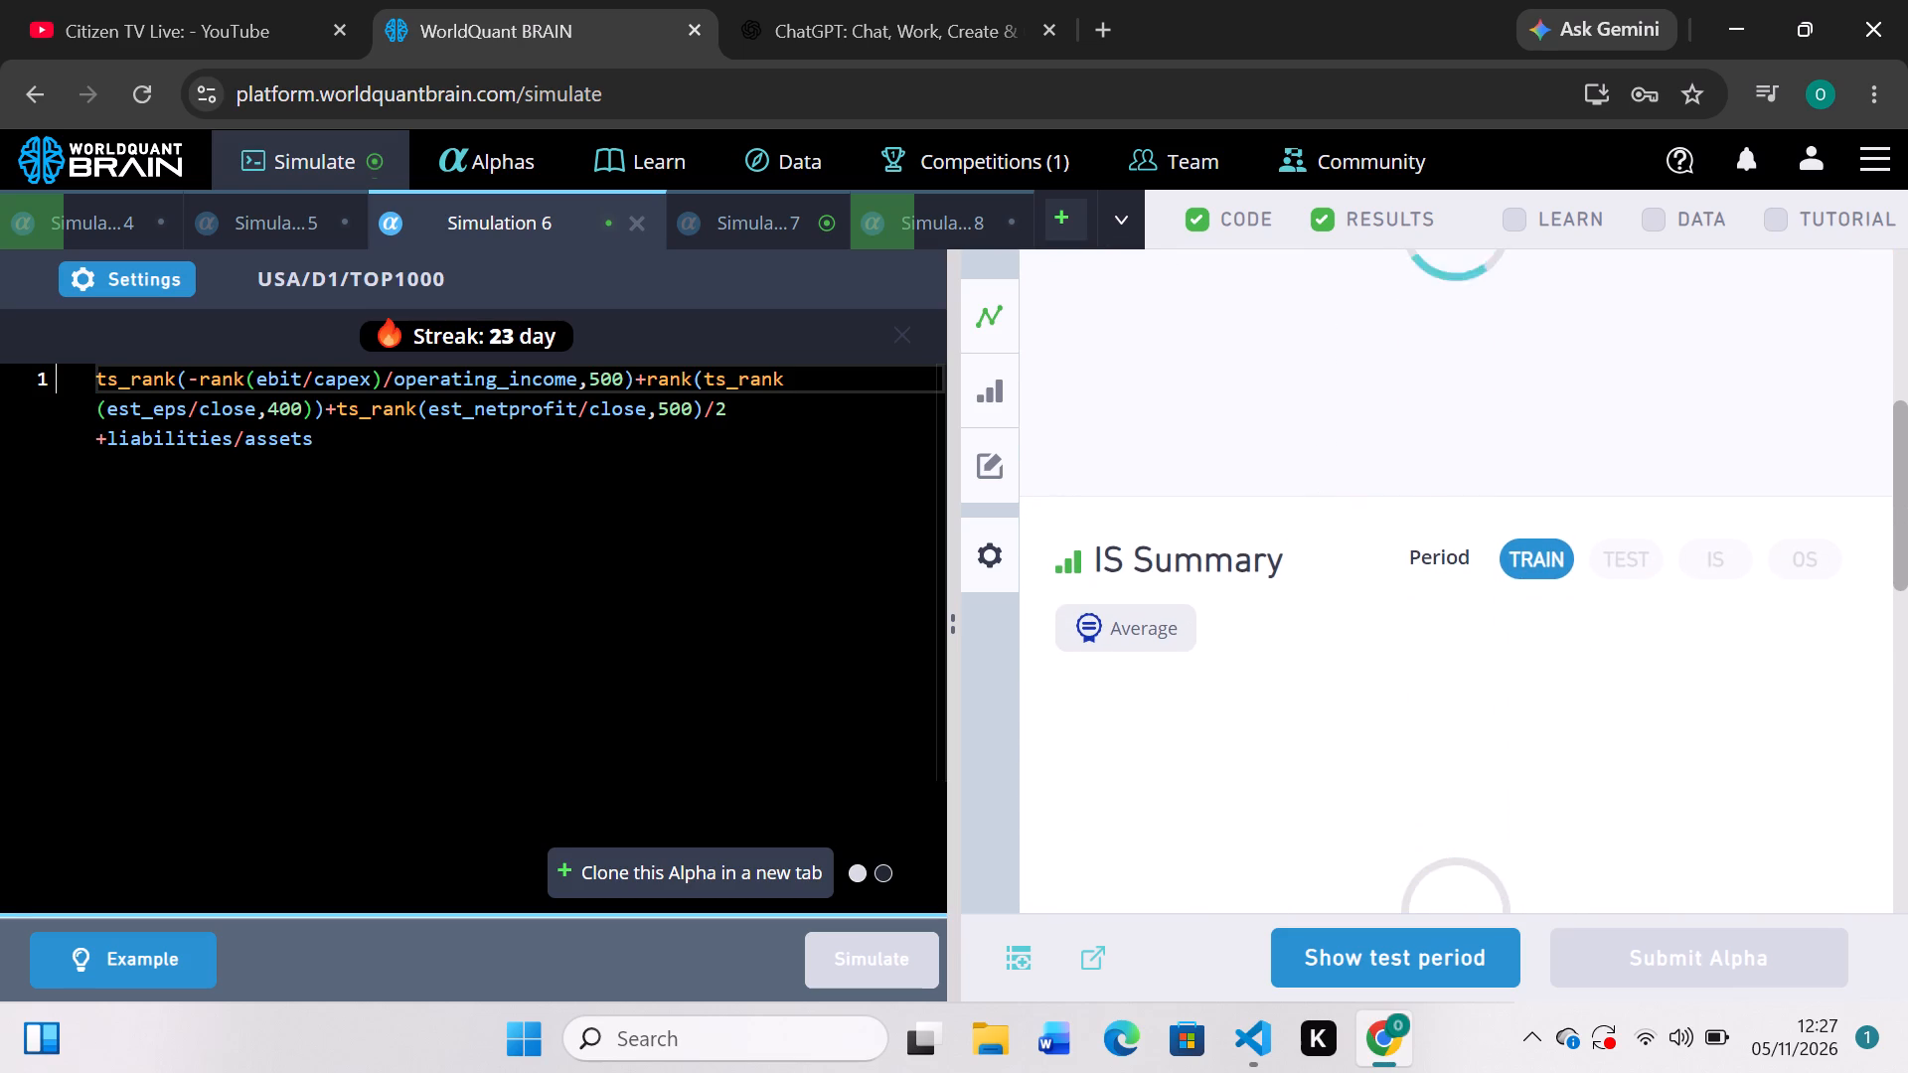
left_click(139, 275)
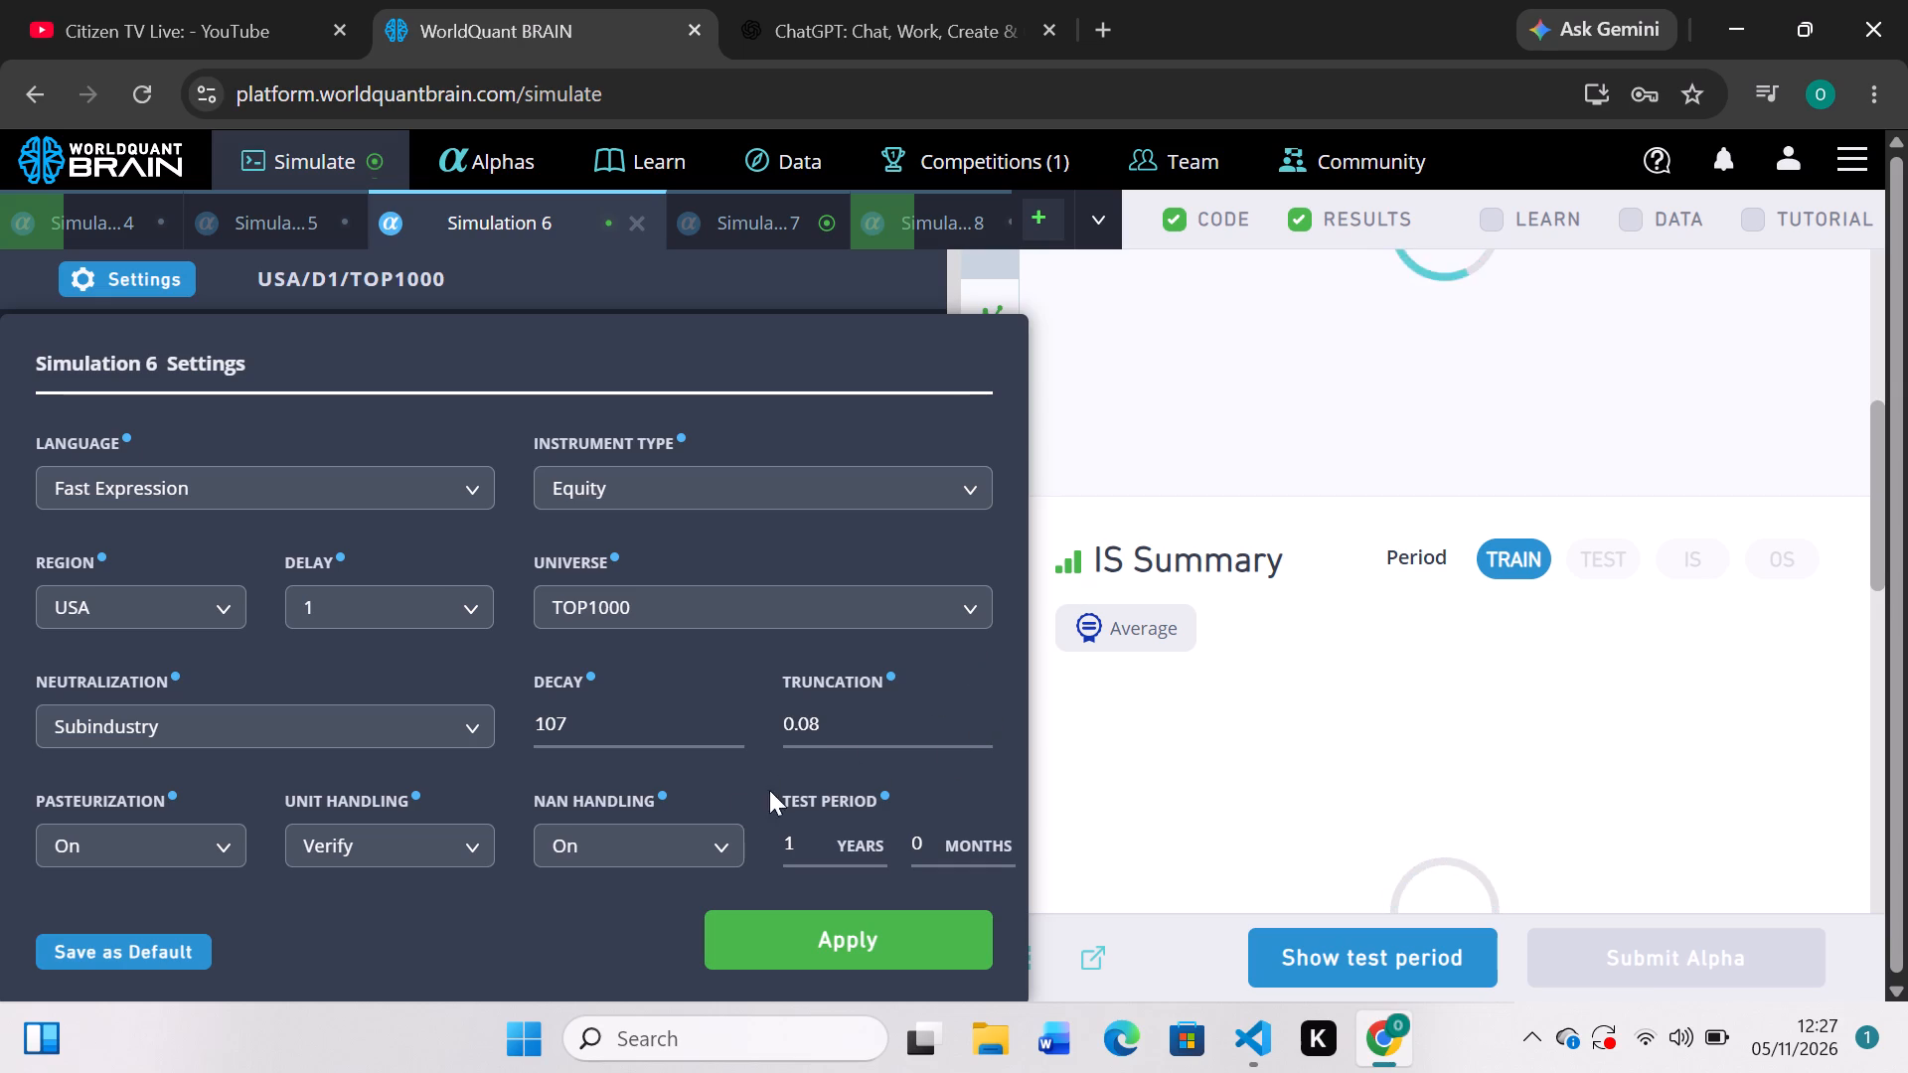
left_click(725, 725)
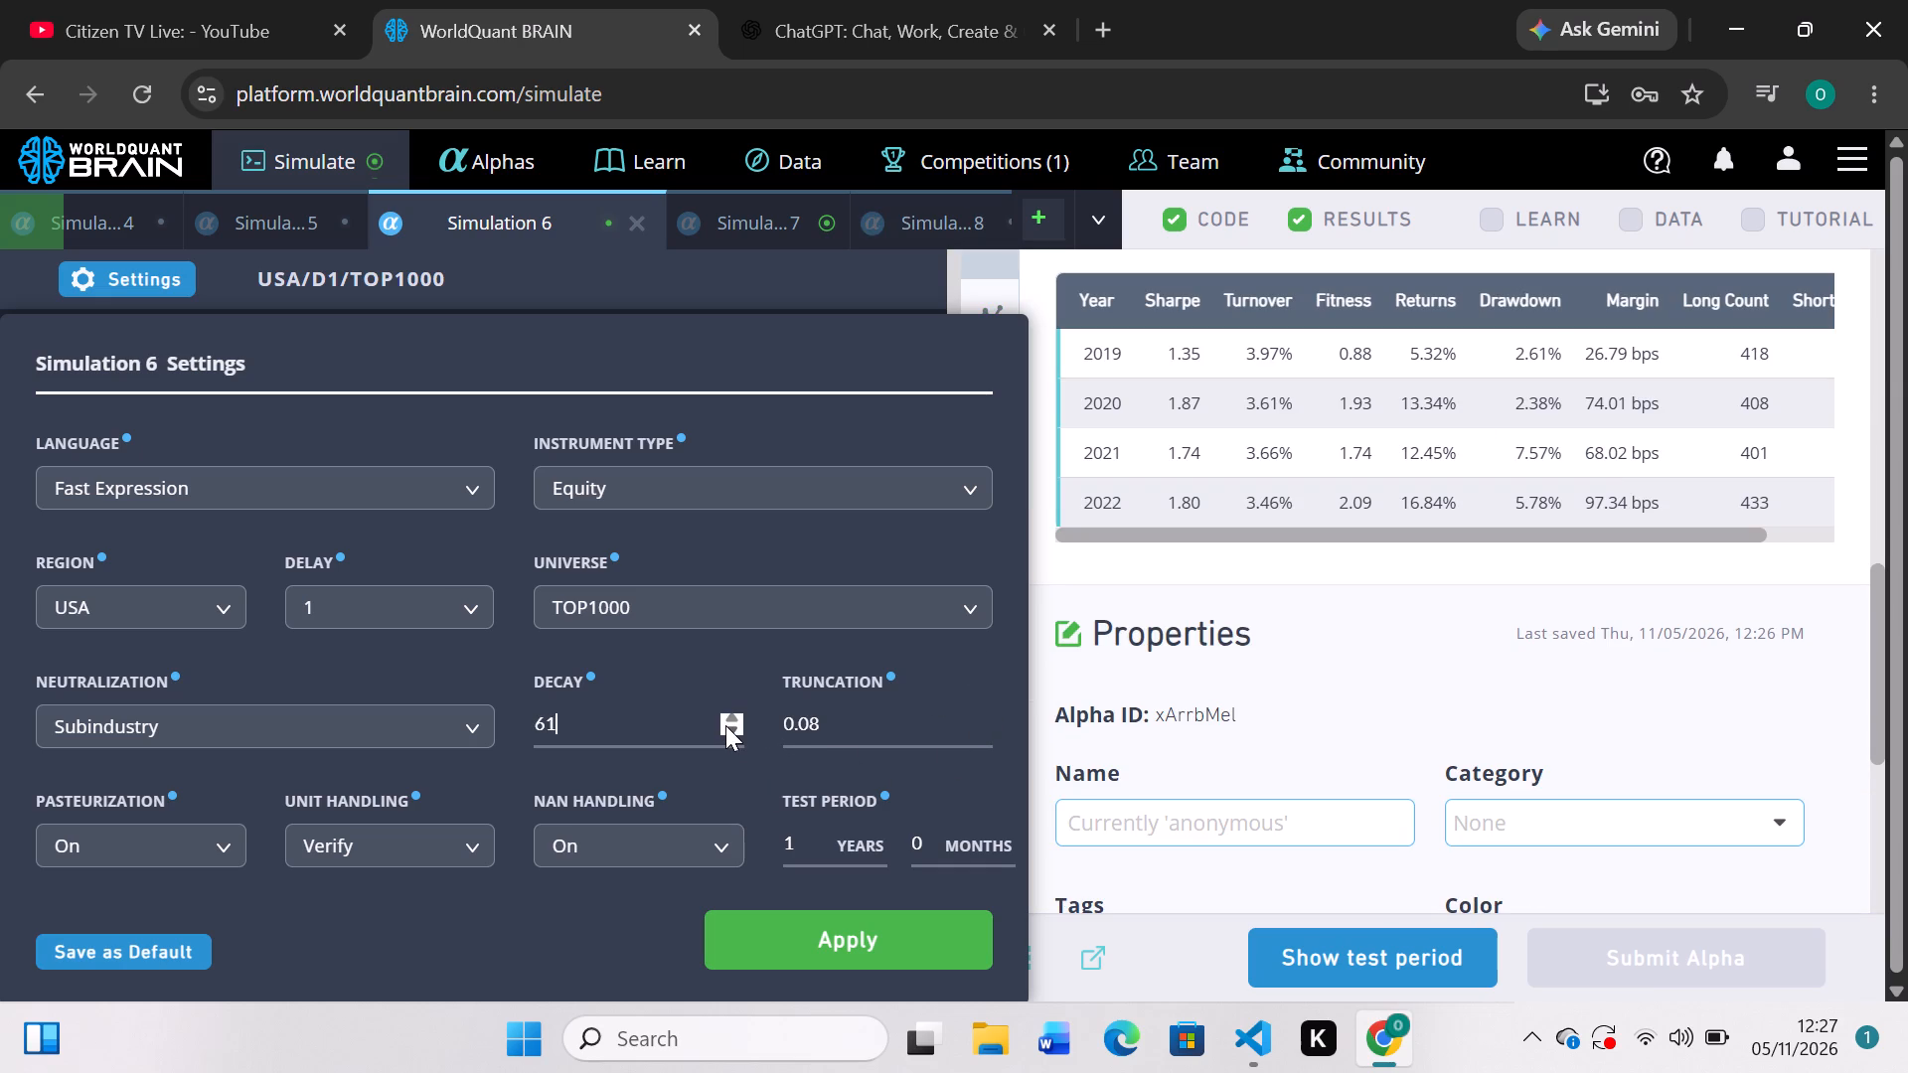
triple_click(725, 725)
left_click(725, 725)
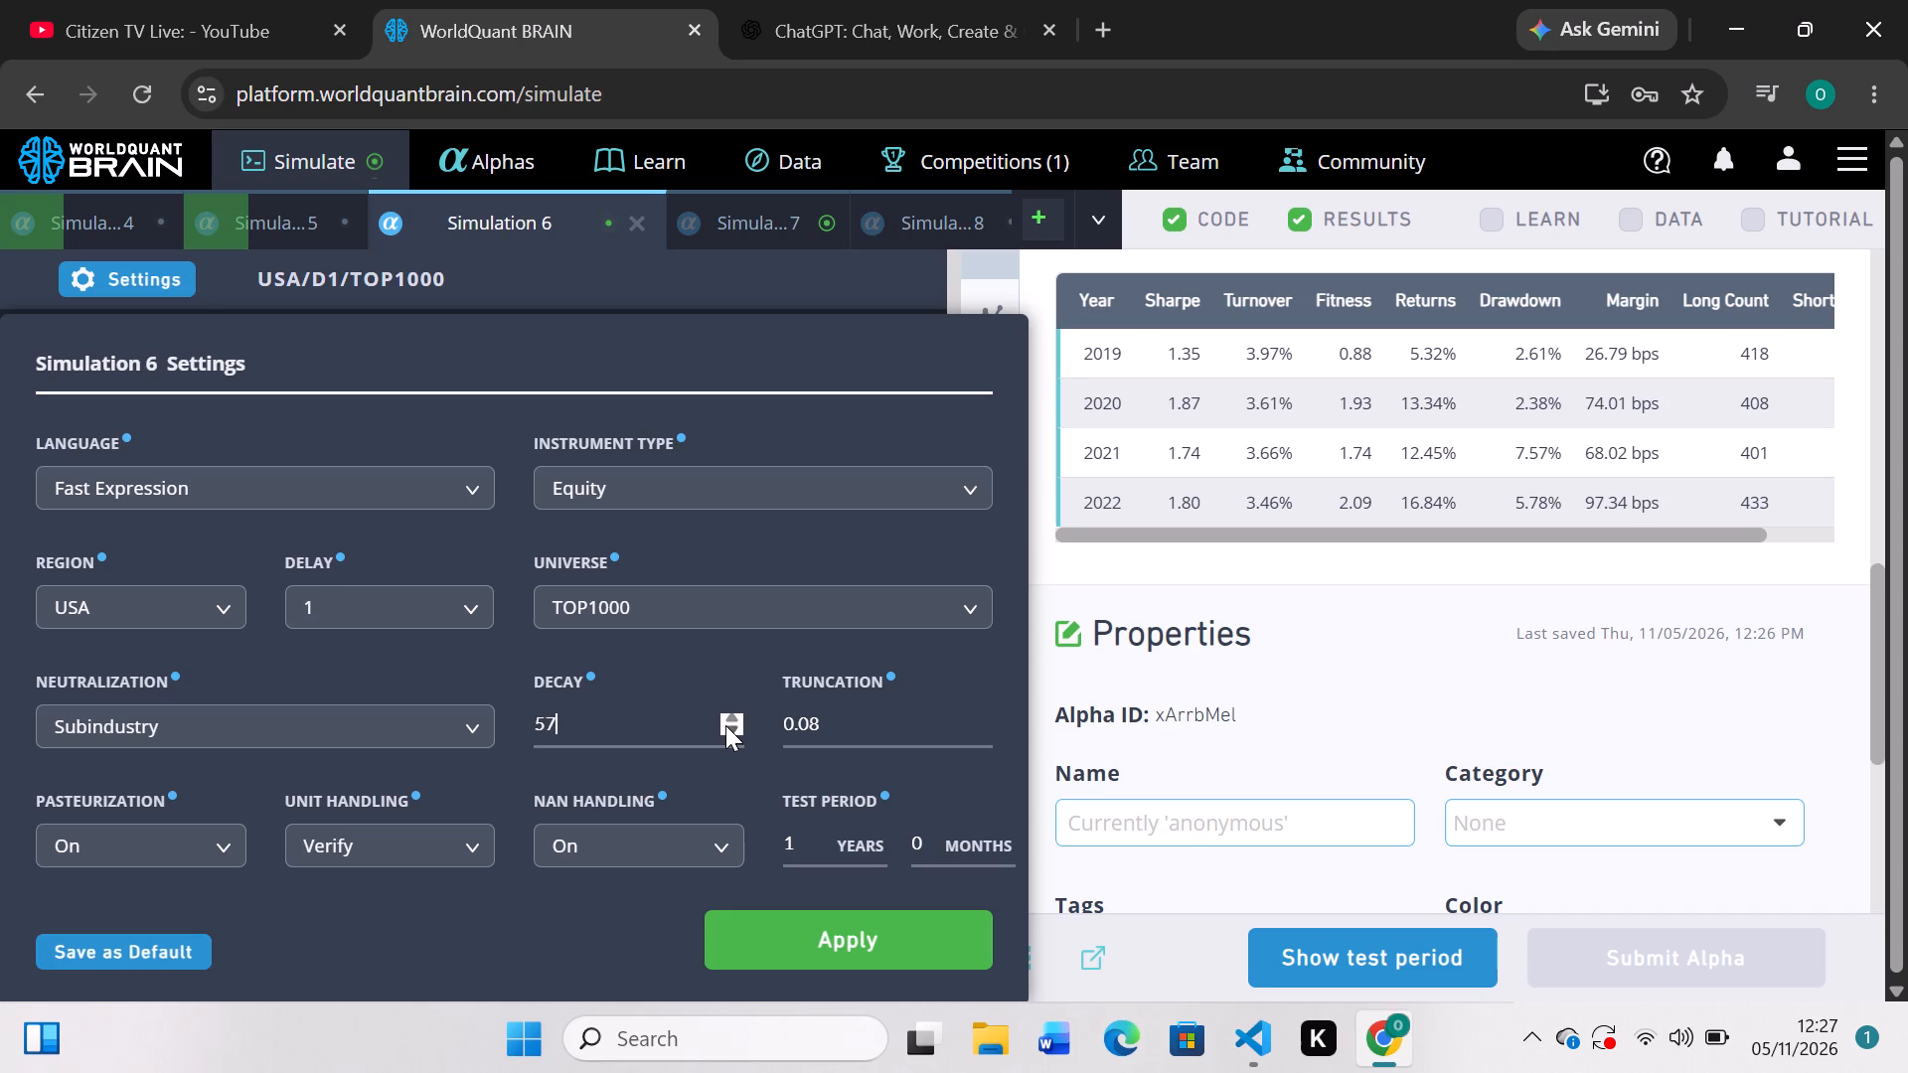
left_click(725, 725)
left_click(725, 725)
left_click(725, 725)
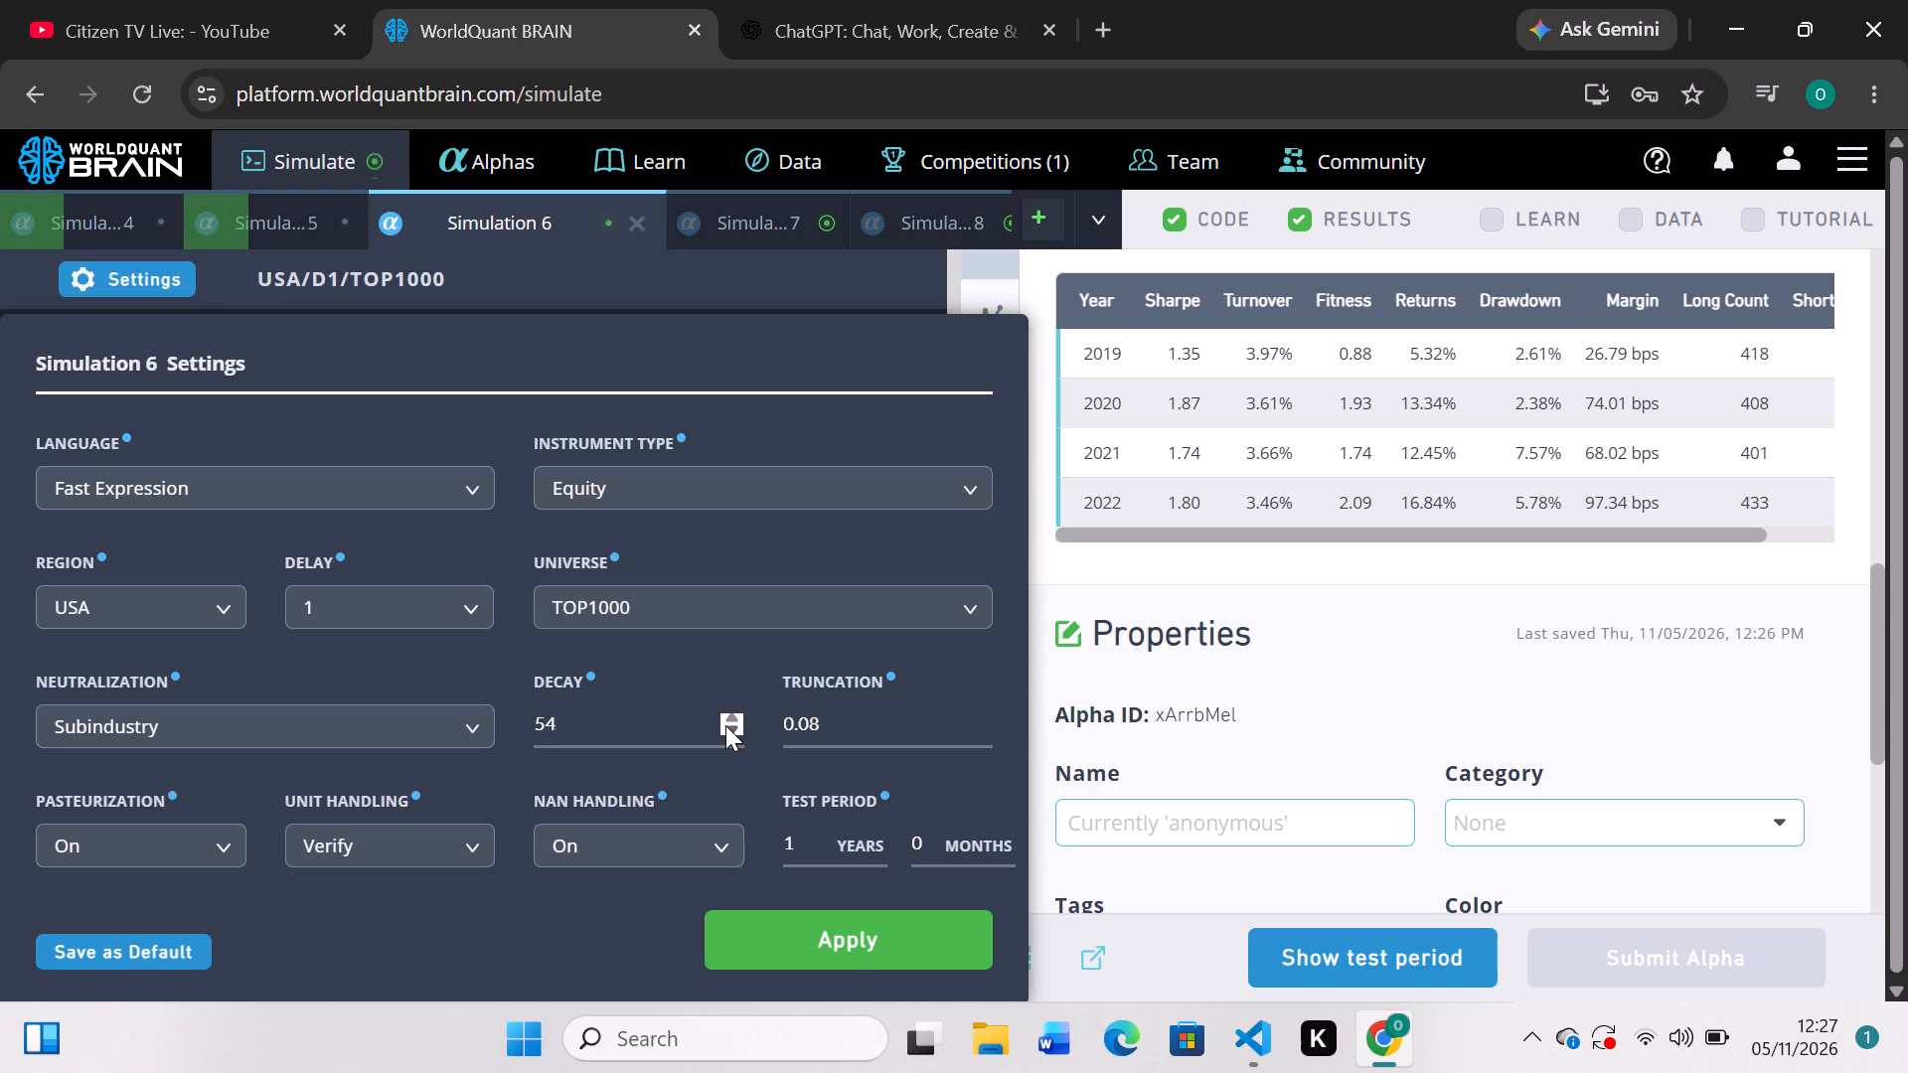
left_click(725, 725)
left_click(725, 725)
left_click(725, 725)
left_click(725, 725)
Set Simulation 6's universe to TOP3000, delay to 0 and neutralization to Industry, apply the settings, and simulate it.
left_click(922, 592)
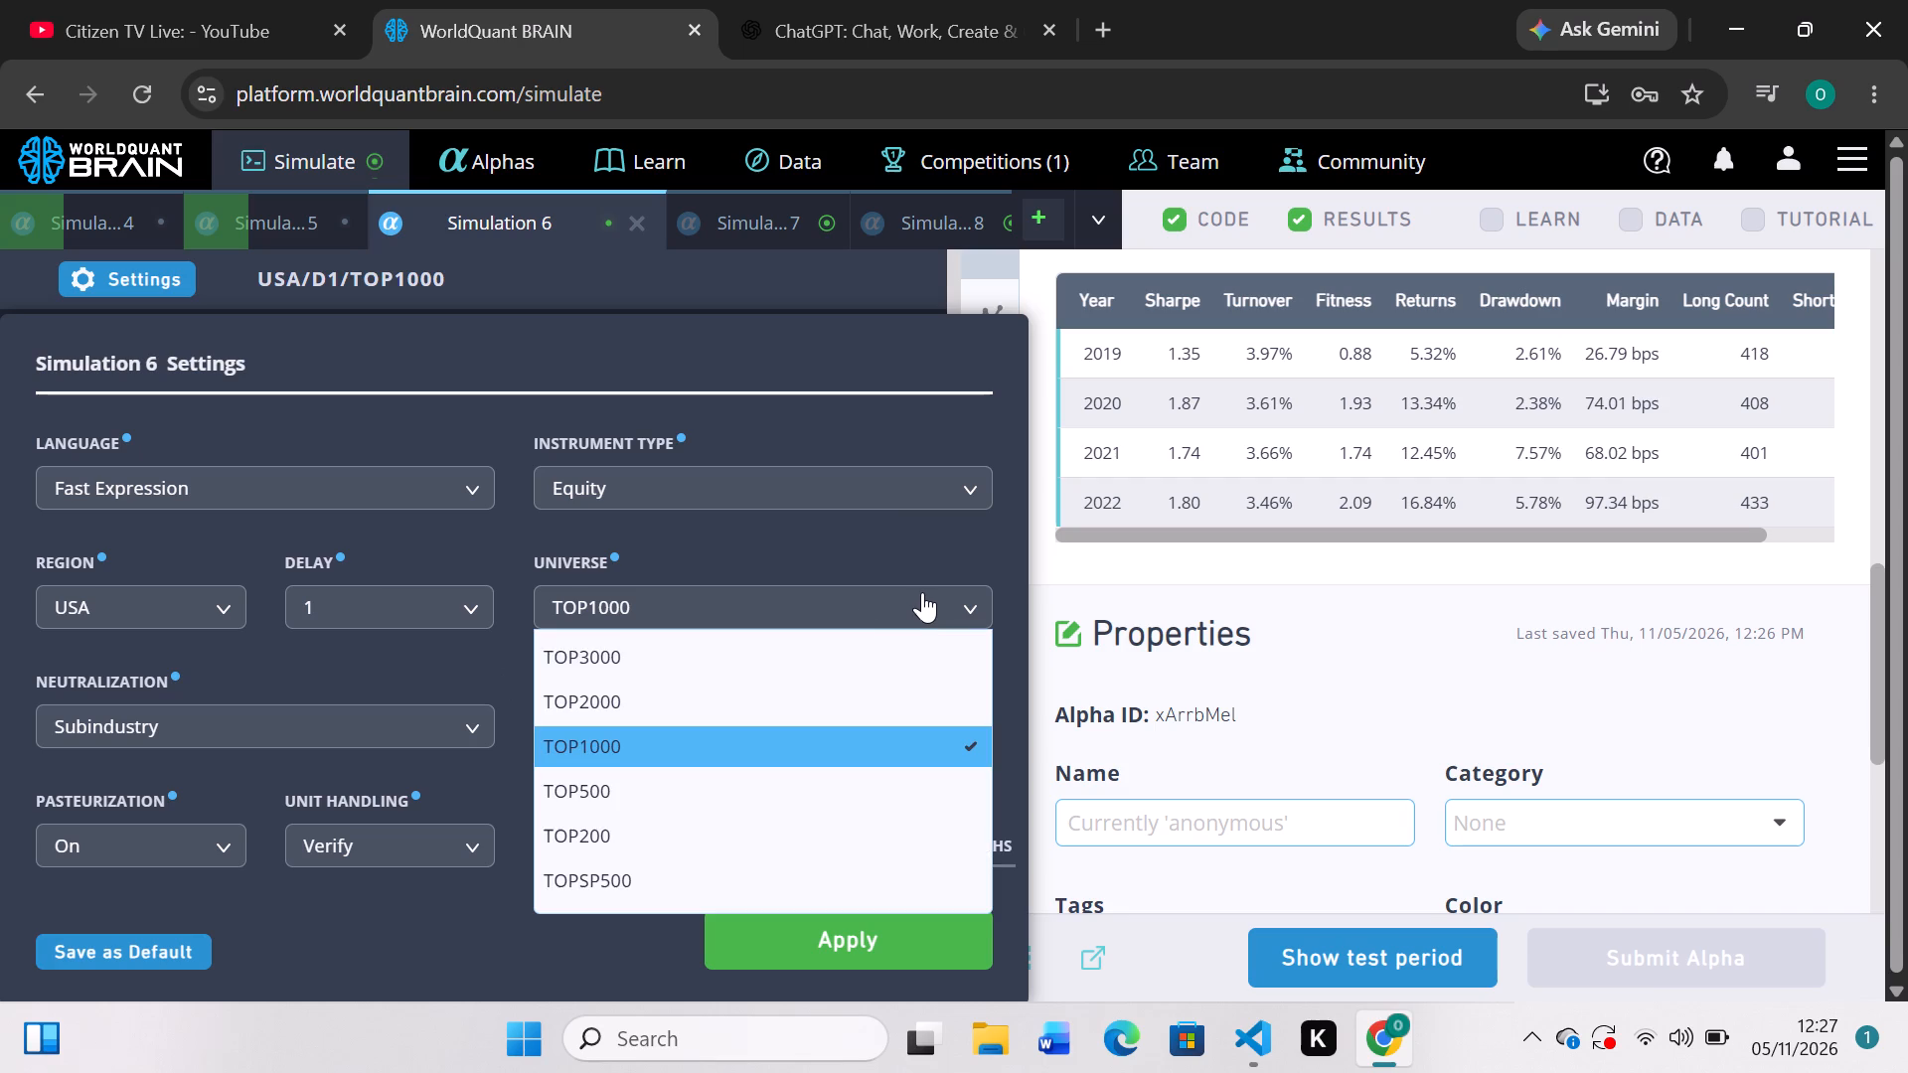
left_click(684, 645)
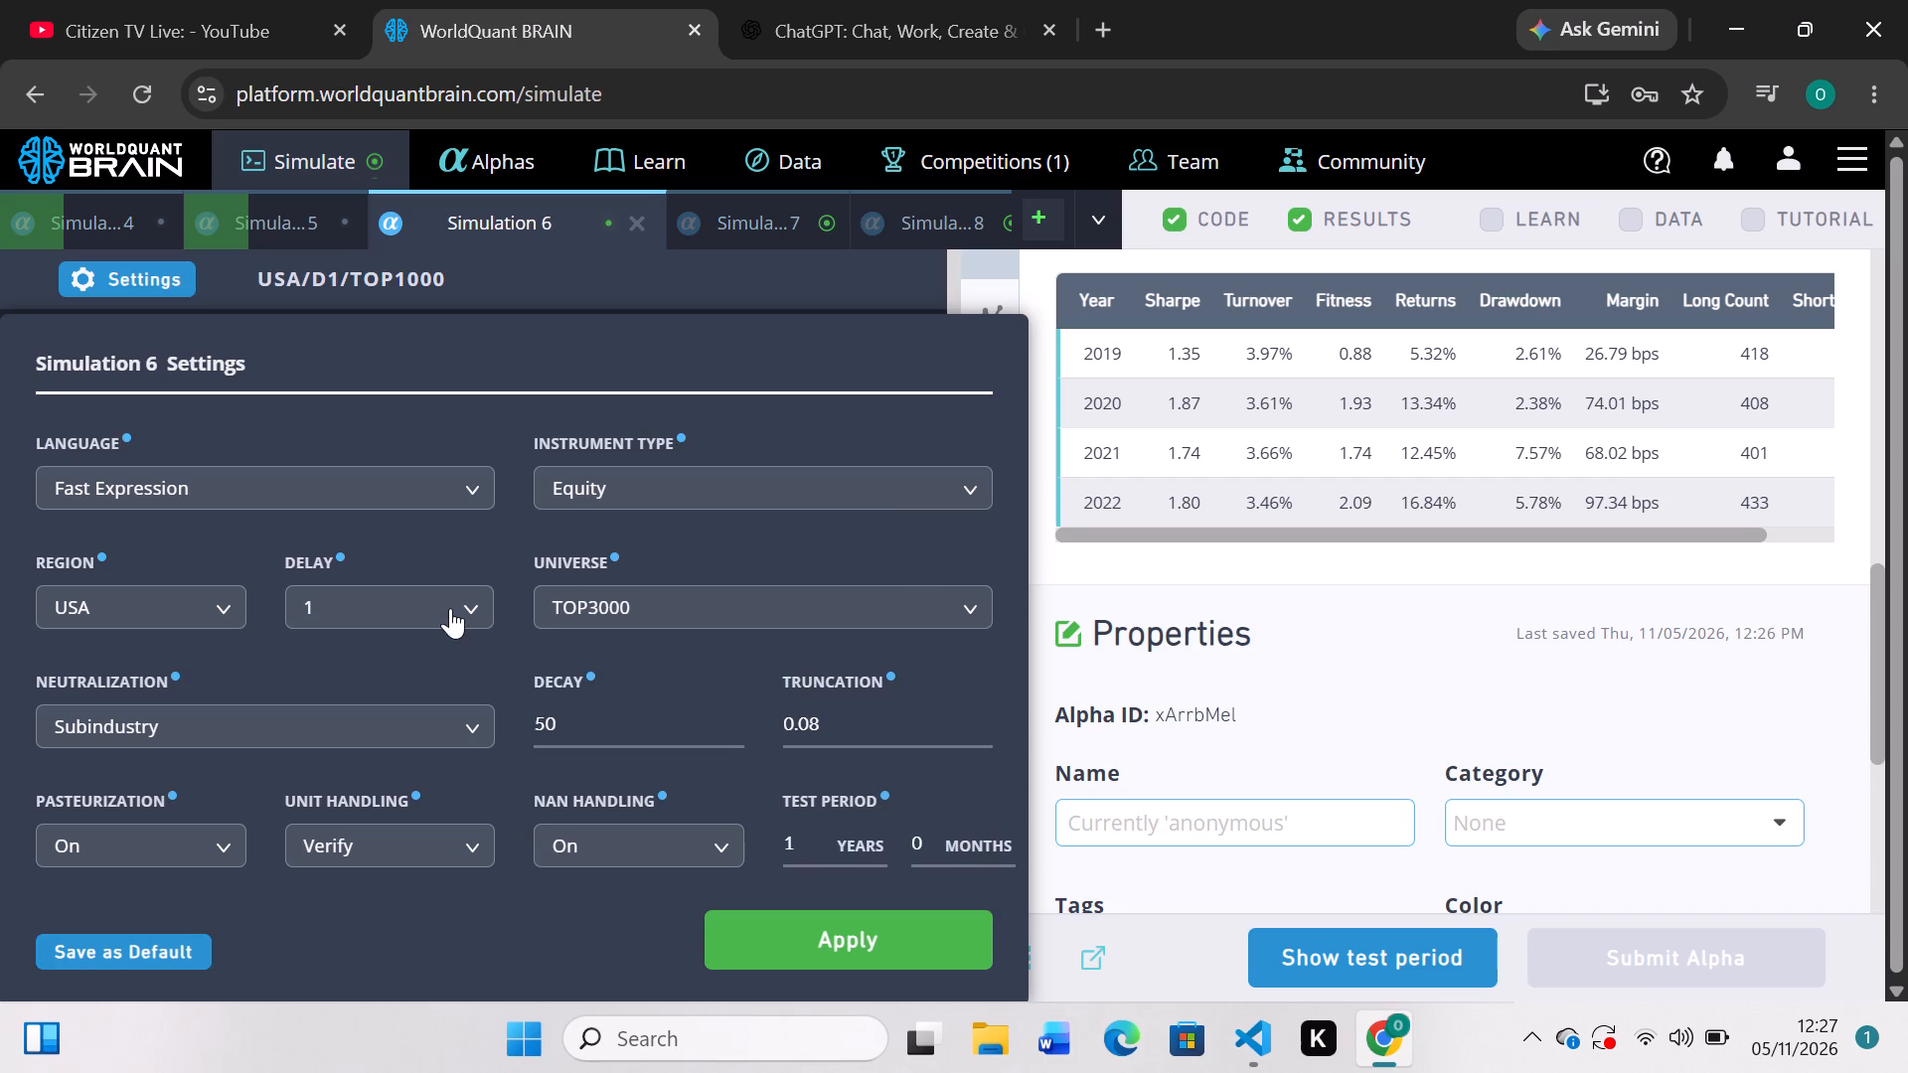
left_click(436, 608)
left_click(380, 704)
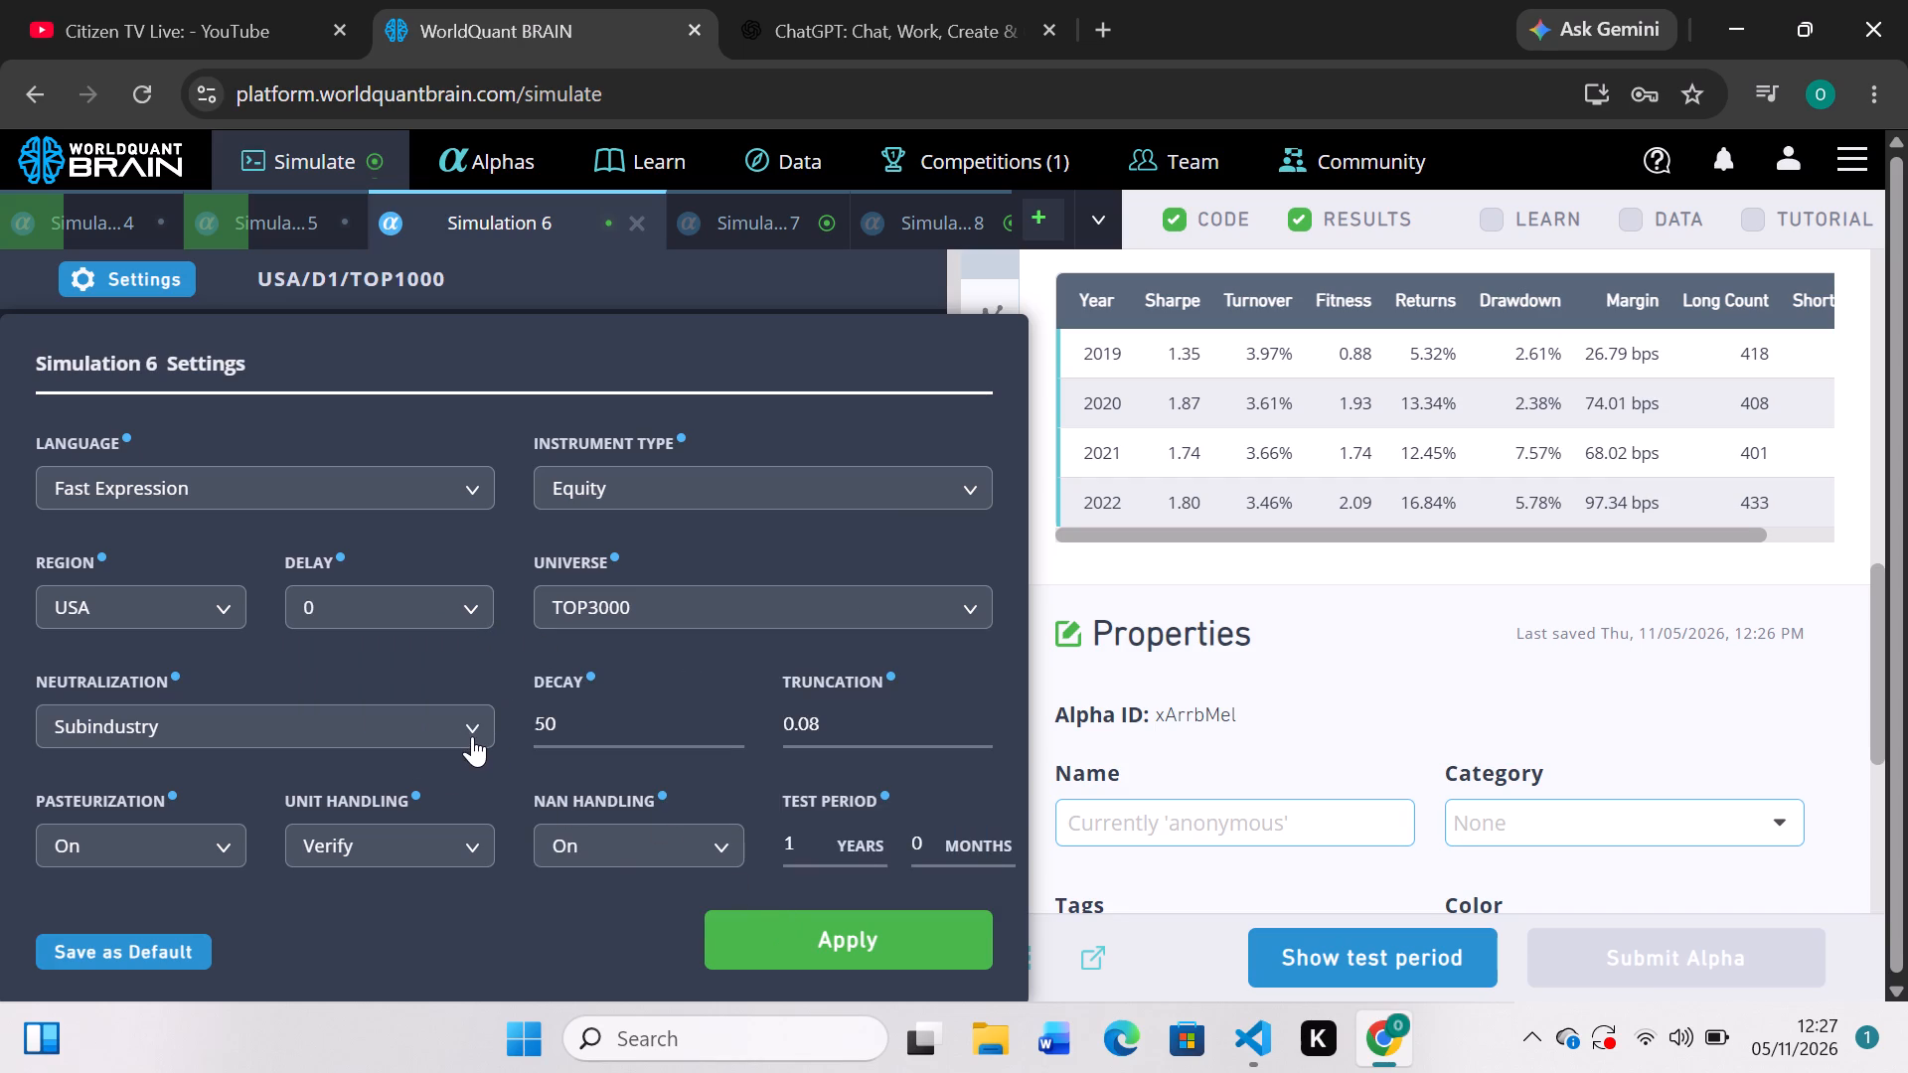
left_click(472, 736)
left_click(266, 893)
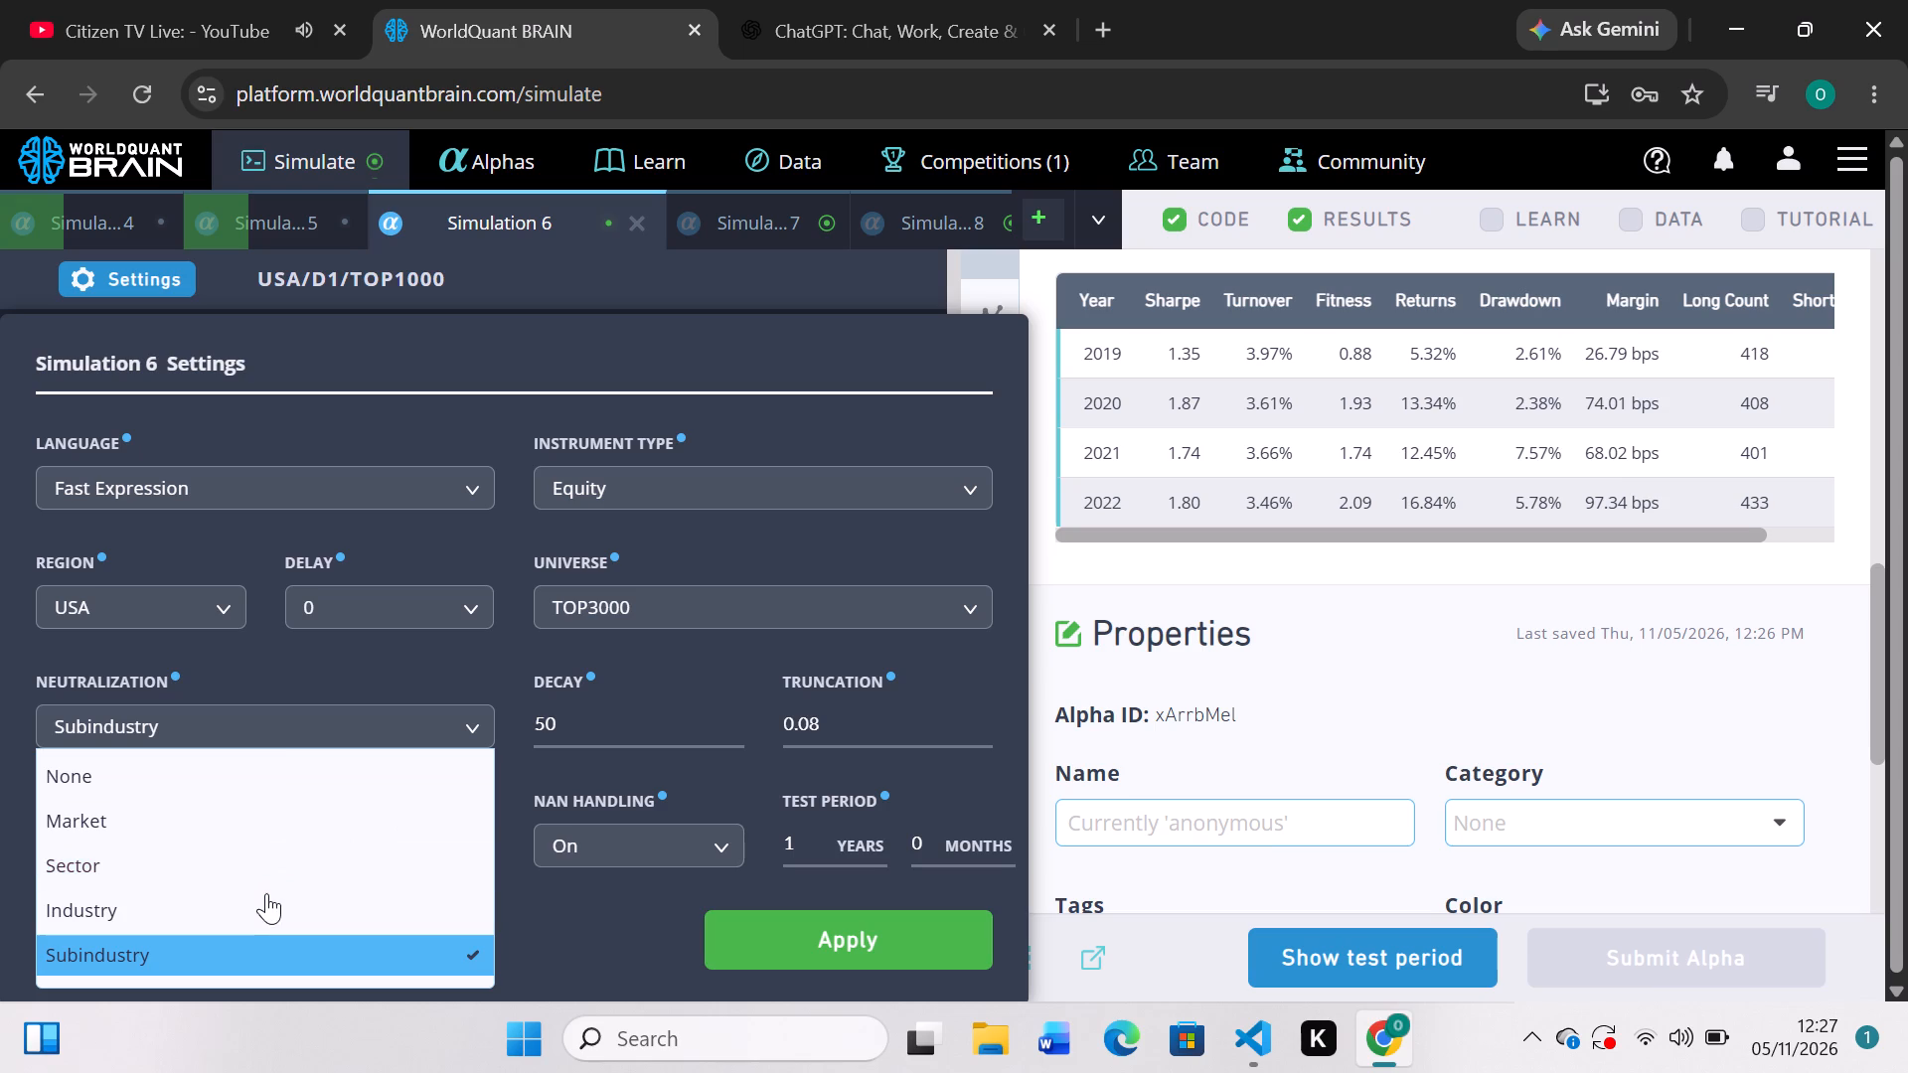
left_click(889, 928)
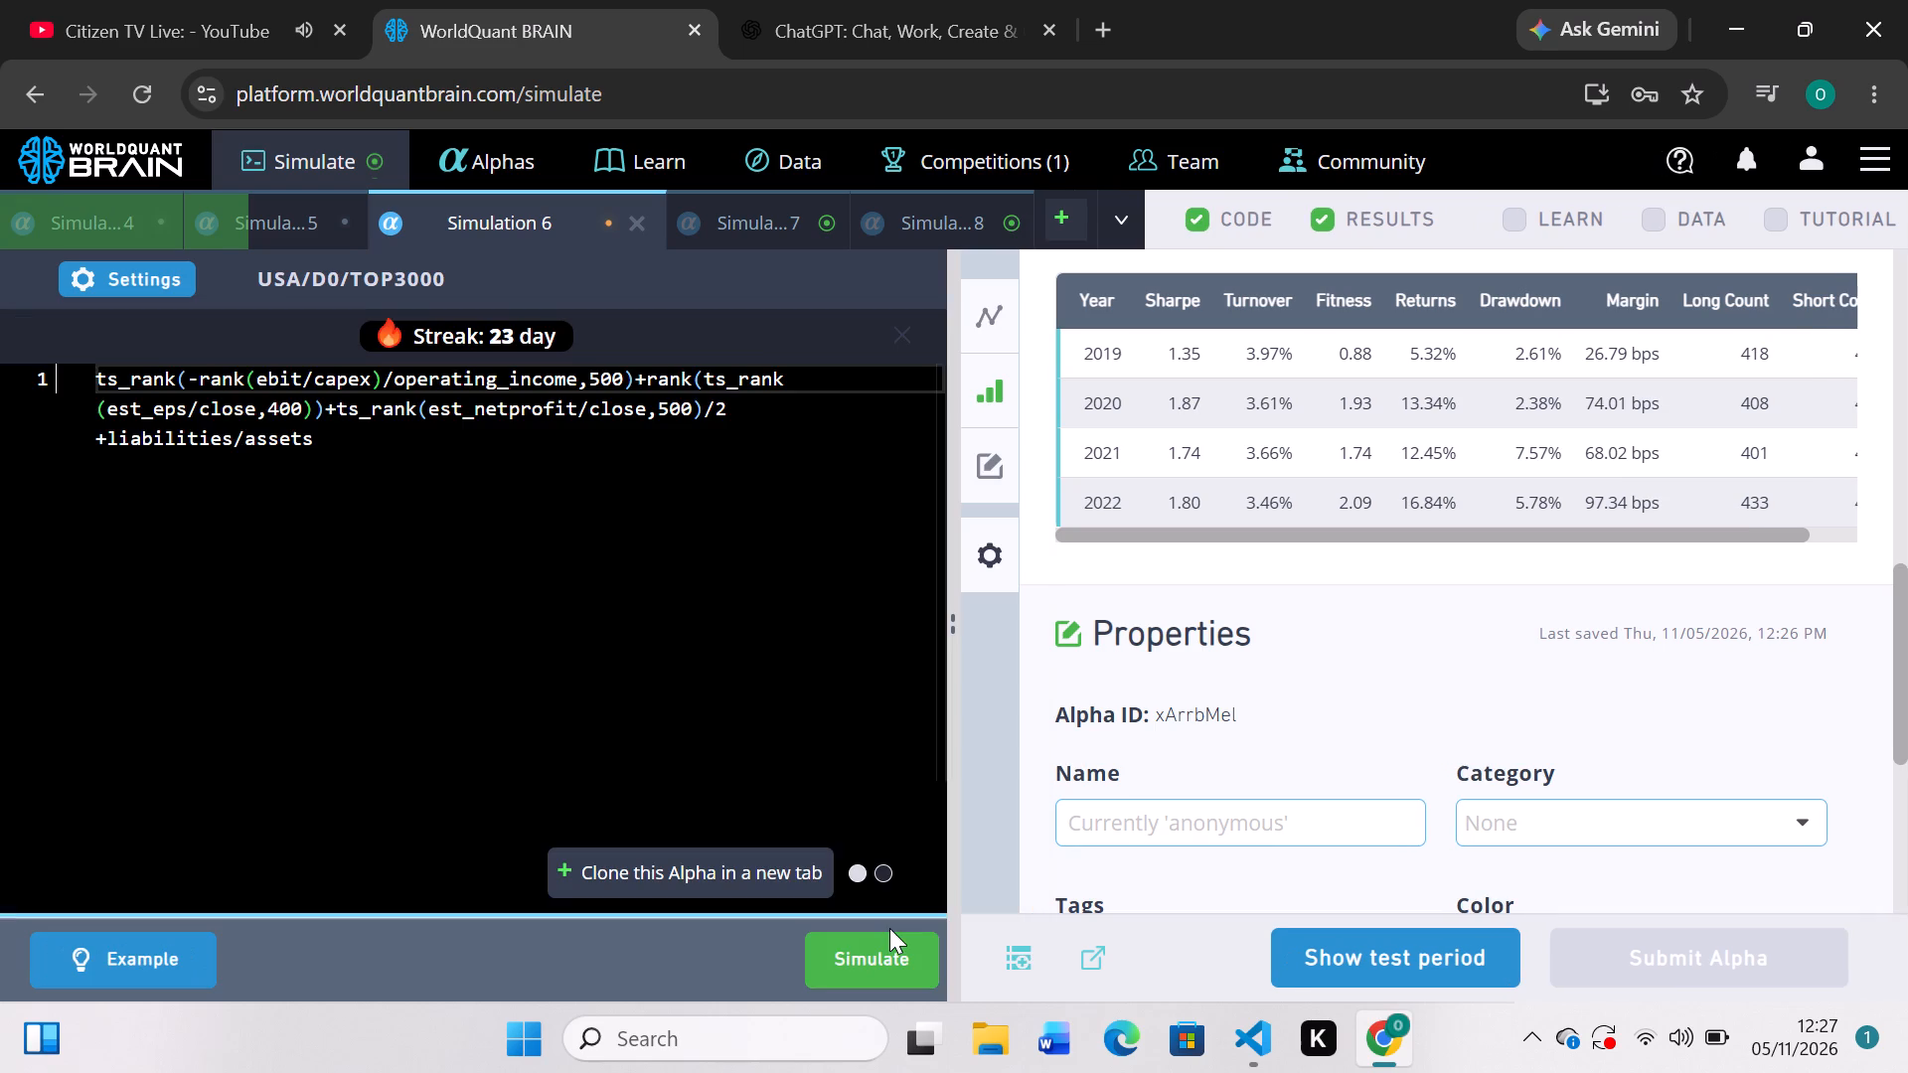
left_click(889, 956)
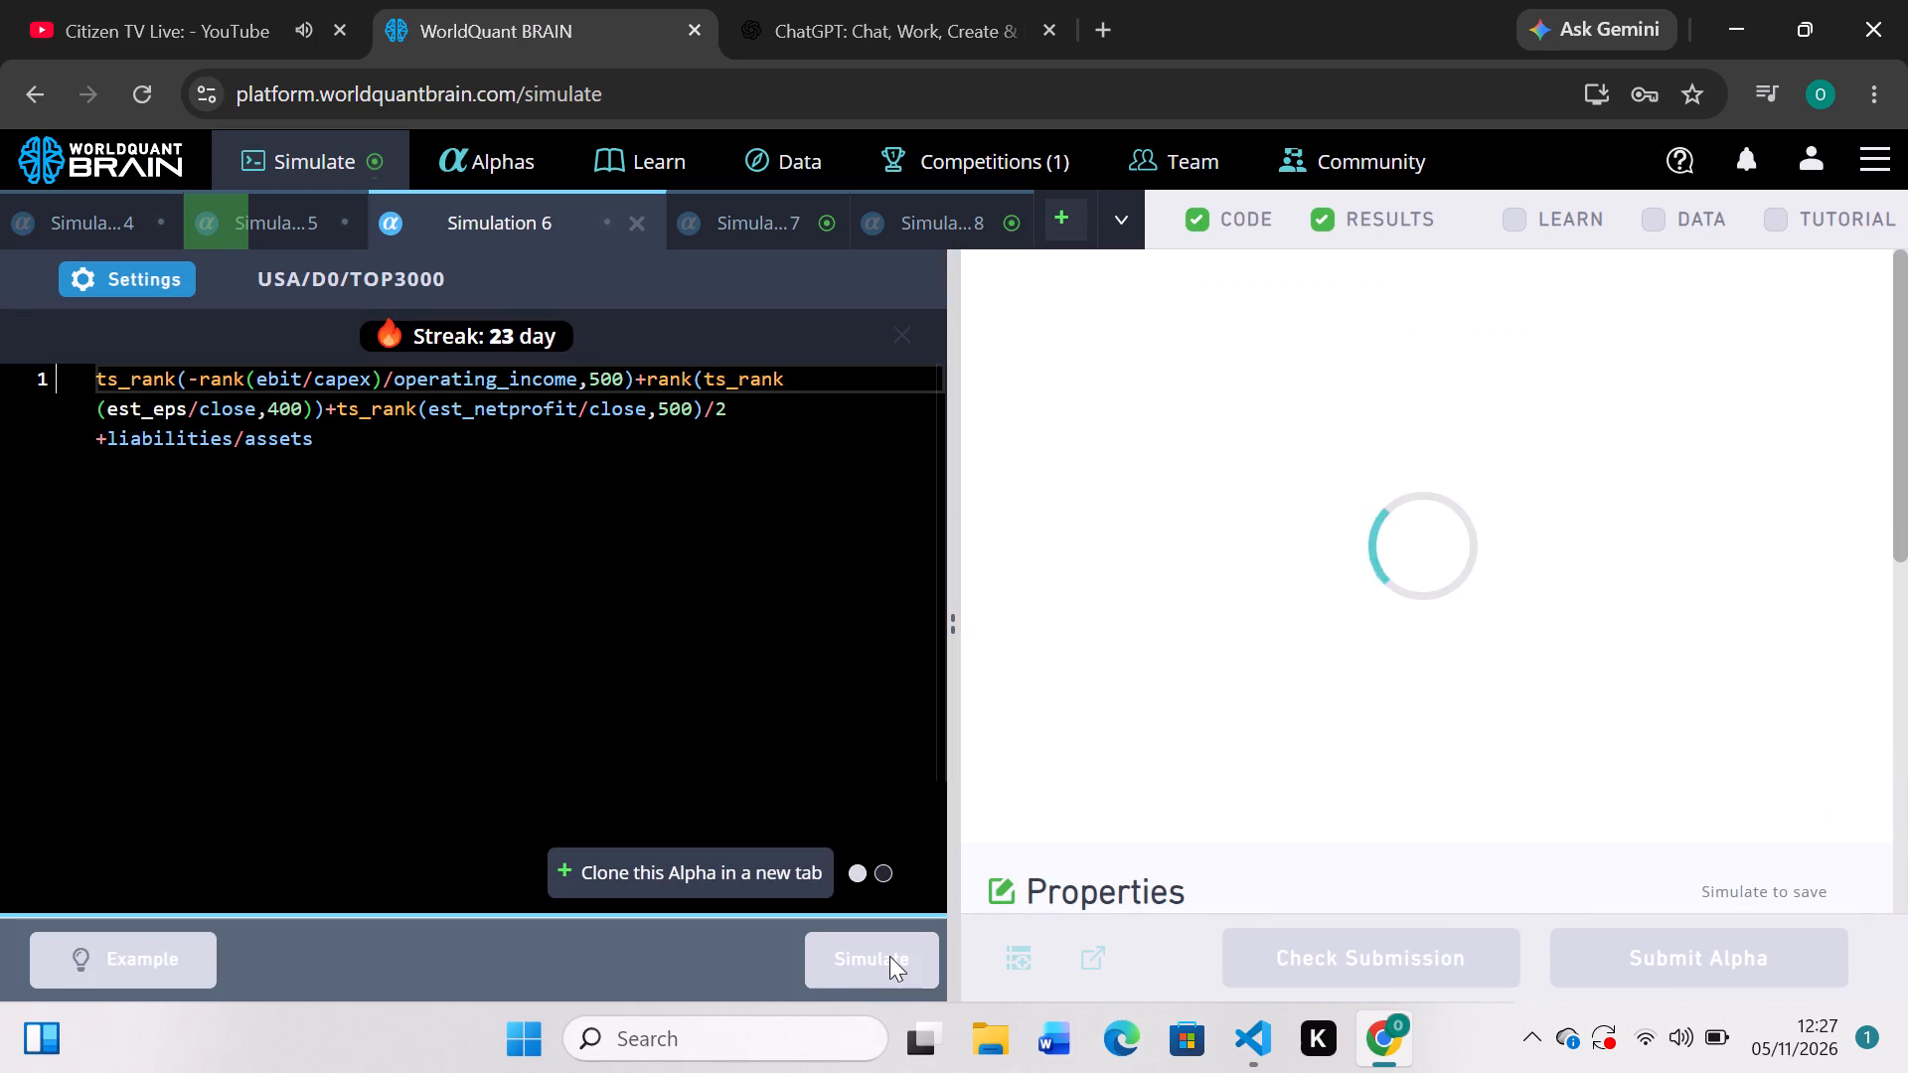
Examine Simulation 7's PnL chart and IS Summary for the ts_rank(est_netprofit/close,1080) alpha.
left_click(749, 213)
scroll(1229, 593, "down", 2)
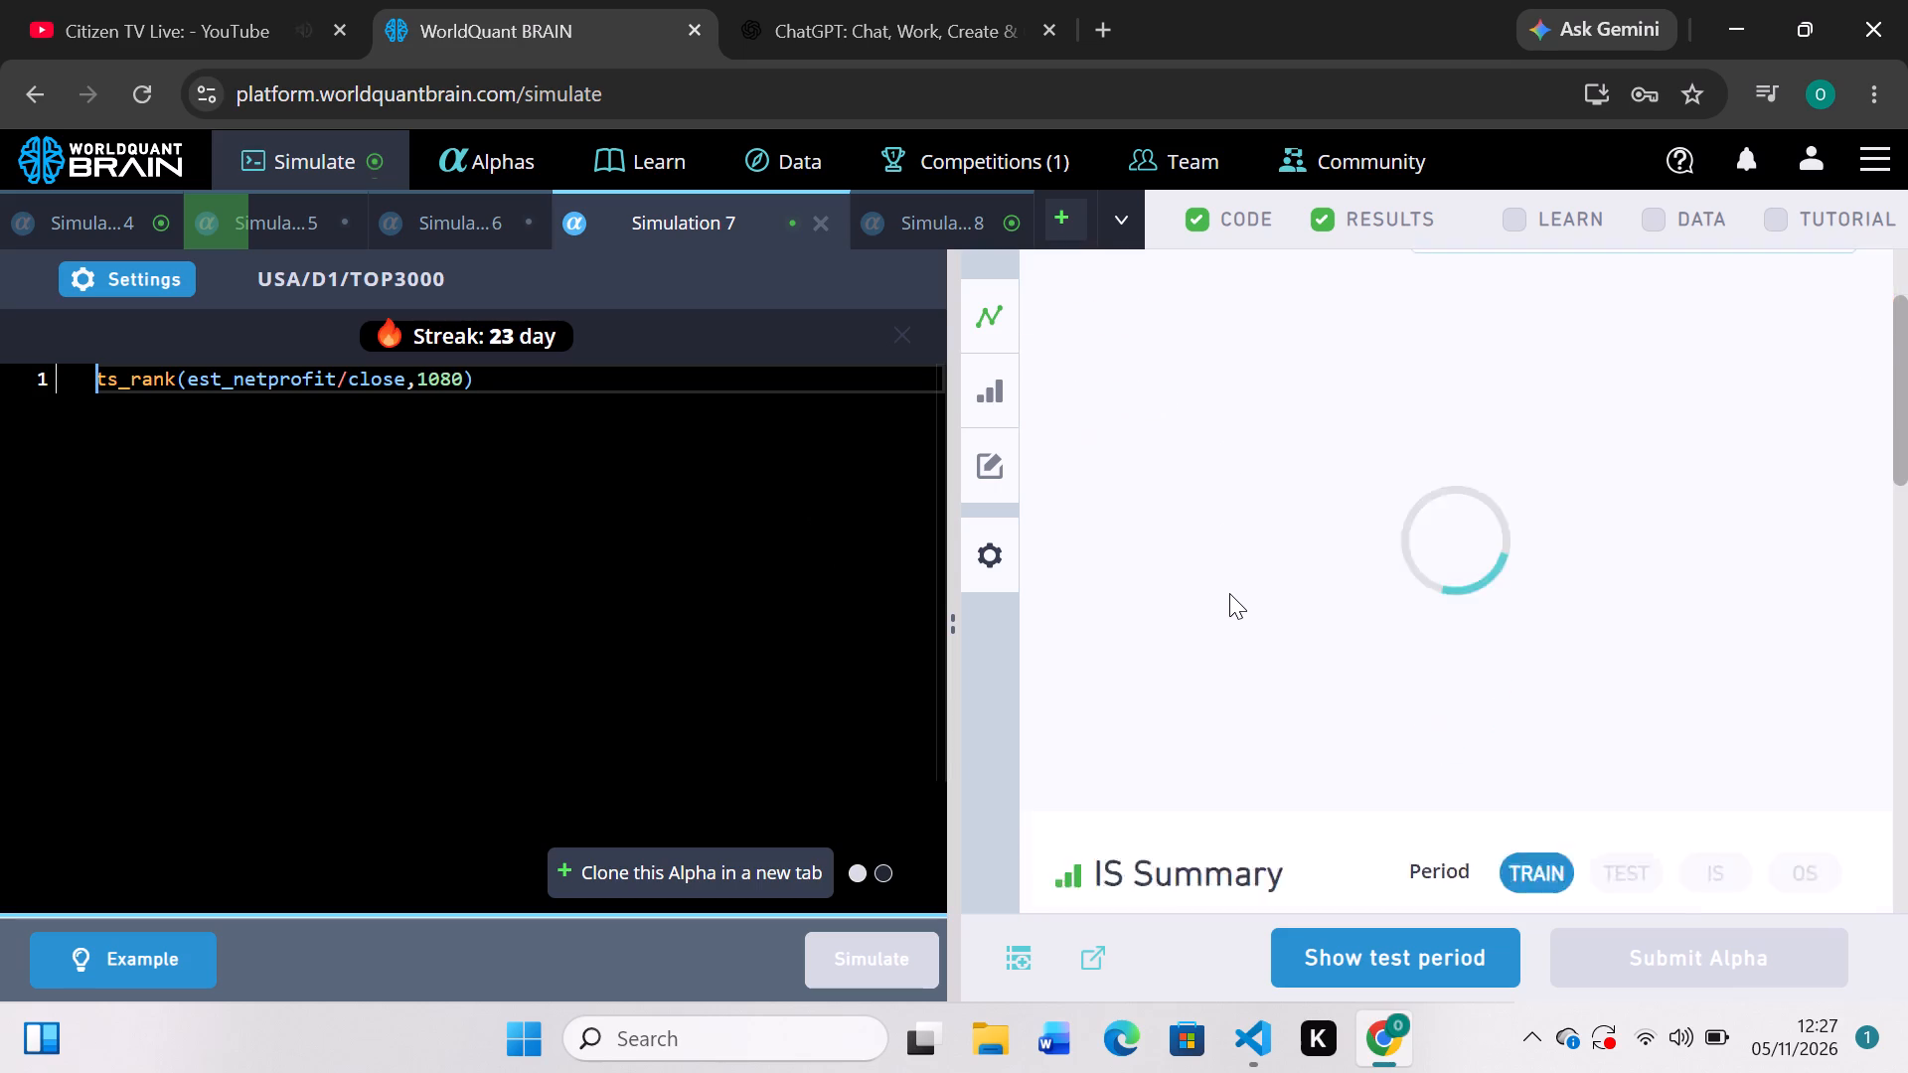
scroll(1229, 593, "down", 1)
scroll(1229, 593, "up", 3)
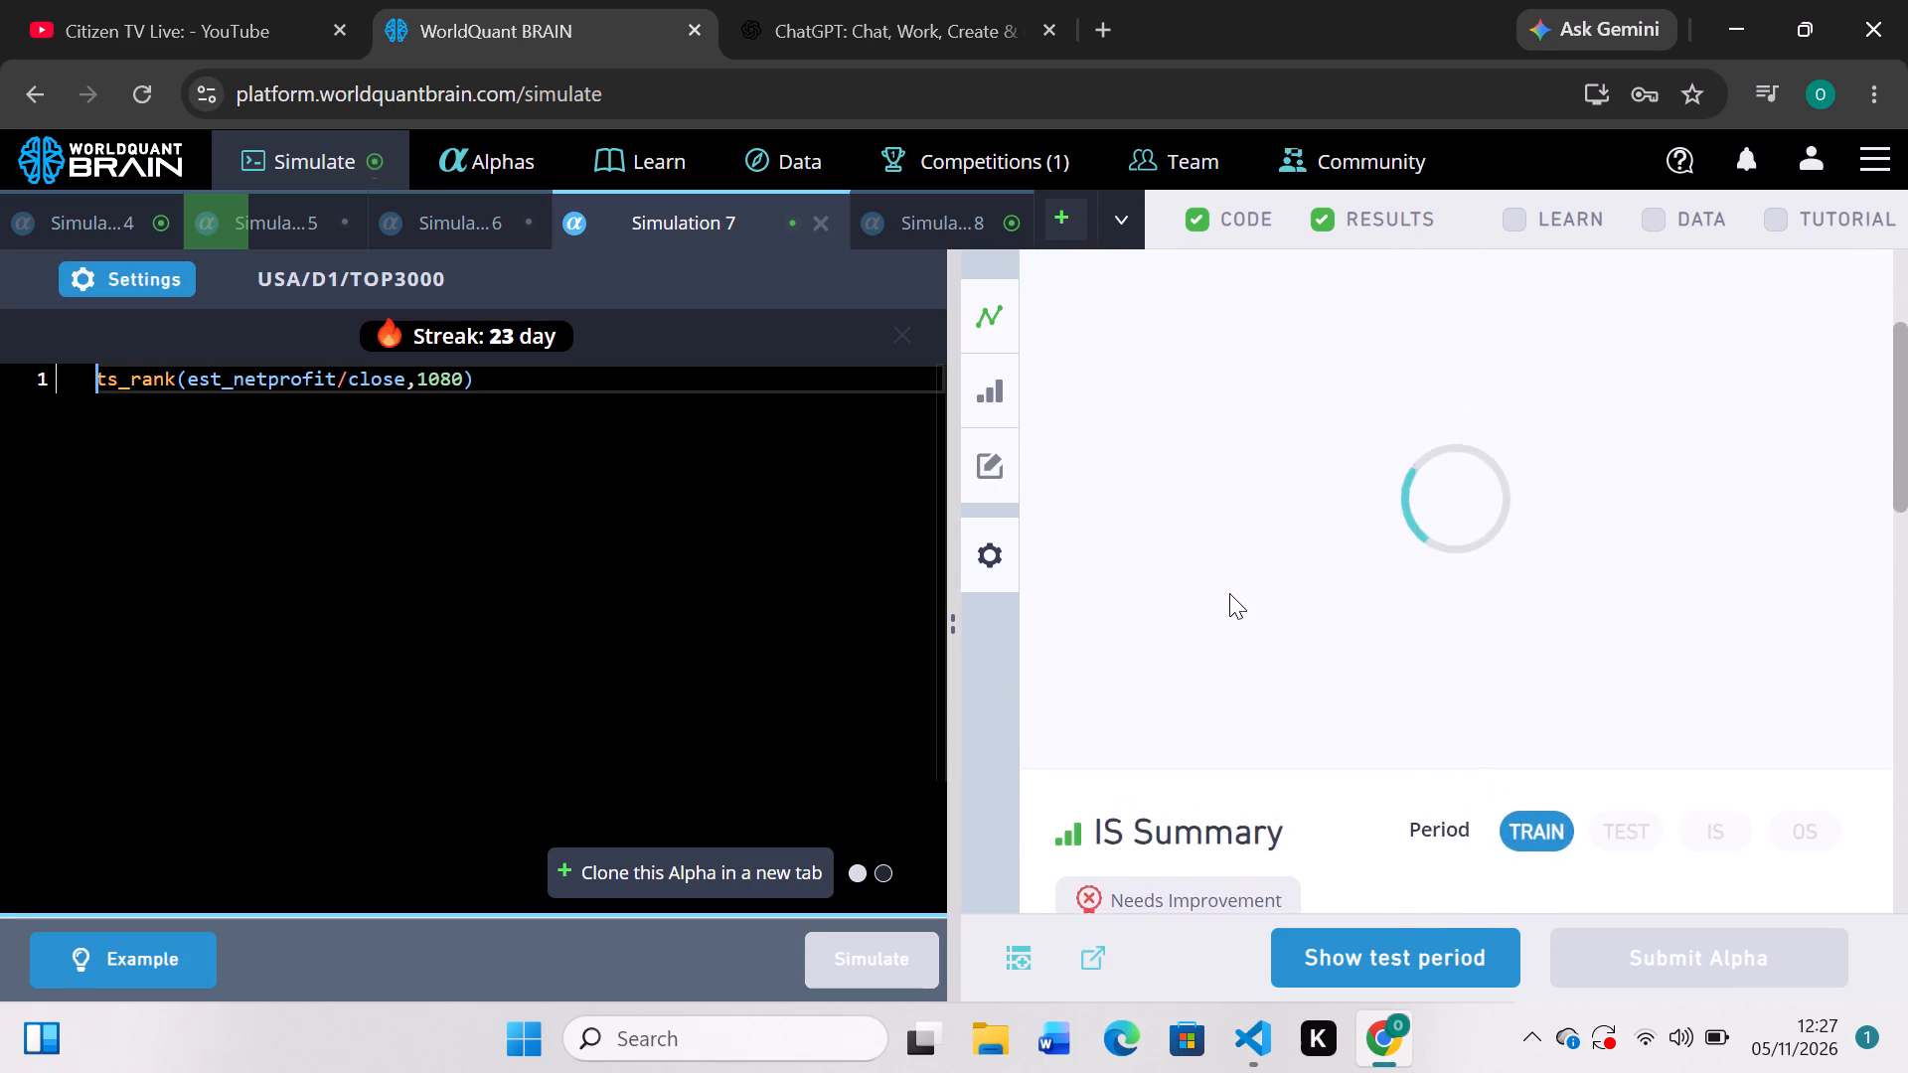
scroll(1229, 593, "up", 2)
scroll(1229, 593, "down", 4)
scroll(1229, 593, "up", 2)
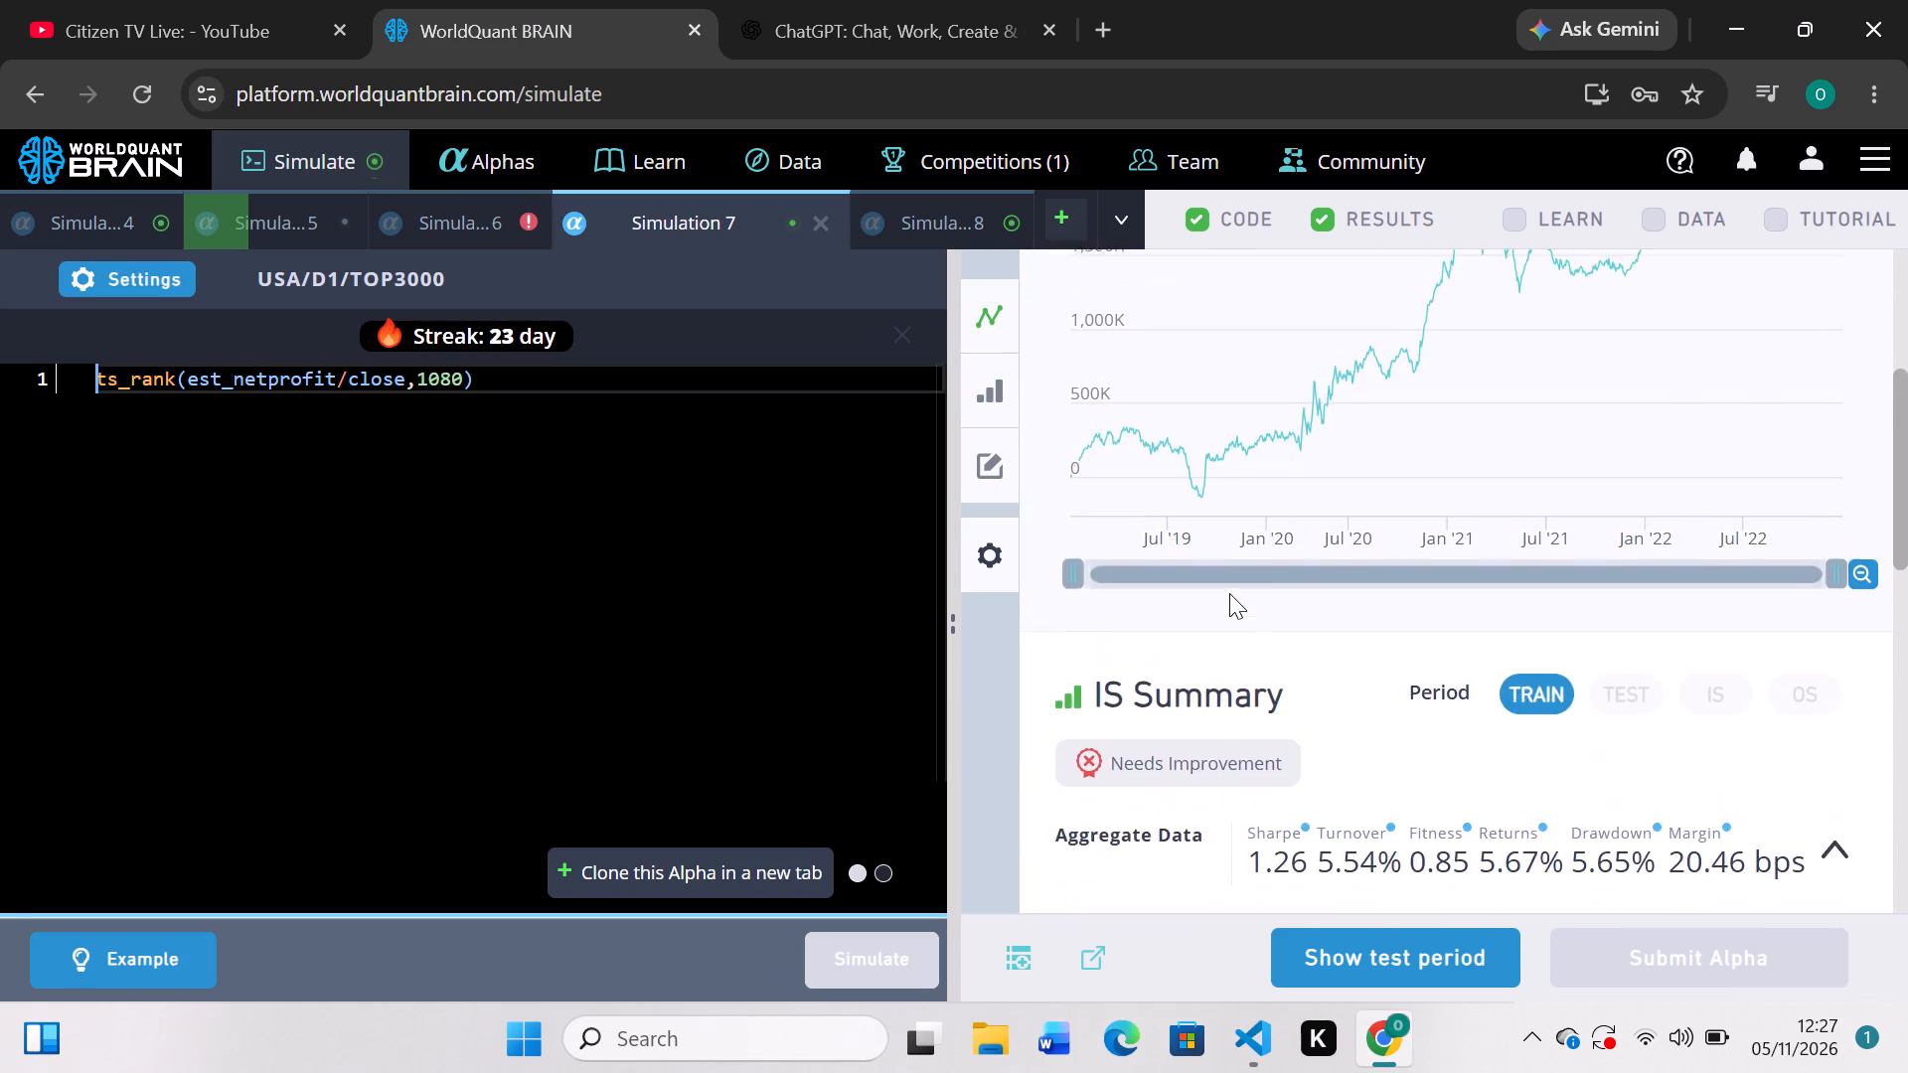
scroll(1229, 593, "up", 1)
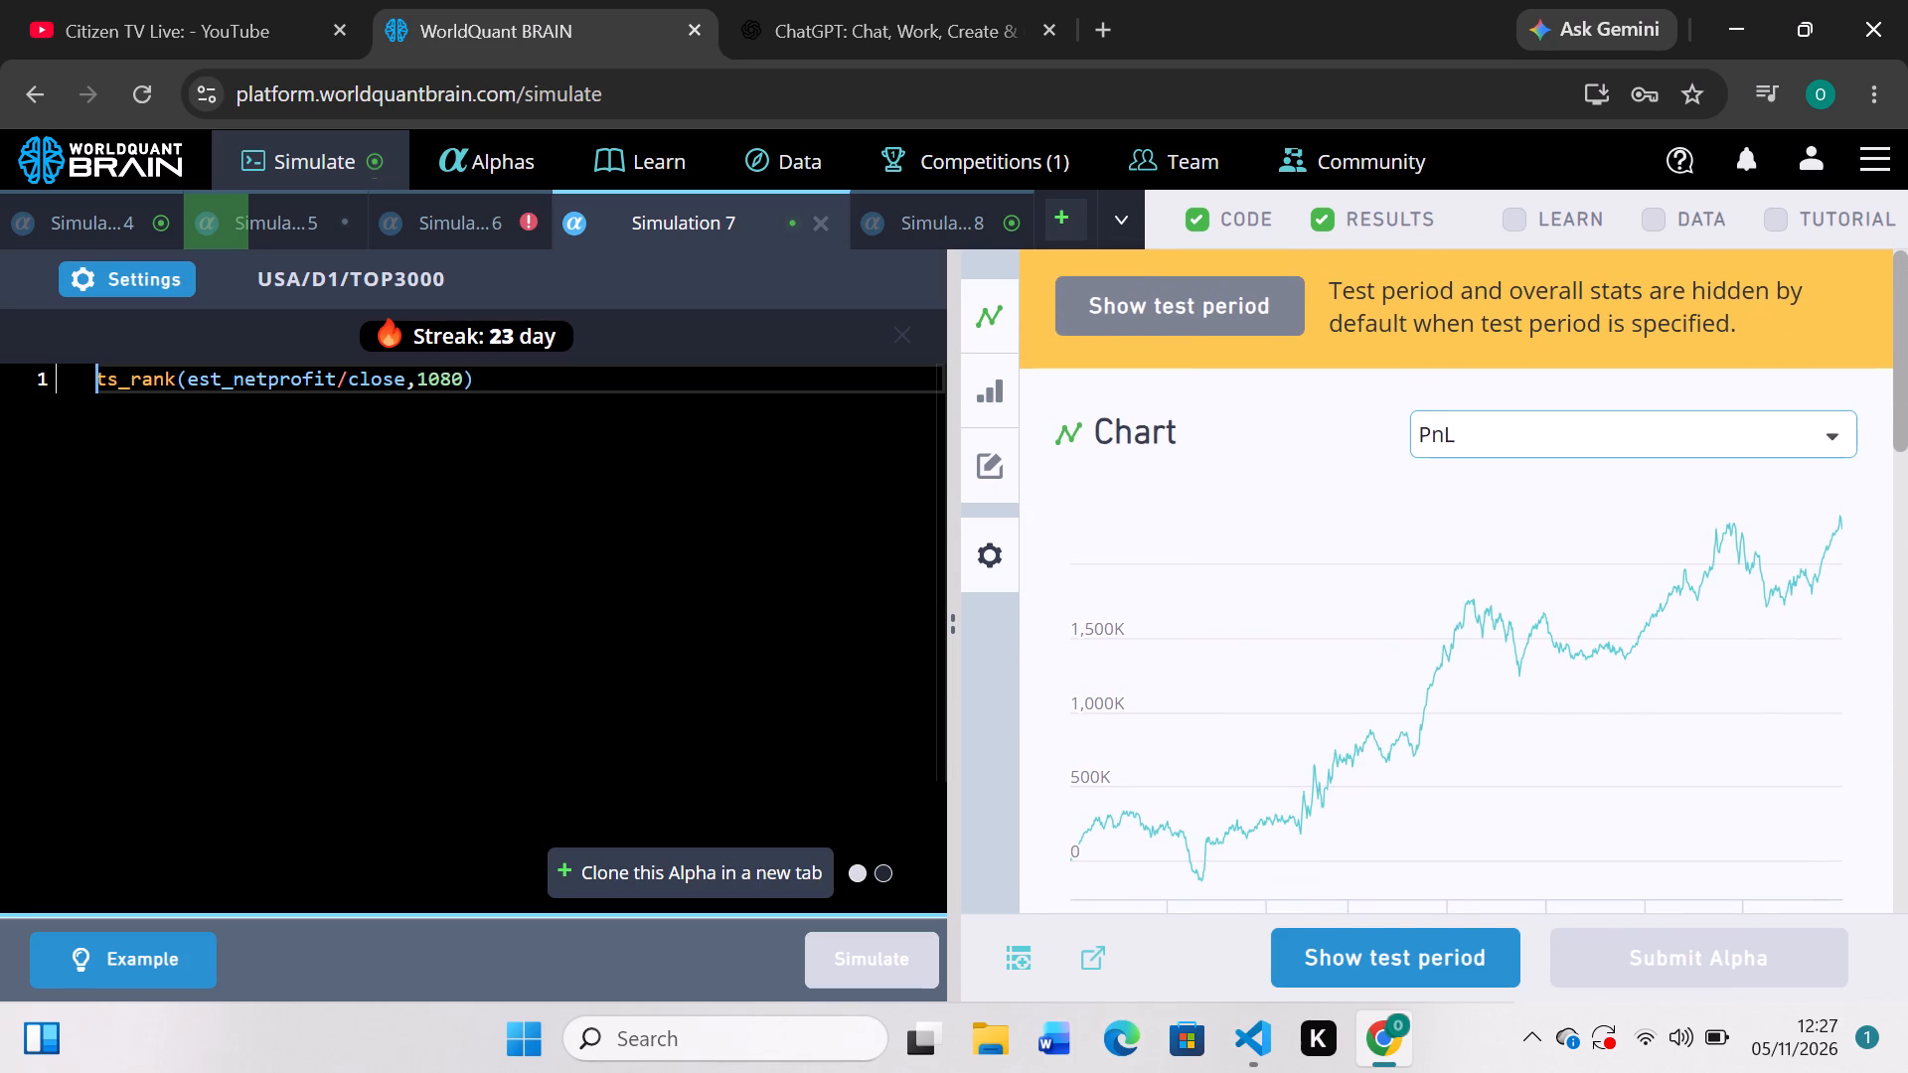
Set Simulation 6's delay to 1, apply the settings, and simulate it again.
left_click(495, 234)
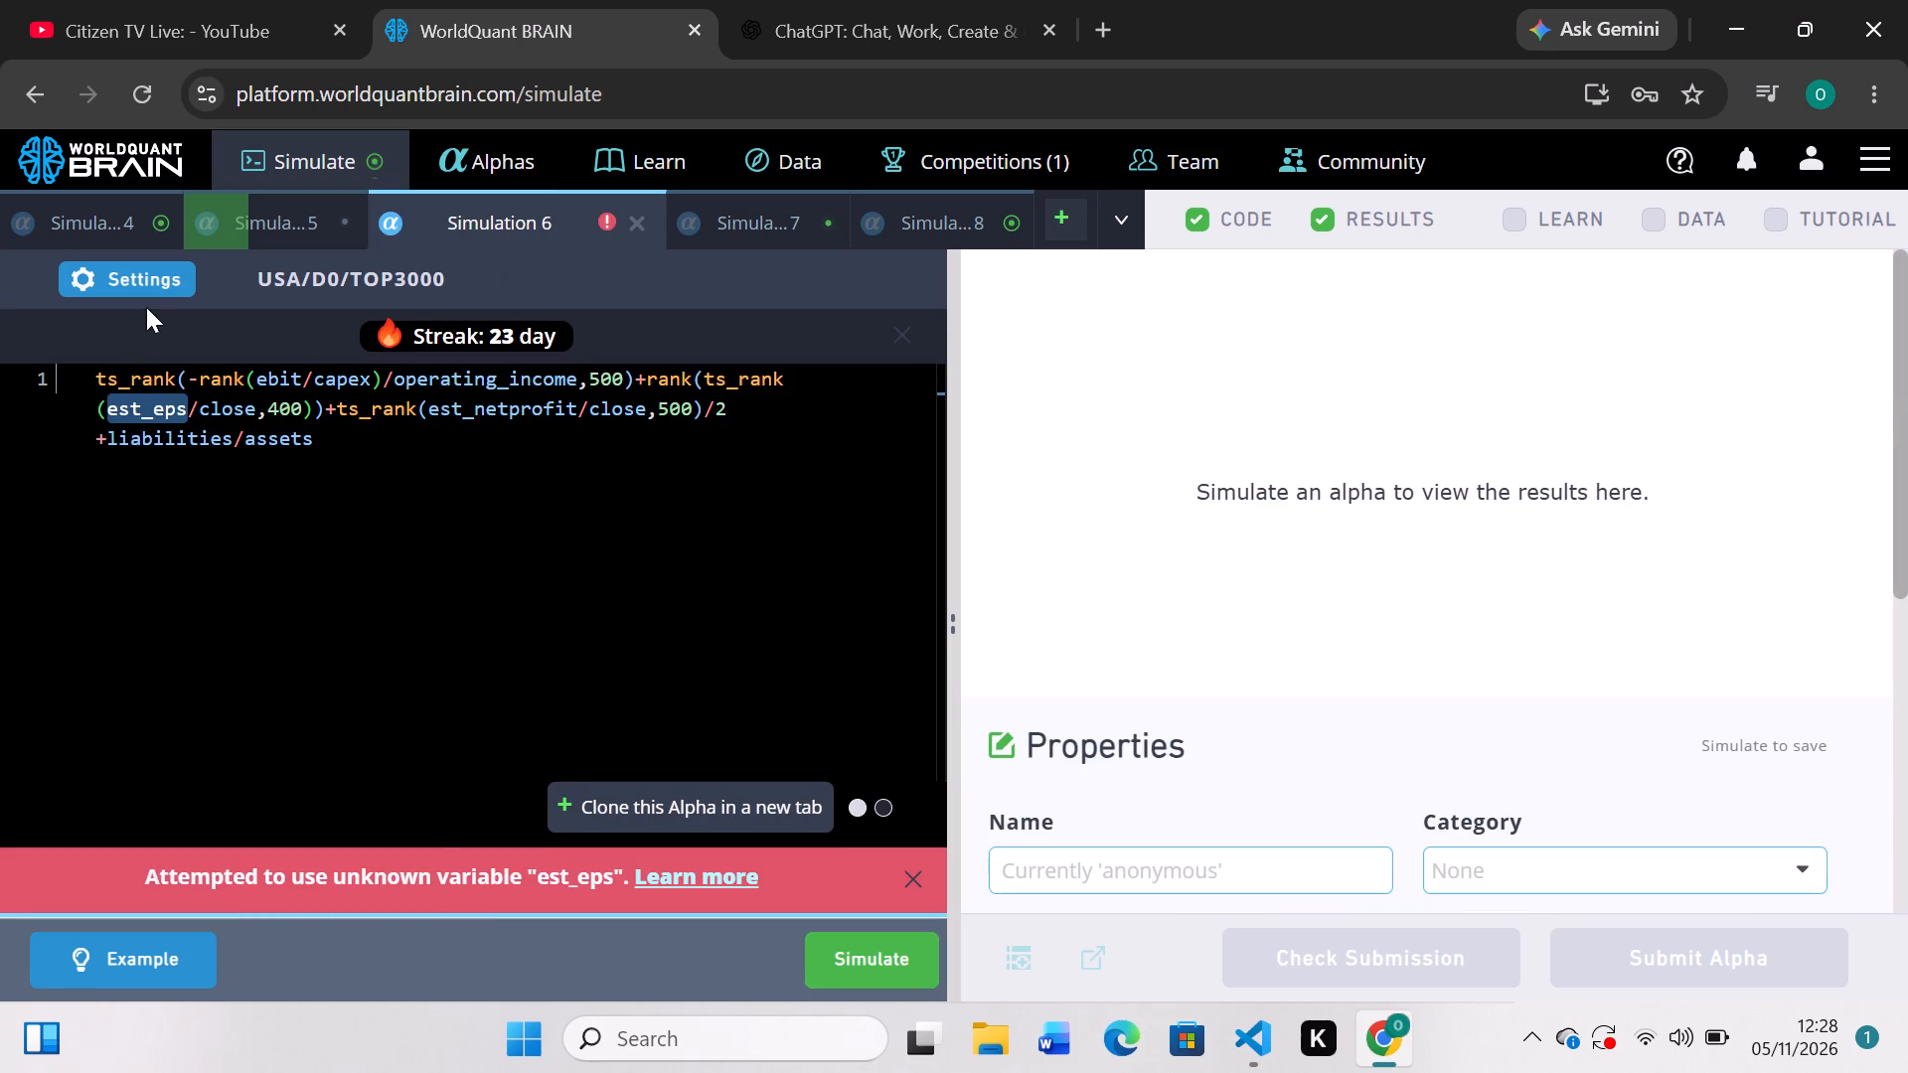
left_click(156, 275)
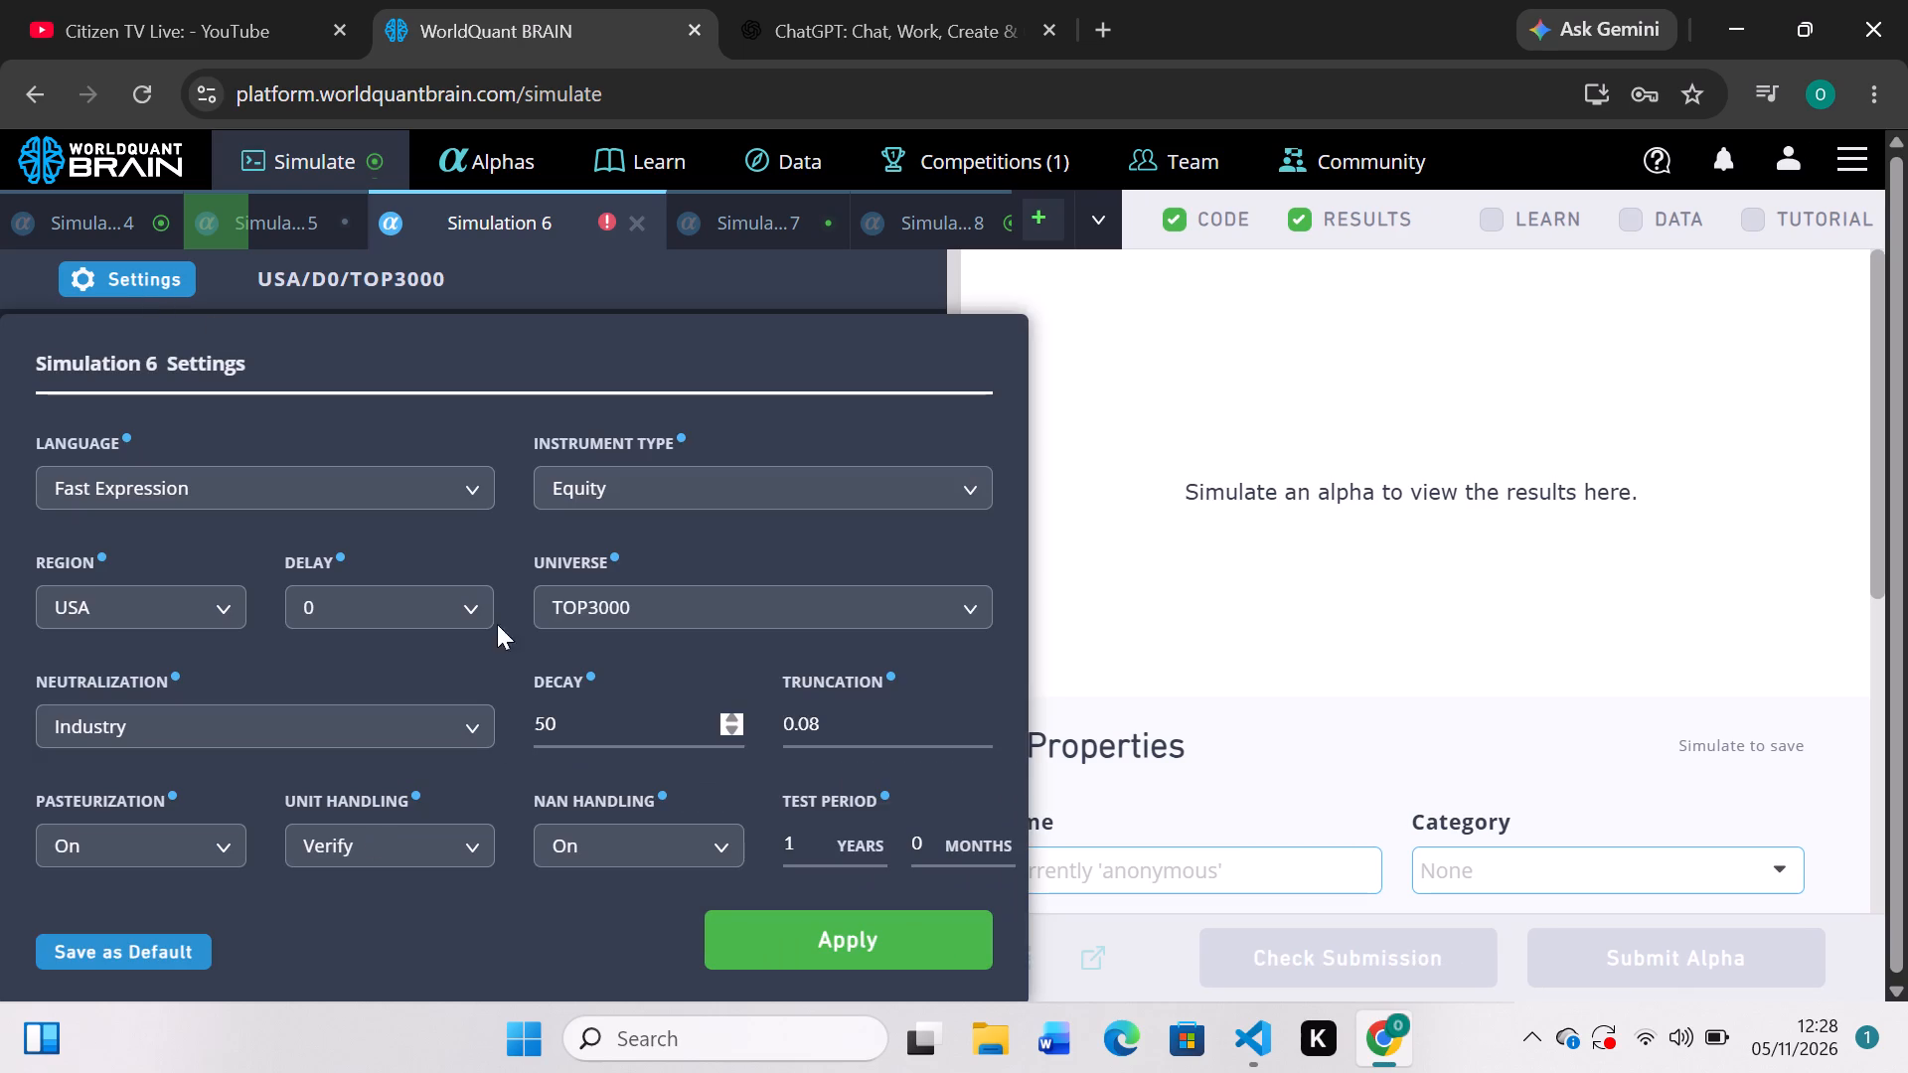
left_click(480, 601)
left_click(388, 649)
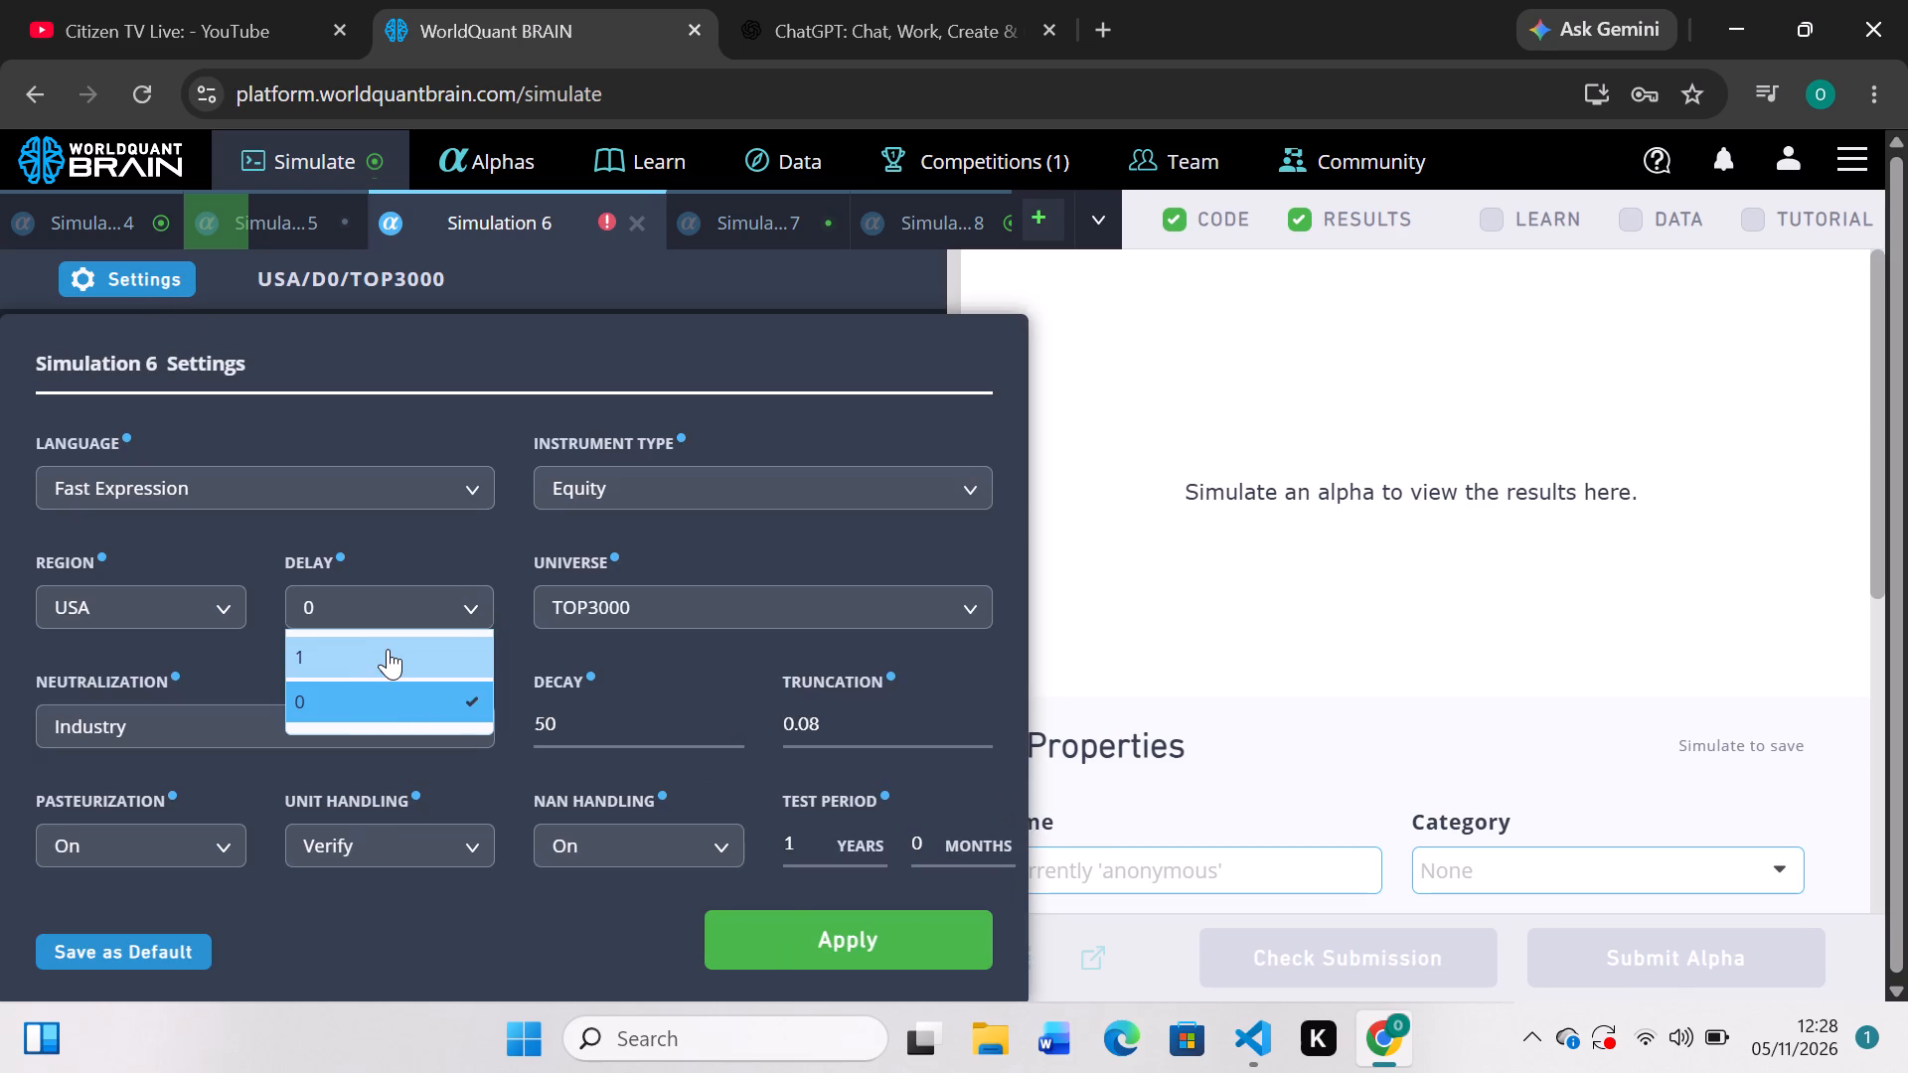
left_click(779, 947)
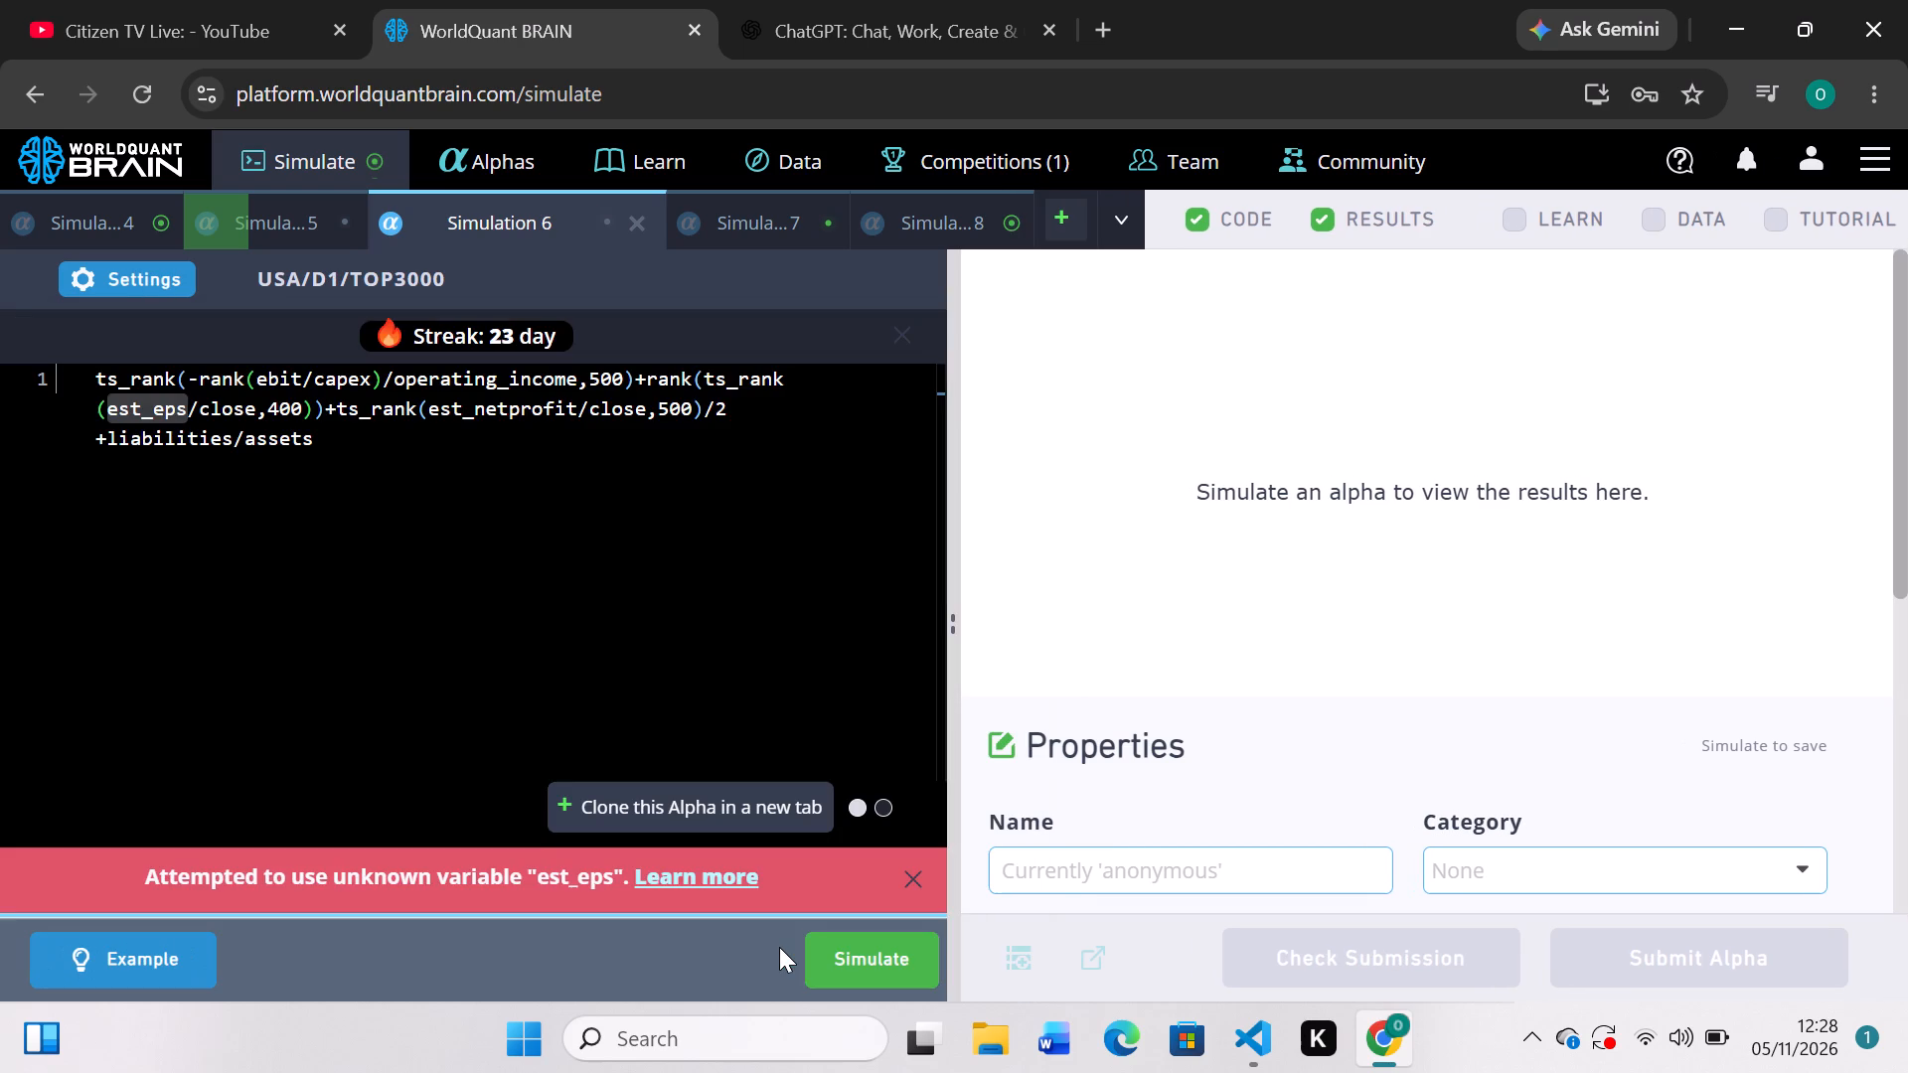
left_click(815, 953)
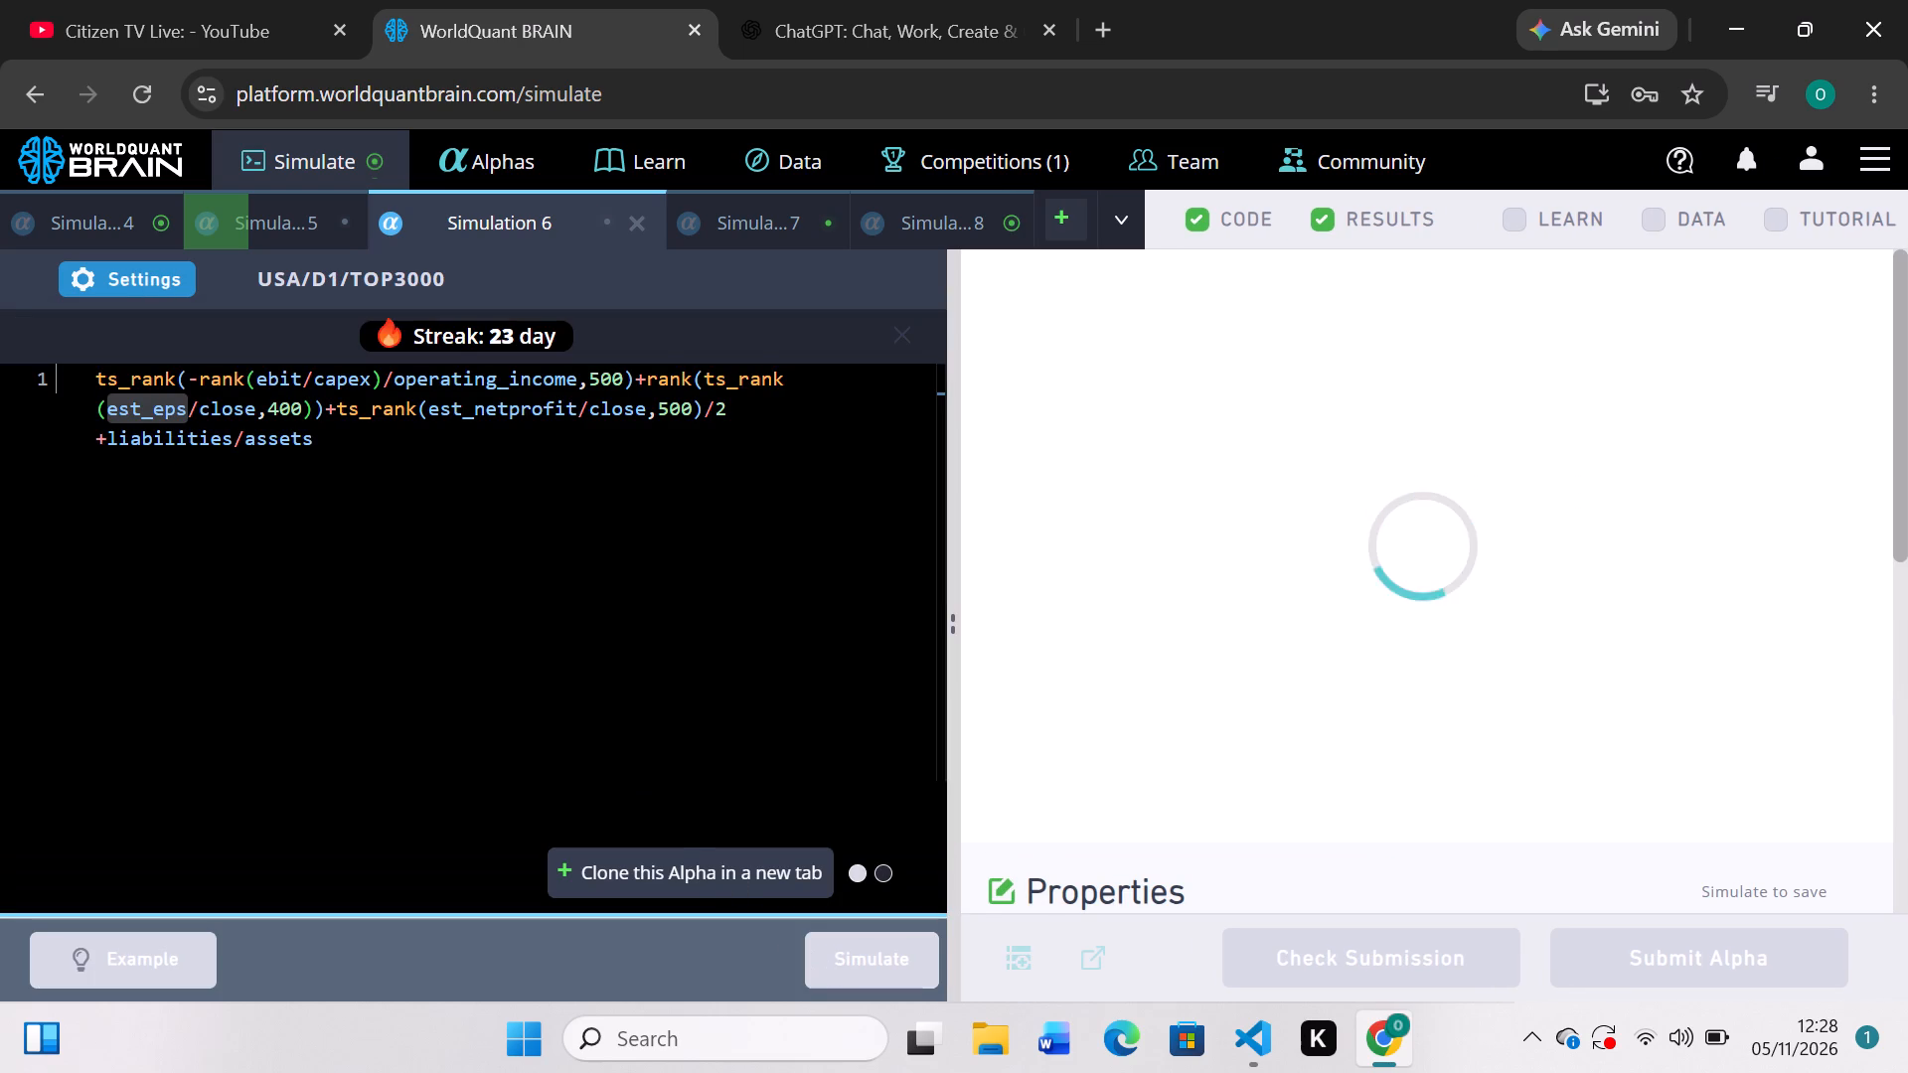
Change the ts_rank lookback in Simulation 7's expression to 108 and simulate it.
left_click(757, 227)
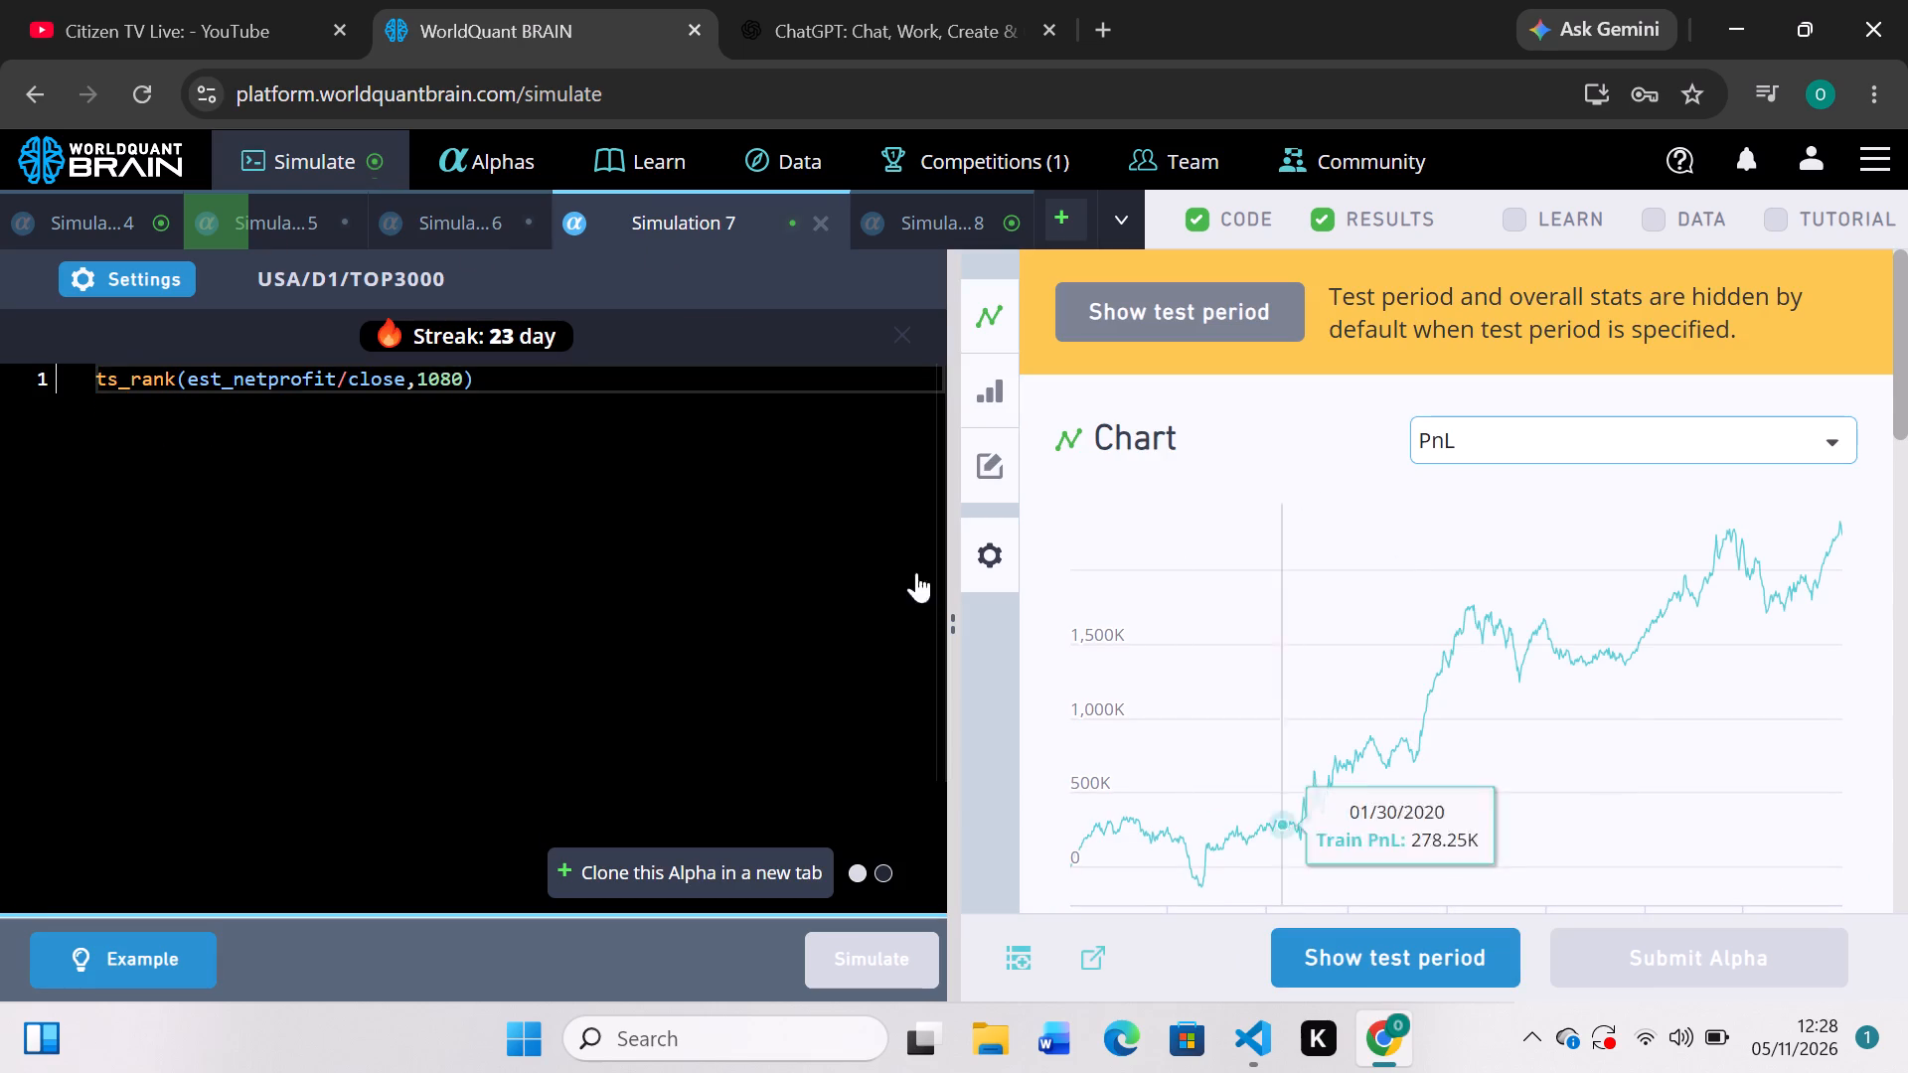
left_click(463, 380)
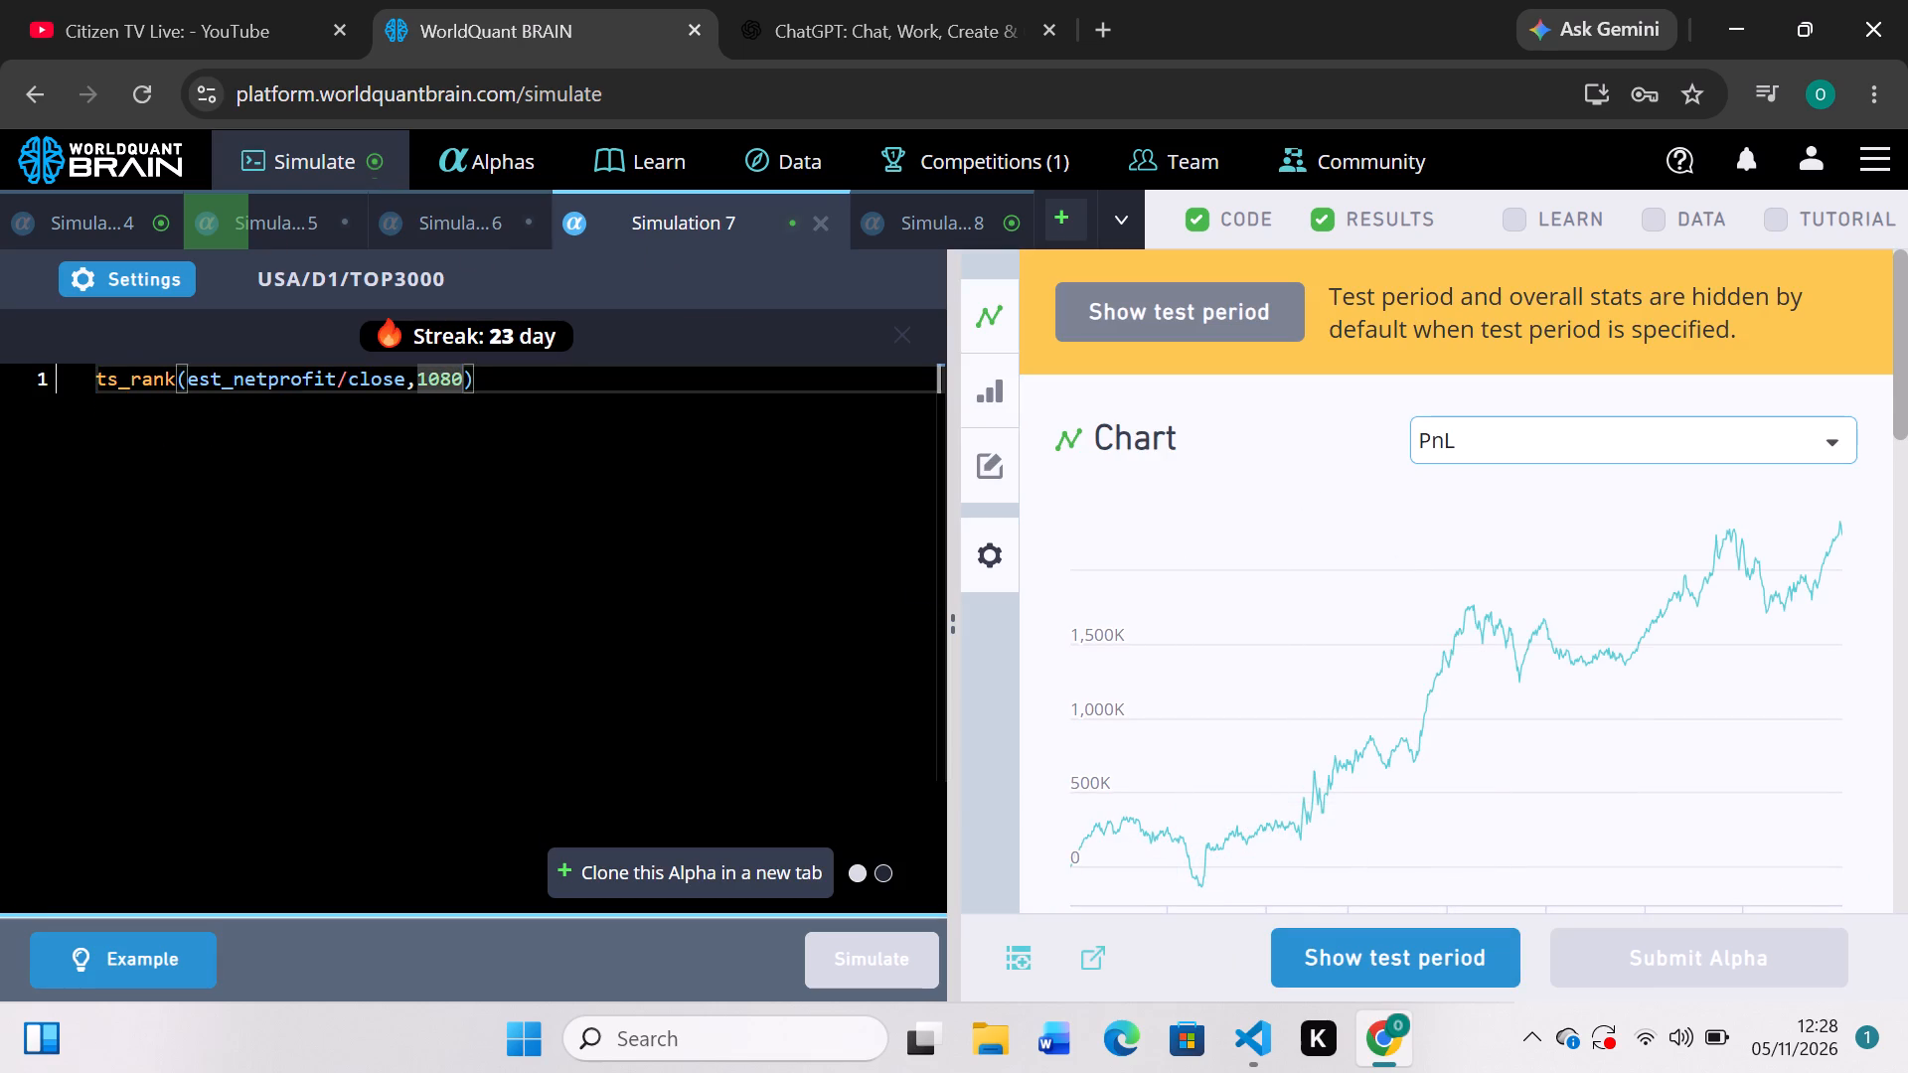
key("BackSpace")
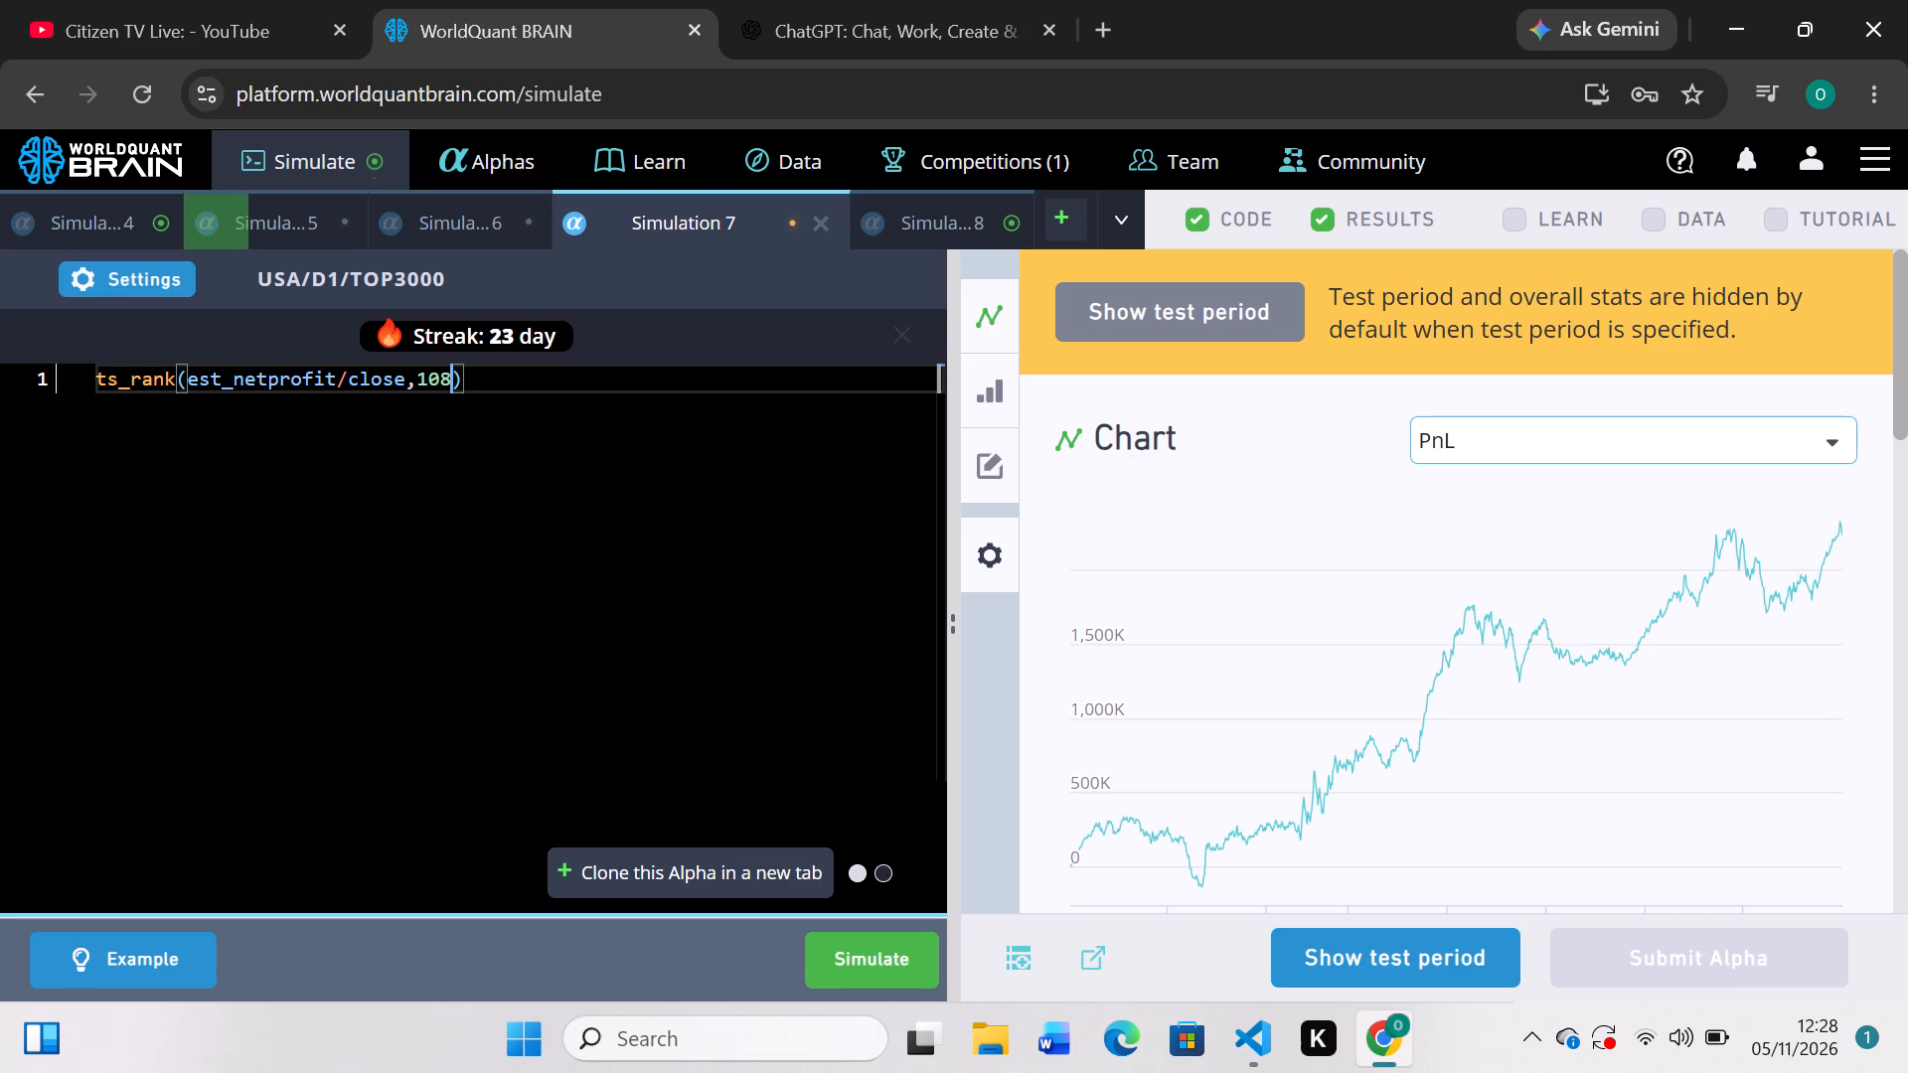
left_click(883, 961)
Look over Simulation 8's results area, then assign its expression to a variable as eve = rank(ts_rank(est_eps/low,400)); and start a second line.
left_click(926, 216)
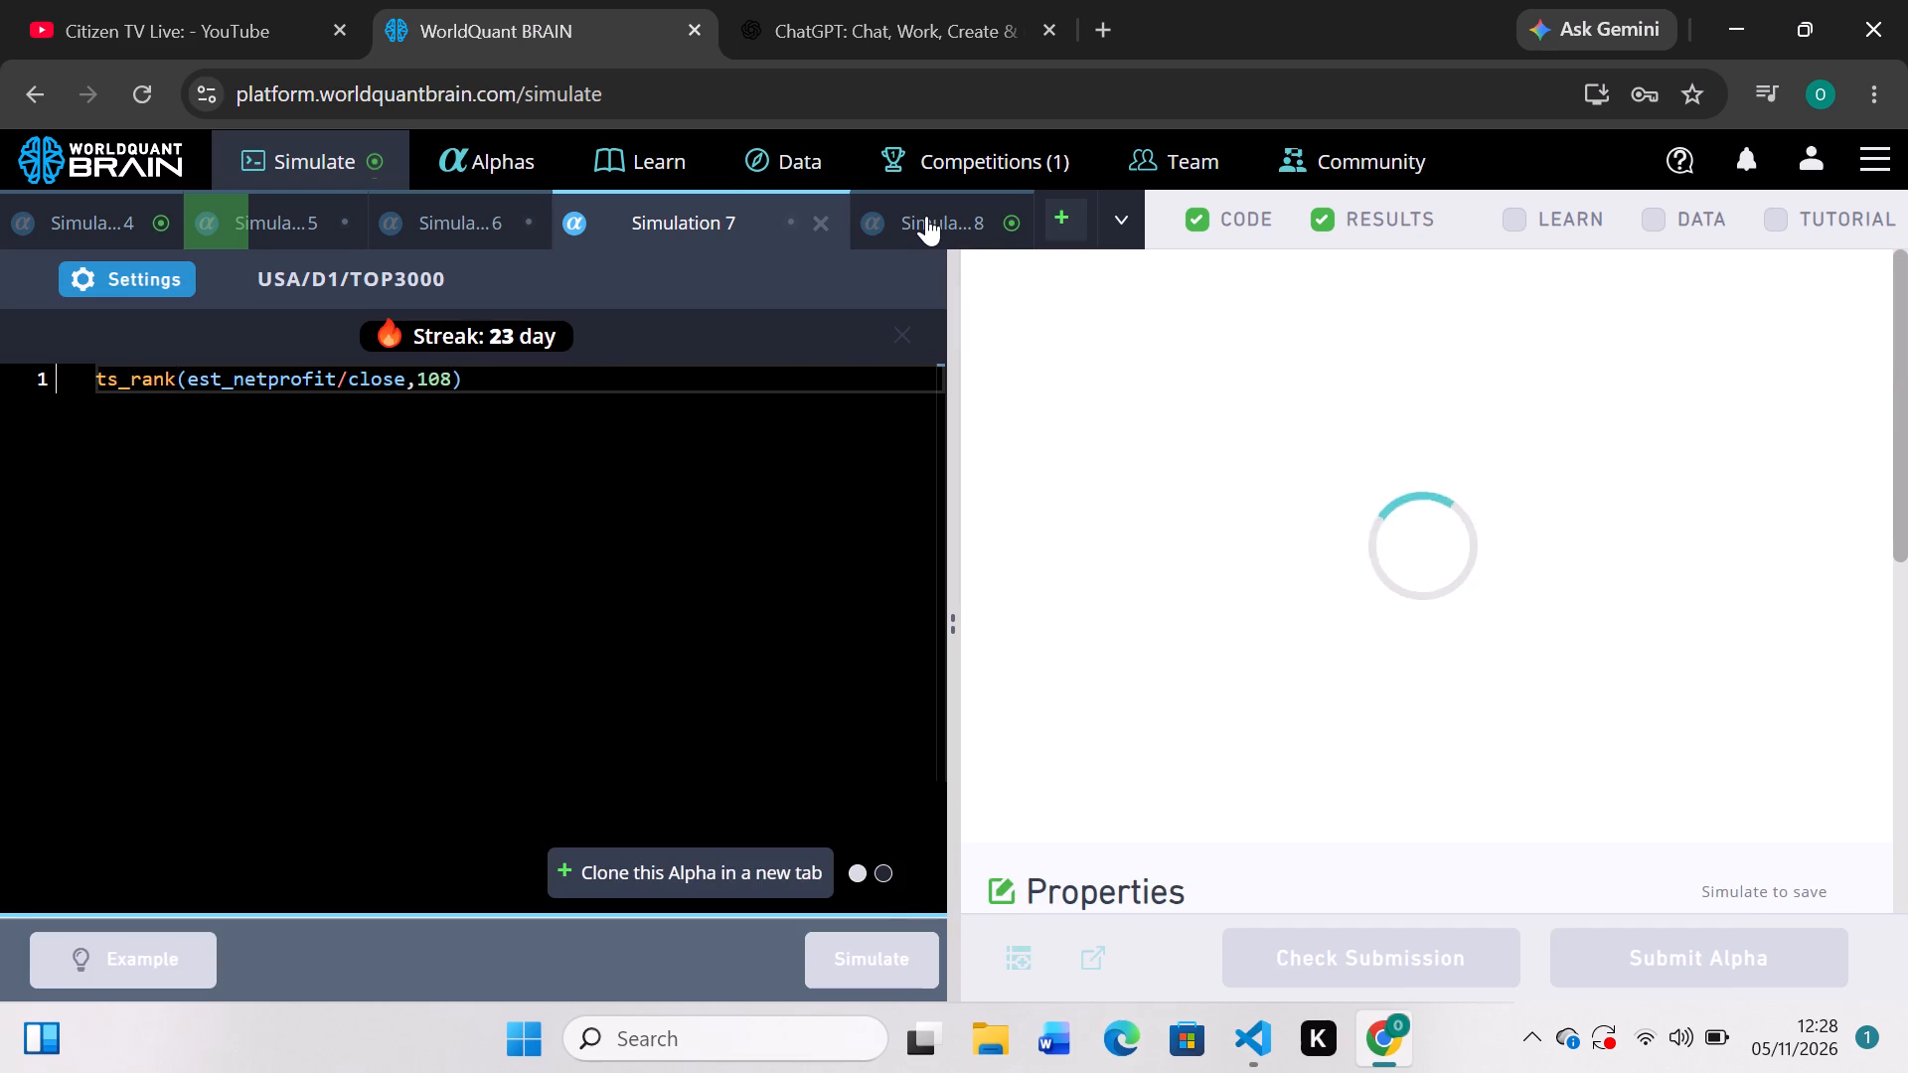
scroll(1354, 673, "down", 2)
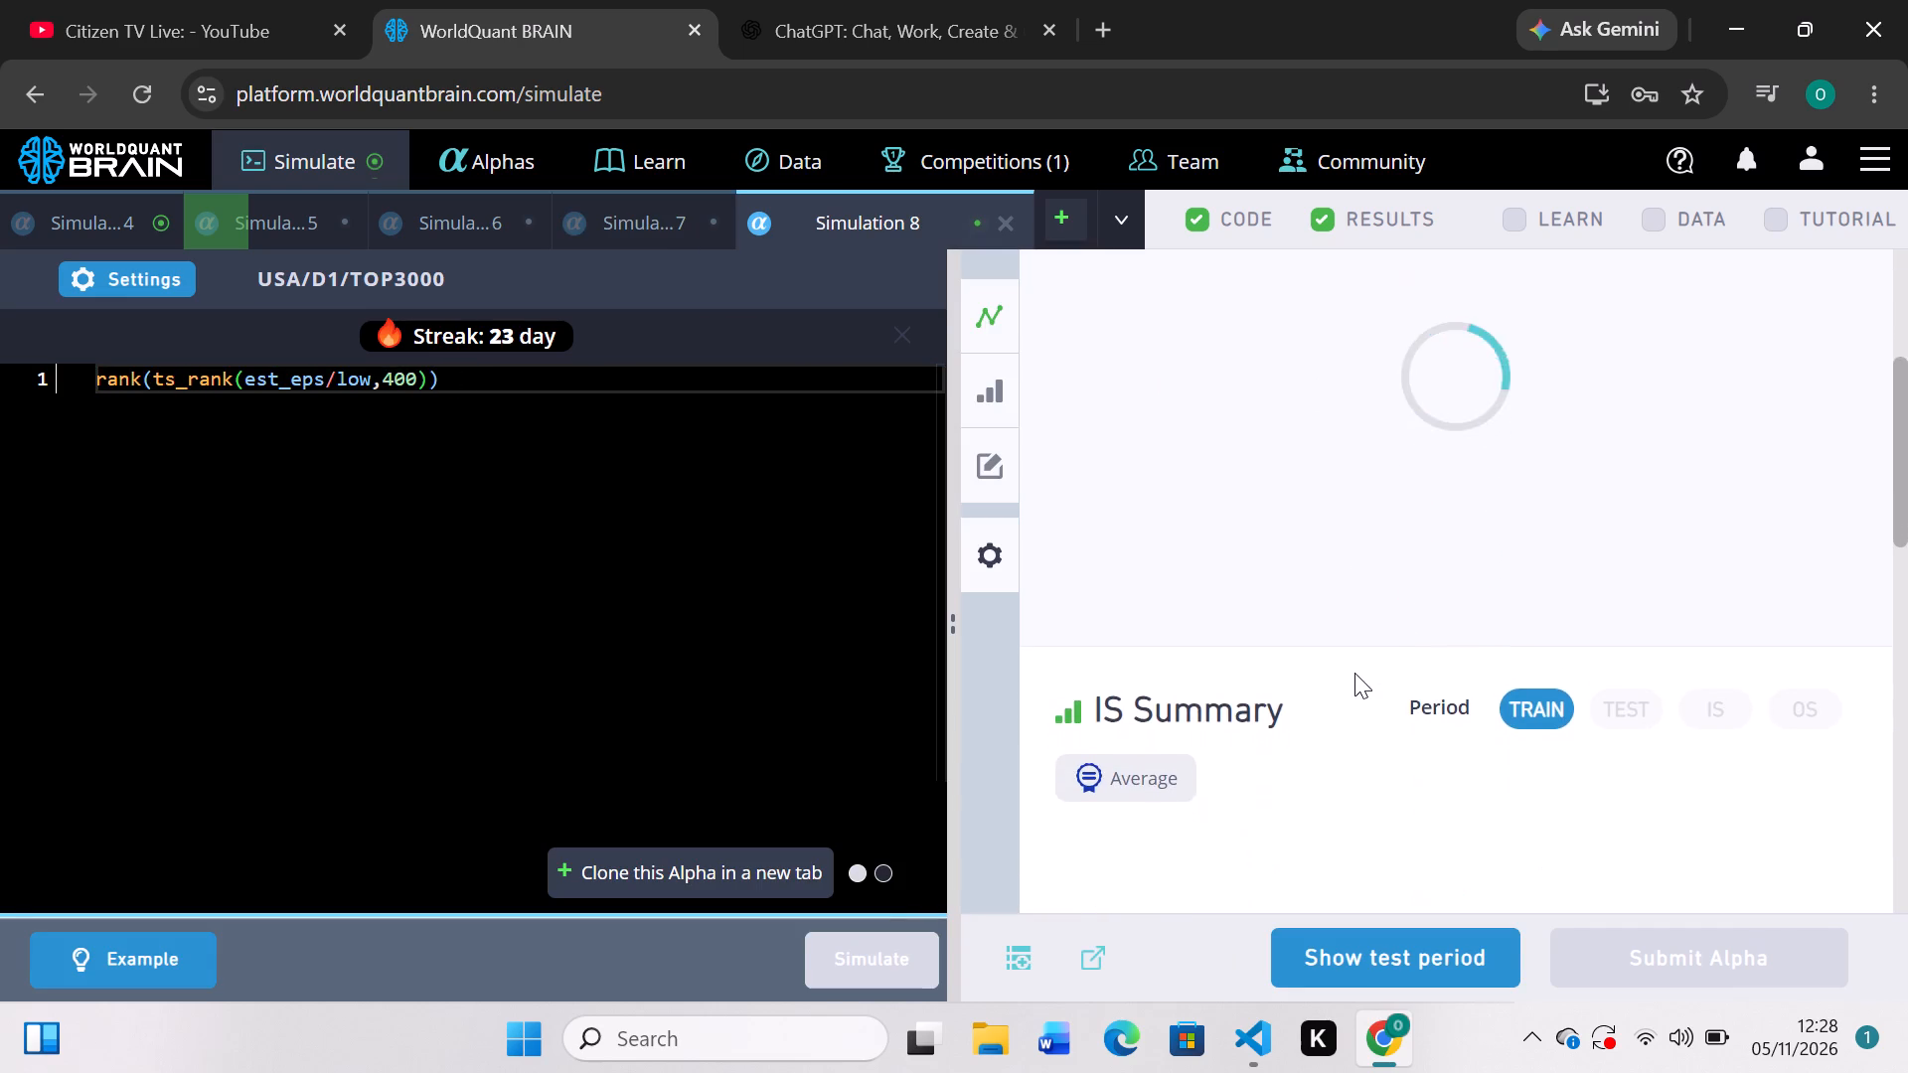
scroll(1354, 673, "down", 4)
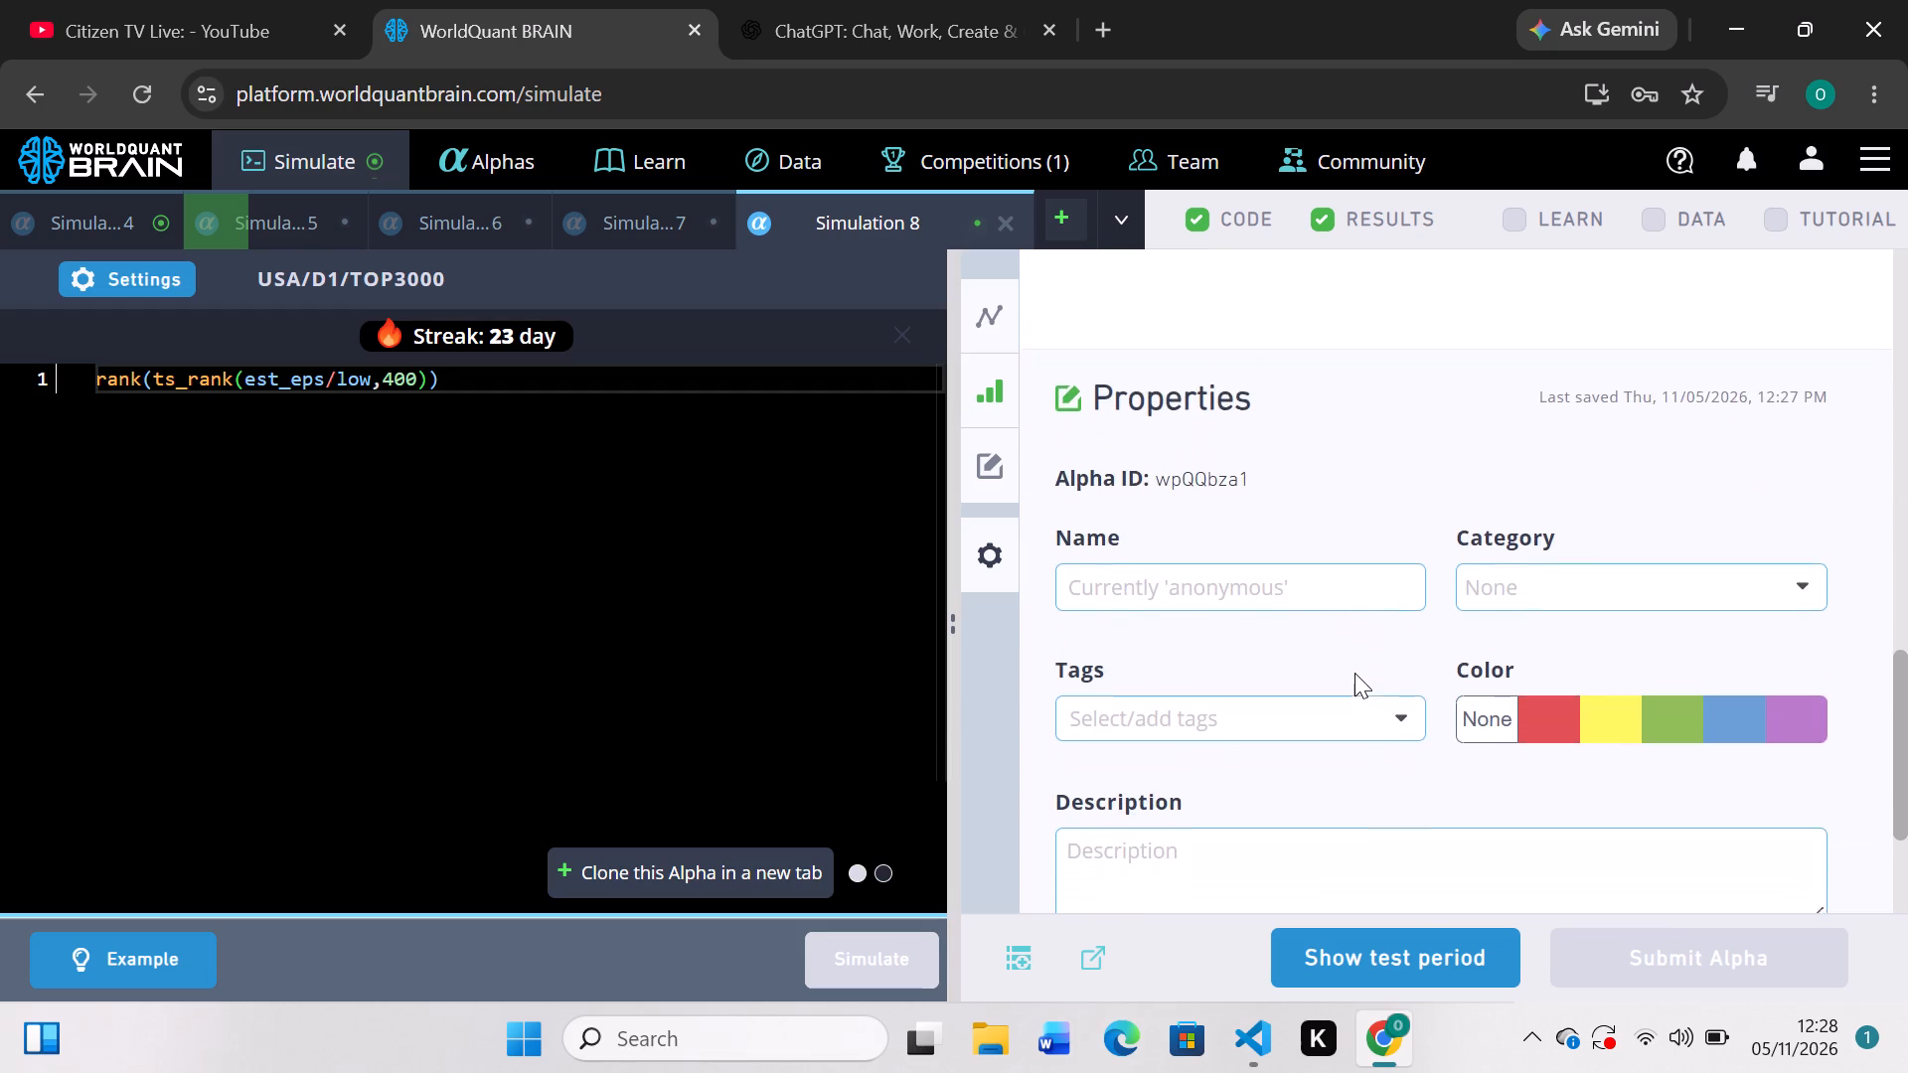
scroll(1354, 673, "up", 4)
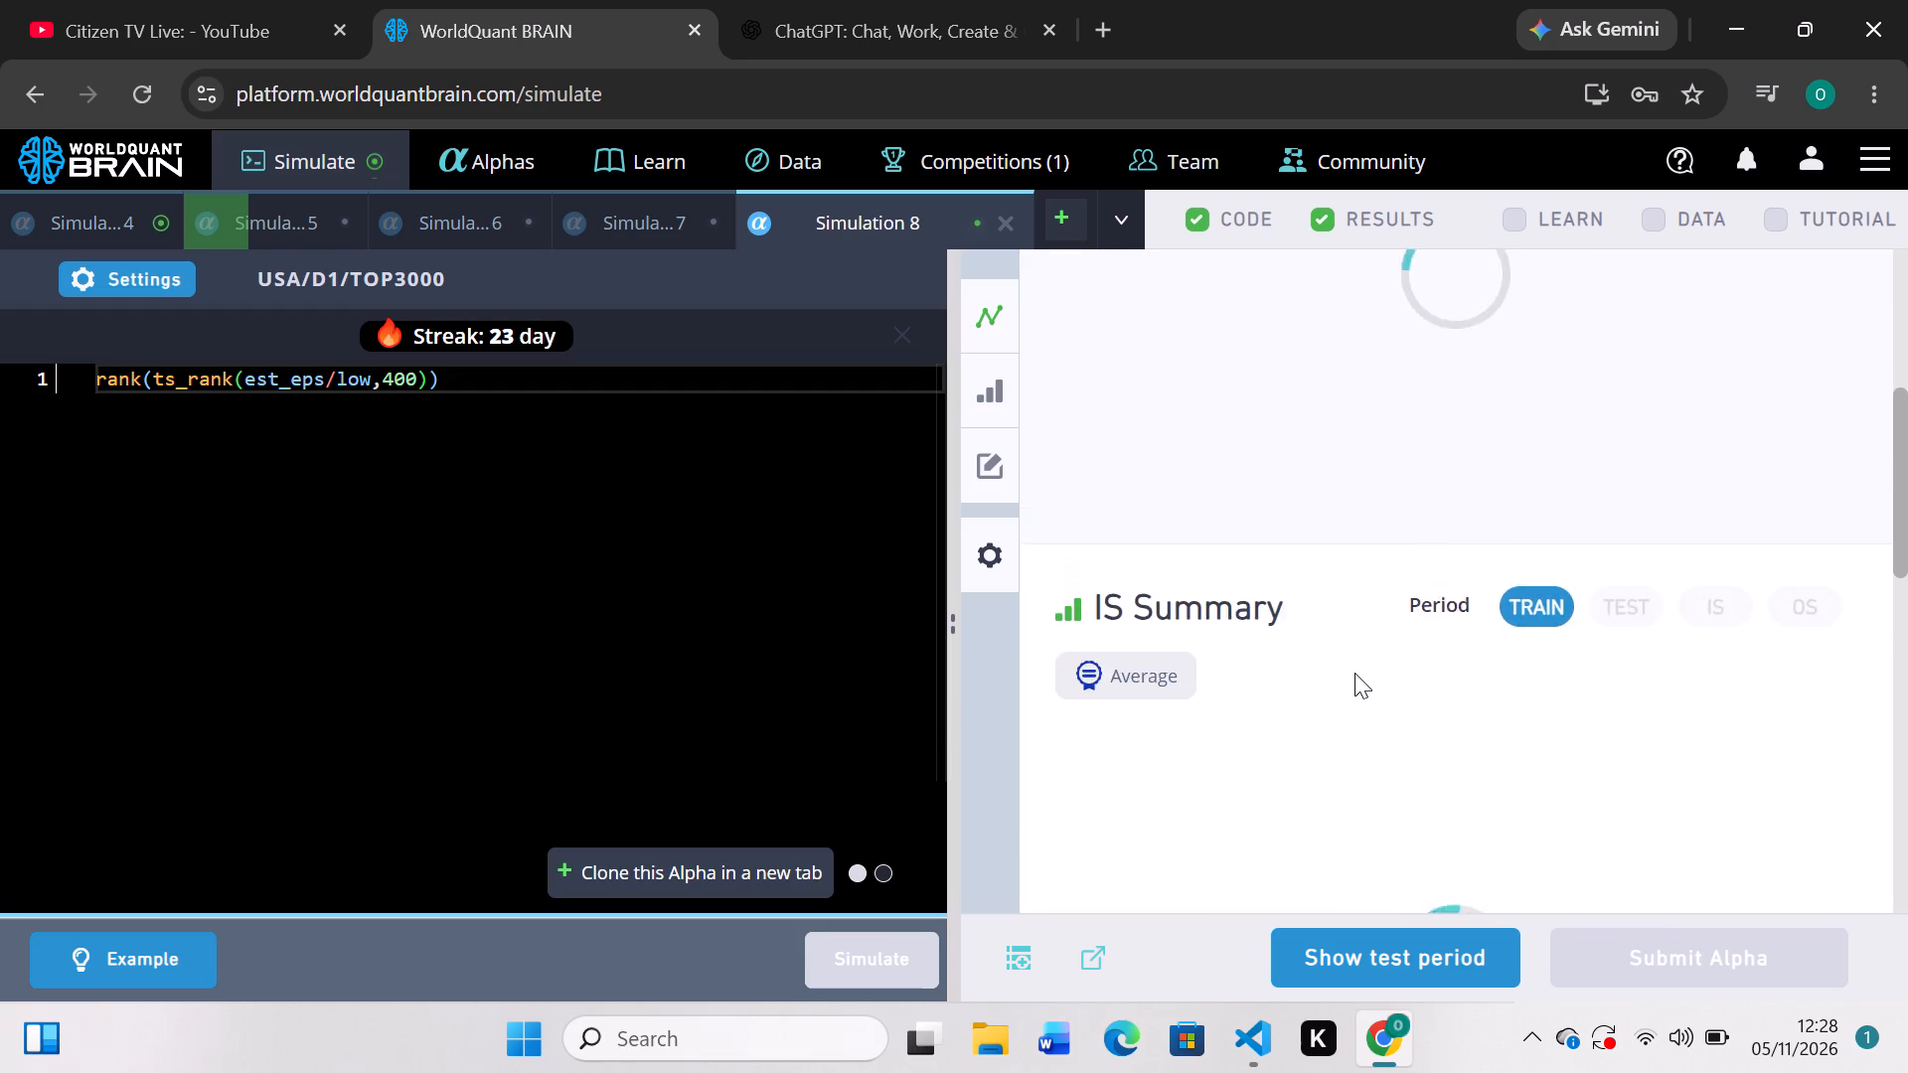
scroll(1354, 673, "up", 2)
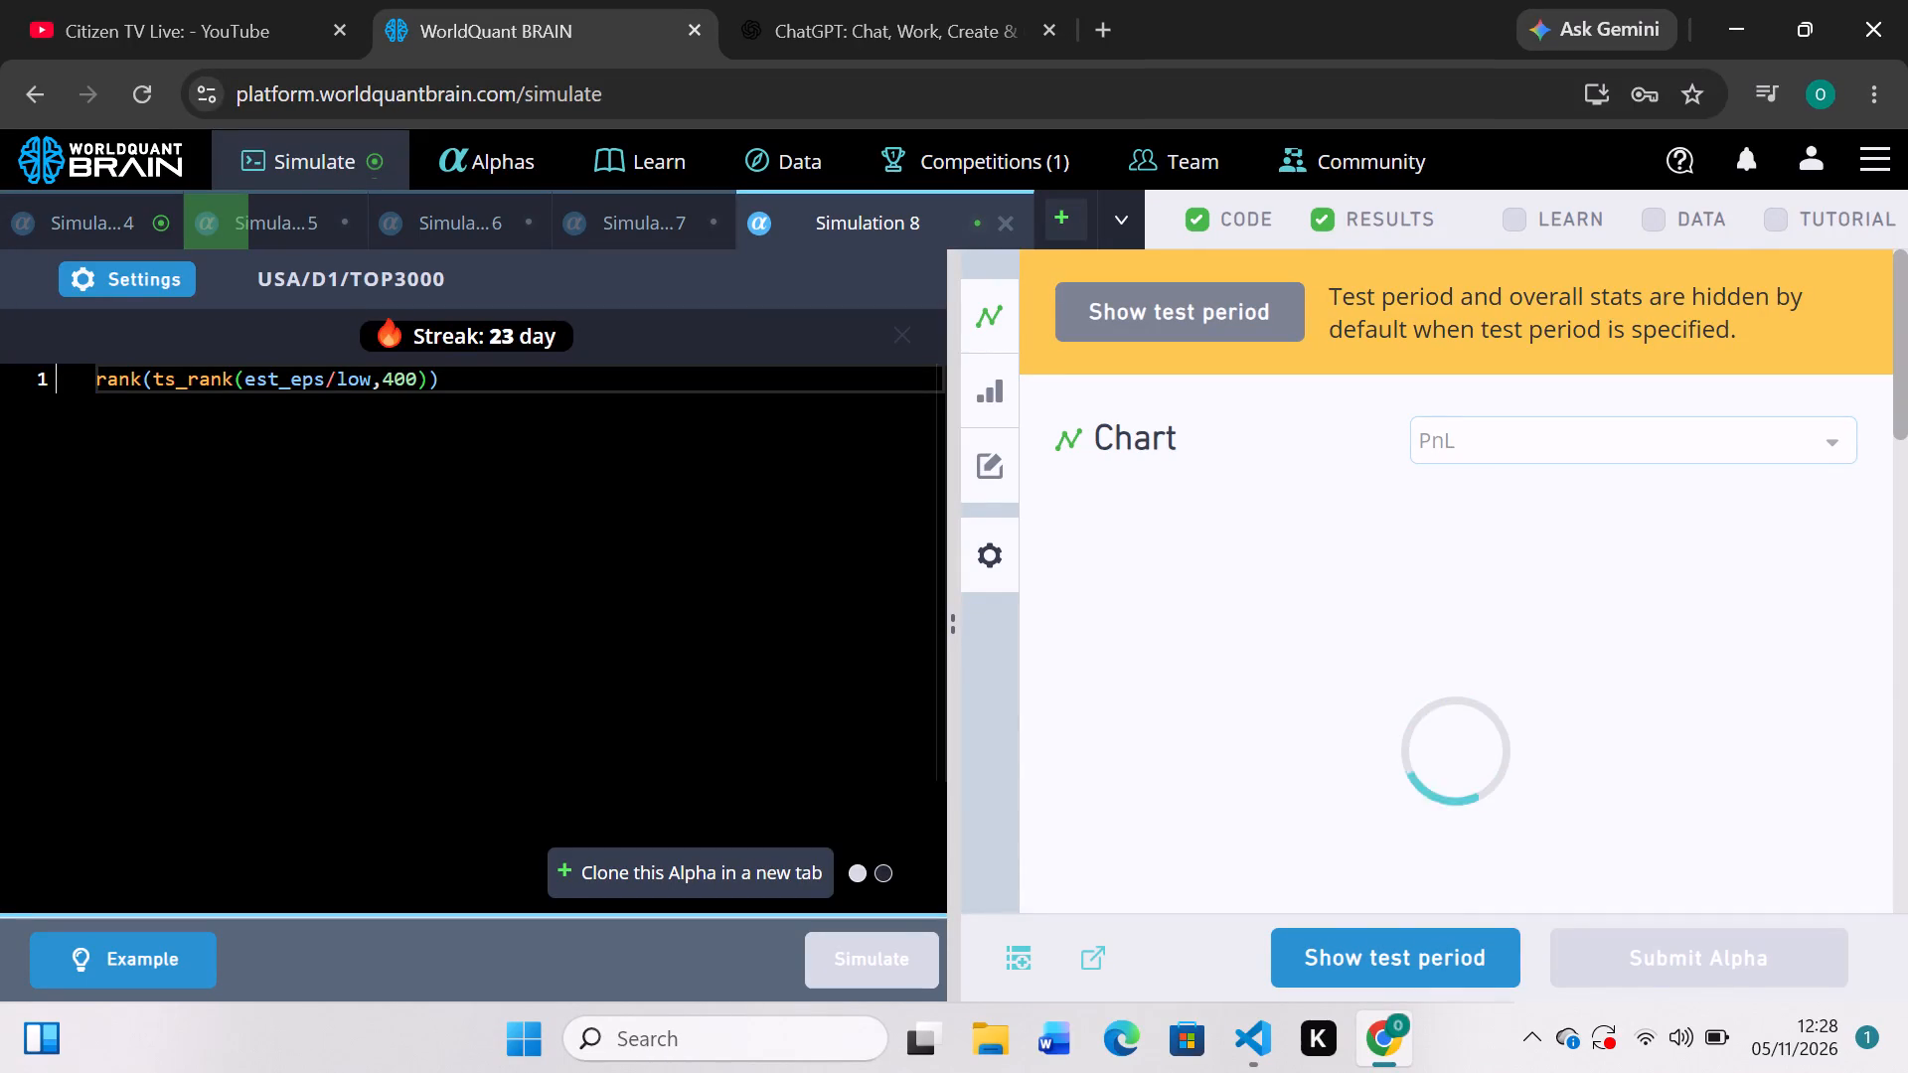
type("eve")
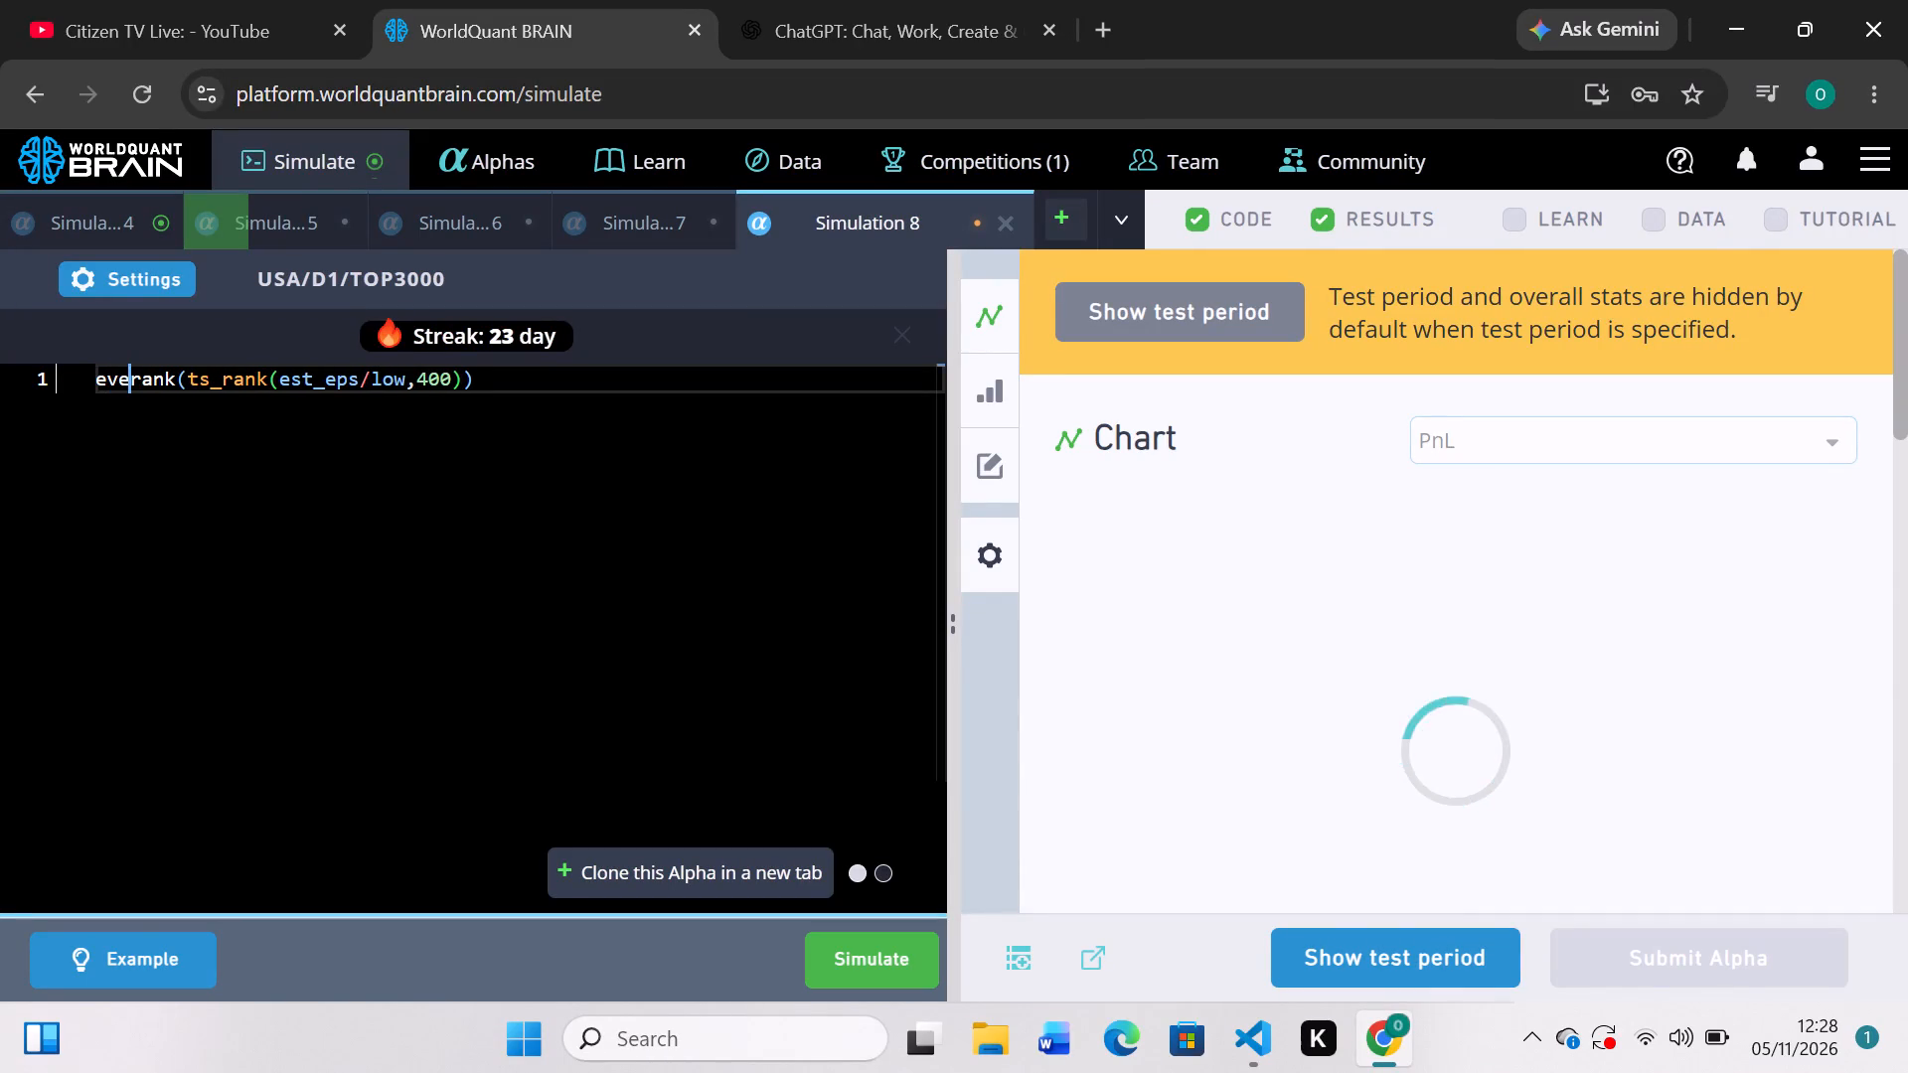
key("space")
type("=")
key("space")
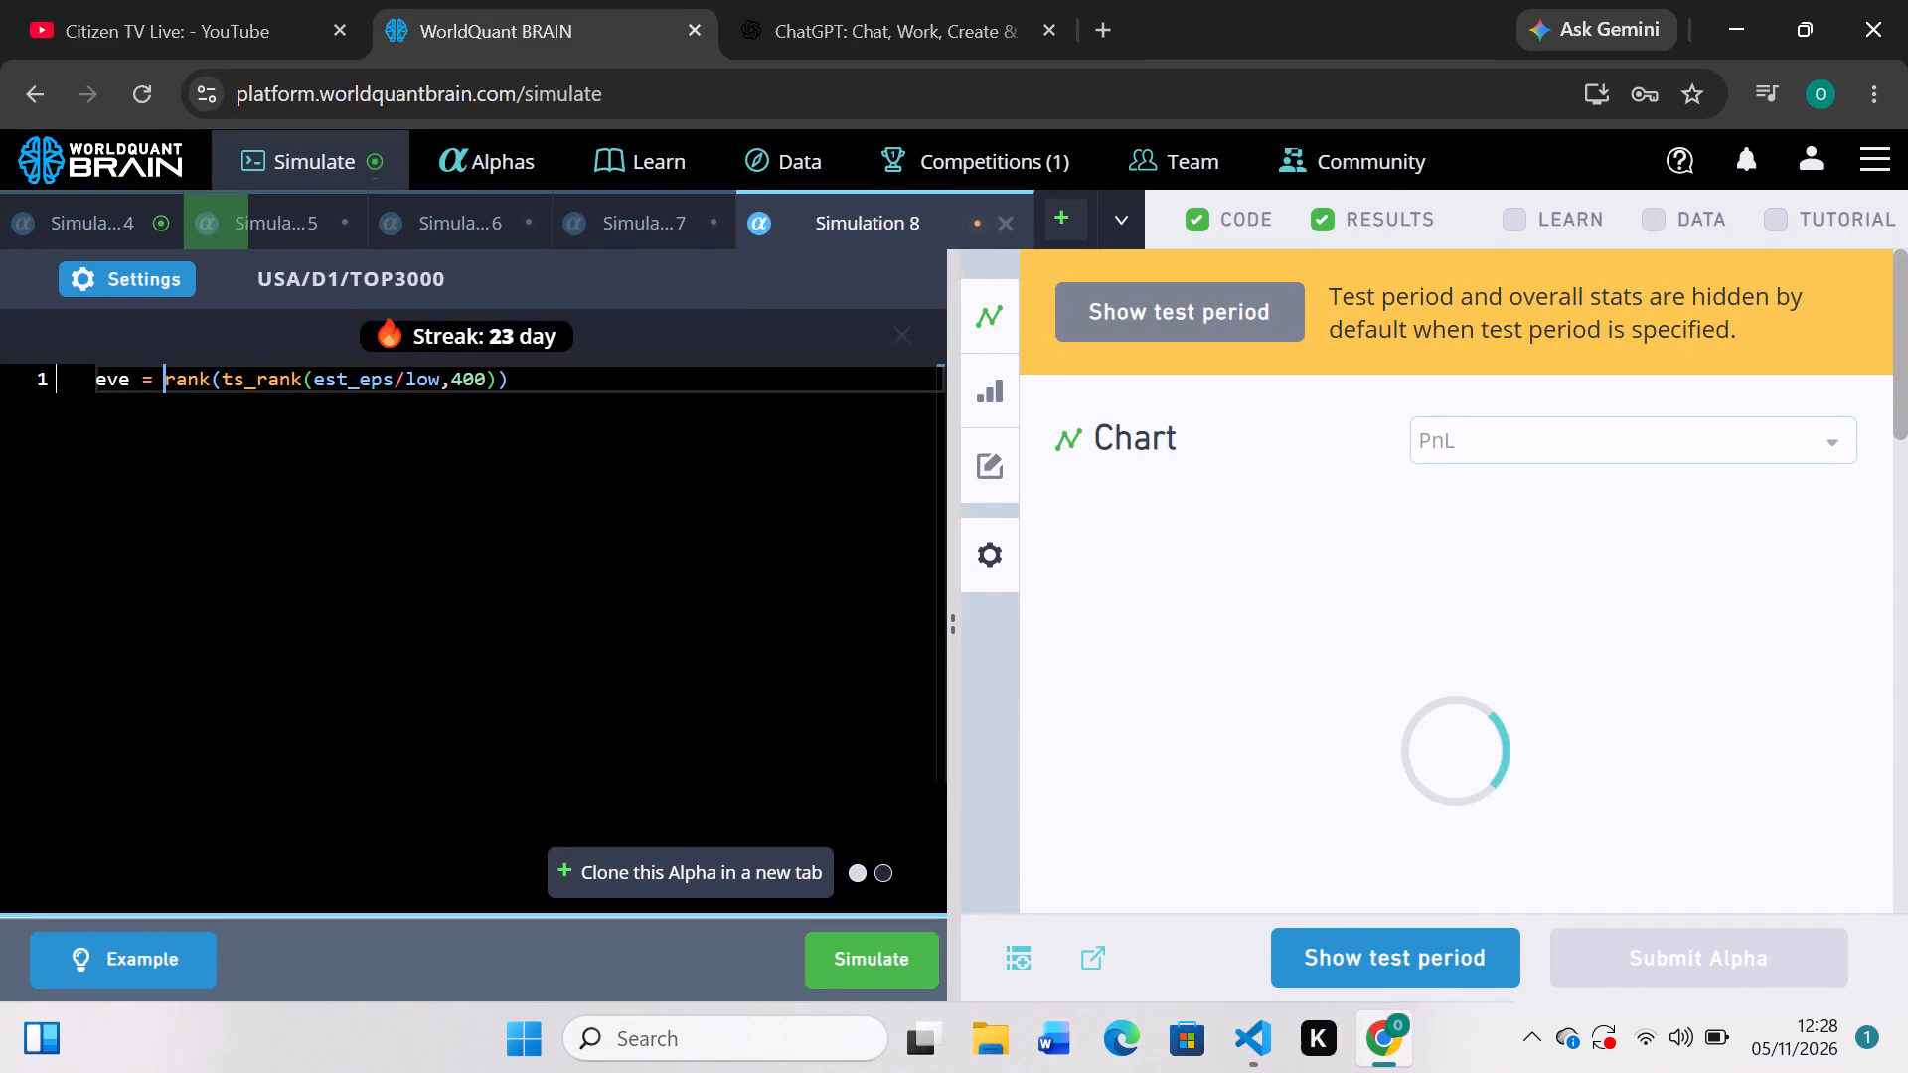
left_click(561, 372)
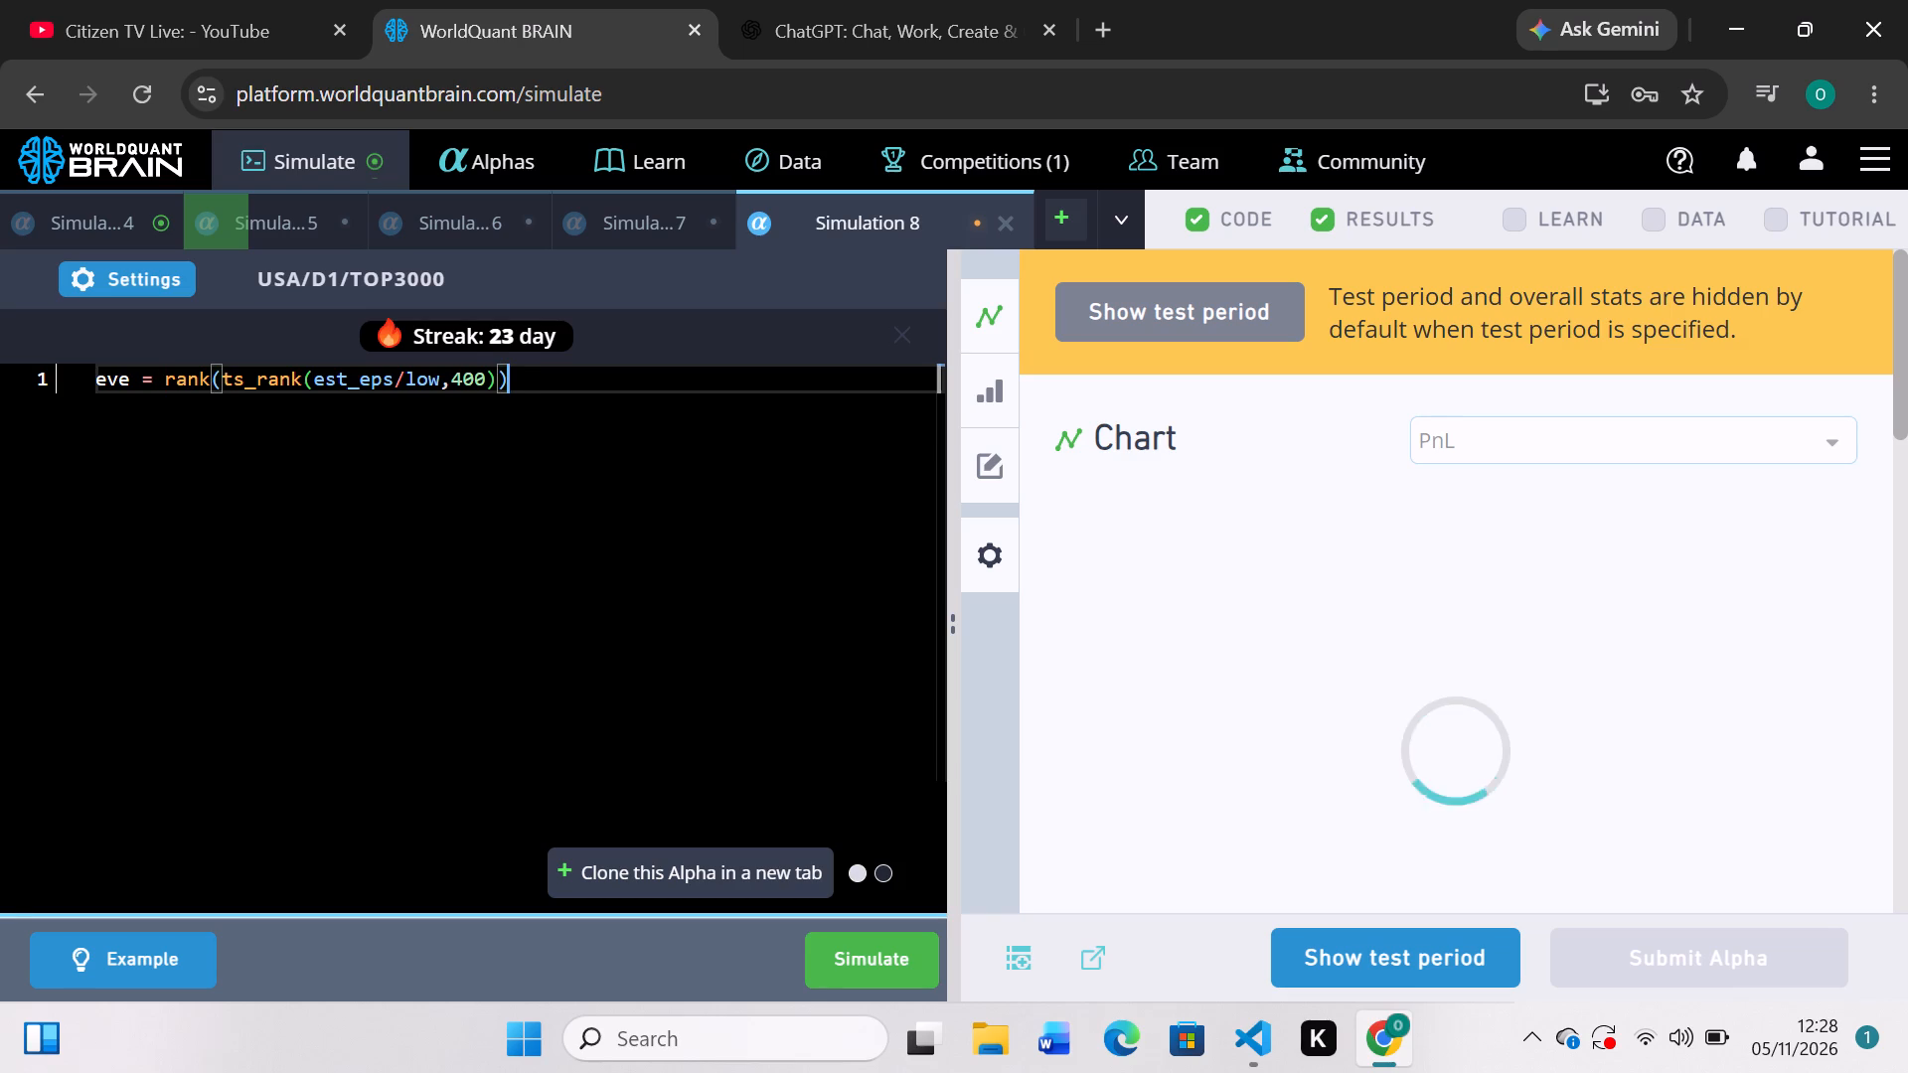
key("semicolon")
key("Return")
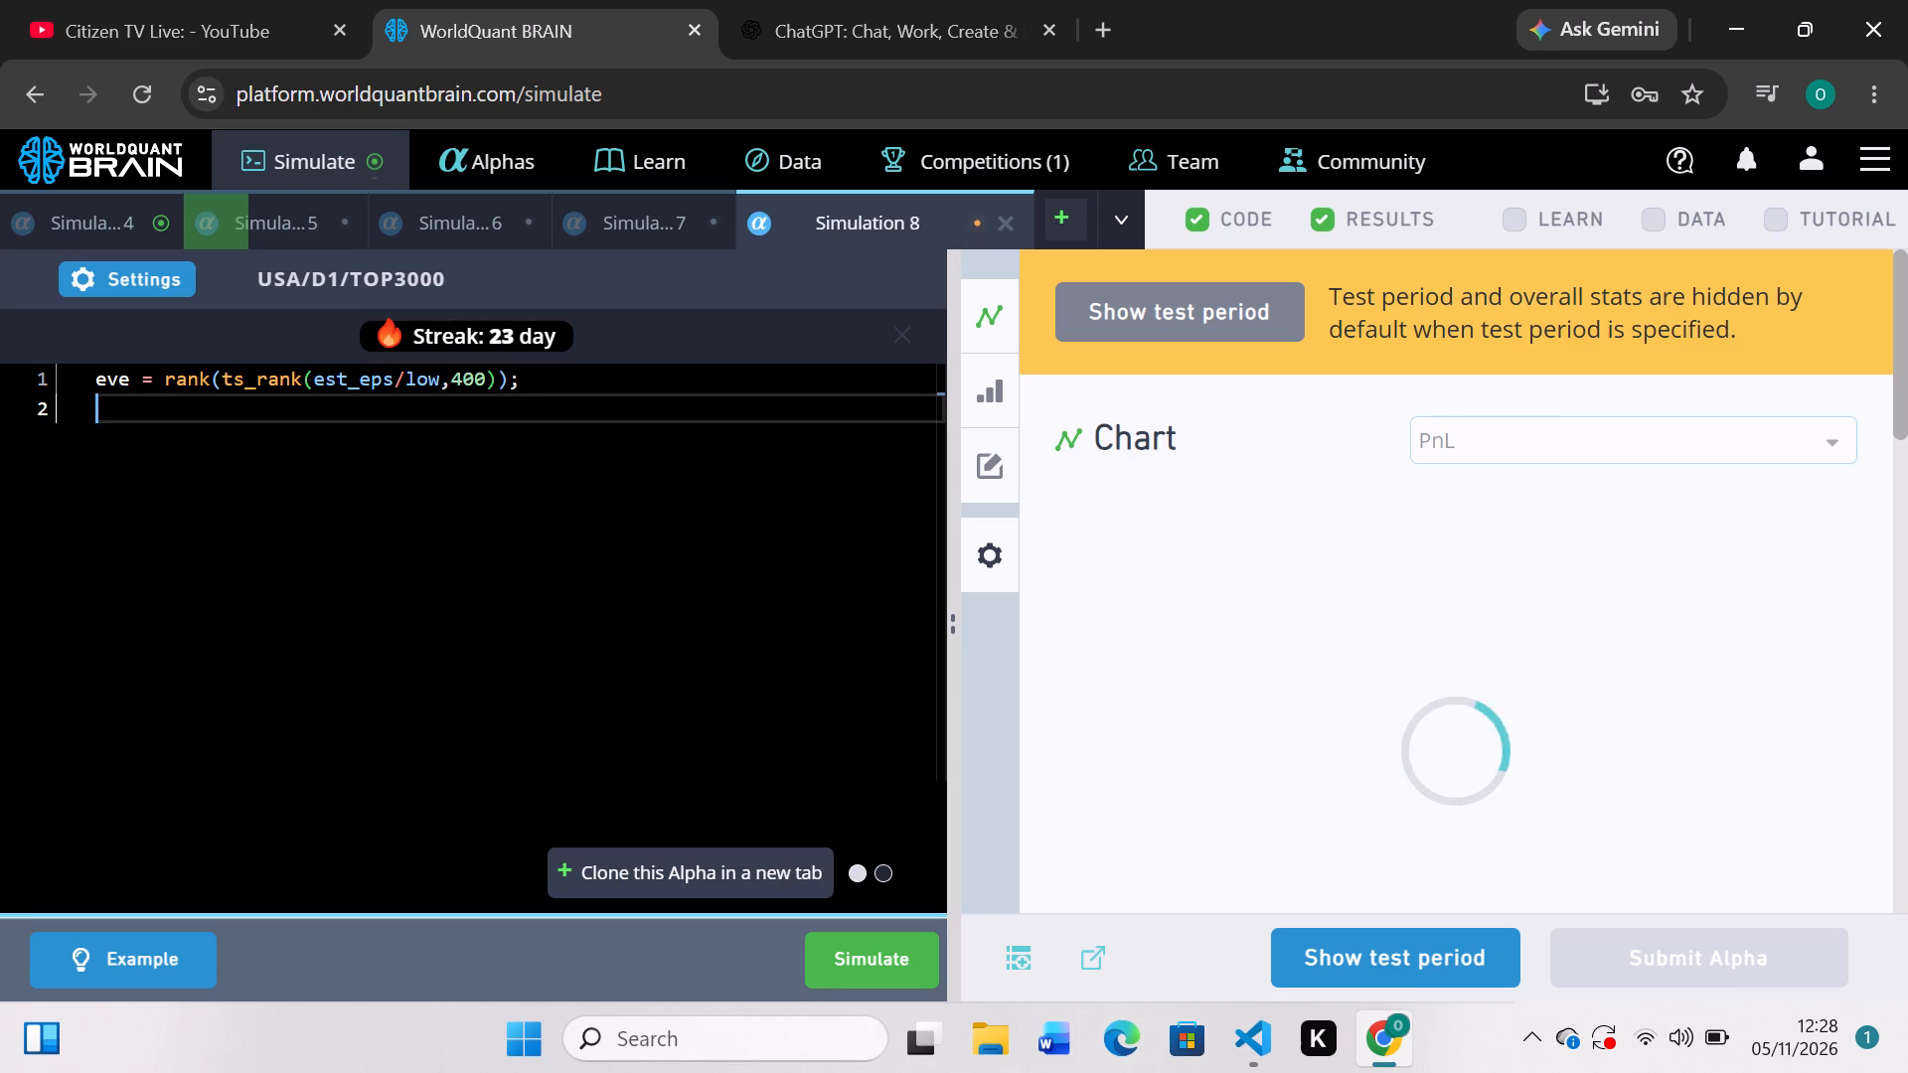
On Simulation 8's second line, write a trade_when call with the entry condition volume>2*adv20.
key("i")
key("BackSpace")
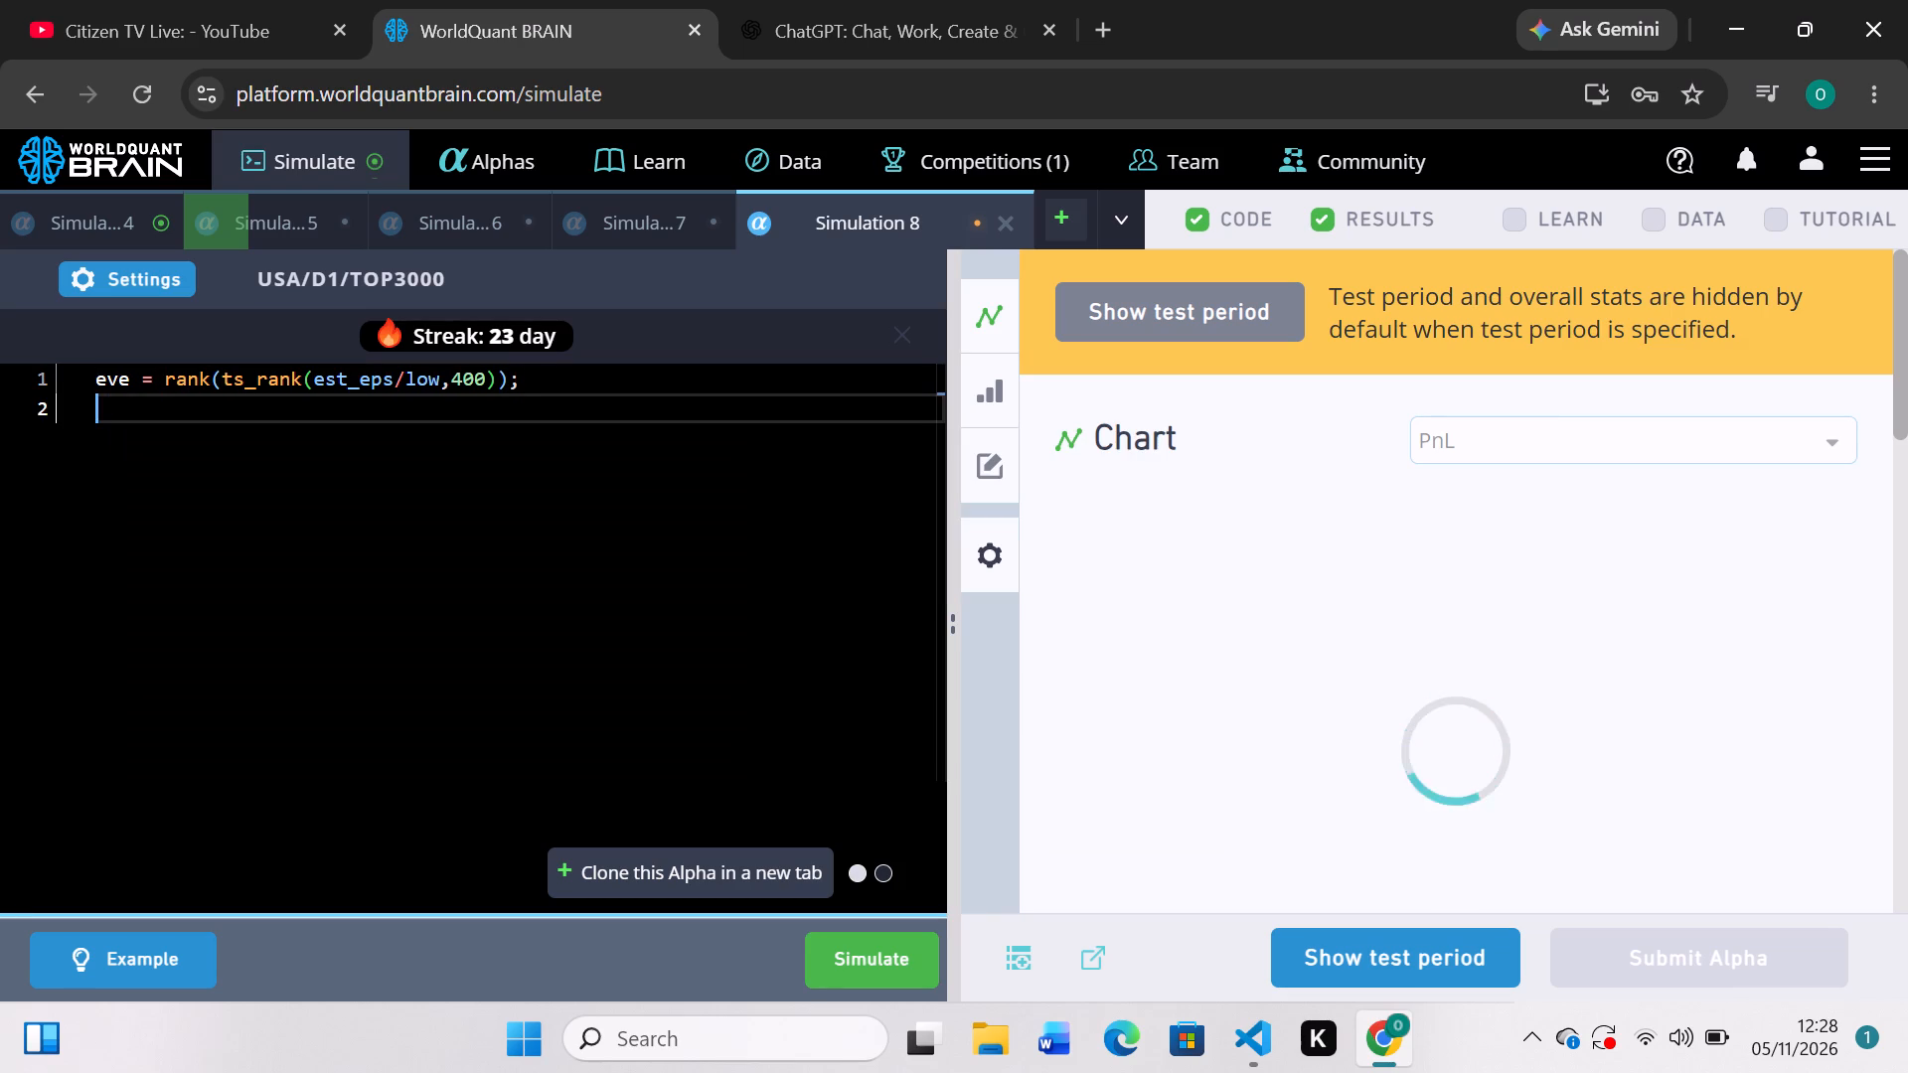
key("r")
key("BackSpace")
type("tr")
key("Tab")
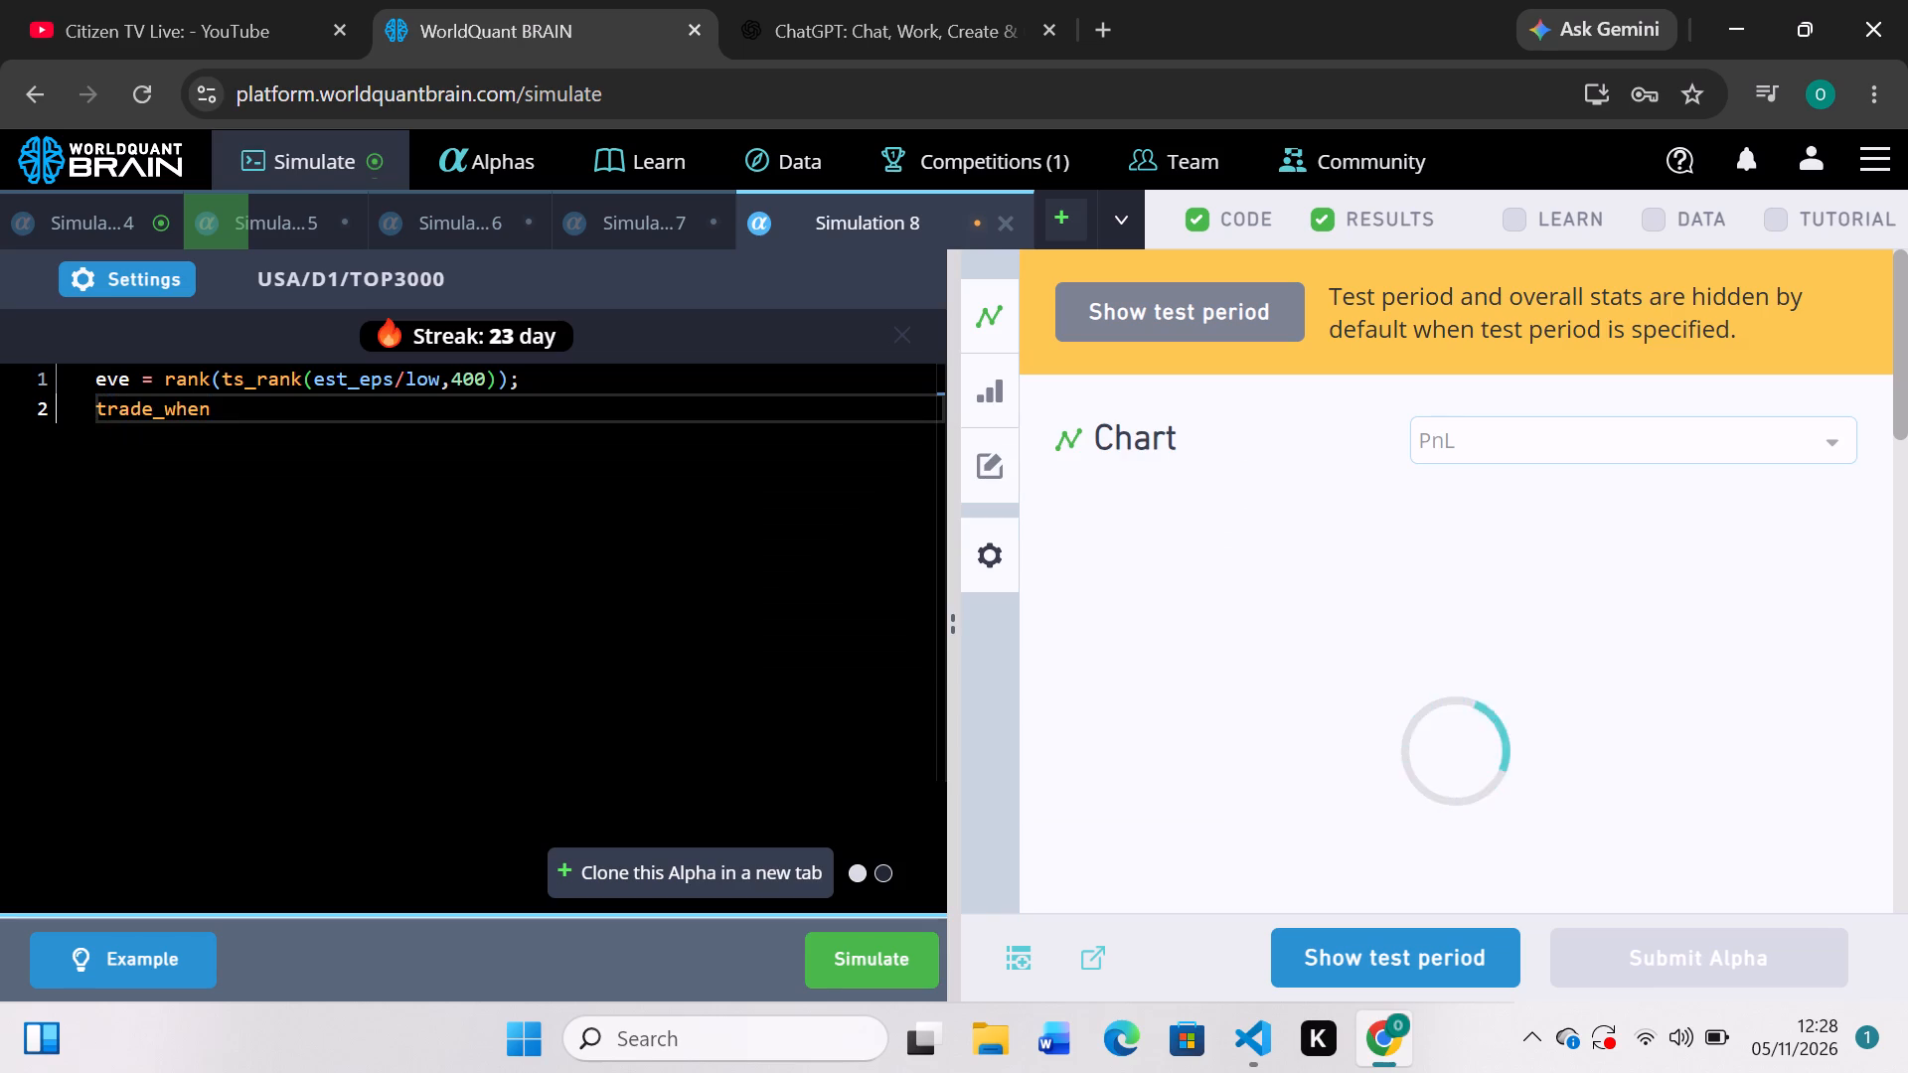
key("shift+parenleft")
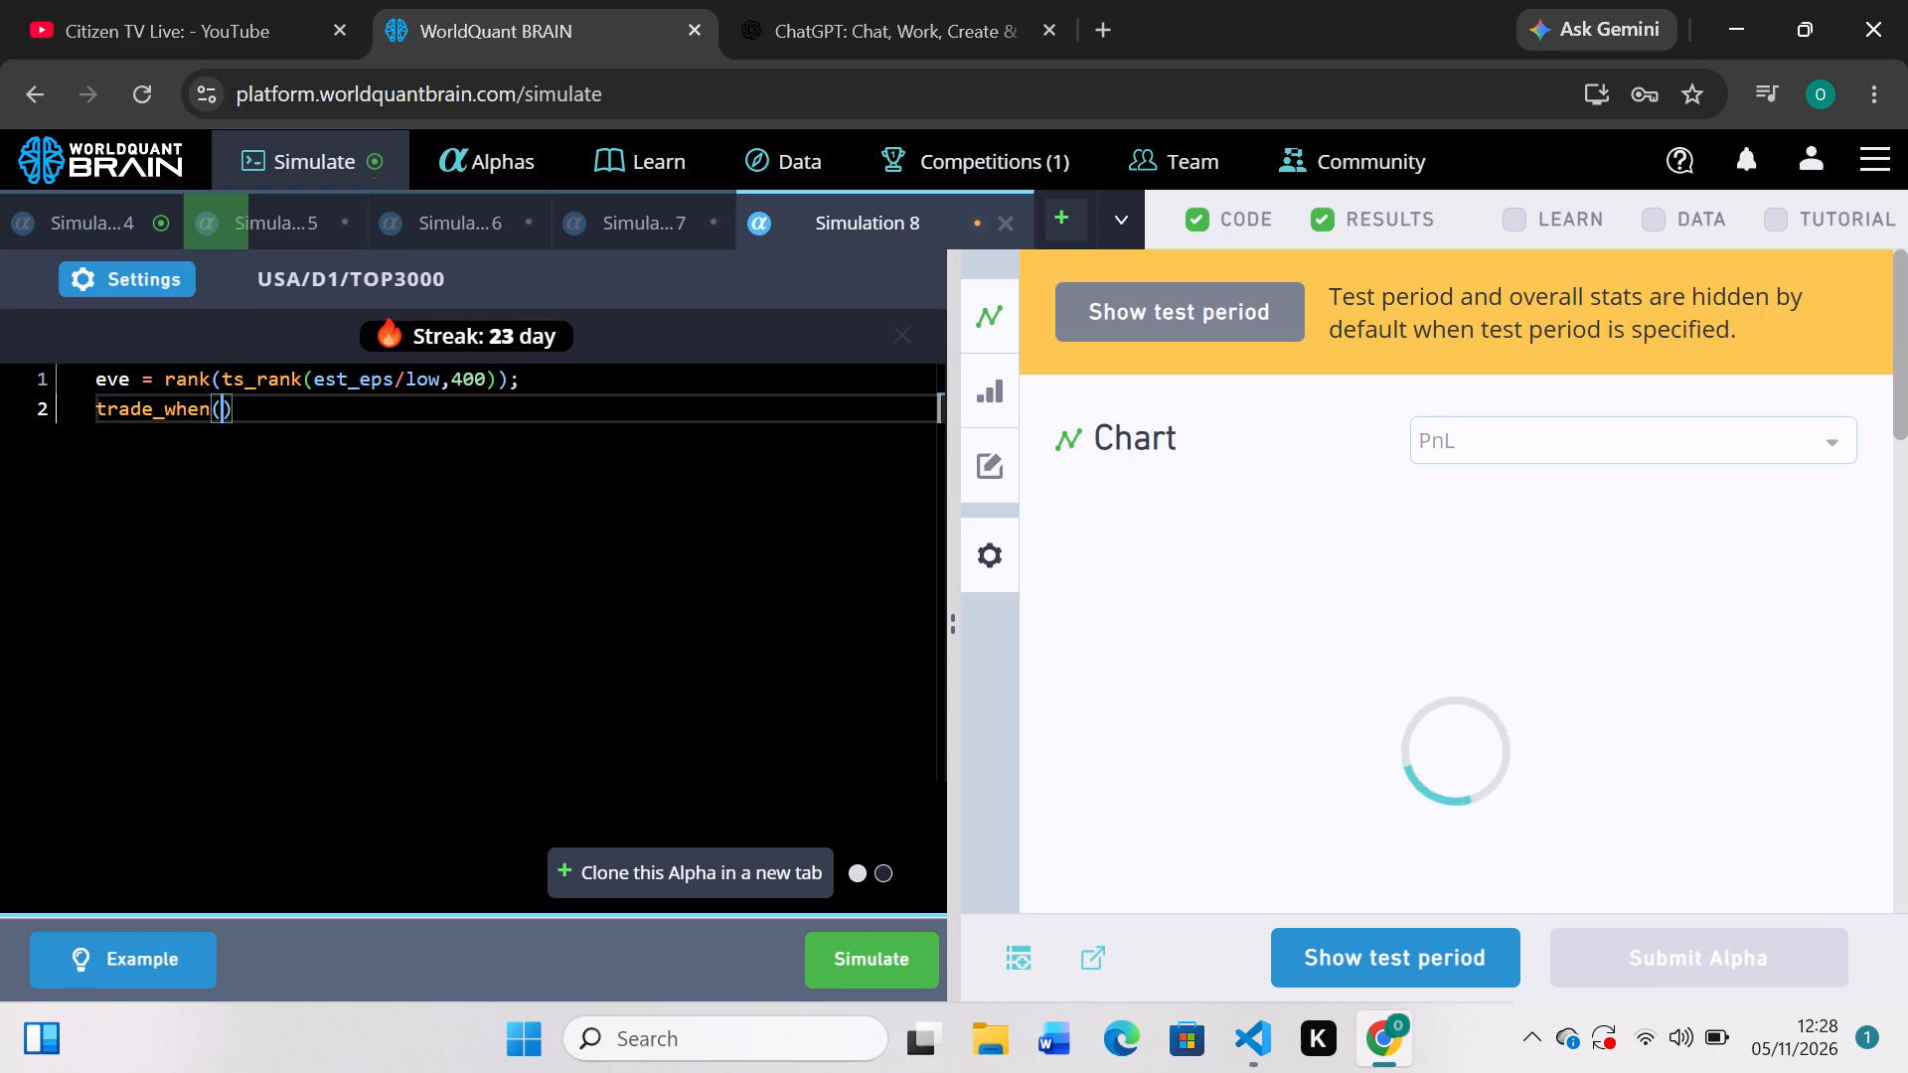
key("v")
key("o")
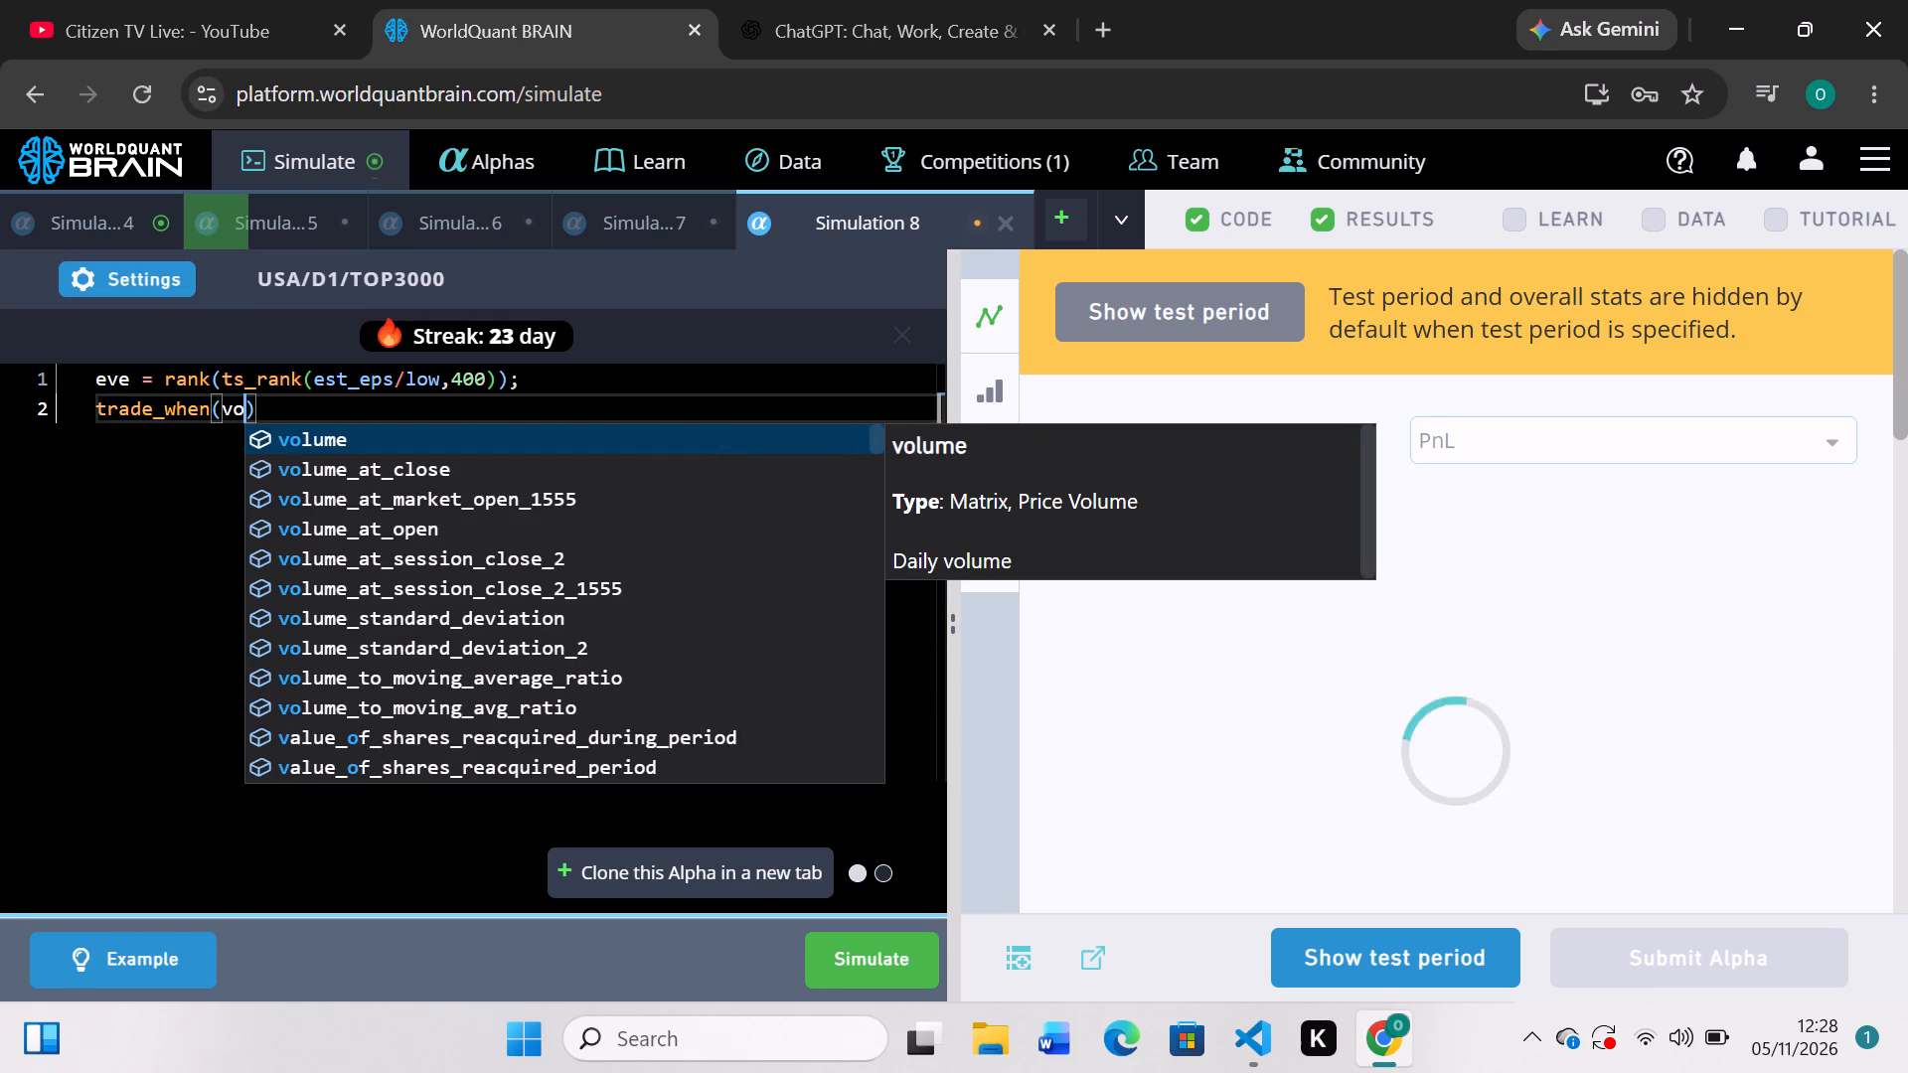
key("l")
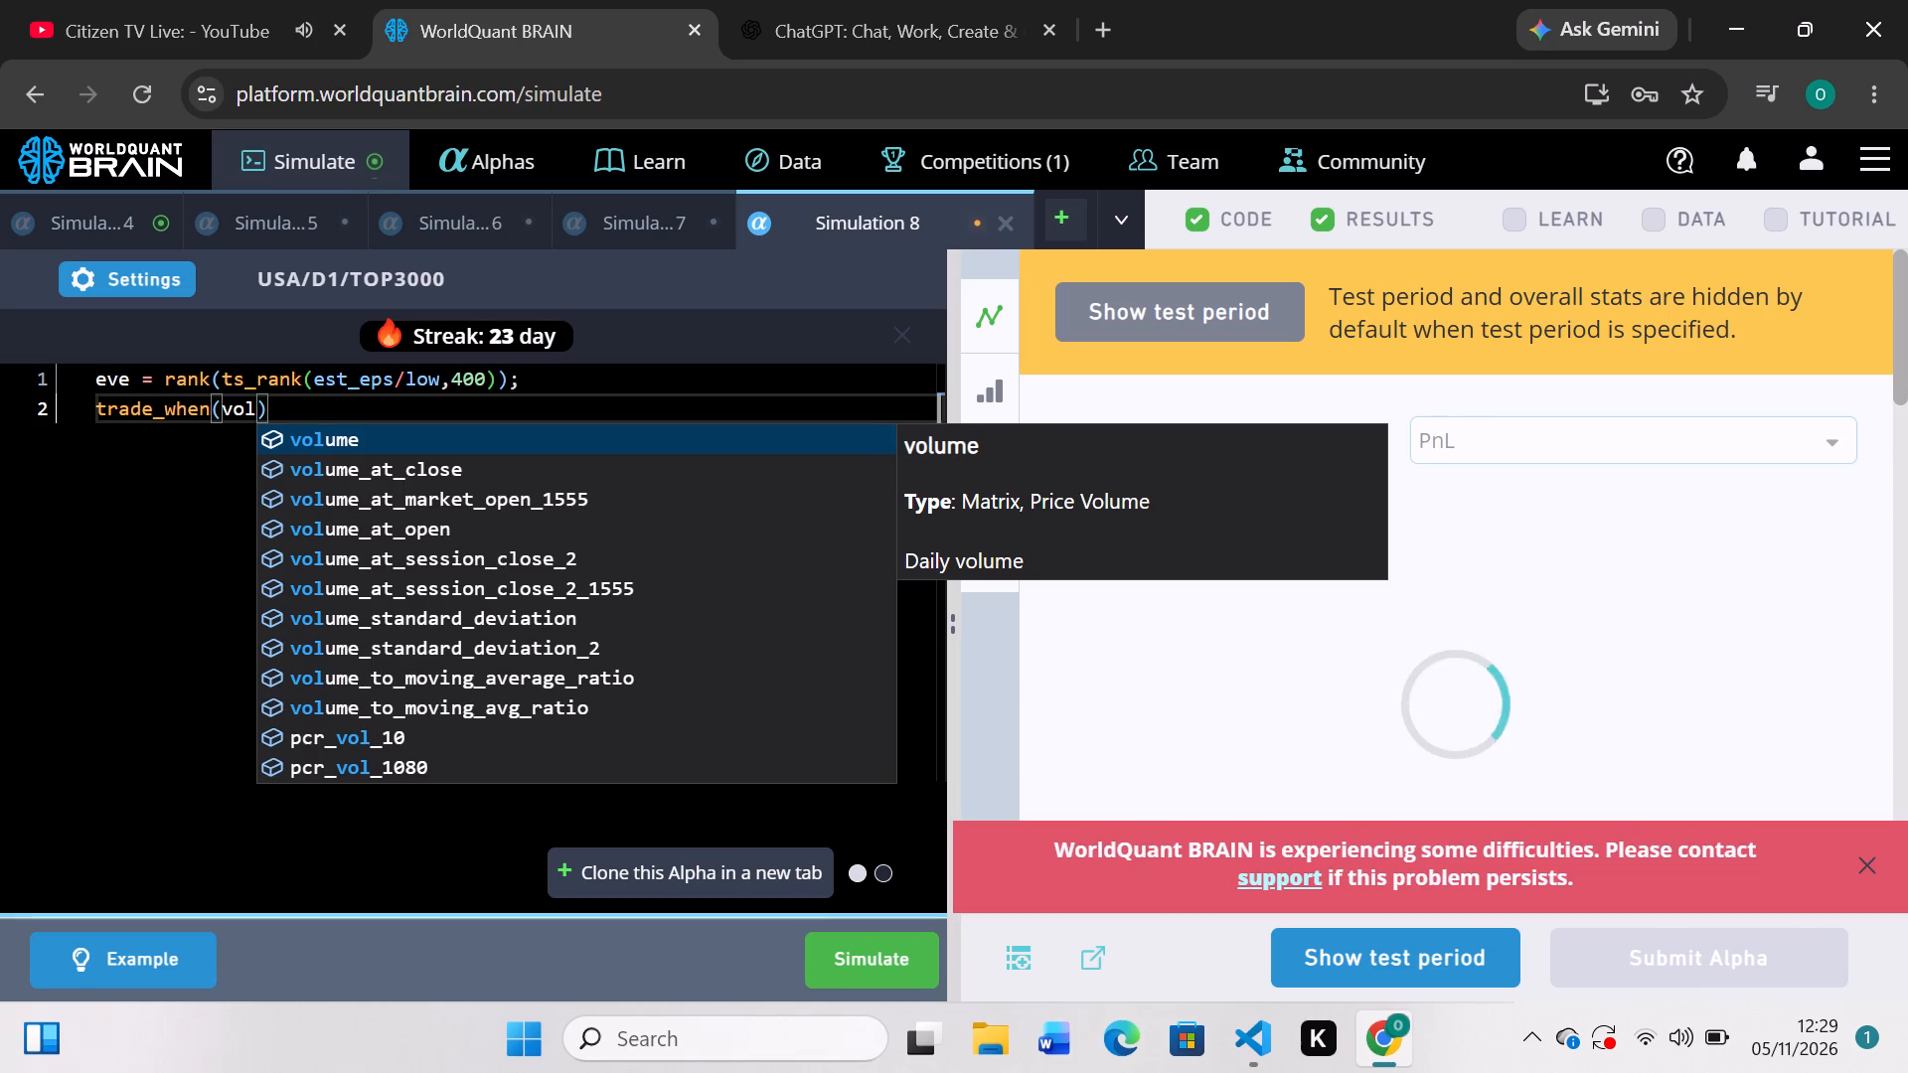
key("Tab")
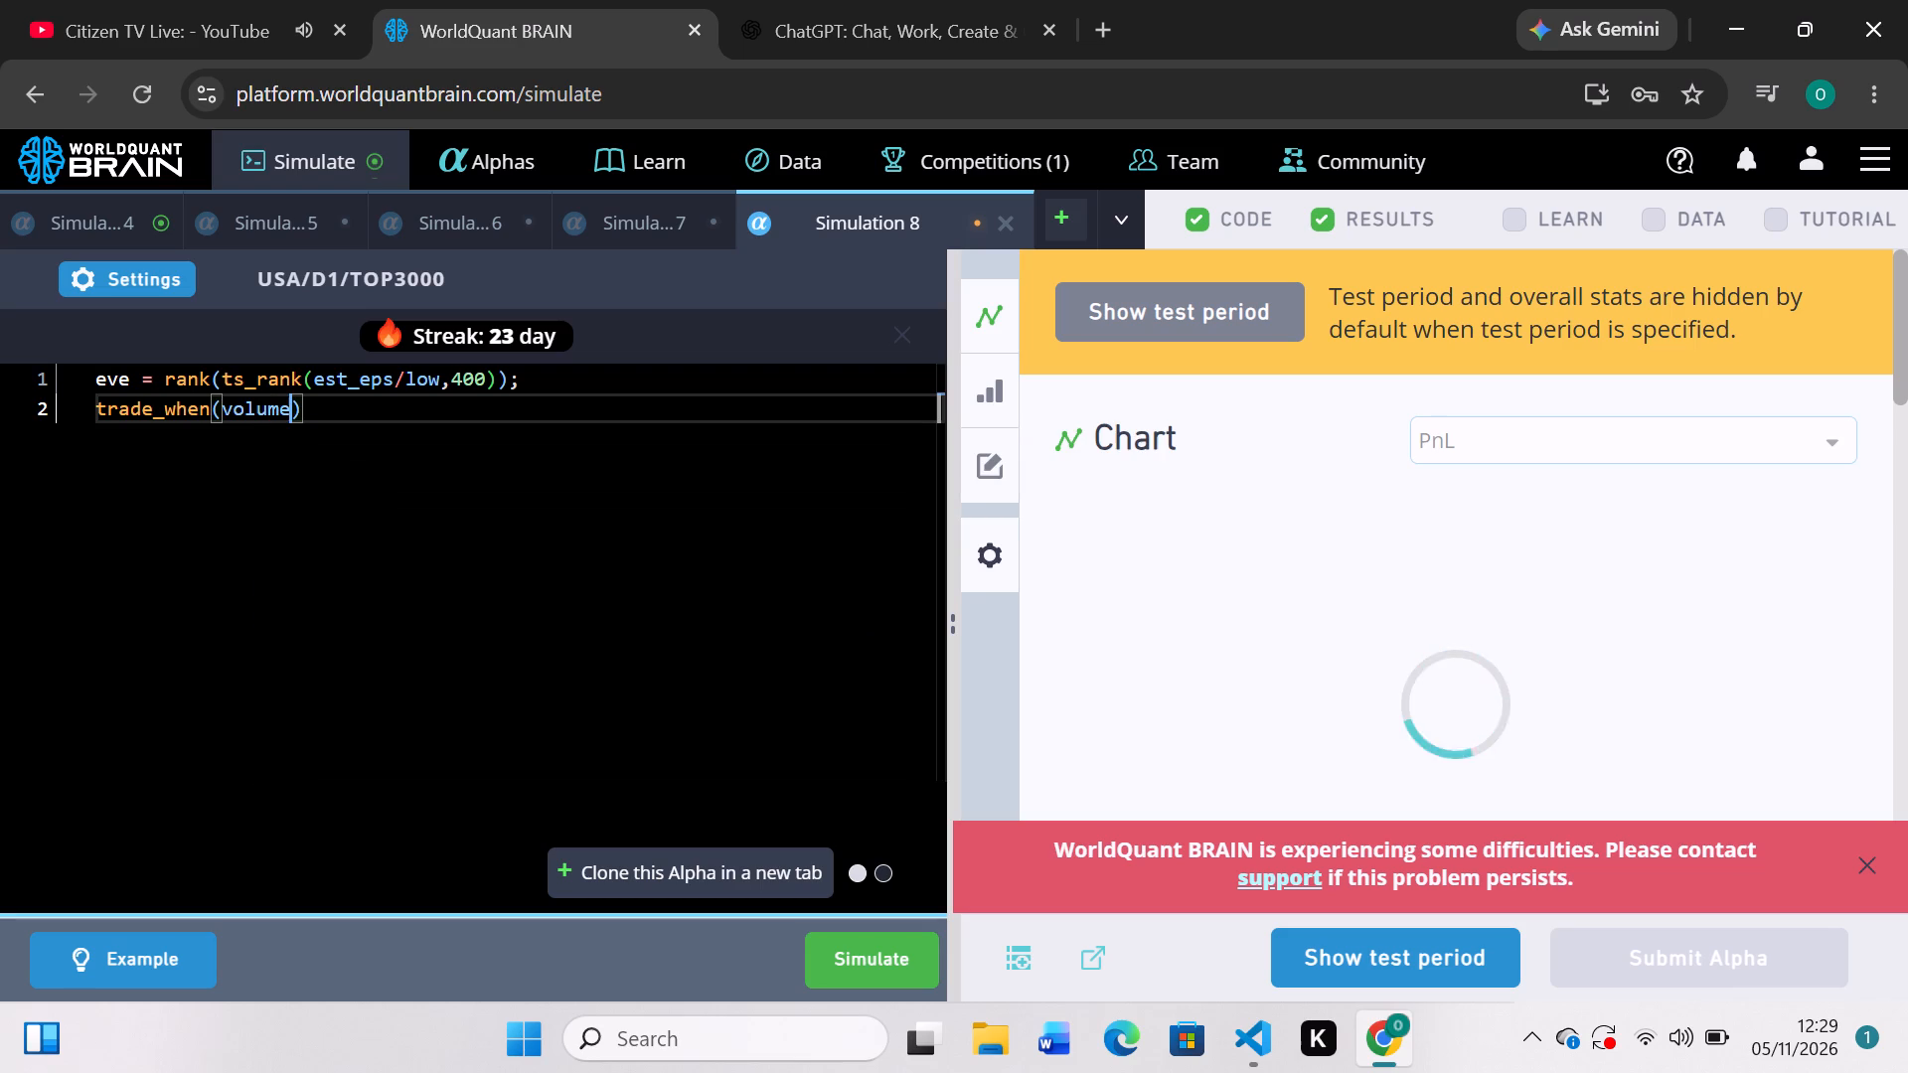
key("shift+greater")
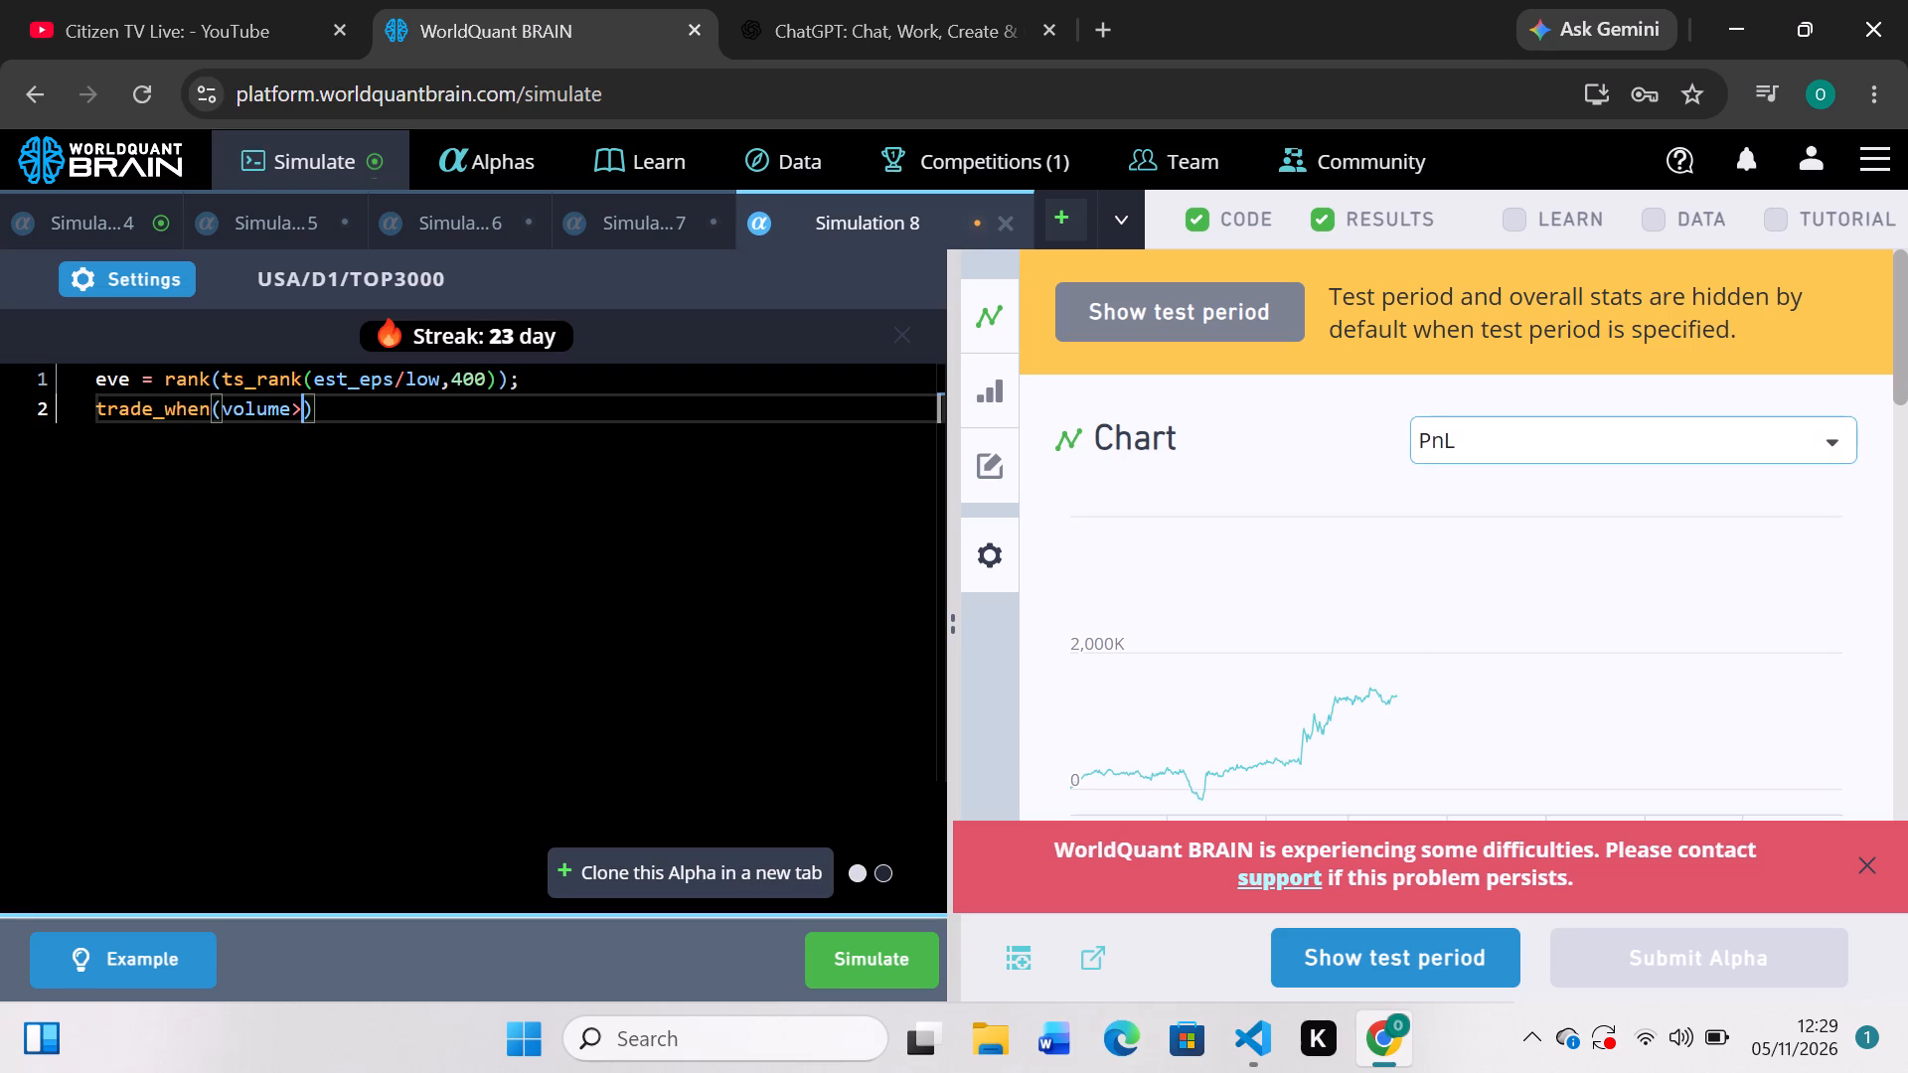
key("2")
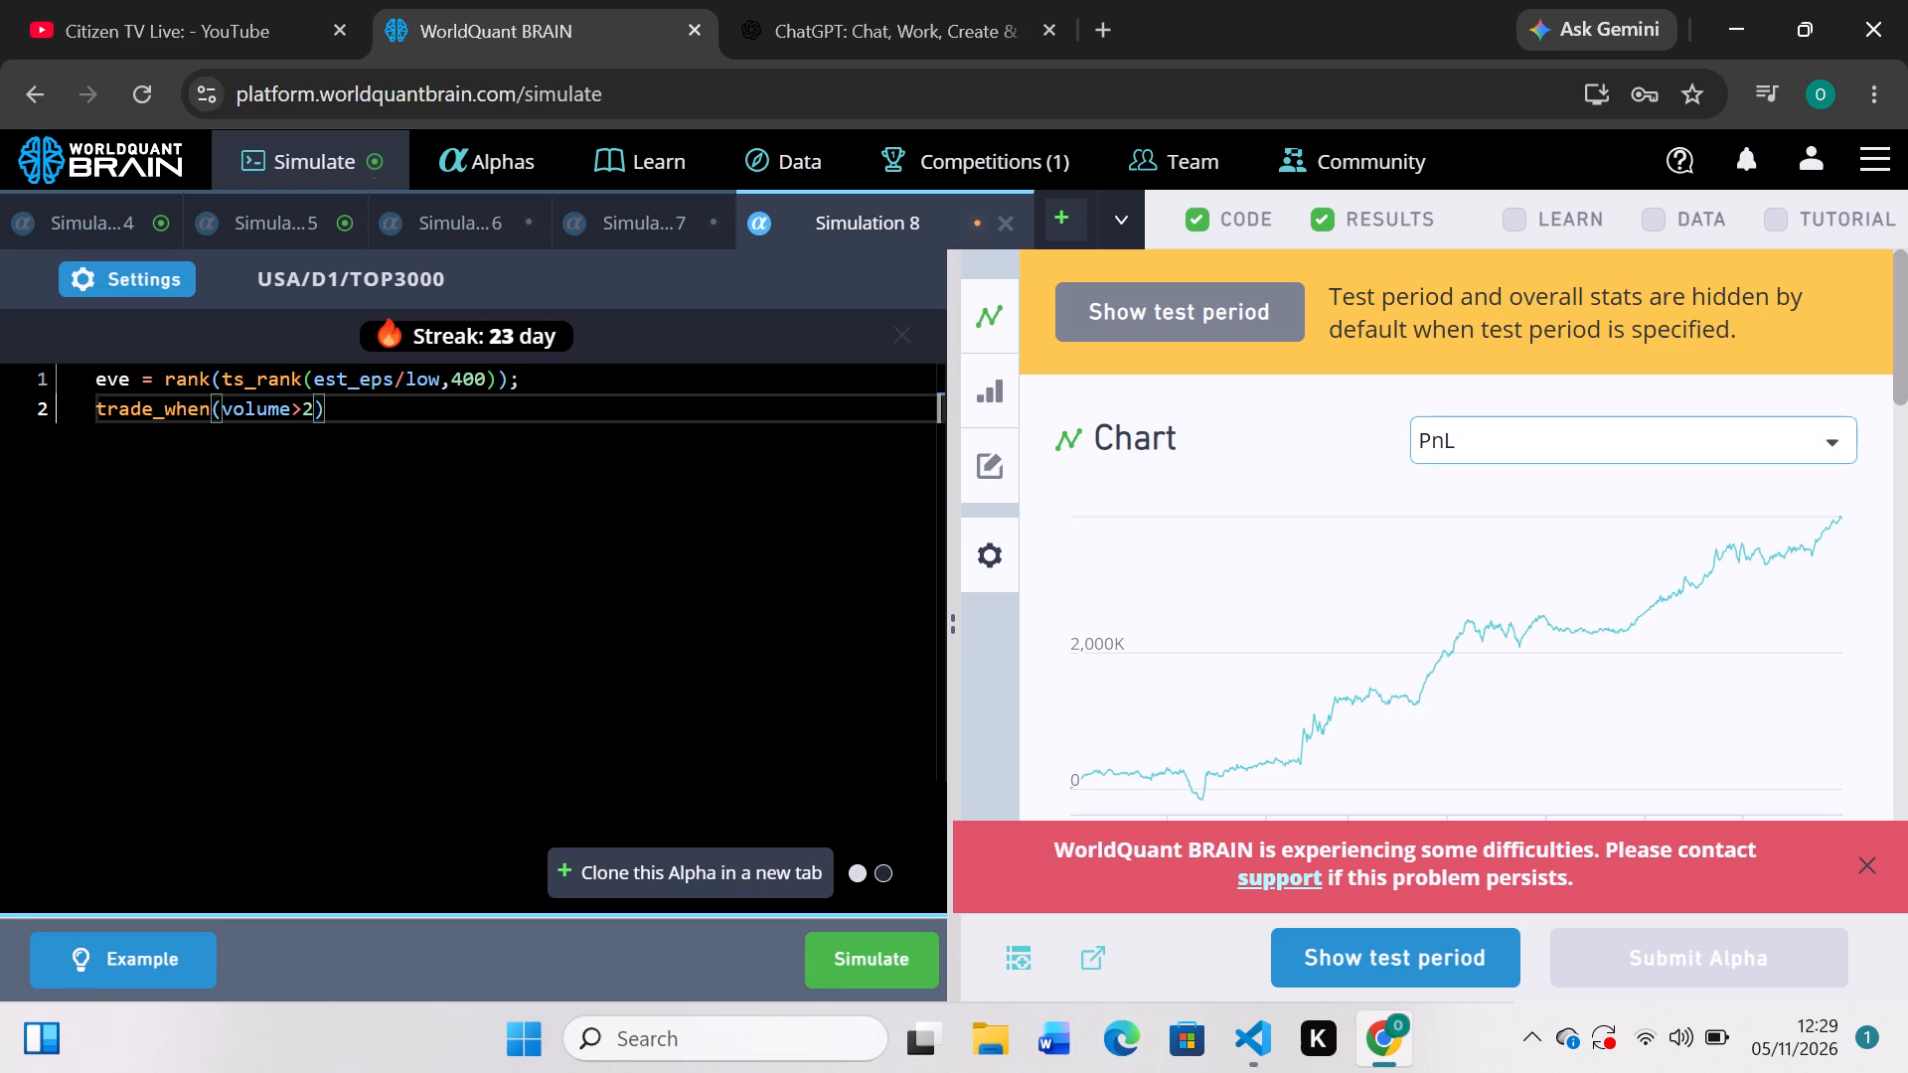
key("shift+asterisk")
key("a")
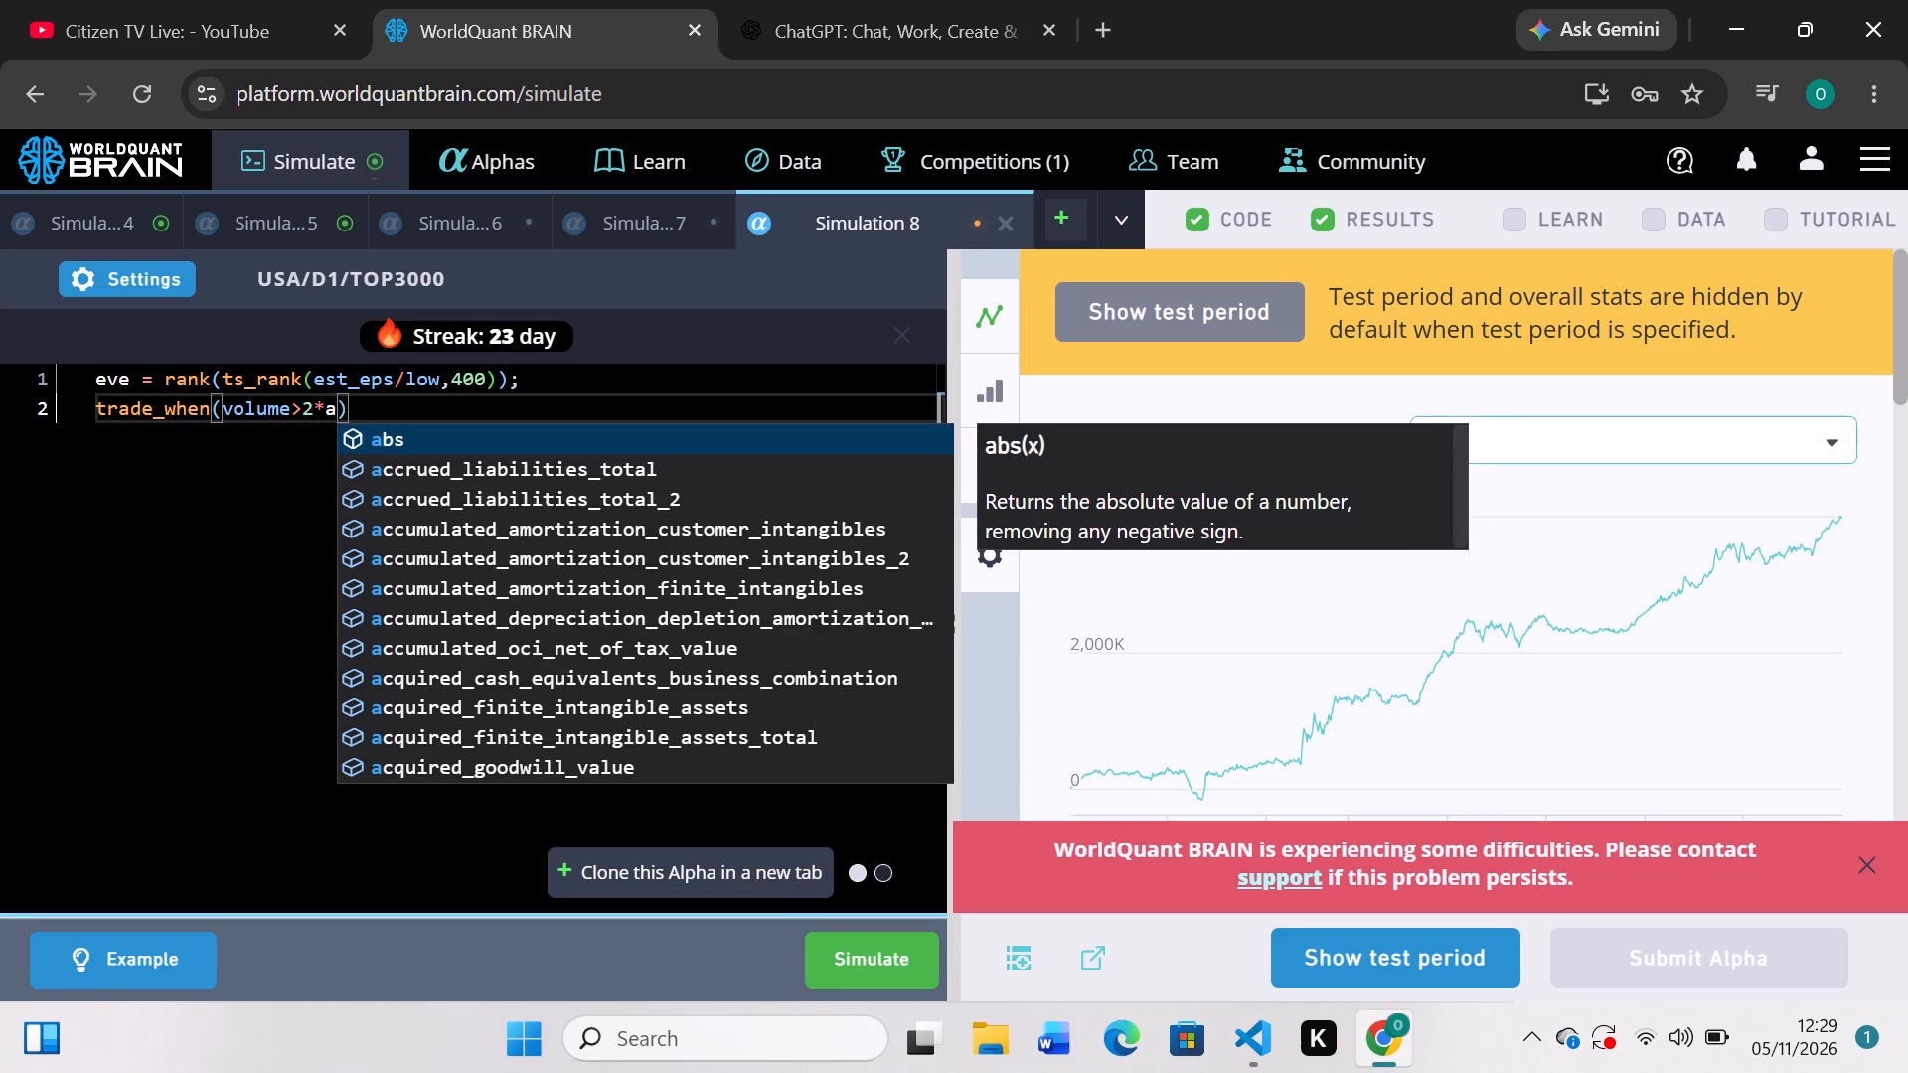
type("dv")
key("Tab")
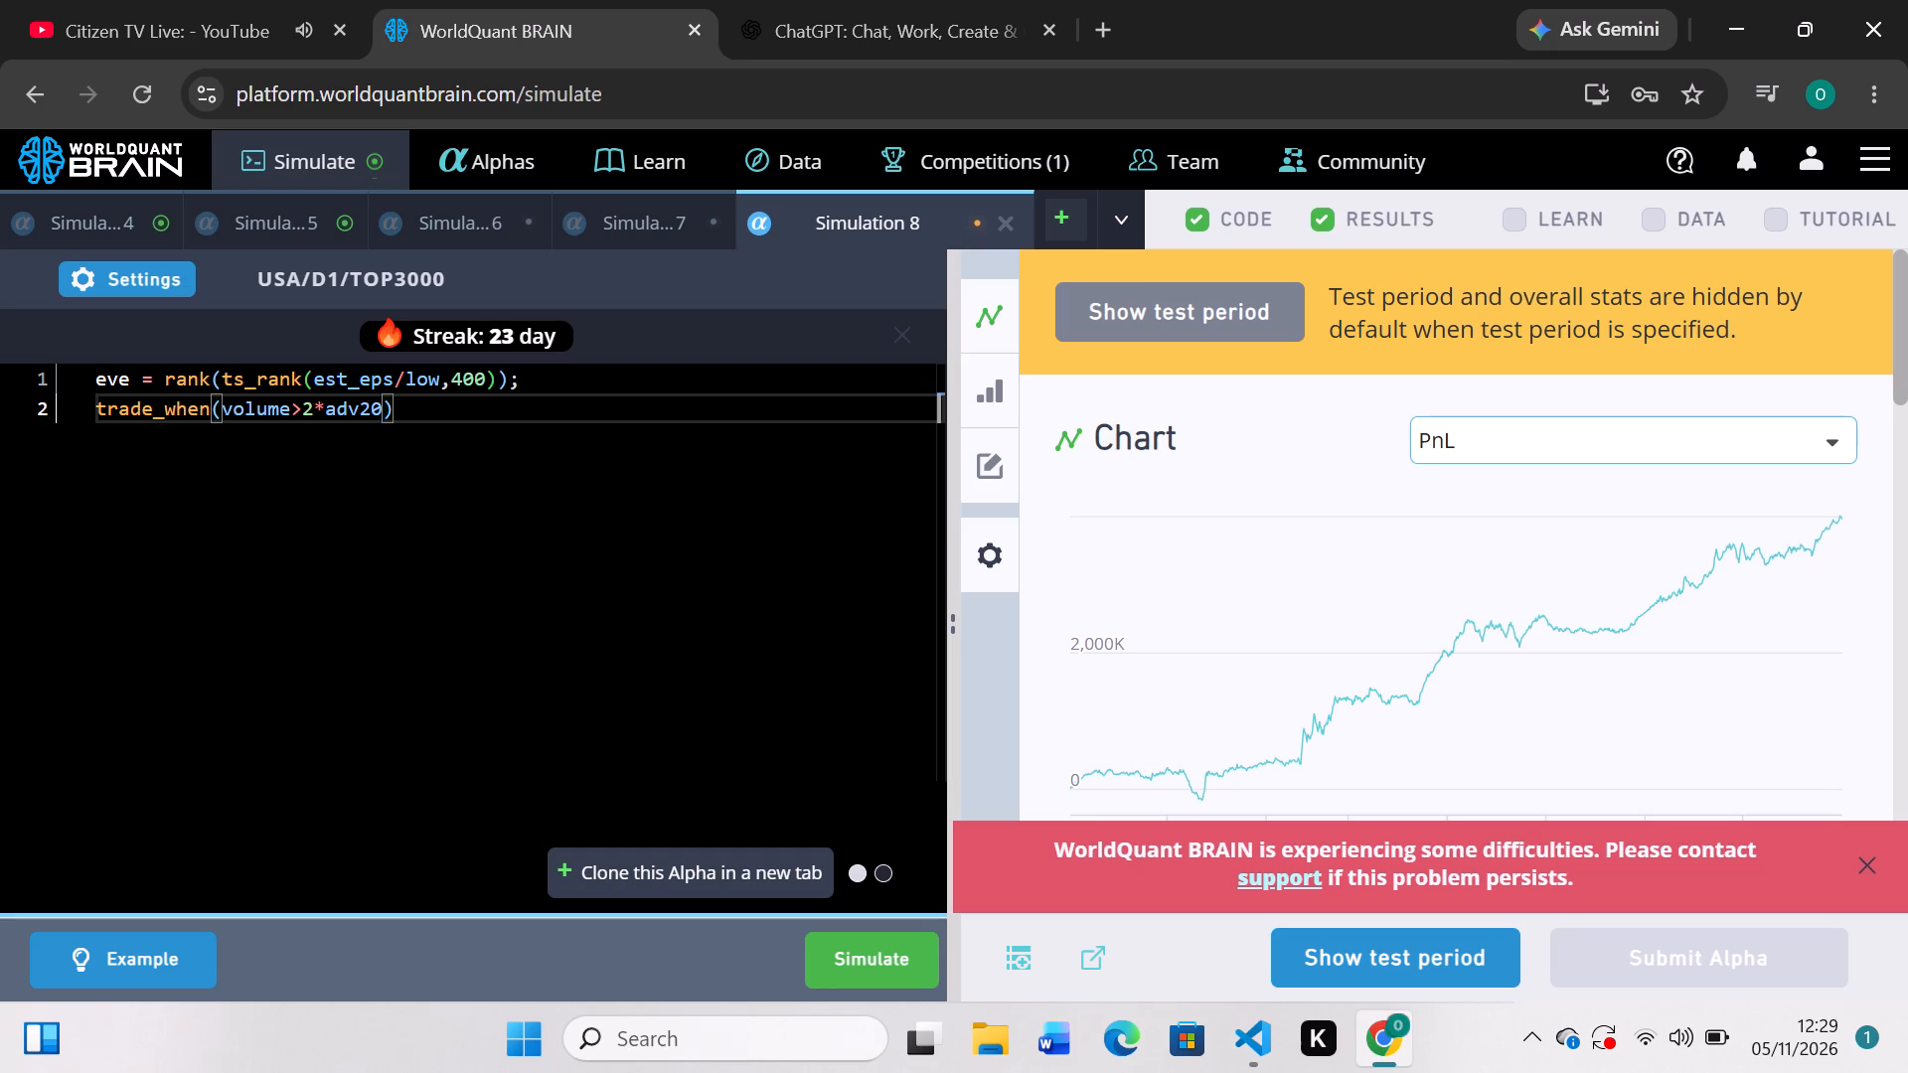
Complete Simulation 8's trade_when call with eve as the alpha and 1 as the exit condition, and simulate it.
key("comma")
key("e")
type("ve")
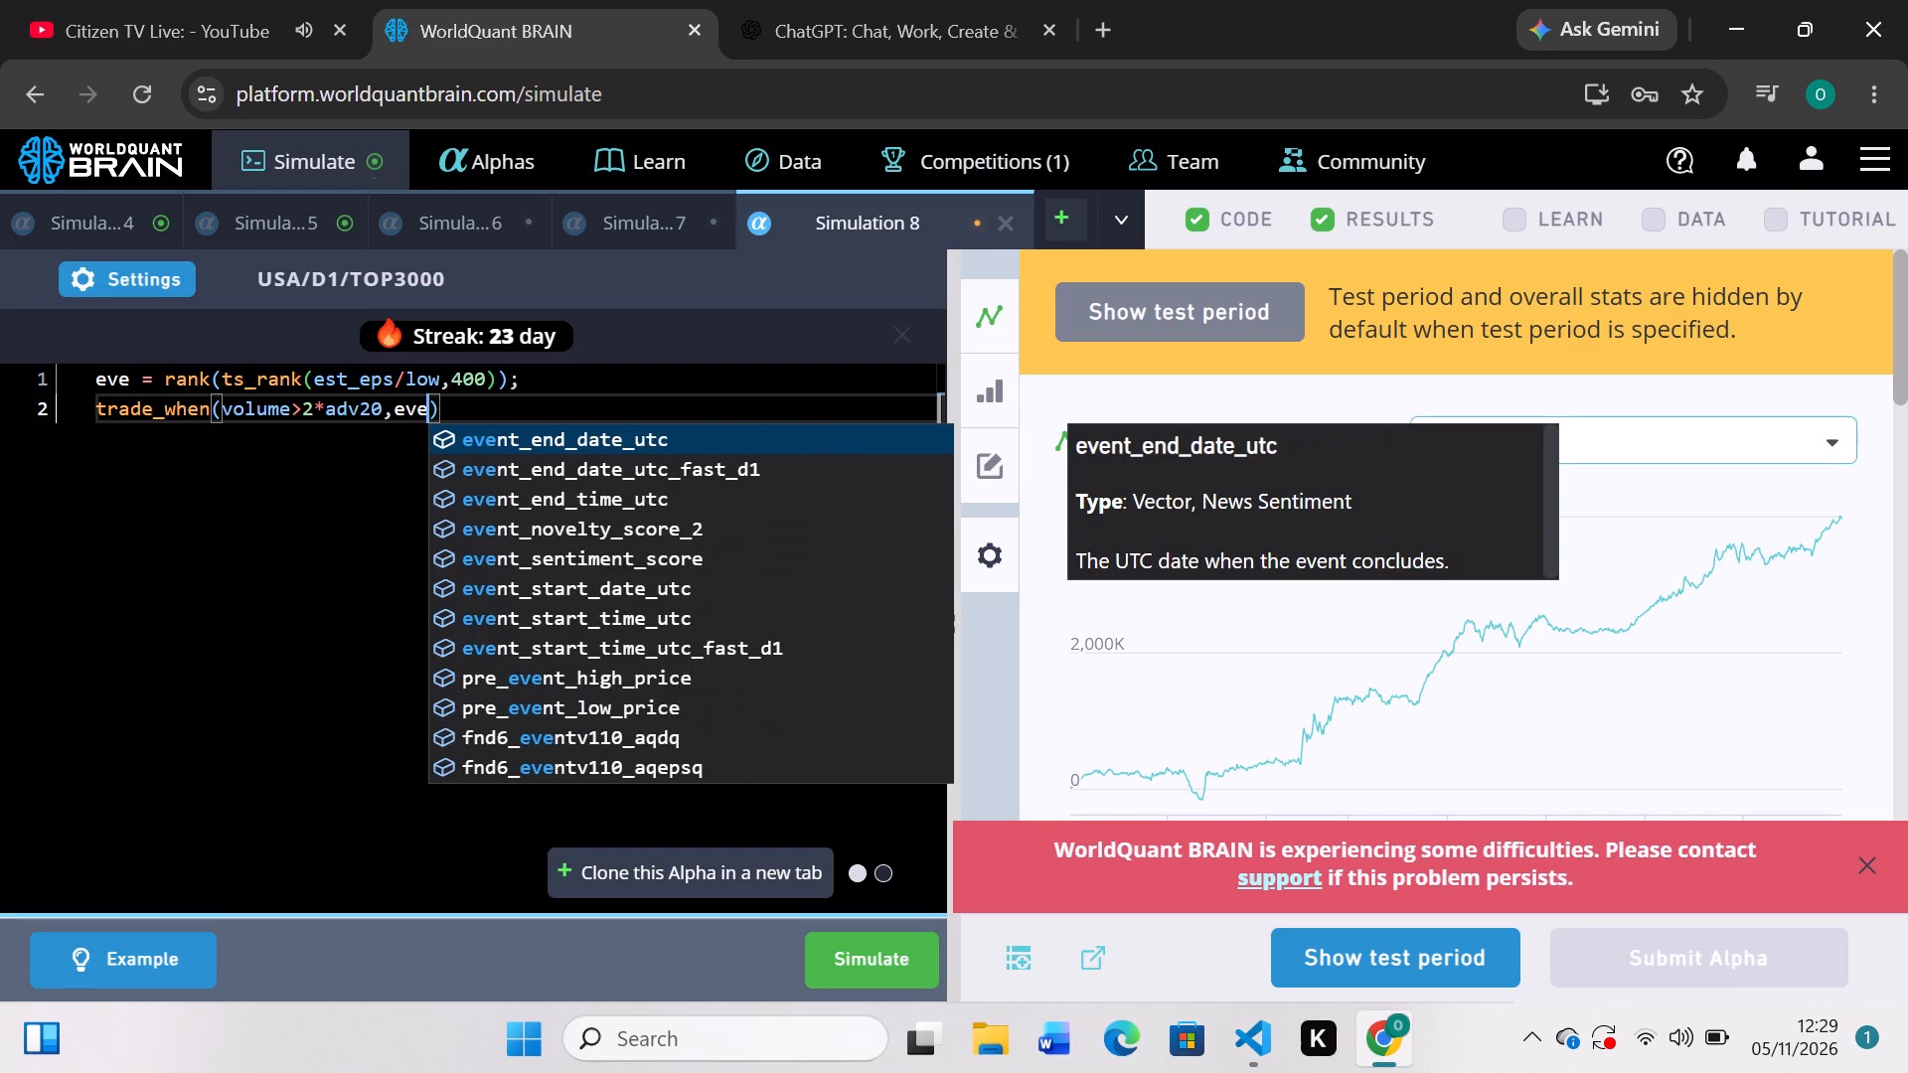
key("comma")
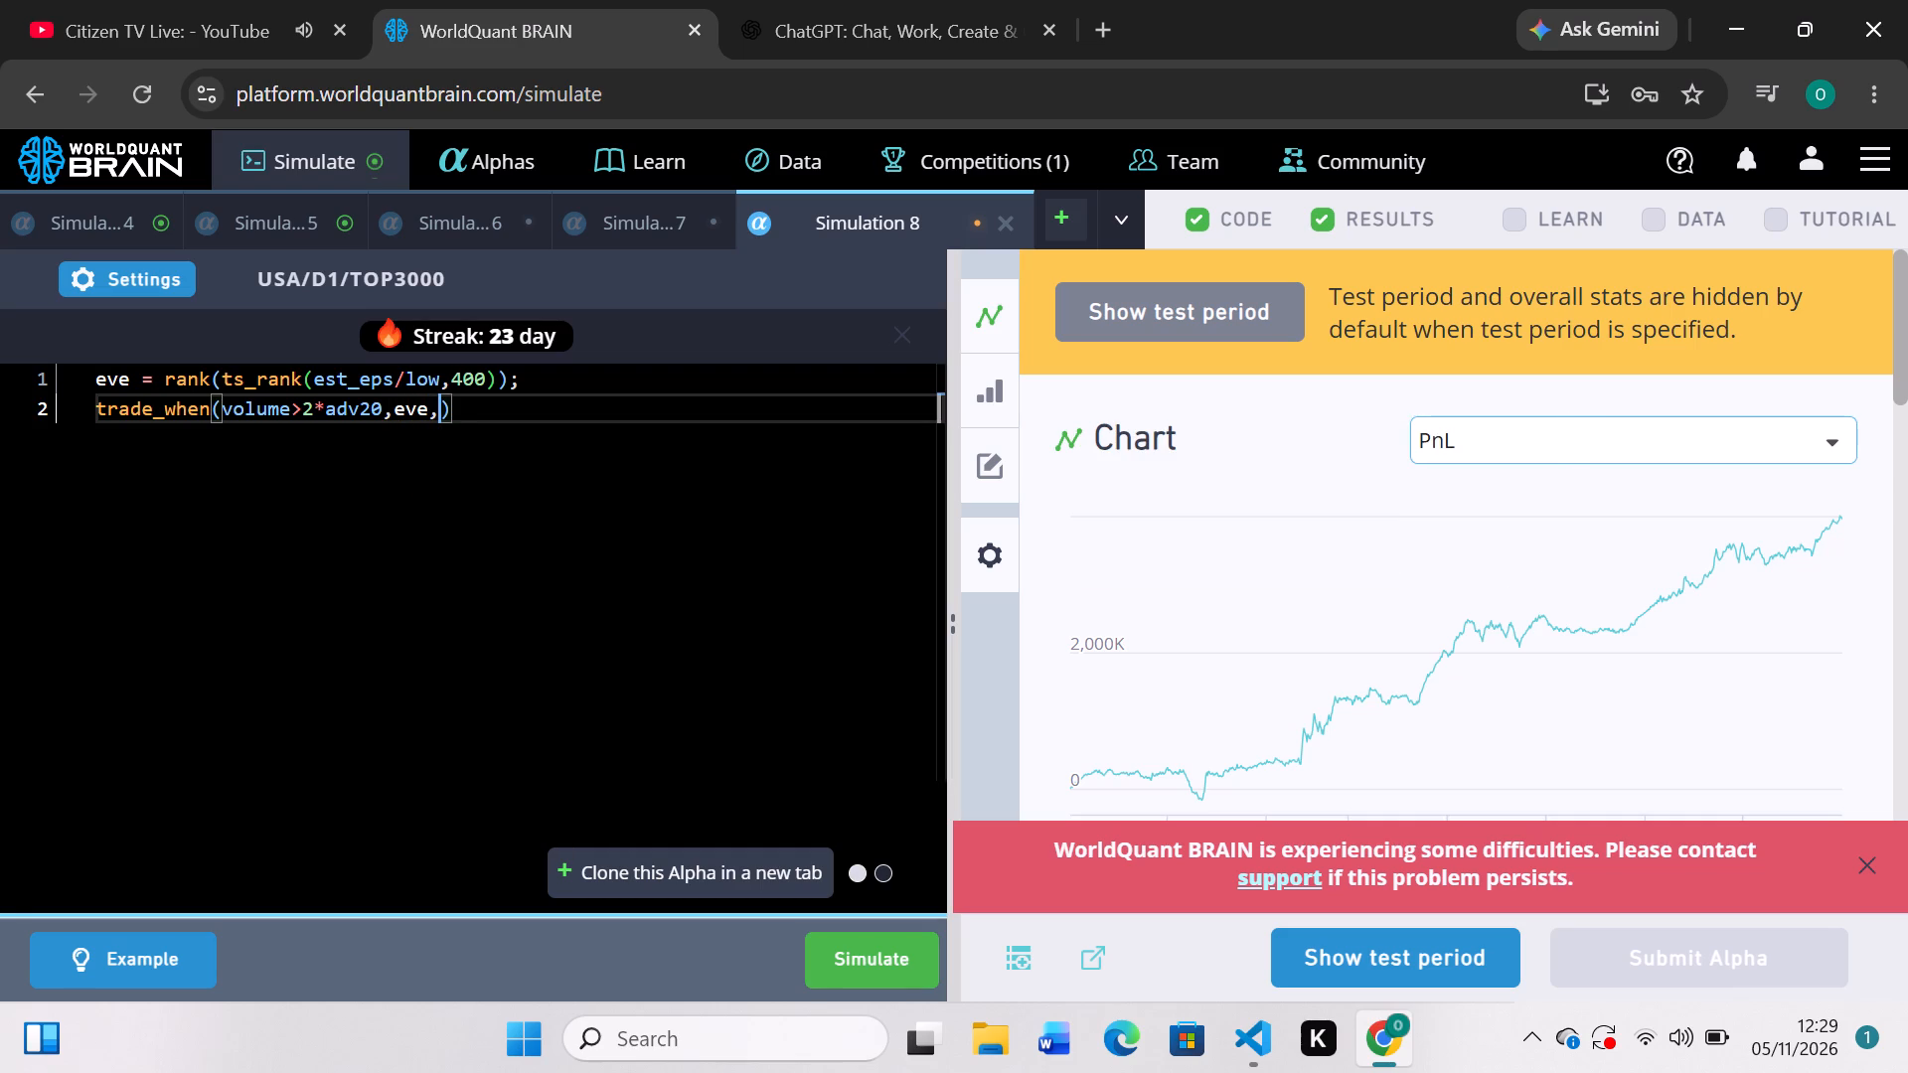
key("1")
scroll(1286, 653, "down", 2)
scroll(1286, 653, "up", 1)
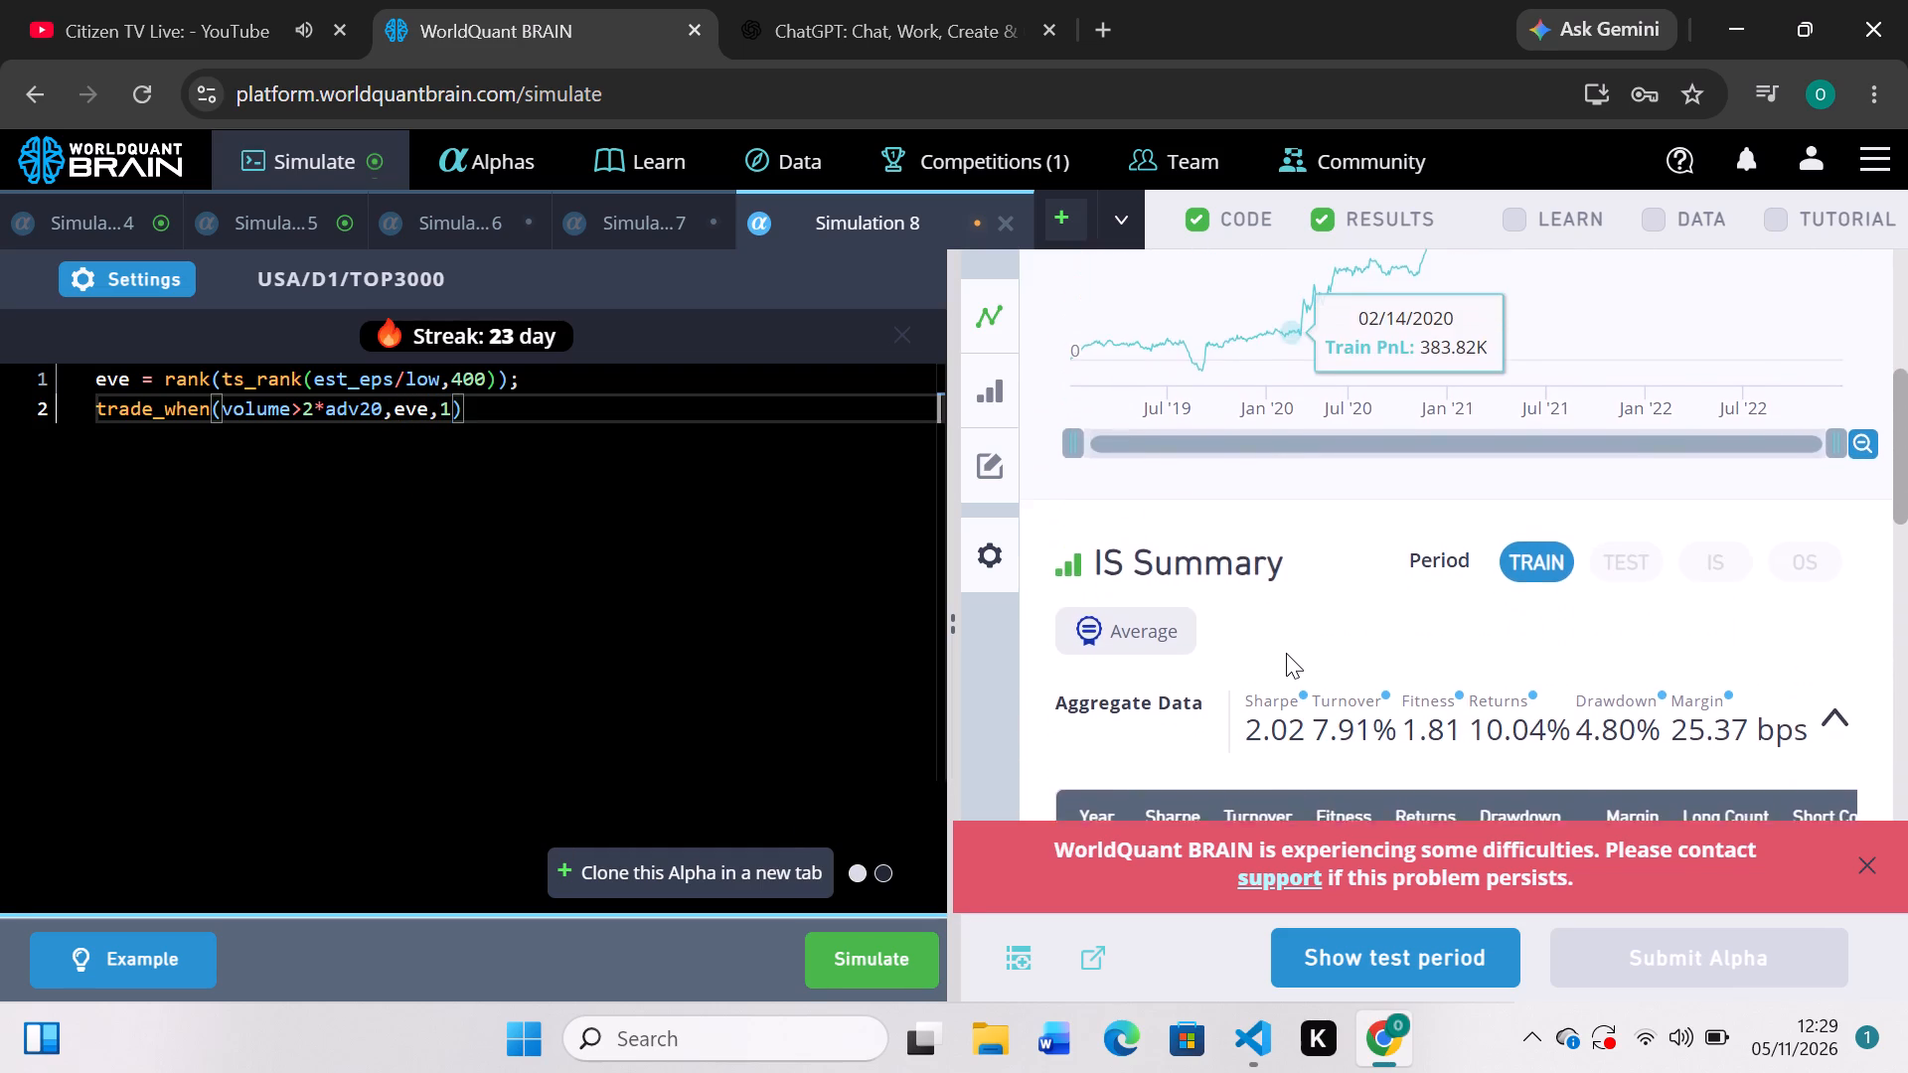
scroll(1286, 653, "up", 1)
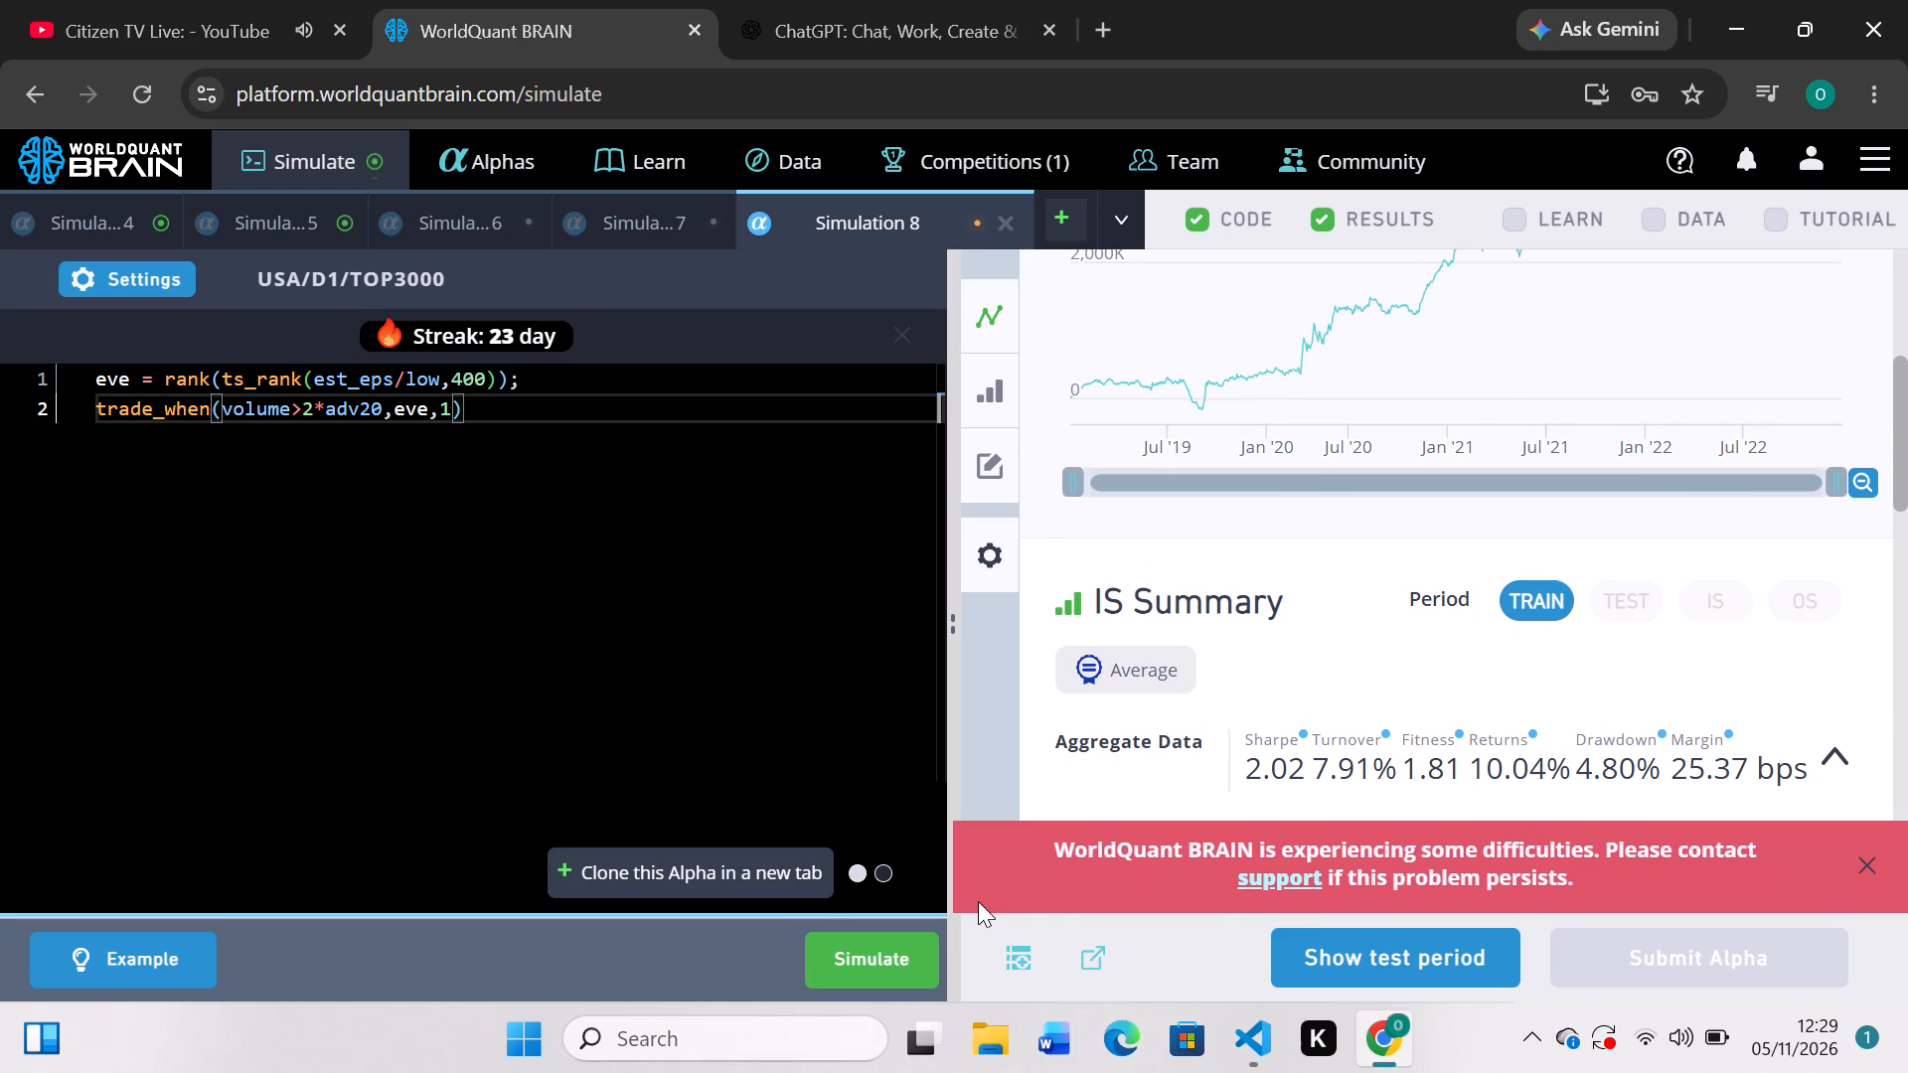
left_click(848, 952)
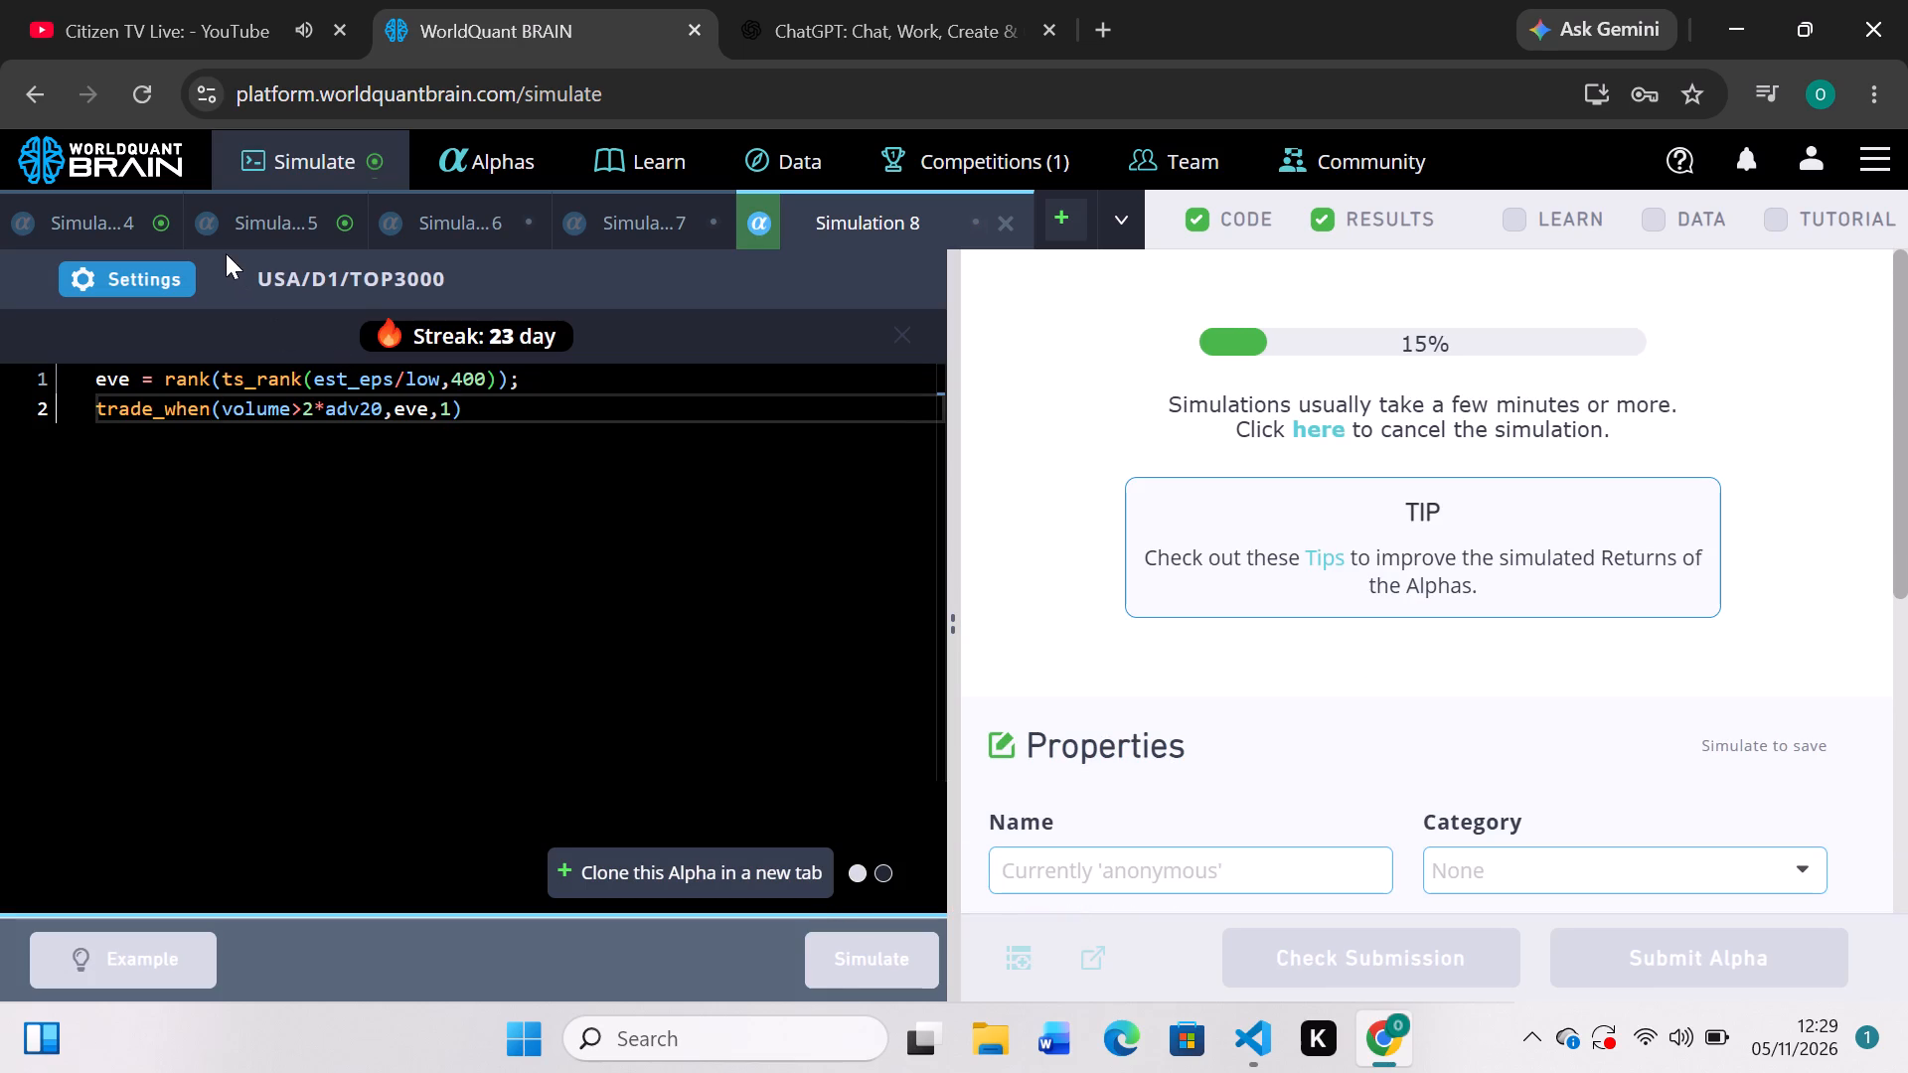
Review Simulation 4's train results, show its test period and IS summary, and run the self-correlation check.
left_click(128, 225)
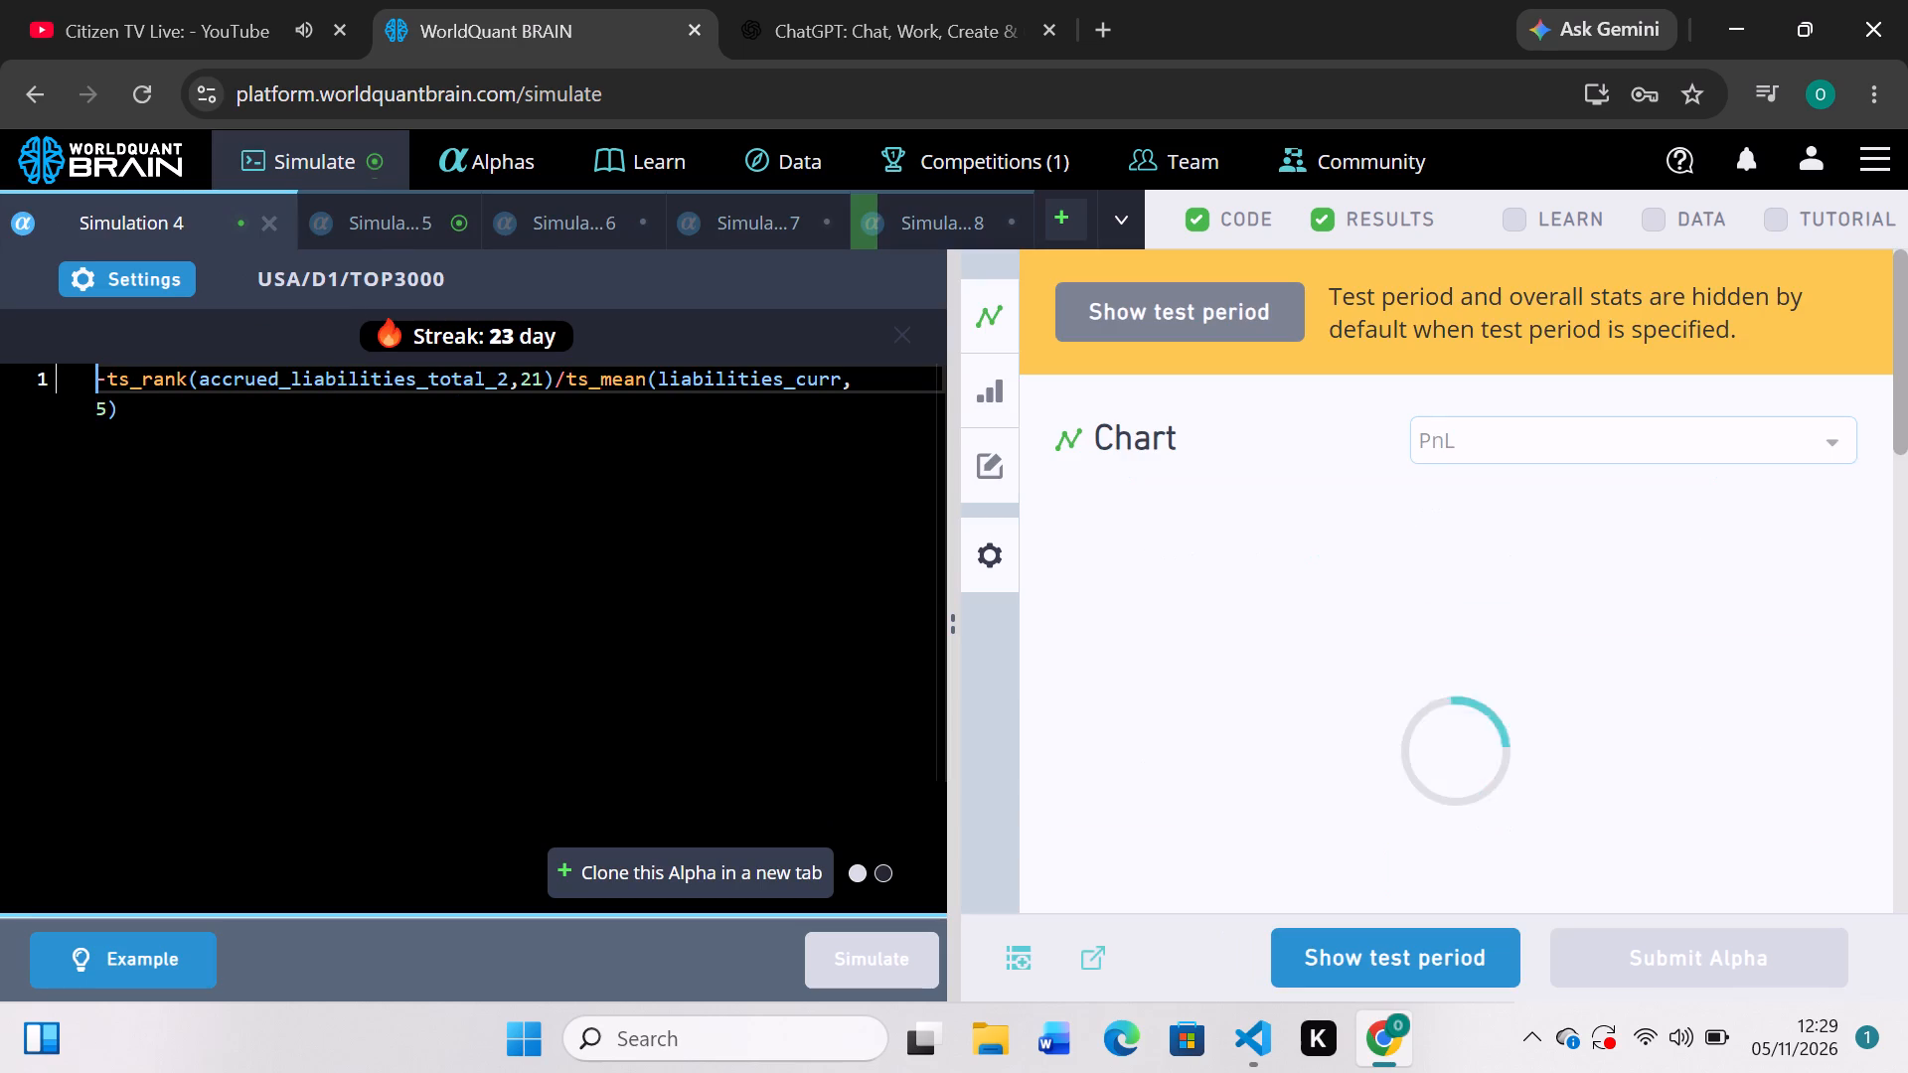
scroll(1368, 224, "down", 2)
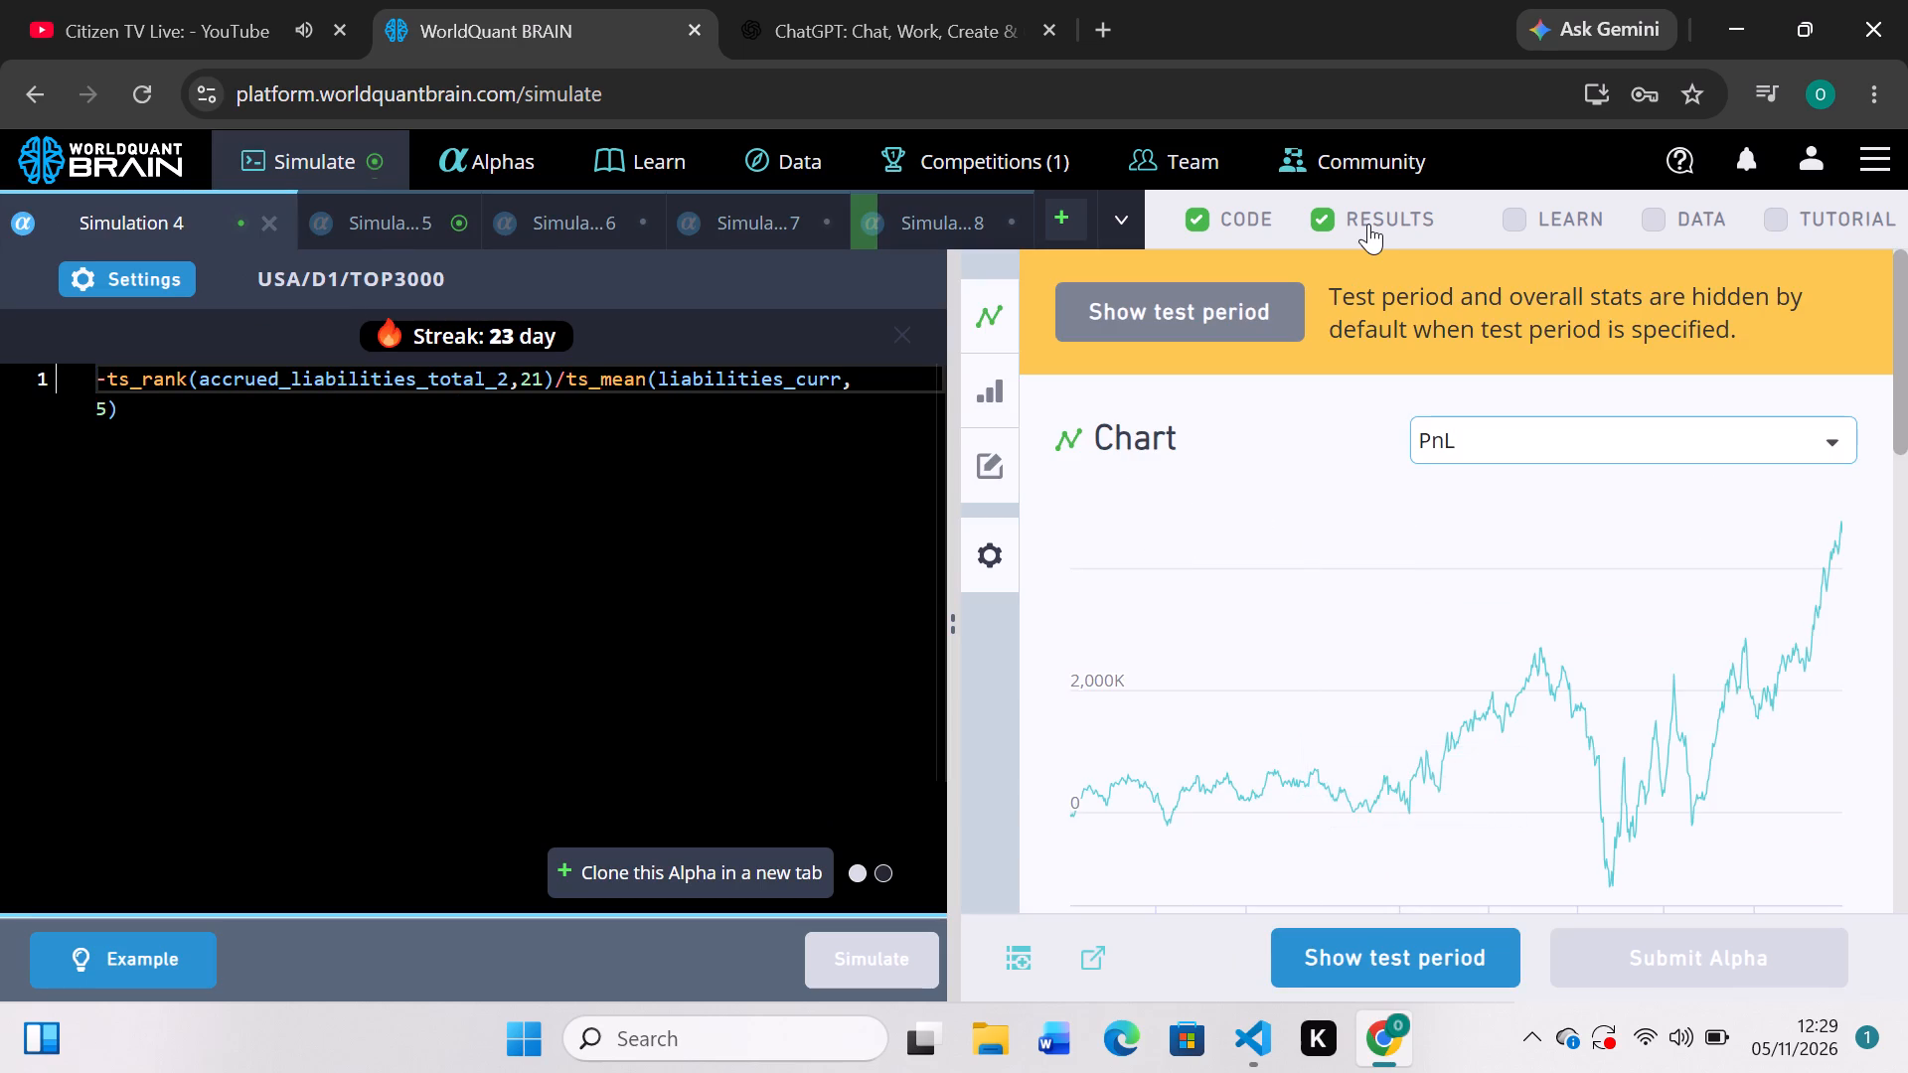
scroll(1414, 414, "down", 2)
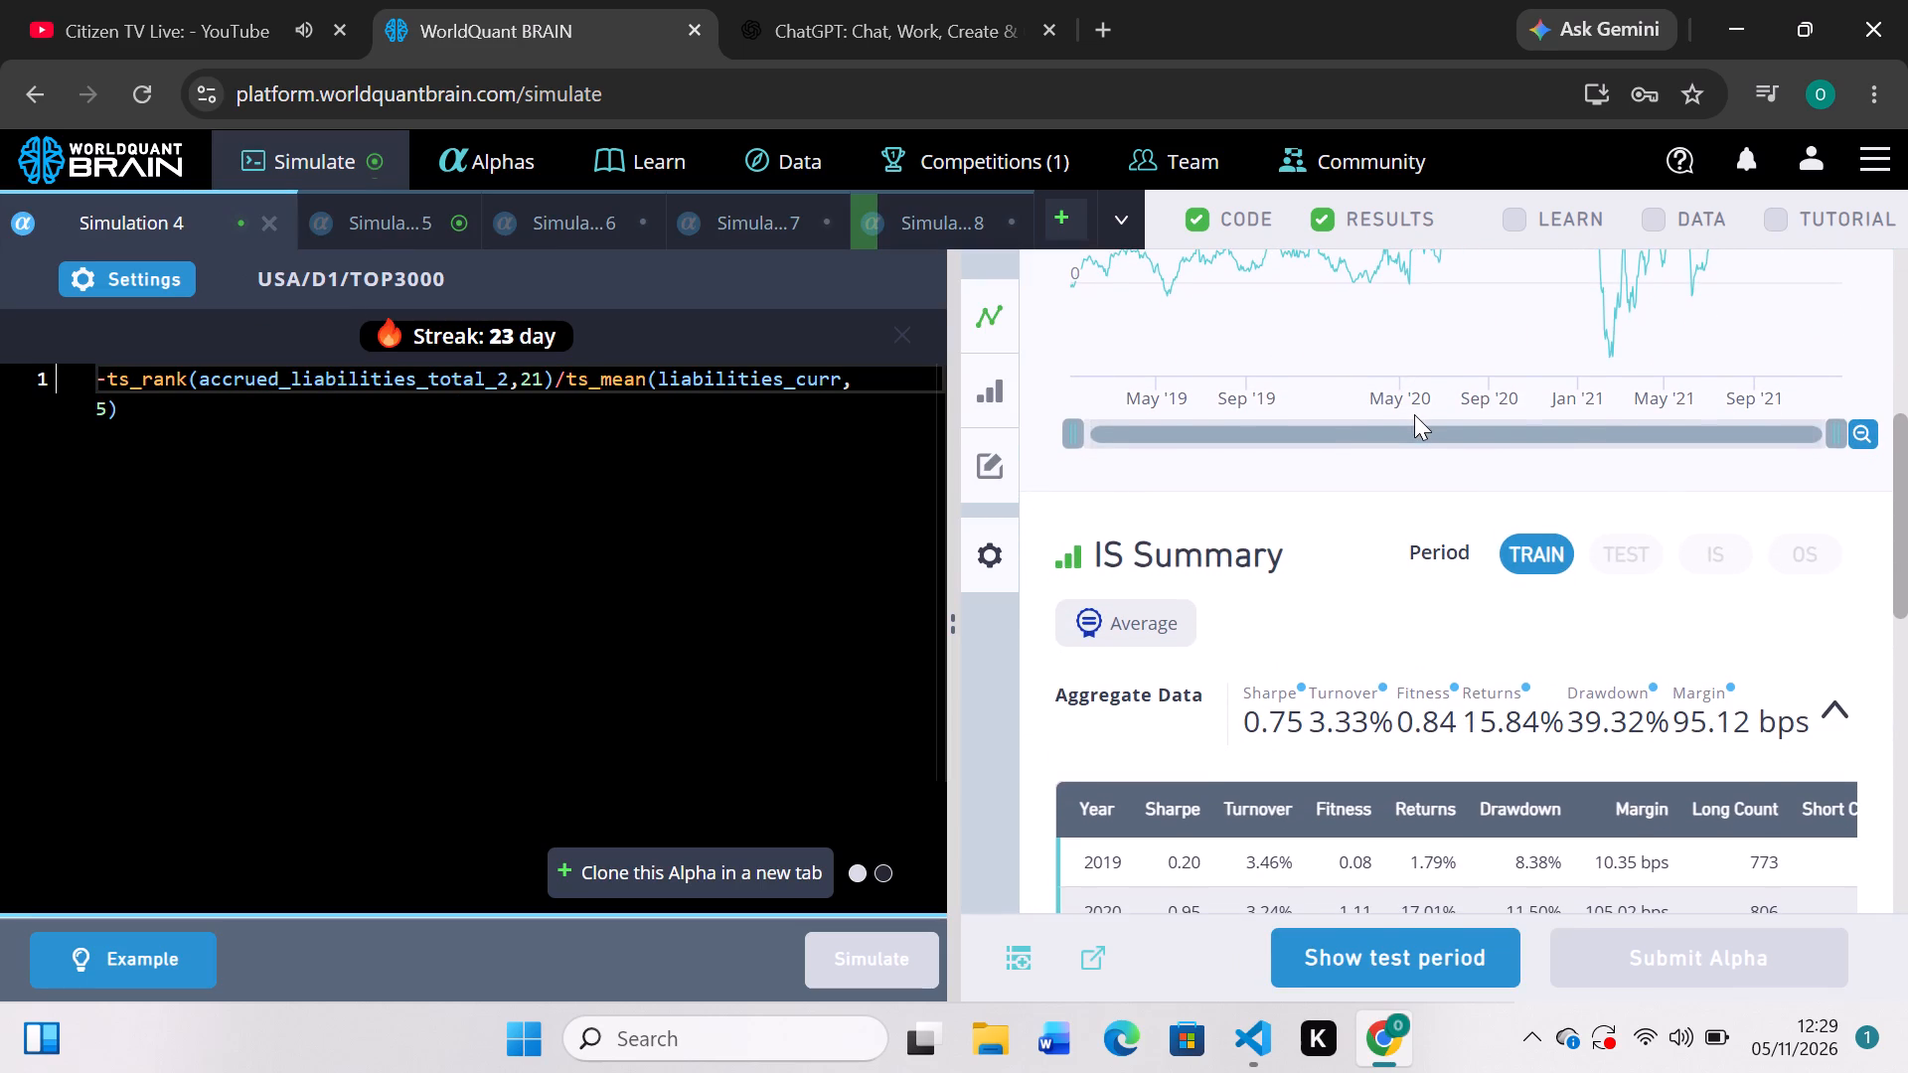
scroll(1414, 414, "up", 1)
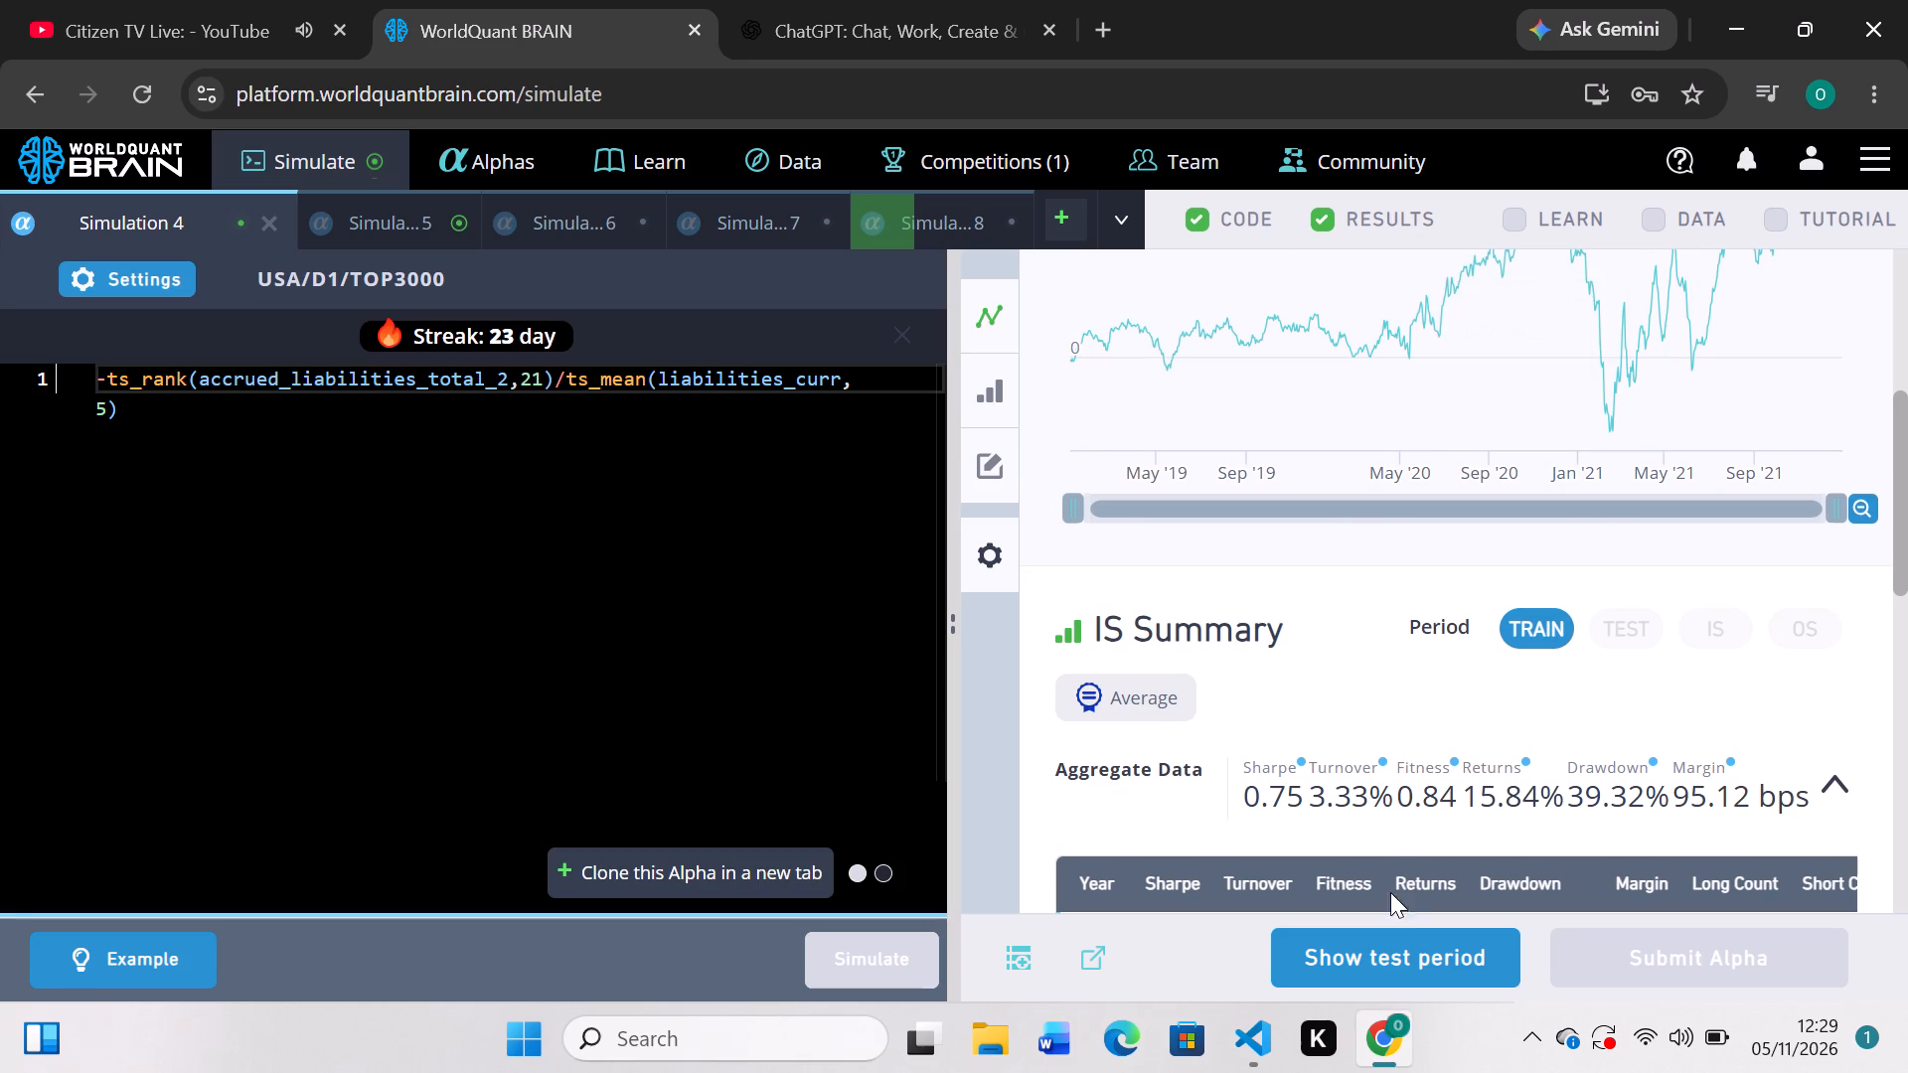
left_click(1400, 929)
scroll(1483, 768, "down", 1)
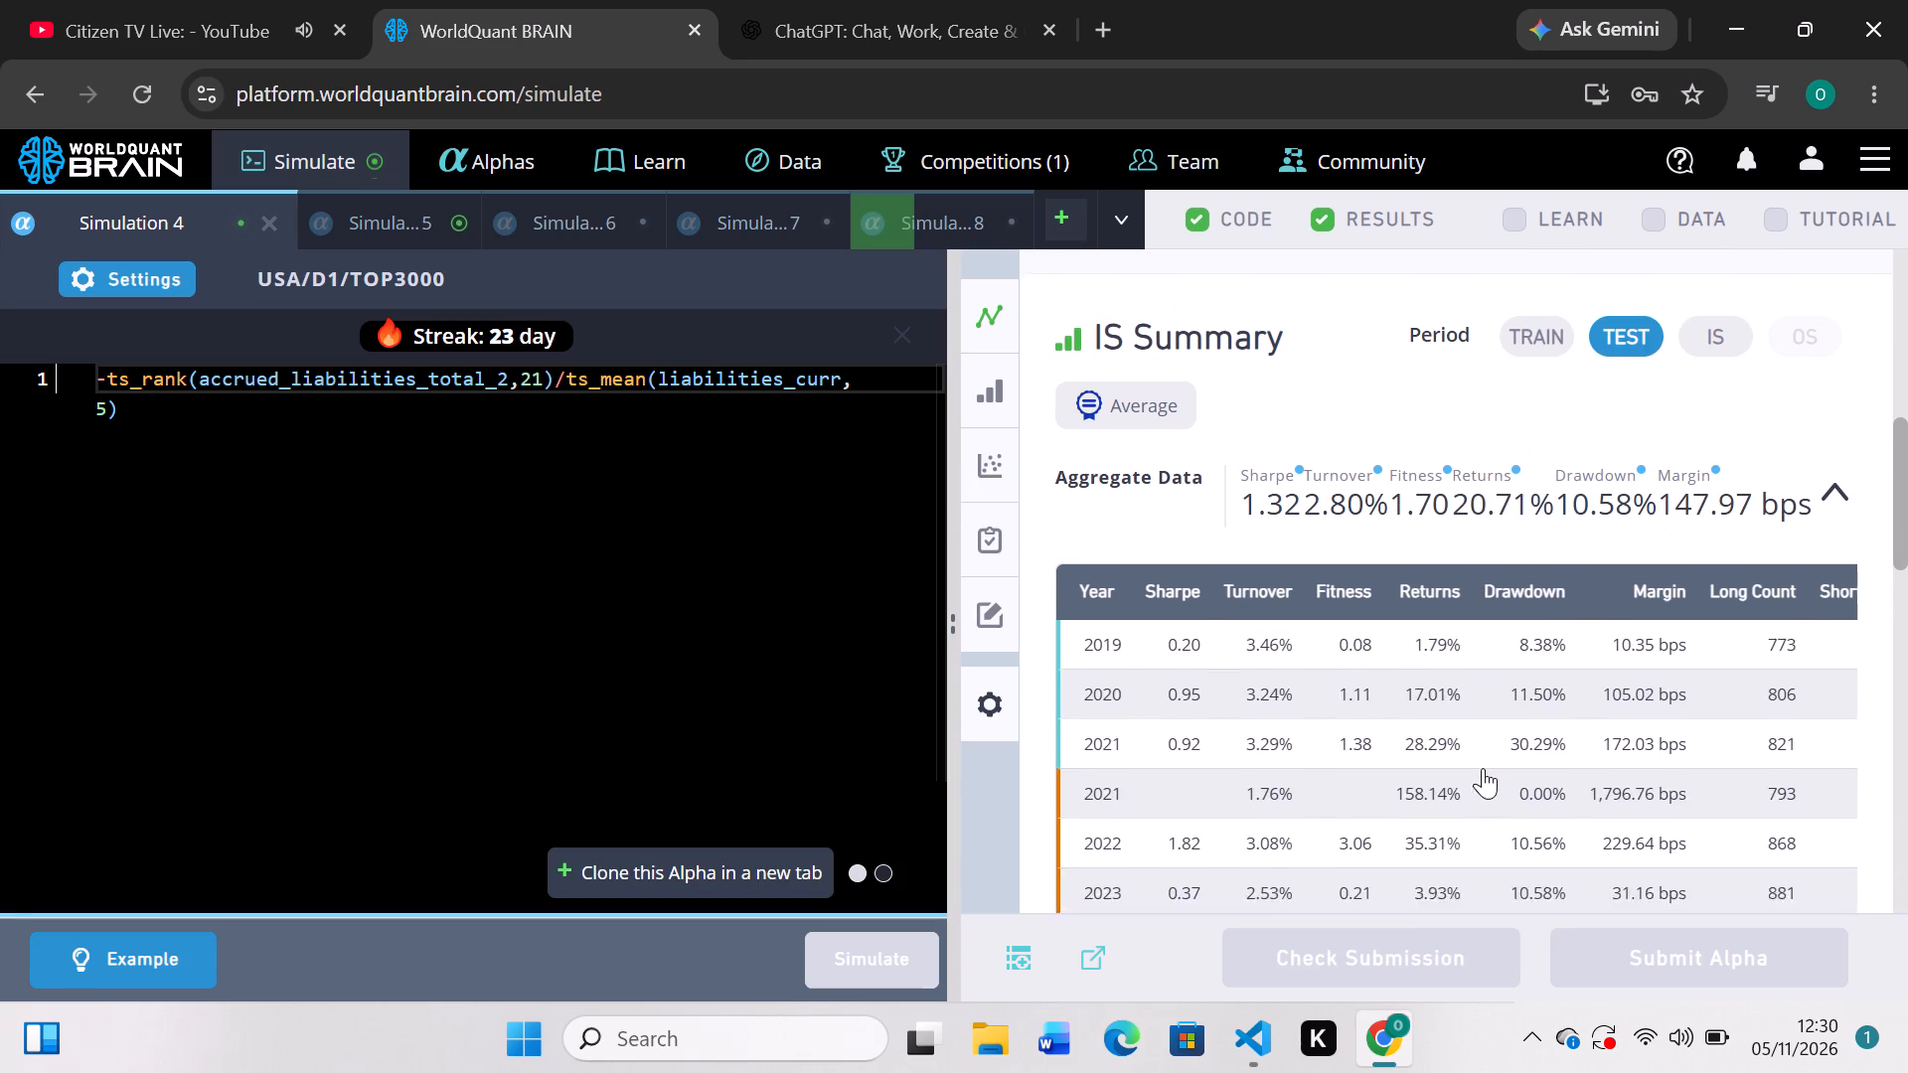
scroll(1483, 768, "up", 2)
scroll(1483, 768, "down", 1)
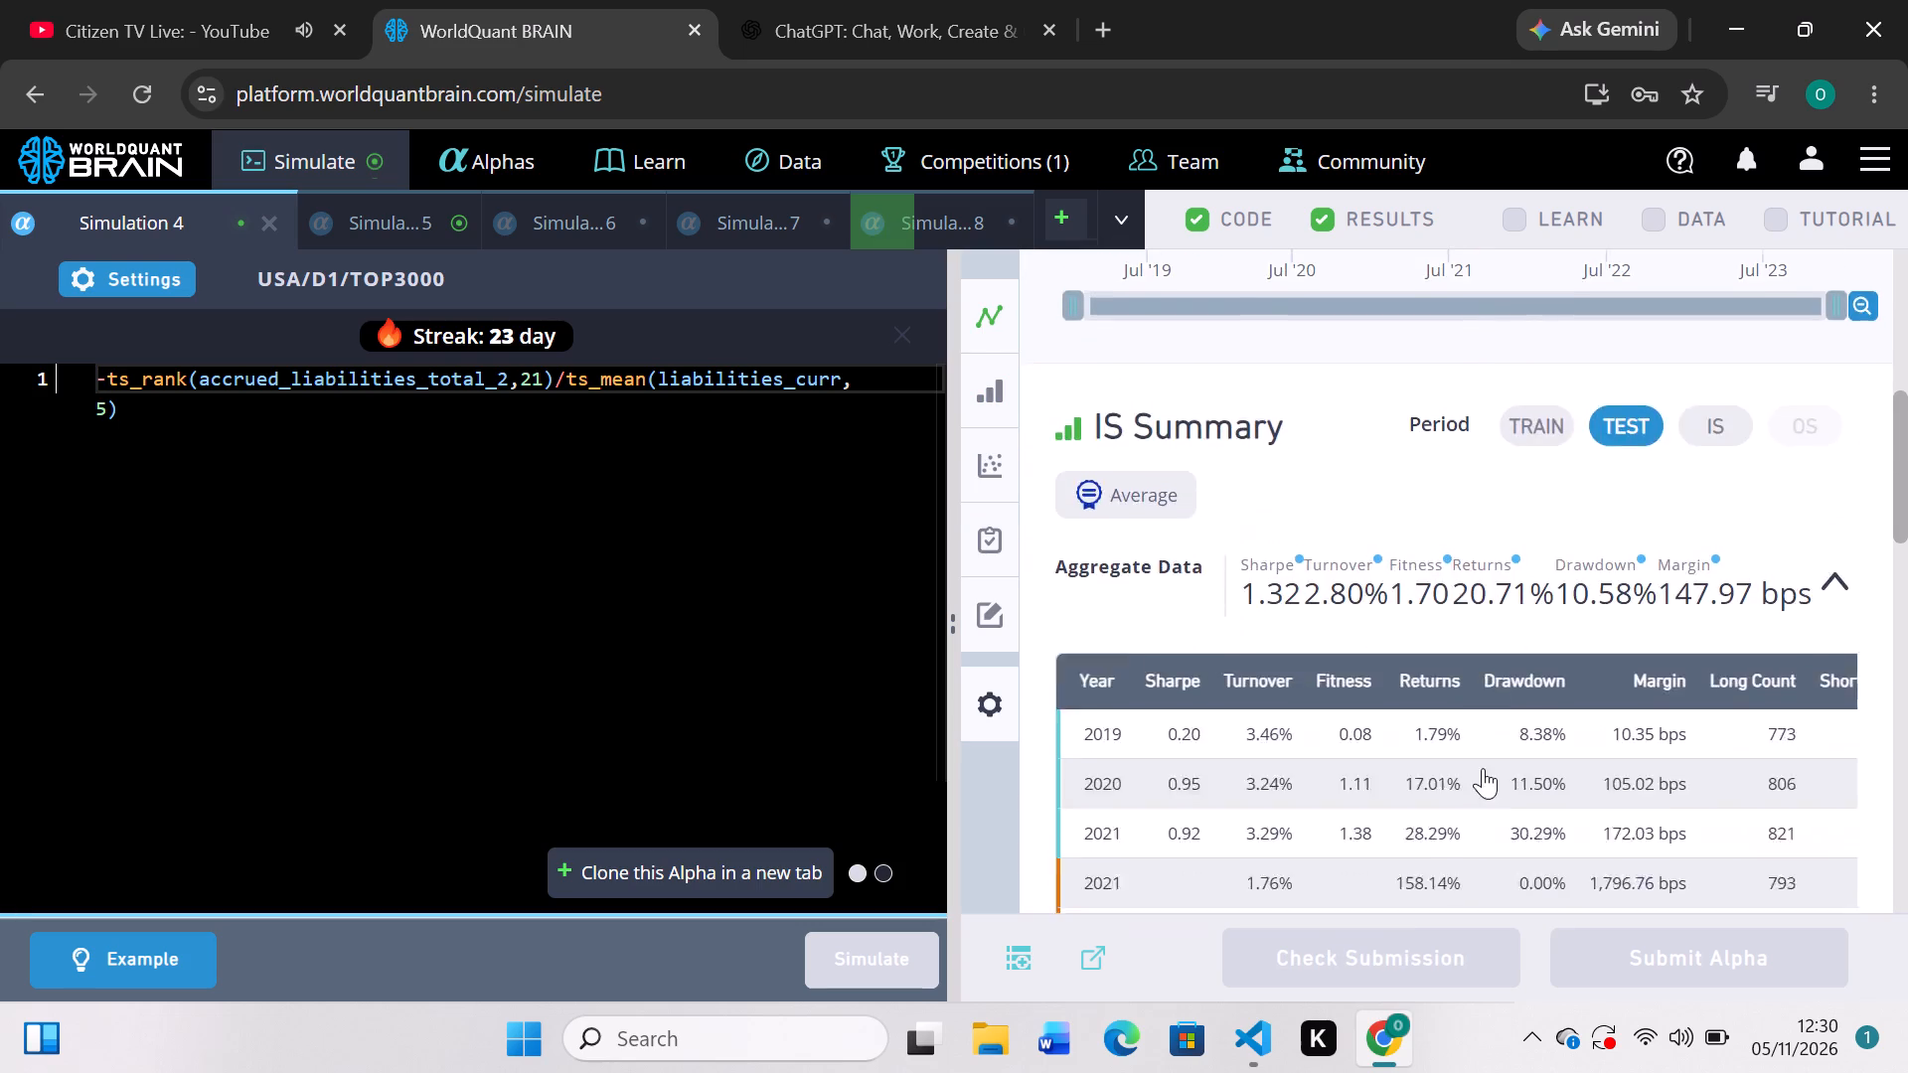
scroll(1483, 768, "down", 2)
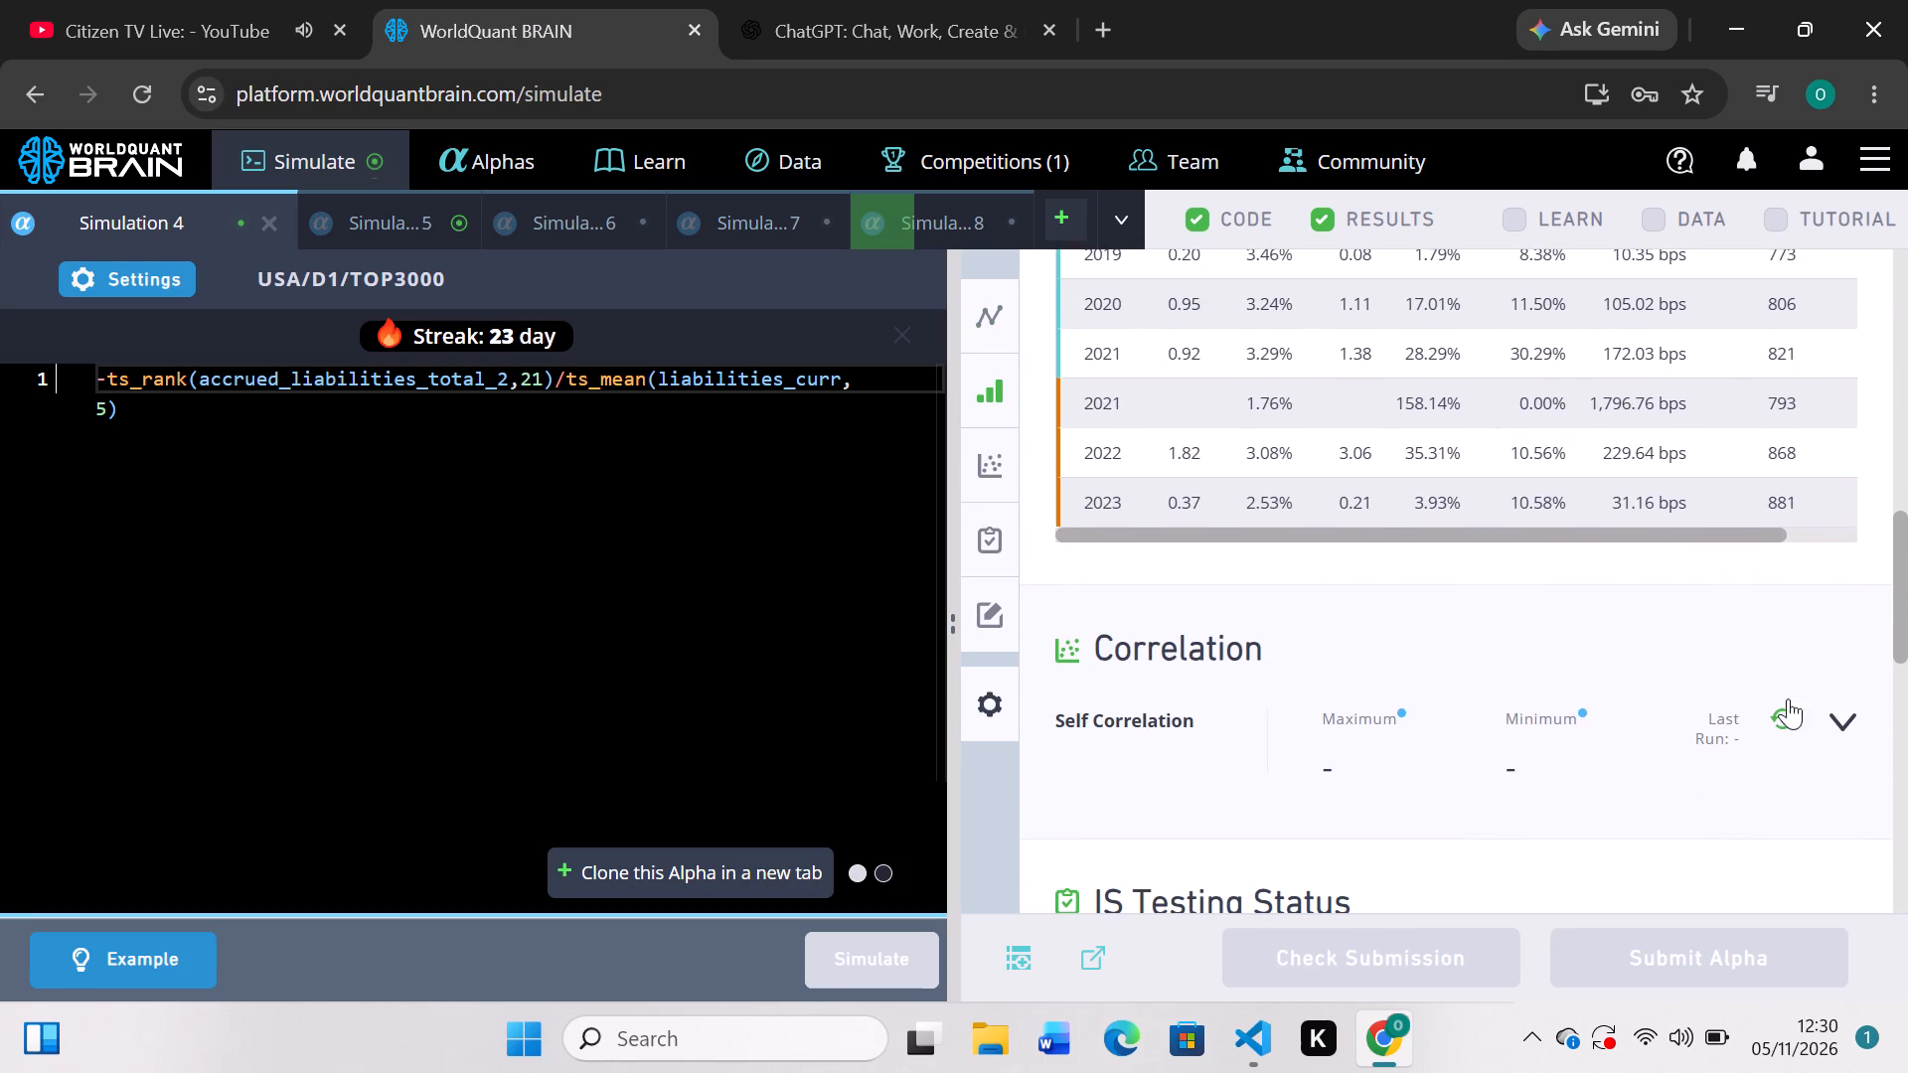
left_click(1784, 722)
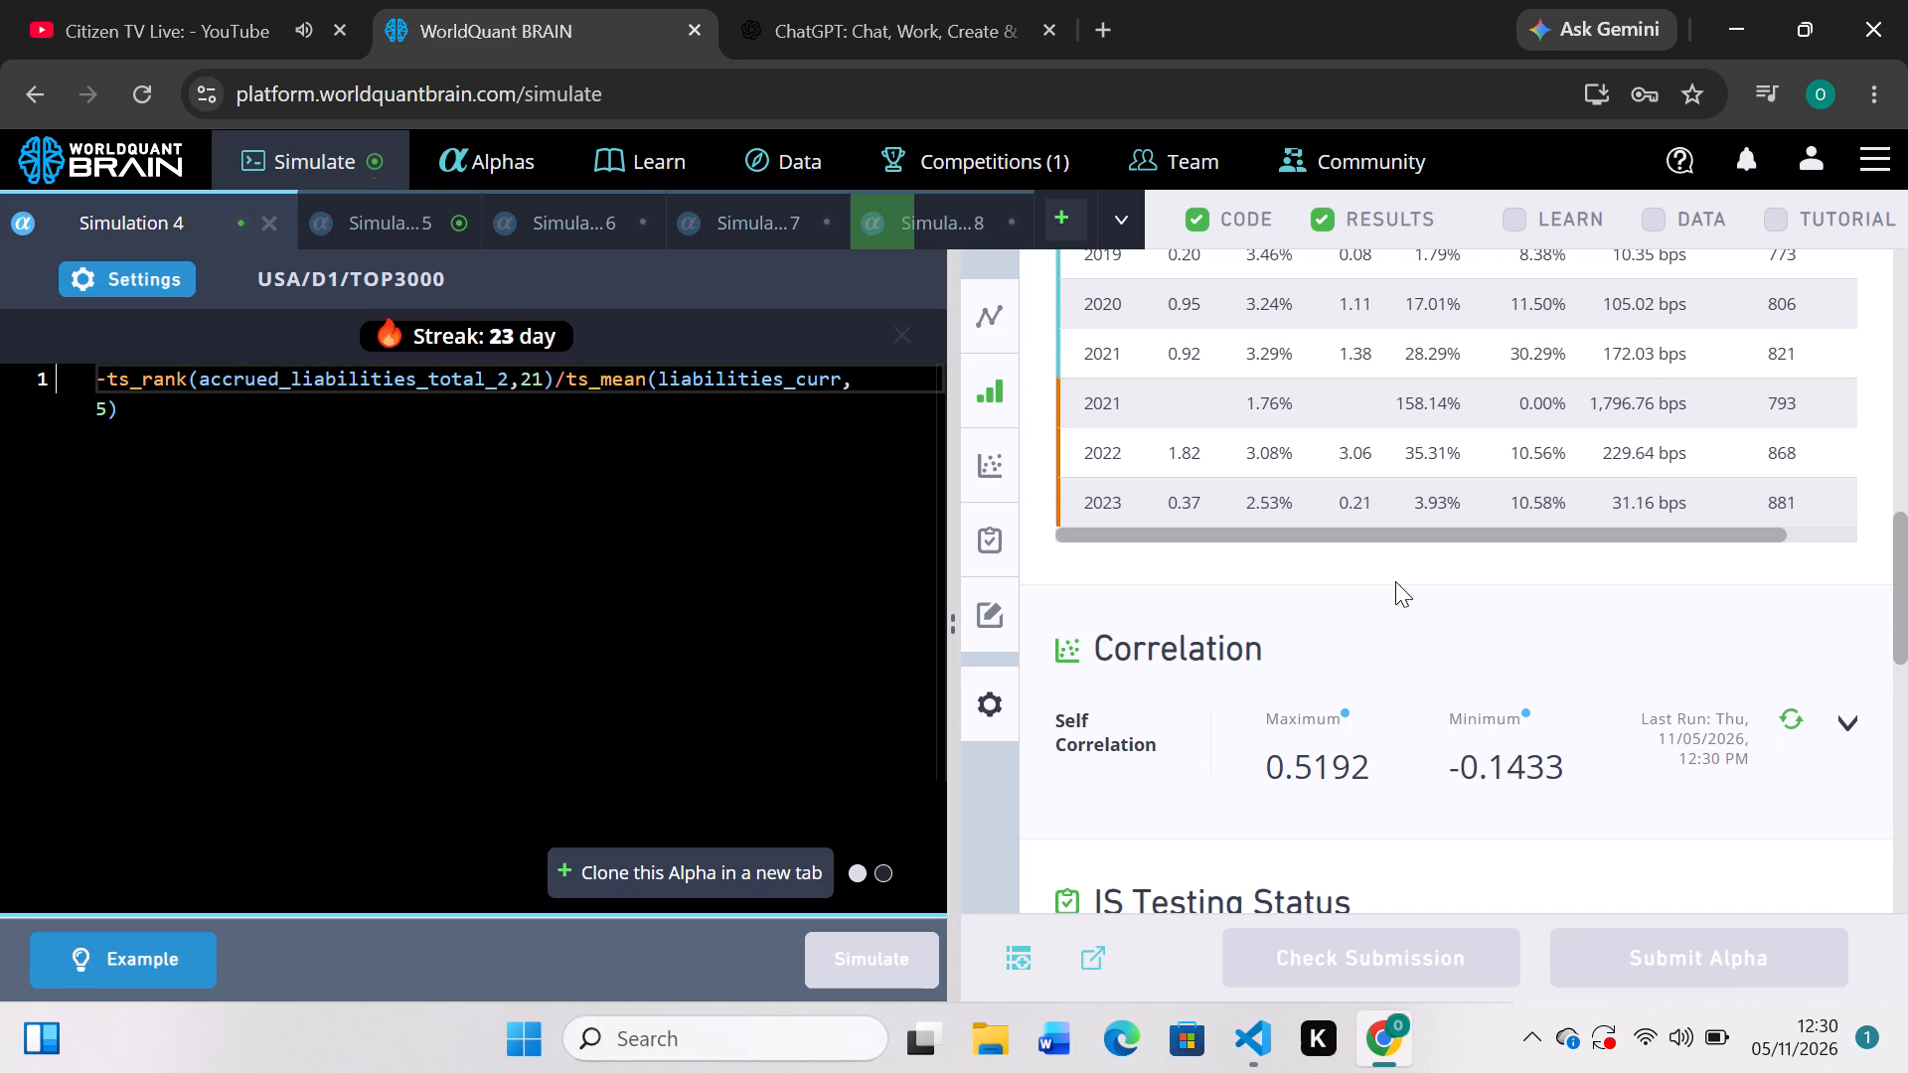
Check Simulation 5's results, set the ts_scale lookback in its expression to 30, and simulate it.
left_click(443, 225)
scroll(1643, 602, "up", 3)
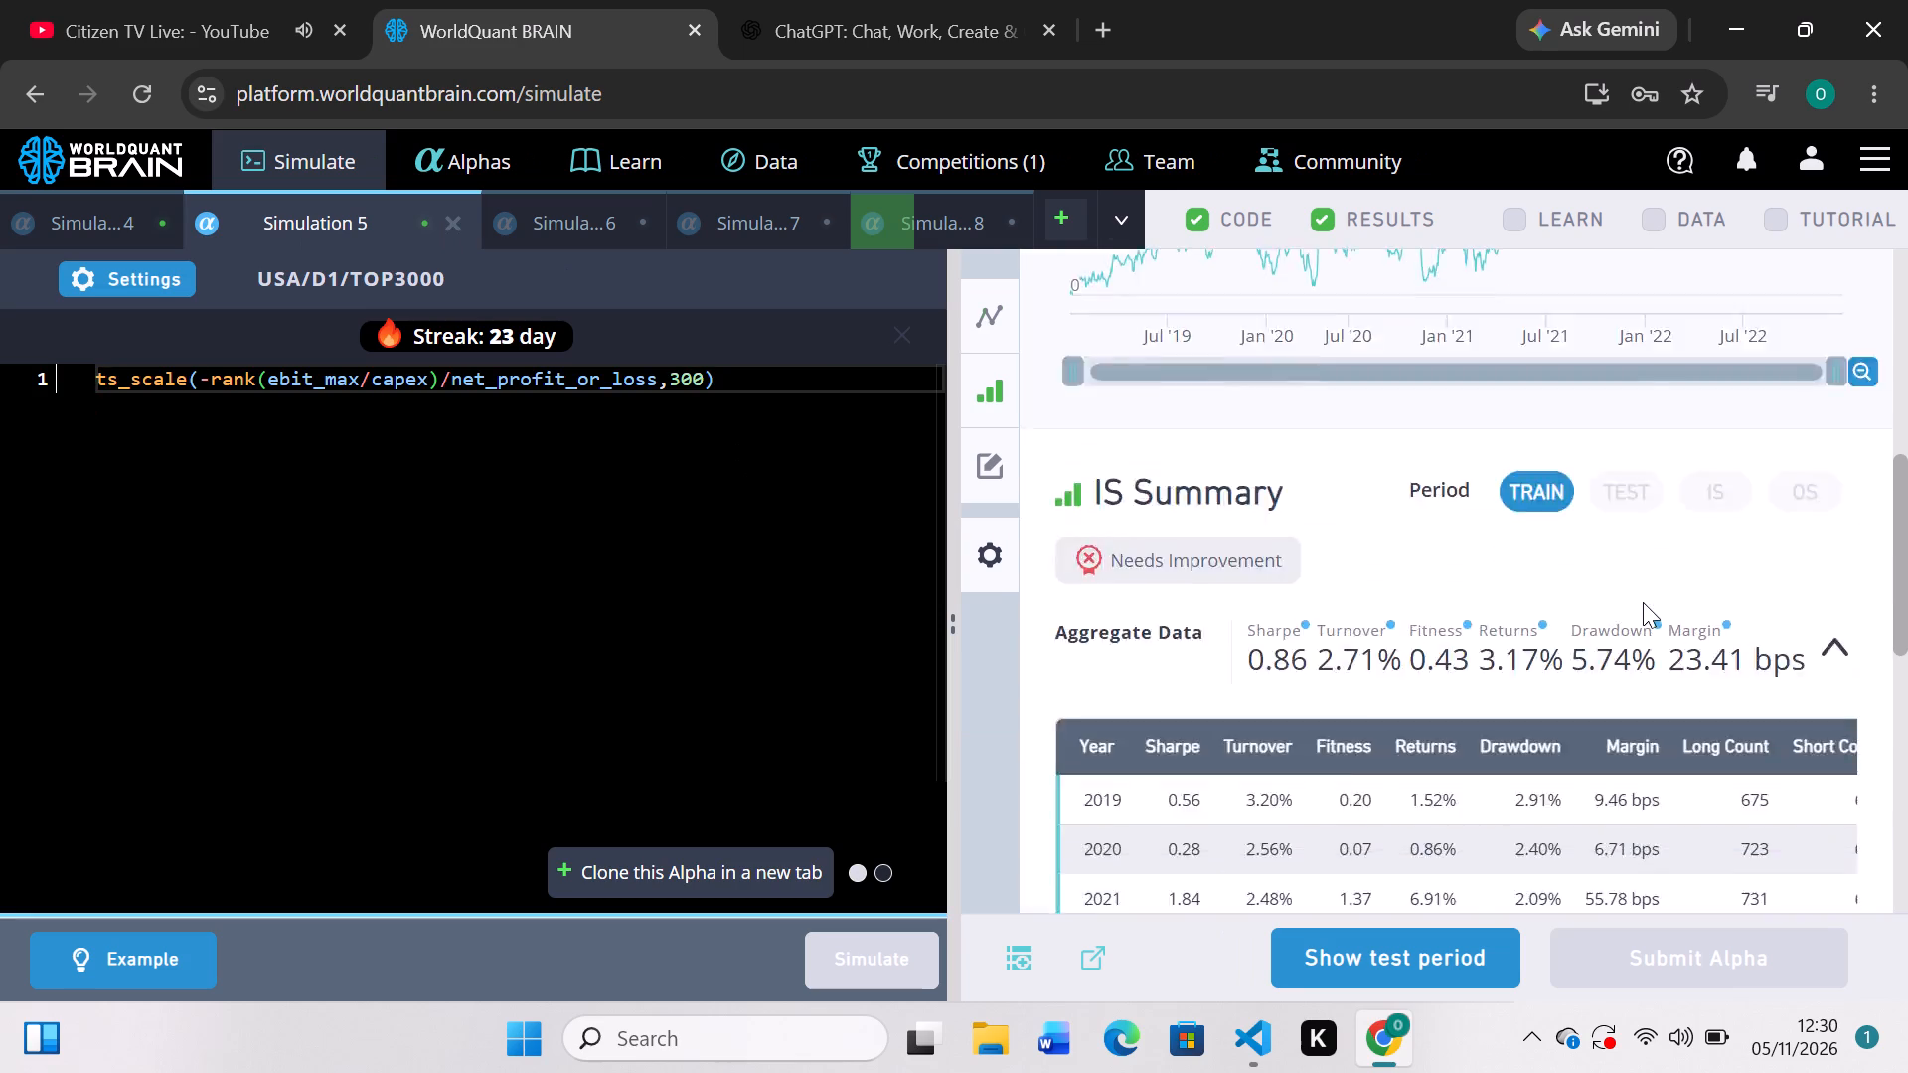
scroll(1643, 602, "up", 1)
scroll(1643, 602, "down", 2)
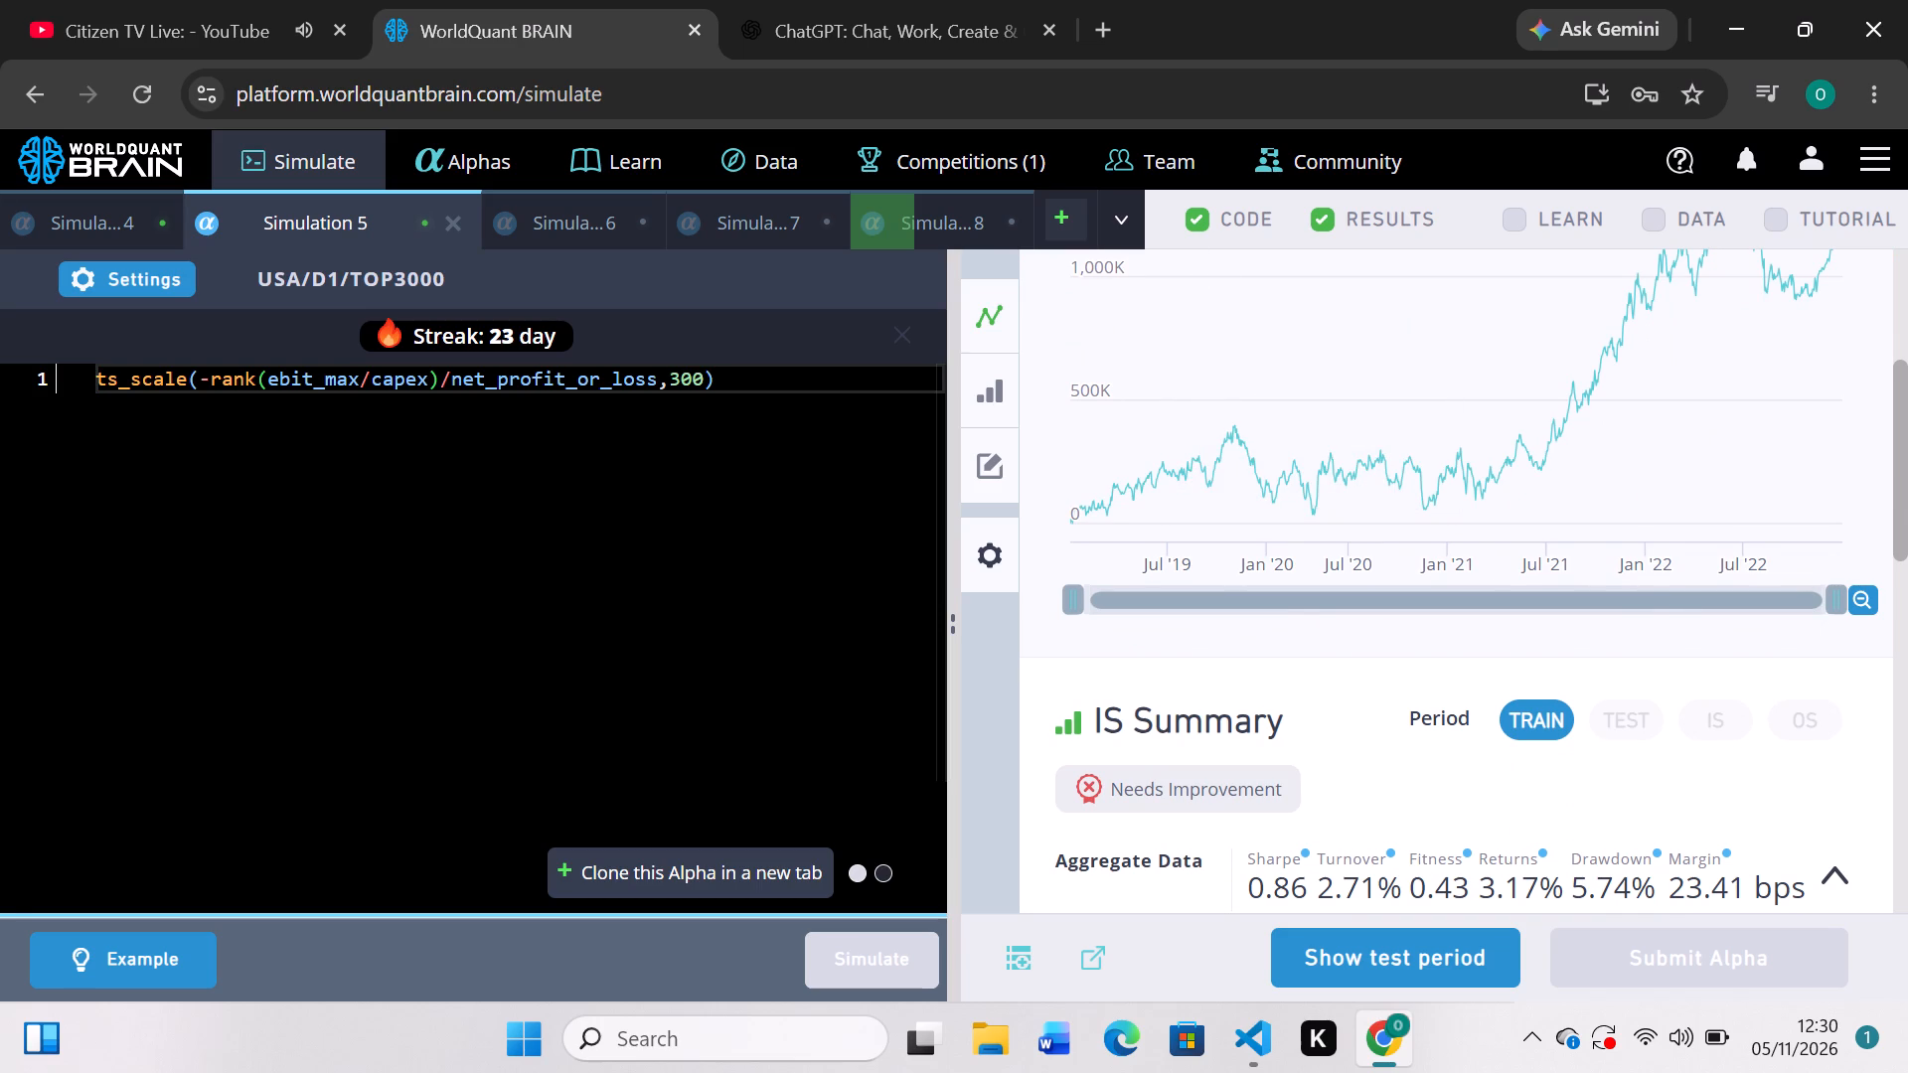
left_click(706, 380)
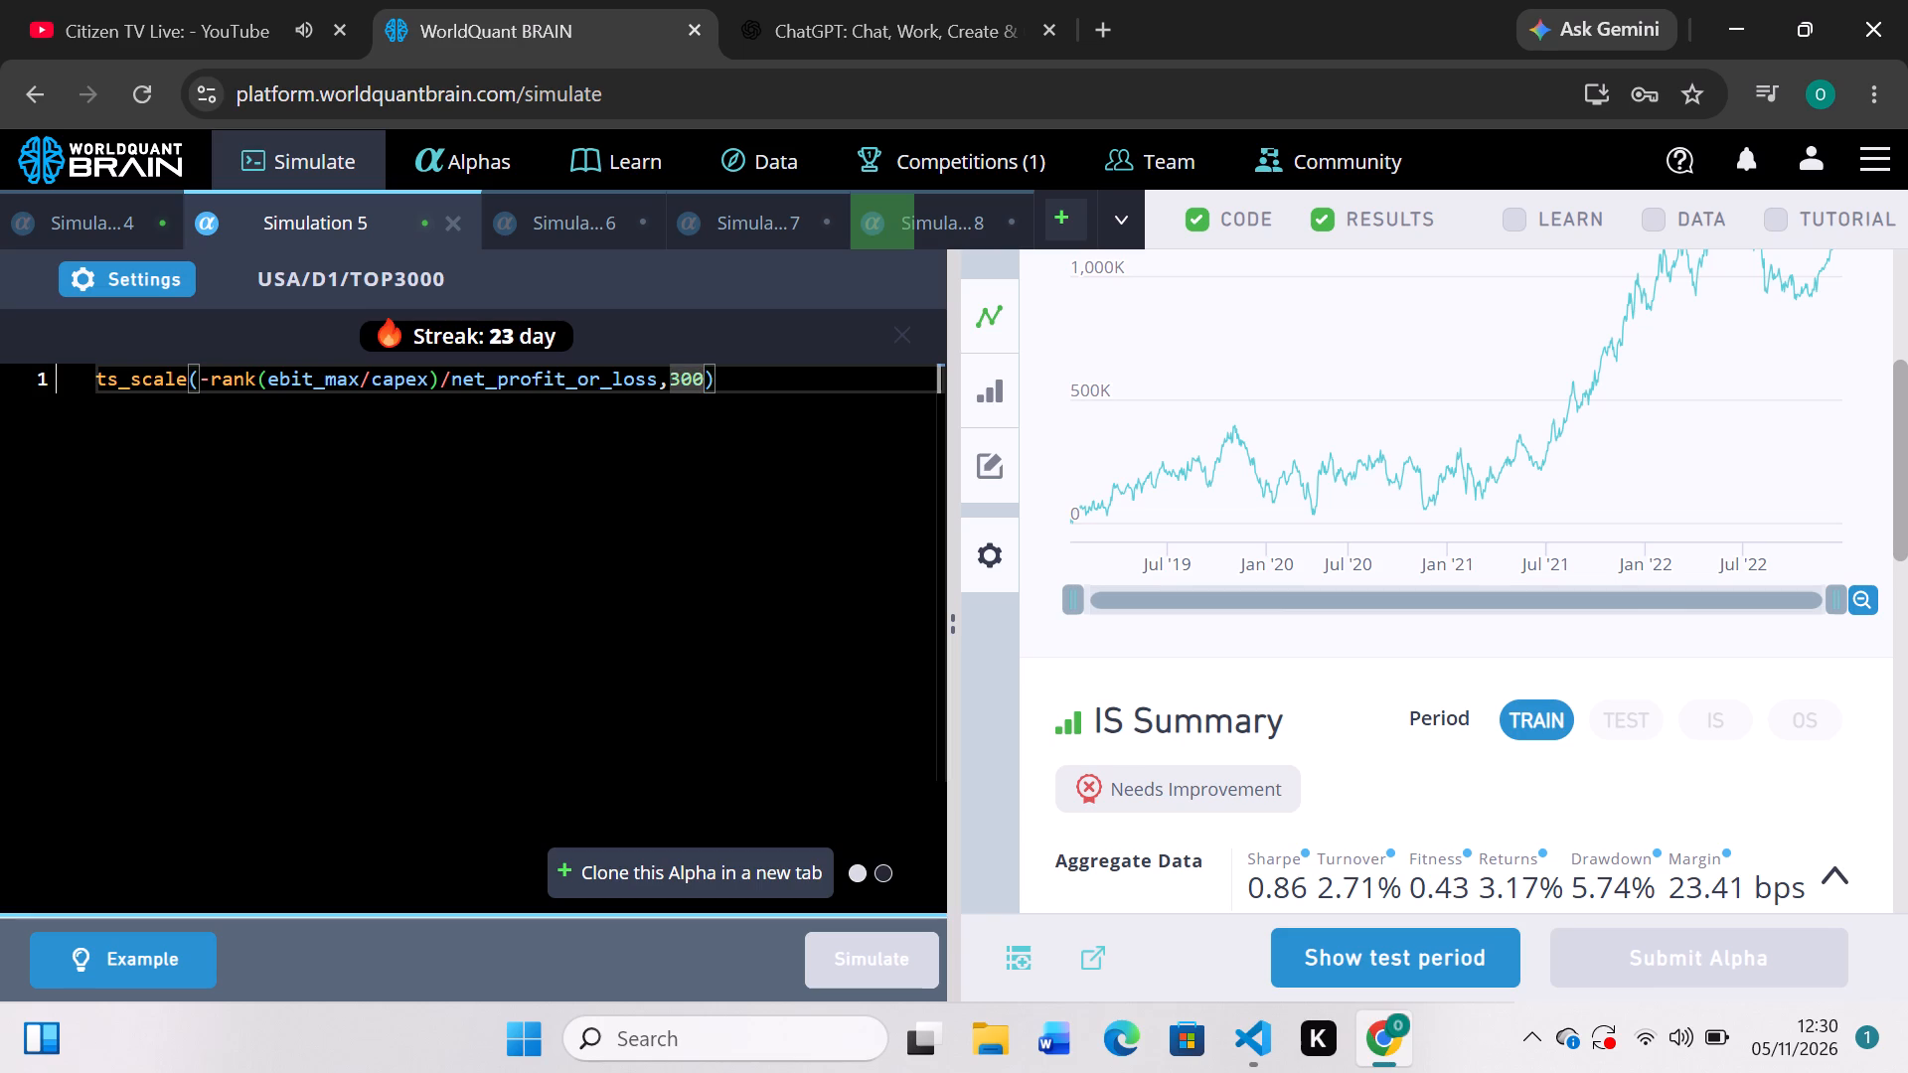
key("BackSpace")
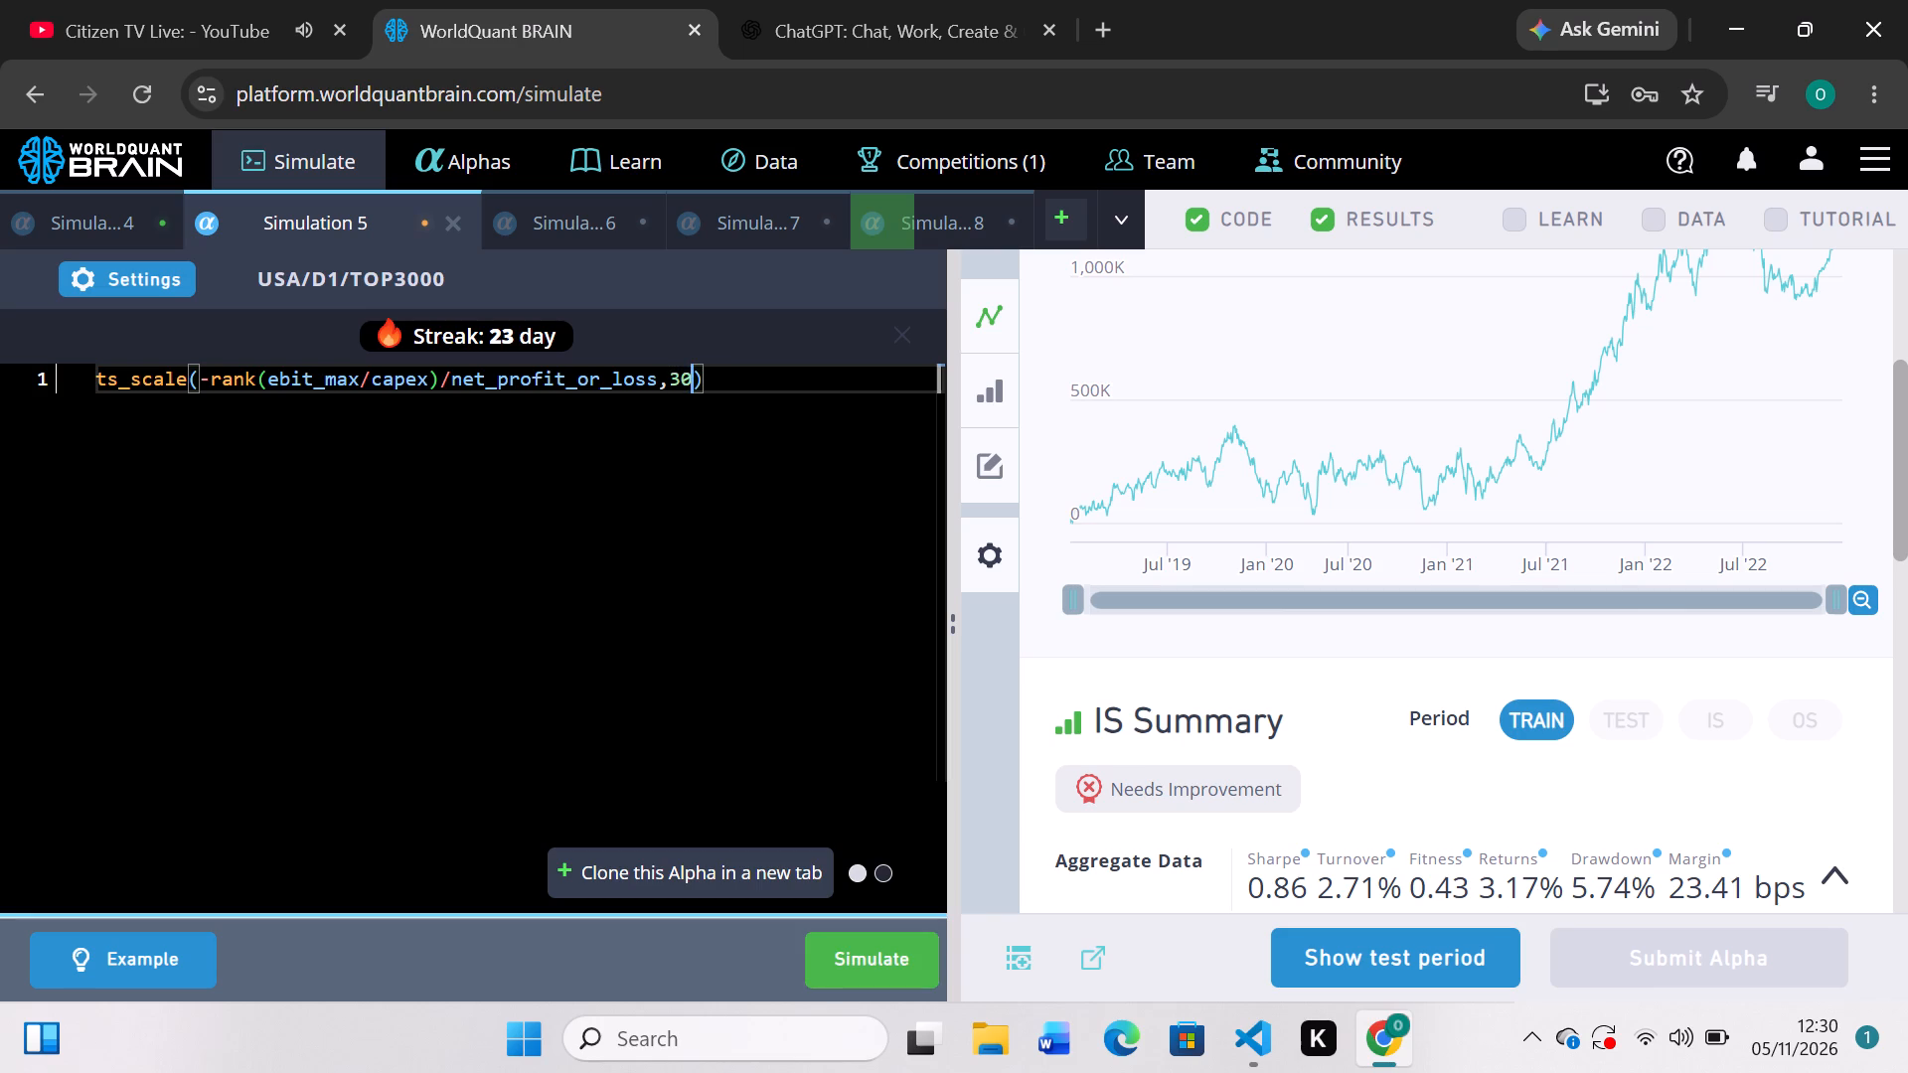
left_click(876, 963)
Remove the +liabilities/assets term from the end of Simulation 6's expression and simulate it again.
left_click(547, 222)
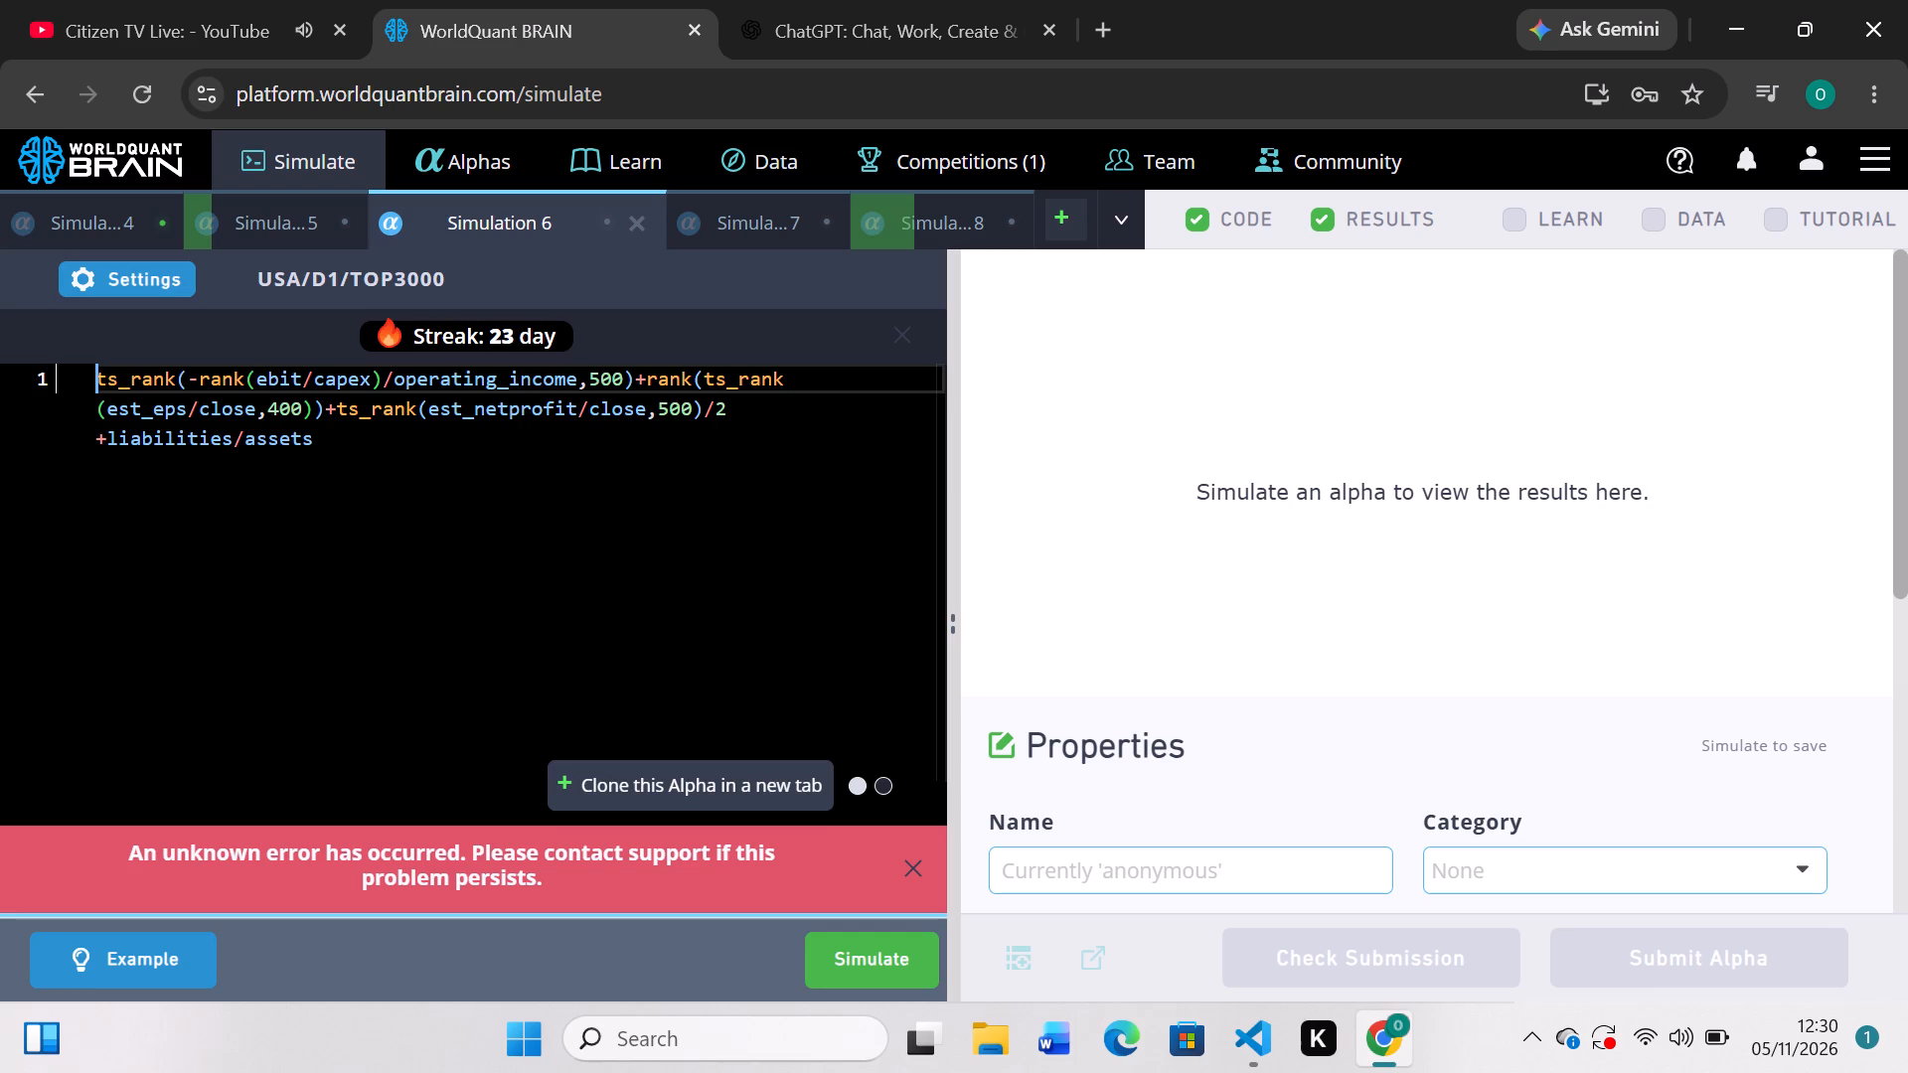
left_click_drag(327, 450, 82, 433)
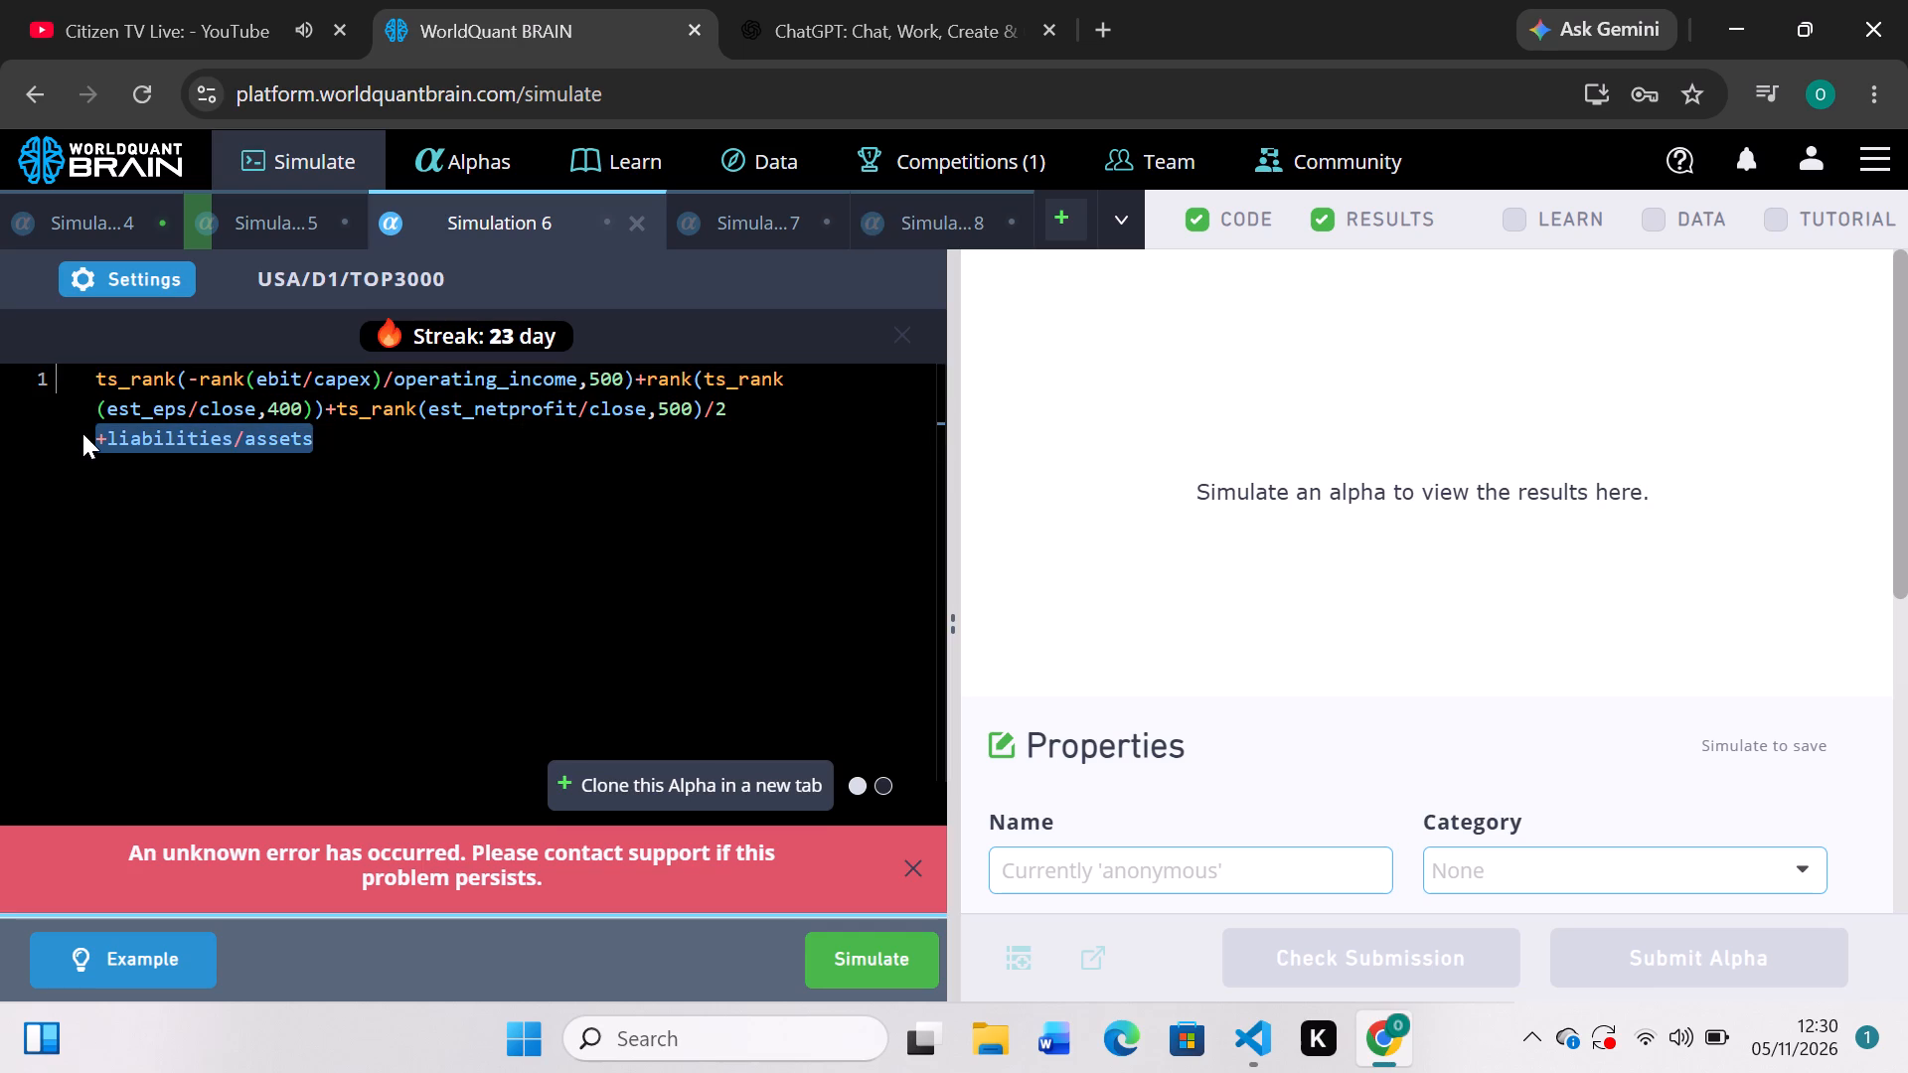
key("Delete")
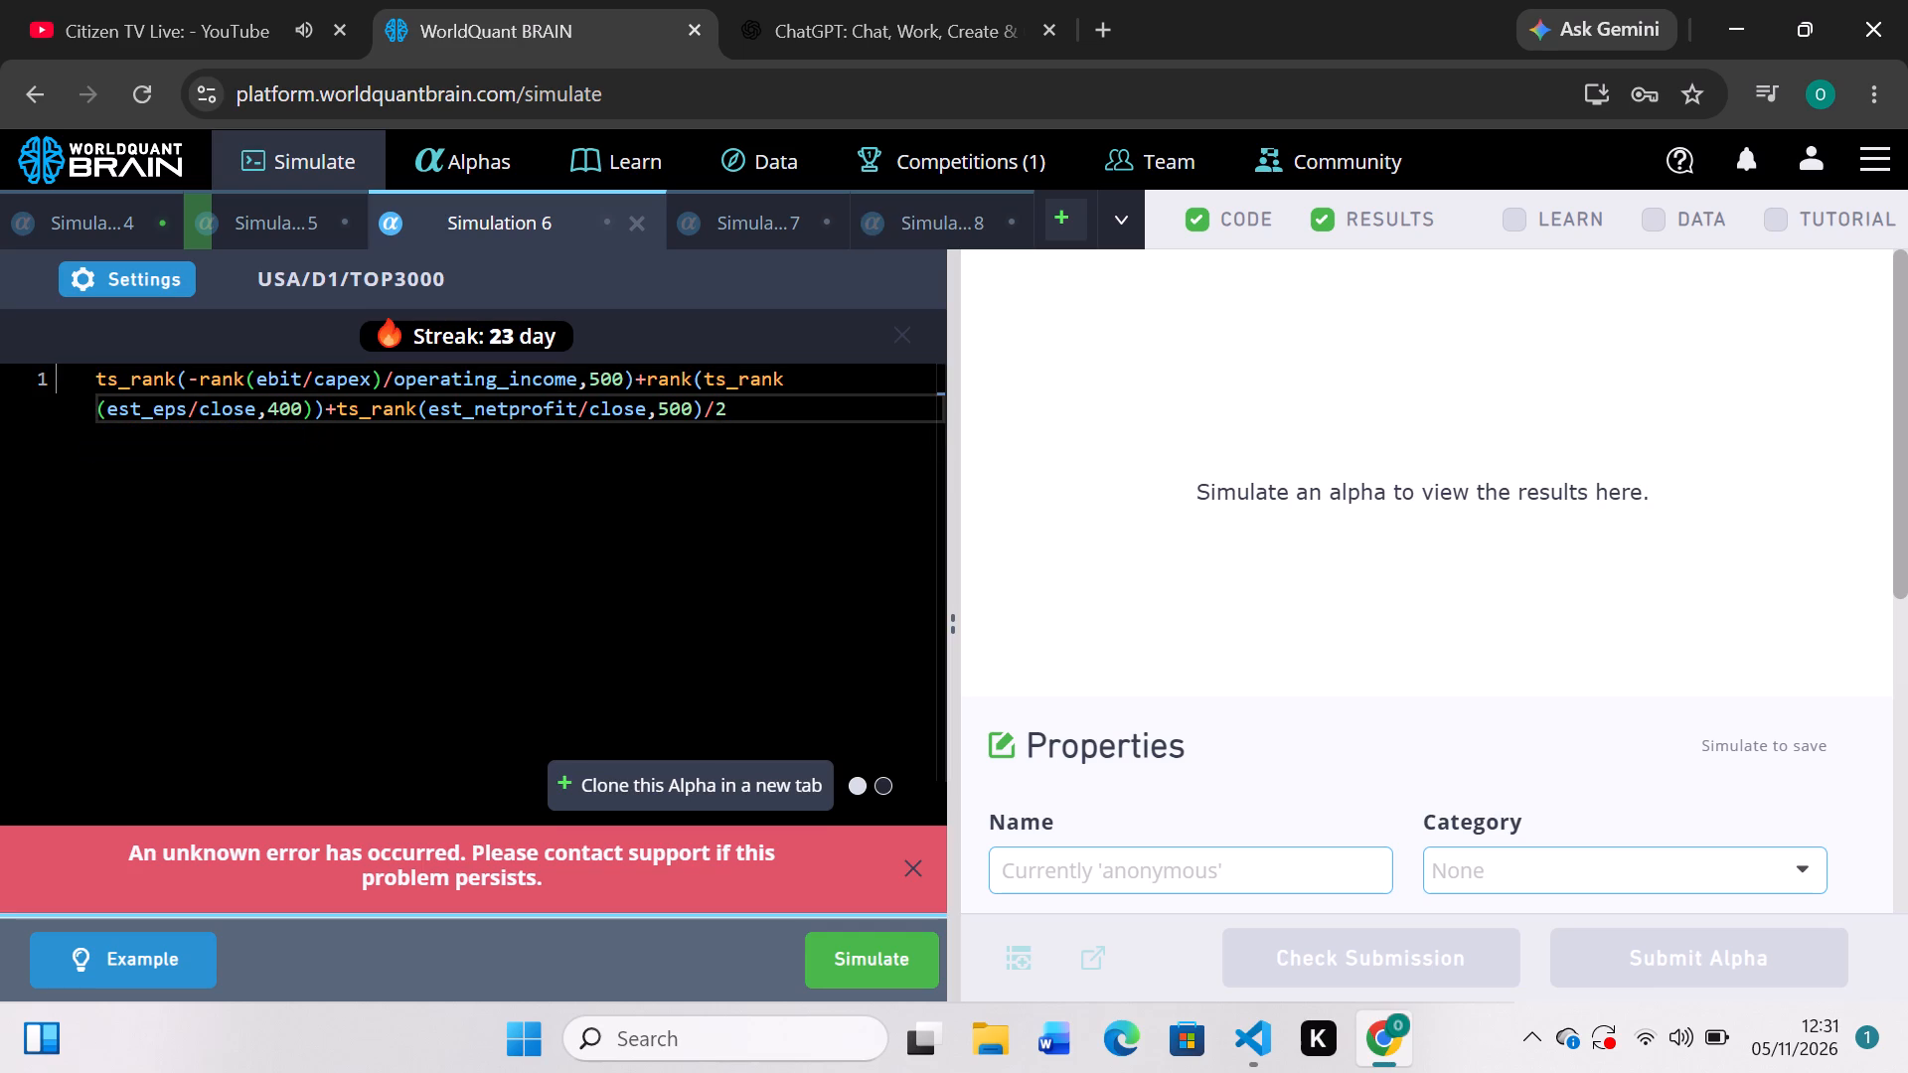
left_click(848, 955)
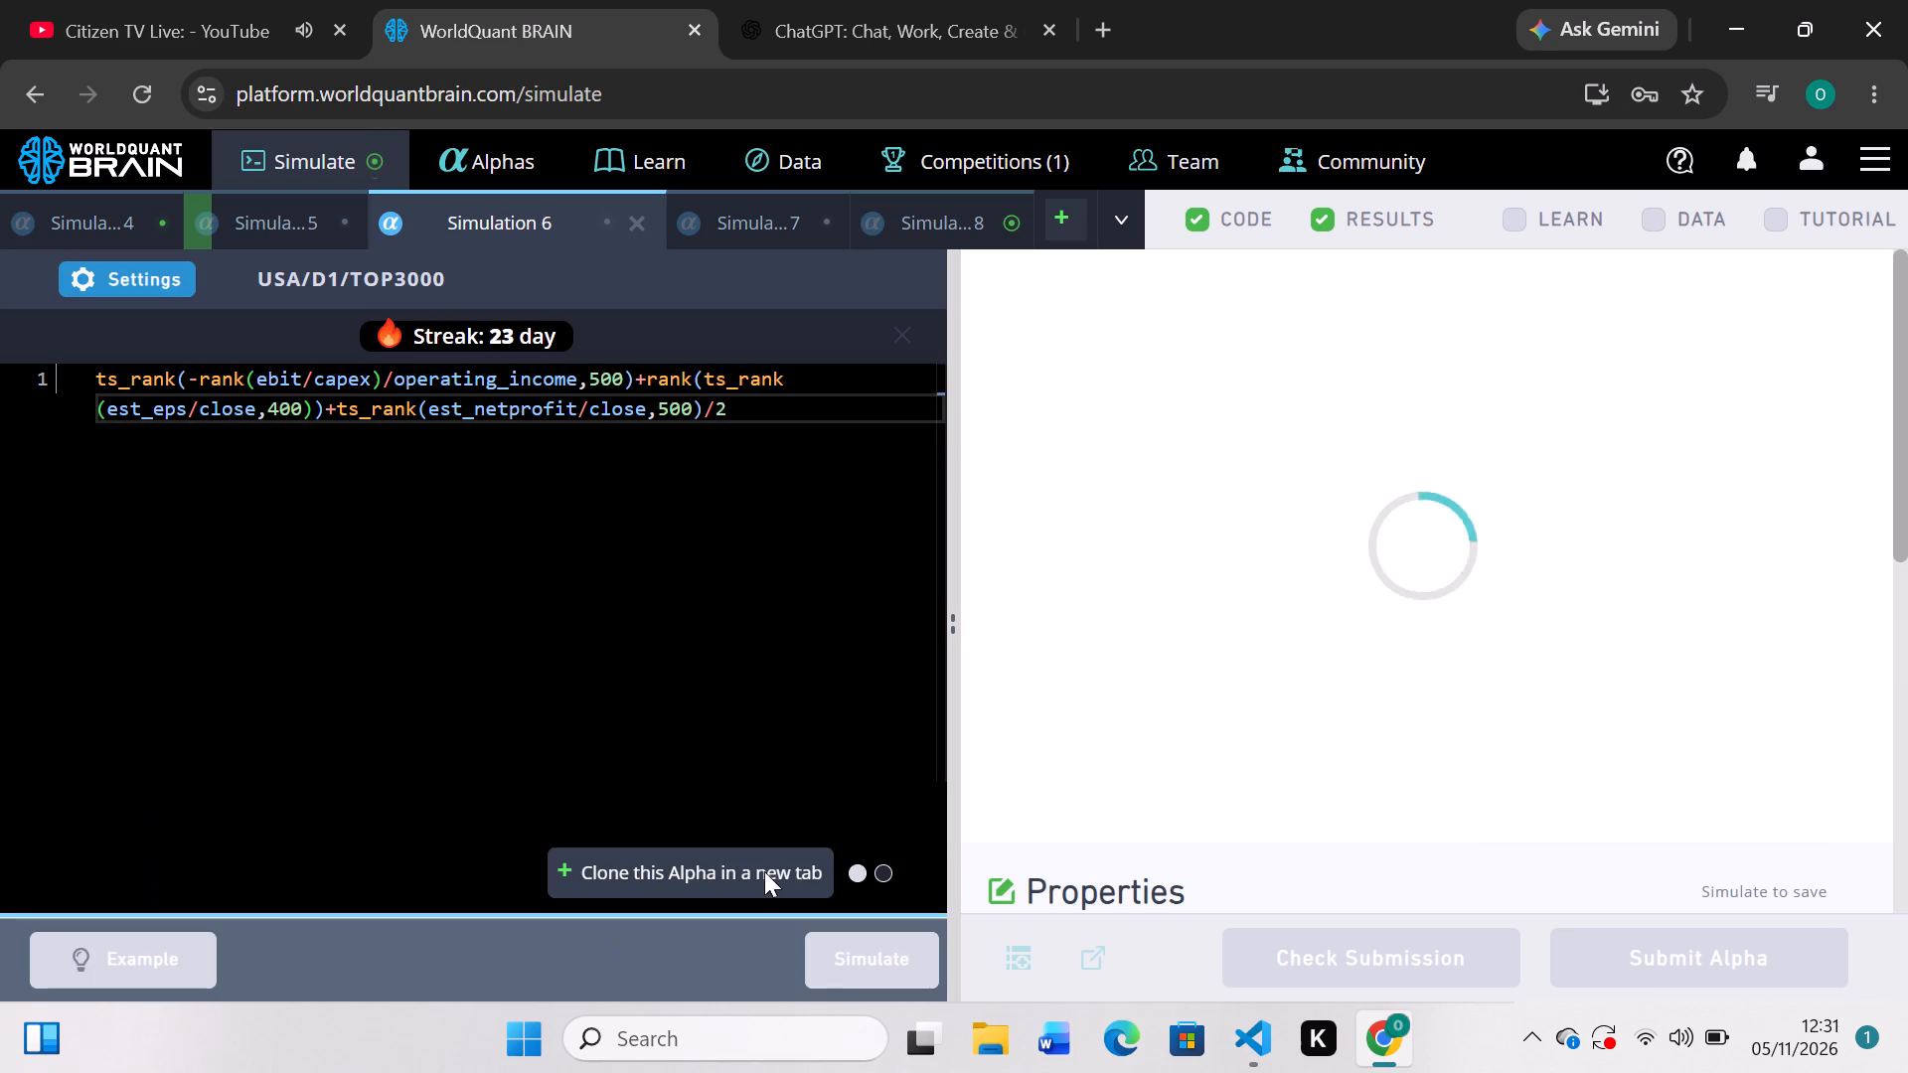
In Simulation 4's settings, set the decay to 15 and the truncation to 0.16, and apply them.
left_click(129, 206)
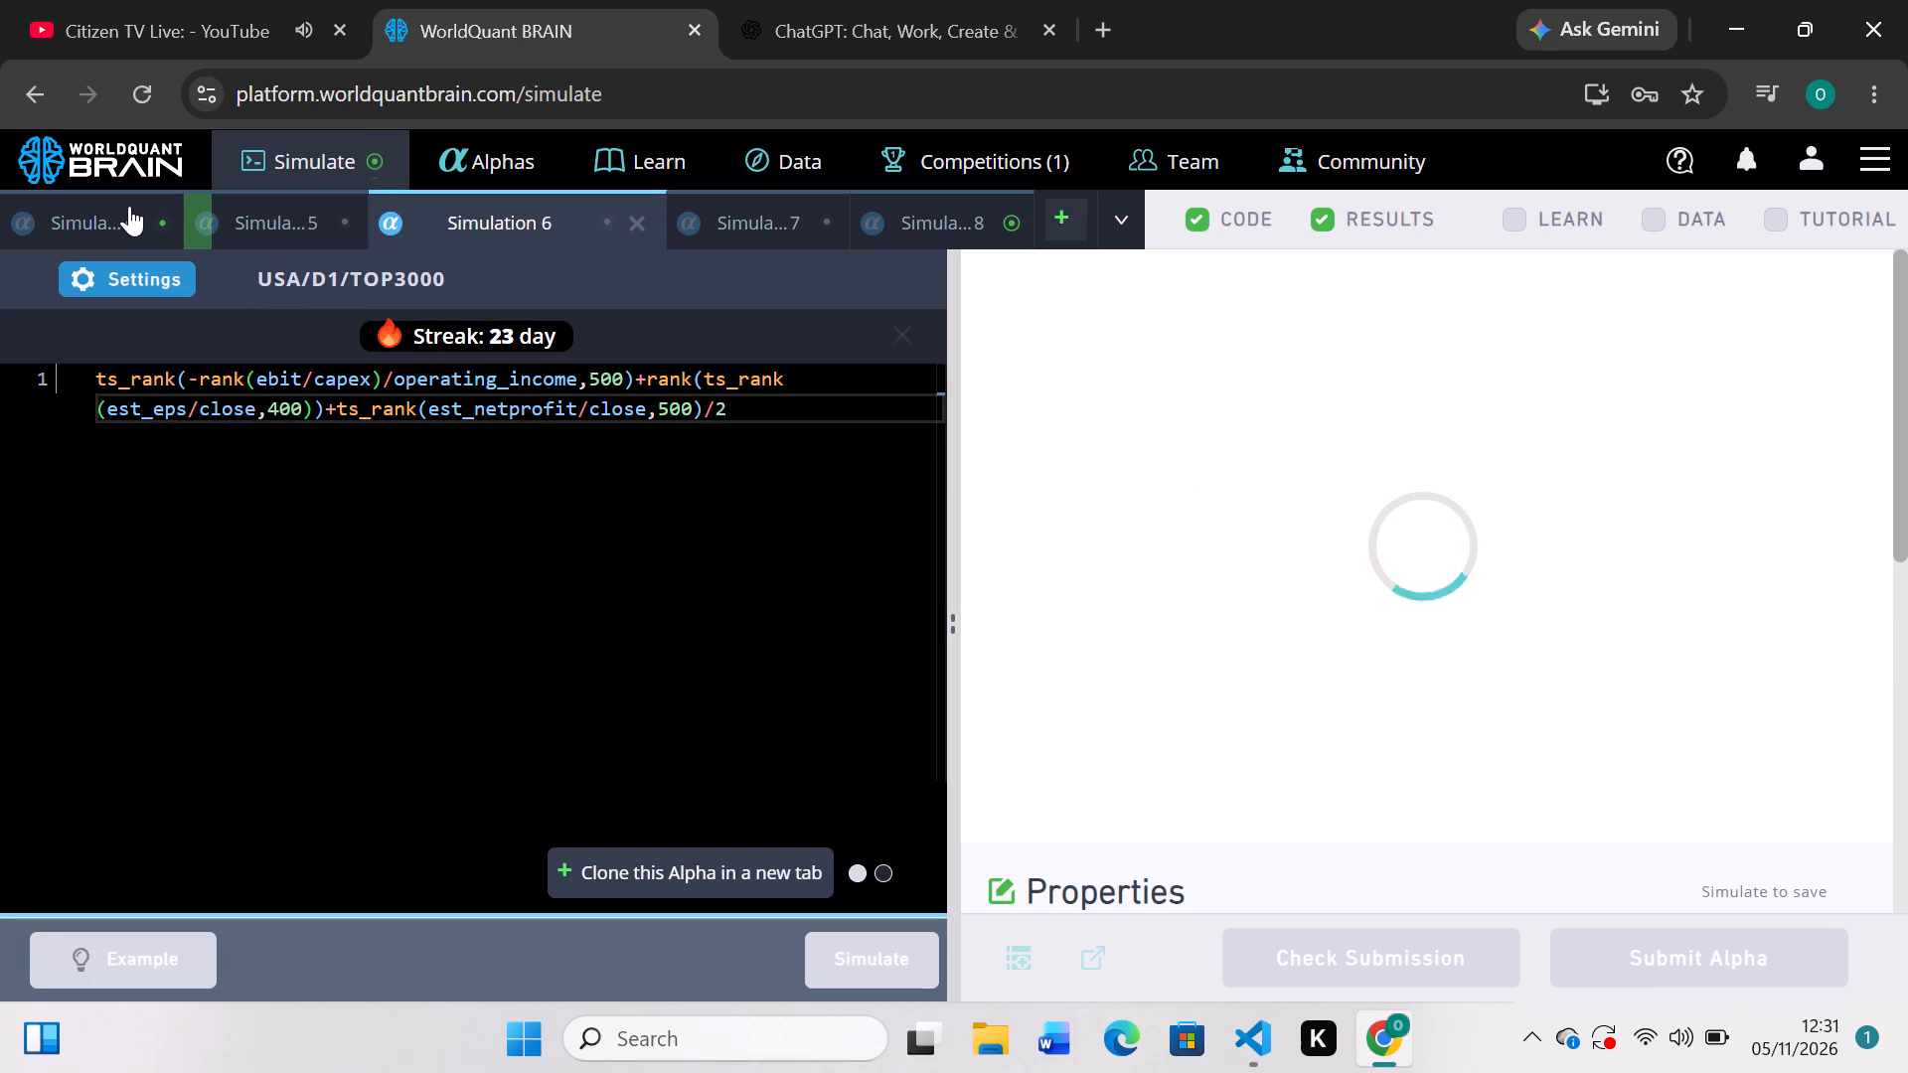
scroll(1399, 582, "down", 1)
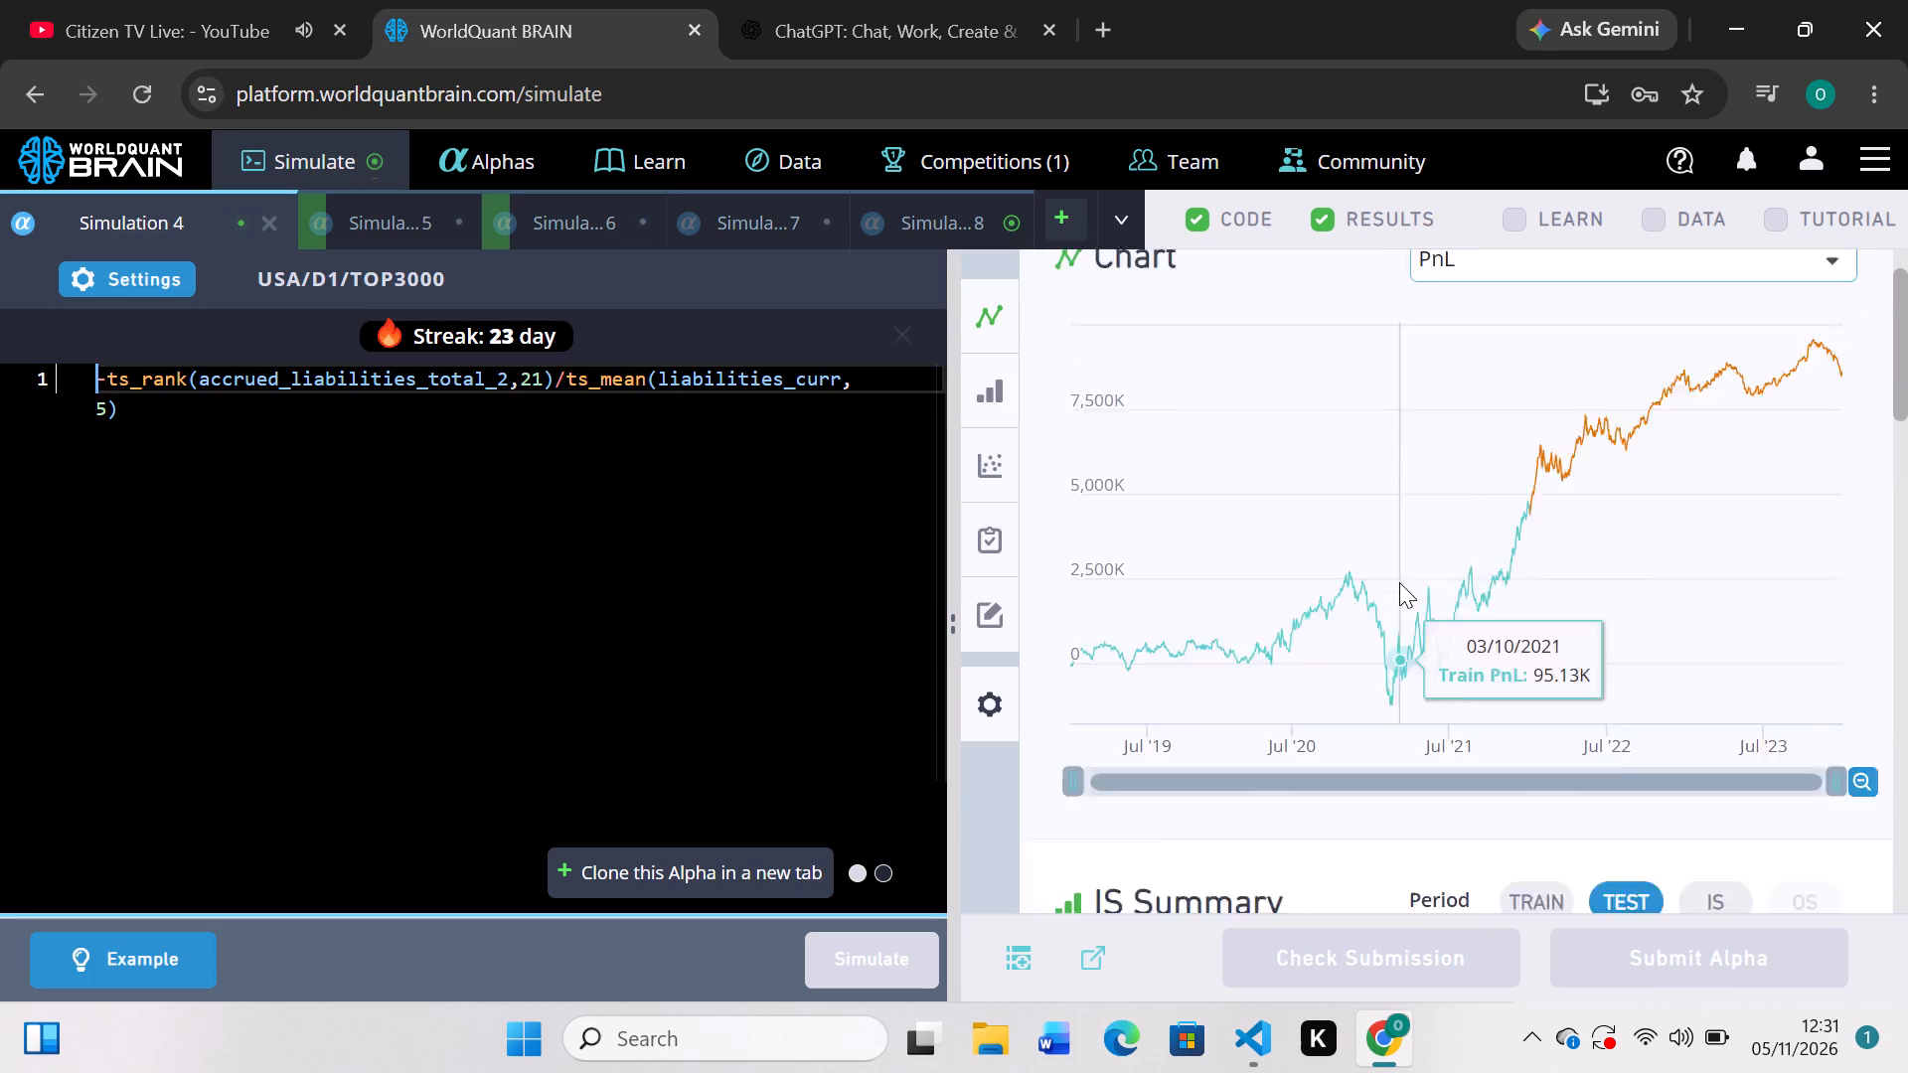
scroll(1399, 582, "down", 1)
scroll(1399, 582, "up", 2)
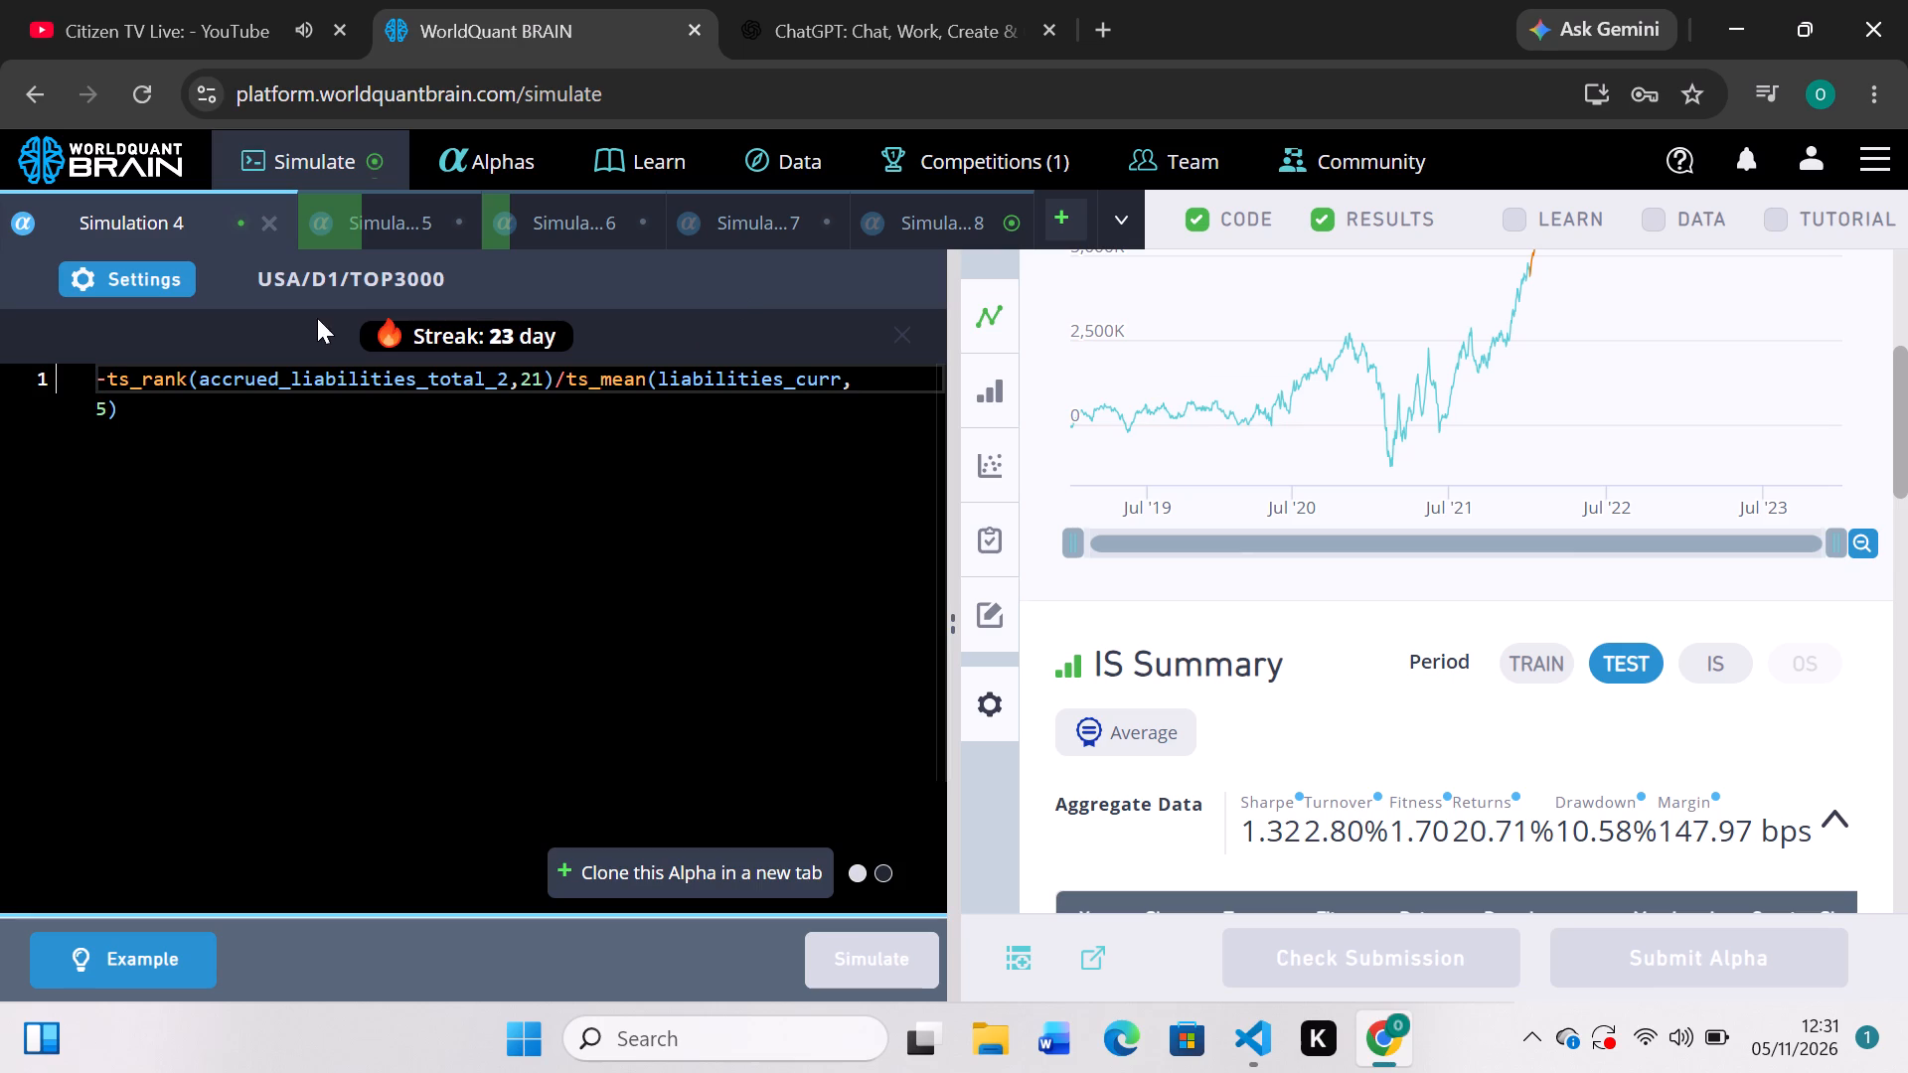
left_click(140, 275)
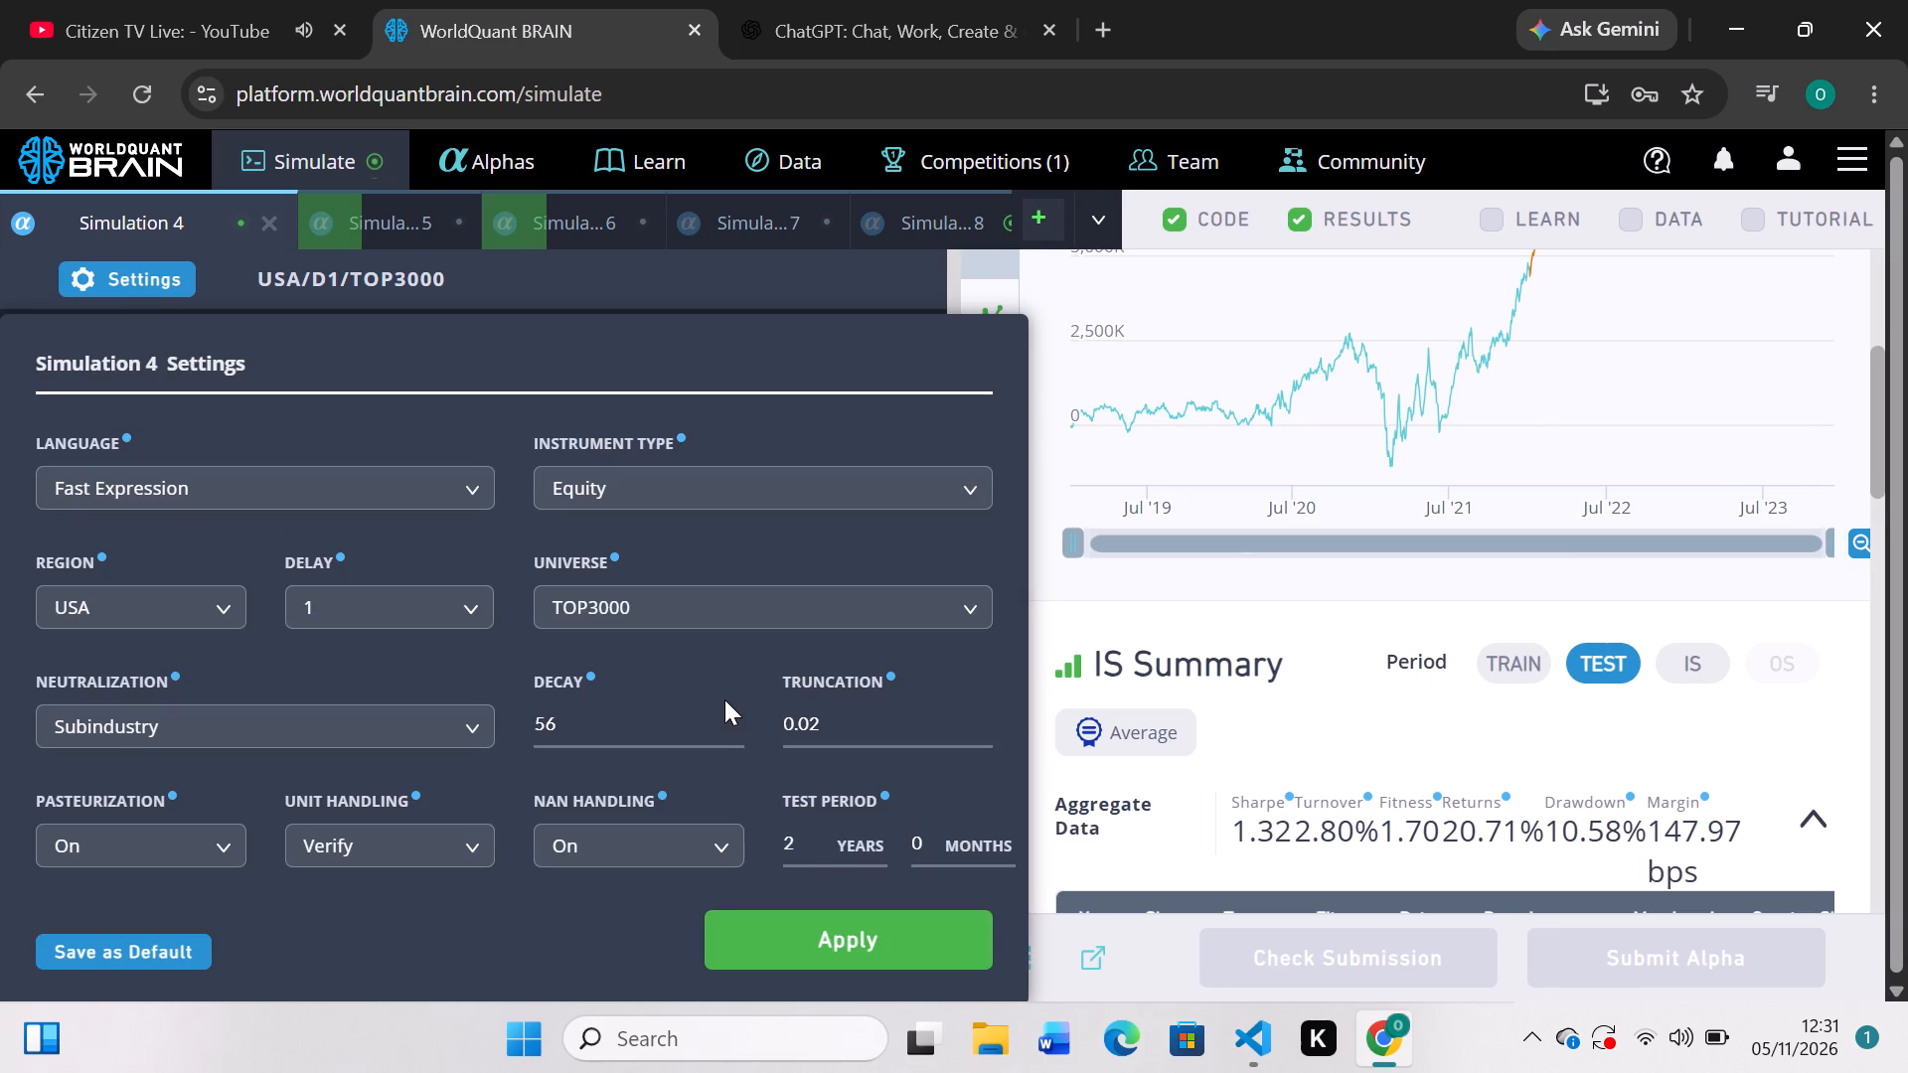
left_click(724, 726)
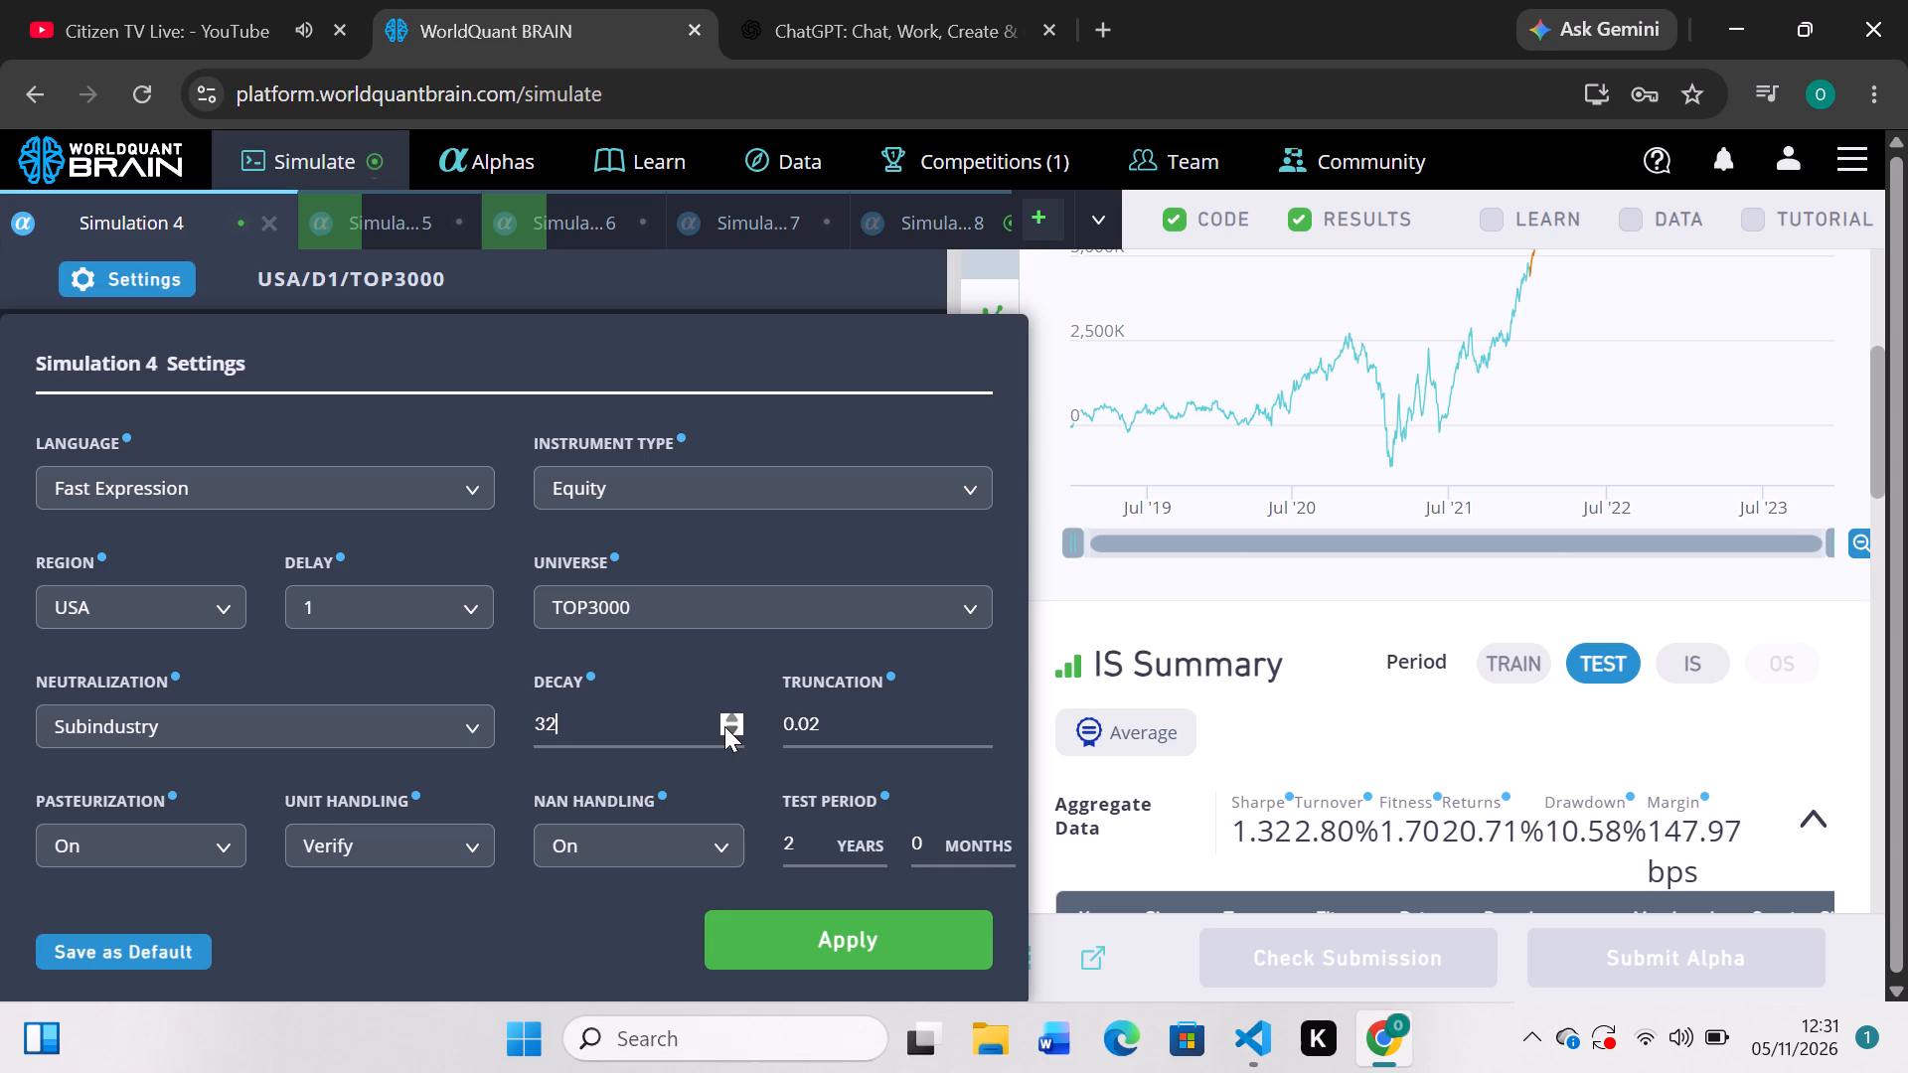
left_click(724, 726)
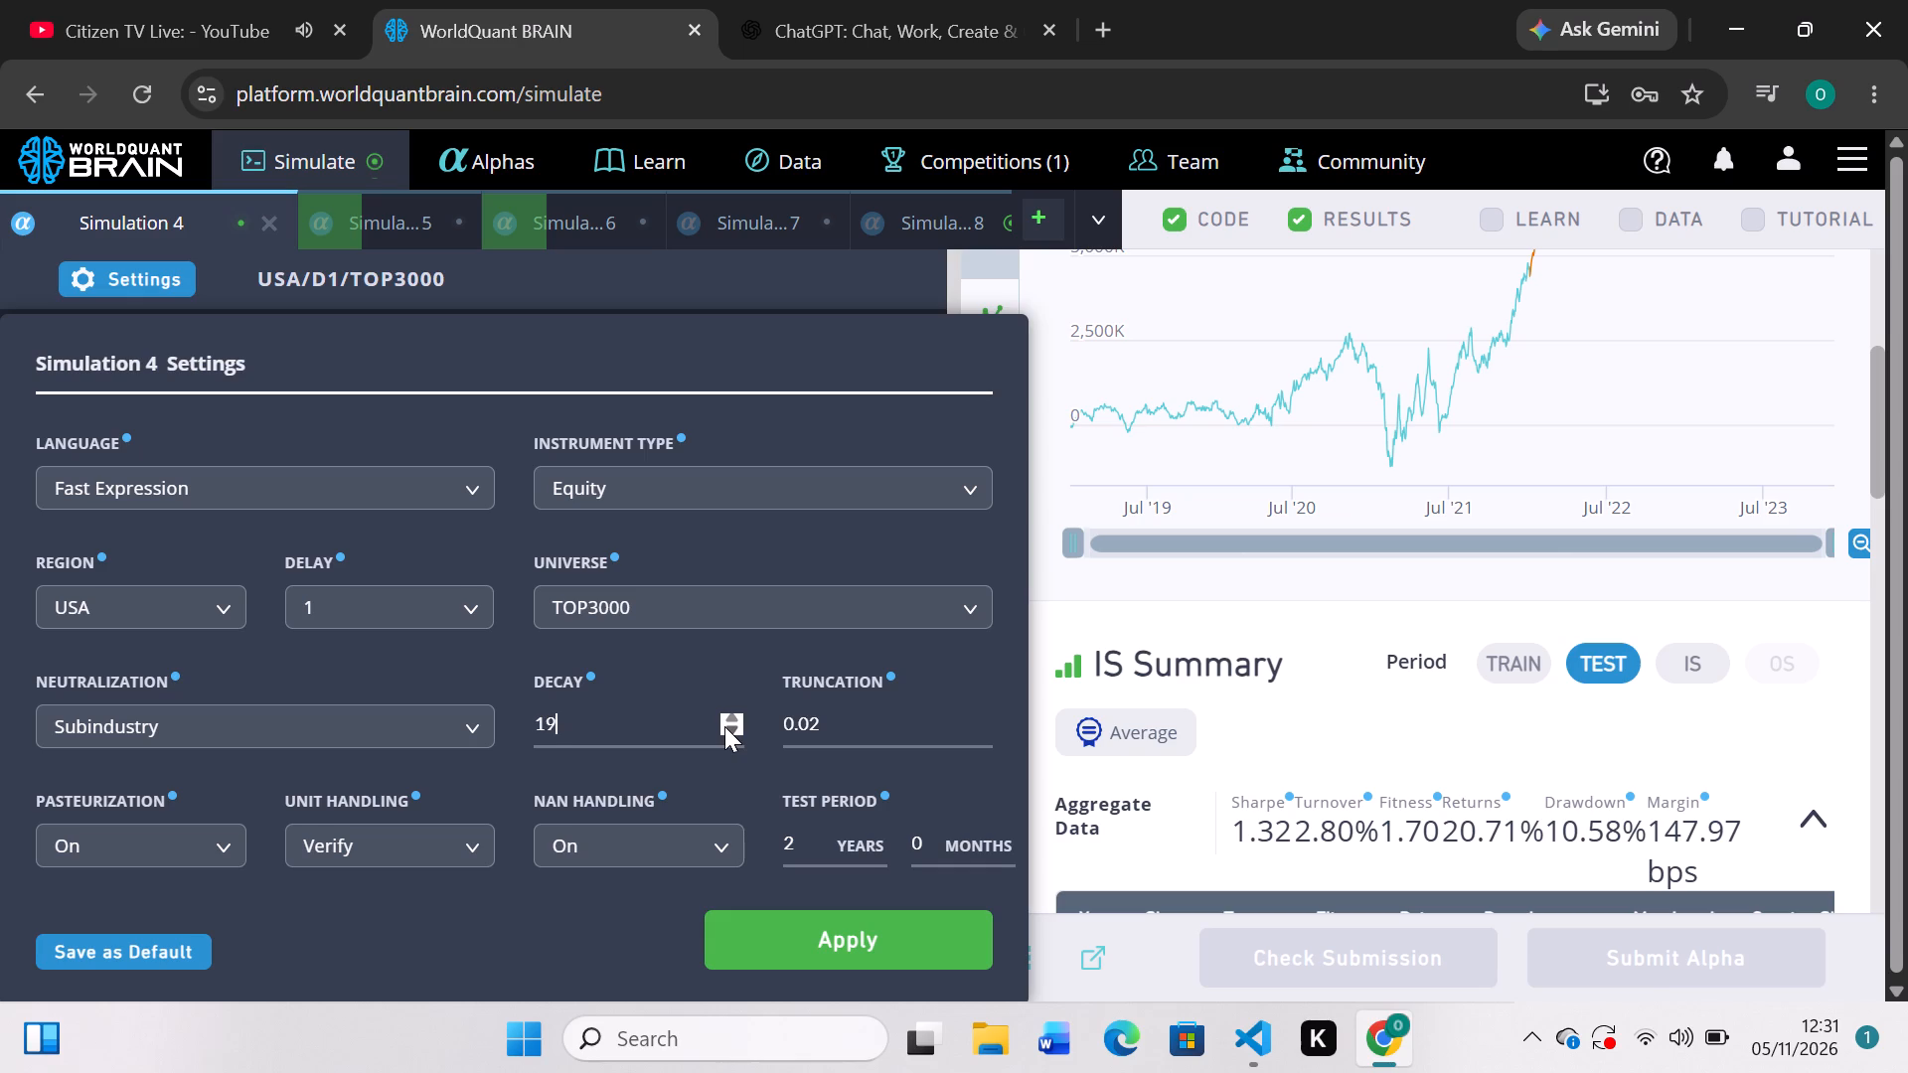
left_click(724, 726)
triple_click(724, 726)
double_click(973, 733)
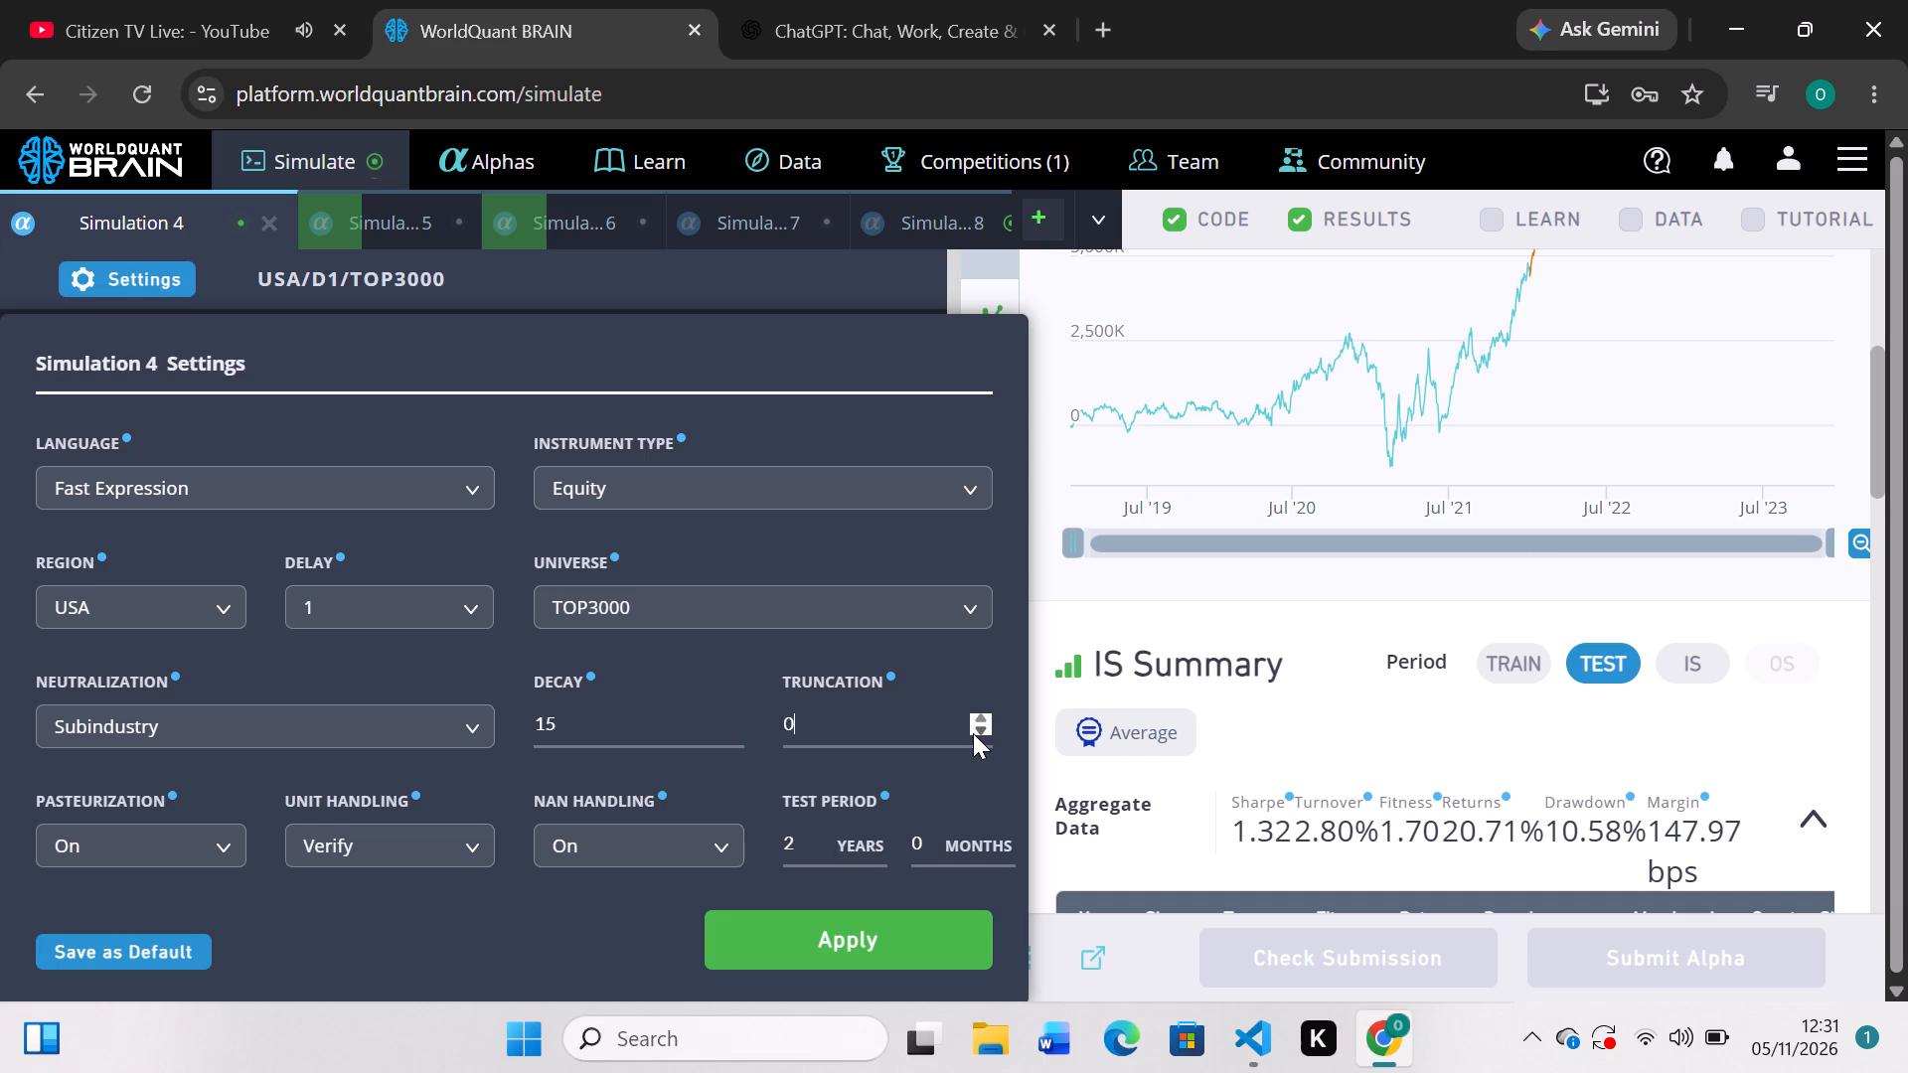
left_click(983, 721)
left_click(863, 938)
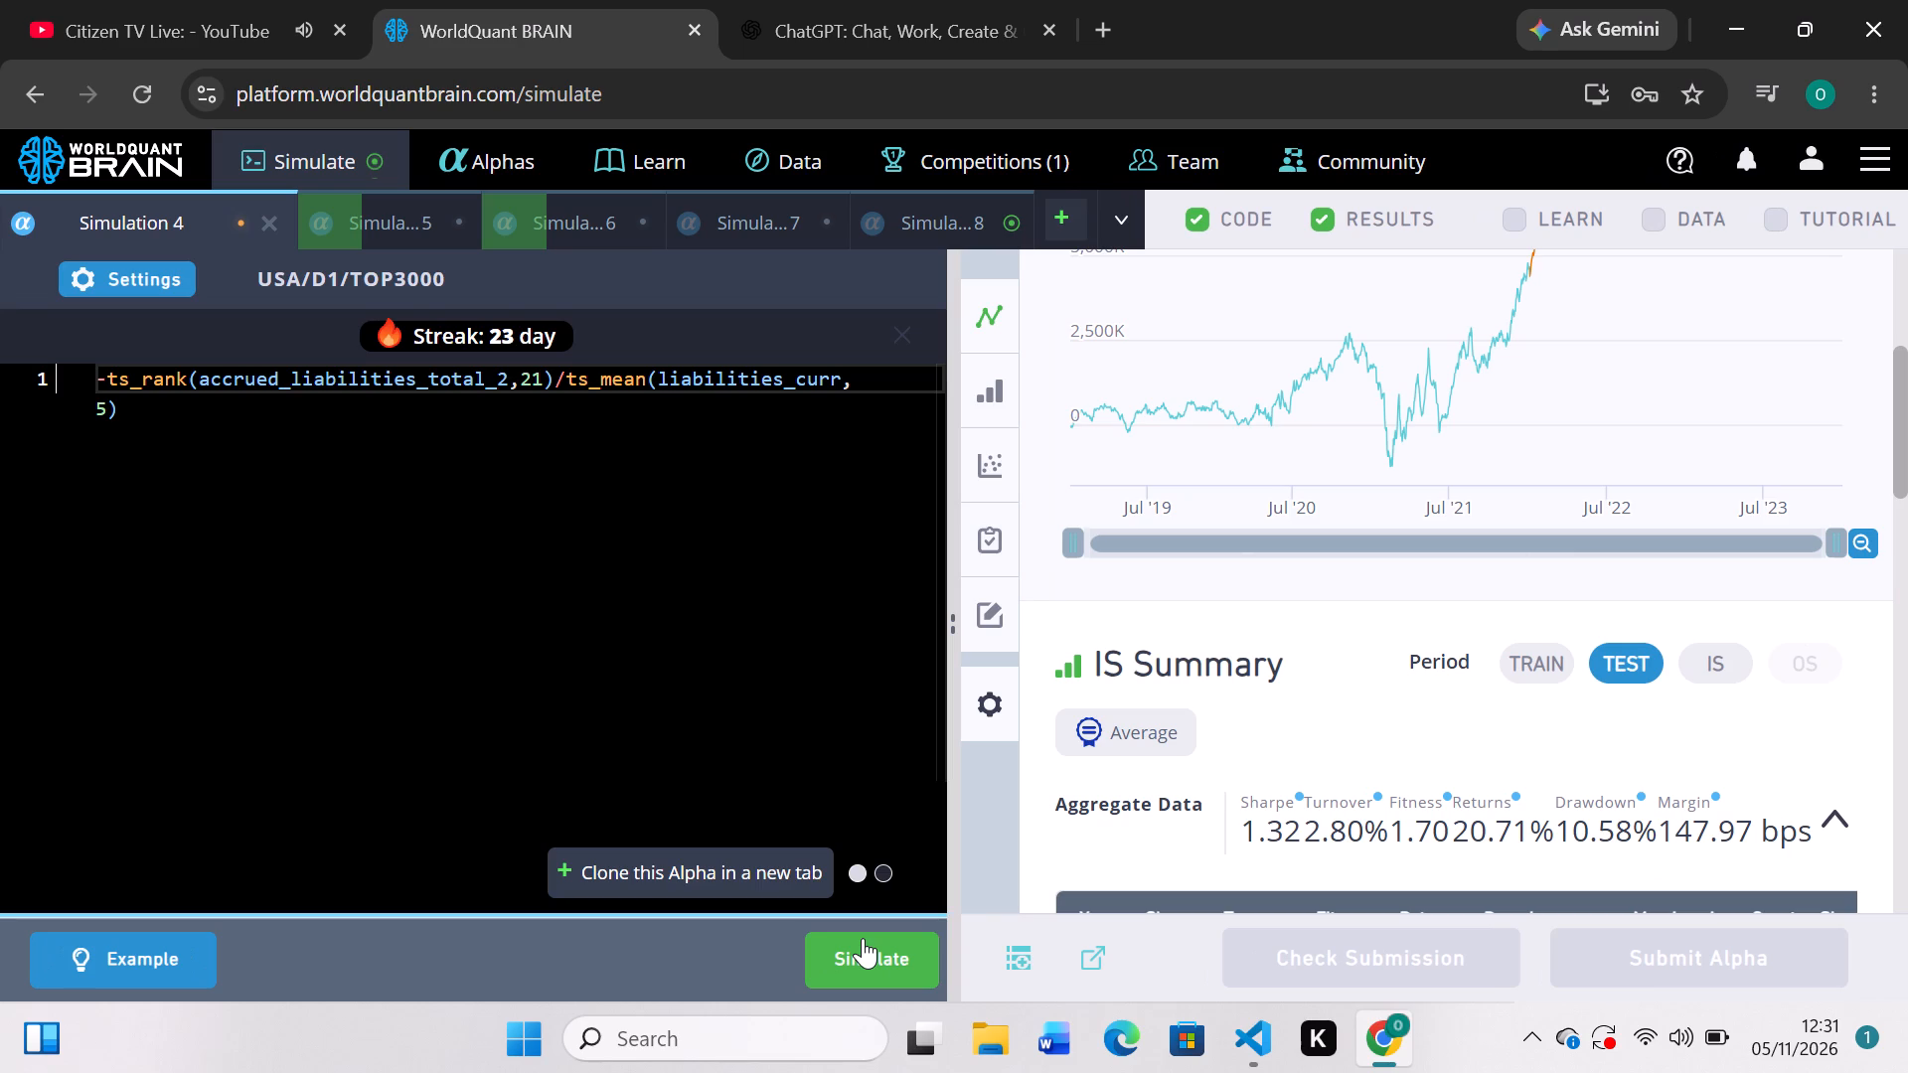
Simulate Simulation 4 with its newly applied settings.
left_click(863, 950)
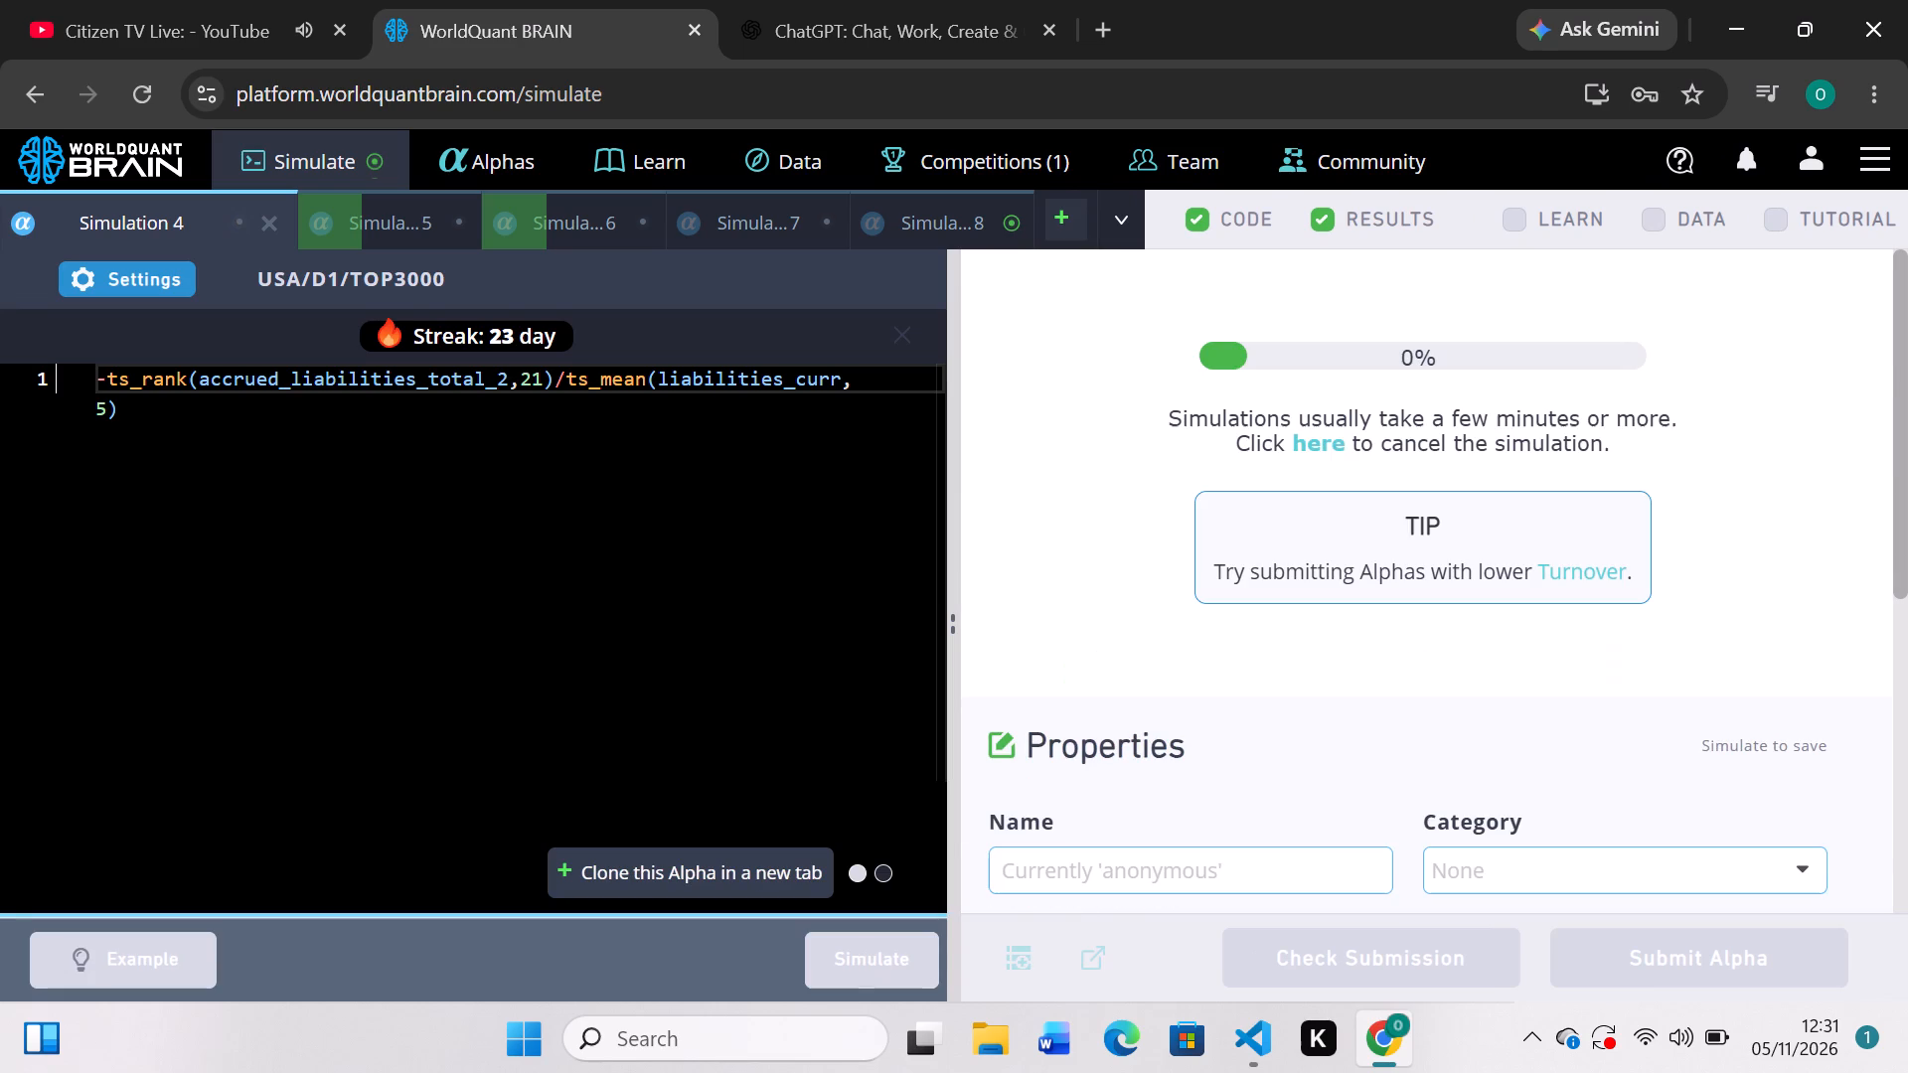
Check Simulation 8's train results, change the last trade_when argument to -1, and simulate it, retrying if the run is refused.
left_click(936, 212)
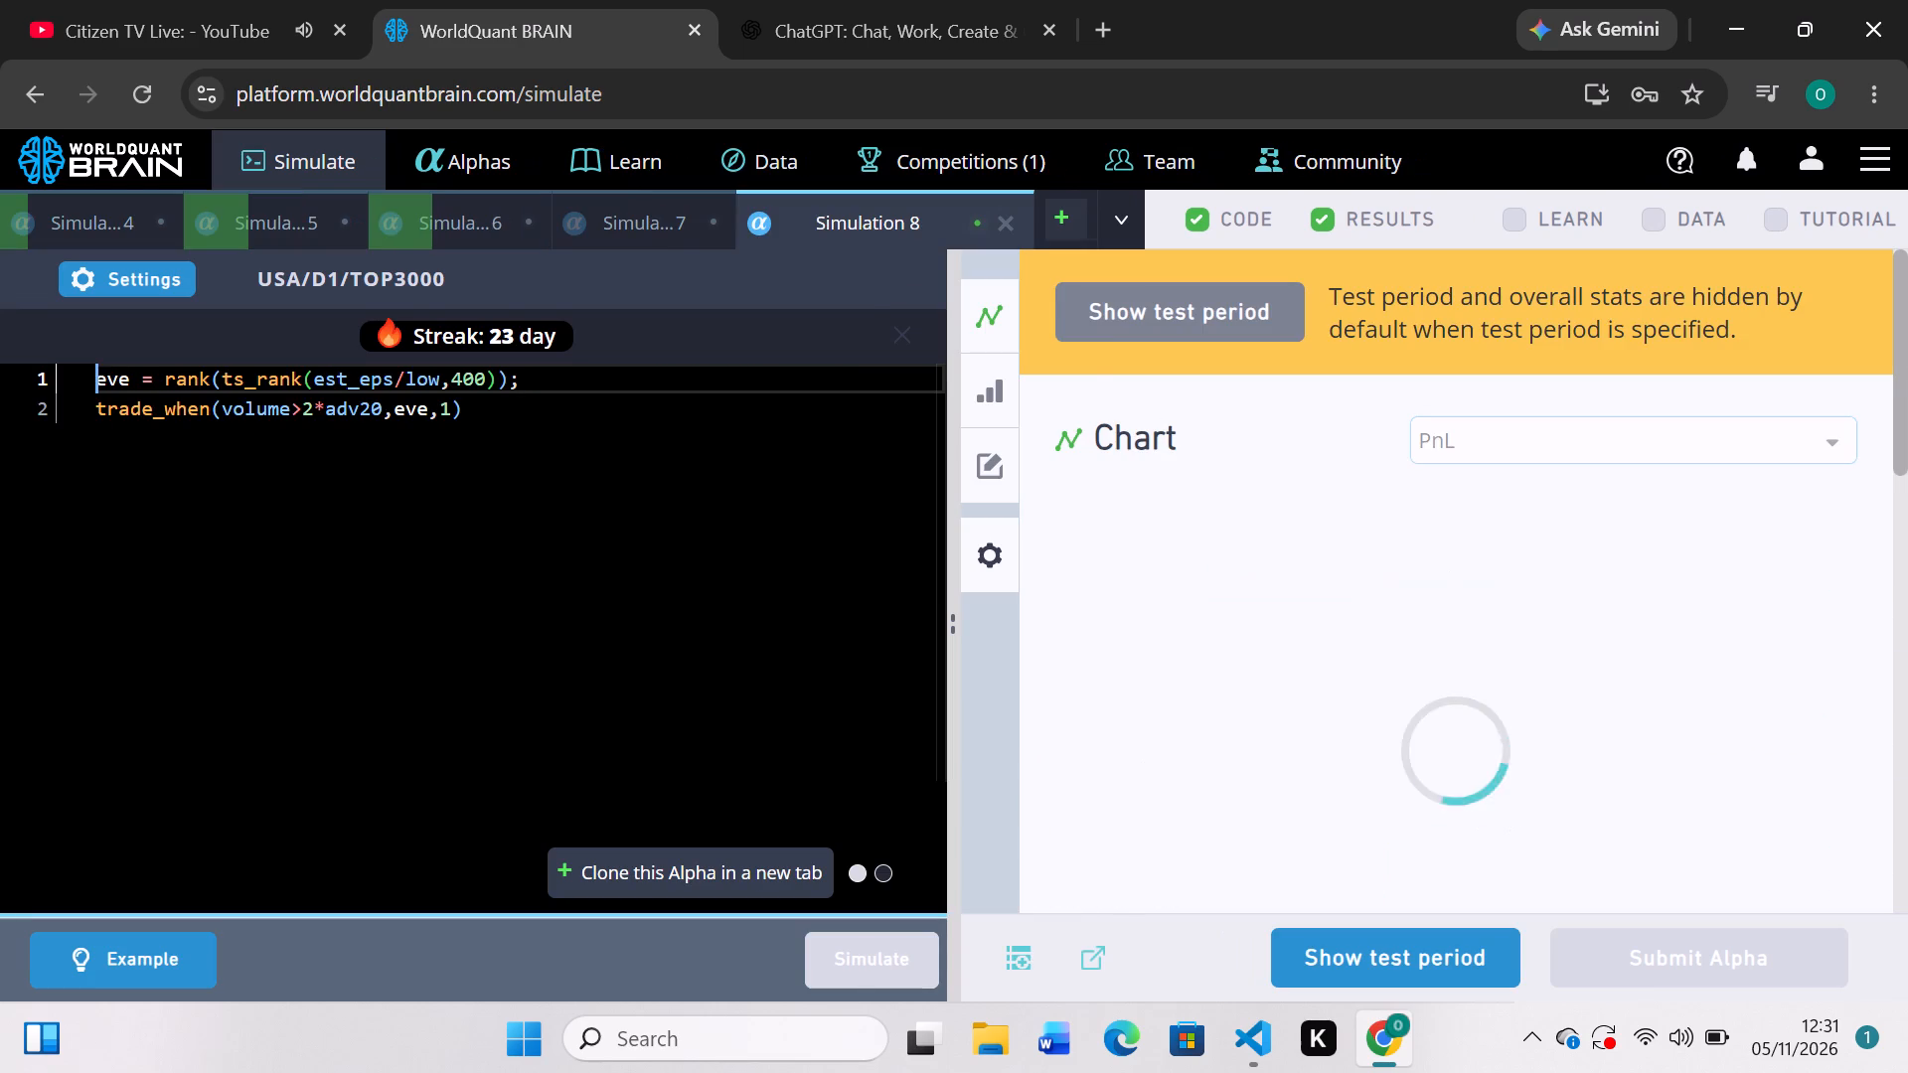
scroll(1324, 728, "down", 2)
scroll(1324, 728, "up", 2)
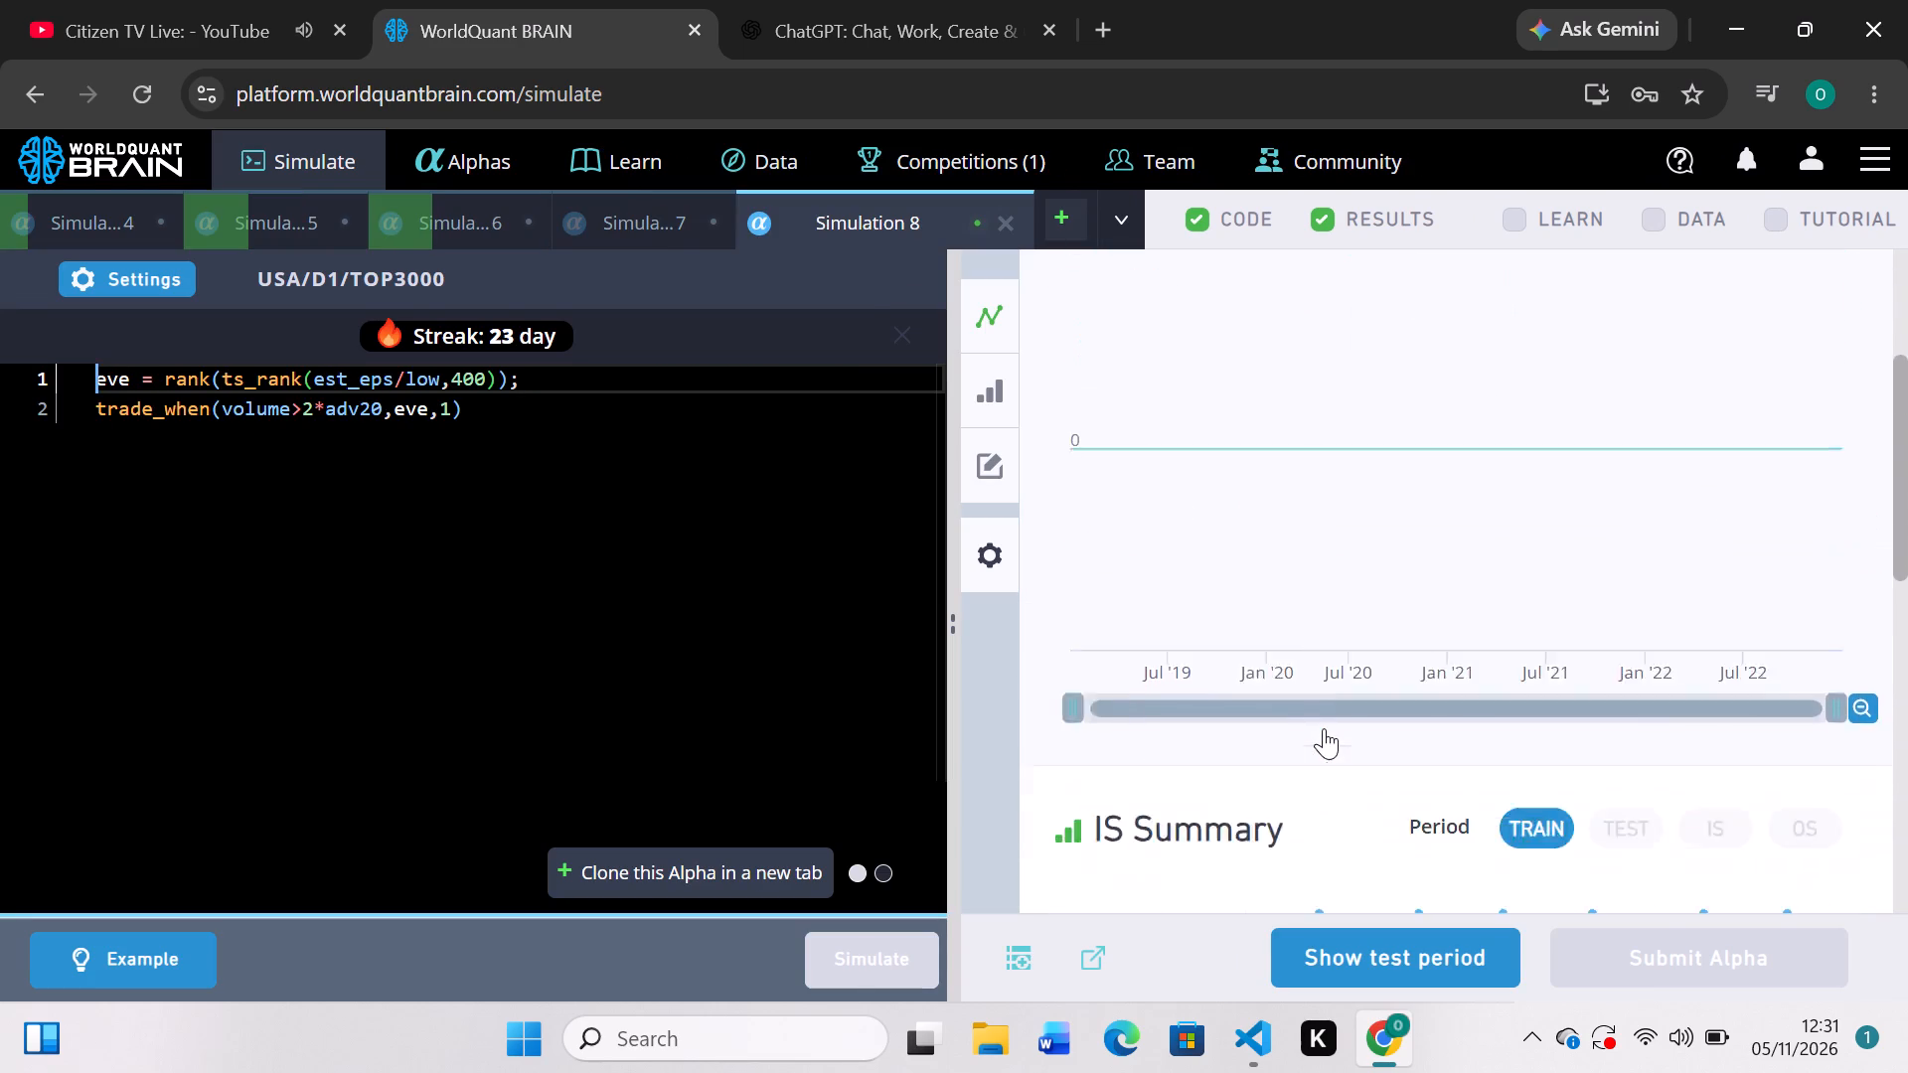
scroll(1324, 728, "down", 2)
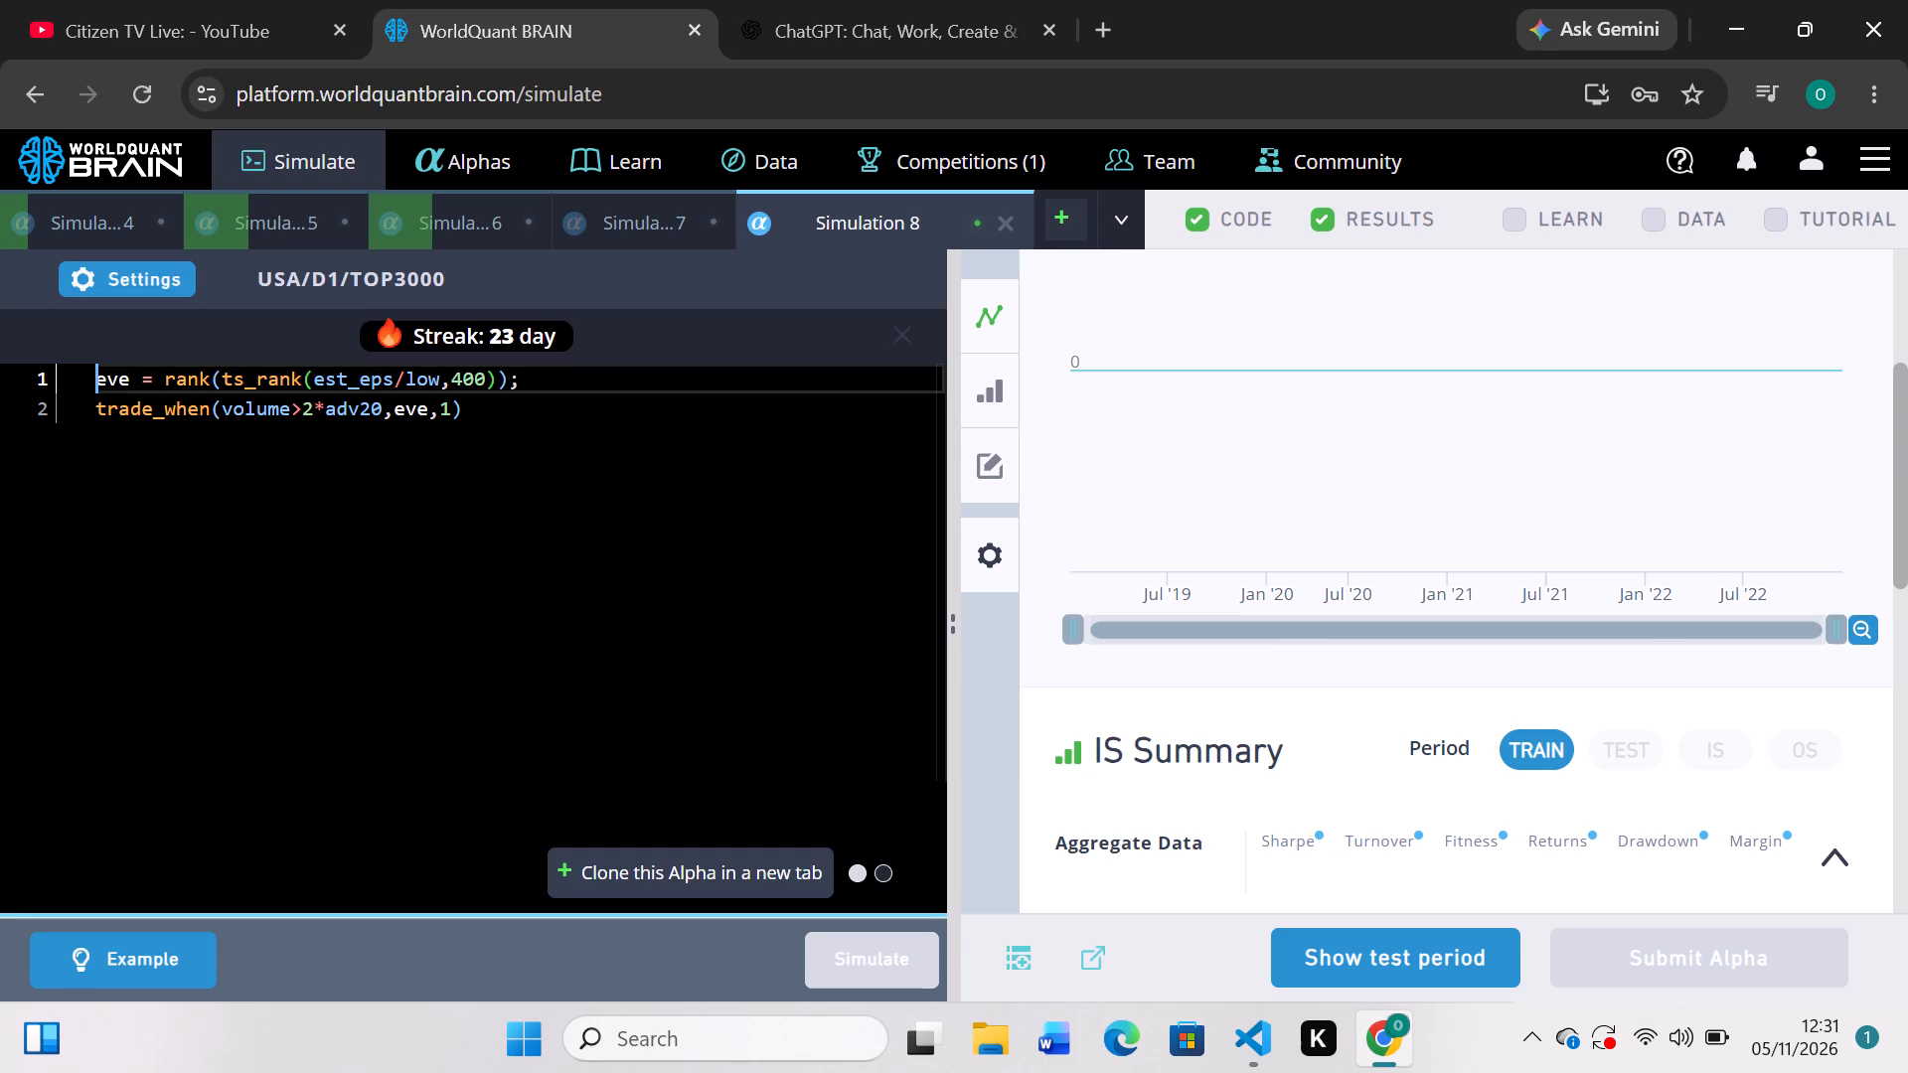
left_click(446, 408)
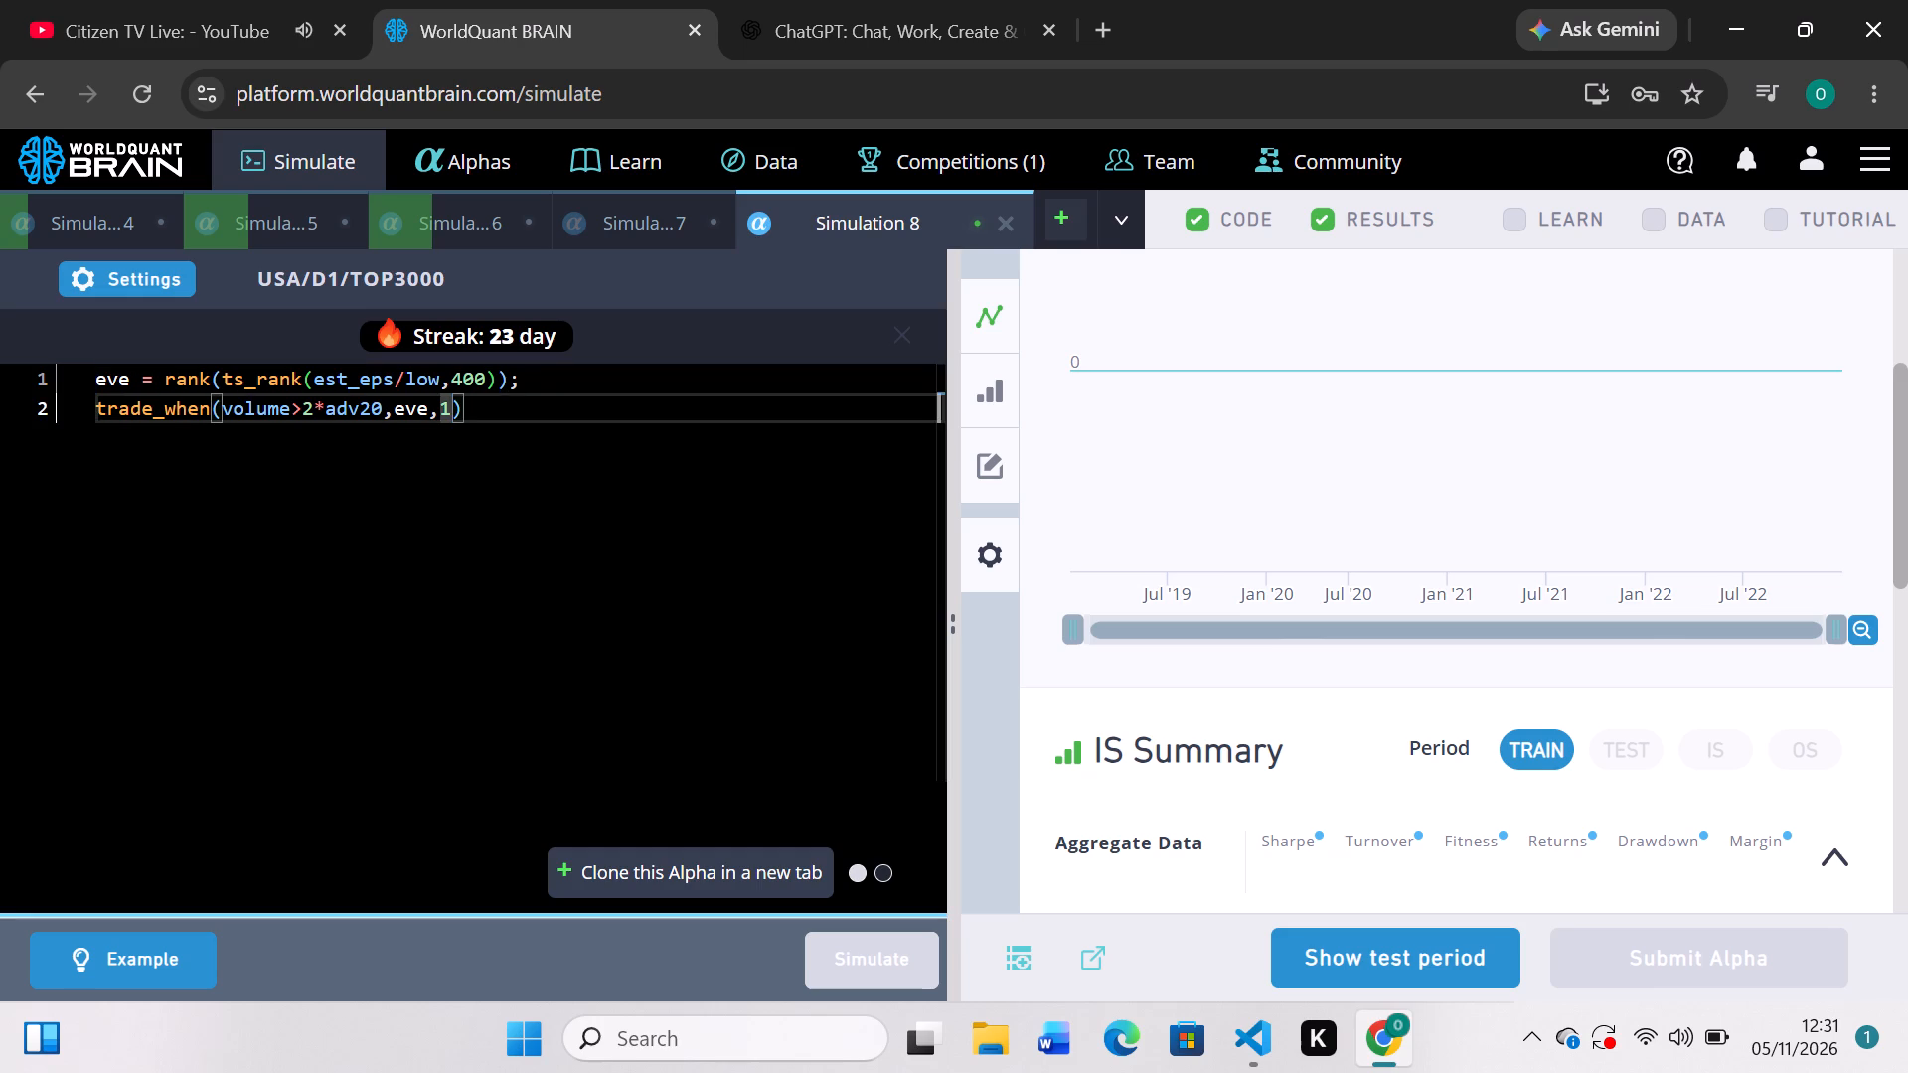
key("BackSpace")
key("minus")
key("1")
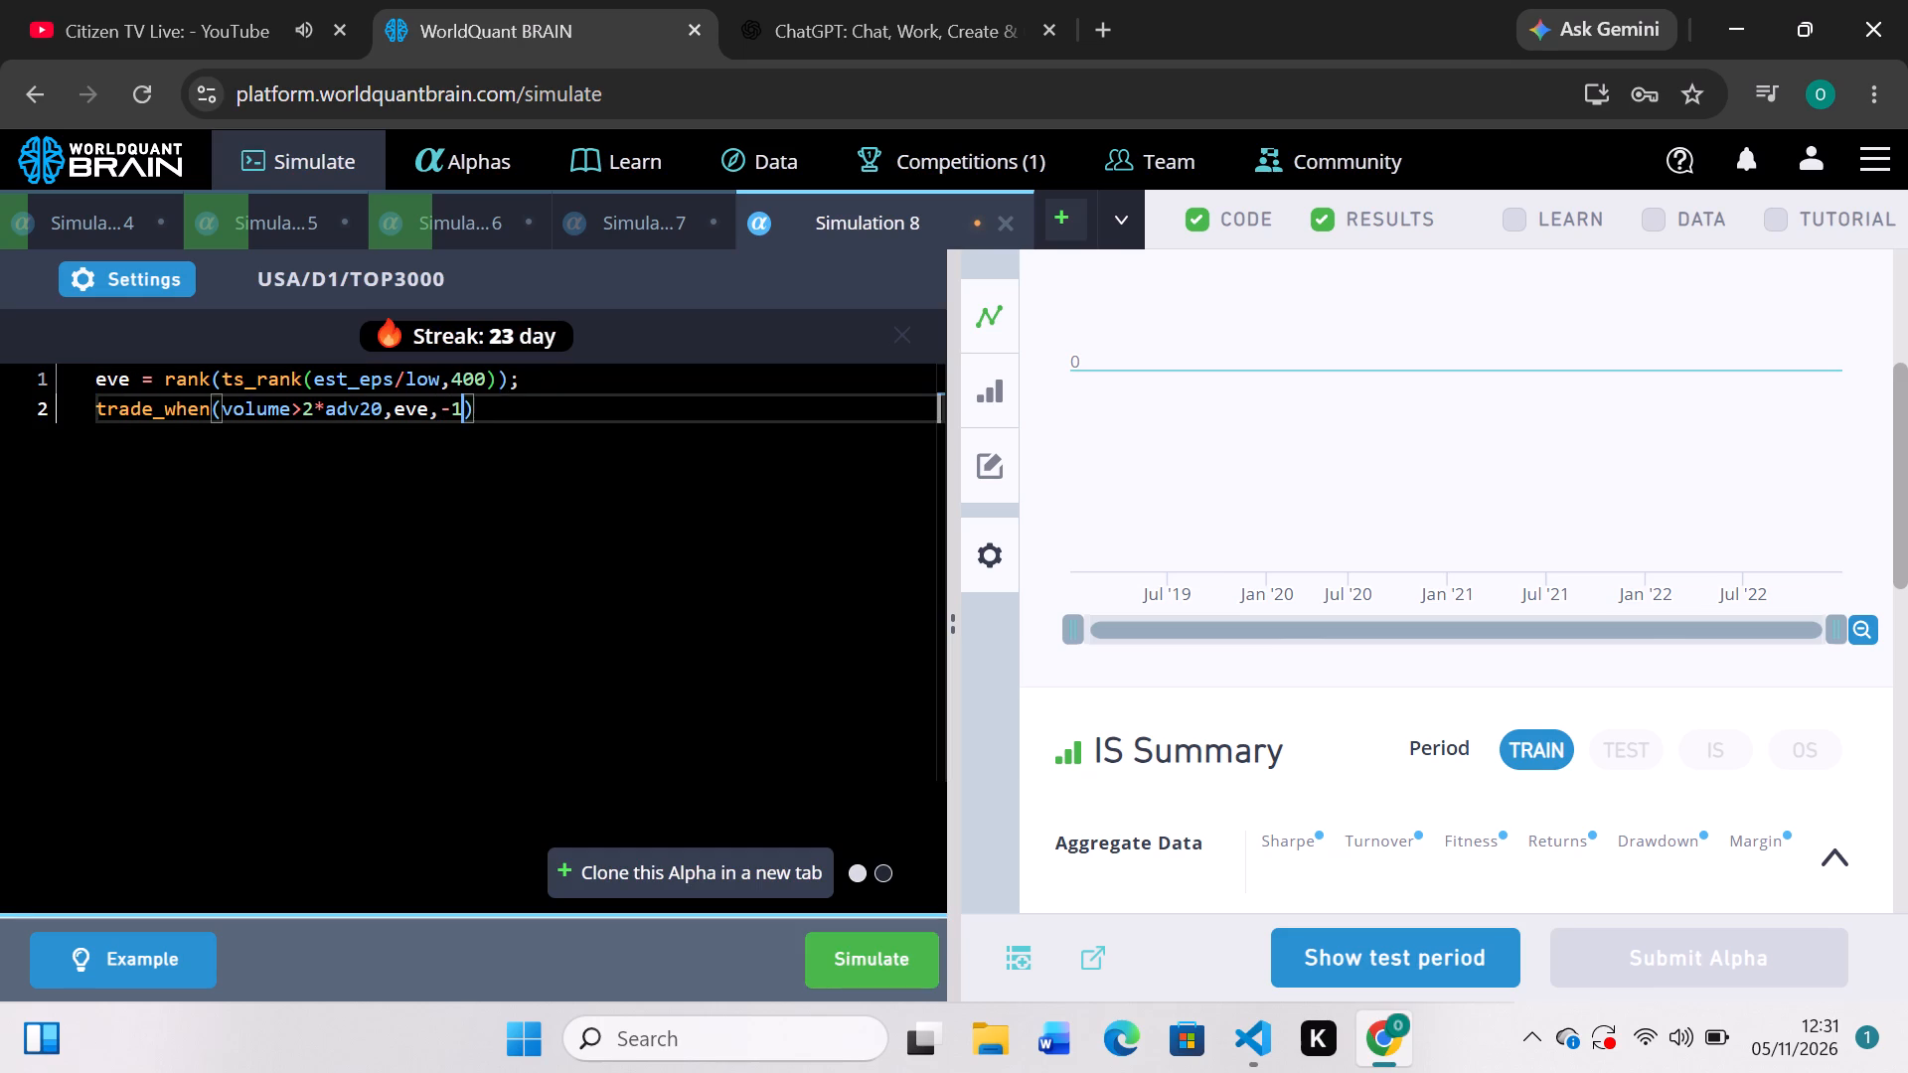
left_click(872, 947)
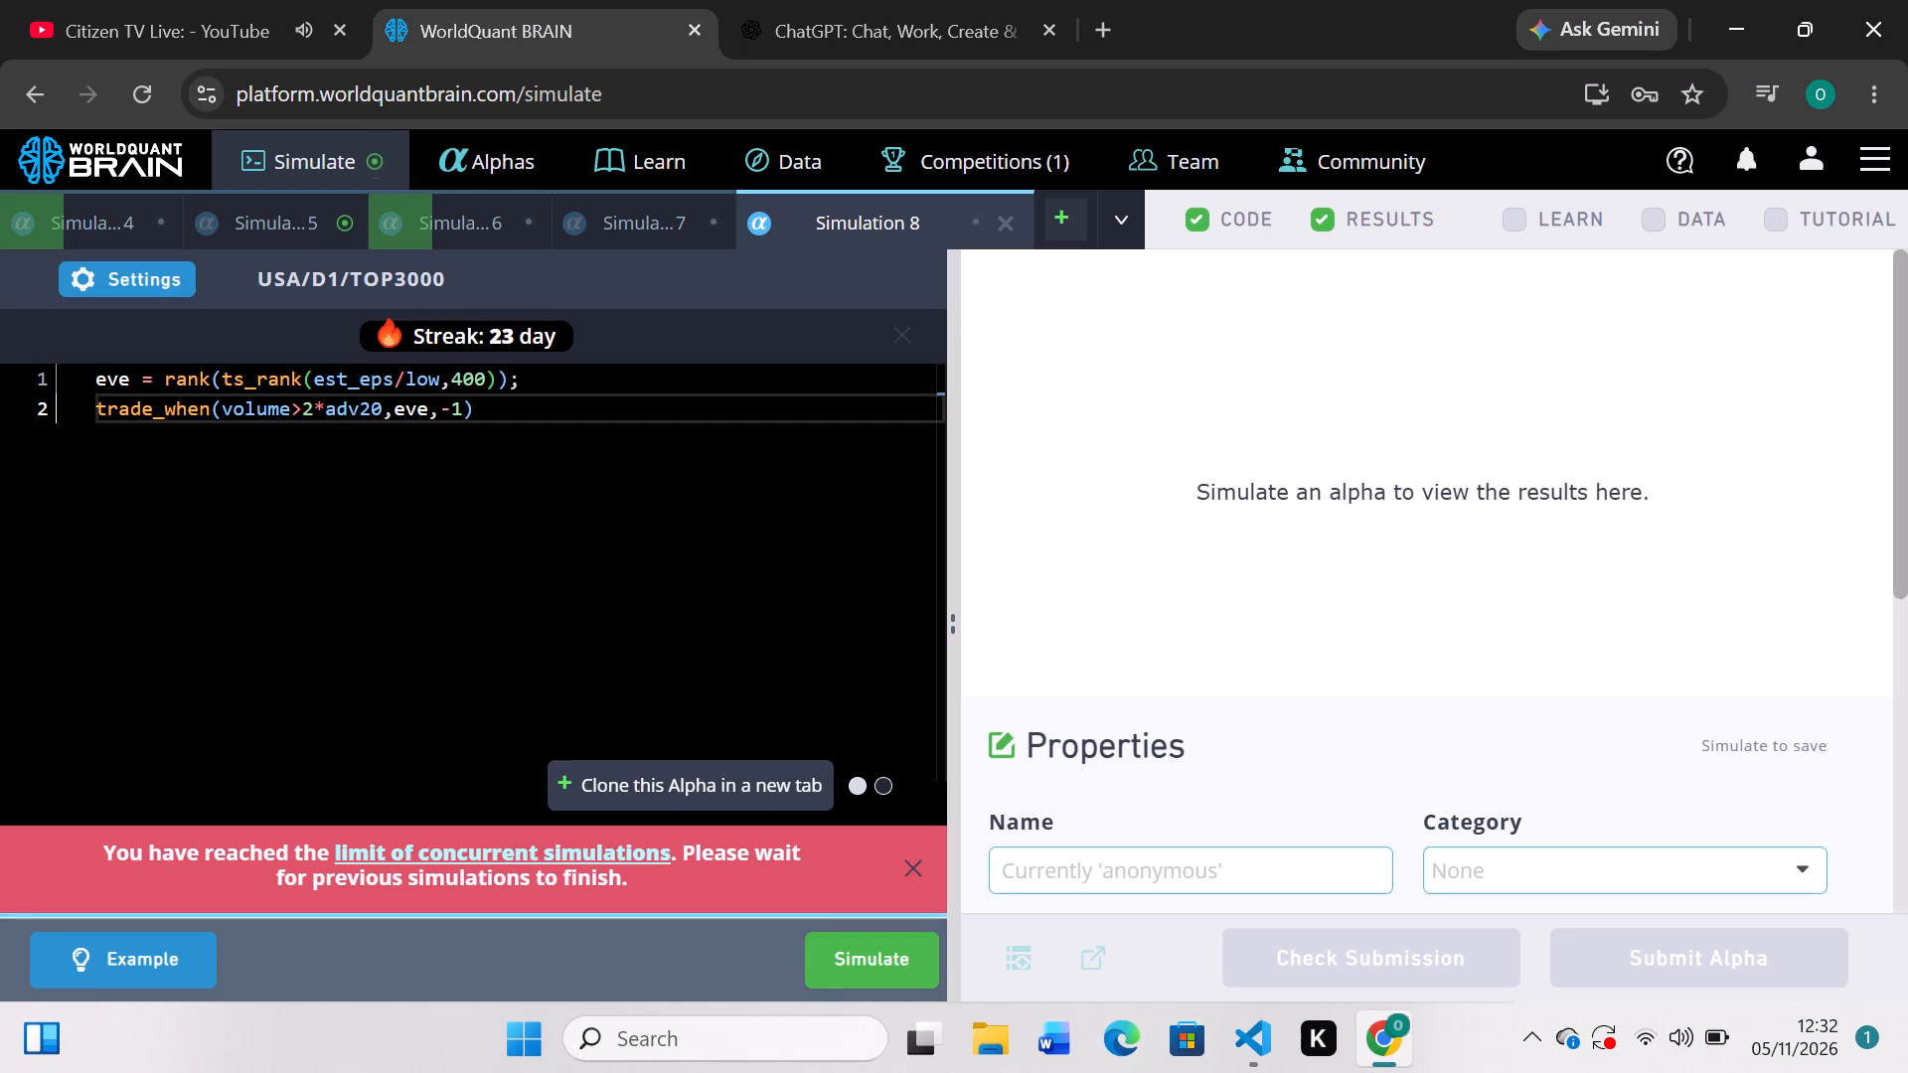
left_click(872, 954)
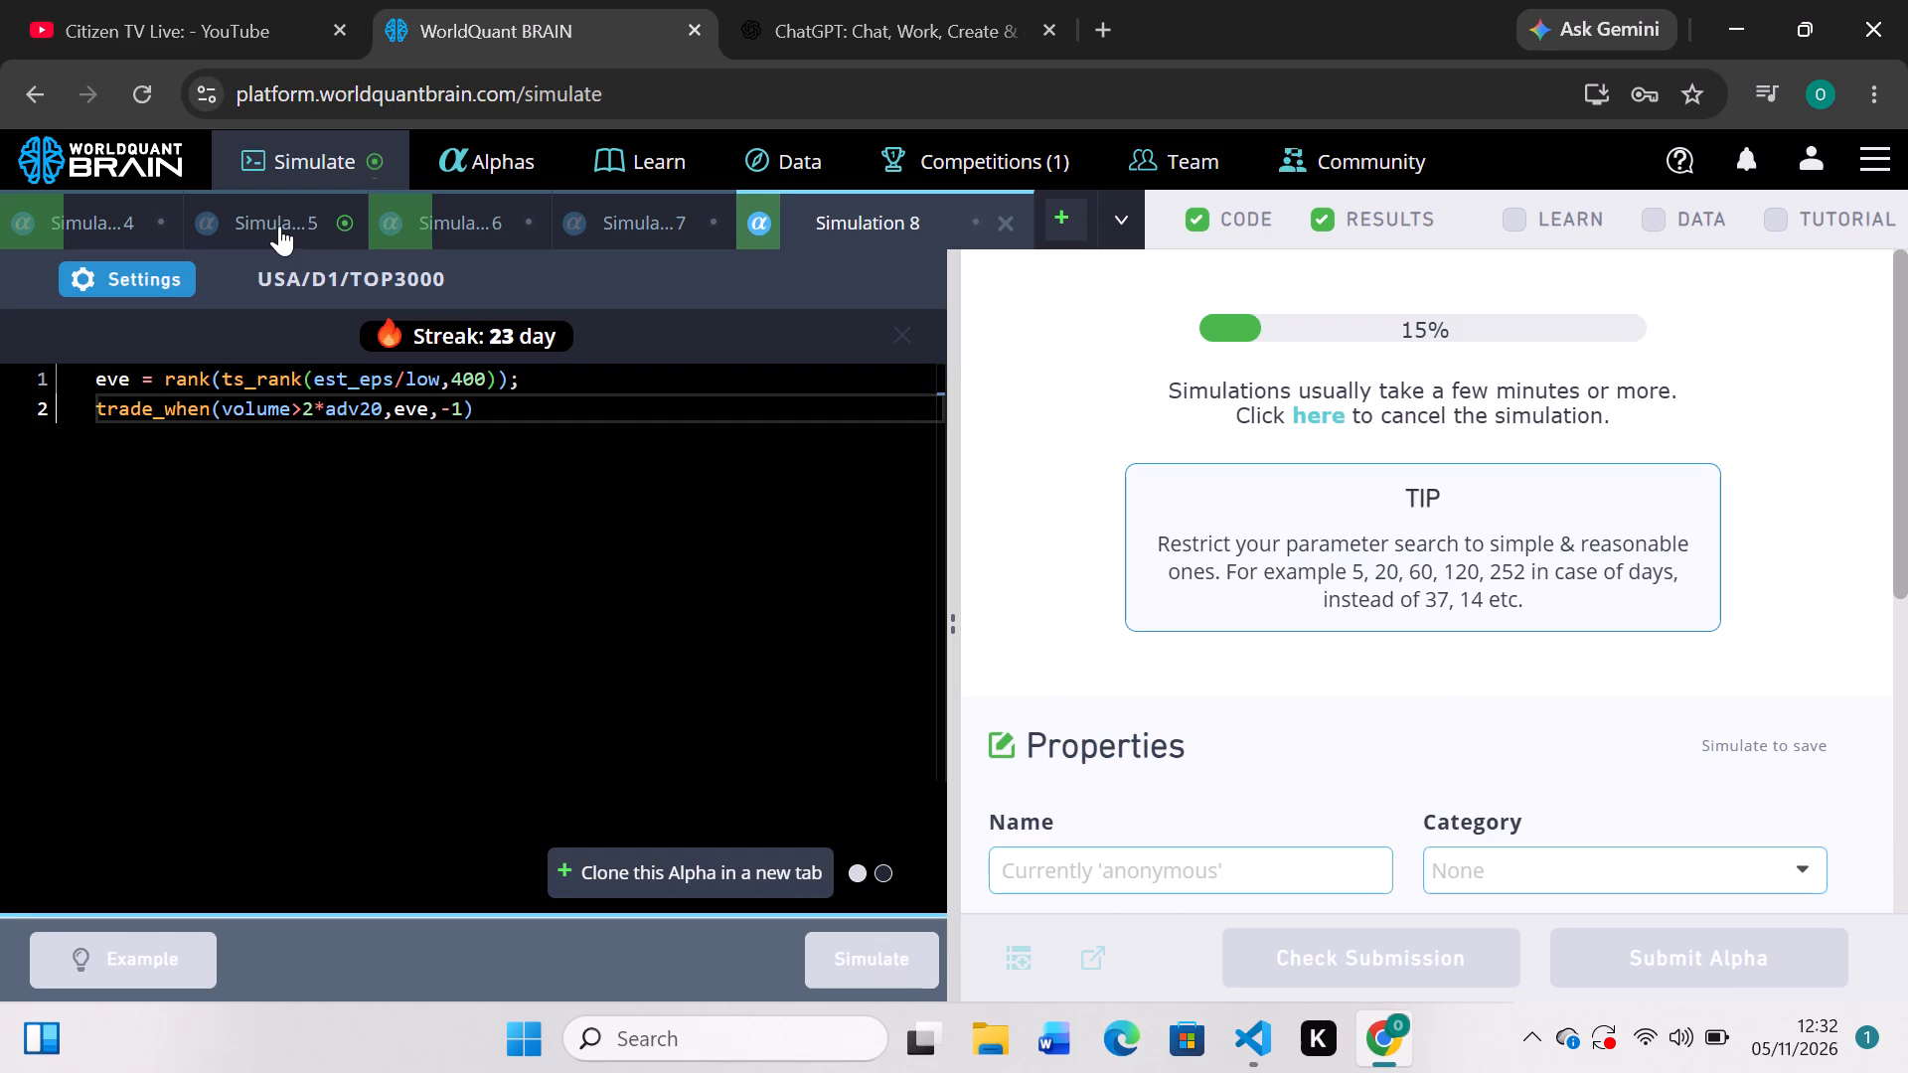
Check Simulation 5's train results, replace ts_scale with ts_mean in its expression, and simulate it.
left_click(279, 226)
scroll(1462, 569, "down", 1)
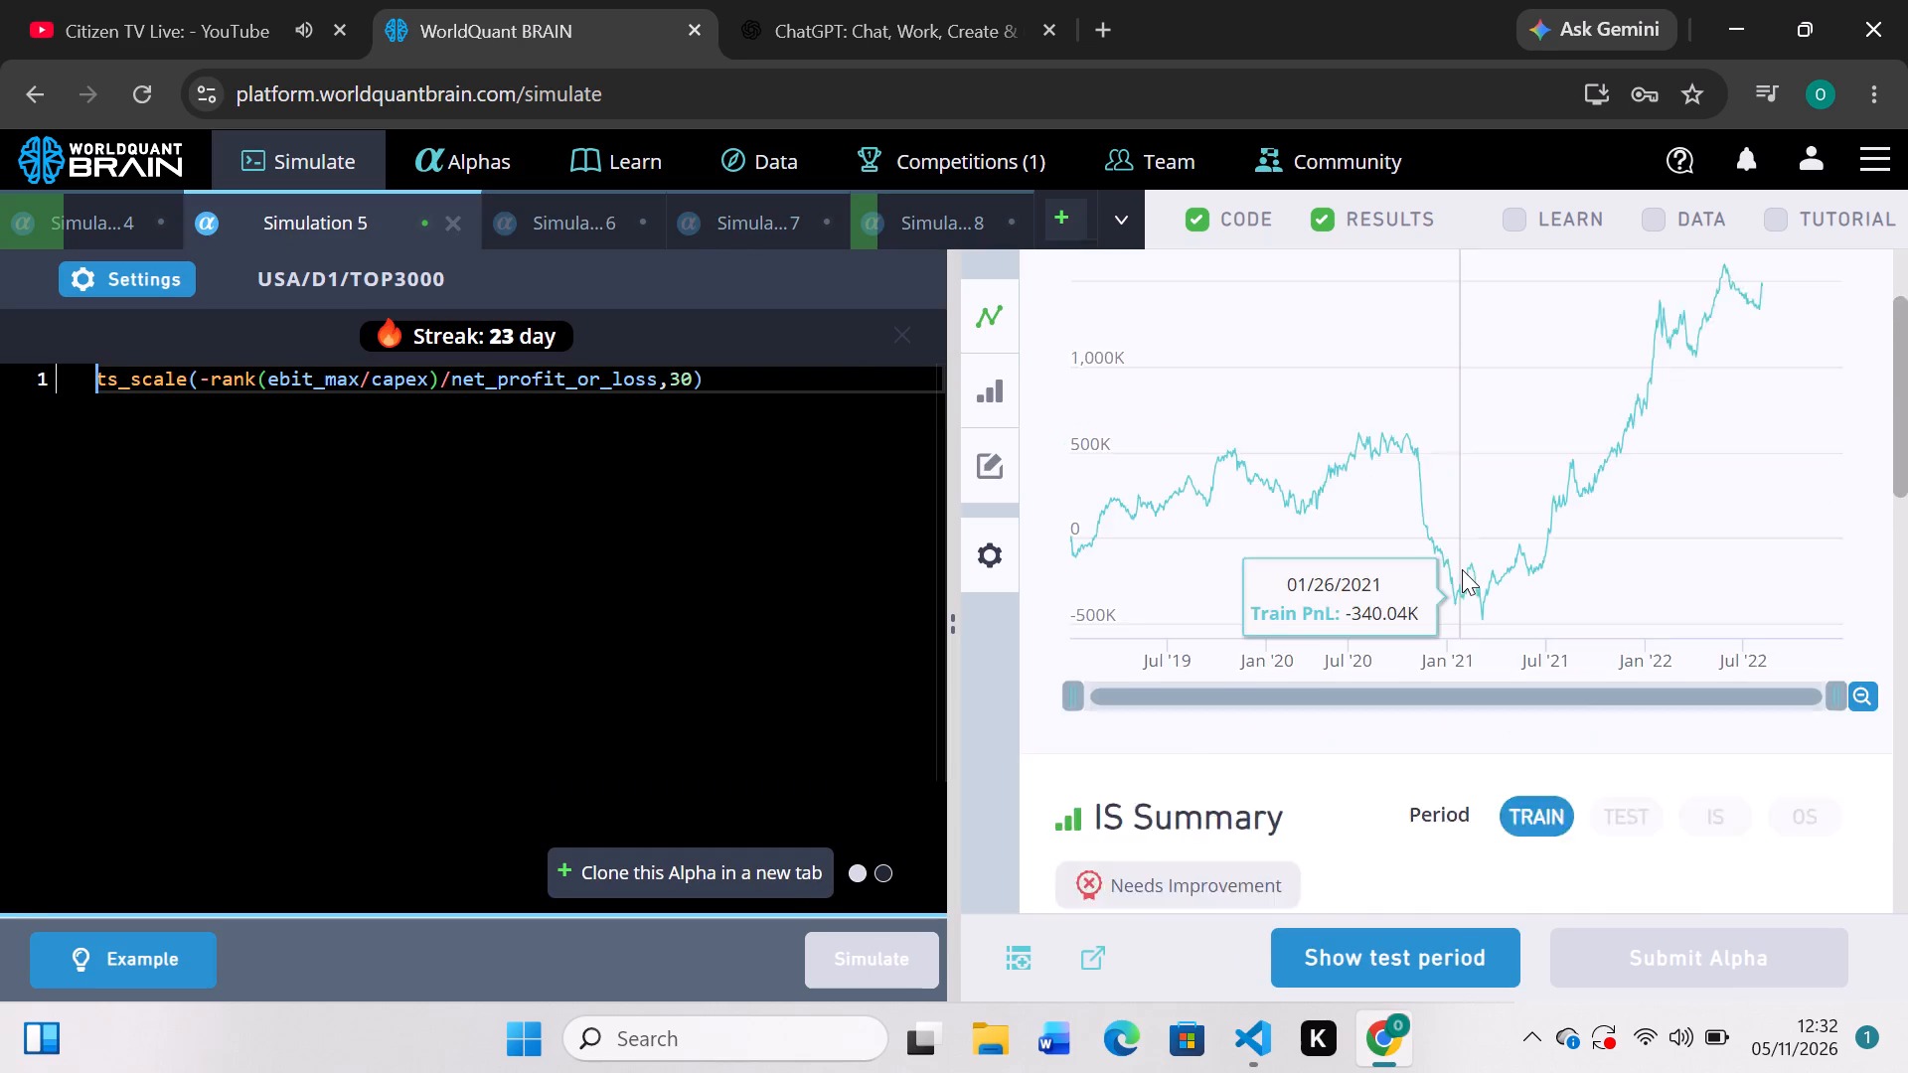
scroll(1462, 569, "down", 1)
scroll(1462, 569, "up", 2)
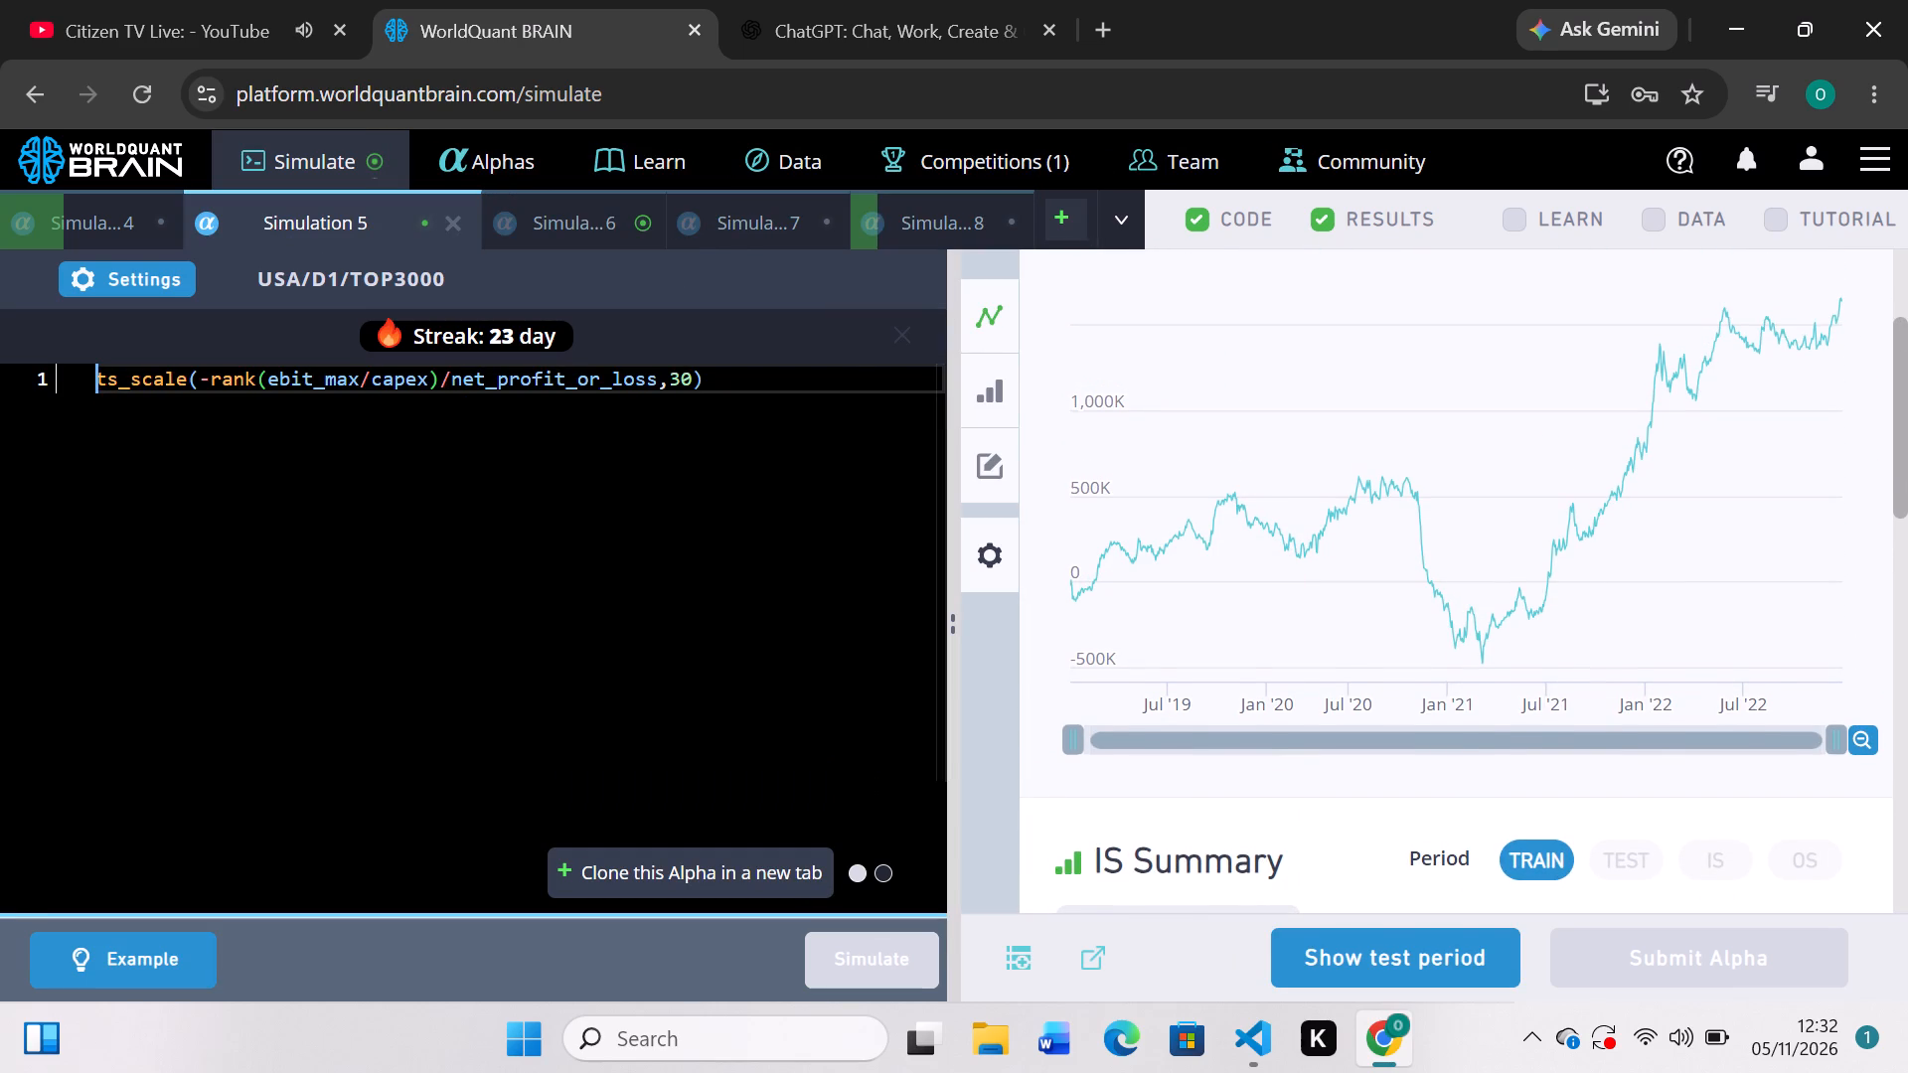
left_click(187, 384)
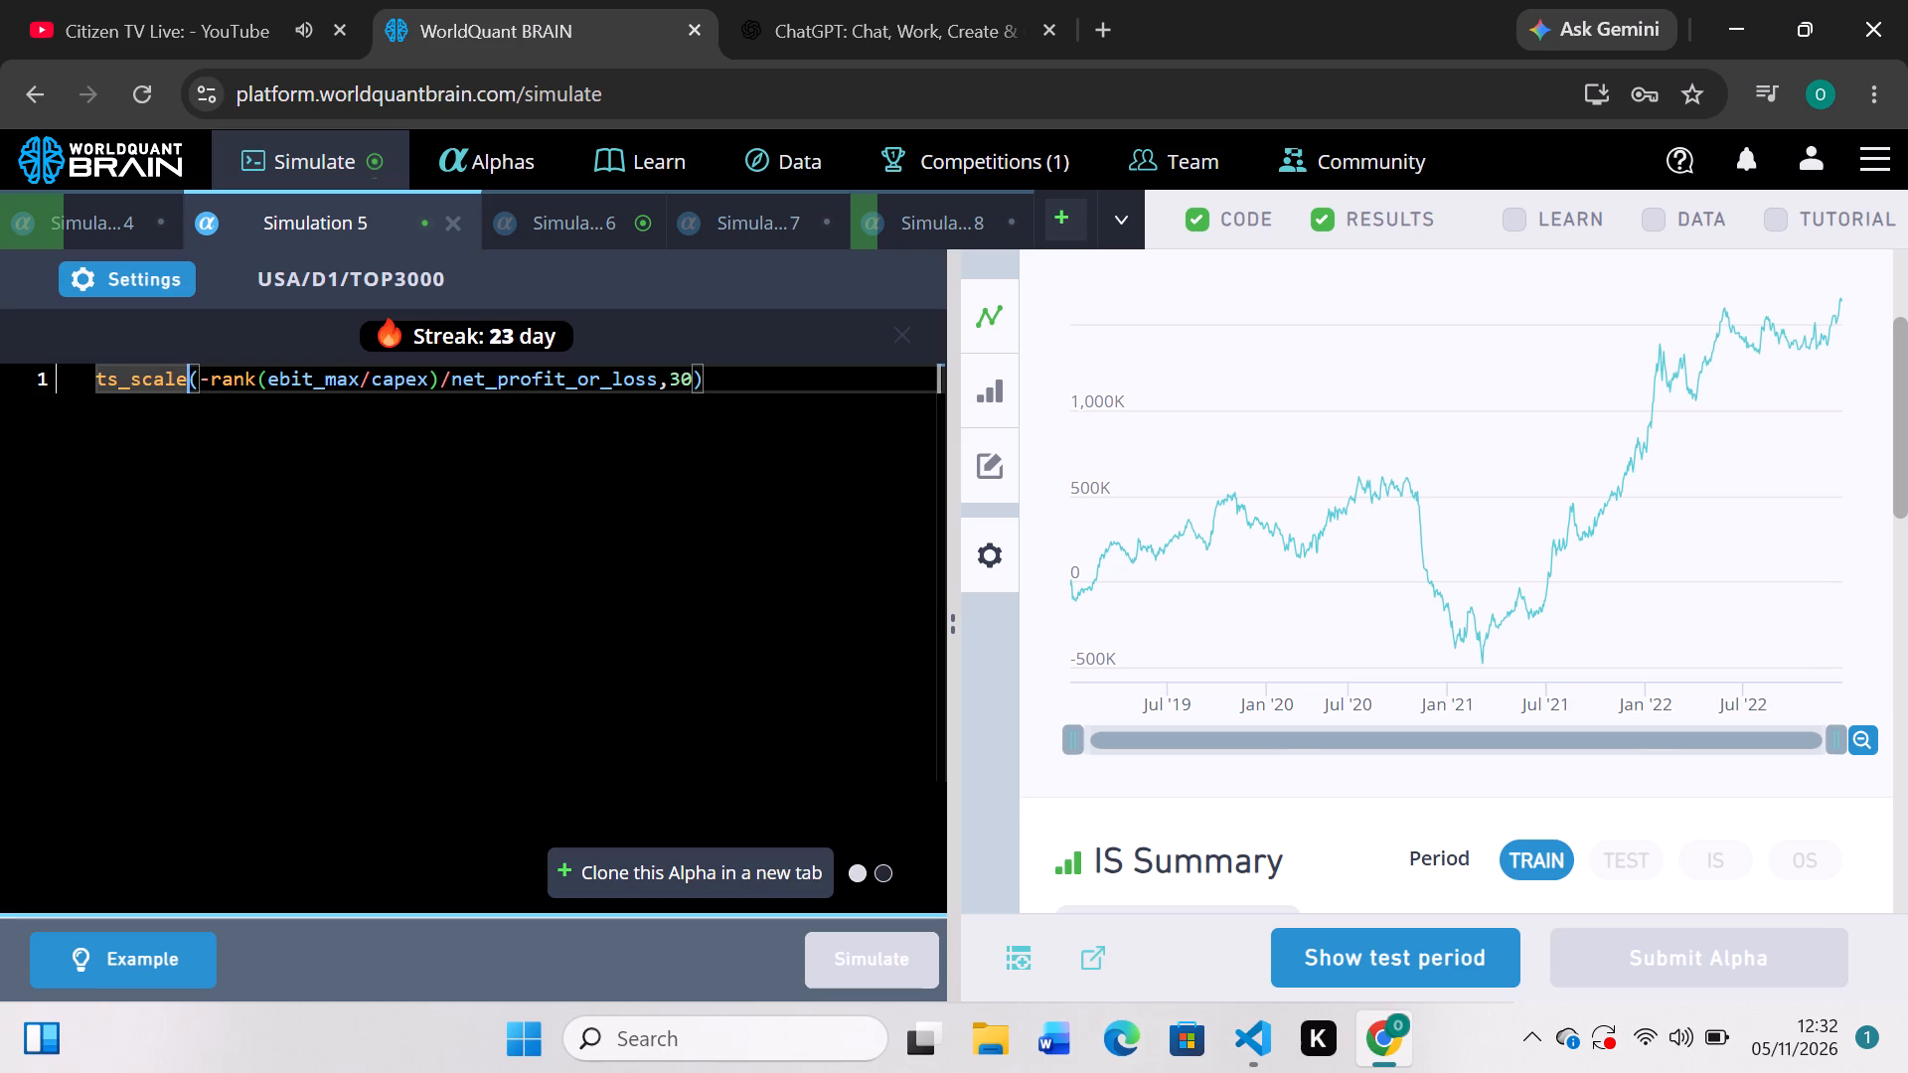
key("BackSpace")
key("BackSpace")
key("BackSpace")
key("BackSpace")
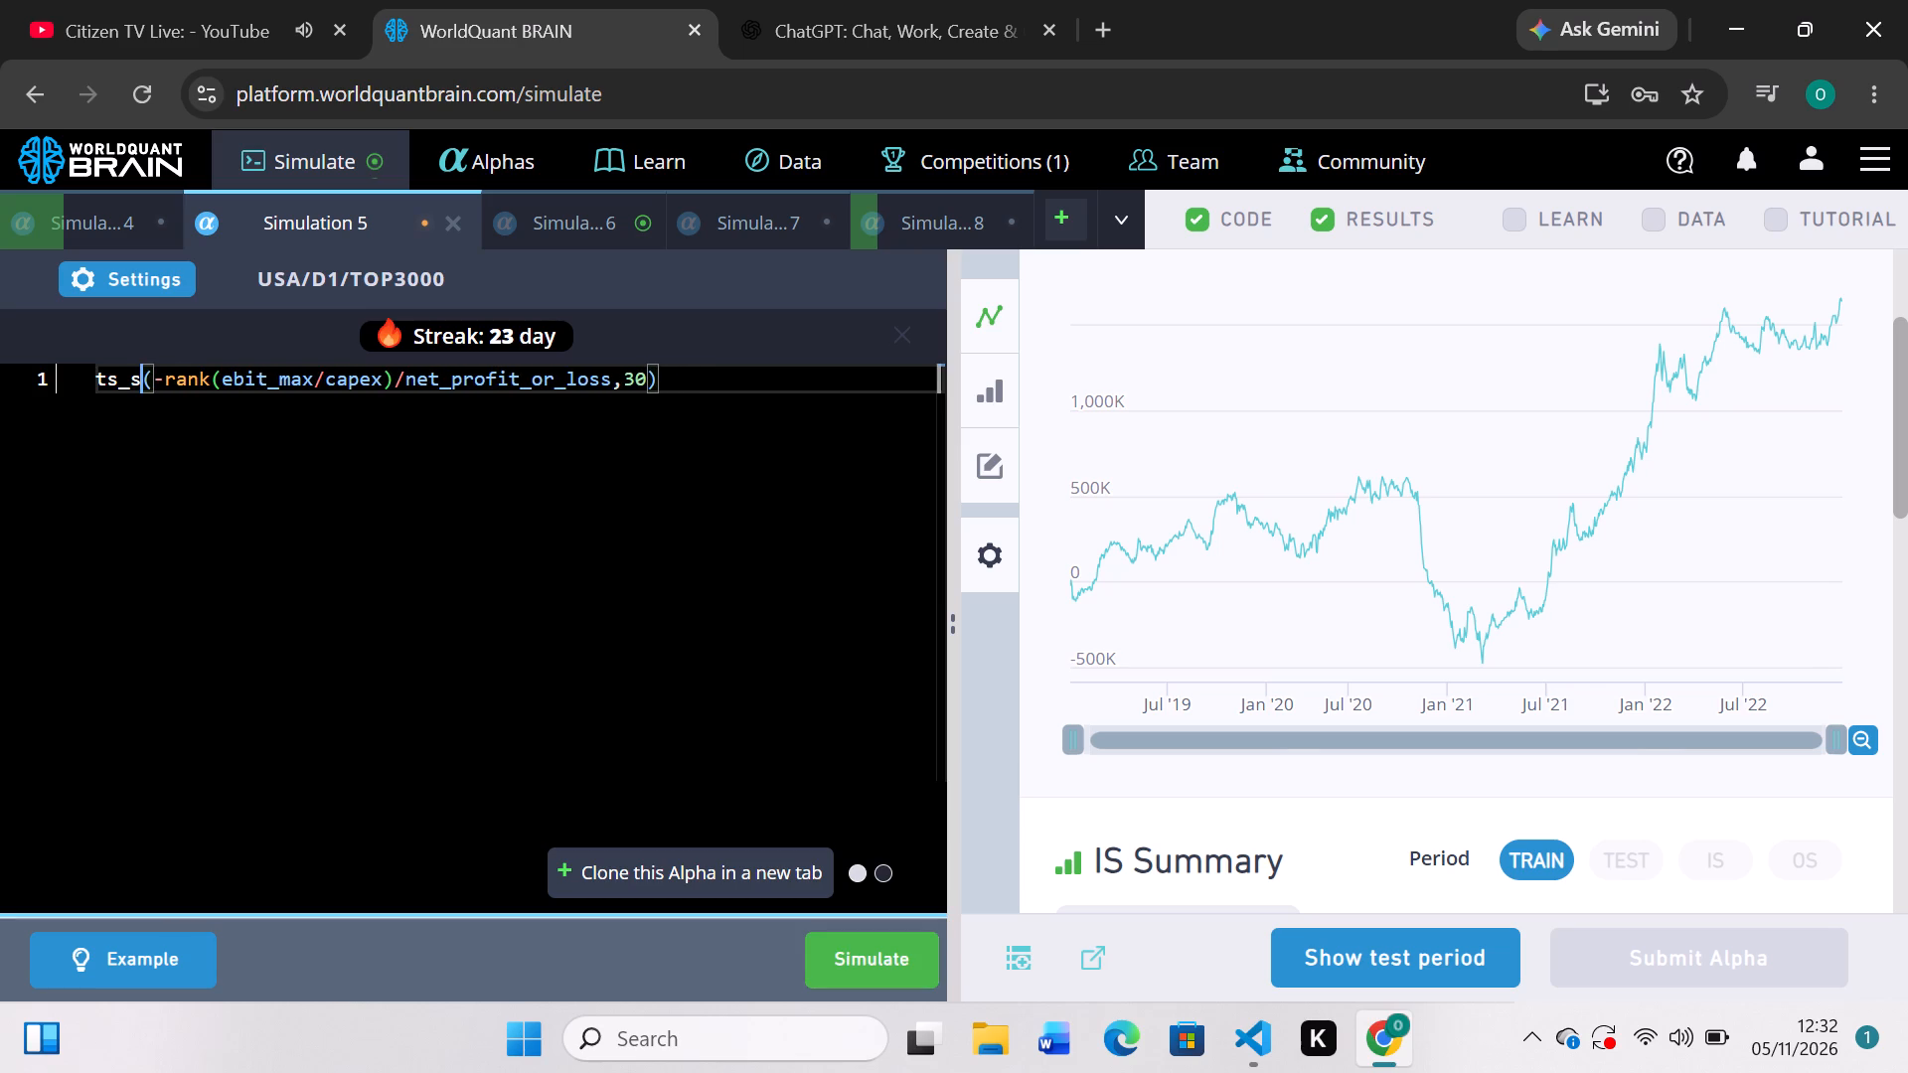
key("BackSpace")
type("mea")
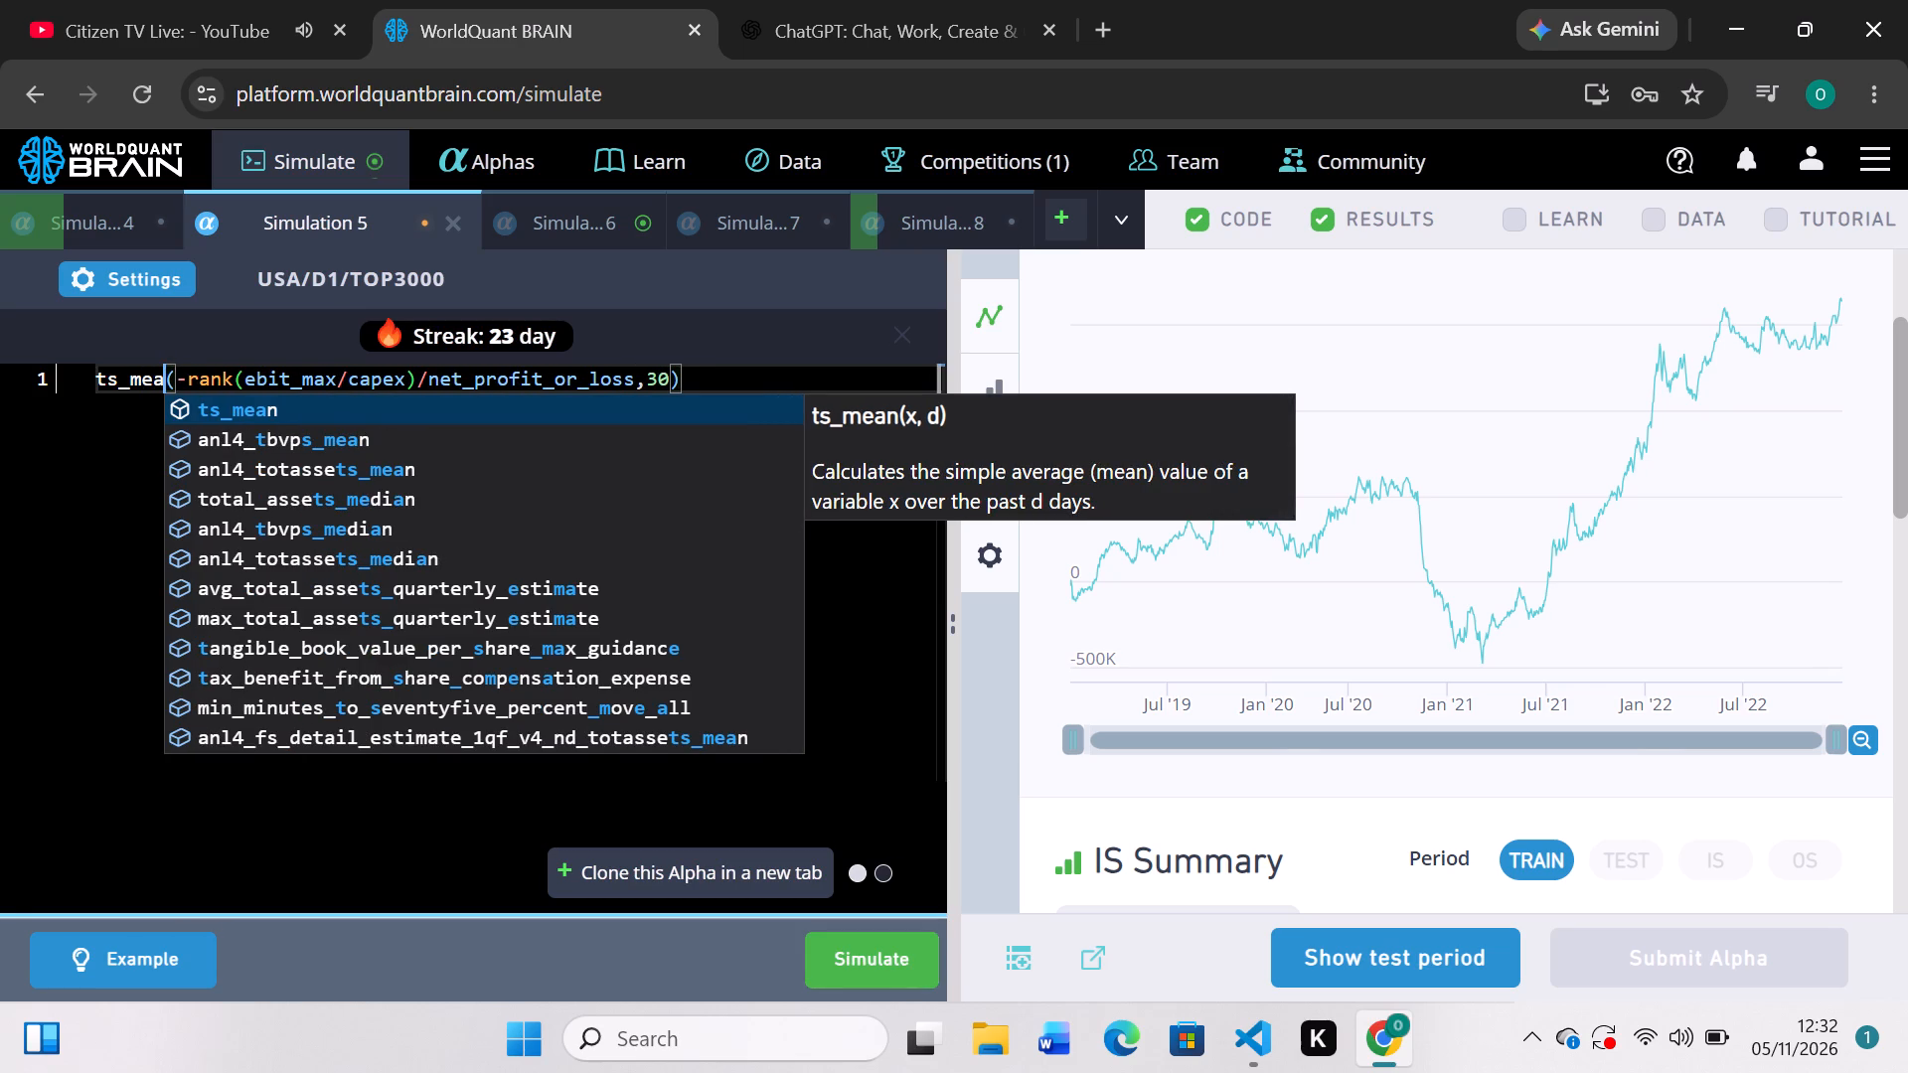
key("Tab")
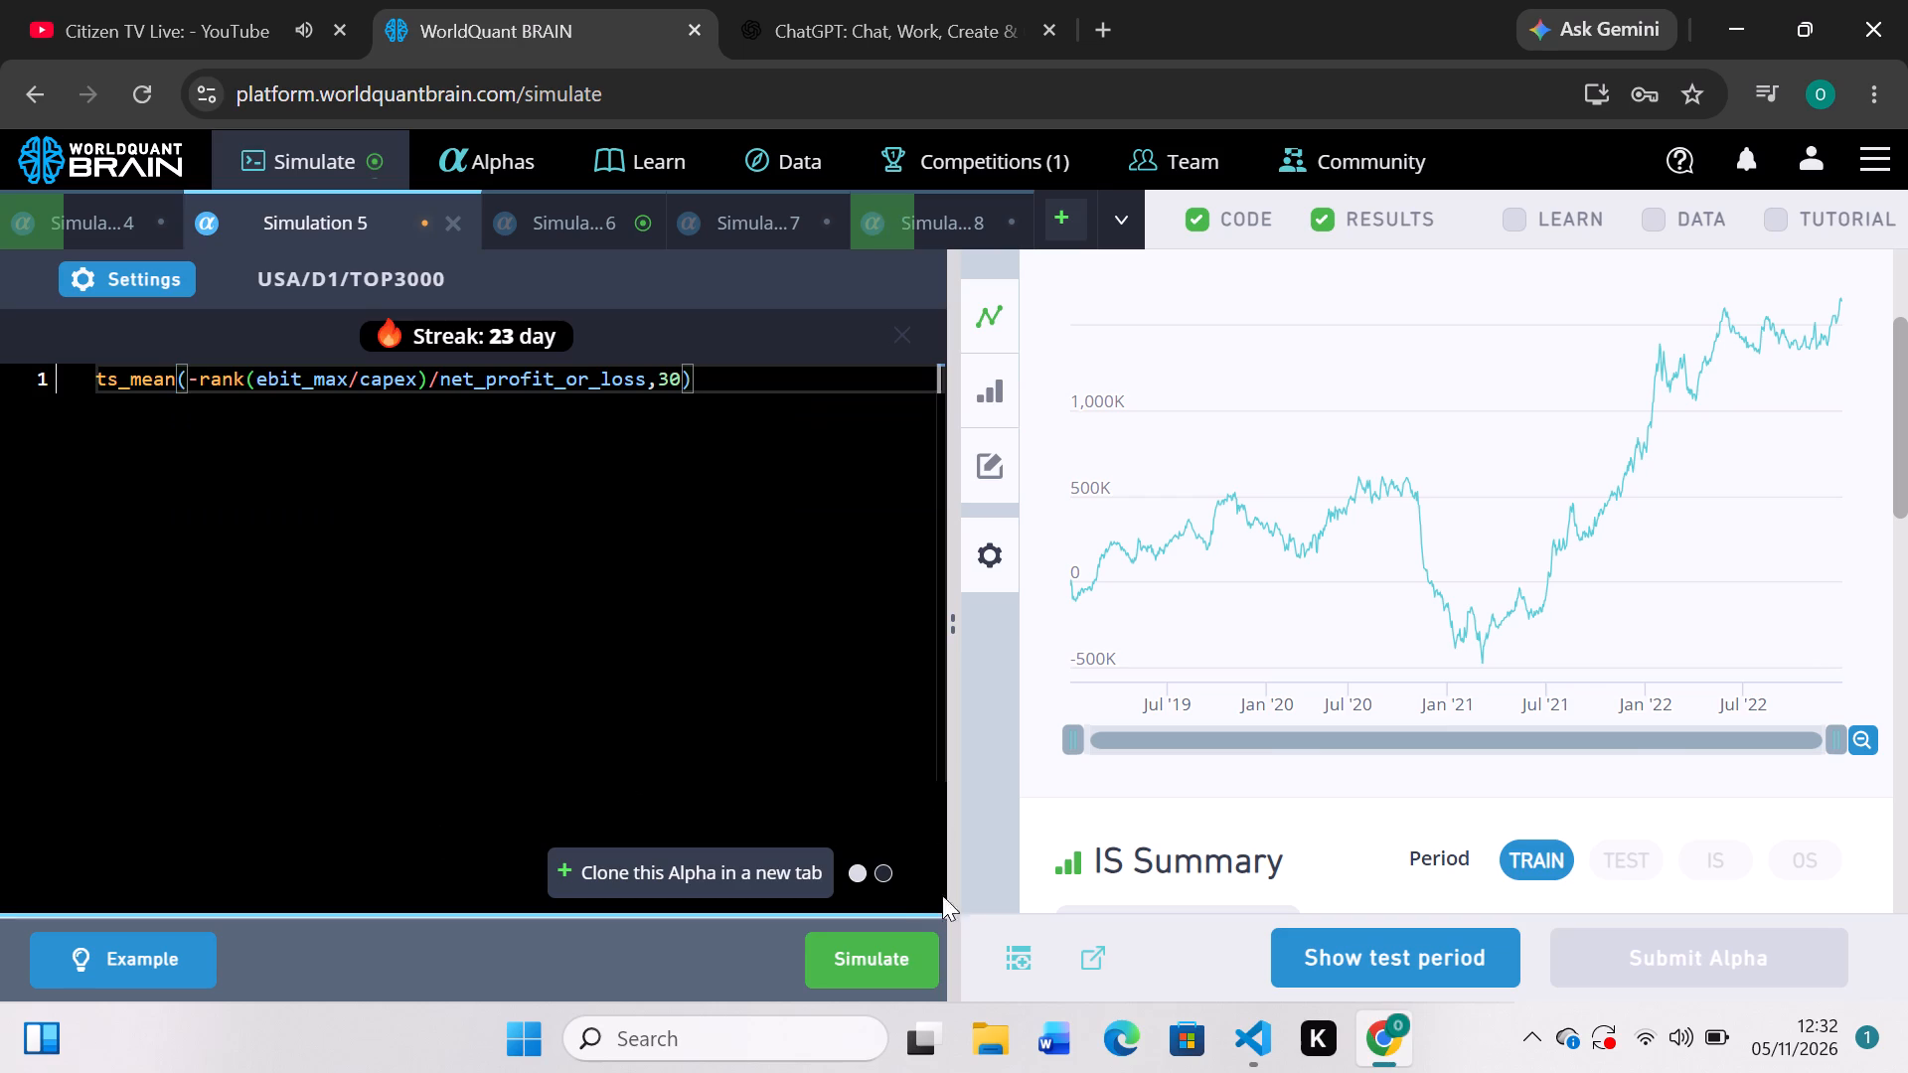
left_click(879, 950)
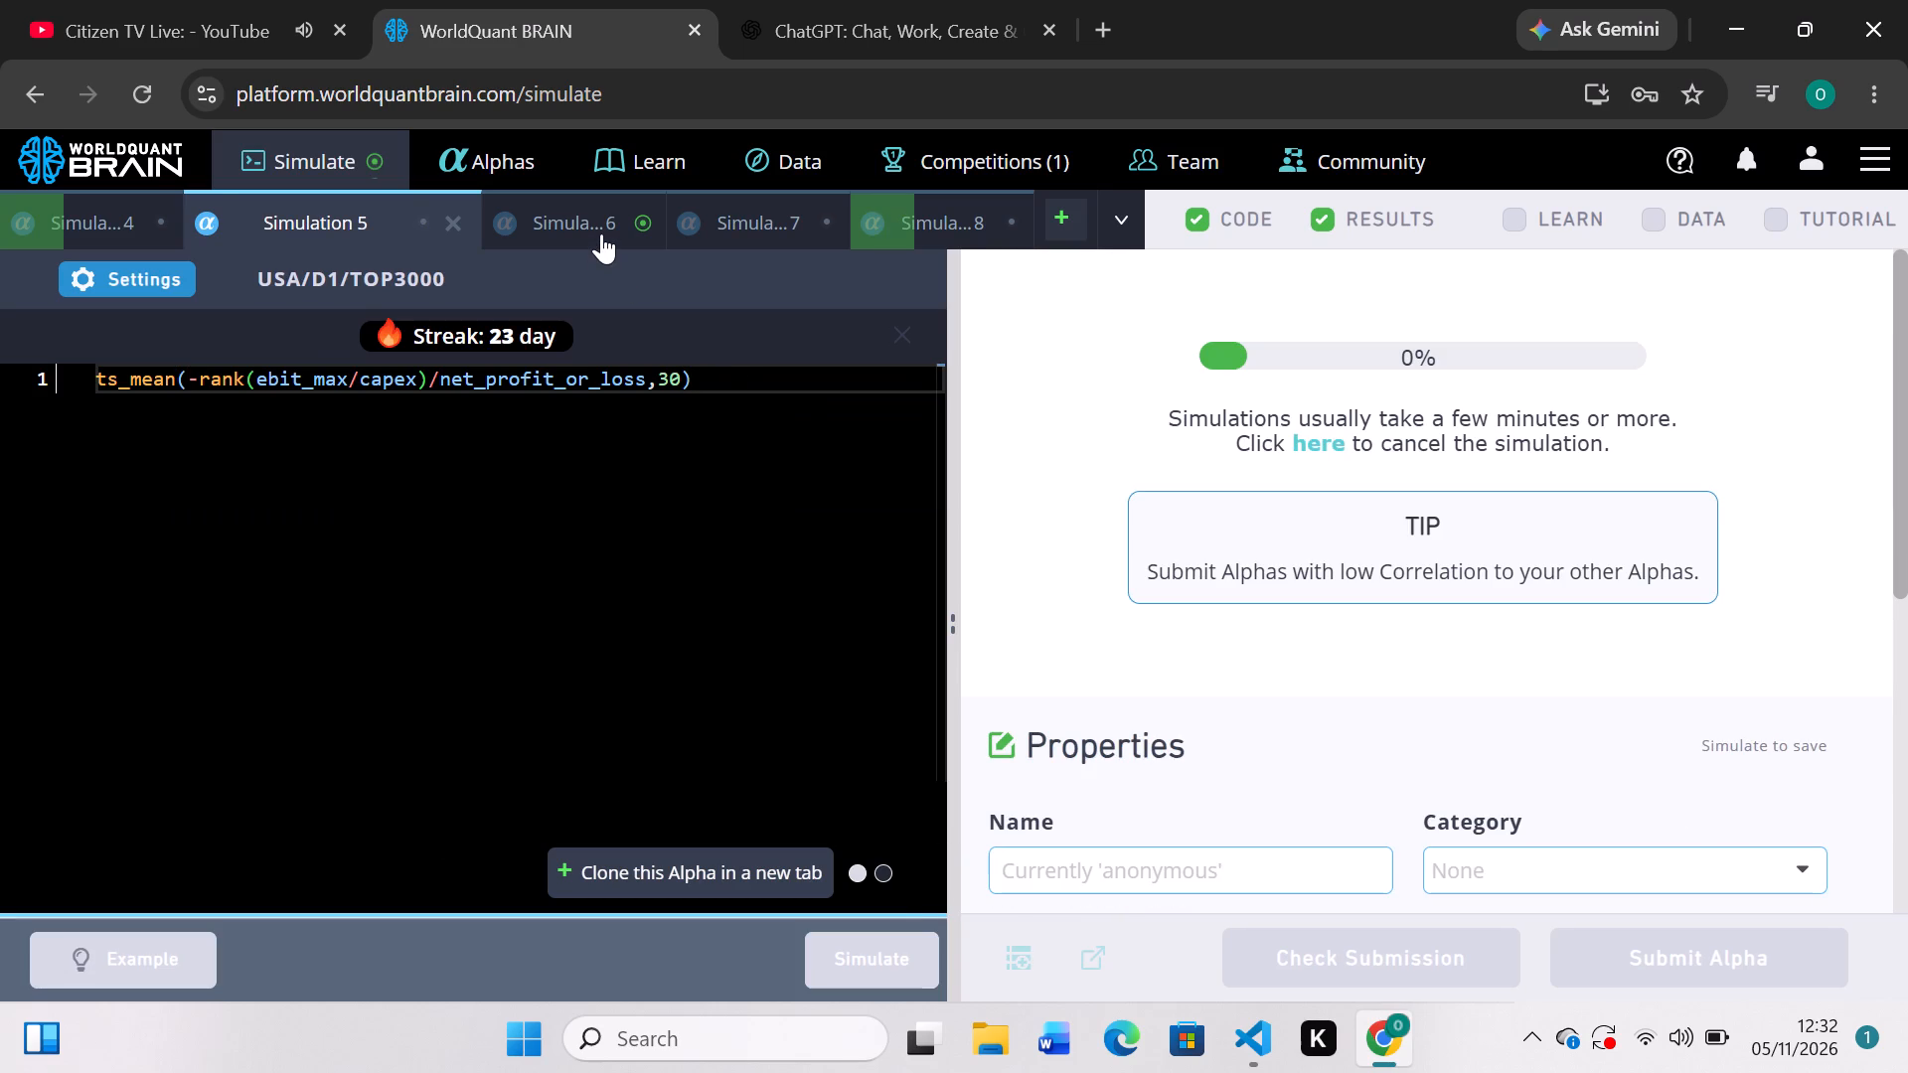
Review Simulation 6's train IS summary, then set its decay to 108 and apply the settings.
left_click(601, 233)
scroll(1197, 669, "down", 1)
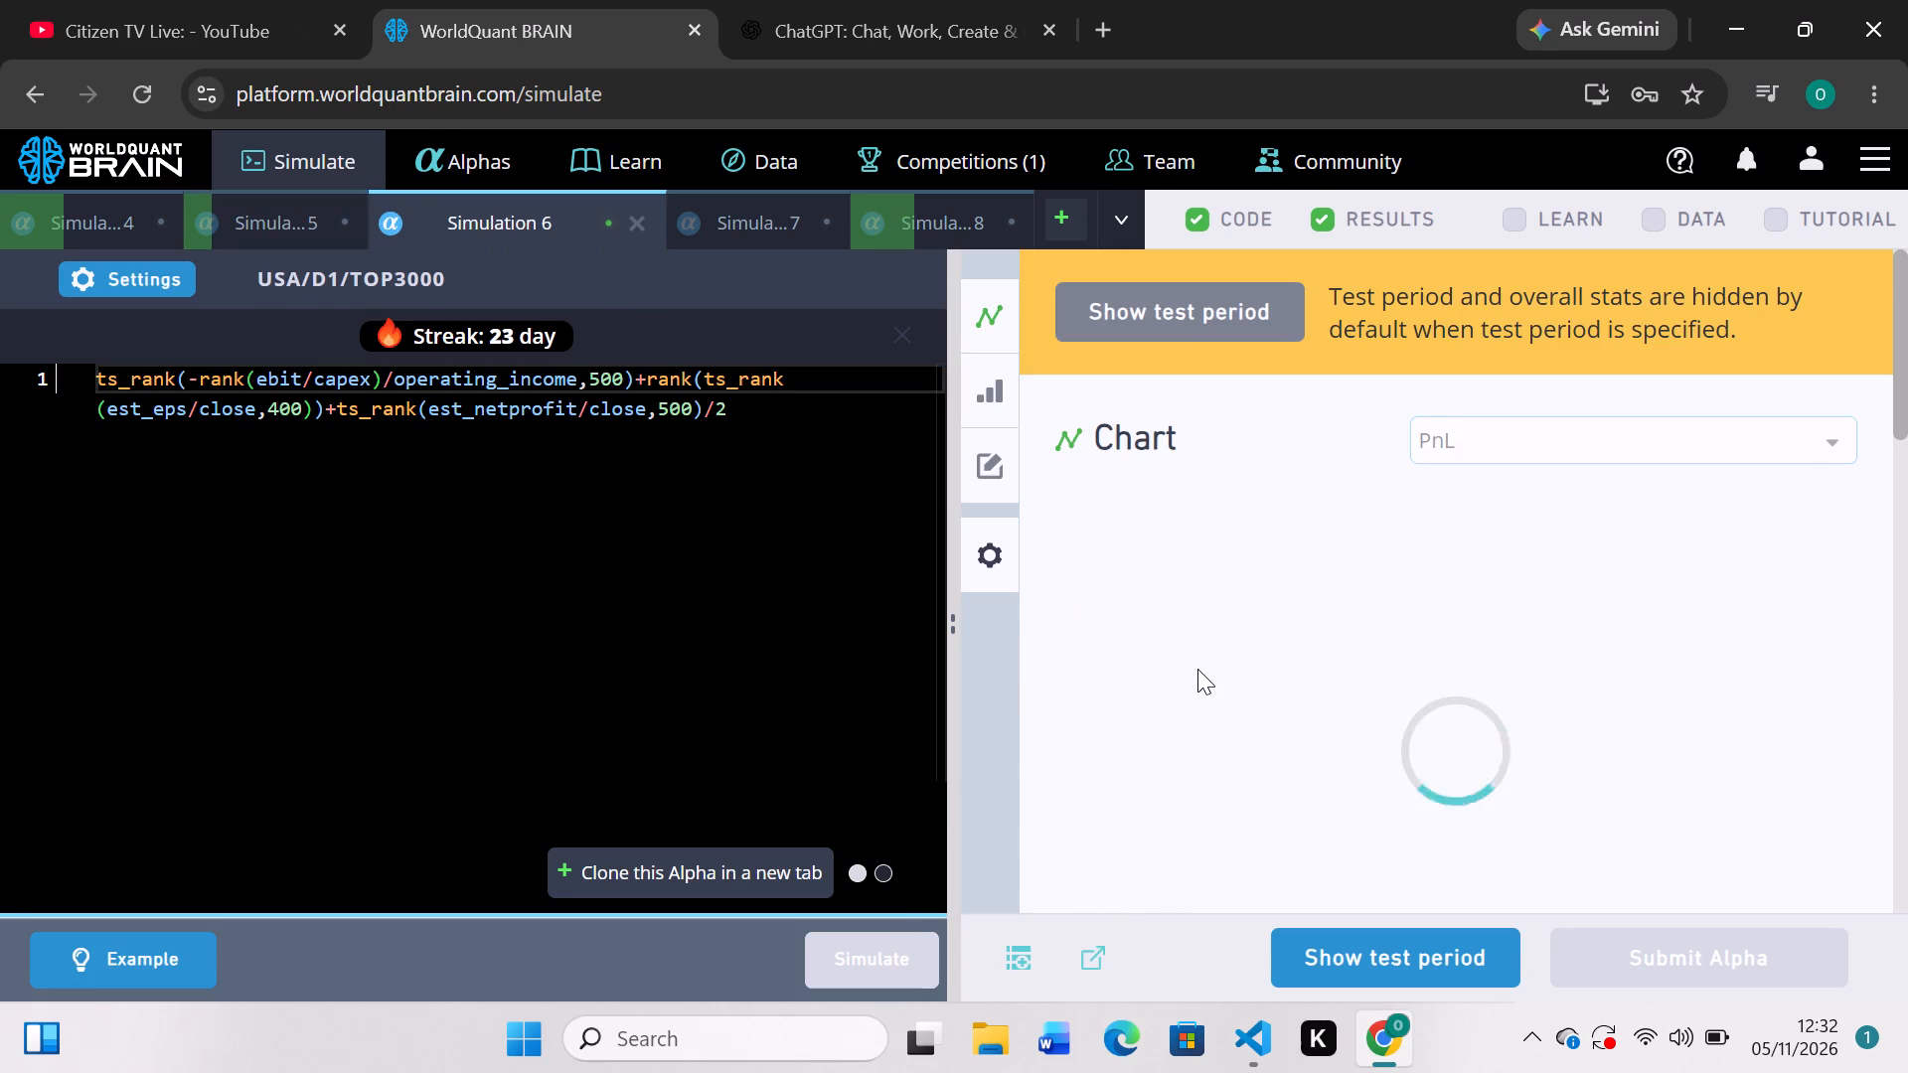
scroll(1197, 669, "down", 1)
scroll(1197, 669, "up", 1)
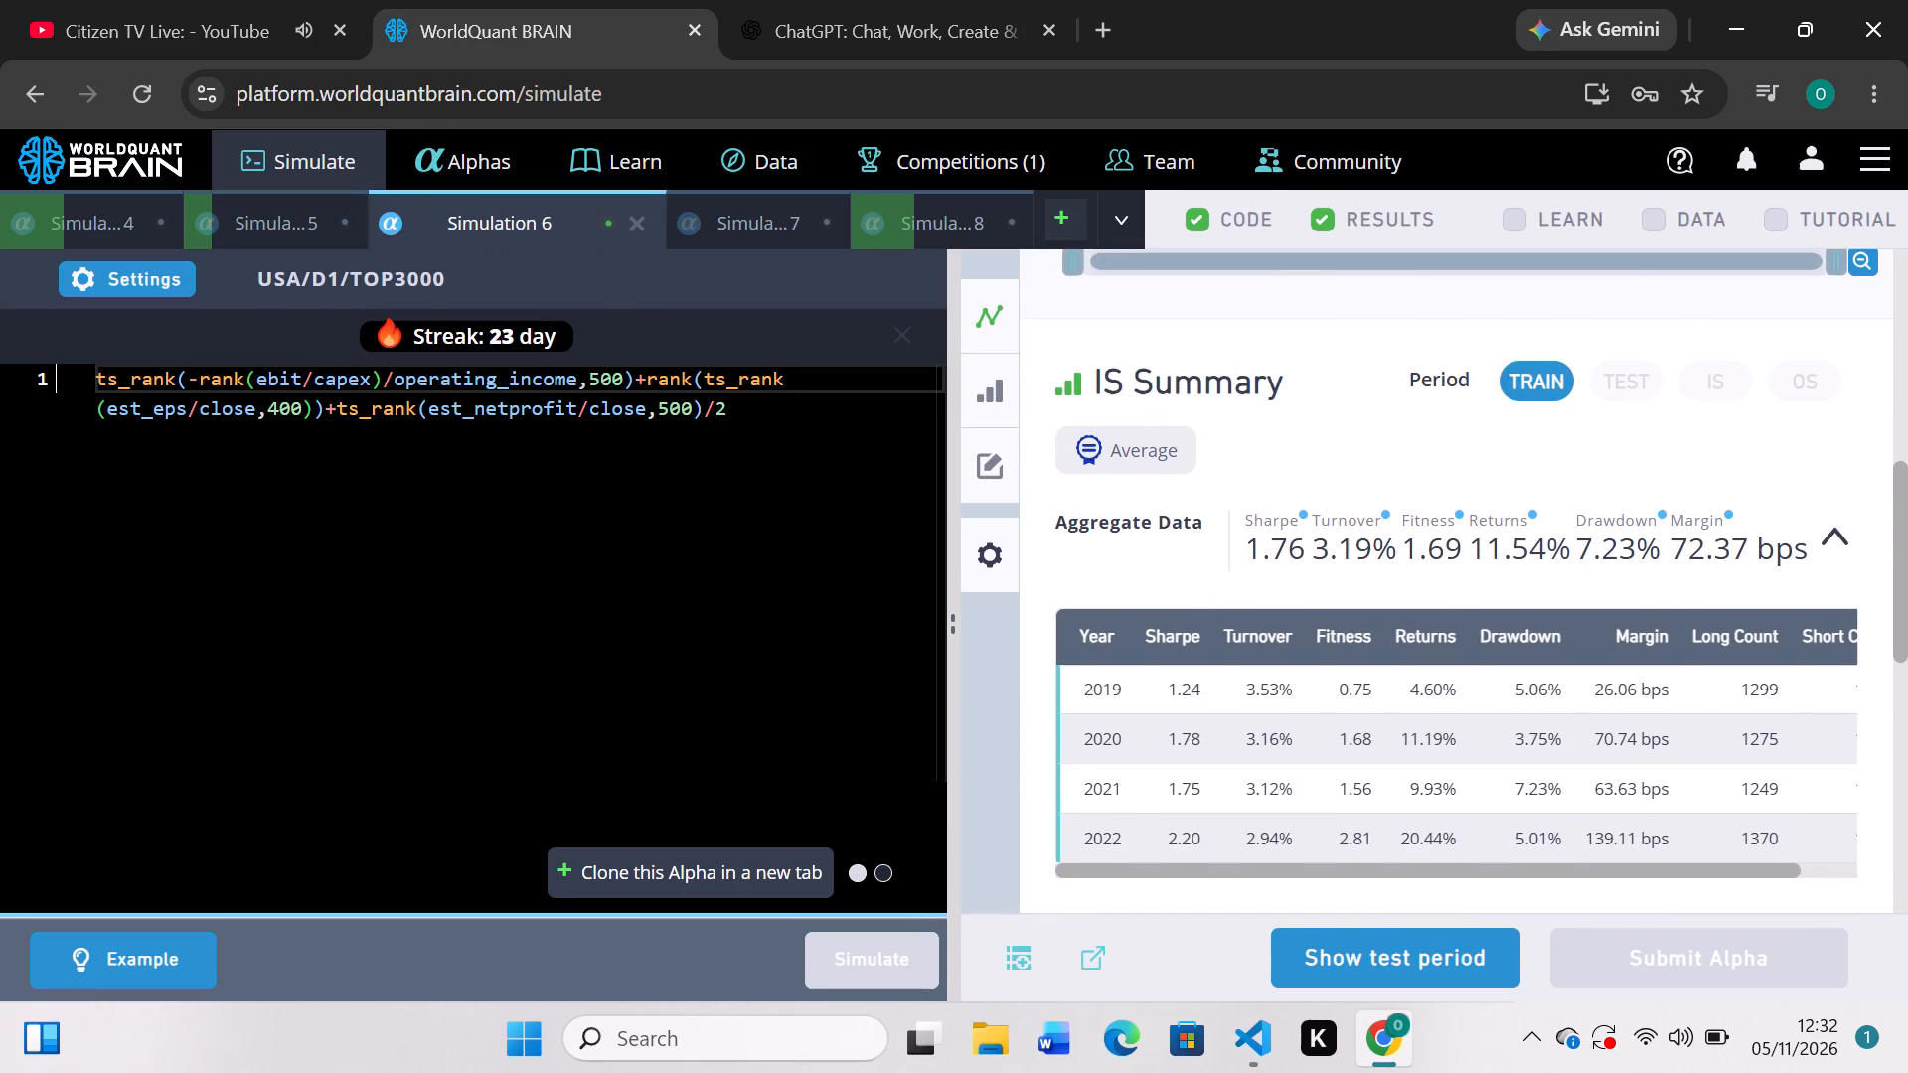
scroll(1197, 669, "up", 1)
scroll(1197, 669, "right", 1)
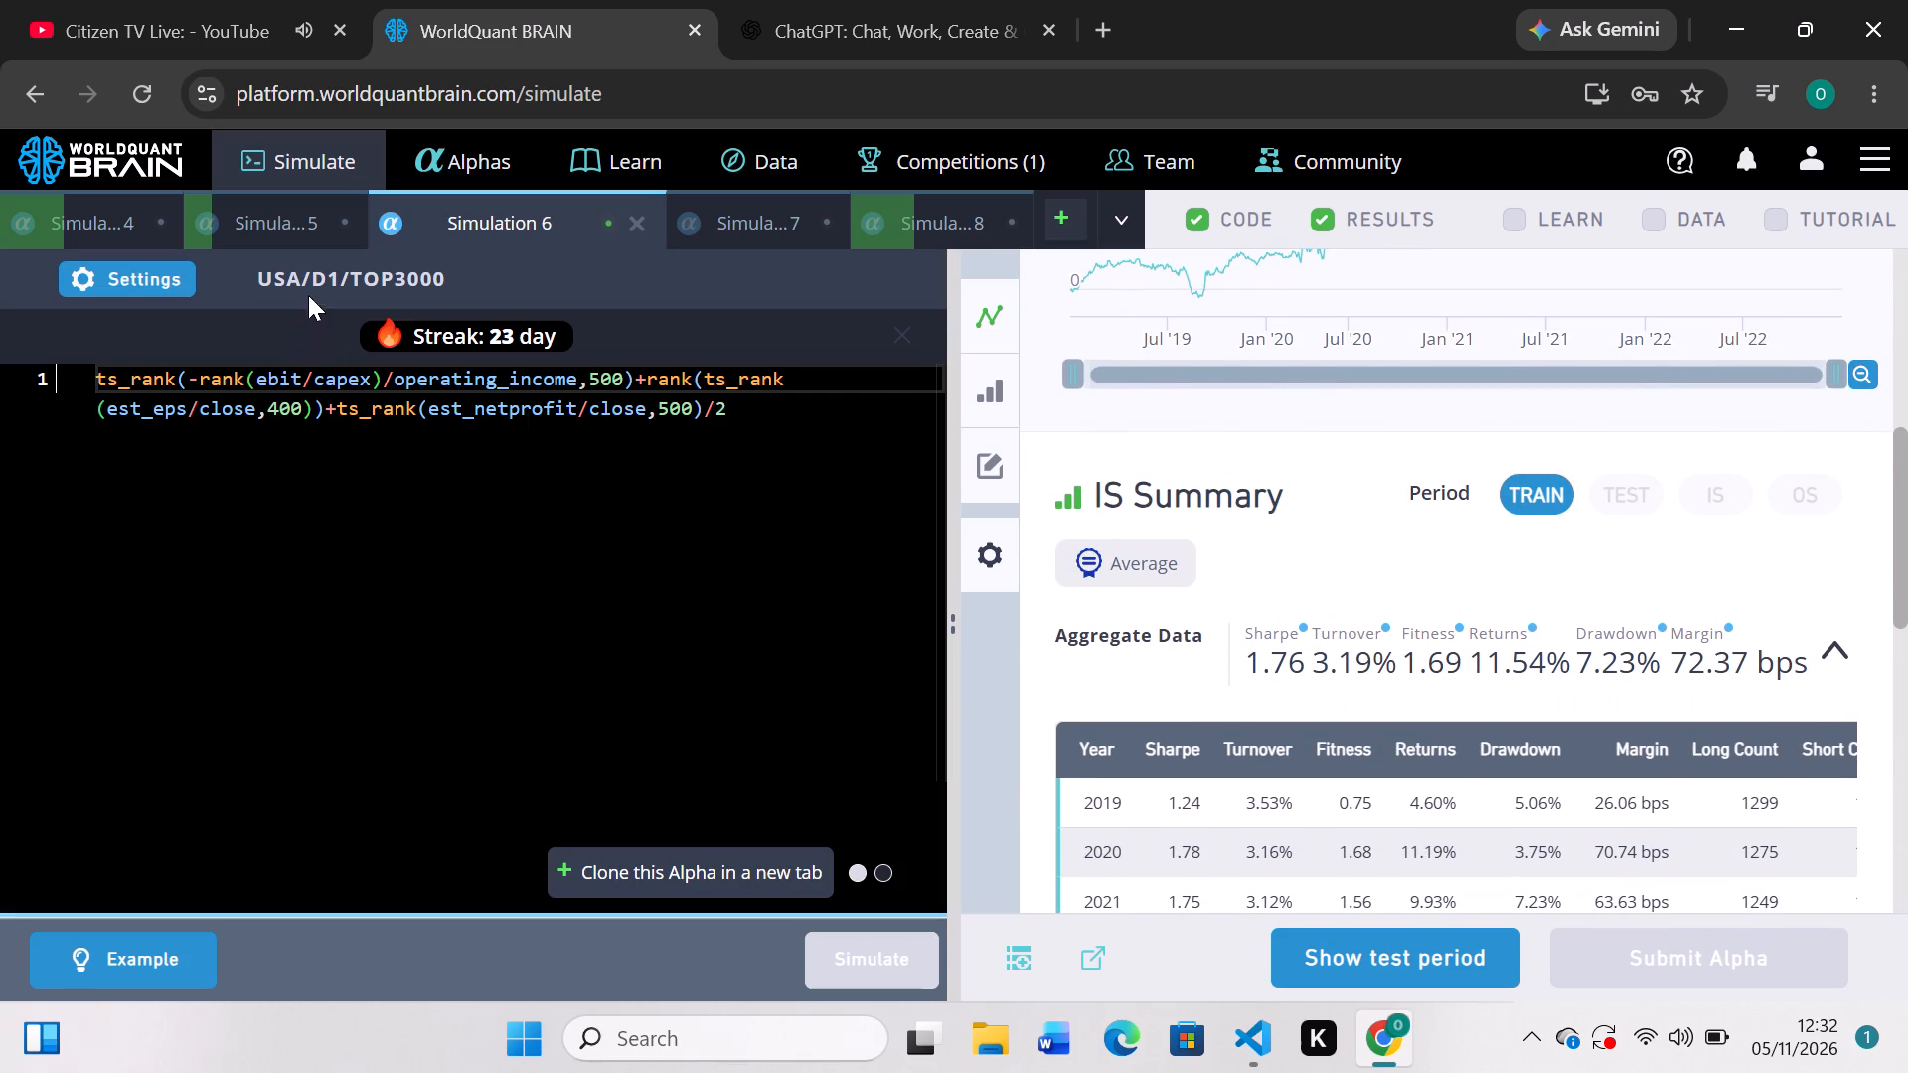
left_click(147, 273)
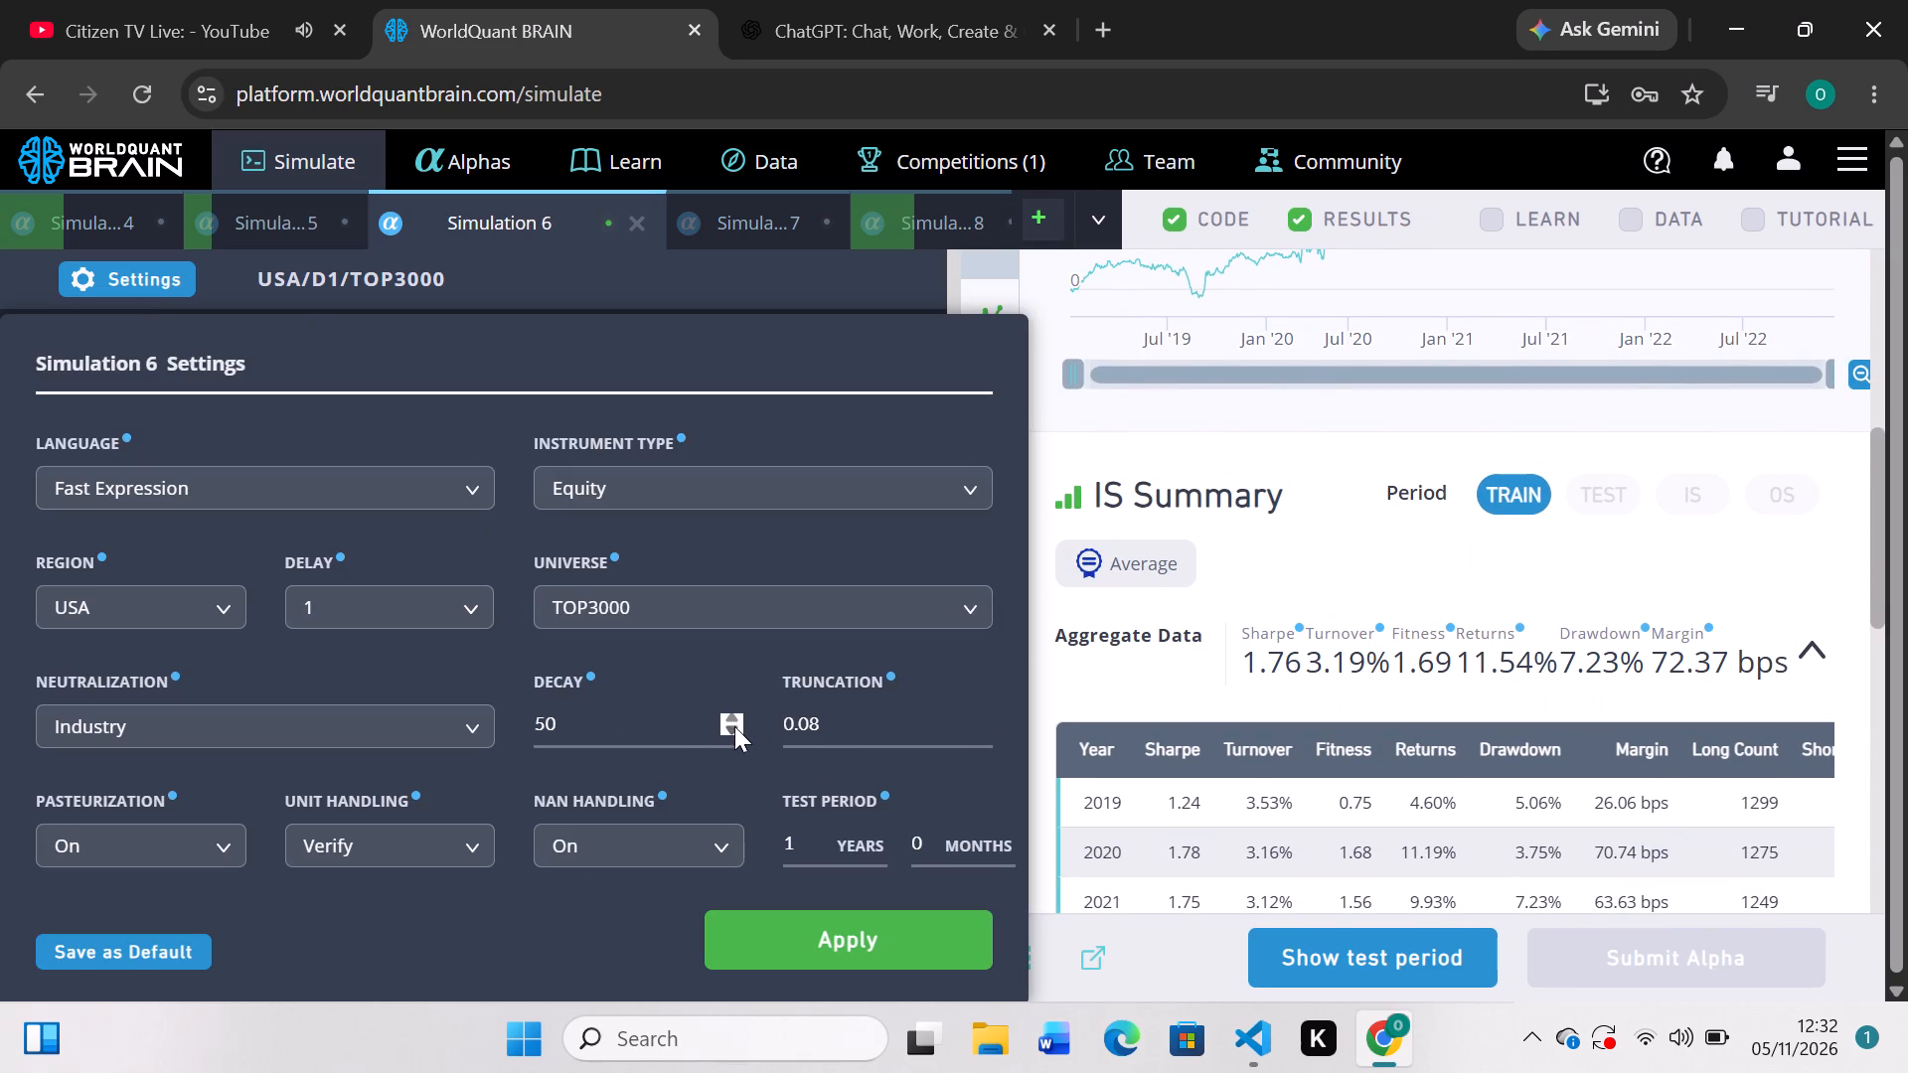
left_click(733, 721)
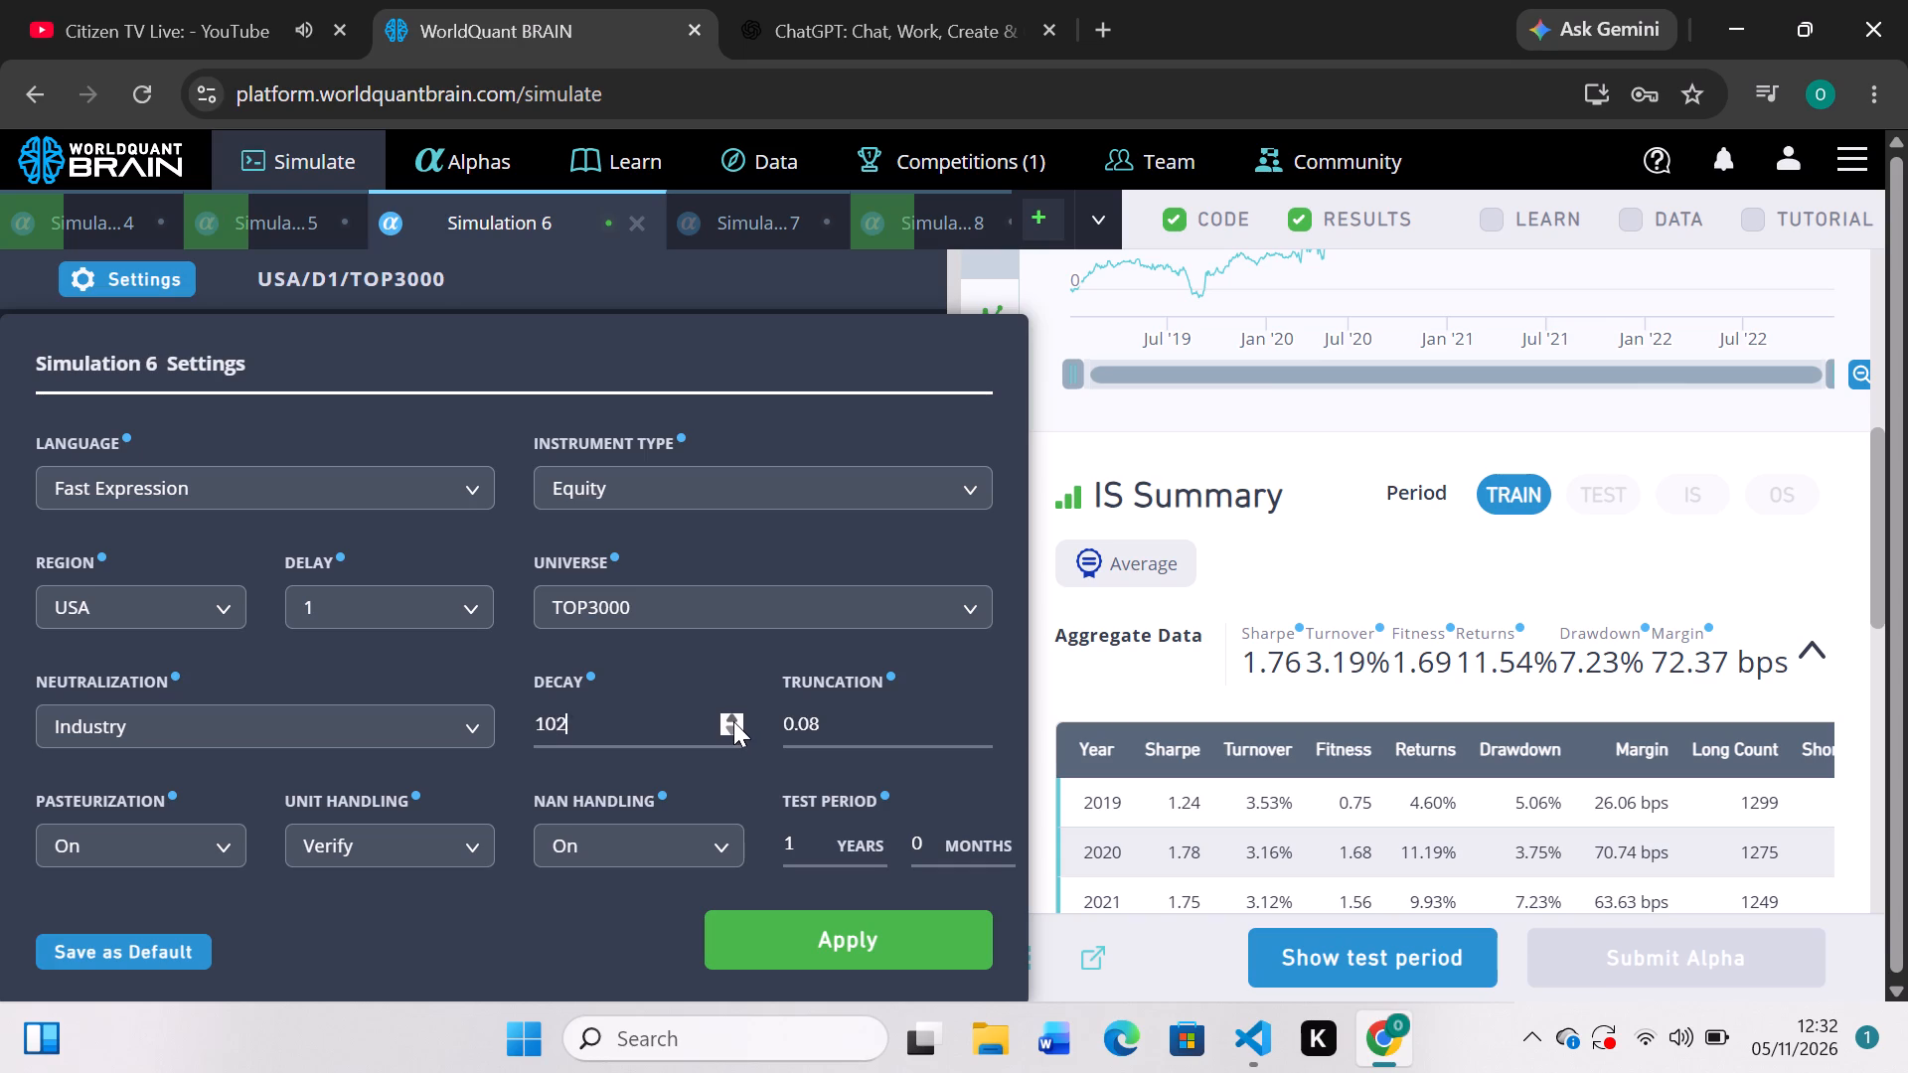
left_click(937, 935)
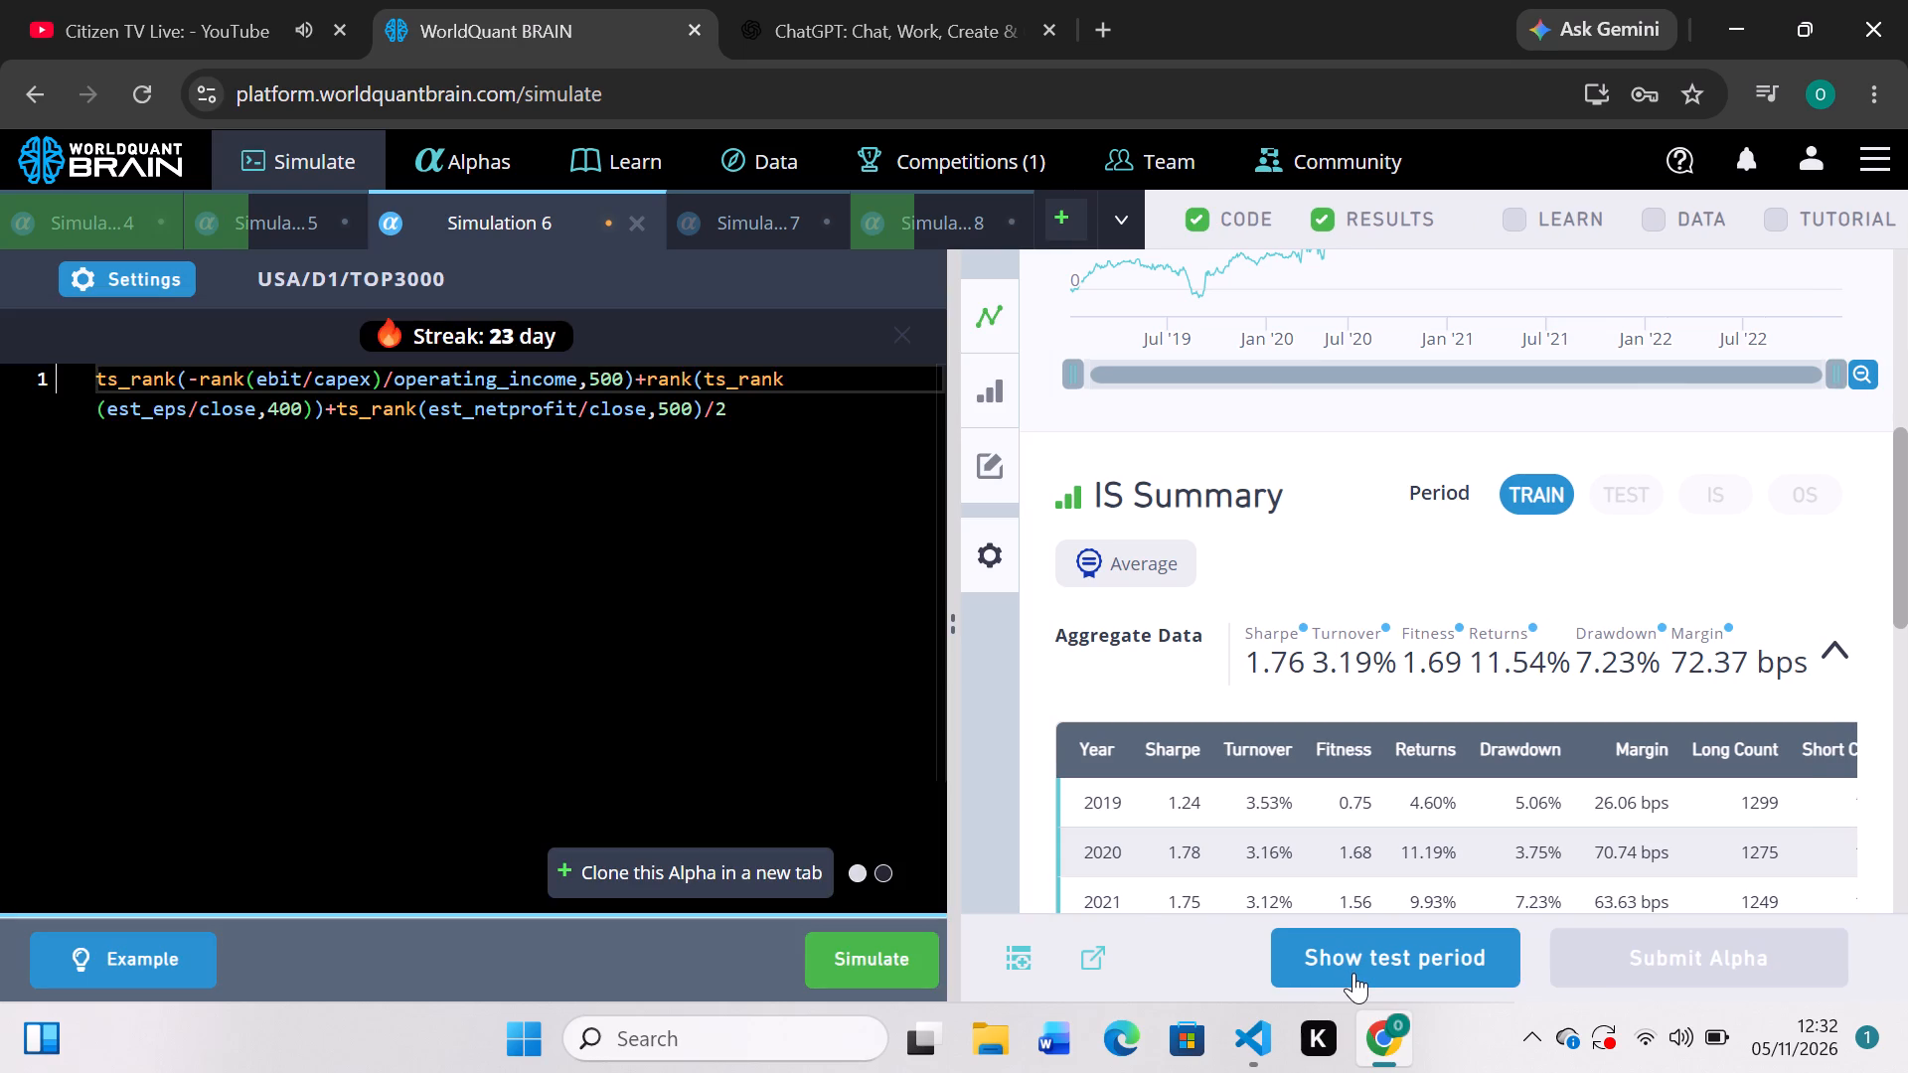
Show the test period for Simulation 6's existing results, then simulate it again with the new decay.
left_click(1353, 973)
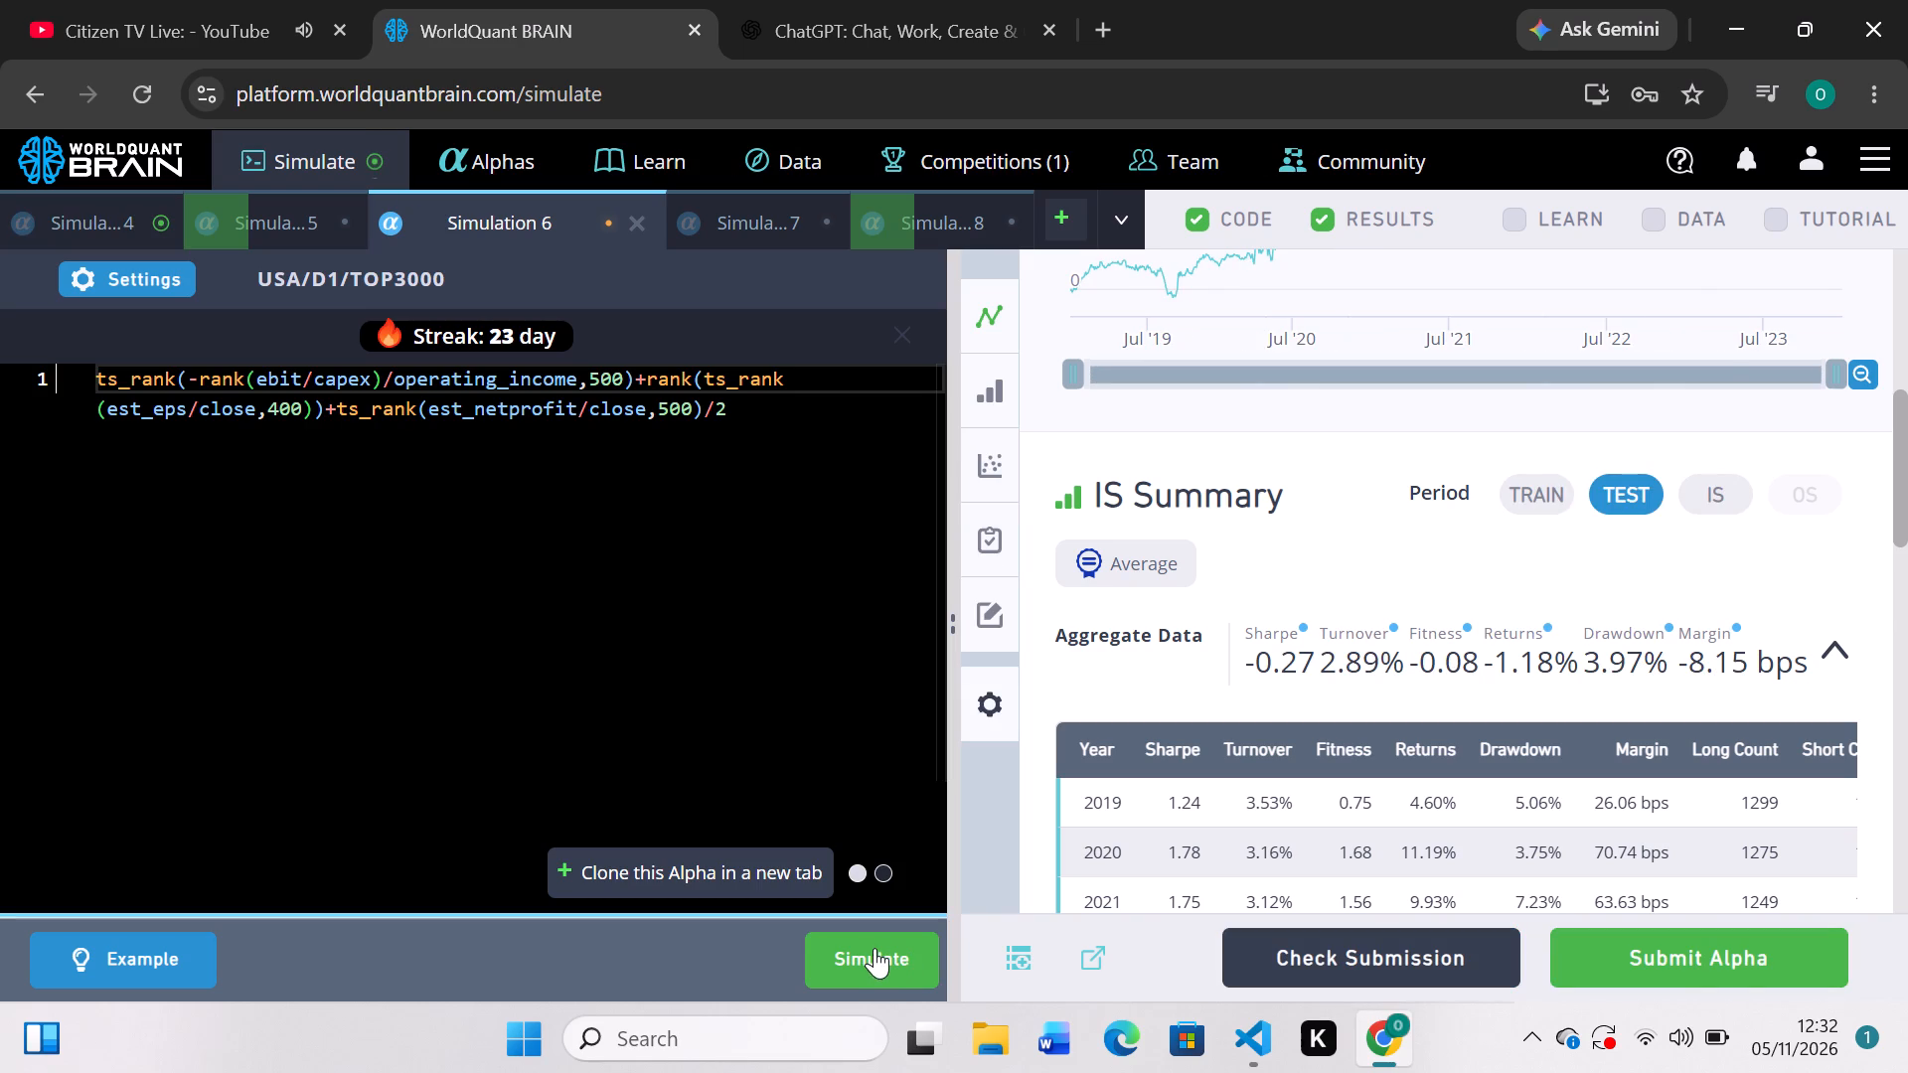
left_click(874, 948)
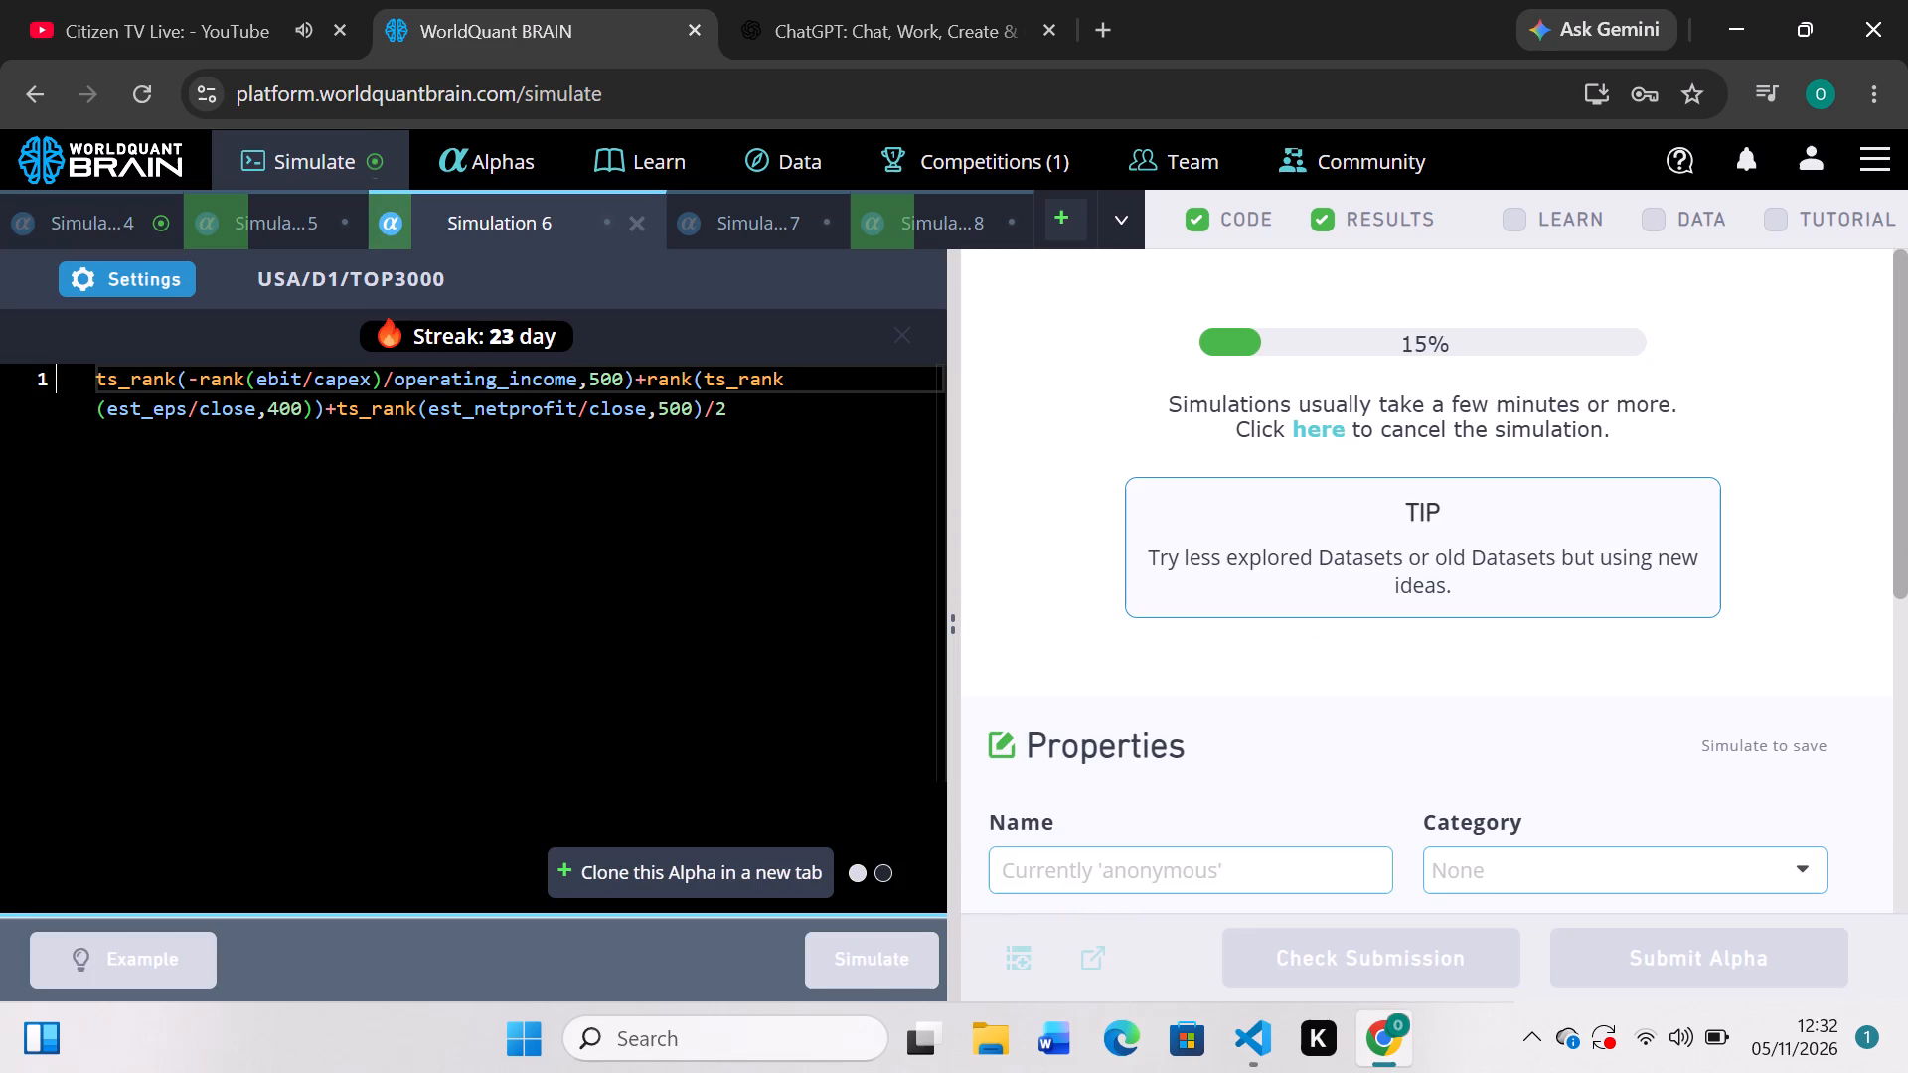
After checking Simulation 4's train results, set its test period to 1 year, truncation to 0.03 and decay to about 41, and simulate it.
left_click(130, 218)
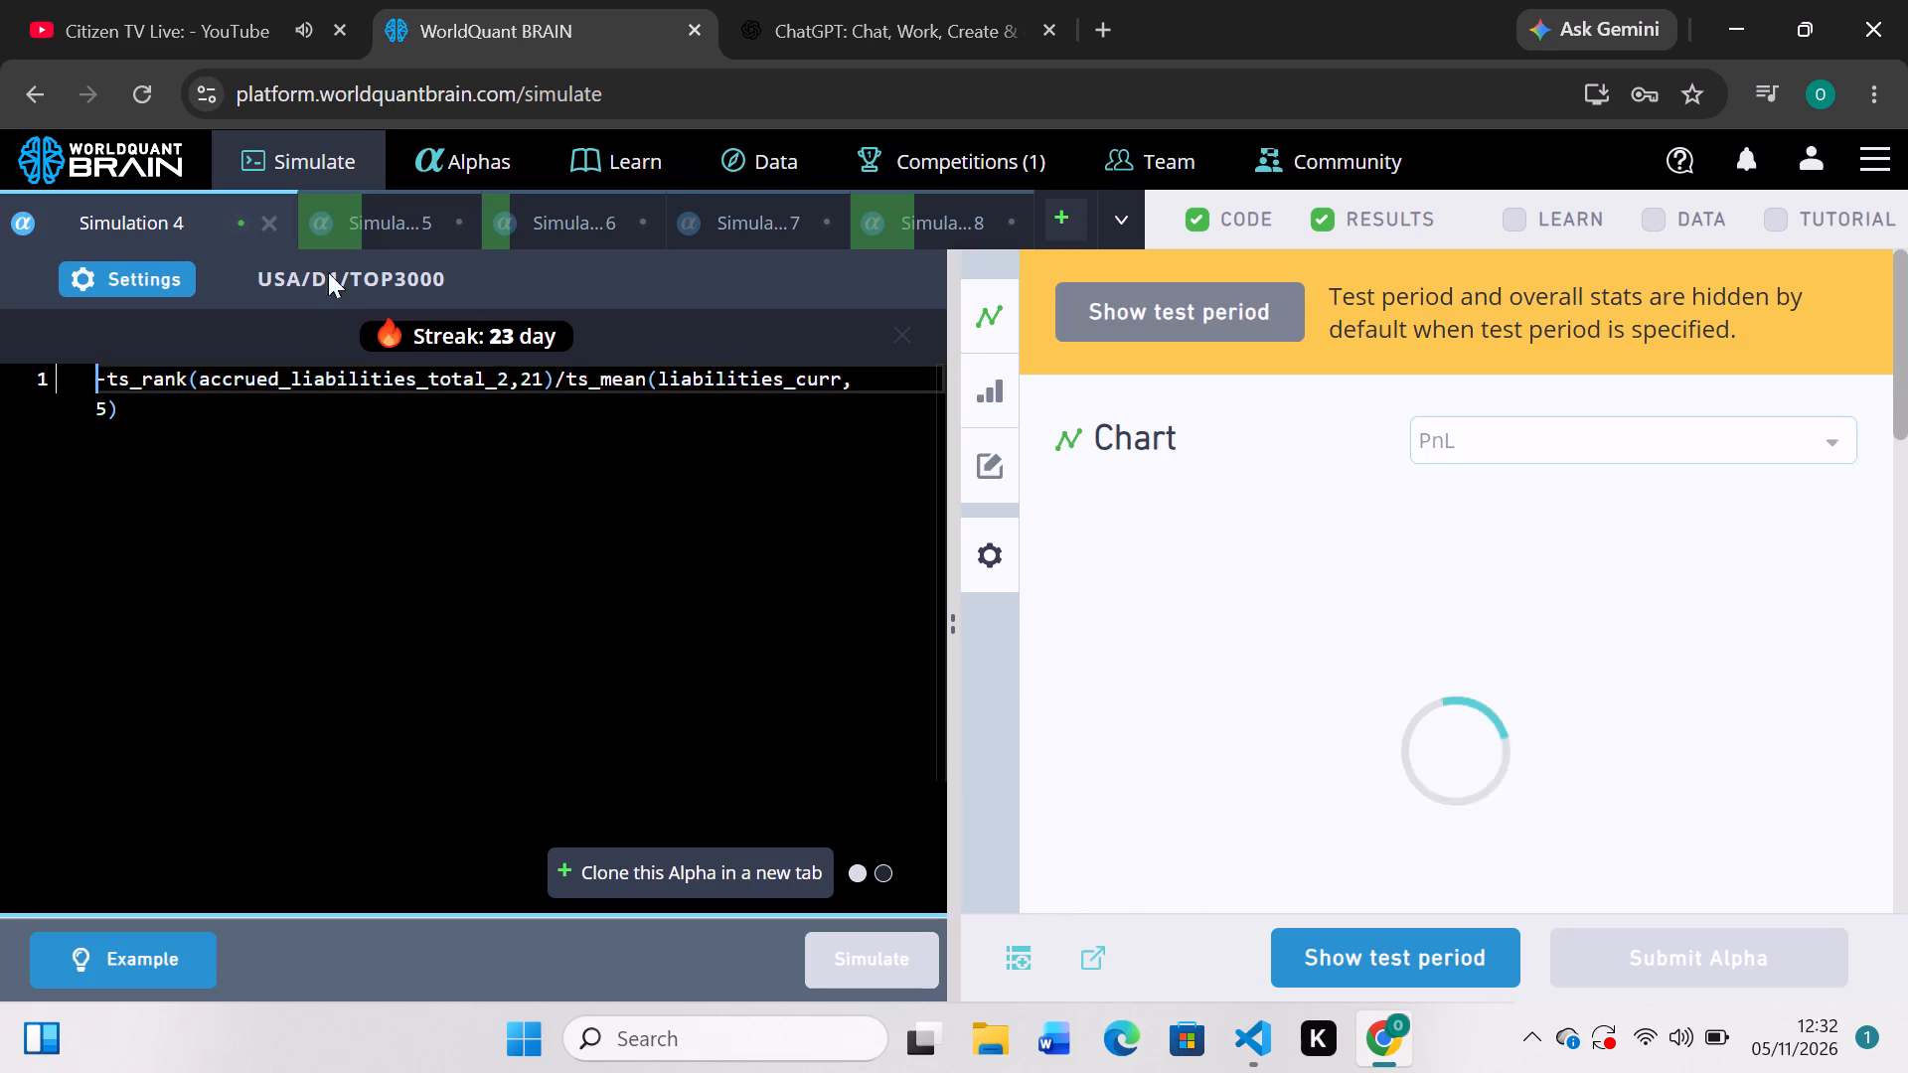
scroll(1358, 707, "down", 2)
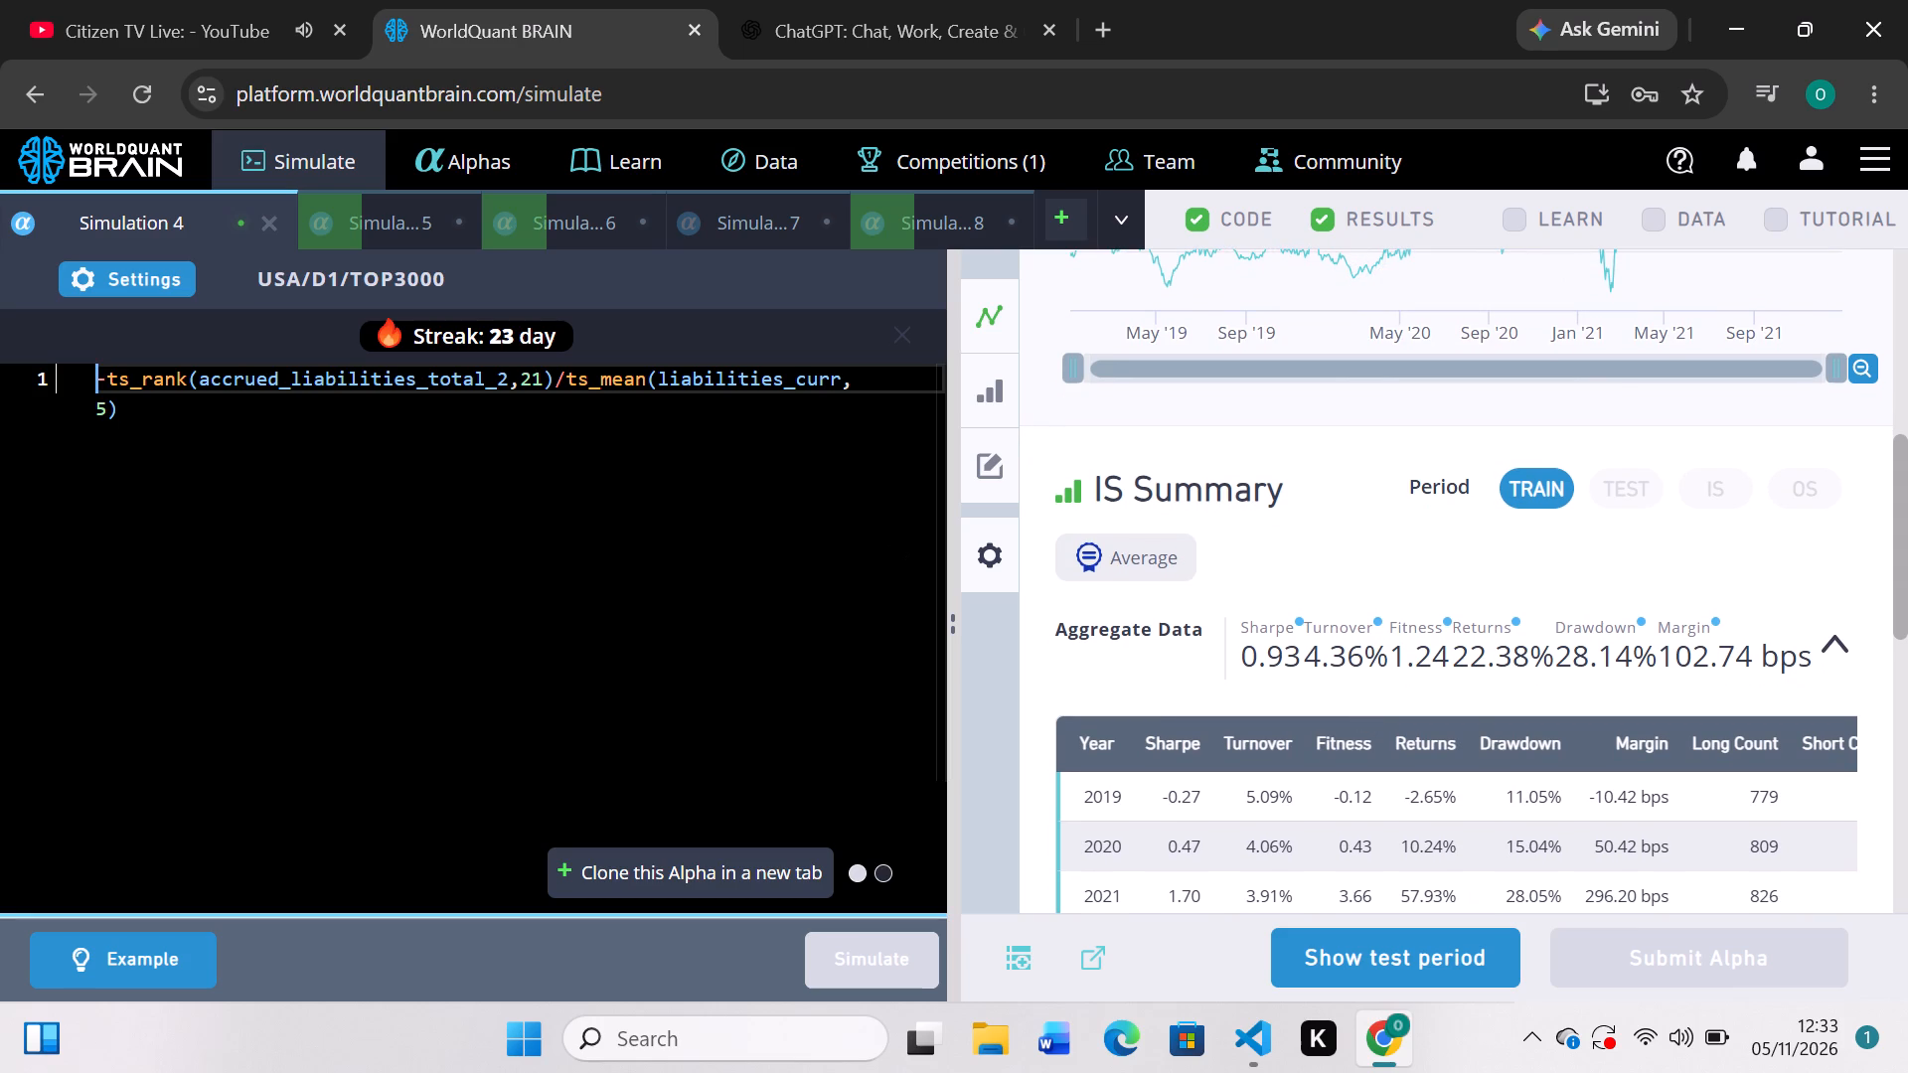
left_click(138, 281)
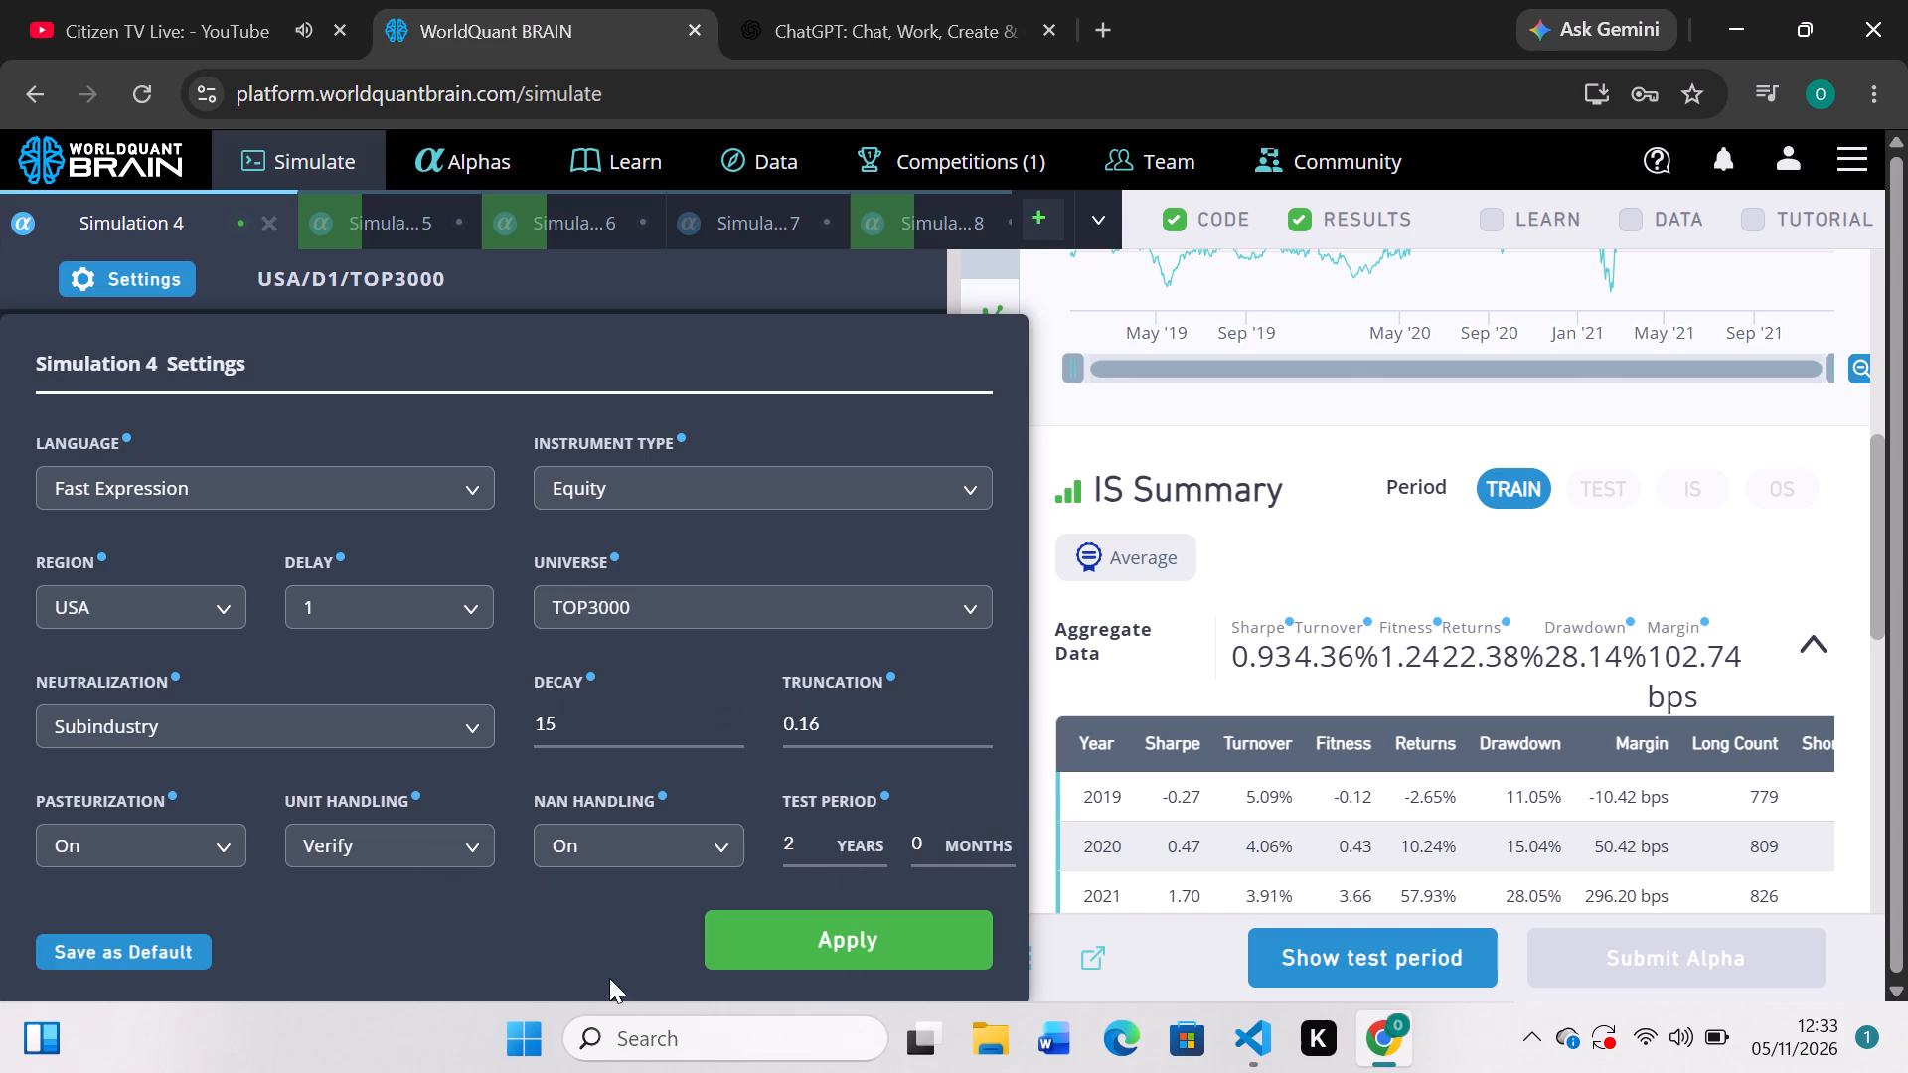
left_click(796, 845)
key("BackSpace")
key("1")
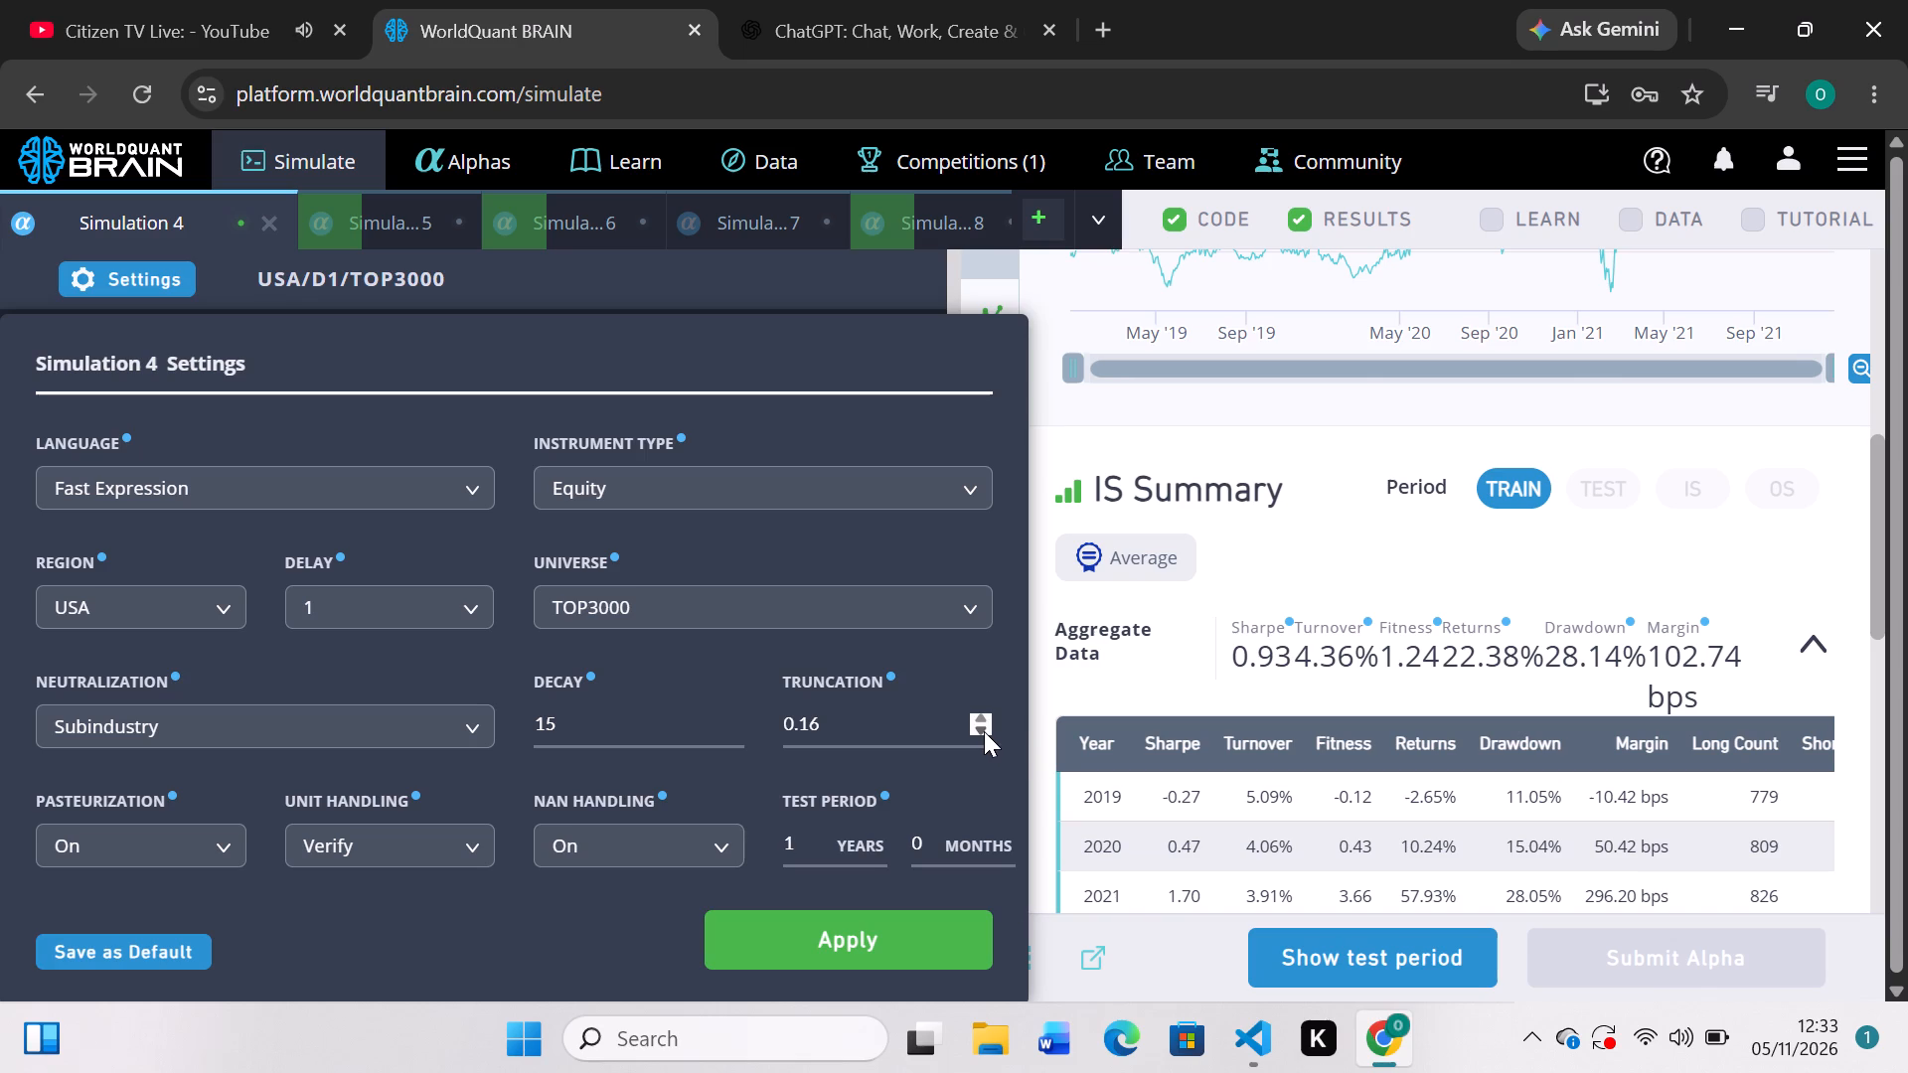
triple_click(984, 731)
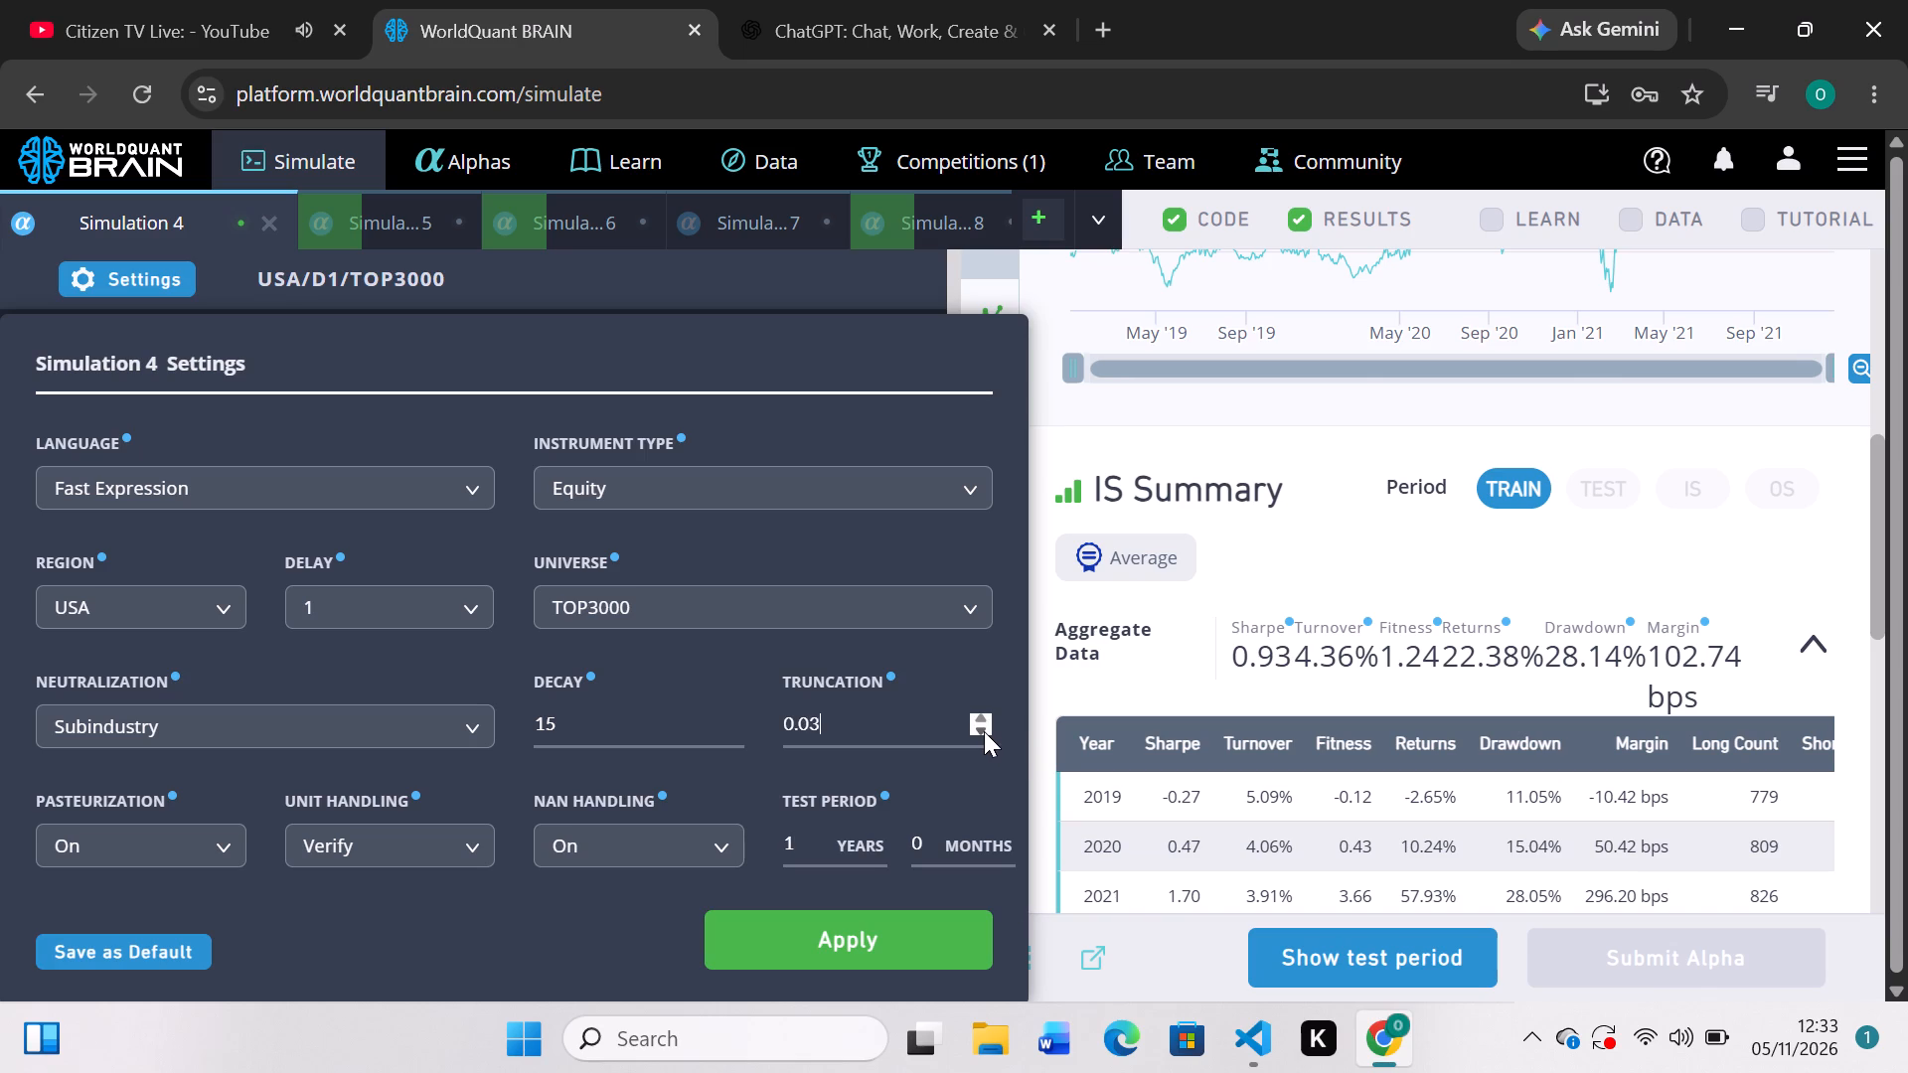
left_click(730, 720)
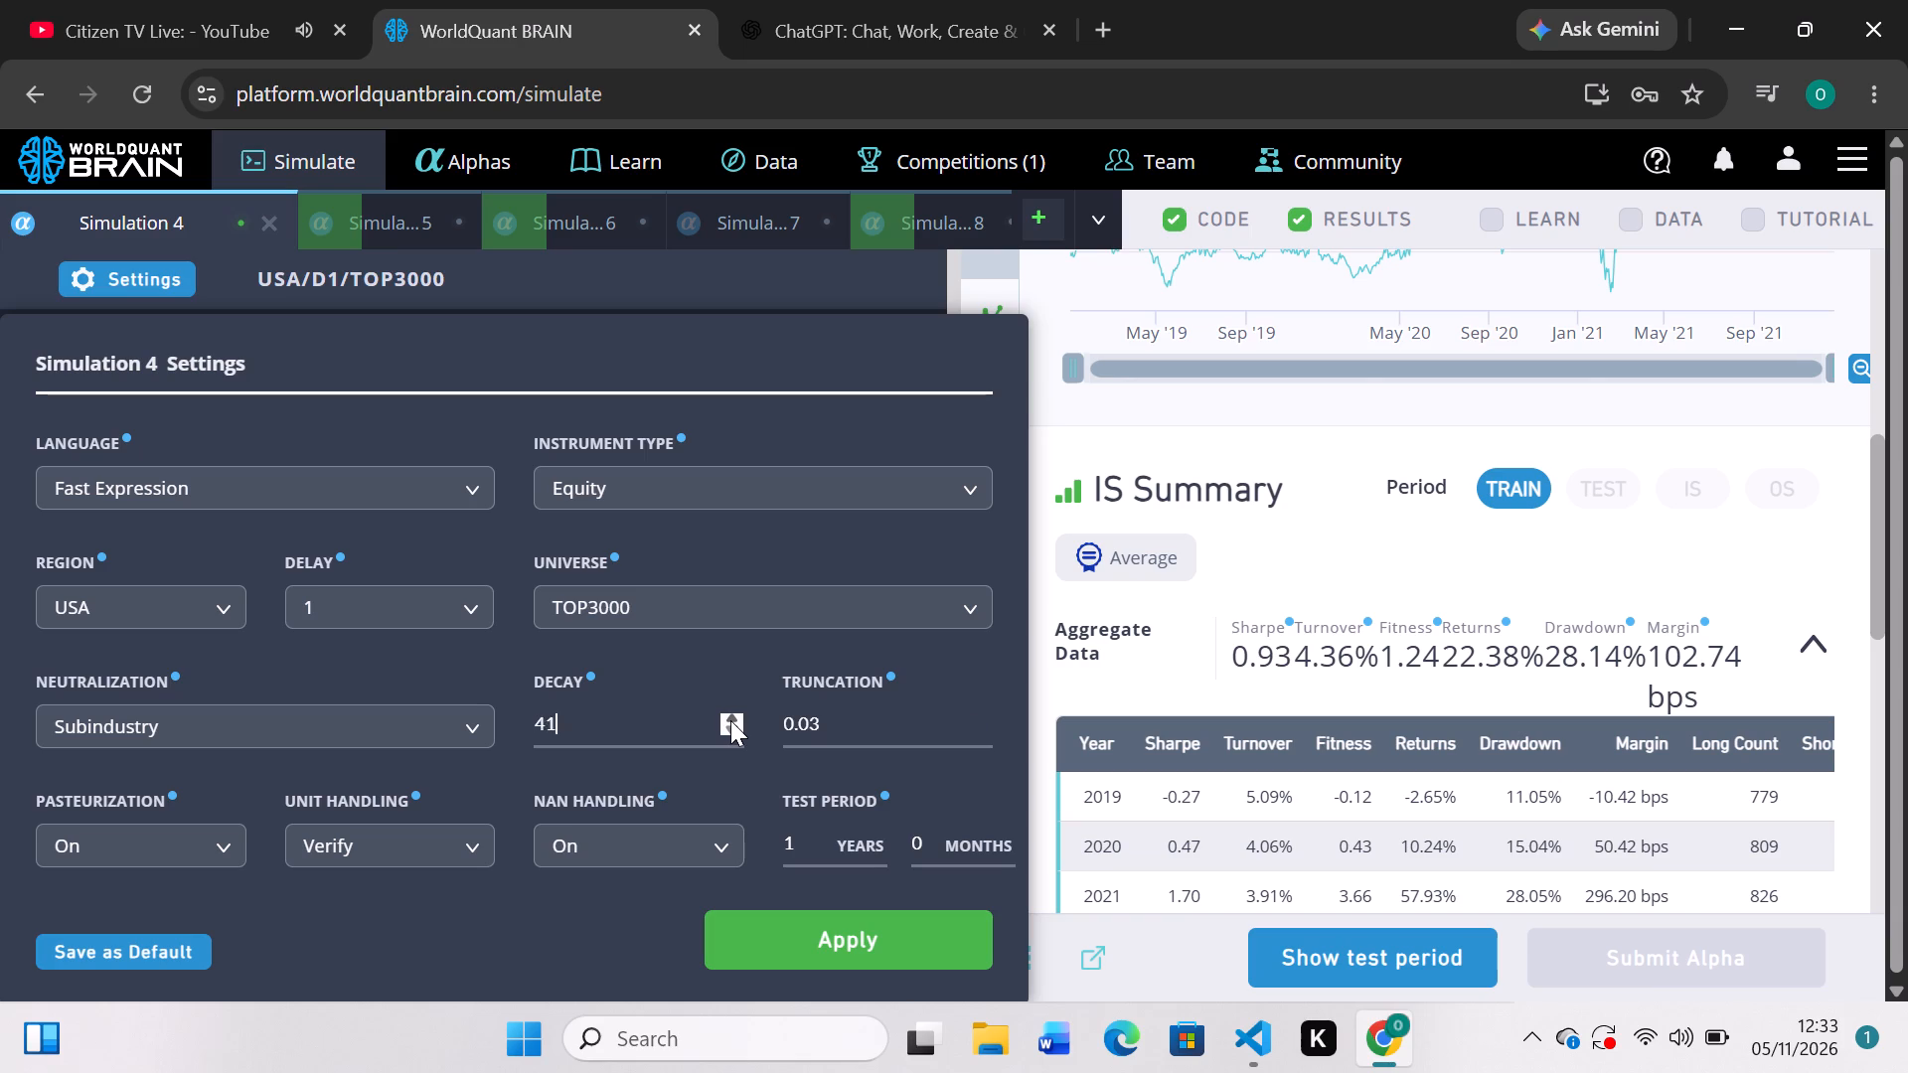
left_click(821, 940)
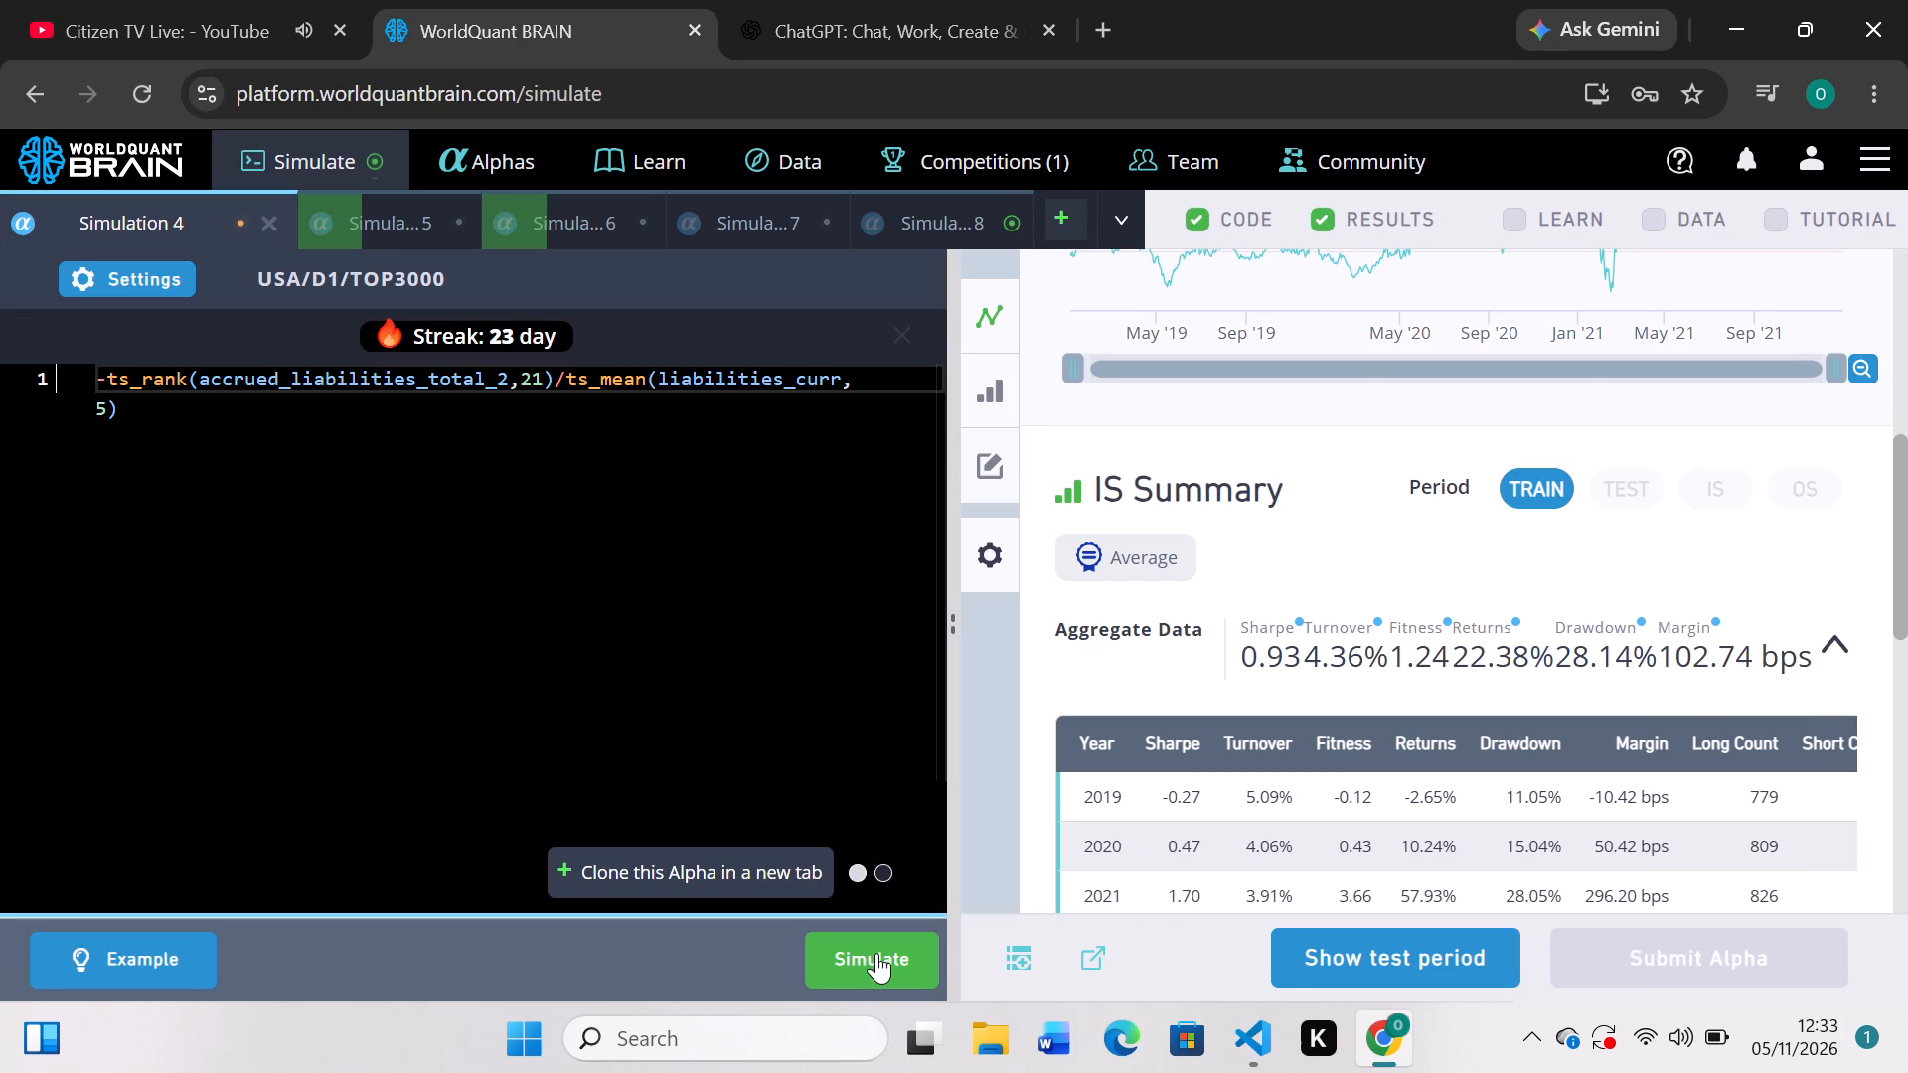
left_click(876, 953)
Check Simulation 8's train results, remove the 2* multiplier so its trade_when condition reads volume>adv20, and simulate it.
left_click(900, 214)
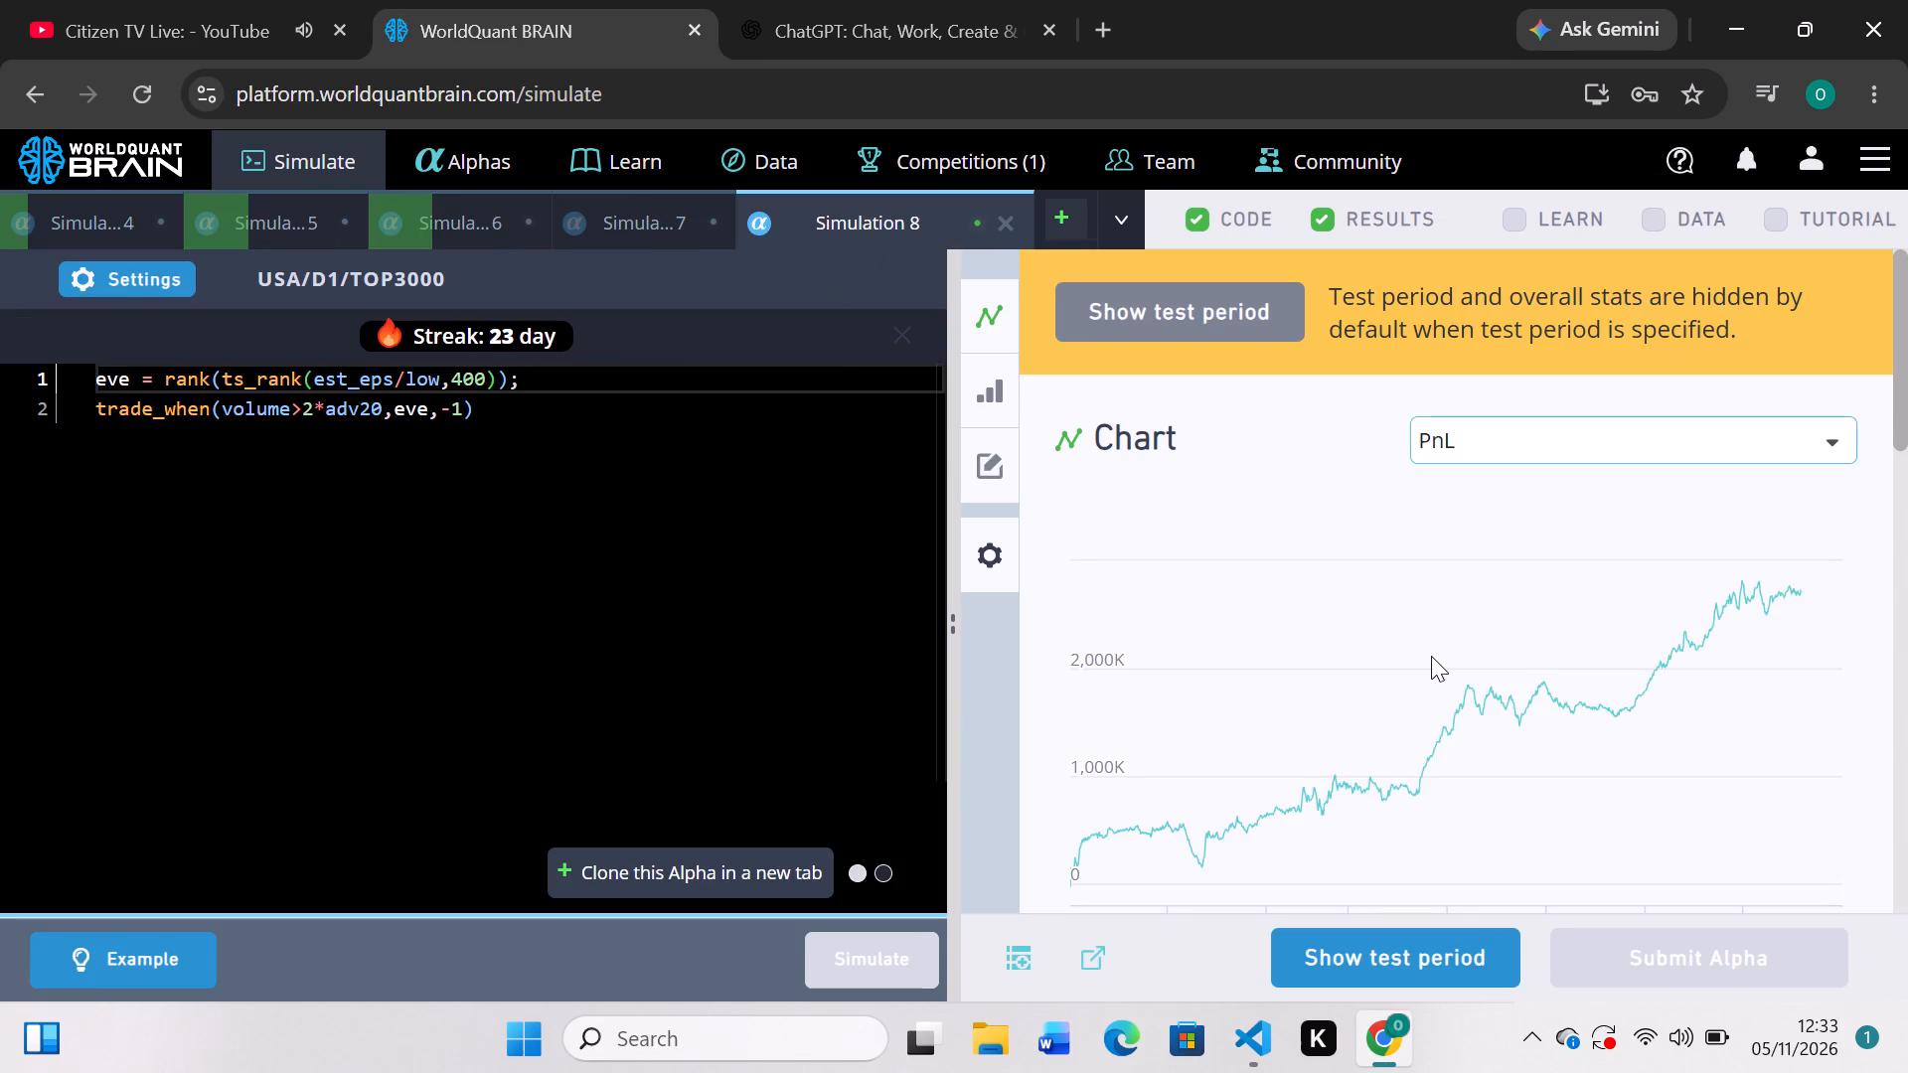
scroll(1431, 656, "down", 3)
scroll(1431, 656, "up", 4)
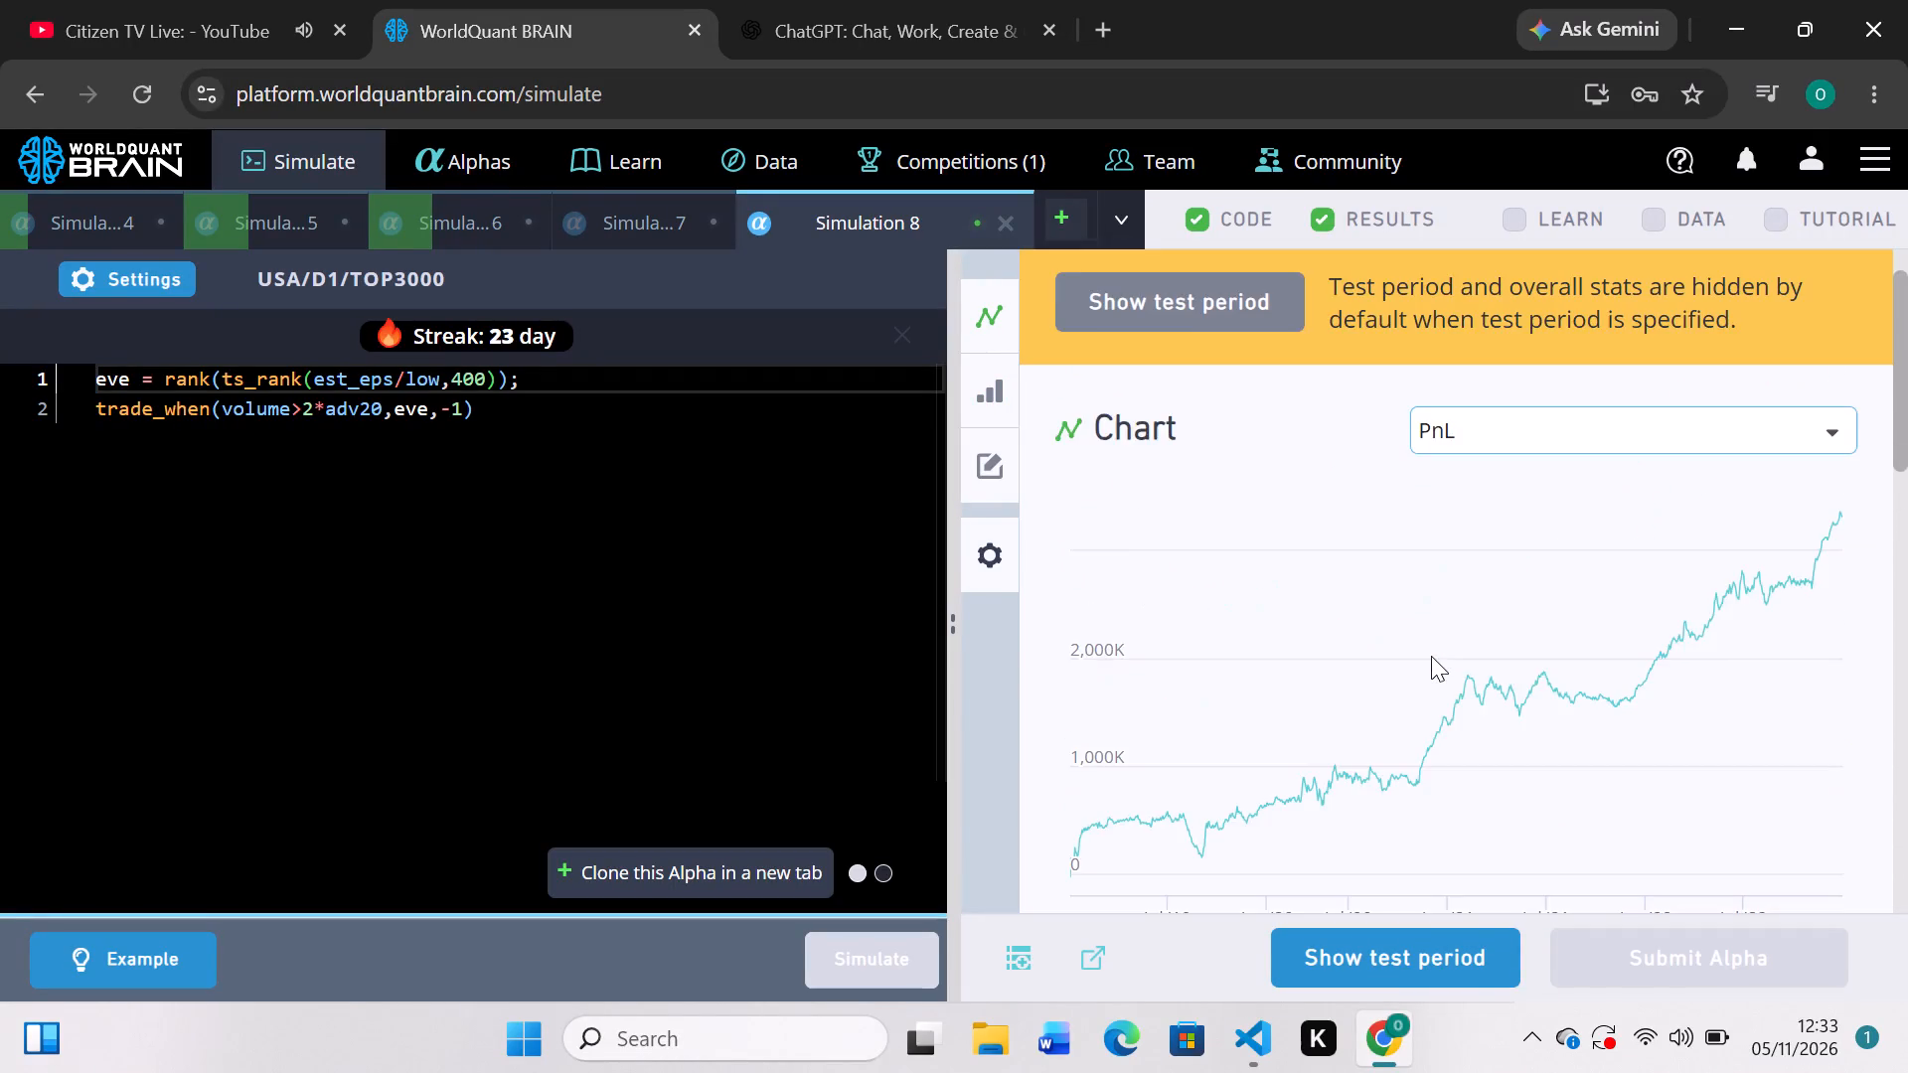
scroll(1431, 656, "up", 1)
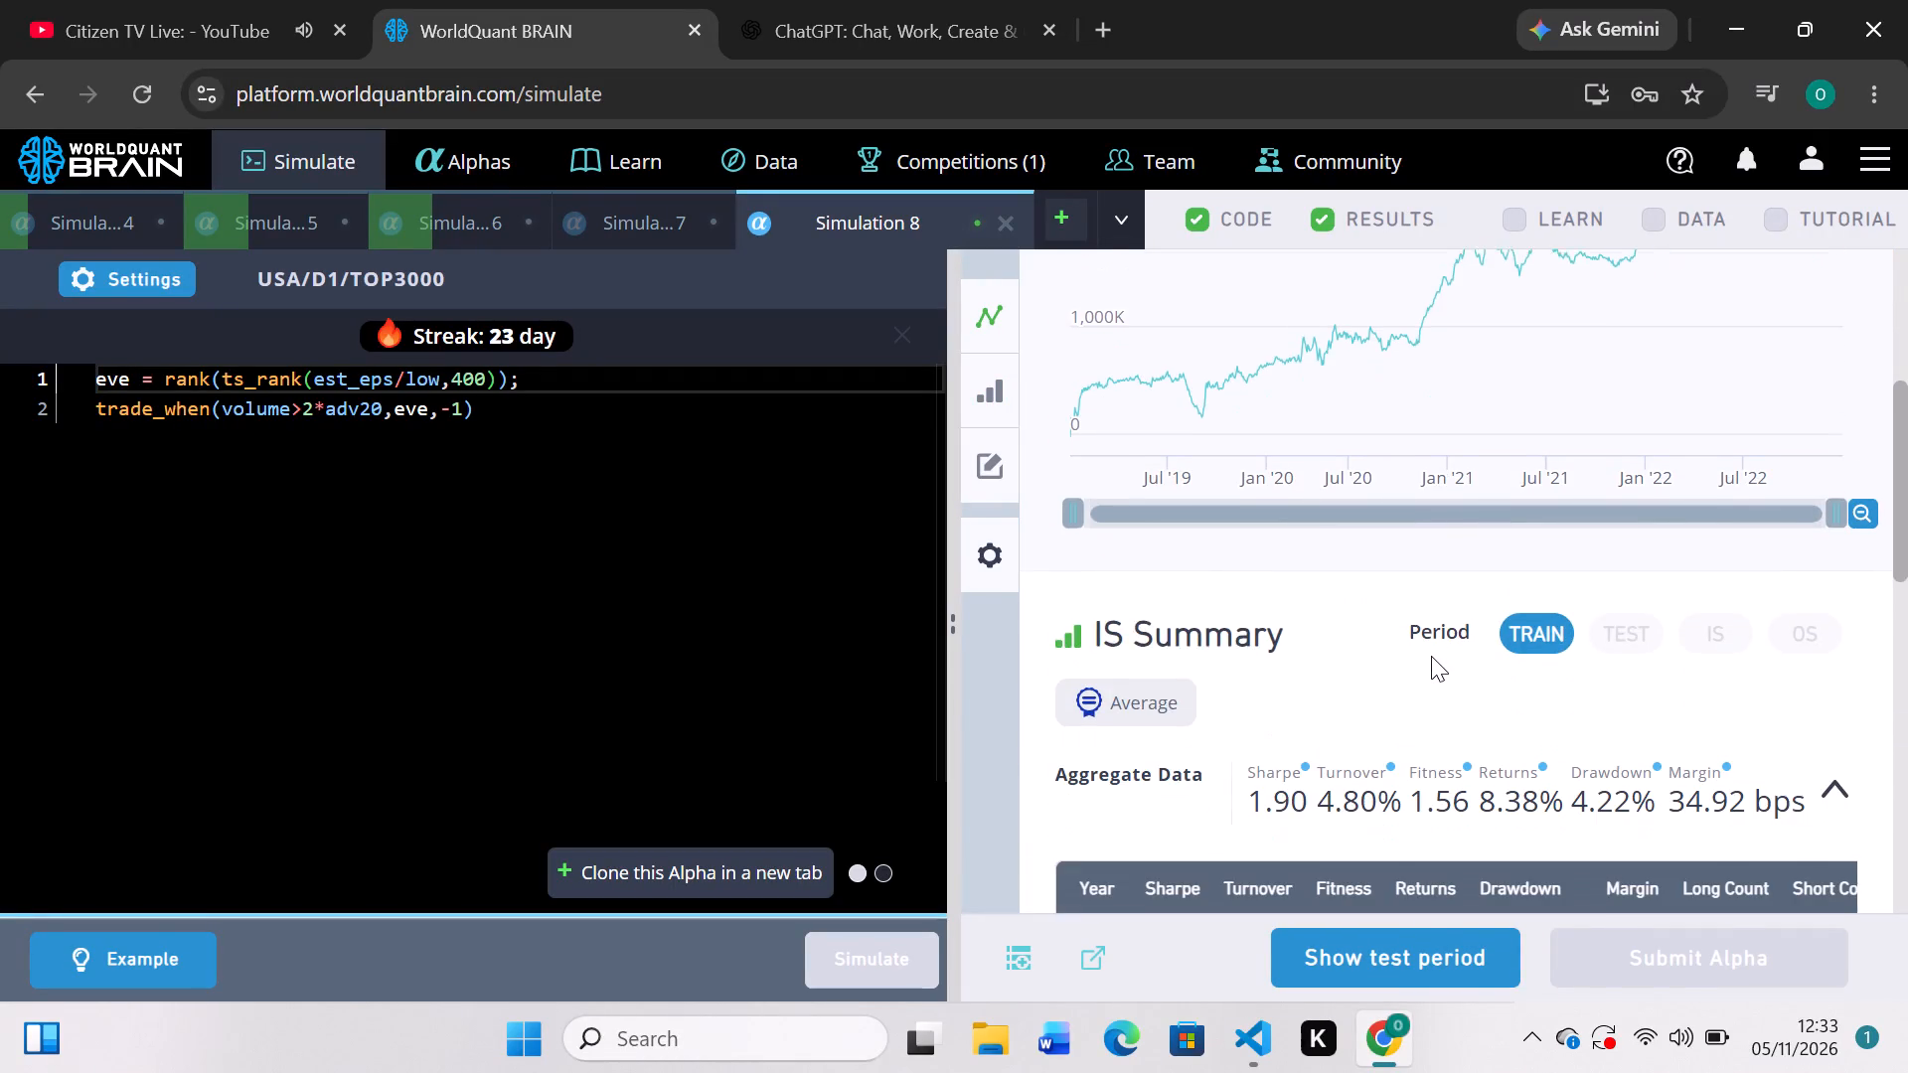
scroll(1431, 656, "up", 1)
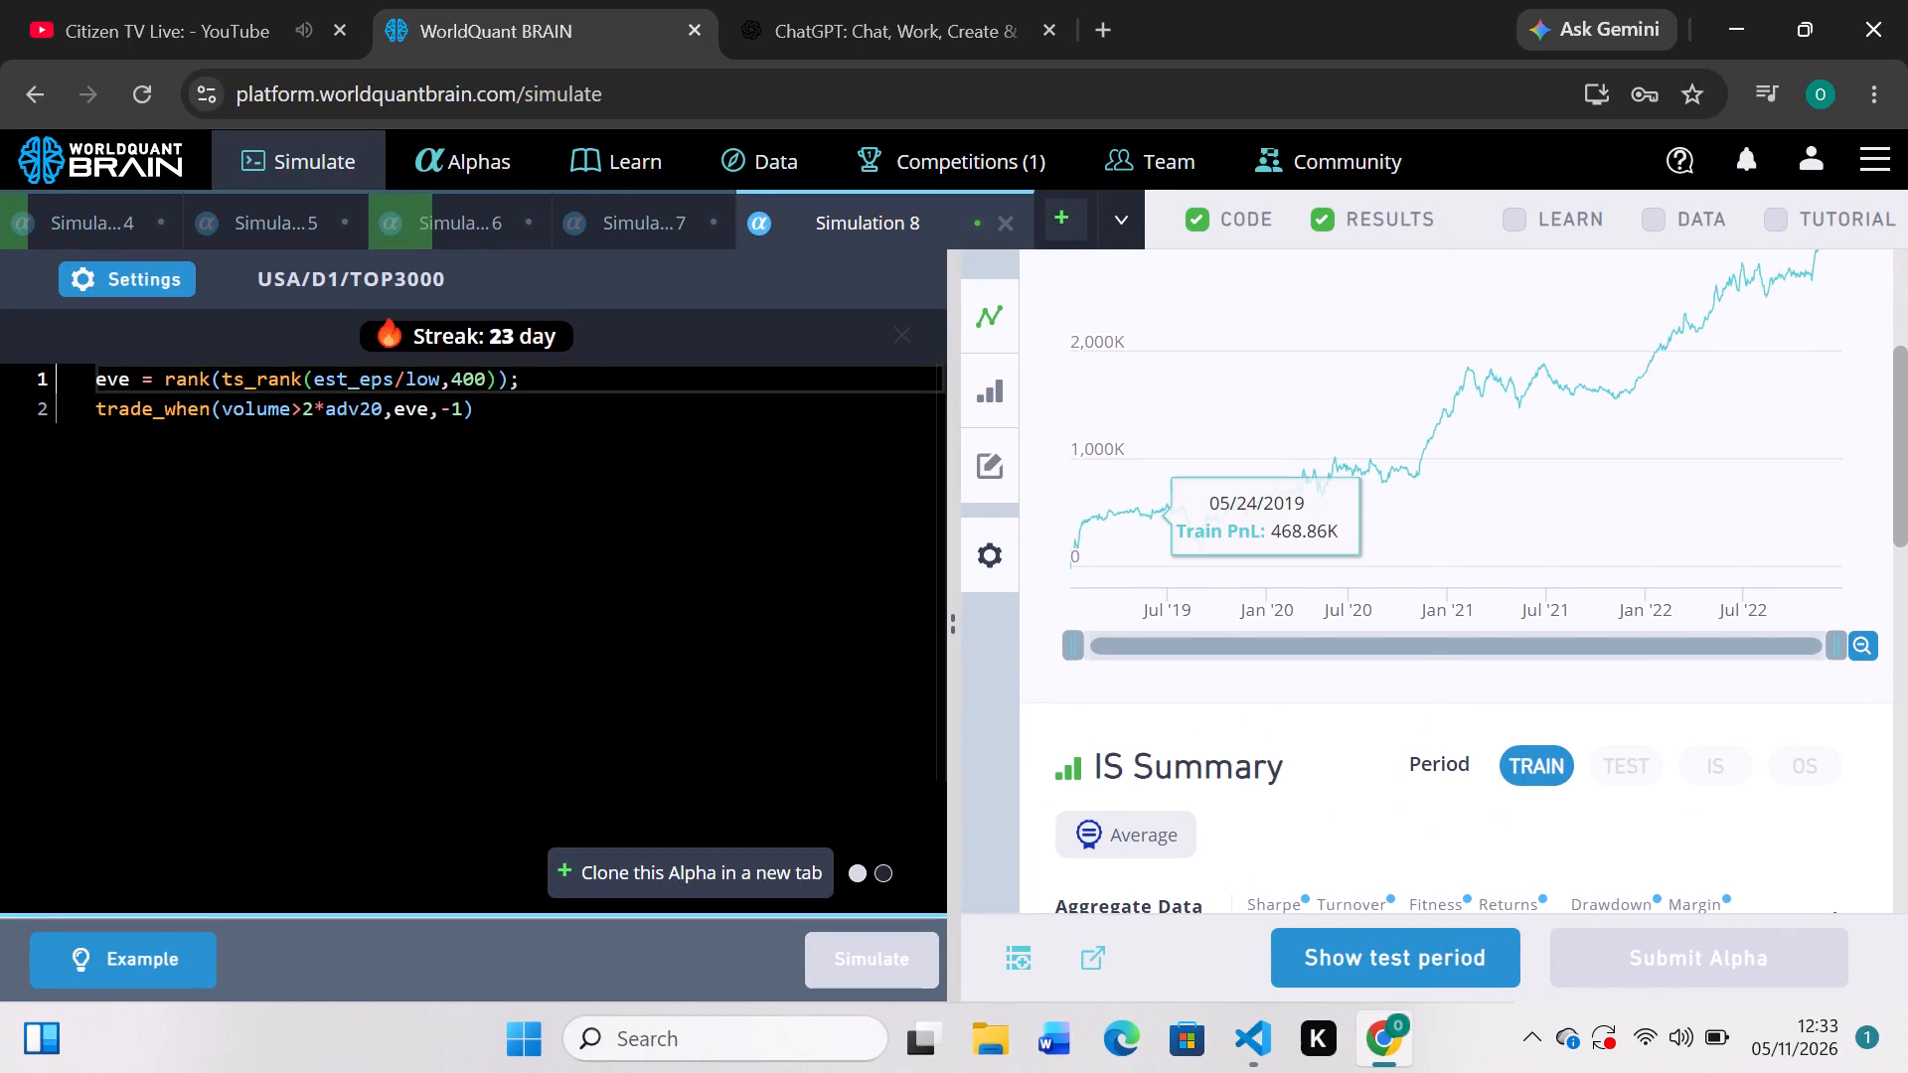
left_click(324, 406)
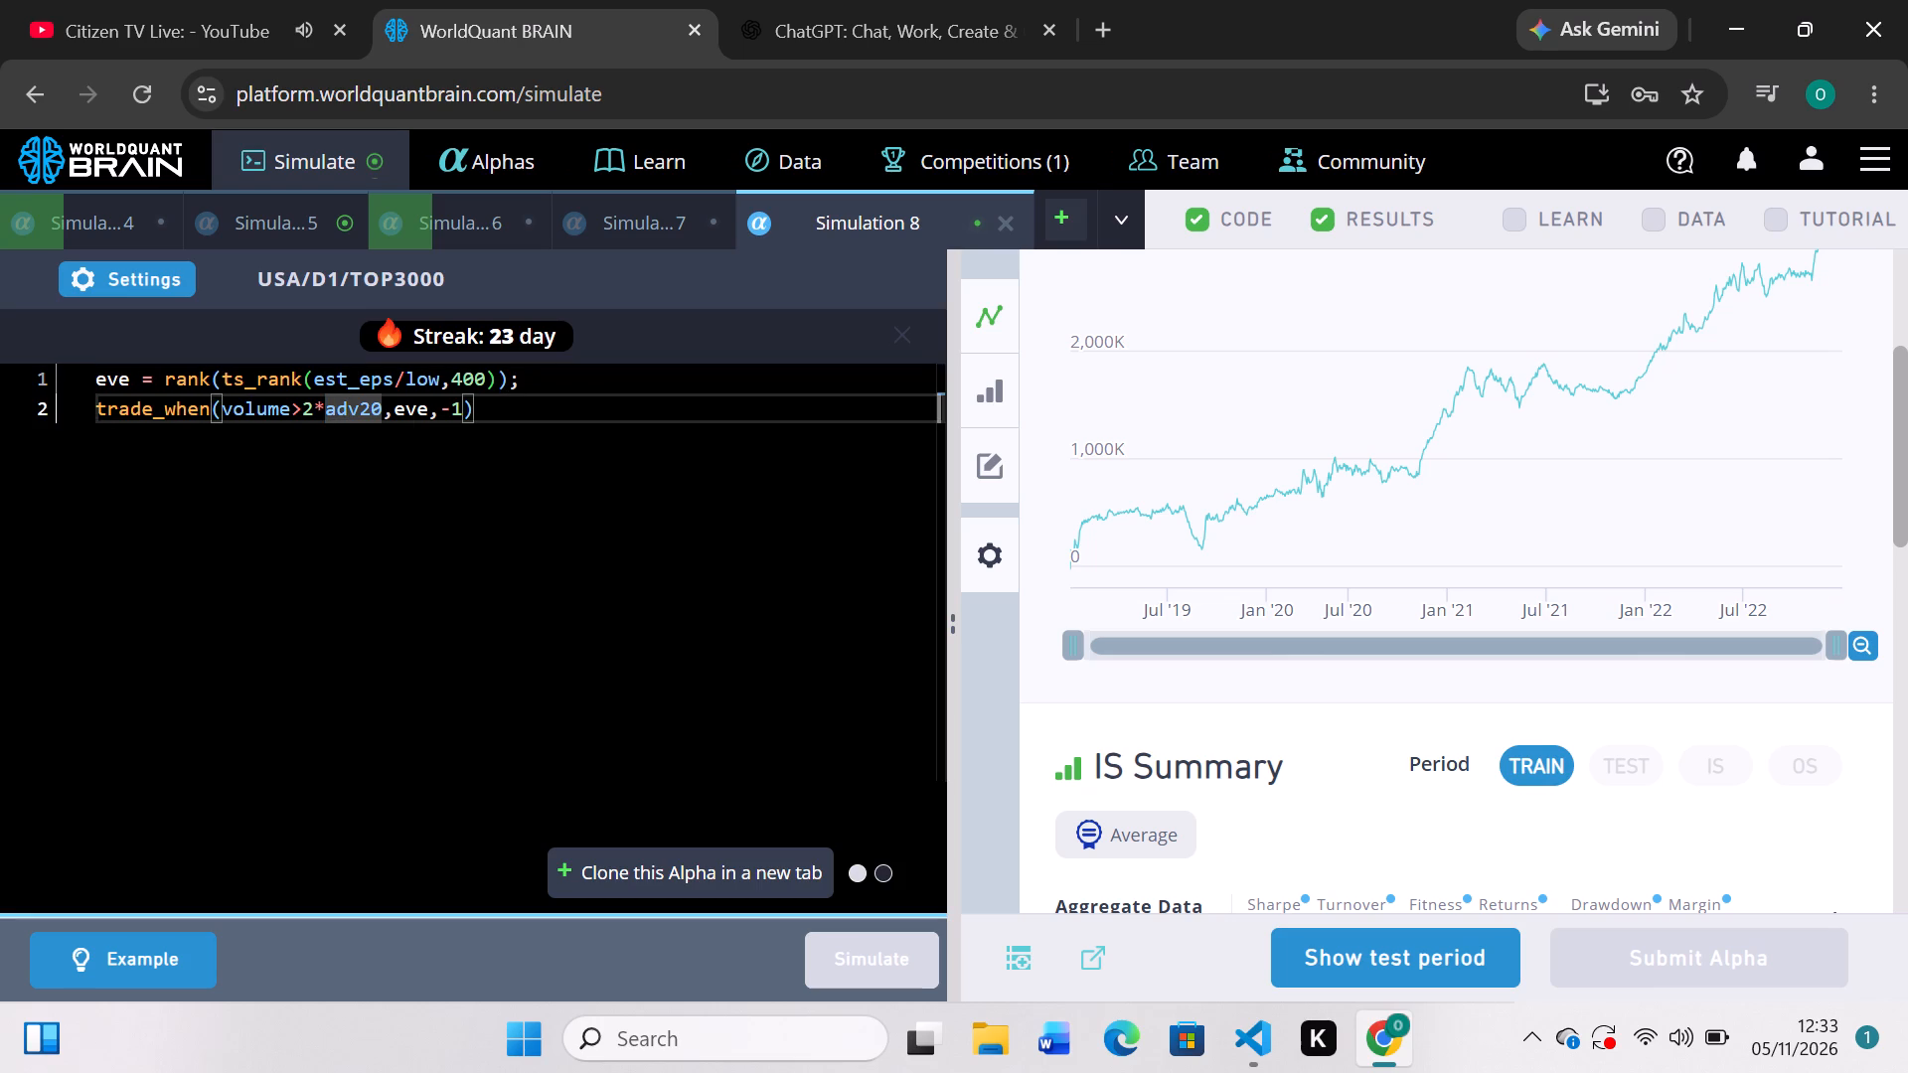
key("BackSpace")
key("BackSpace")
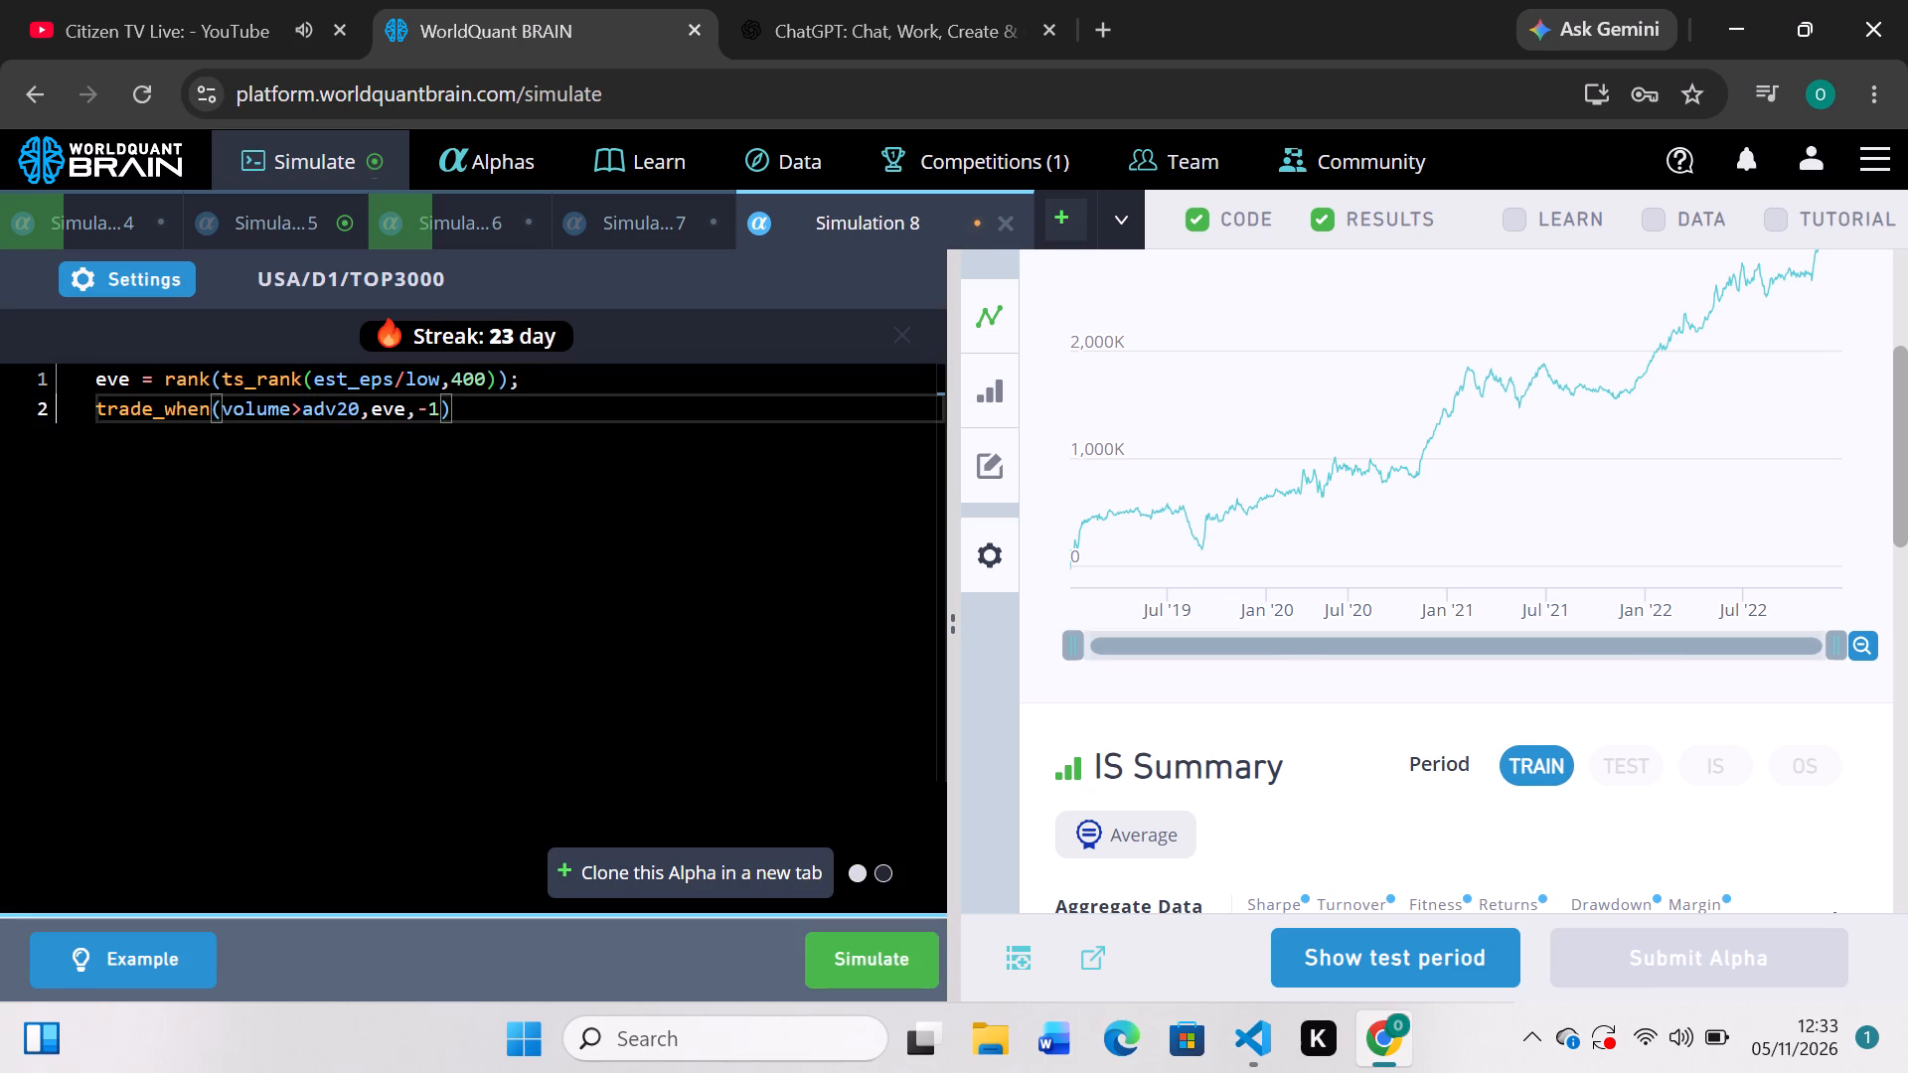
left_click(839, 953)
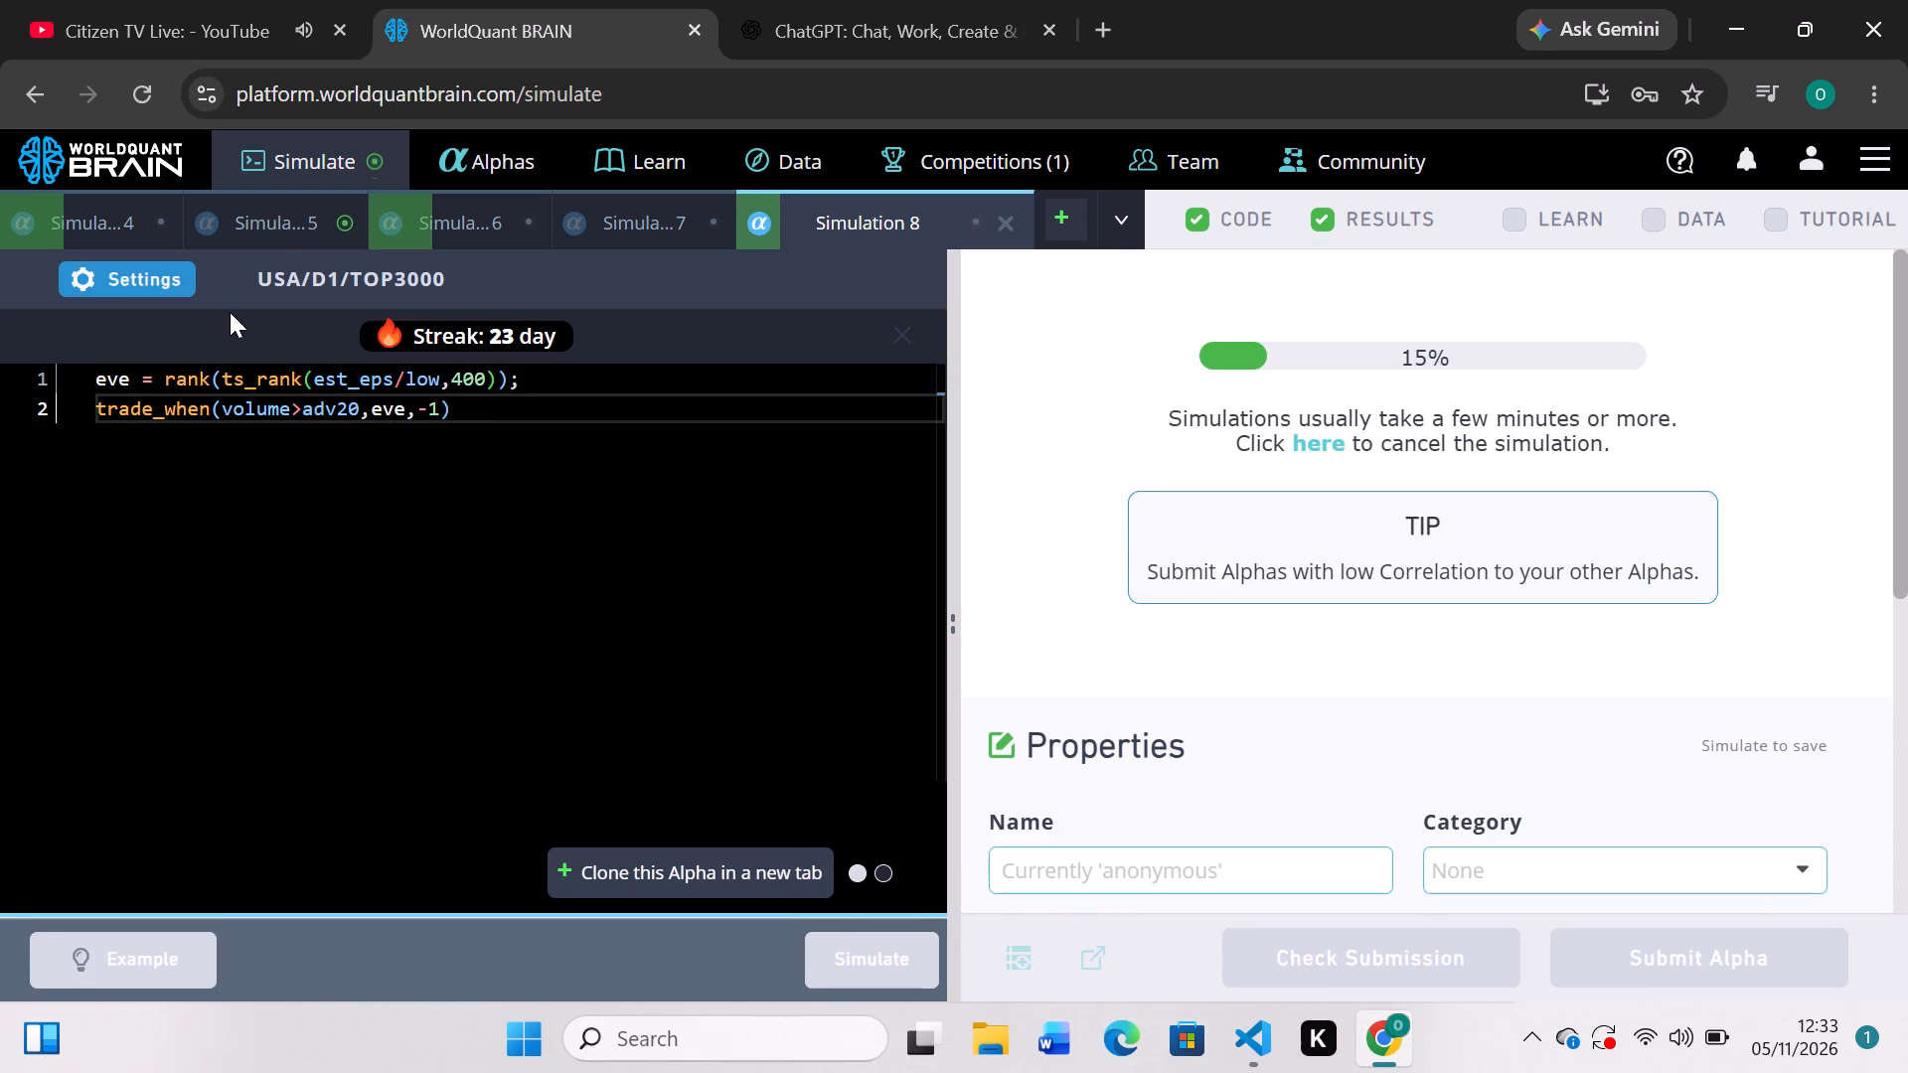
Check Simulation 5's train results, replace ts_mean with ts_delta in its expression, and simulate it.
left_click(297, 210)
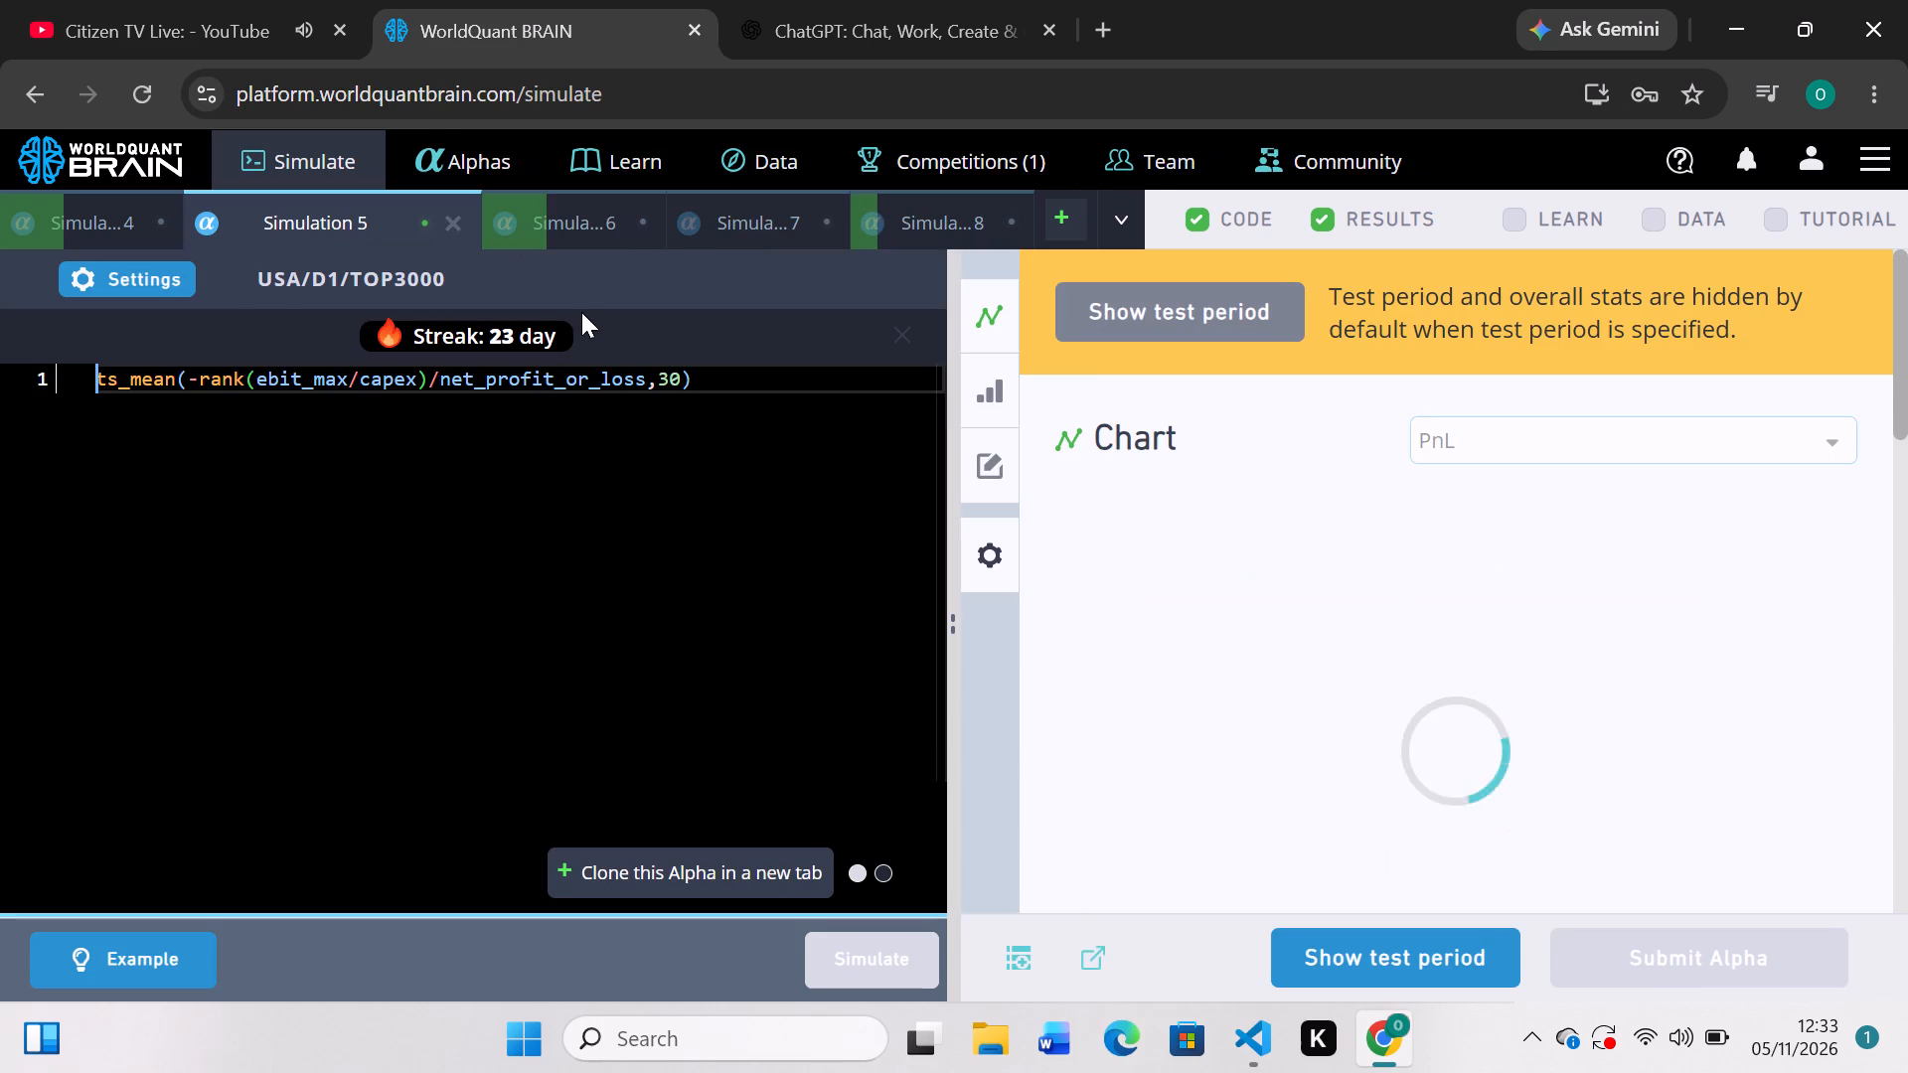
scroll(1158, 450, "down", 2)
scroll(1158, 450, "up", 1)
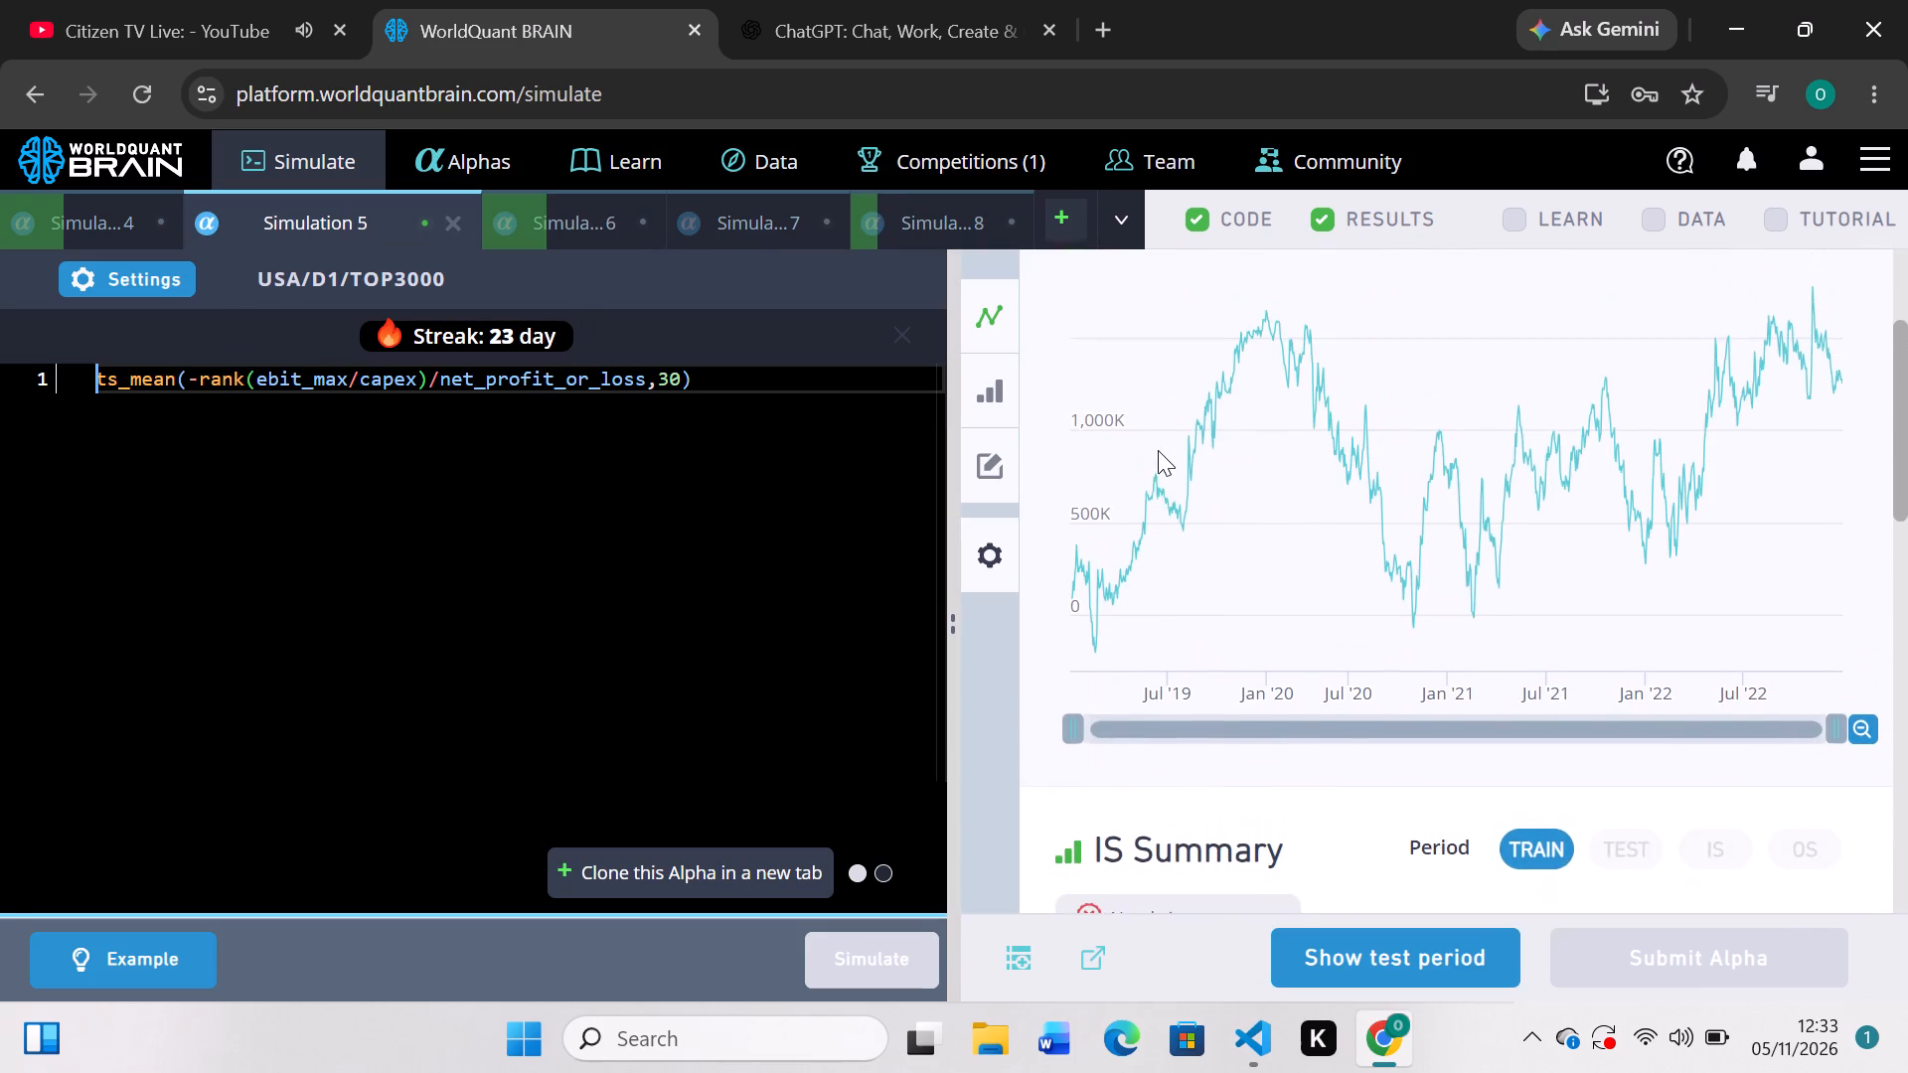
scroll(1158, 450, "up", 1)
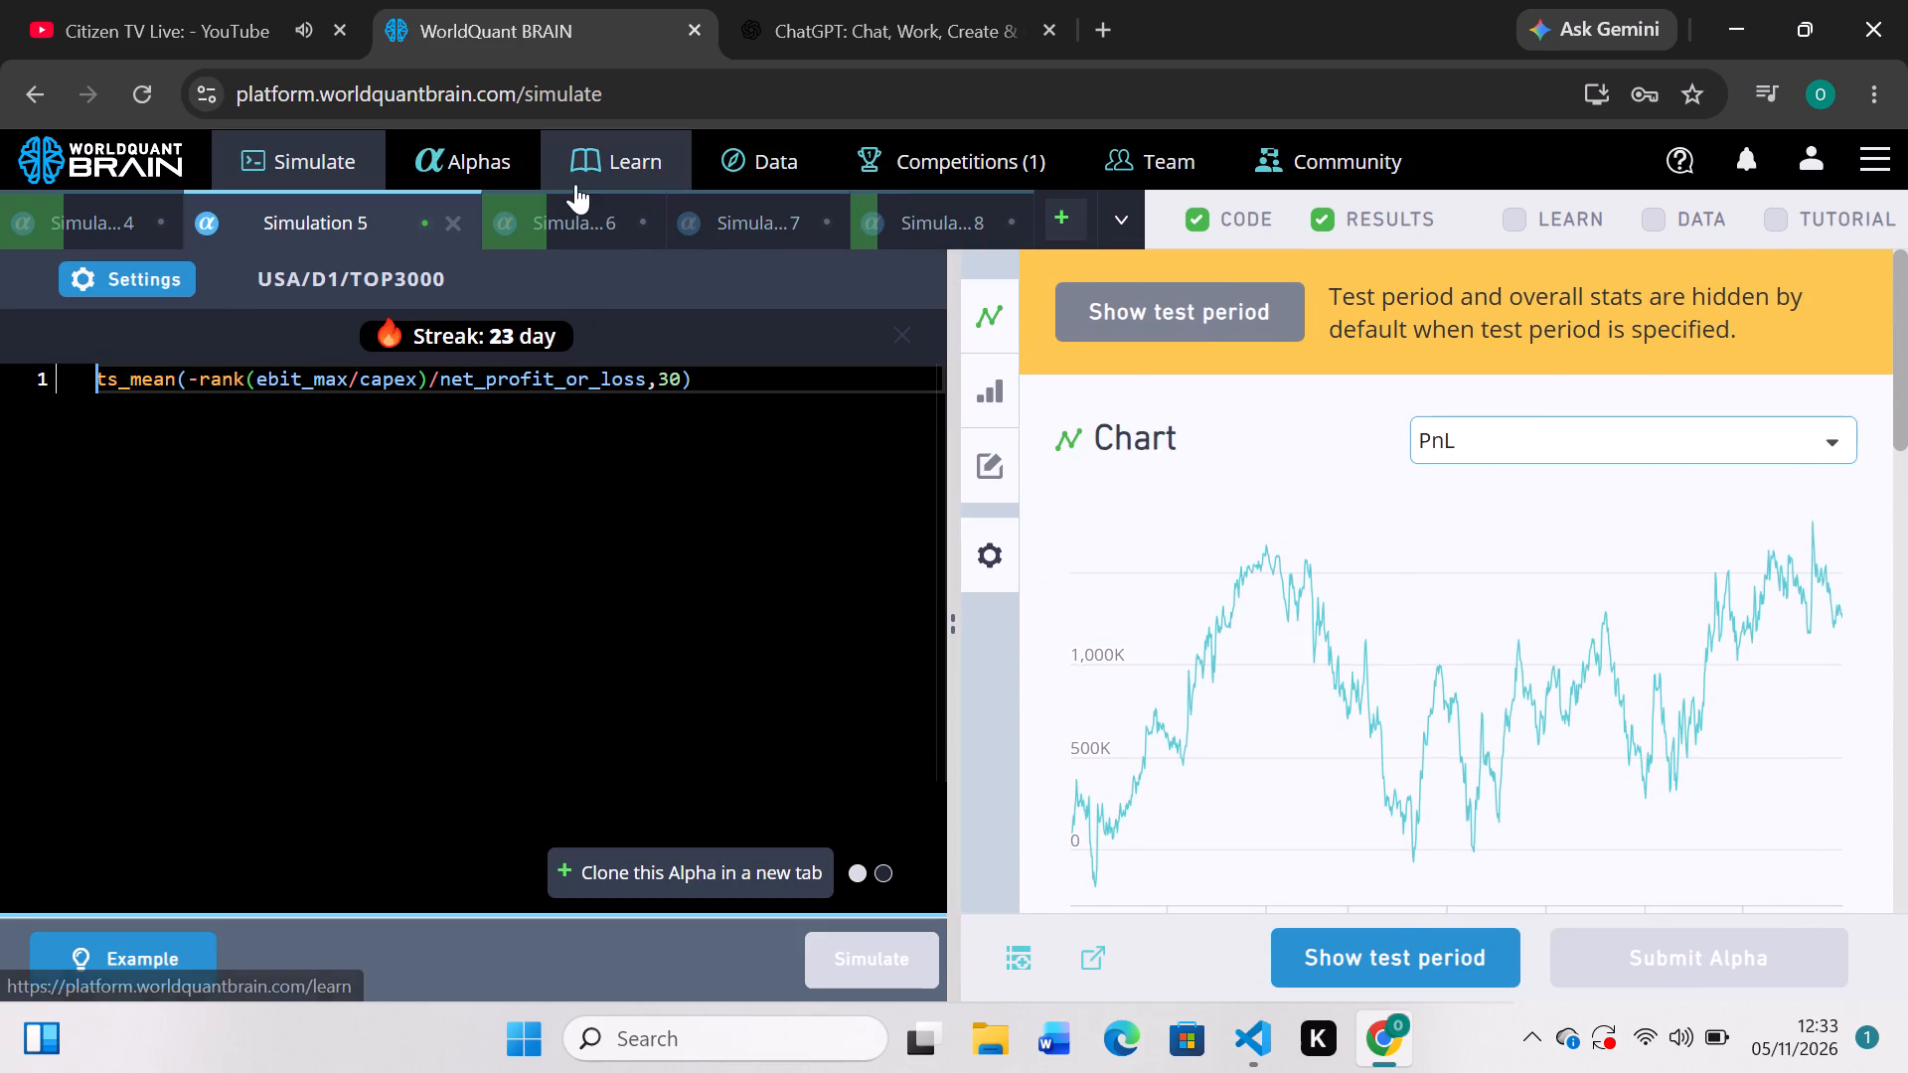
left_click(176, 380)
key("BackSpace")
key("BackSpace")
key("BackSpace")
key("BackSpace")
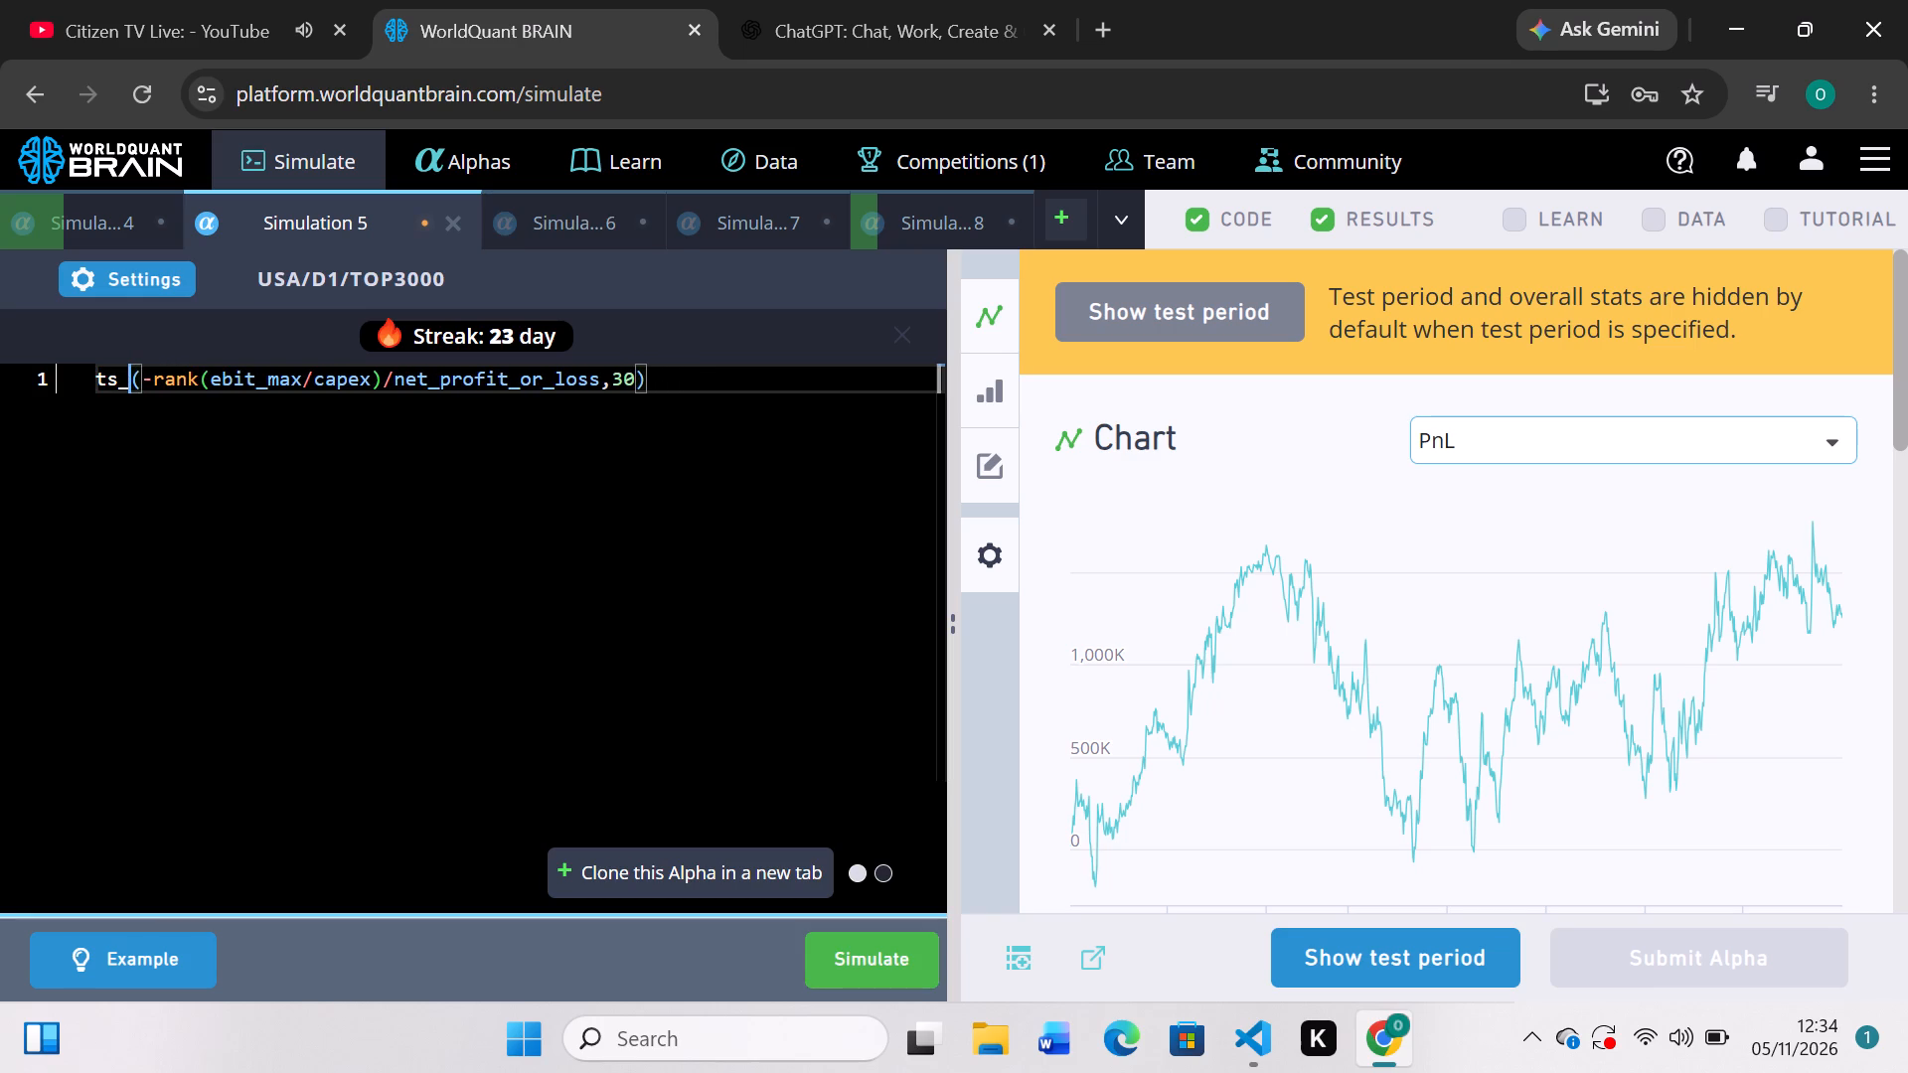
type("de")
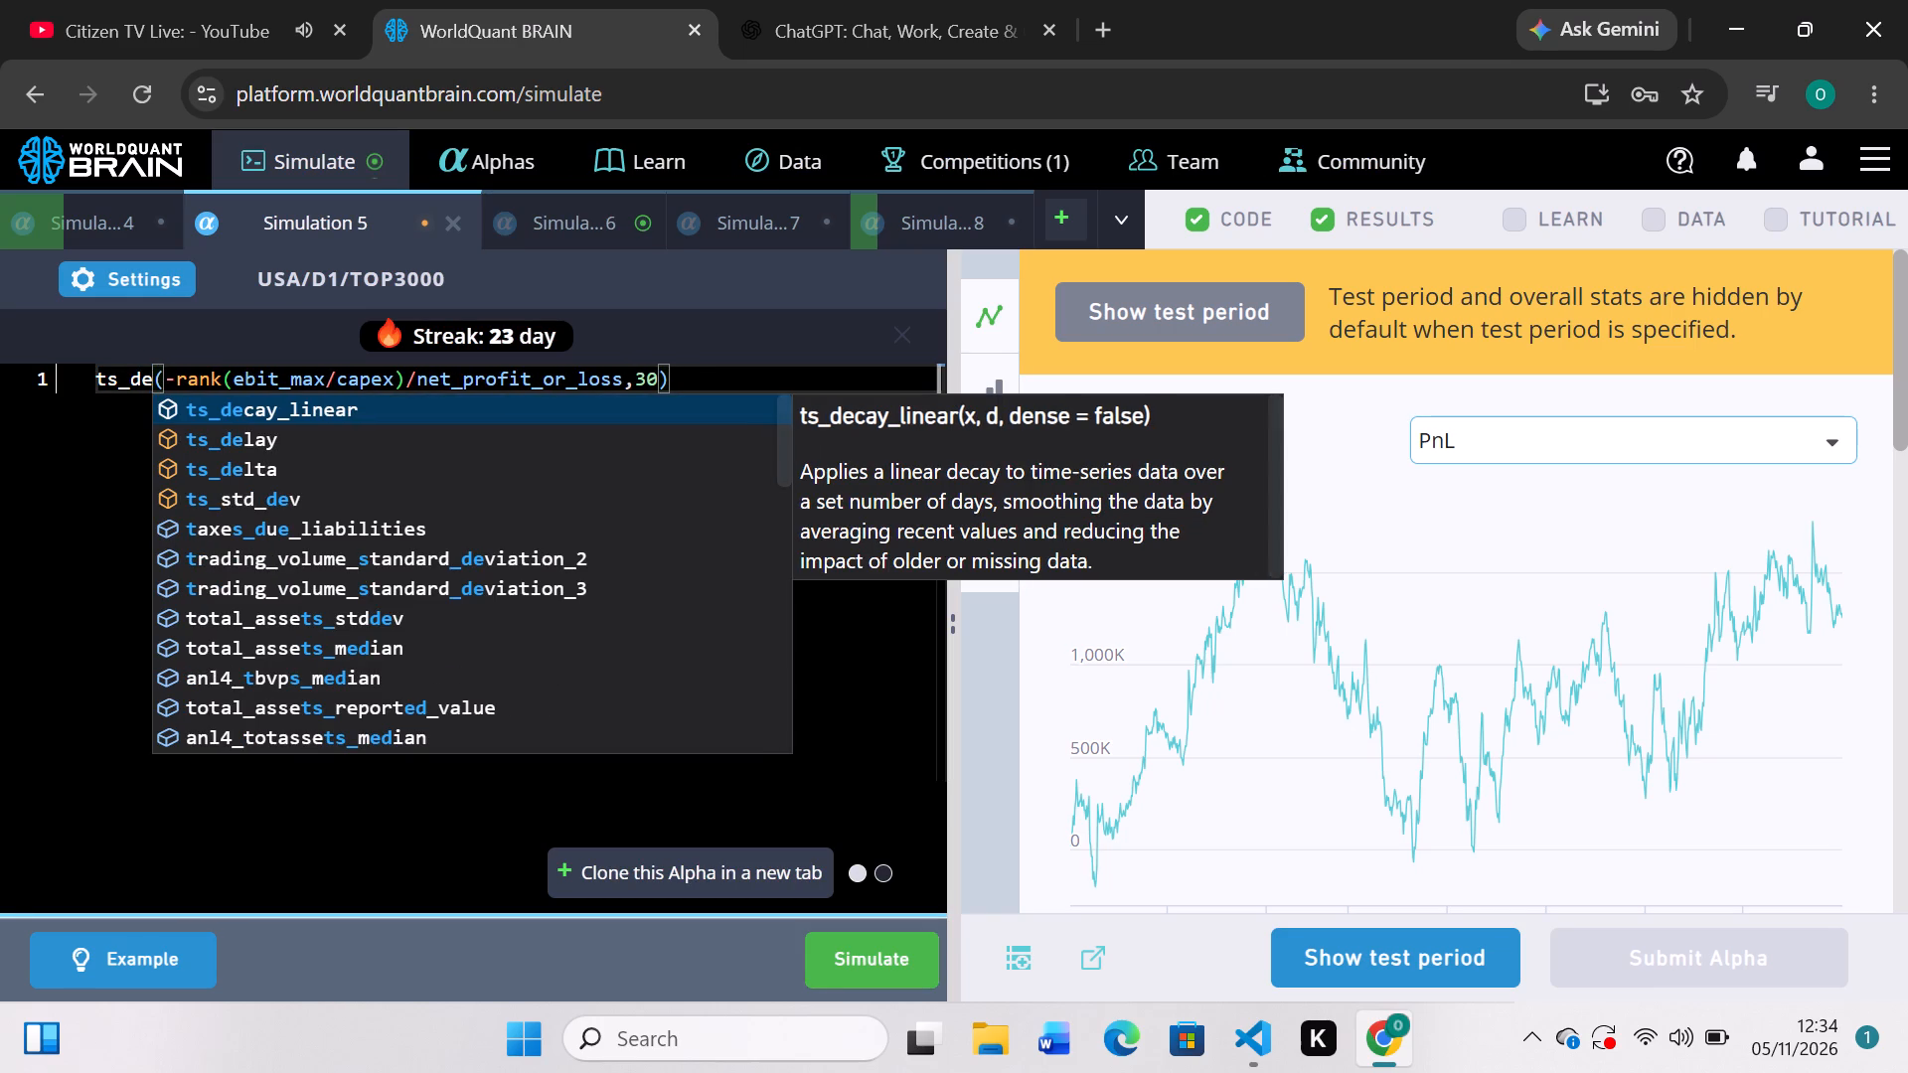
left_click(238, 460)
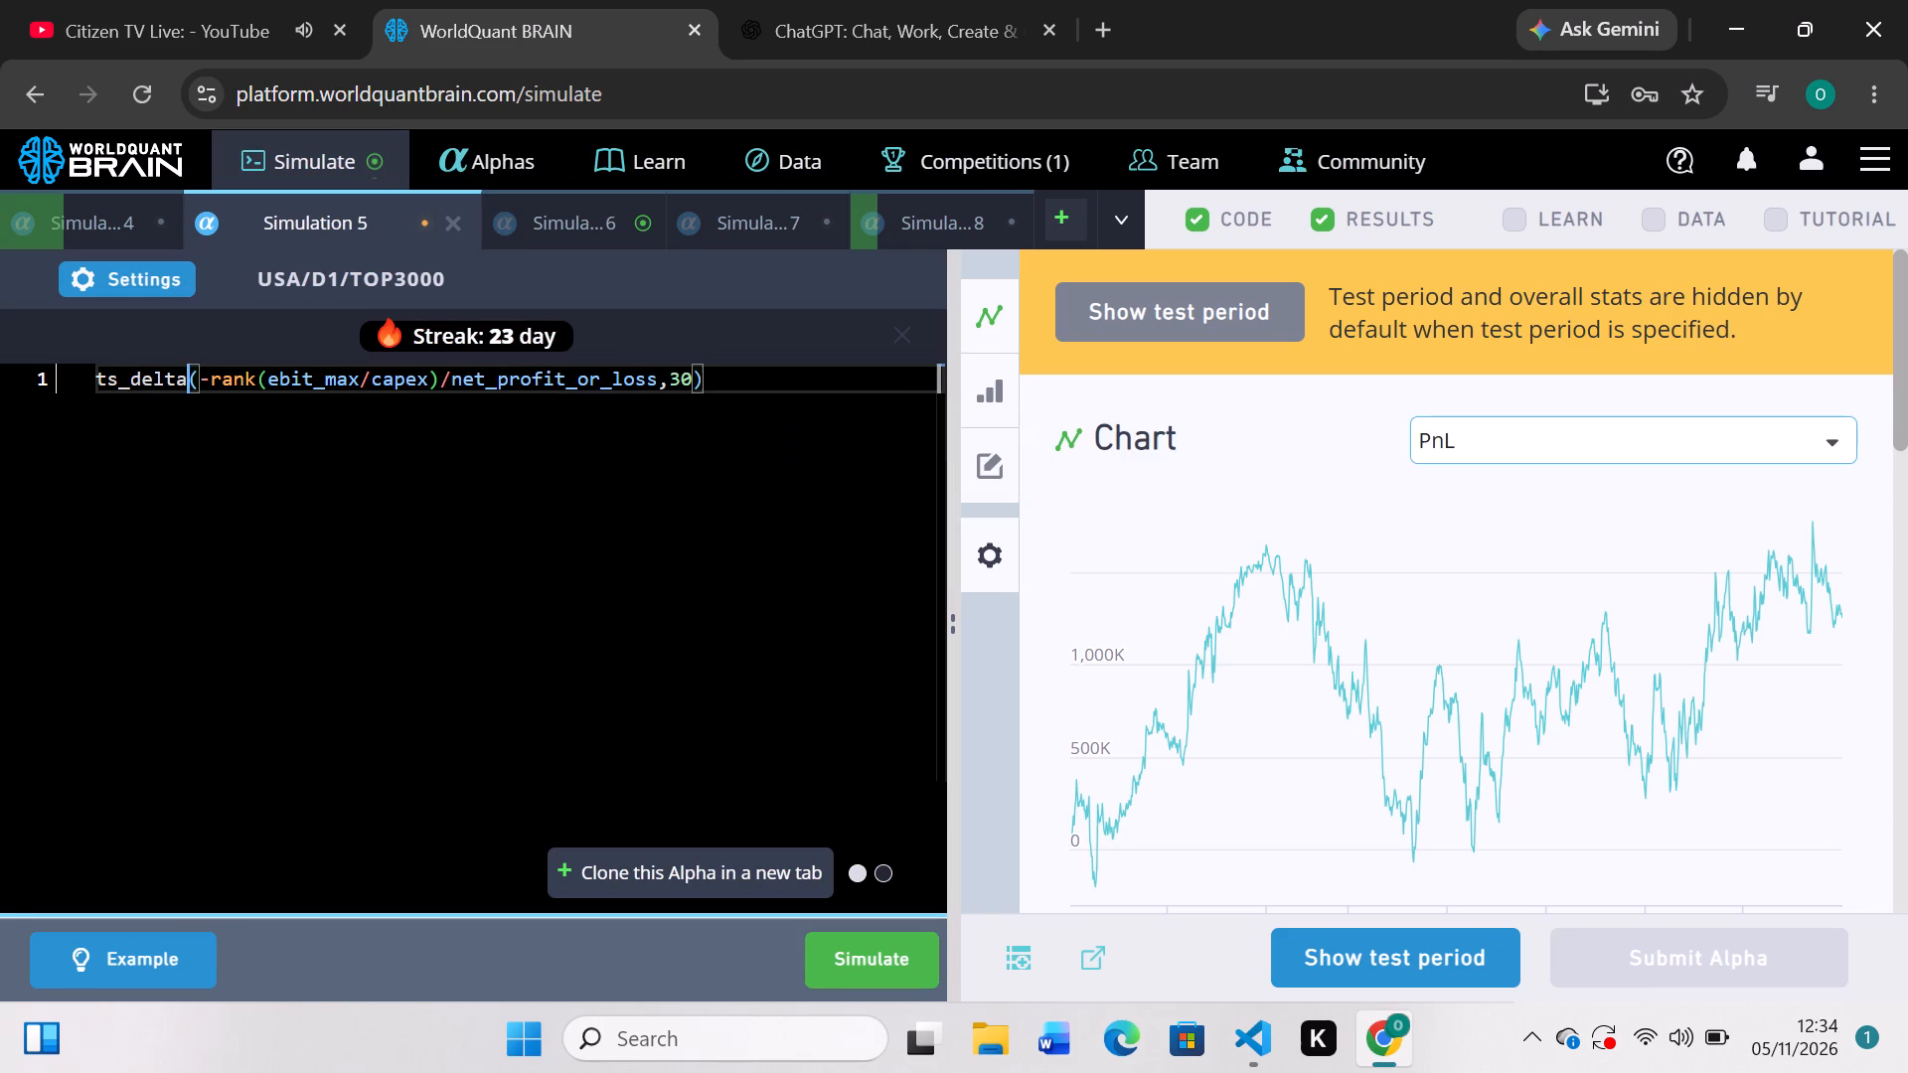
left_click(868, 944)
Review Simulation 6's train IS summary, show its test period, and run the self-correlation check.
left_click(625, 238)
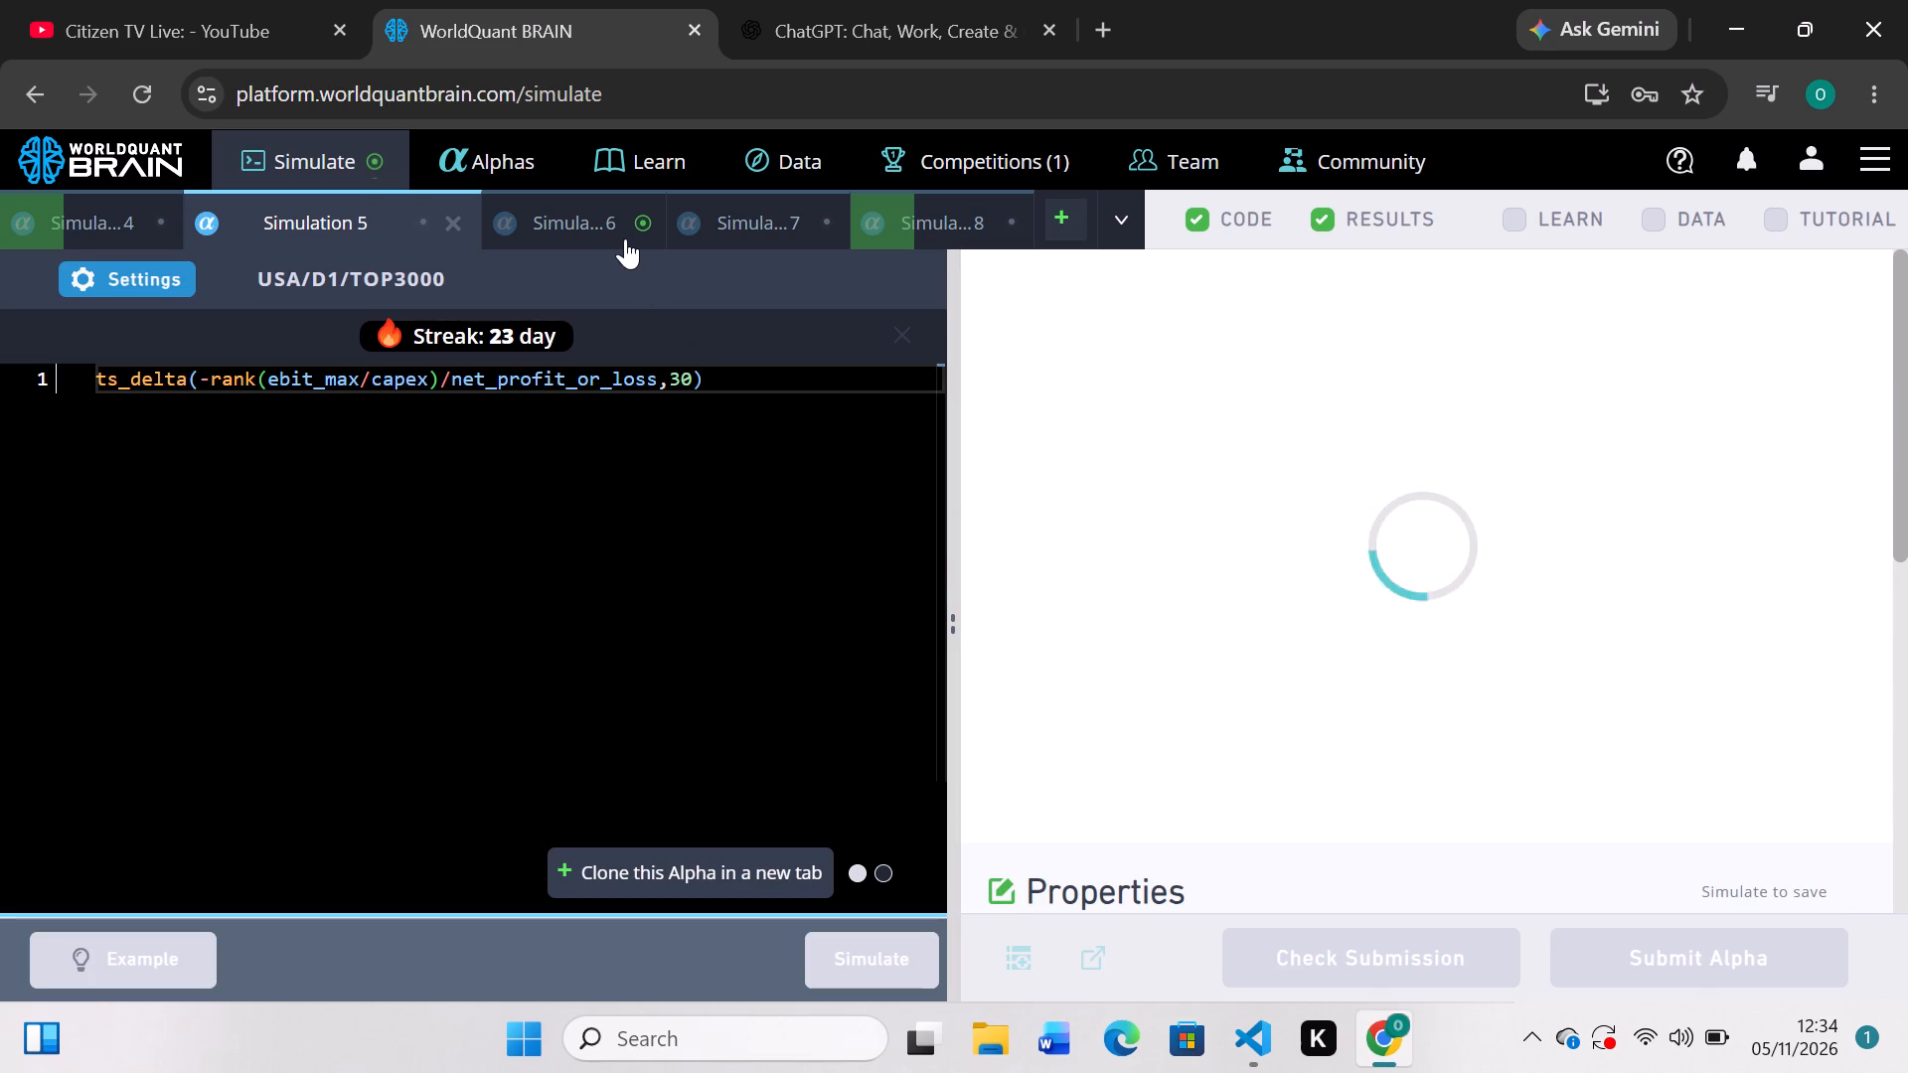
scroll(1252, 692, "down", 3)
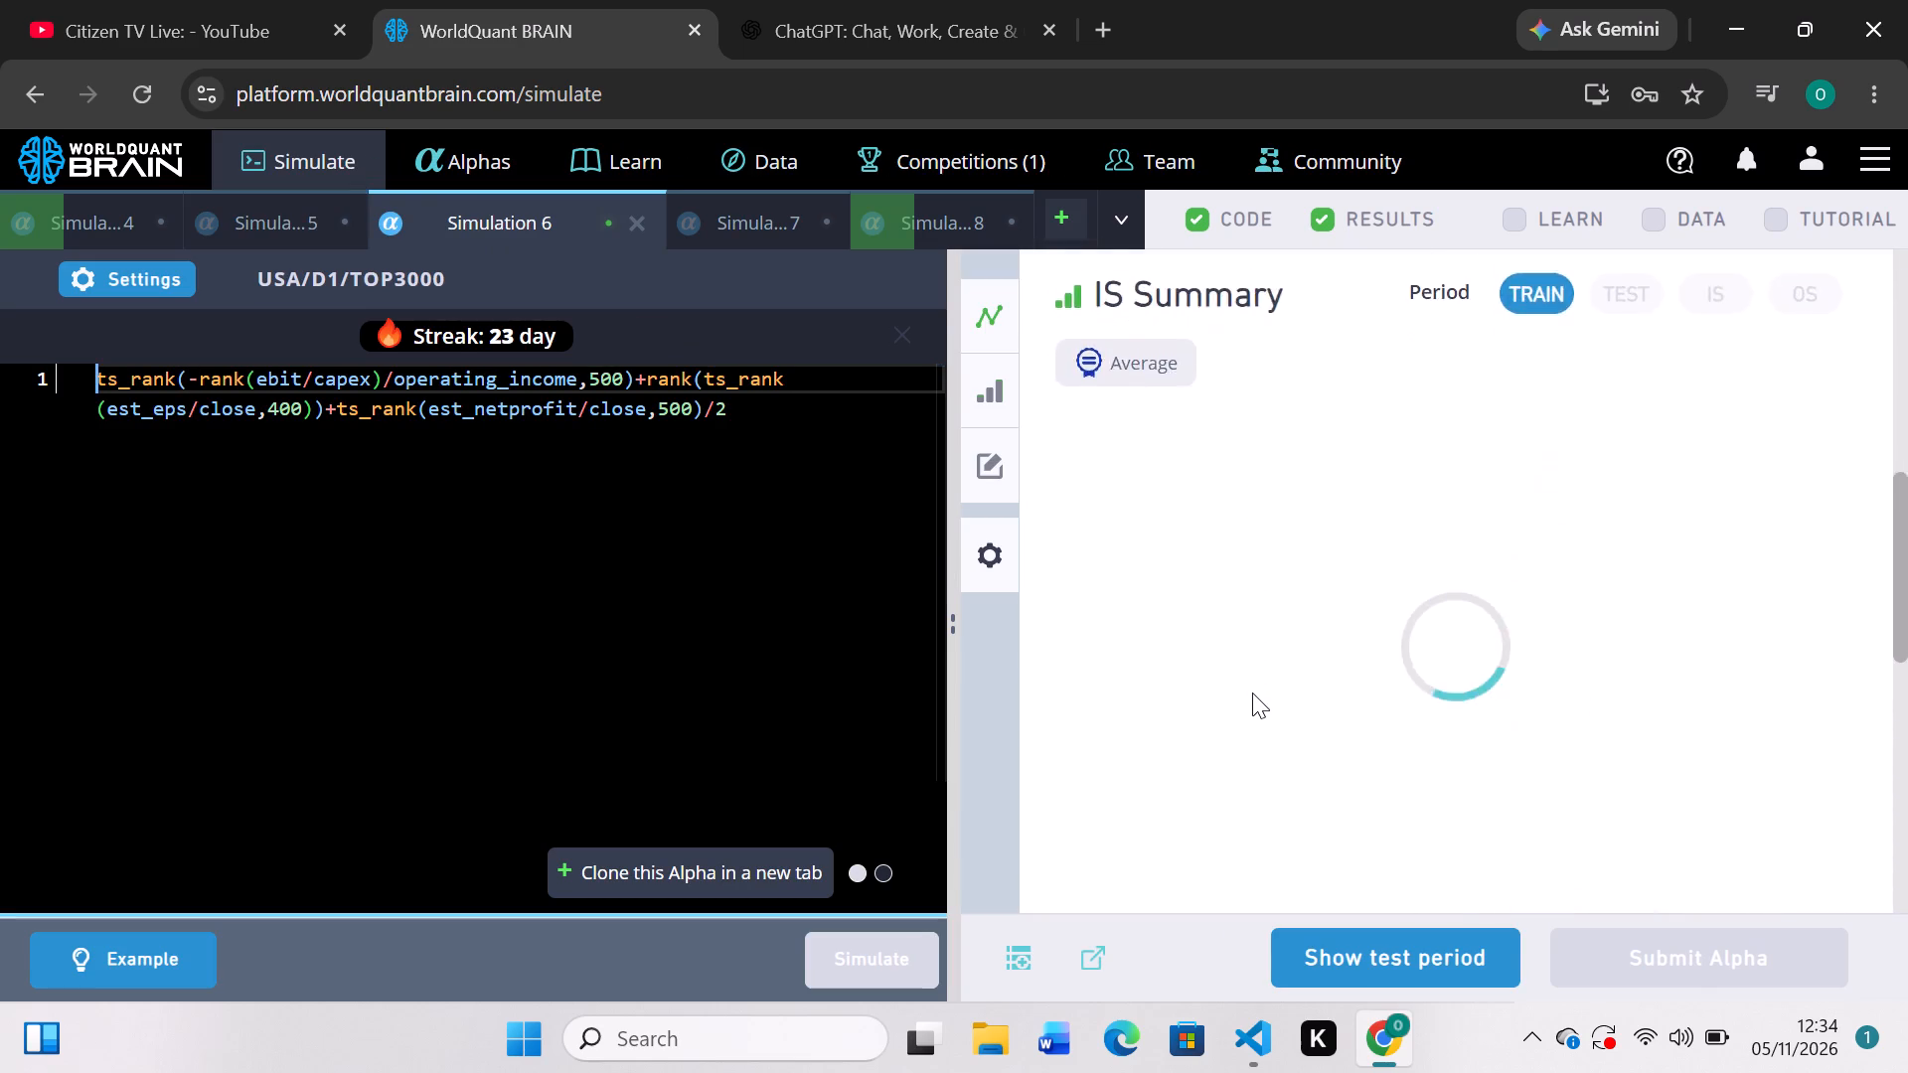
scroll(1252, 692, "up", 4)
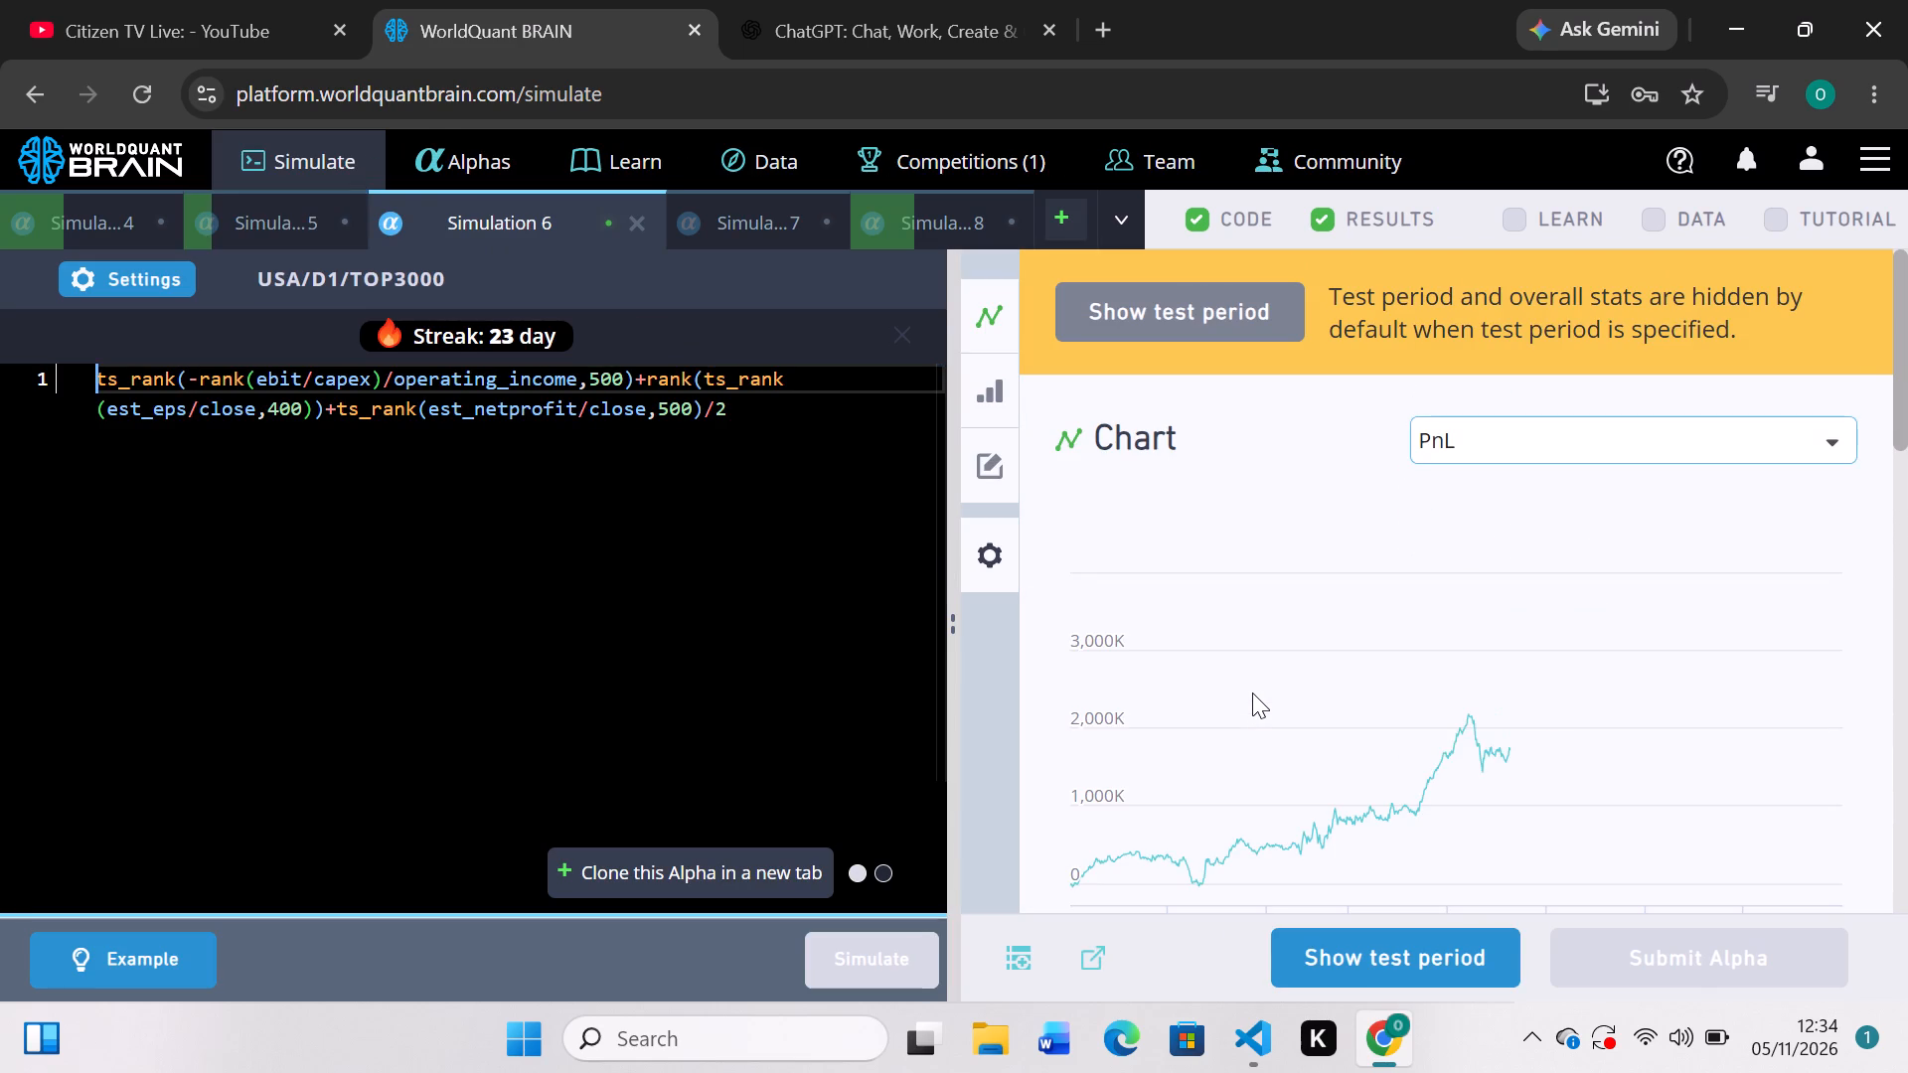
scroll(1252, 692, "down", 3)
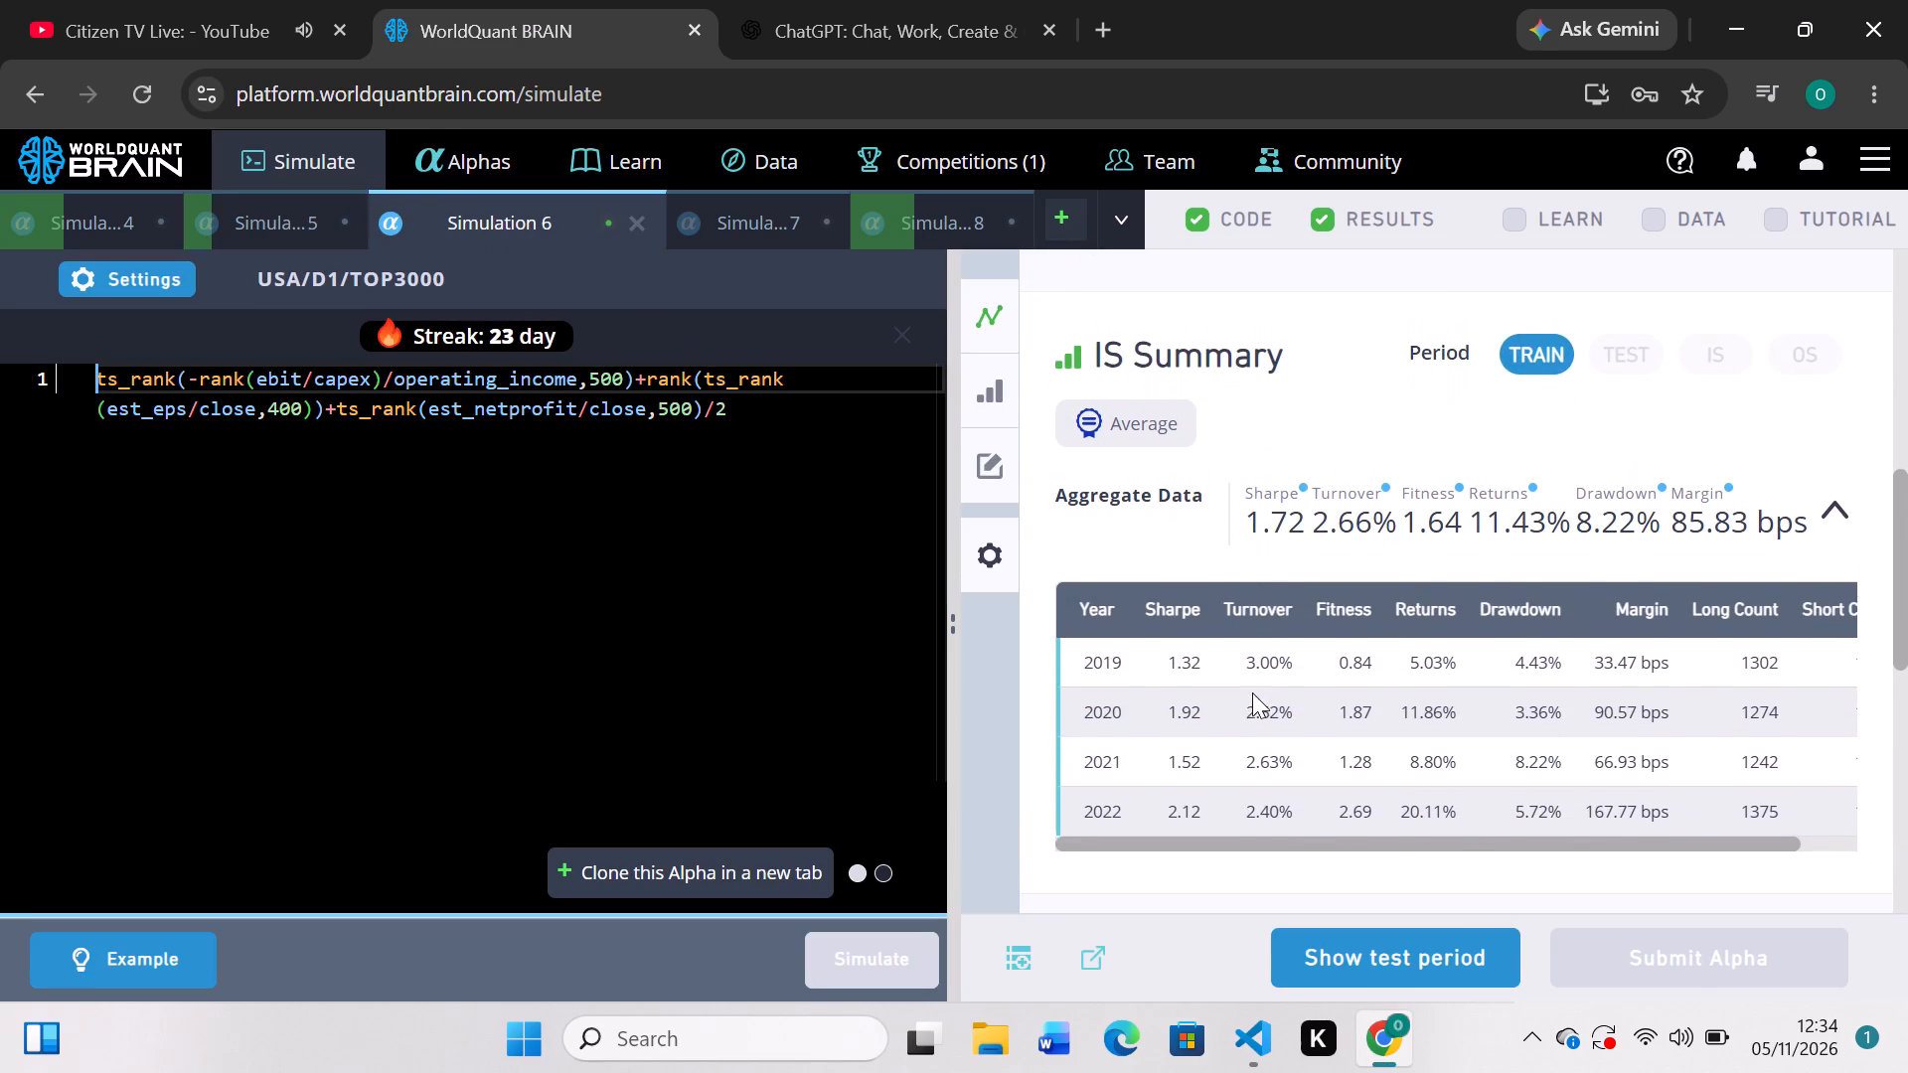
left_click(1393, 961)
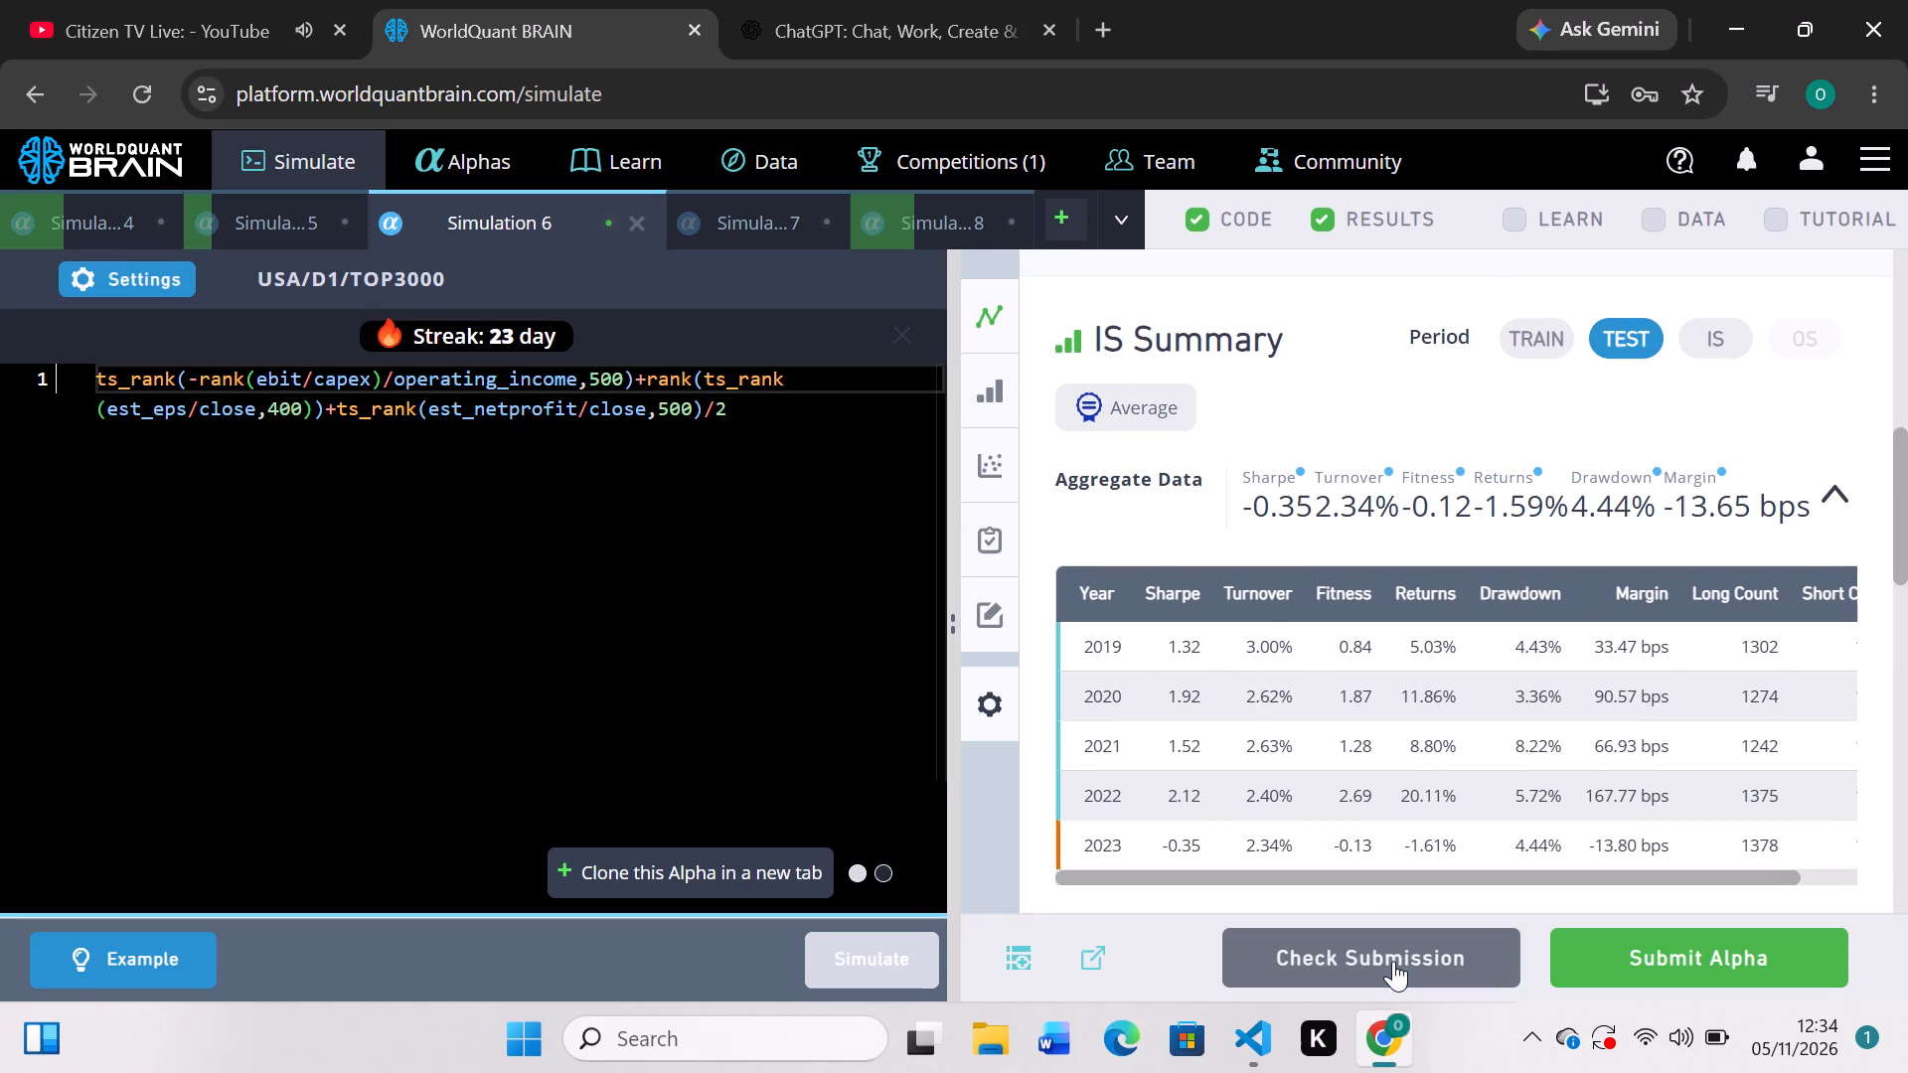
scroll(1372, 803, "down", 2)
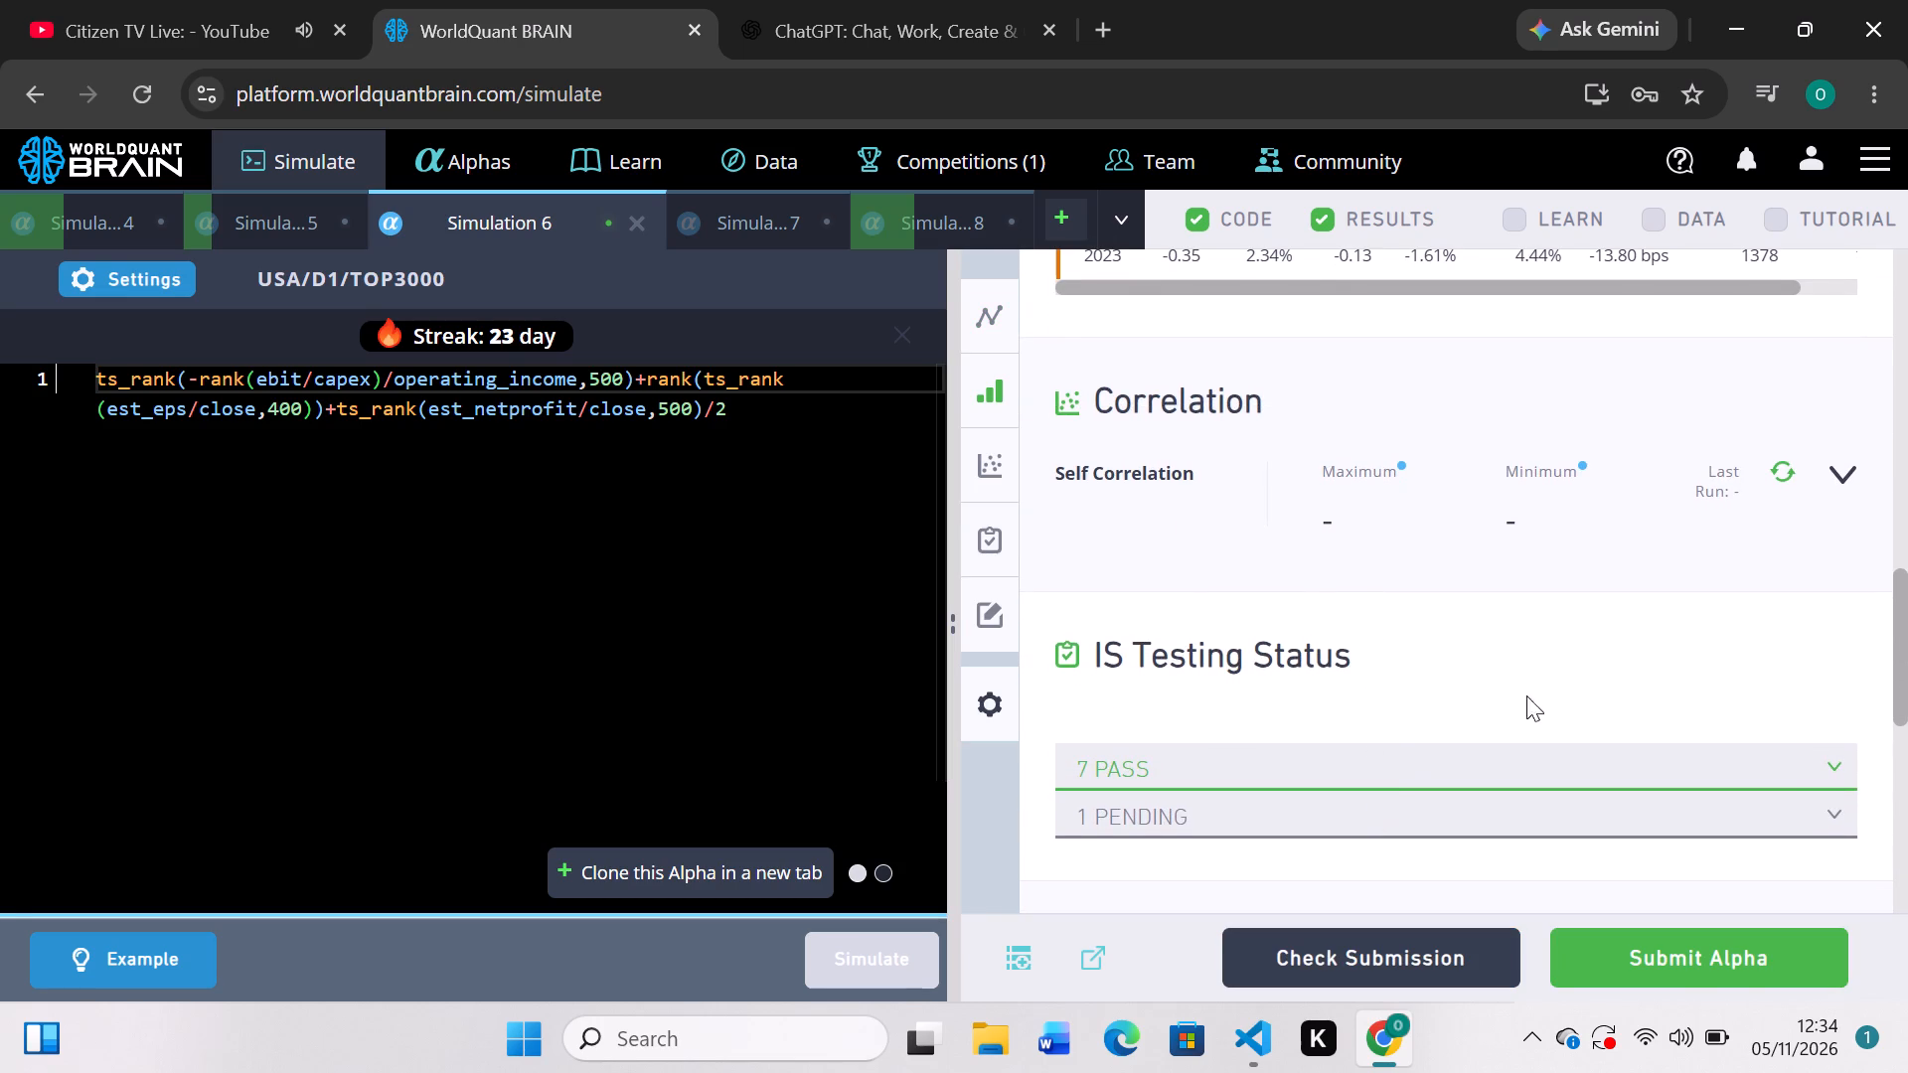
left_click(1787, 466)
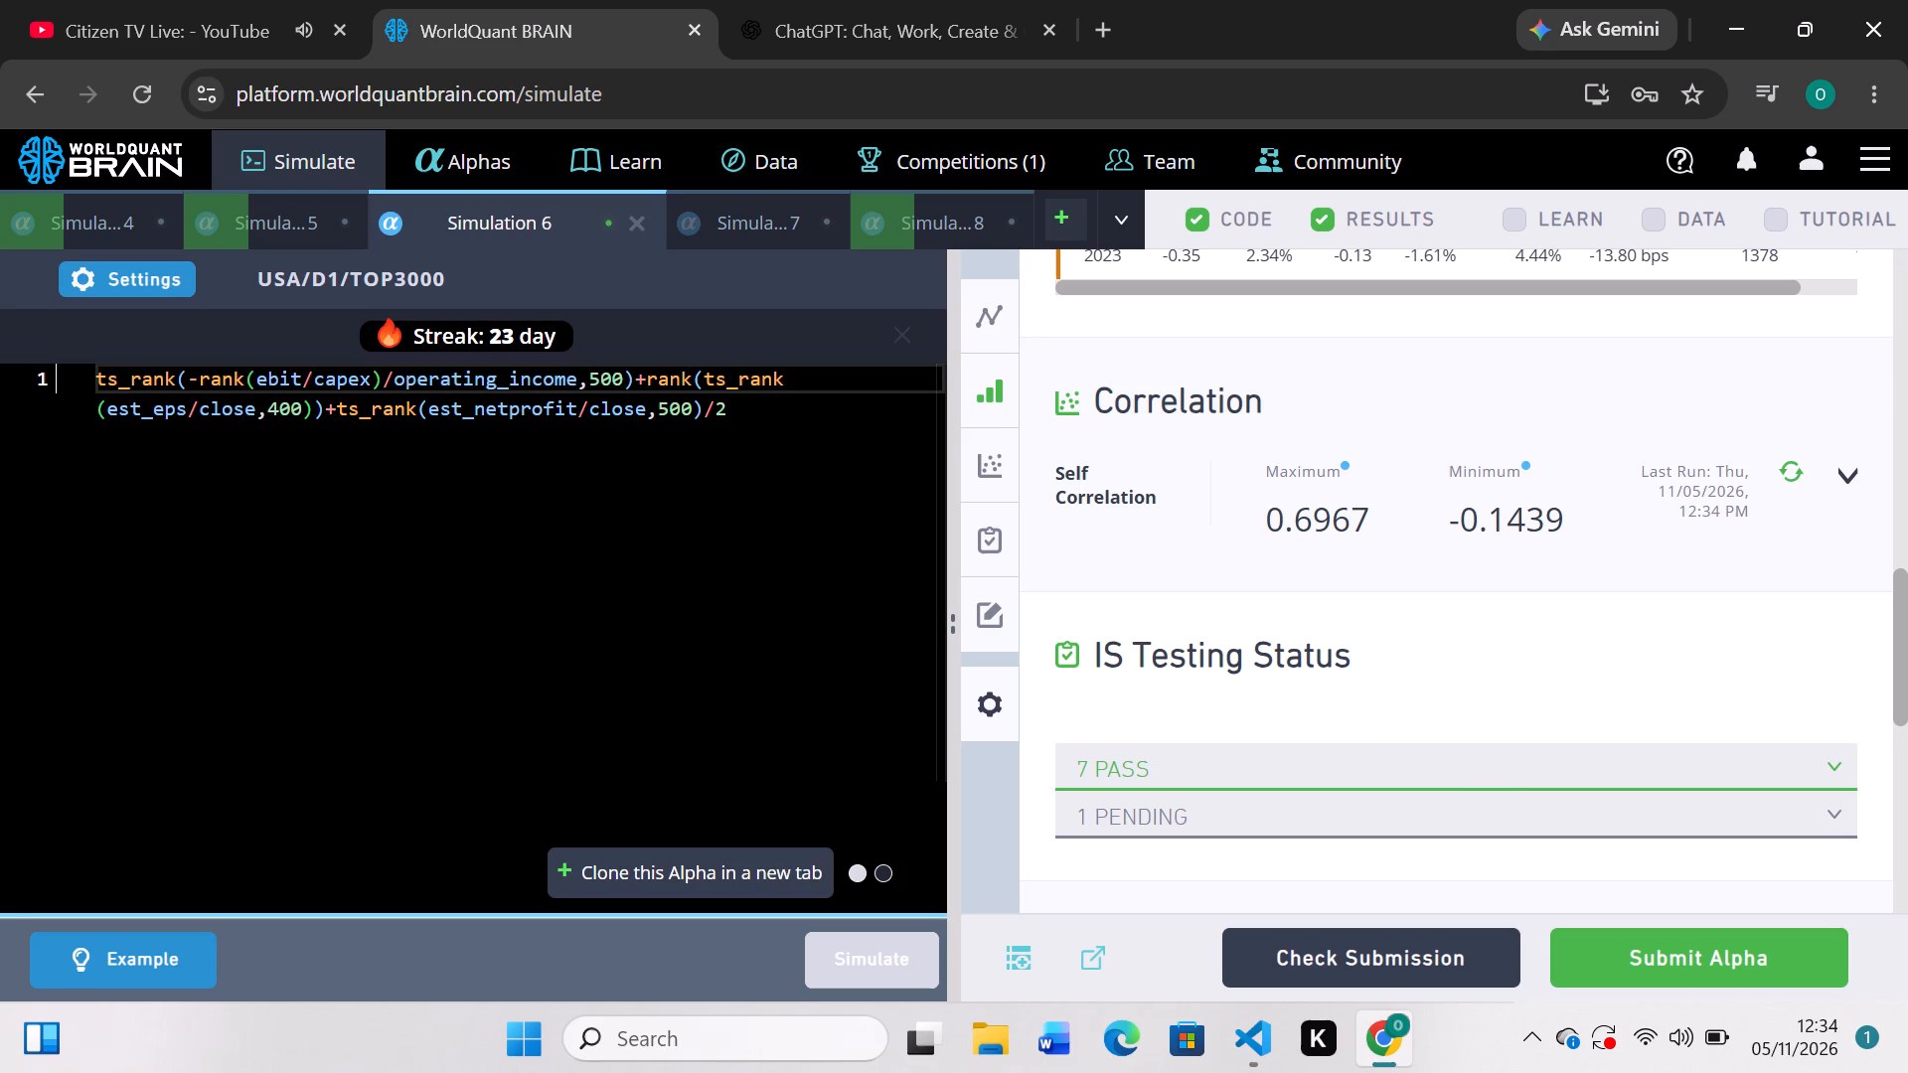
In Simulation 6's last ts_rank term, change the division to multiplication to give est_netprofit*close, and simulate it.
left_click(584, 406)
key("BackSpace")
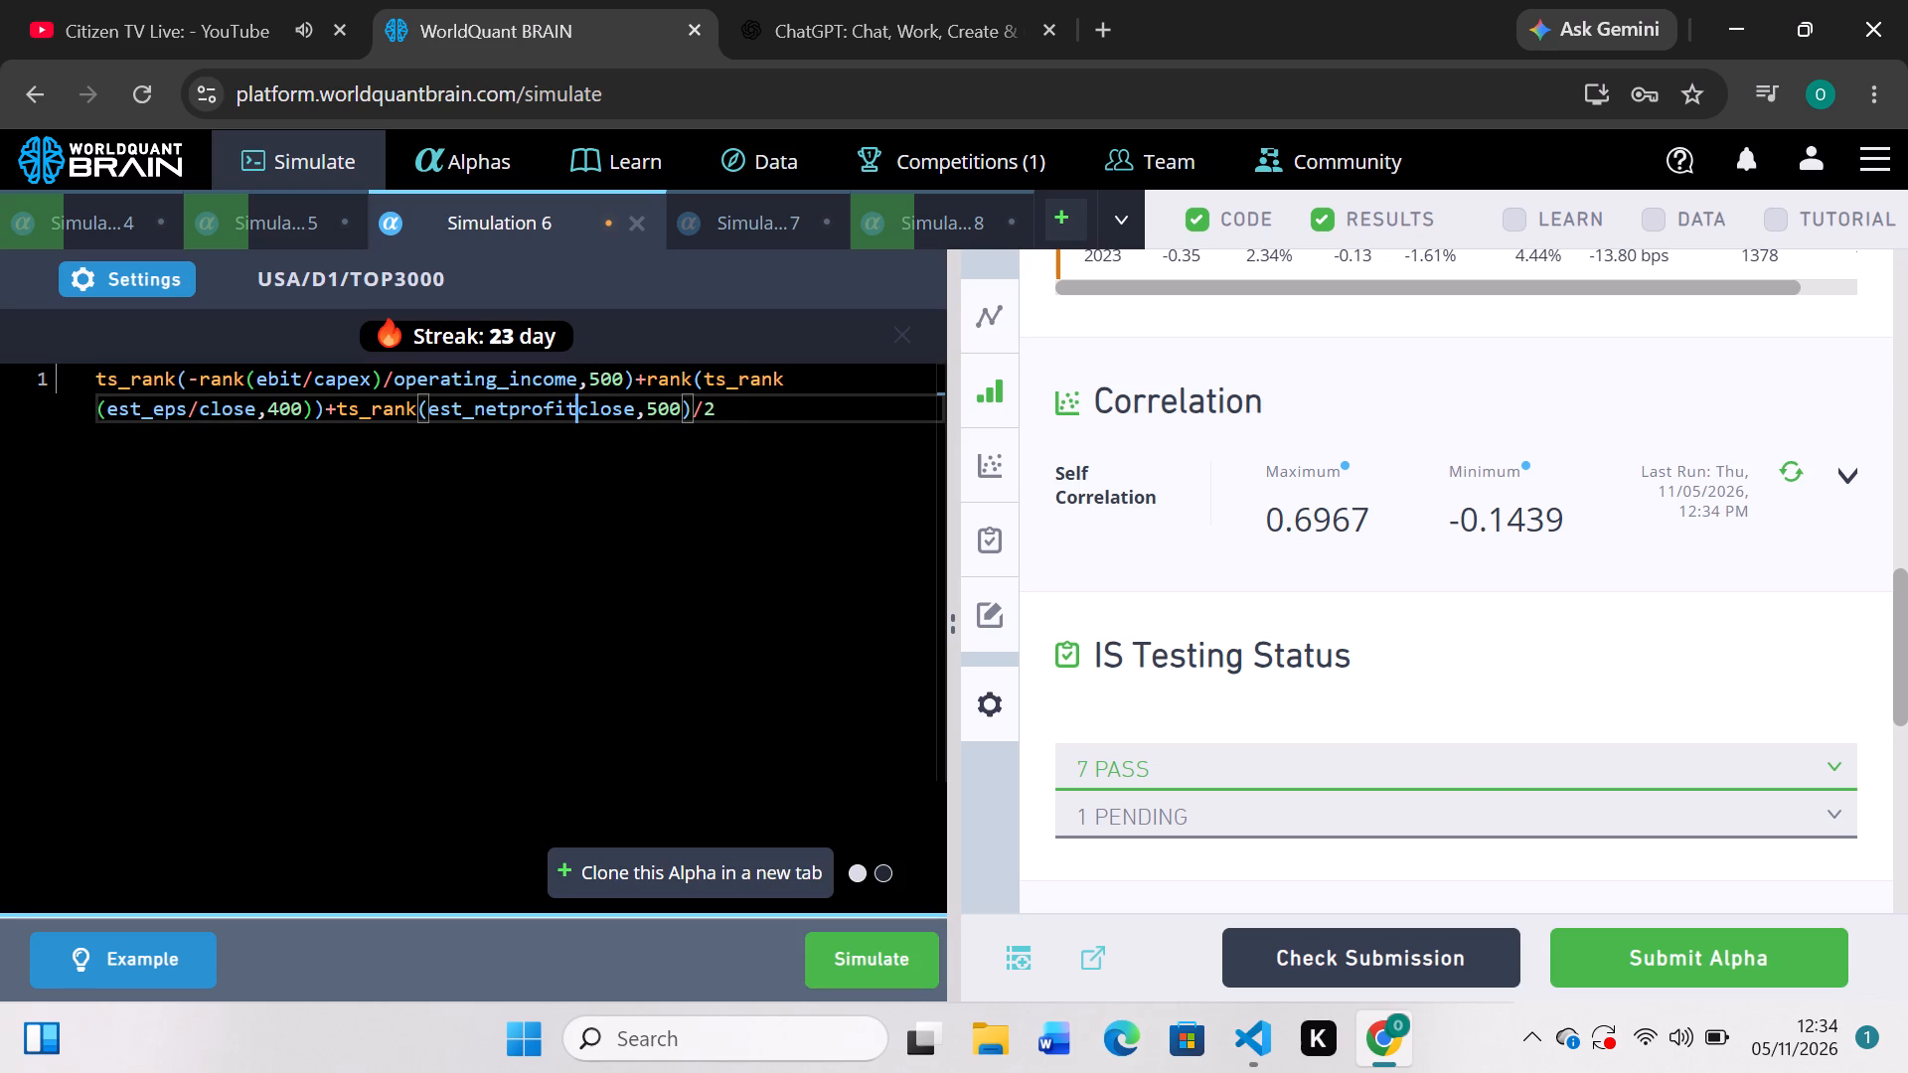
key("shift+asterisk")
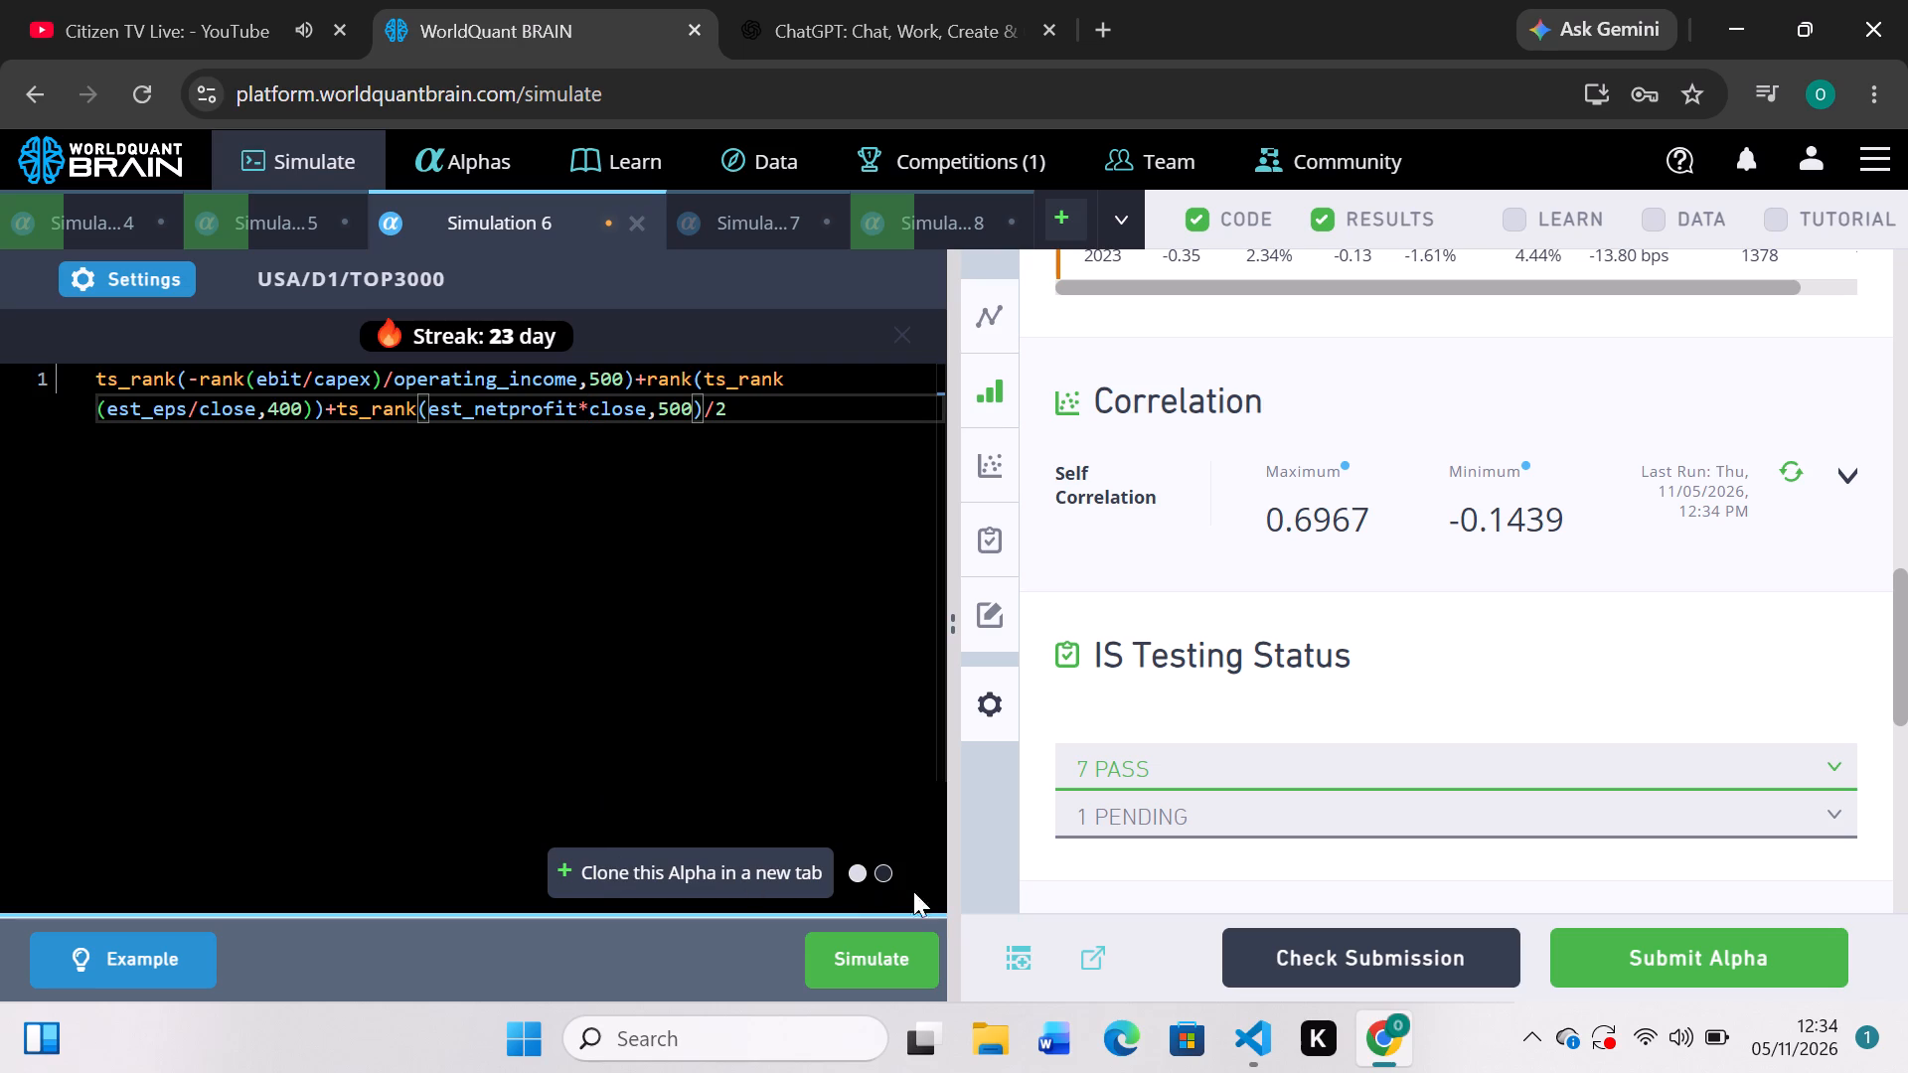
left_click(872, 947)
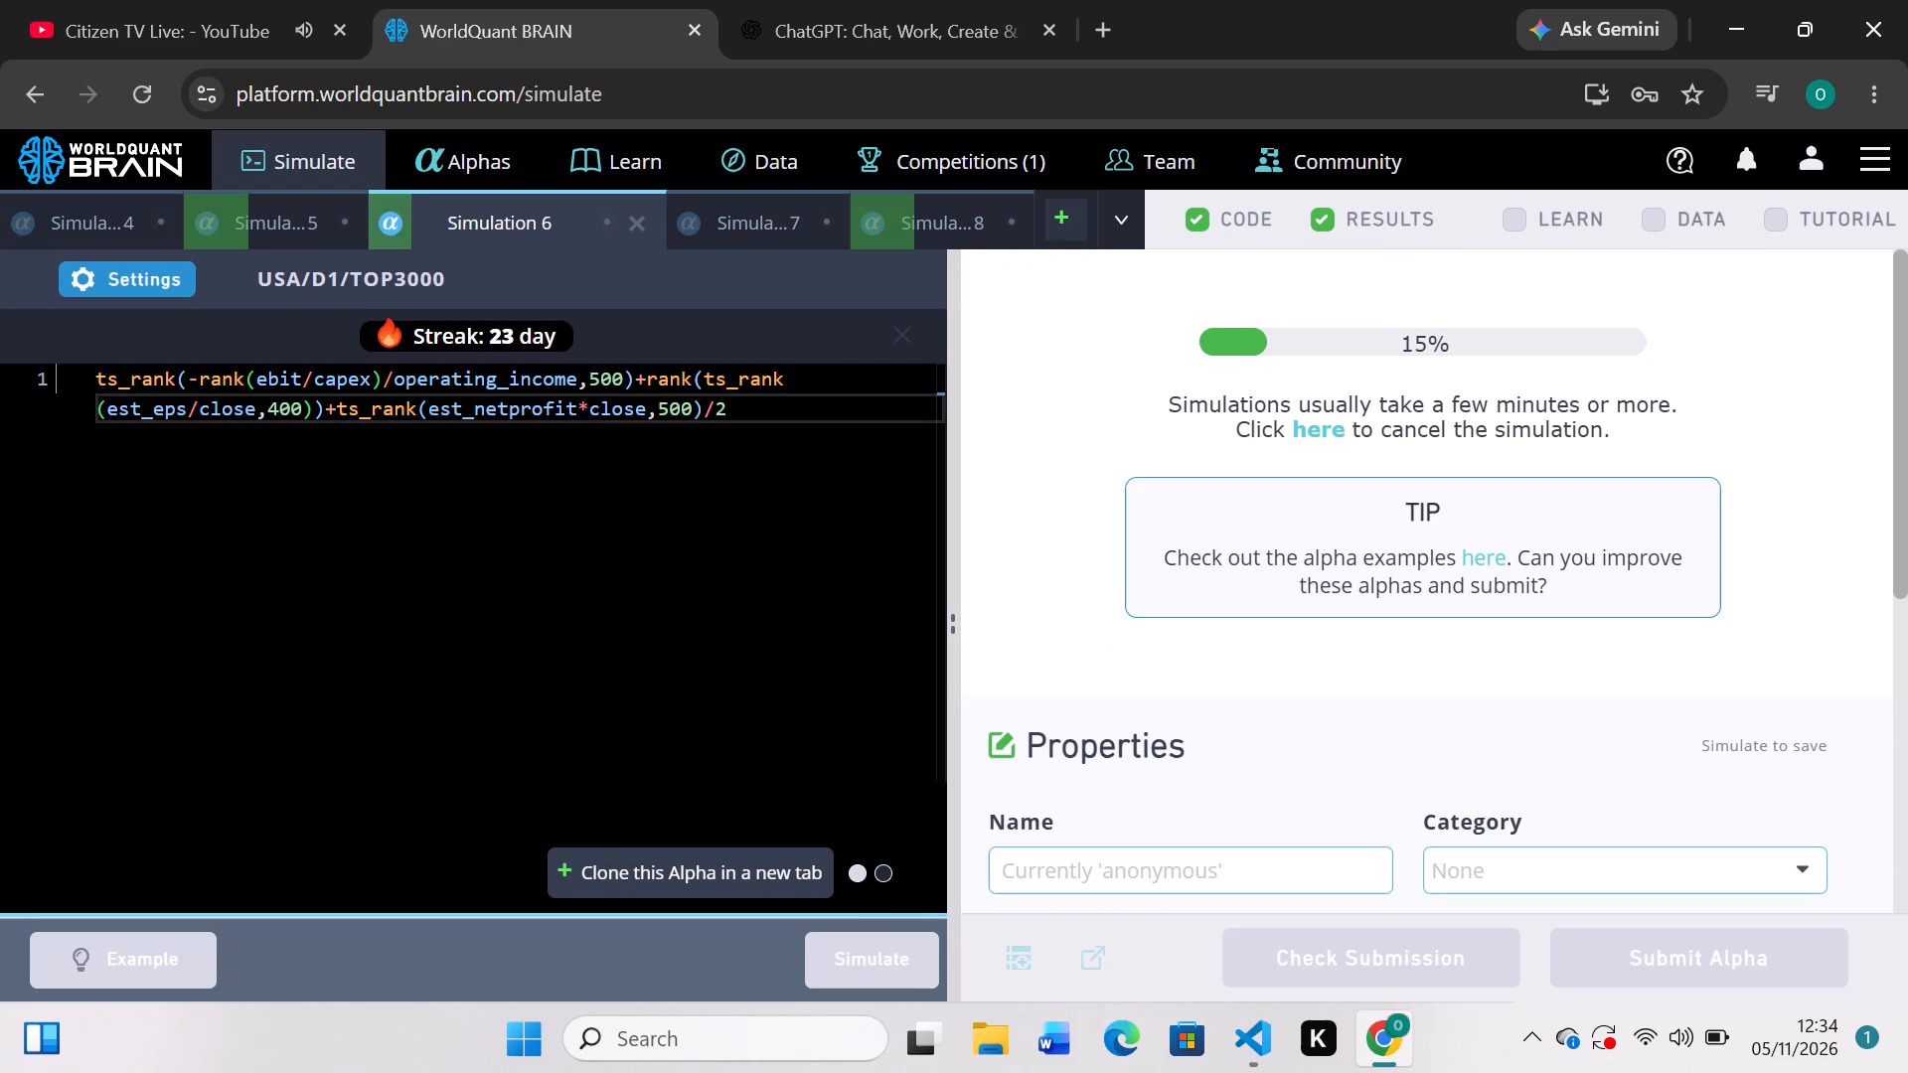
After checking Simulation 4's train results, set its universe to TOP1000, apply the settings, and simulate it.
left_click(131, 207)
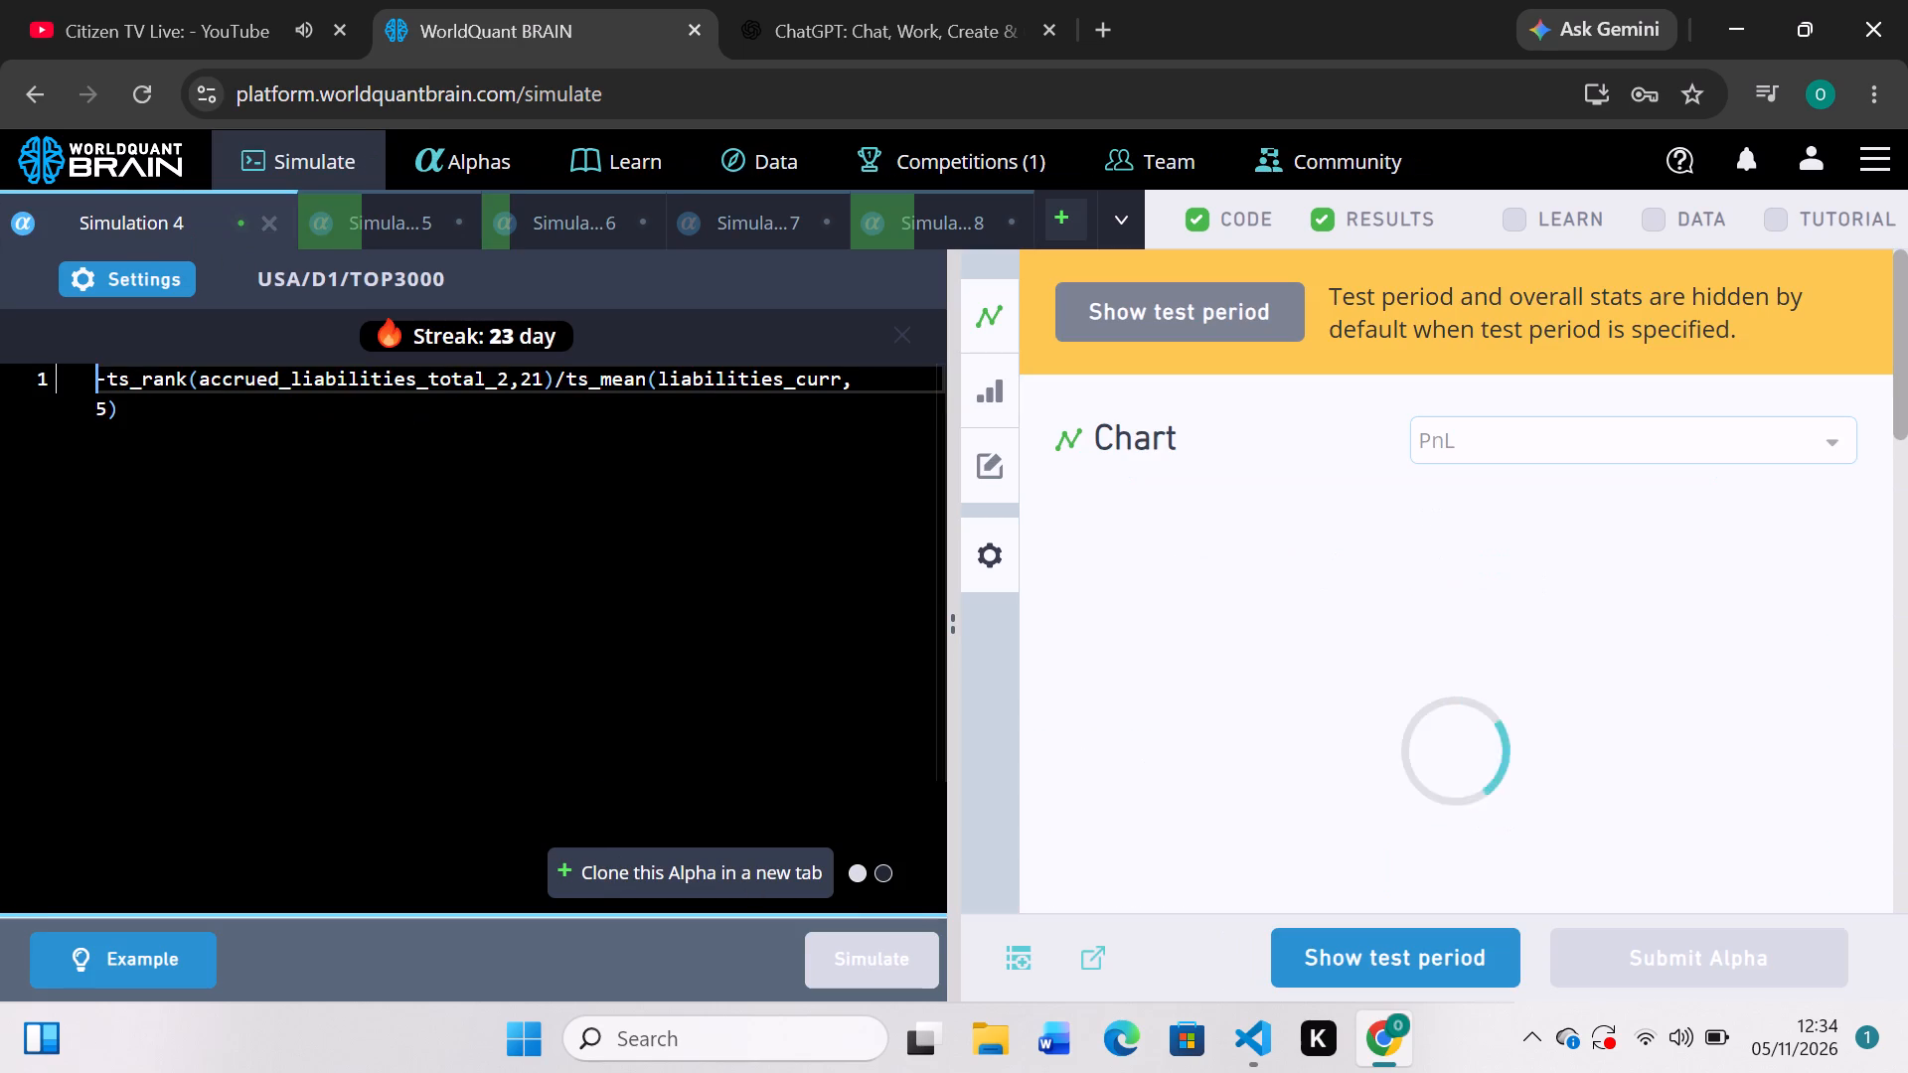
scroll(1167, 499, "down", 1)
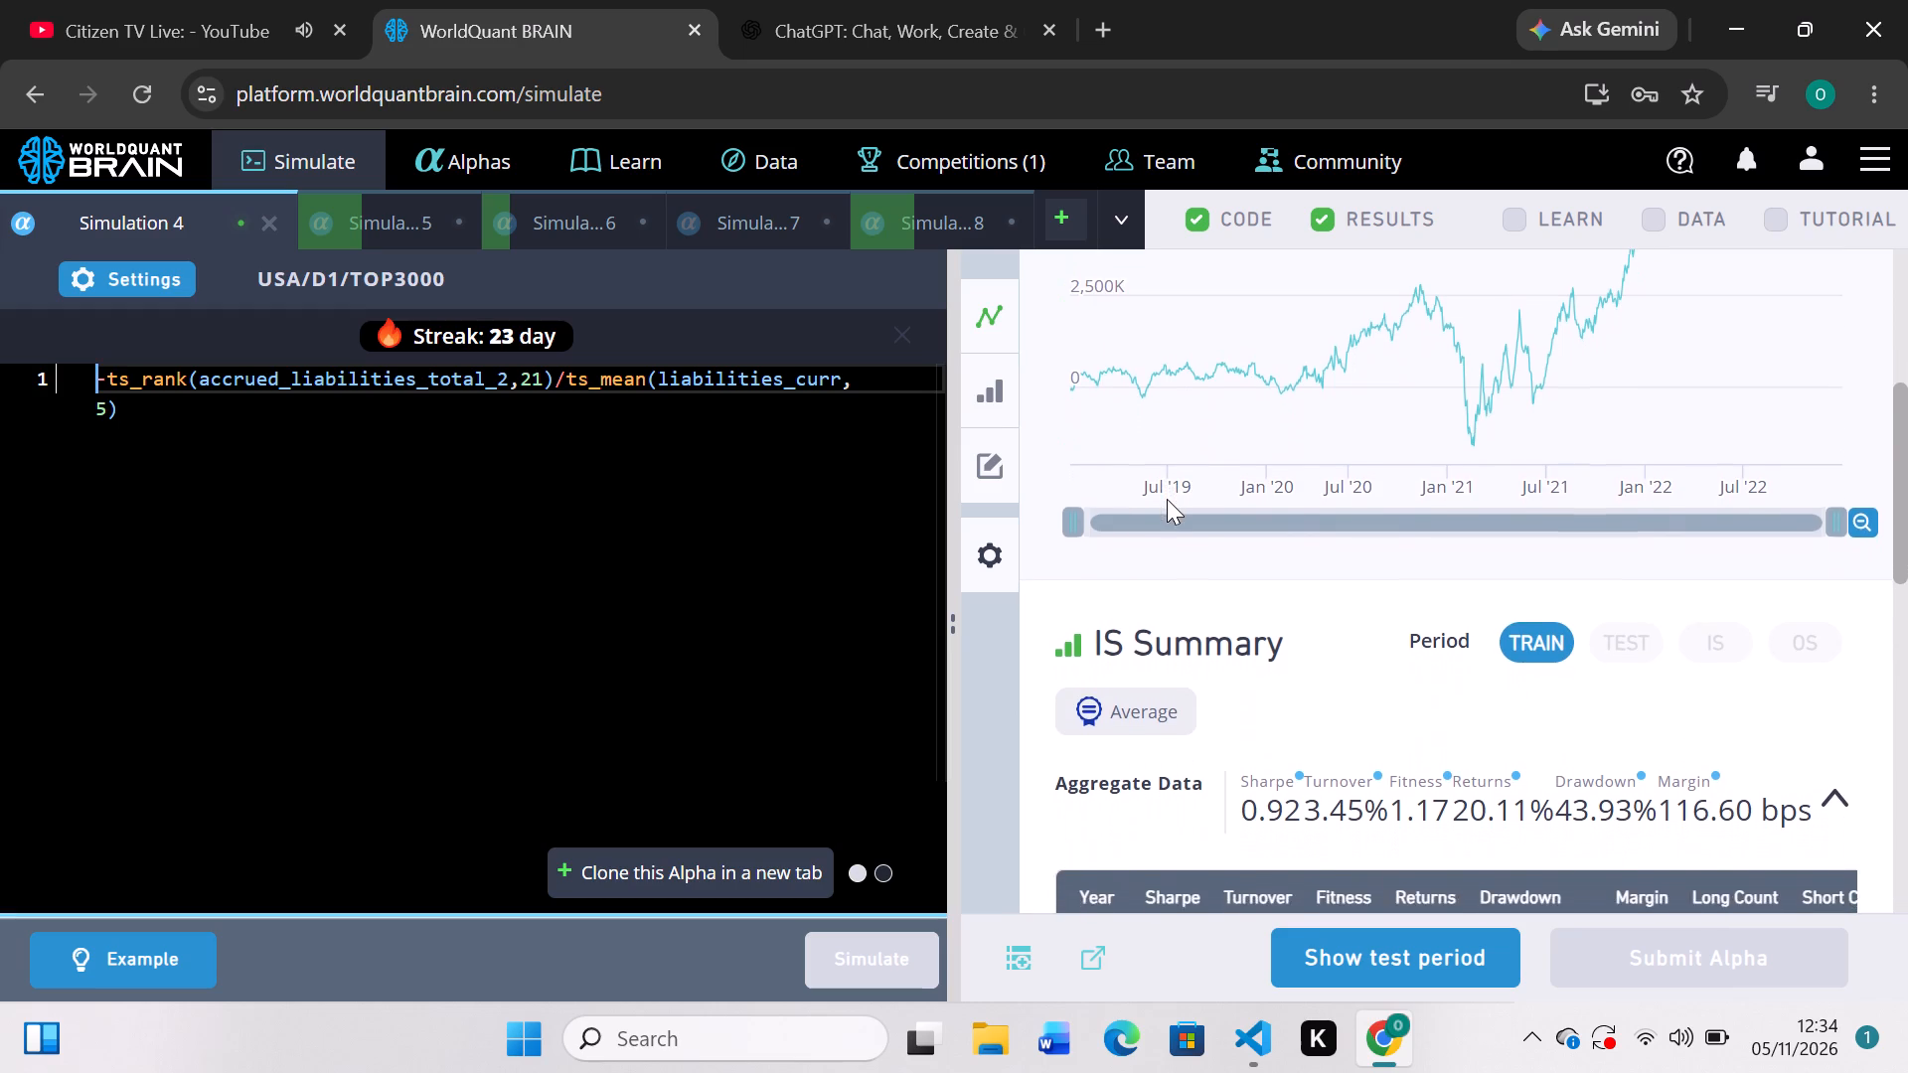
scroll(1167, 499, "up", 4)
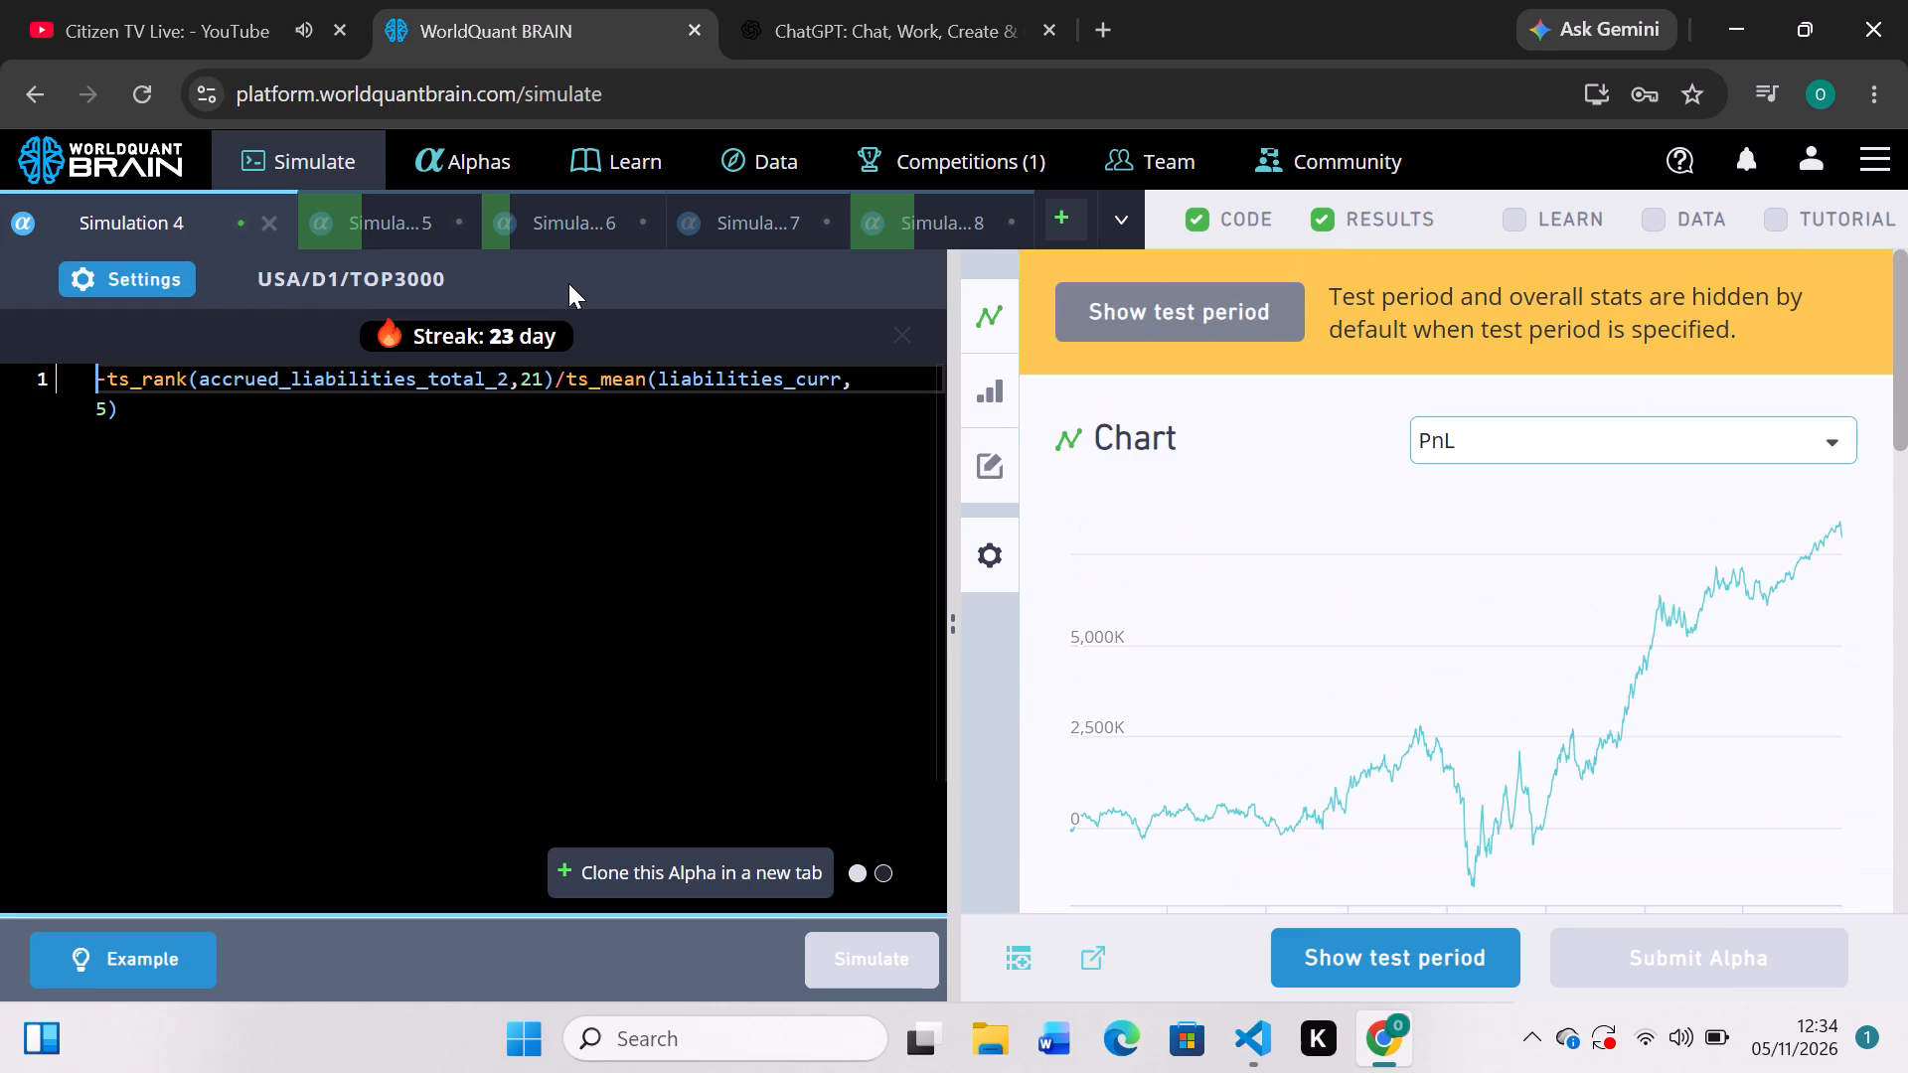
left_click(157, 289)
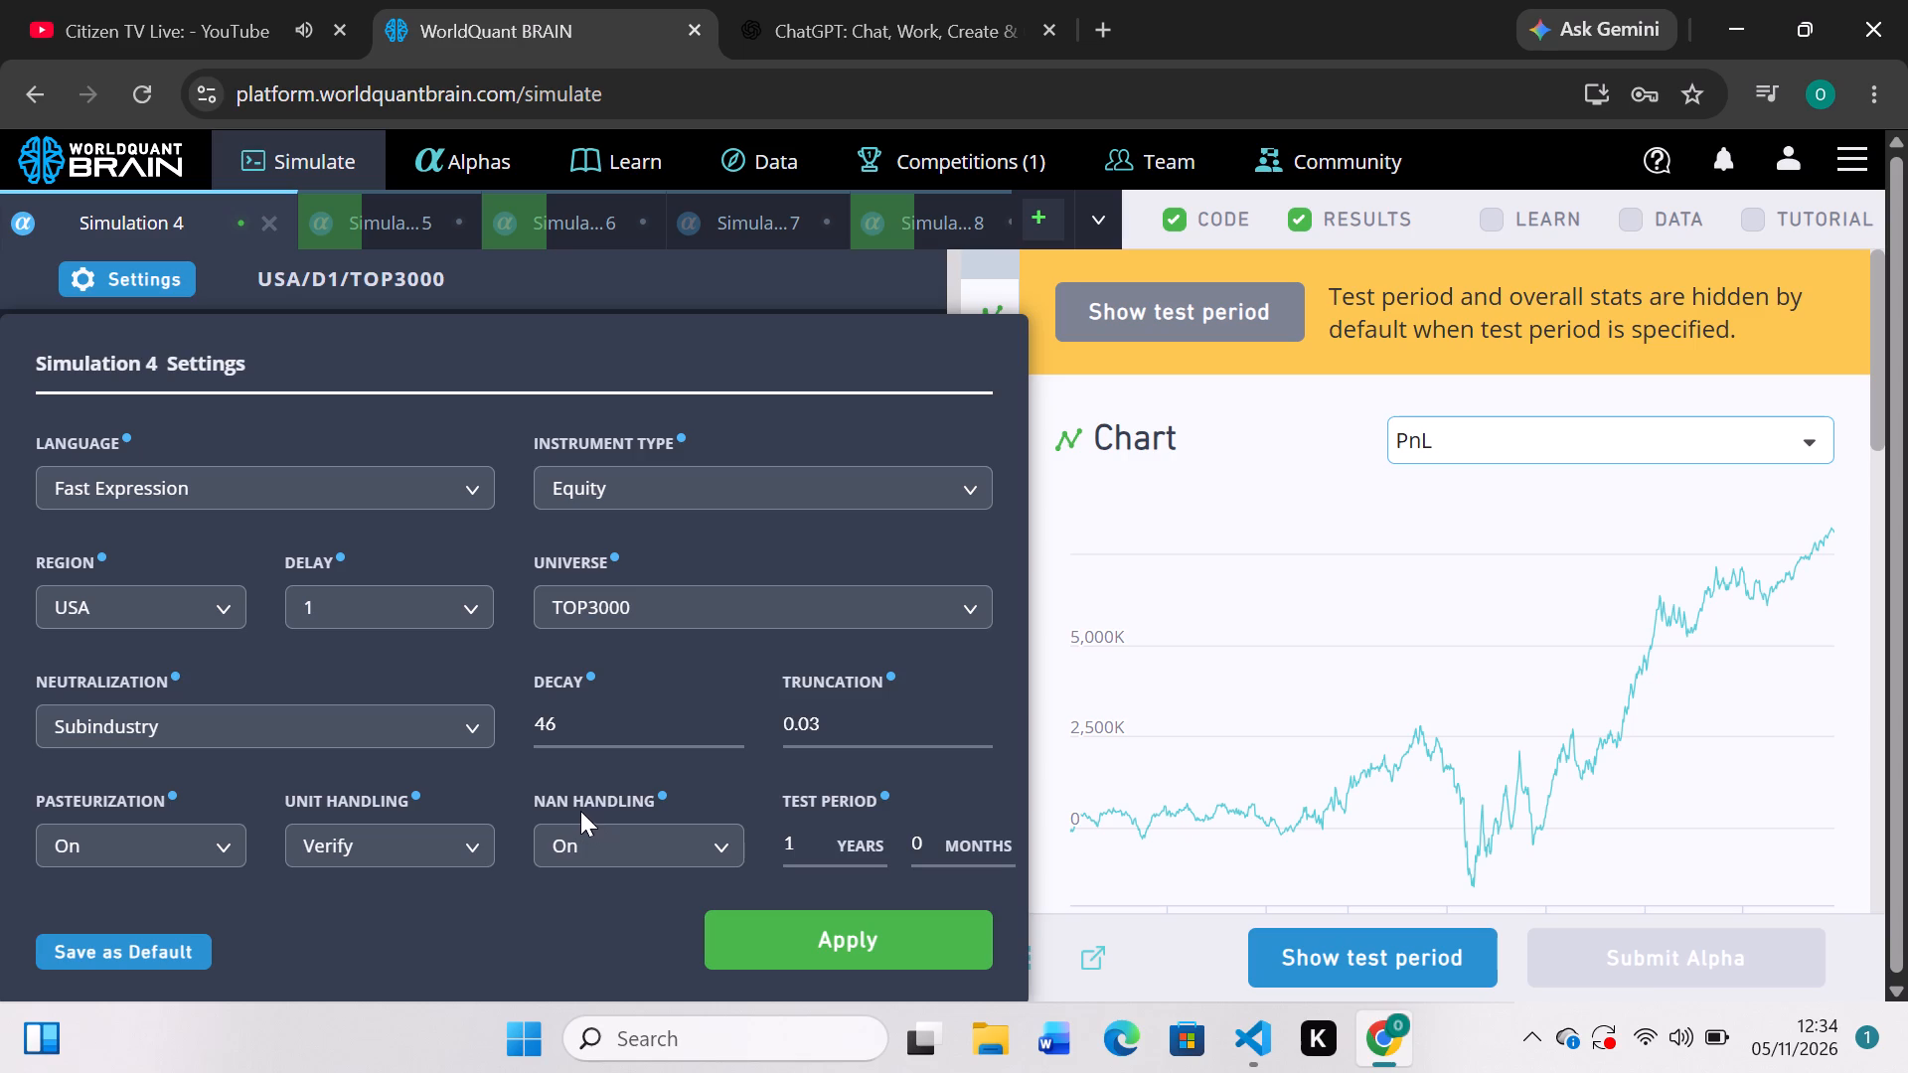
left_click(967, 606)
left_click(629, 734)
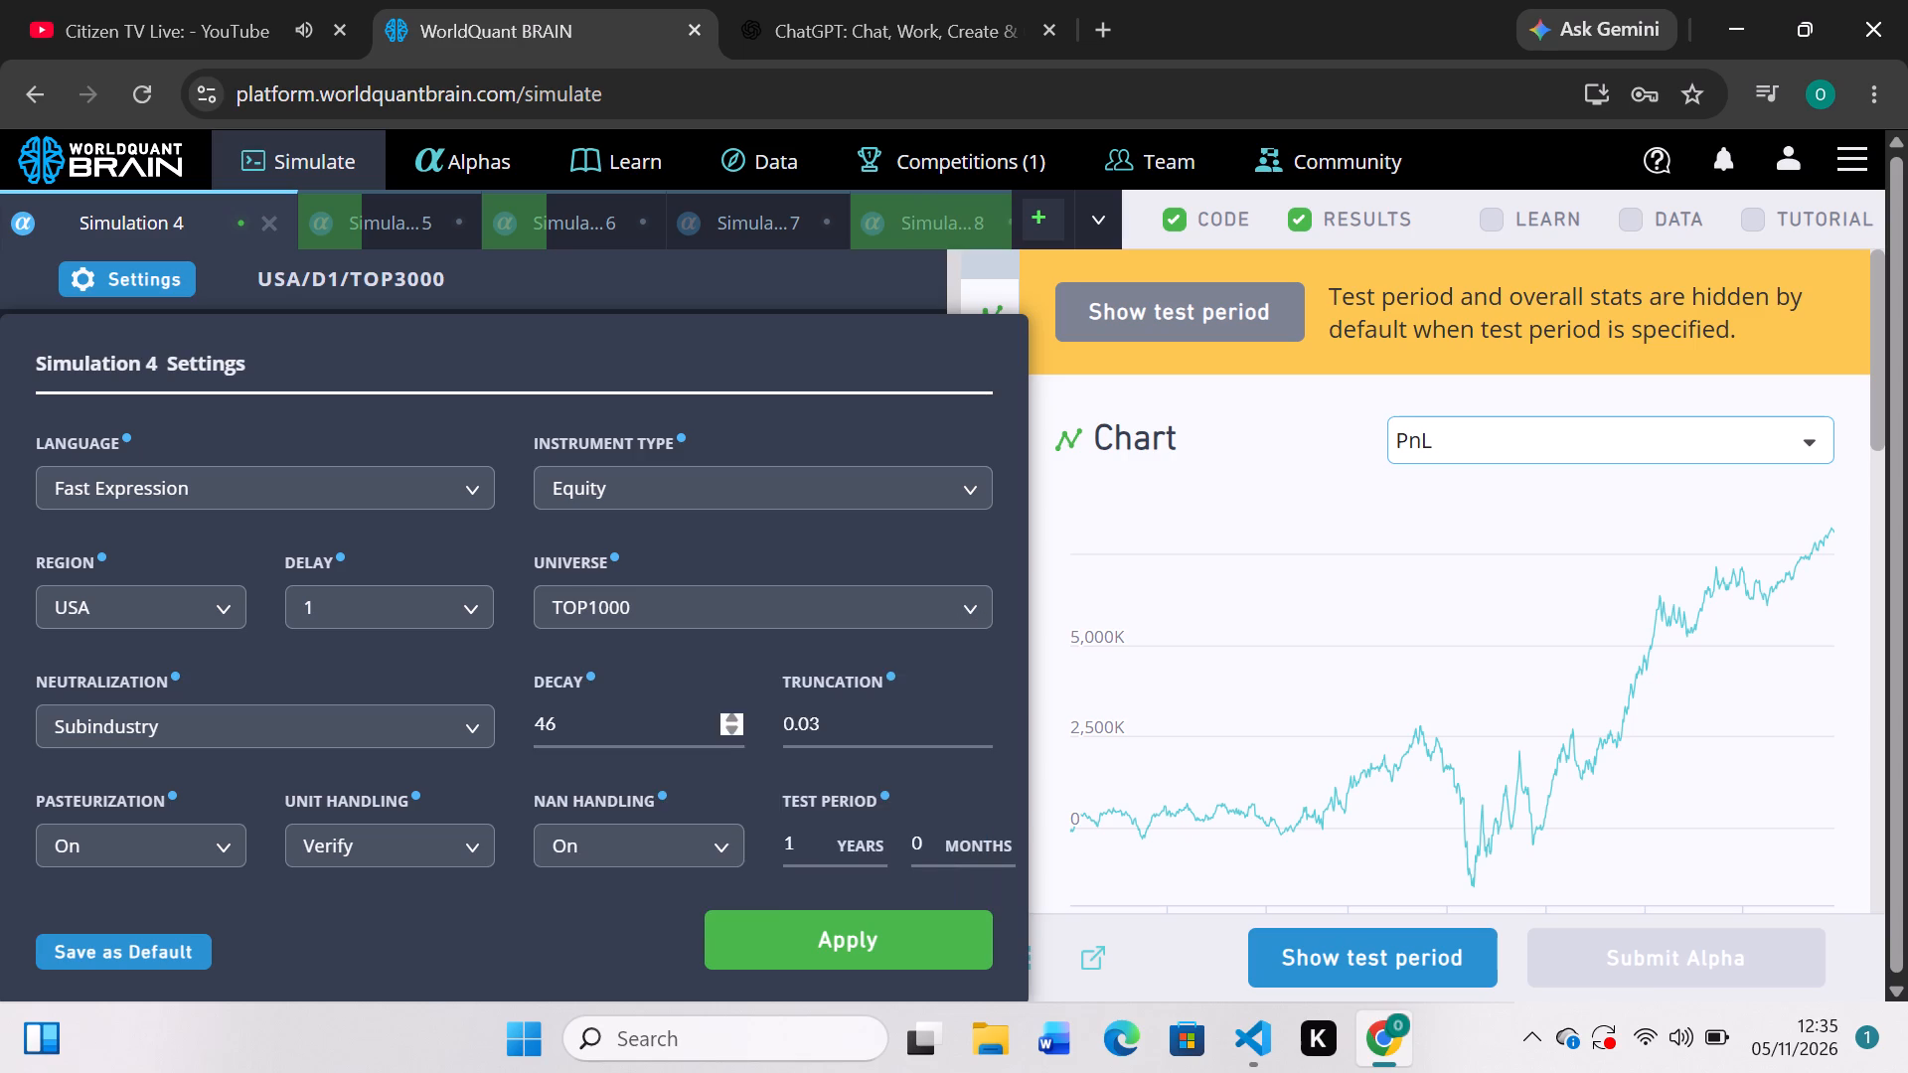
left_click(786, 939)
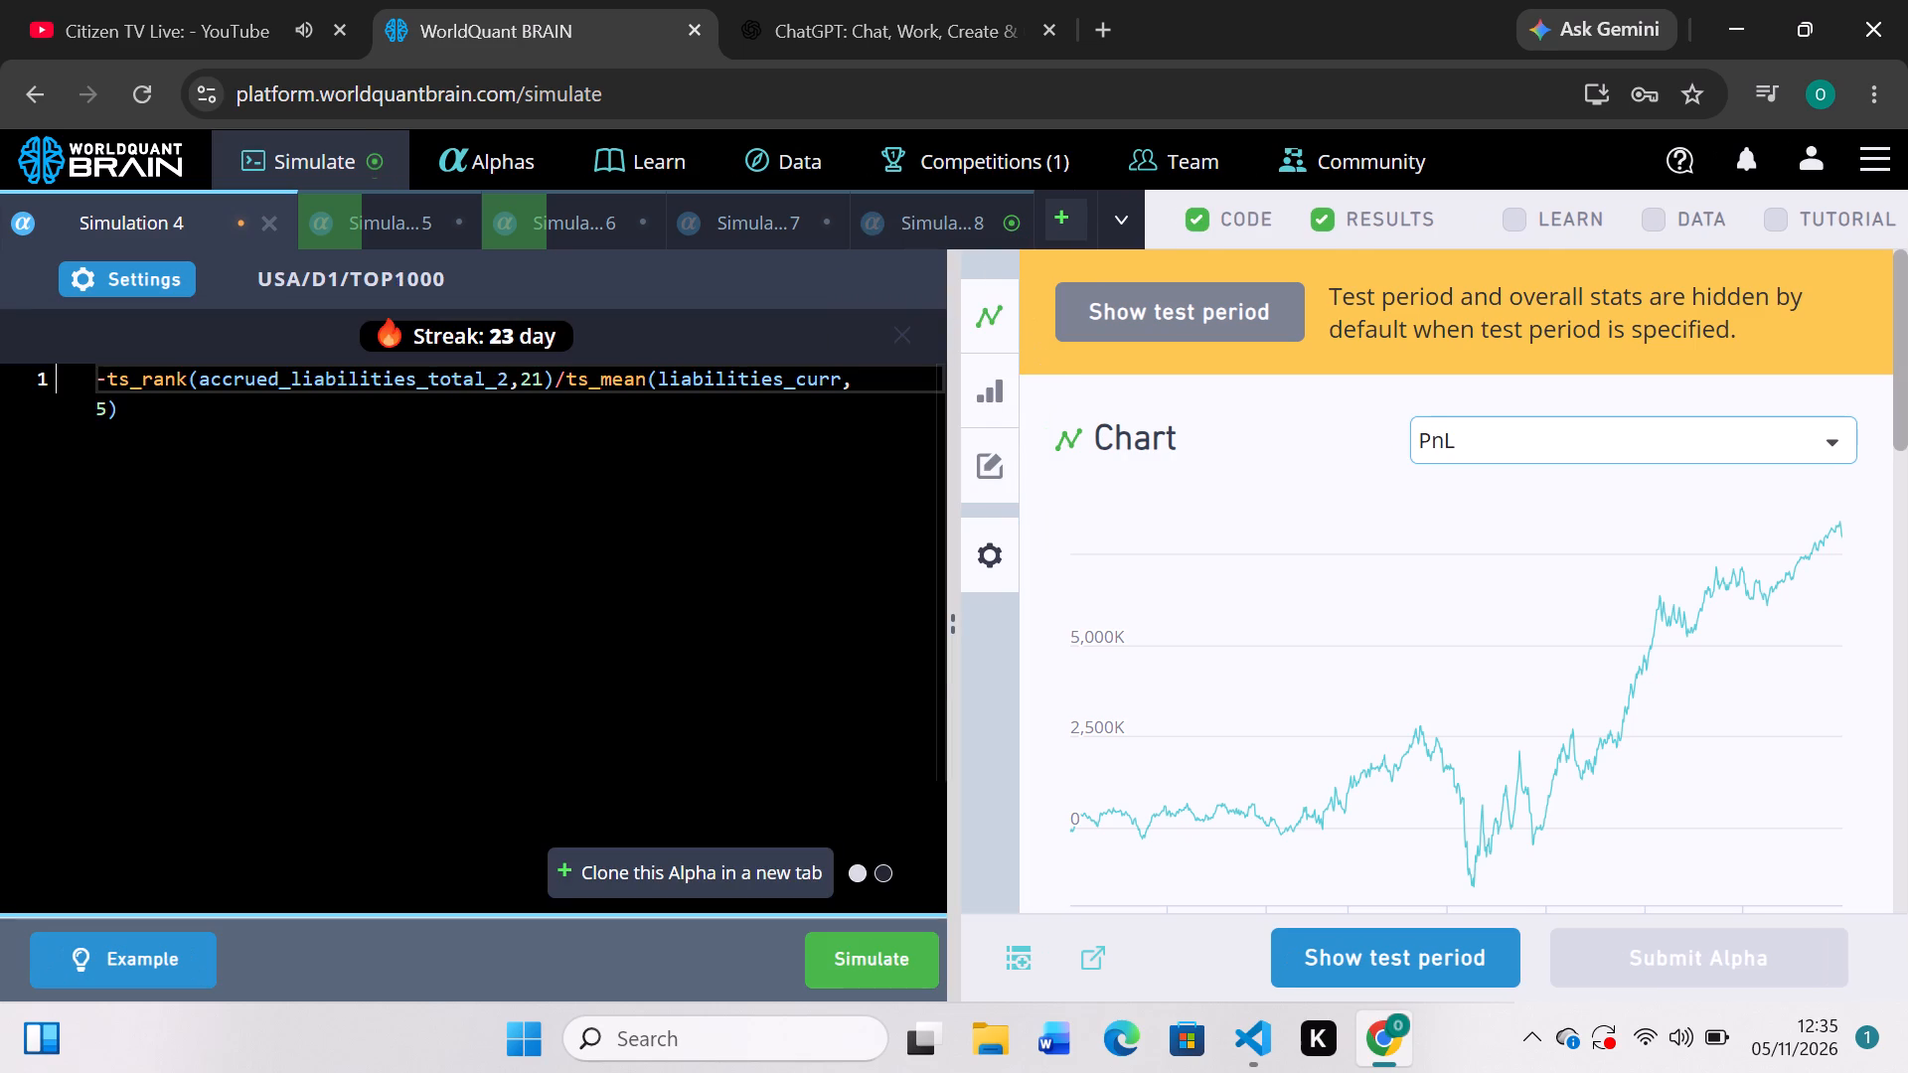
left_click(861, 956)
After checking Simulation 8's train results, replace low with close in its ts_rank term to give est_eps/close.
left_click(915, 221)
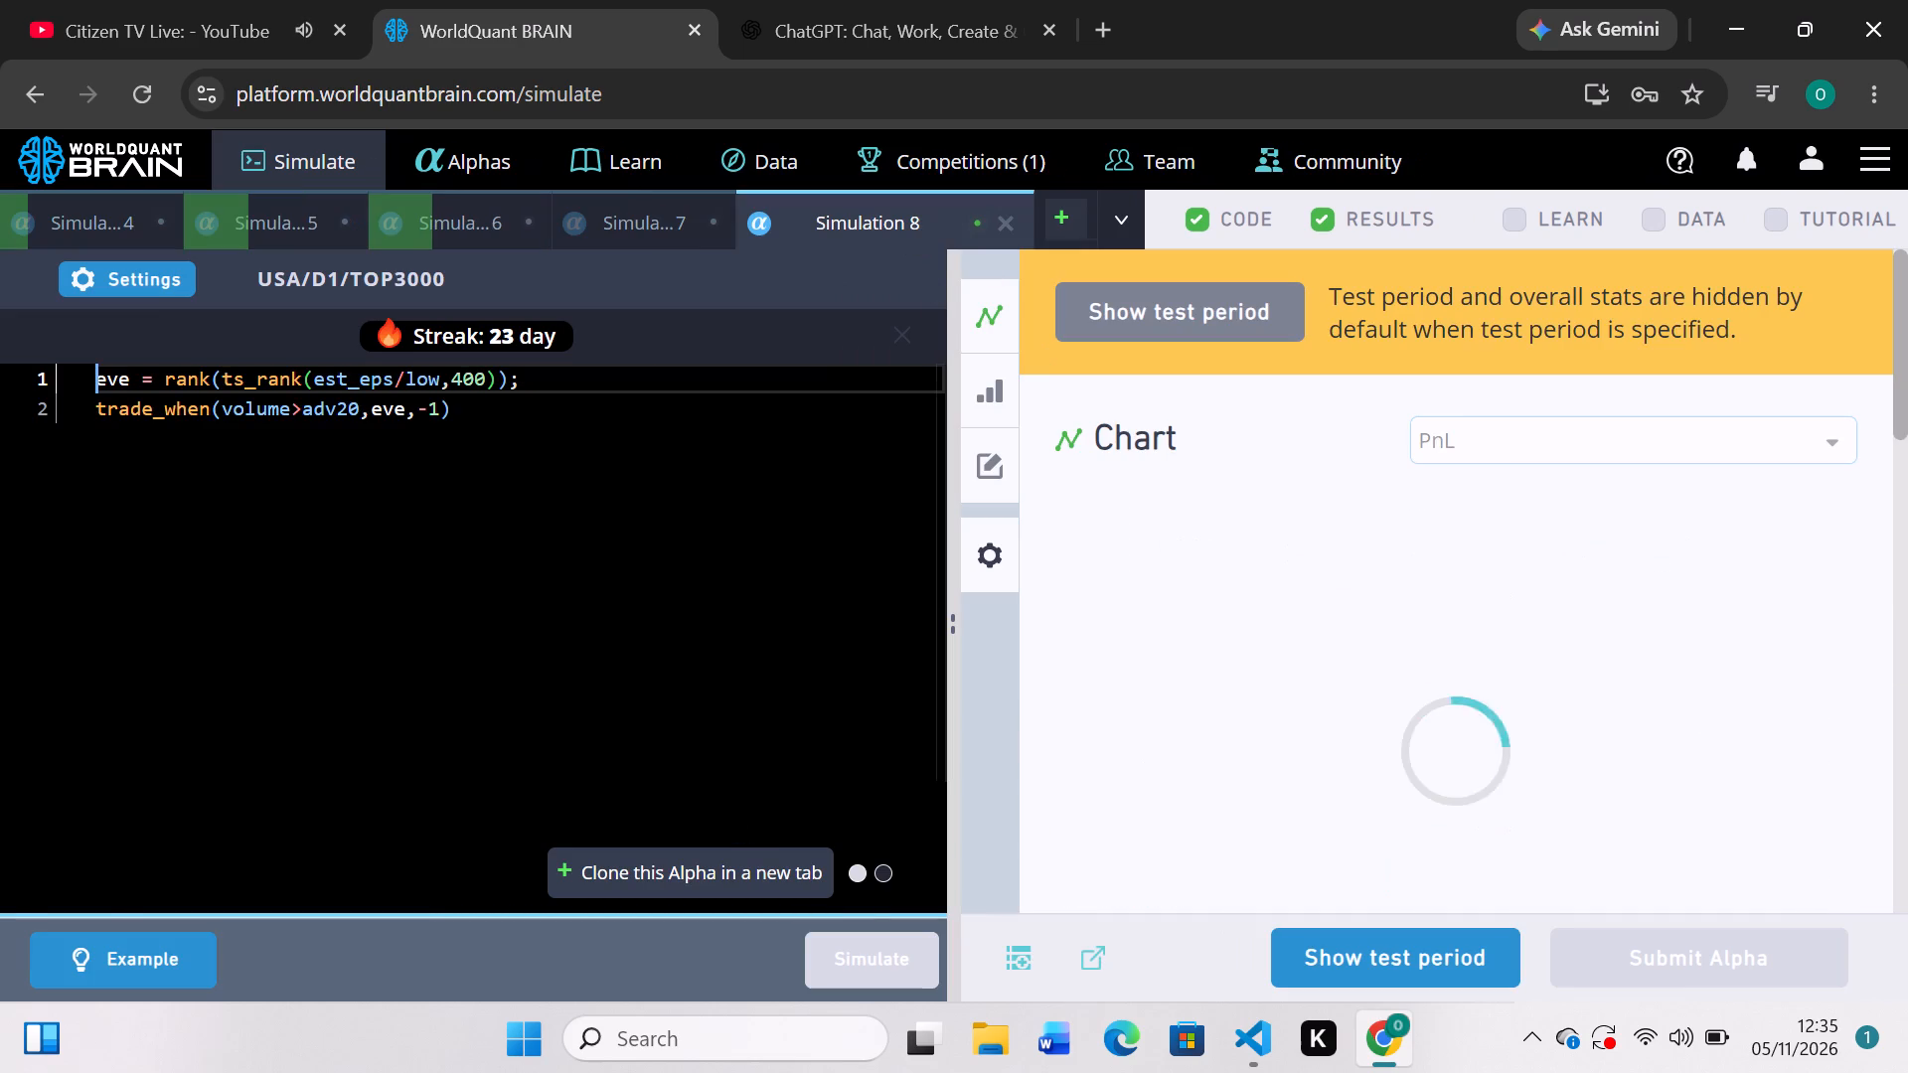
scroll(1321, 648, "down", 3)
scroll(1321, 648, "up", 3)
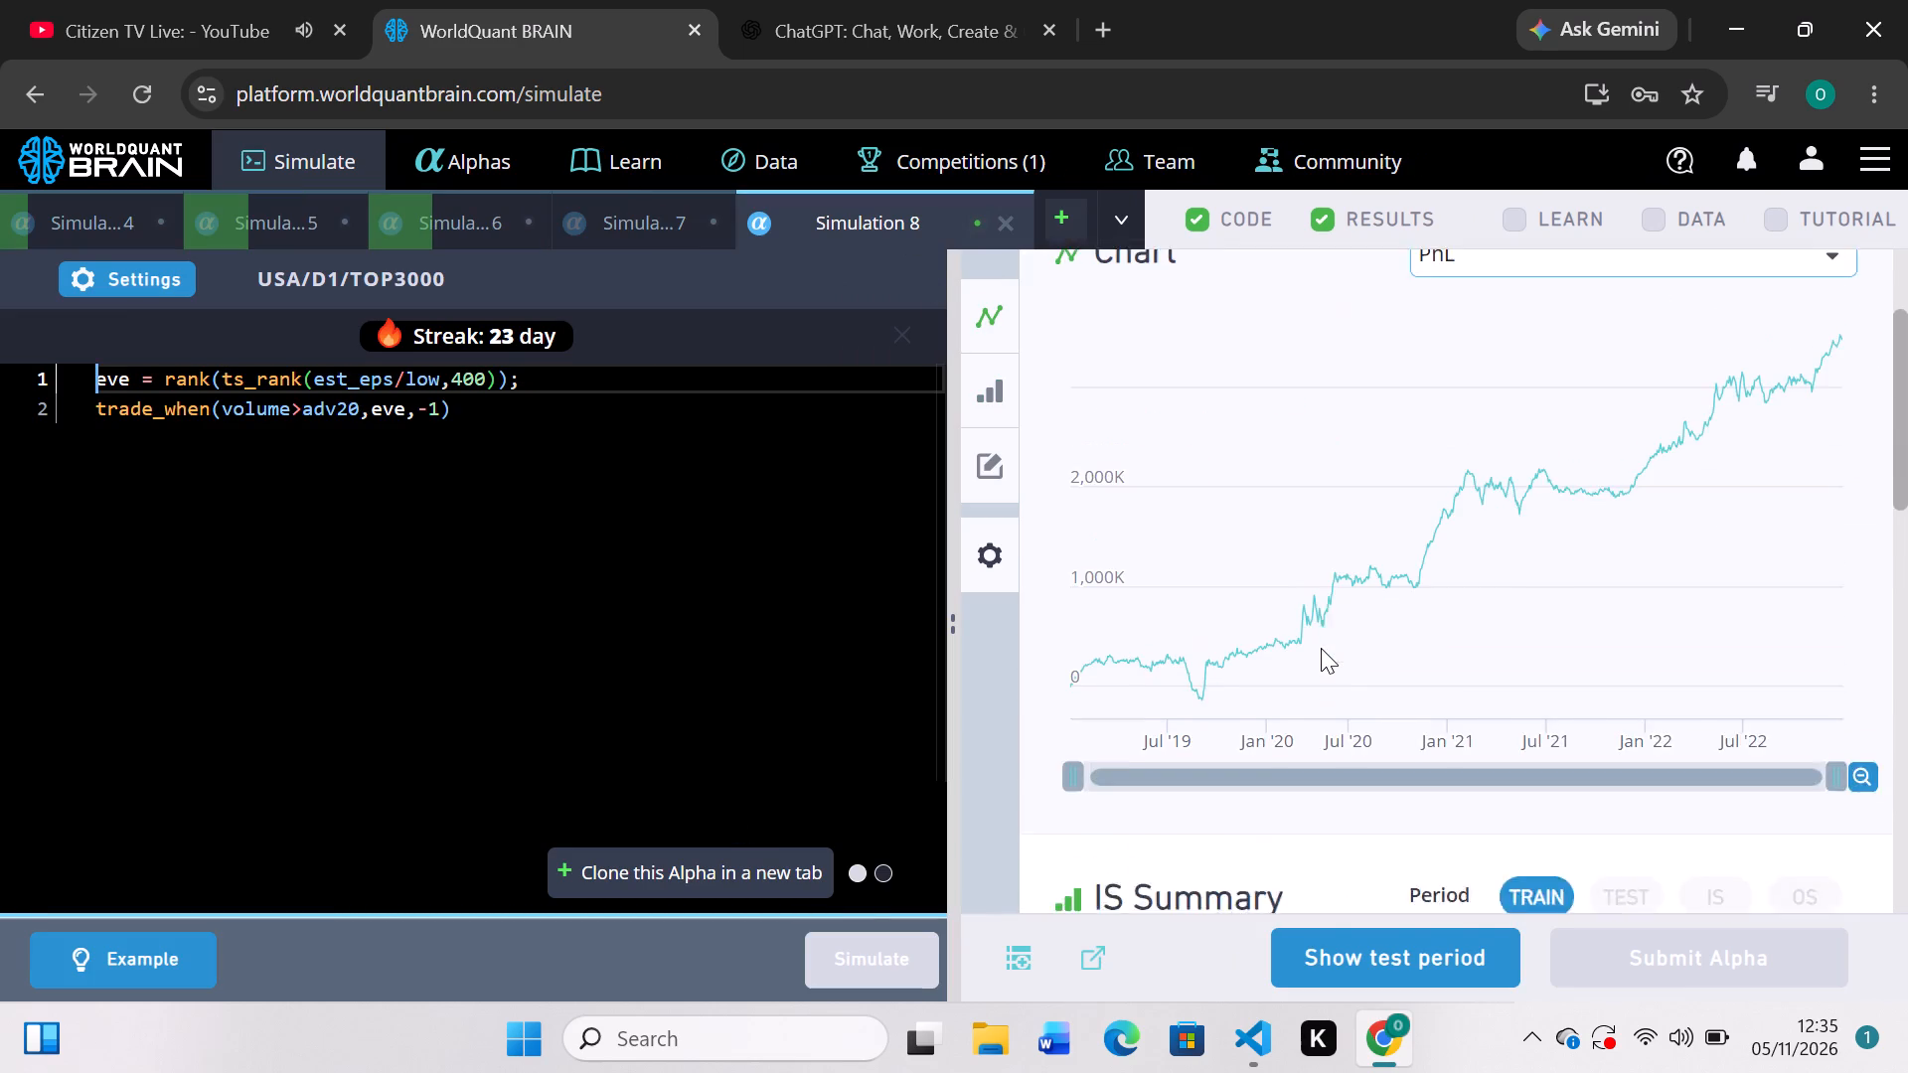
scroll(1321, 648, "down", 2)
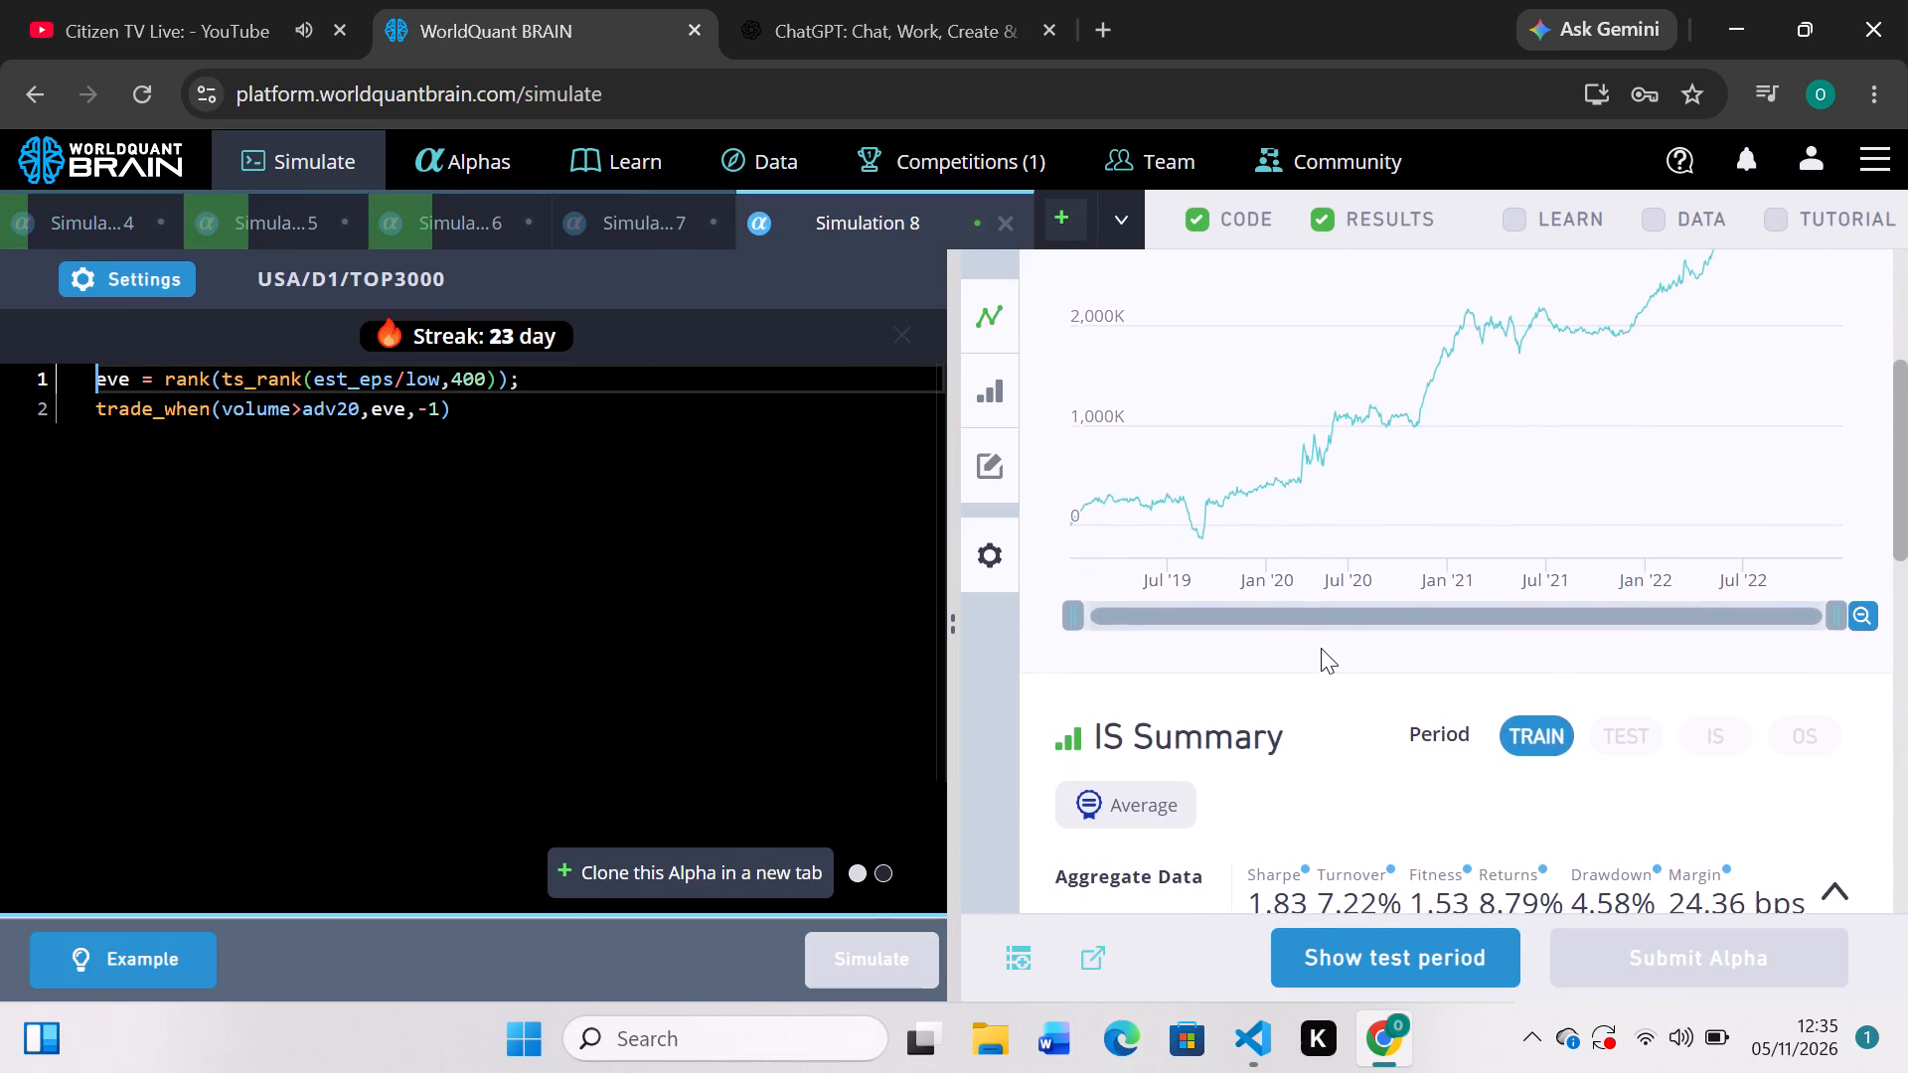
scroll(1321, 648, "up", 2)
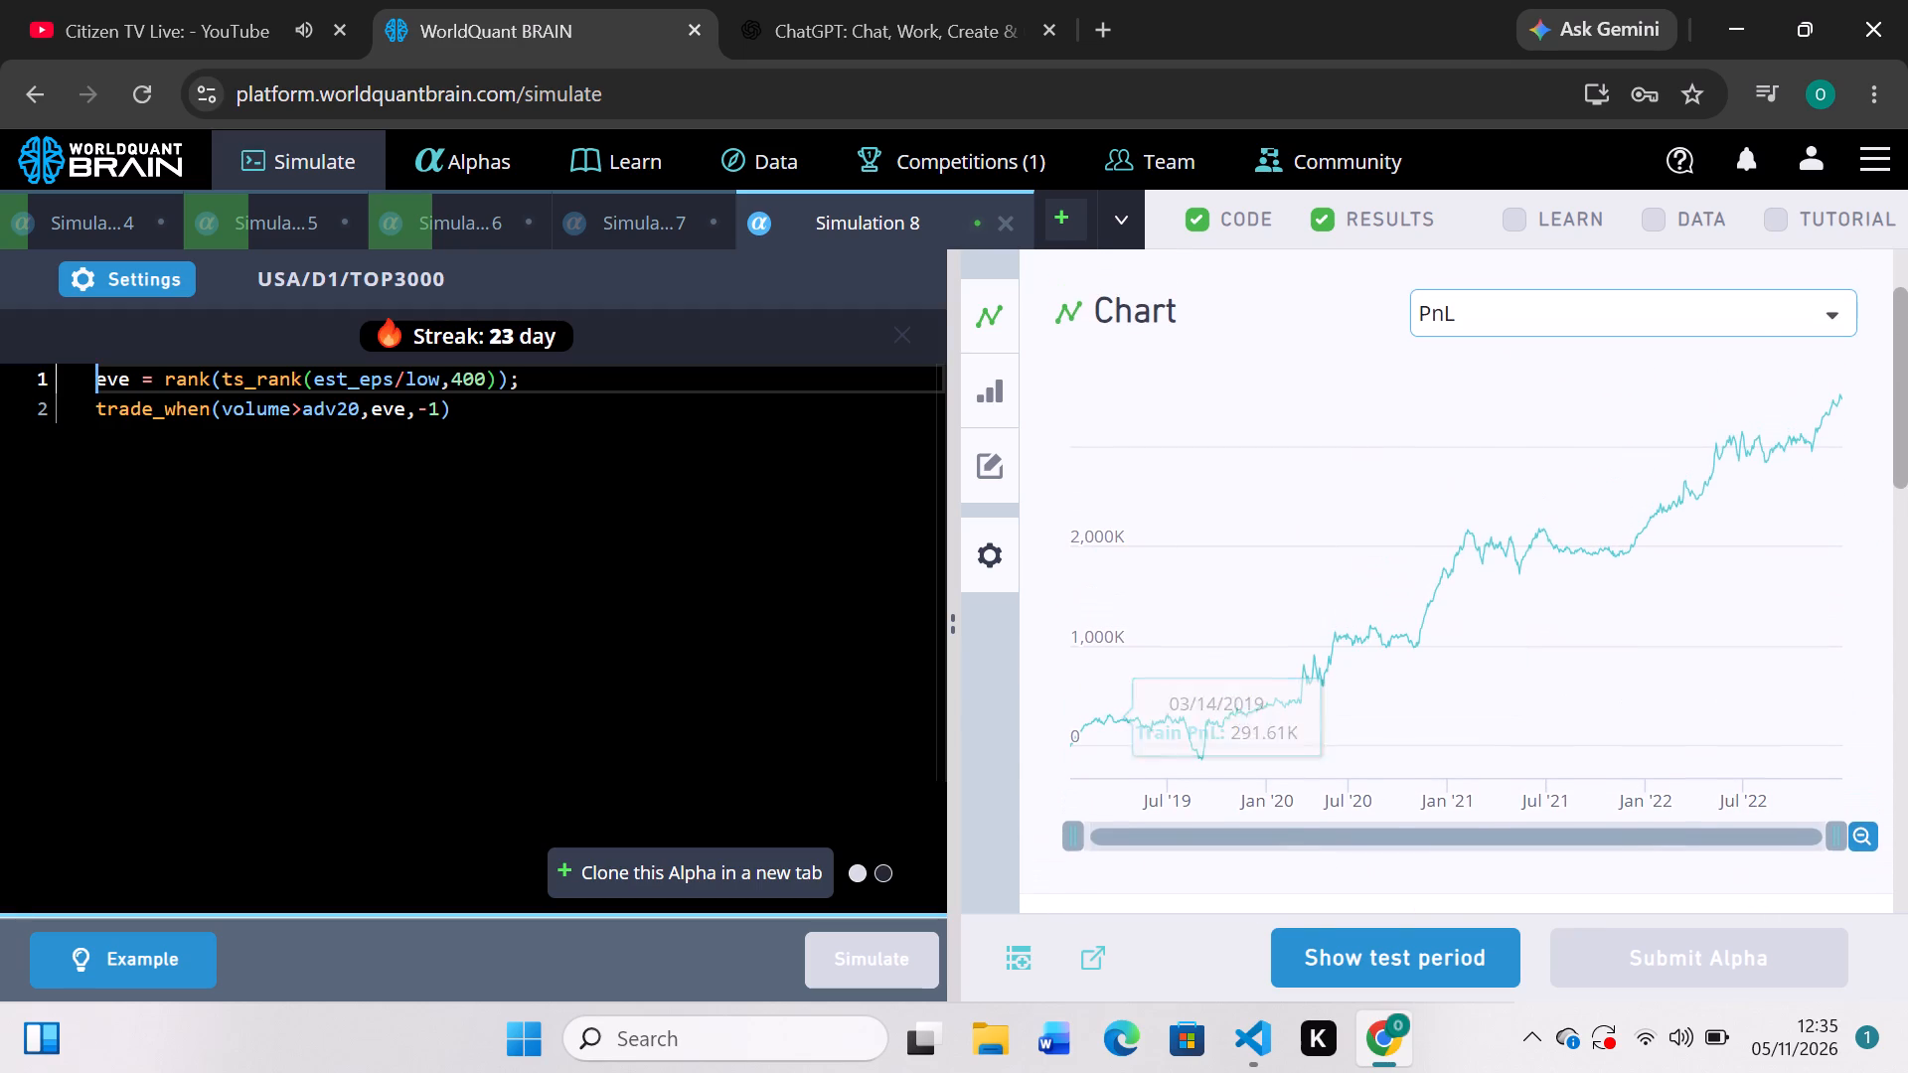
left_click(439, 381)
key("BackSpace")
key("BackSpace")
key("BackSpace")
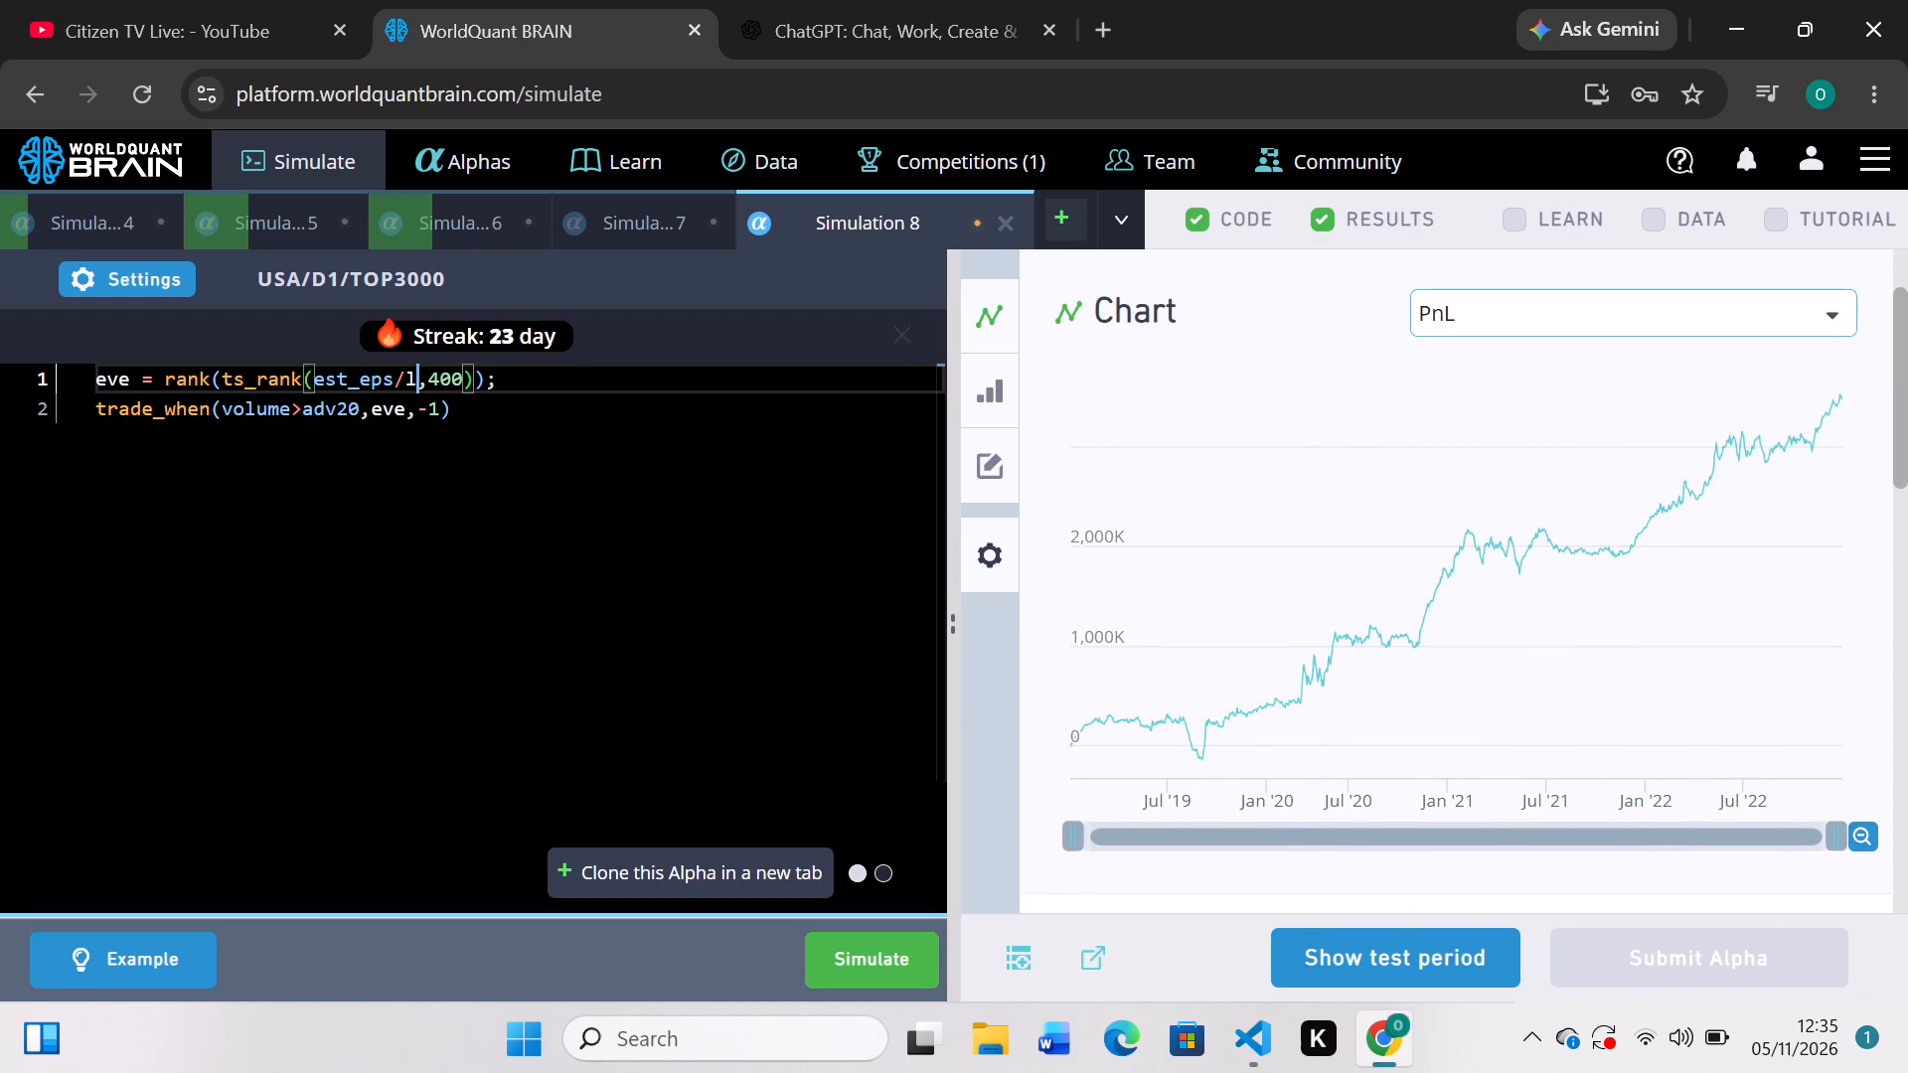
type("close")
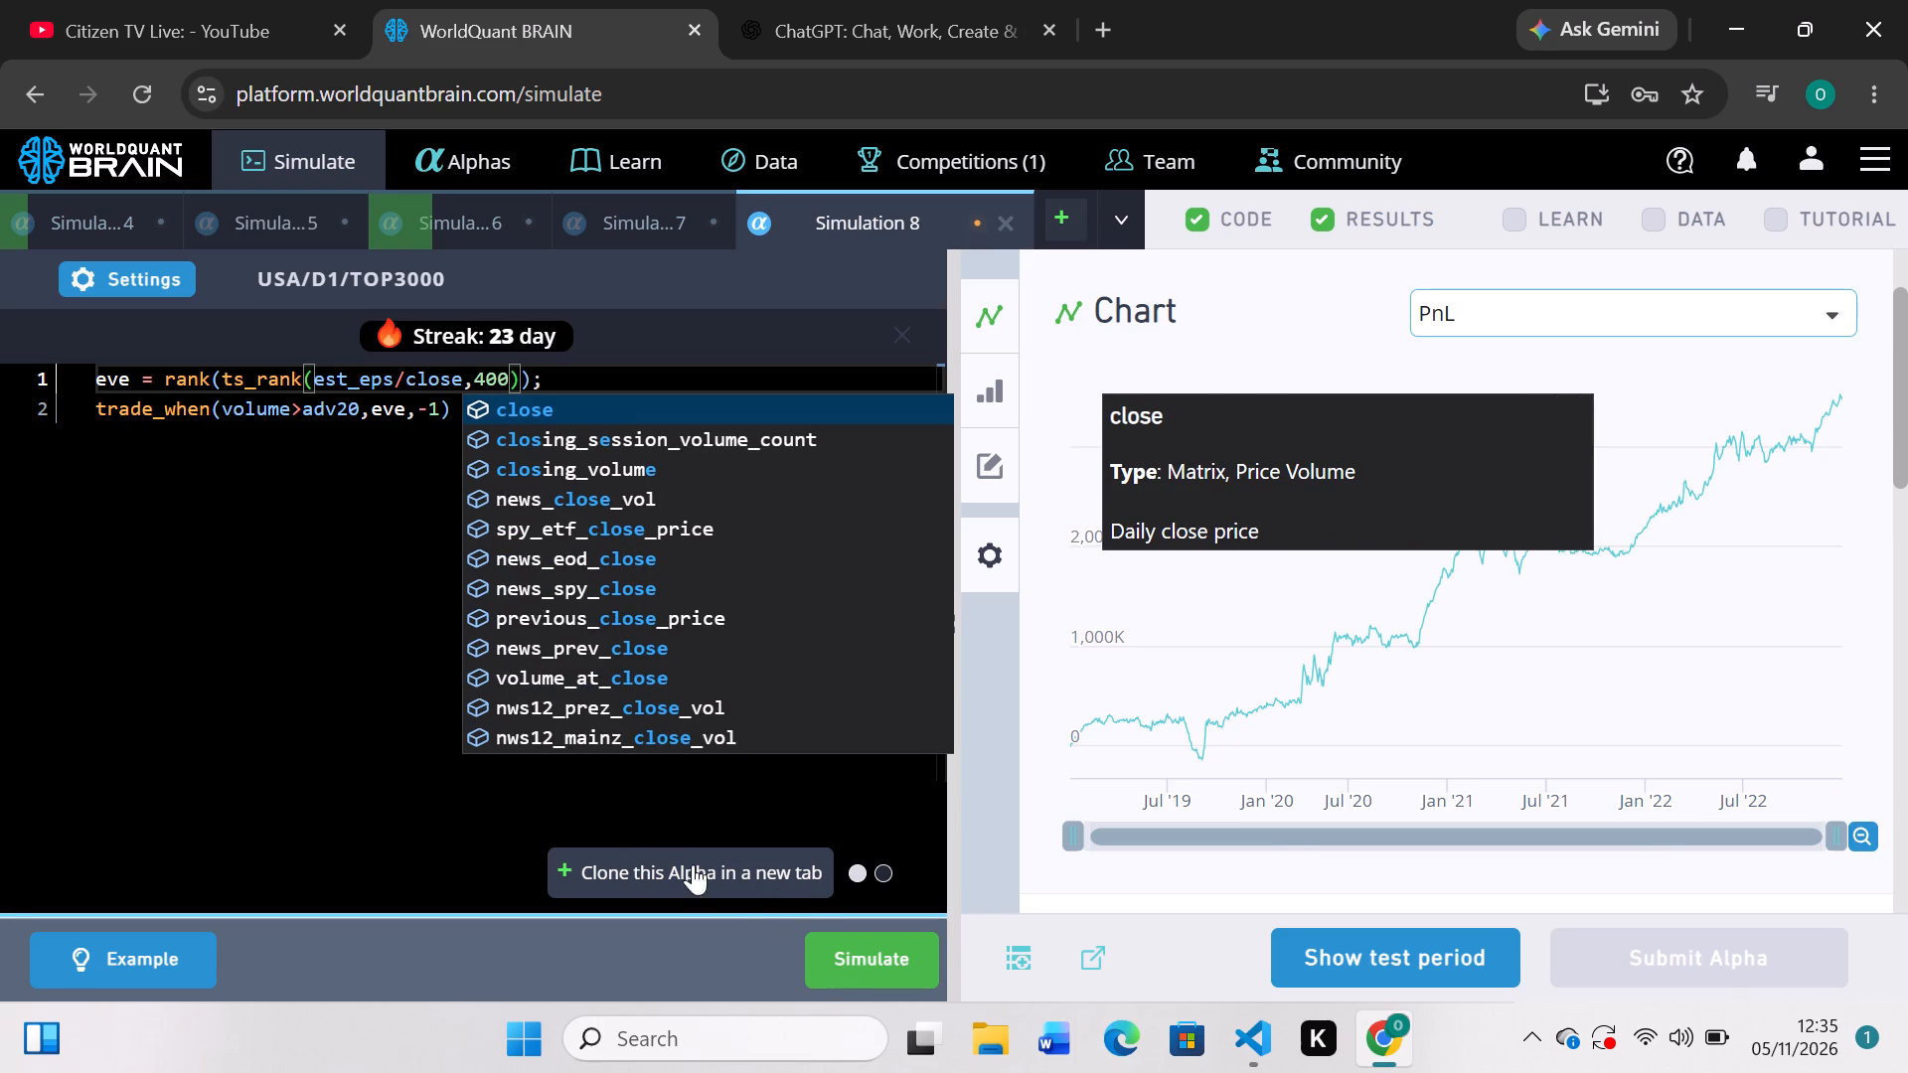
left_click(283, 505)
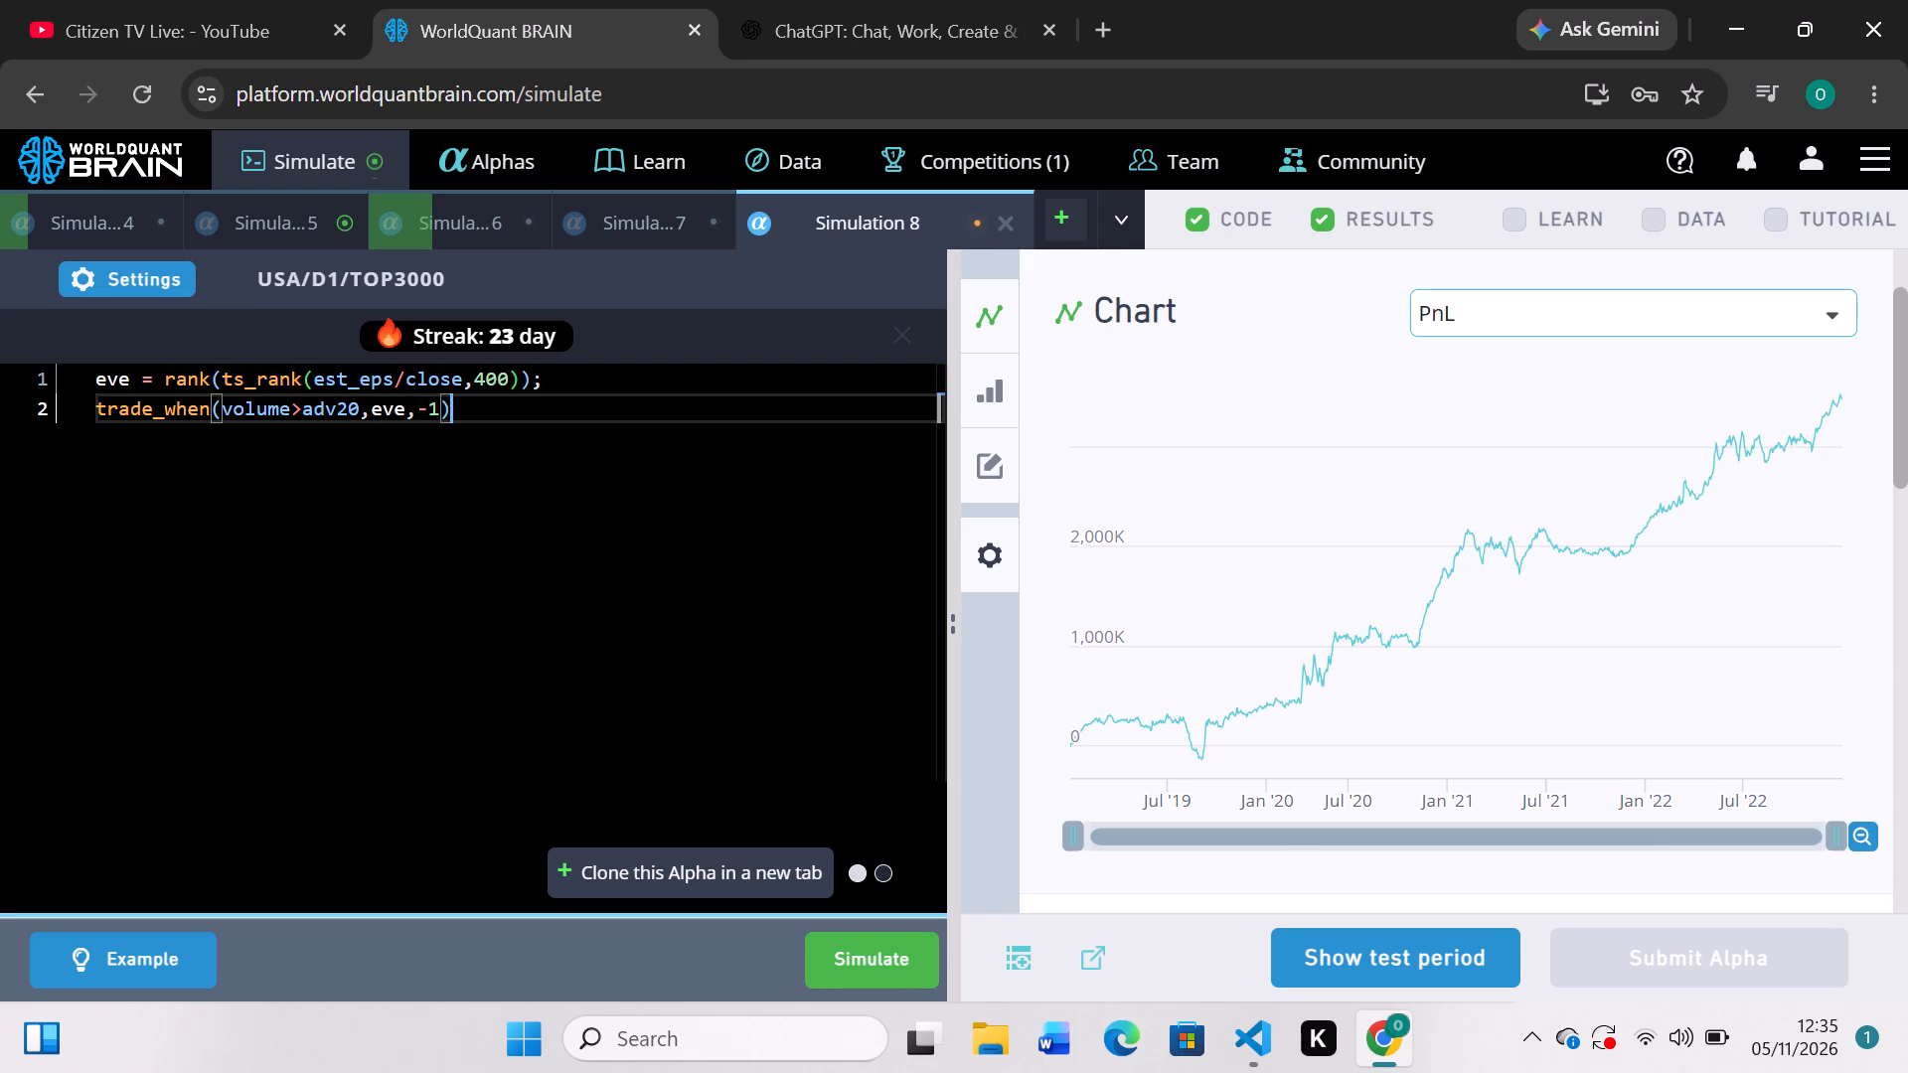
Change Simulation 8's trade_when condition to 1.3*volume>adv20 and simulate the alpha.
left_click(289, 412)
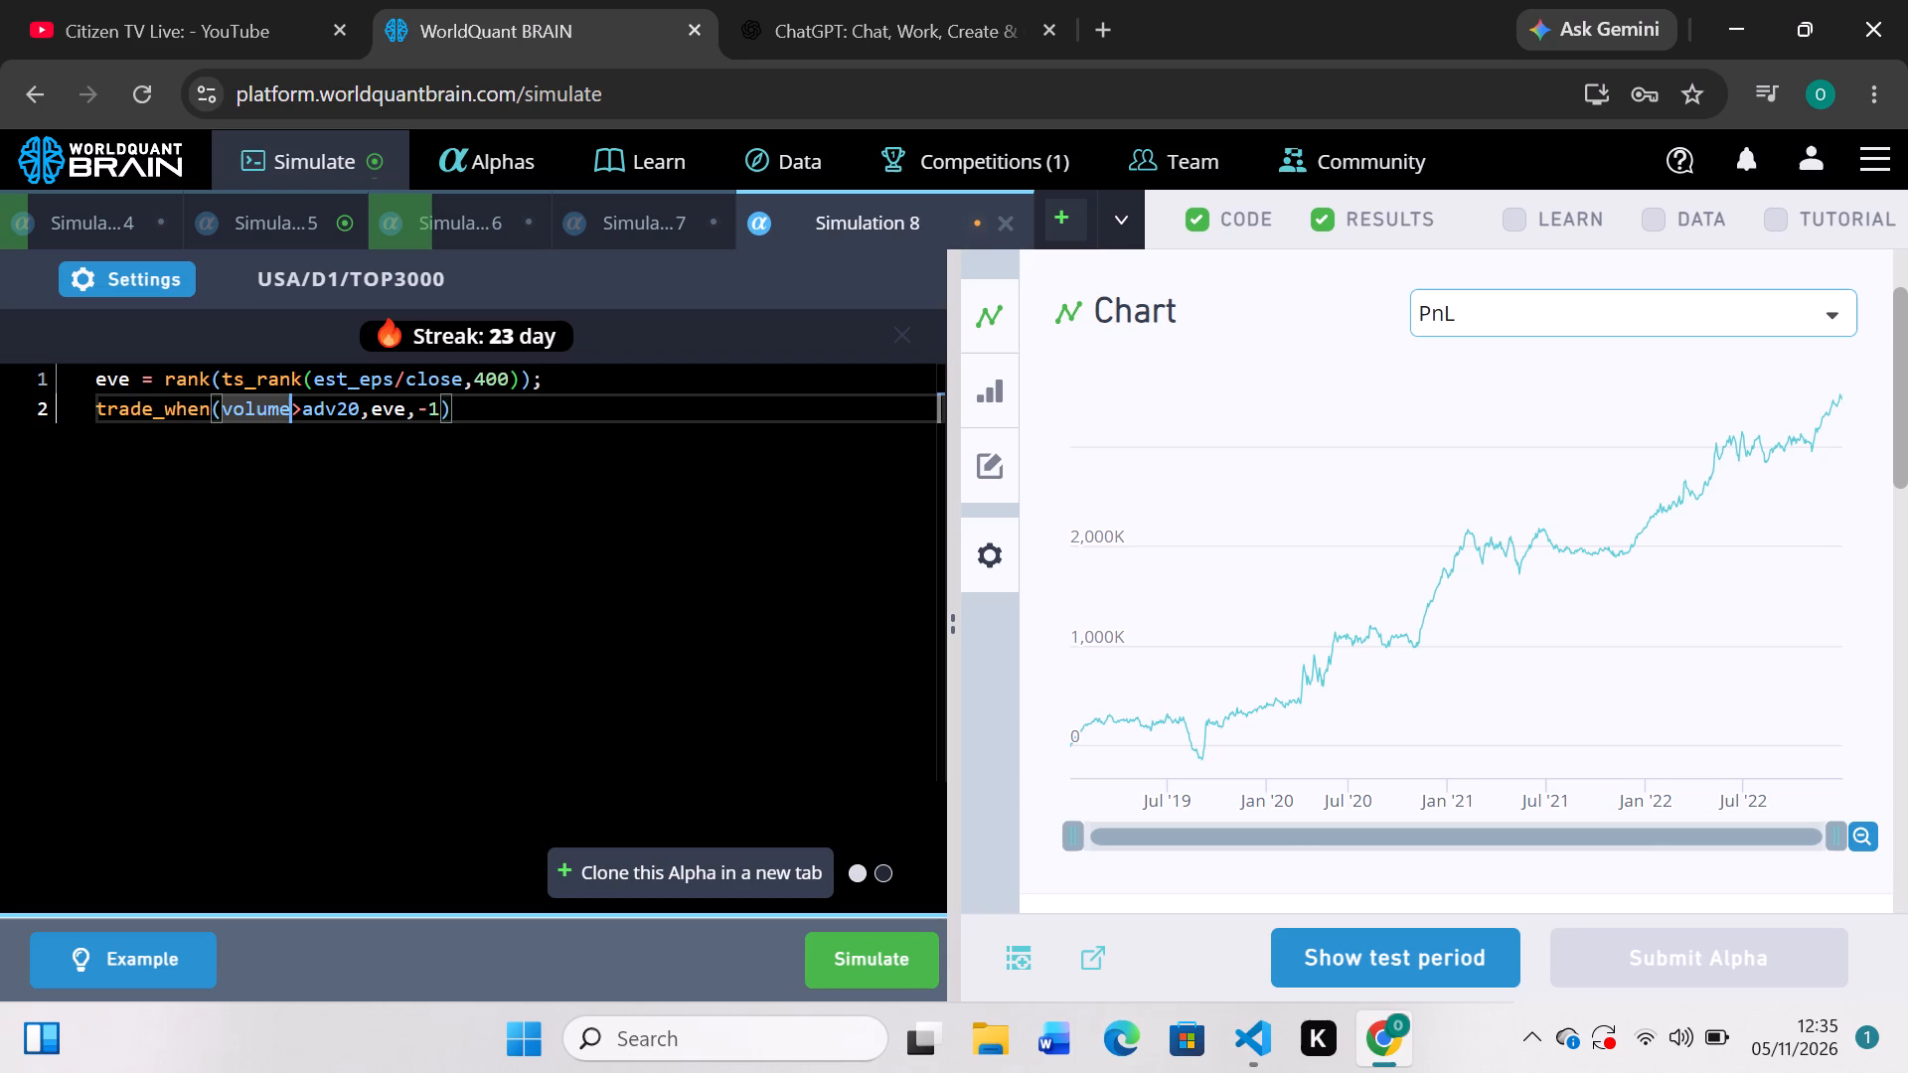
left_click(302, 410)
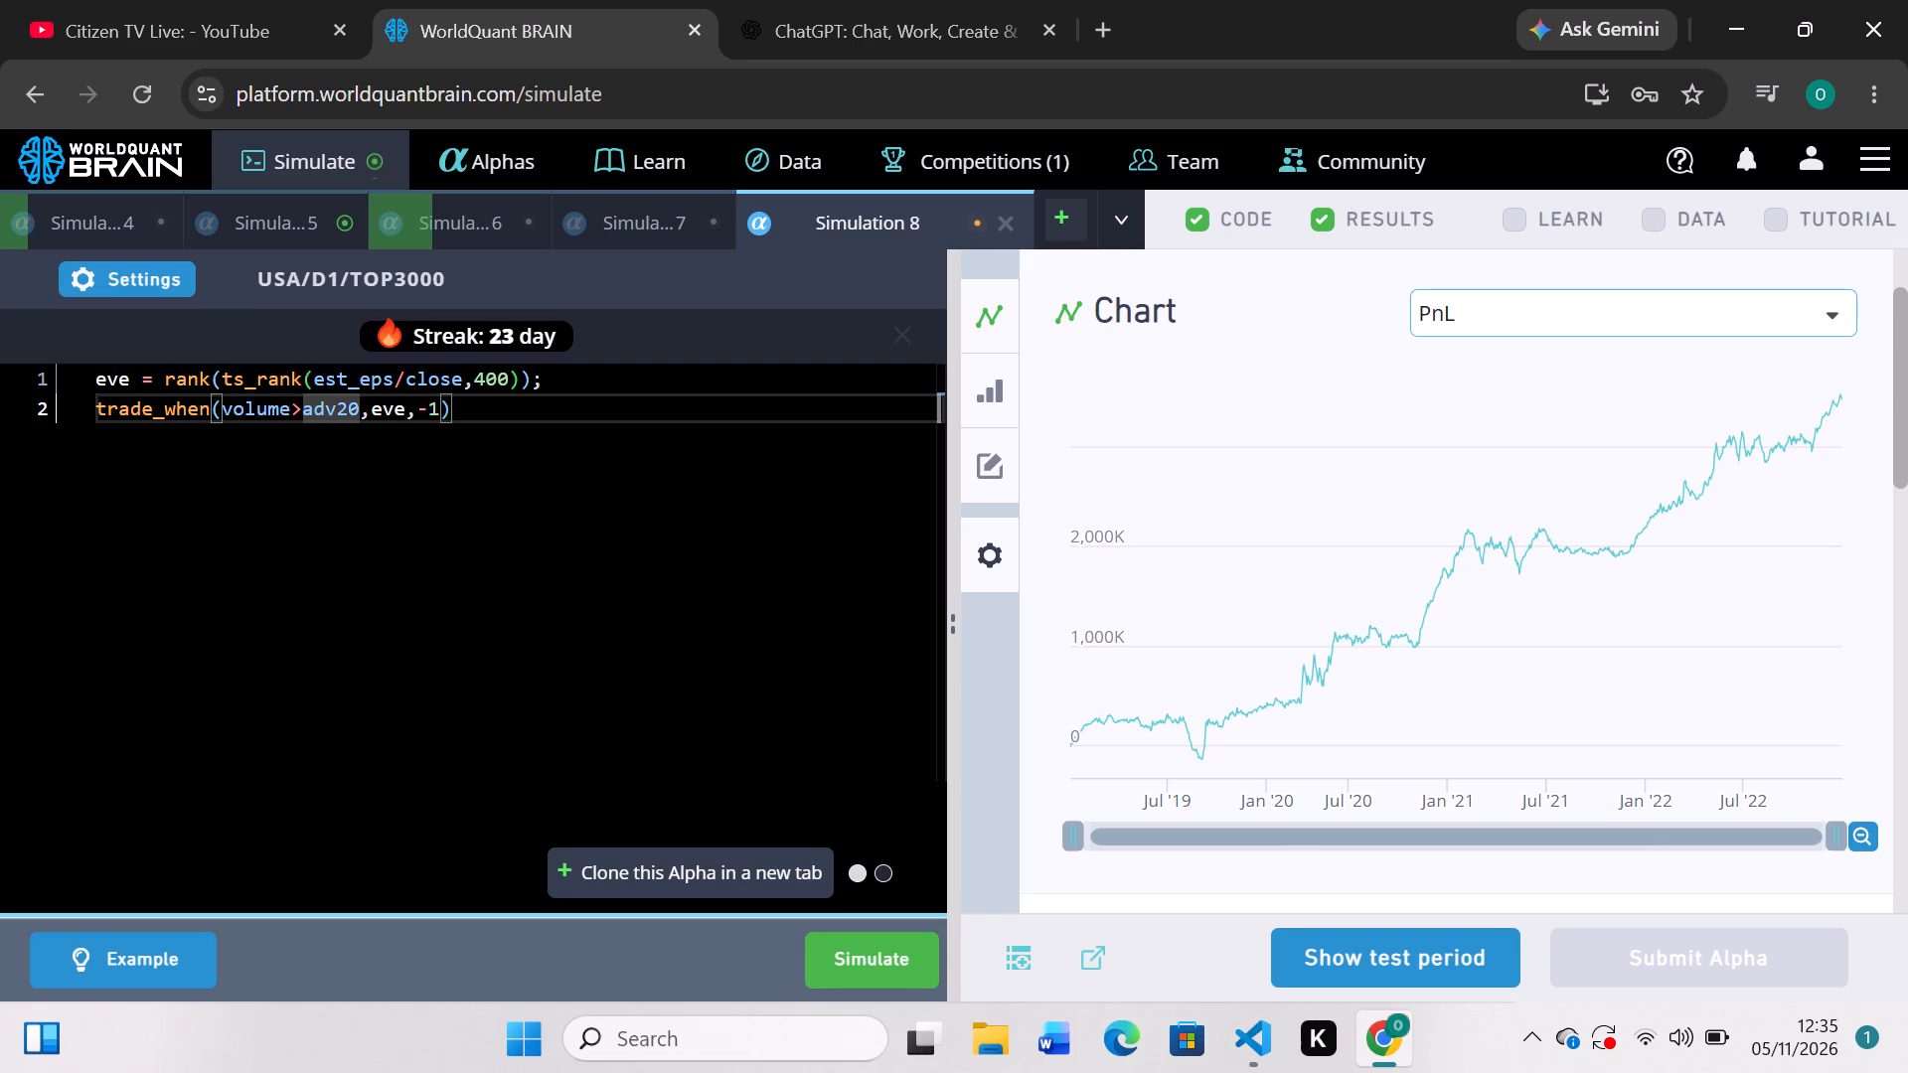
left_click(222, 413)
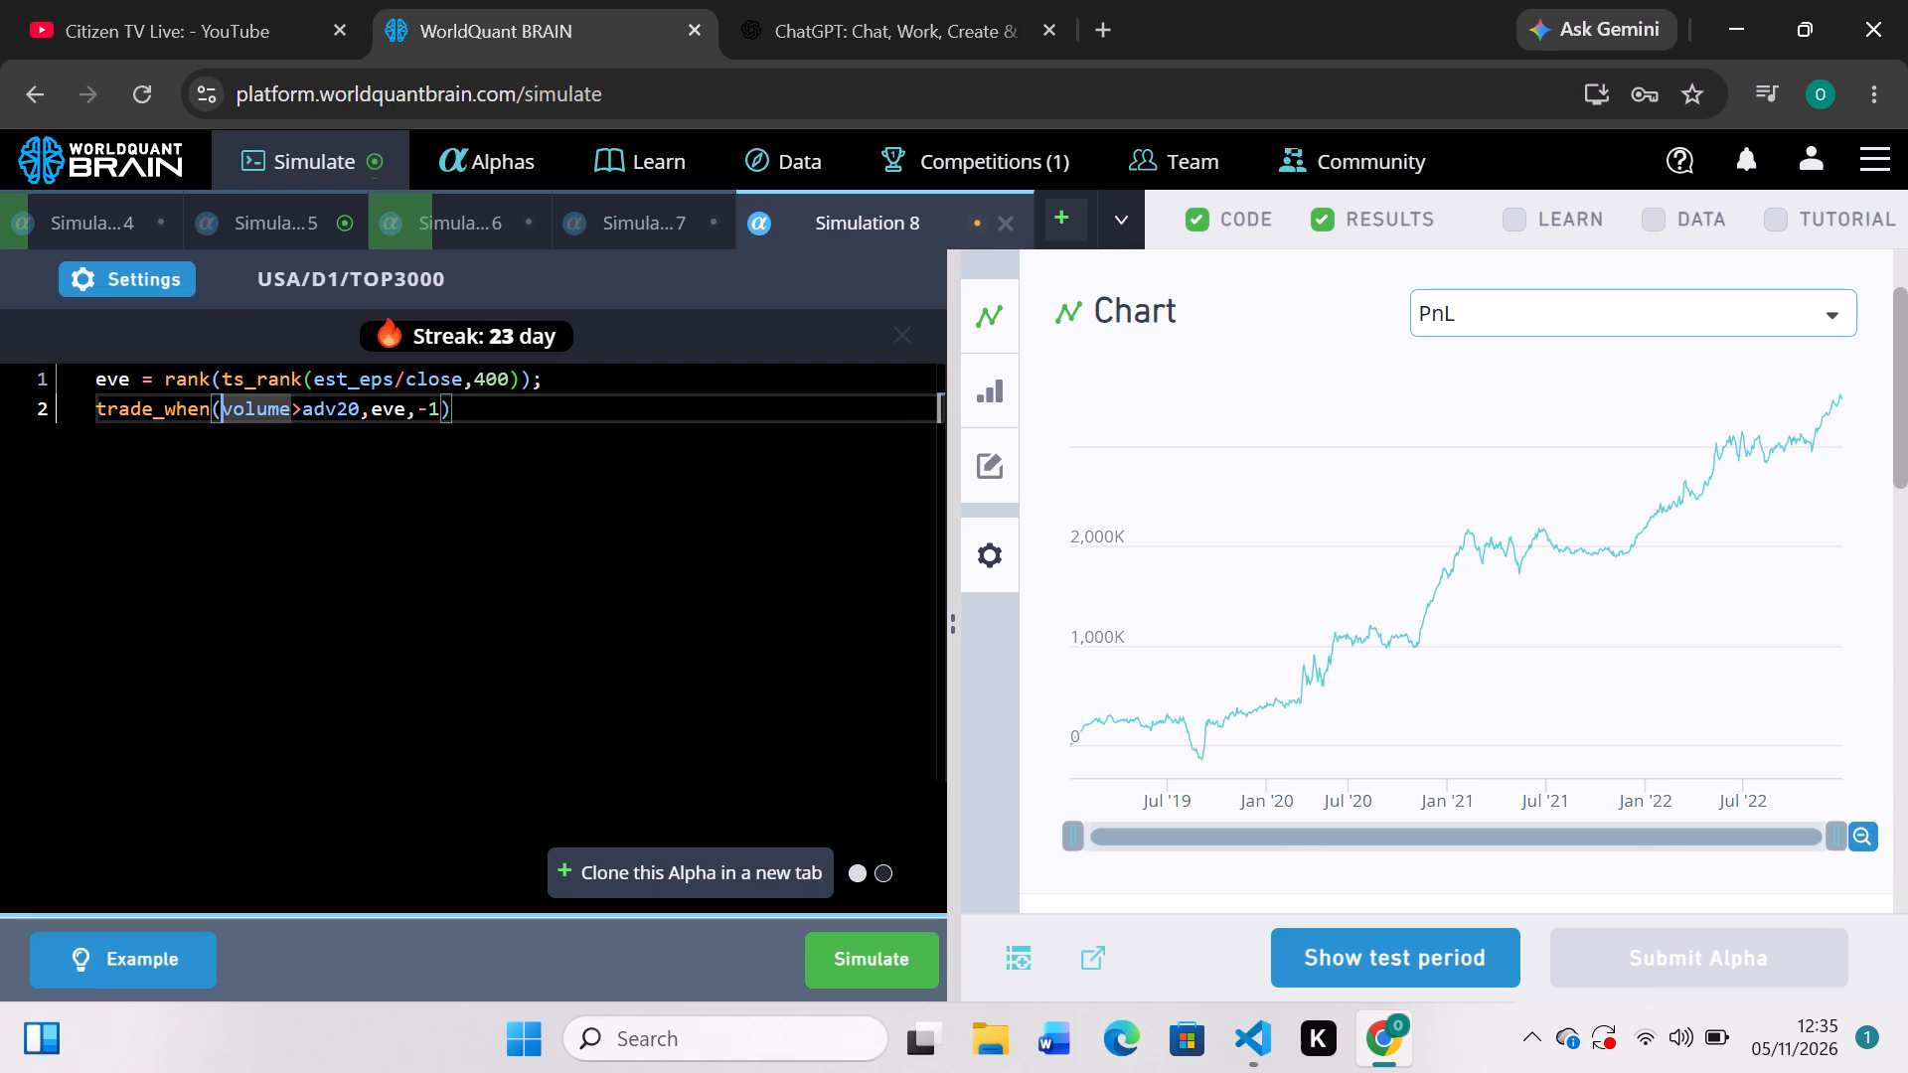
key("2")
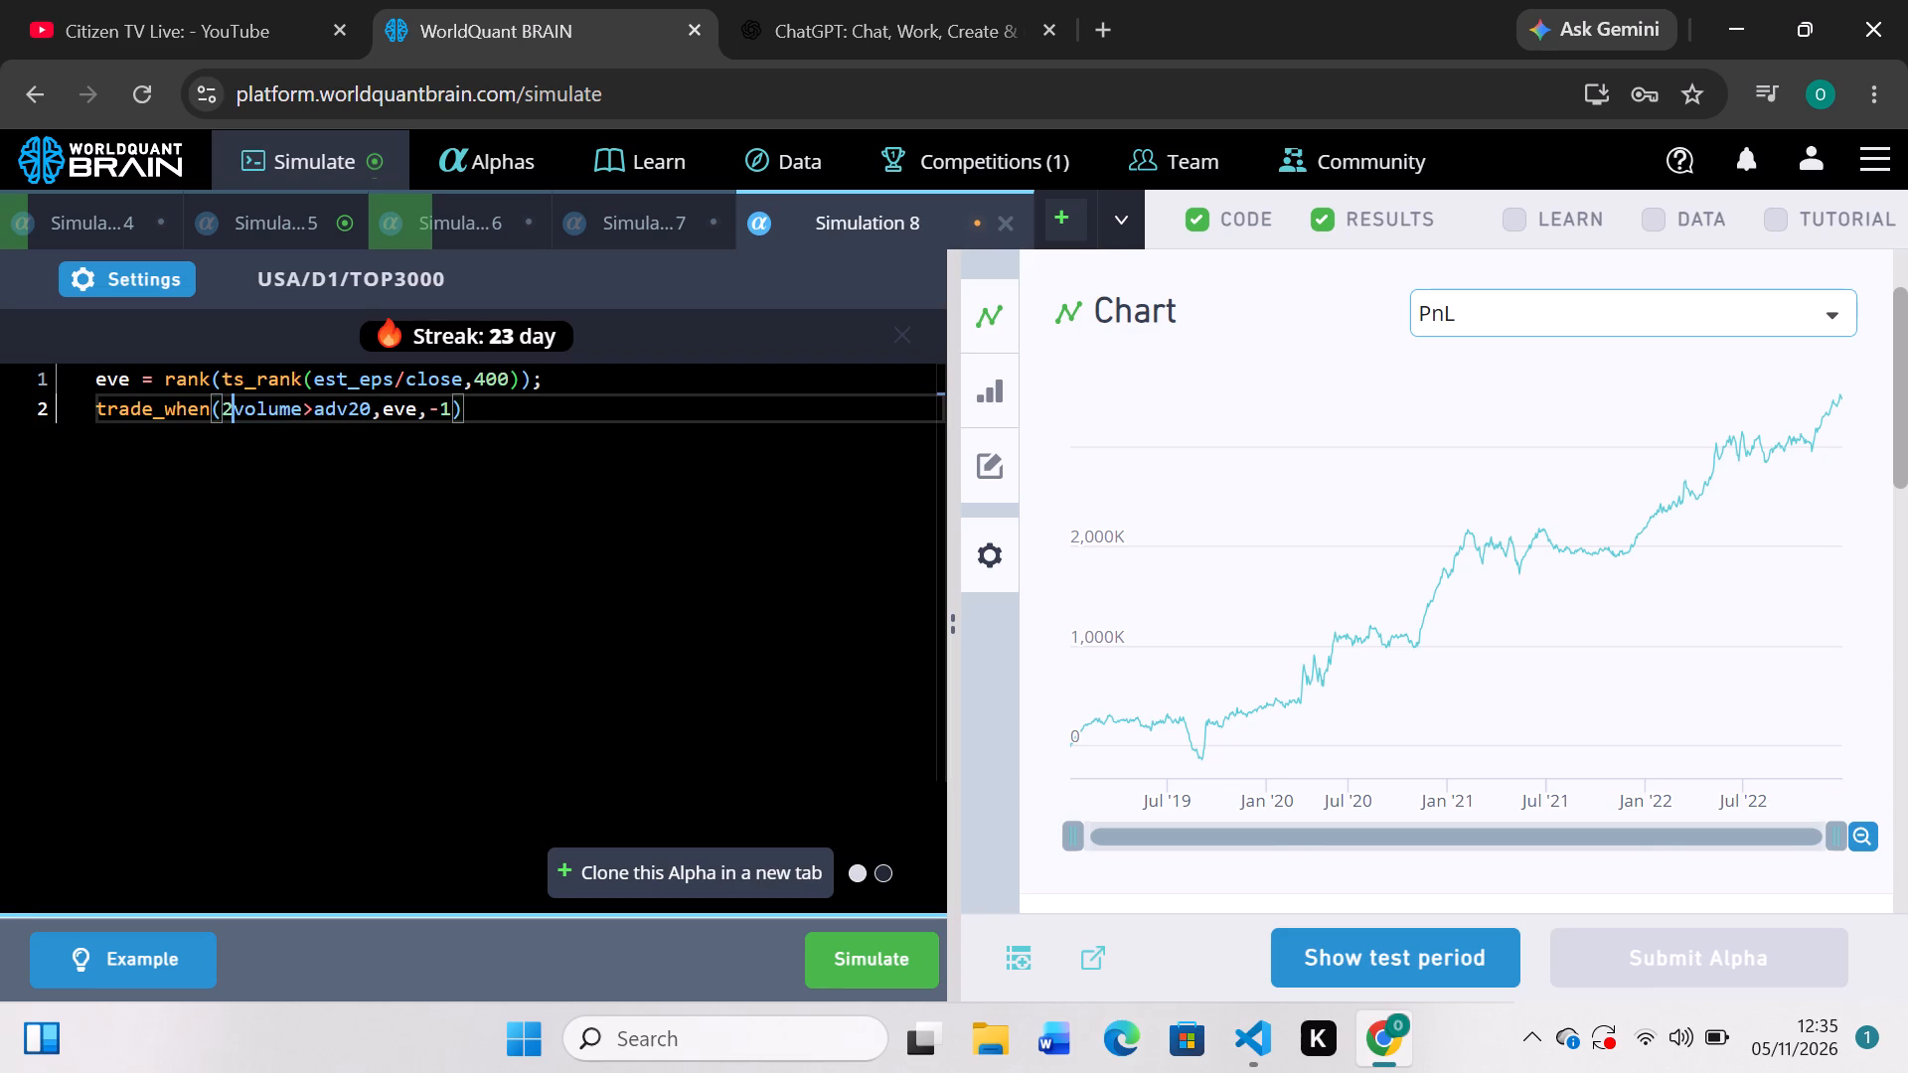
key("BackSpace")
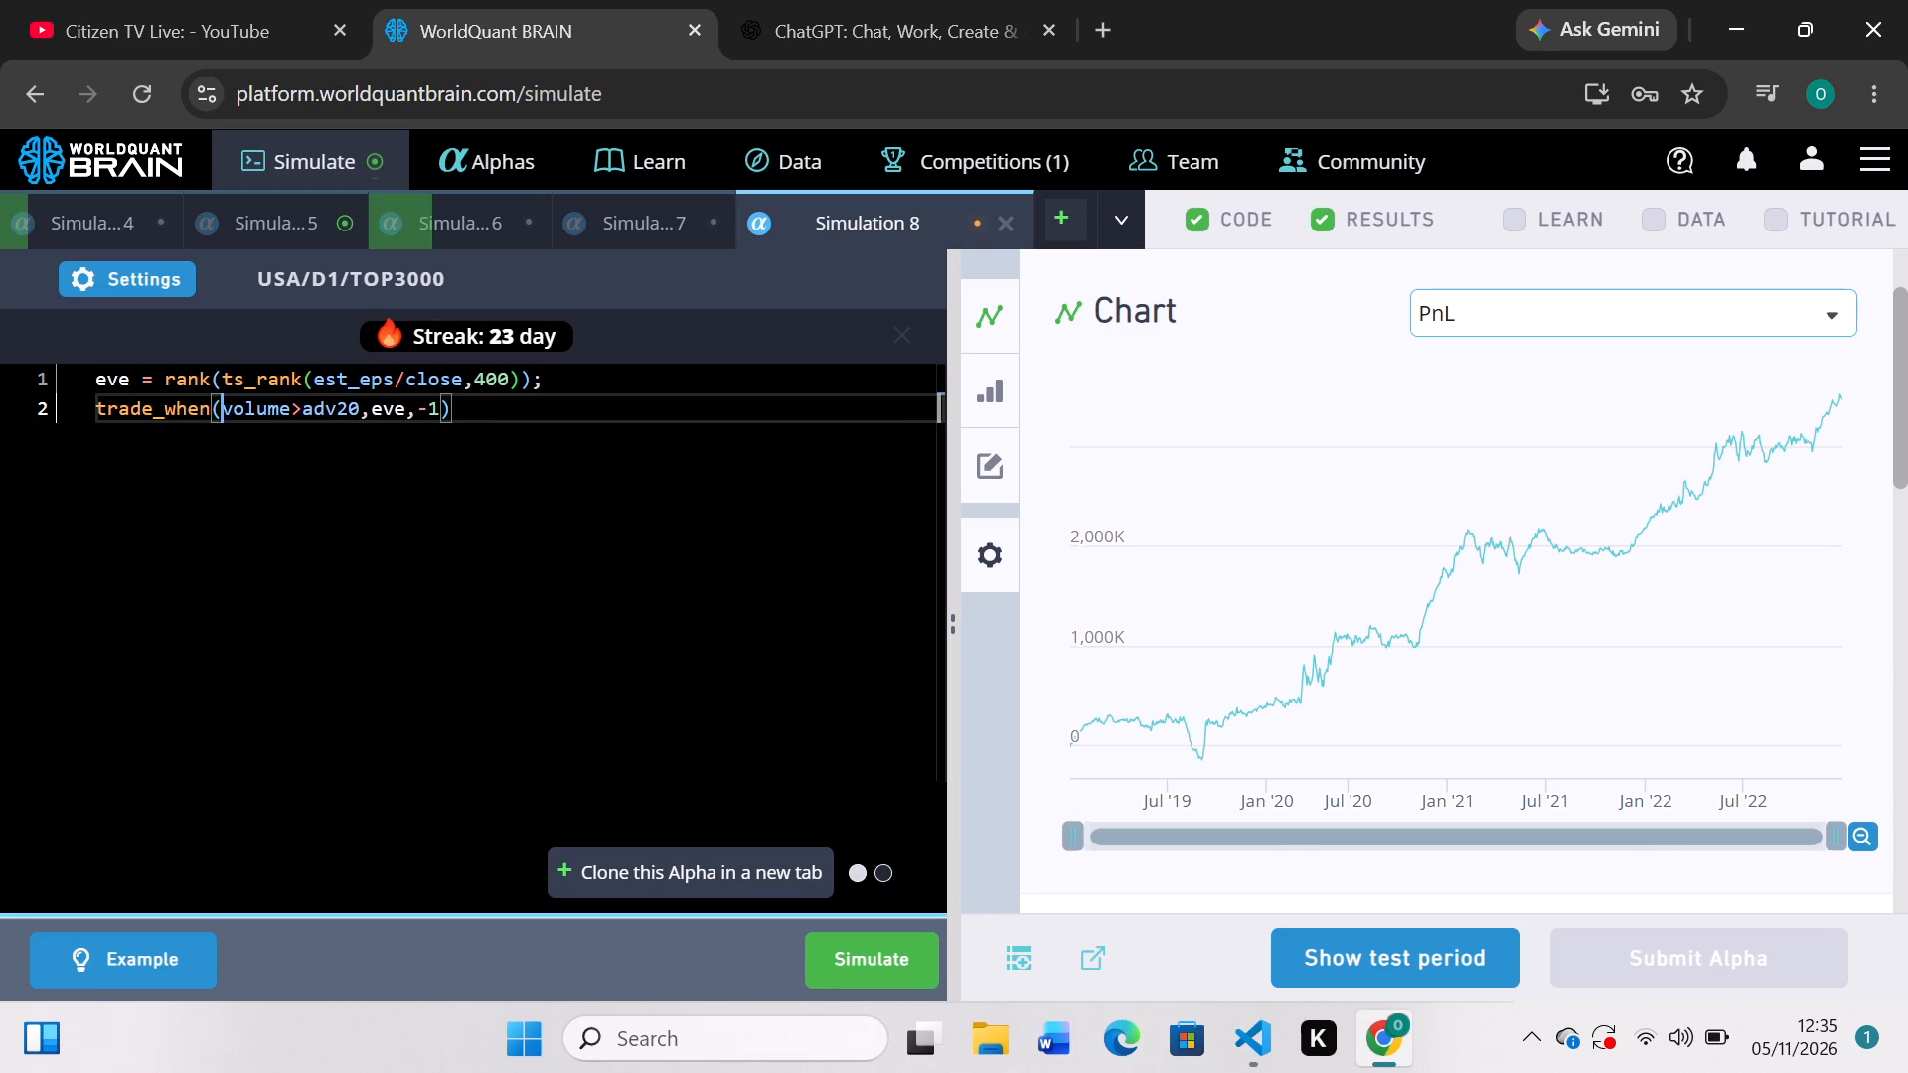
key("1")
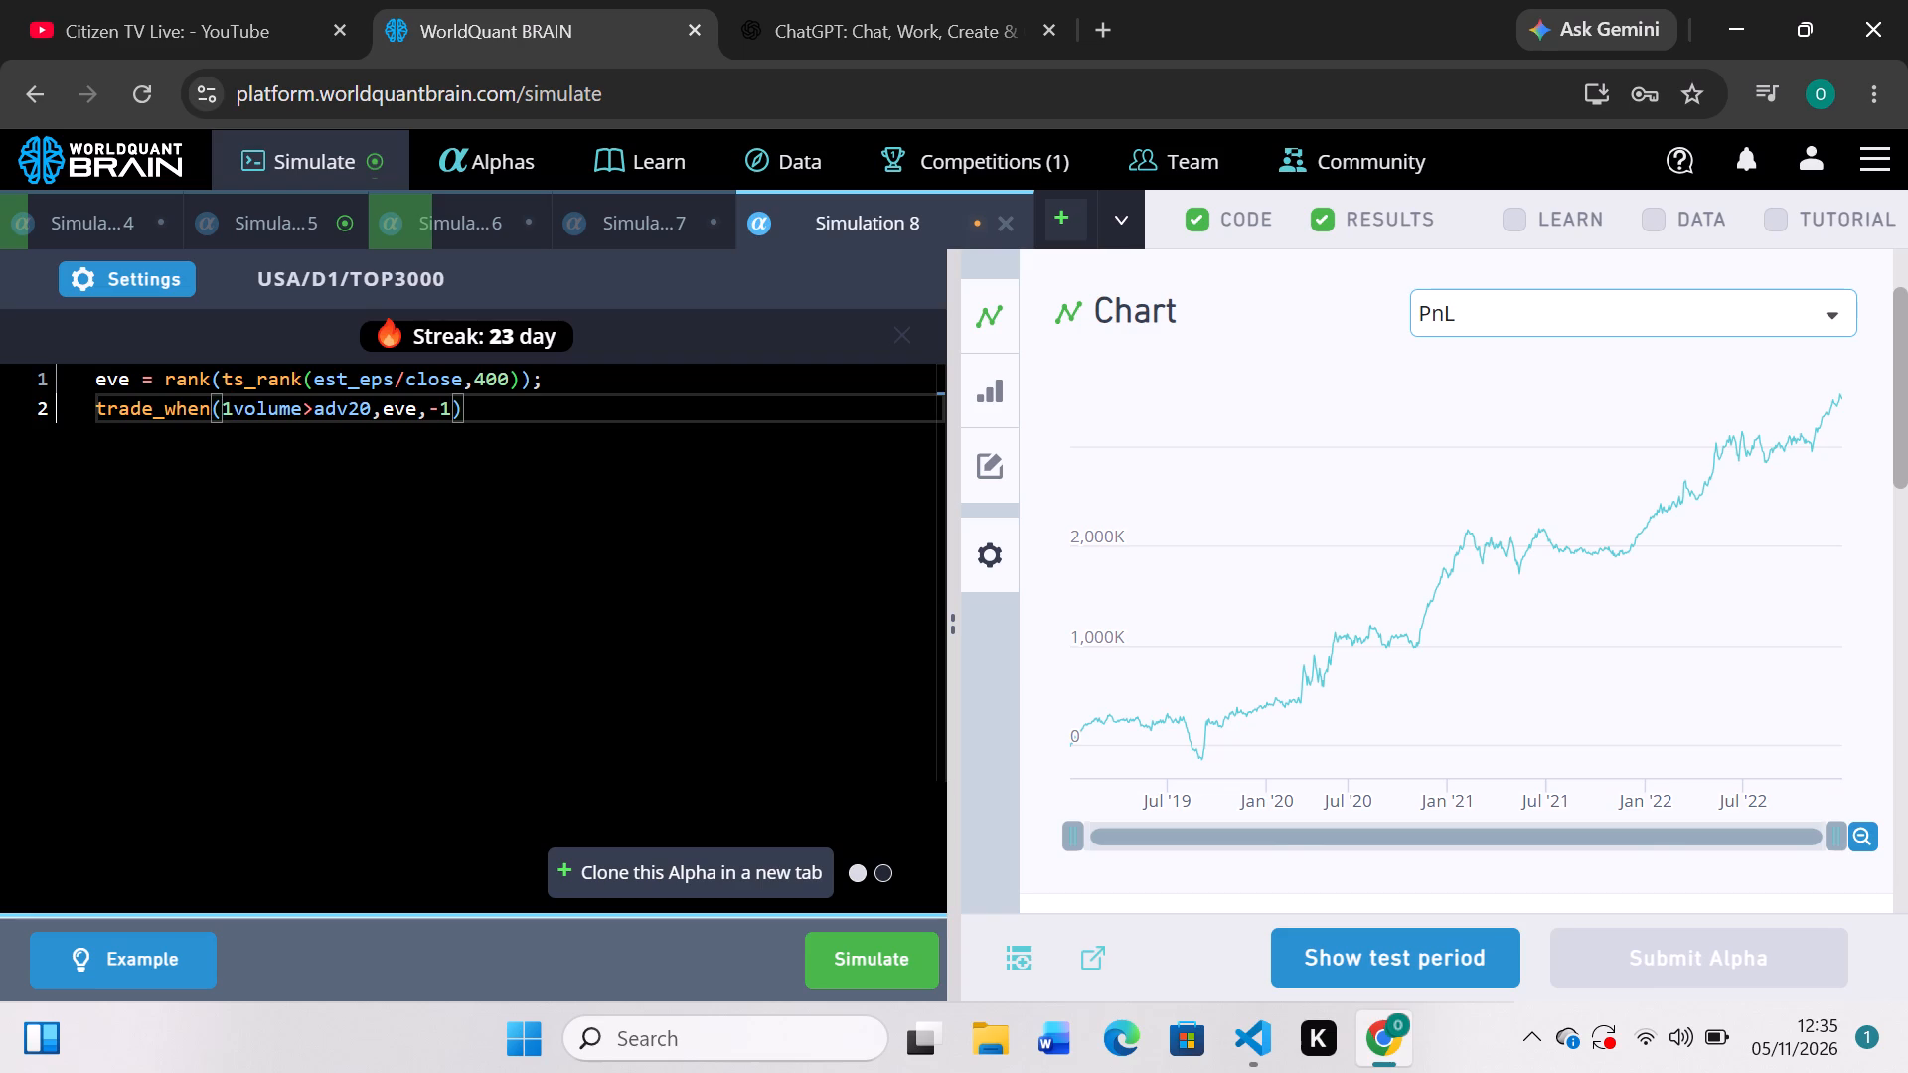
key("period")
key("3")
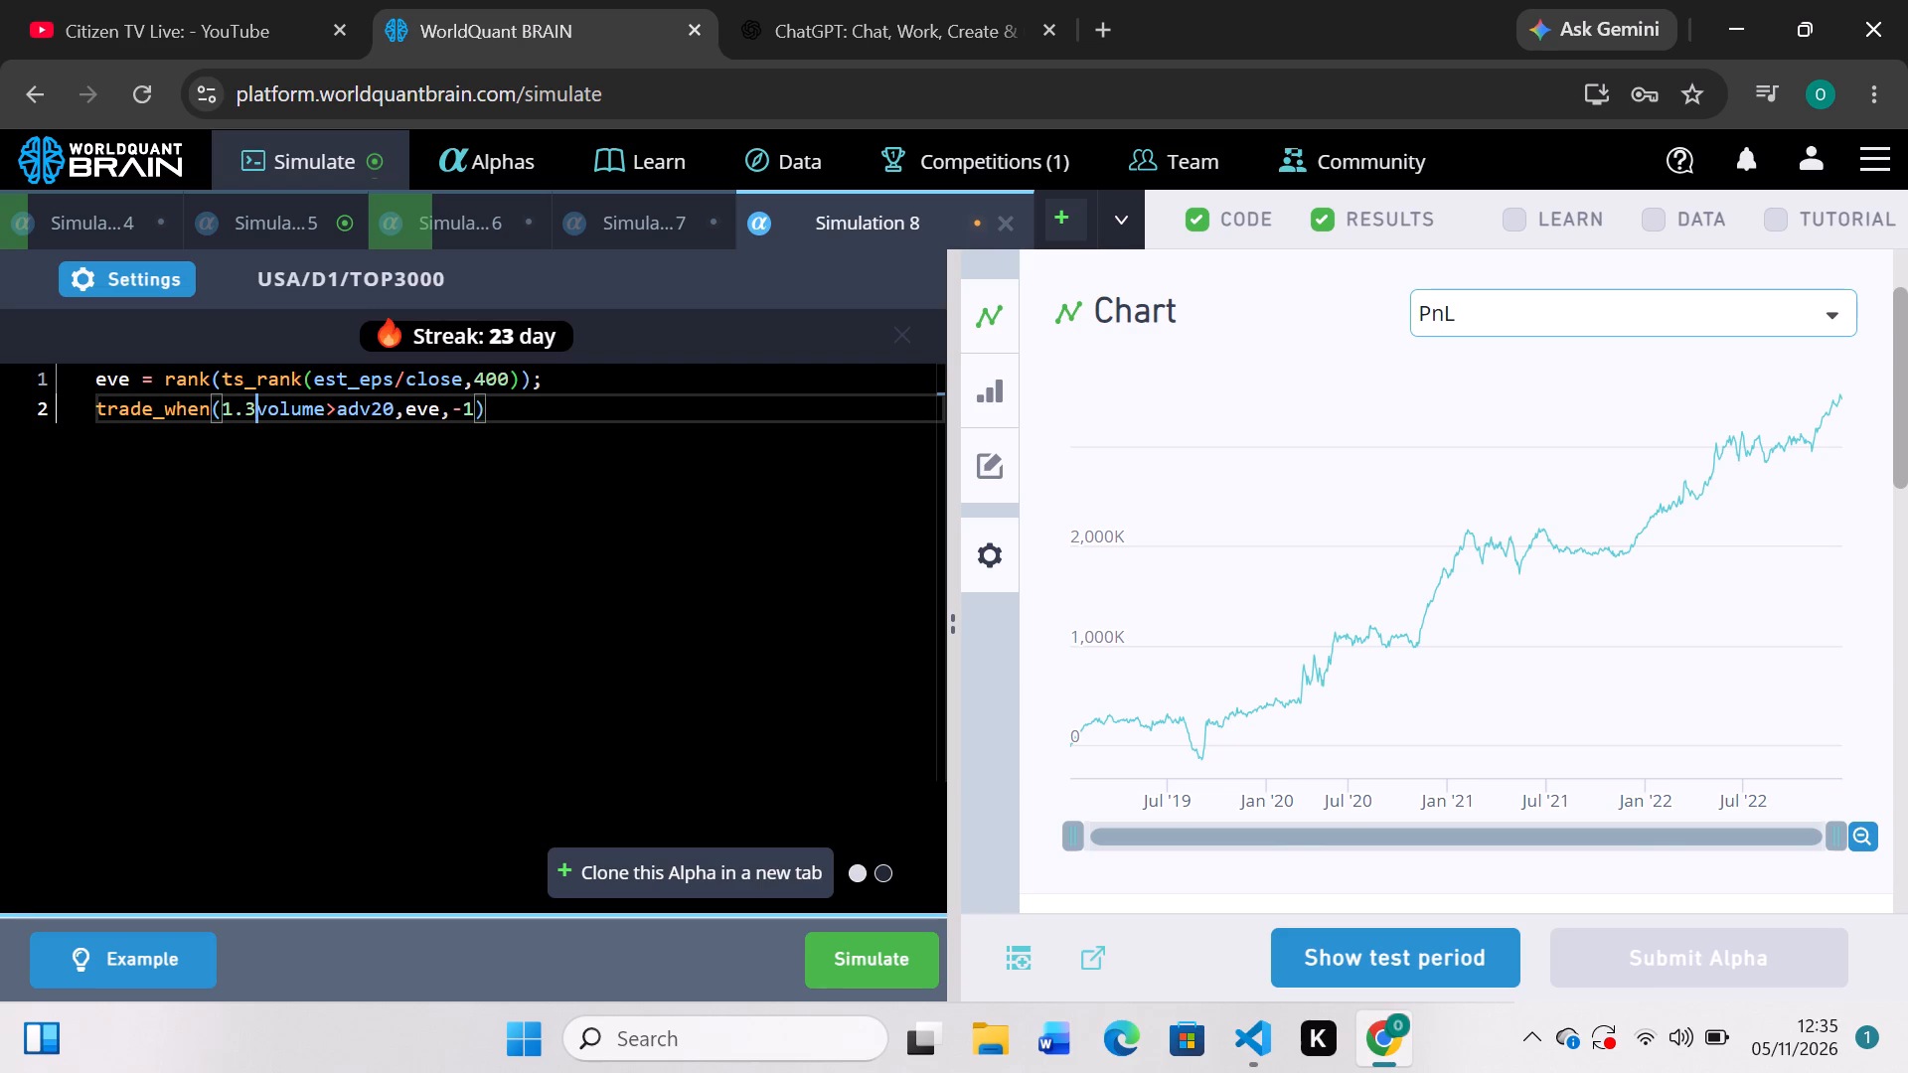
key("shift+asterisk")
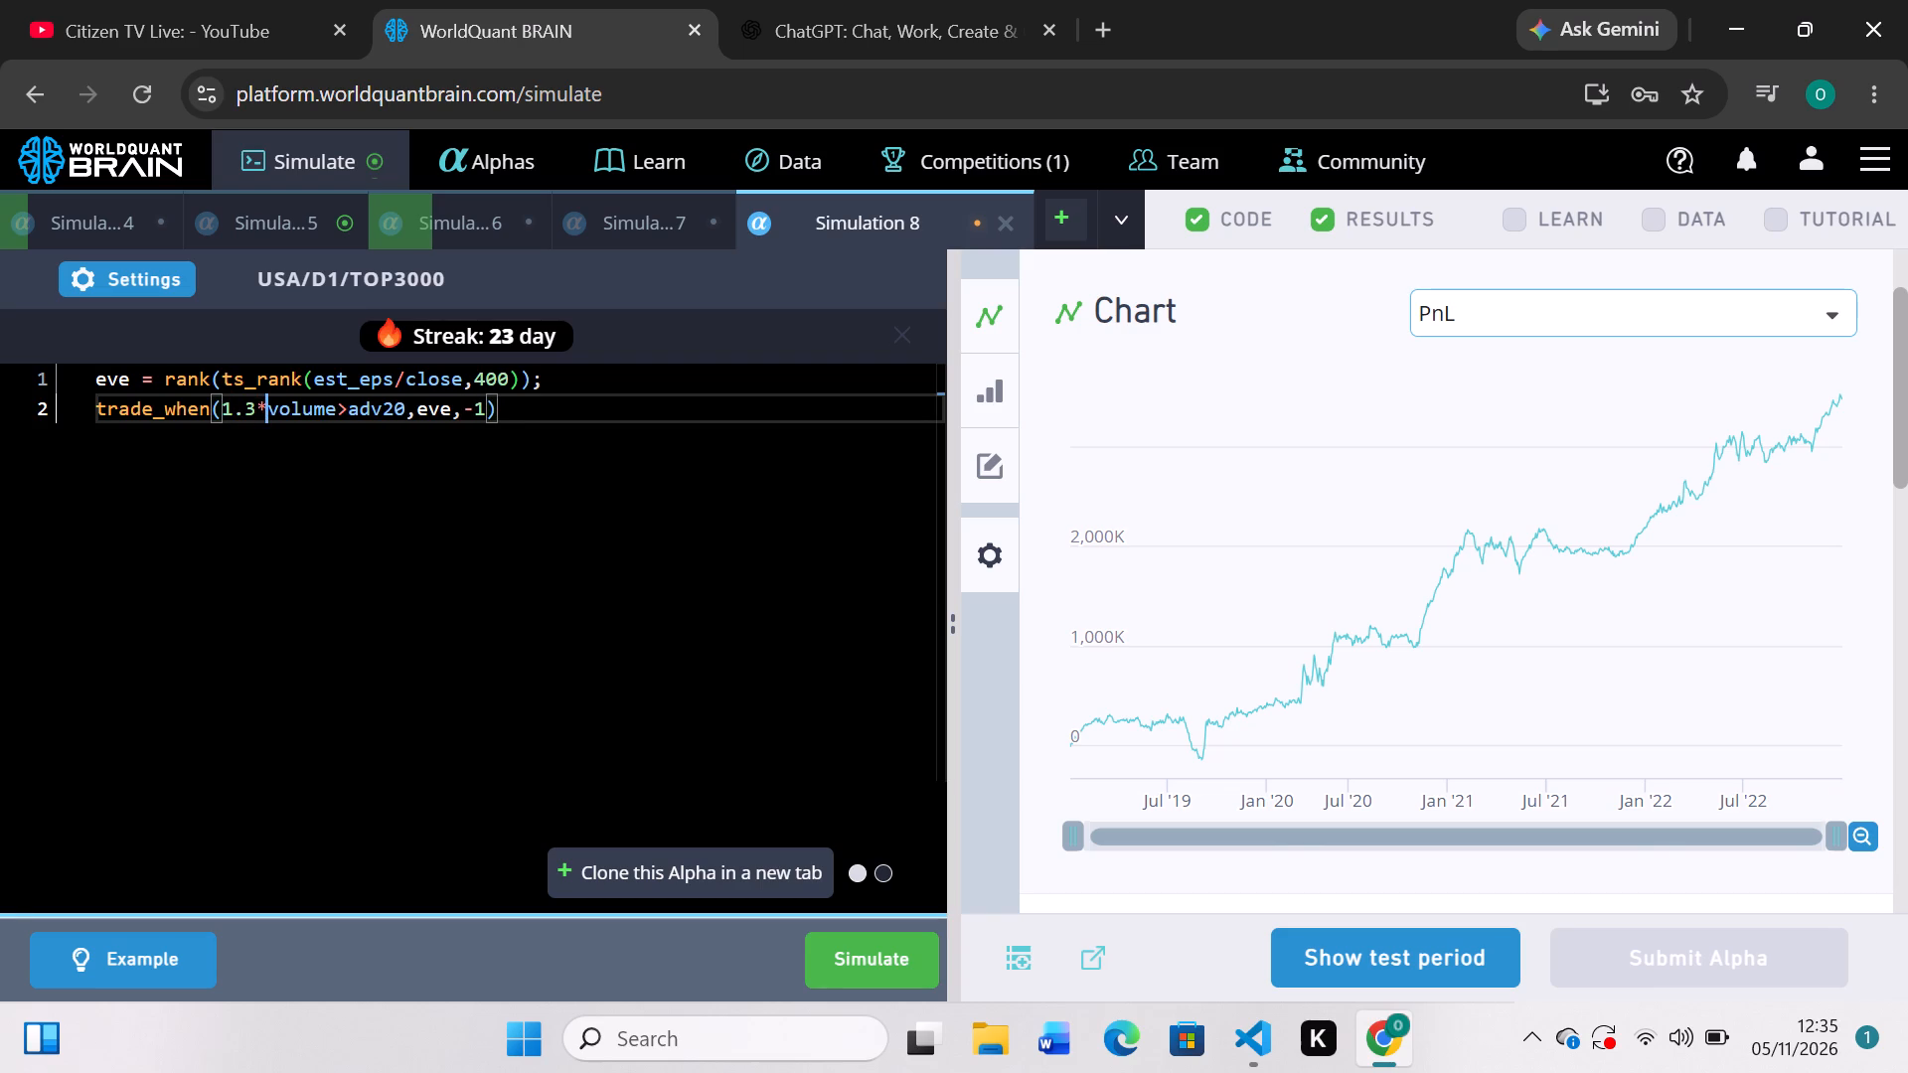
left_click(870, 961)
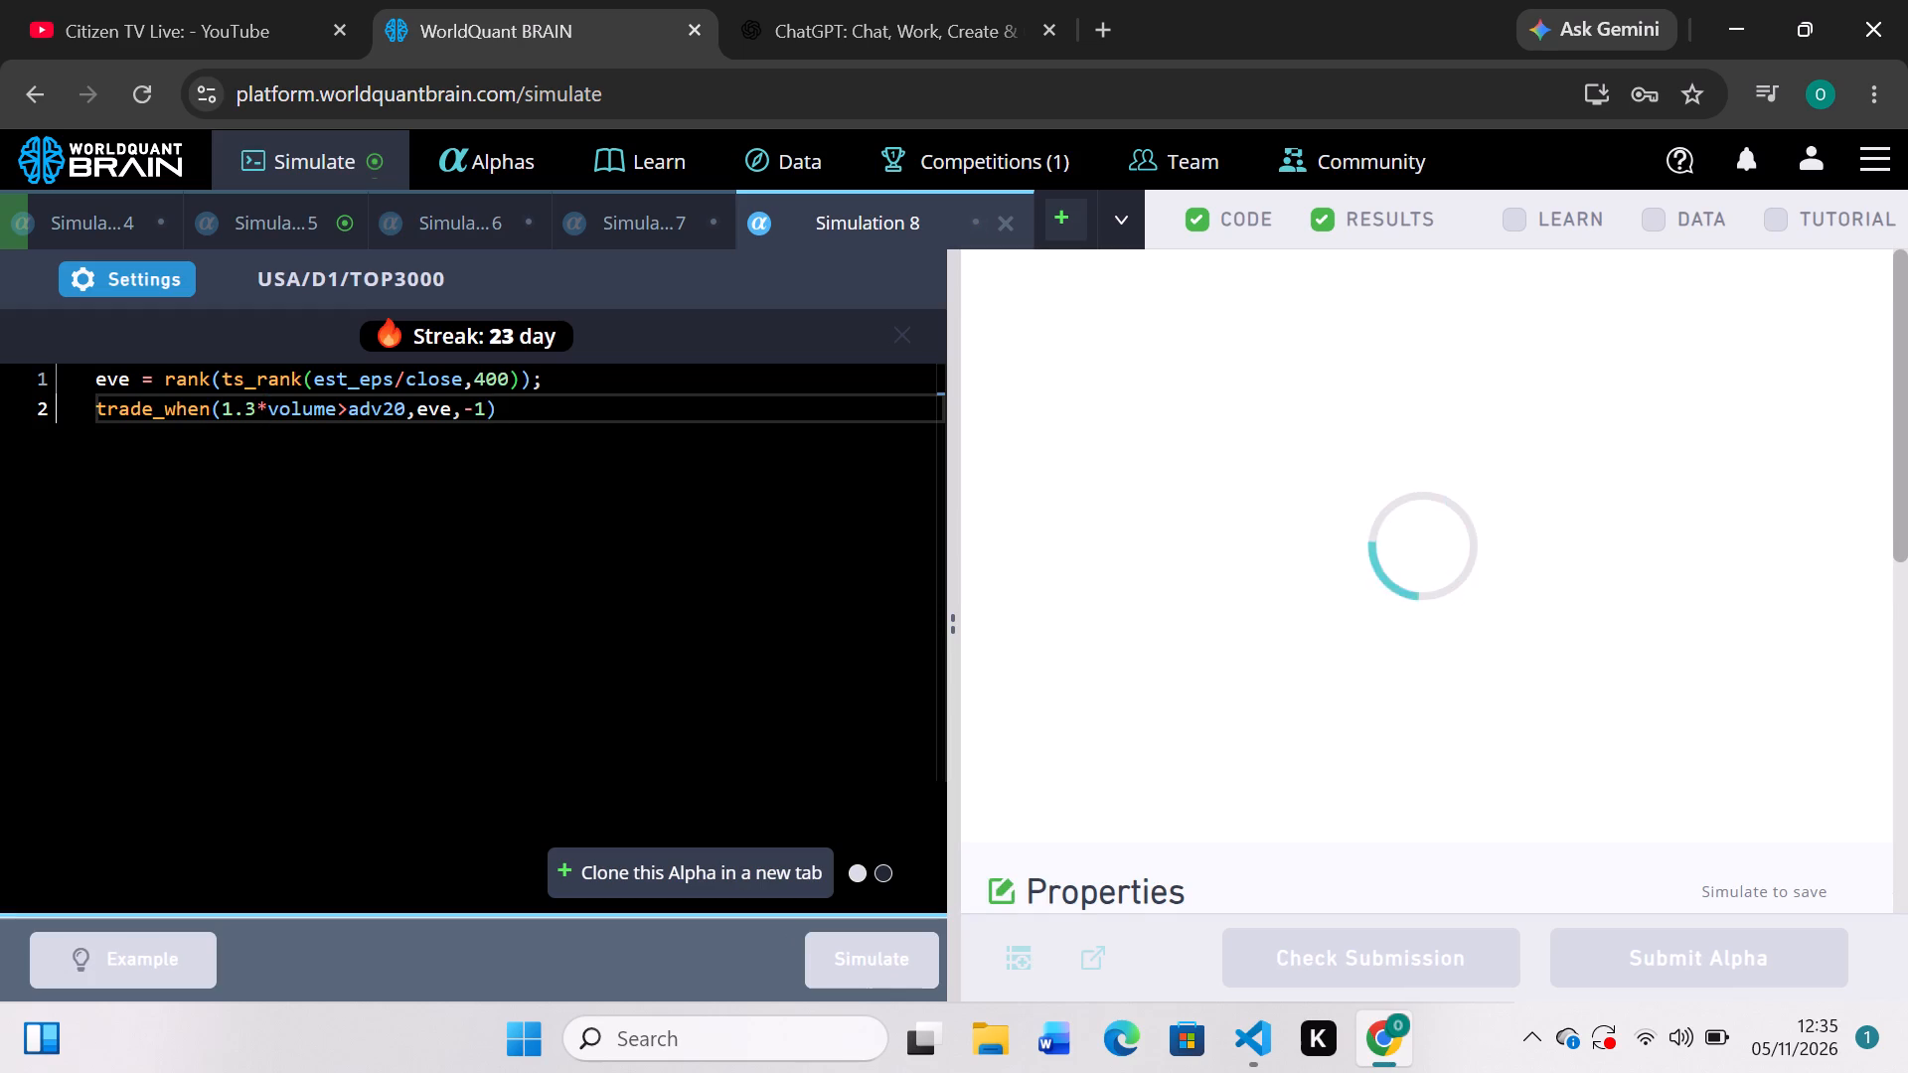
Check Simulation 5's train PnL chart, replace ts_delta with ts_rank in its expression, and simulate it.
left_click(309, 227)
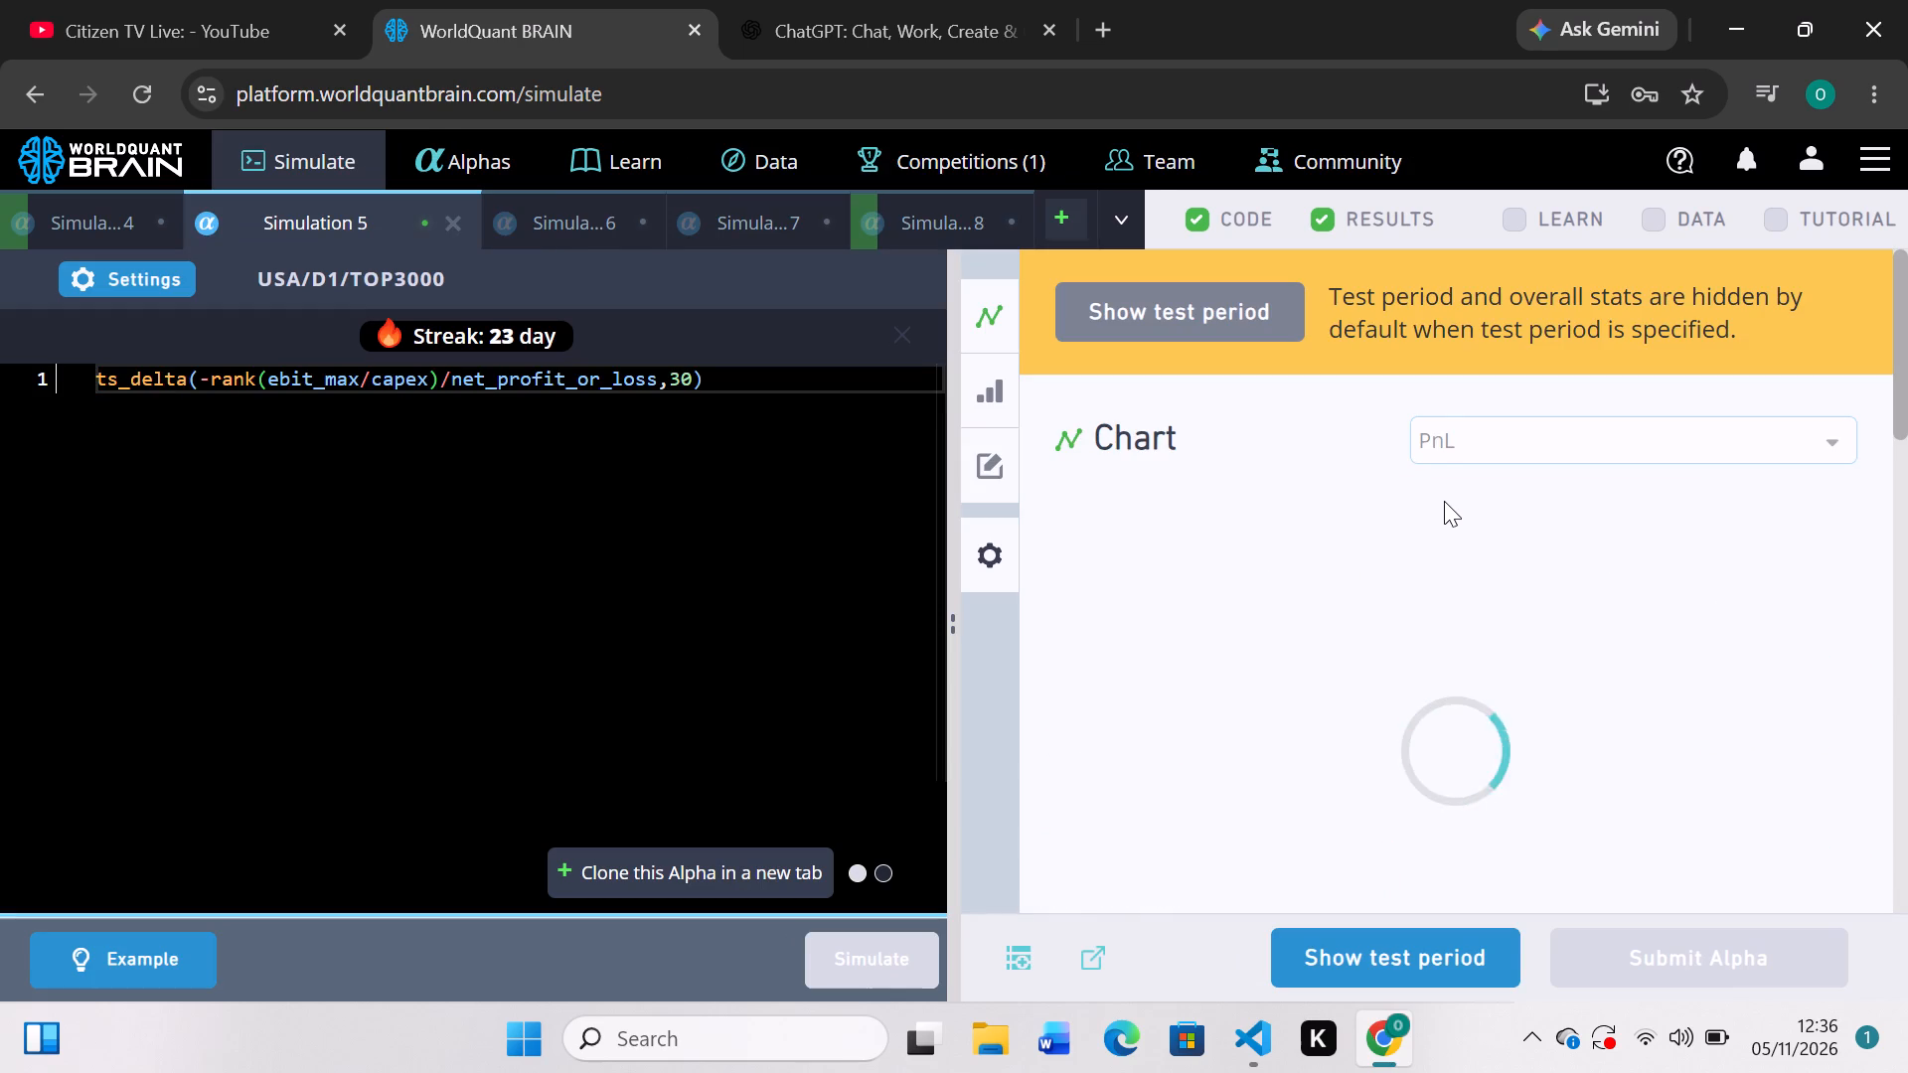
scroll(1444, 501, "down", 3)
scroll(1444, 501, "up", 2)
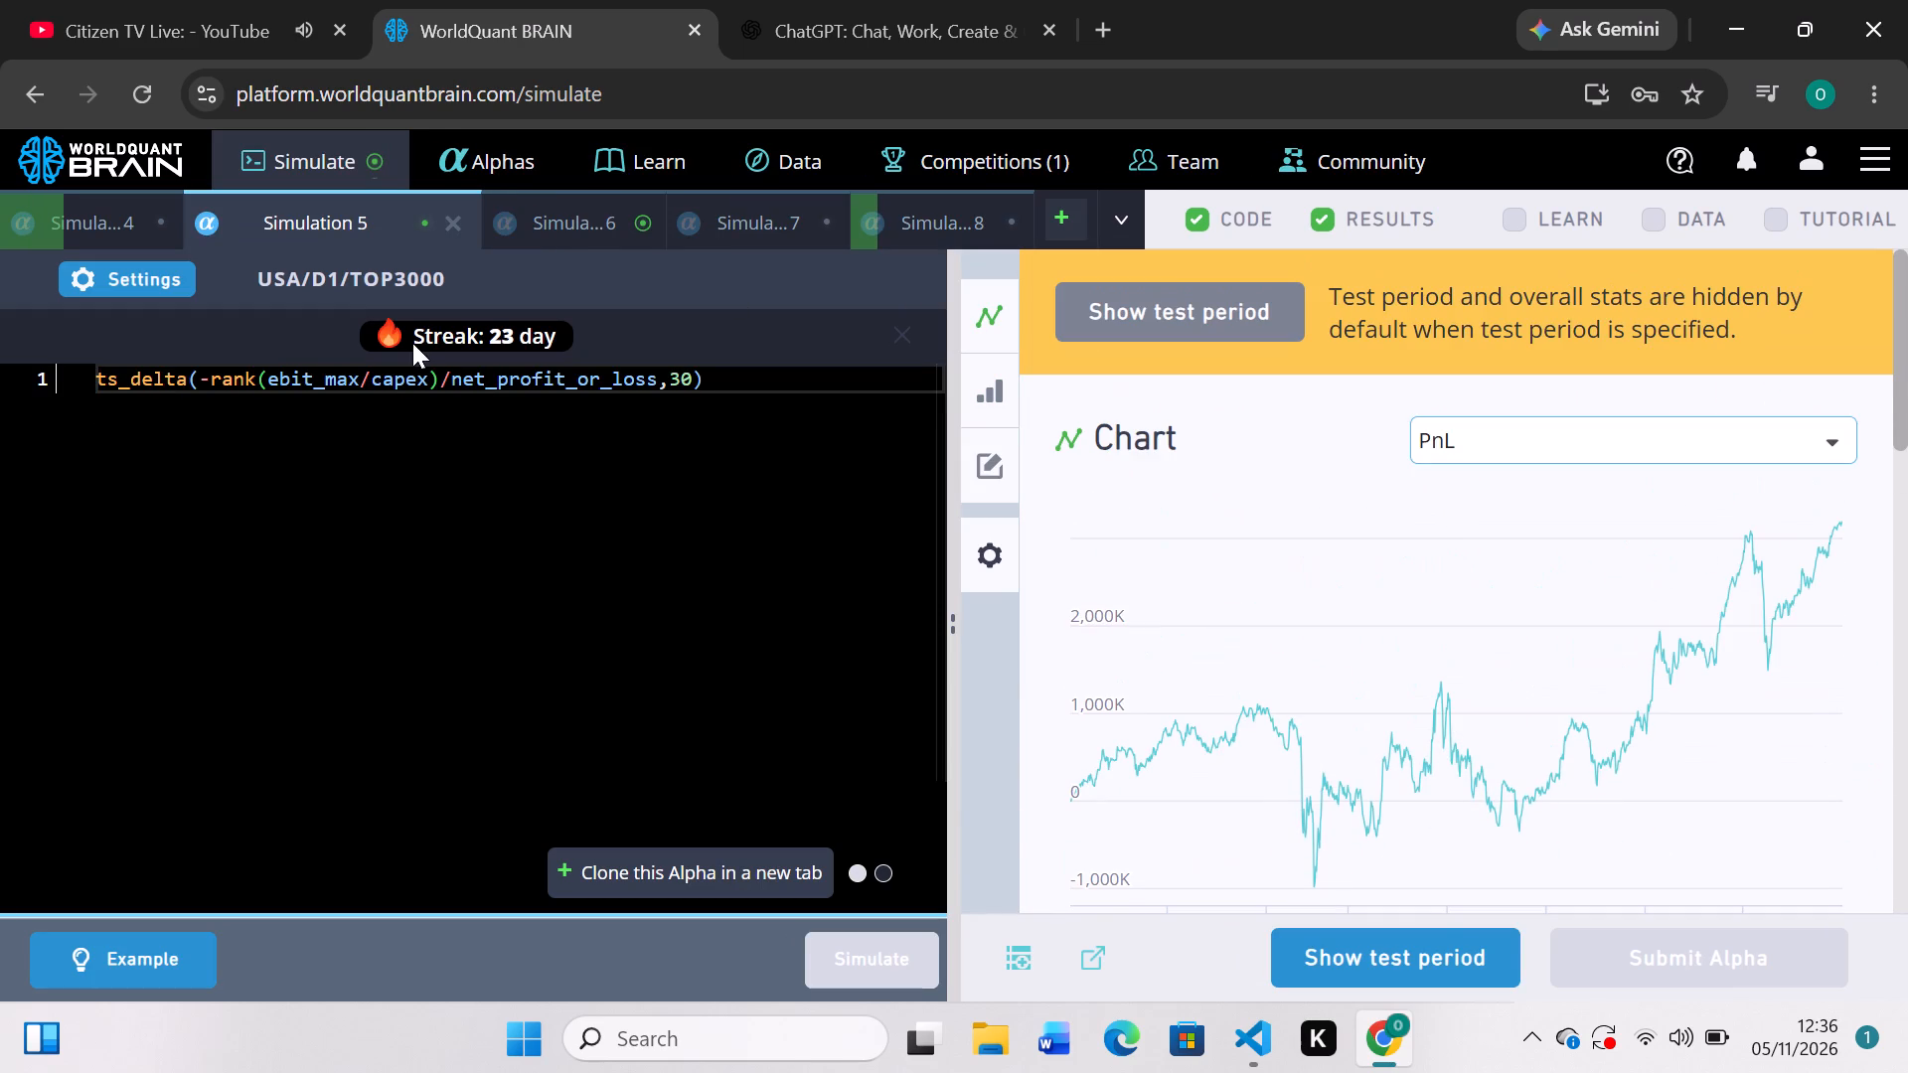
left_click(186, 374)
key("BackSpace")
key("BackSpace")
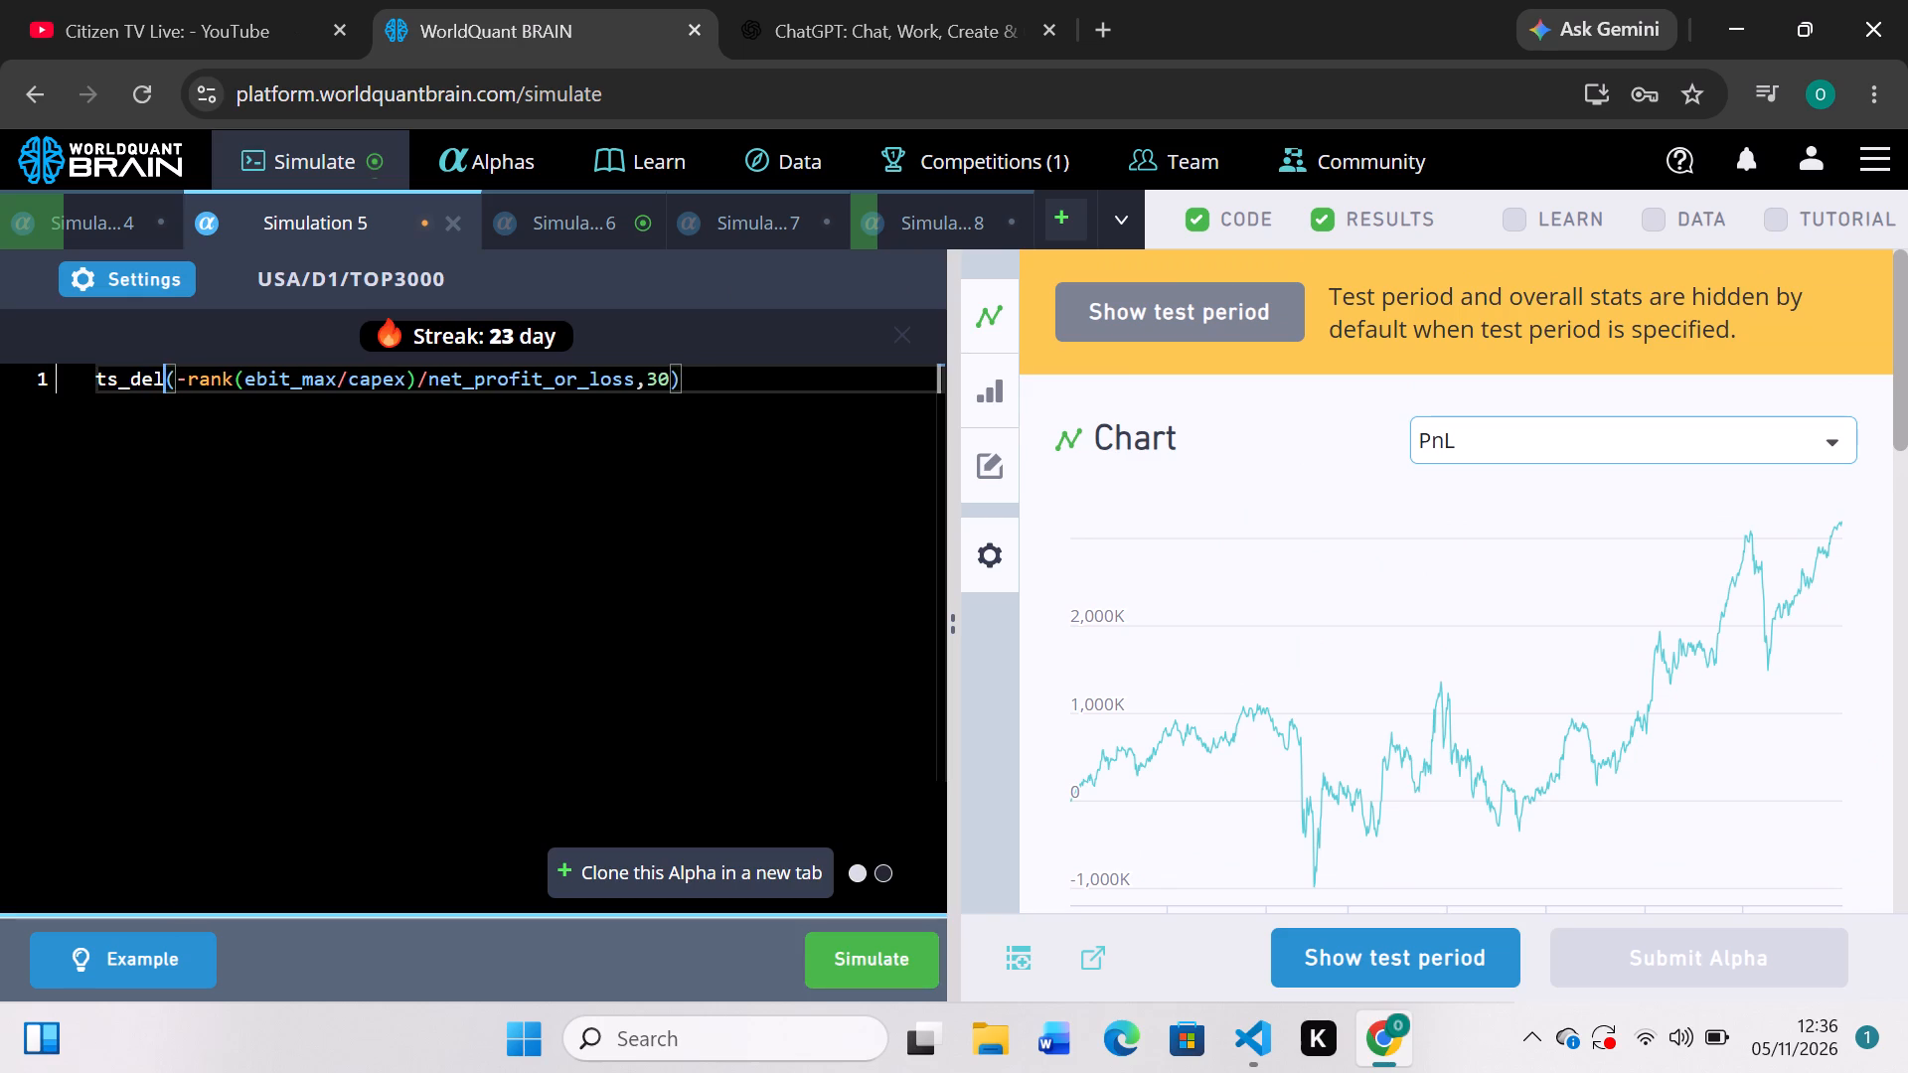
key("BackSpace")
key("BackSpace")
key("BackSpace")
type("ra")
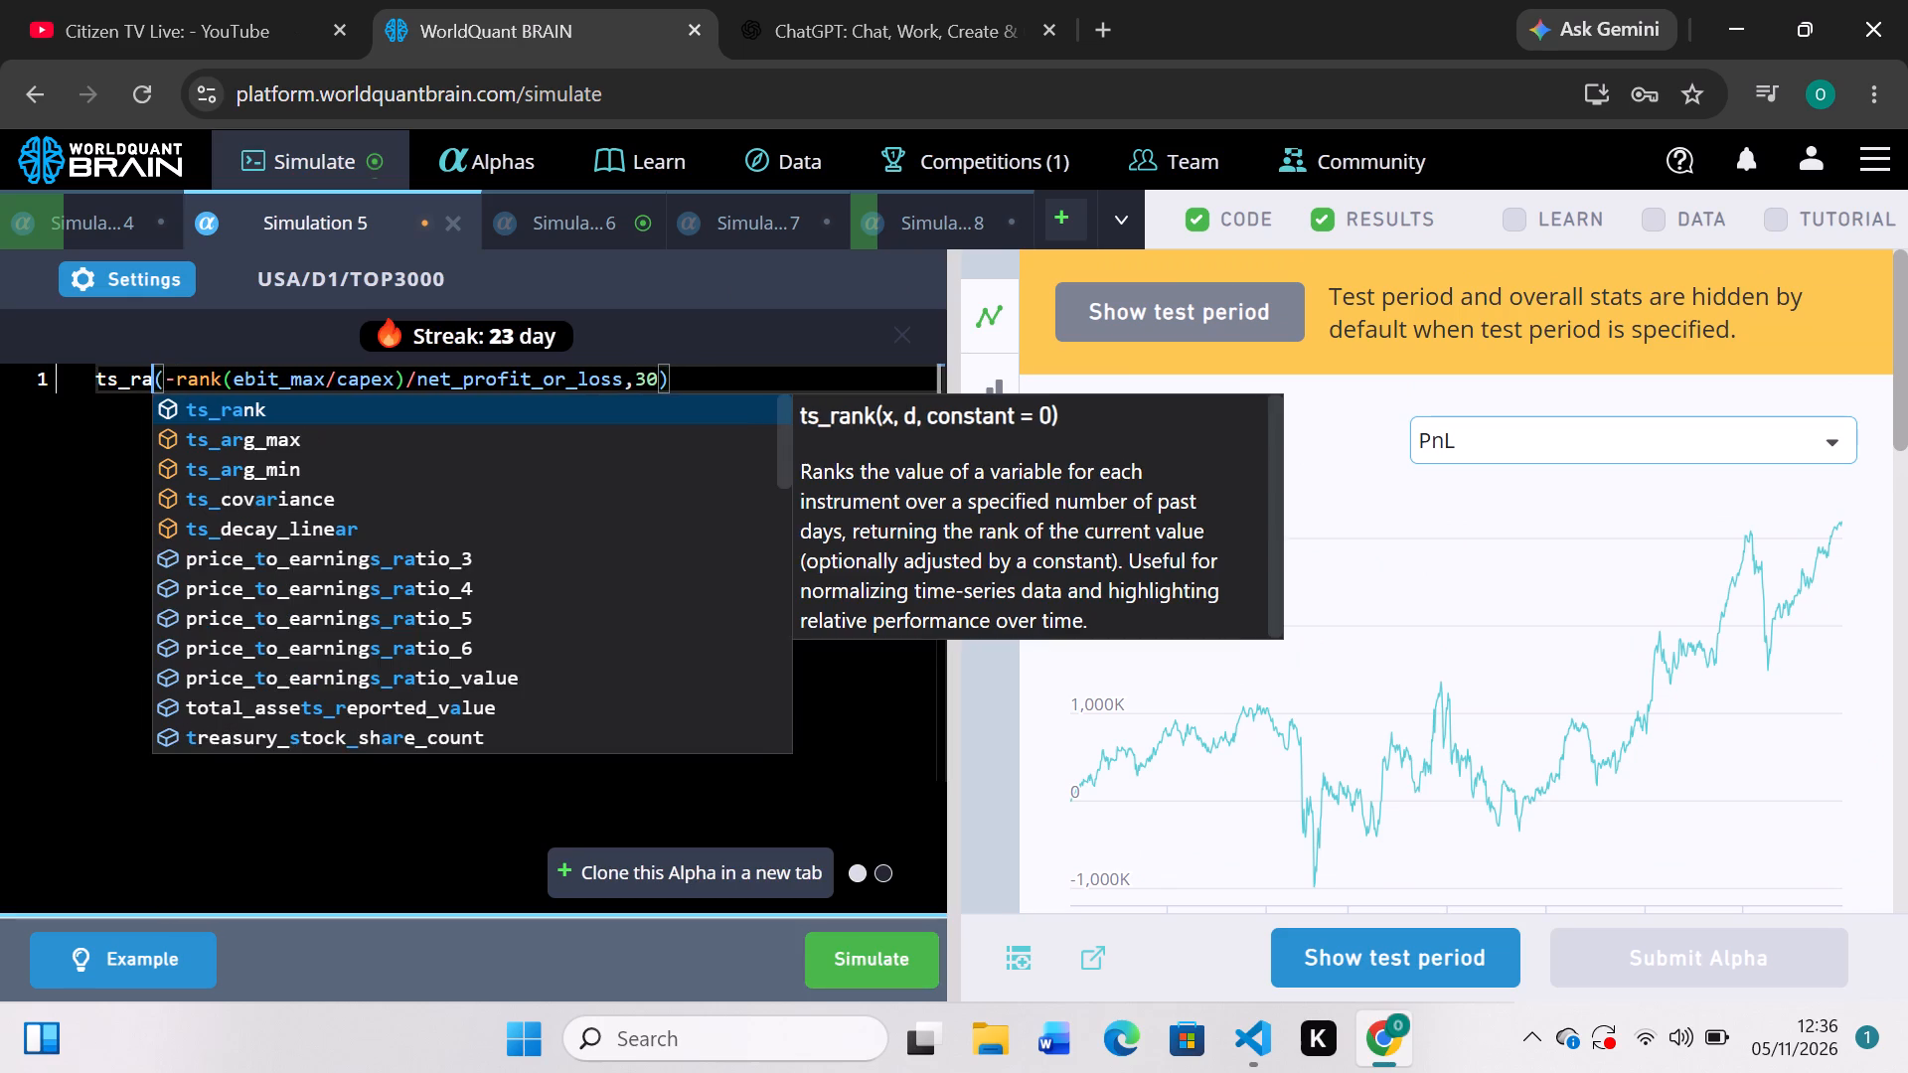
type("nk")
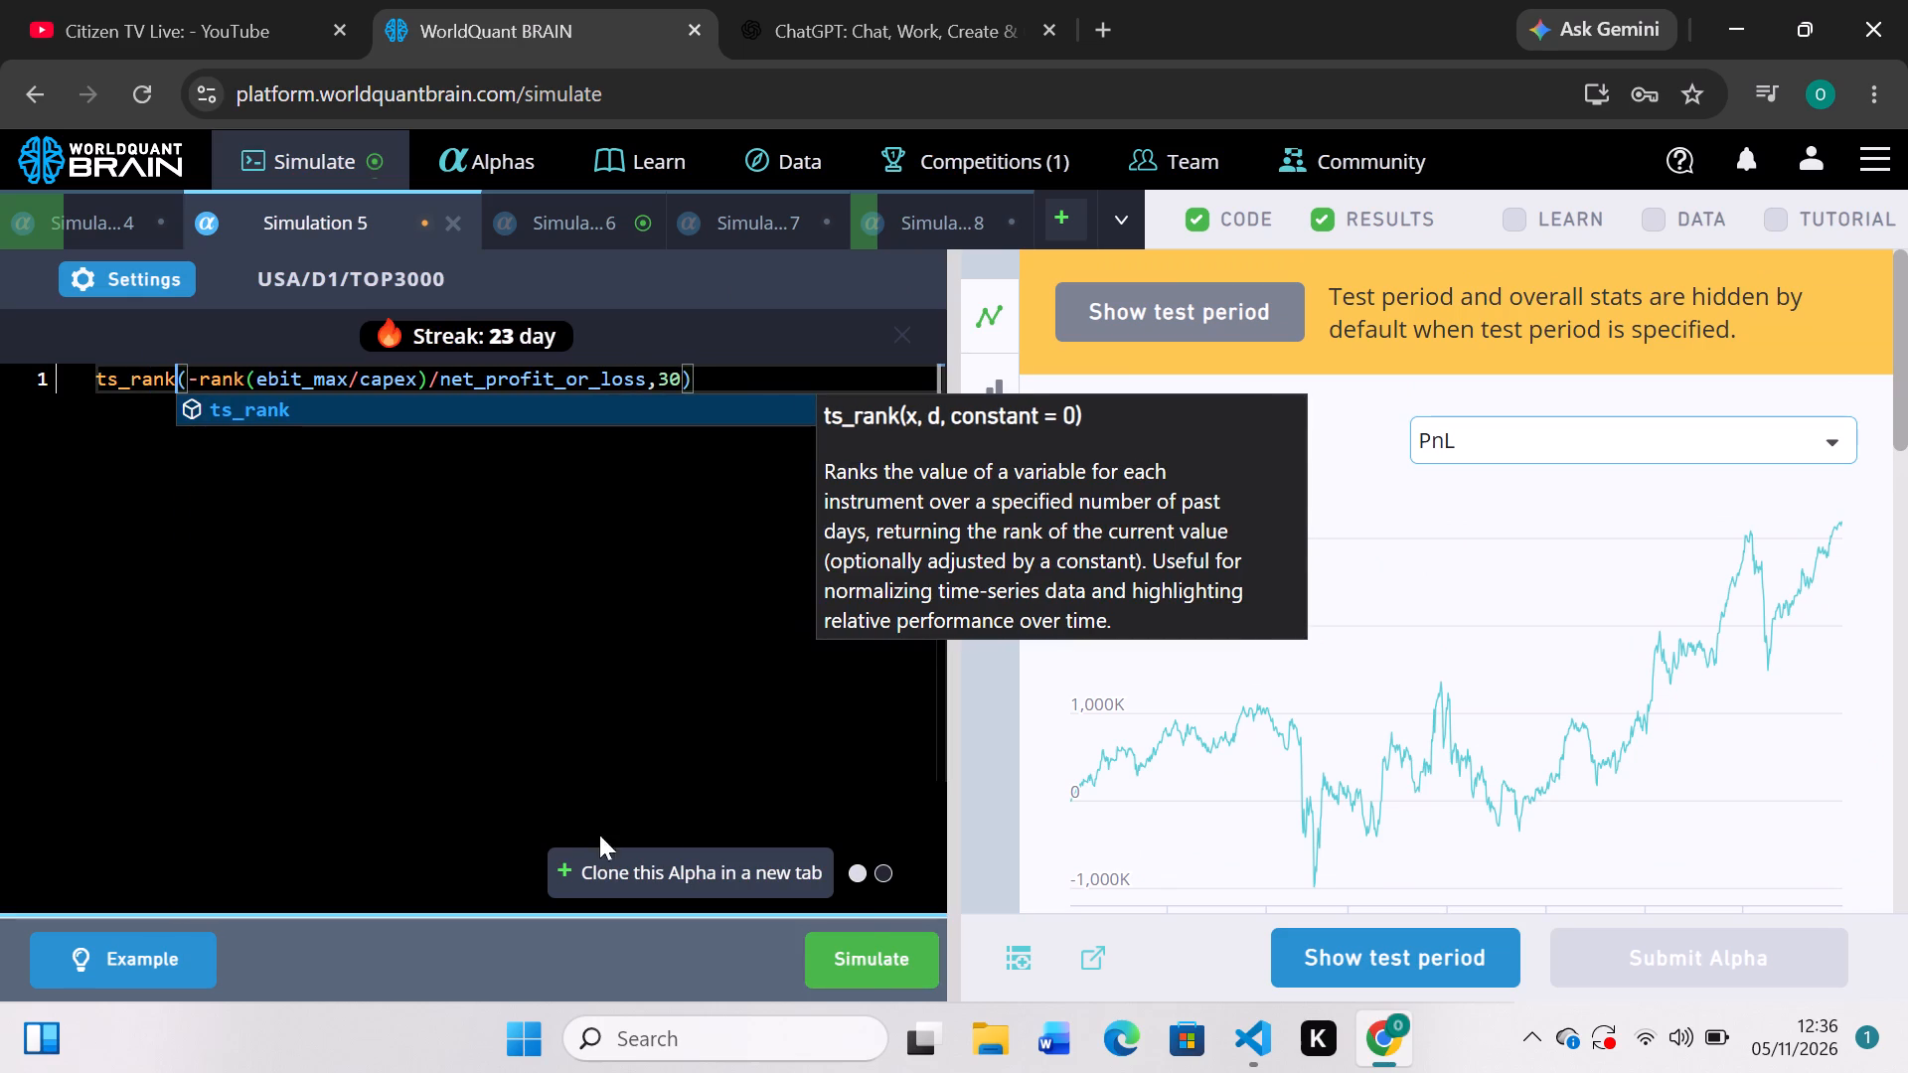
left_click(861, 979)
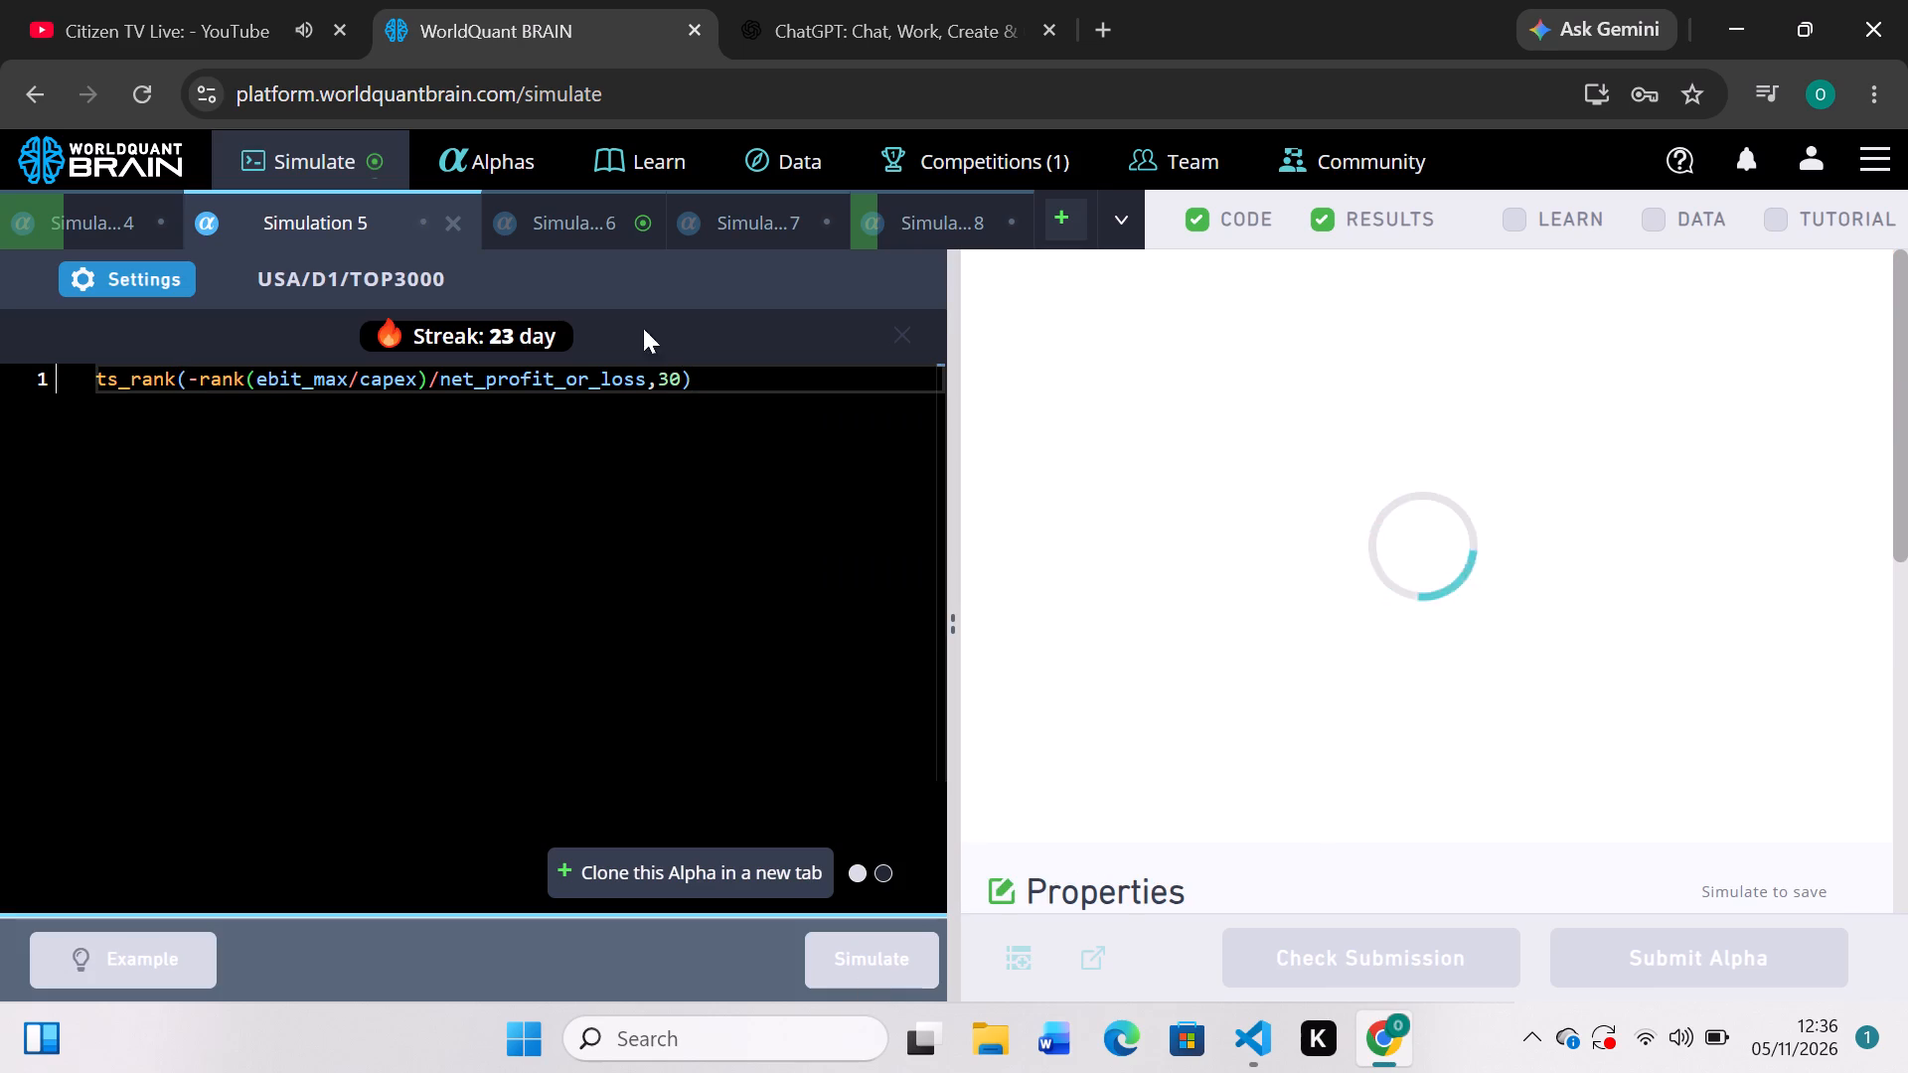
After checking Simulation 6's train IS summary, append +liabilities*assets to its expression and simulate it.
left_click(631, 217)
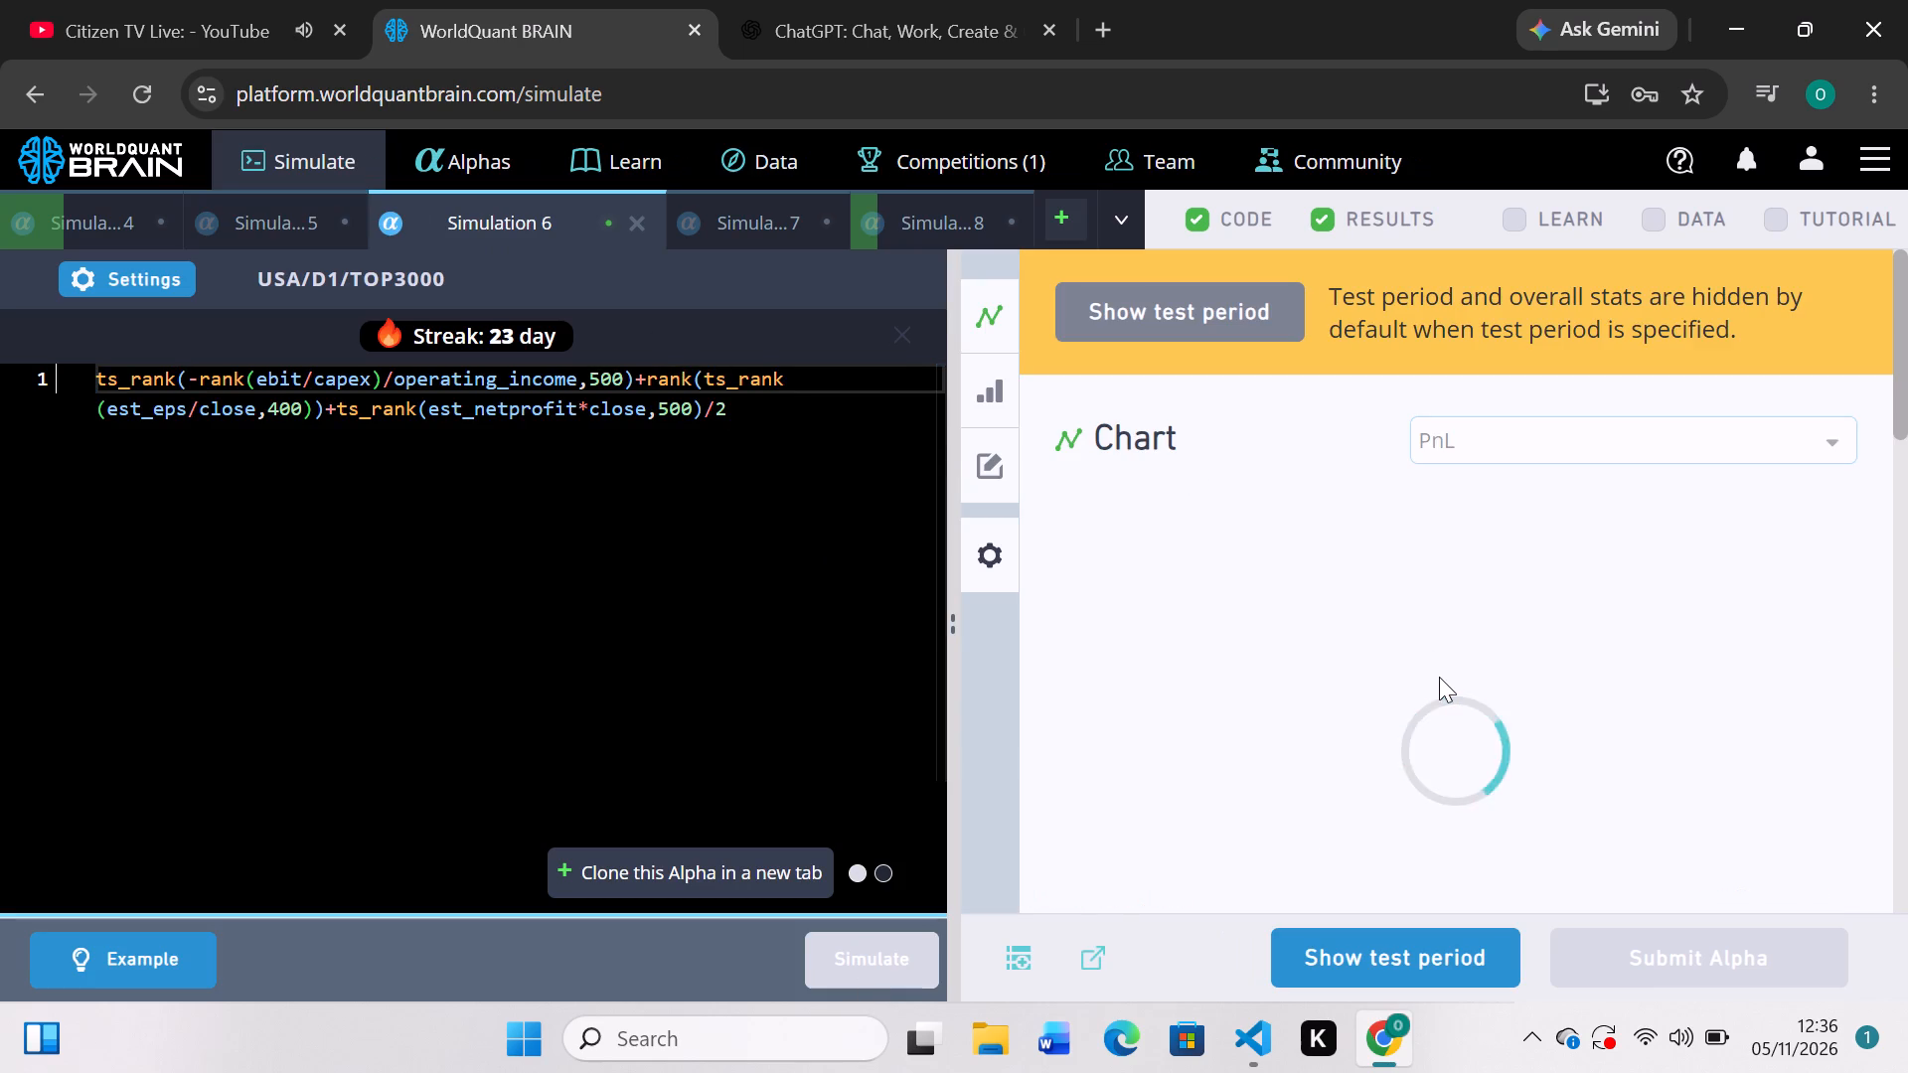
scroll(1439, 677, "down", 3)
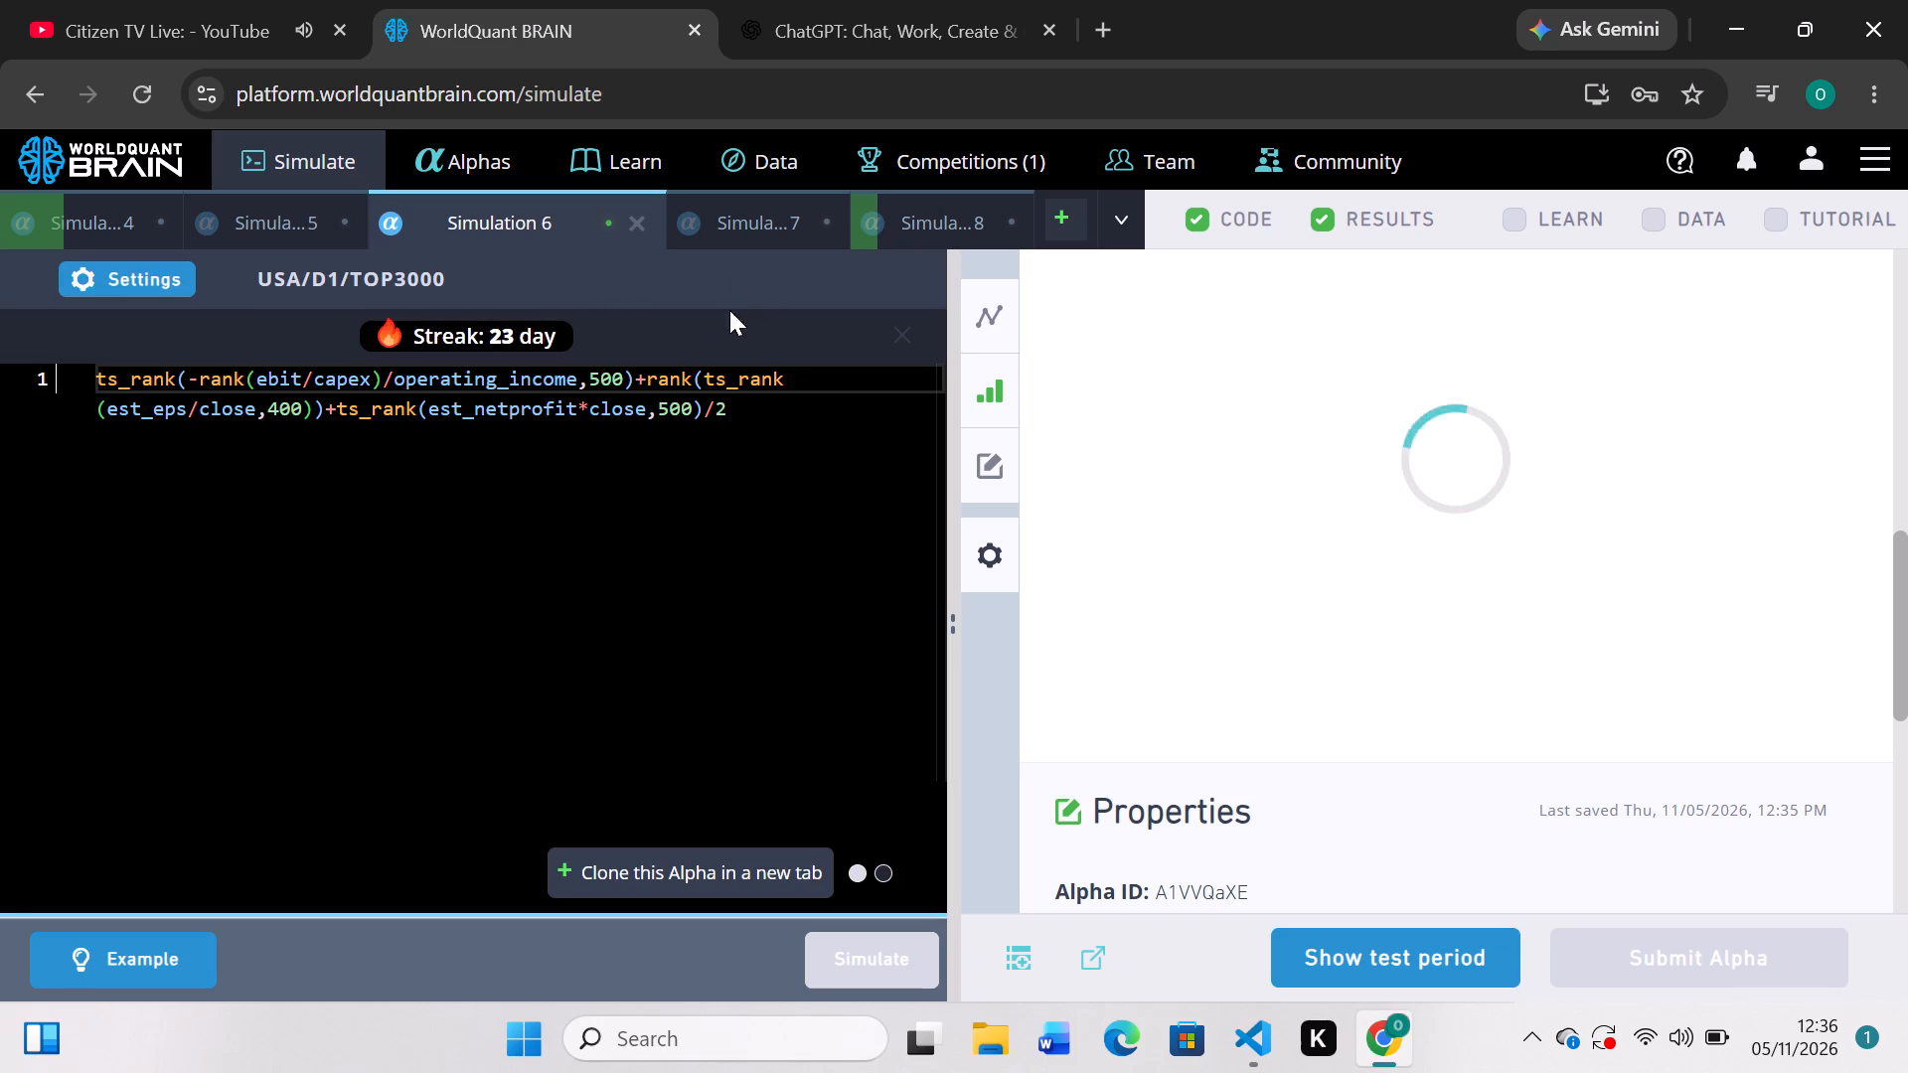
left_click(752, 409)
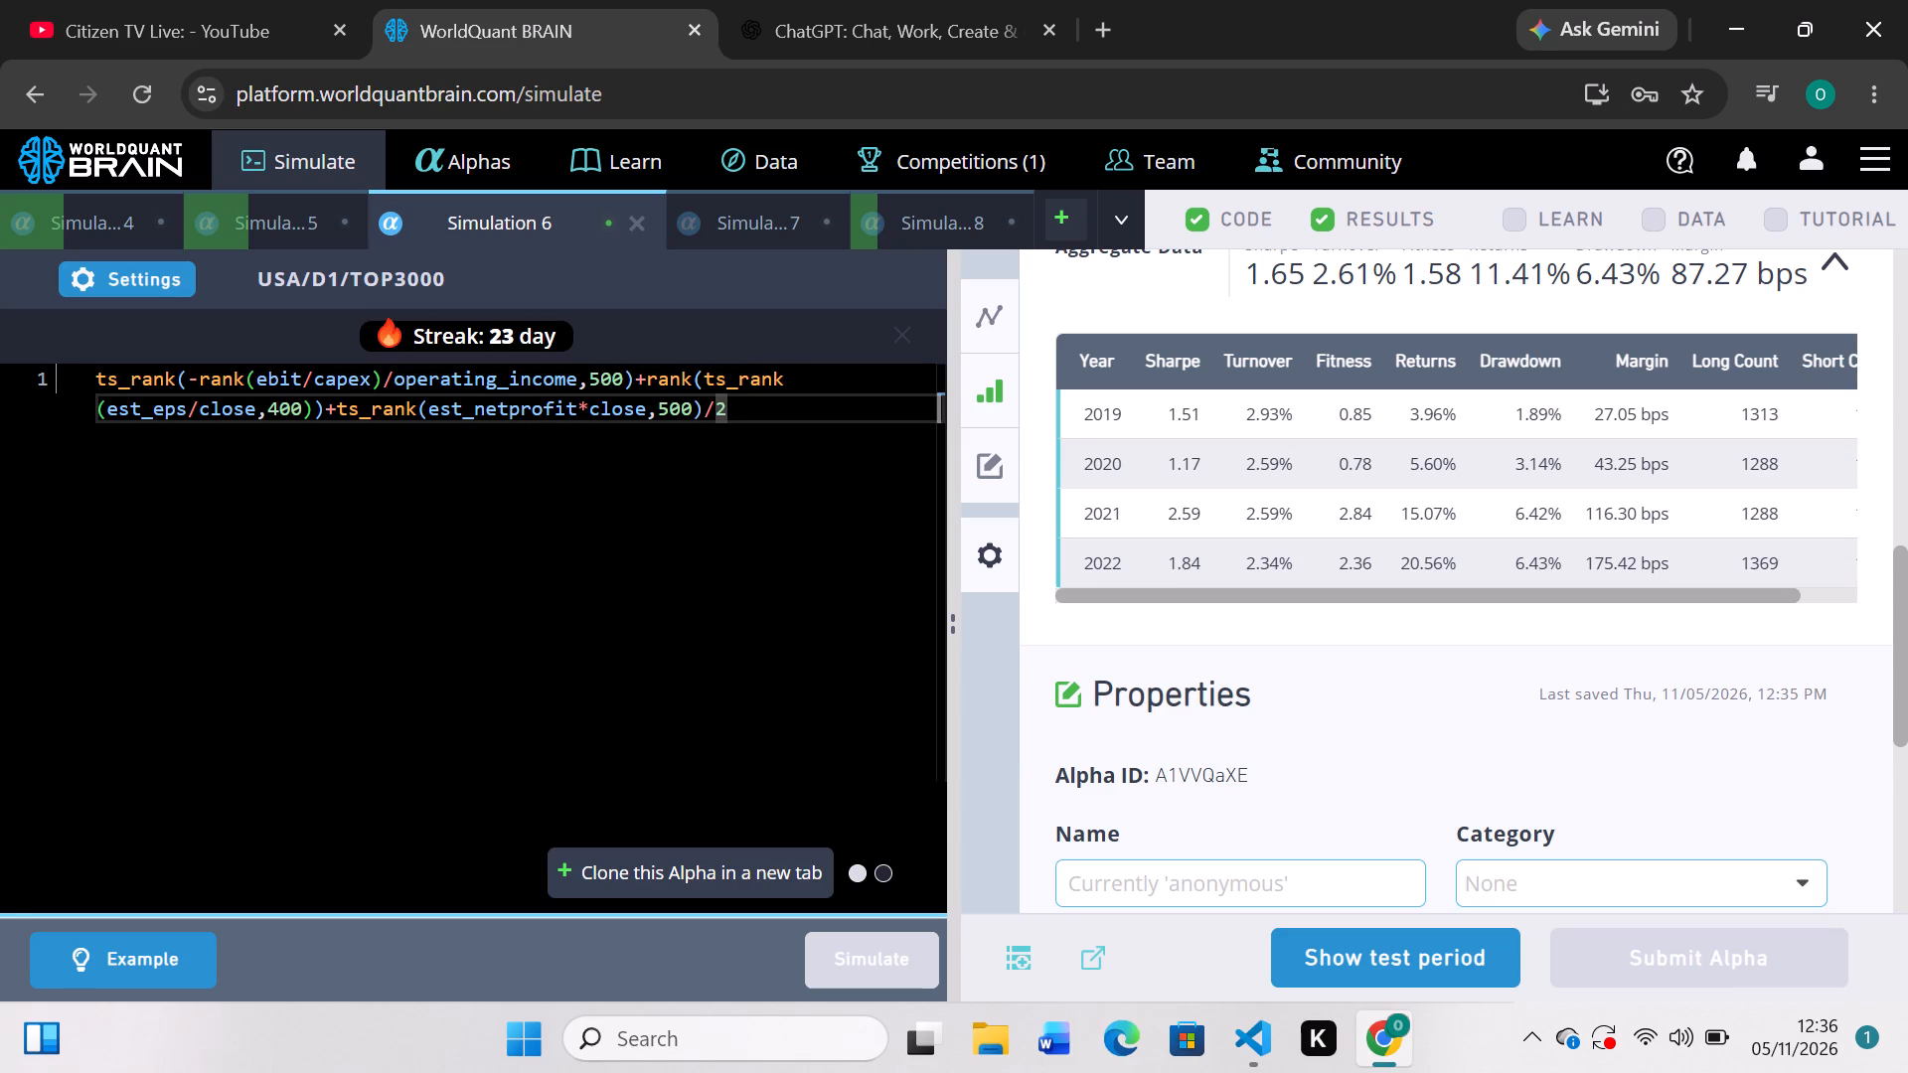
key("shift+plus")
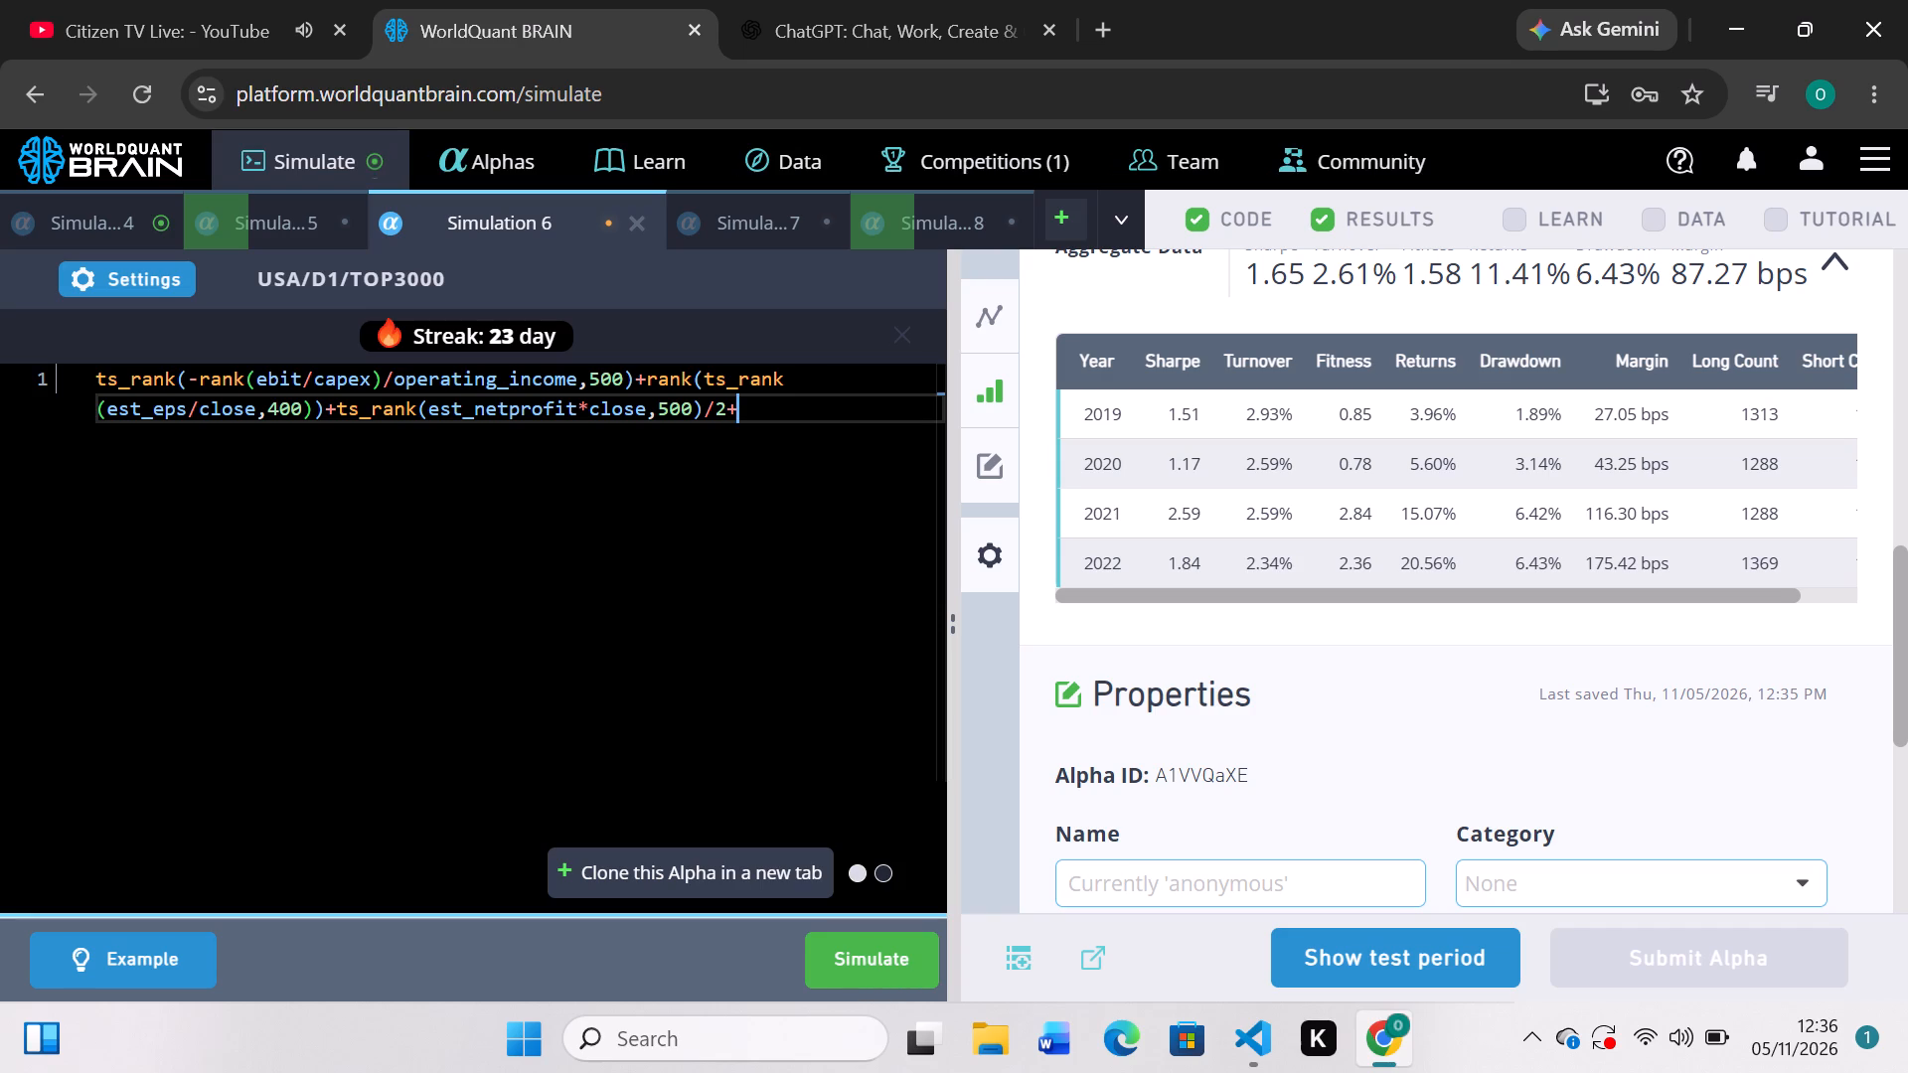
type("lia")
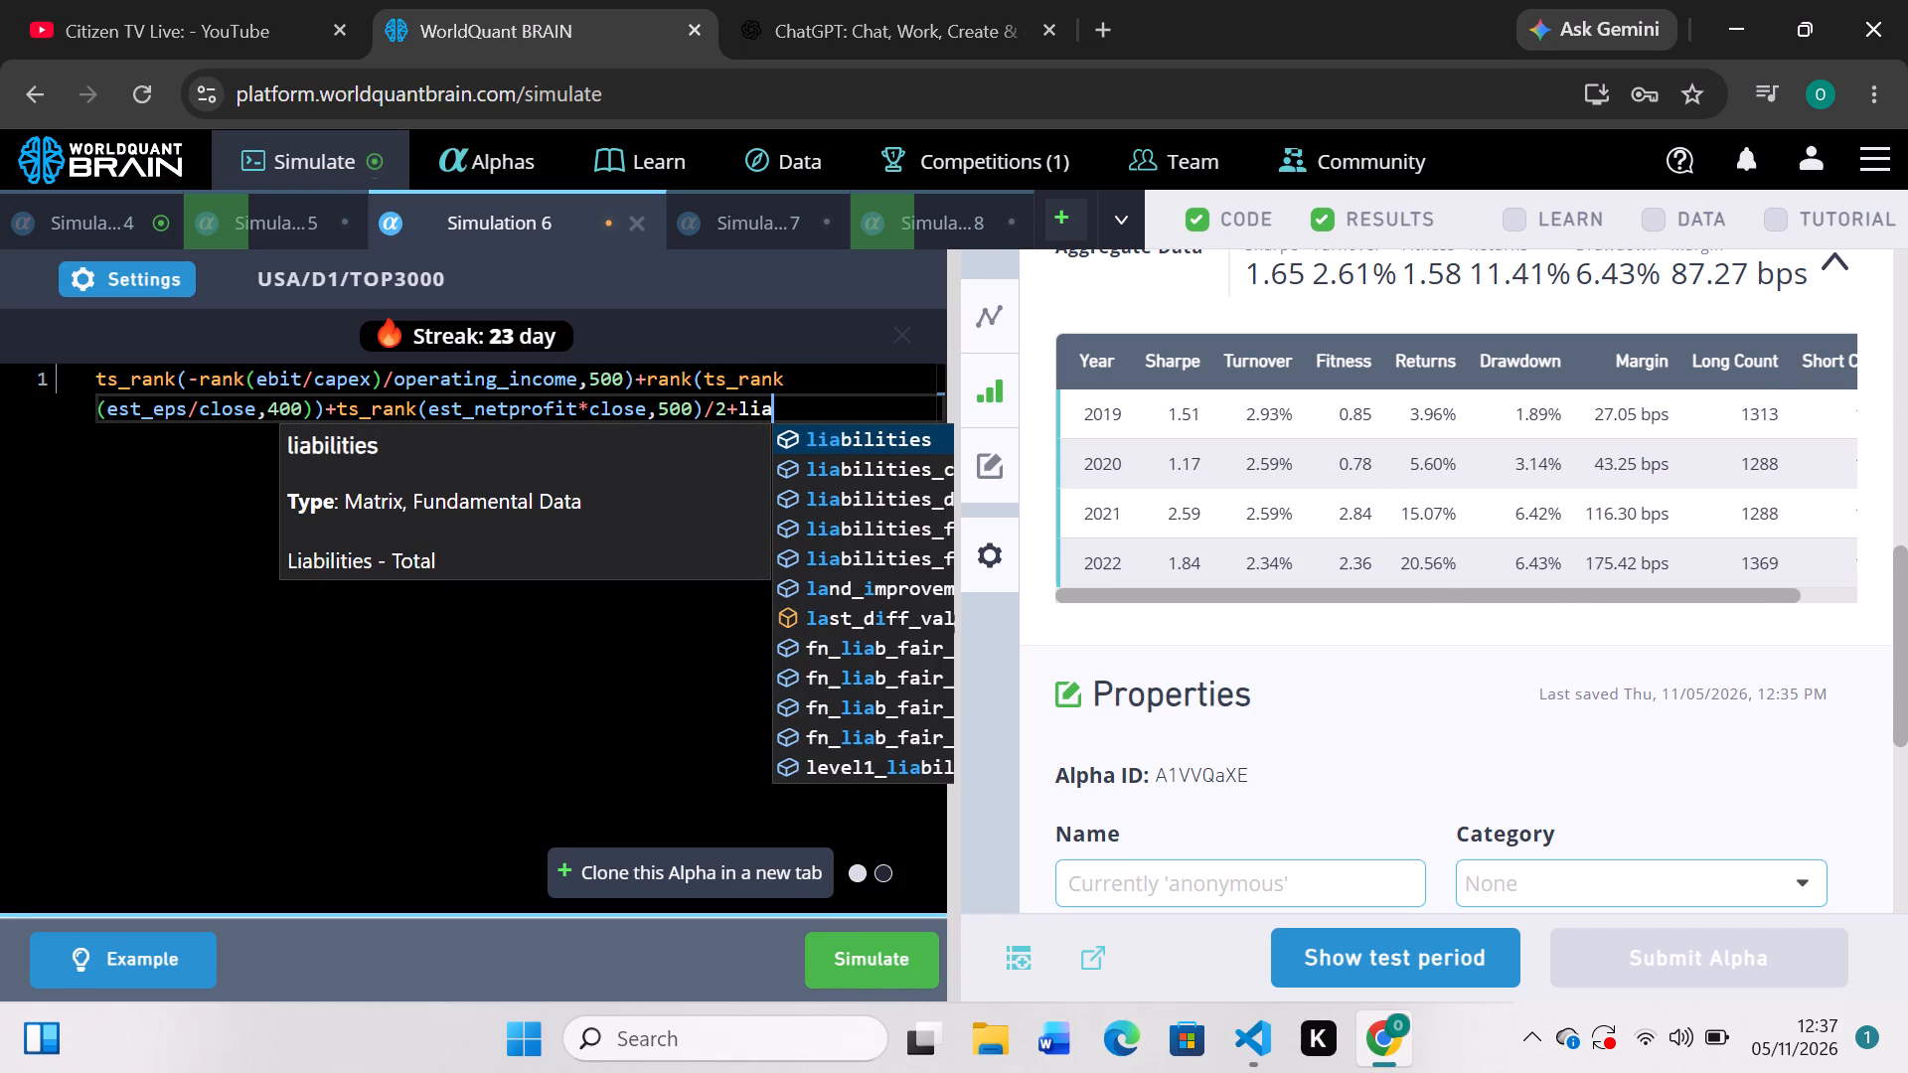
key("Tab")
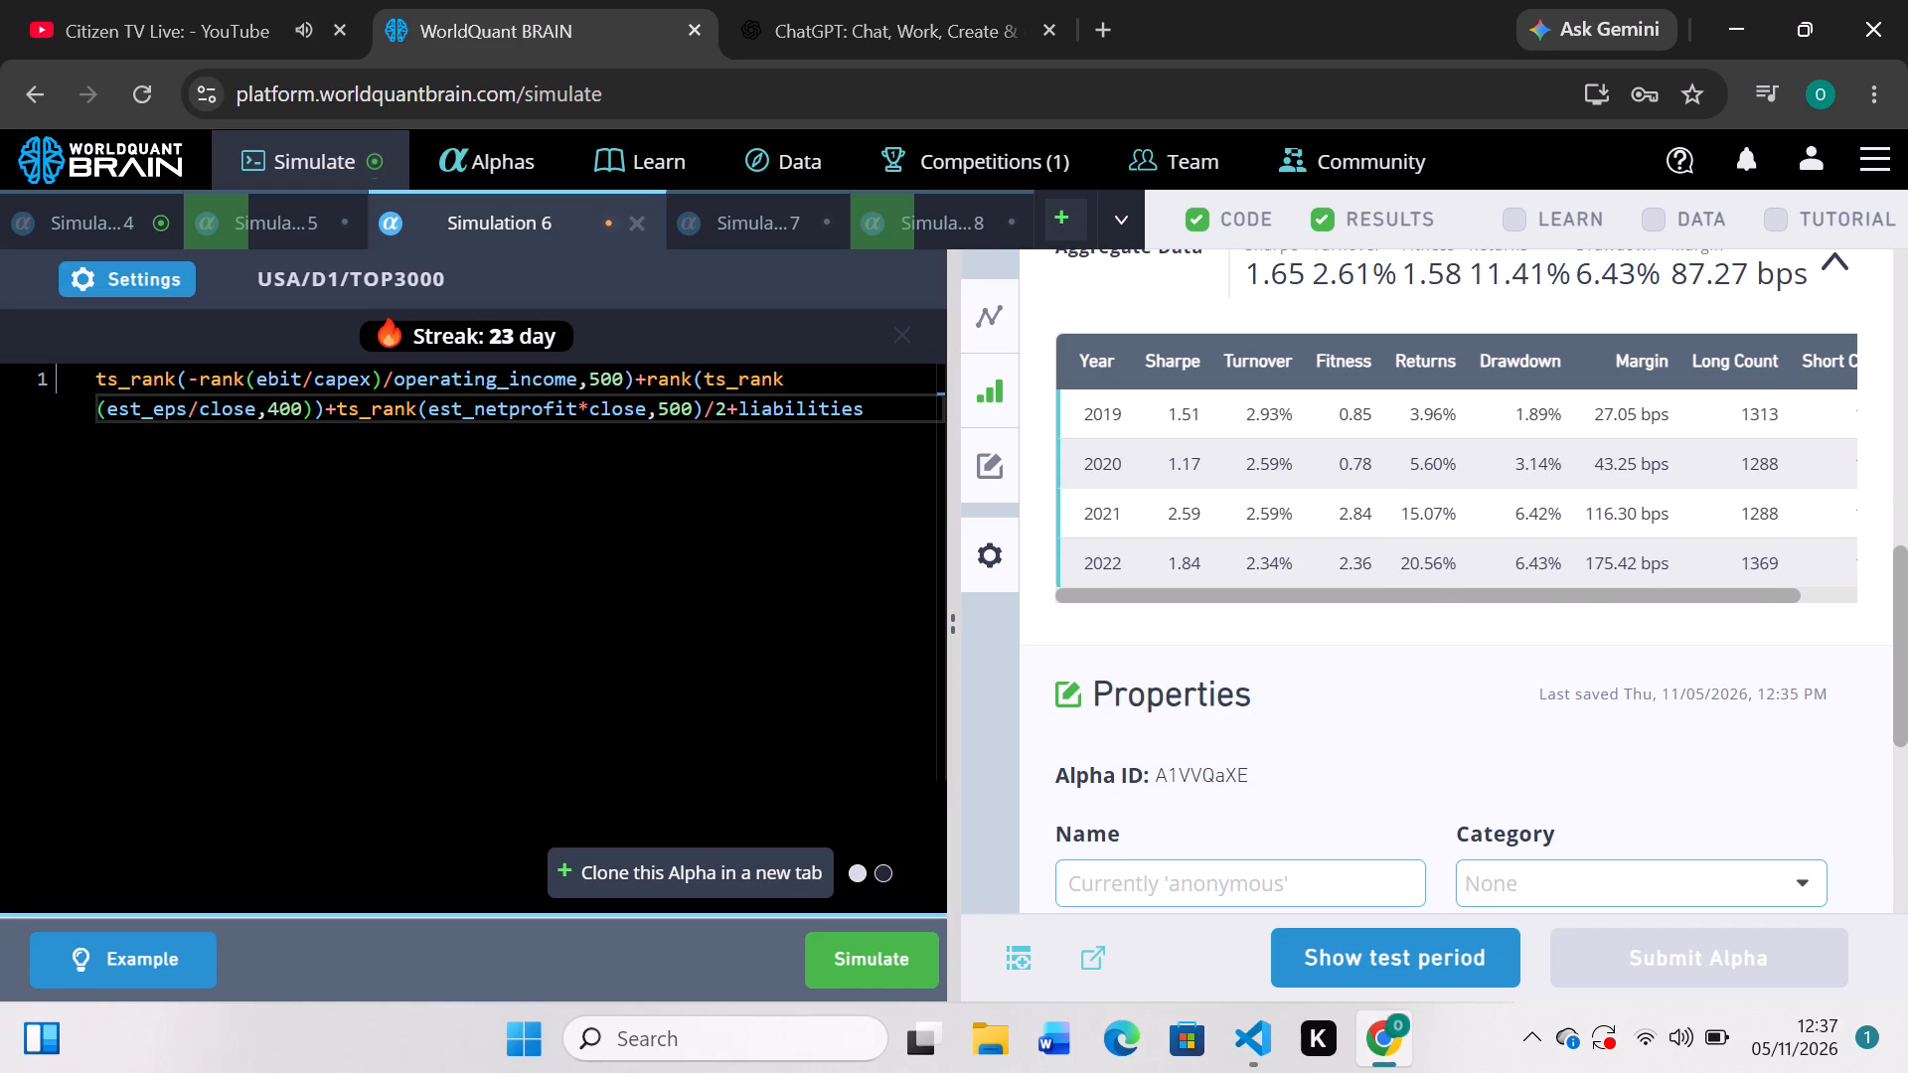
key("shift+asterisk")
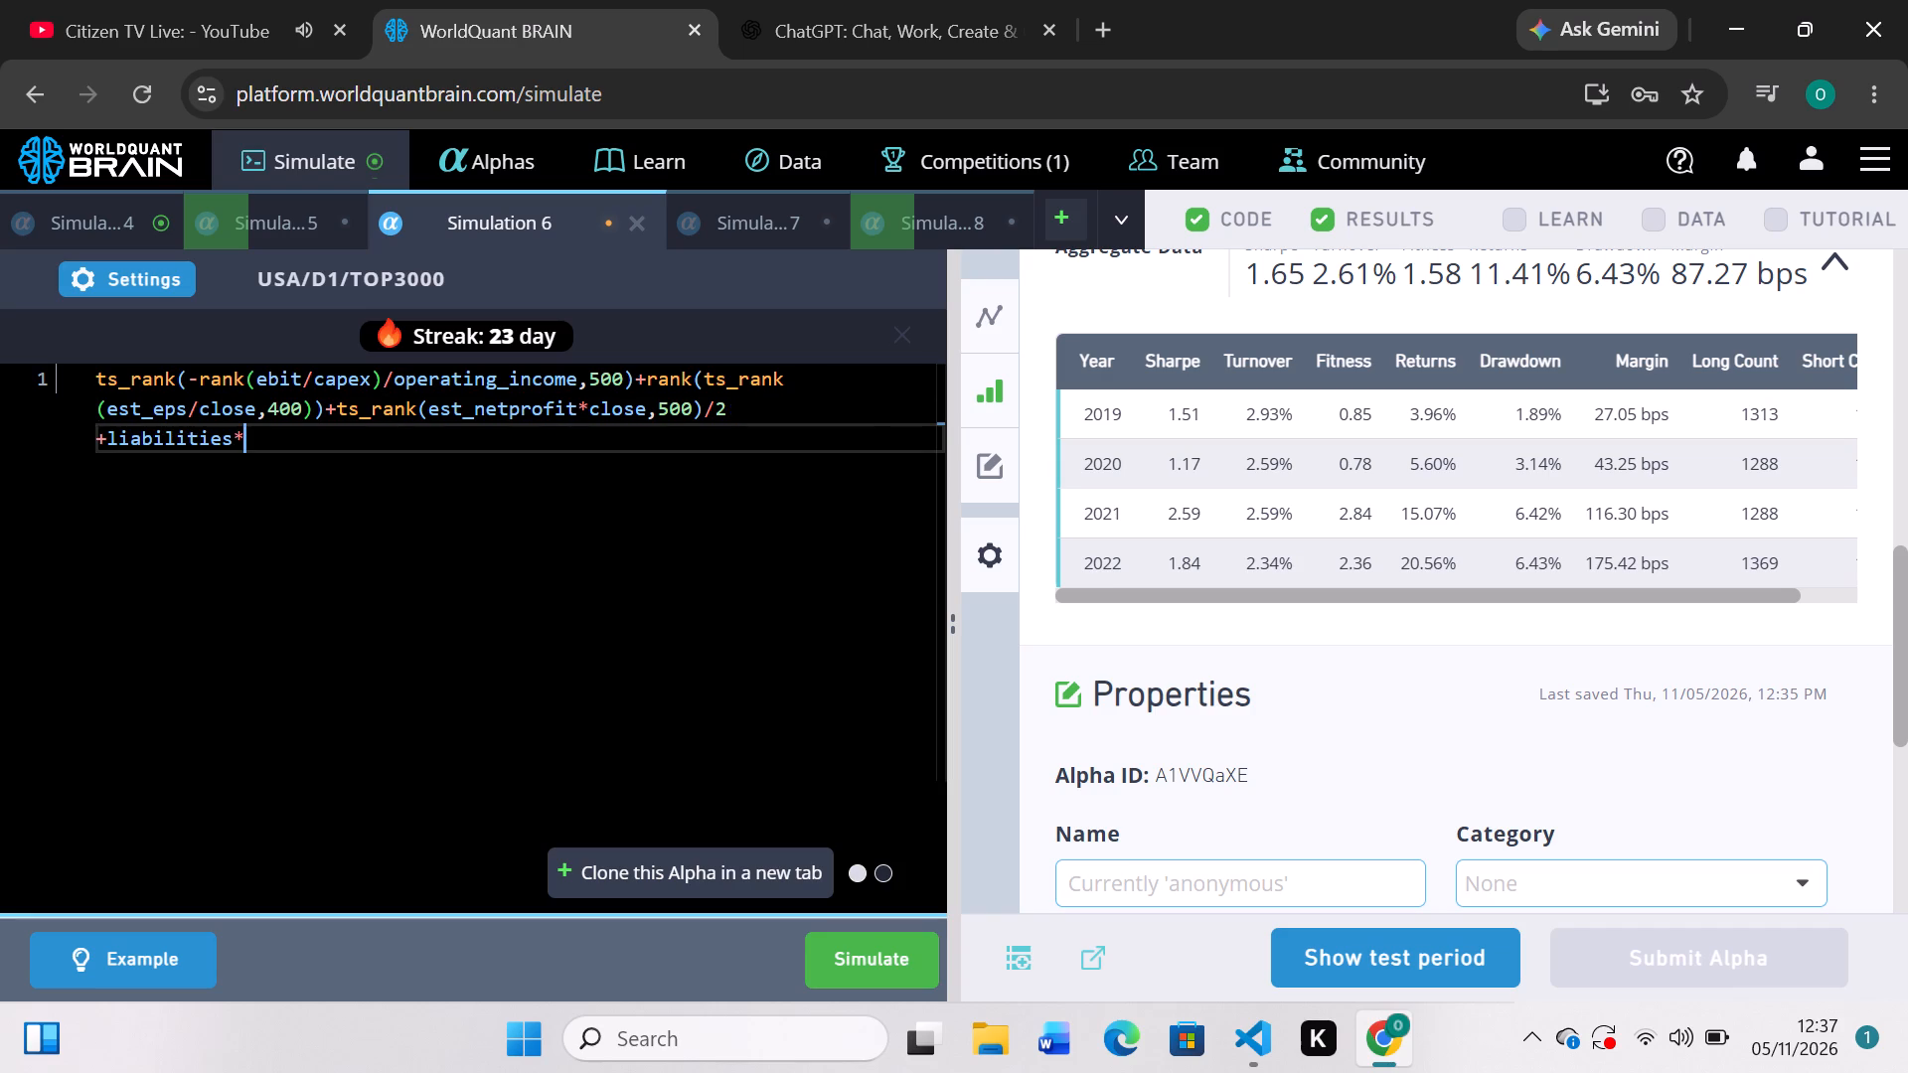
type("as")
key("Tab")
left_click(891, 968)
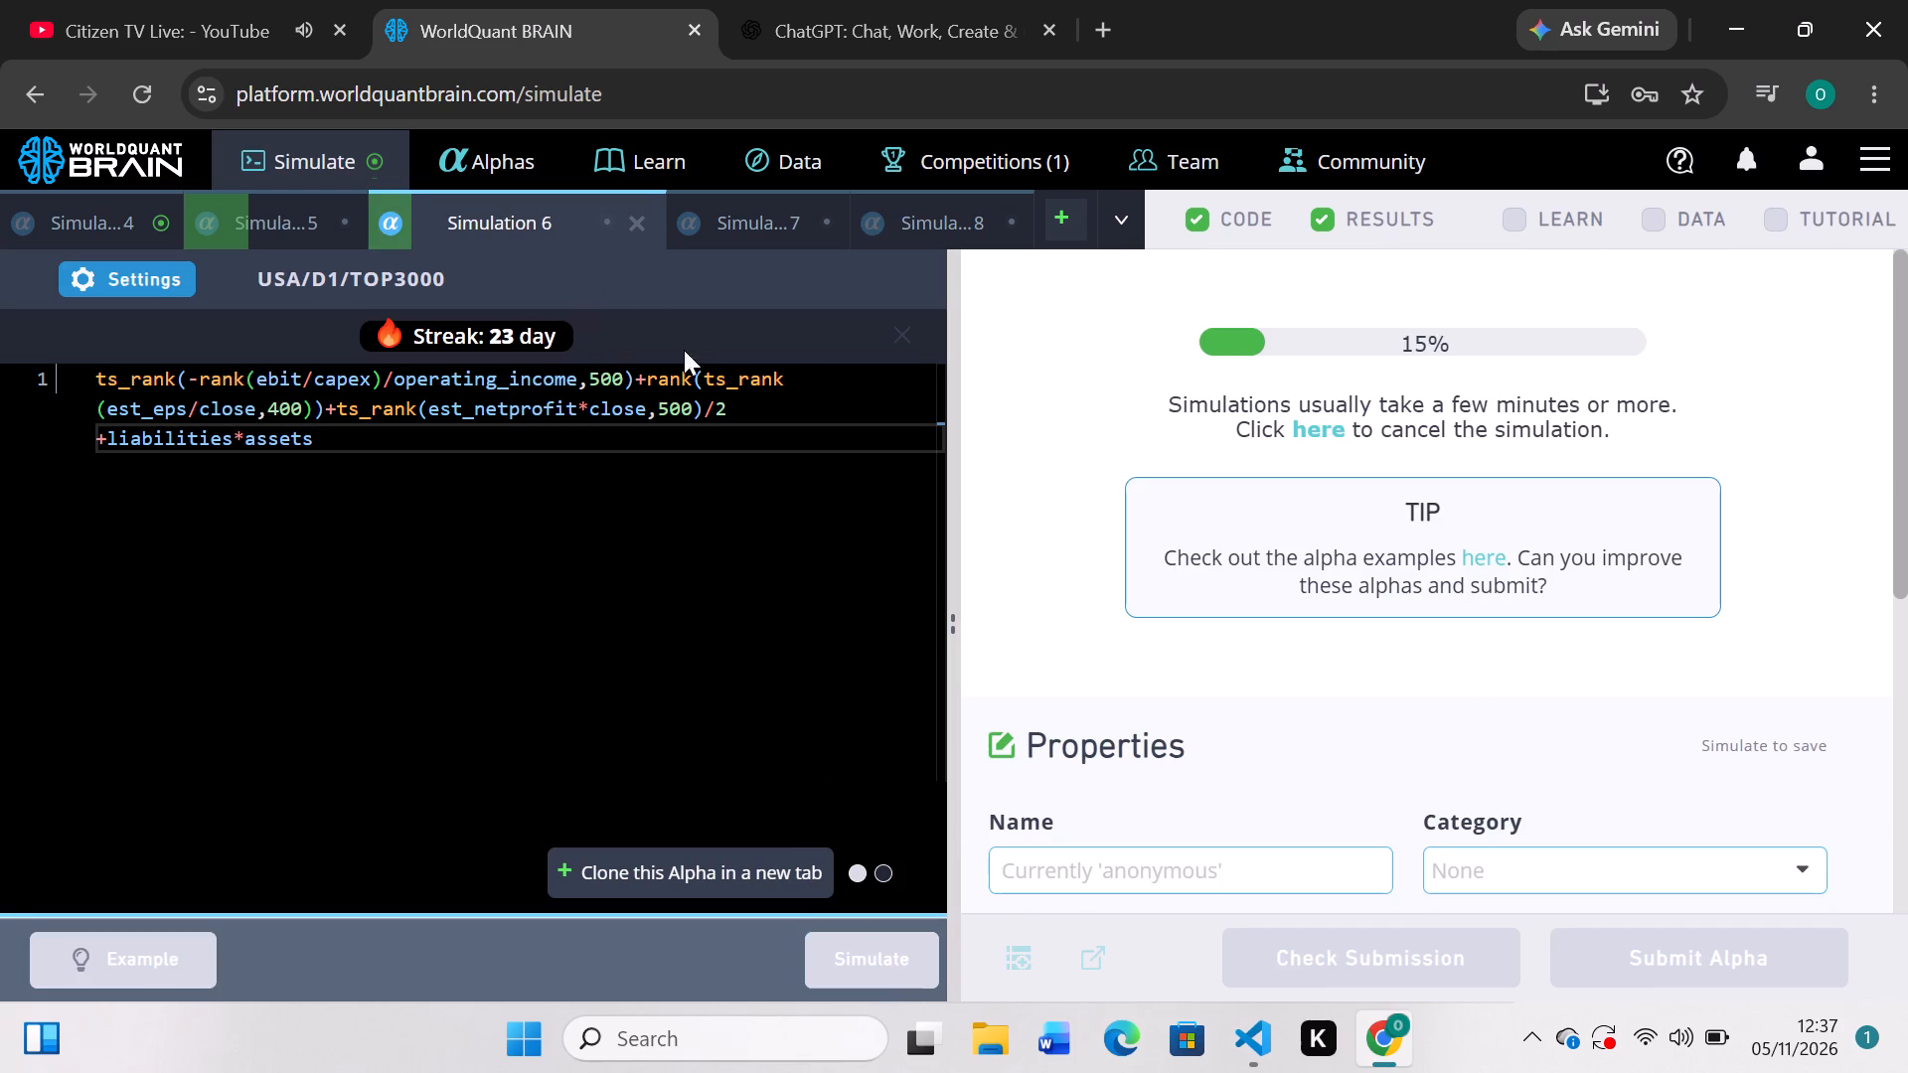
Review Simulation 8's train results, reveal its test period, and run its self-correlation check.
left_click(941, 216)
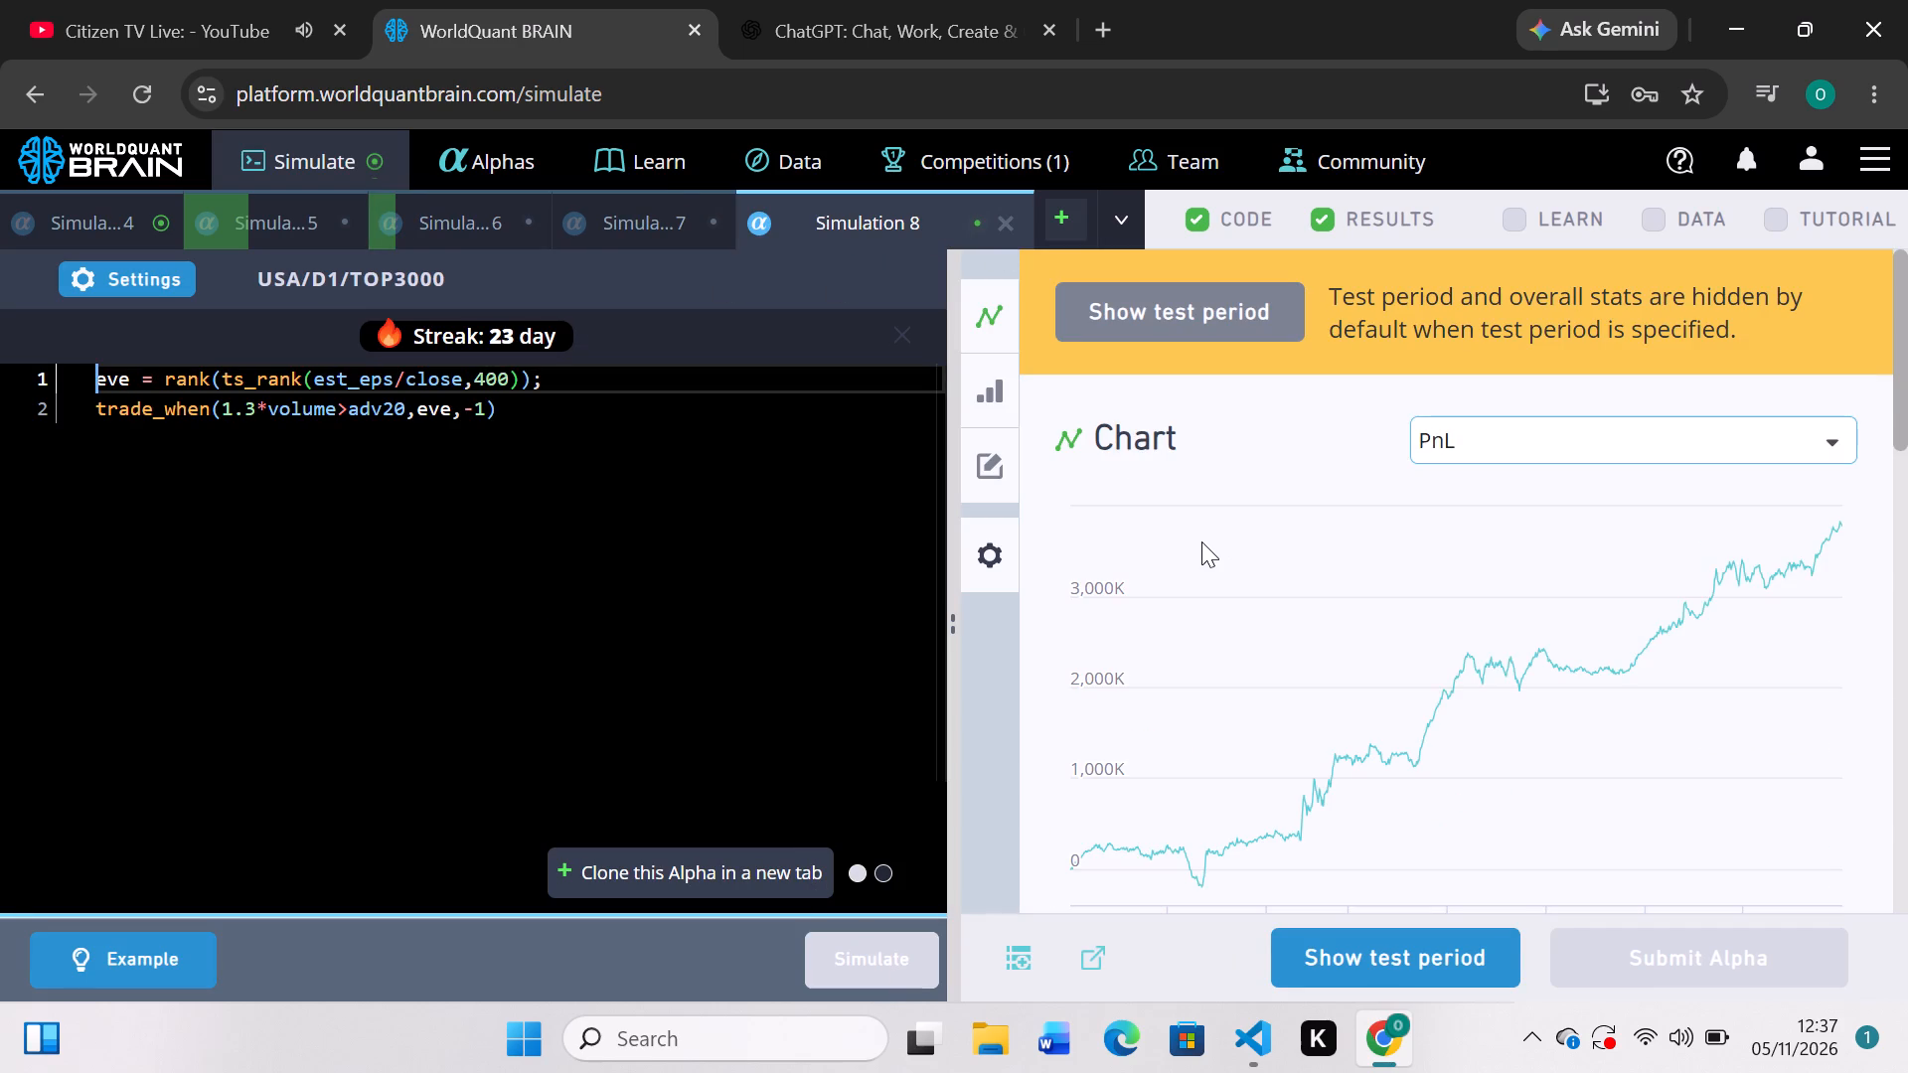
scroll(1201, 541, "down", 5)
scroll(1201, 541, "up", 3)
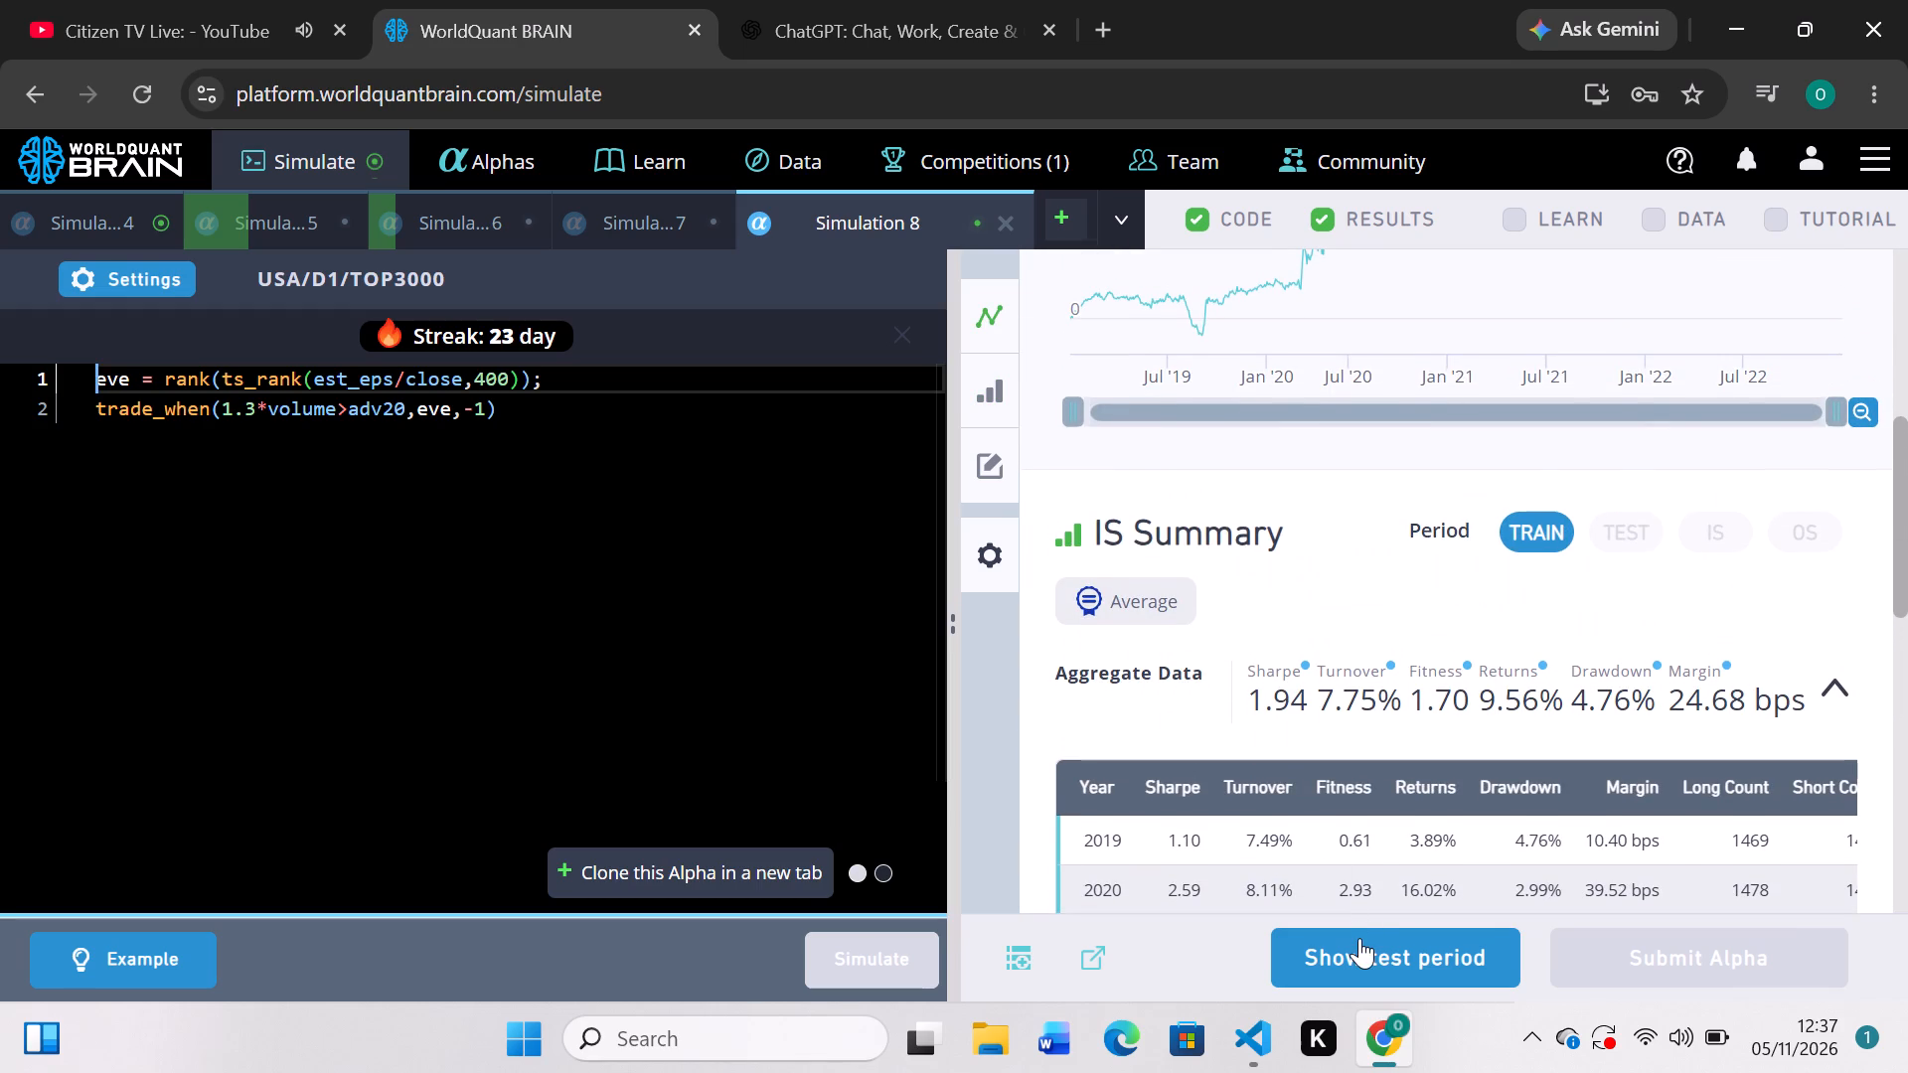
left_click(1362, 952)
scroll(1407, 834, "down", 4)
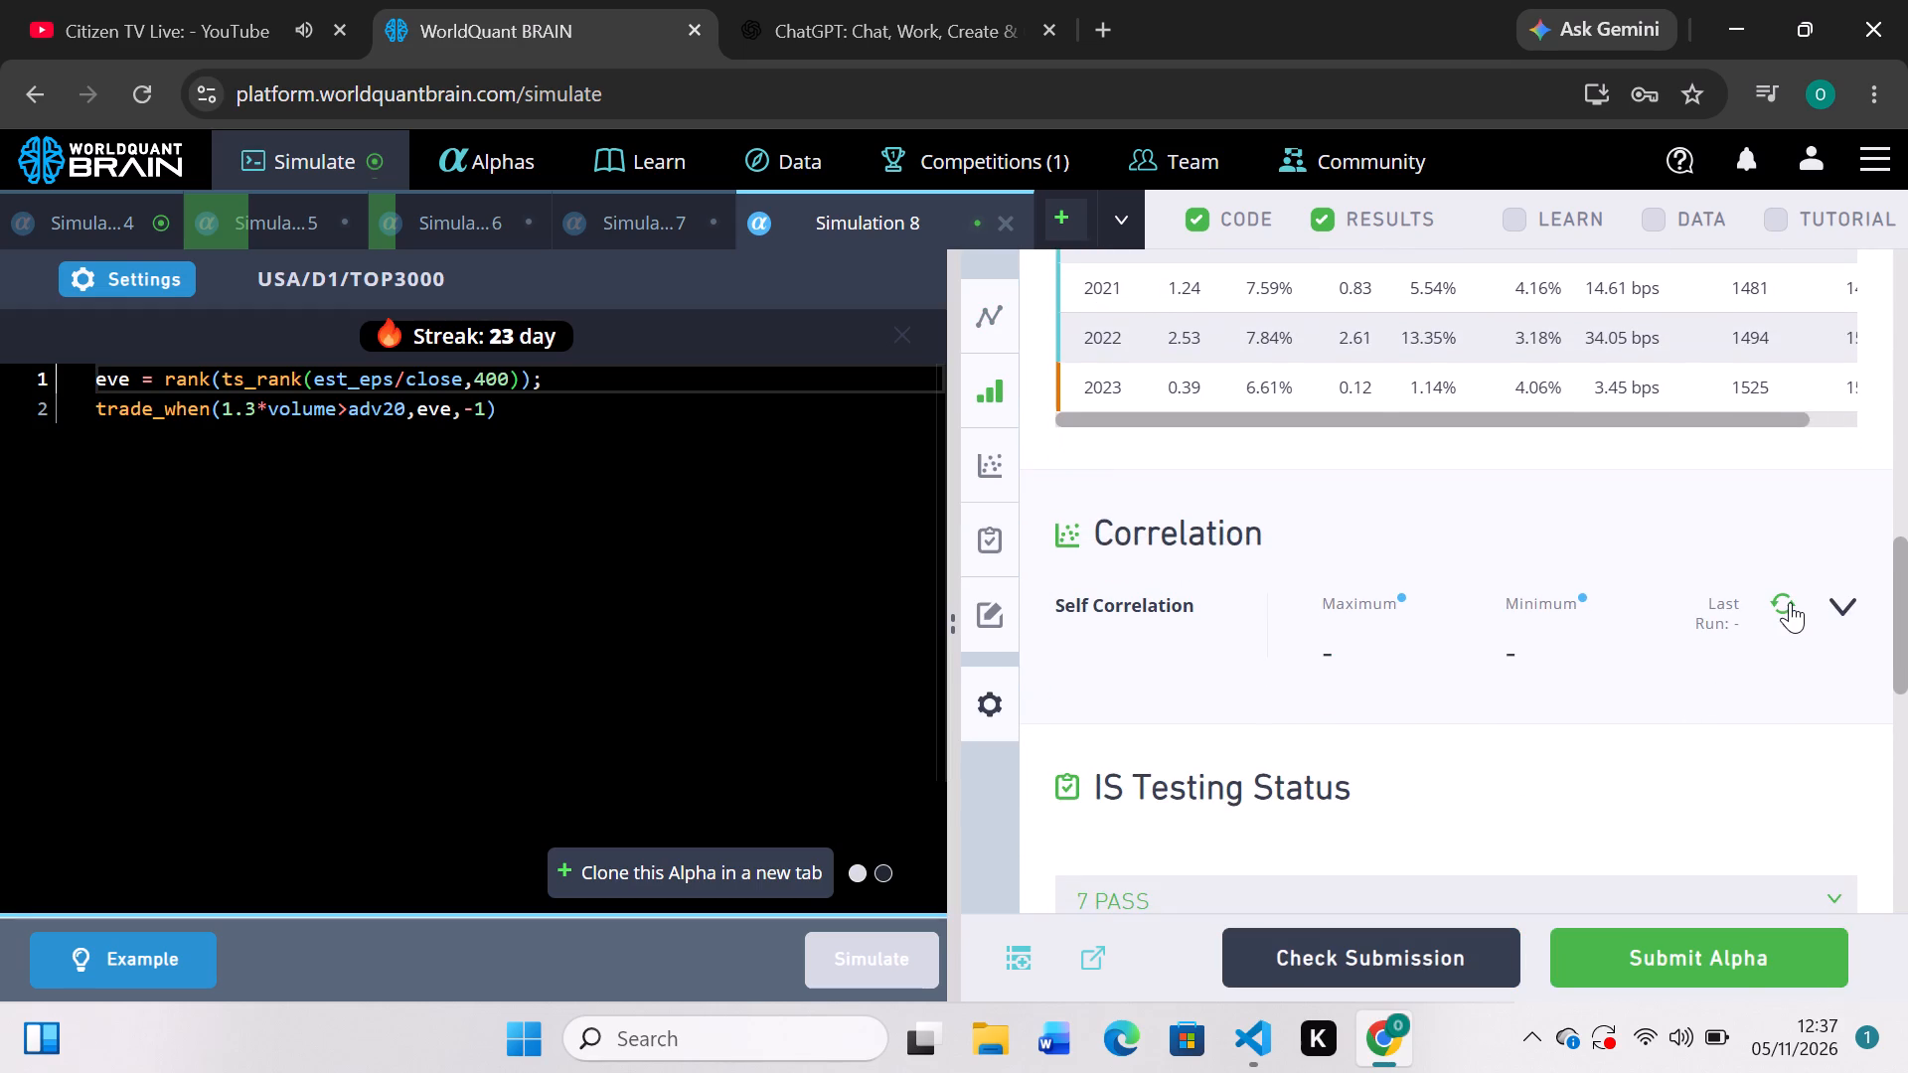
left_click(1790, 600)
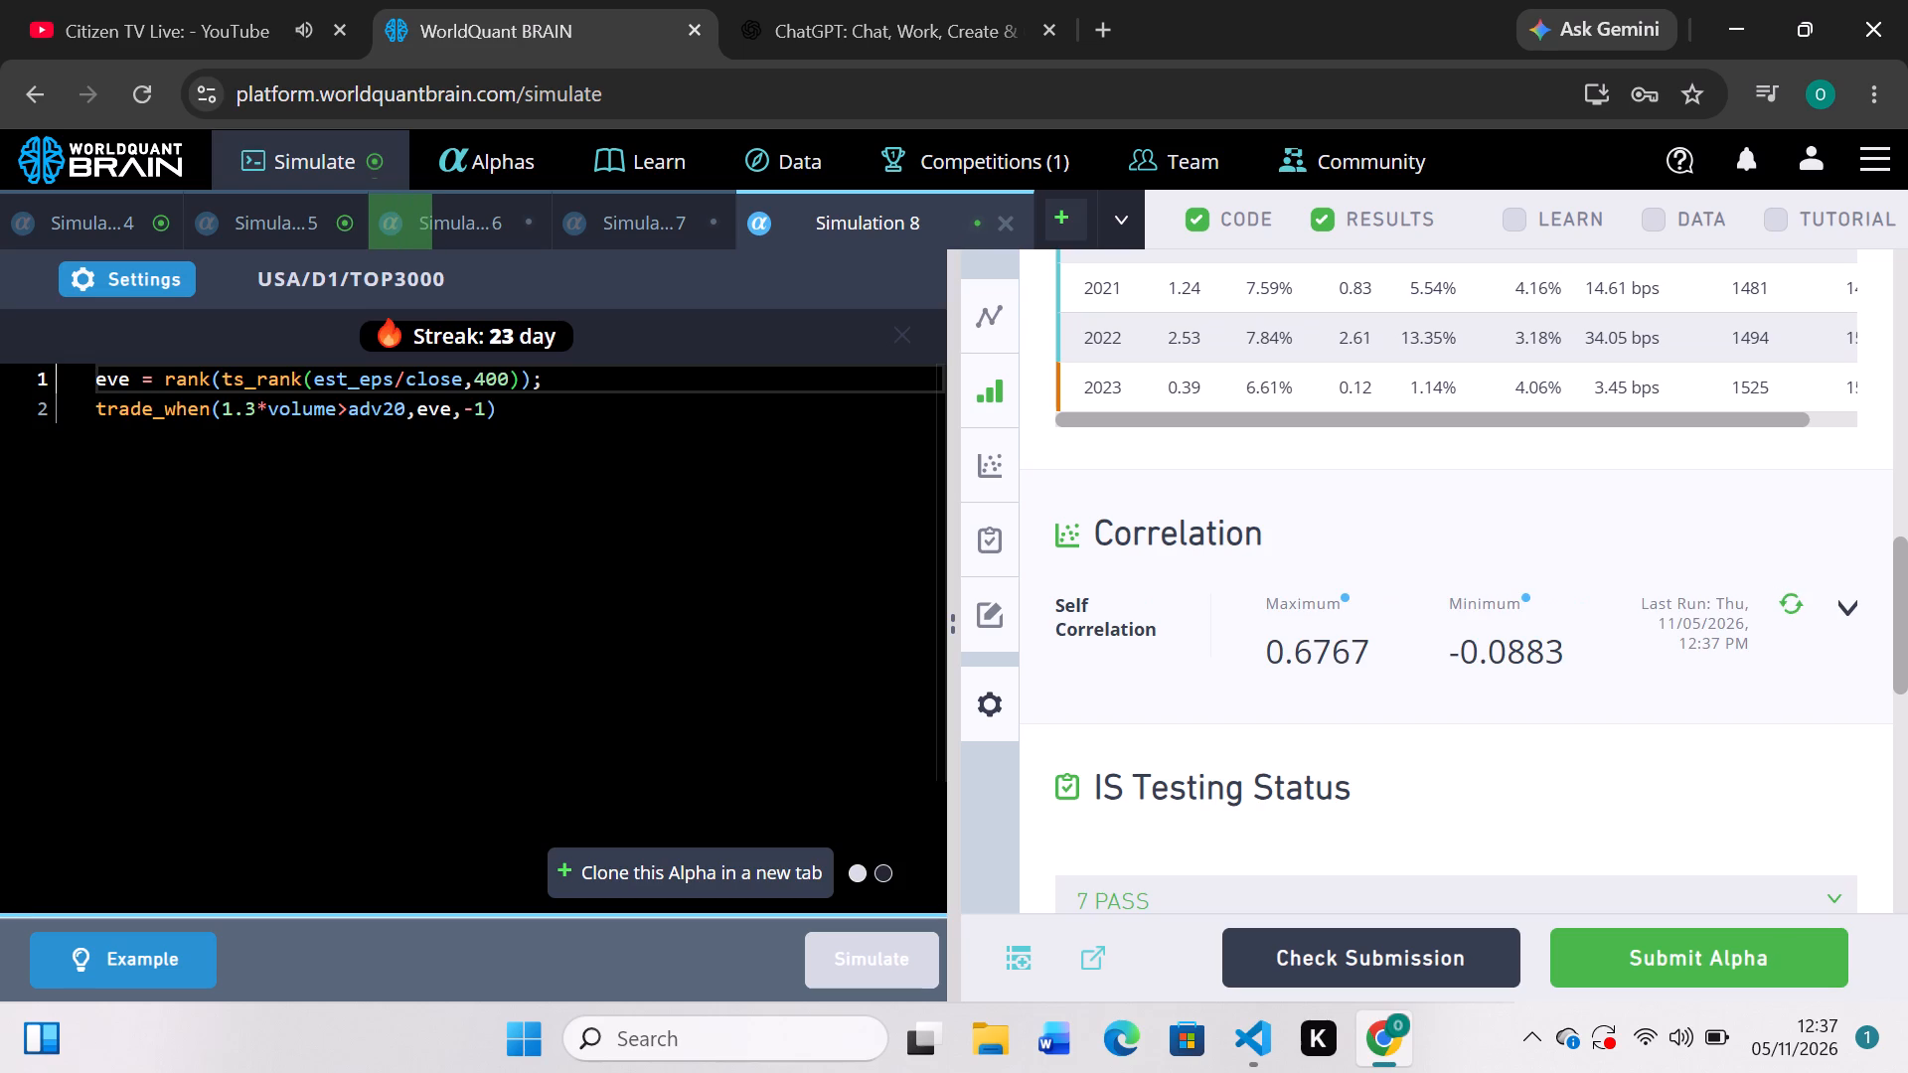
Set Simulation 8's universe to TOP1000 in its settings, apply, and simulate the alpha.
left_click(180, 266)
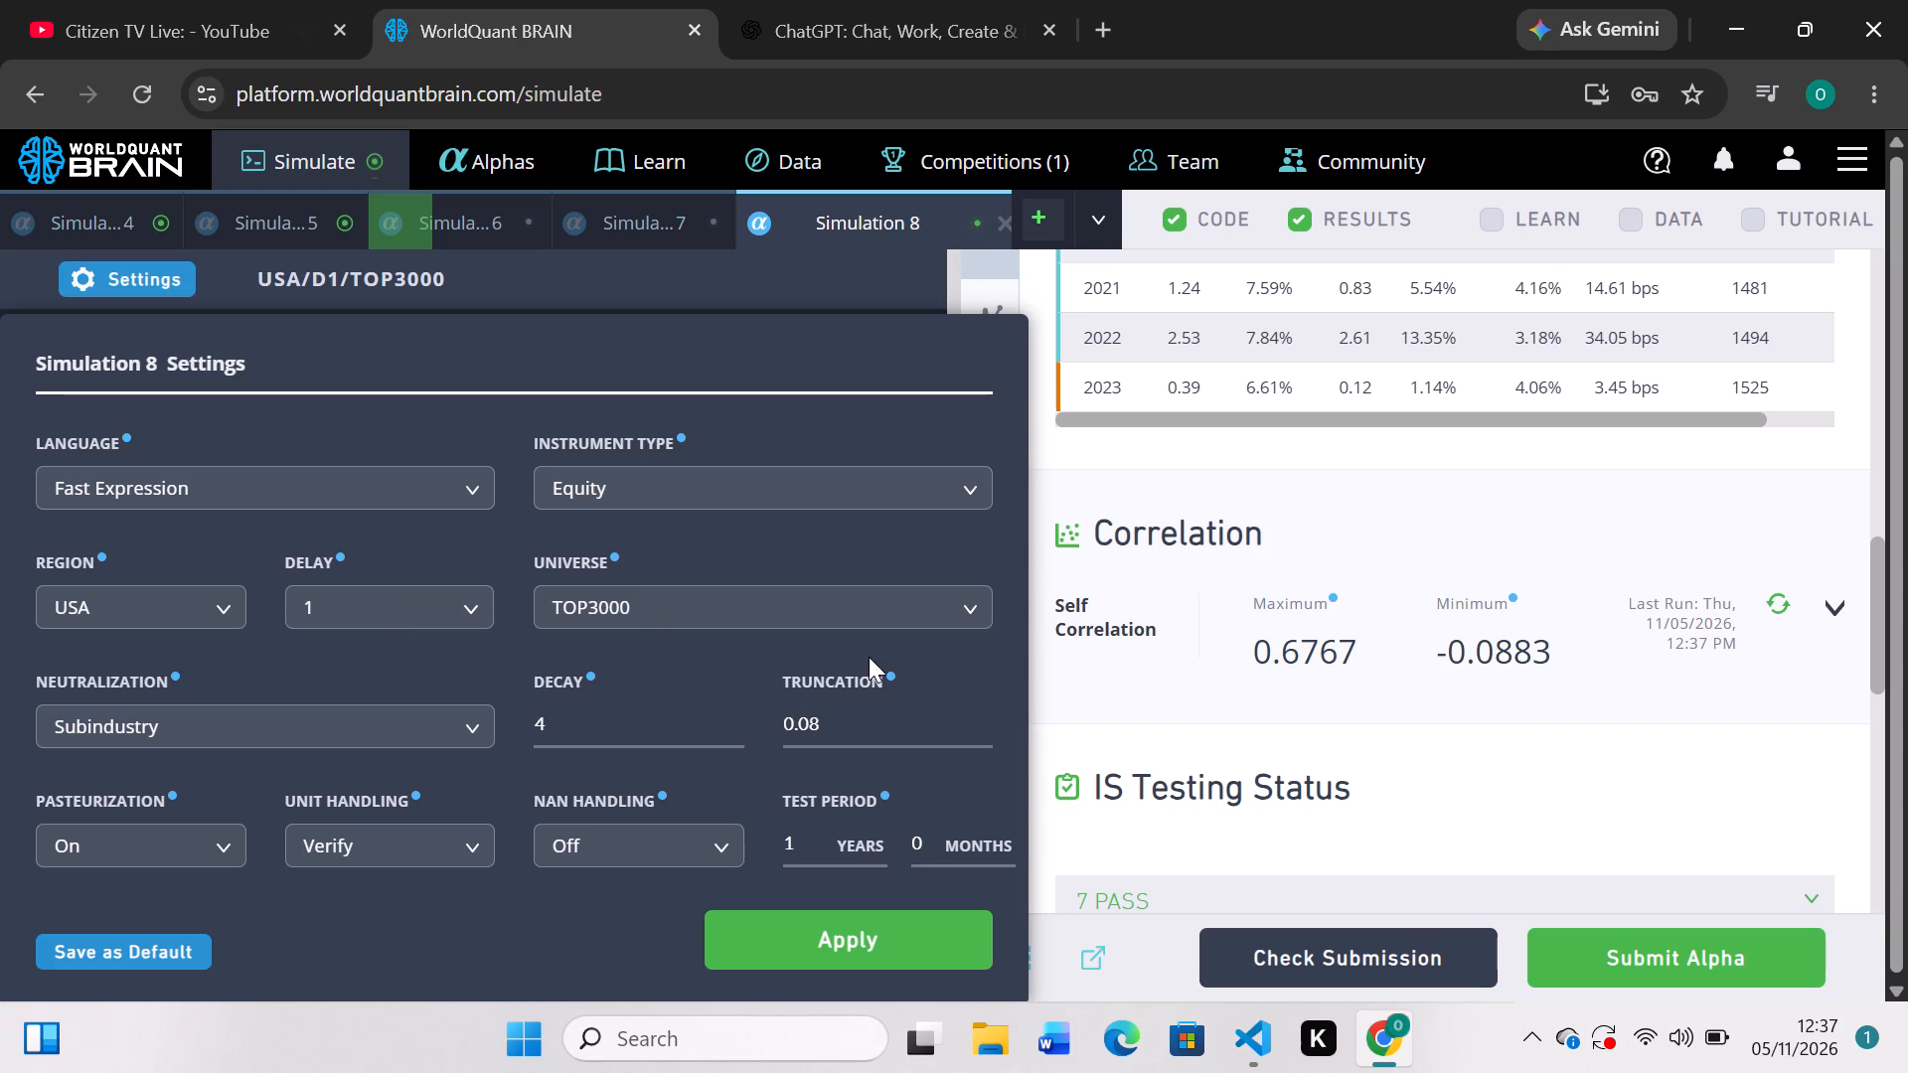
left_click(967, 612)
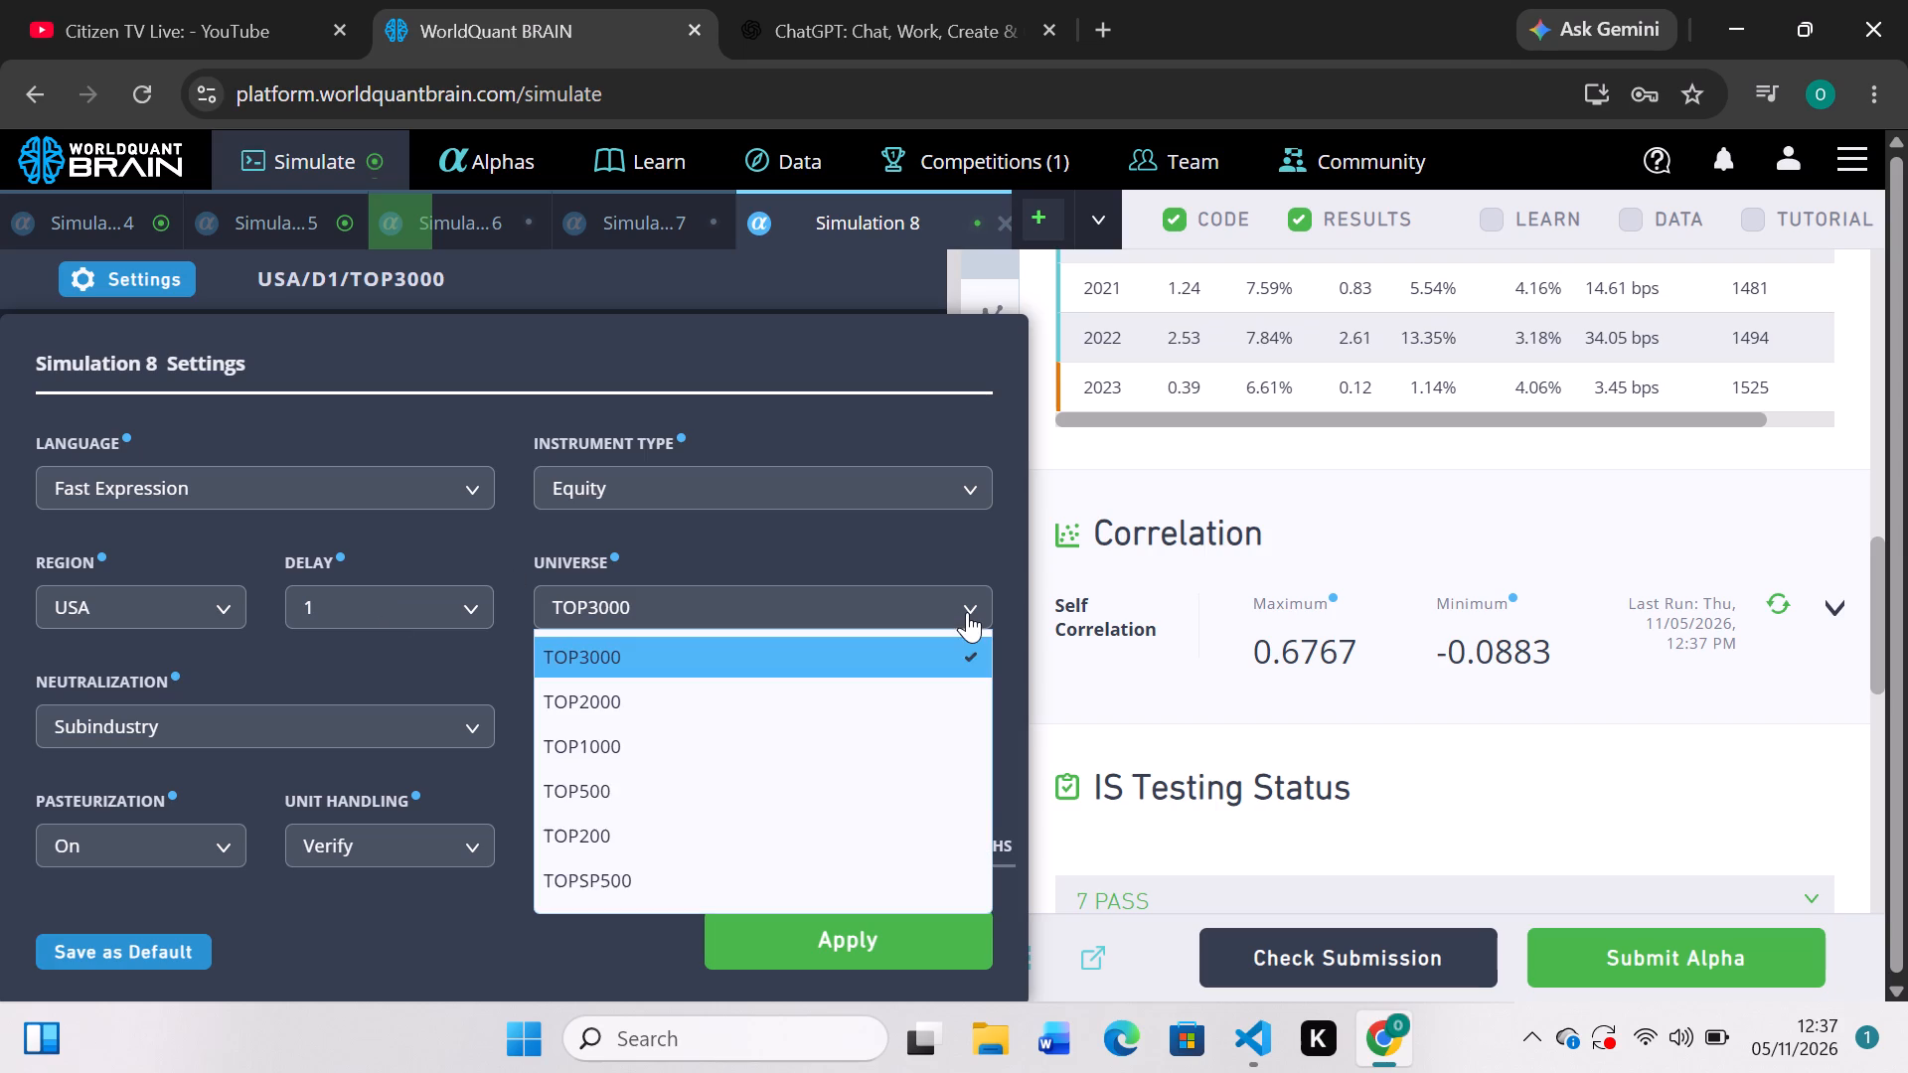
left_click(629, 753)
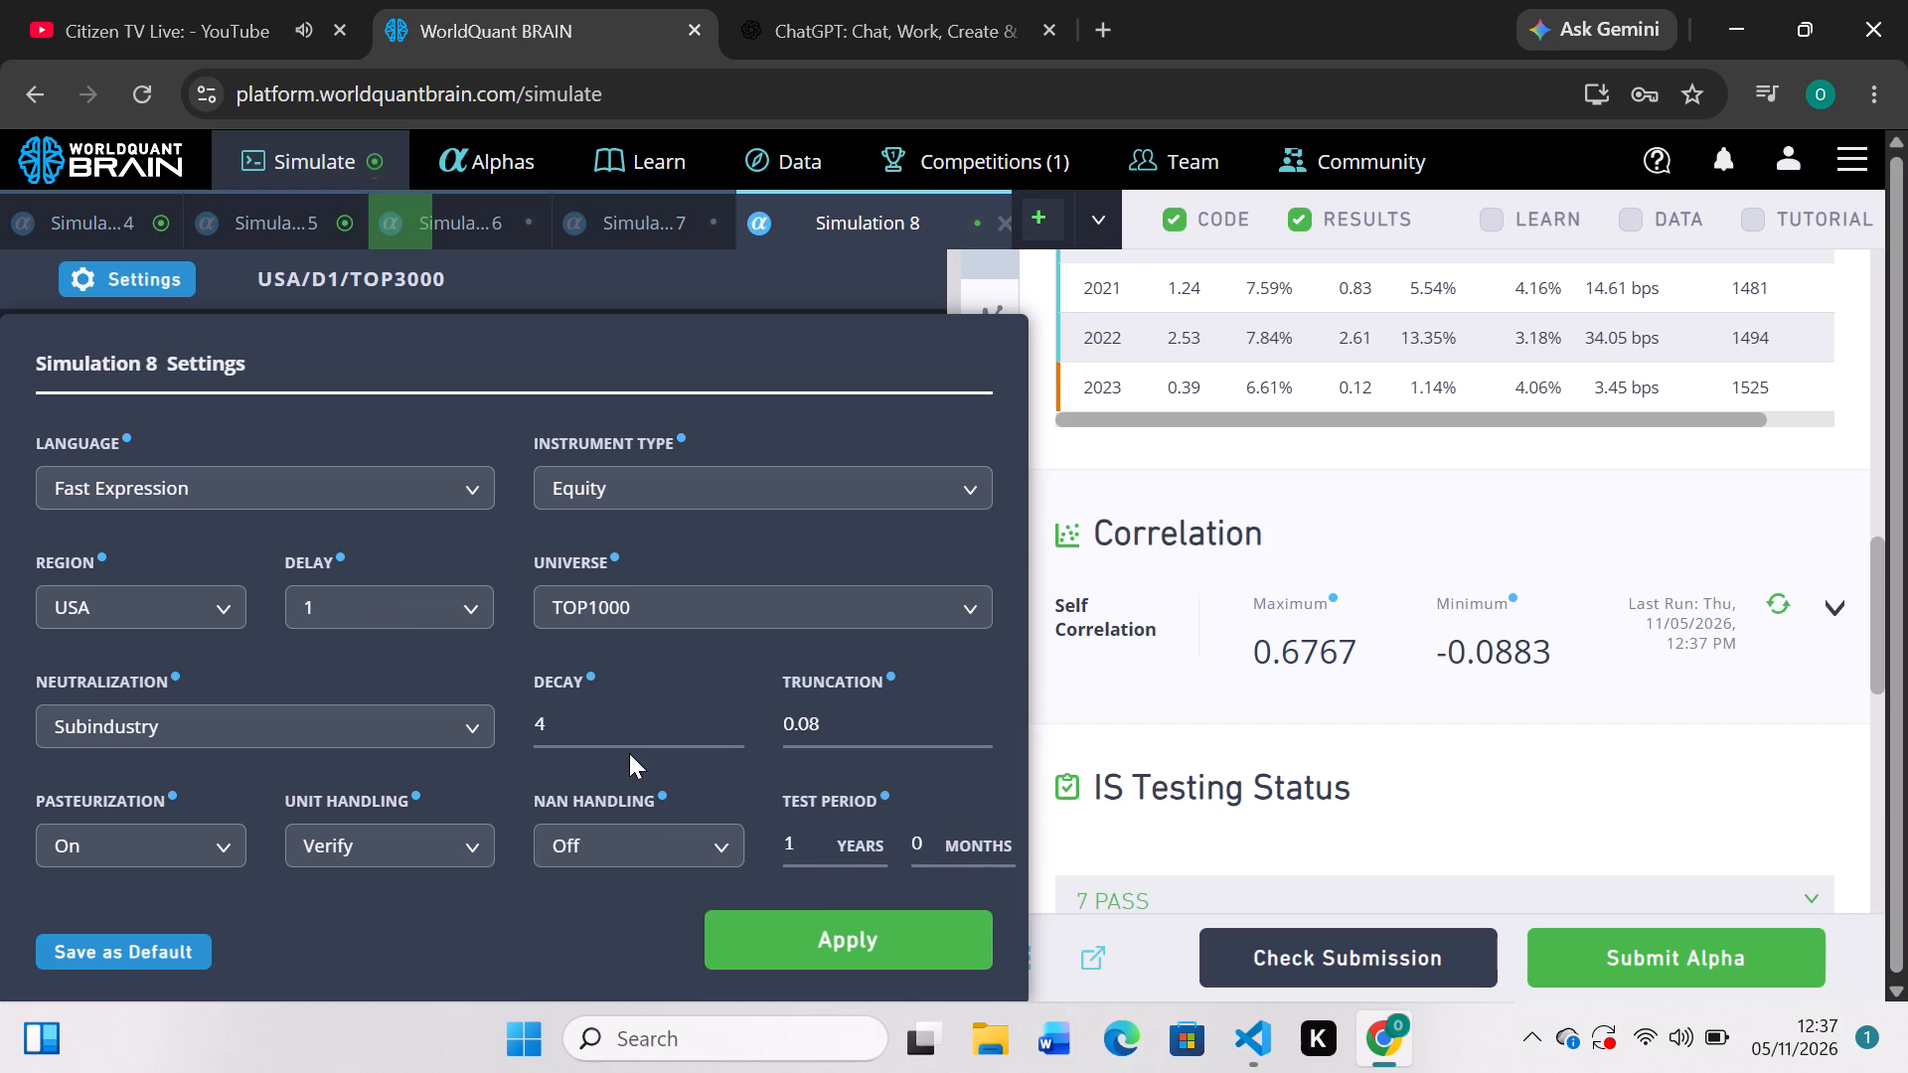
left_click(832, 934)
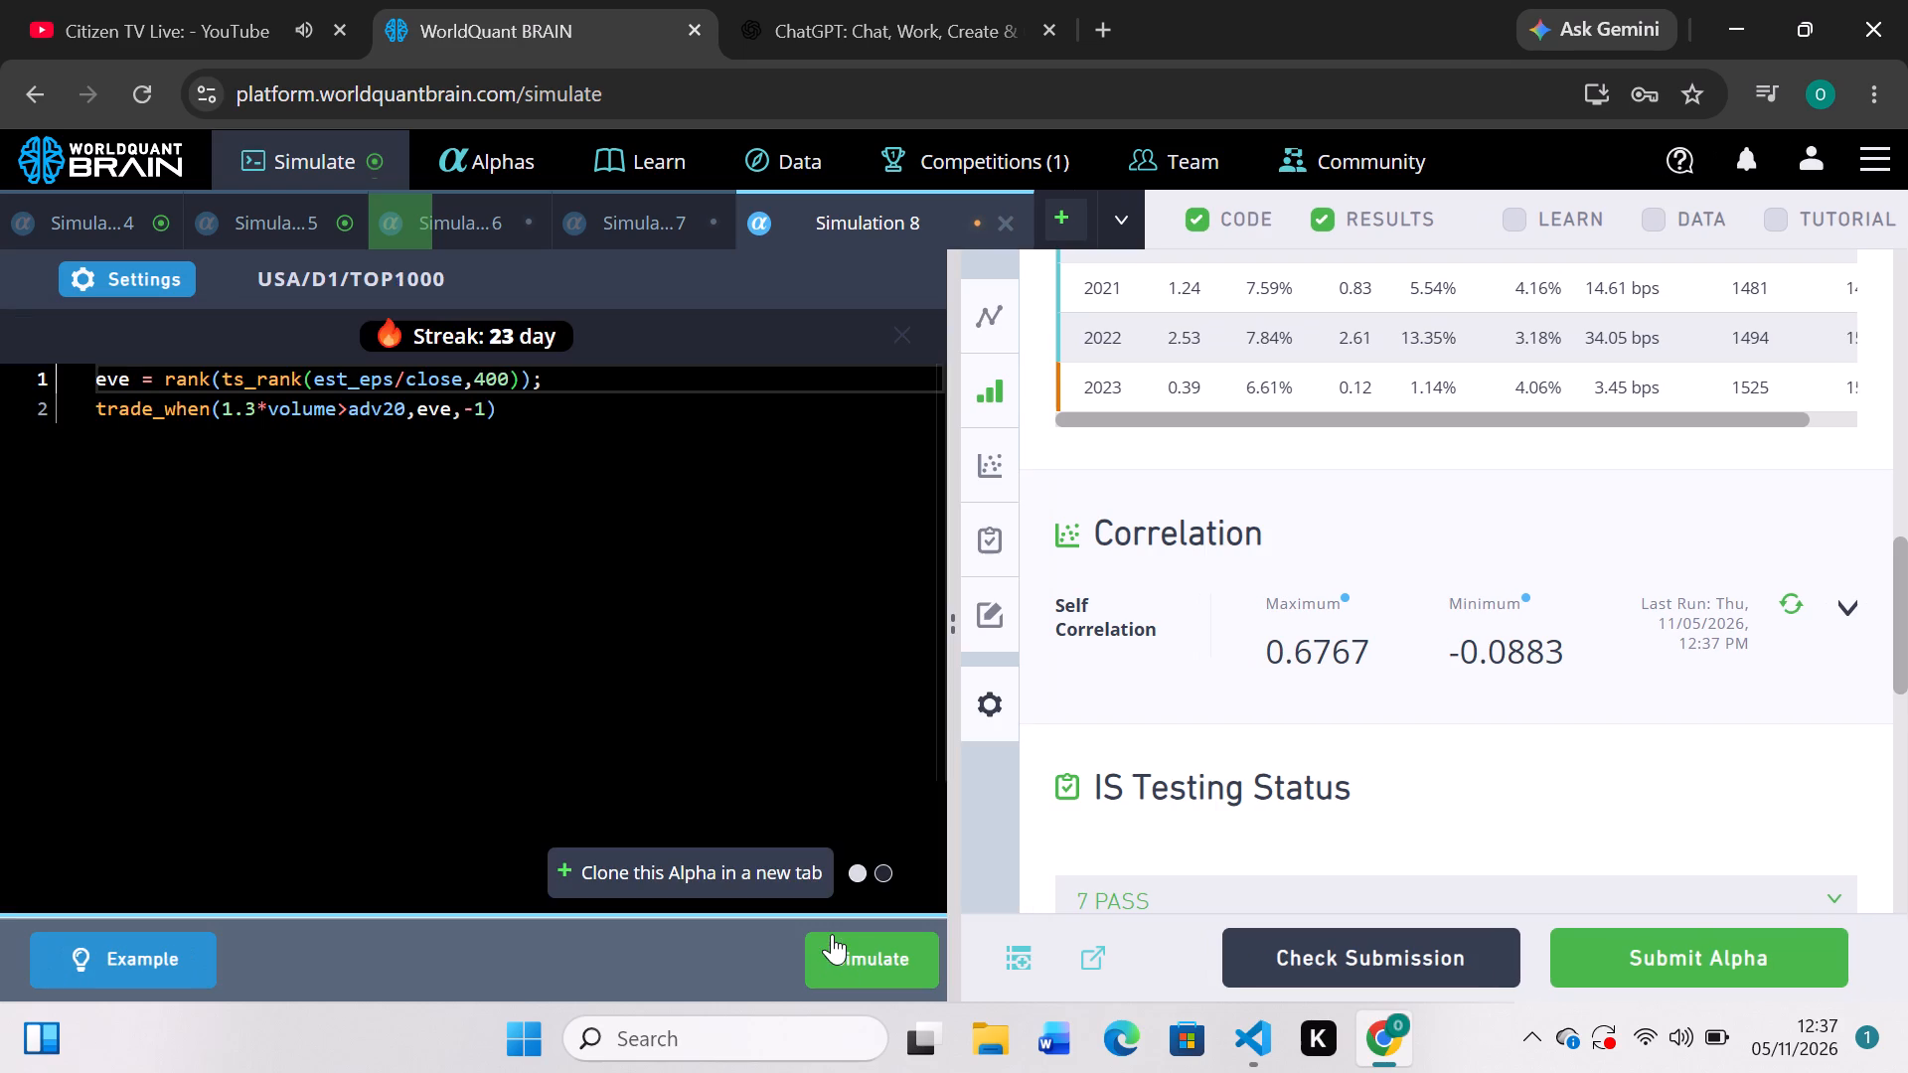
left_click(845, 948)
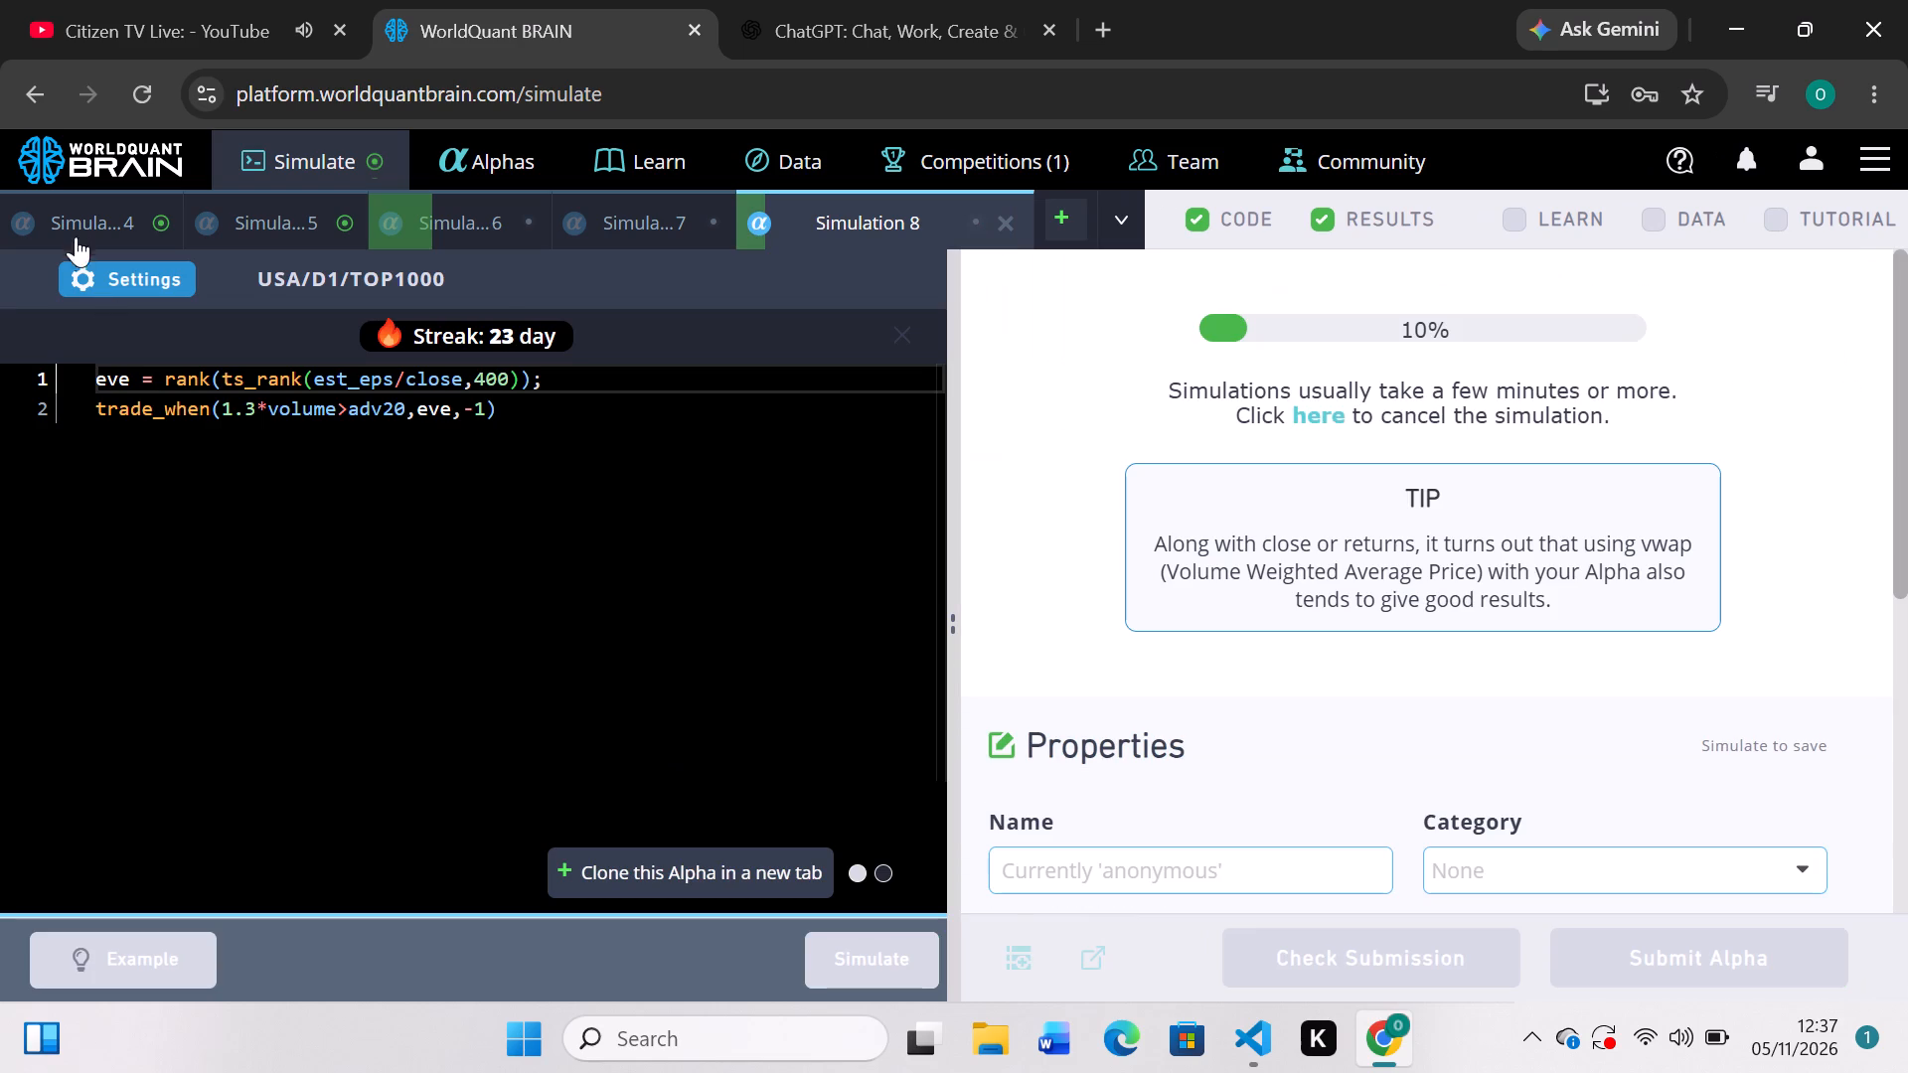
After checking Simulation 4's train PnL chart, set its decay to 71 and universe to TOP3000, apply, and simulate.
left_click(95, 208)
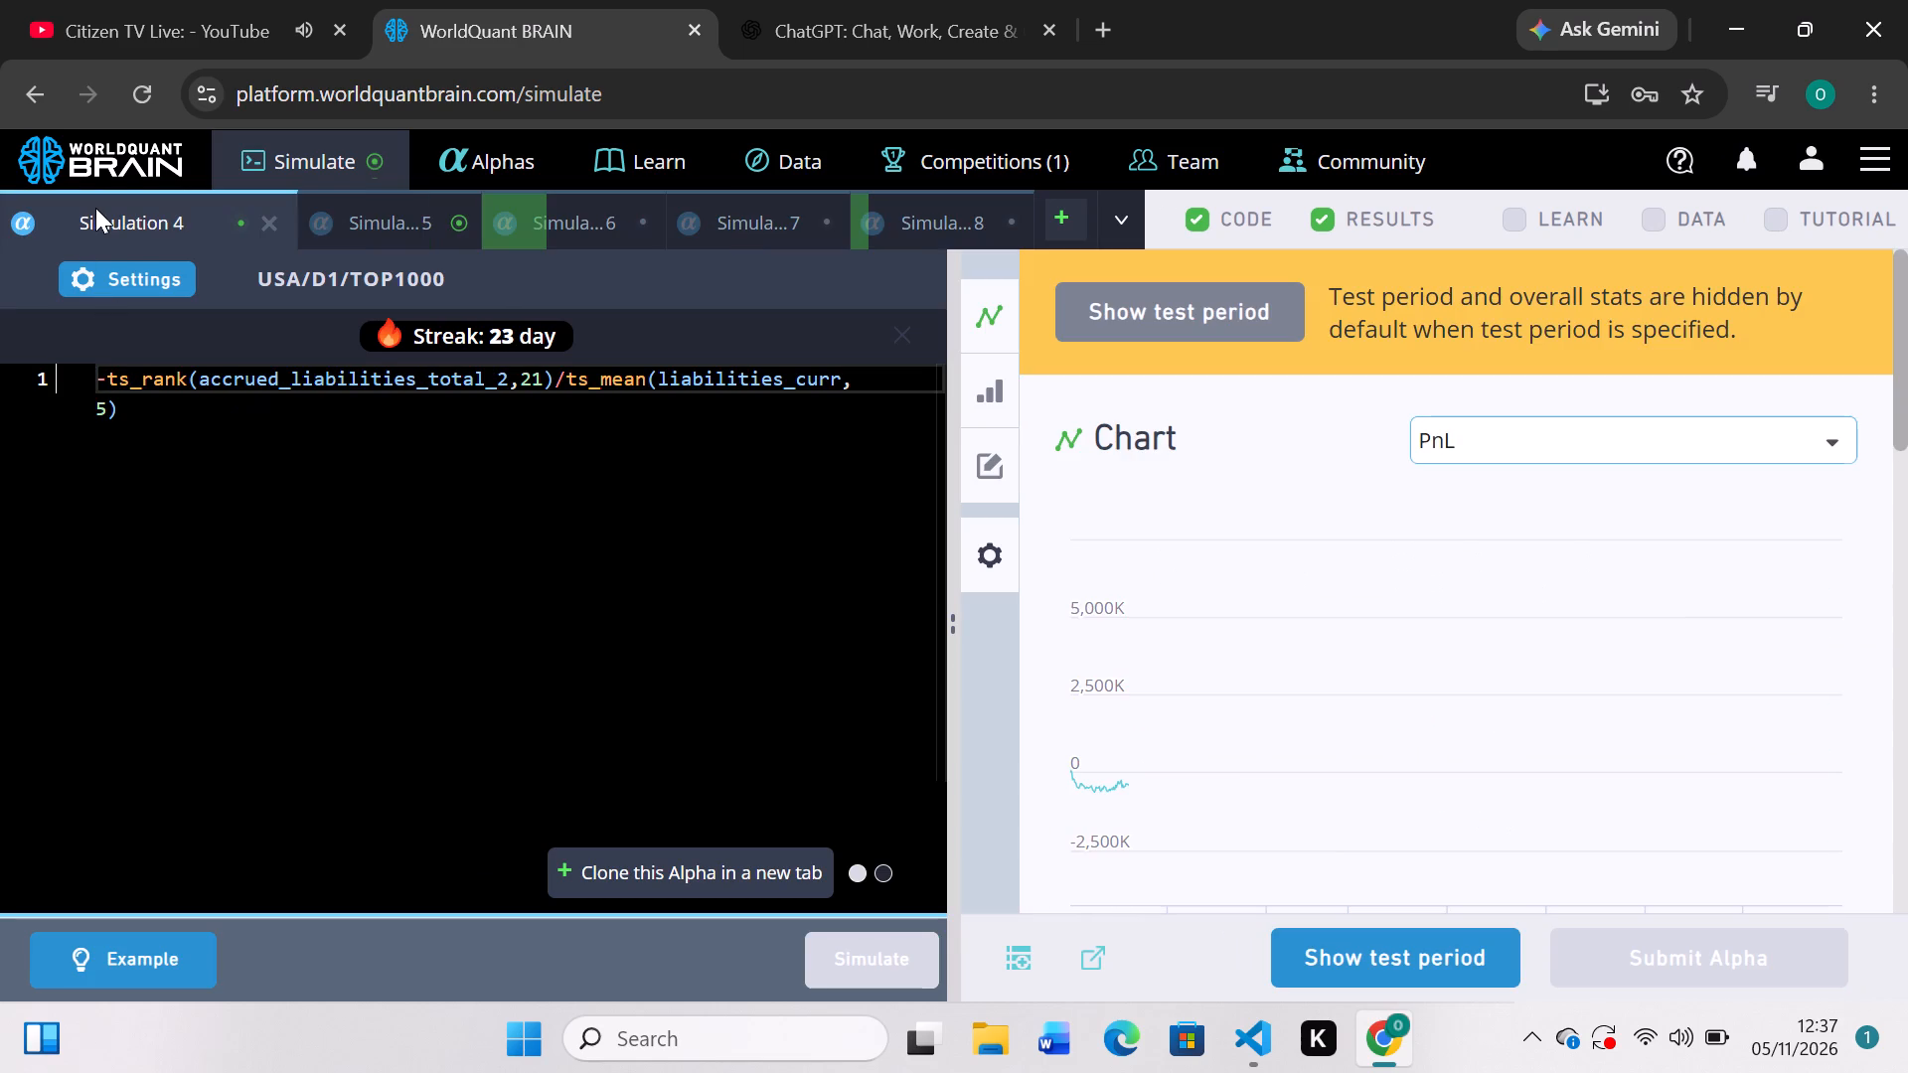
scroll(1476, 682, "down", 2)
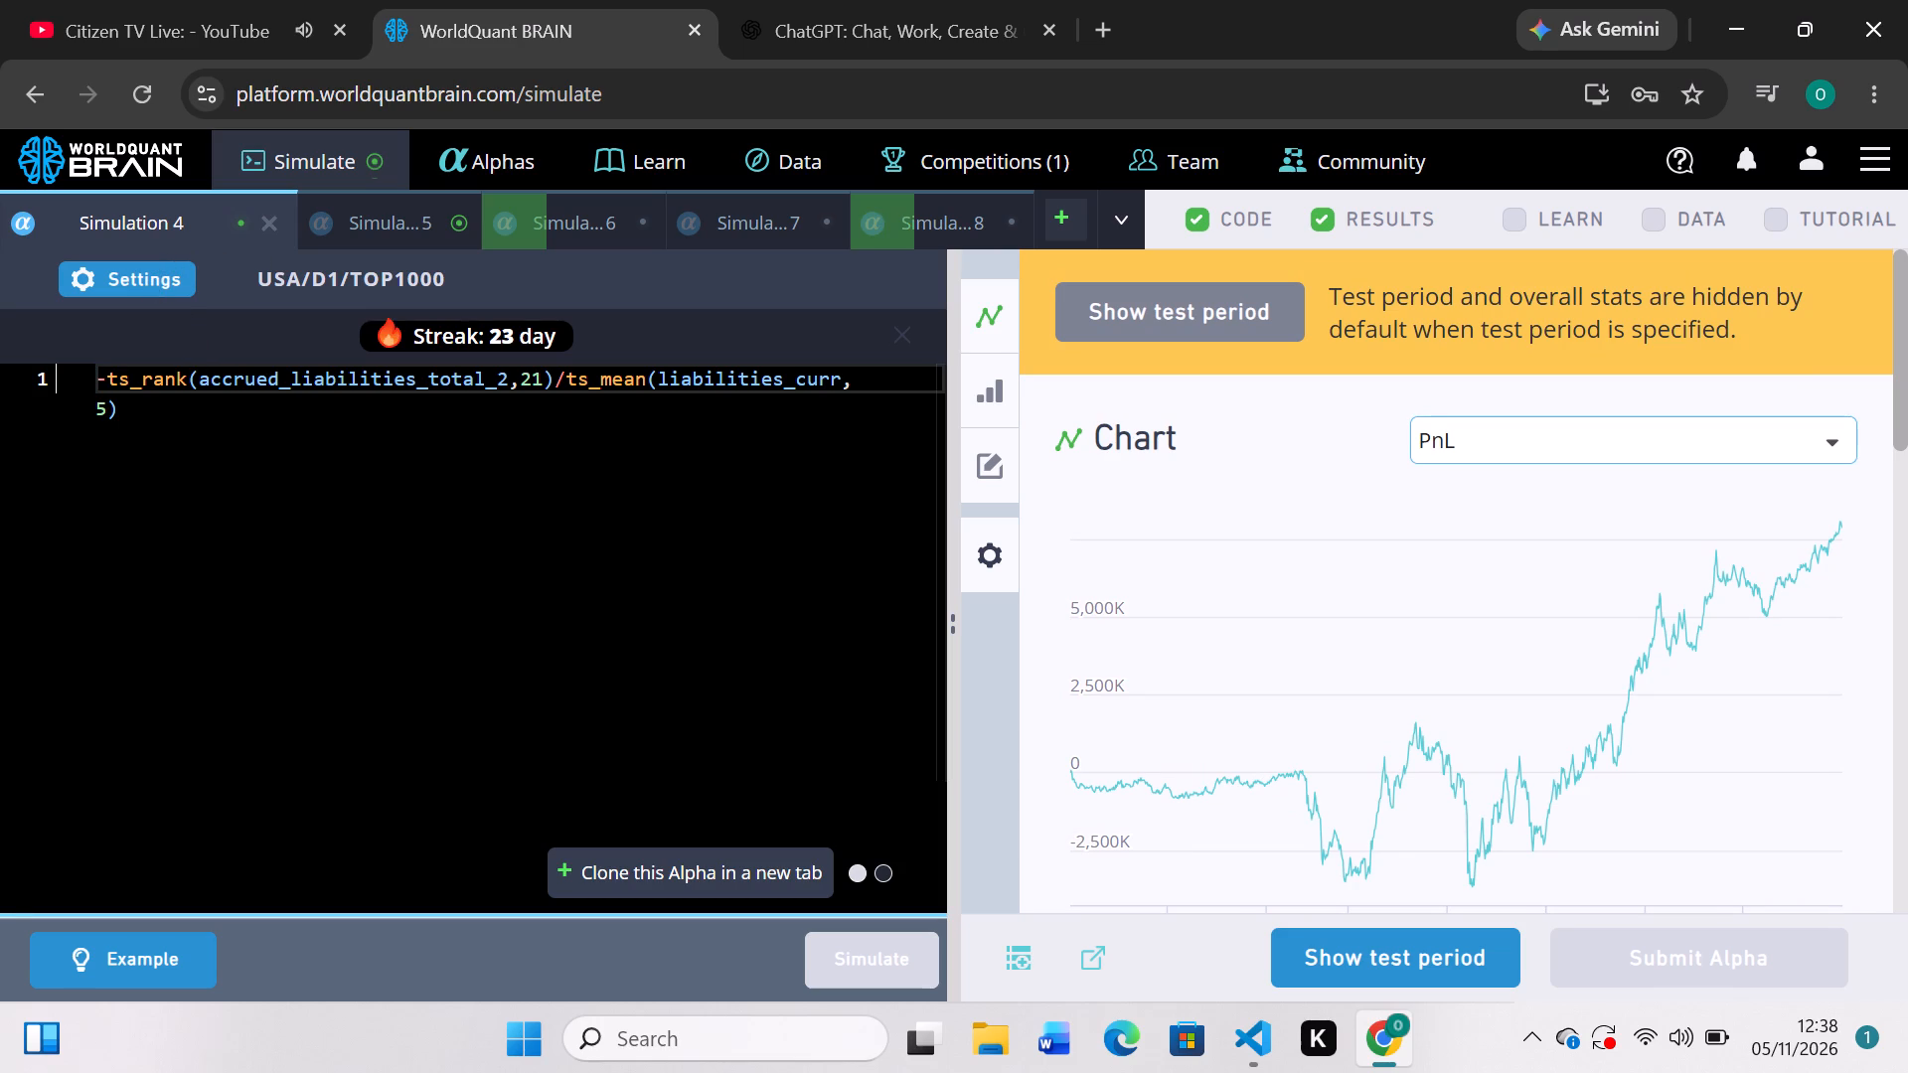
left_click(169, 283)
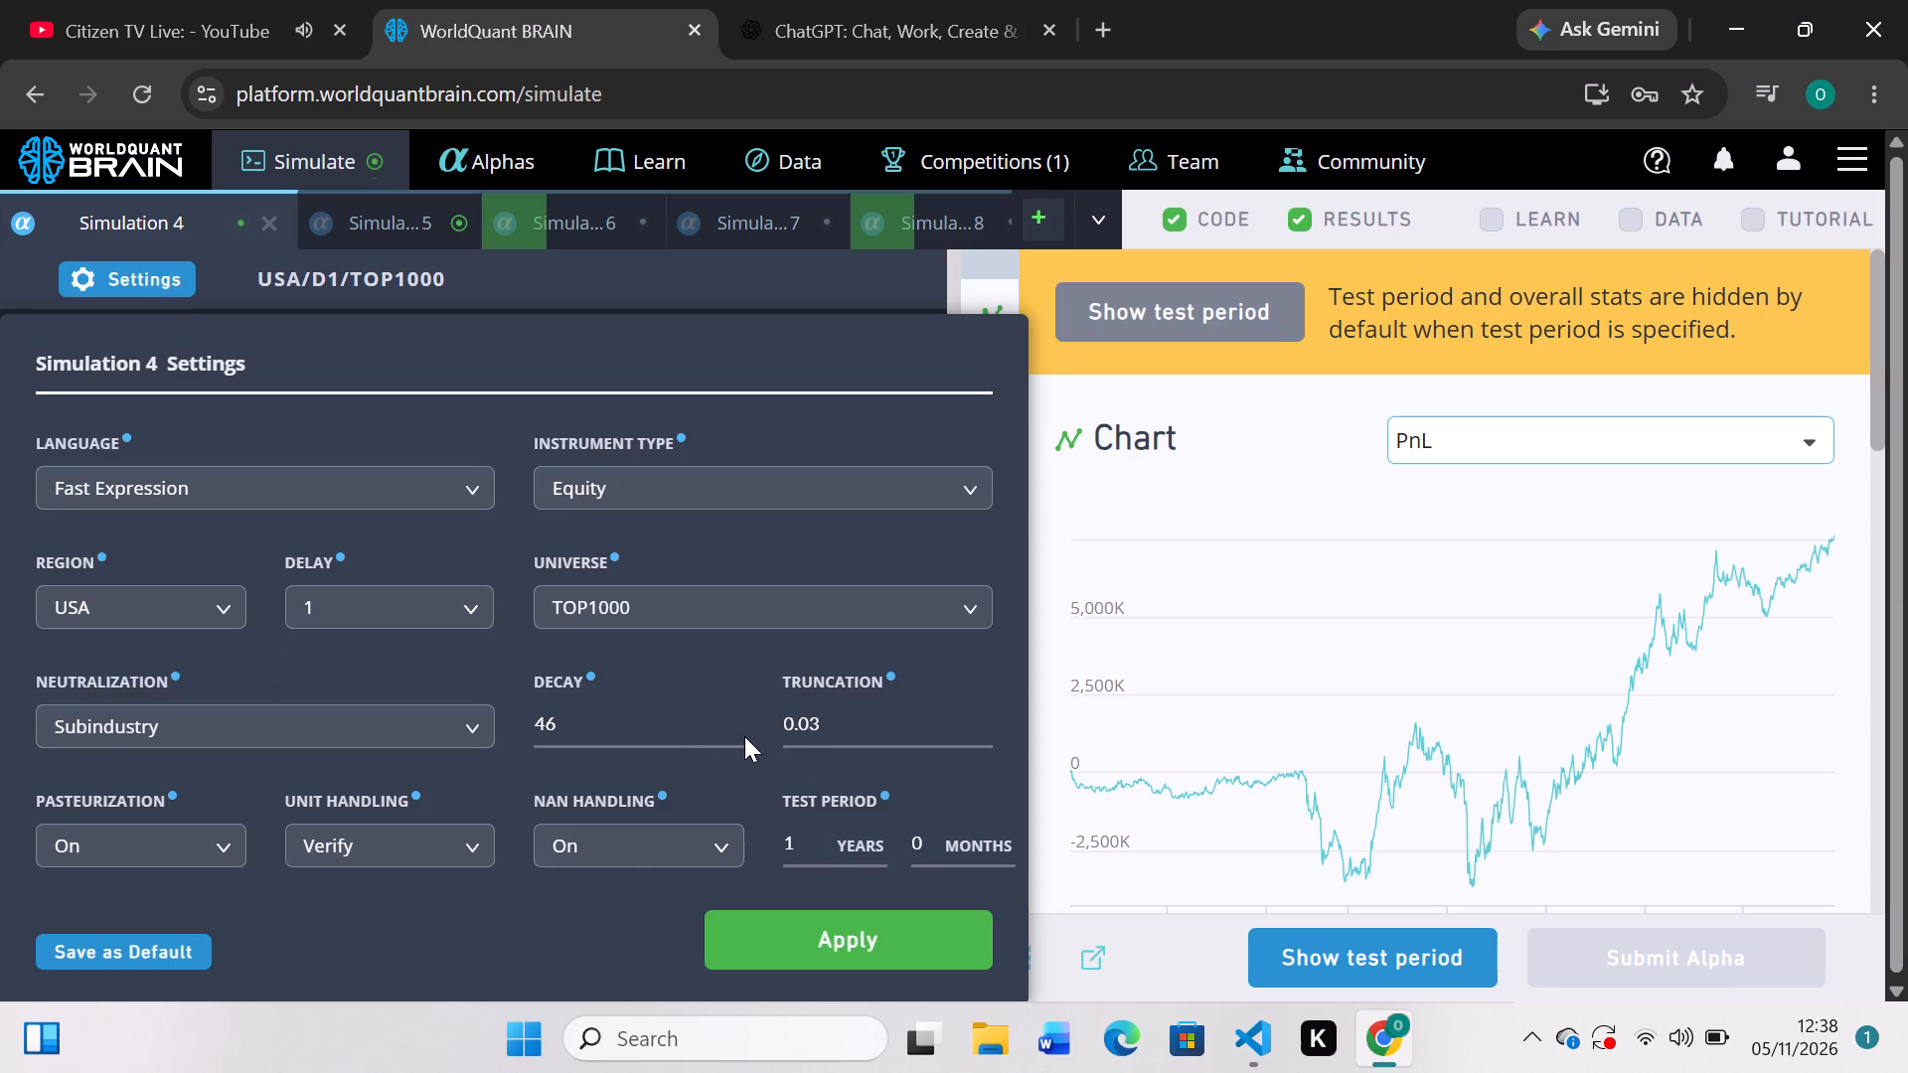
left_click(727, 716)
left_click(975, 610)
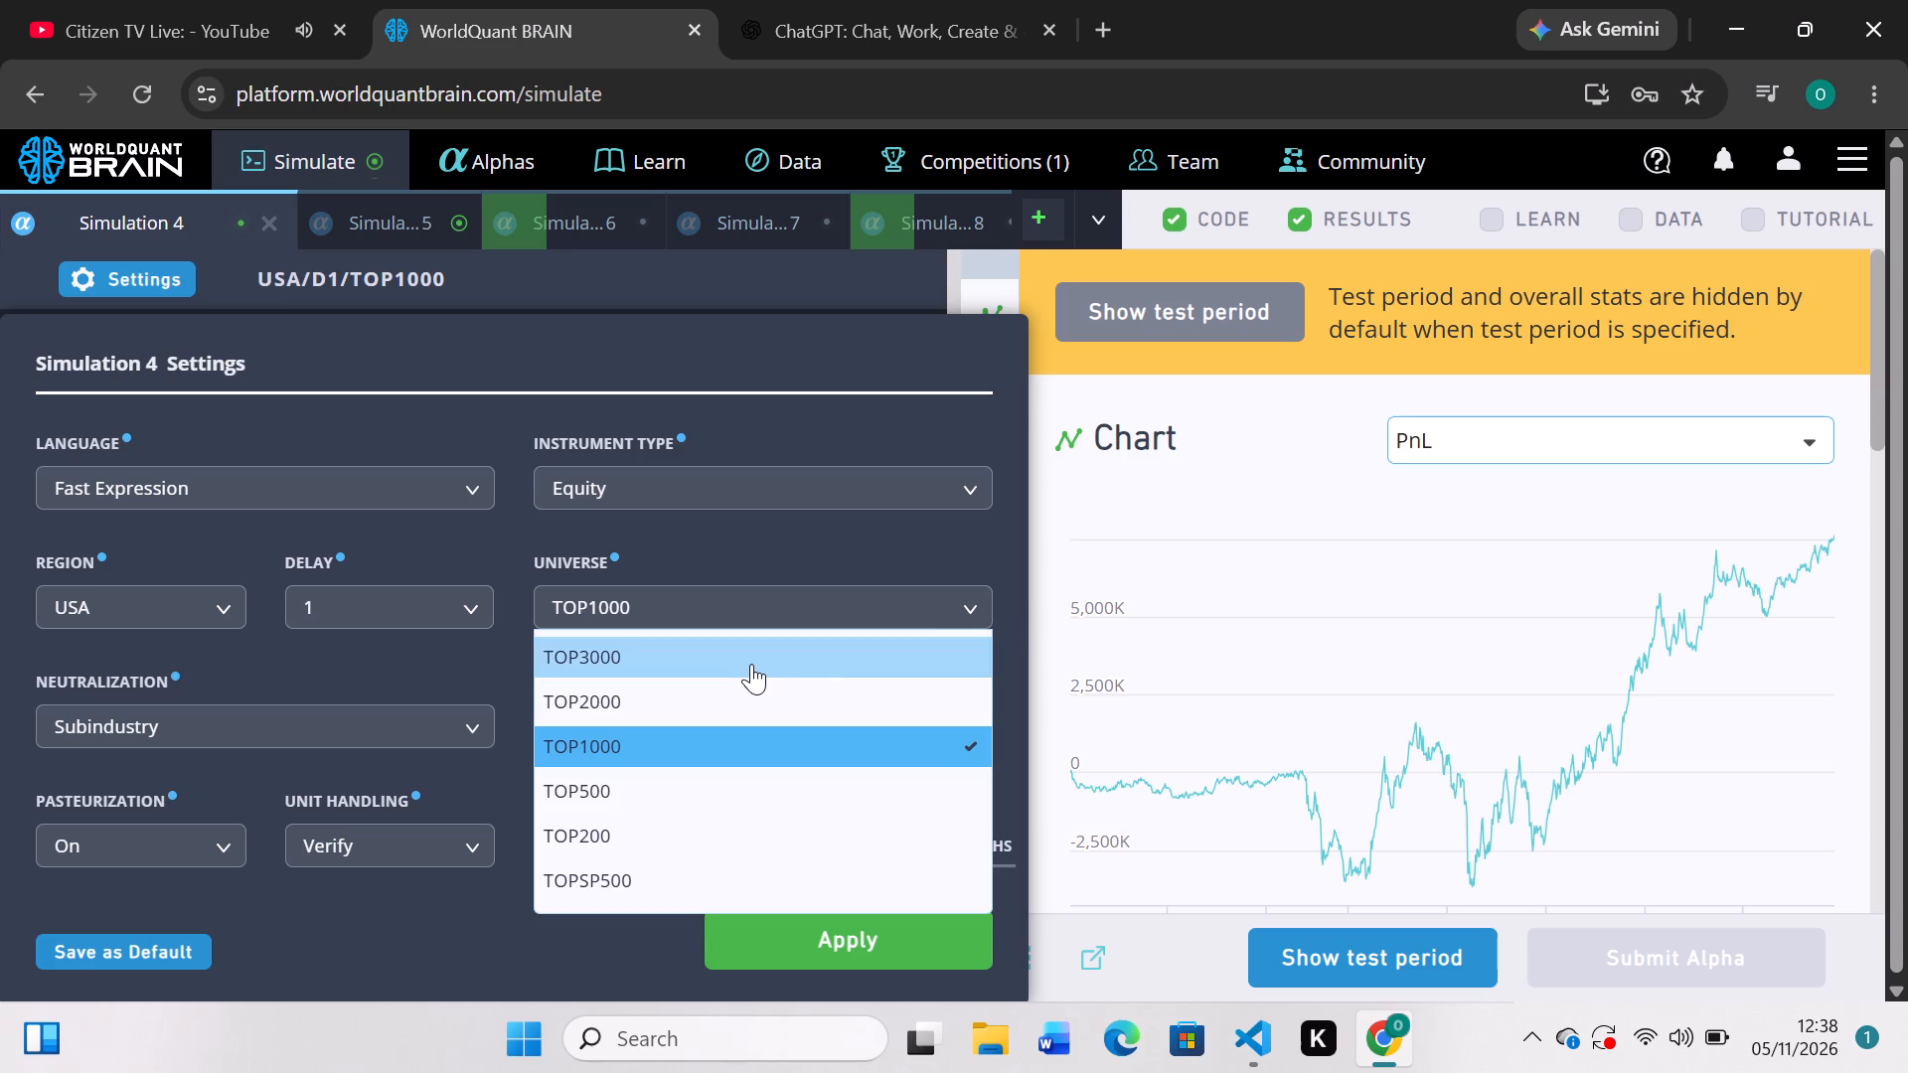
left_click(751, 664)
left_click(856, 952)
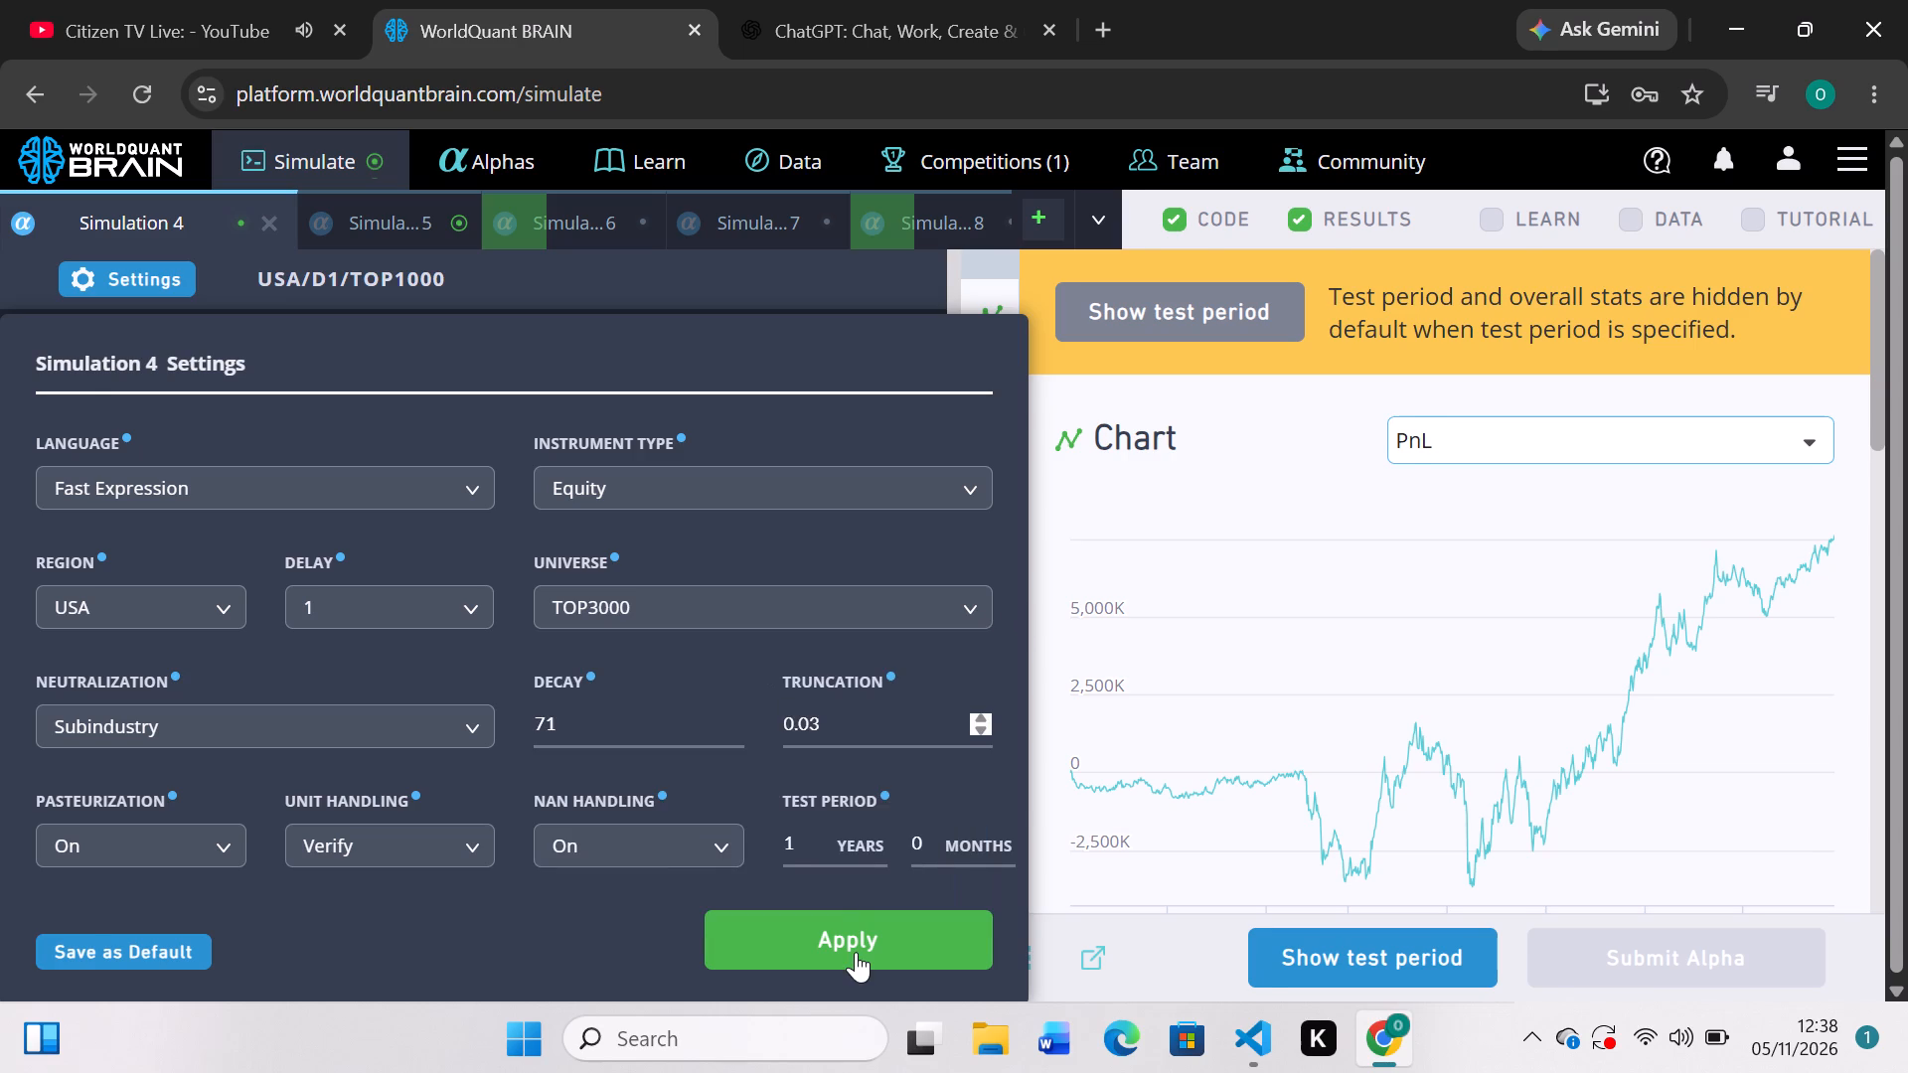
left_click(856, 952)
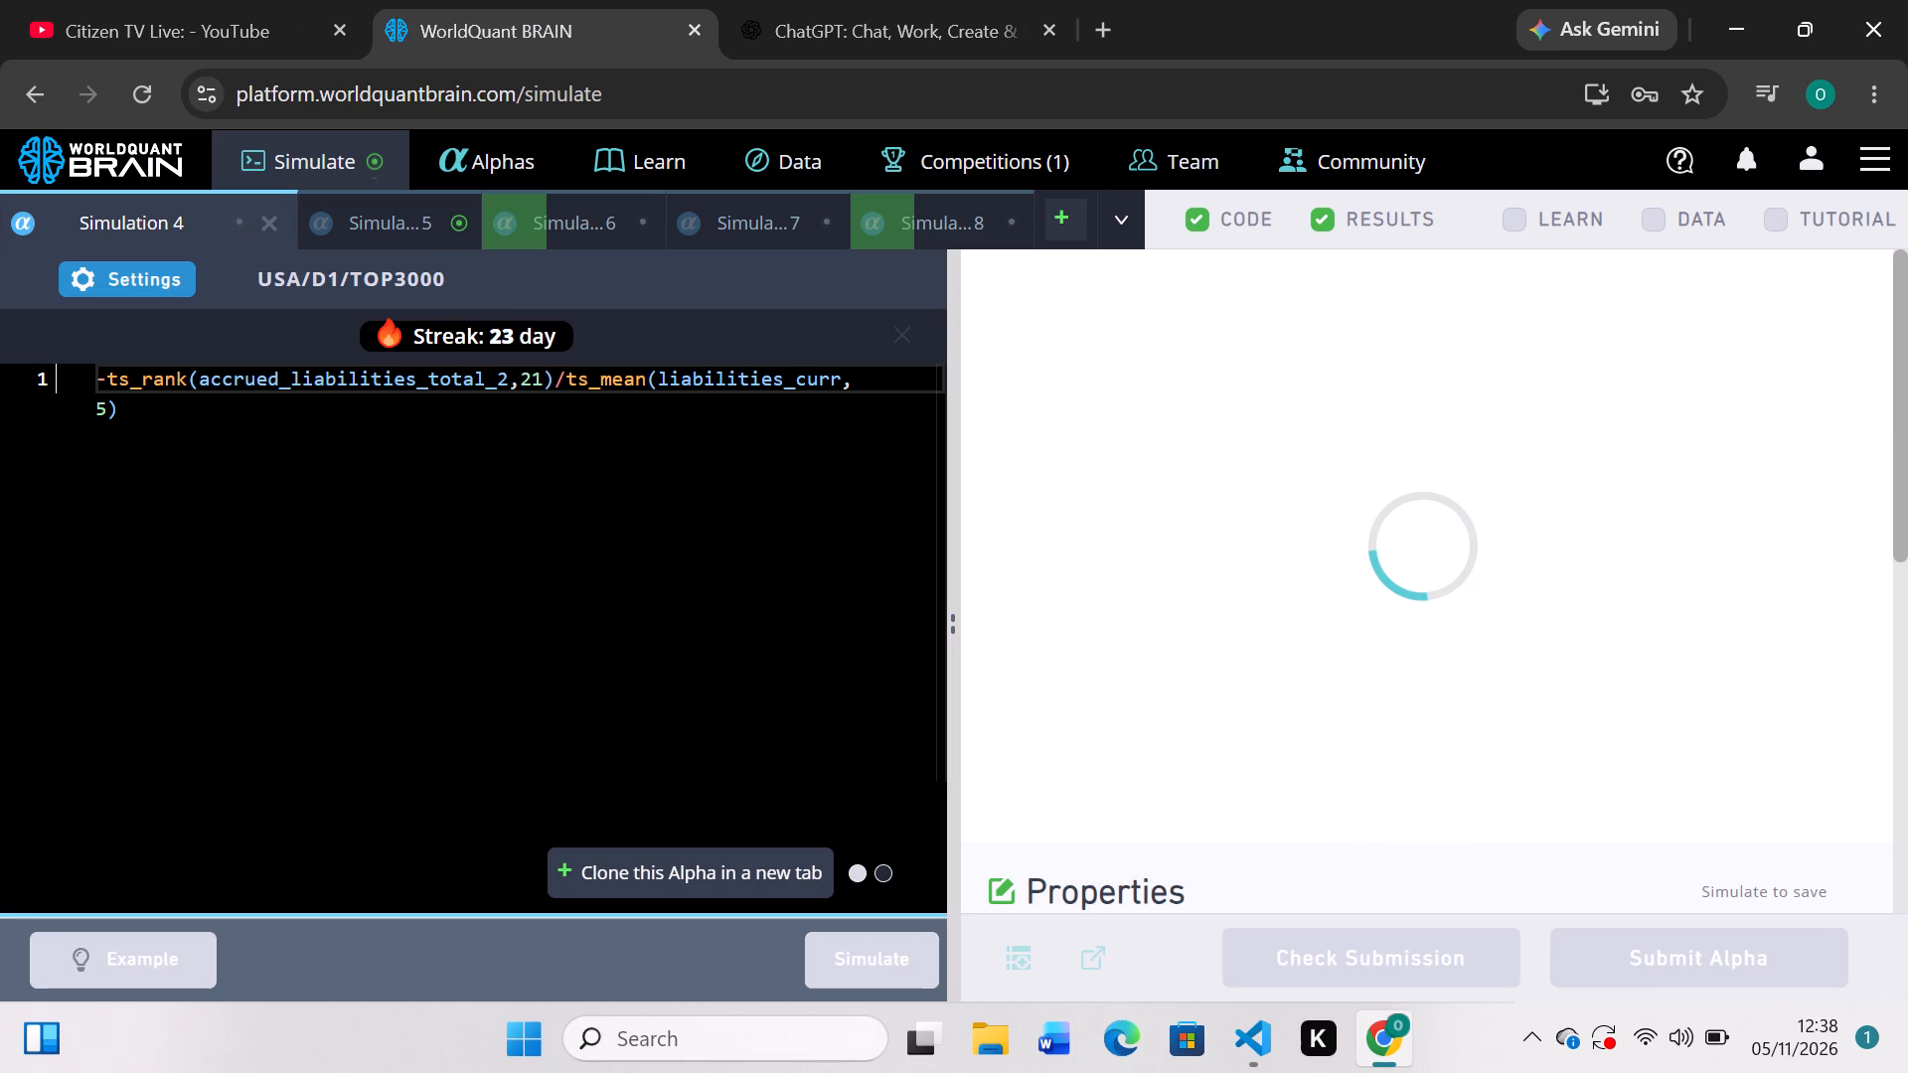
Check Simulation 5's train results, replace ebit_max with ebit in its expression, and simulate it.
left_click(431, 209)
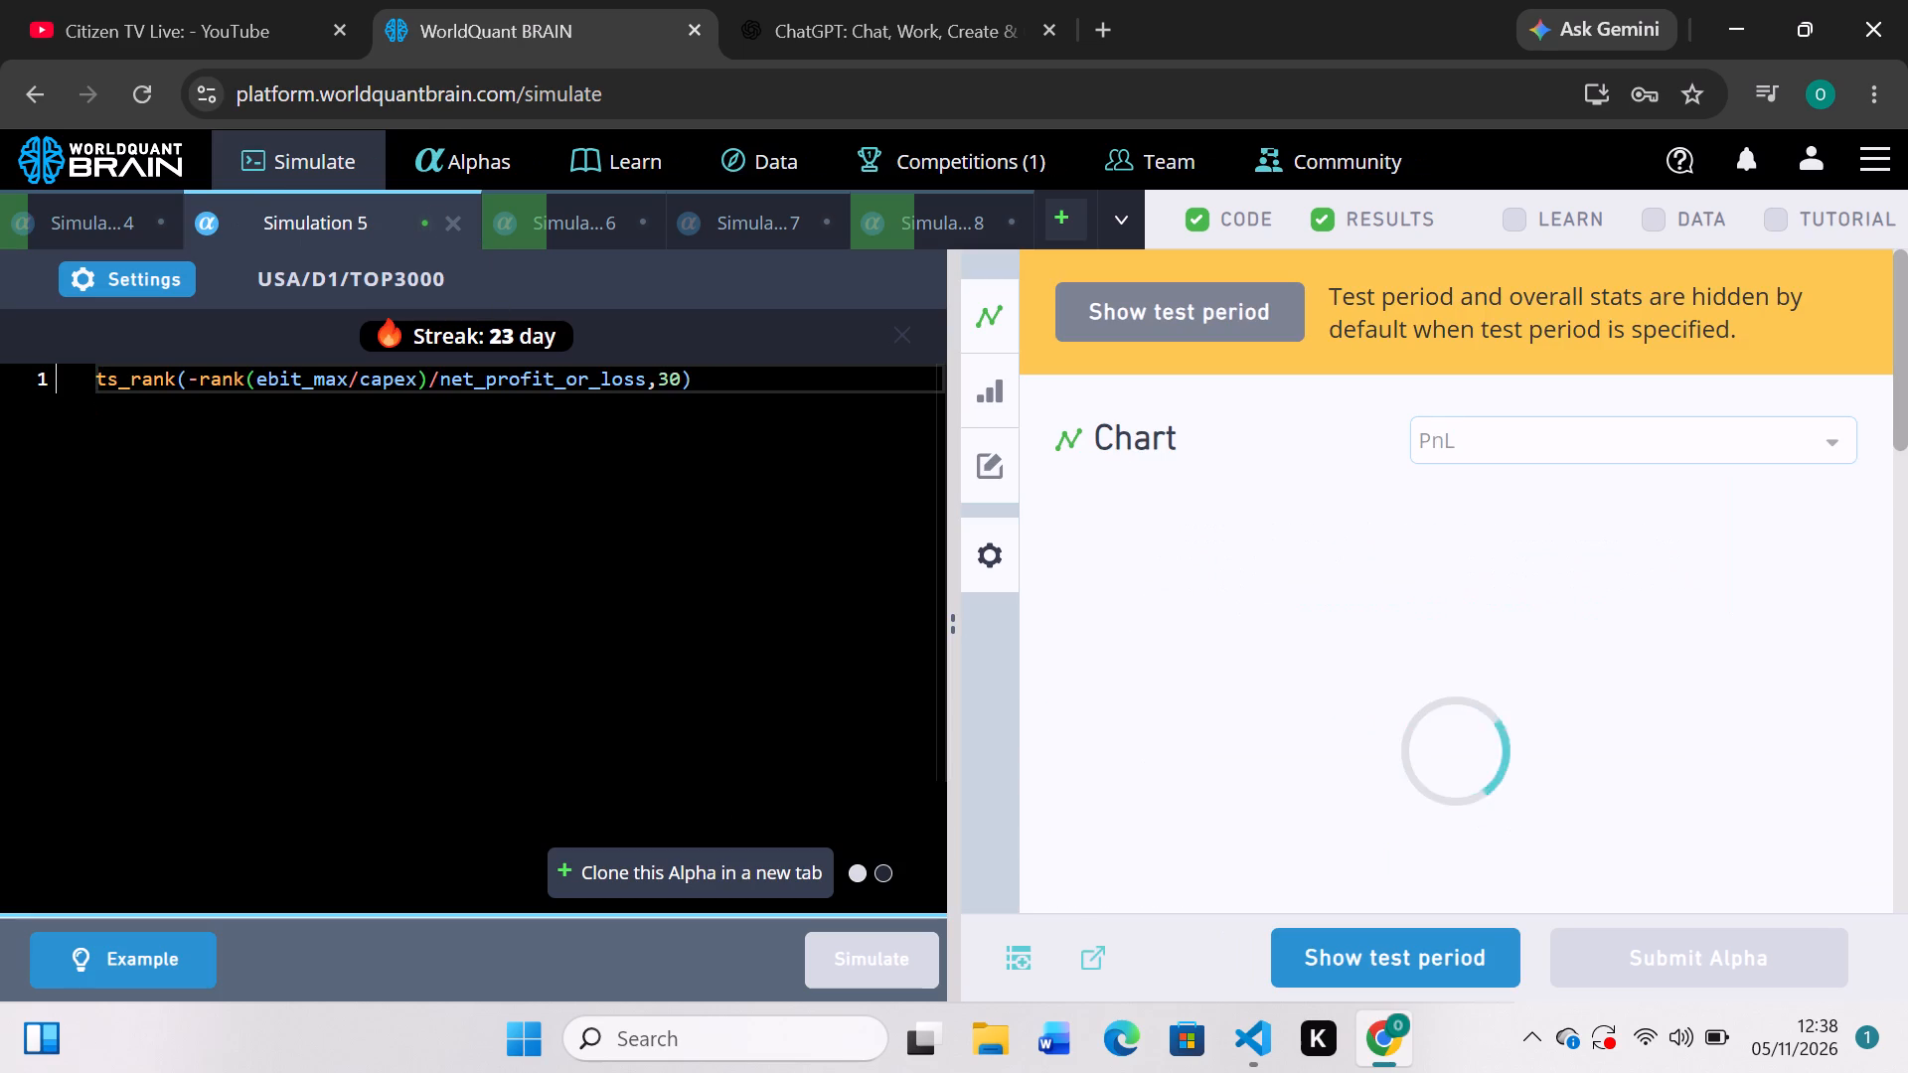
scroll(1280, 742, "down", 3)
scroll(1280, 742, "up", 2)
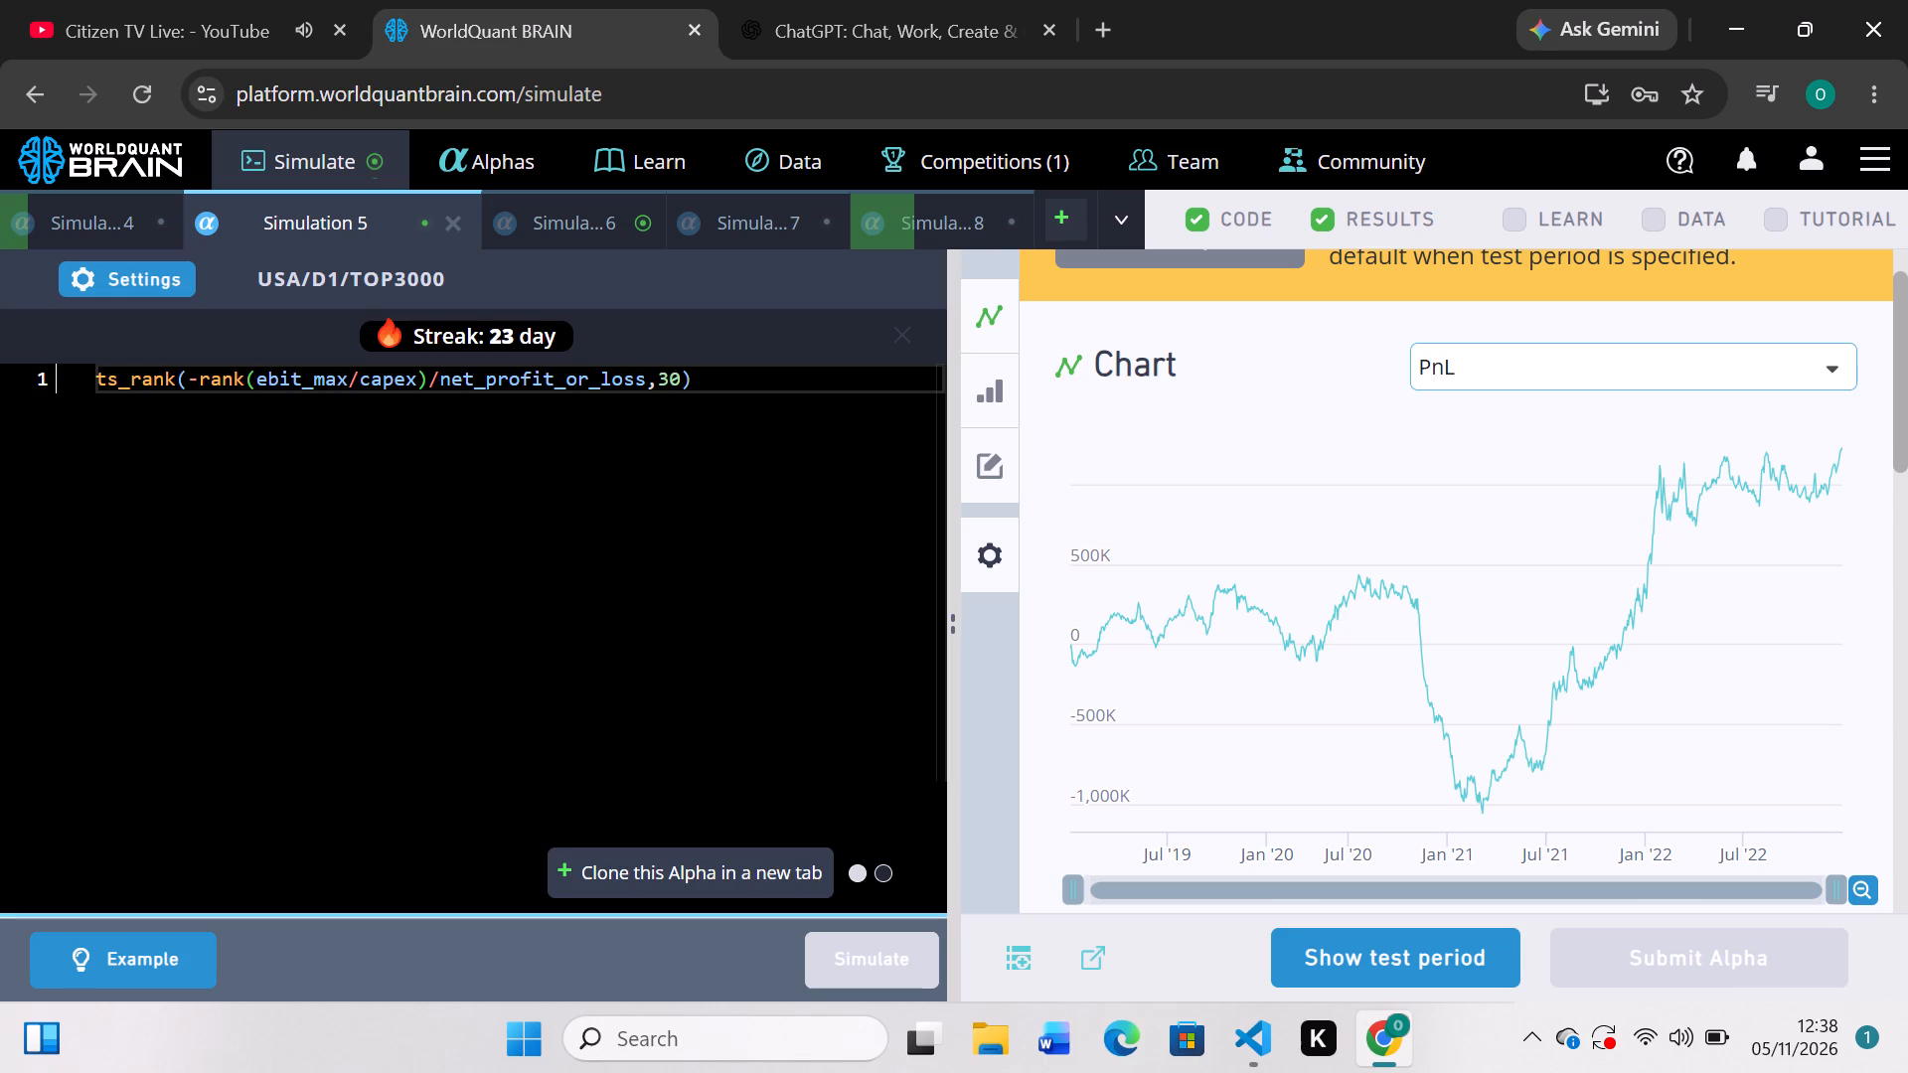
left_click(346, 395)
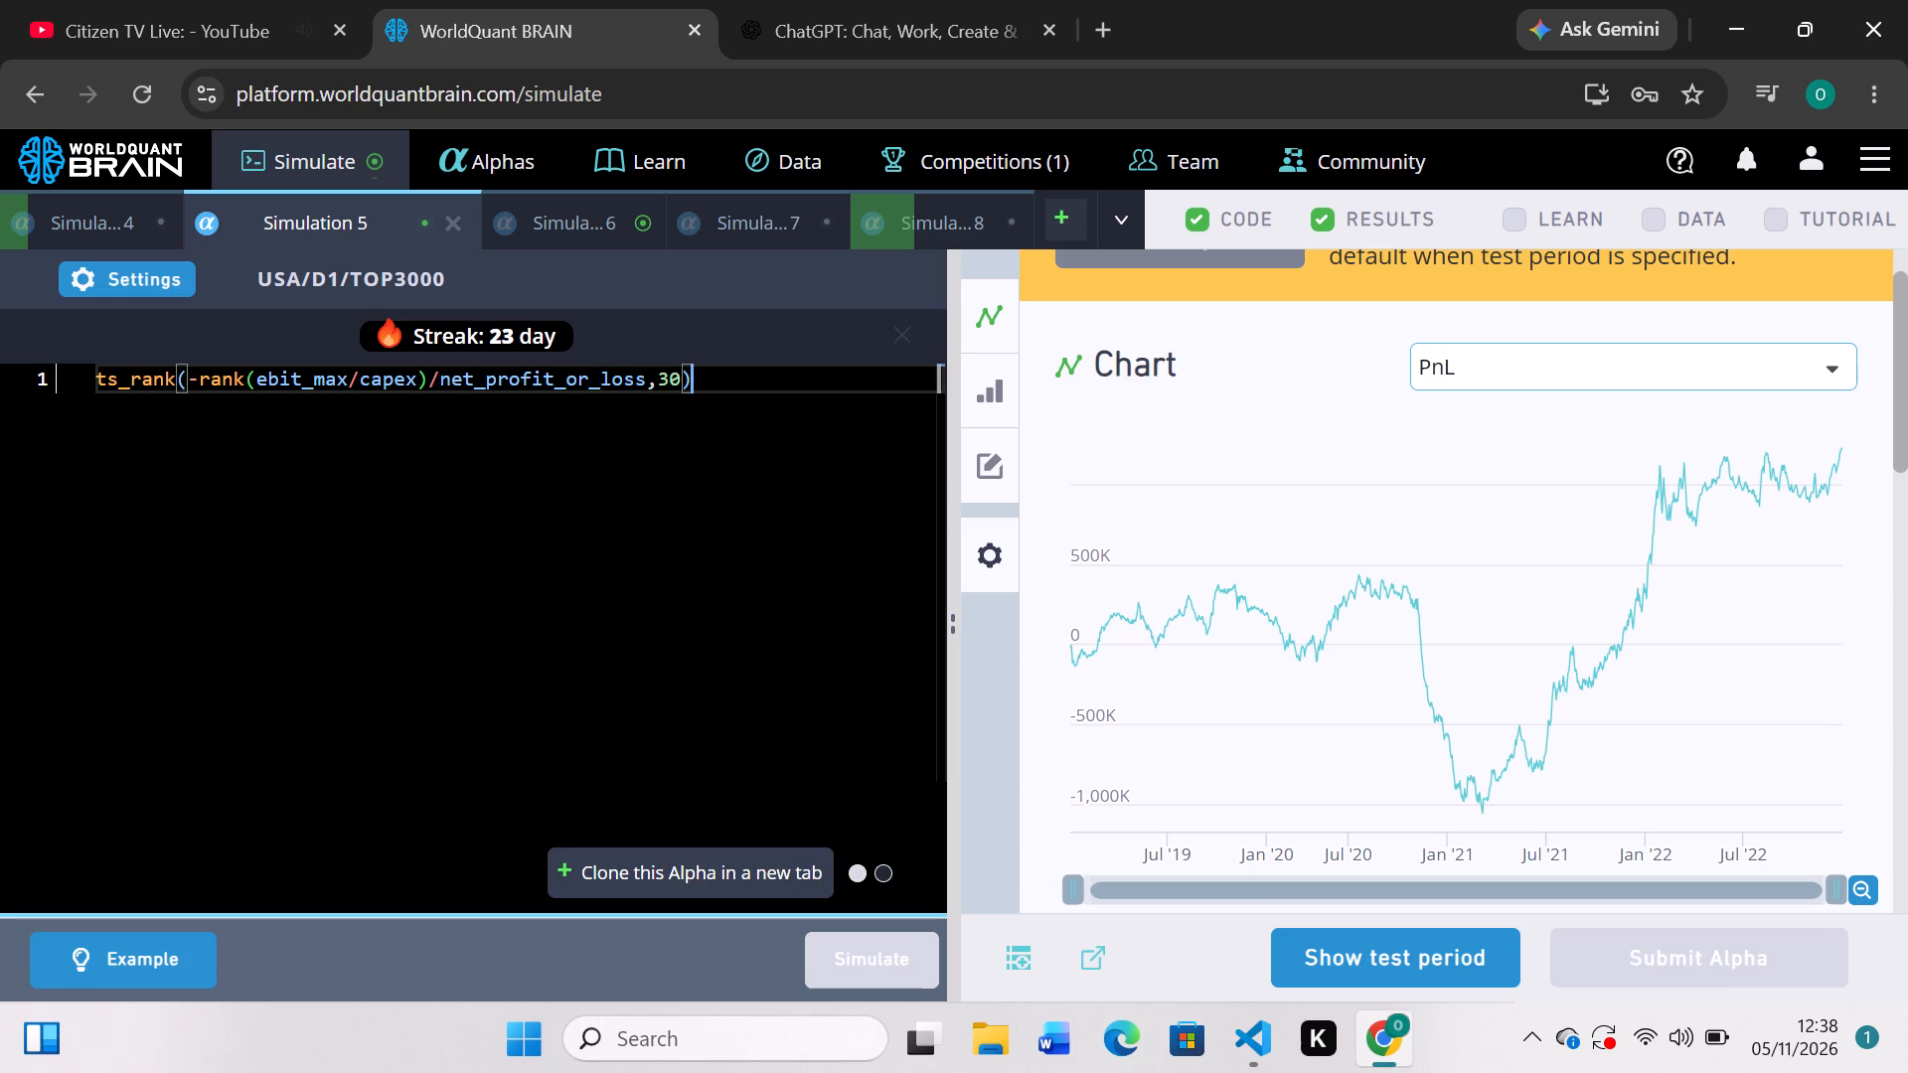
left_click(346, 379)
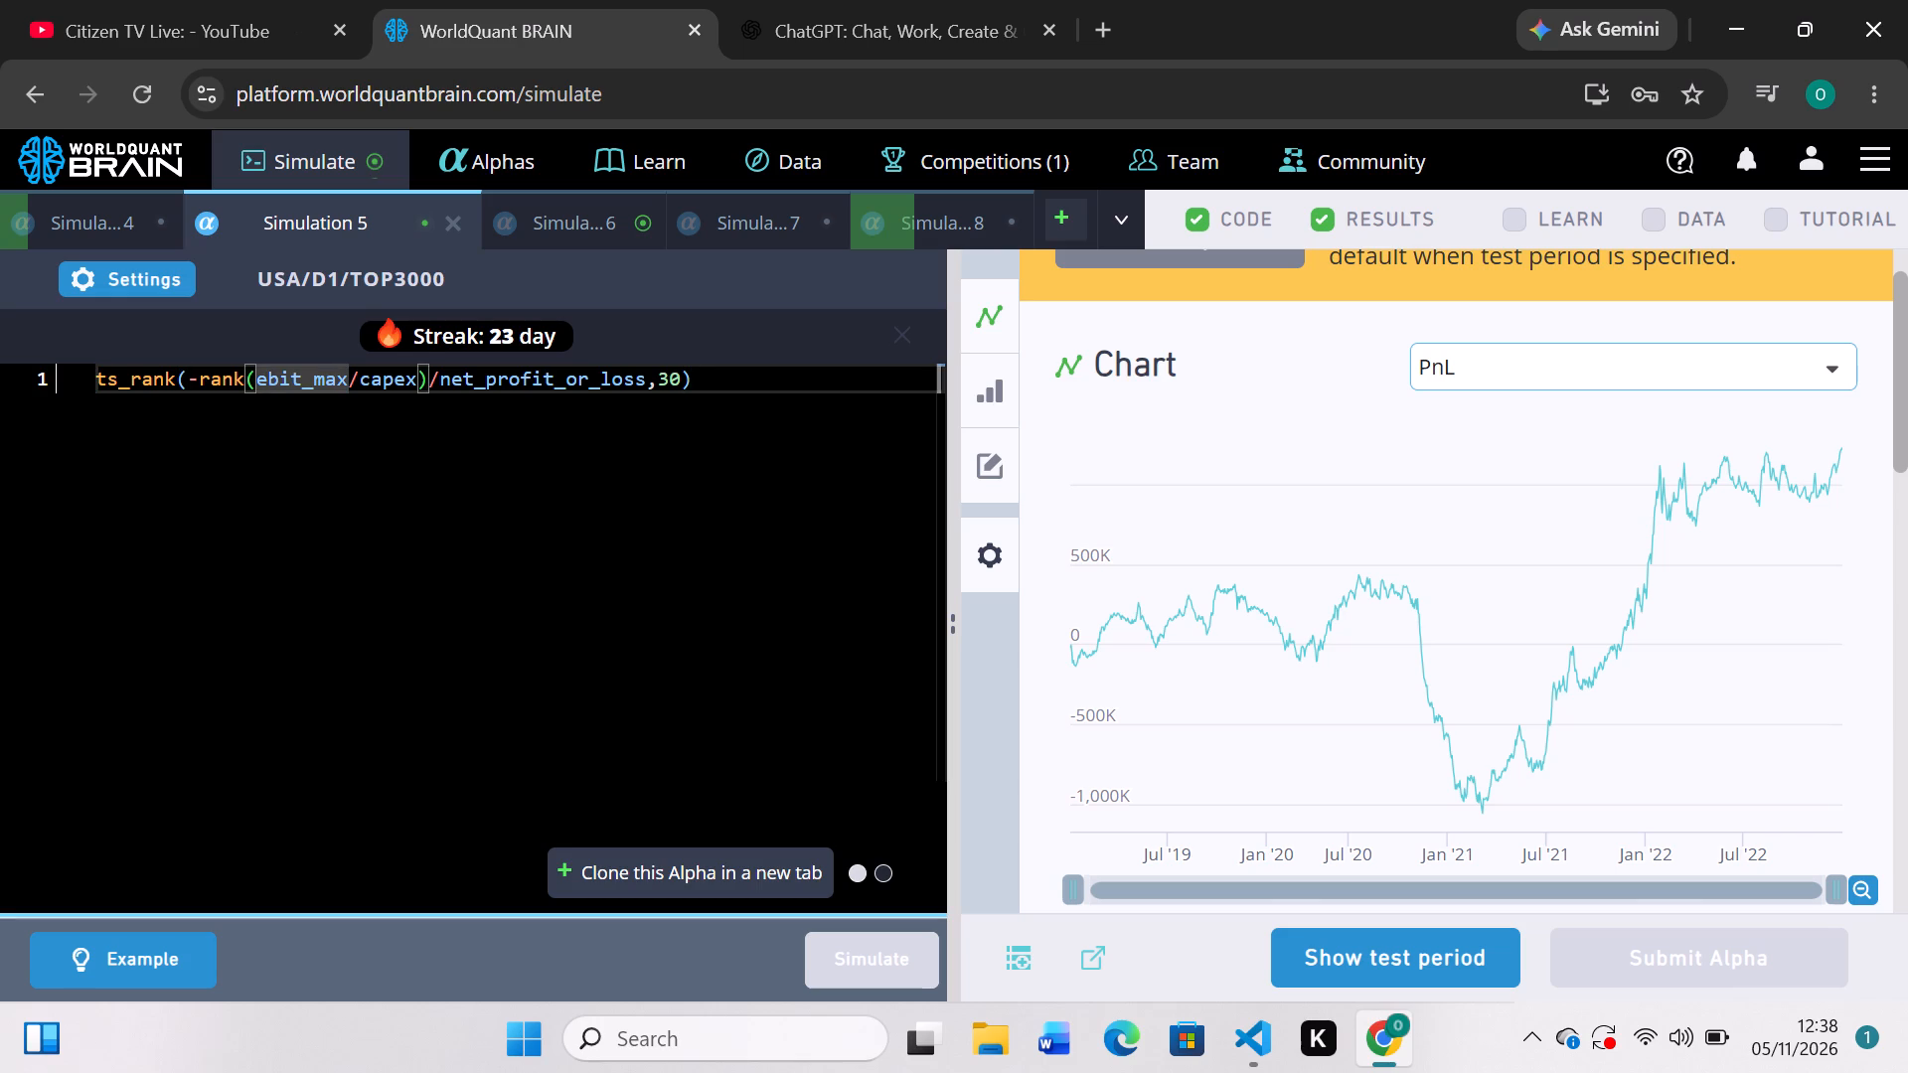
key("BackSpace")
key("BackSpace")
key("BackSpace")
key("BackSpace")
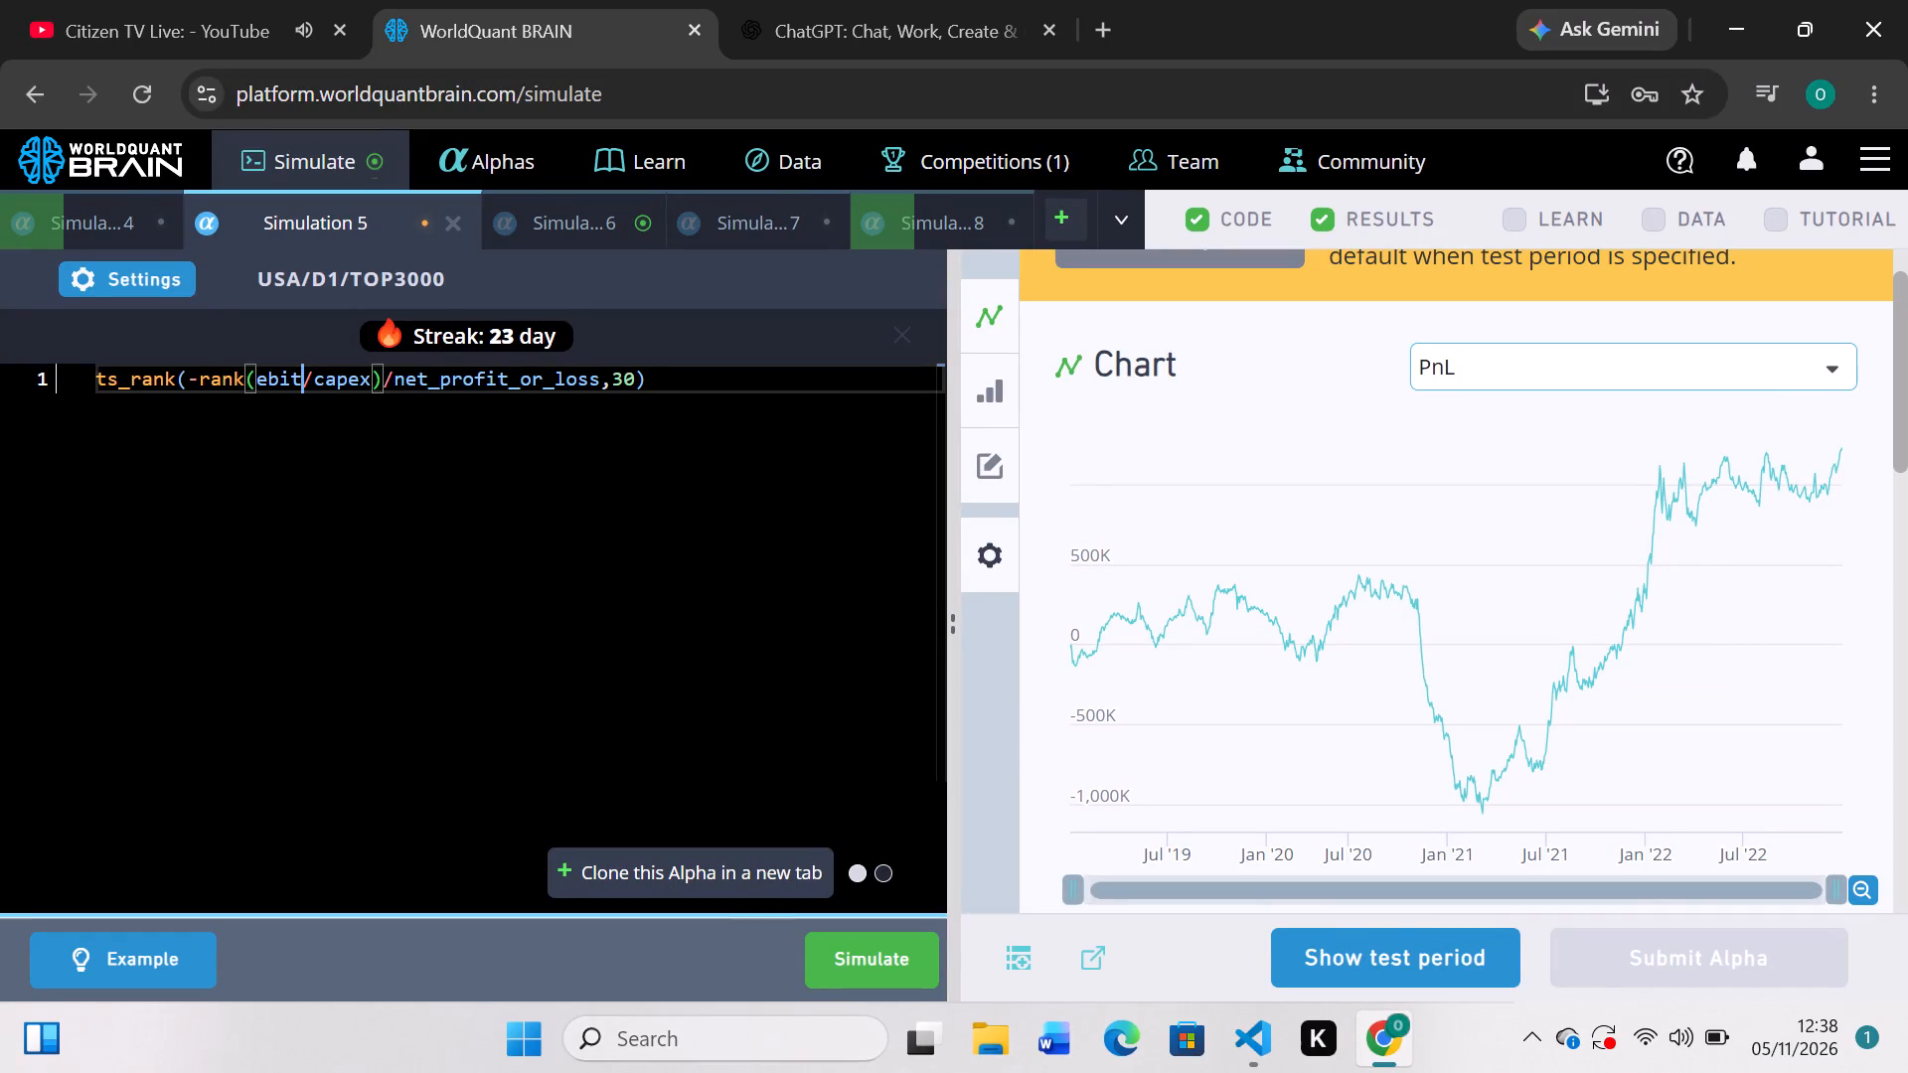
left_click(853, 952)
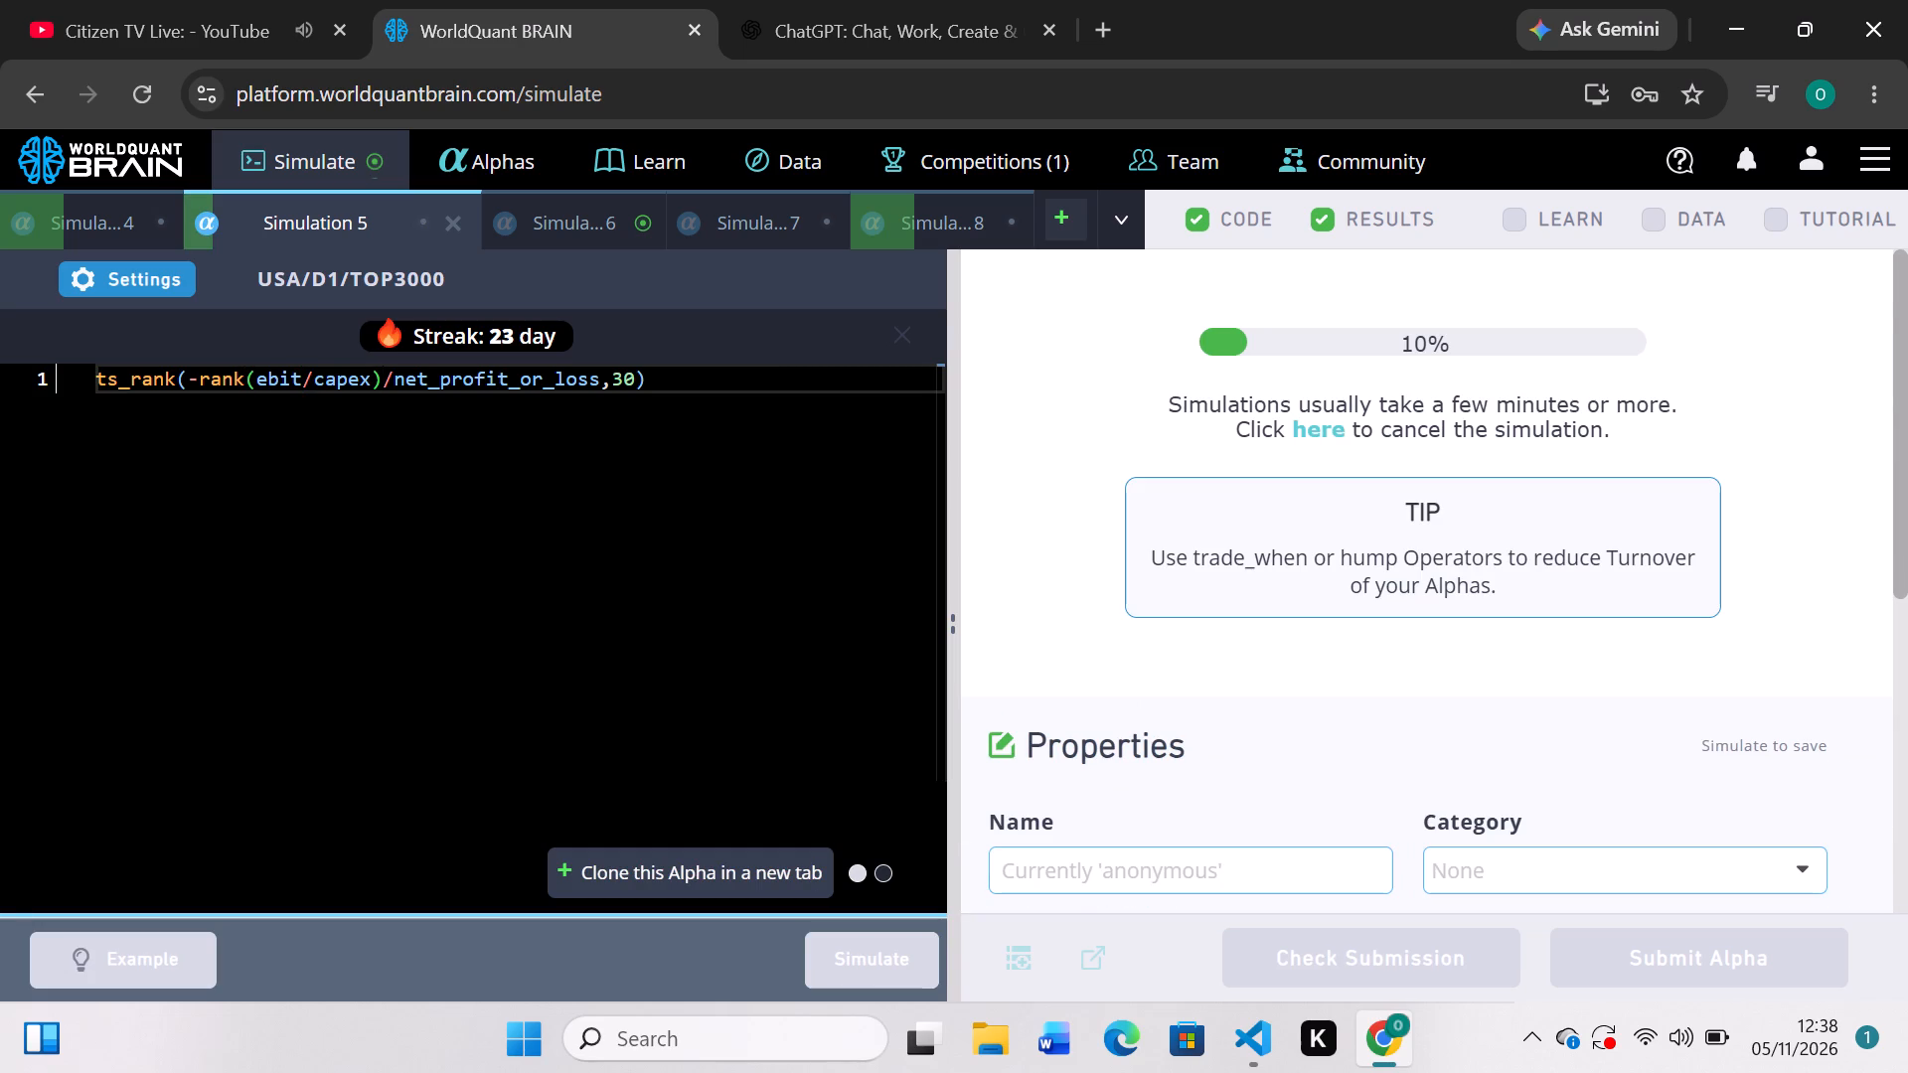
After checking Simulation 6's train results, change its last terms to ts_rank(est_netprofit/close,500)+liabilities/assets, dropping the /2, and simulate.
left_click(617, 222)
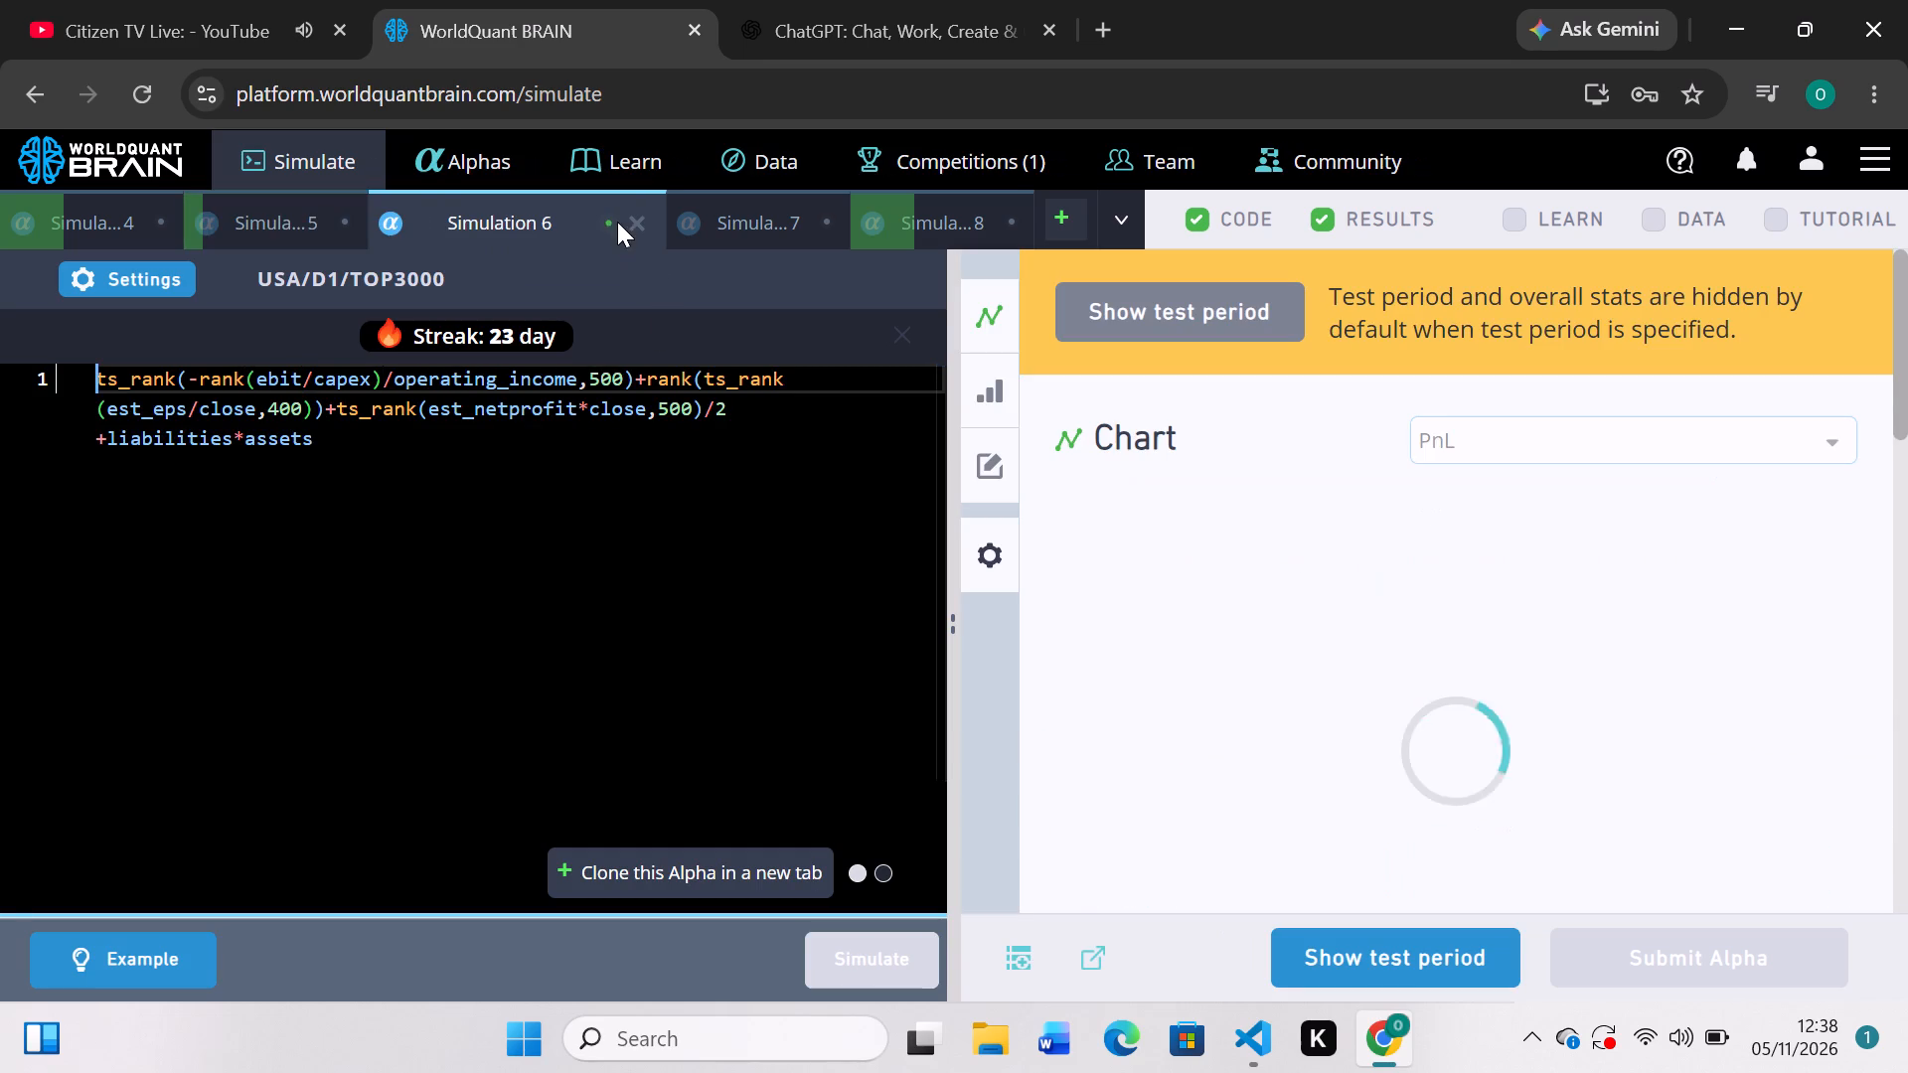
scroll(1449, 646, "down", 2)
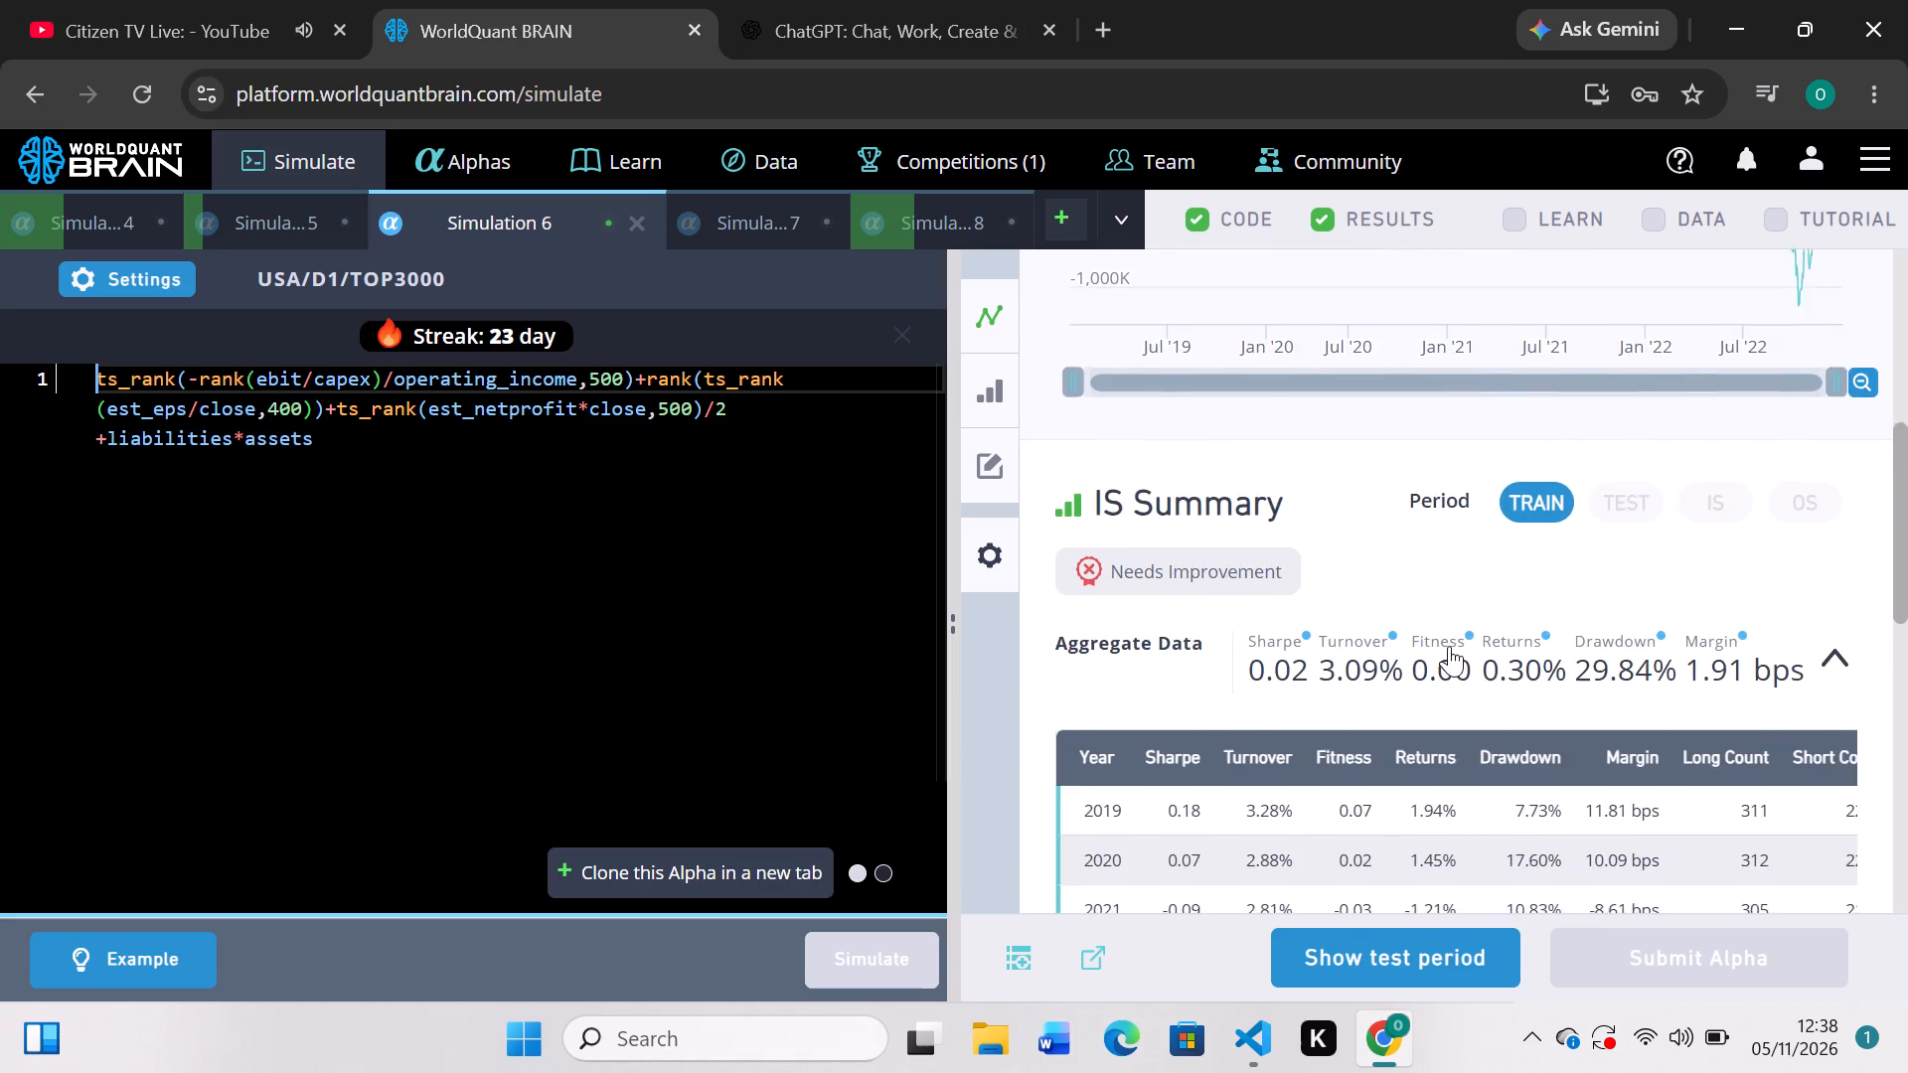
scroll(1449, 646, "up", 2)
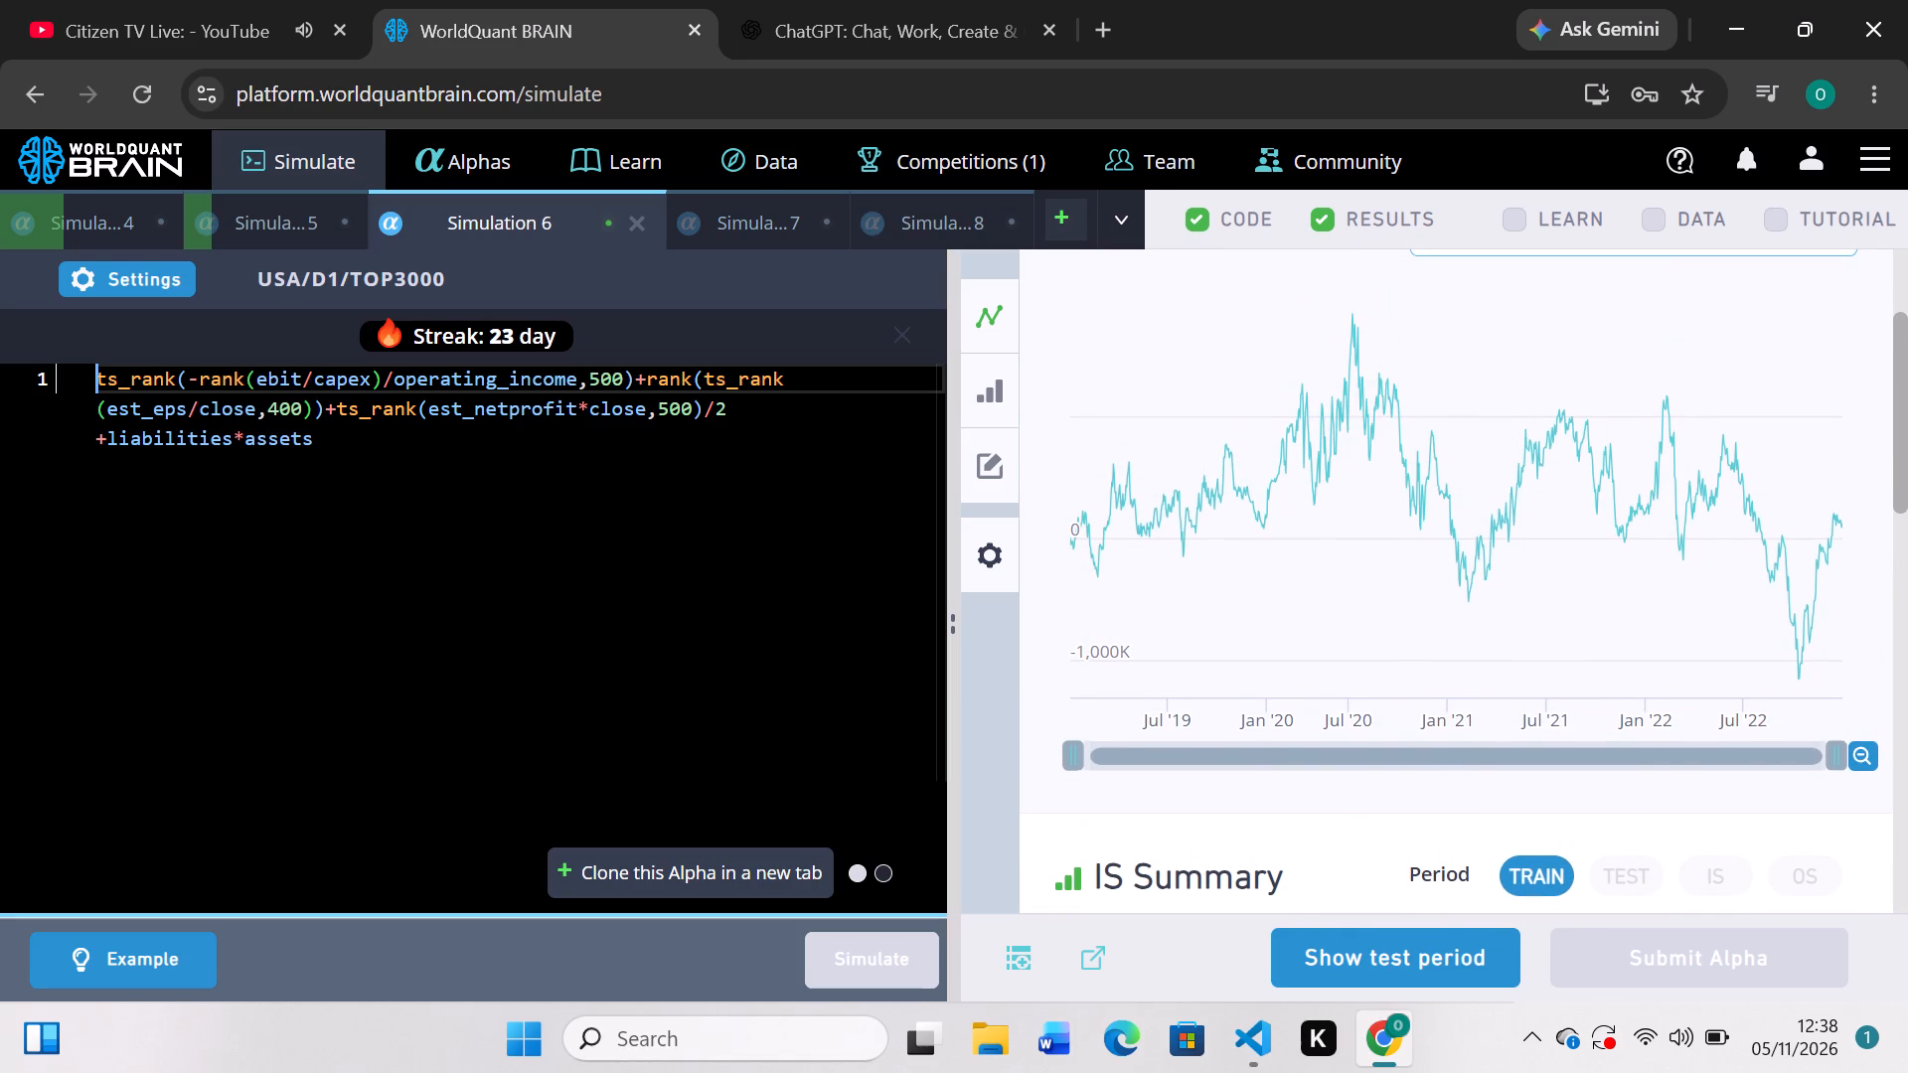
left_click(591, 406)
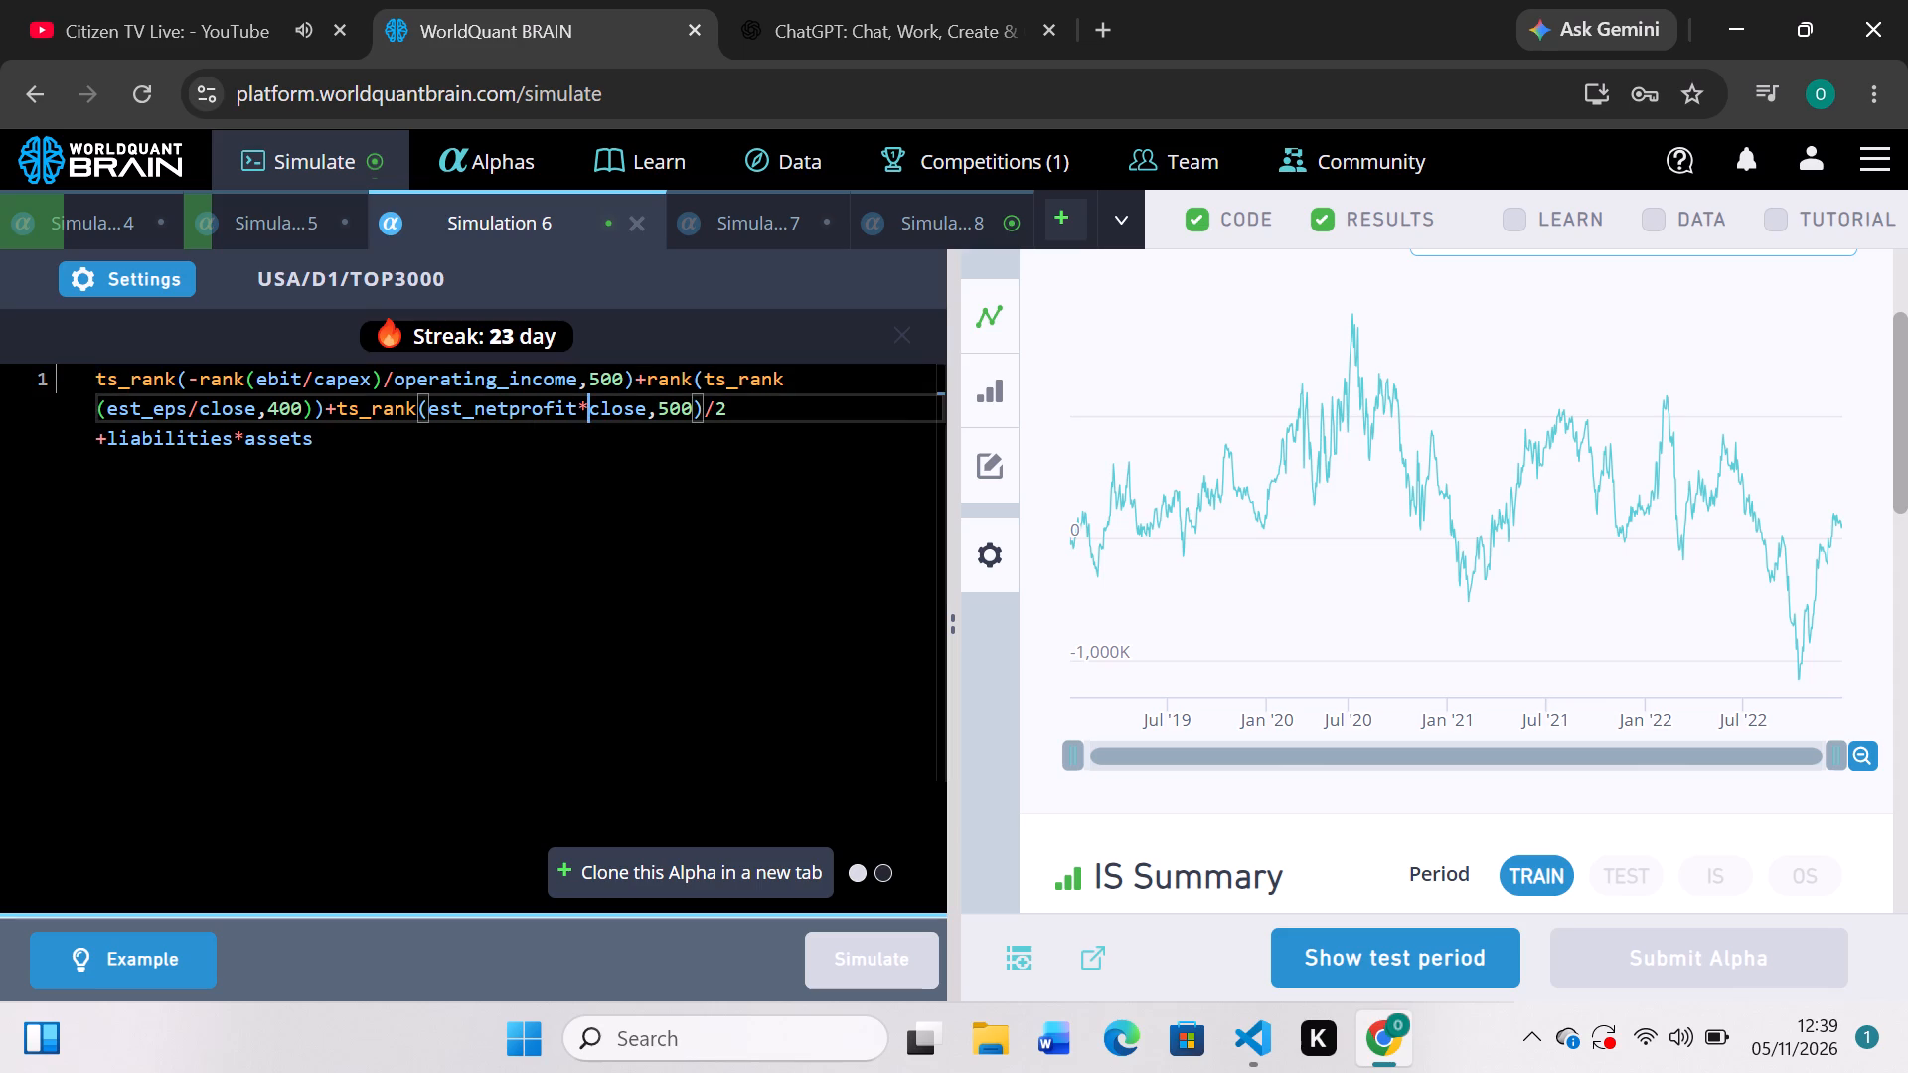
key("BackSpace")
key("slash")
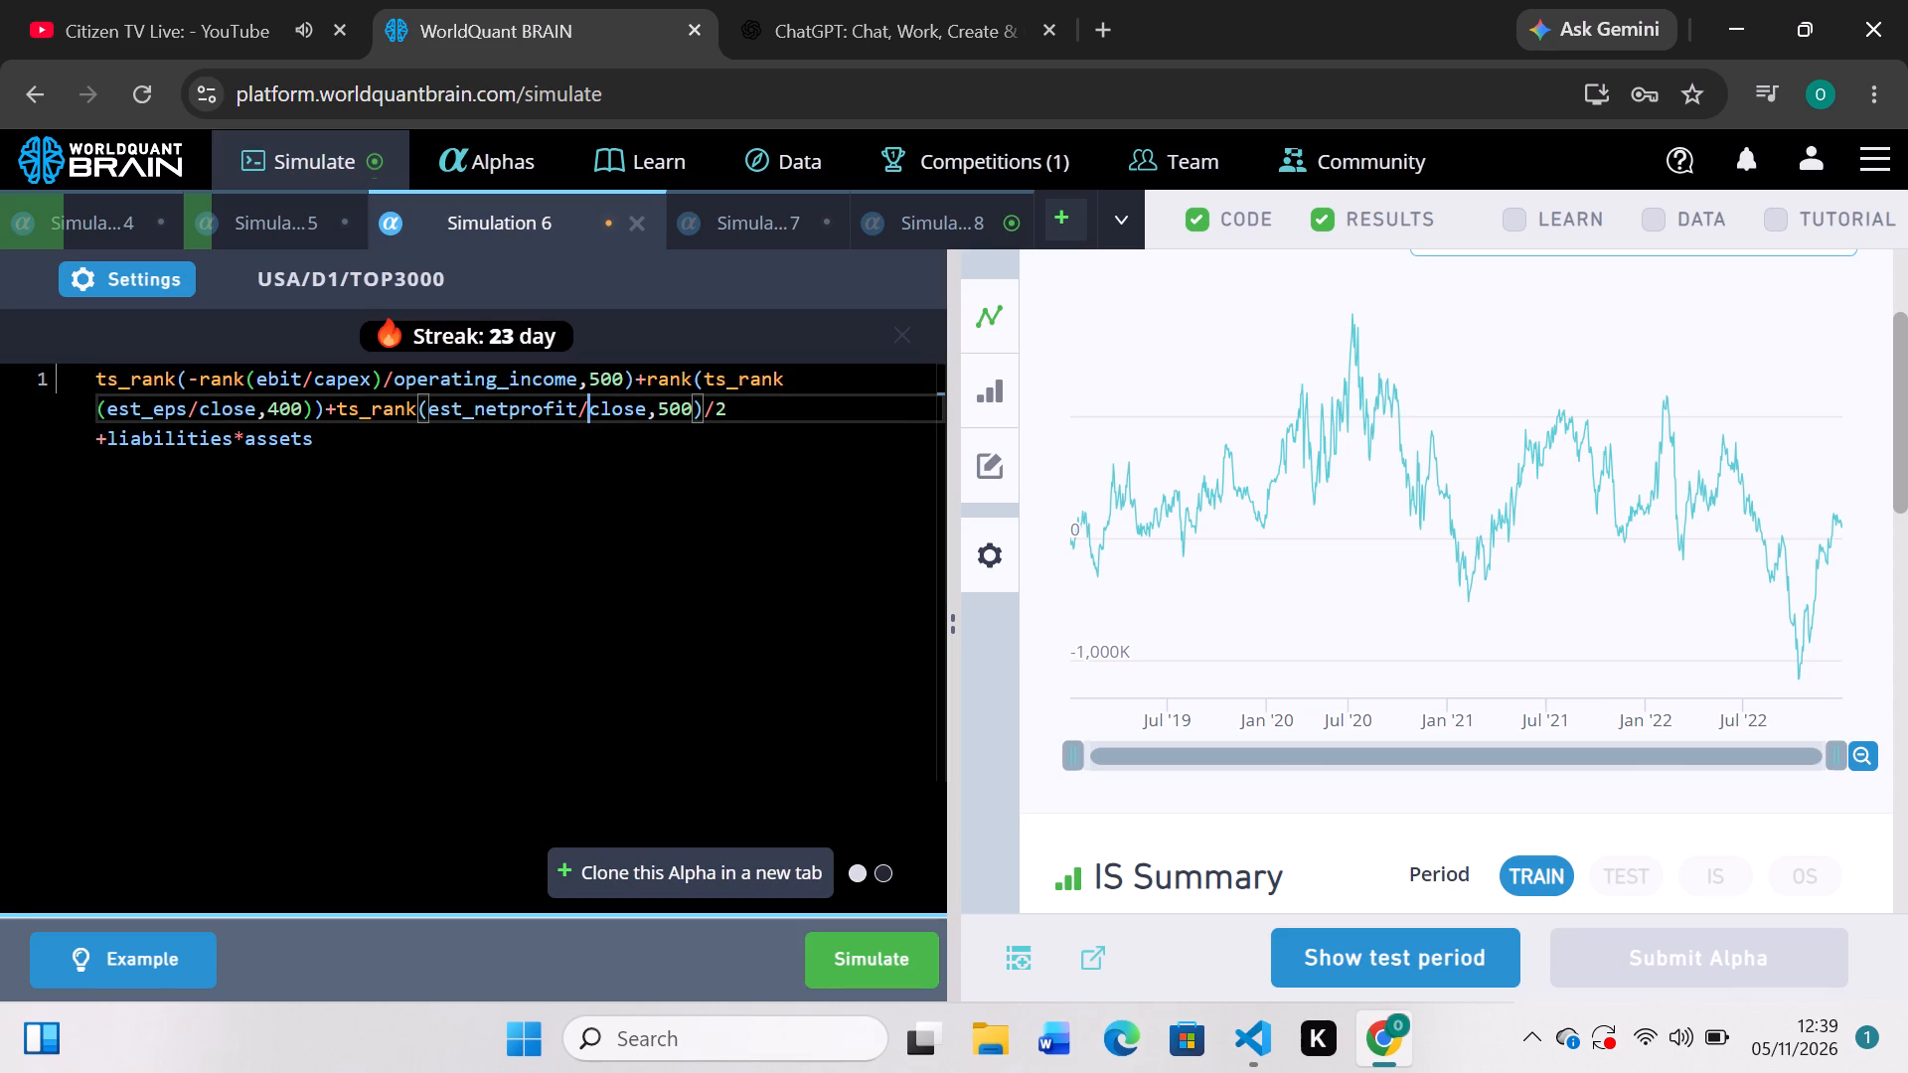
left_click(737, 417)
key("BackSpace")
key("BackSpace")
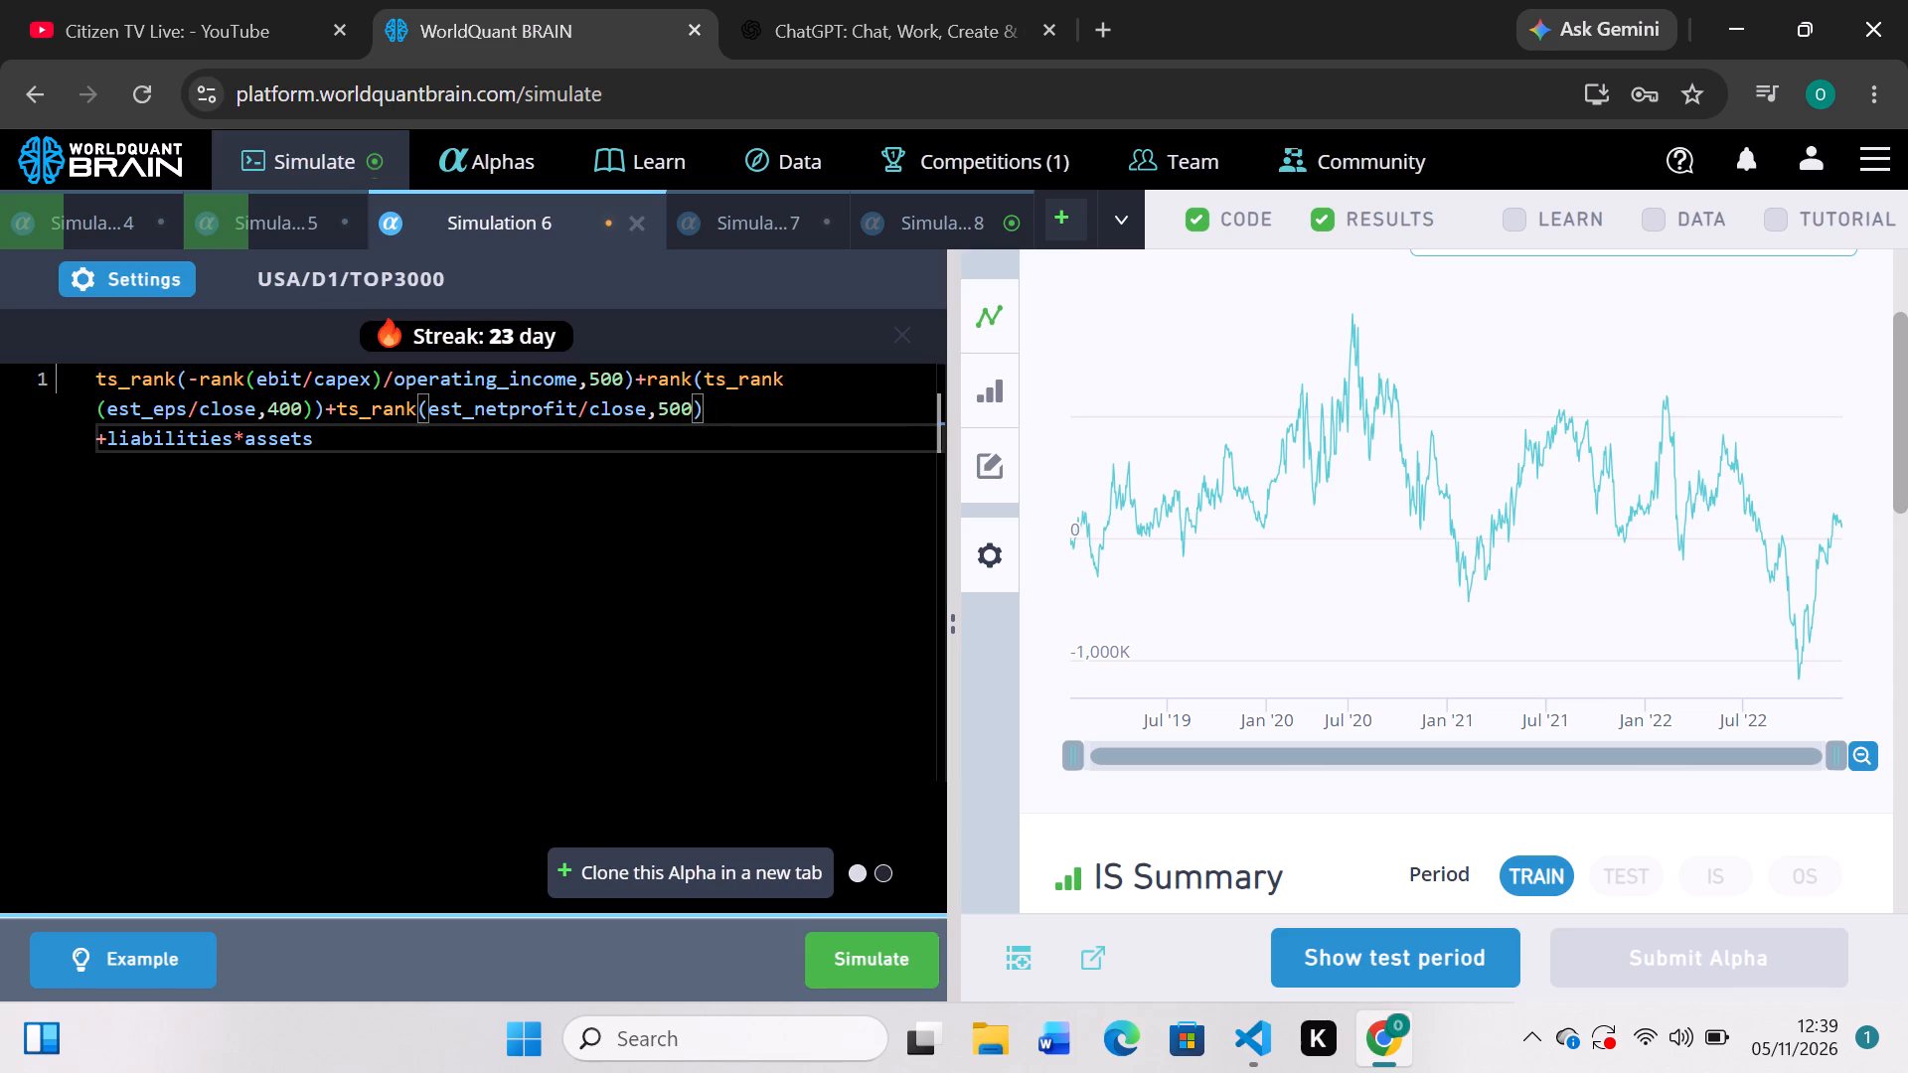
left_click(242, 441)
key("BackSpace")
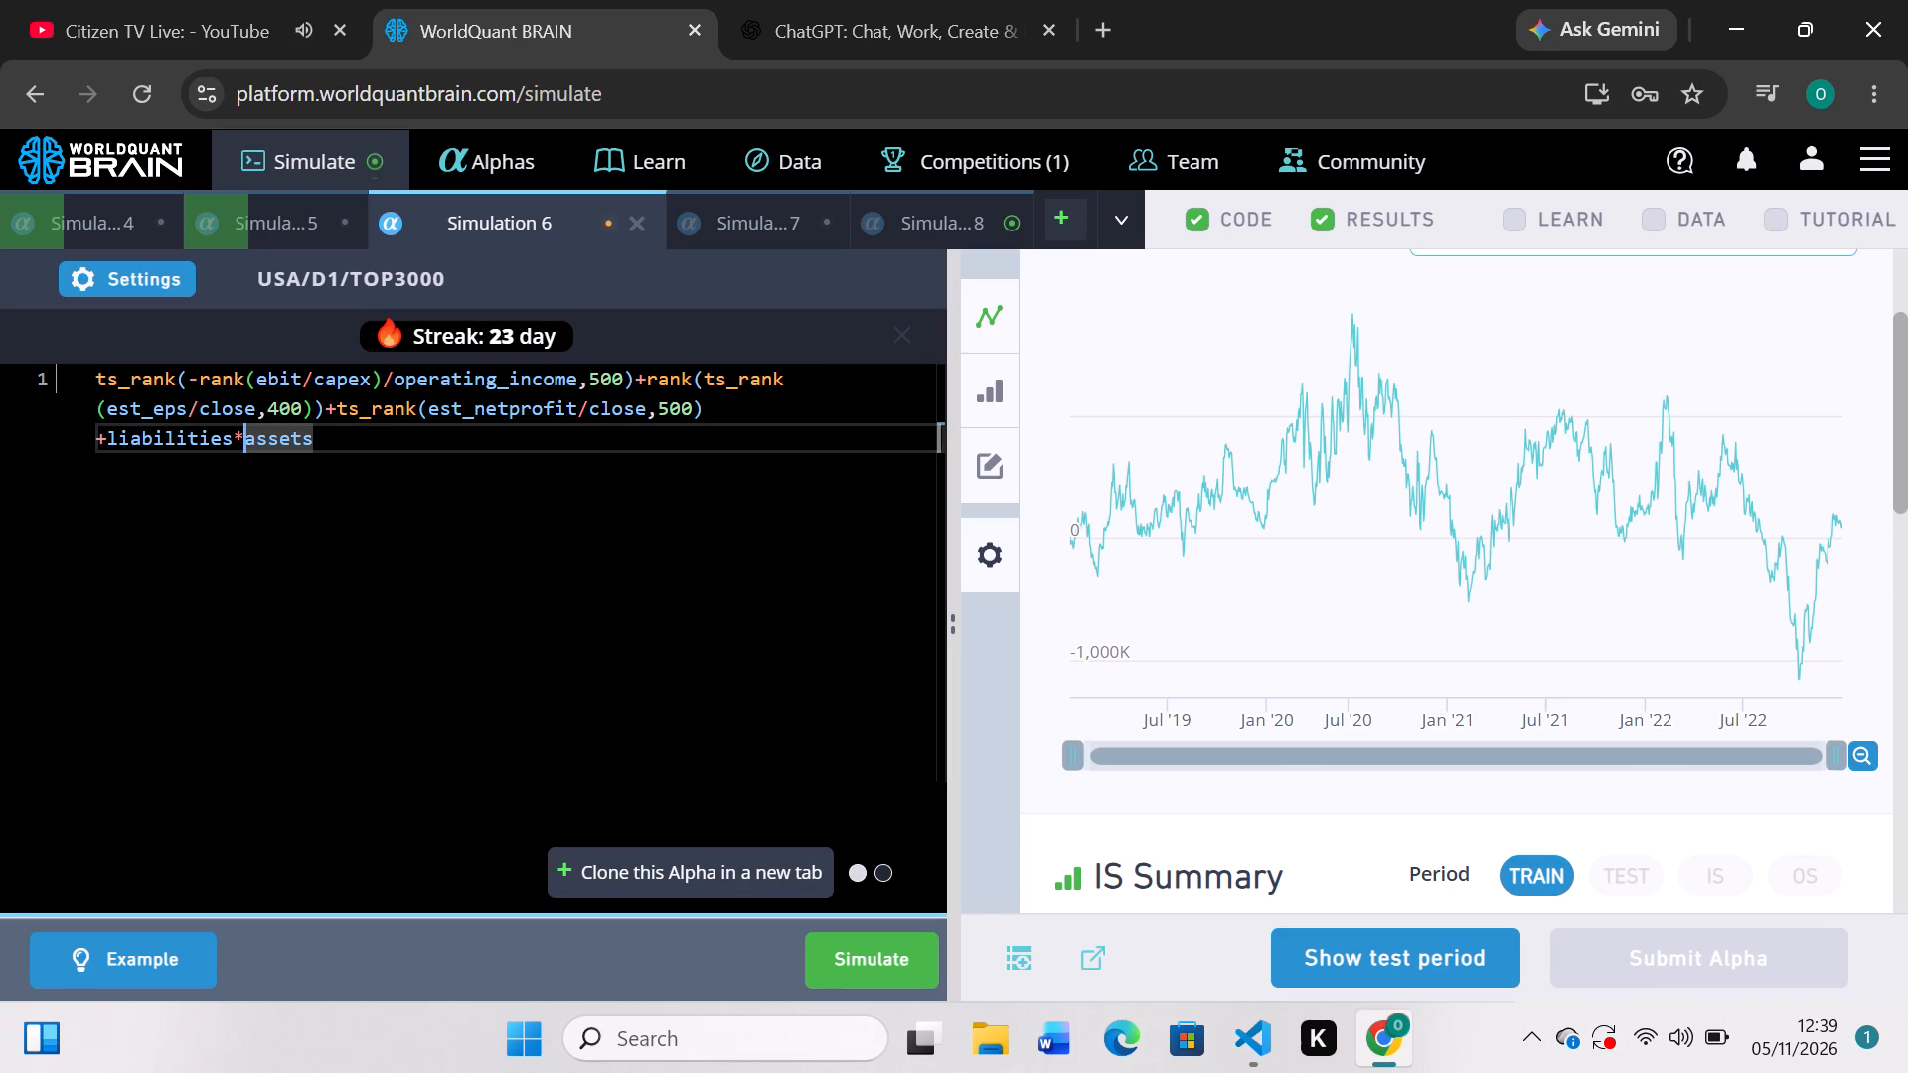
key("slash")
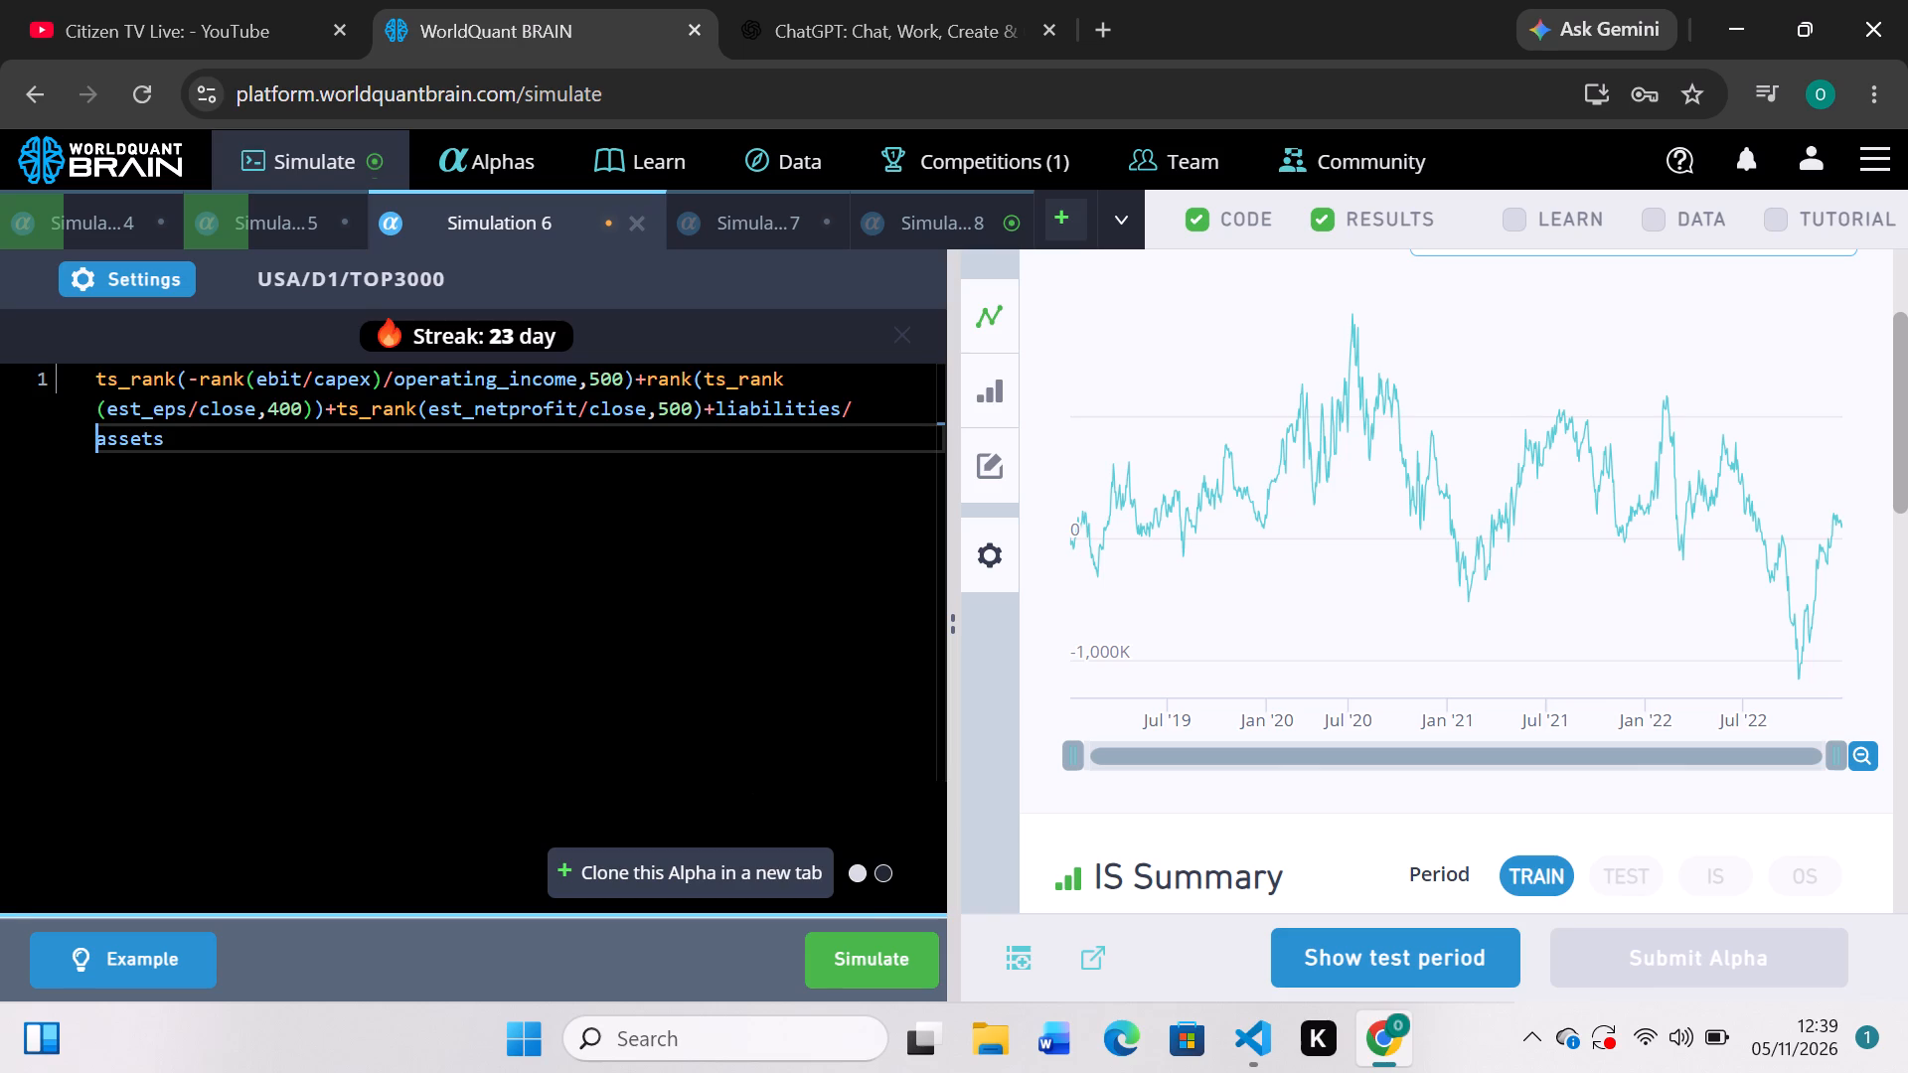
left_click(859, 947)
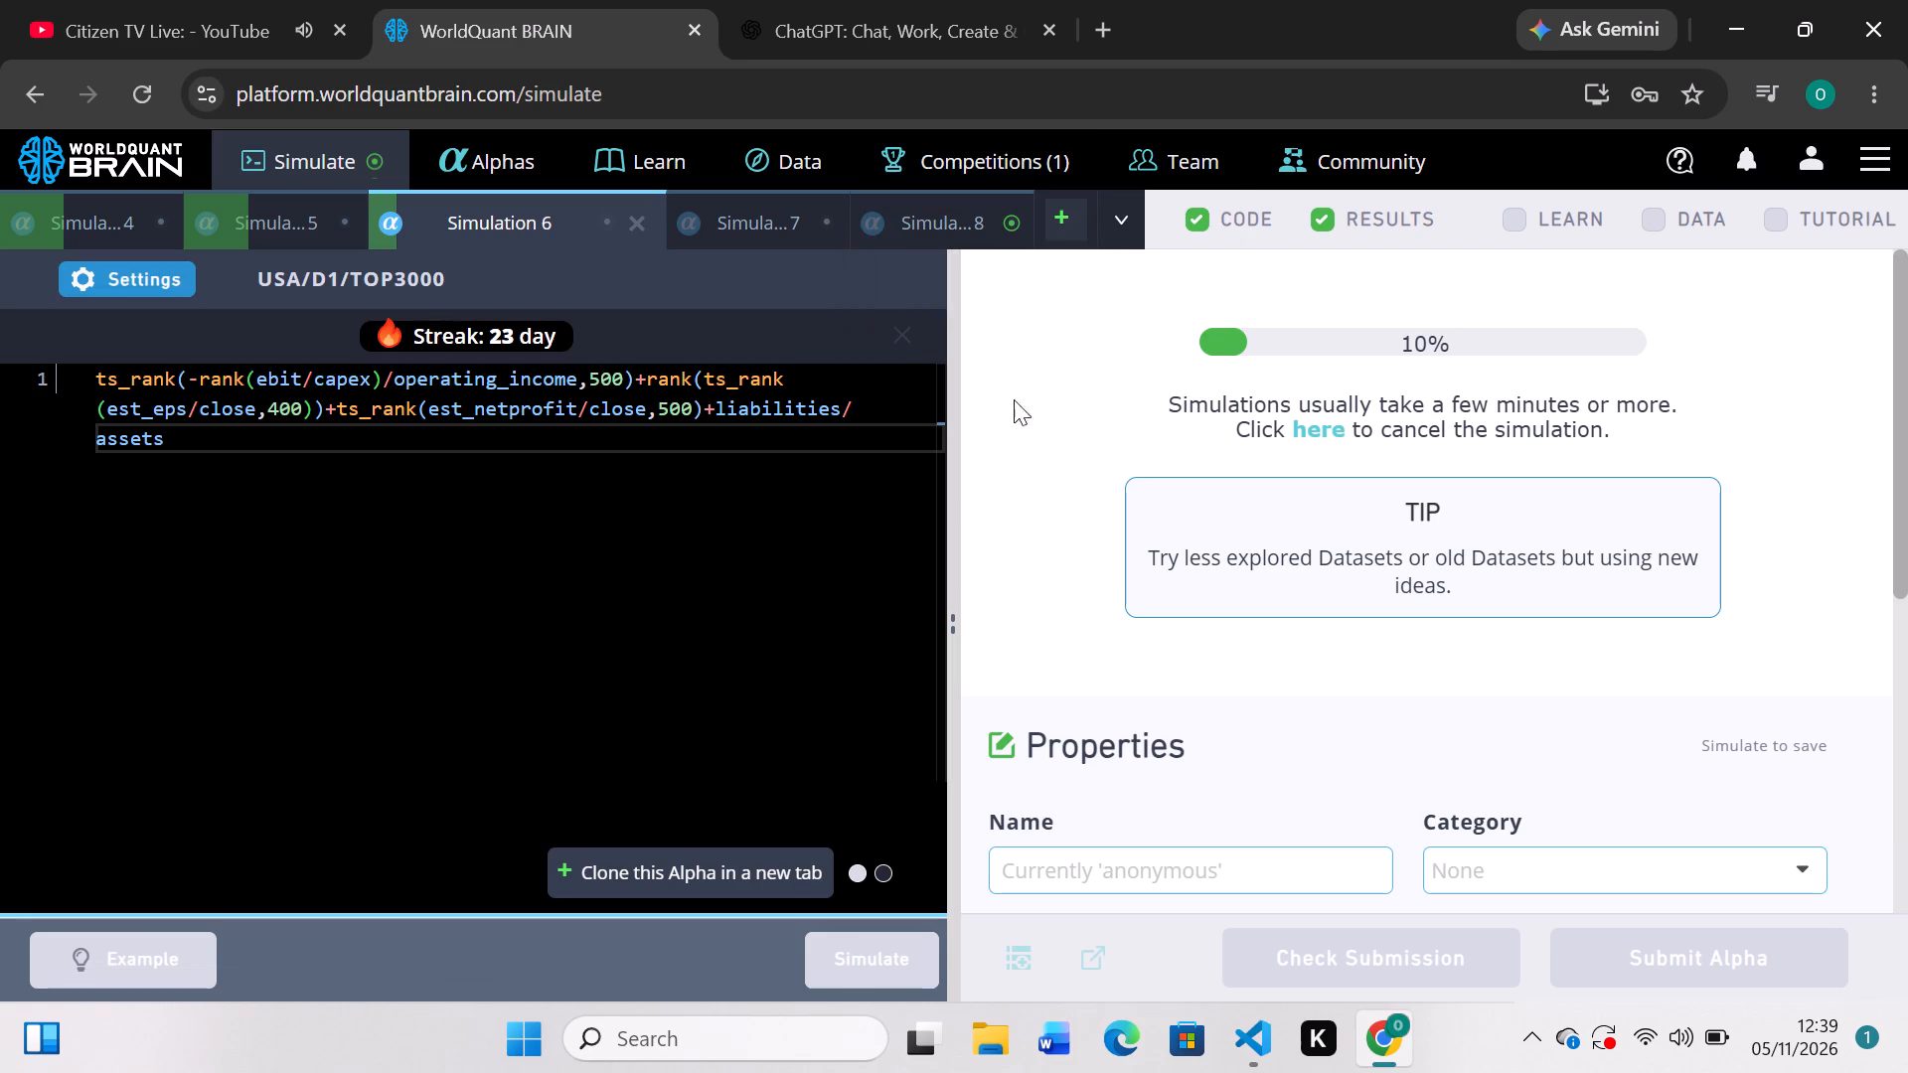
Review Simulation 8's train results, reveal its test period, and run the self-correlation check.
left_click(970, 230)
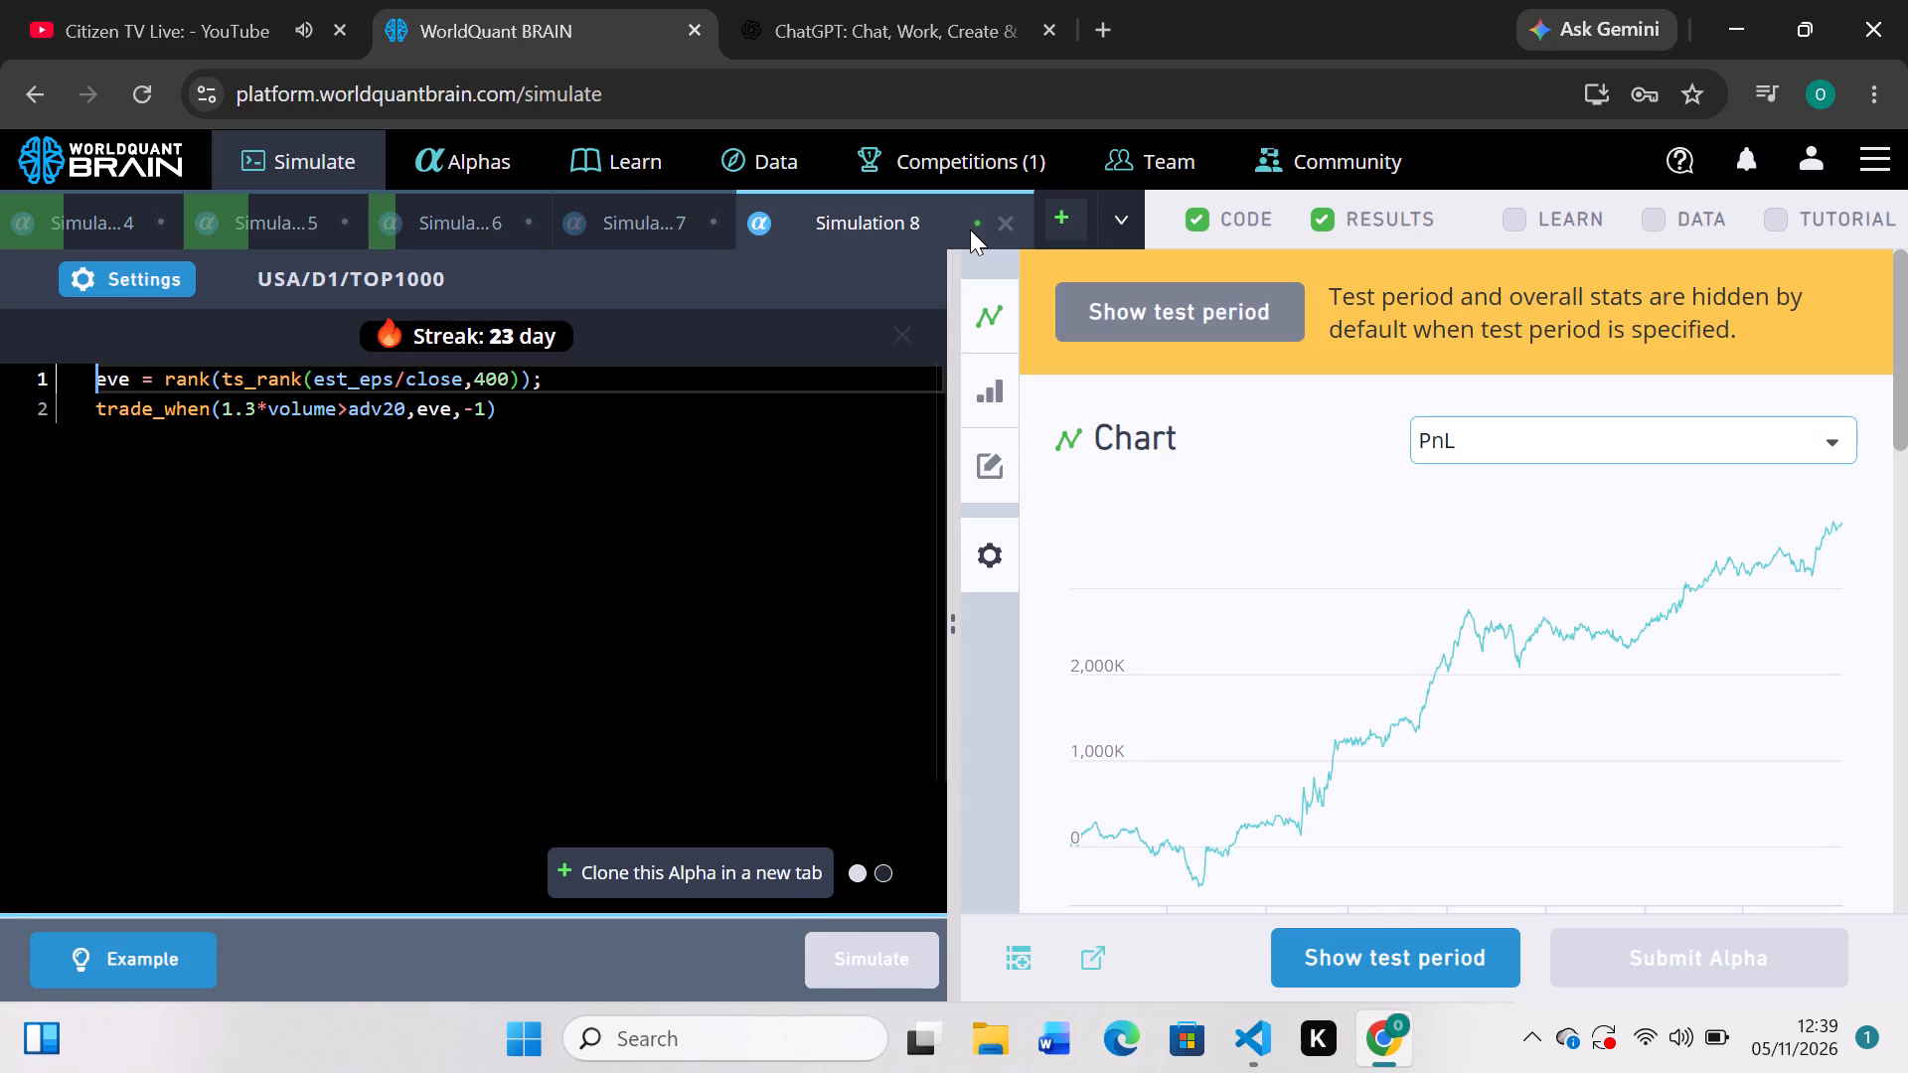
scroll(1698, 462, "down", 2)
scroll(1698, 462, "up", 1)
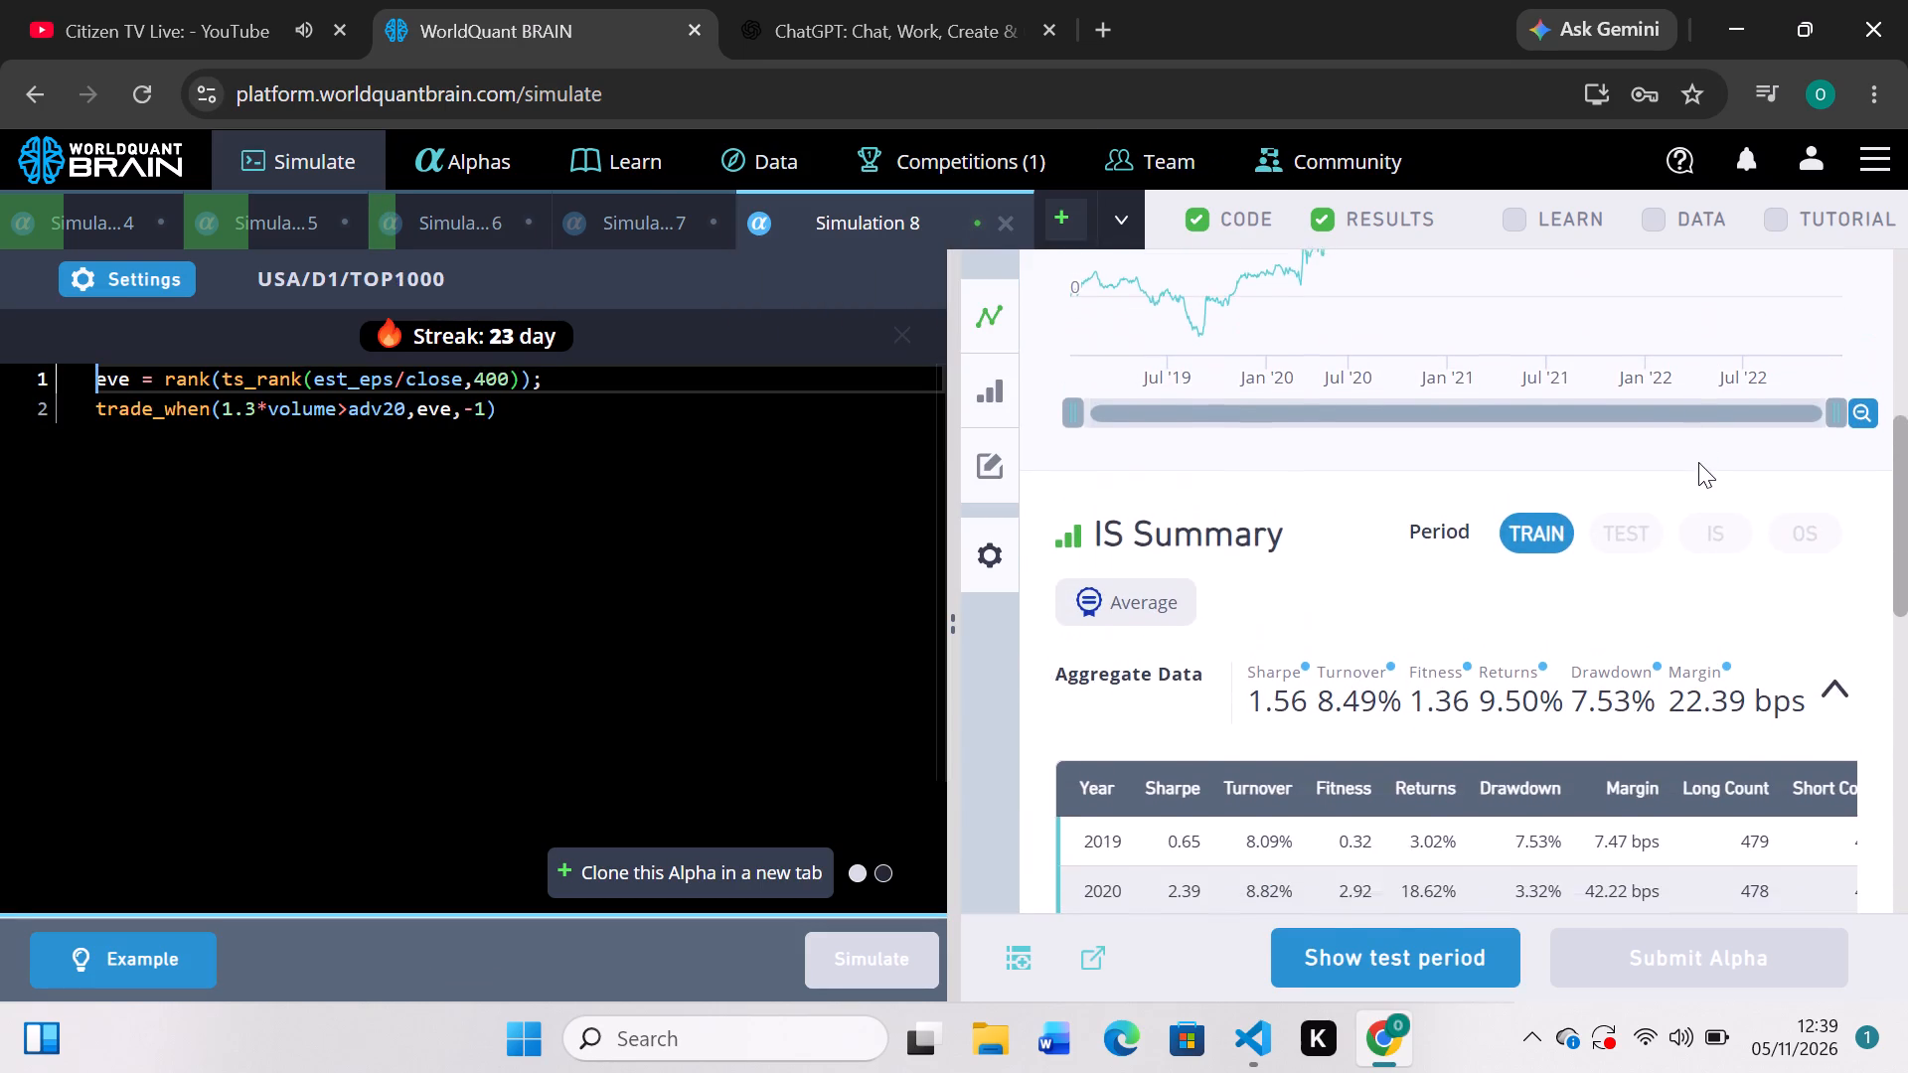
scroll(1698, 462, "up", 1)
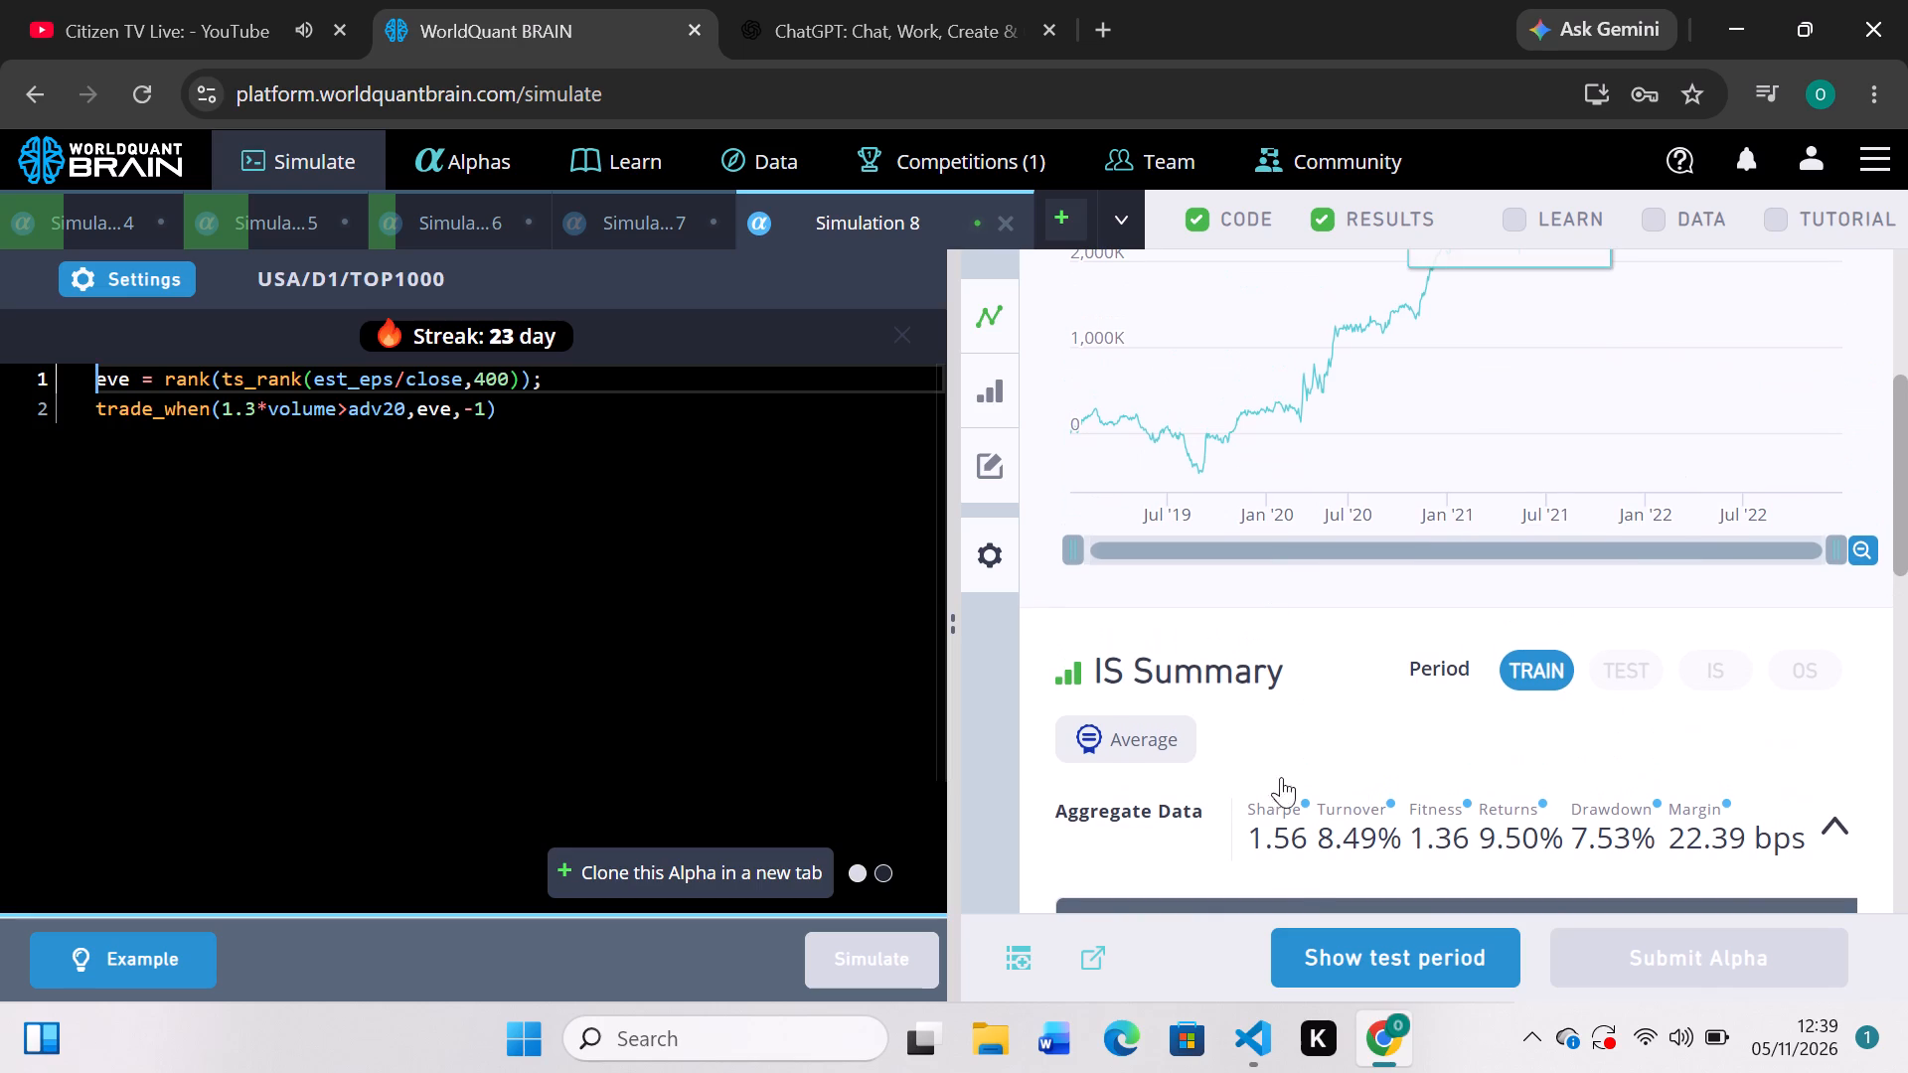
left_click(1393, 969)
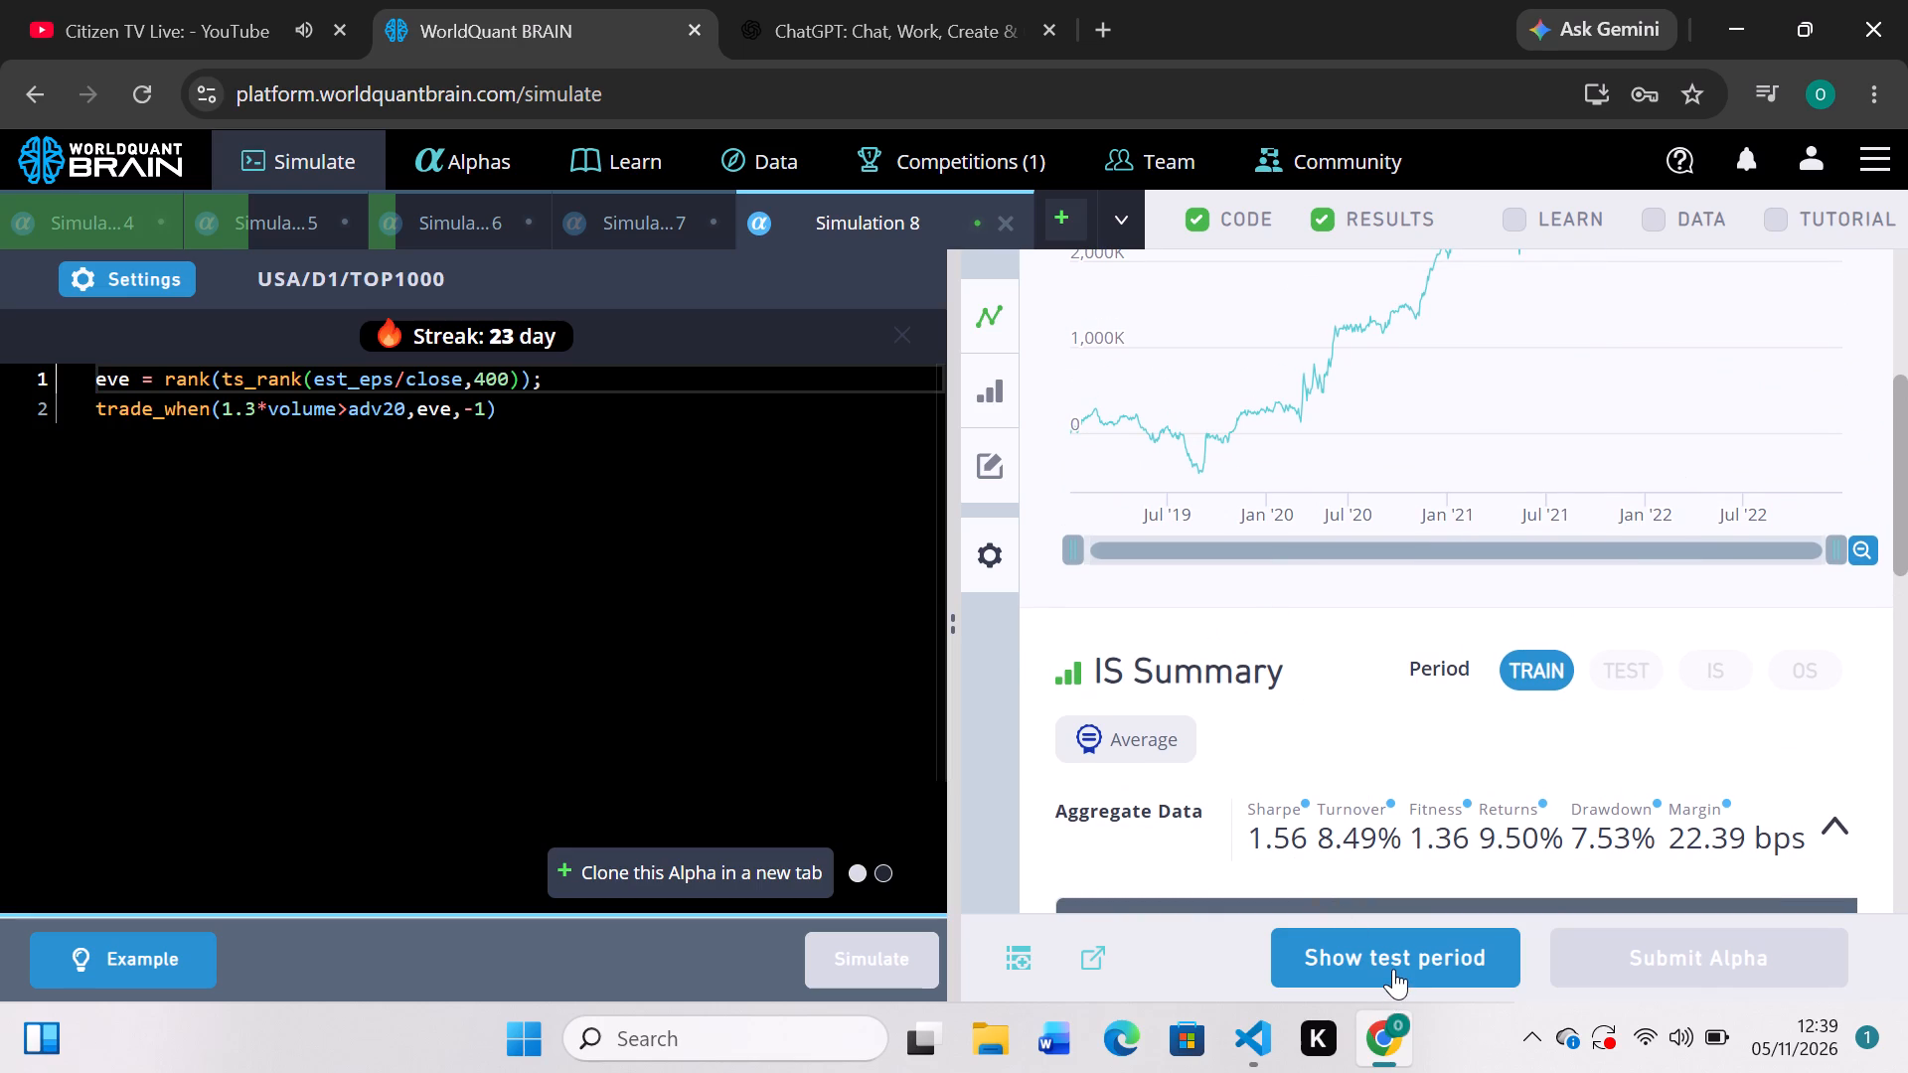
scroll(1419, 805, "down", 3)
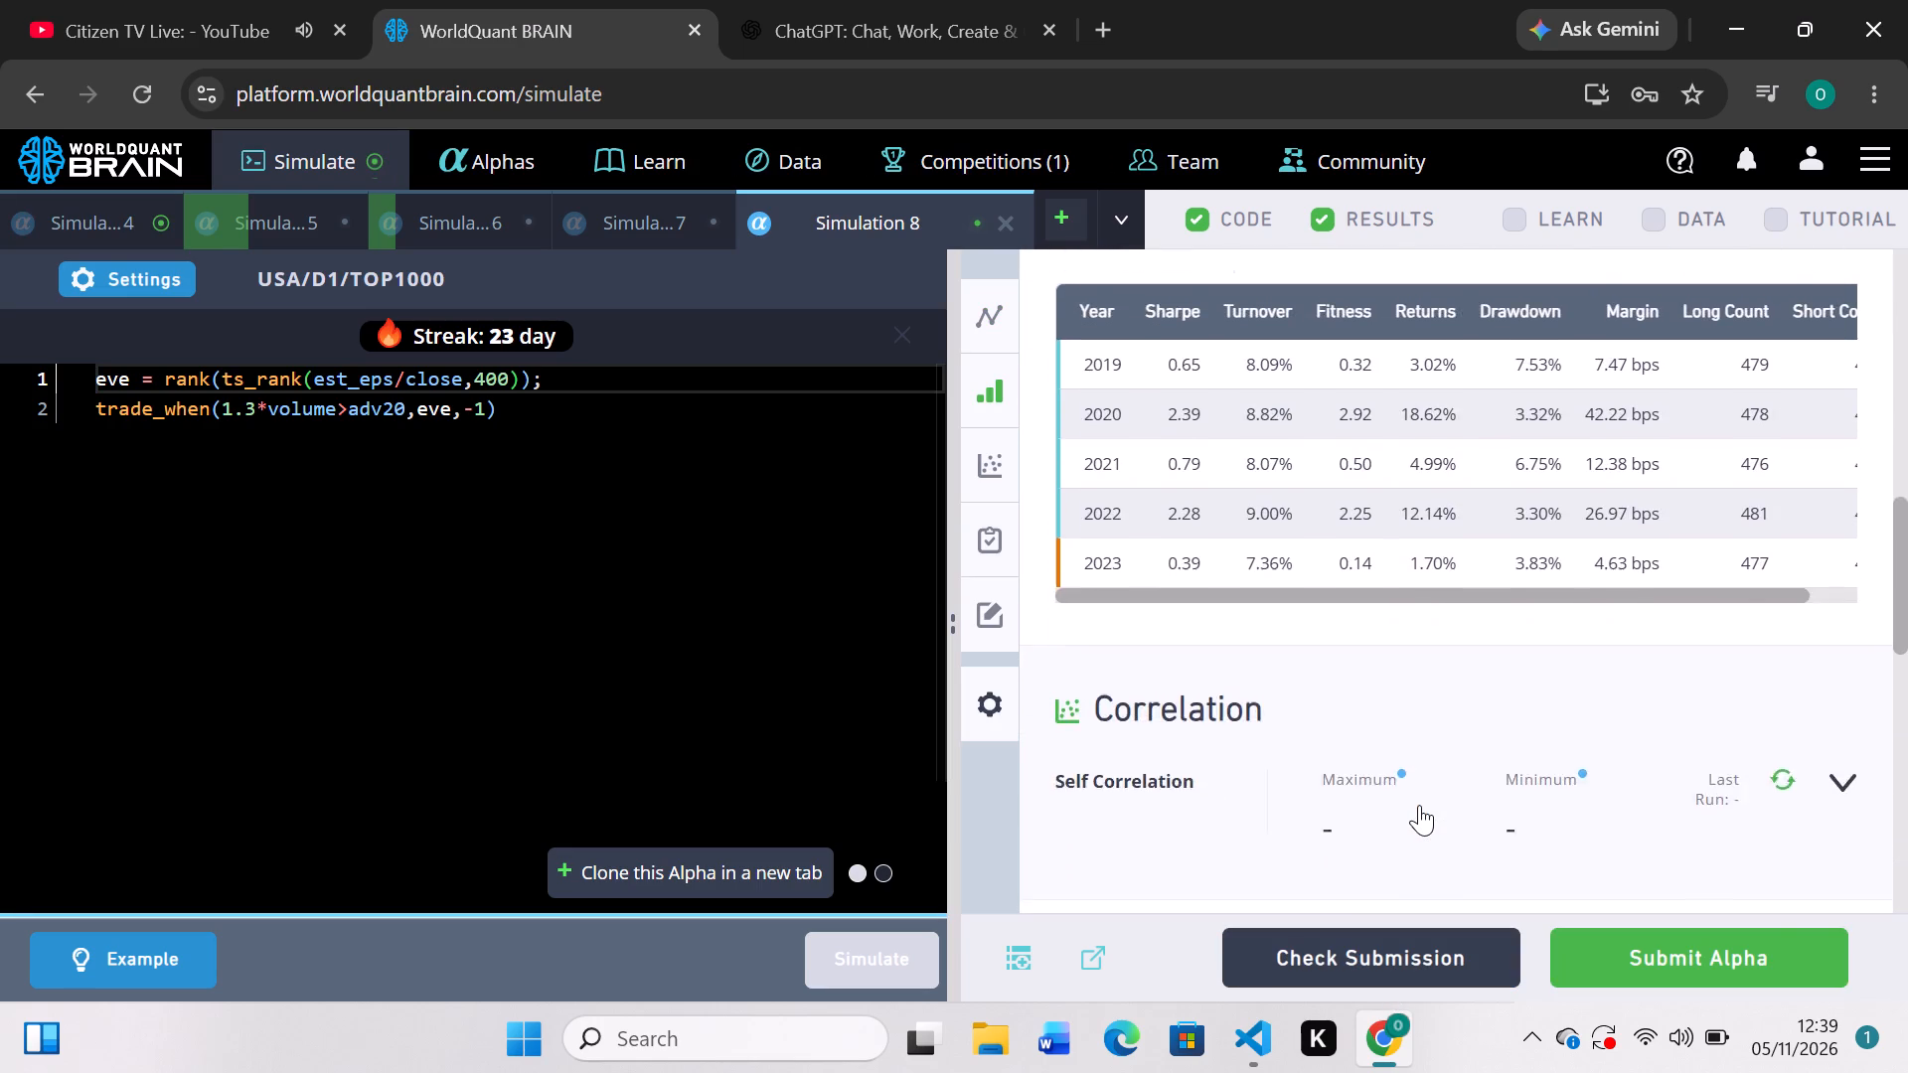
left_click(1782, 713)
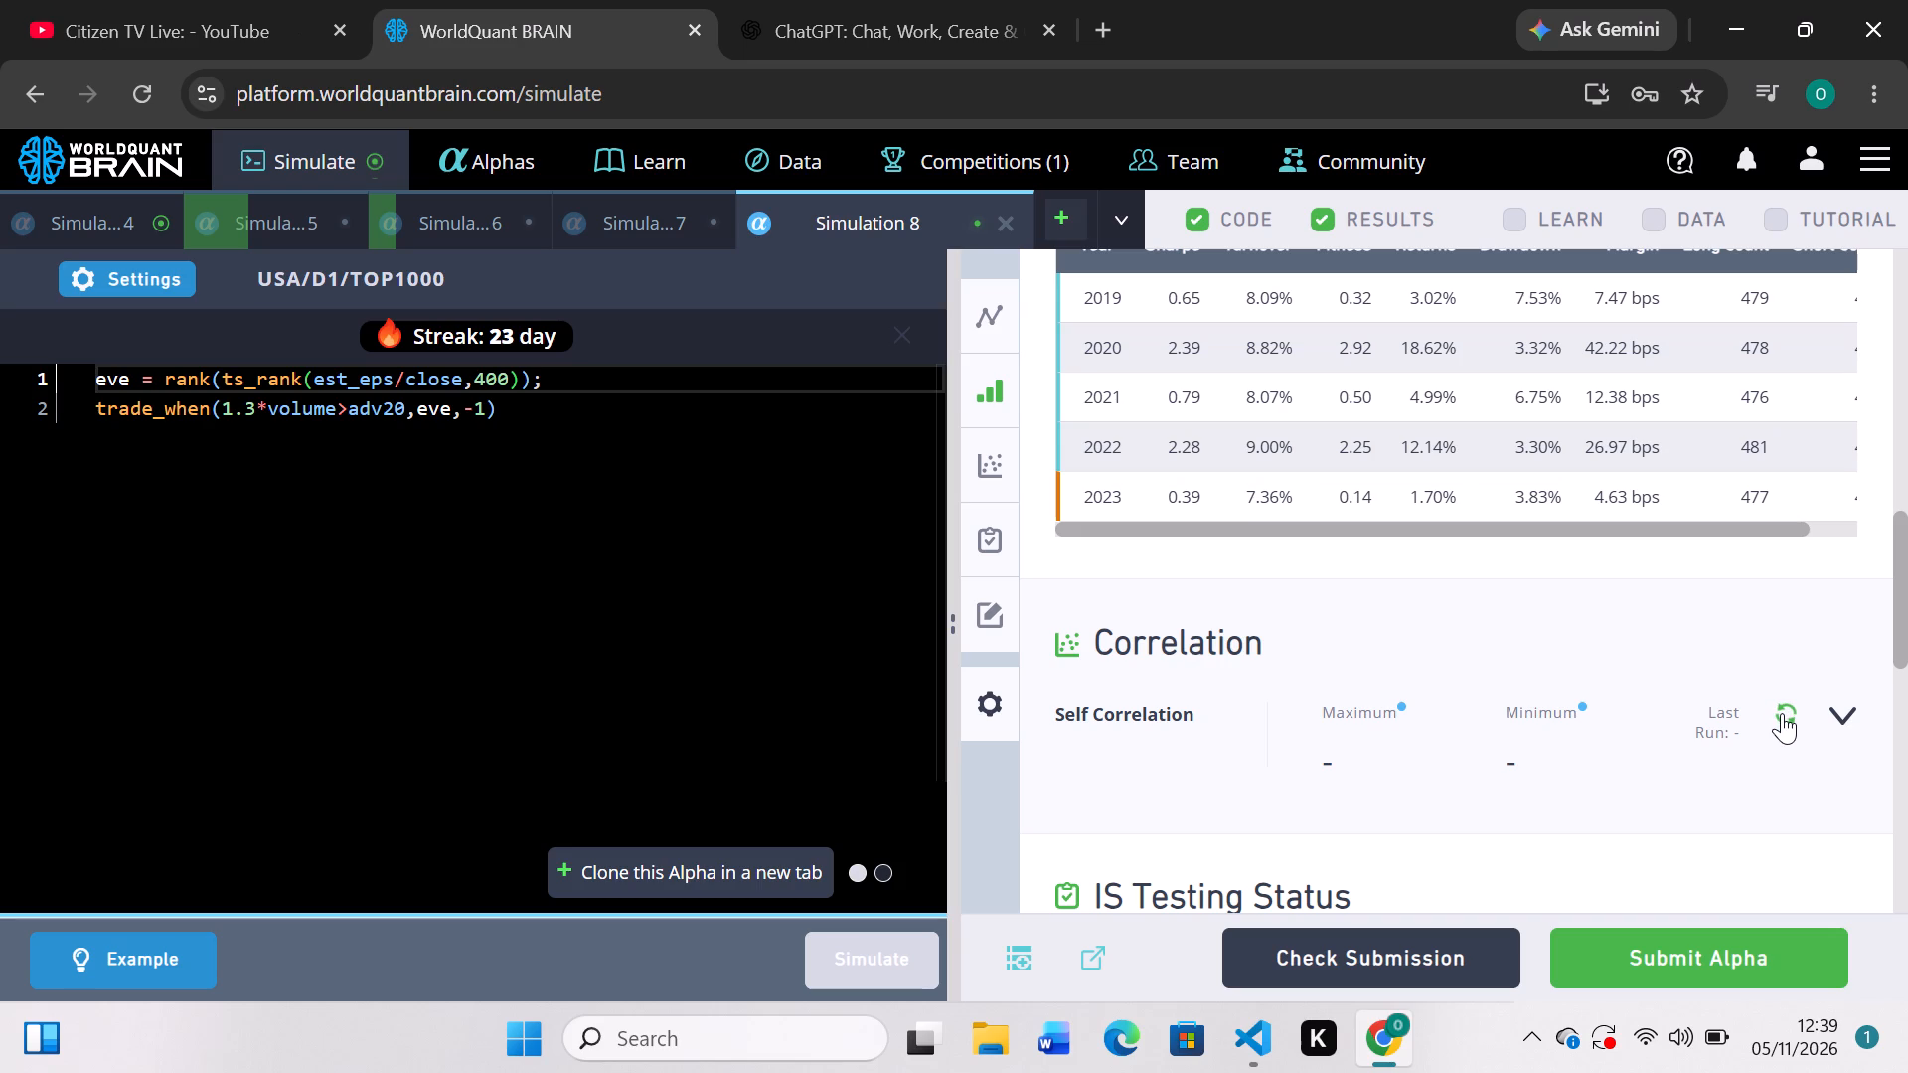
scroll(1446, 737, "down", 2)
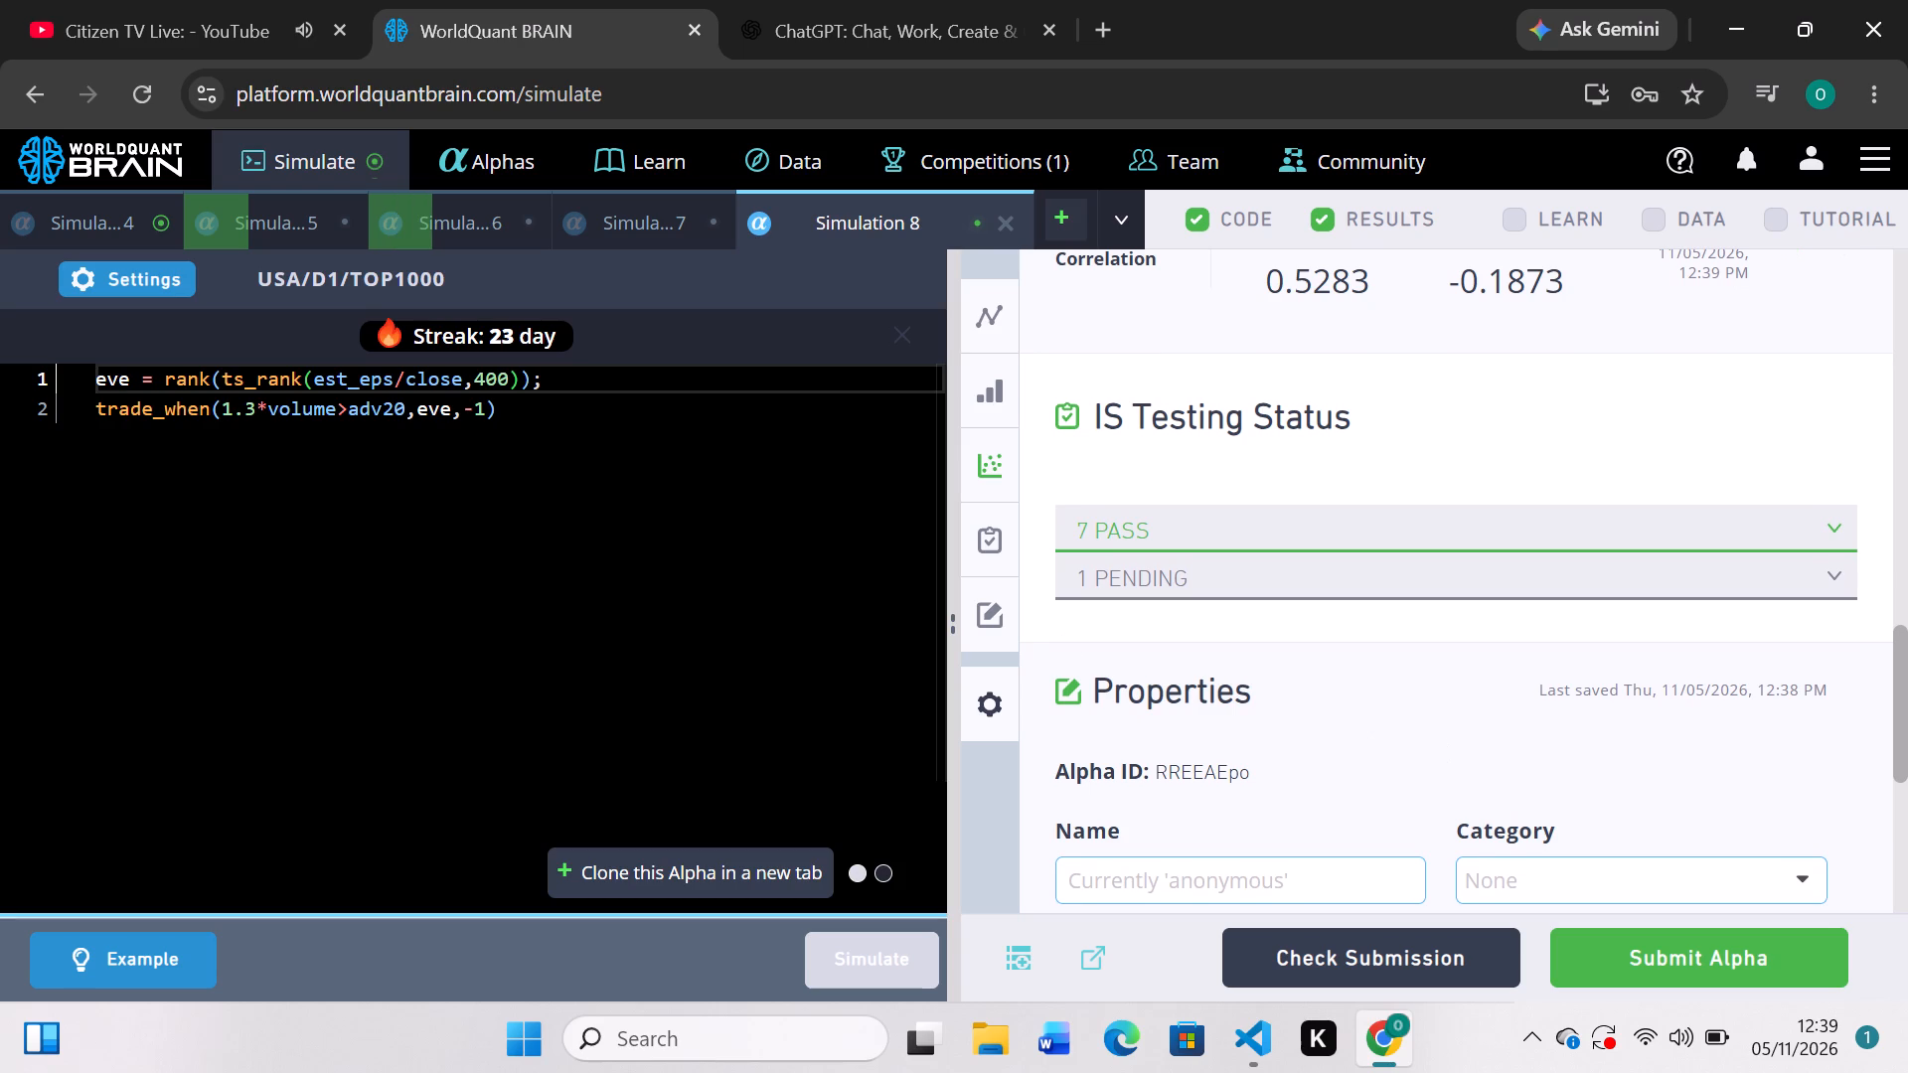
Replace adv20 with ts_mean(volume,3) in Simulation 8's trade_when condition and simulate the alpha.
left_click(406, 412)
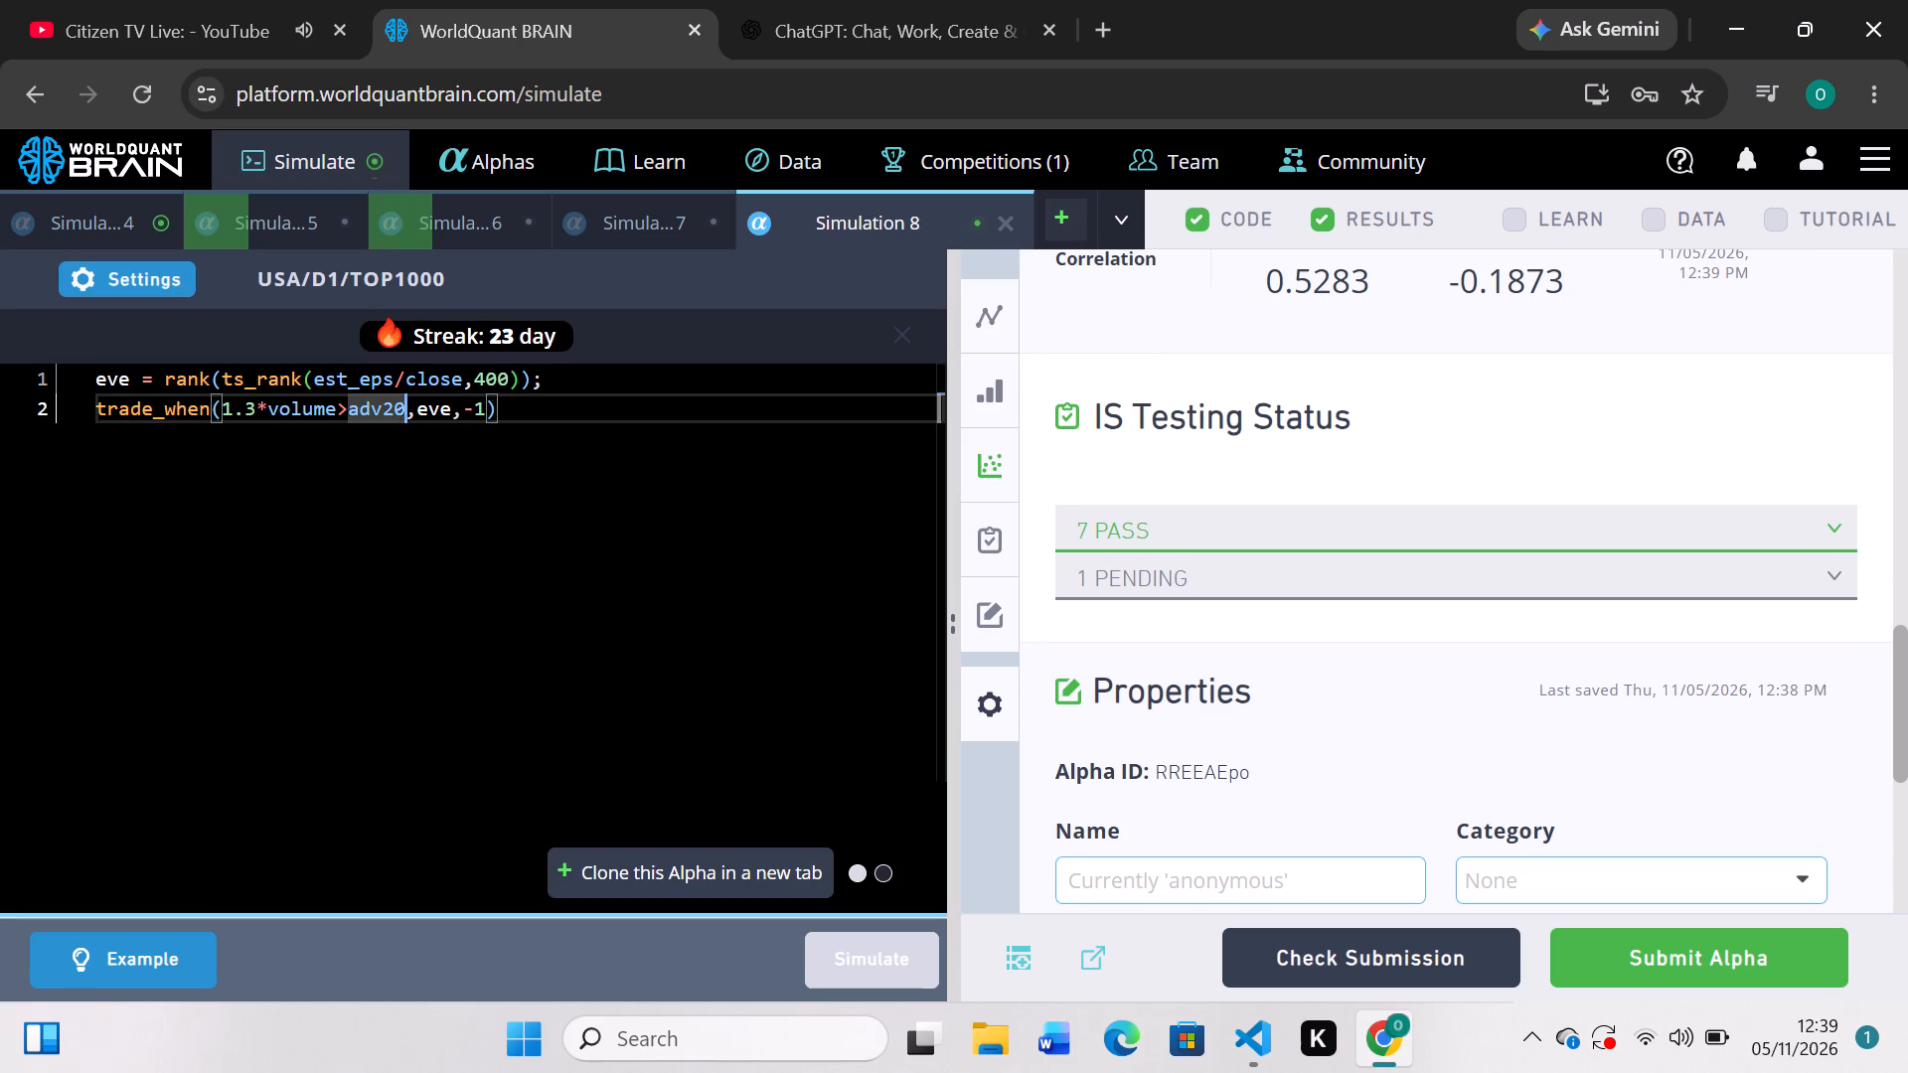
key("BackSpace")
key("BackSpace")
key("BackSpace")
key("BackSpace")
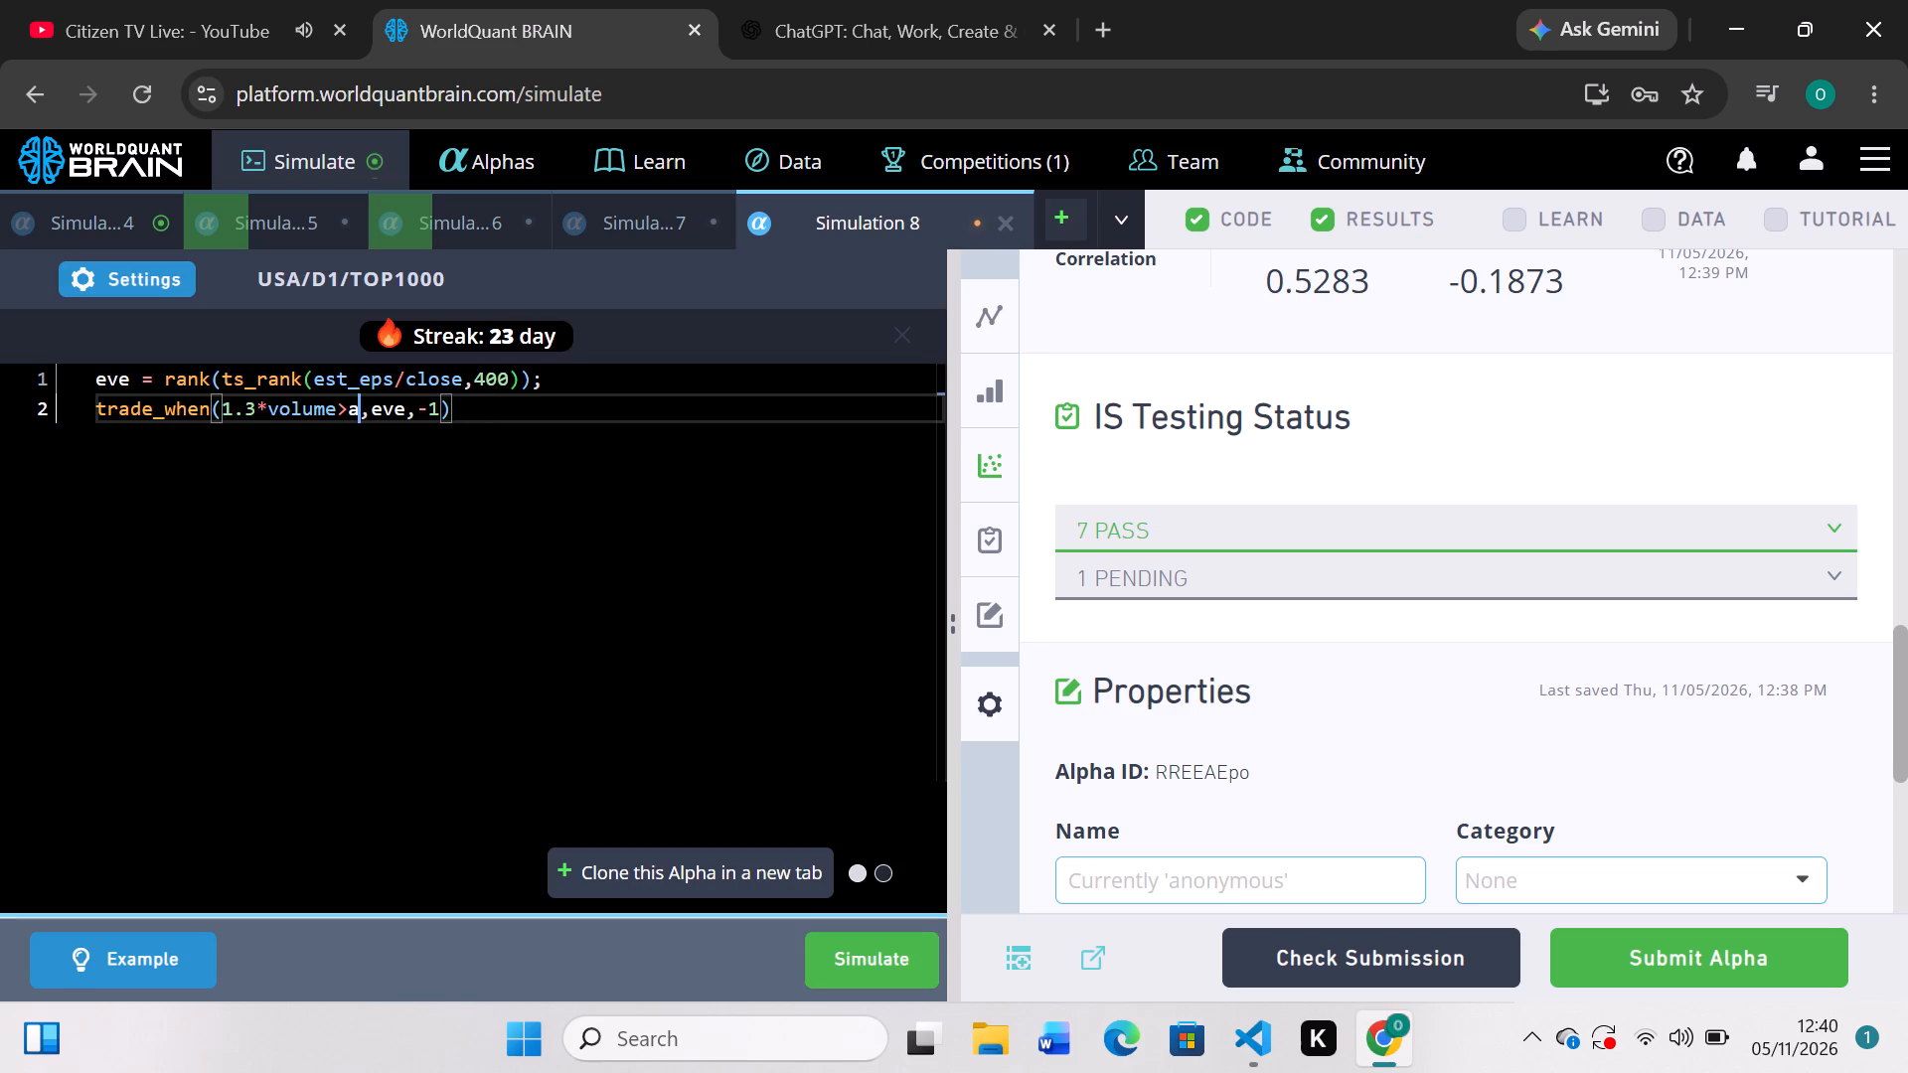
key("BackSpace")
type("ts")
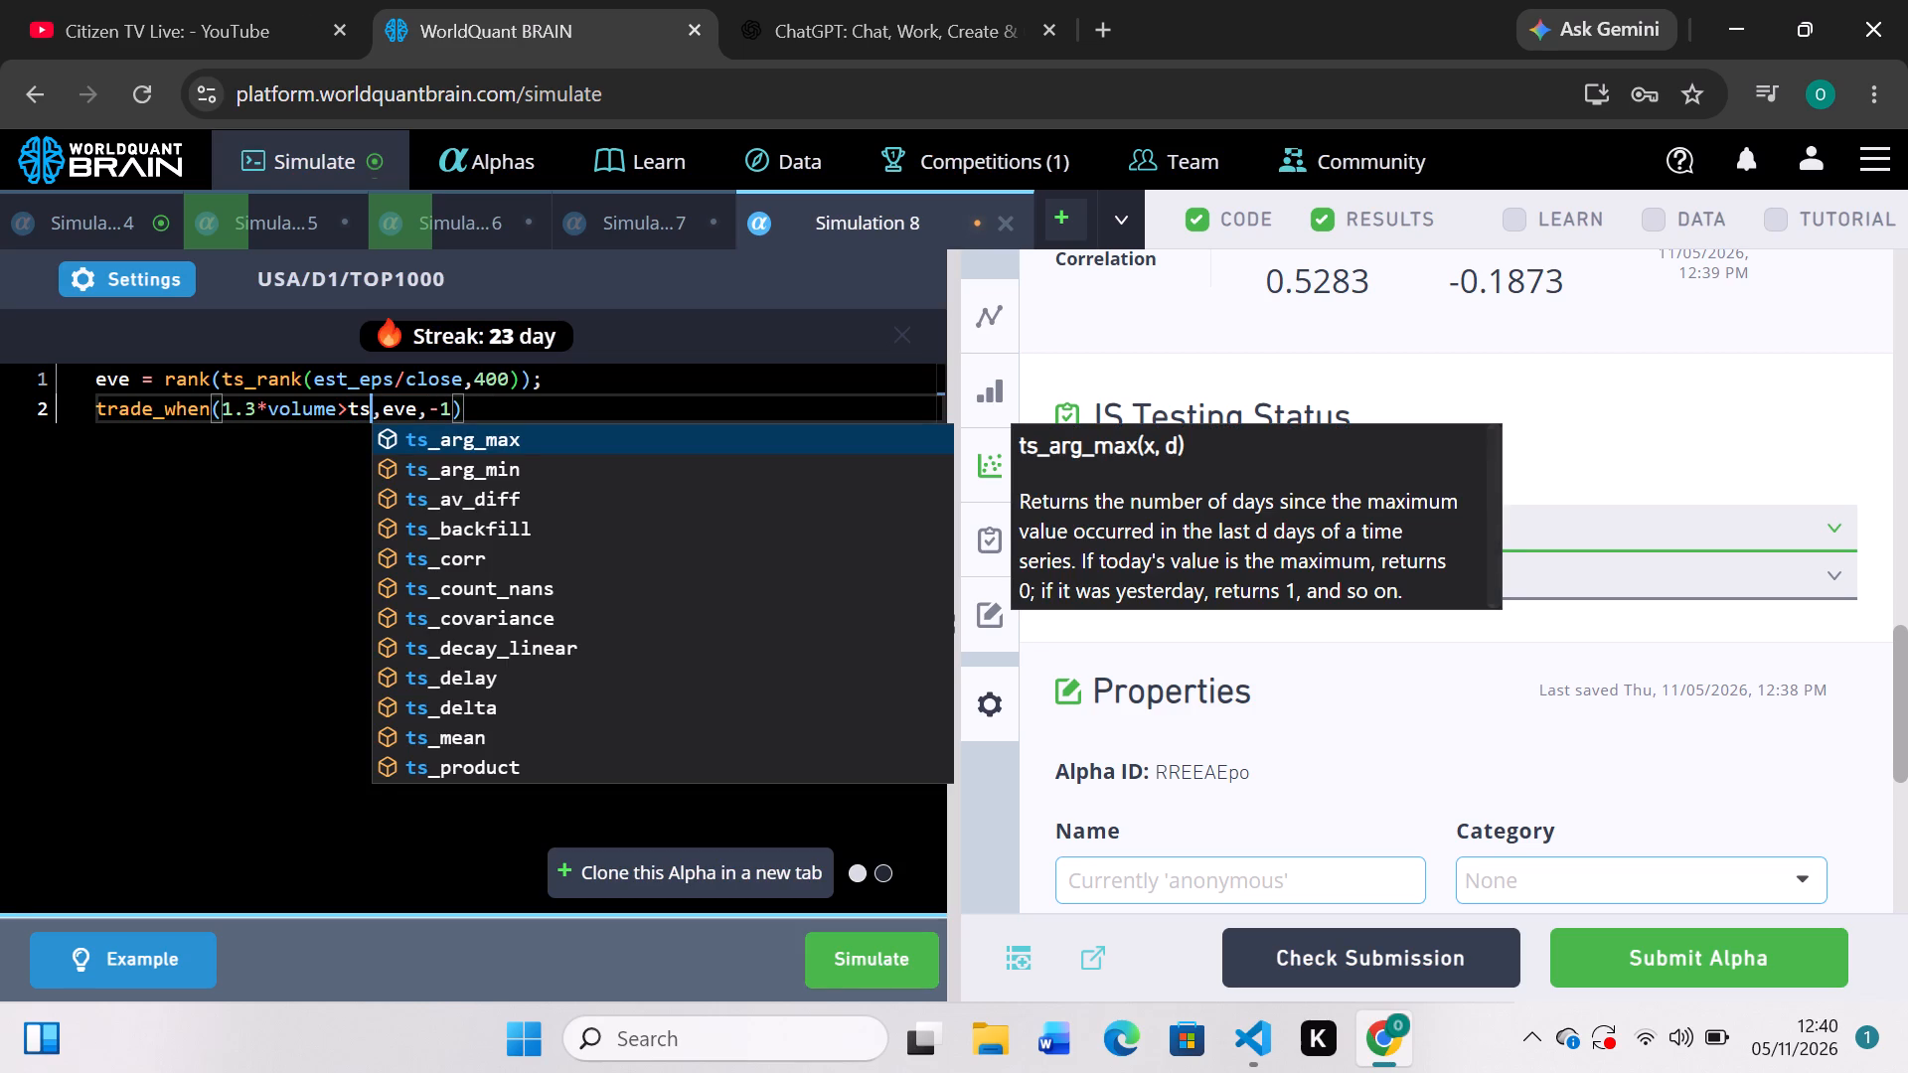
key("shift+underscore")
type("me")
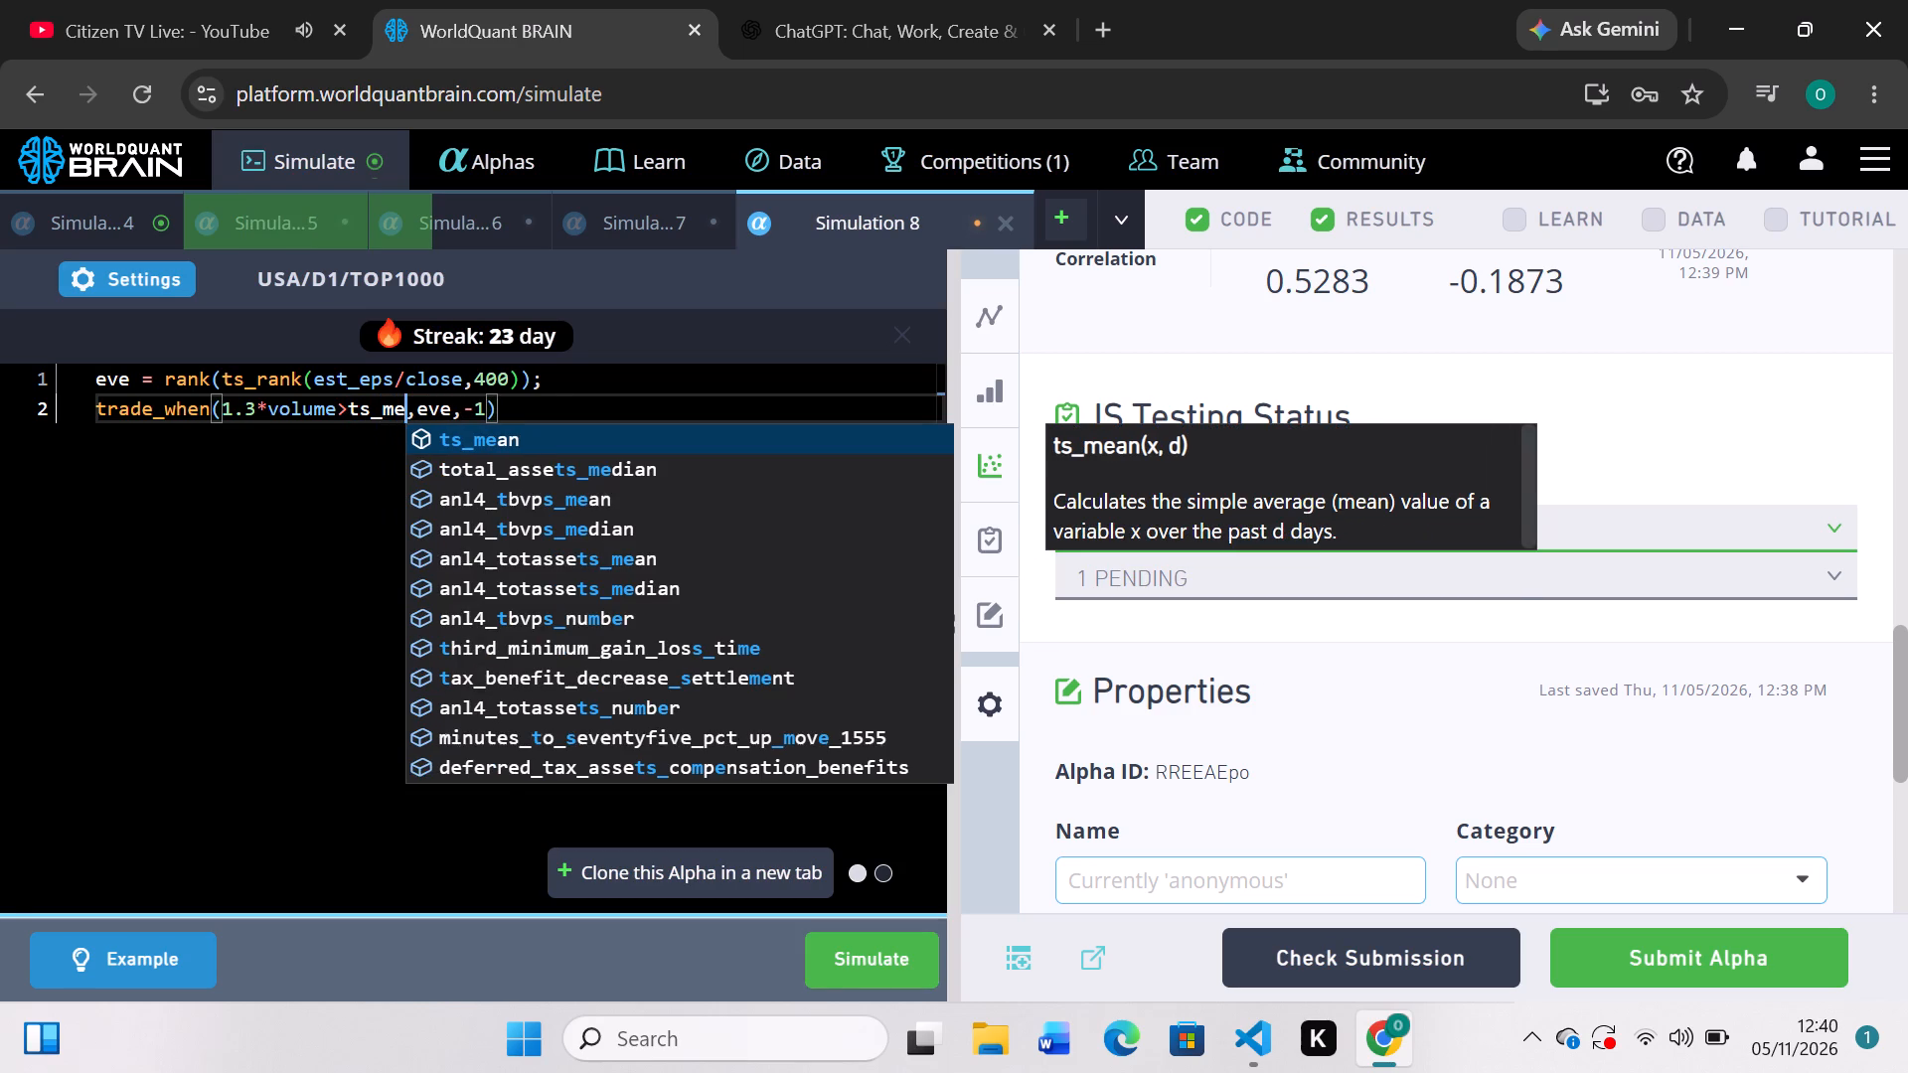
key("Tab")
key("shift+parenleft")
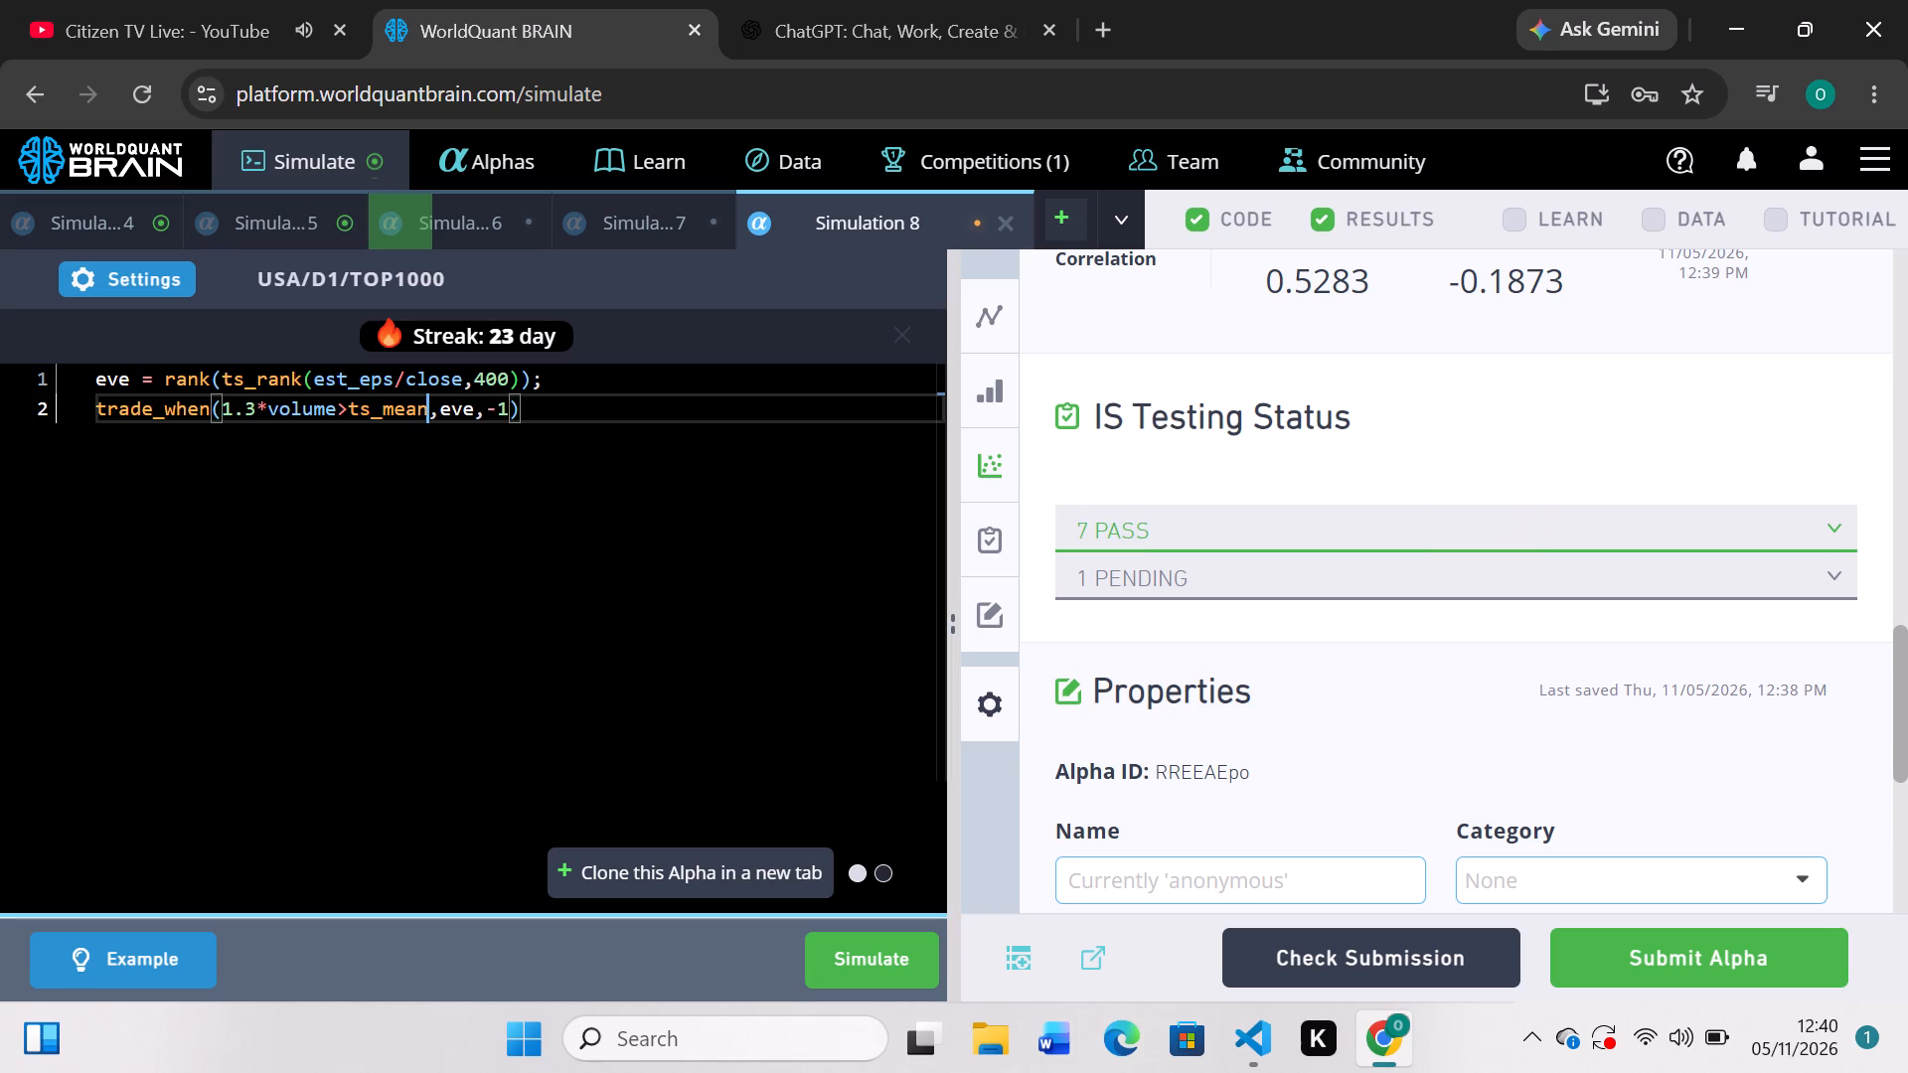
type("vol")
key("Tab")
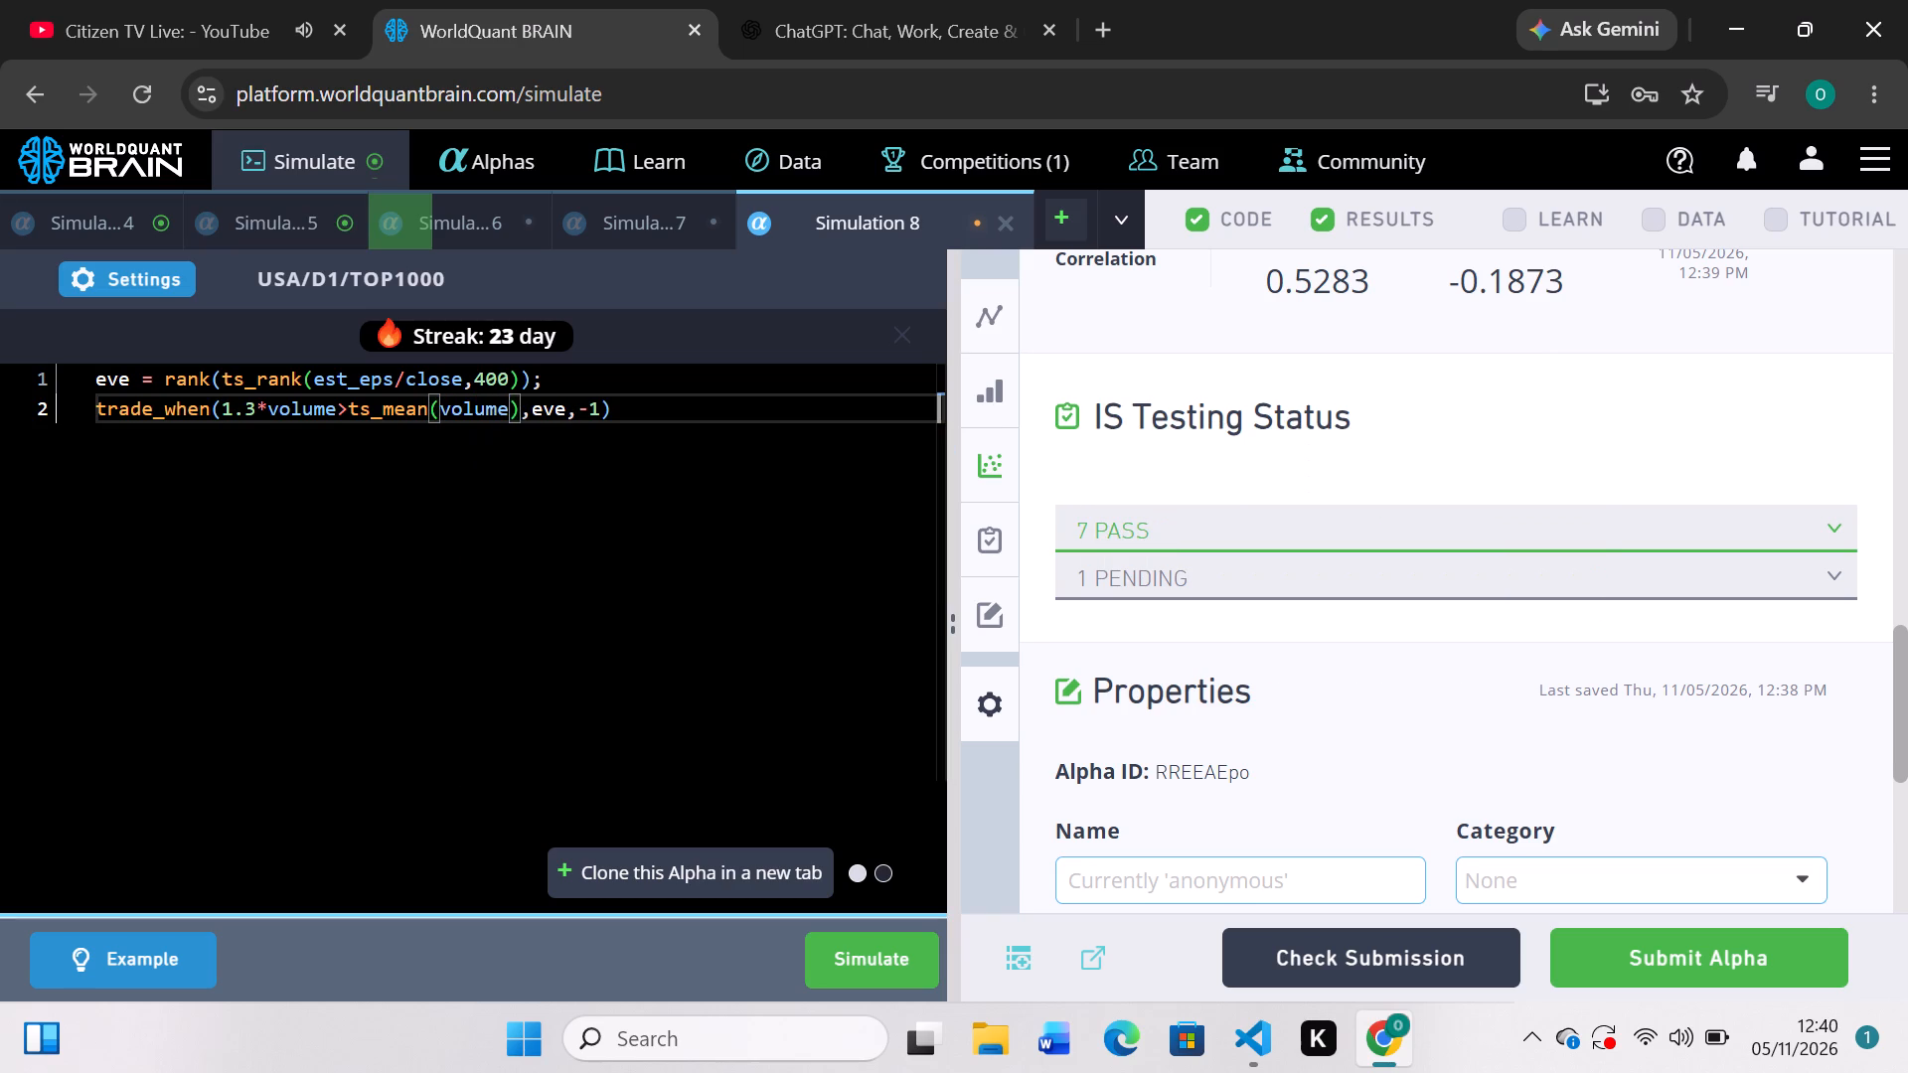
key("comma")
key("3")
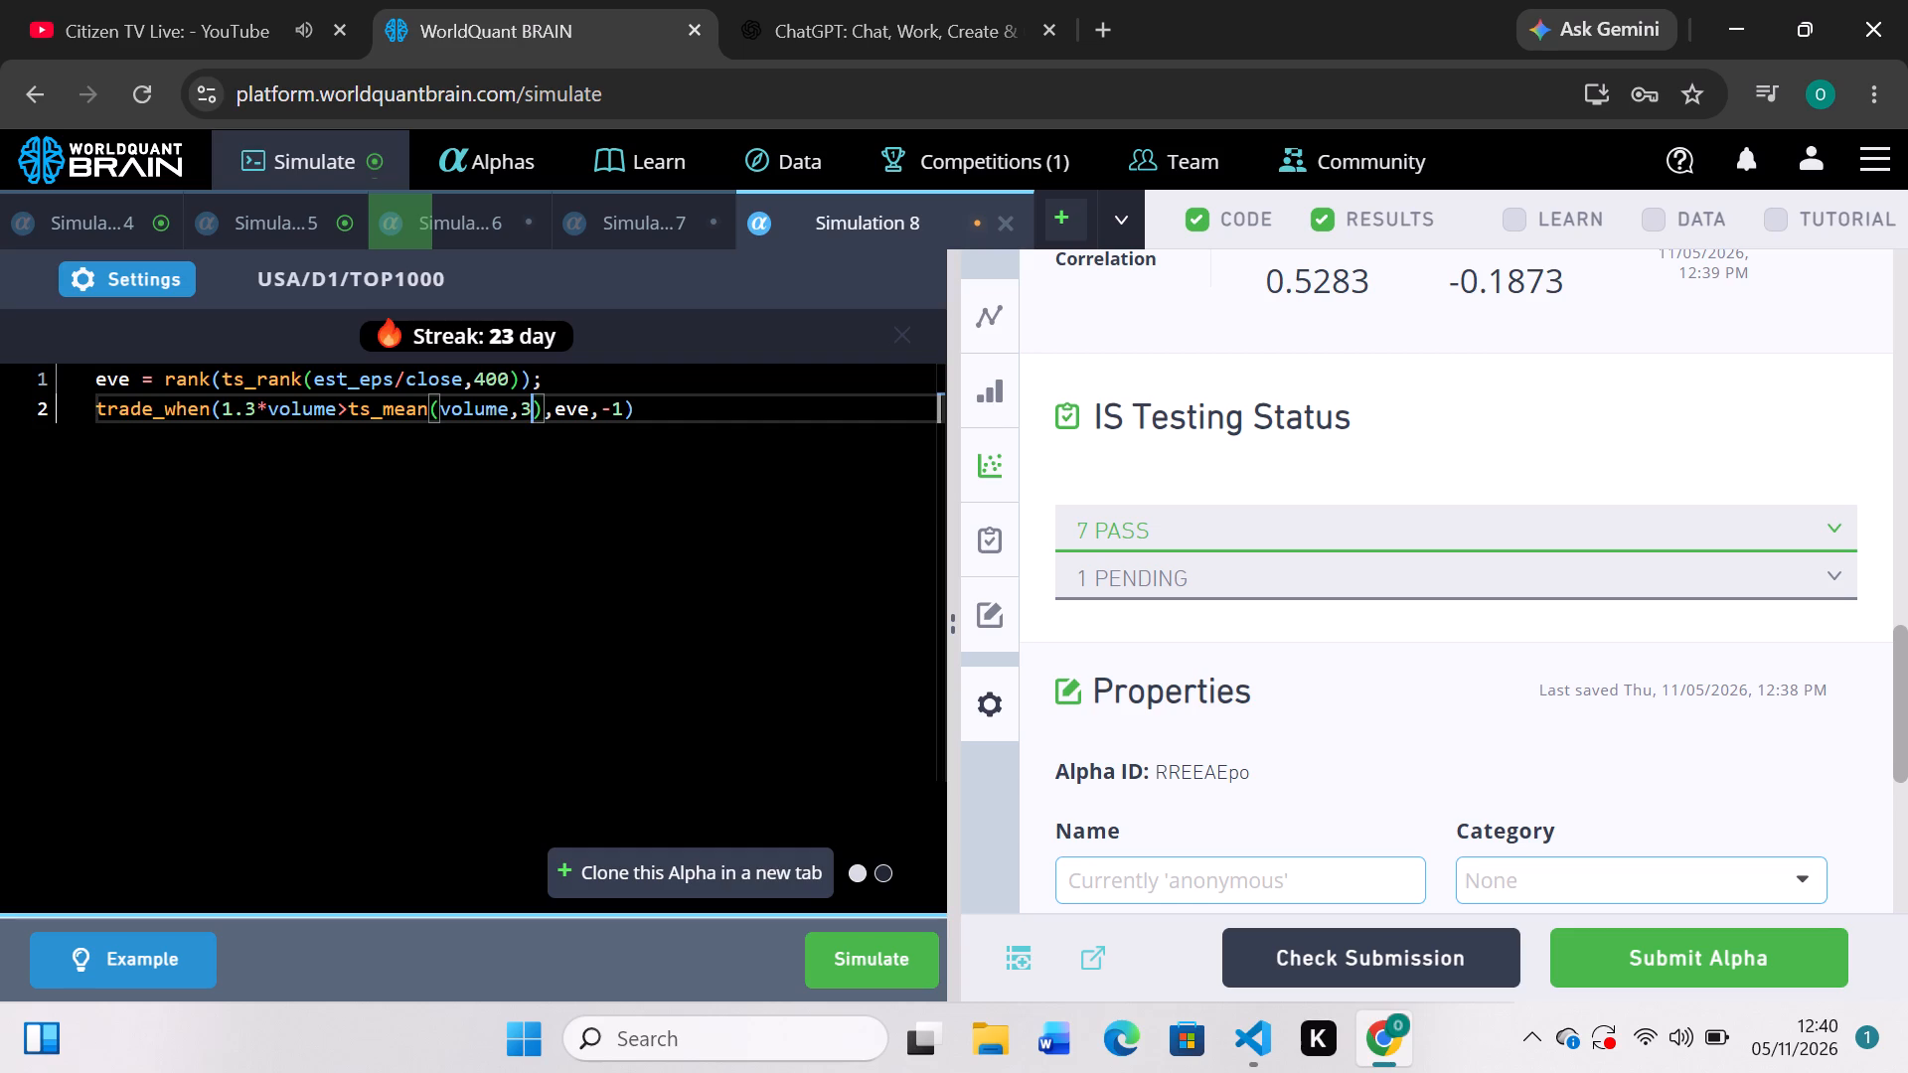
left_click(856, 938)
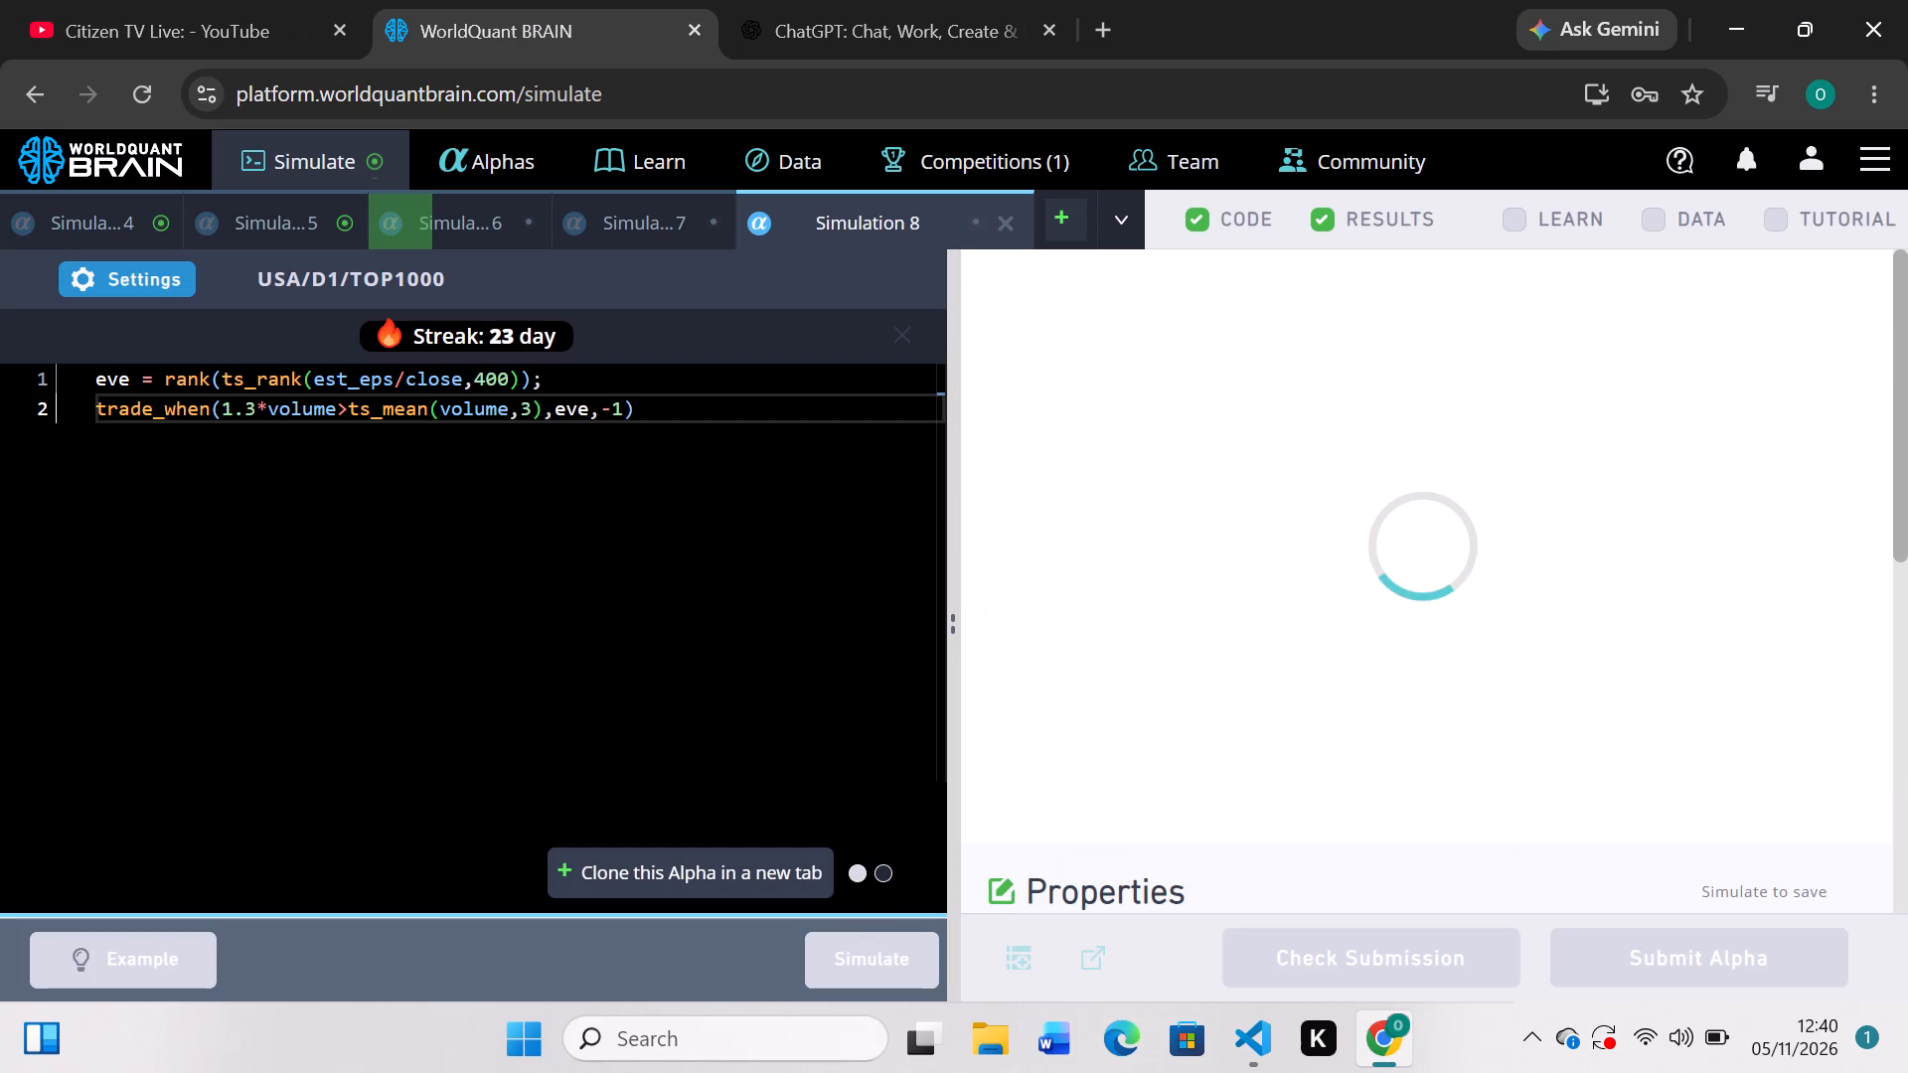
After checking Simulation 5's train PnL chart and IS summary, set its ts_rank window to 300 and simulate.
left_click(307, 203)
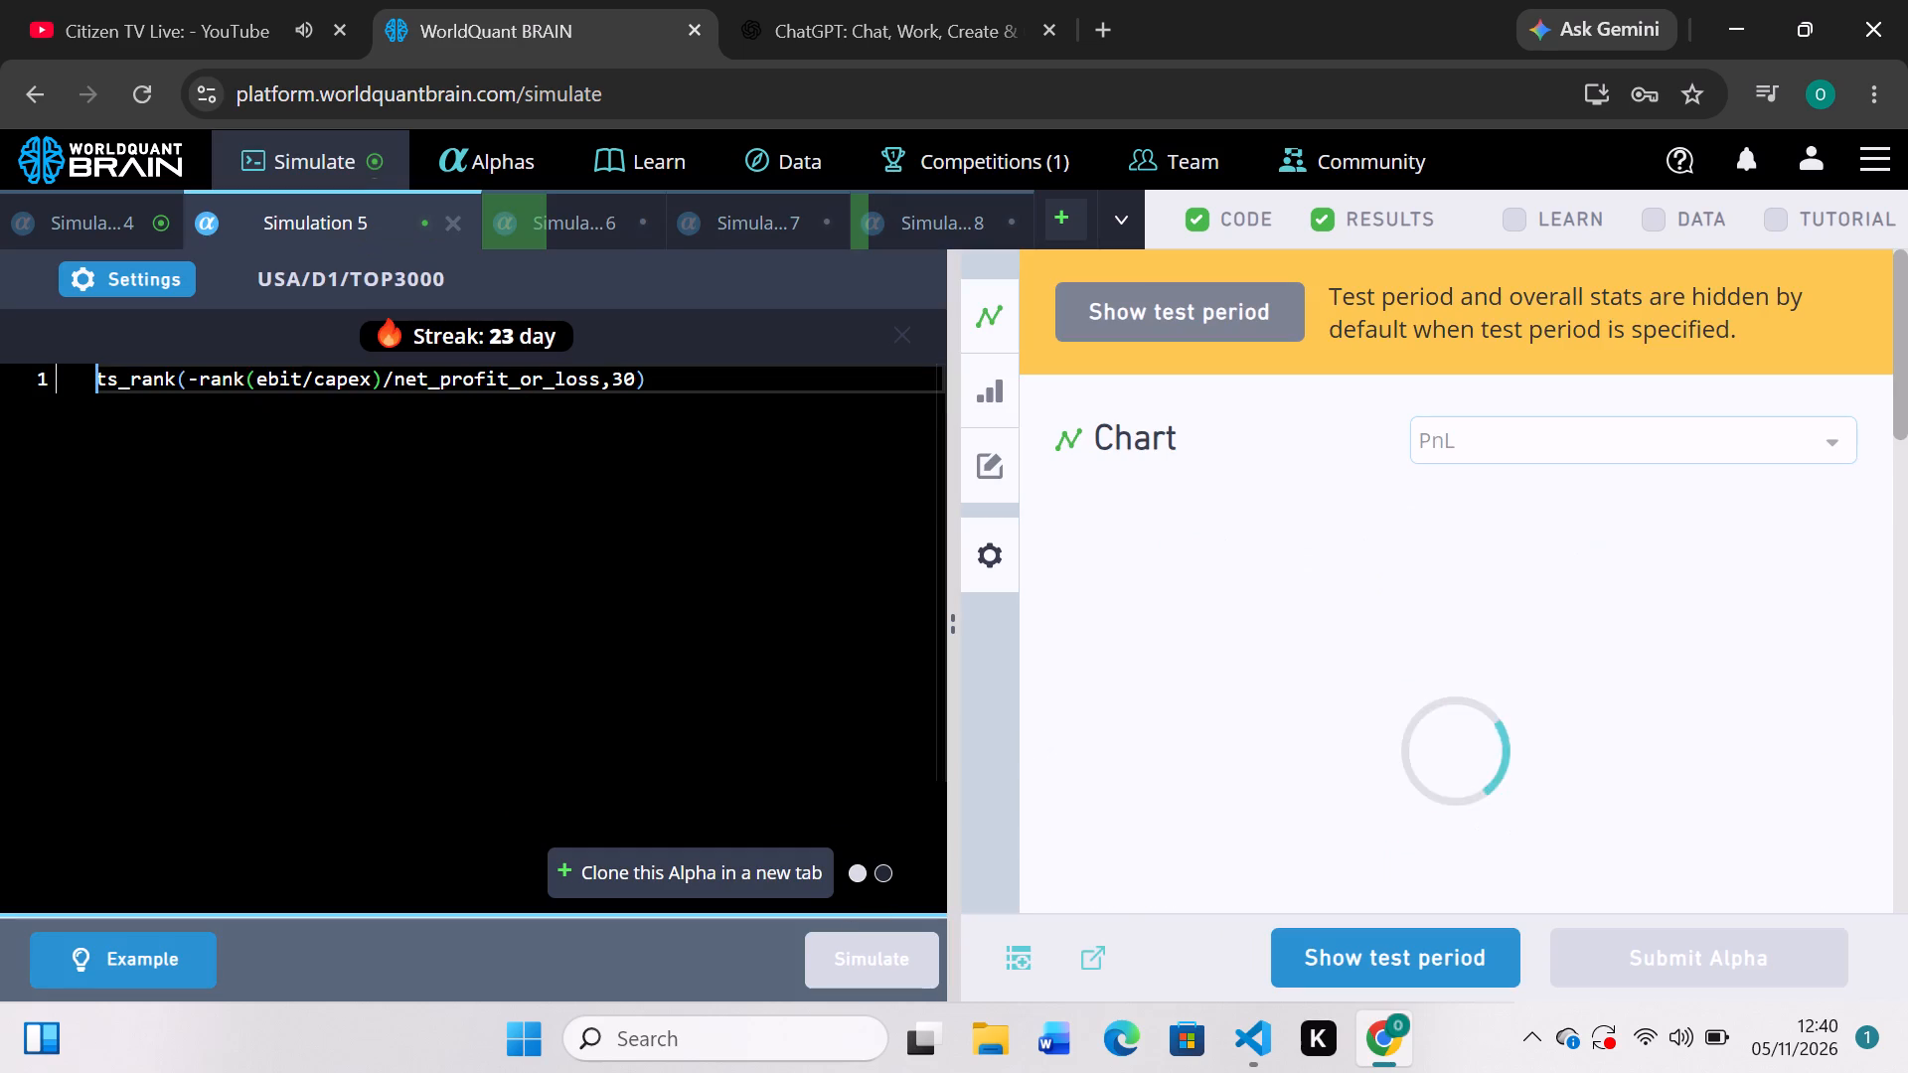
scroll(1341, 572, "down", 2)
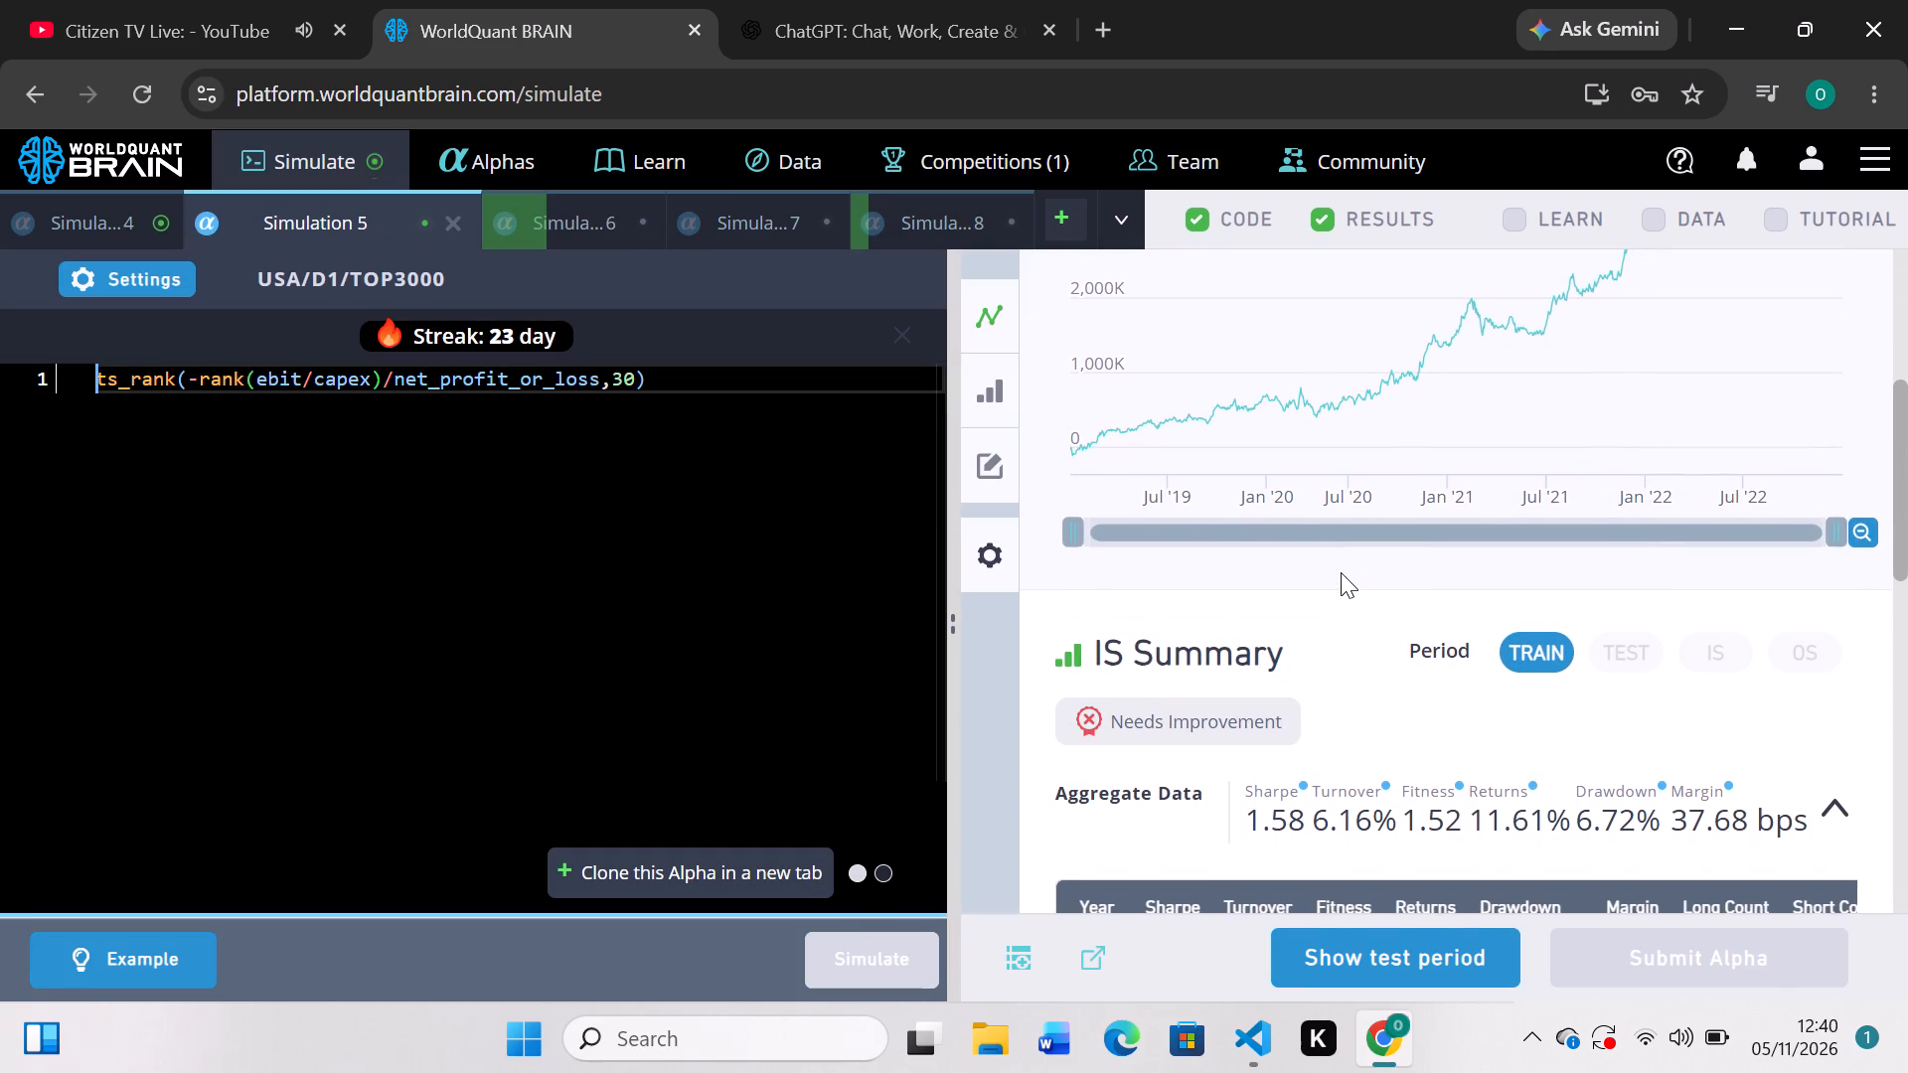
scroll(1341, 572, "right", 1)
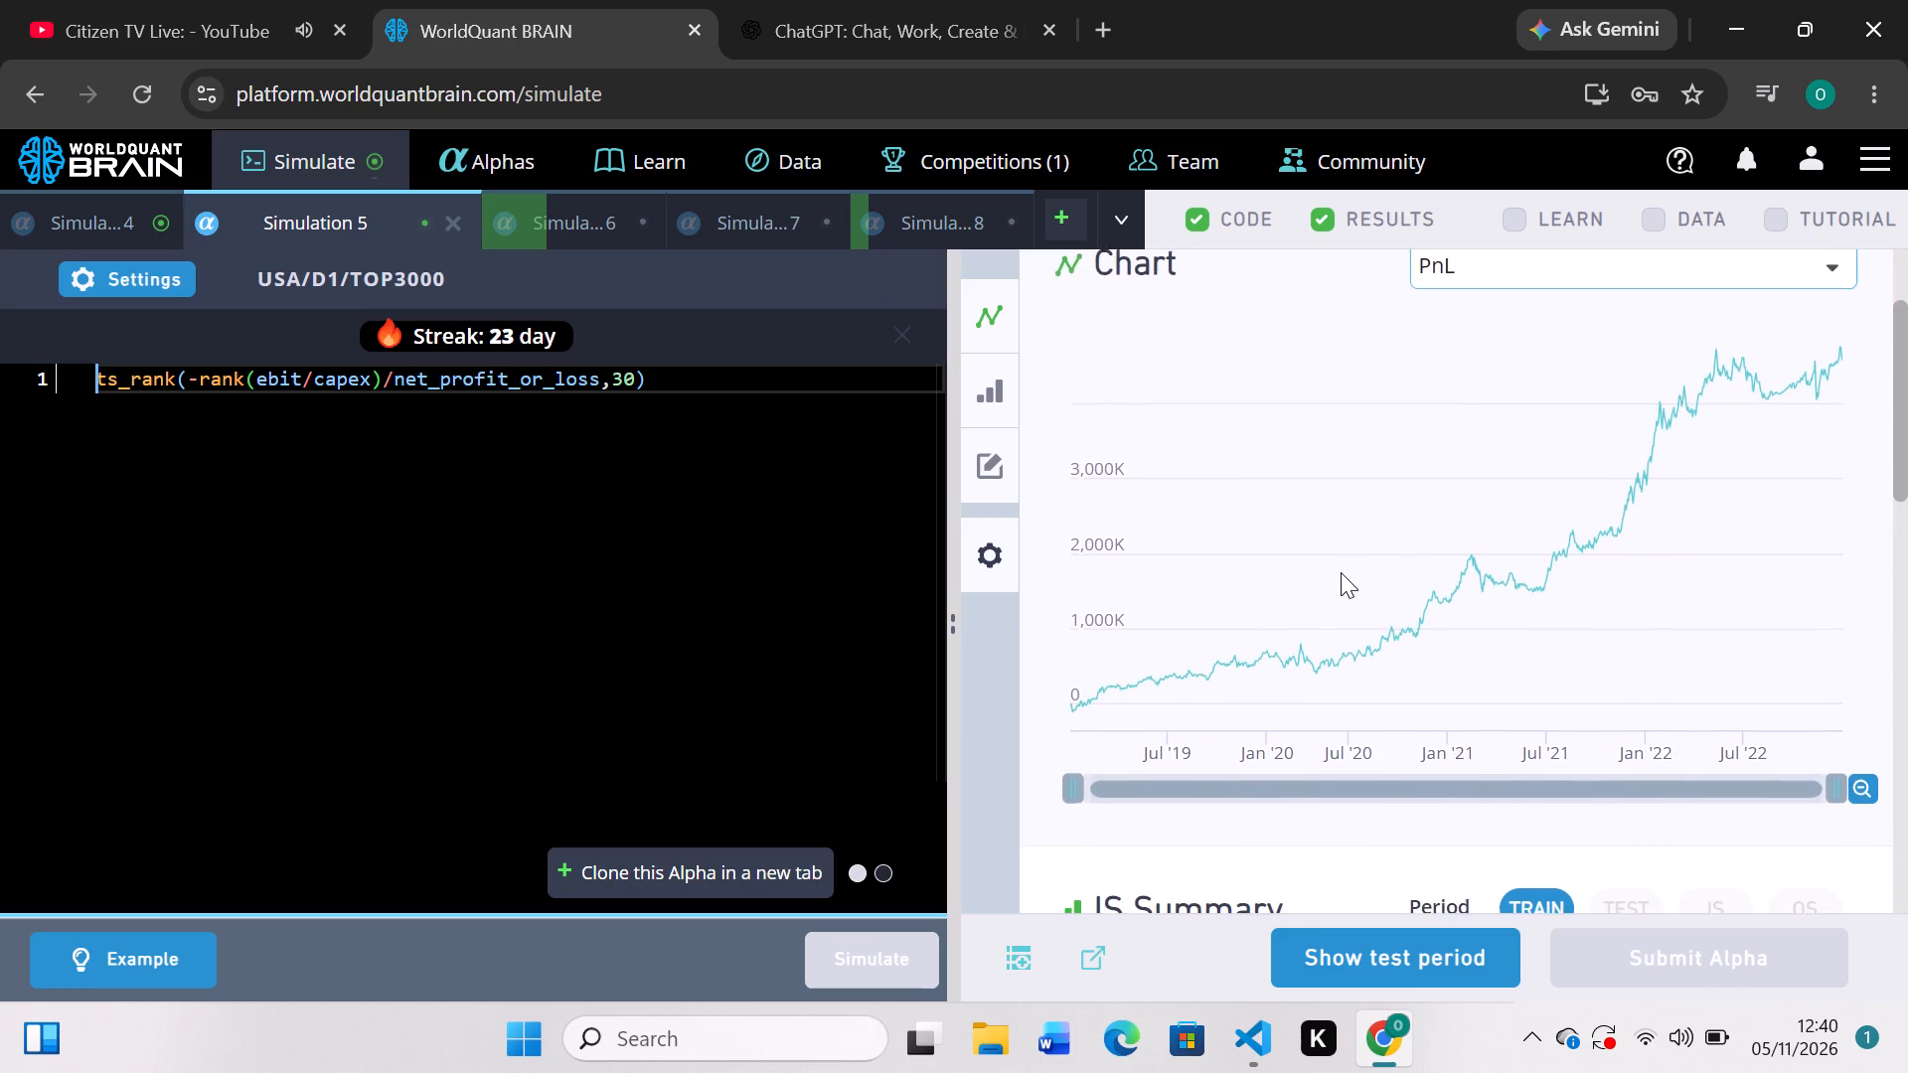
scroll(1341, 572, "right", 1)
scroll(1341, 572, "down", 2)
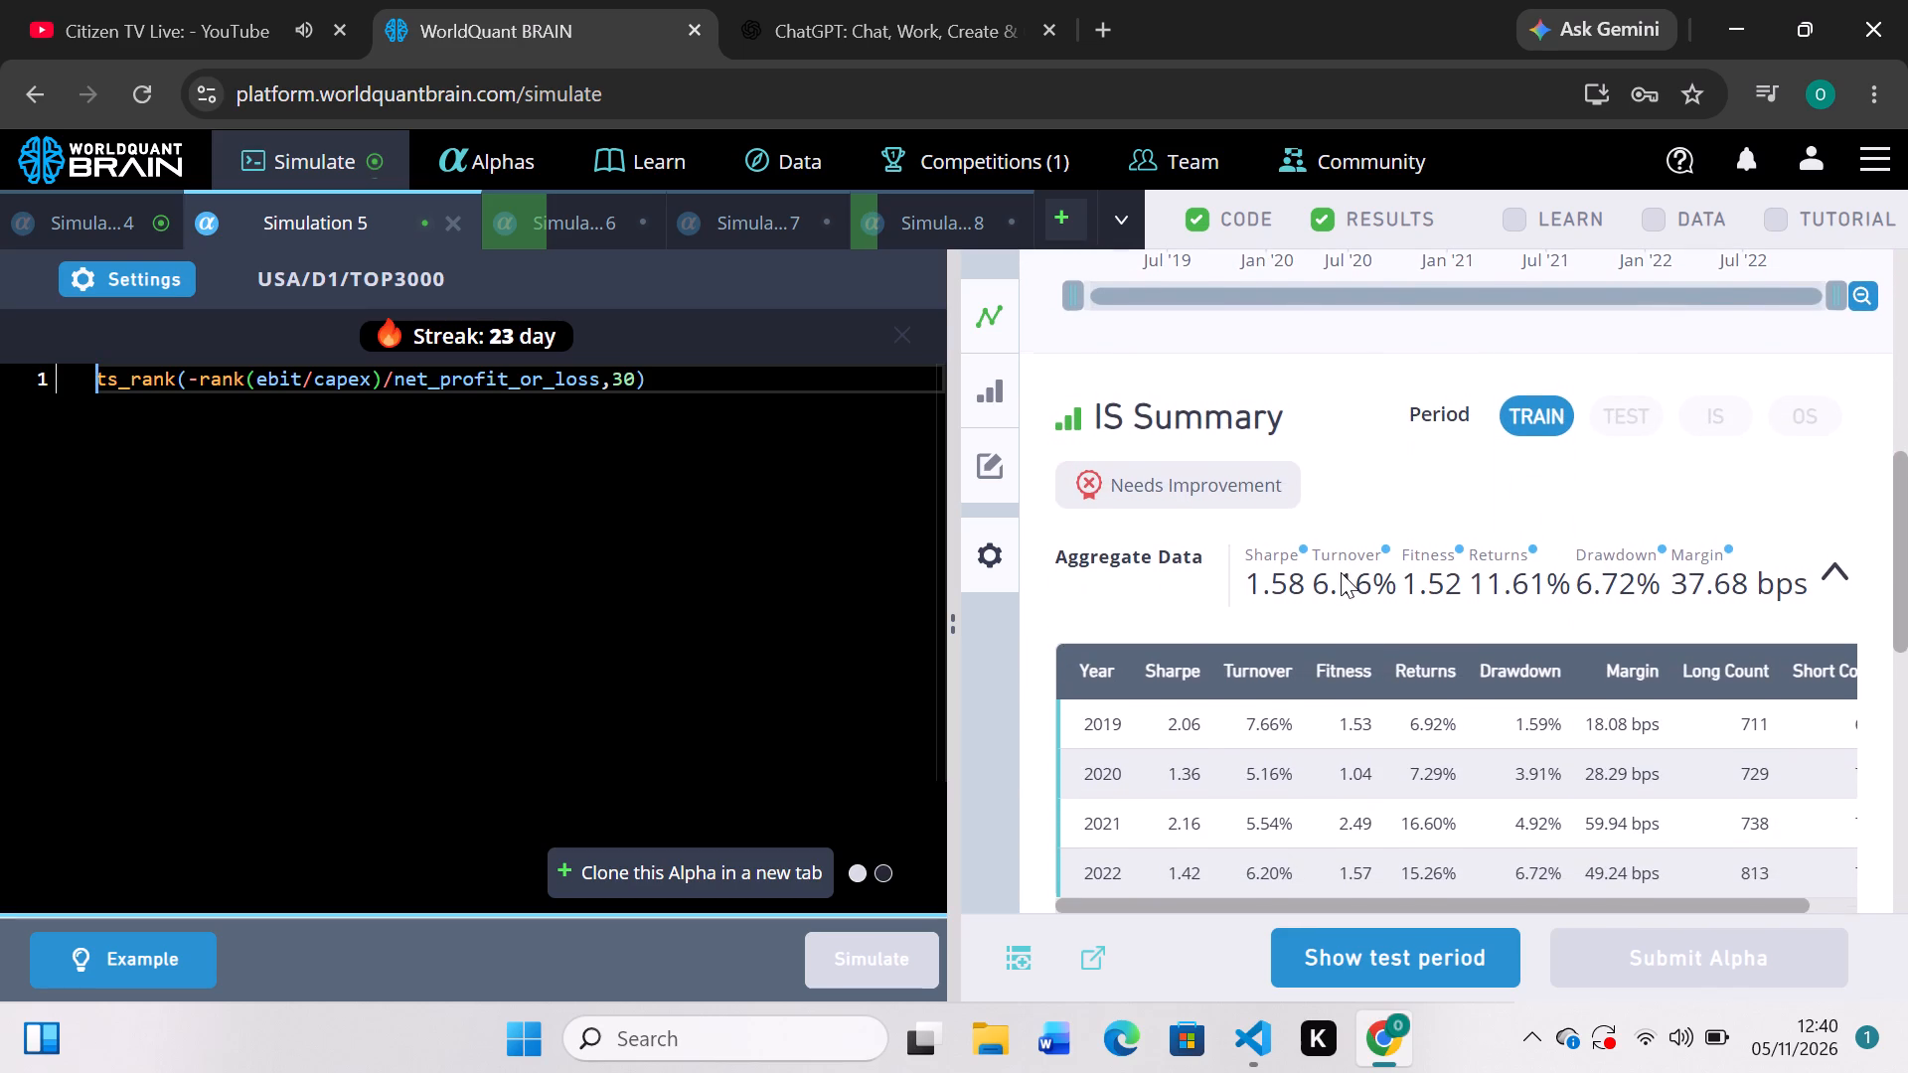
scroll(1341, 572, "up", 1)
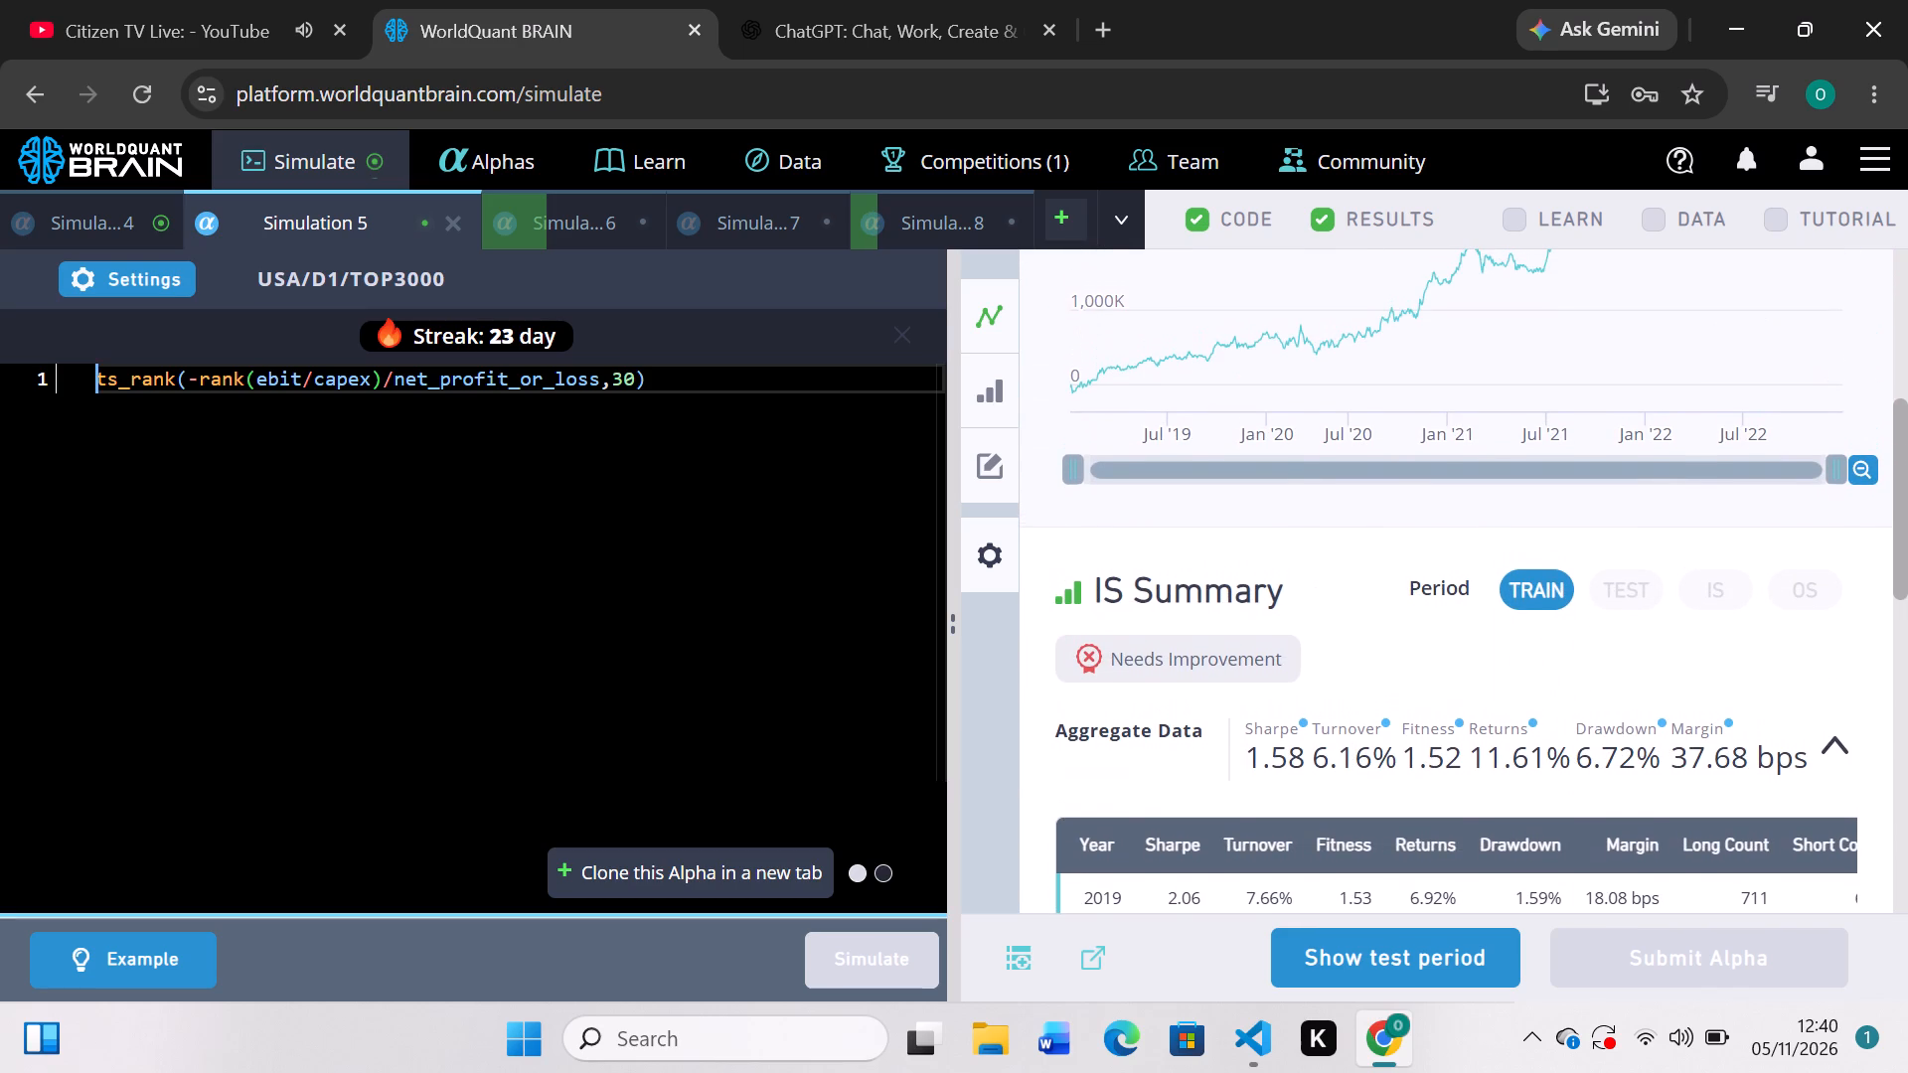
left_click(634, 381)
key("0")
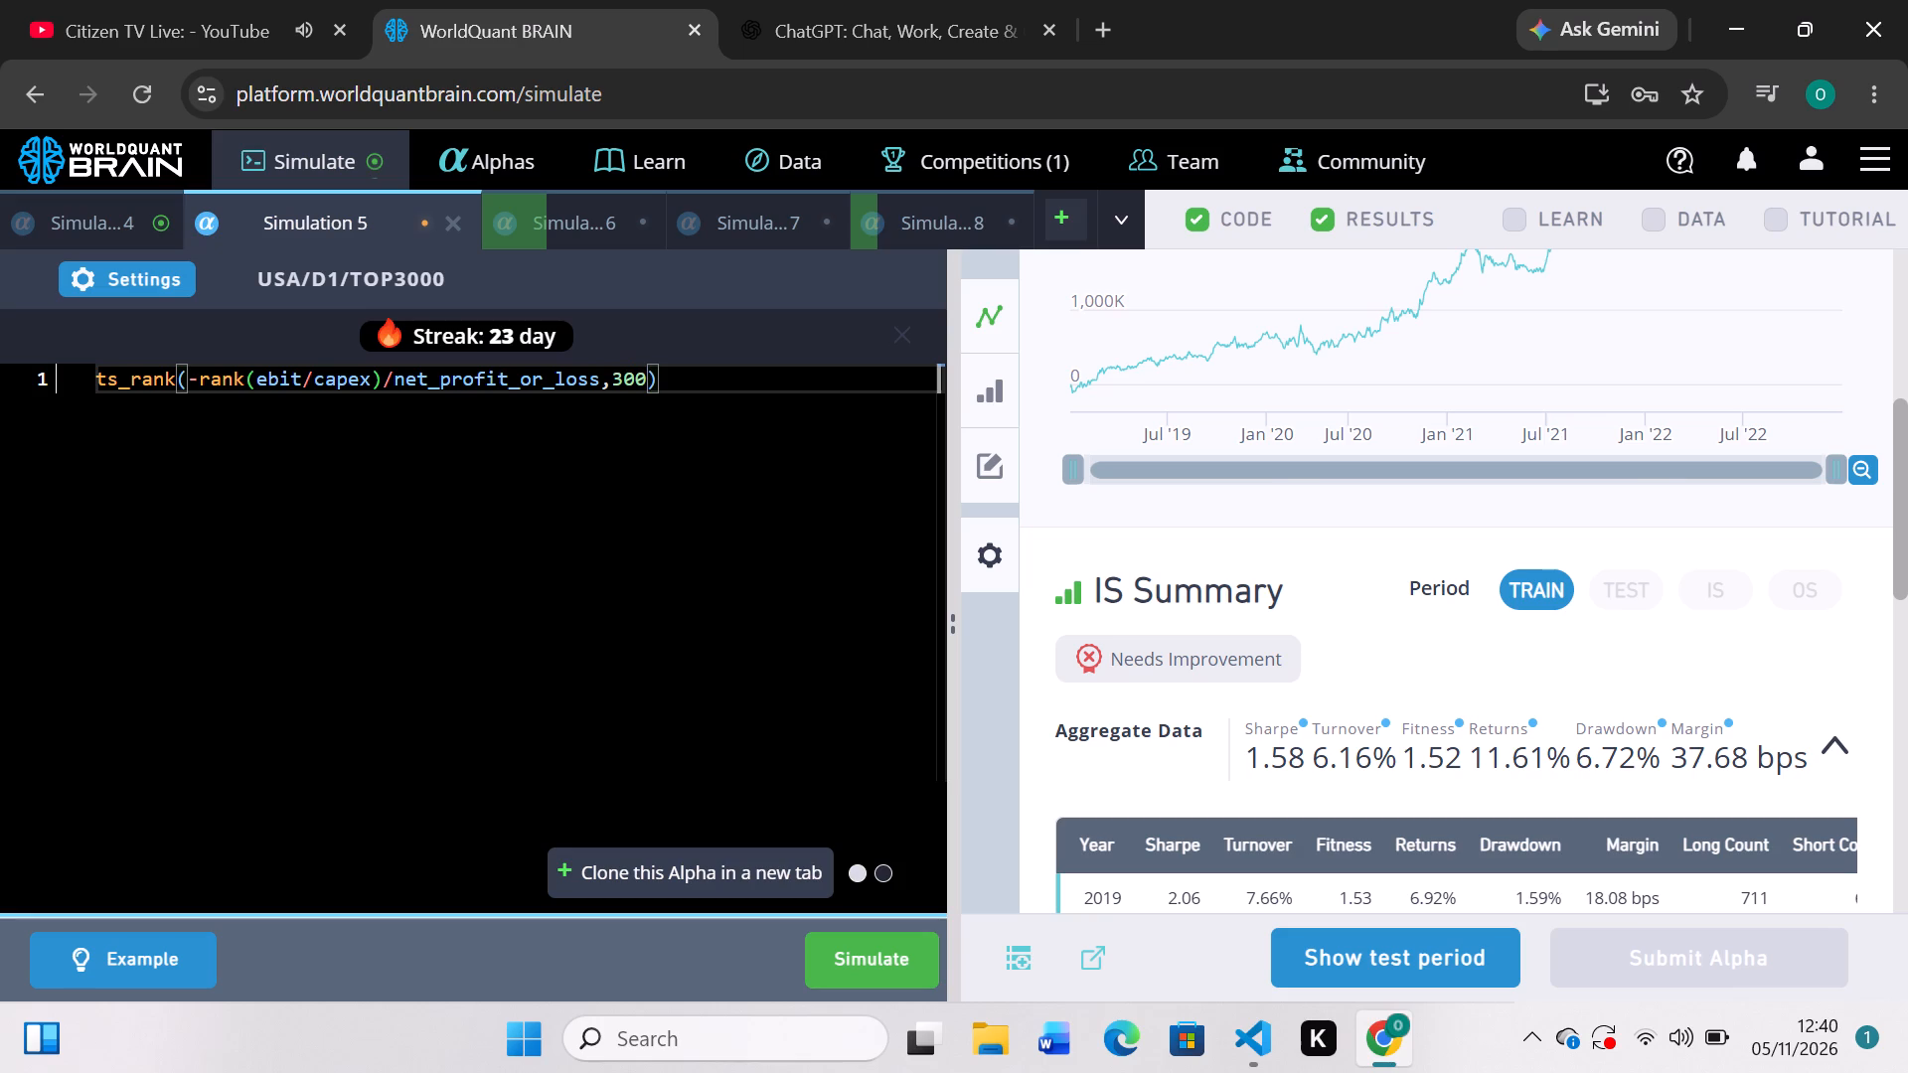
left_click(854, 958)
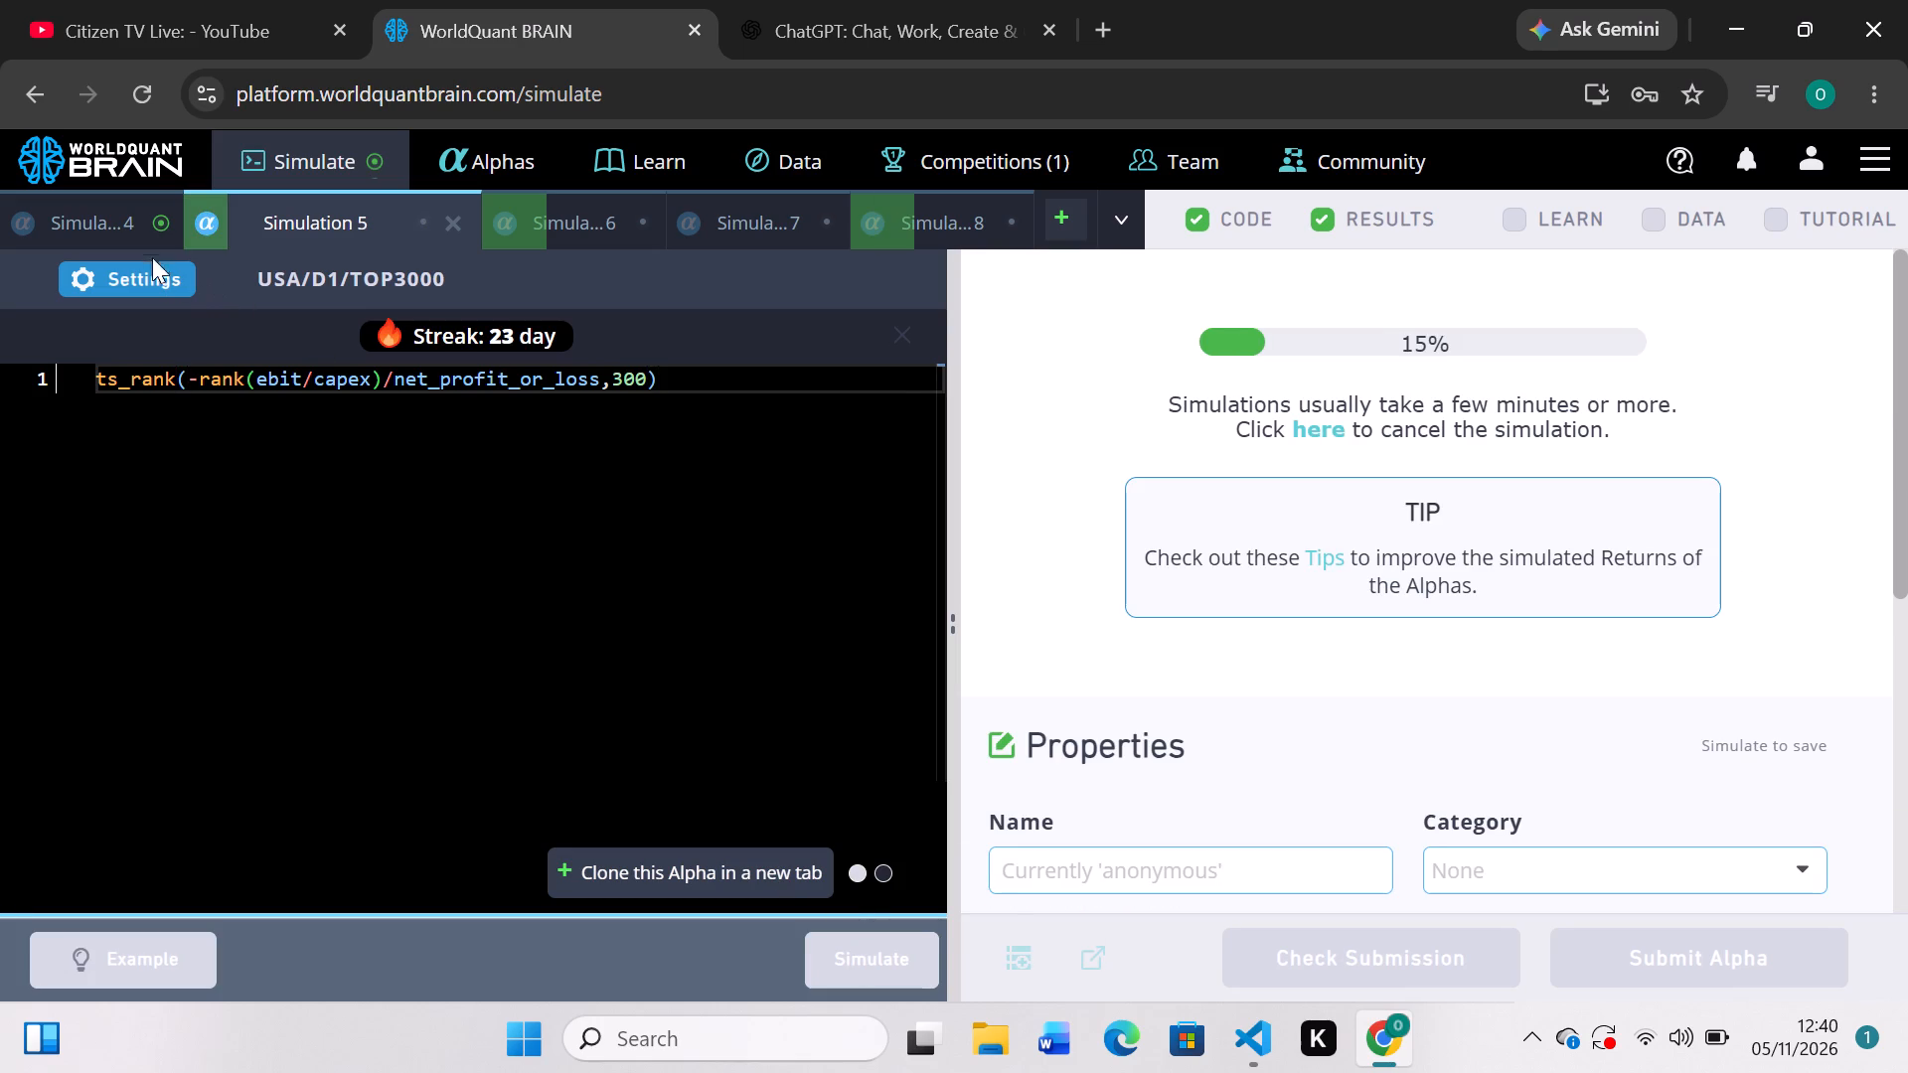
Review Simulation 4's train results, reveal its test period, check its yearly figures and IS testing status, and open its settings.
left_click(118, 224)
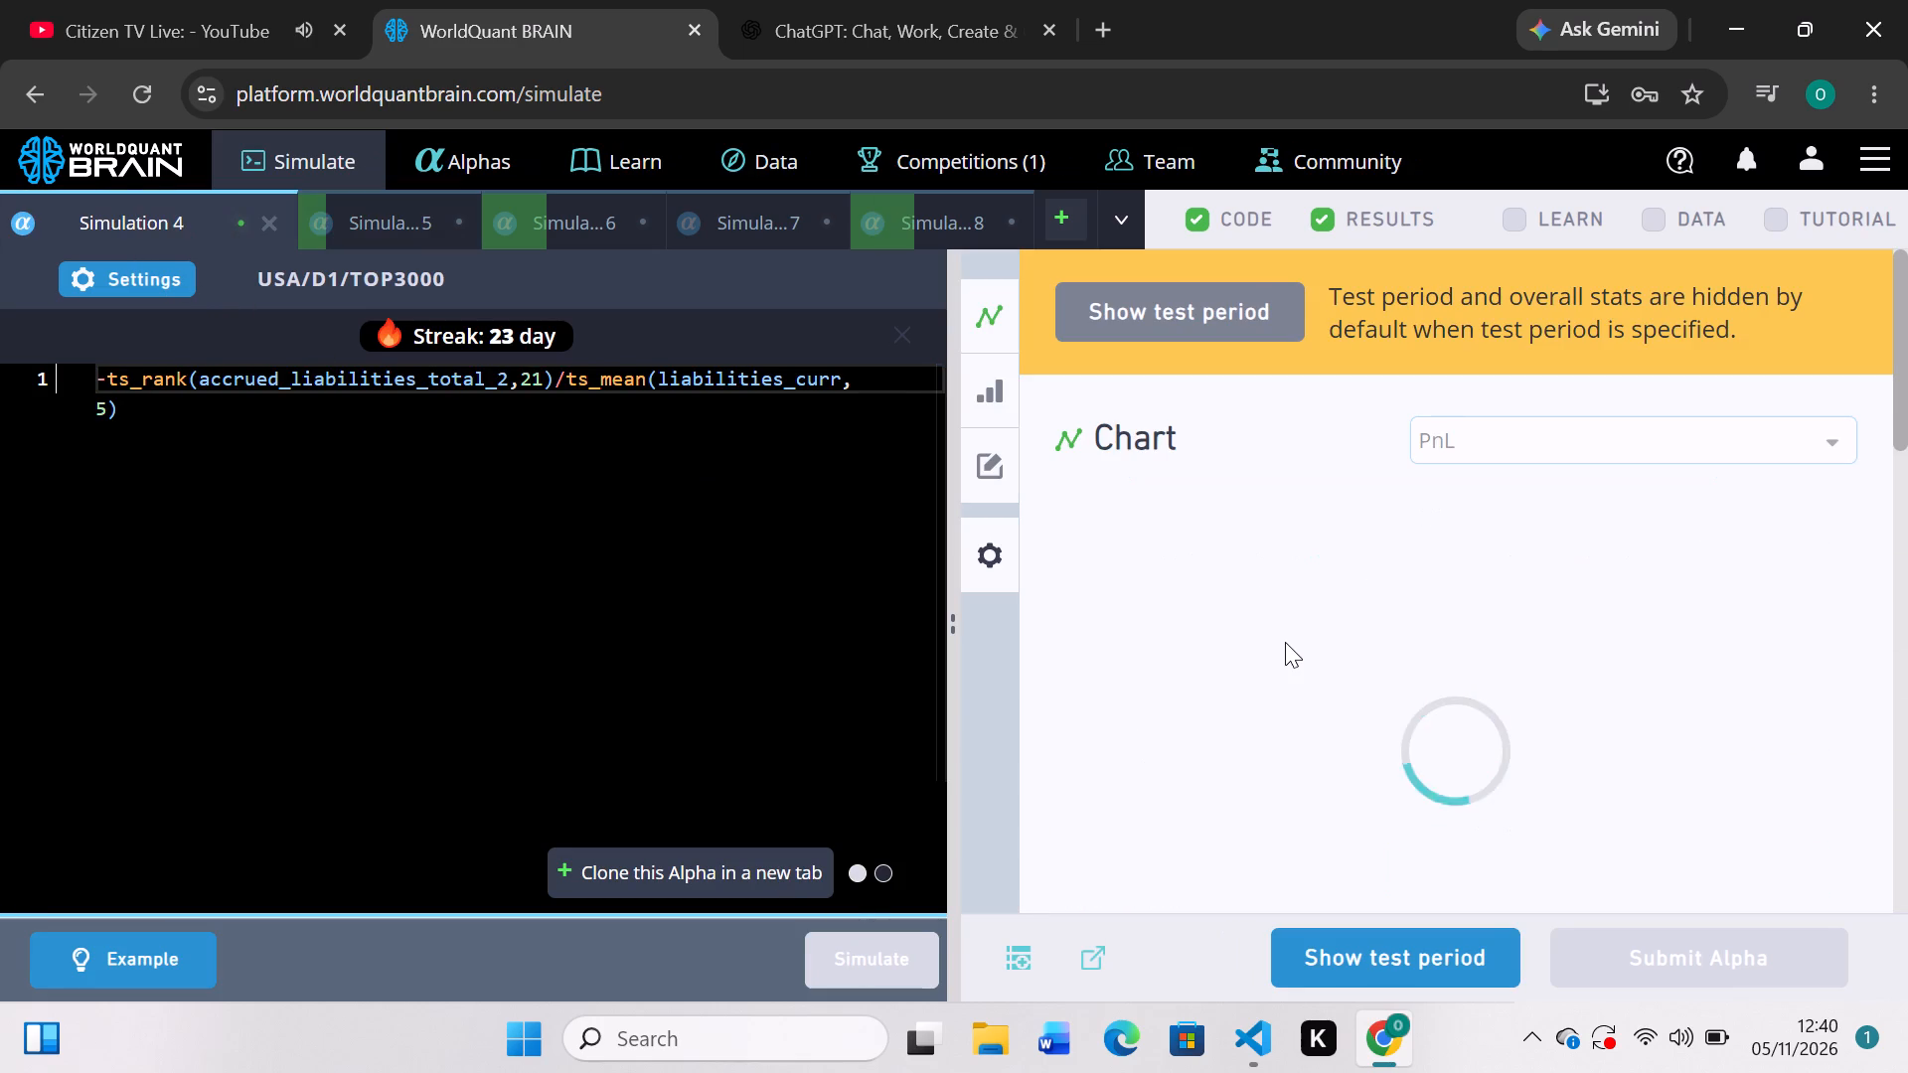
scroll(1285, 642, "down", 3)
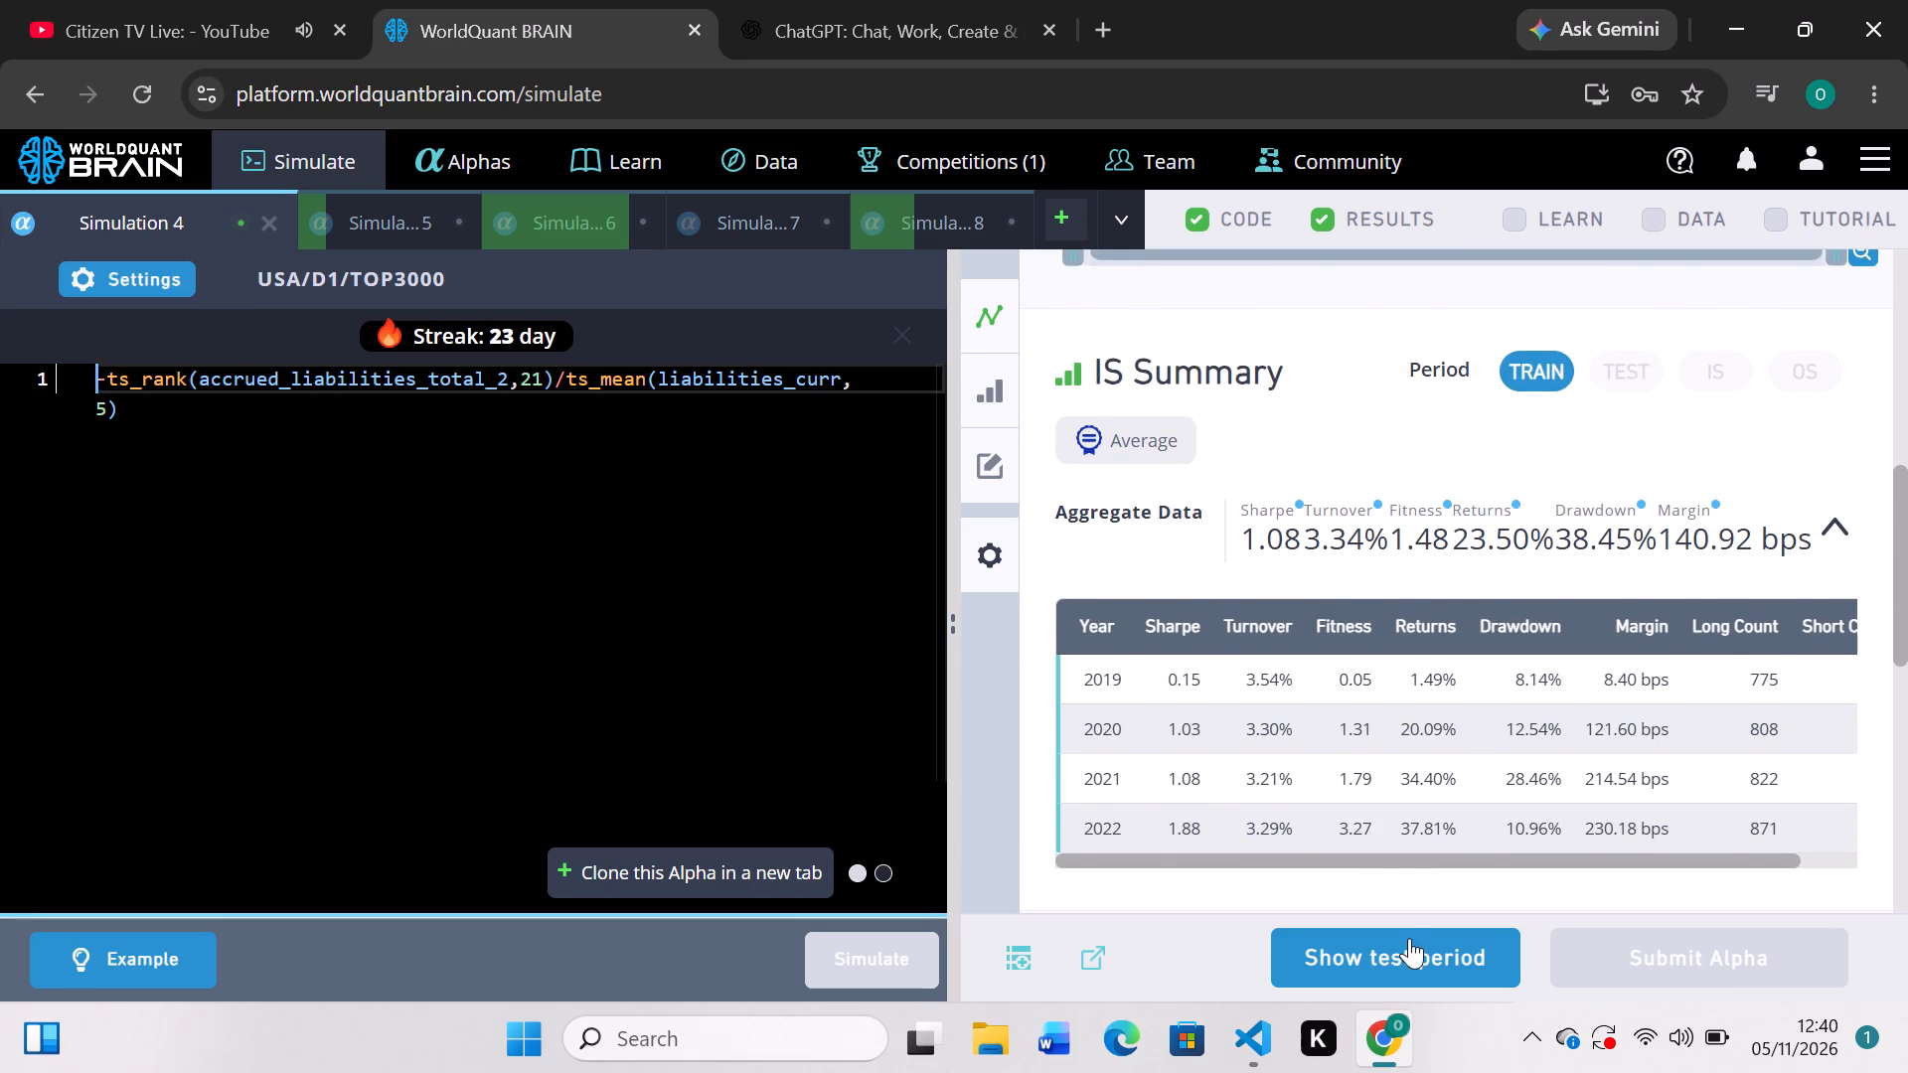
left_click(1409, 938)
scroll(1407, 769, "down", 3)
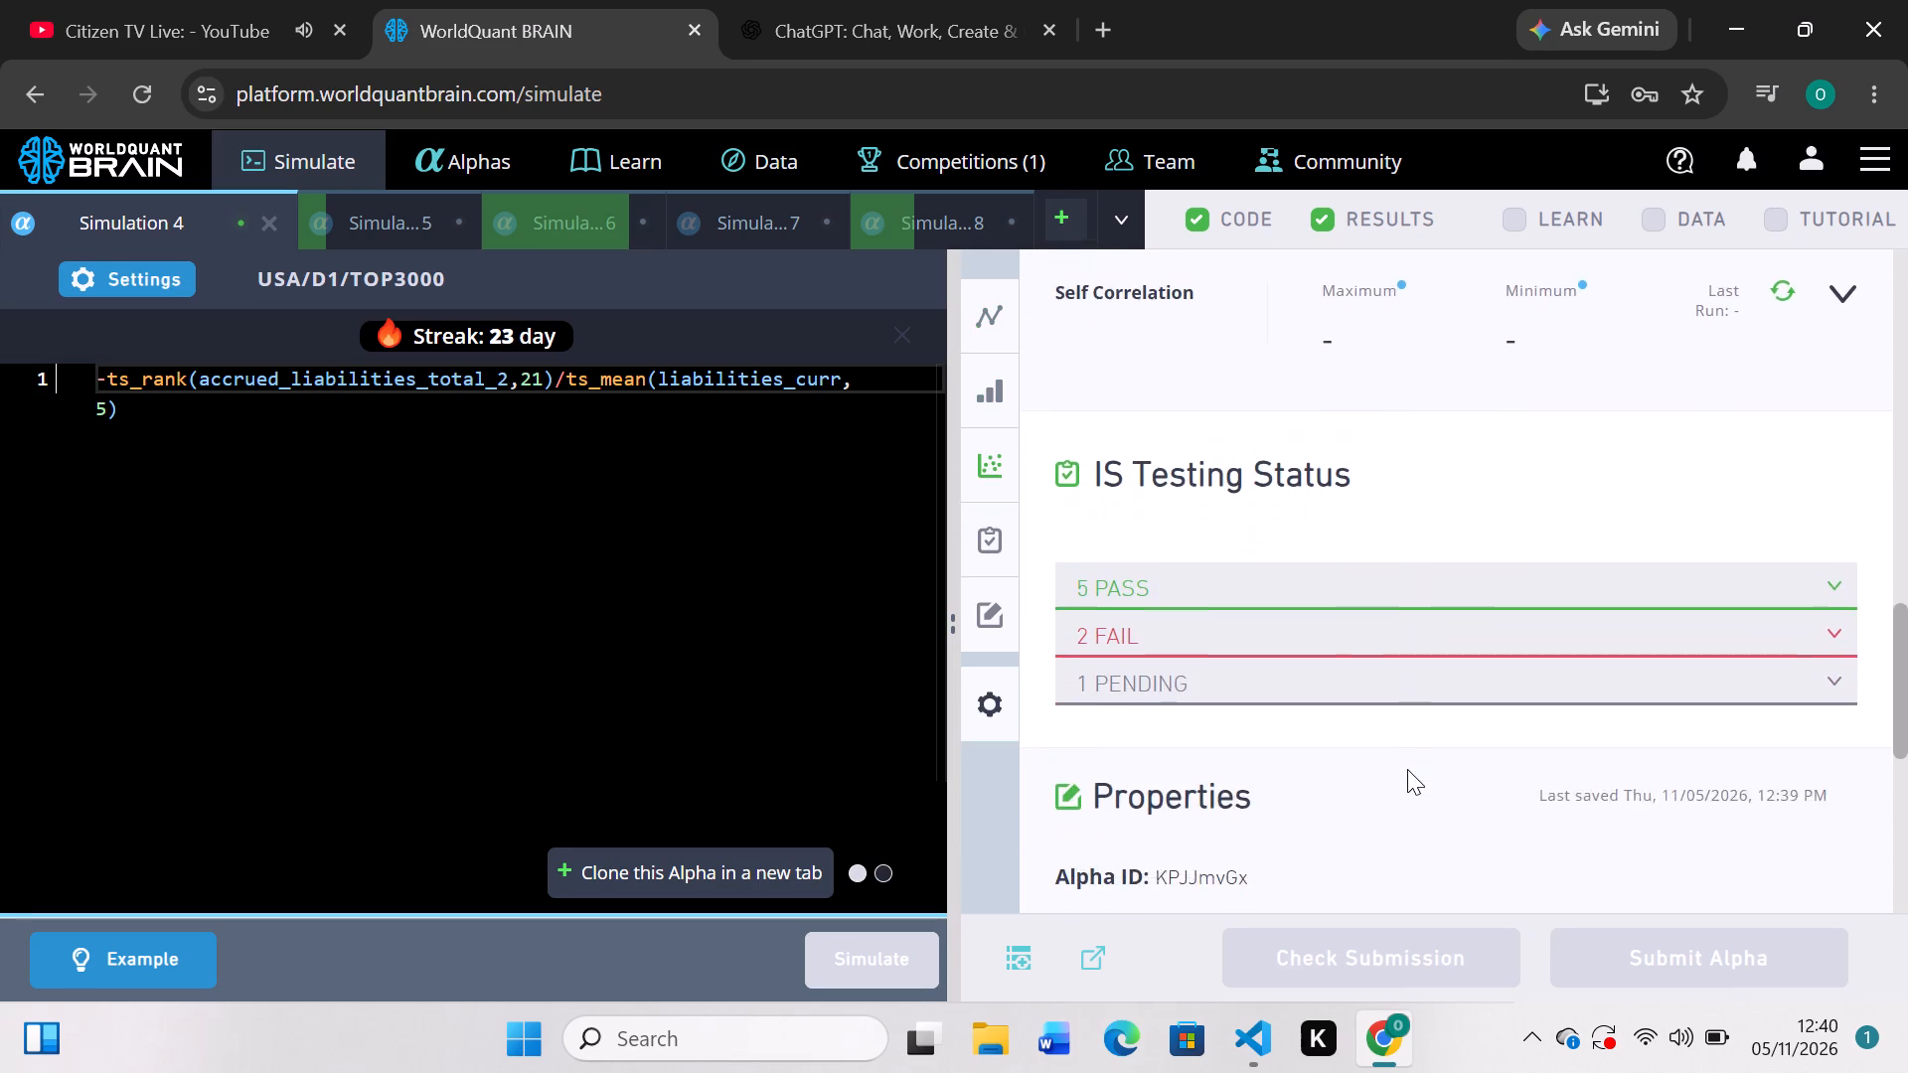
scroll(1407, 769, "up", 2)
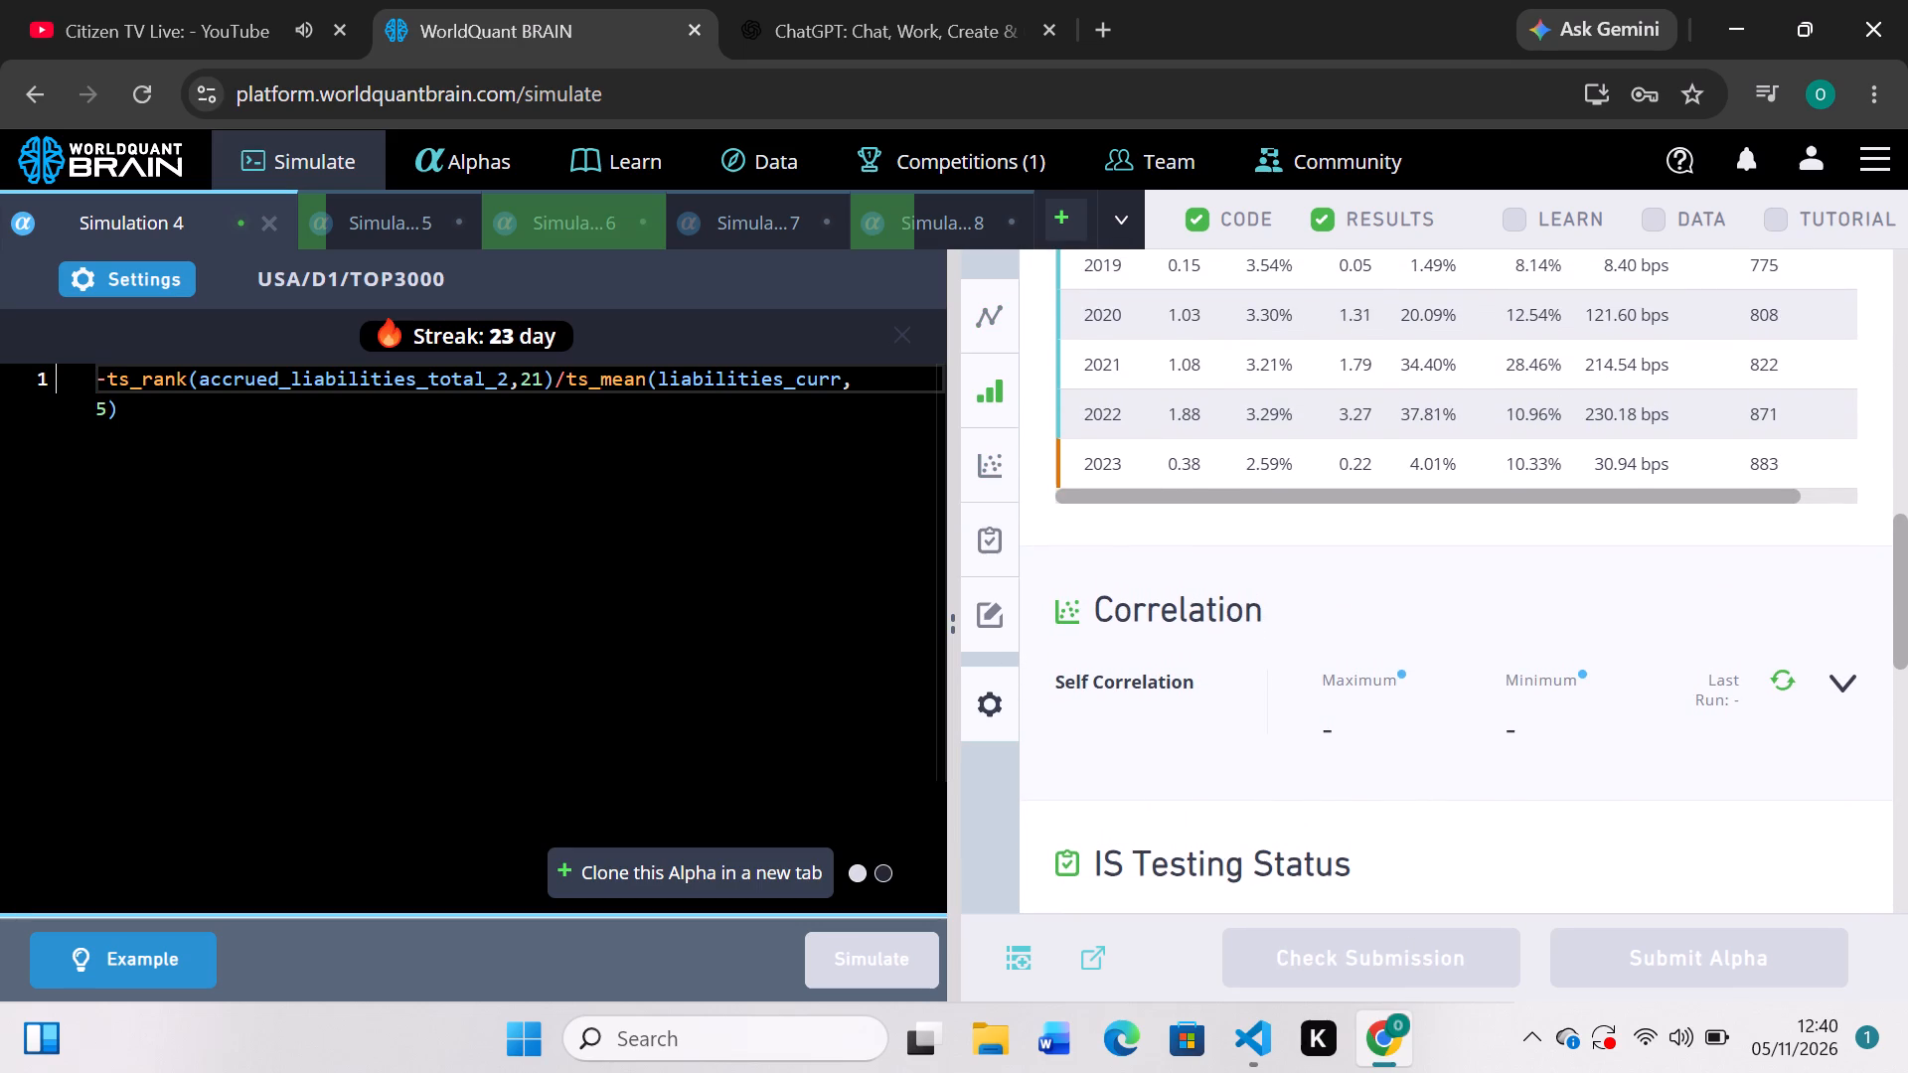
left_click(159, 279)
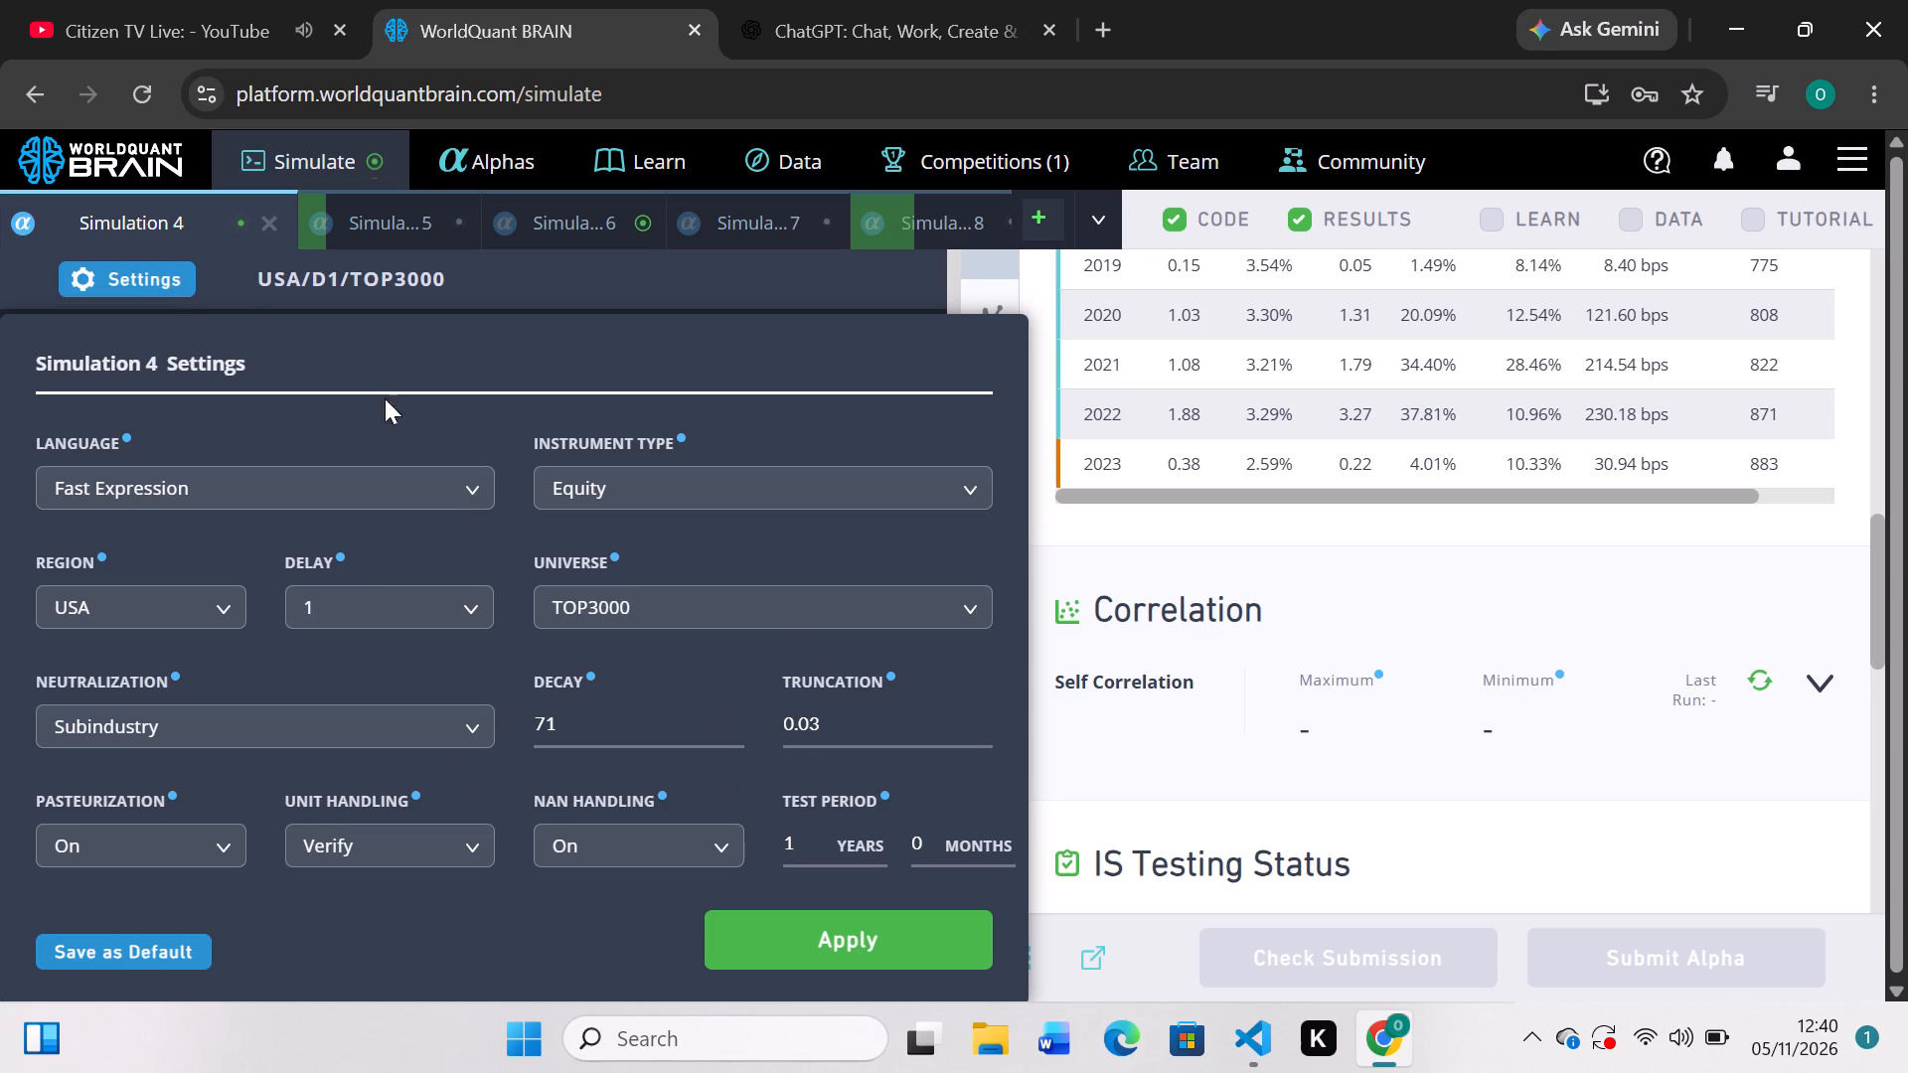
Examine Simulation 6's train IS summary and PnL chart.
left_click(576, 229)
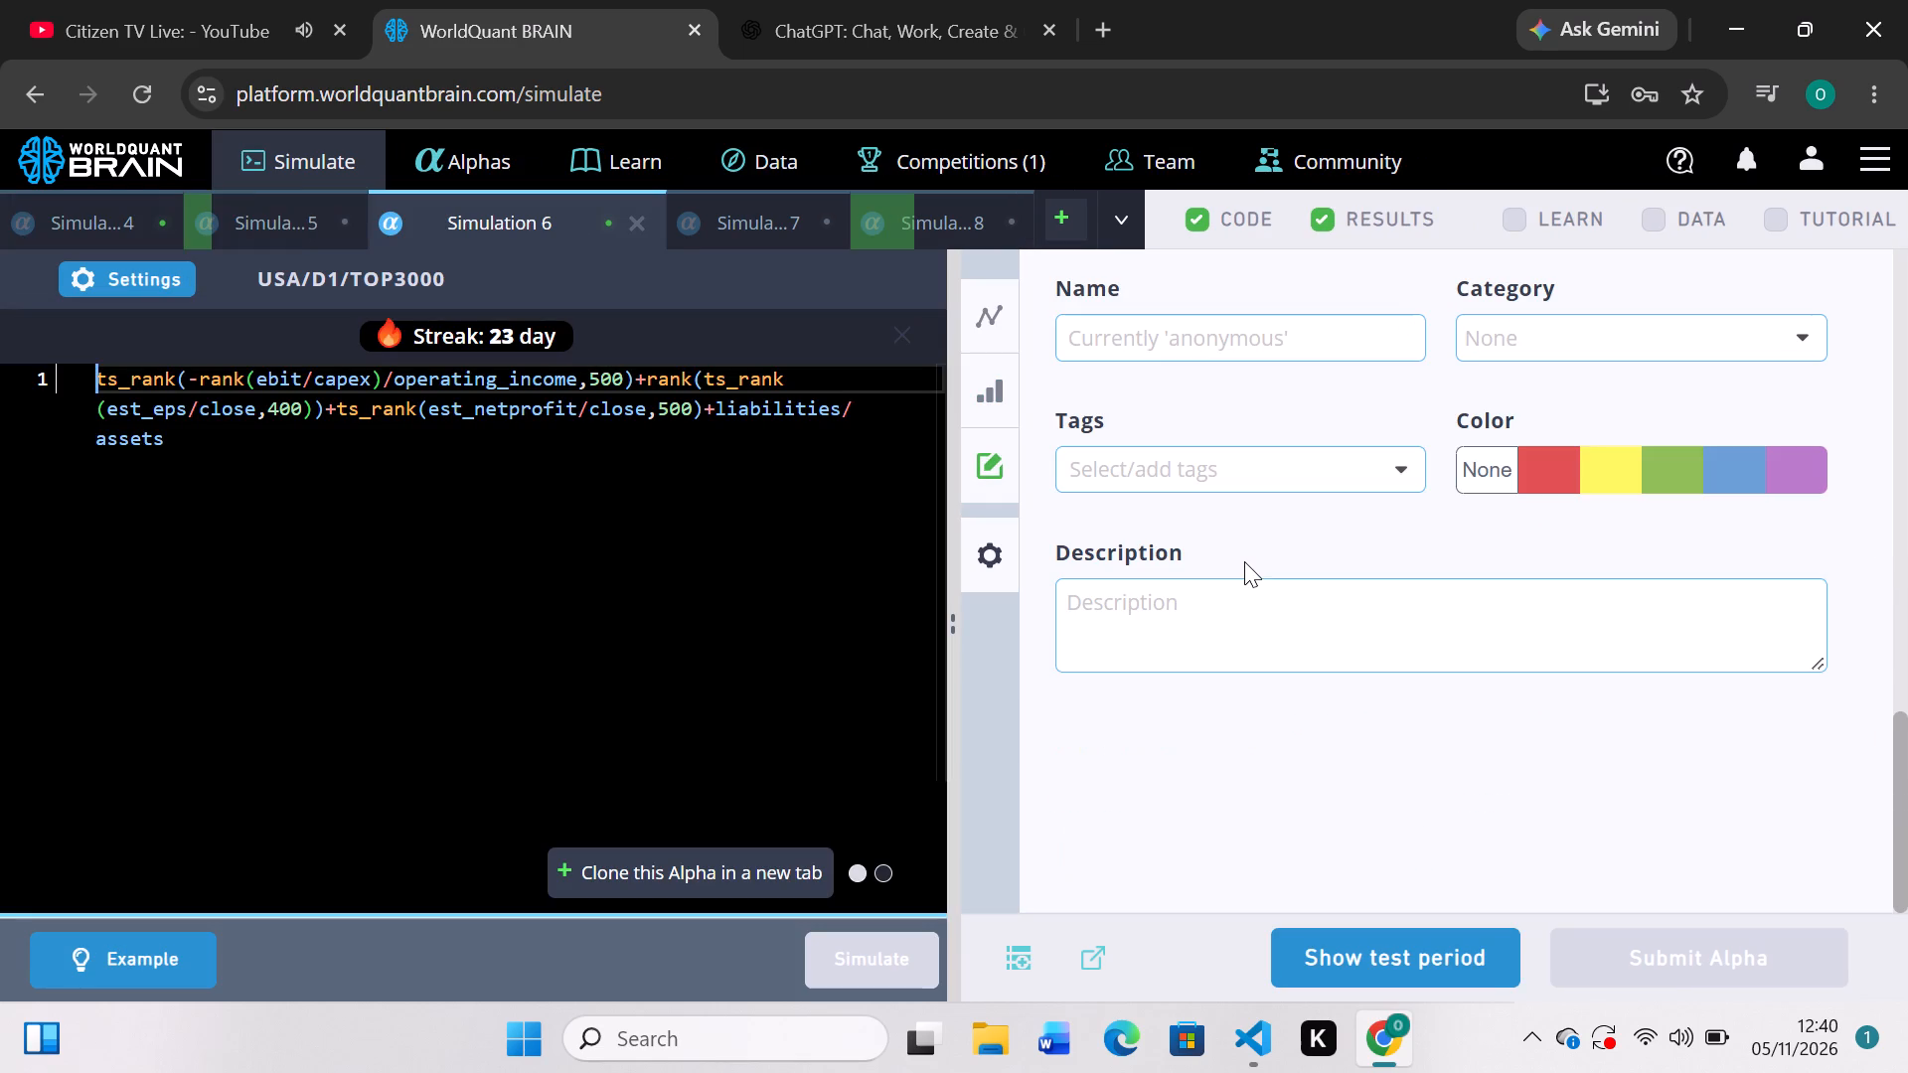
scroll(1356, 459, "up", 1)
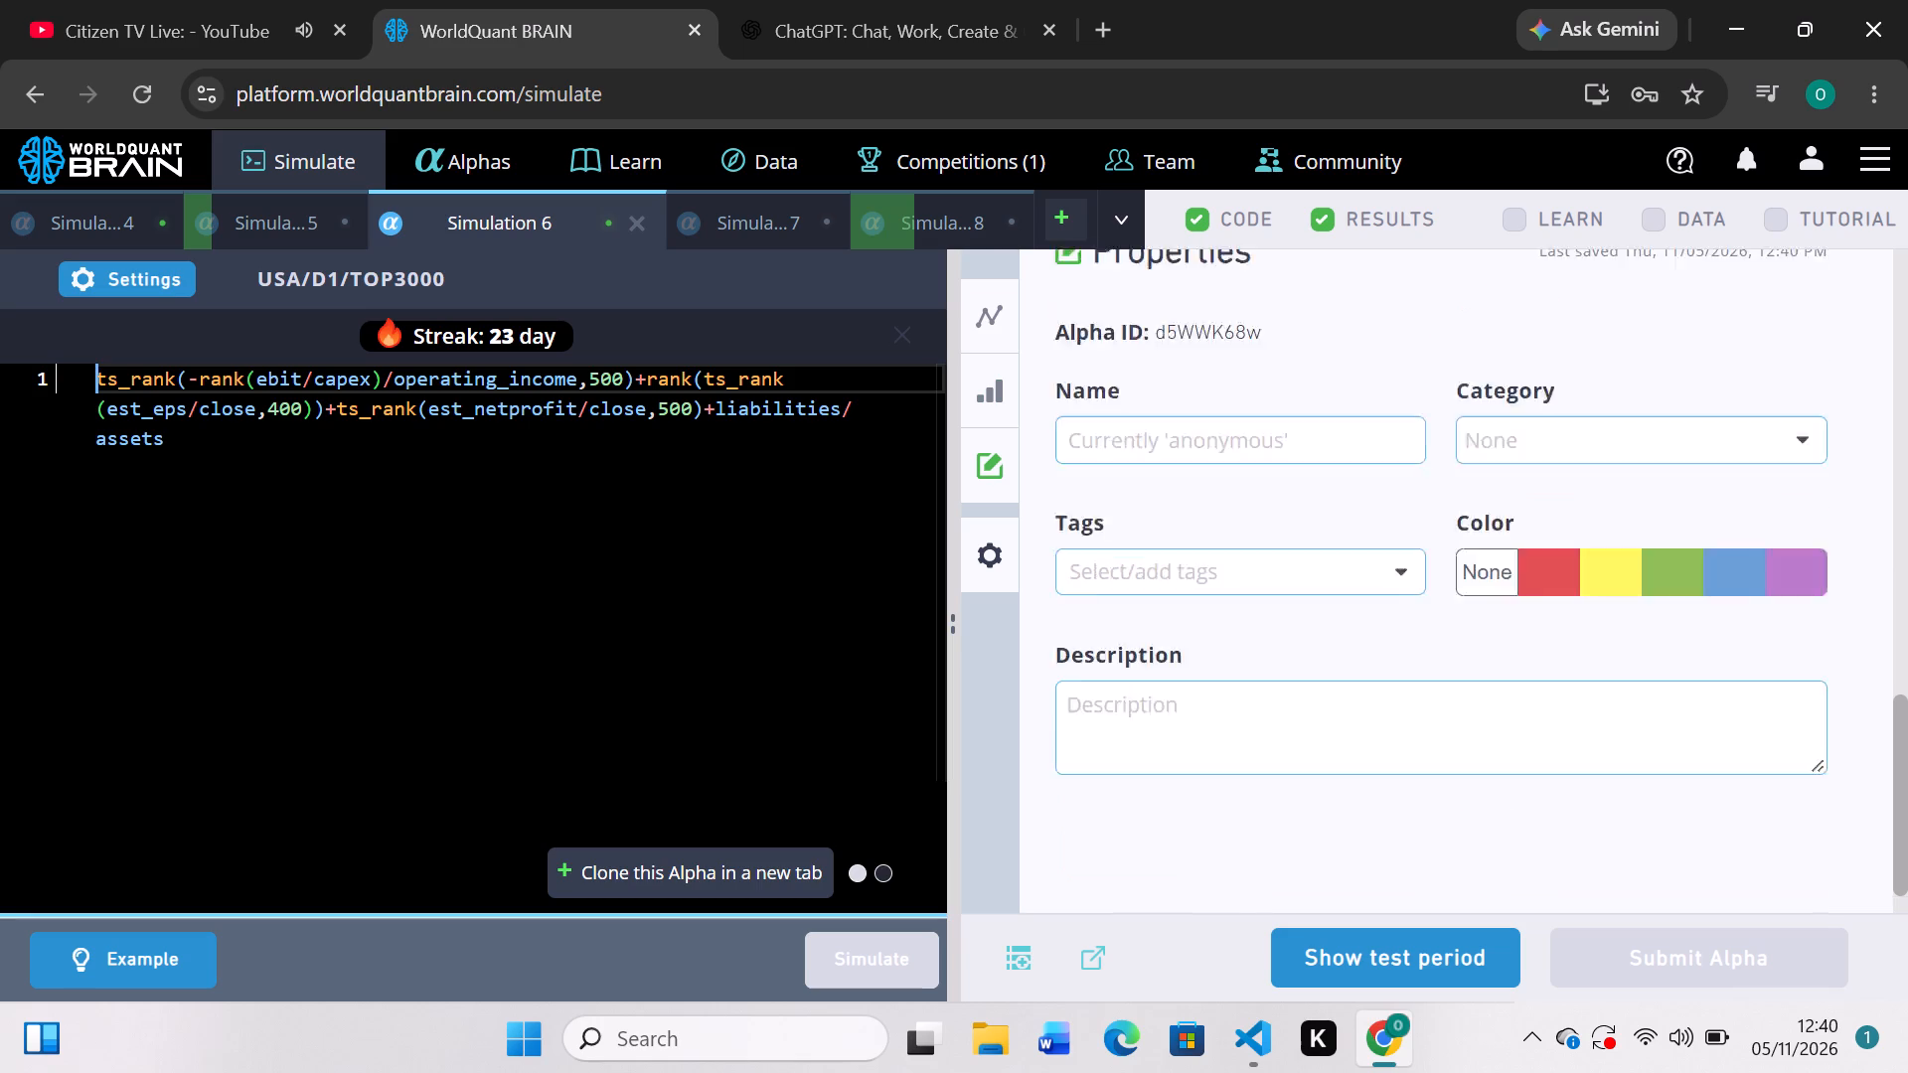
scroll(1356, 459, "up", 4)
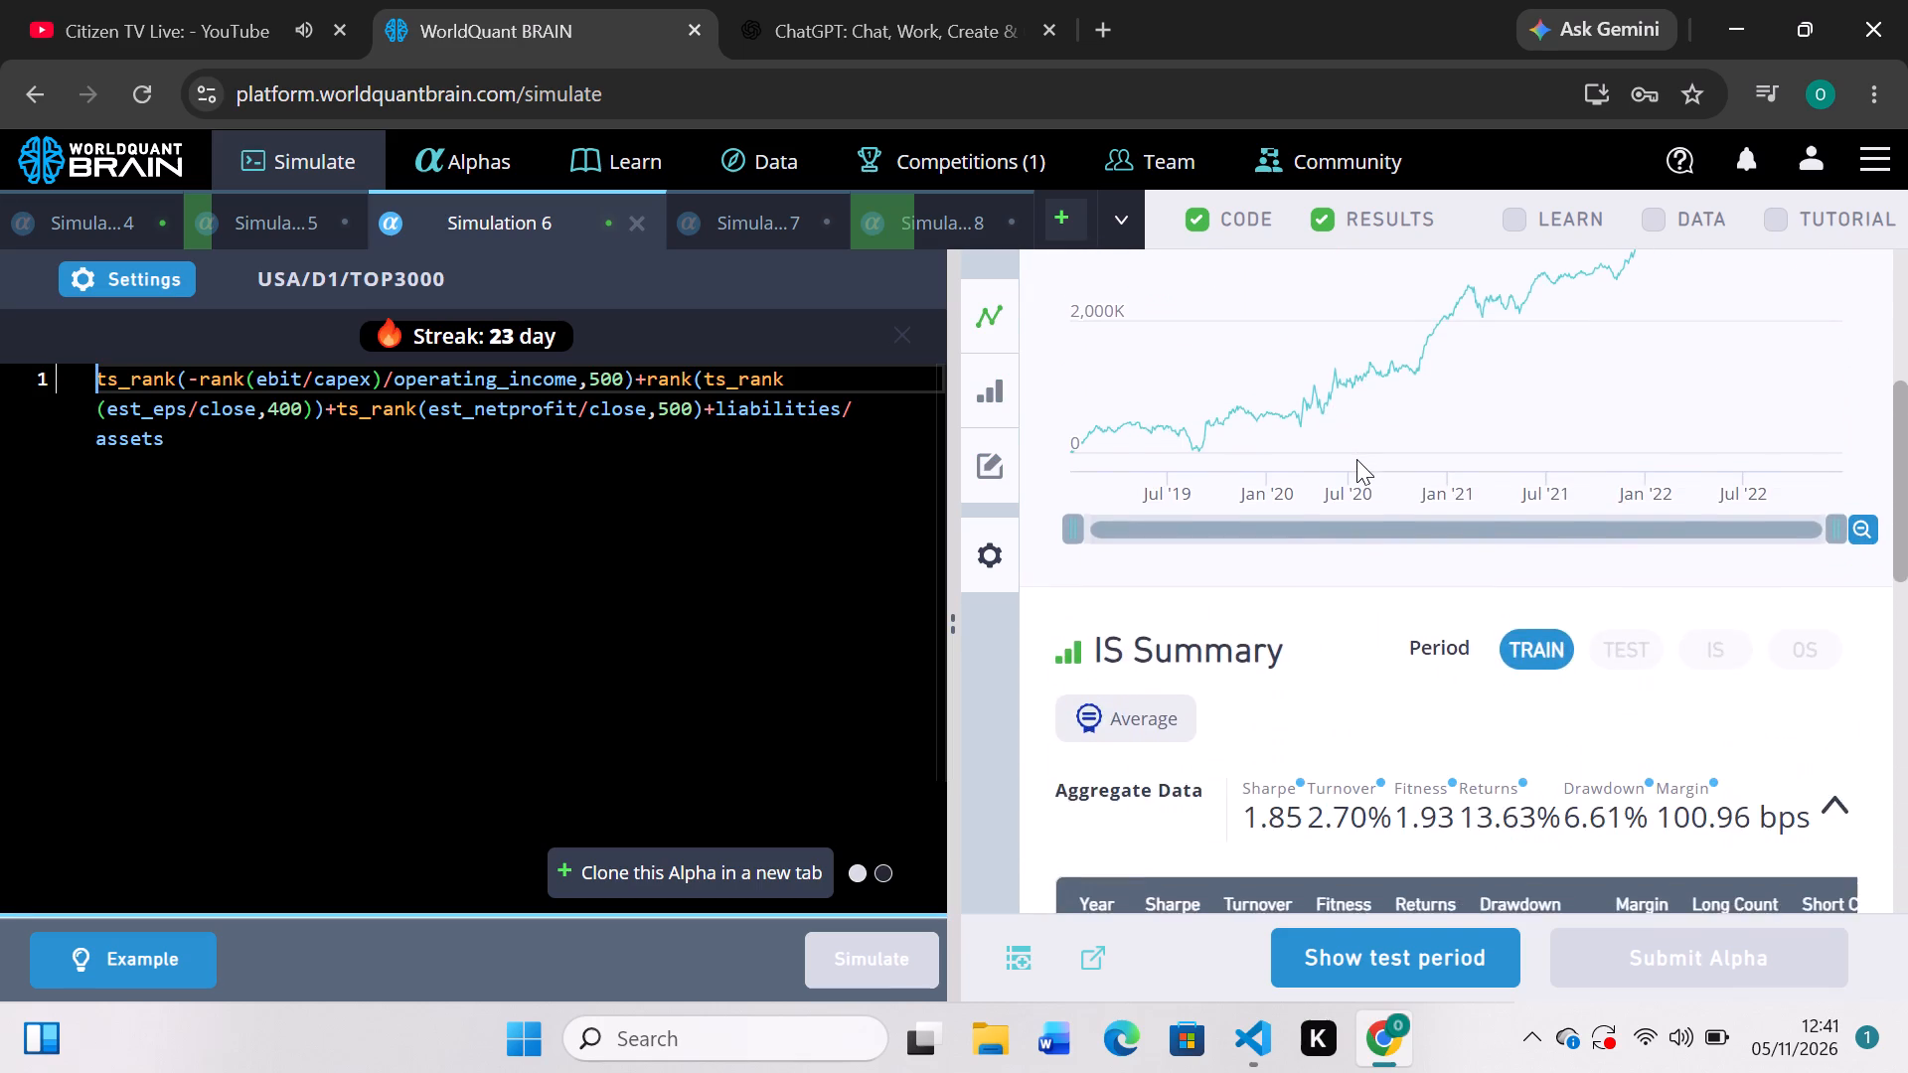
scroll(1356, 459, "up", 1)
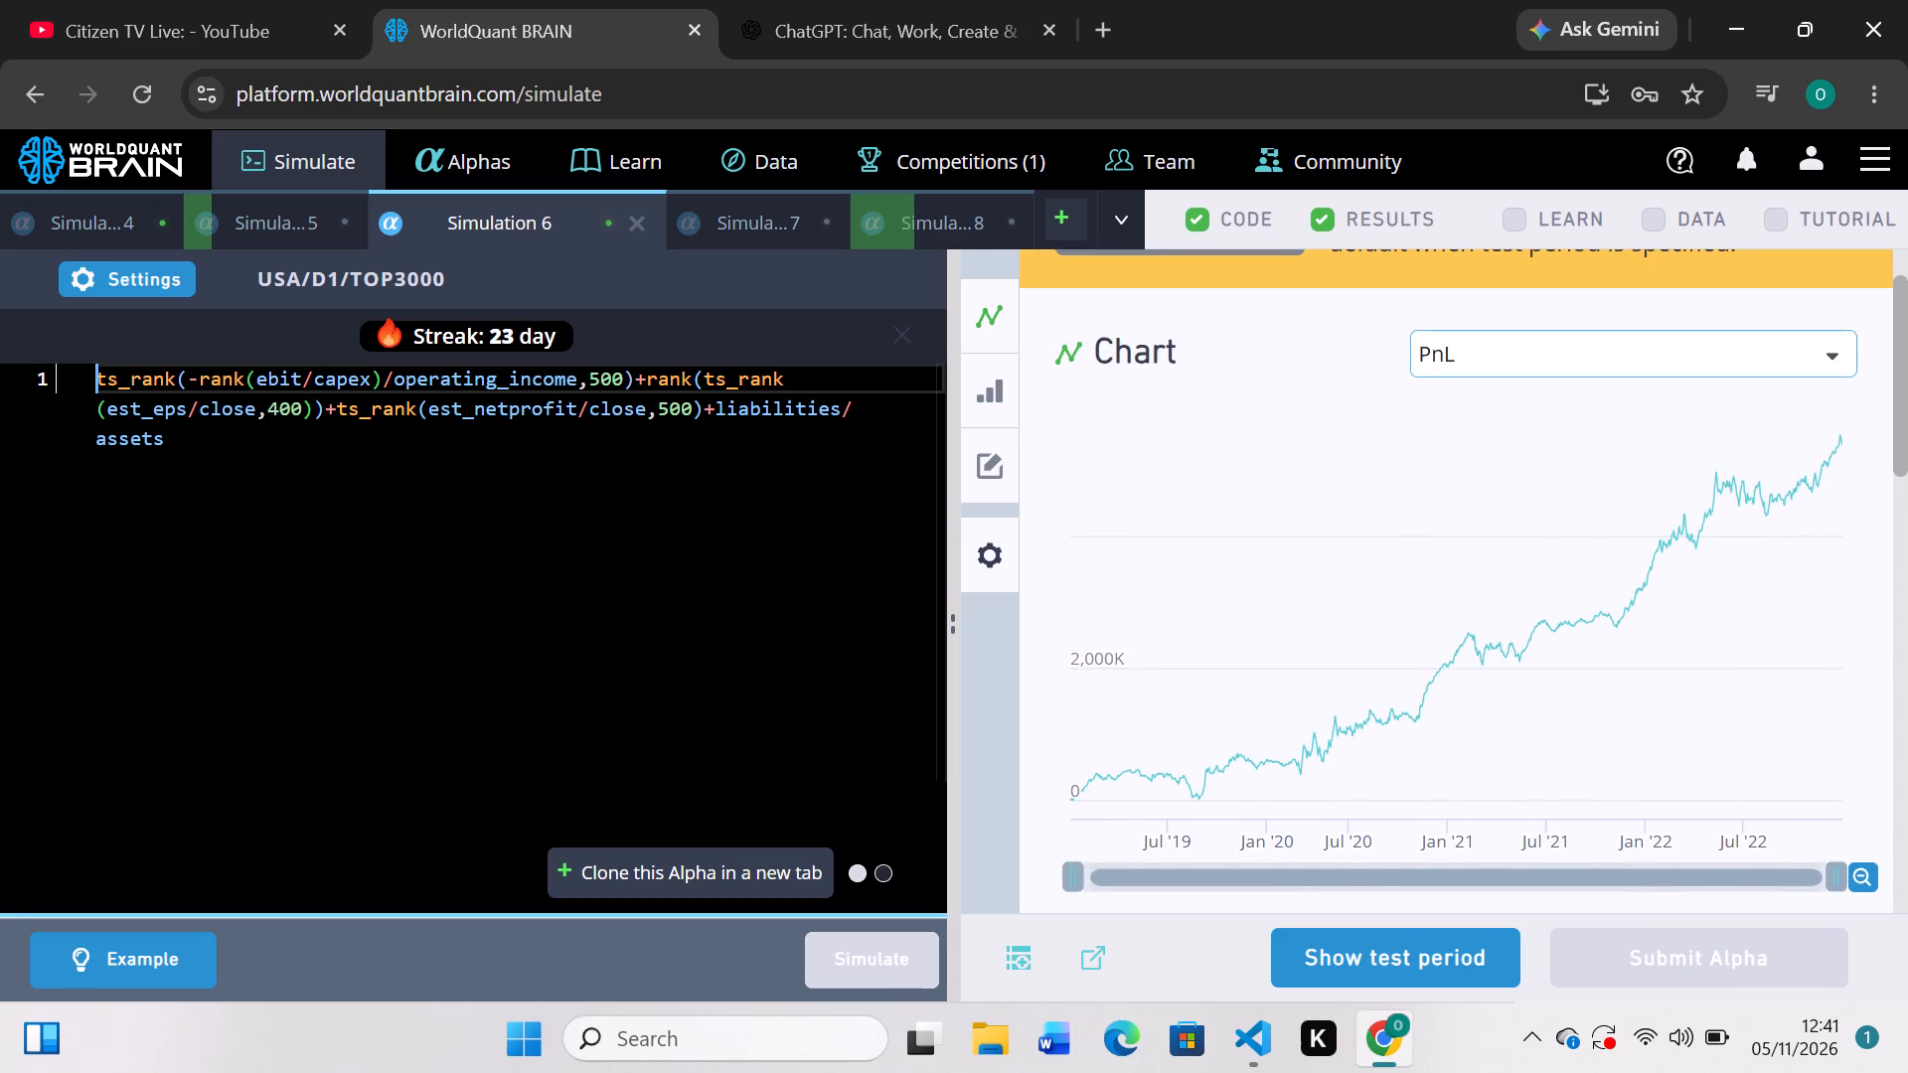
Simulate Simulation 7's alpha ts_rank(est_netprofit/close,108) again.
left_click(744, 229)
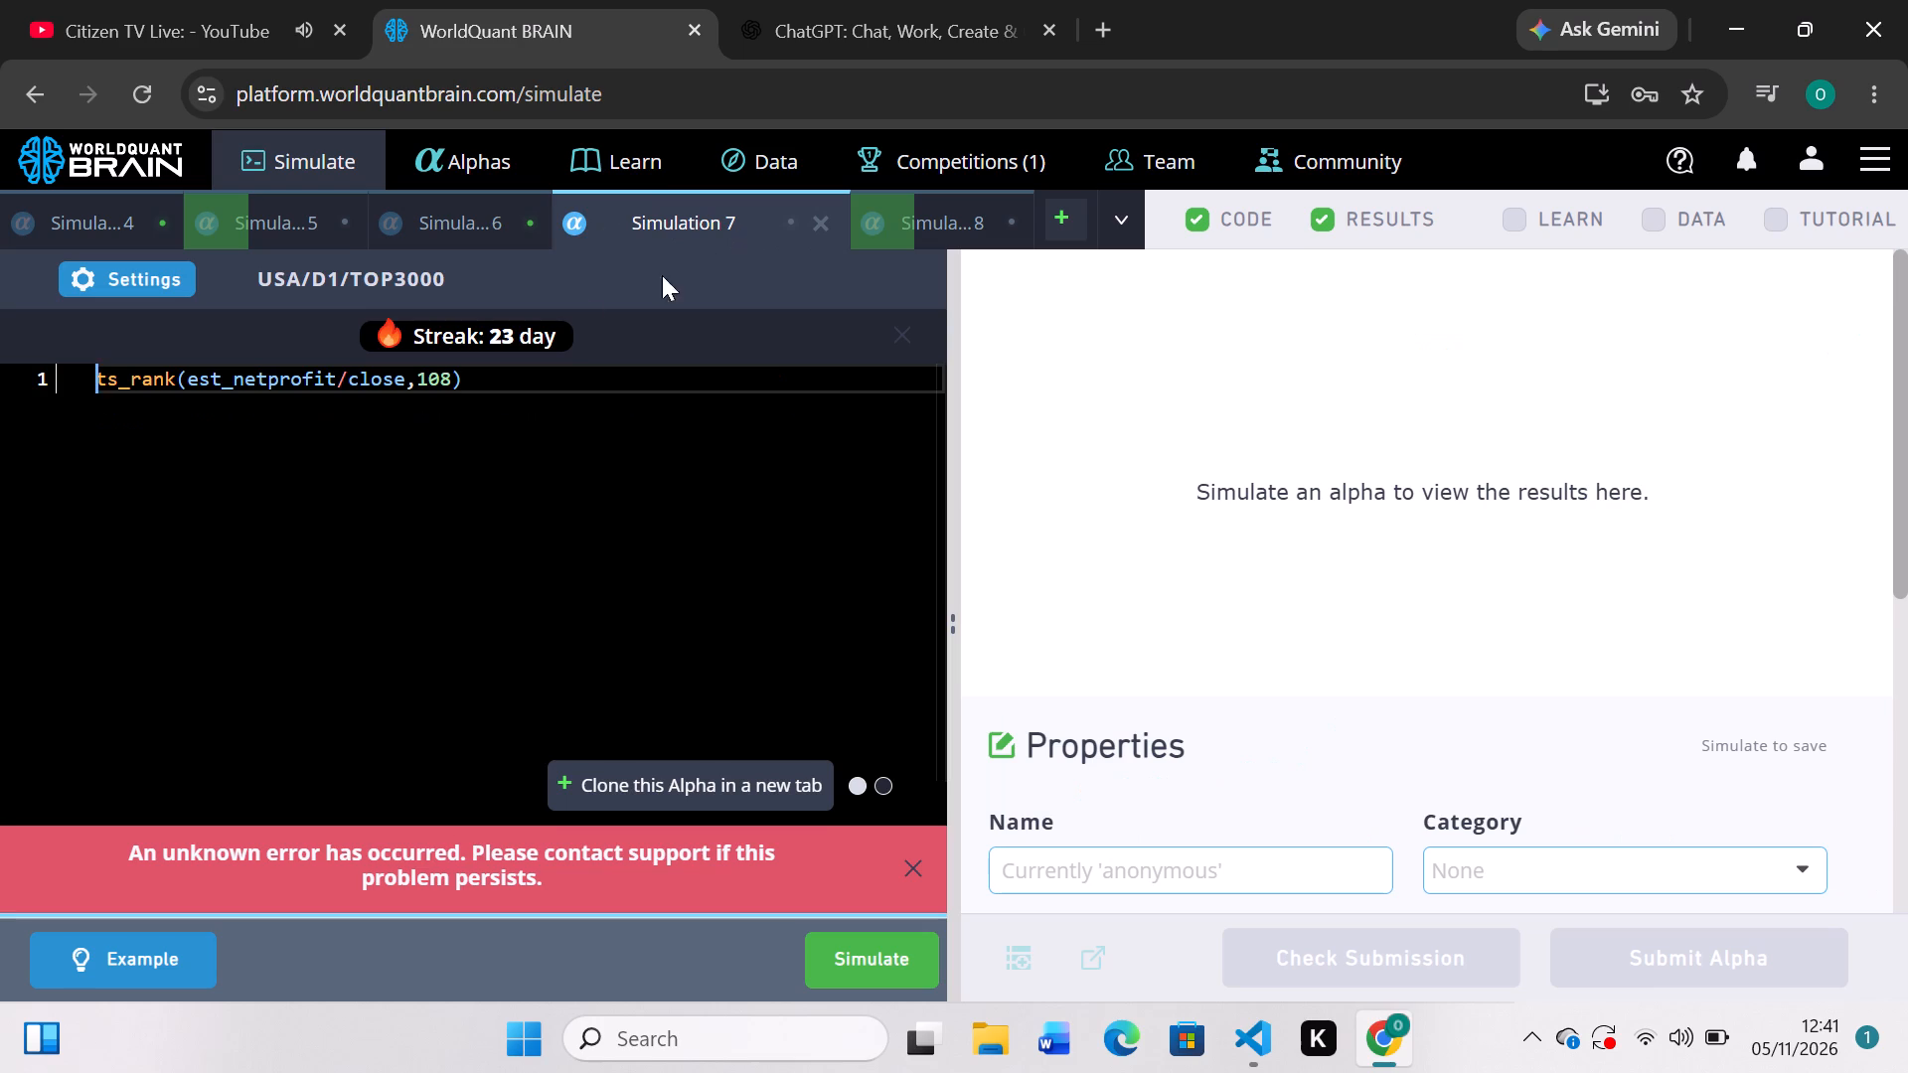
left_click(853, 952)
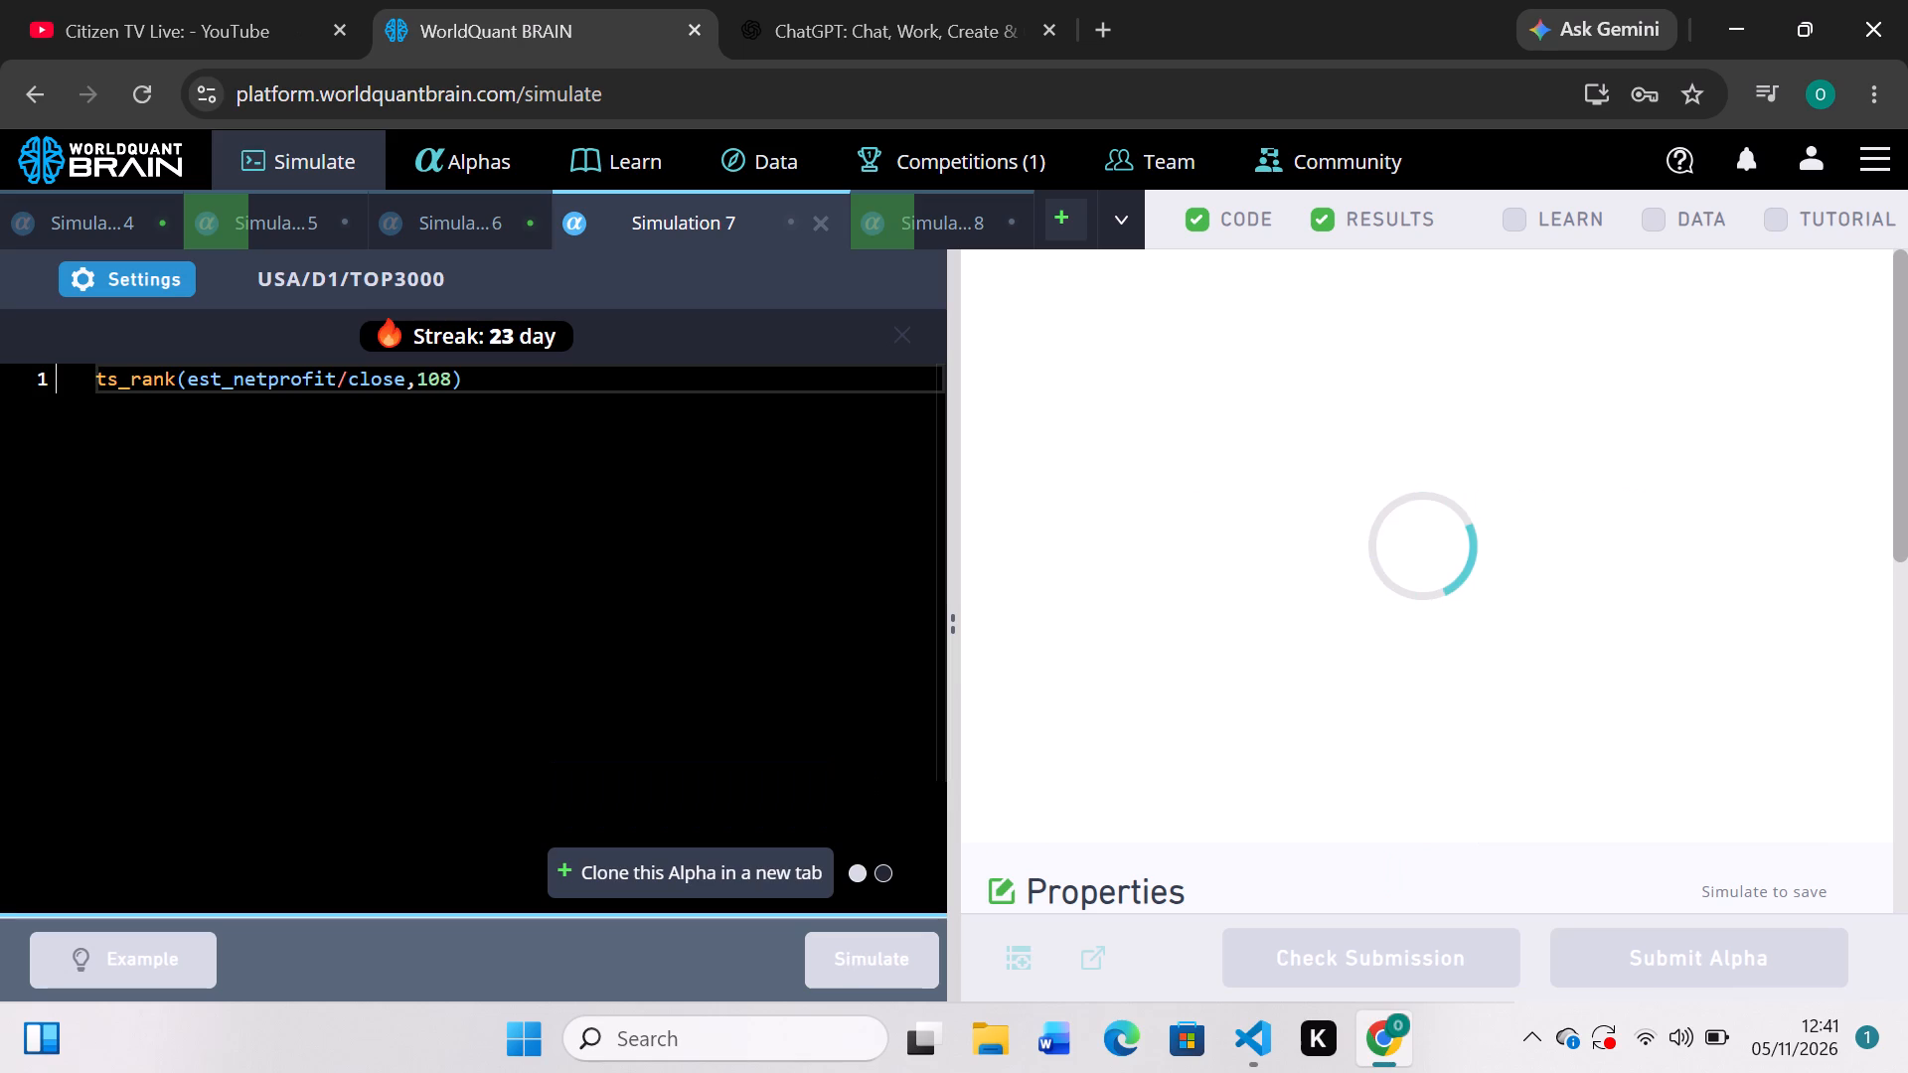
In Simulation 4, replace the division between ts_rank and ts_mean with addition, and simulate the alpha.
left_click(928, 213)
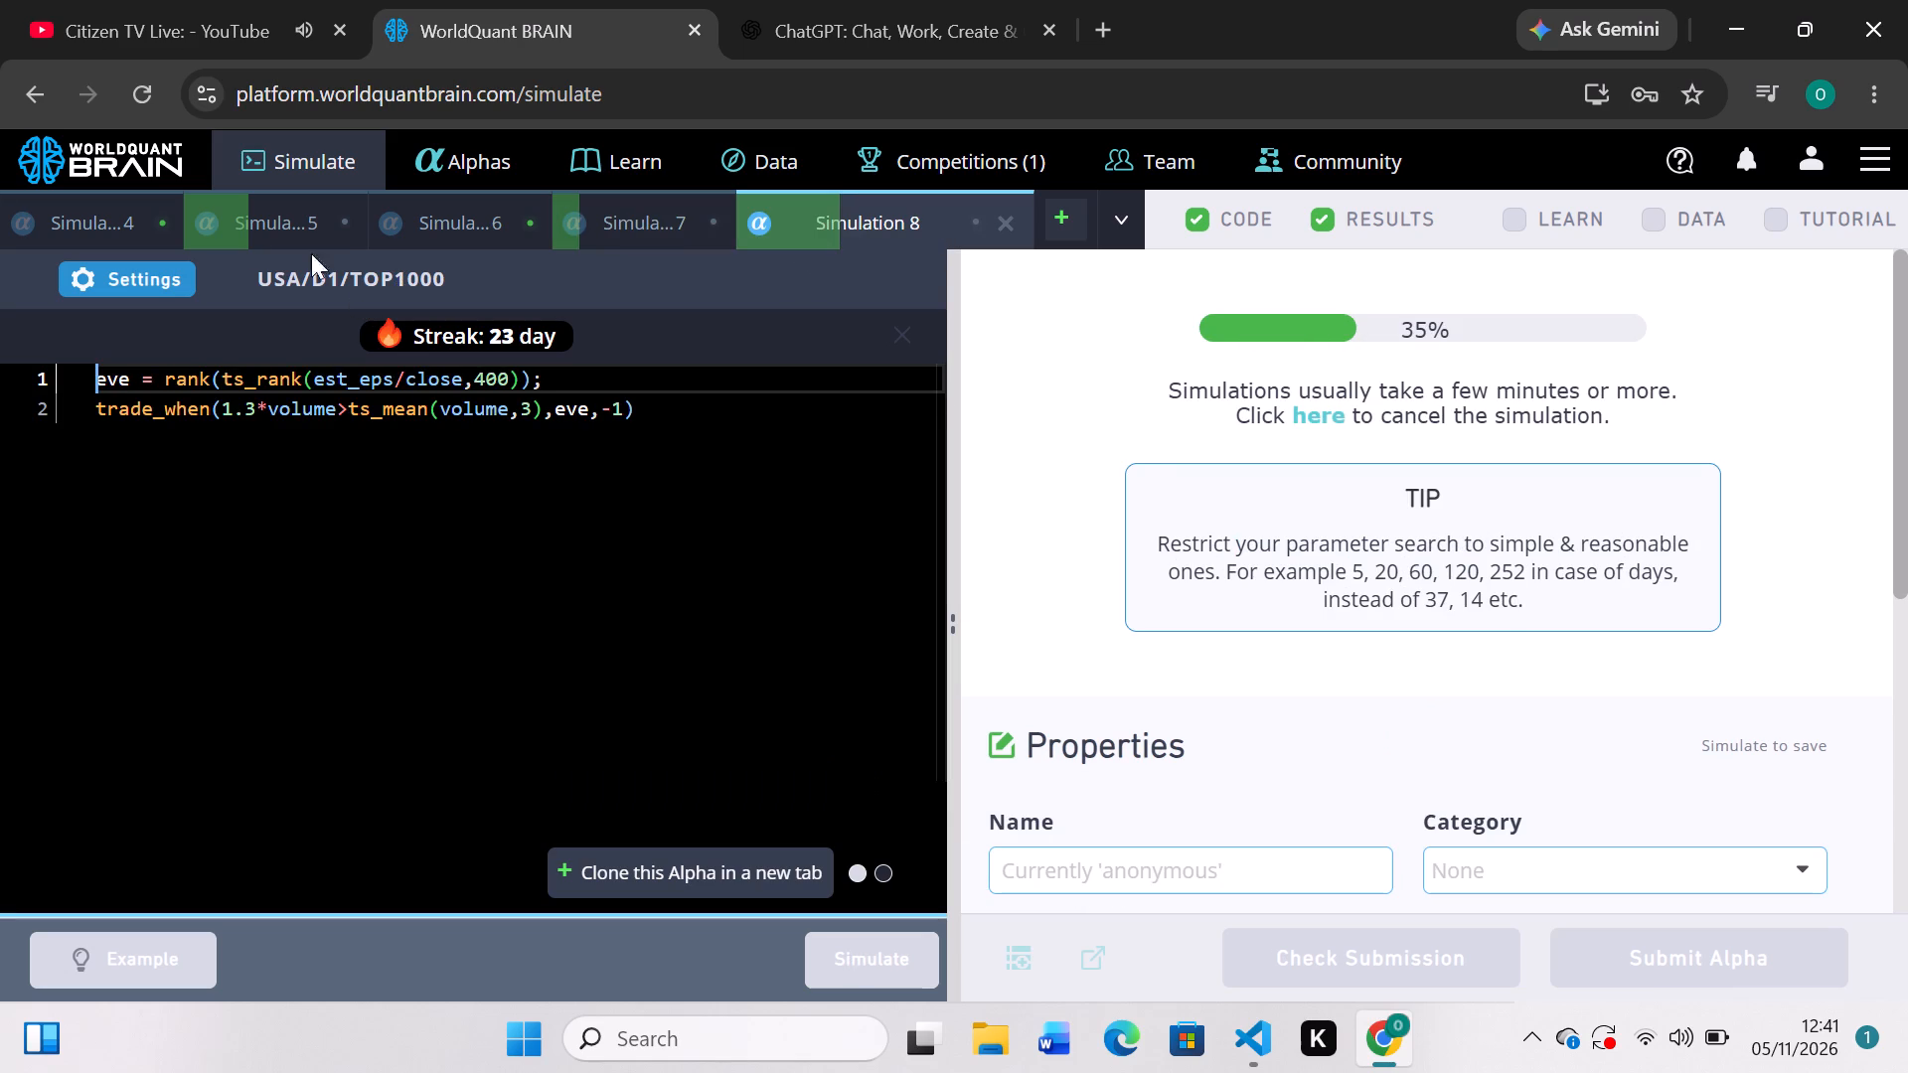
left_click(121, 217)
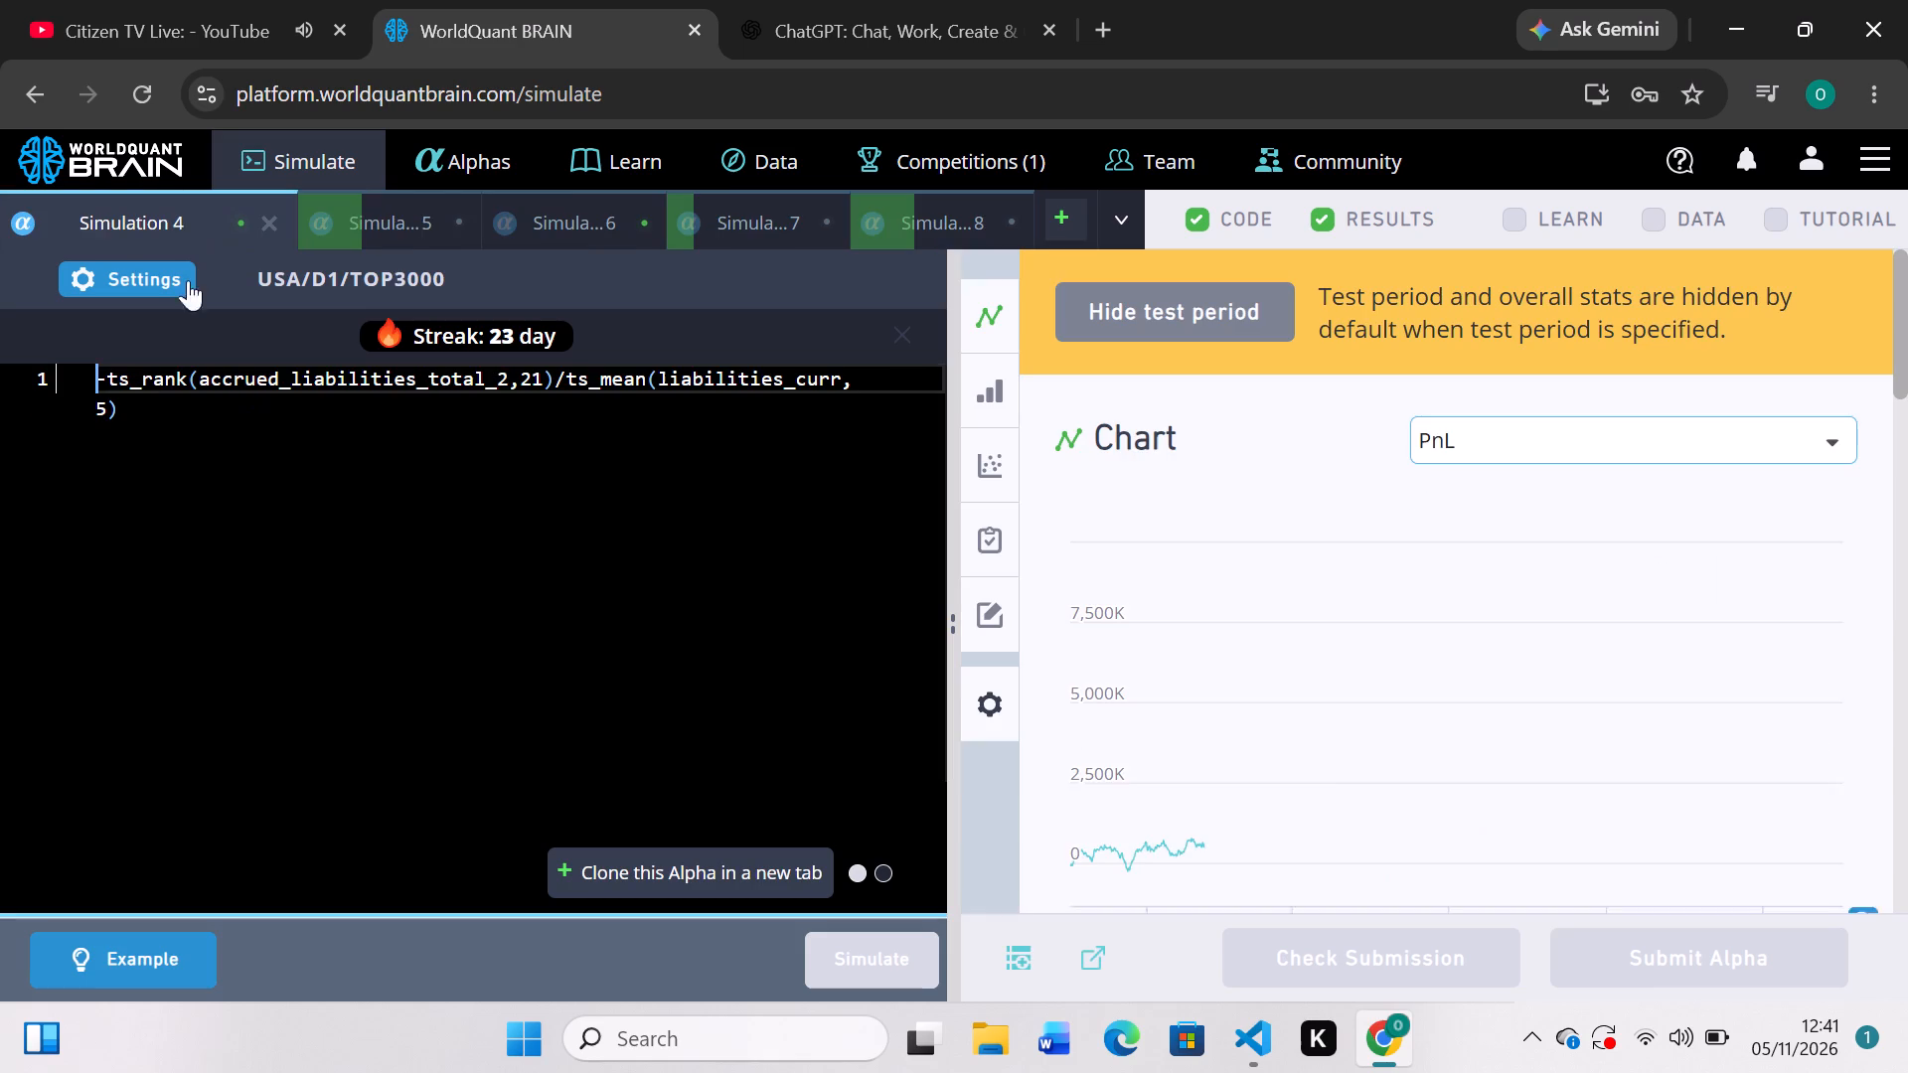
scroll(1260, 707, "down", 2)
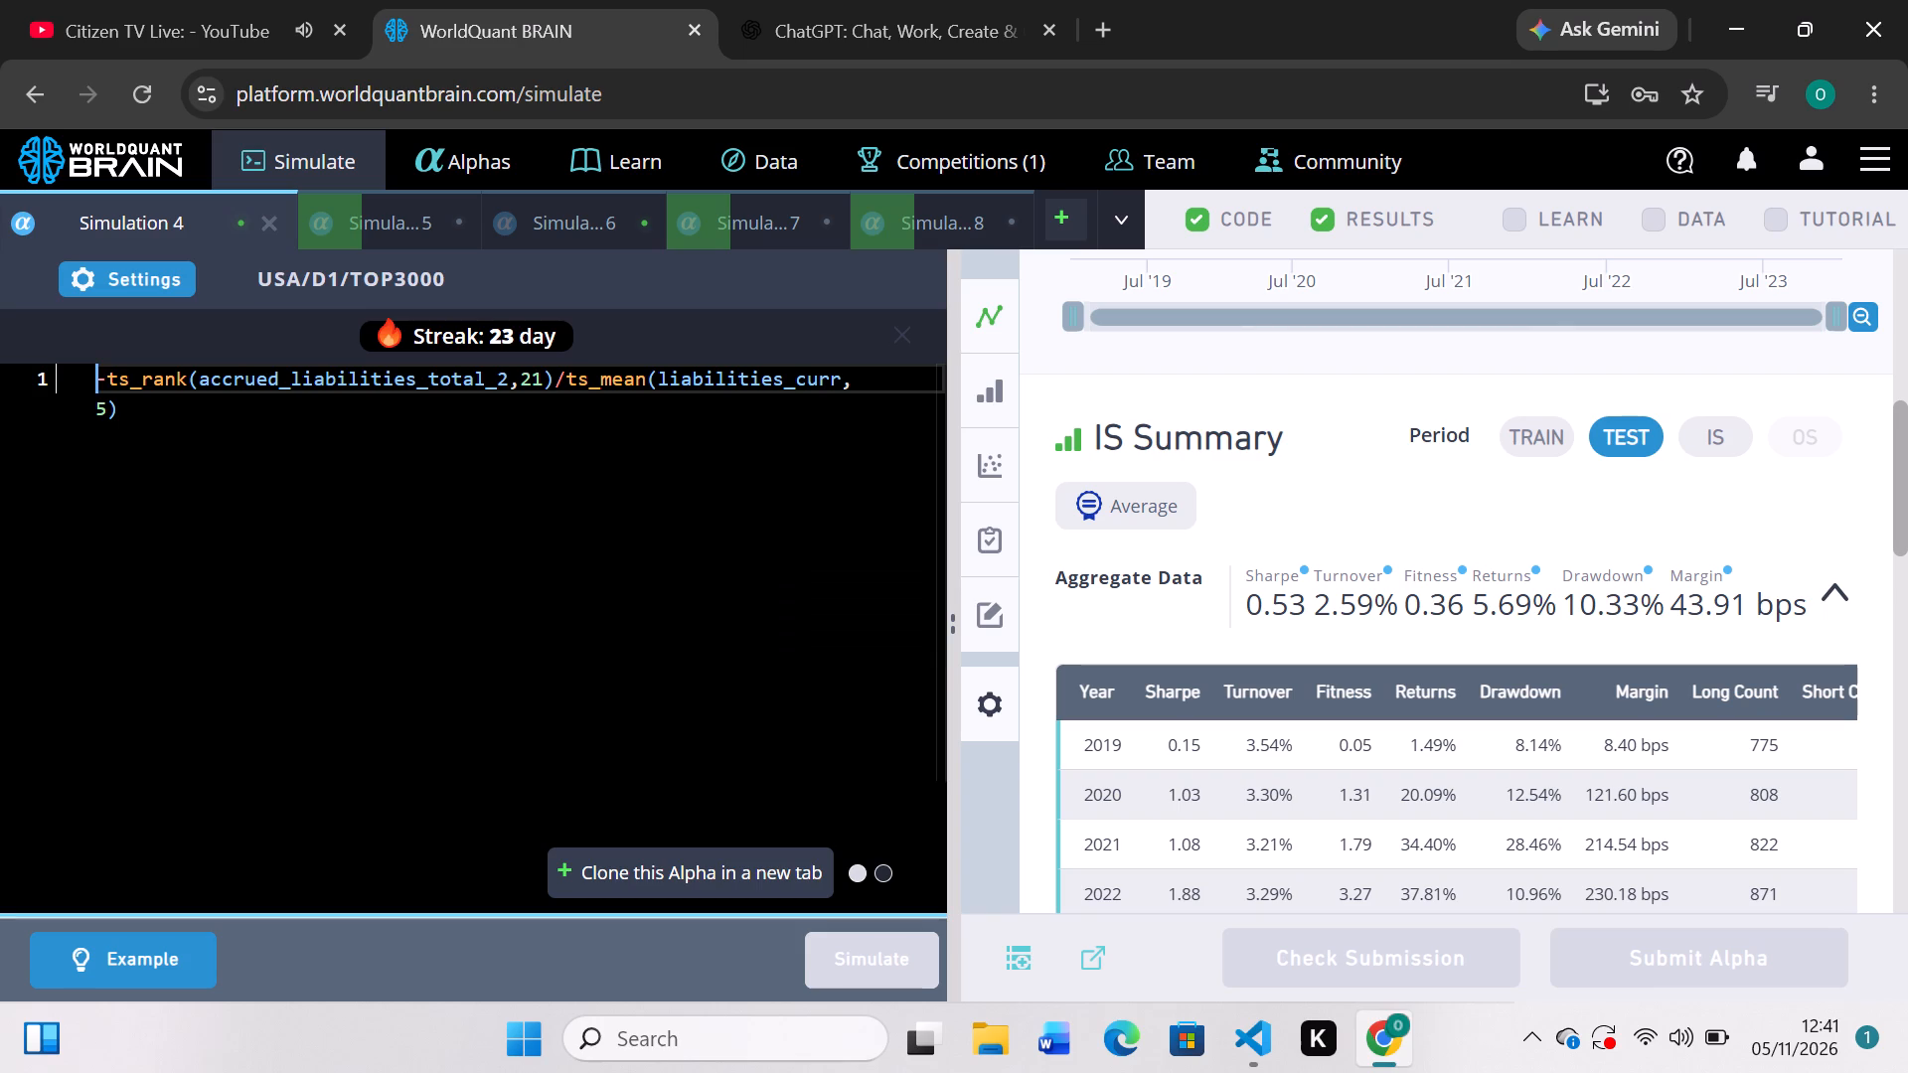
left_click(564, 382)
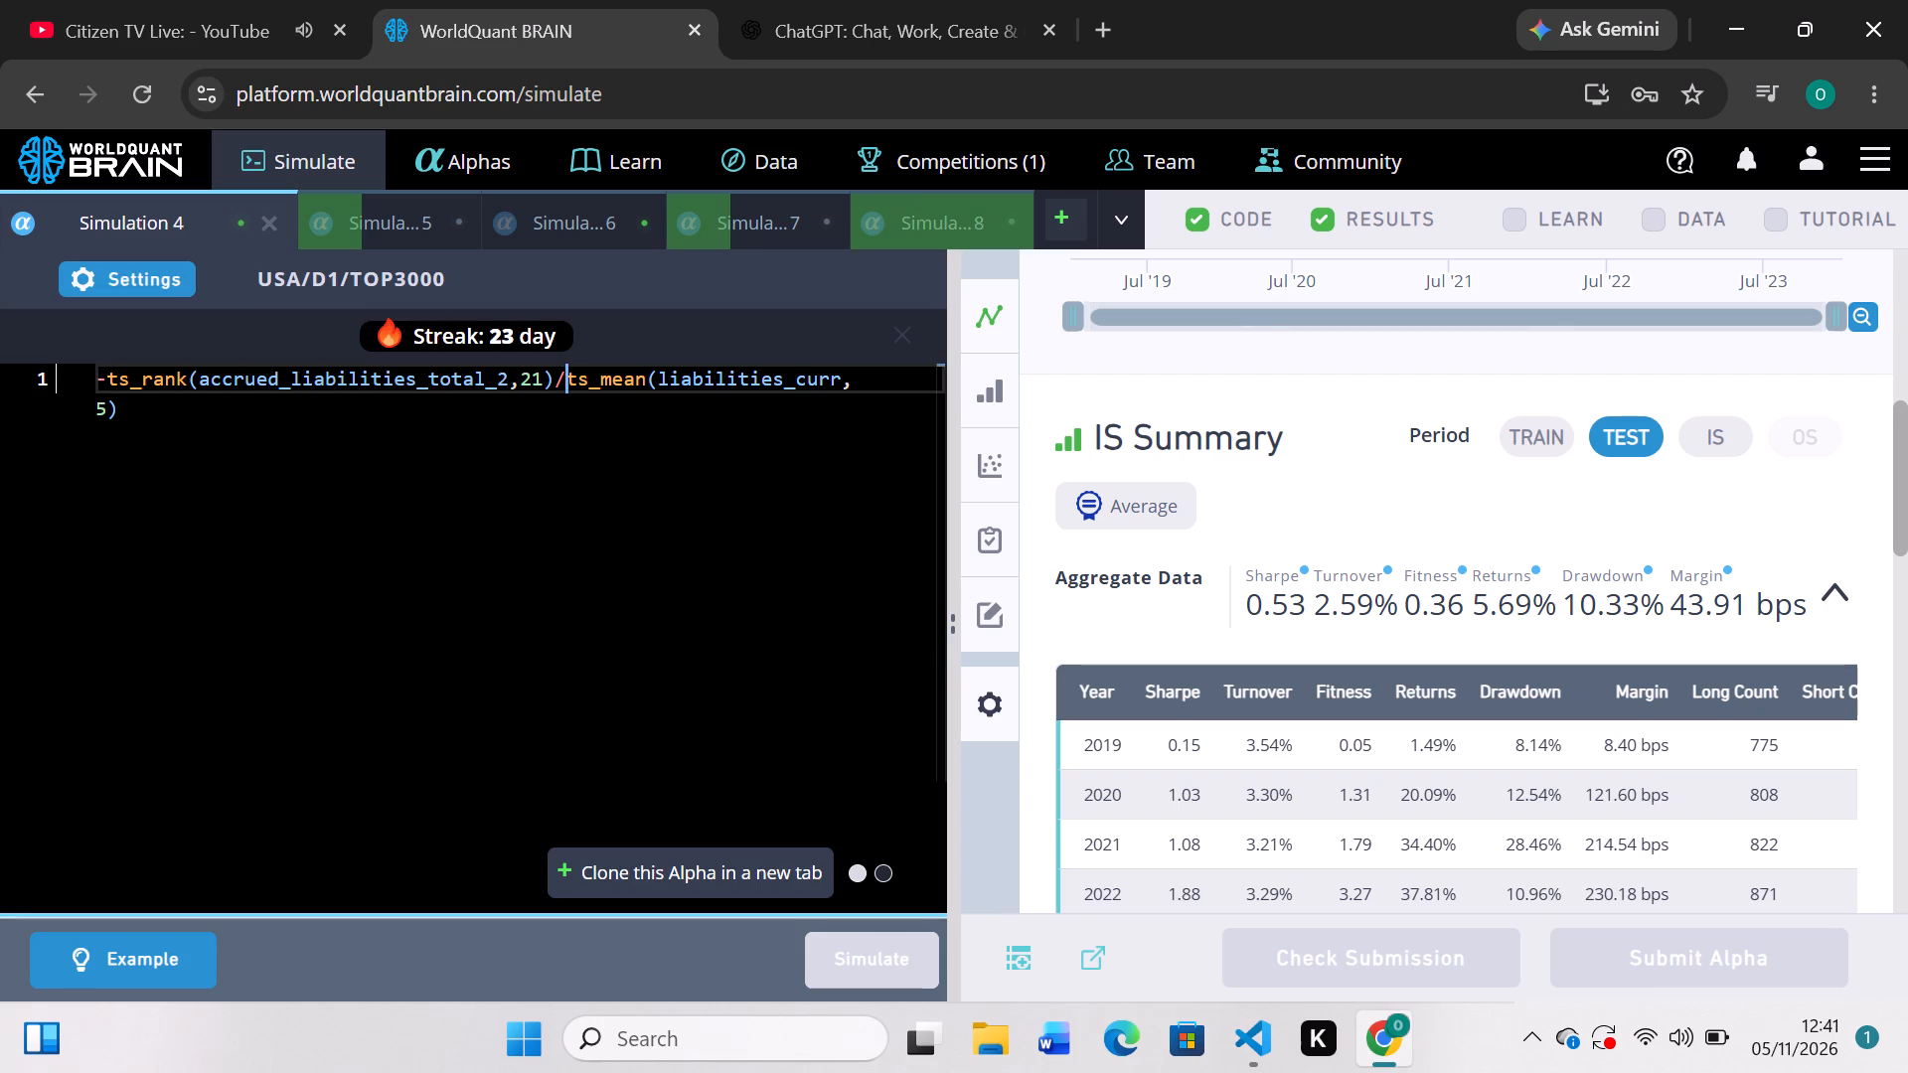
key("BackSpace")
key("shift+plus")
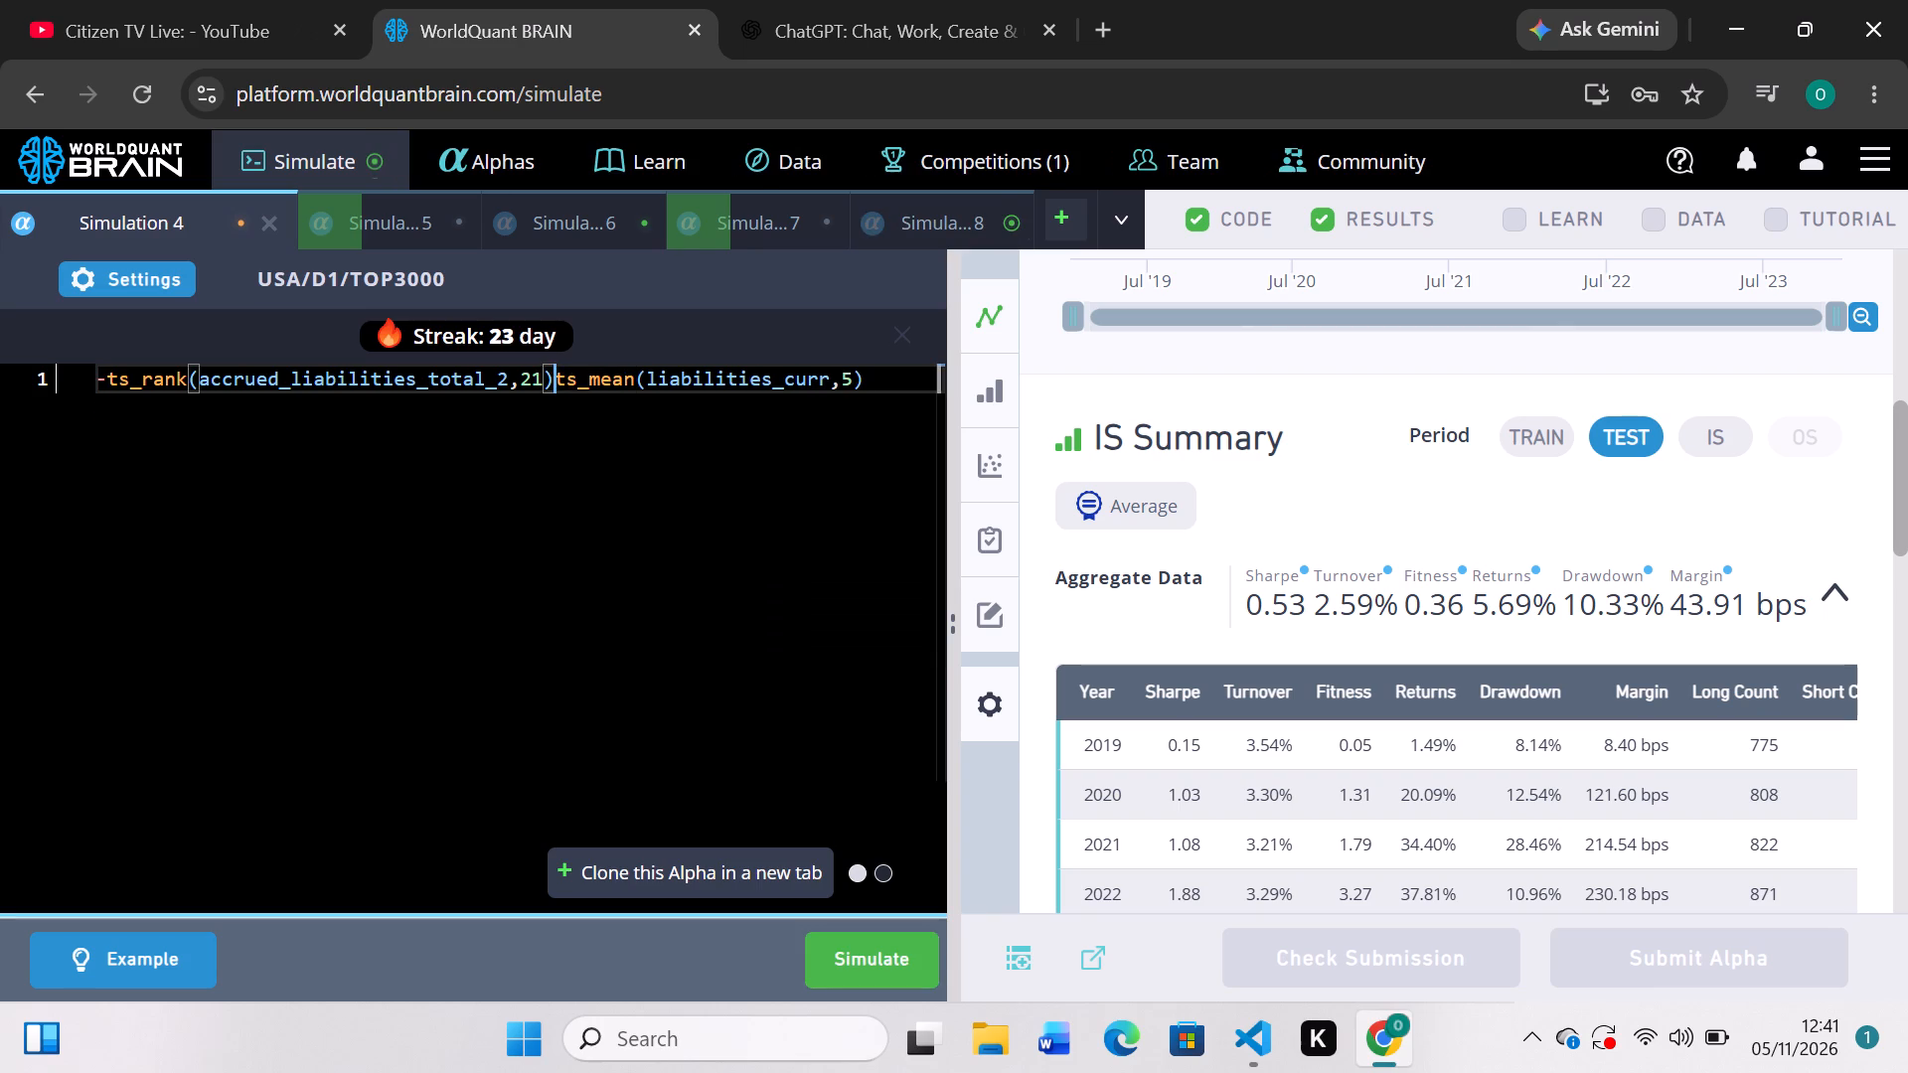
left_click(876, 972)
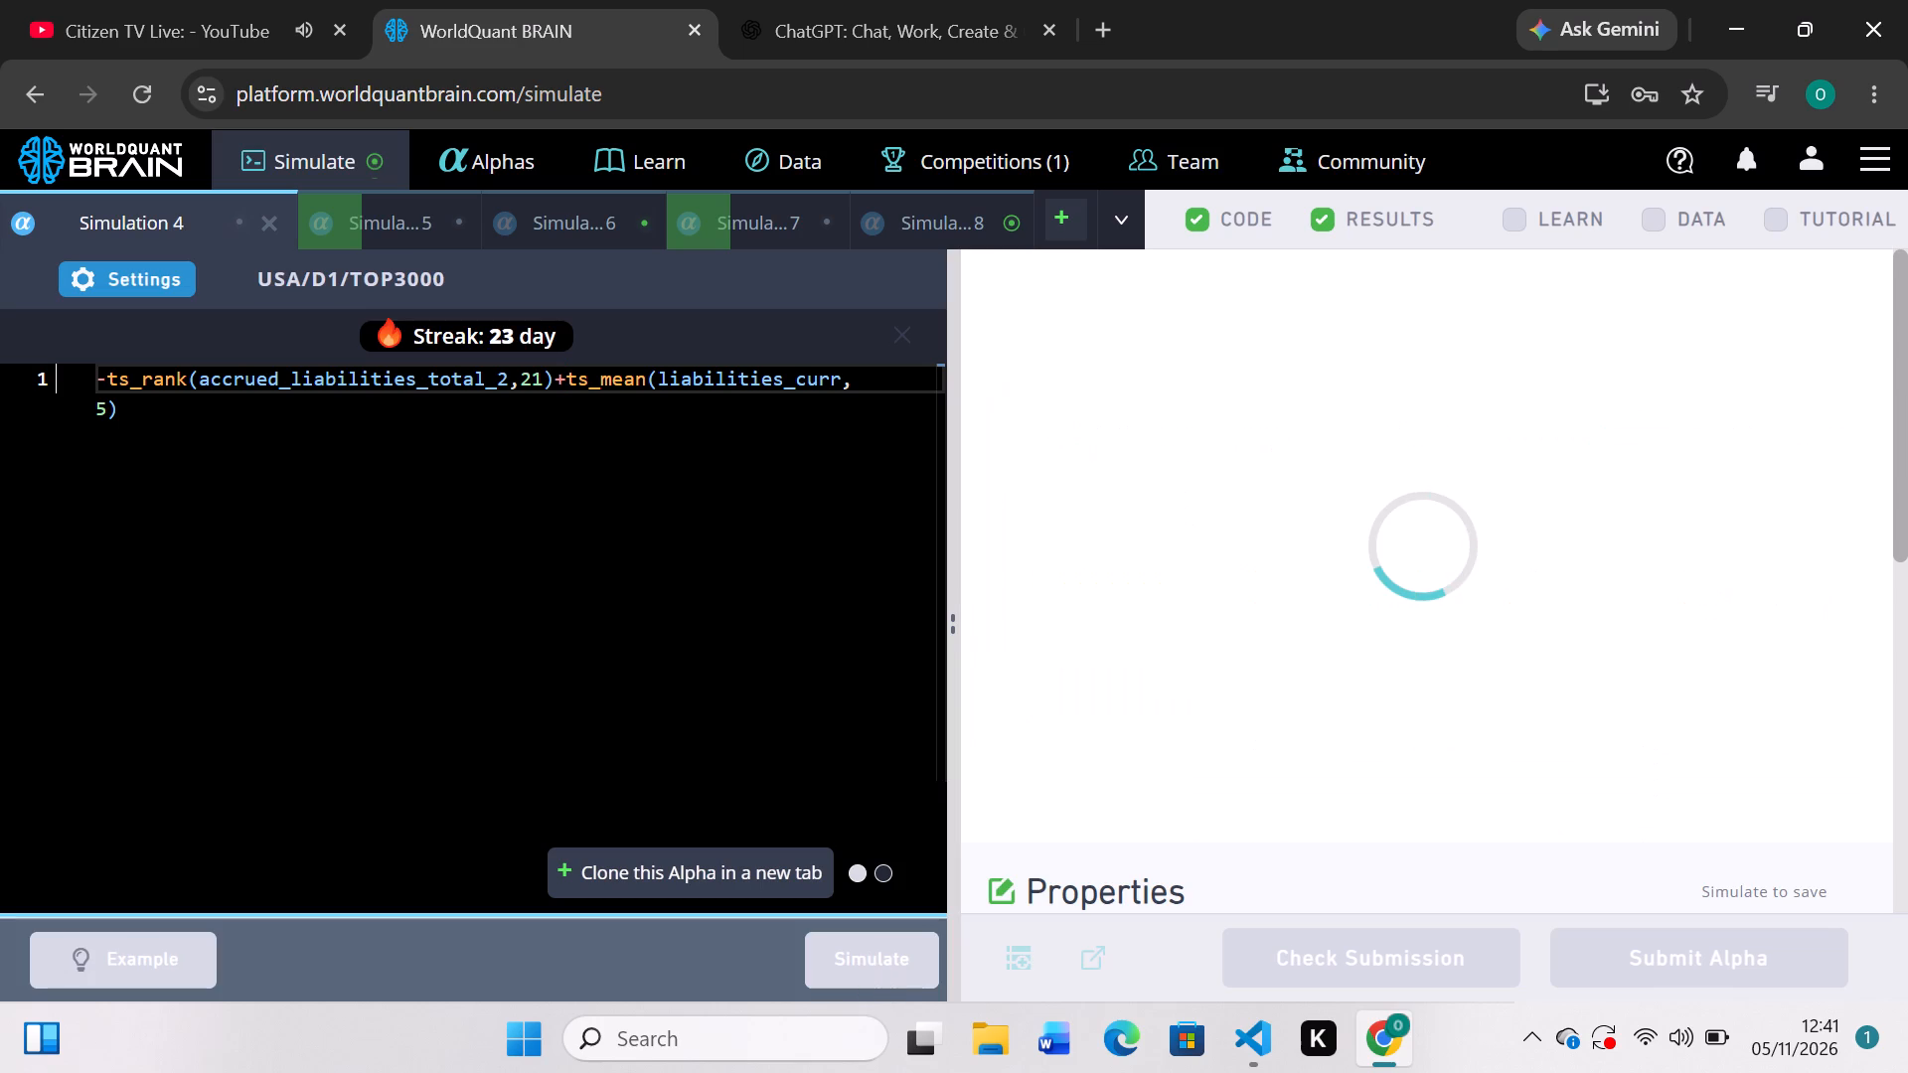
Check Simulation 8's train IS summary, set the volume multiplier in its trade_when condition to 1.6, and simulate.
left_click(930, 235)
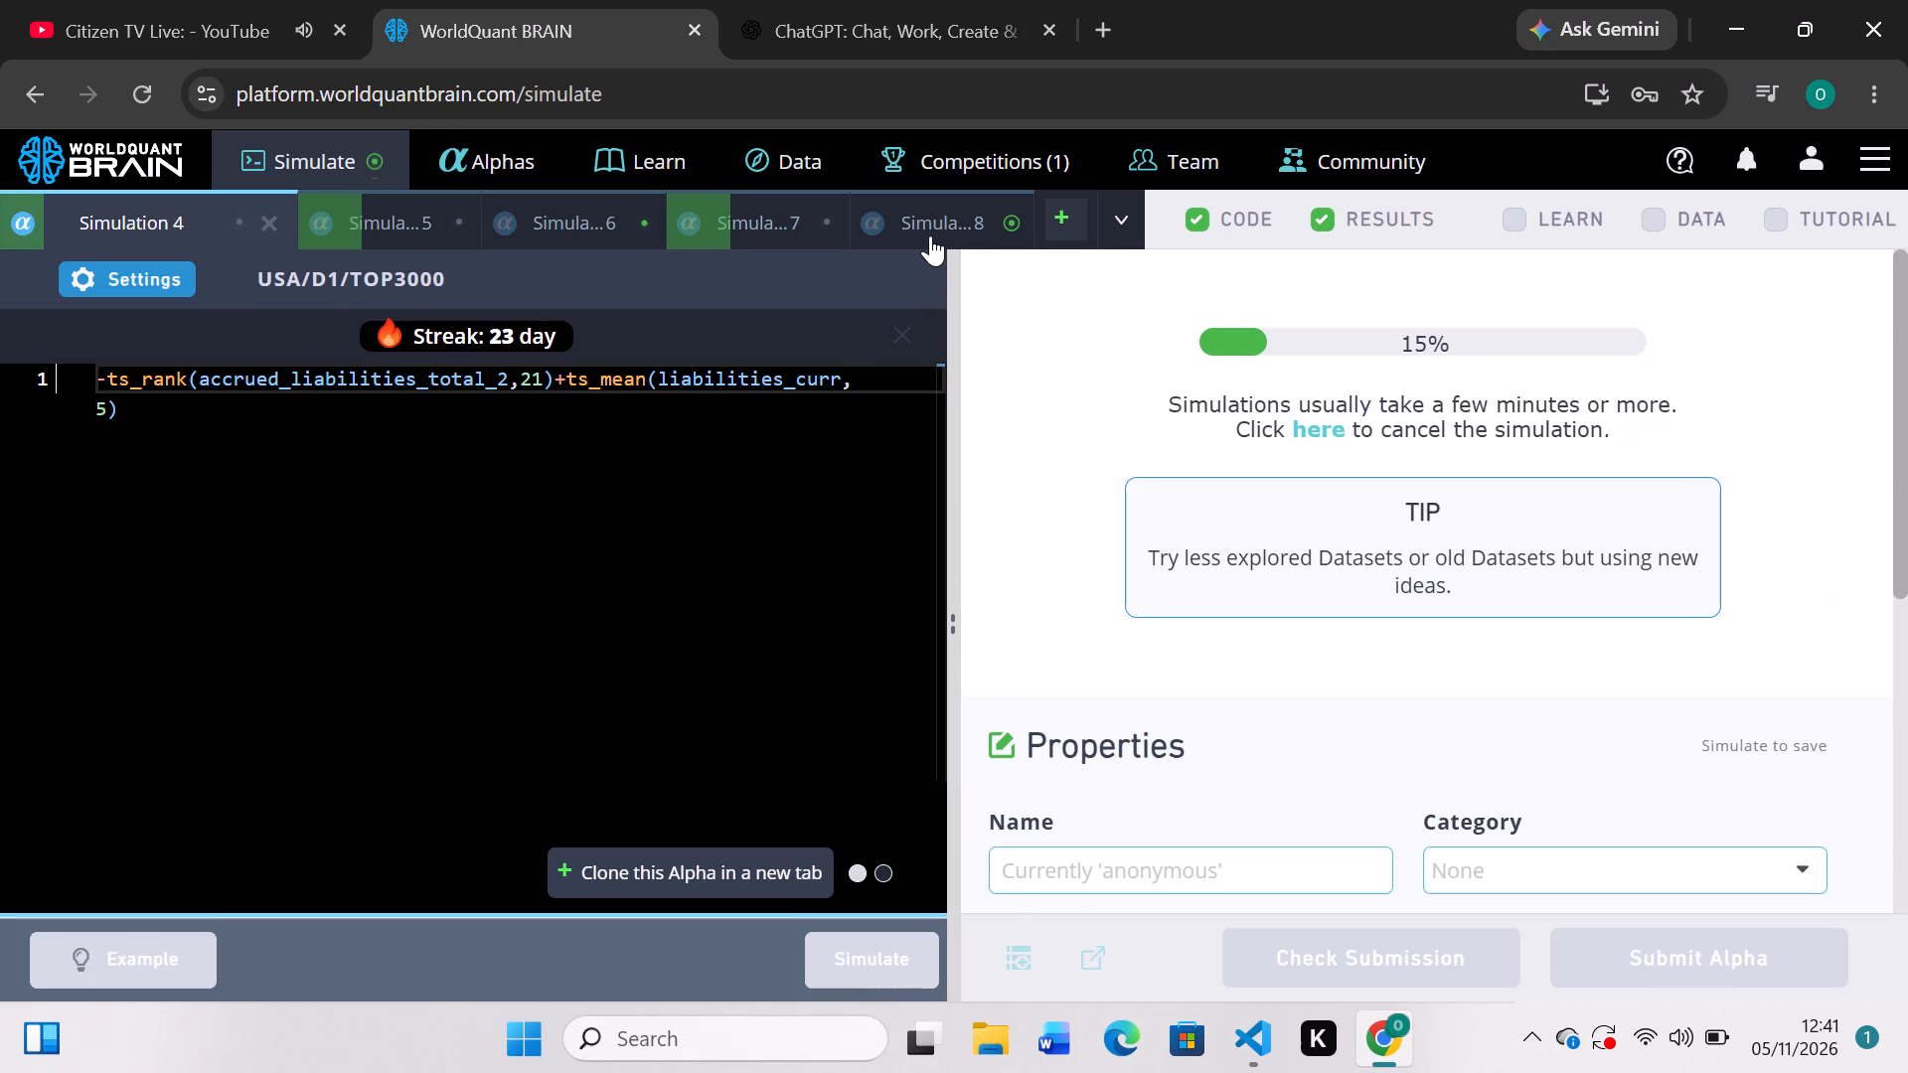
scroll(1297, 752, "down", 3)
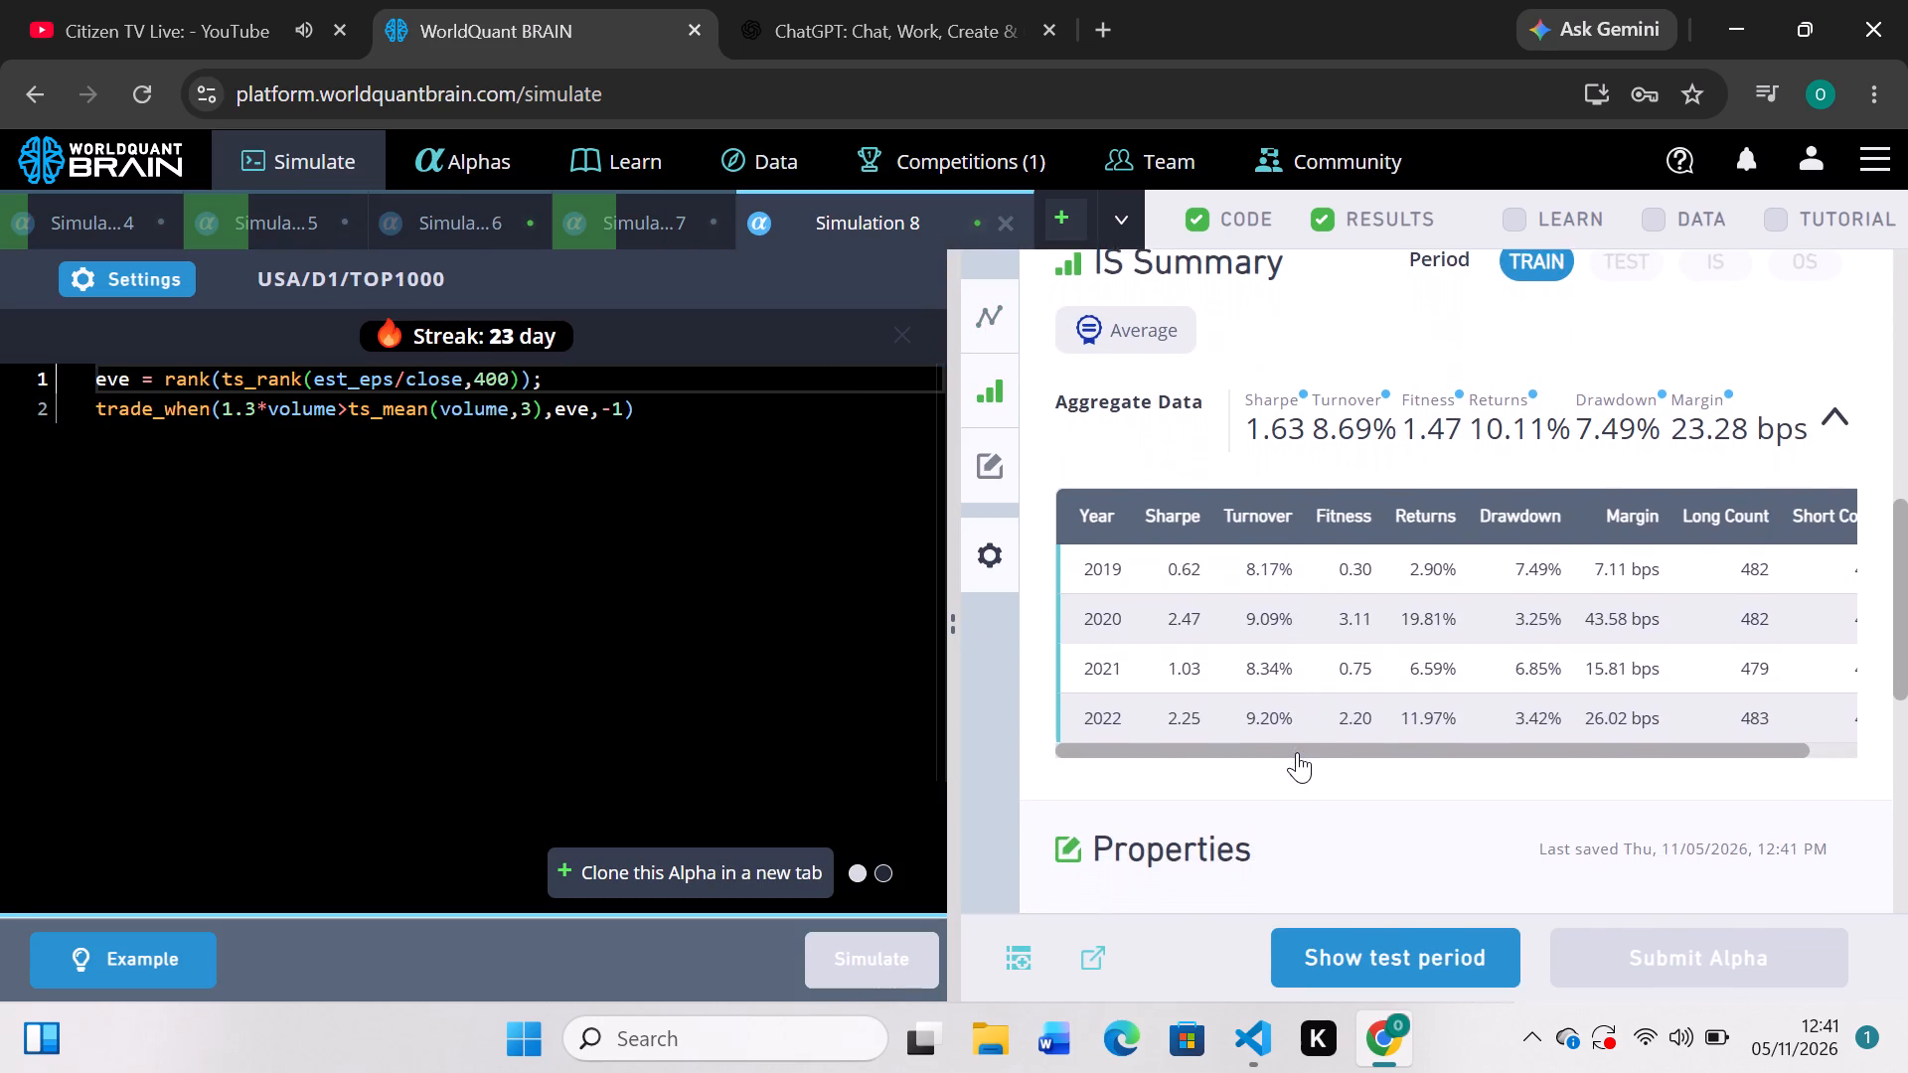
scroll(1297, 752, "up", 2)
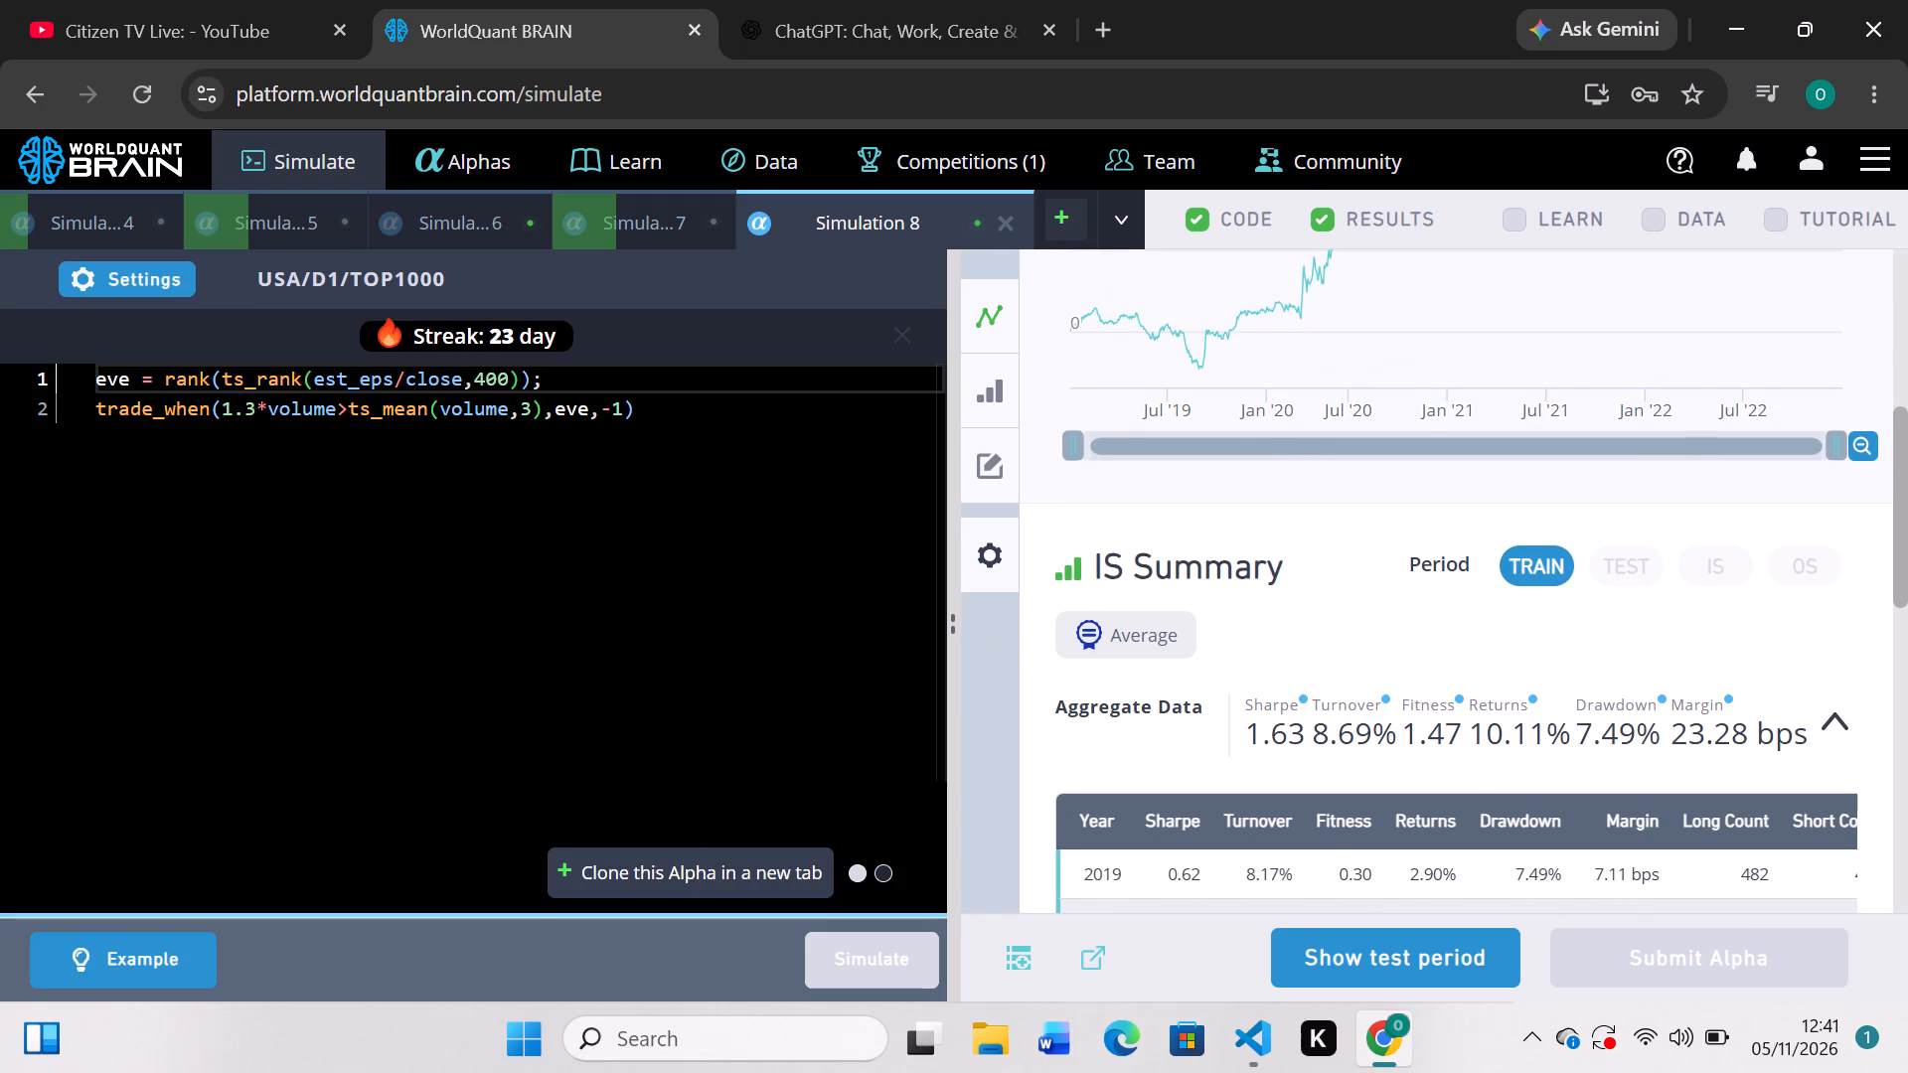
left_click(253, 406)
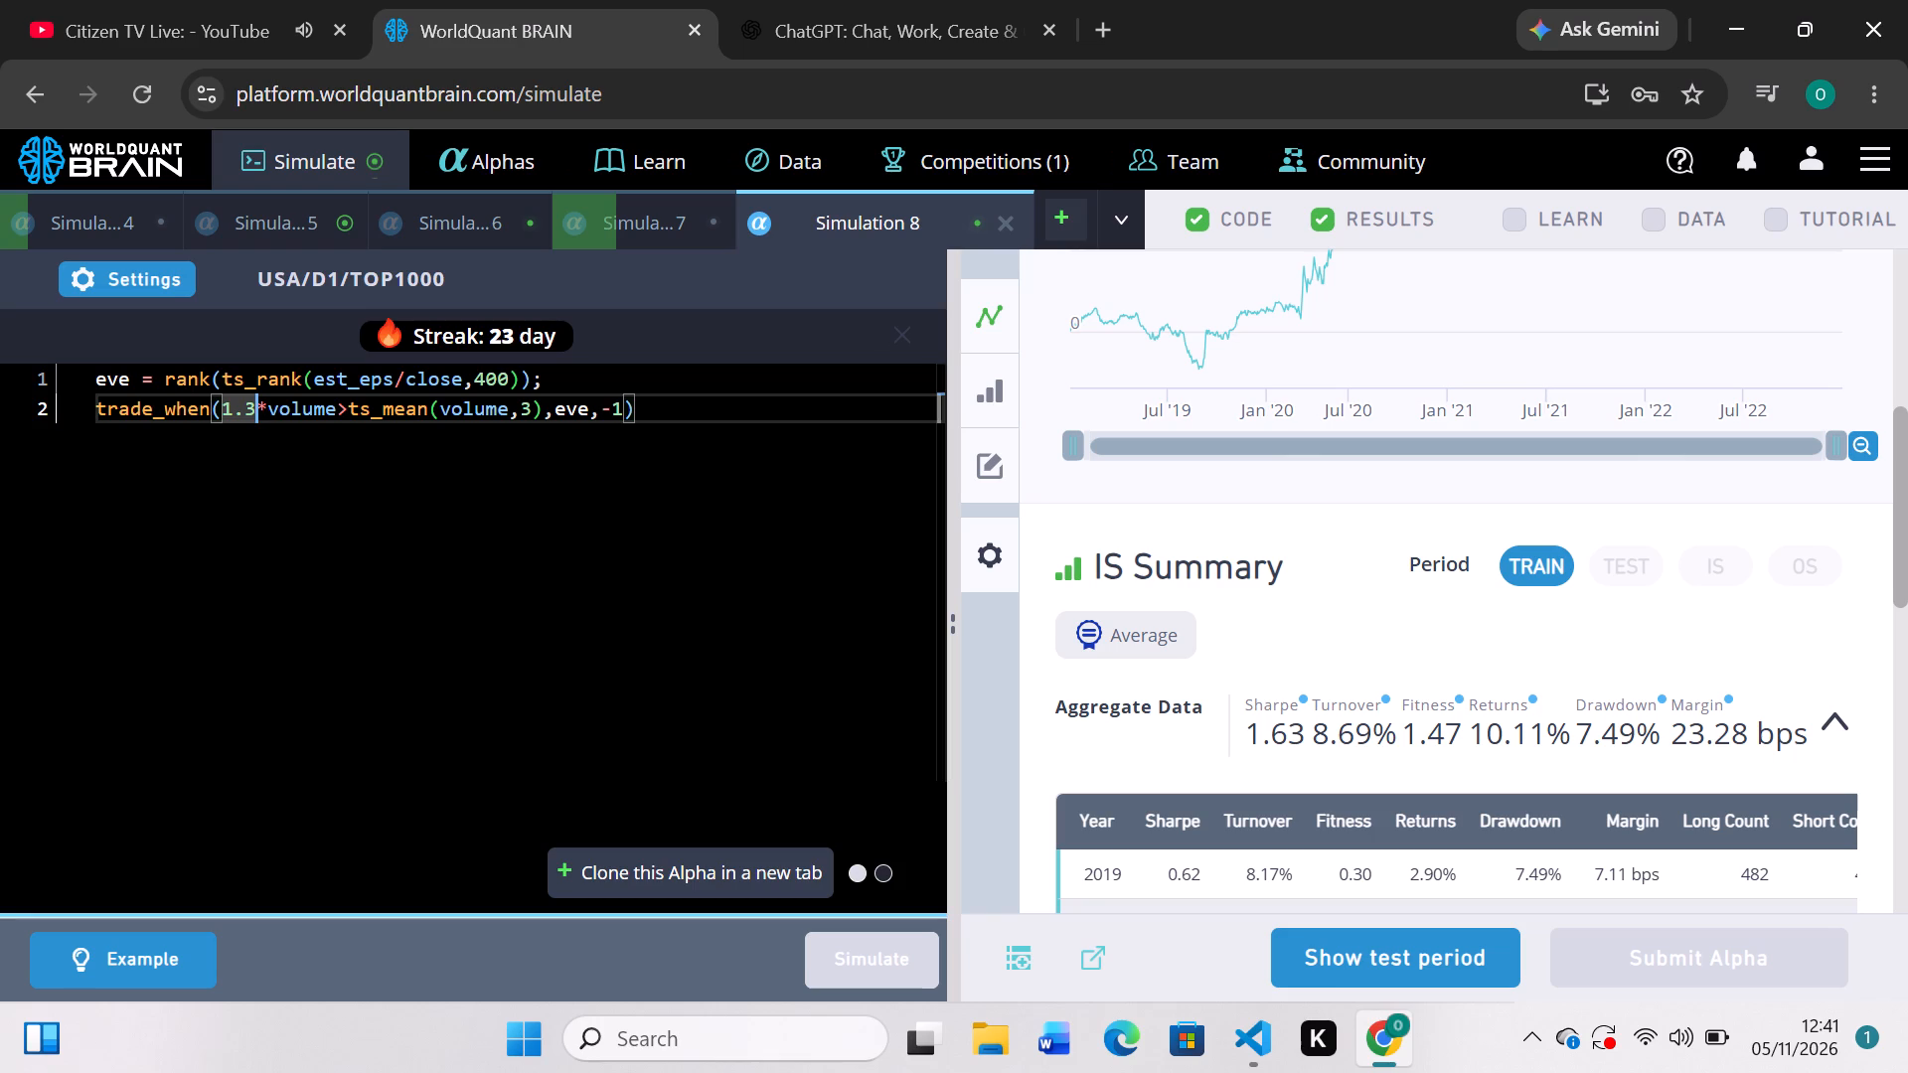
key("BackSpace")
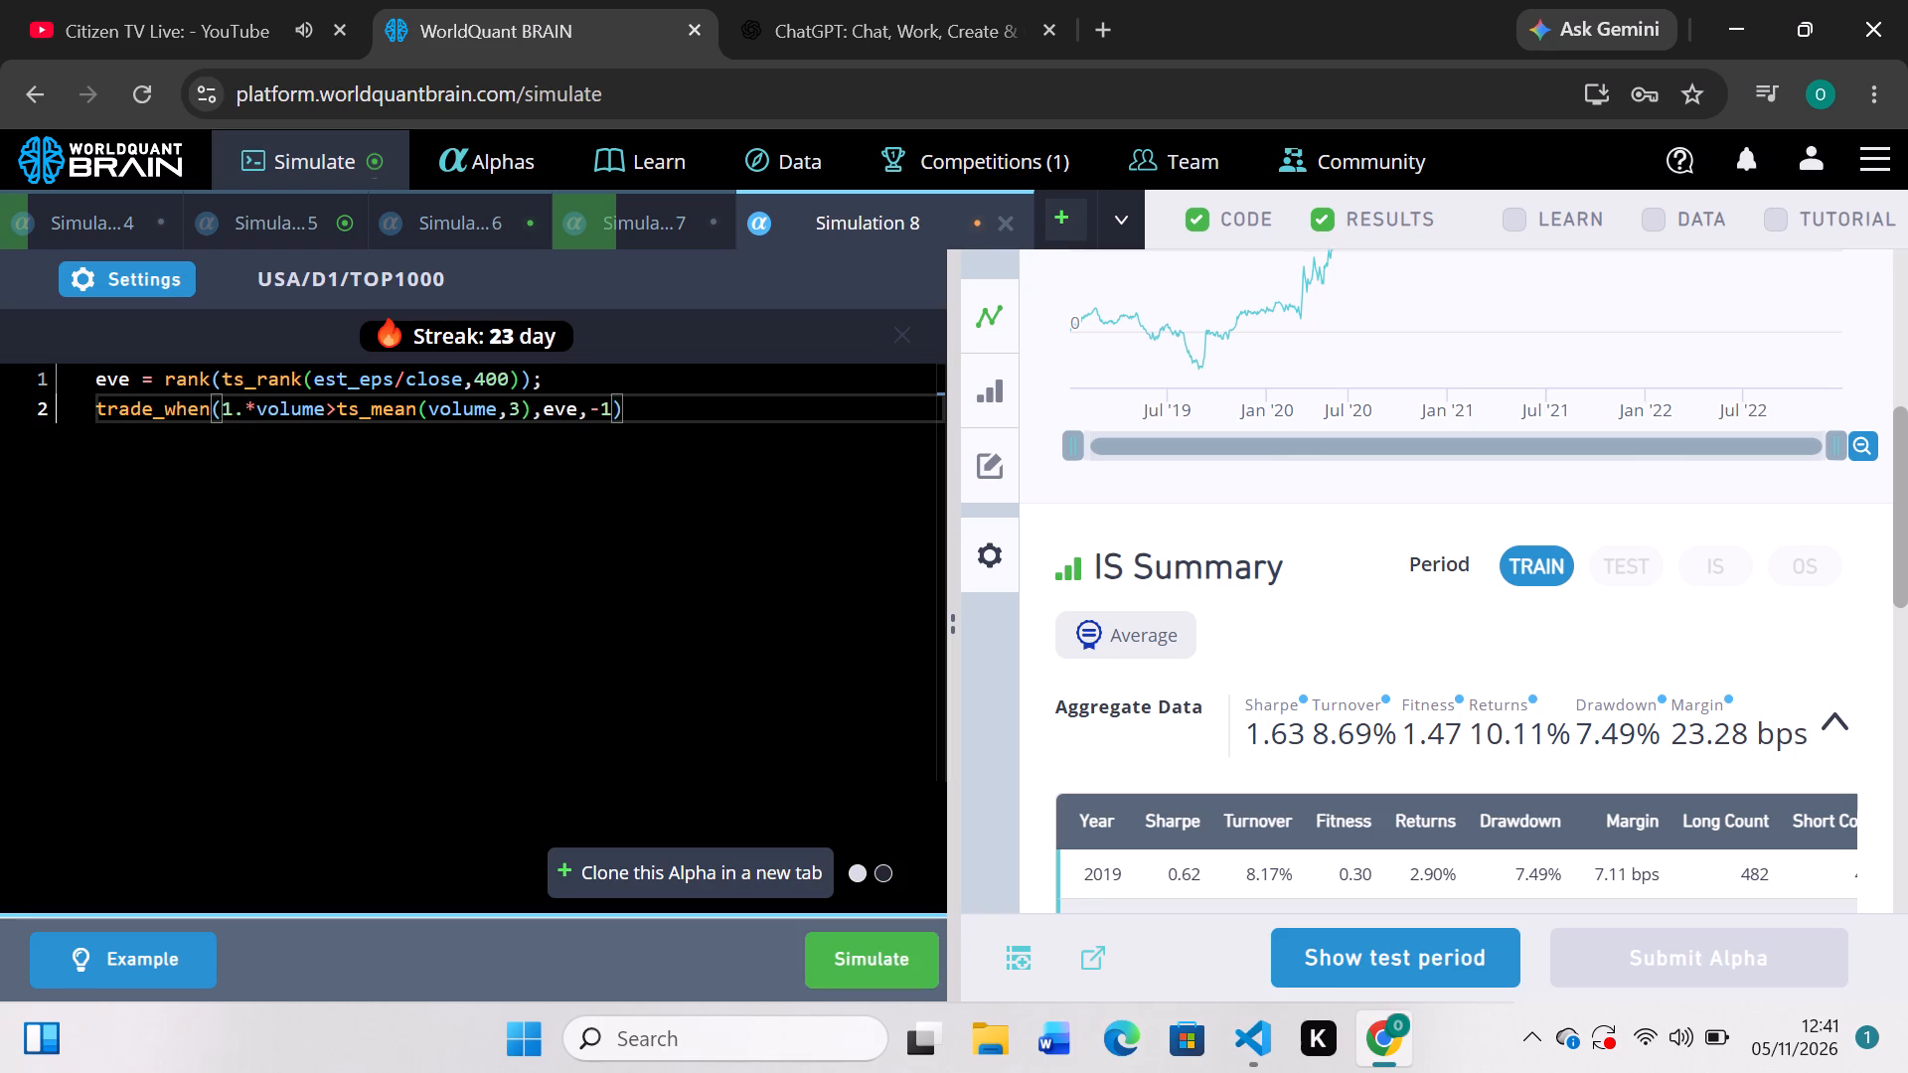
key("6")
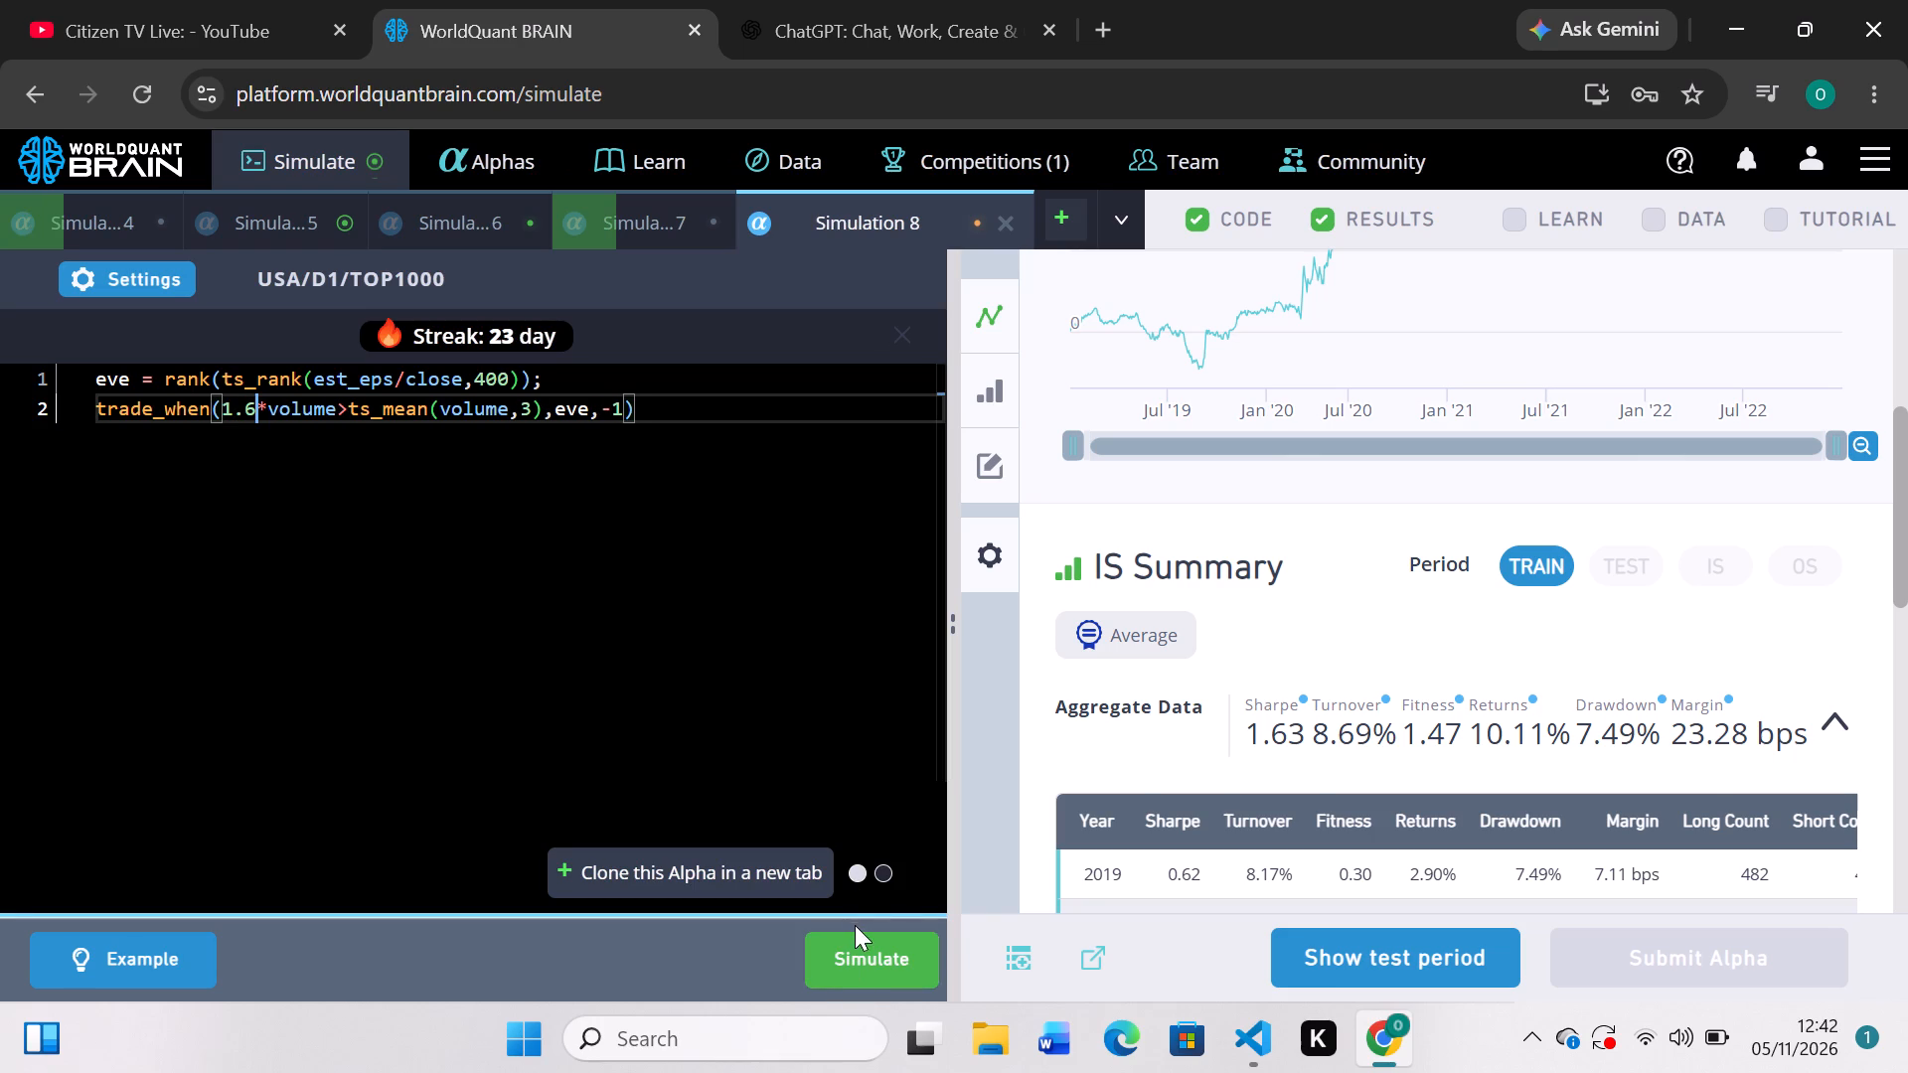
left_click(859, 955)
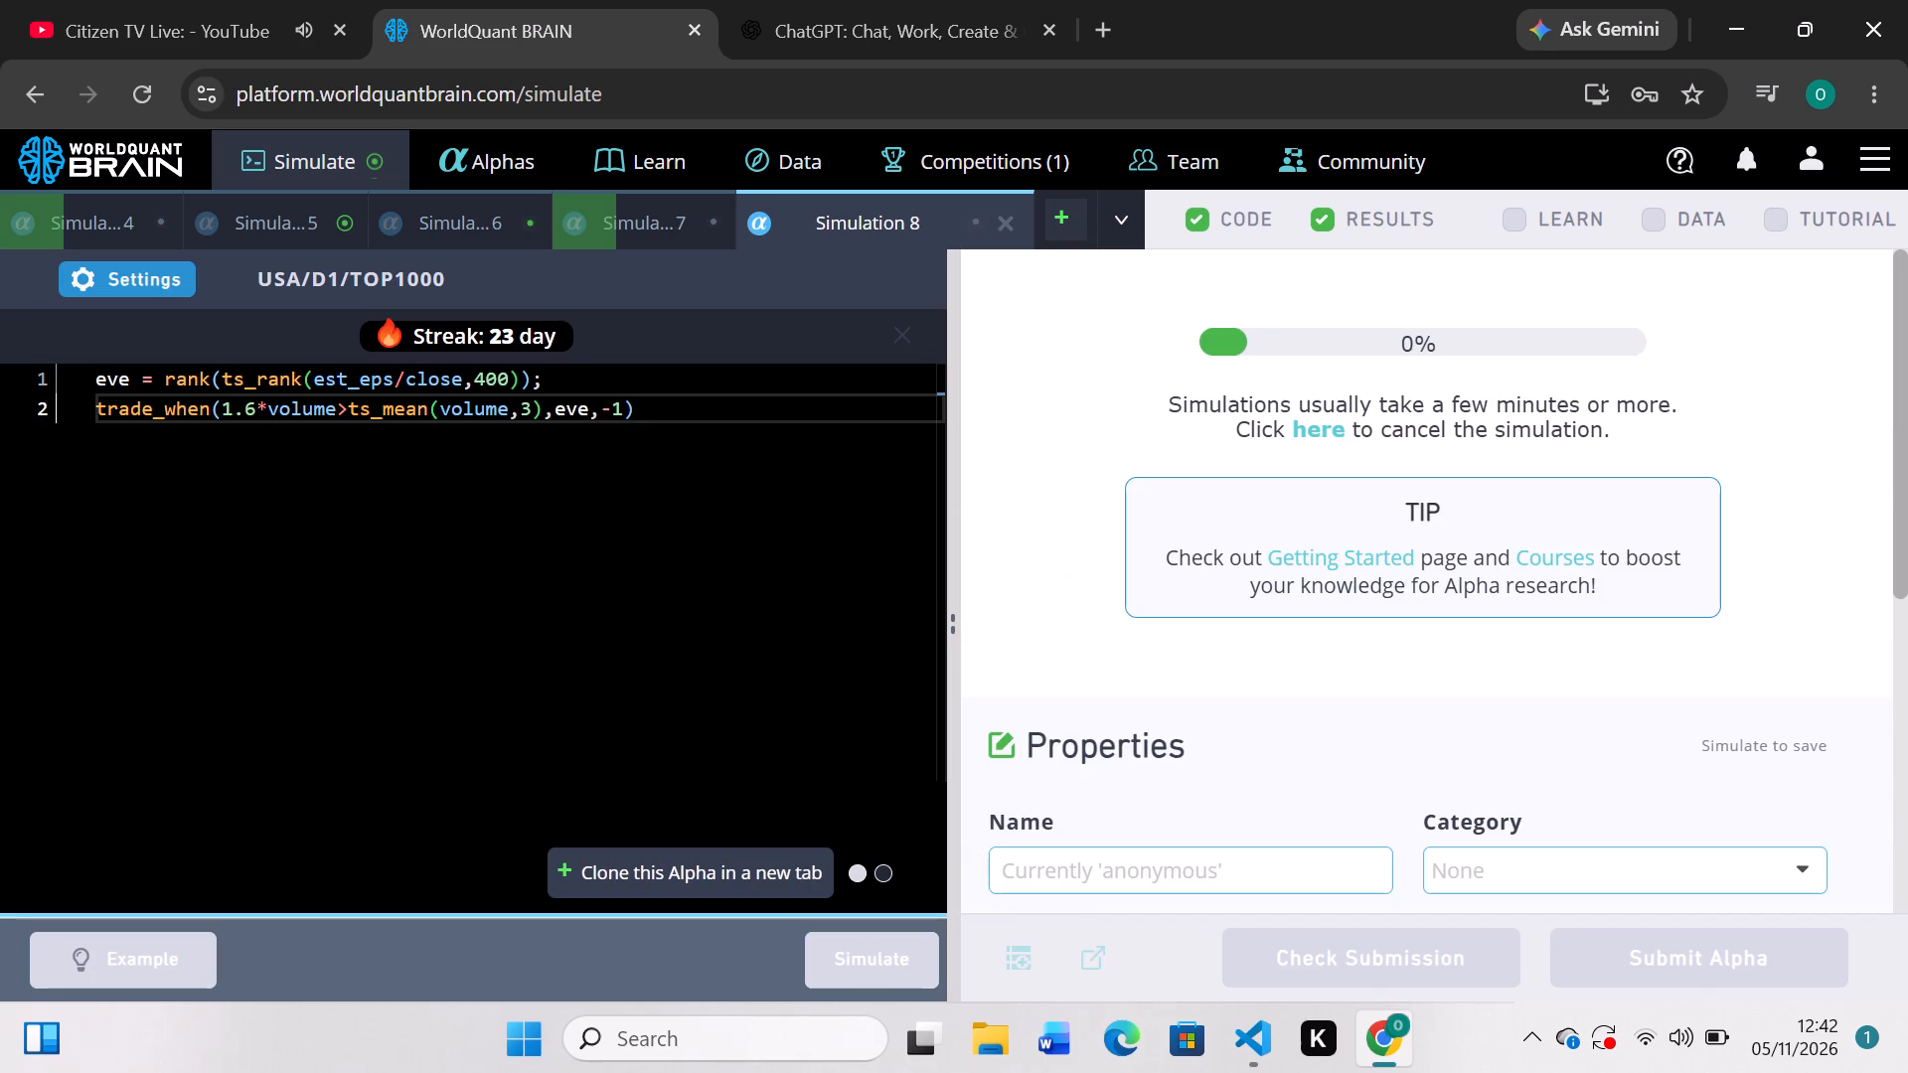
After reviewing Simulation 5's train results, set its decay to 32 and test period to 2 years, and simulate.
left_click(308, 218)
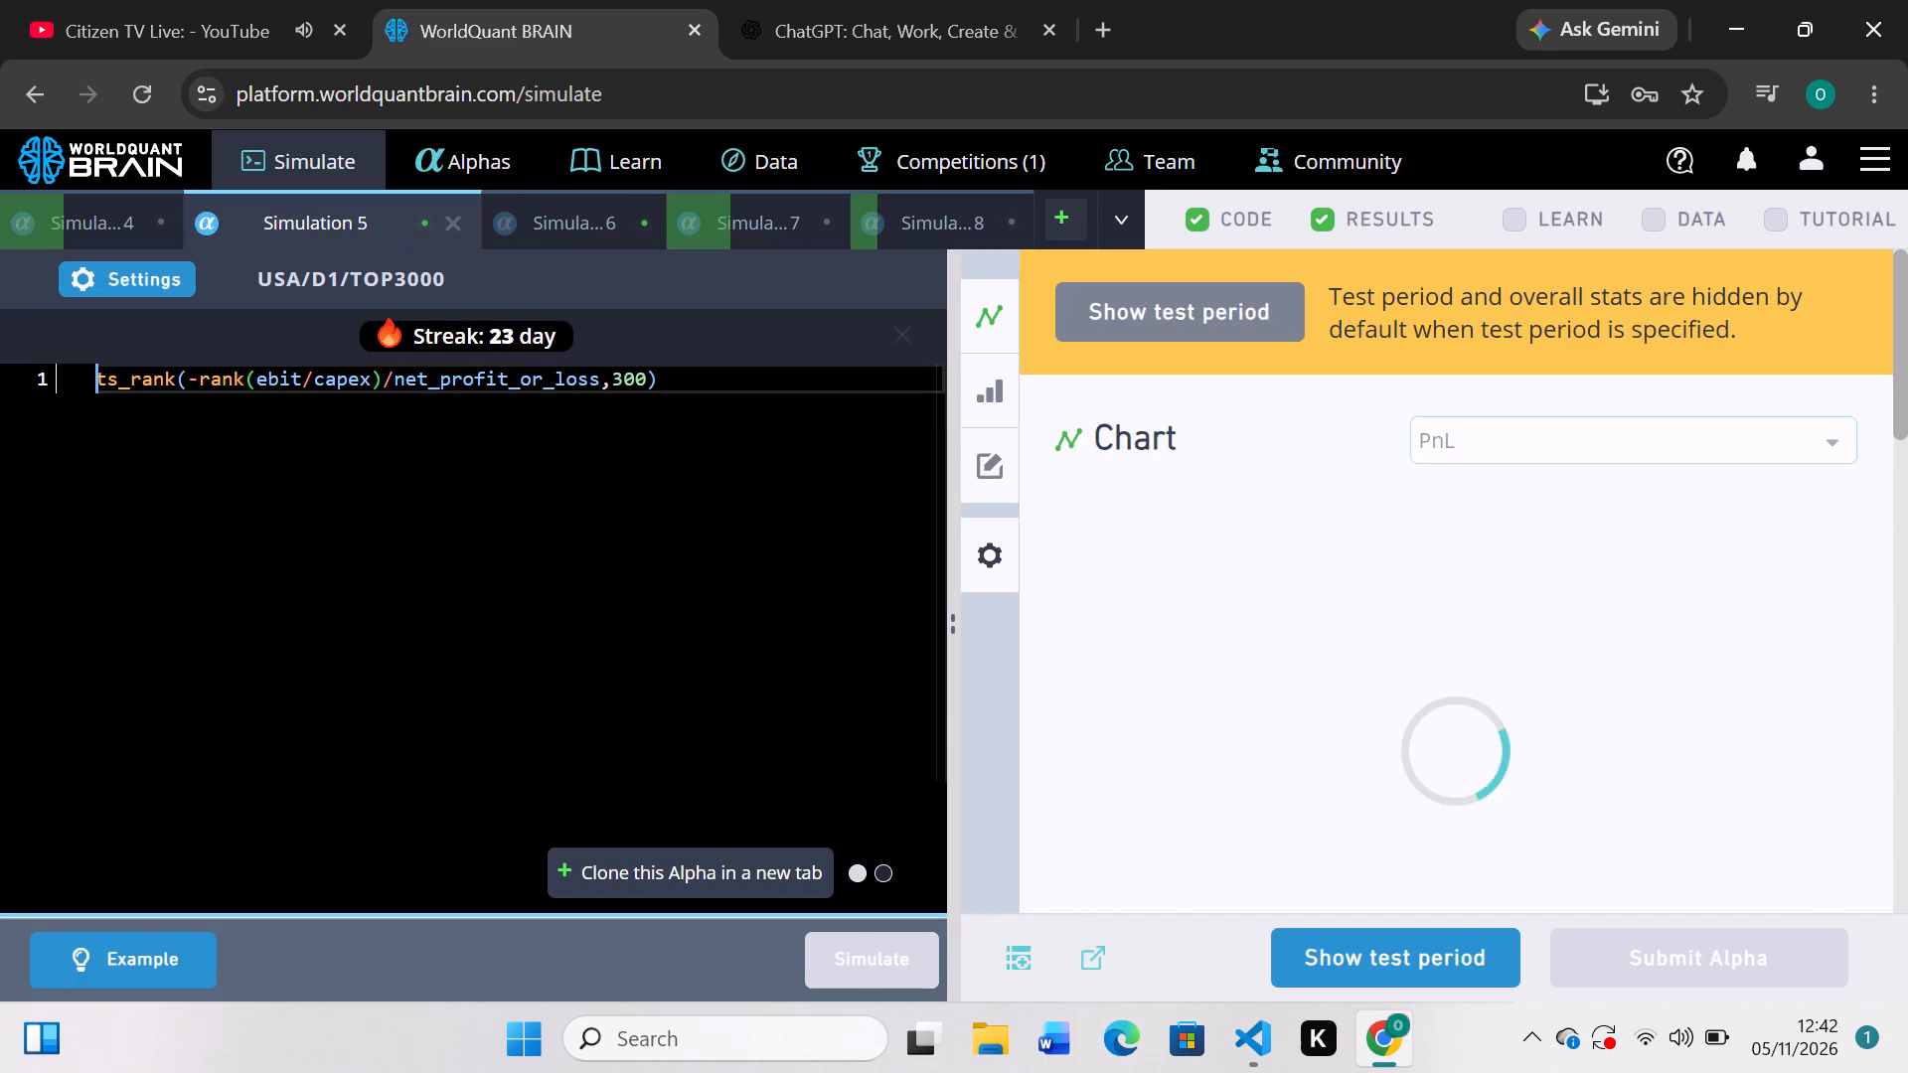
scroll(1040, 569, "down", 3)
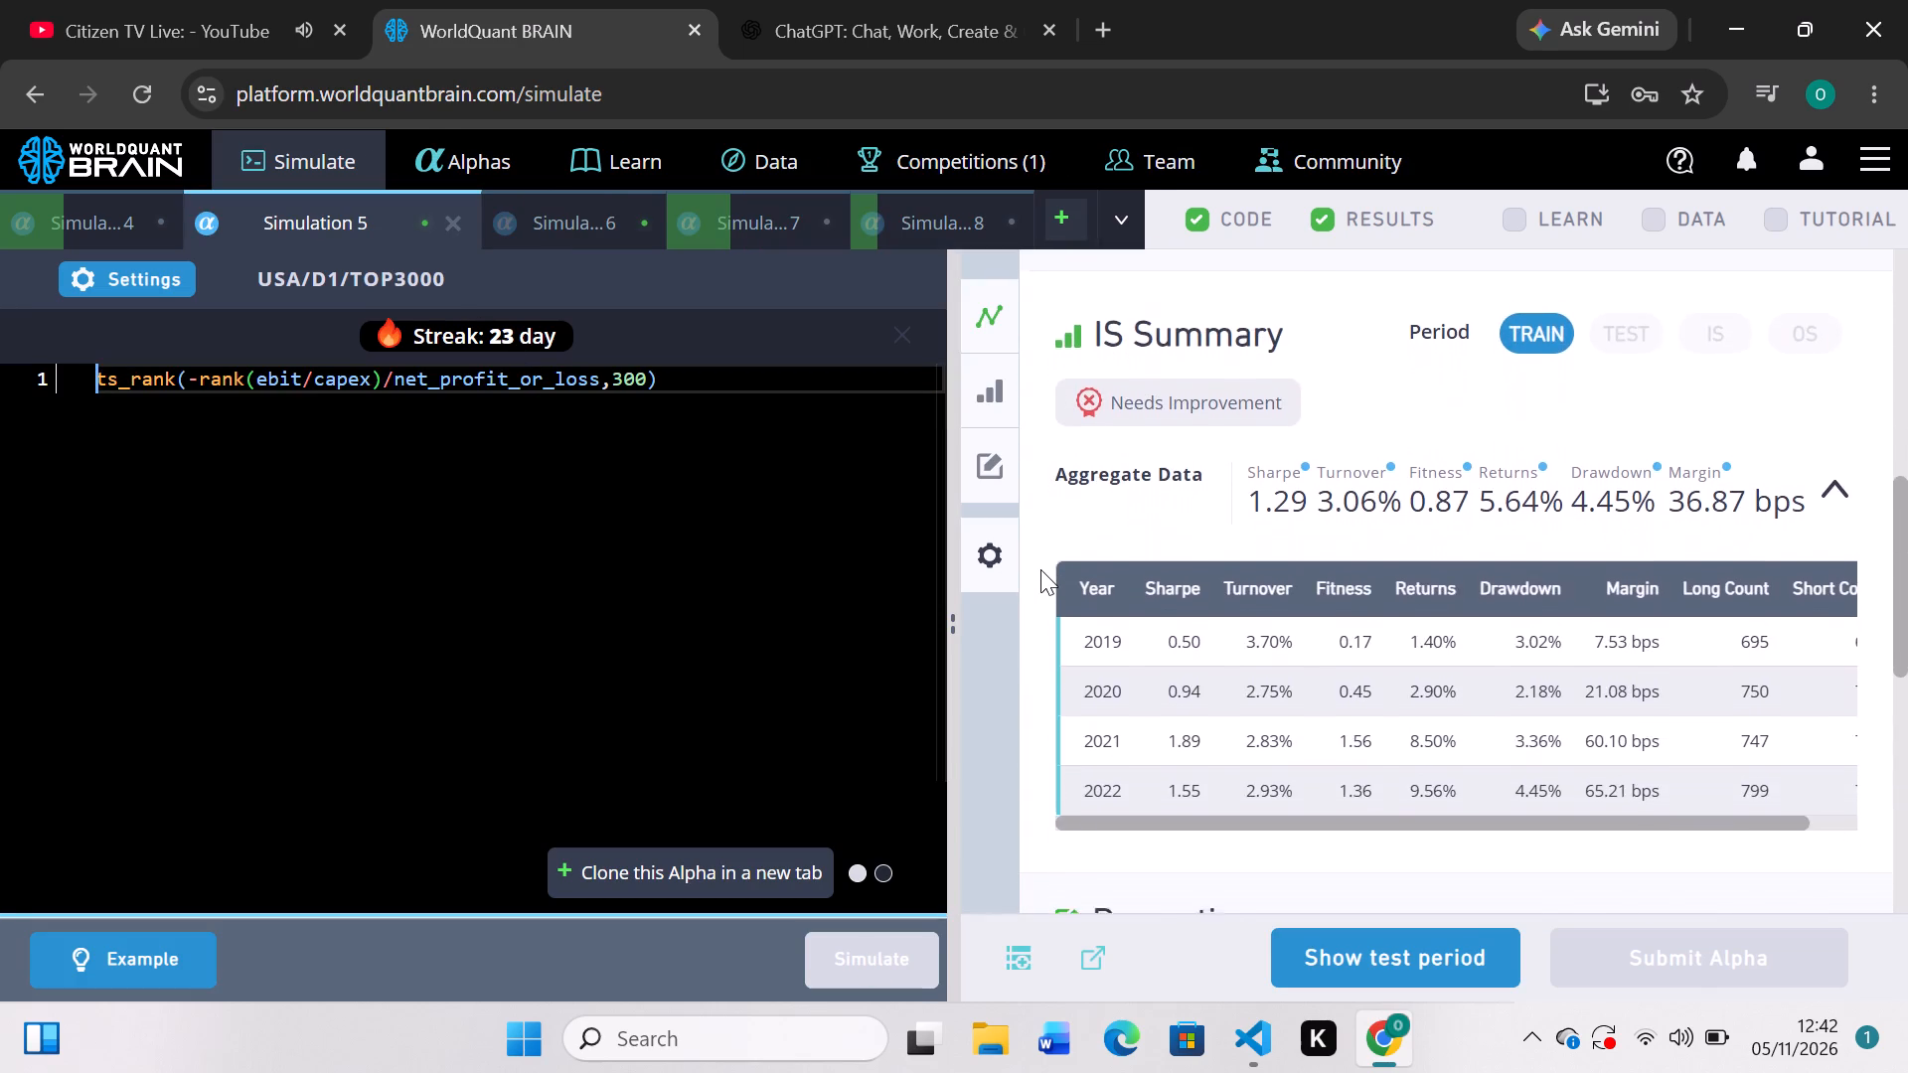
scroll(1040, 569, "up", 2)
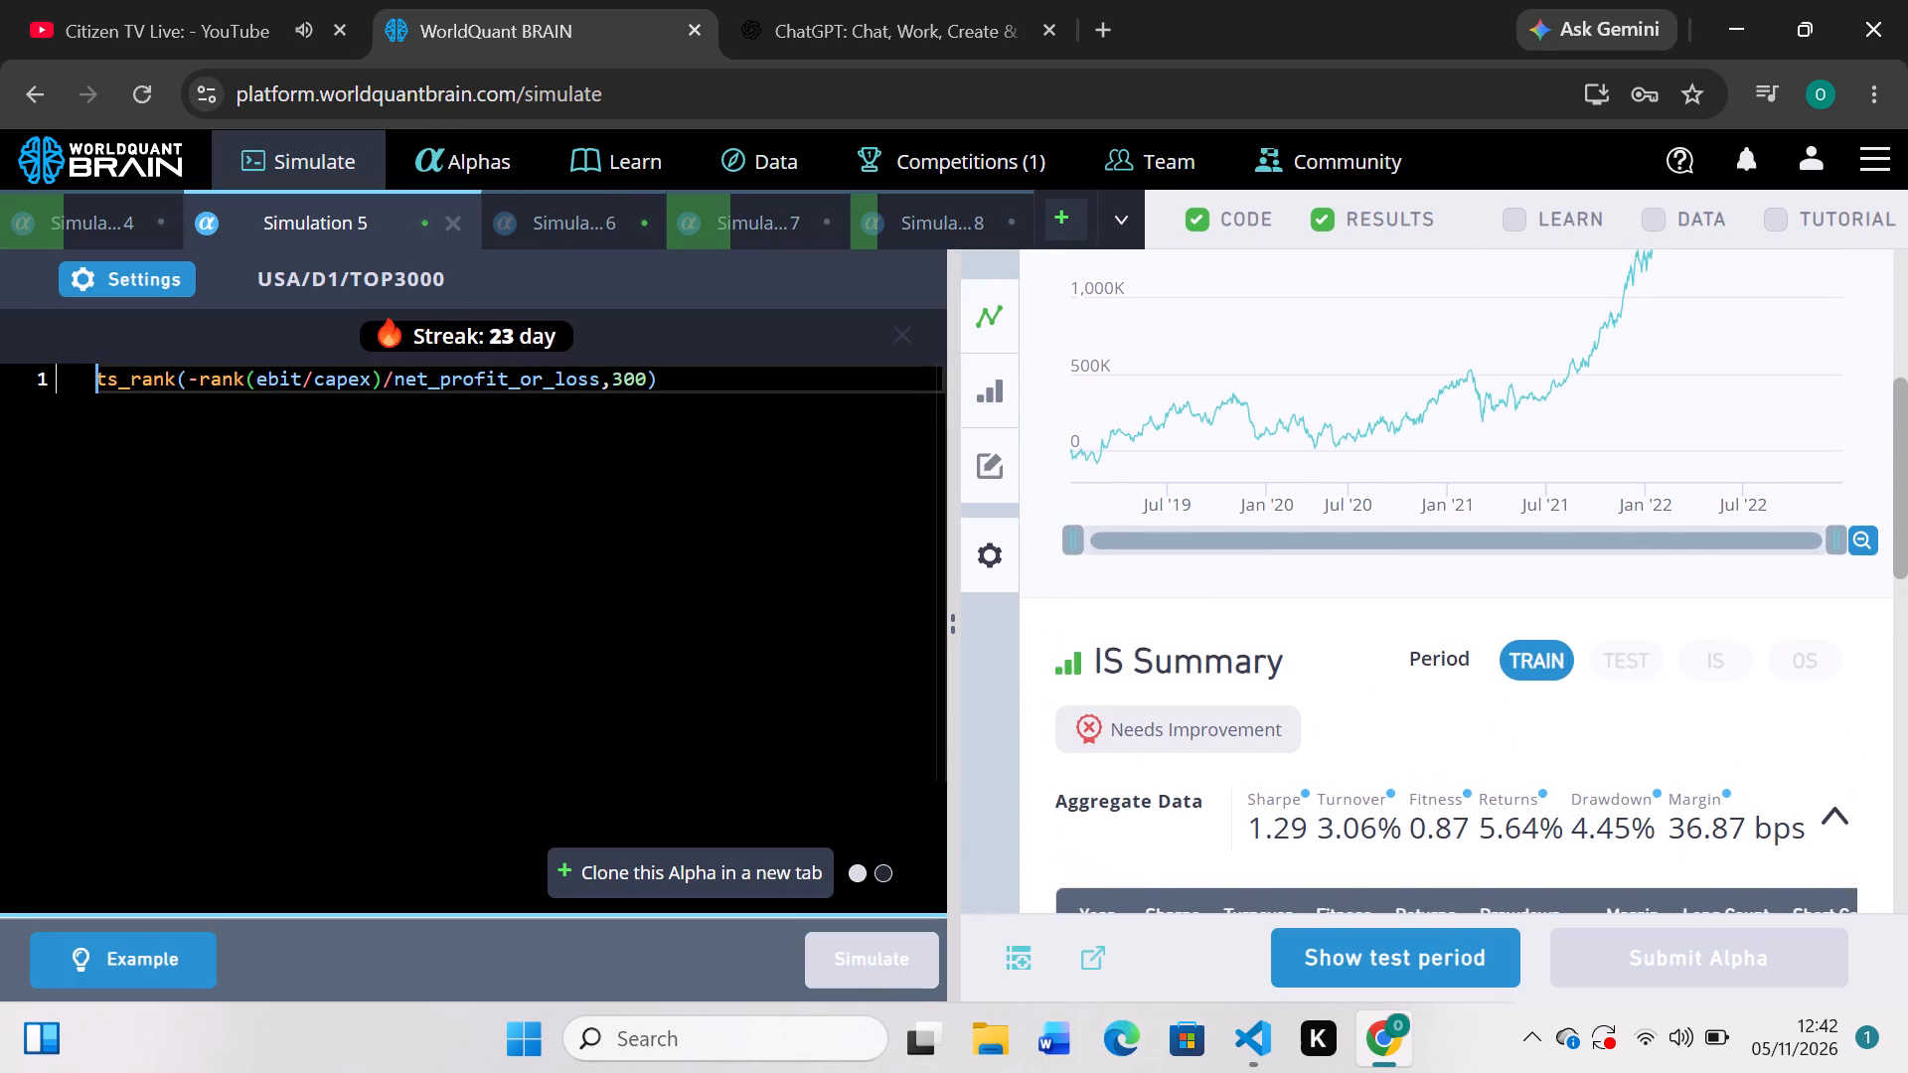
left_click(162, 276)
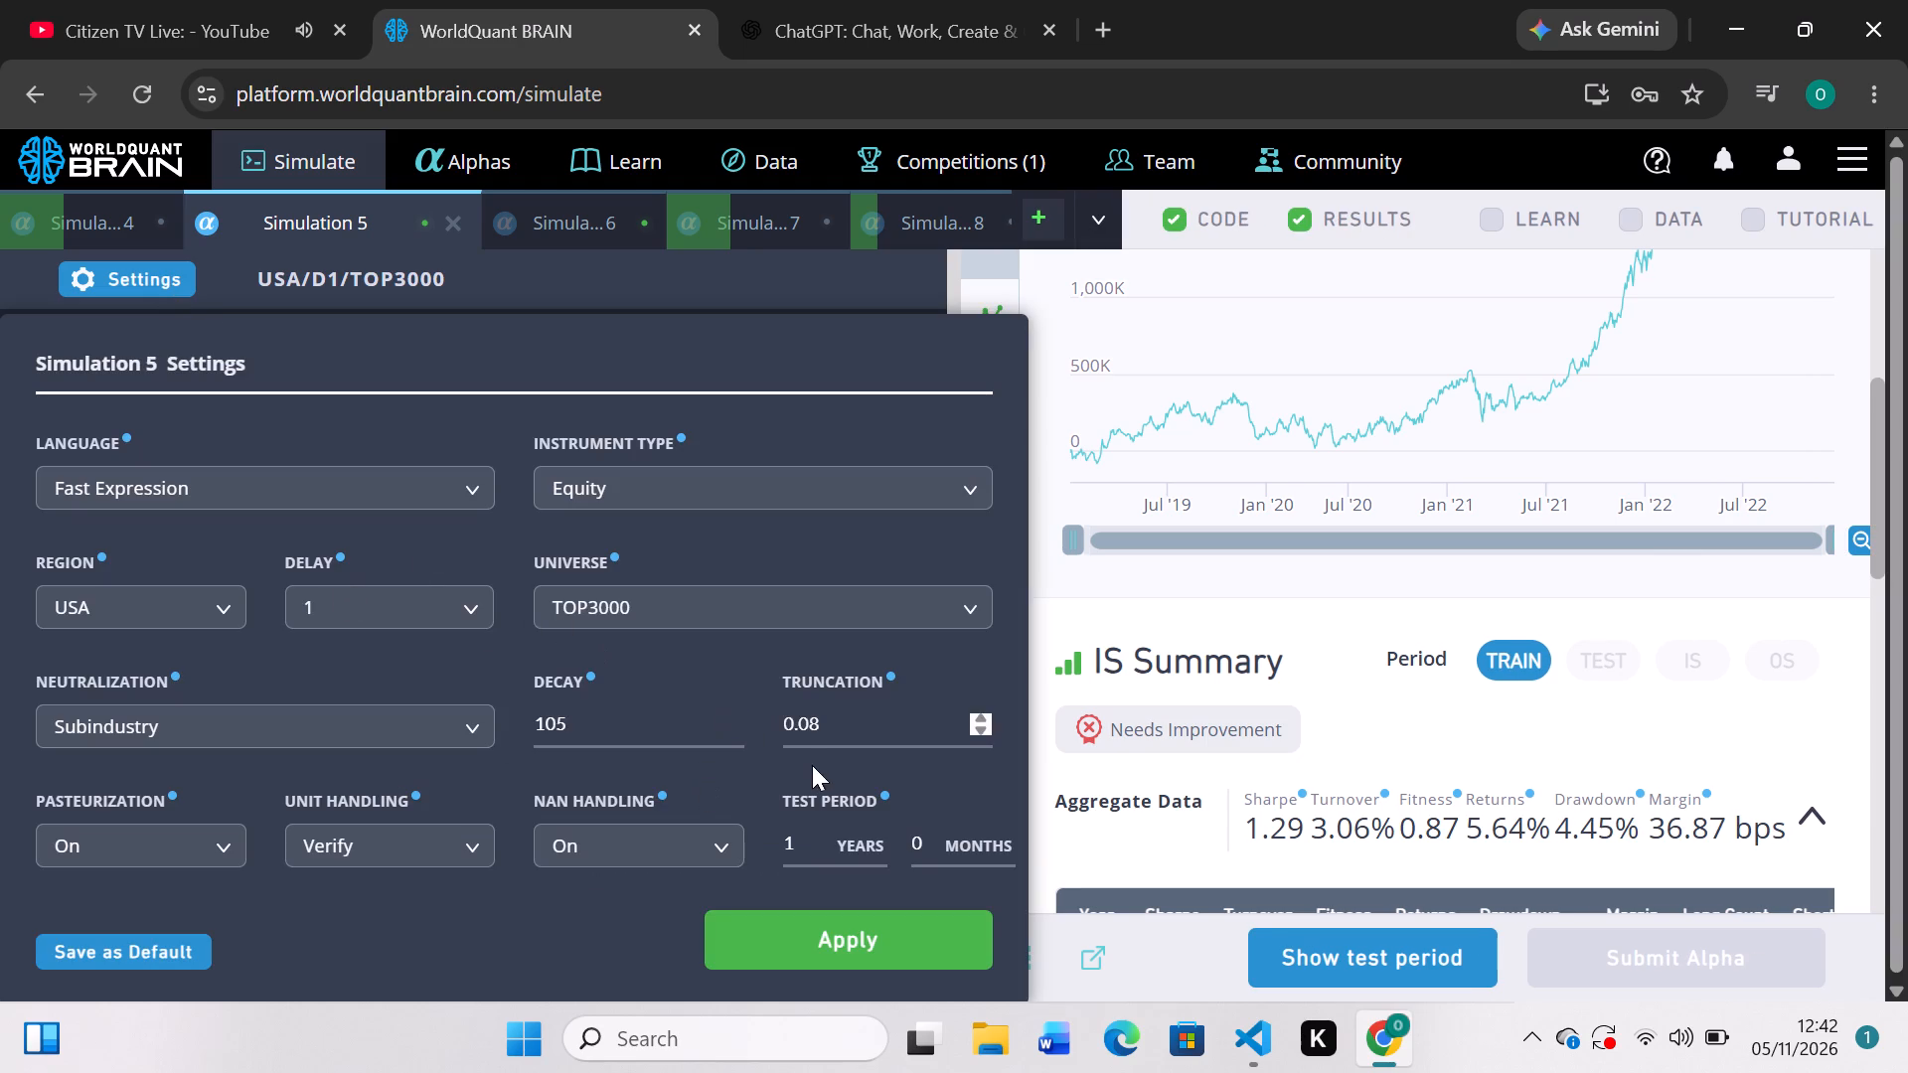
left_click(734, 729)
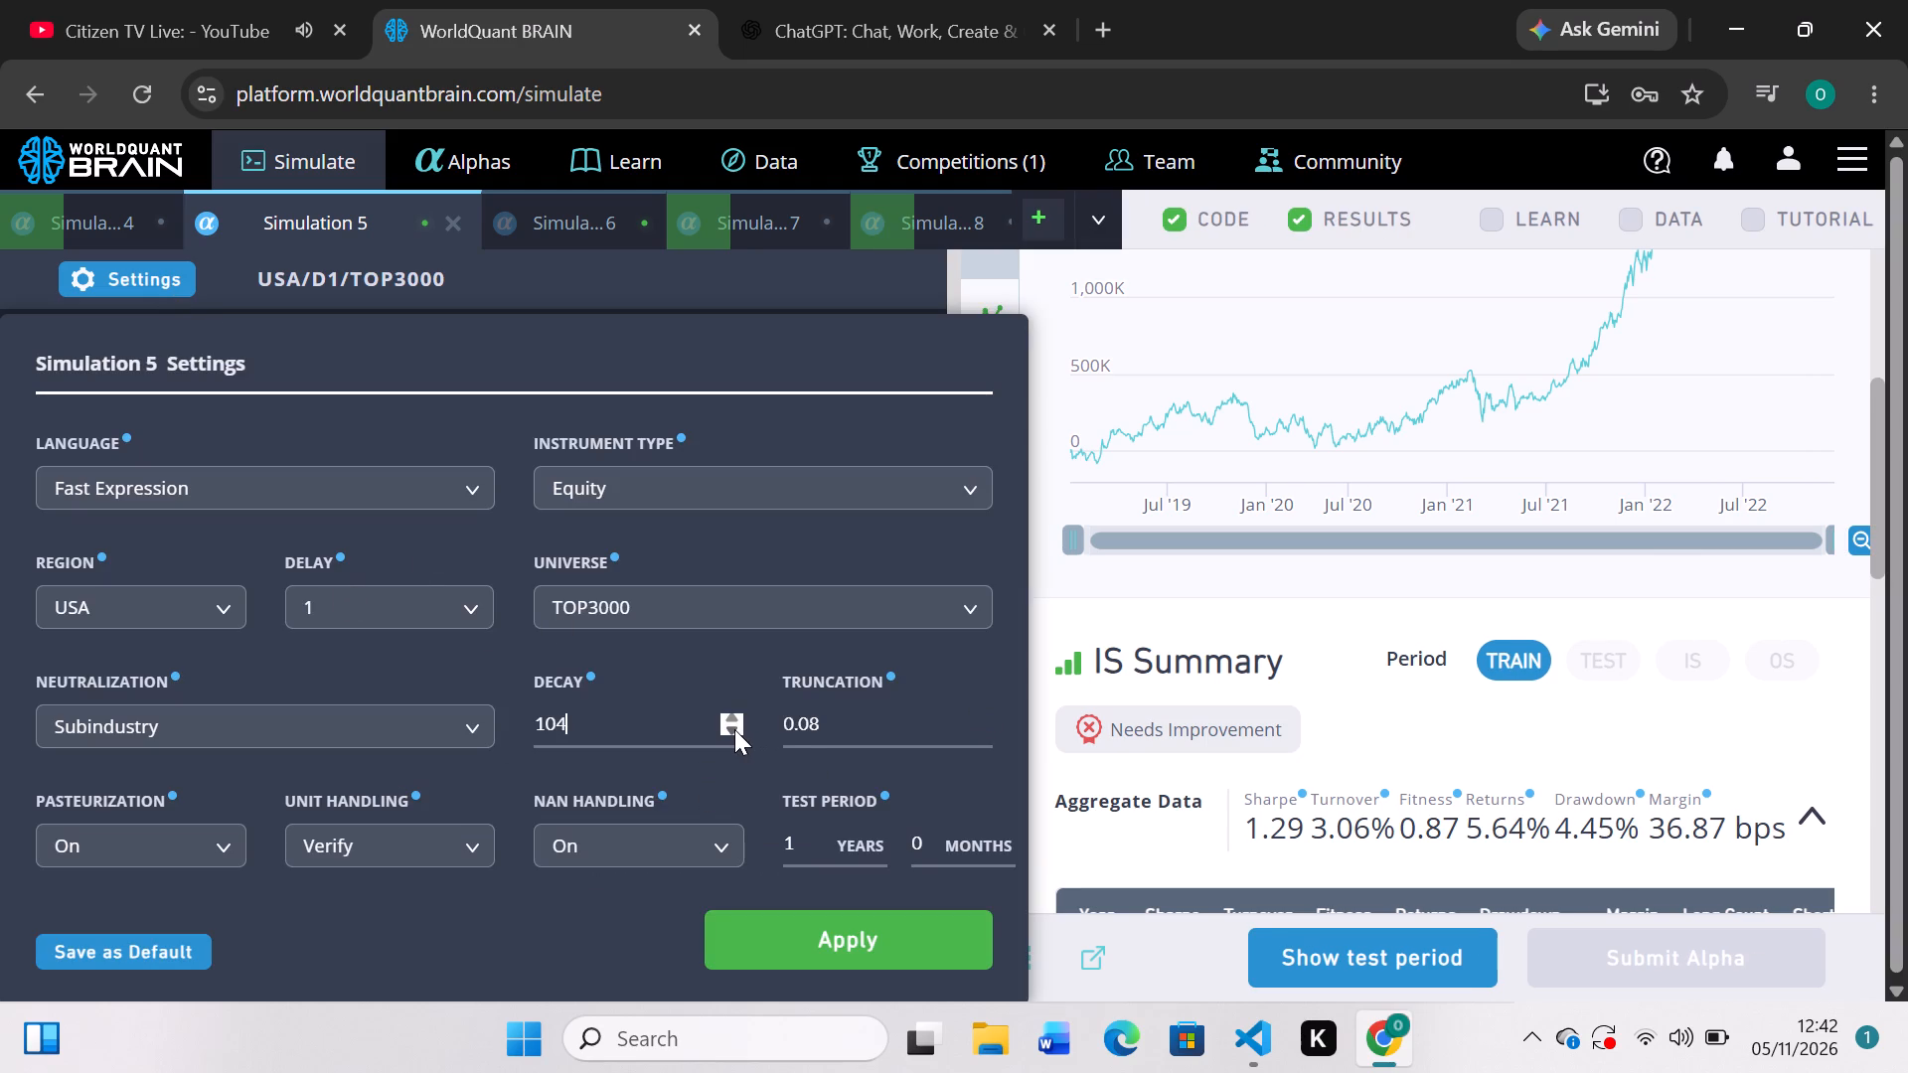
left_click(734, 729)
left_click(803, 849)
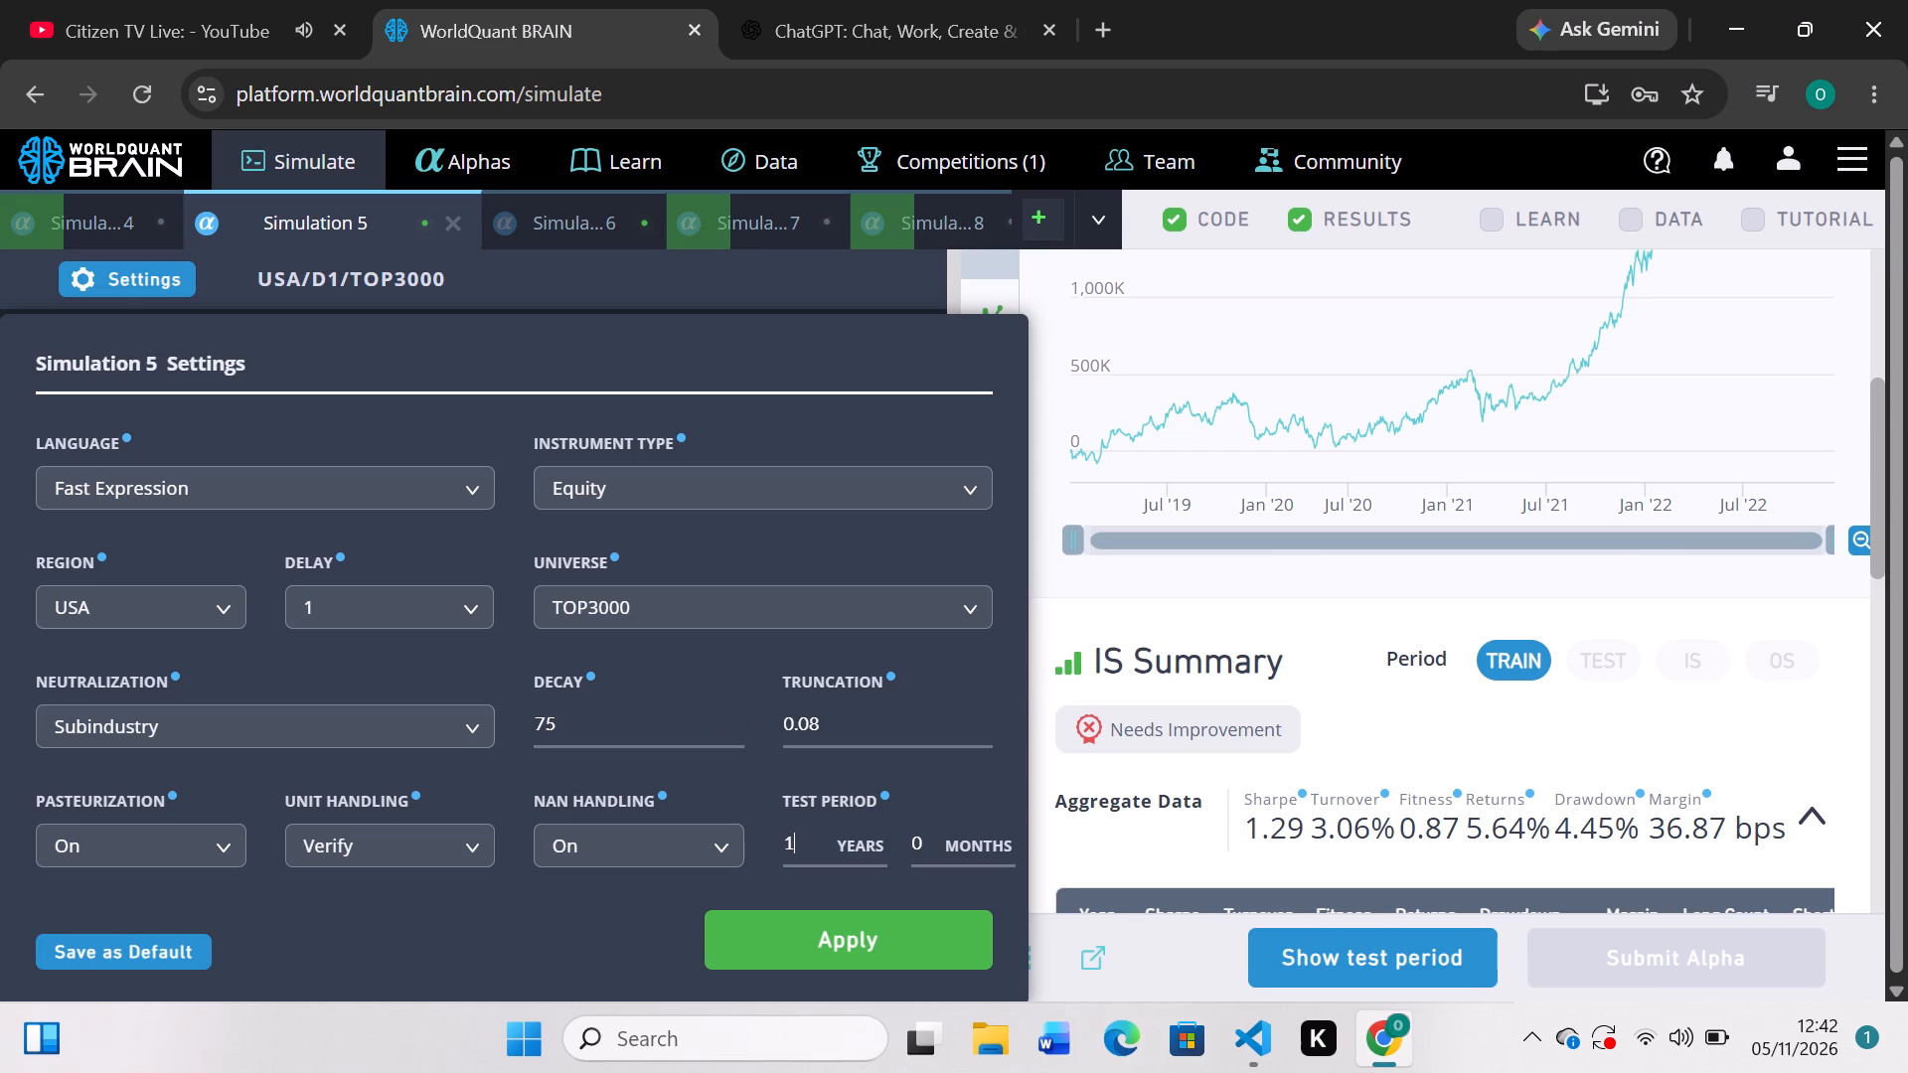
key("BackSpace")
key("2")
left_click(725, 726)
left_click(847, 960)
left_click(847, 960)
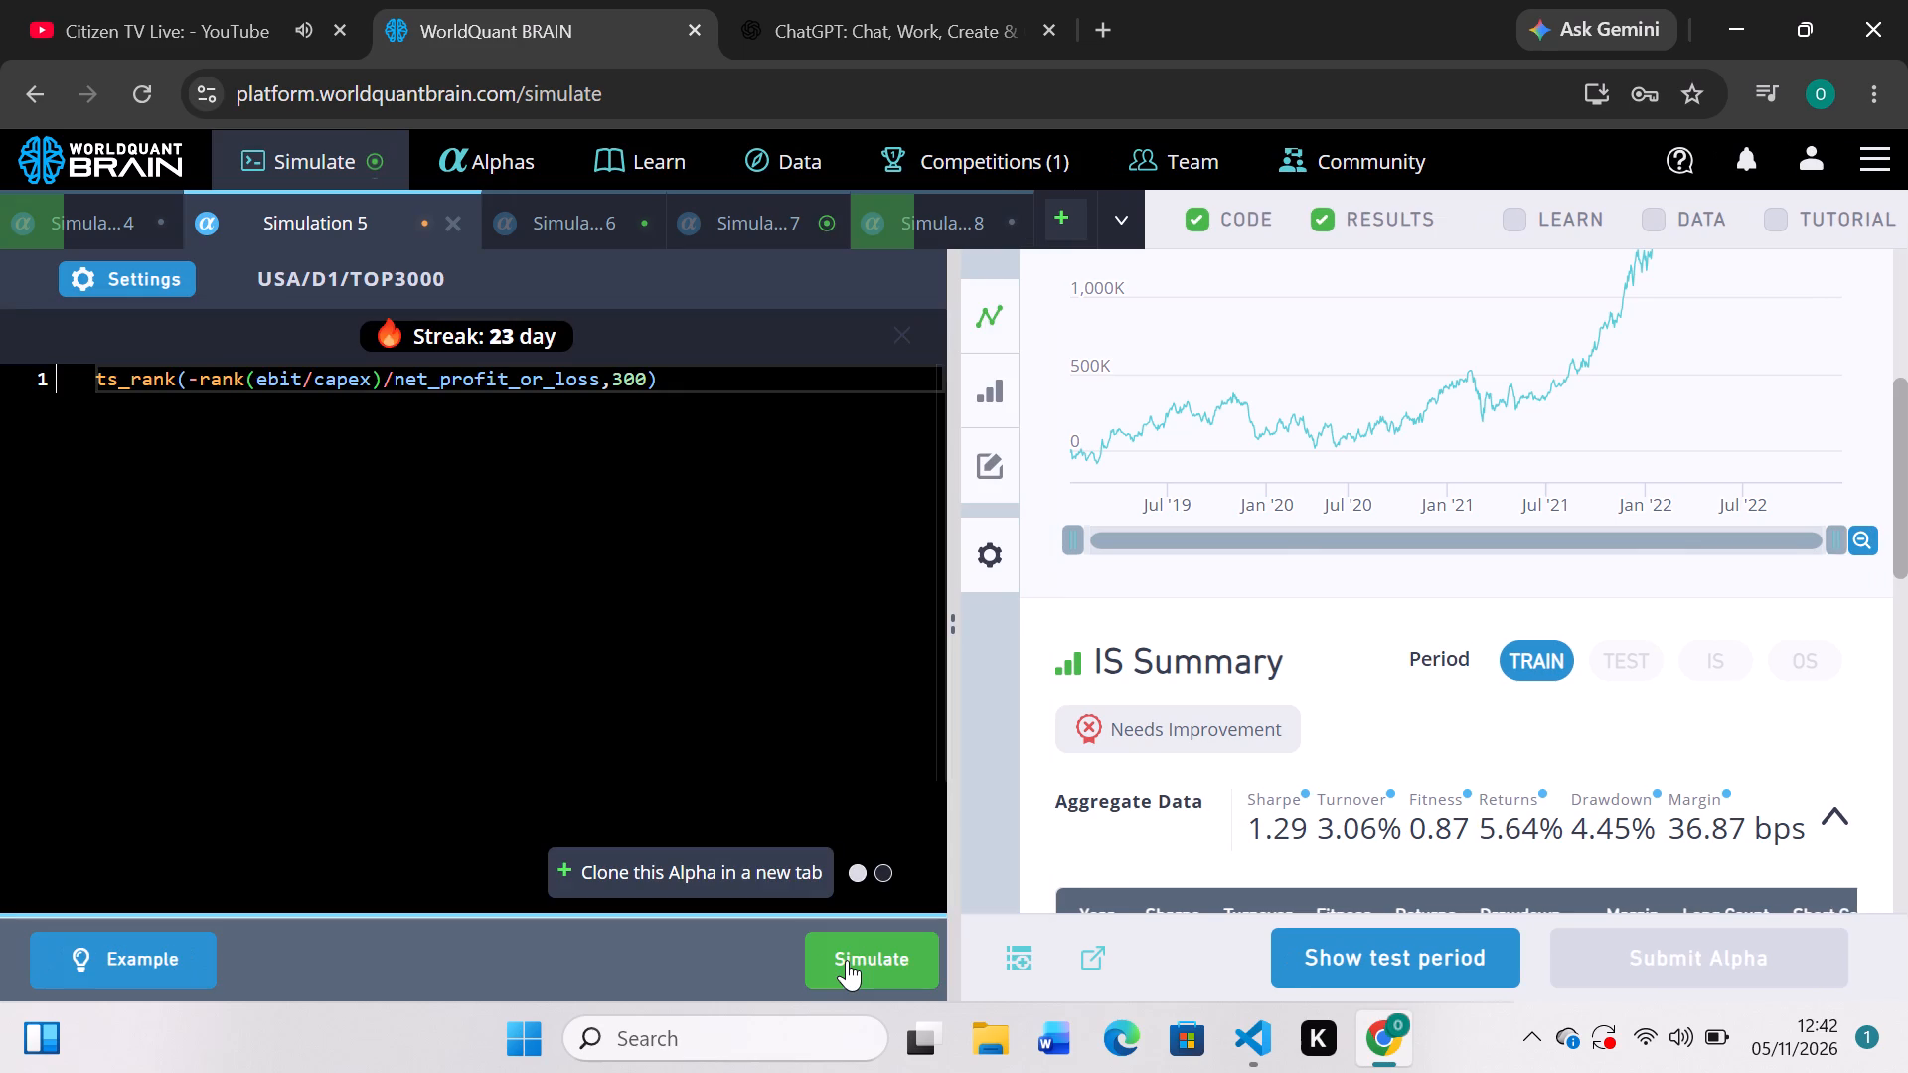
Review Simulation 7's train PnL chart and IS summary, reveal its test period, and run its self-correlation check.
left_click(761, 215)
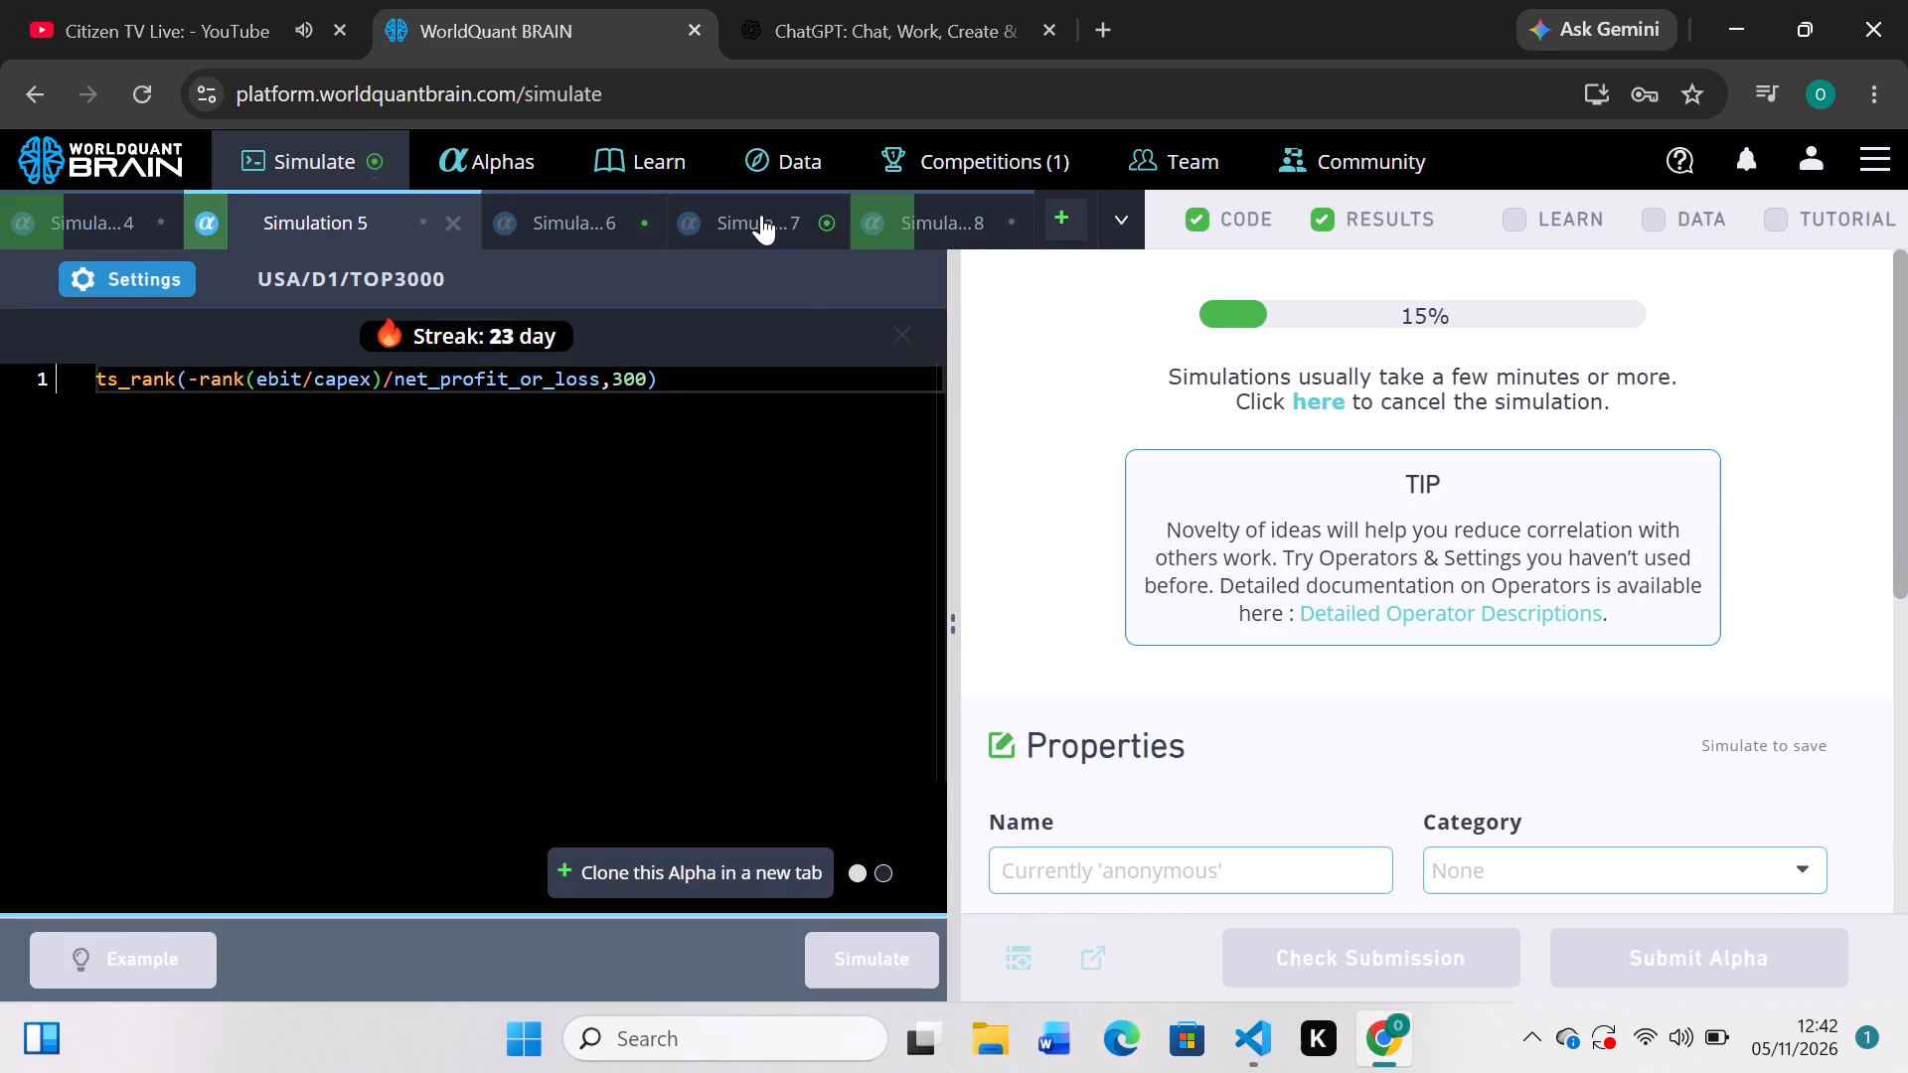
scroll(1378, 681, "down", 2)
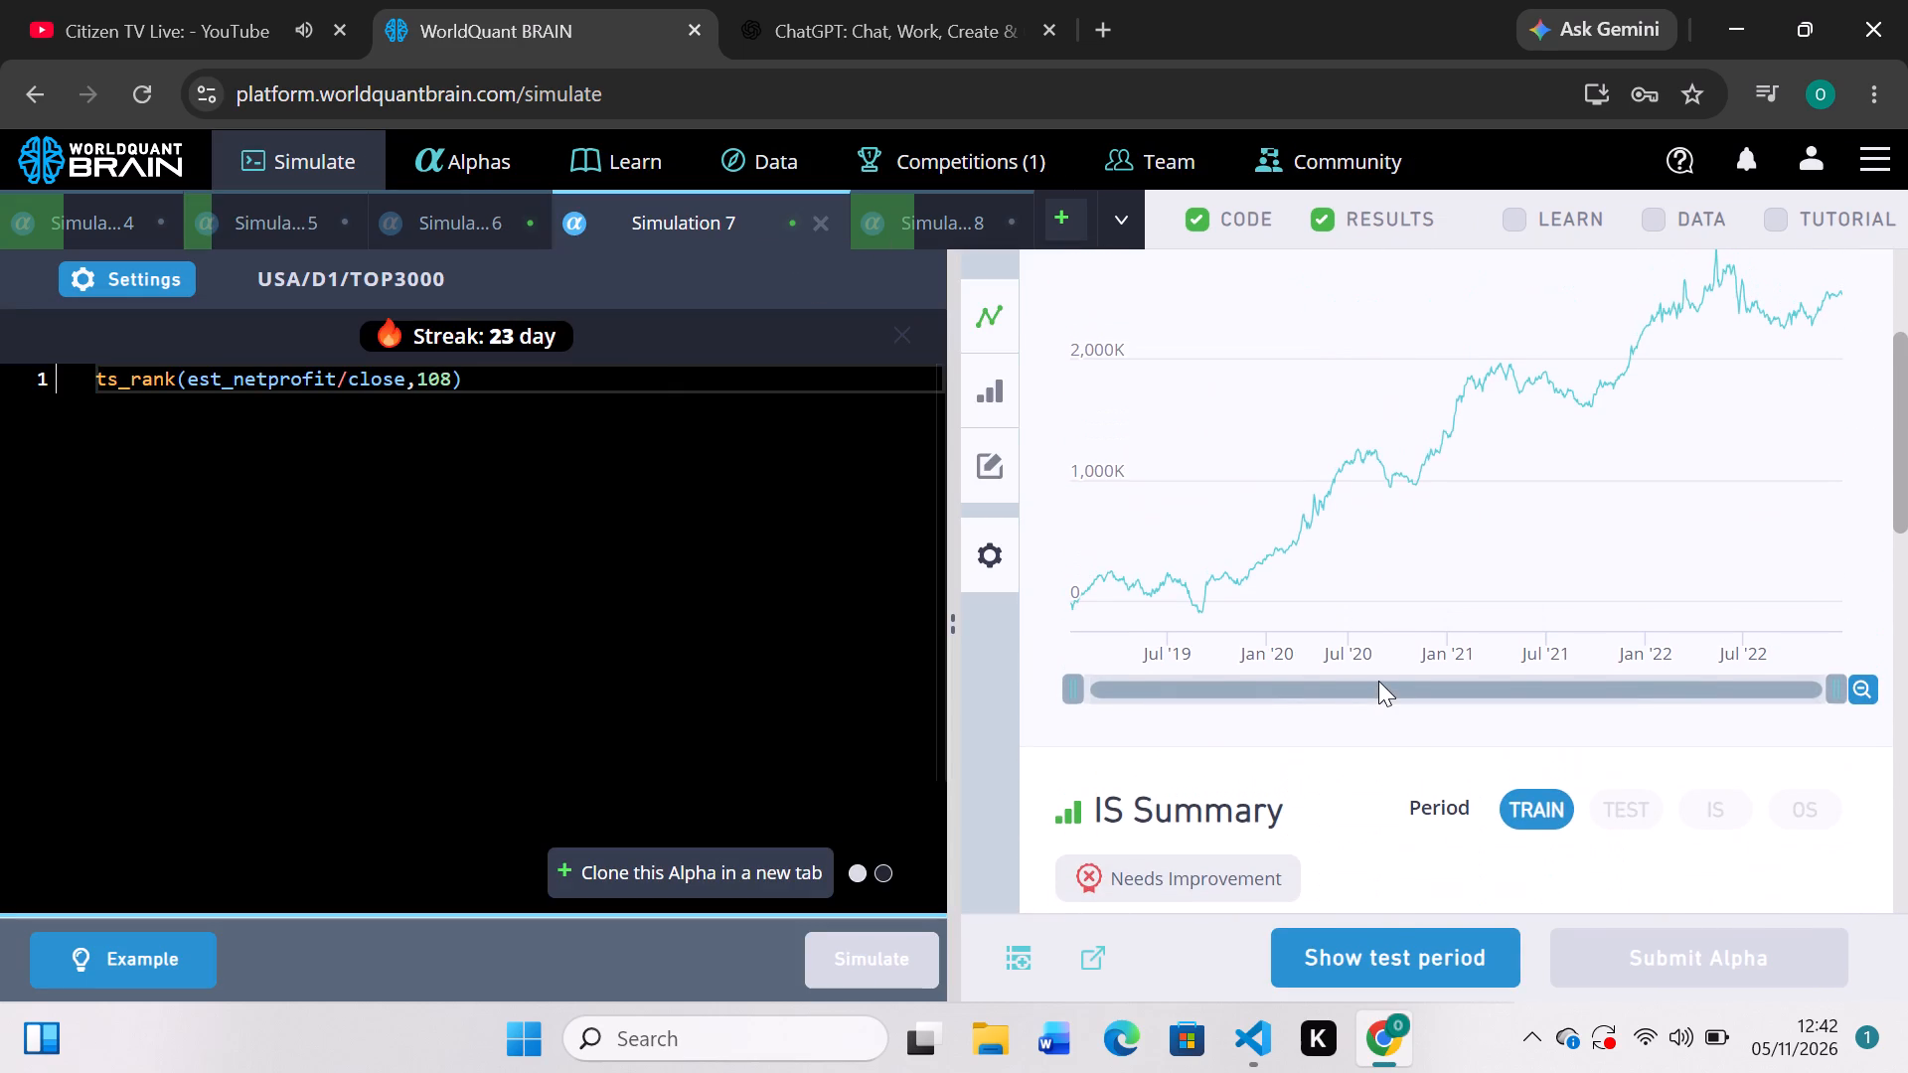
scroll(1378, 681, "up", 1)
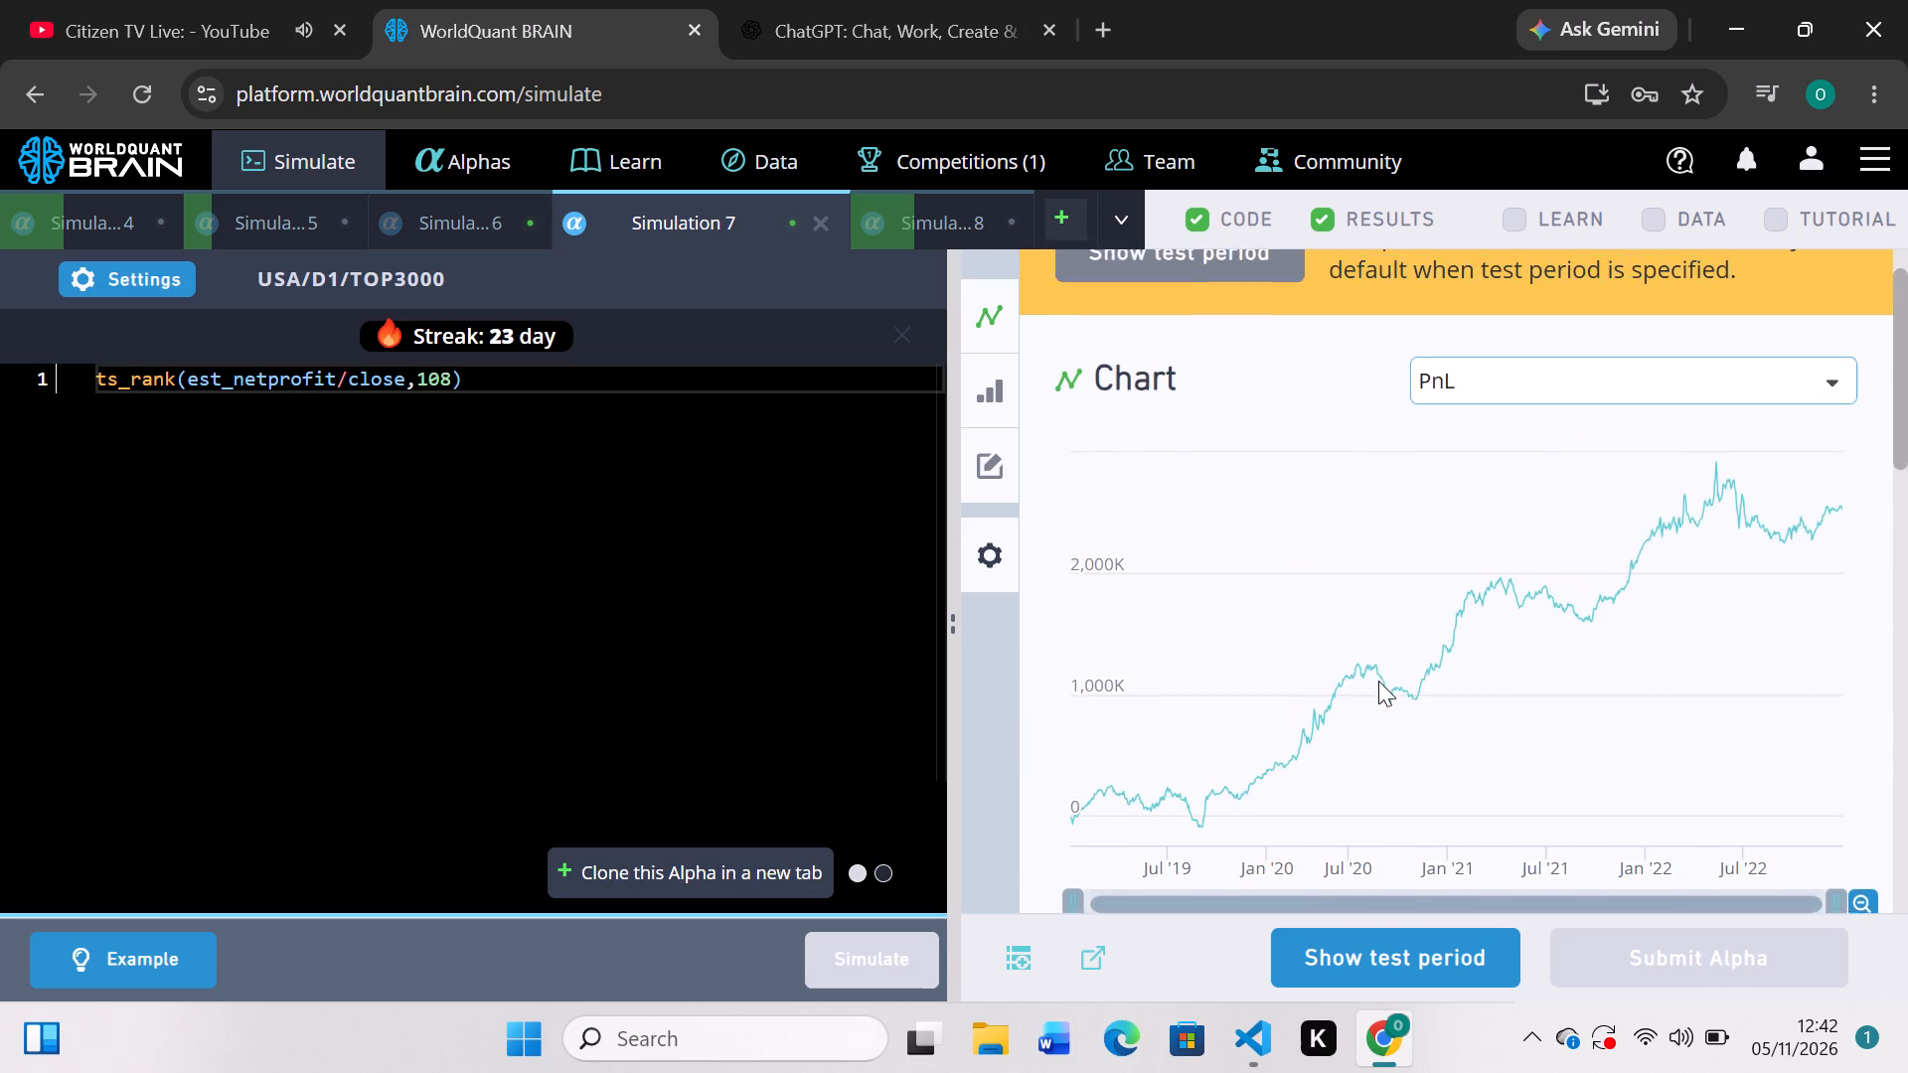
scroll(1378, 681, "down", 2)
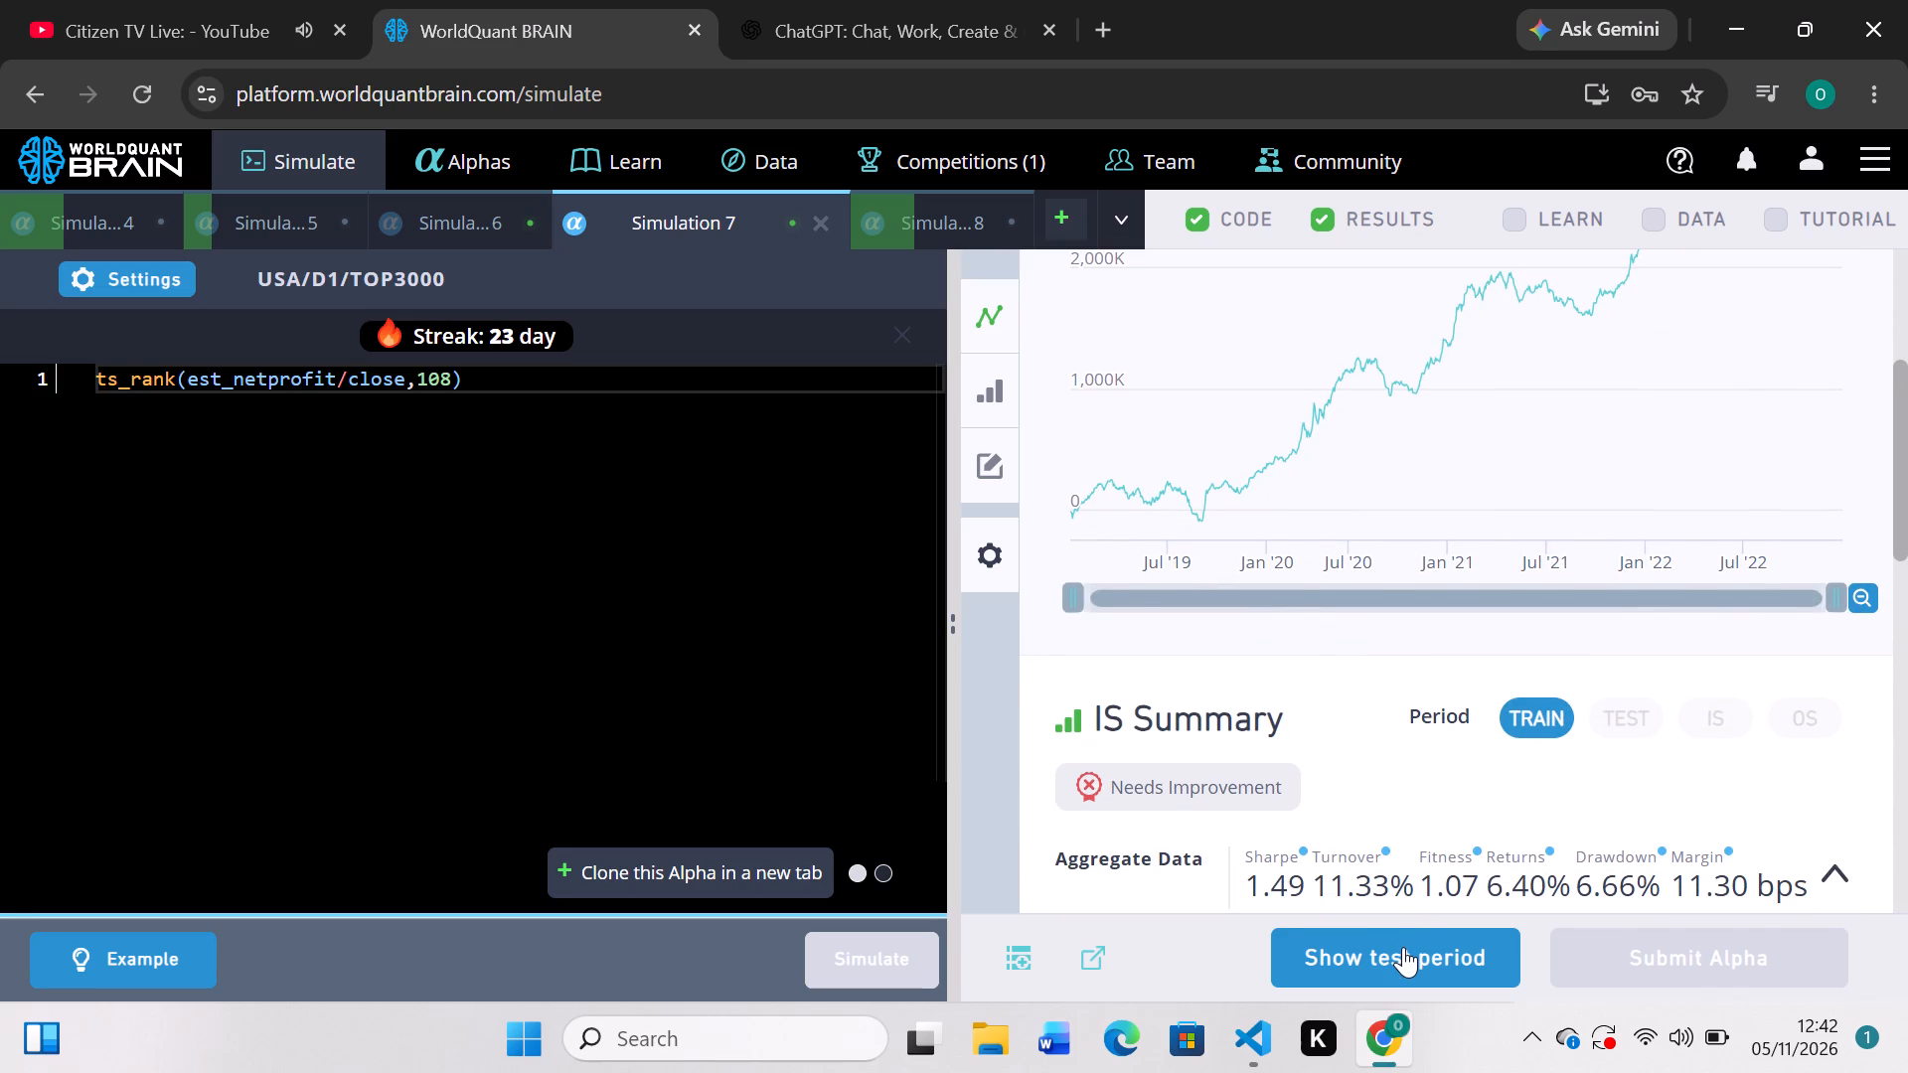
left_click(1403, 947)
scroll(1495, 706, "down", 4)
left_click(1779, 599)
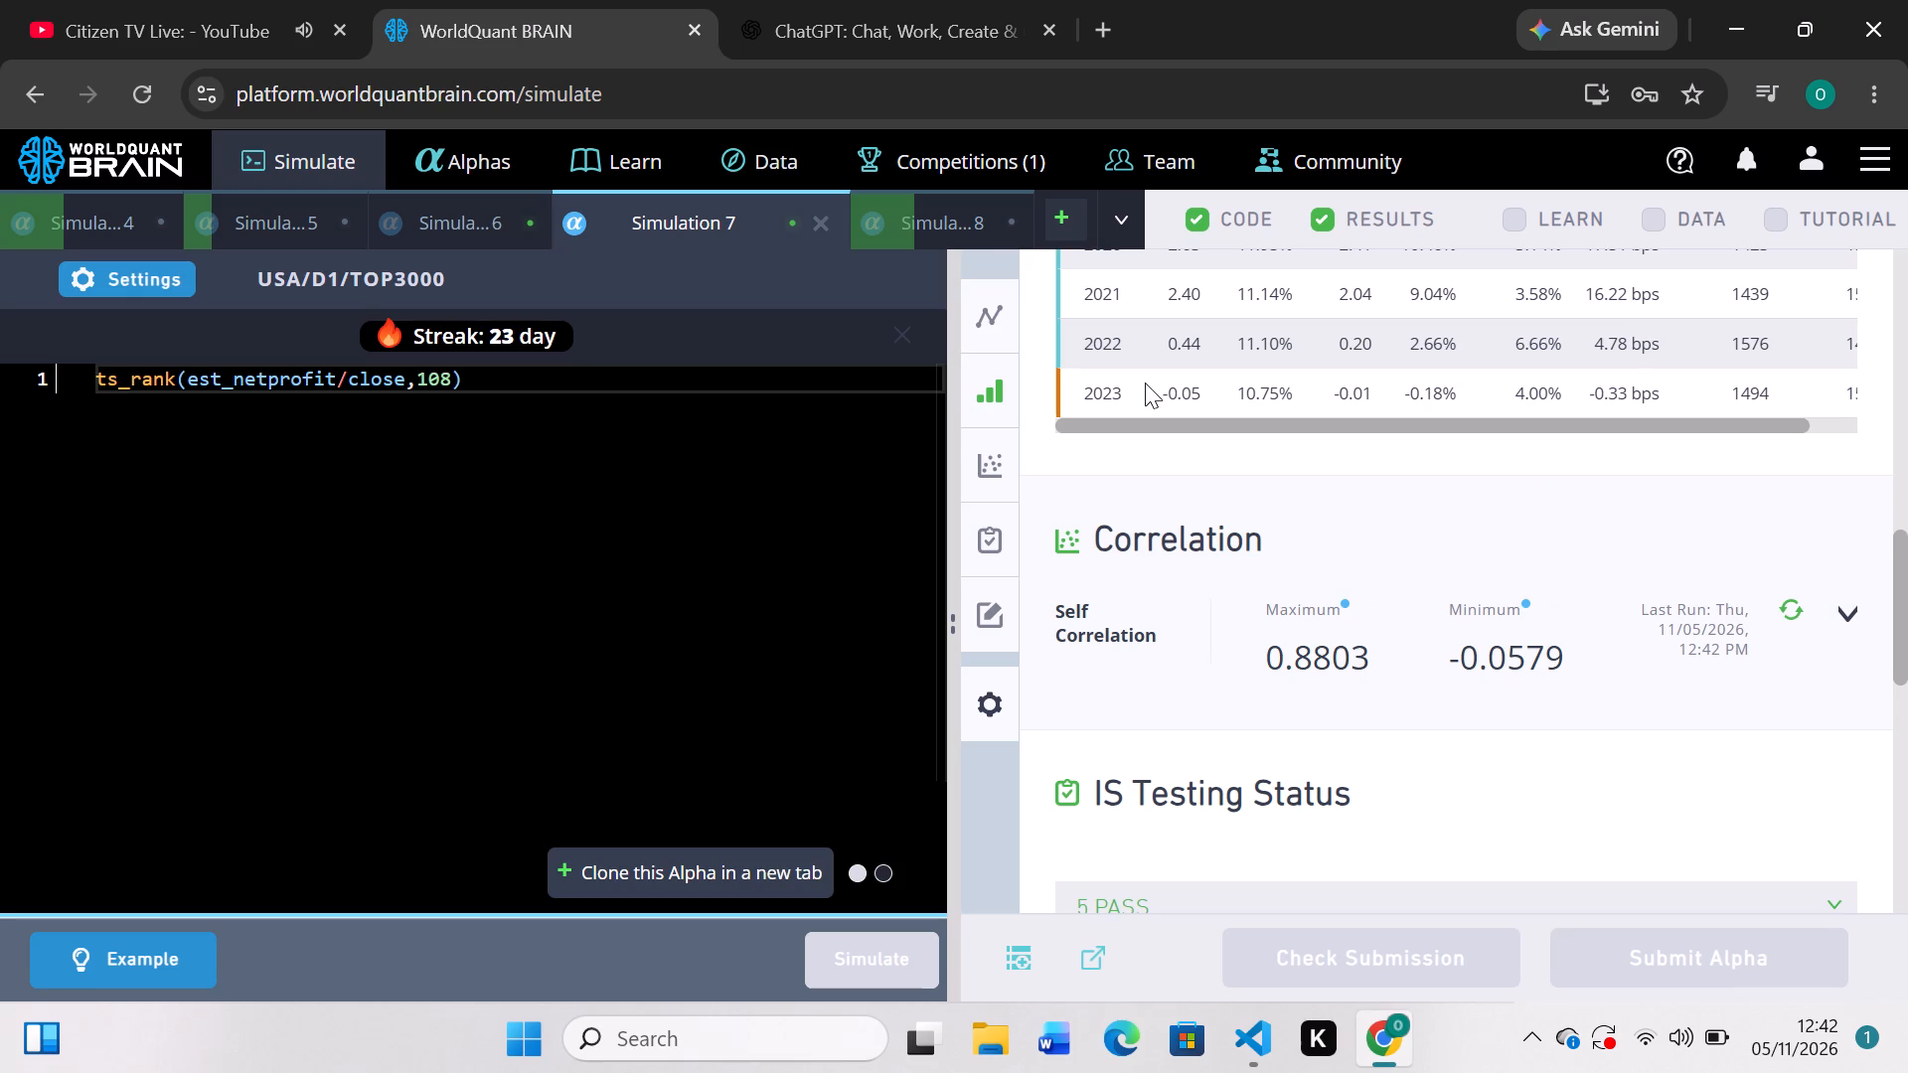
Replace close with cash in Simulation 7's expression, giving ts_rank(est_netprofit/cash,108), and simulate.
left_click(403, 381)
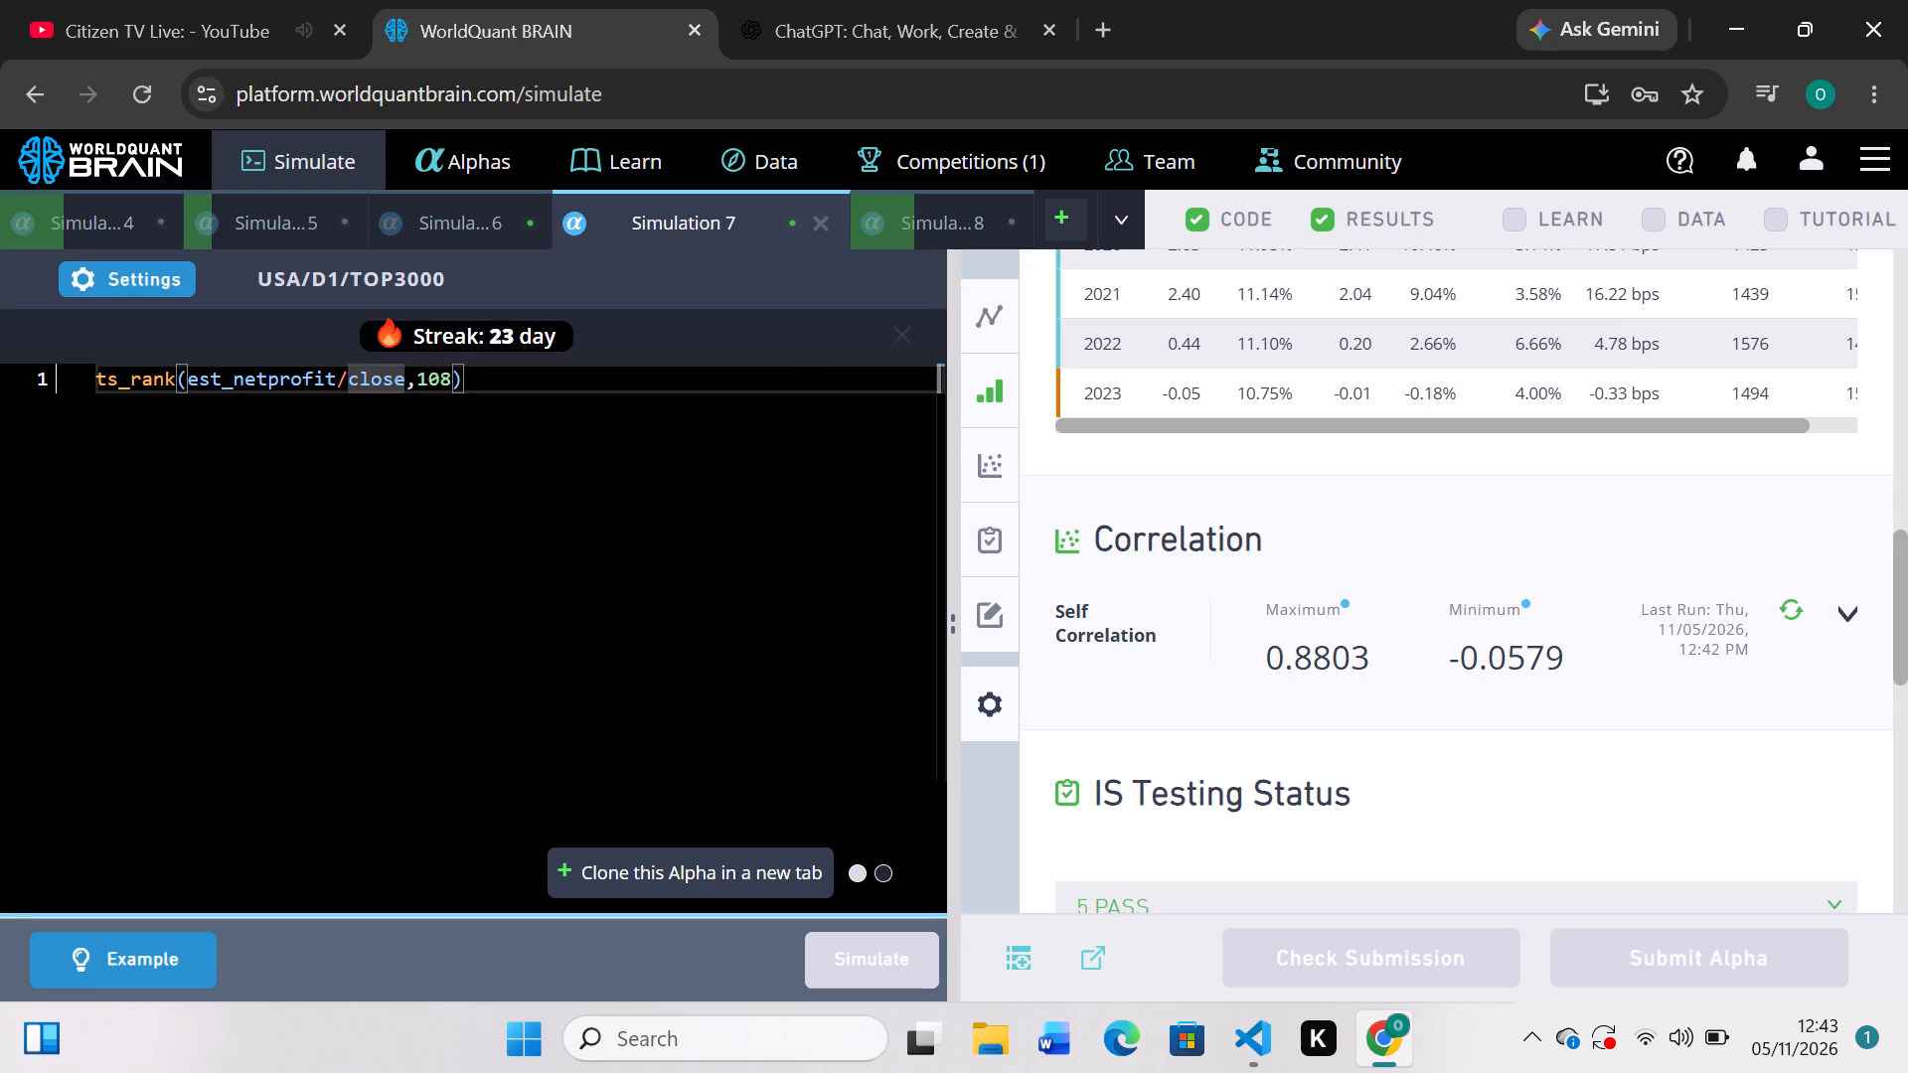
key("BackSpace")
key("BackSpace")
key("BackSpace")
key("BackSpace")
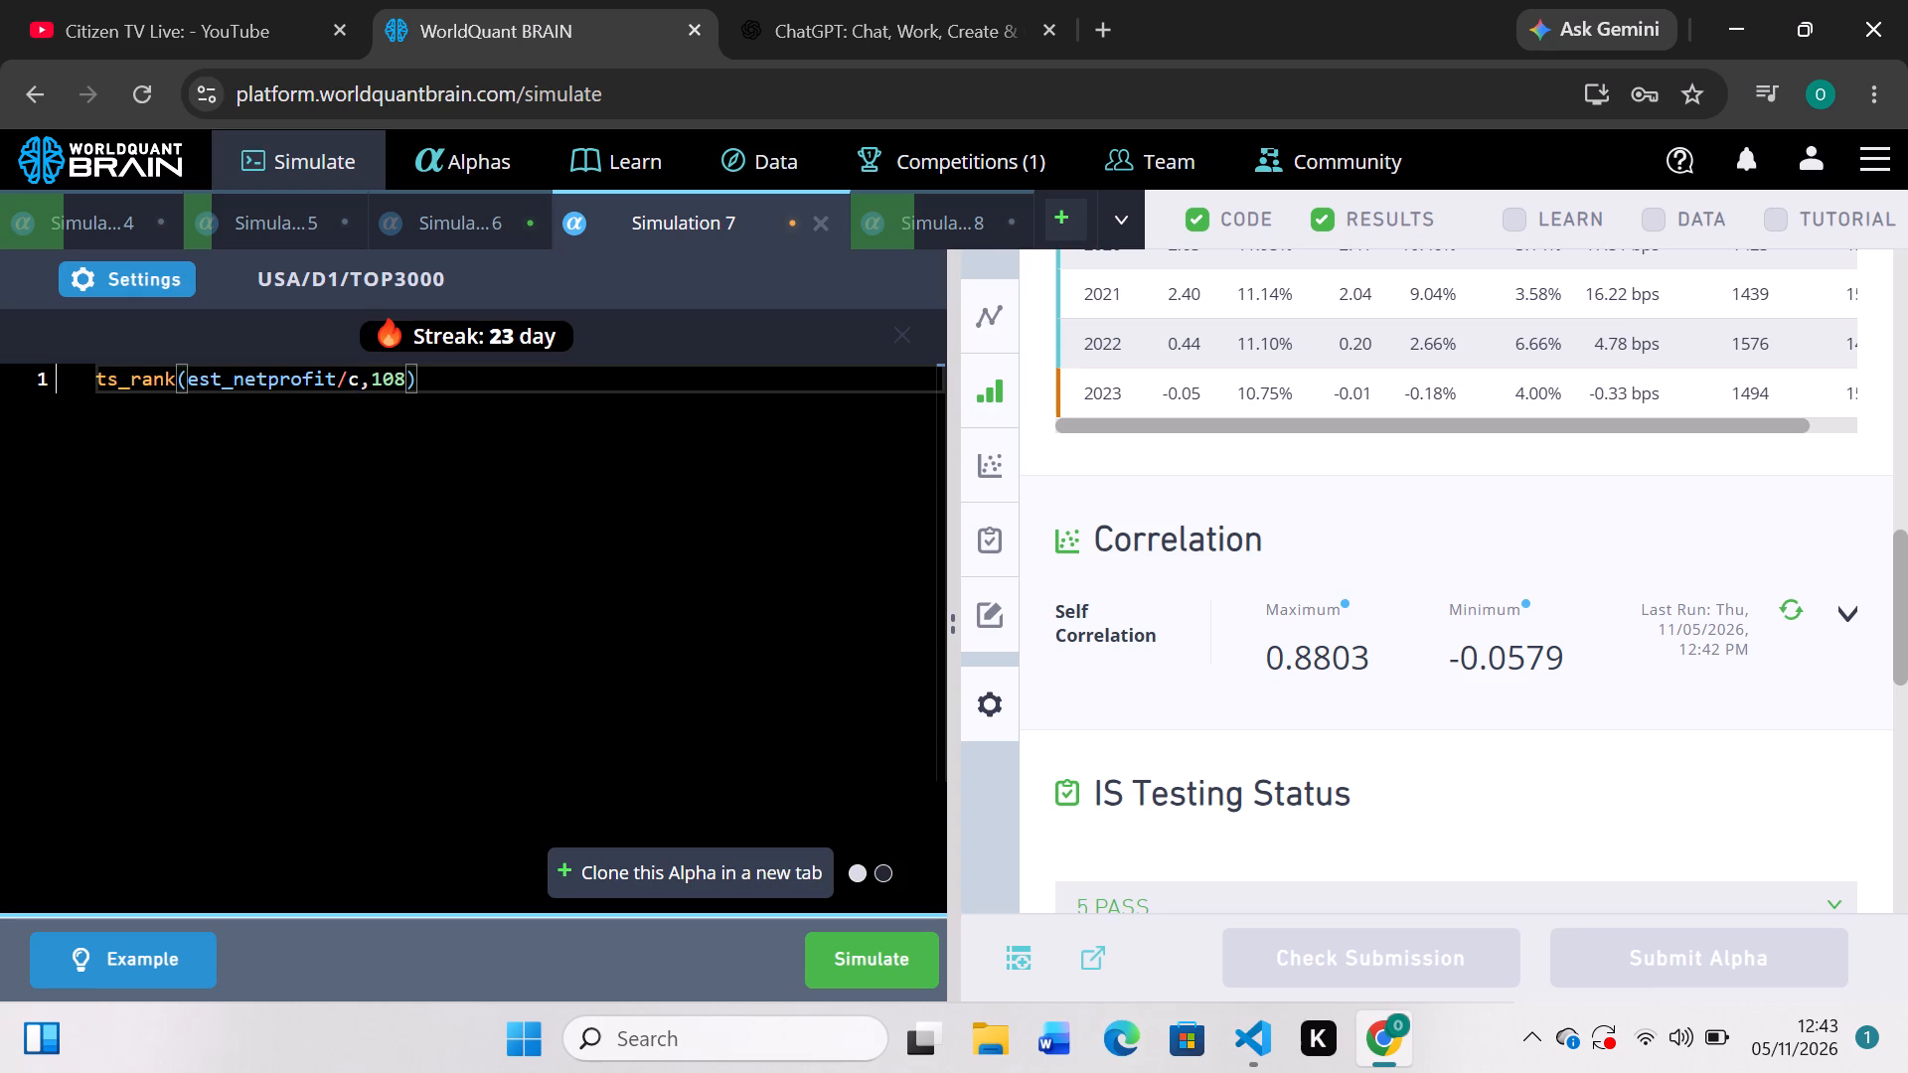
key("BackSpace")
type("cas")
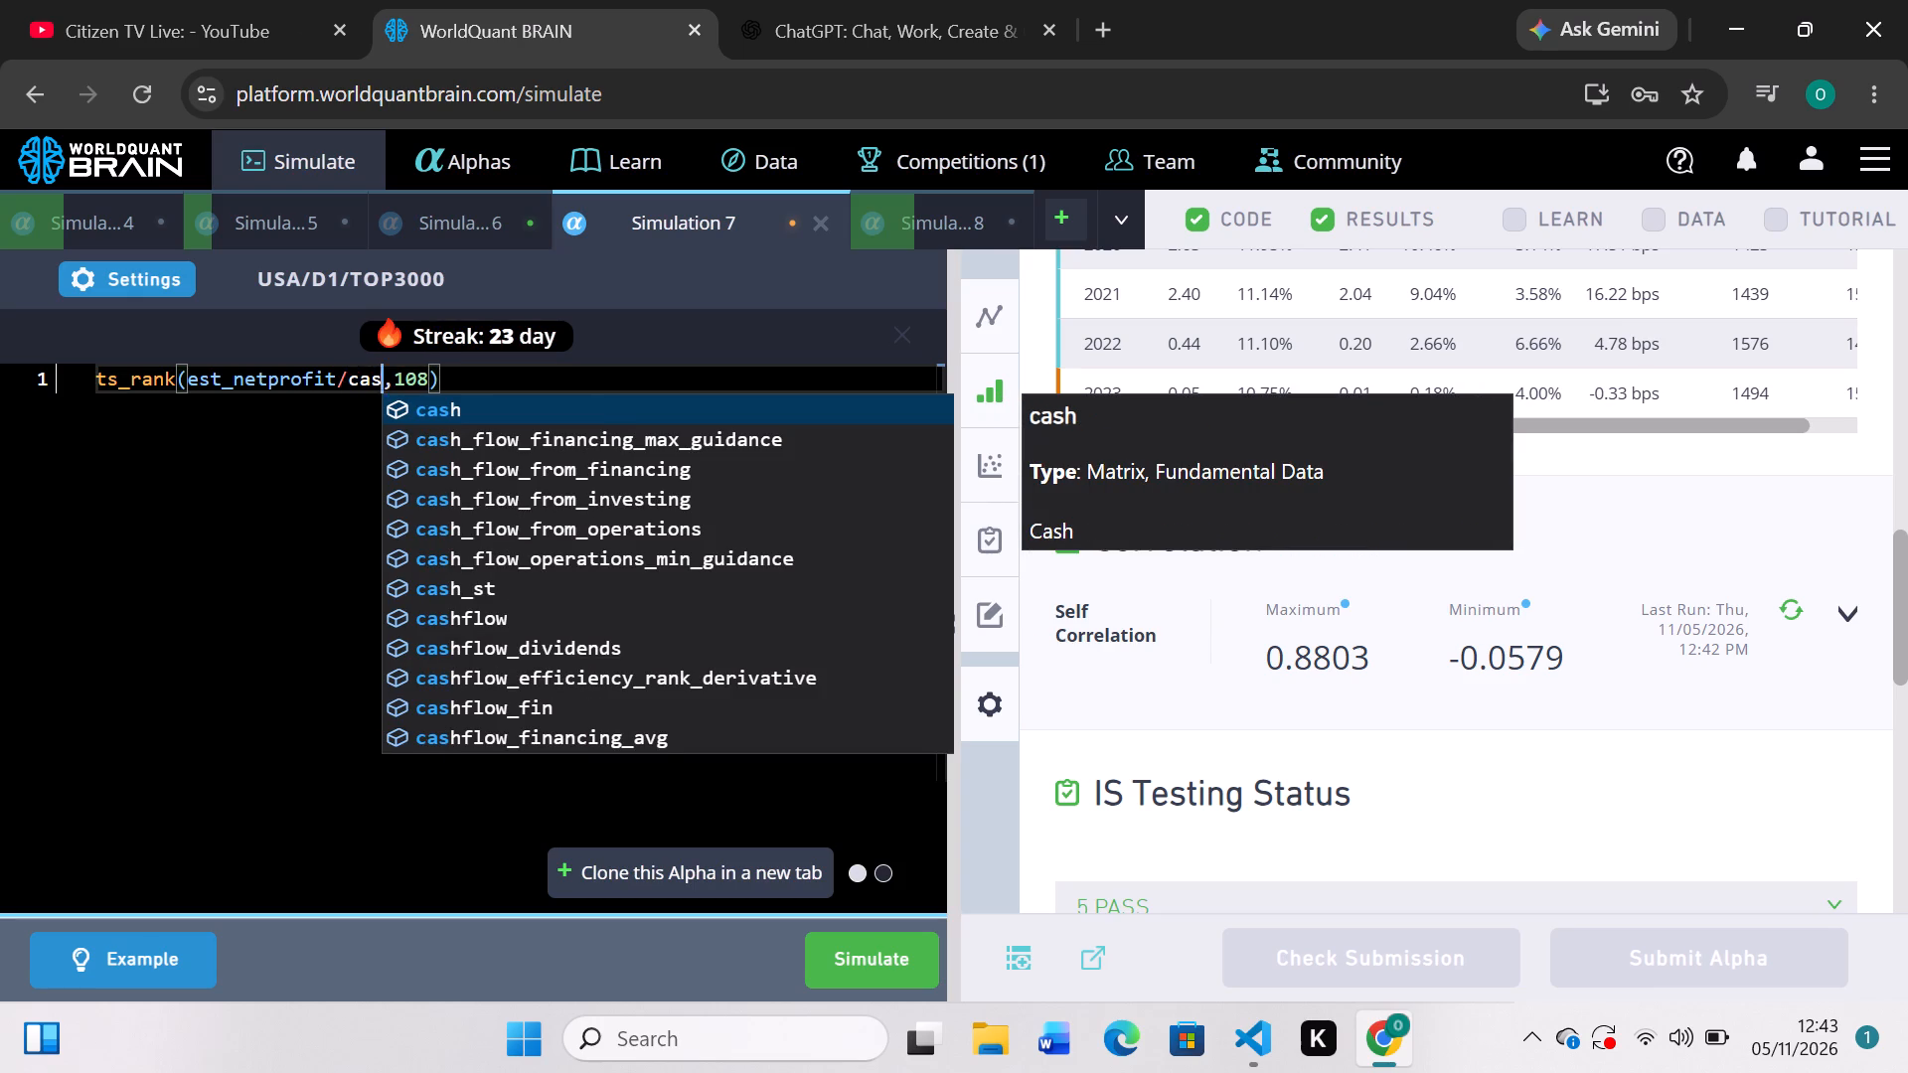
key("Tab")
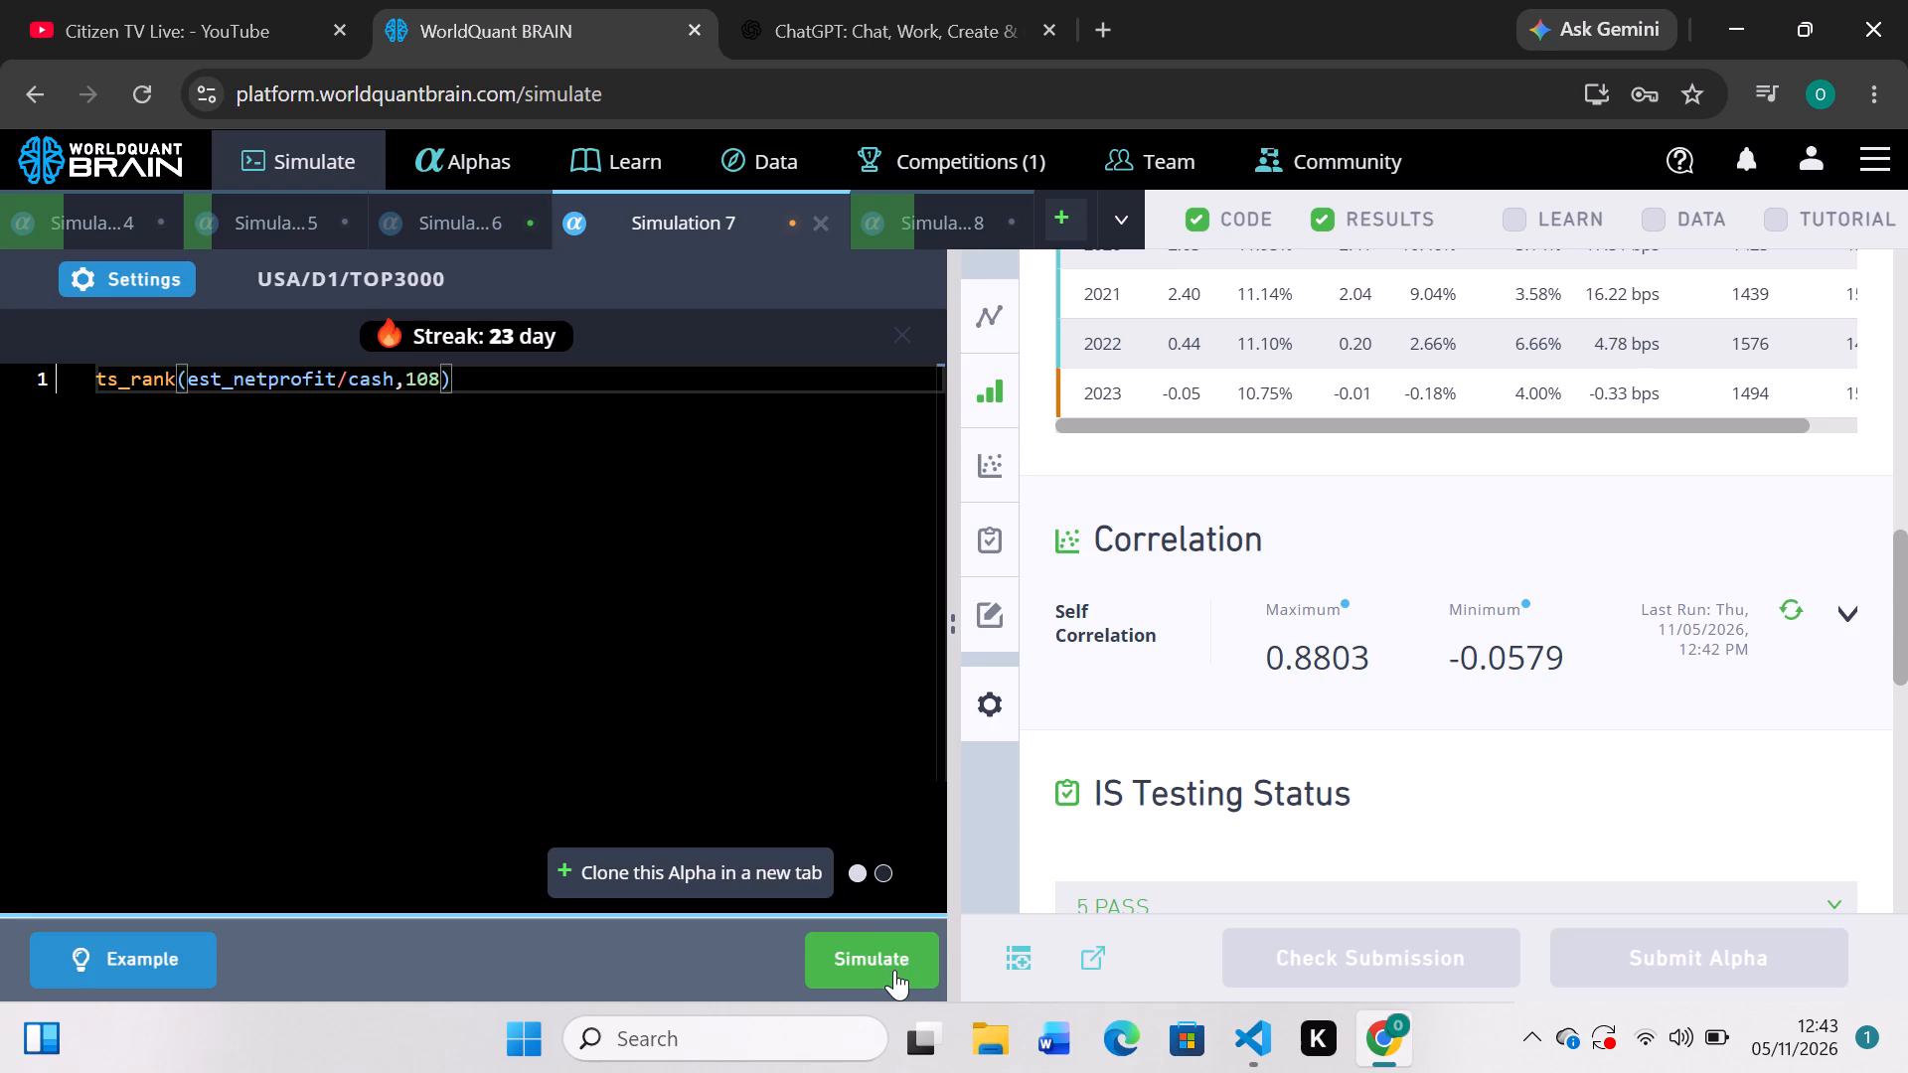
left_click(894, 970)
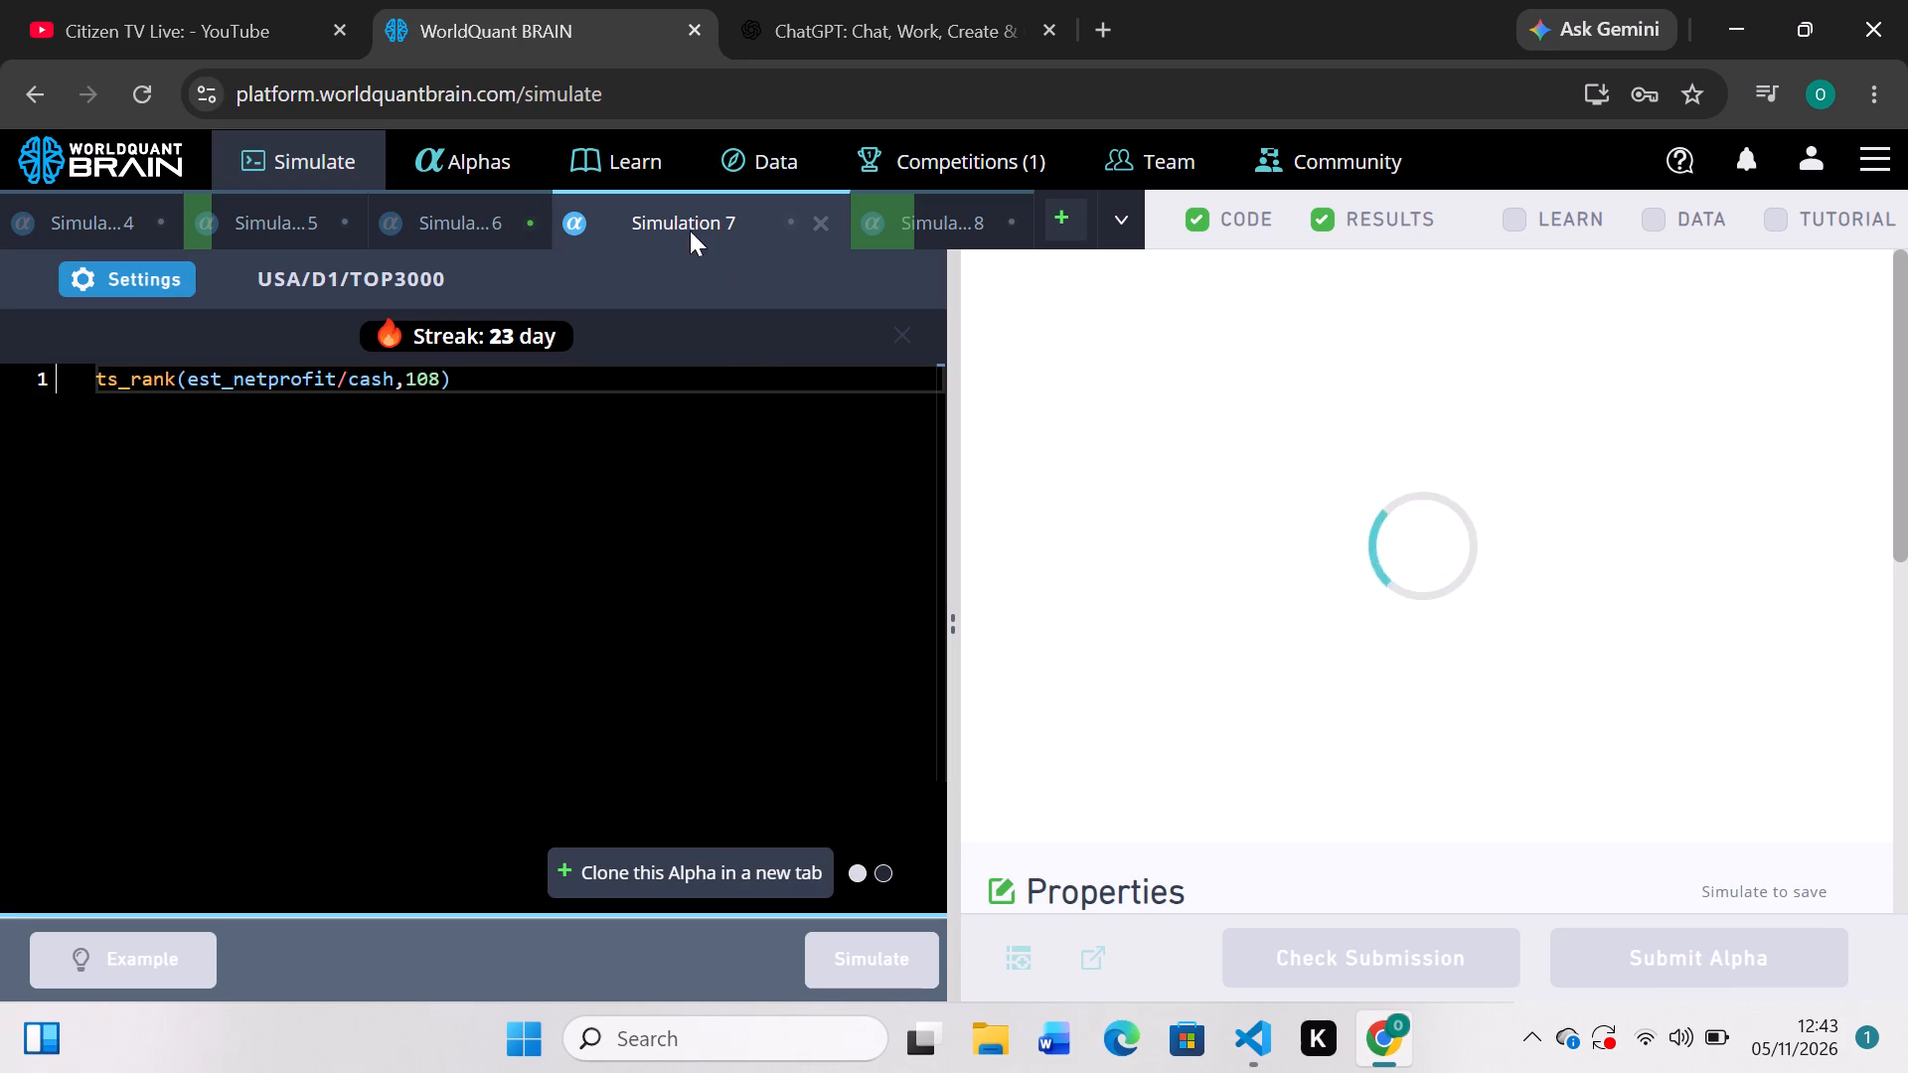
Open the list of unsubmitted alphas.
left_click(467, 157)
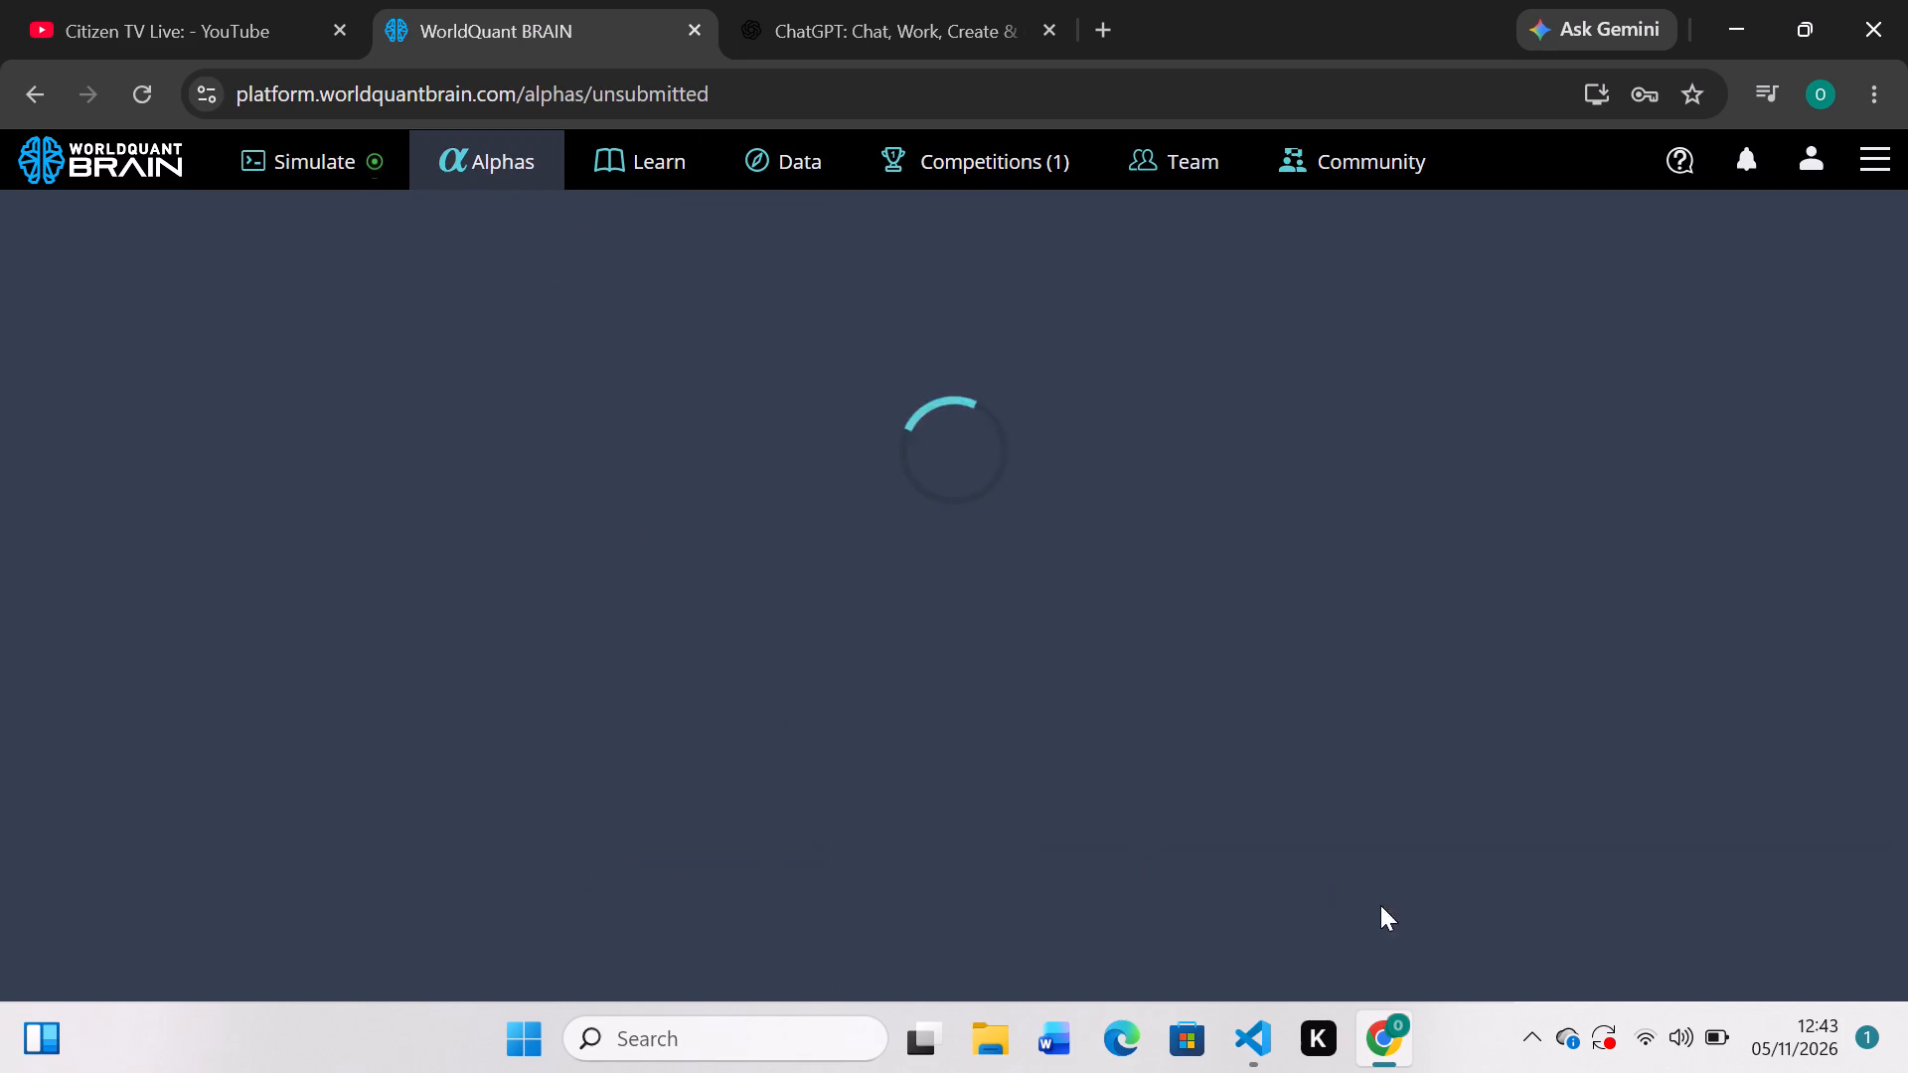
left_click(1672, 1036)
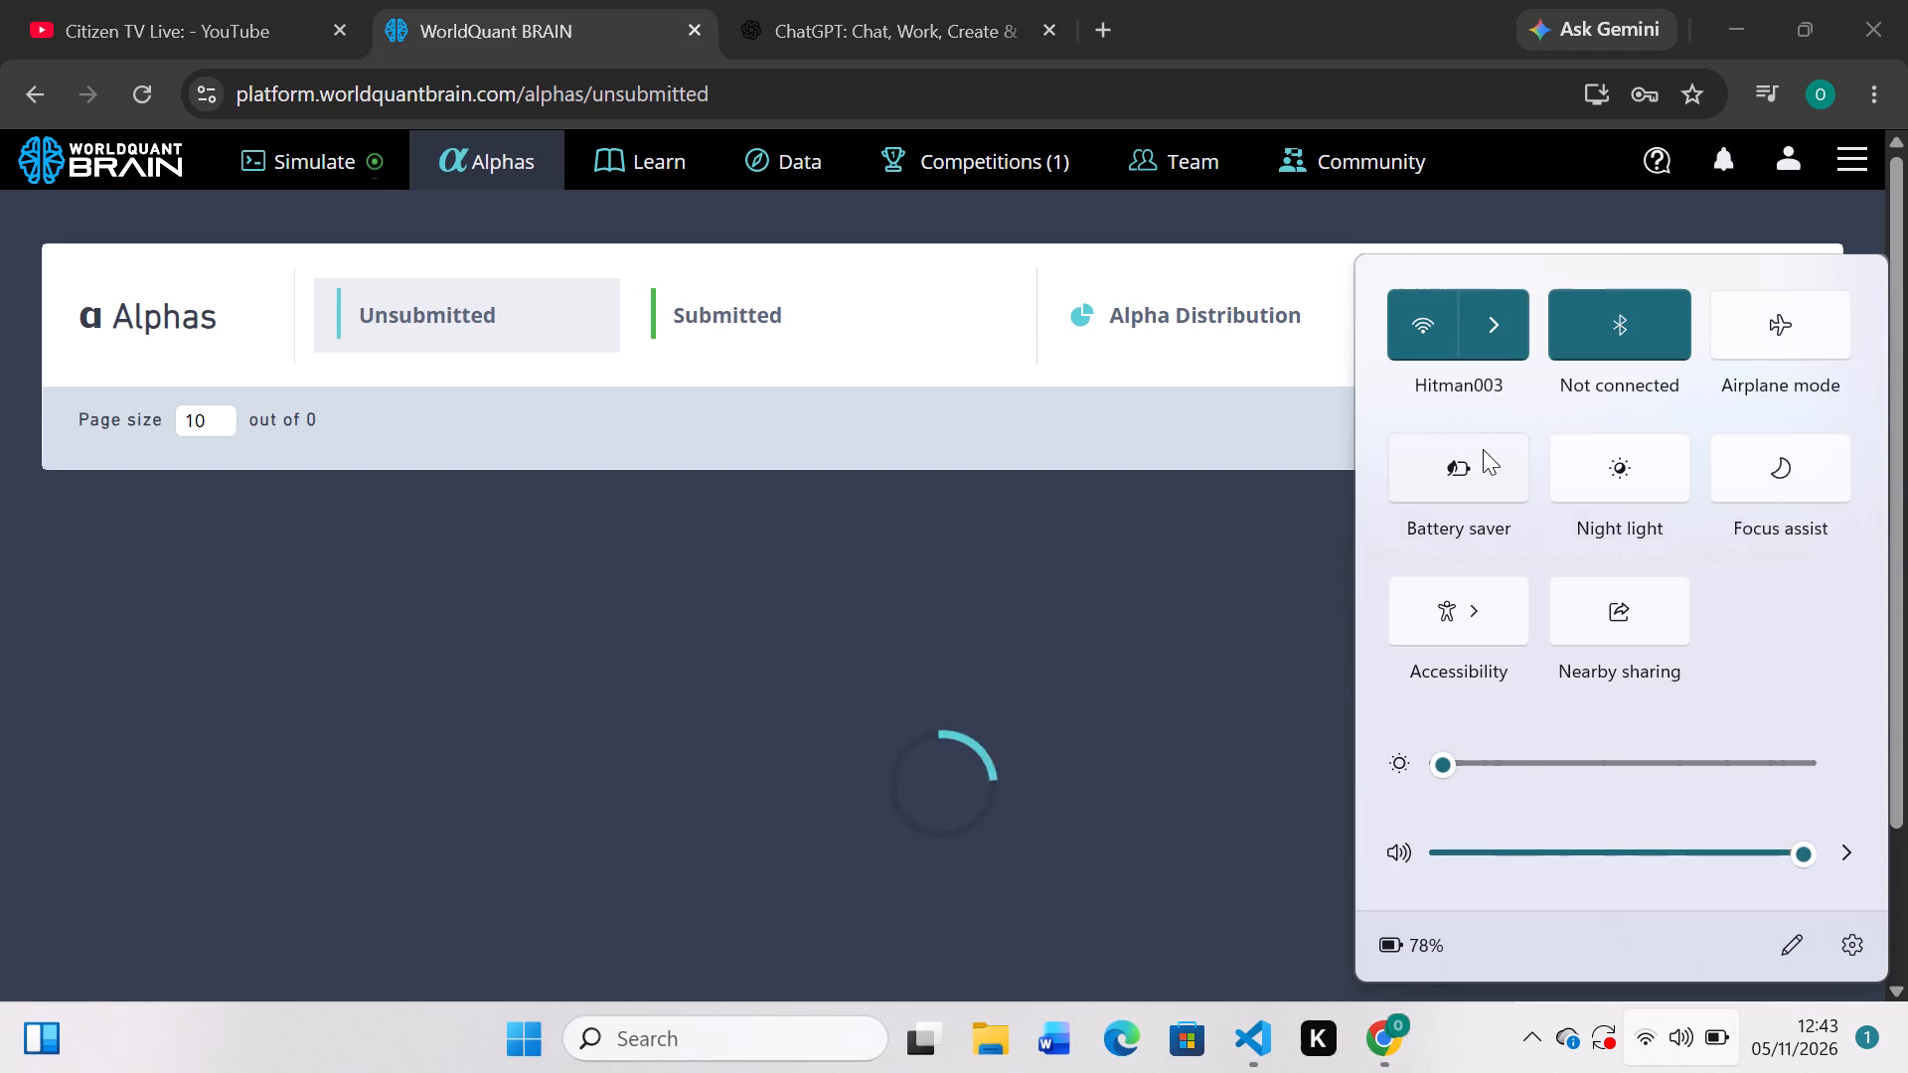
left_click(1114, 676)
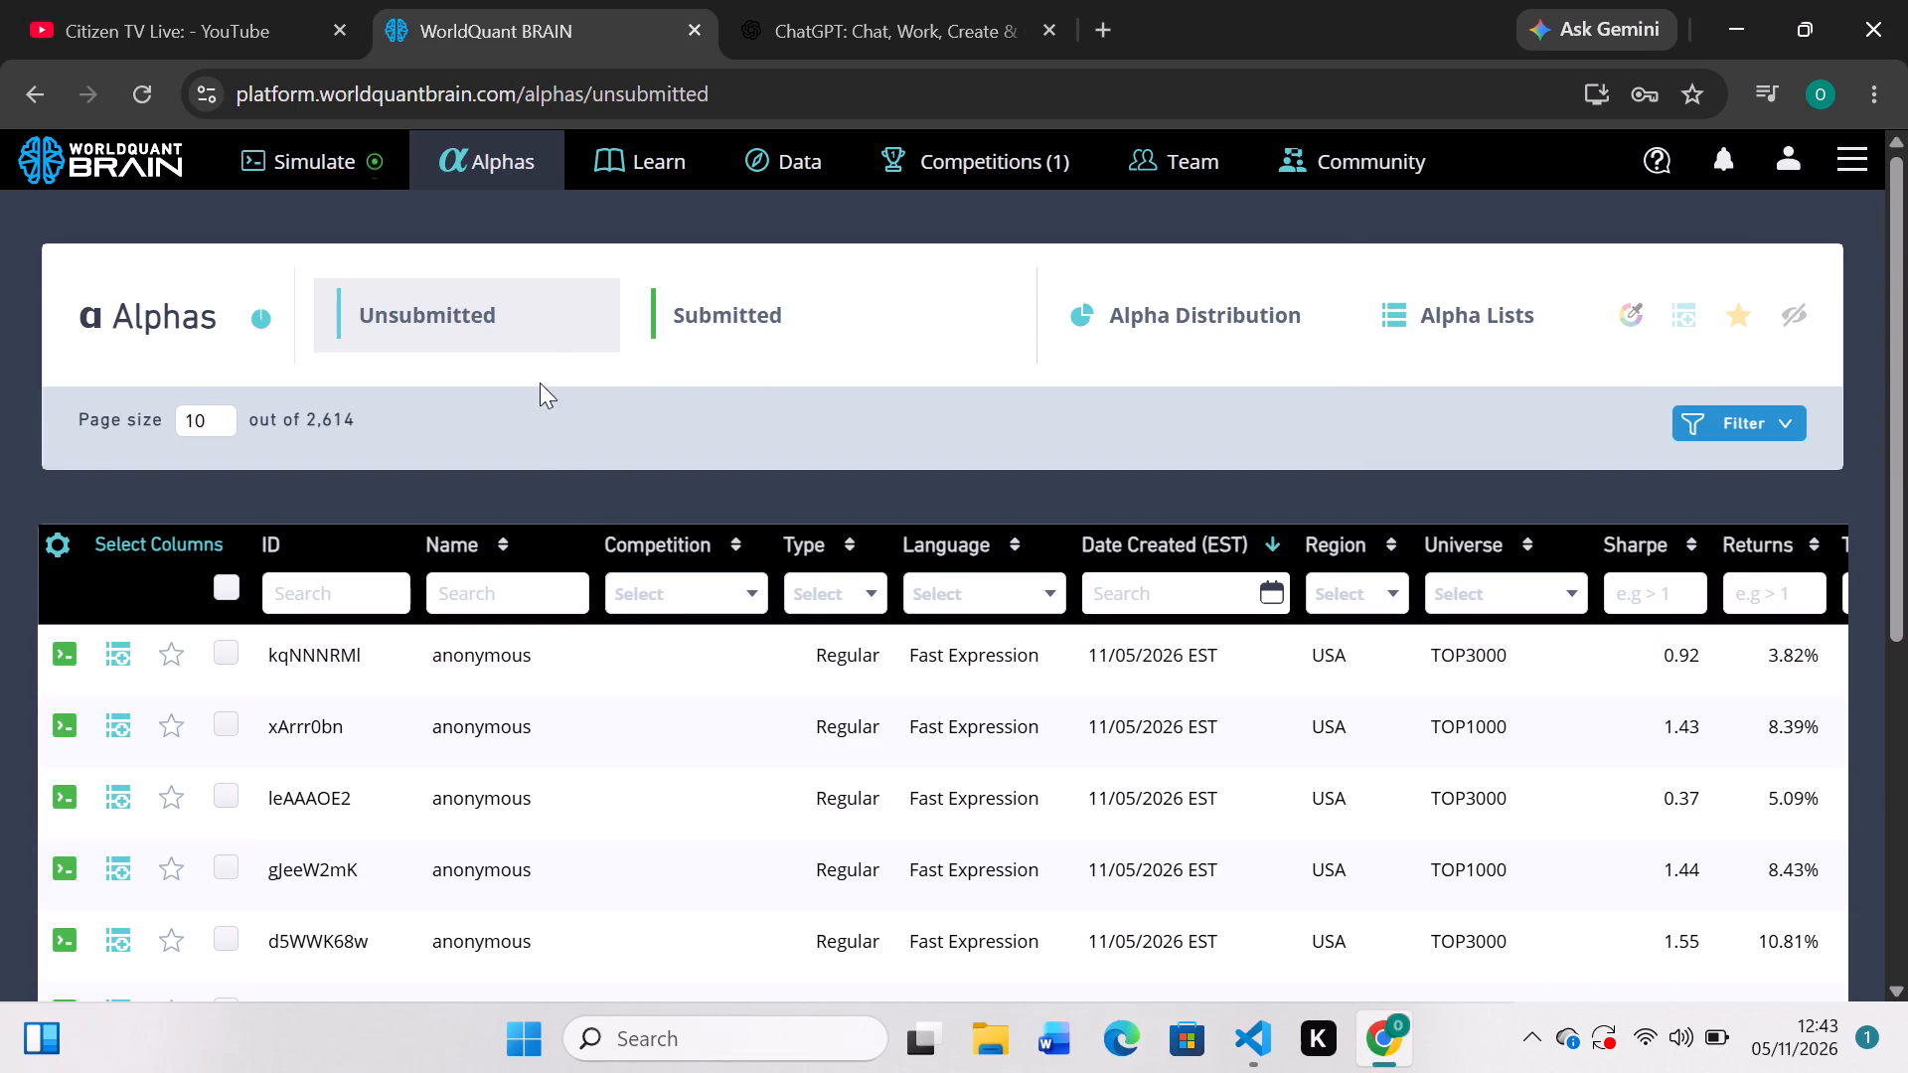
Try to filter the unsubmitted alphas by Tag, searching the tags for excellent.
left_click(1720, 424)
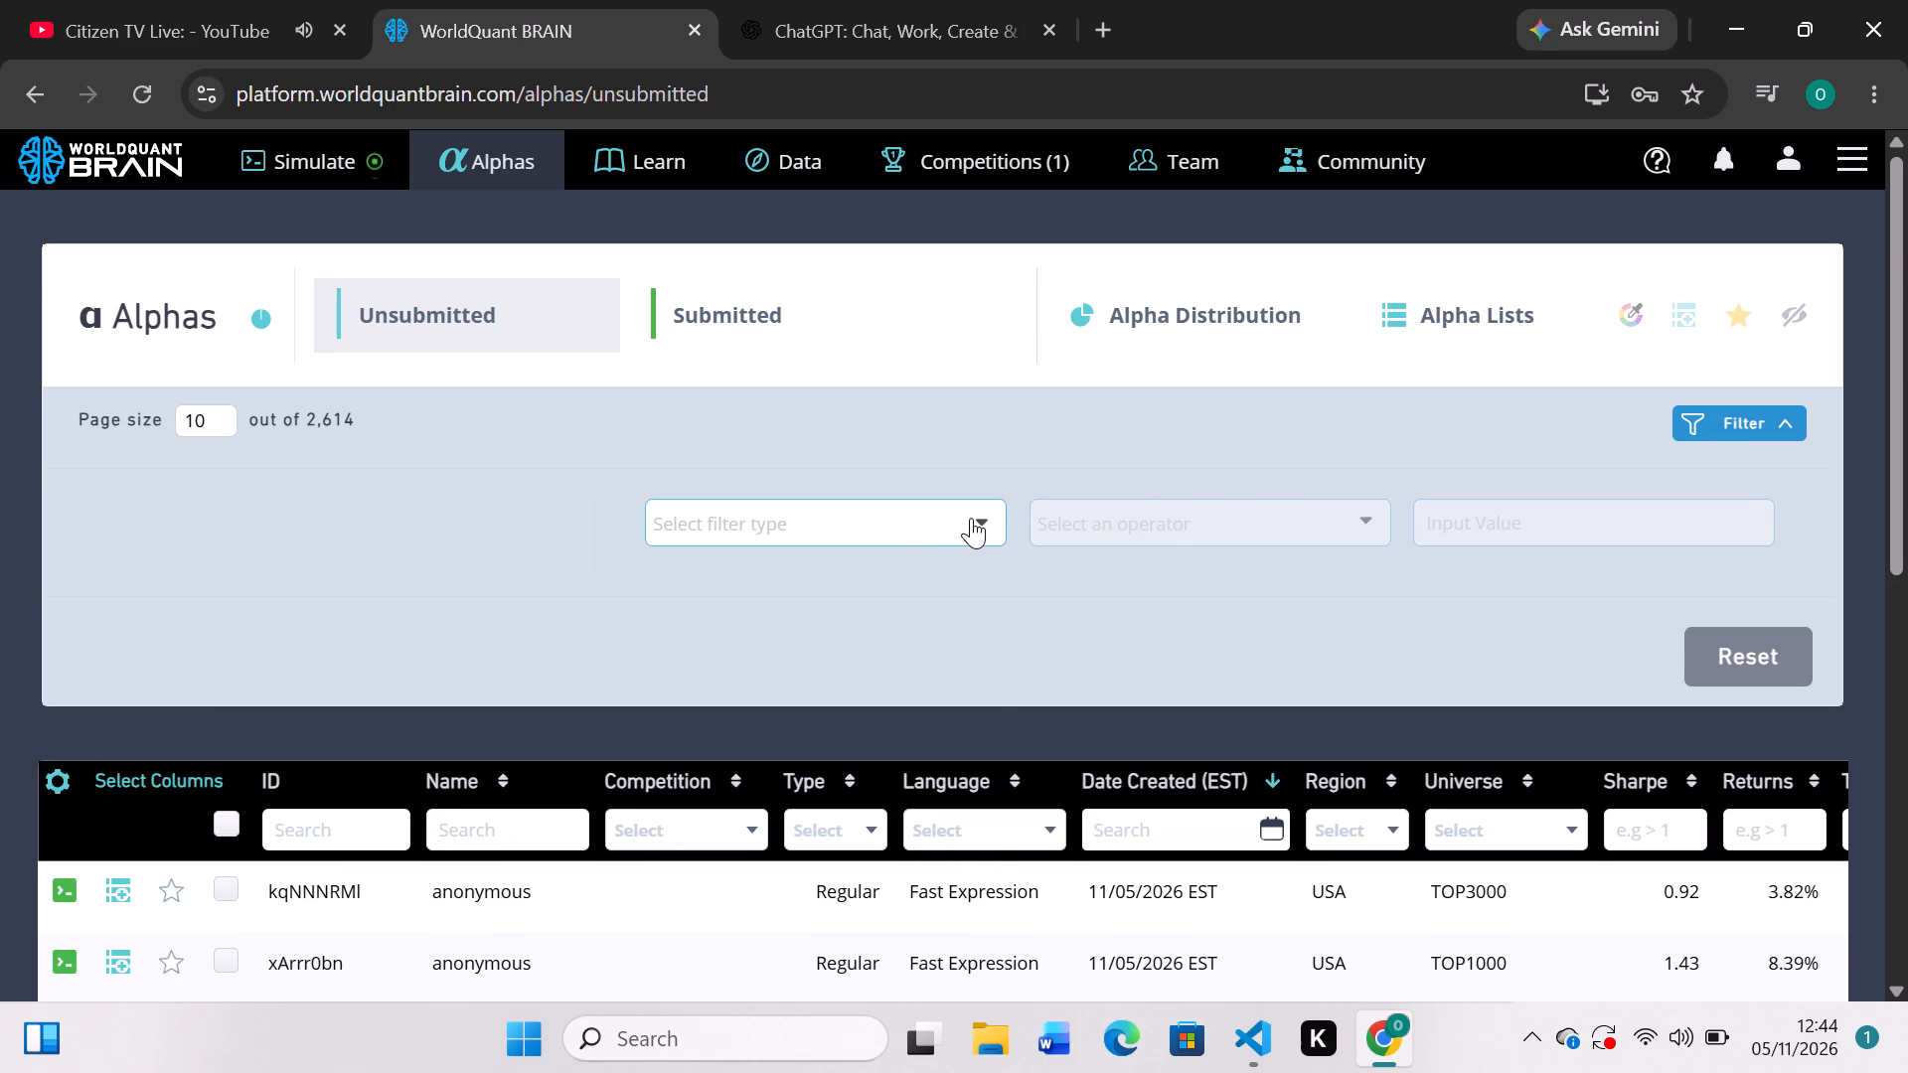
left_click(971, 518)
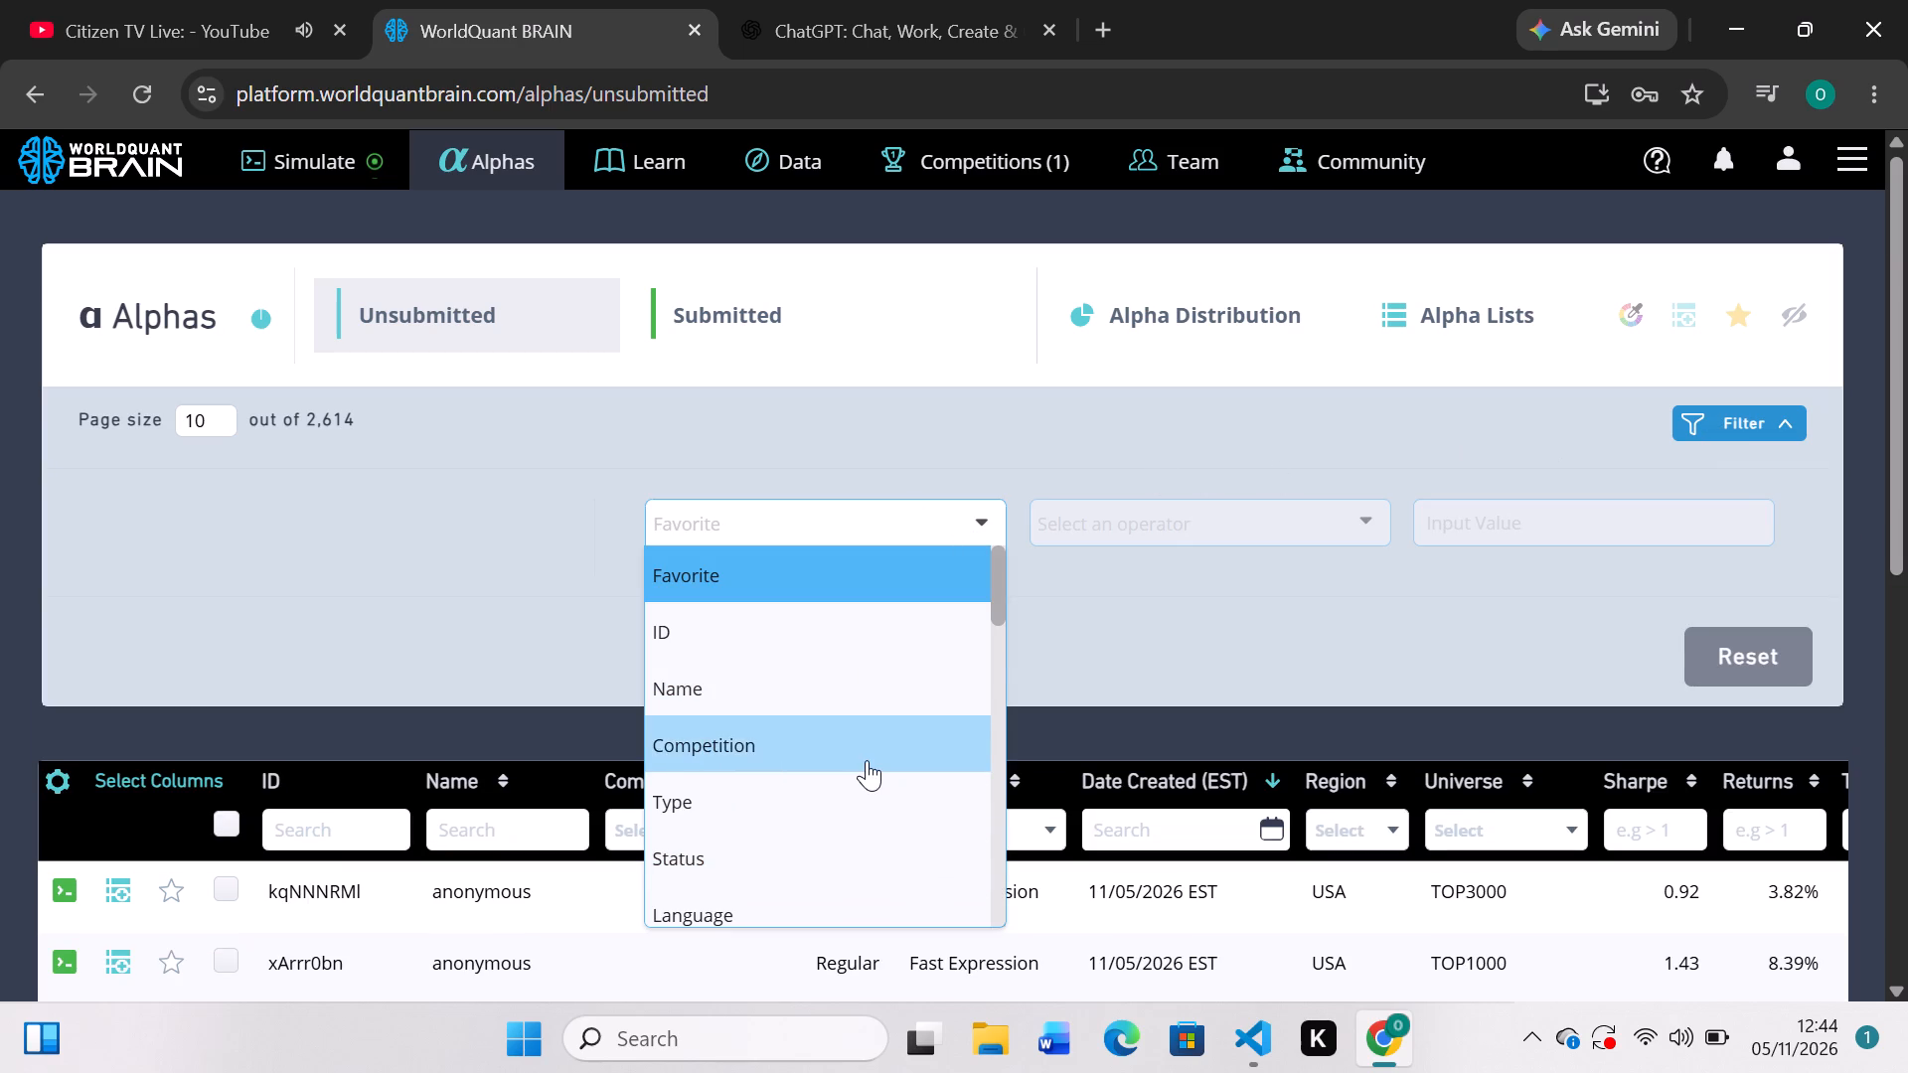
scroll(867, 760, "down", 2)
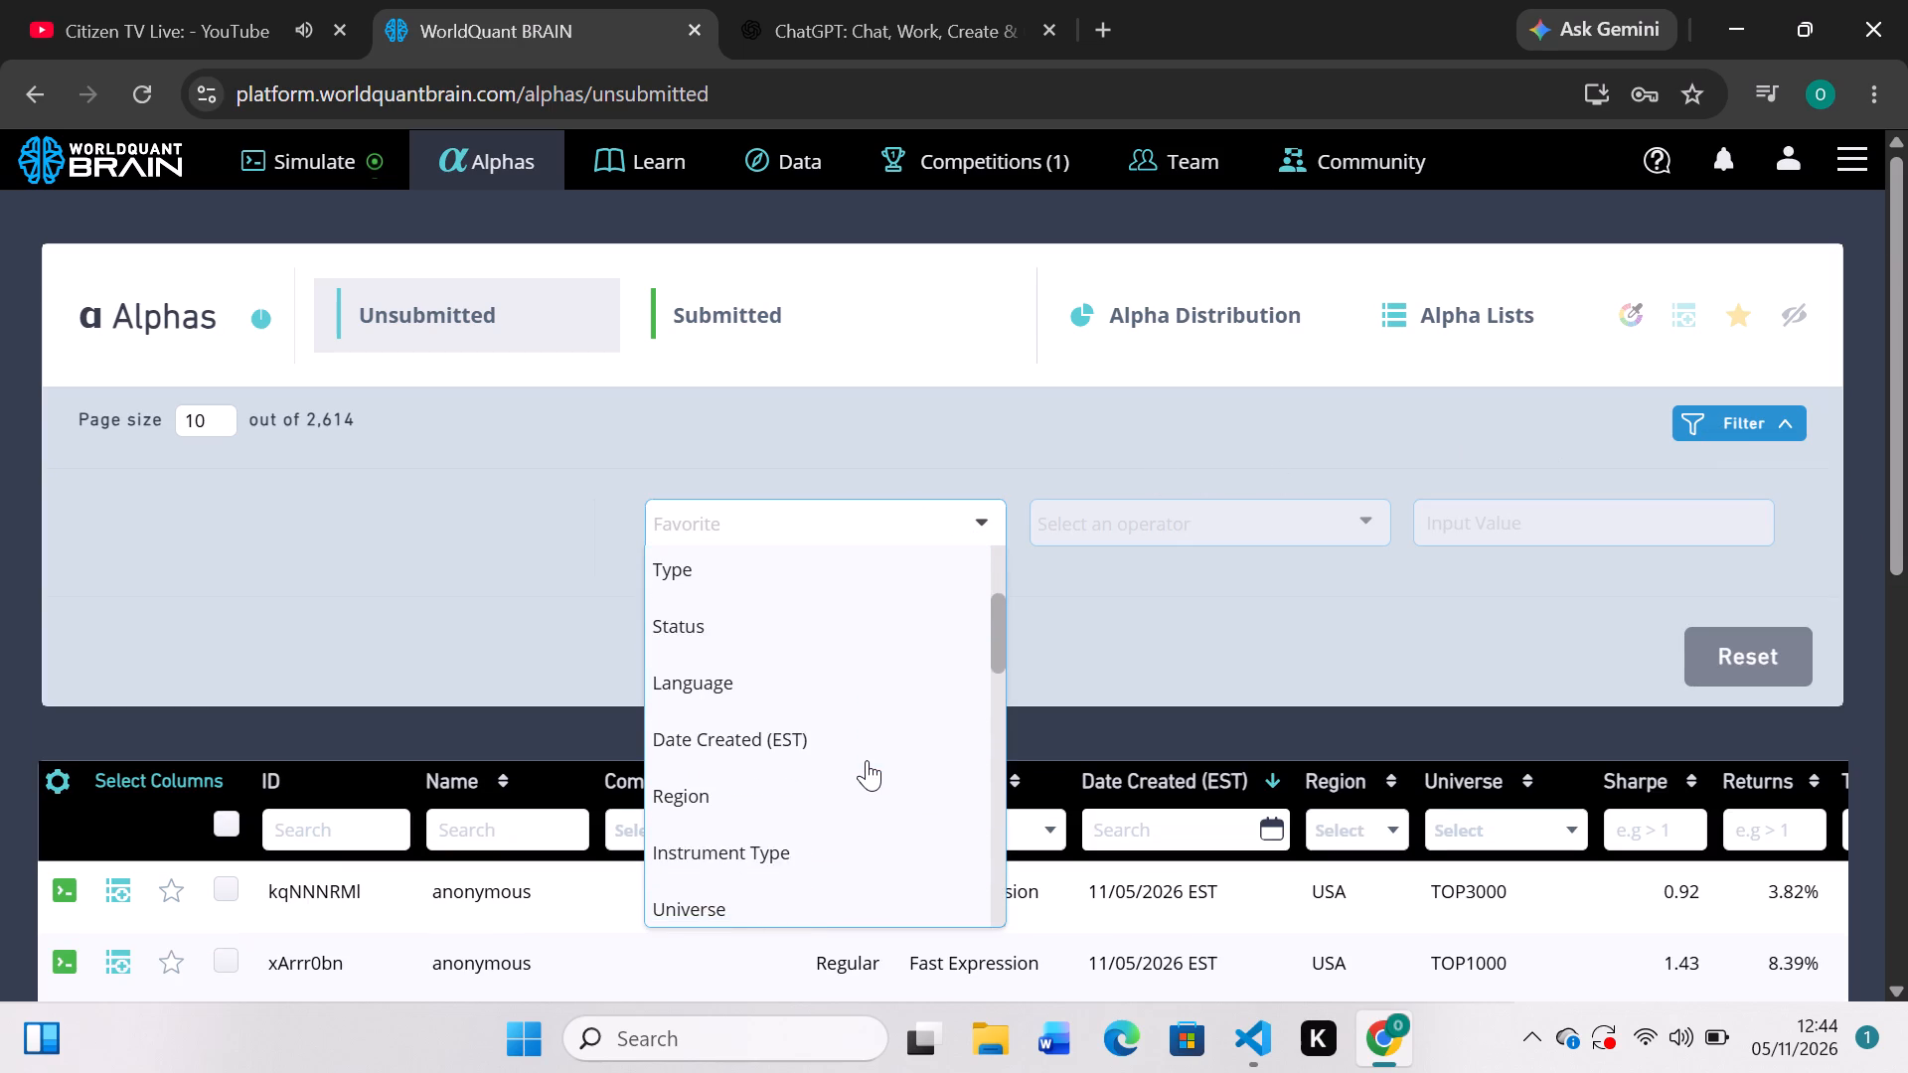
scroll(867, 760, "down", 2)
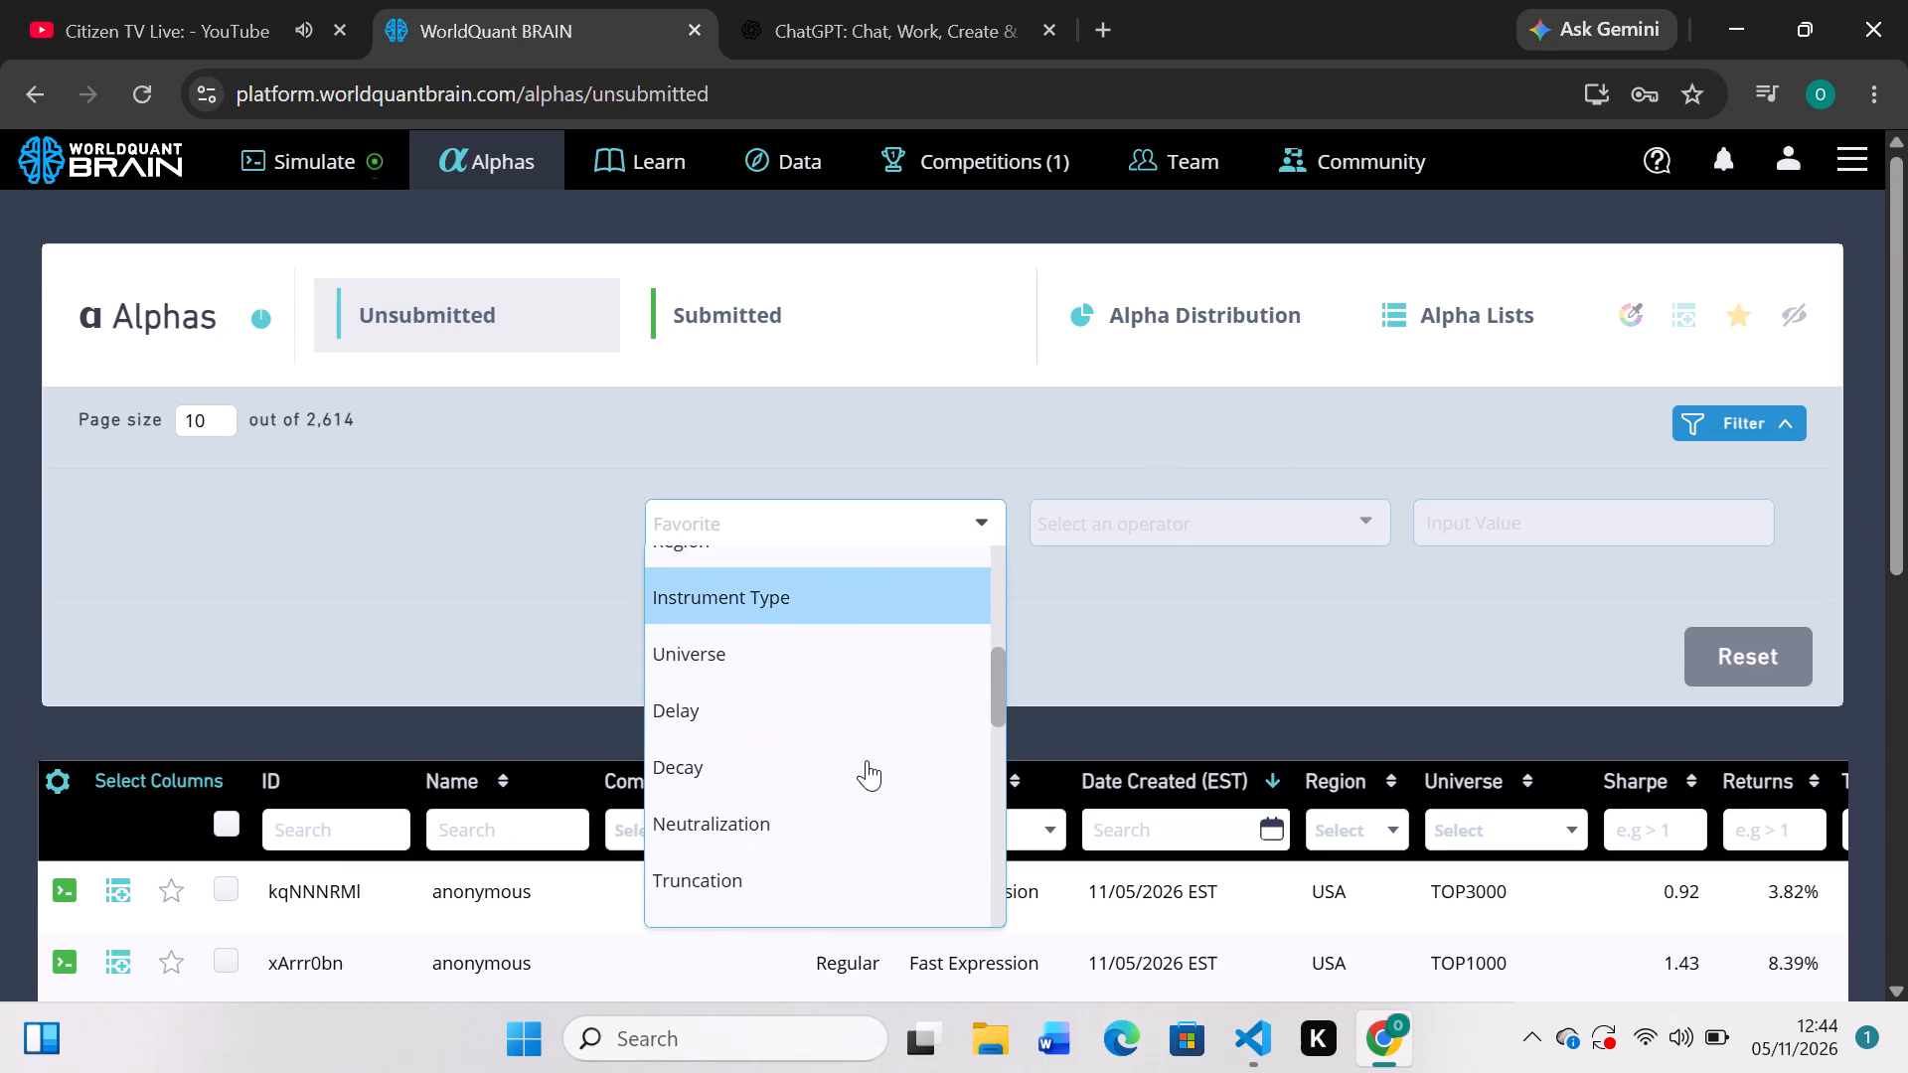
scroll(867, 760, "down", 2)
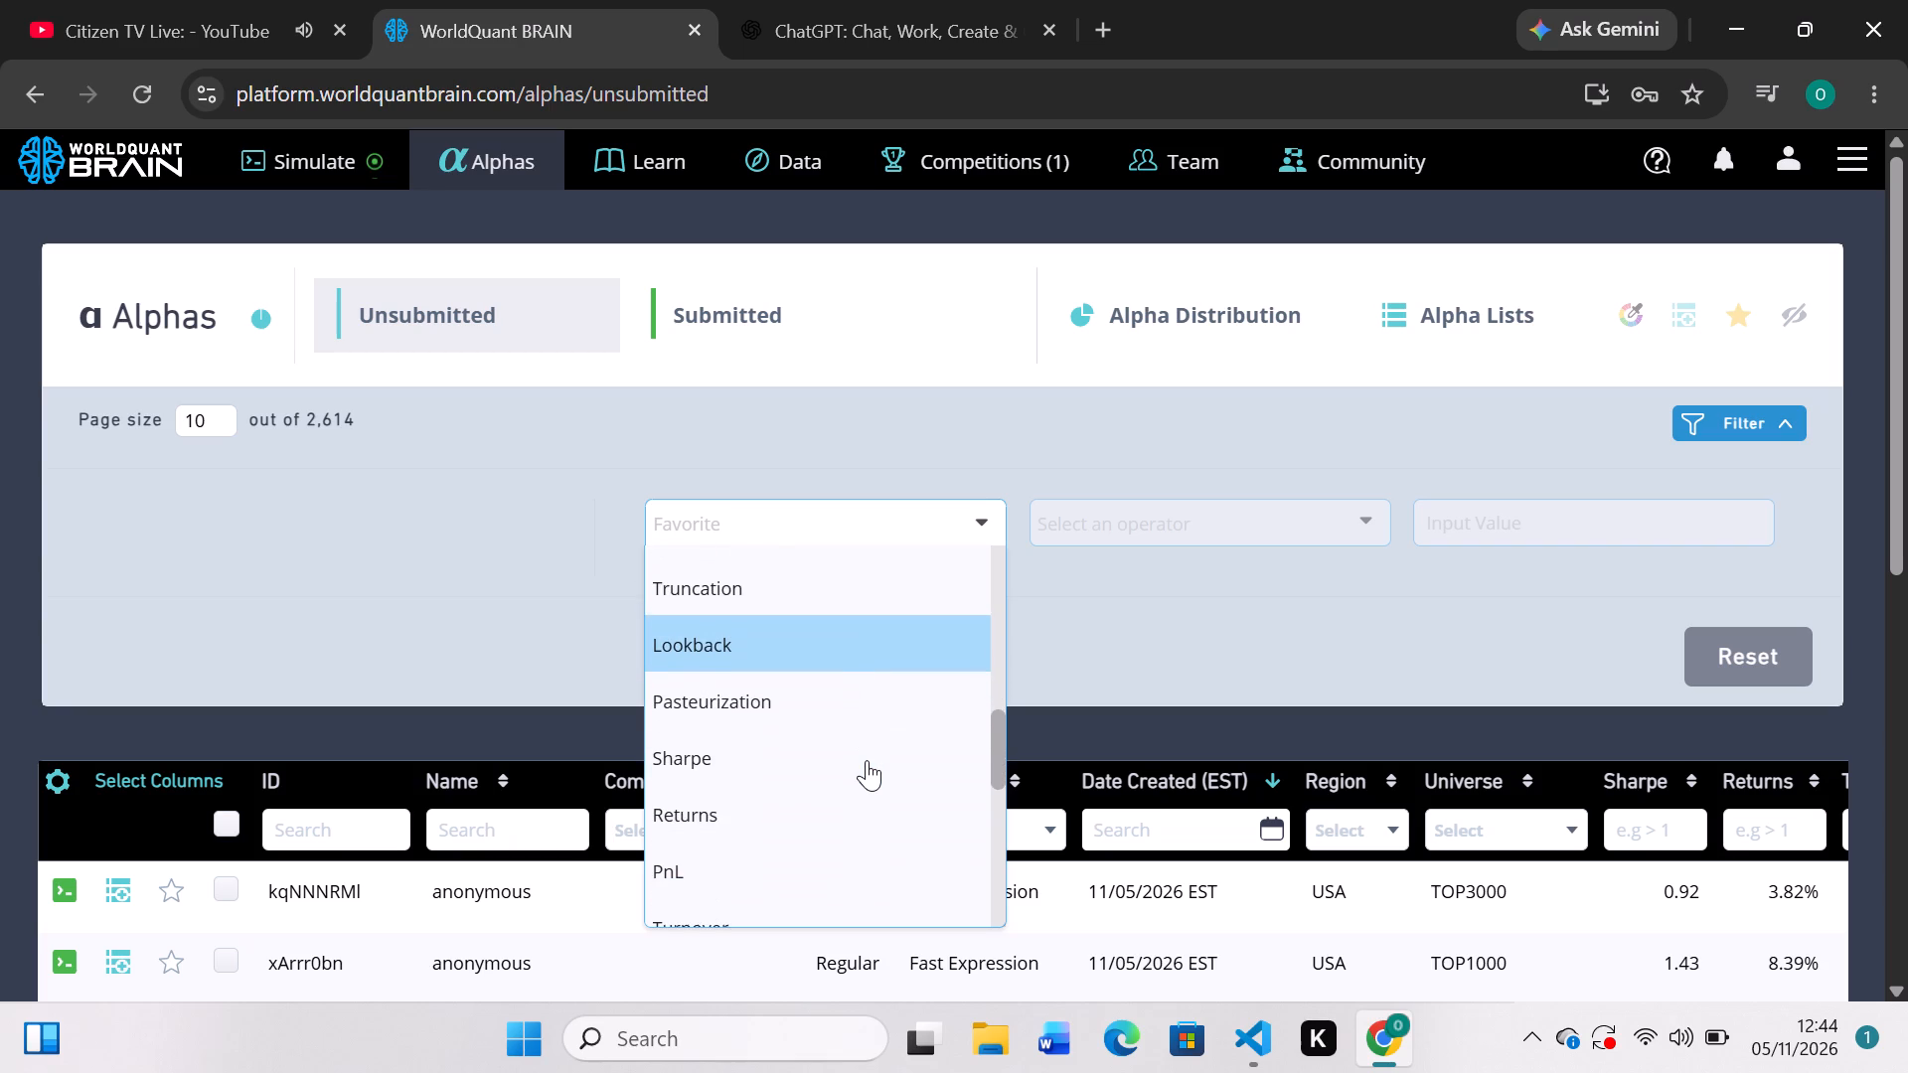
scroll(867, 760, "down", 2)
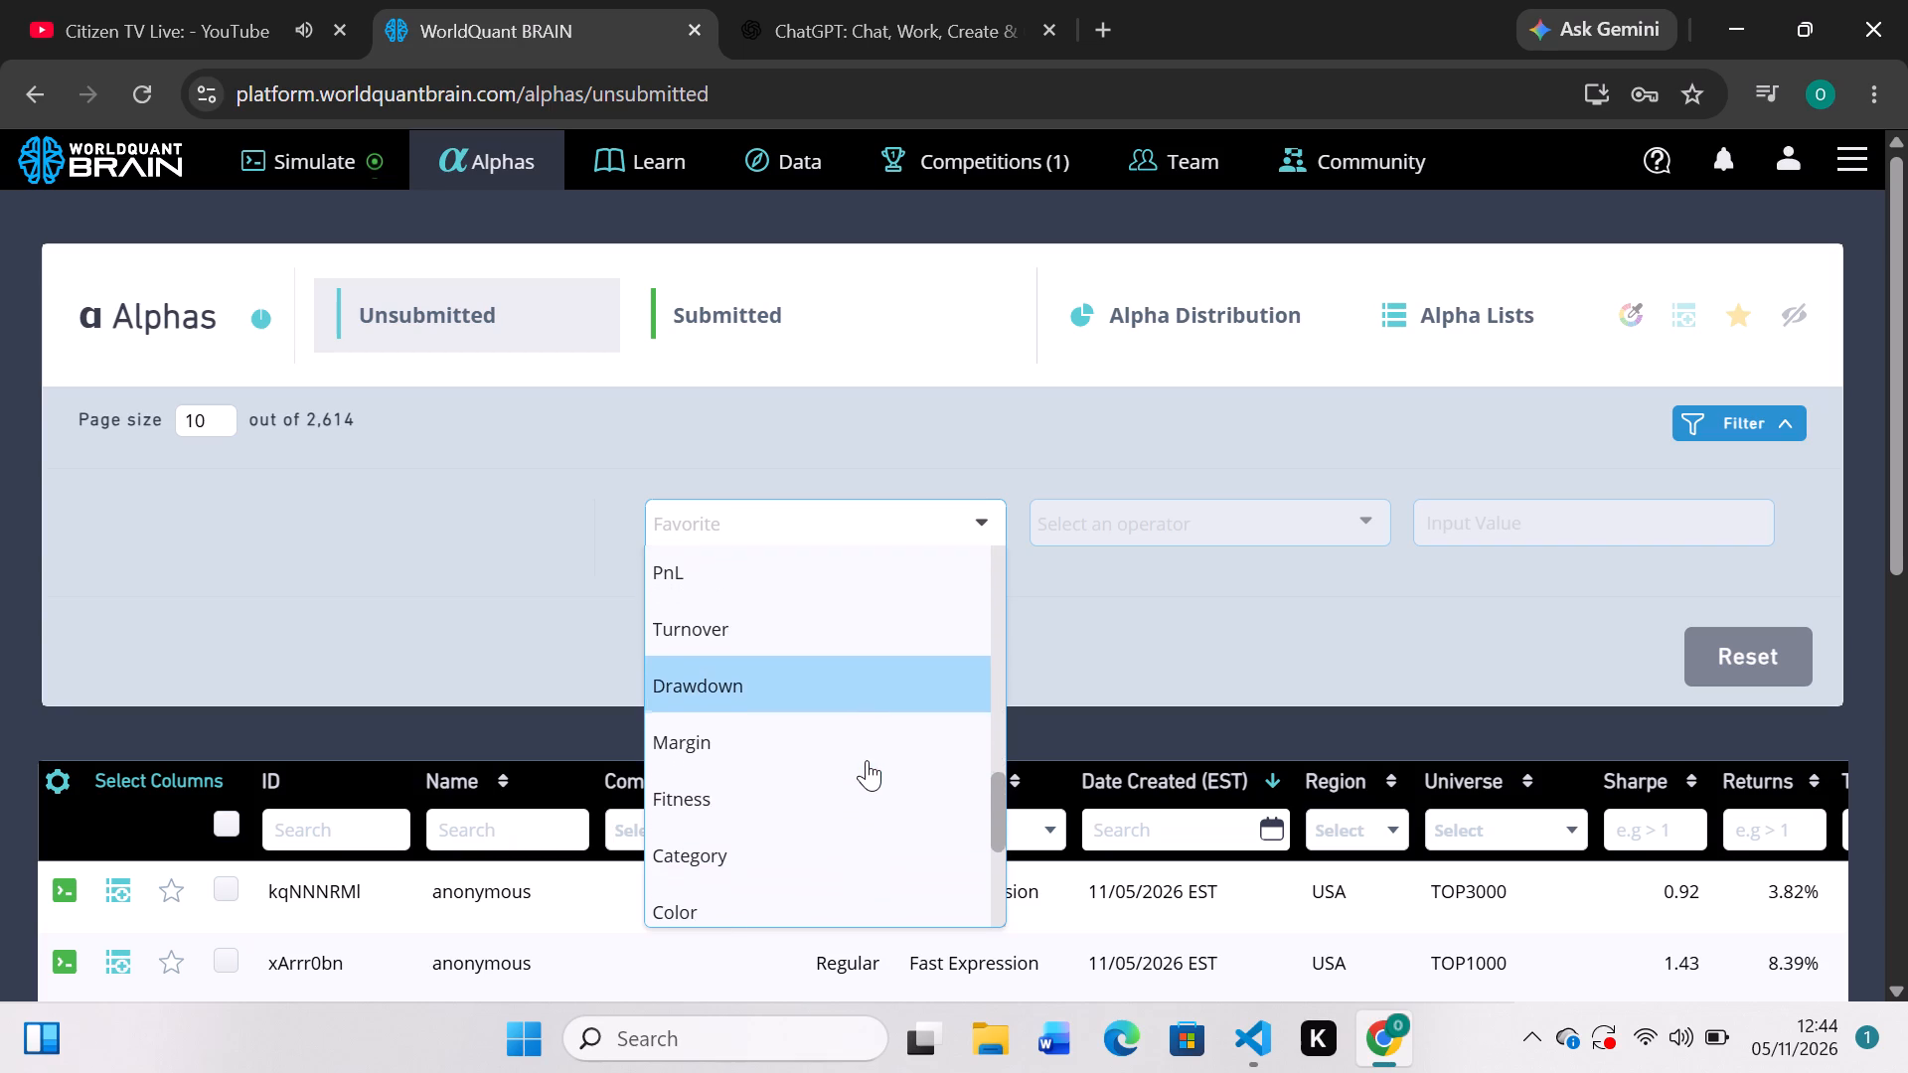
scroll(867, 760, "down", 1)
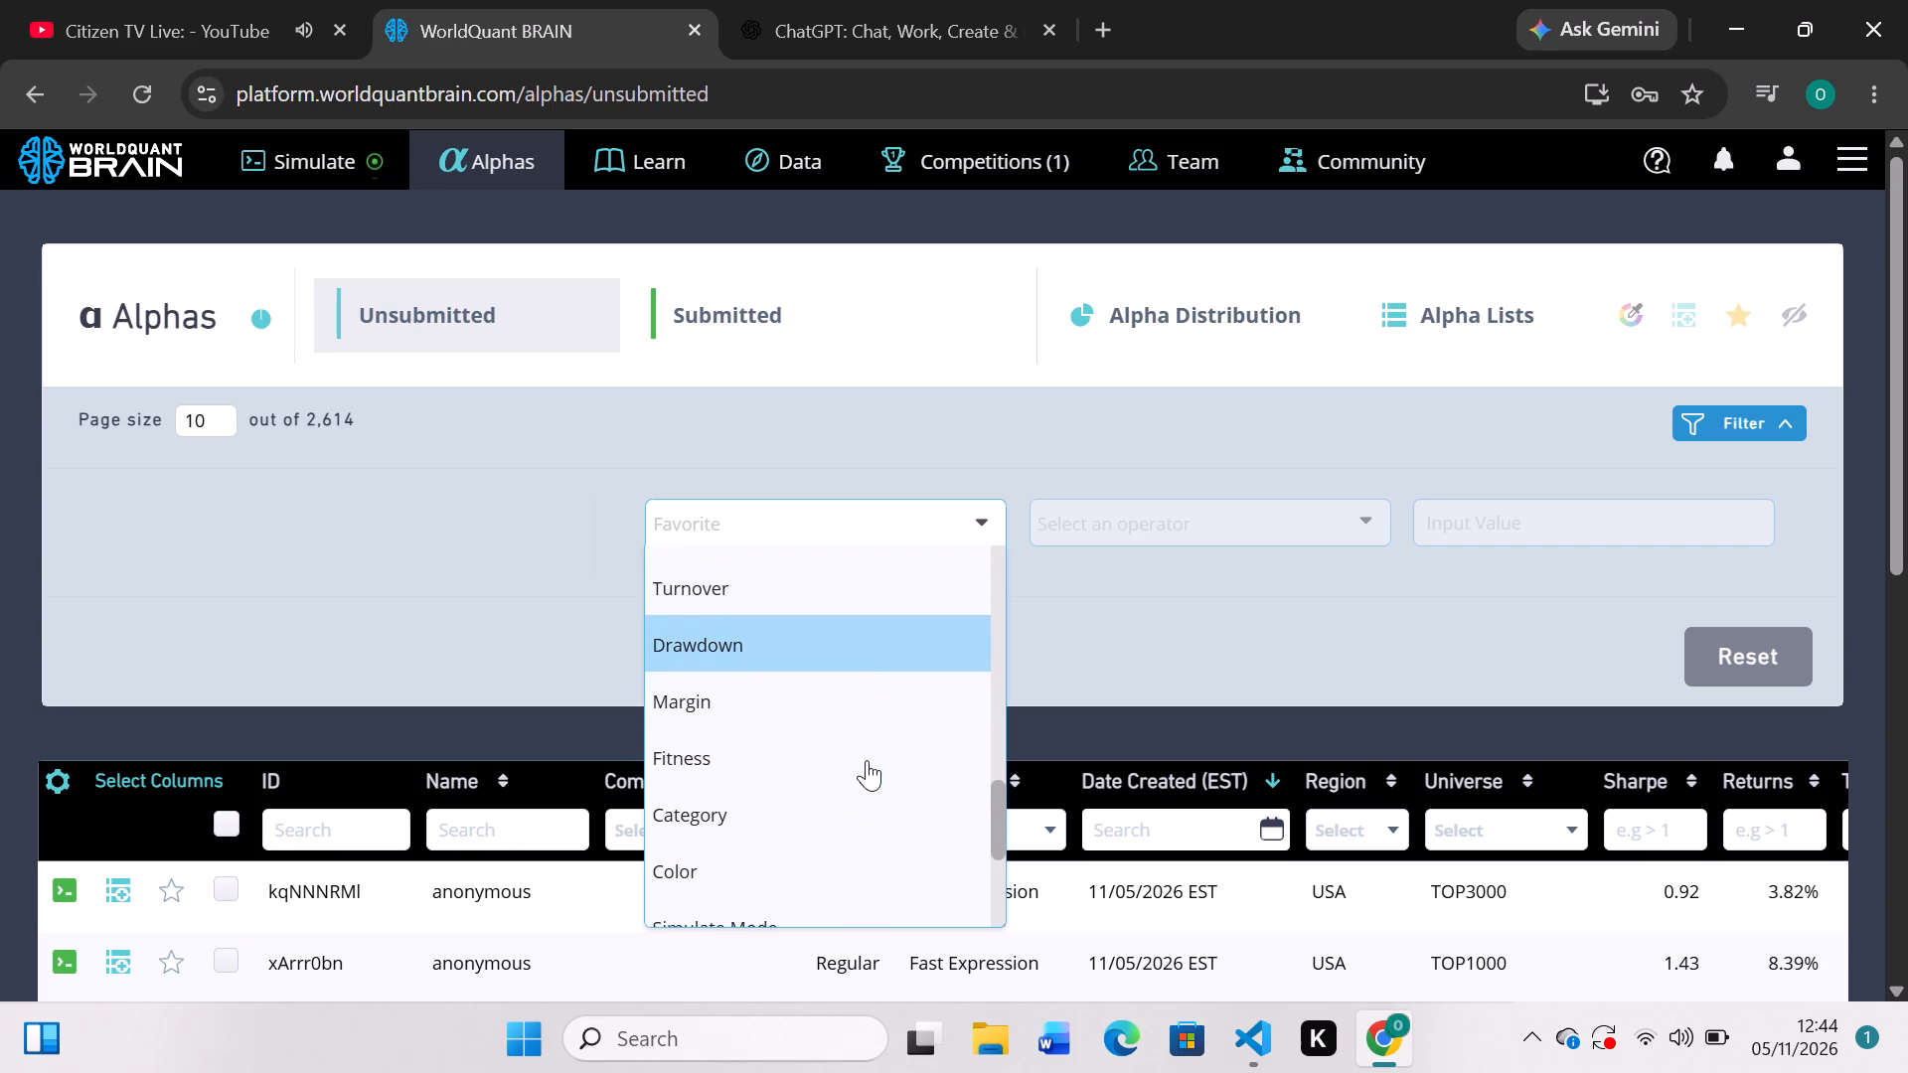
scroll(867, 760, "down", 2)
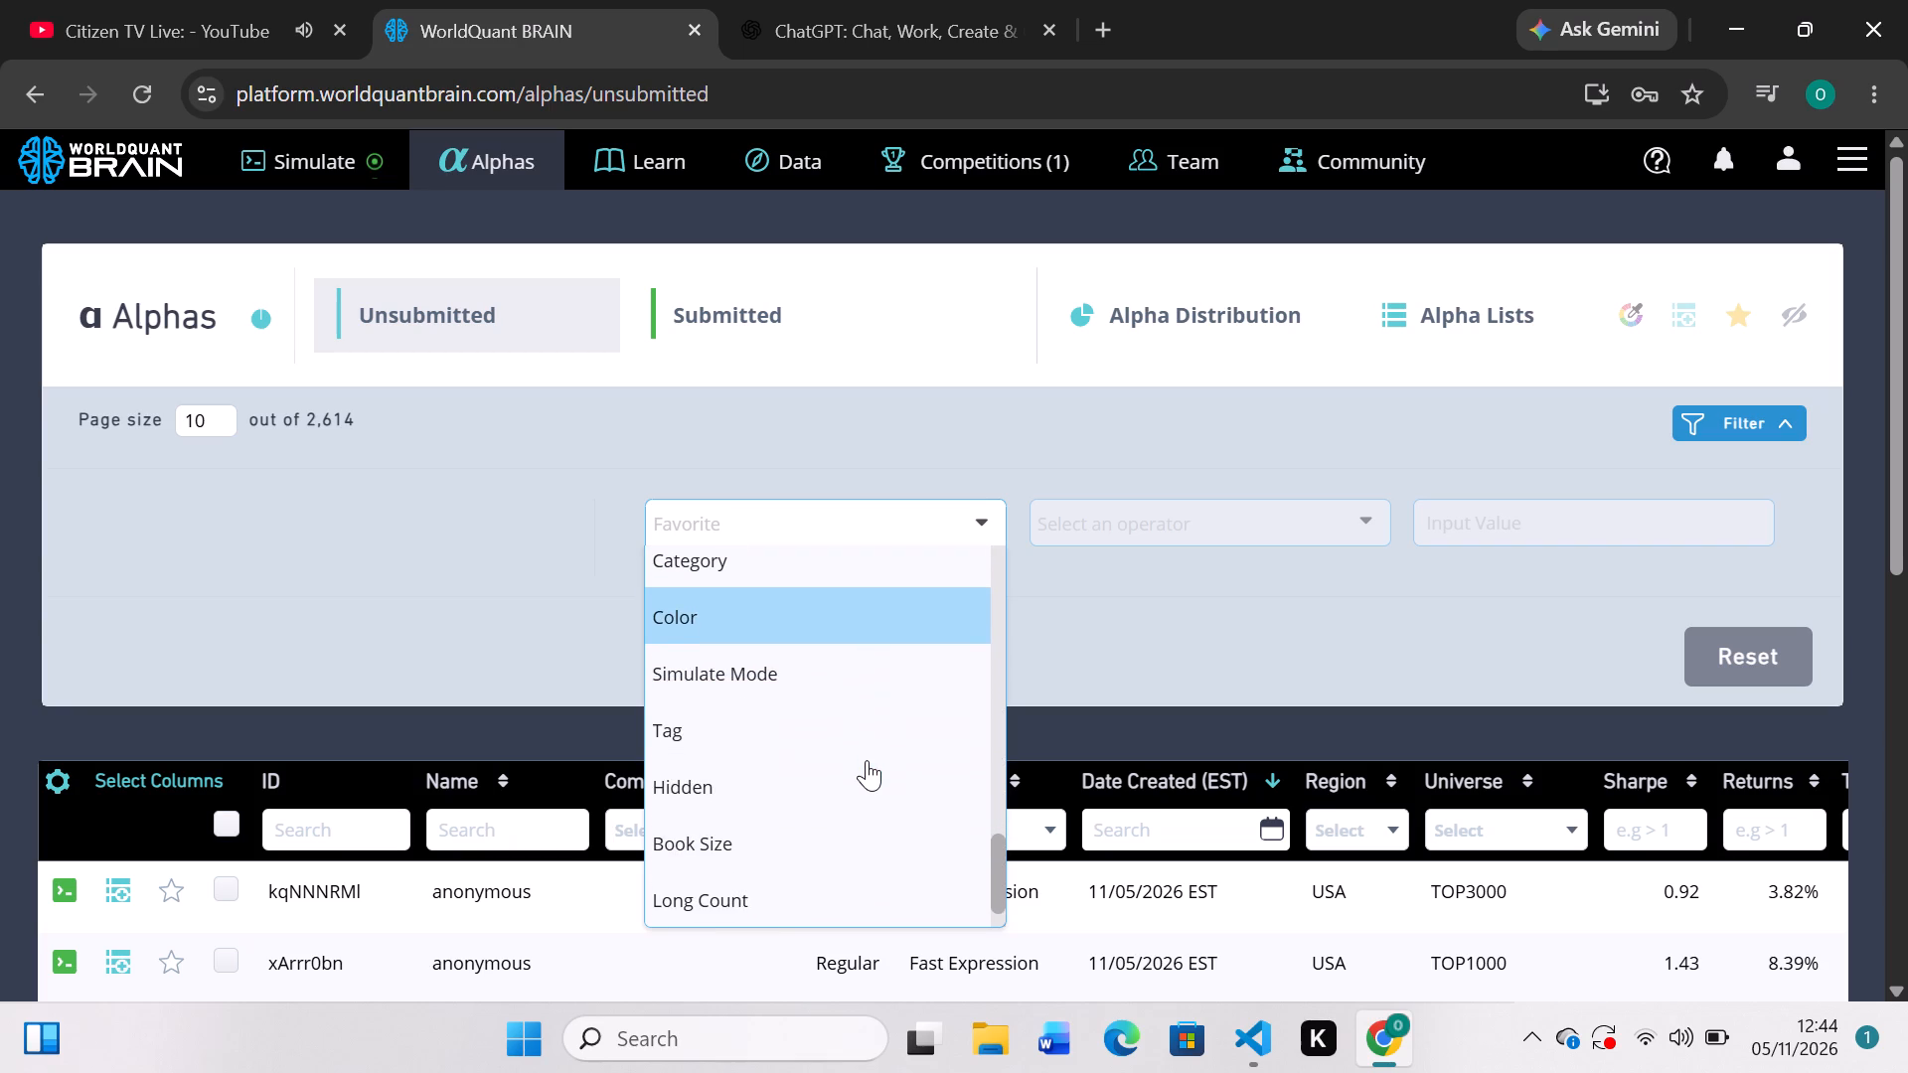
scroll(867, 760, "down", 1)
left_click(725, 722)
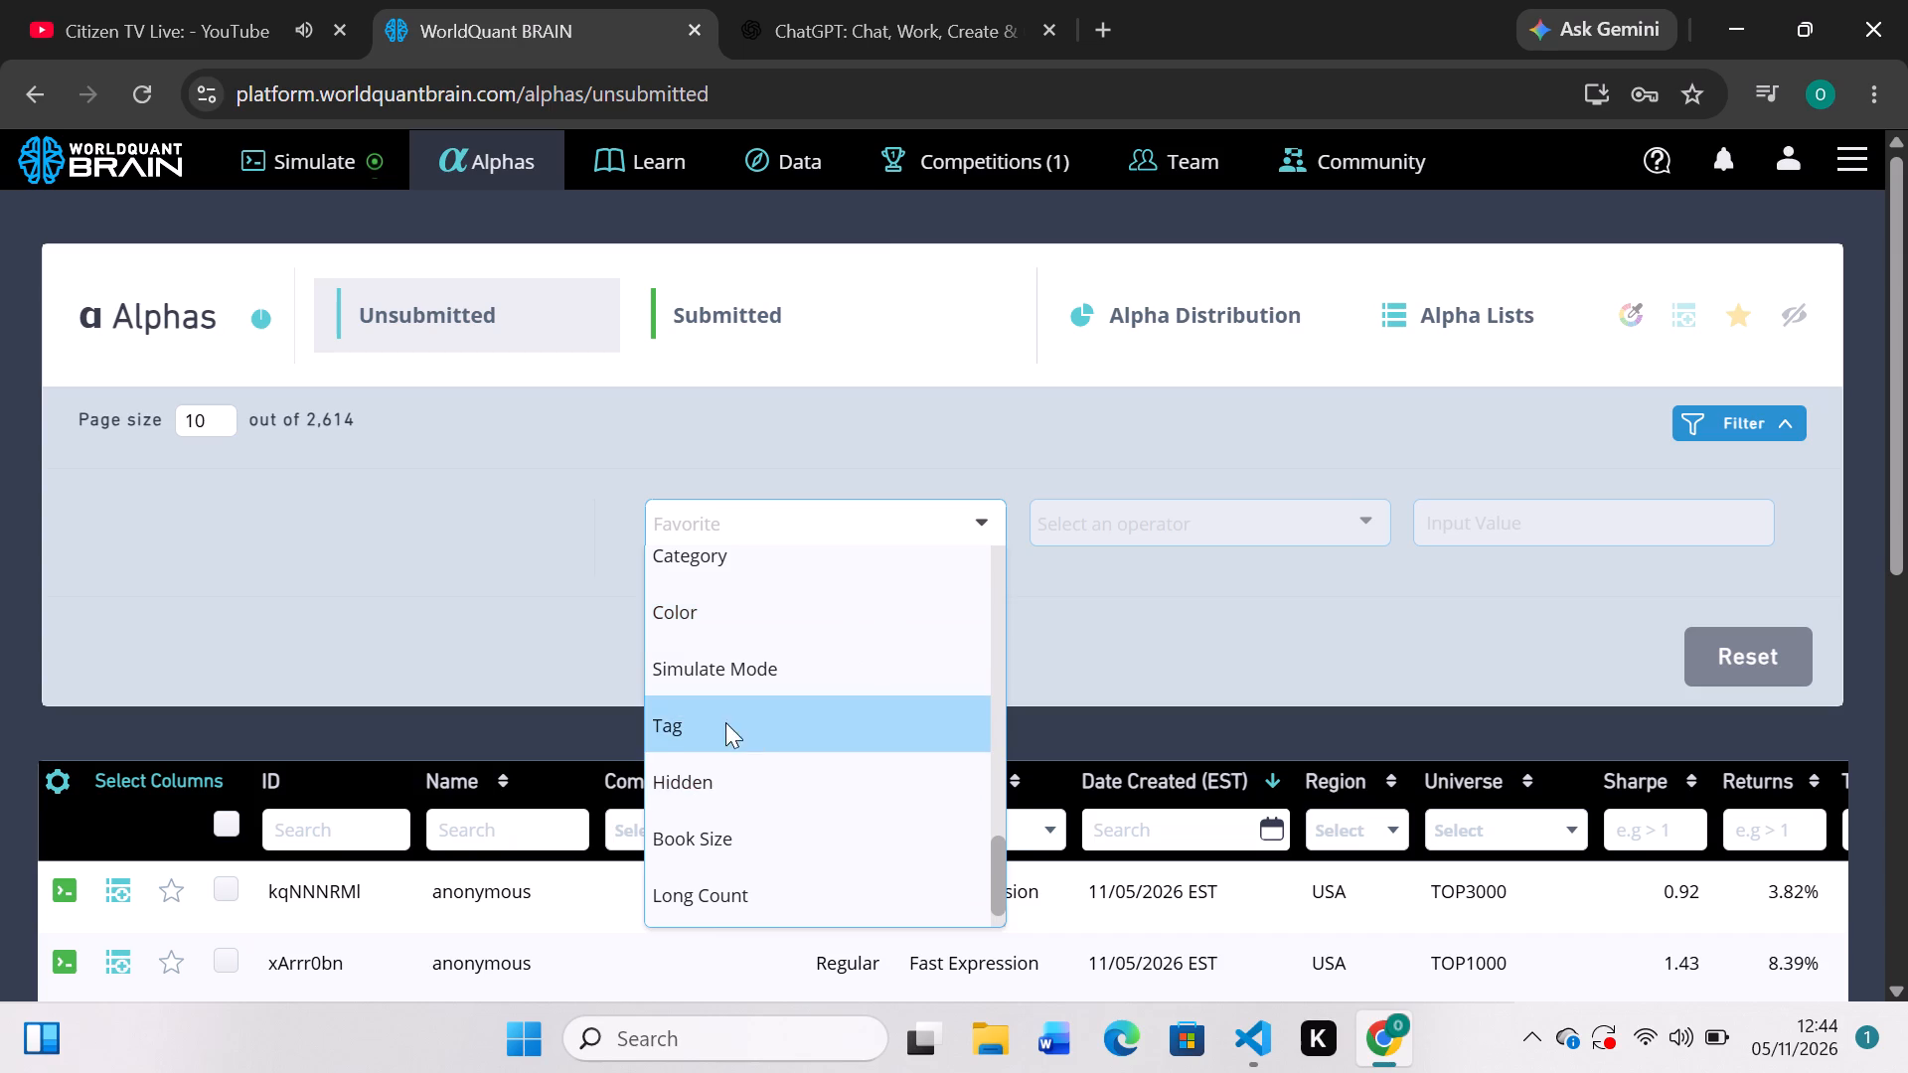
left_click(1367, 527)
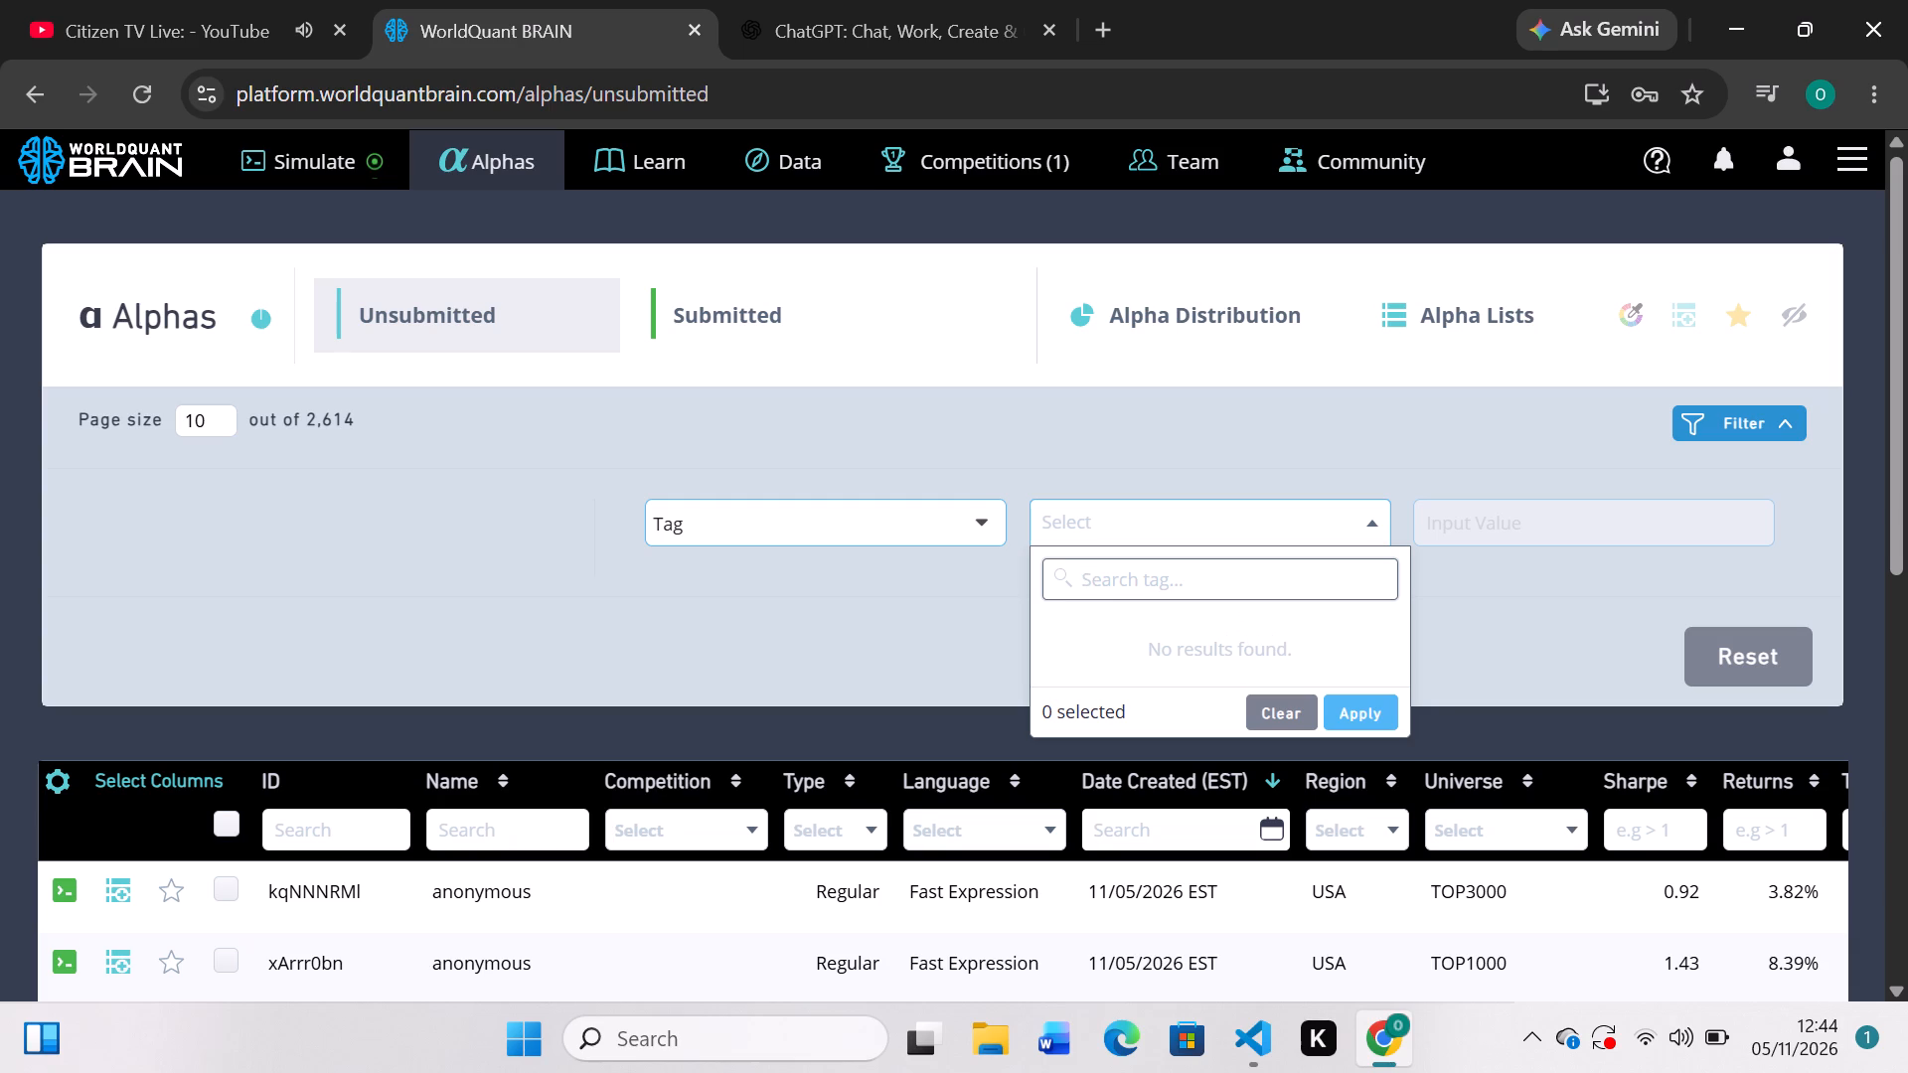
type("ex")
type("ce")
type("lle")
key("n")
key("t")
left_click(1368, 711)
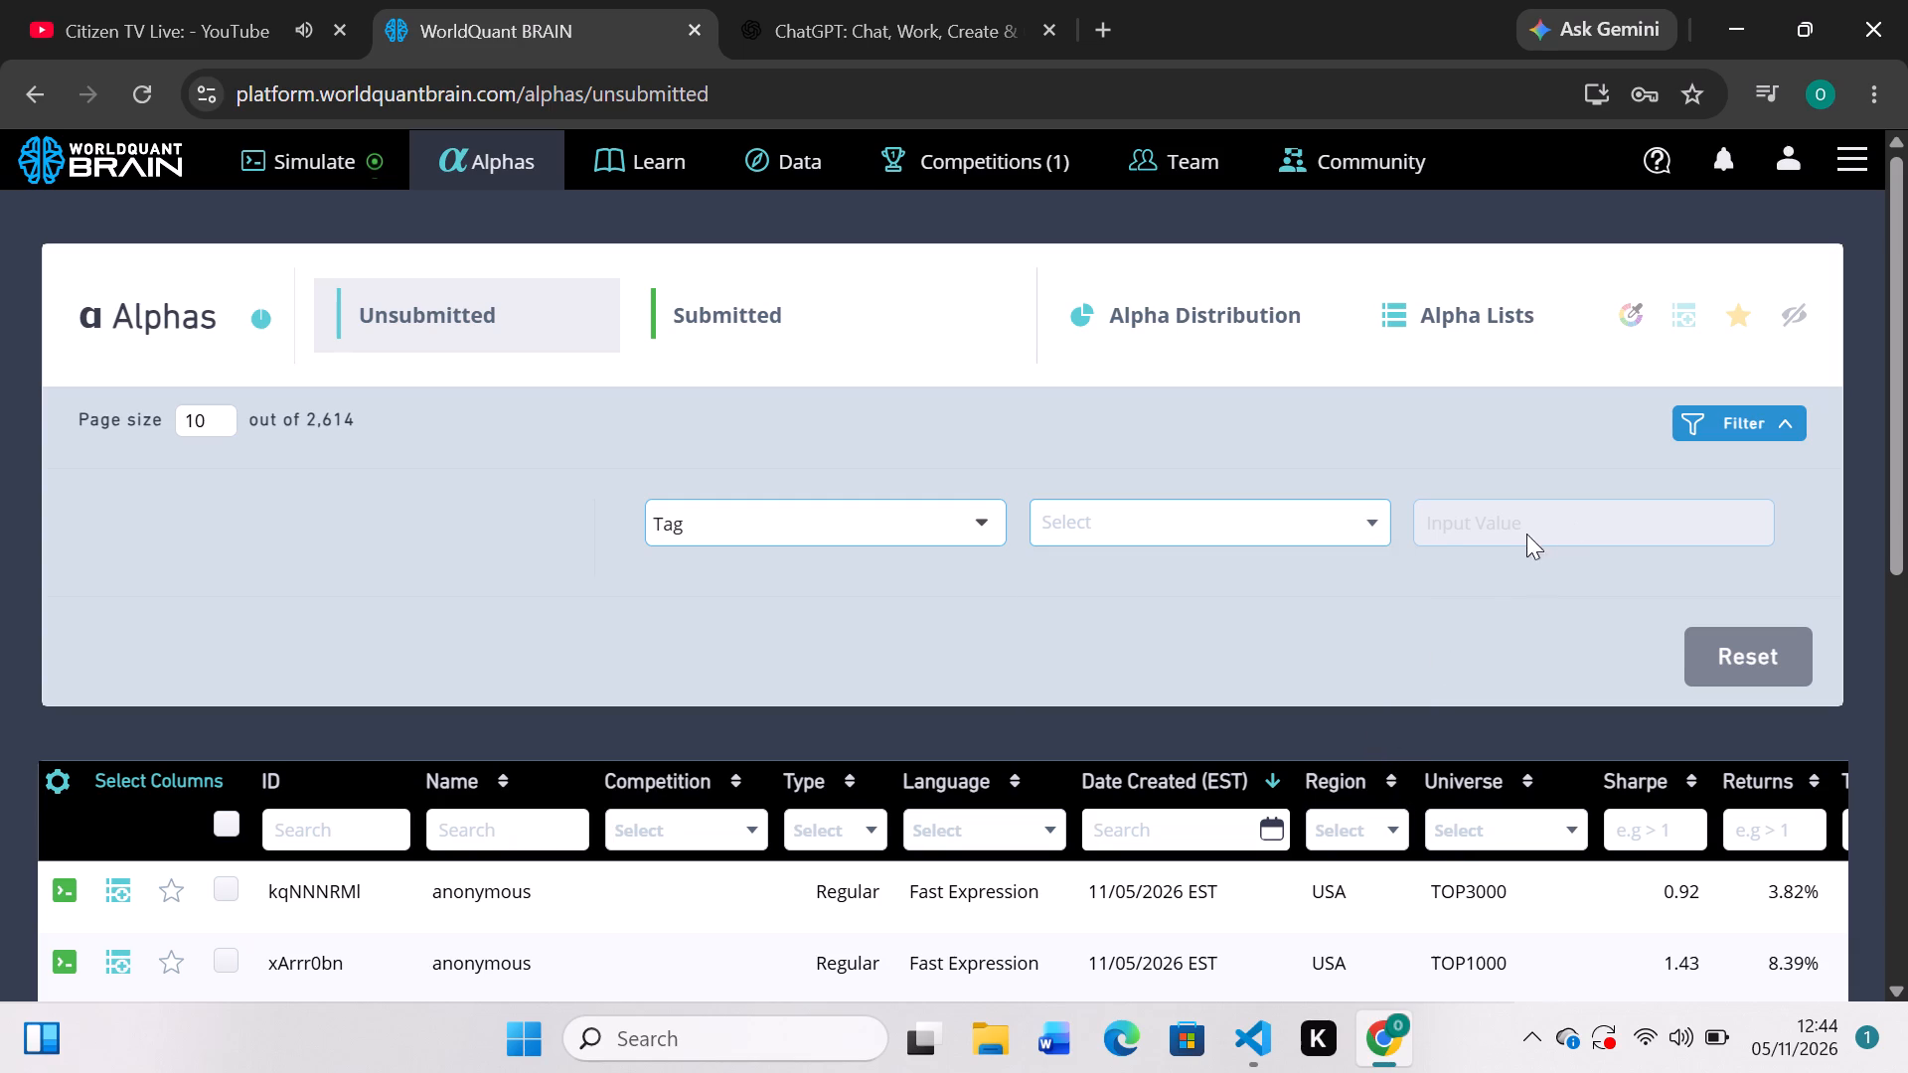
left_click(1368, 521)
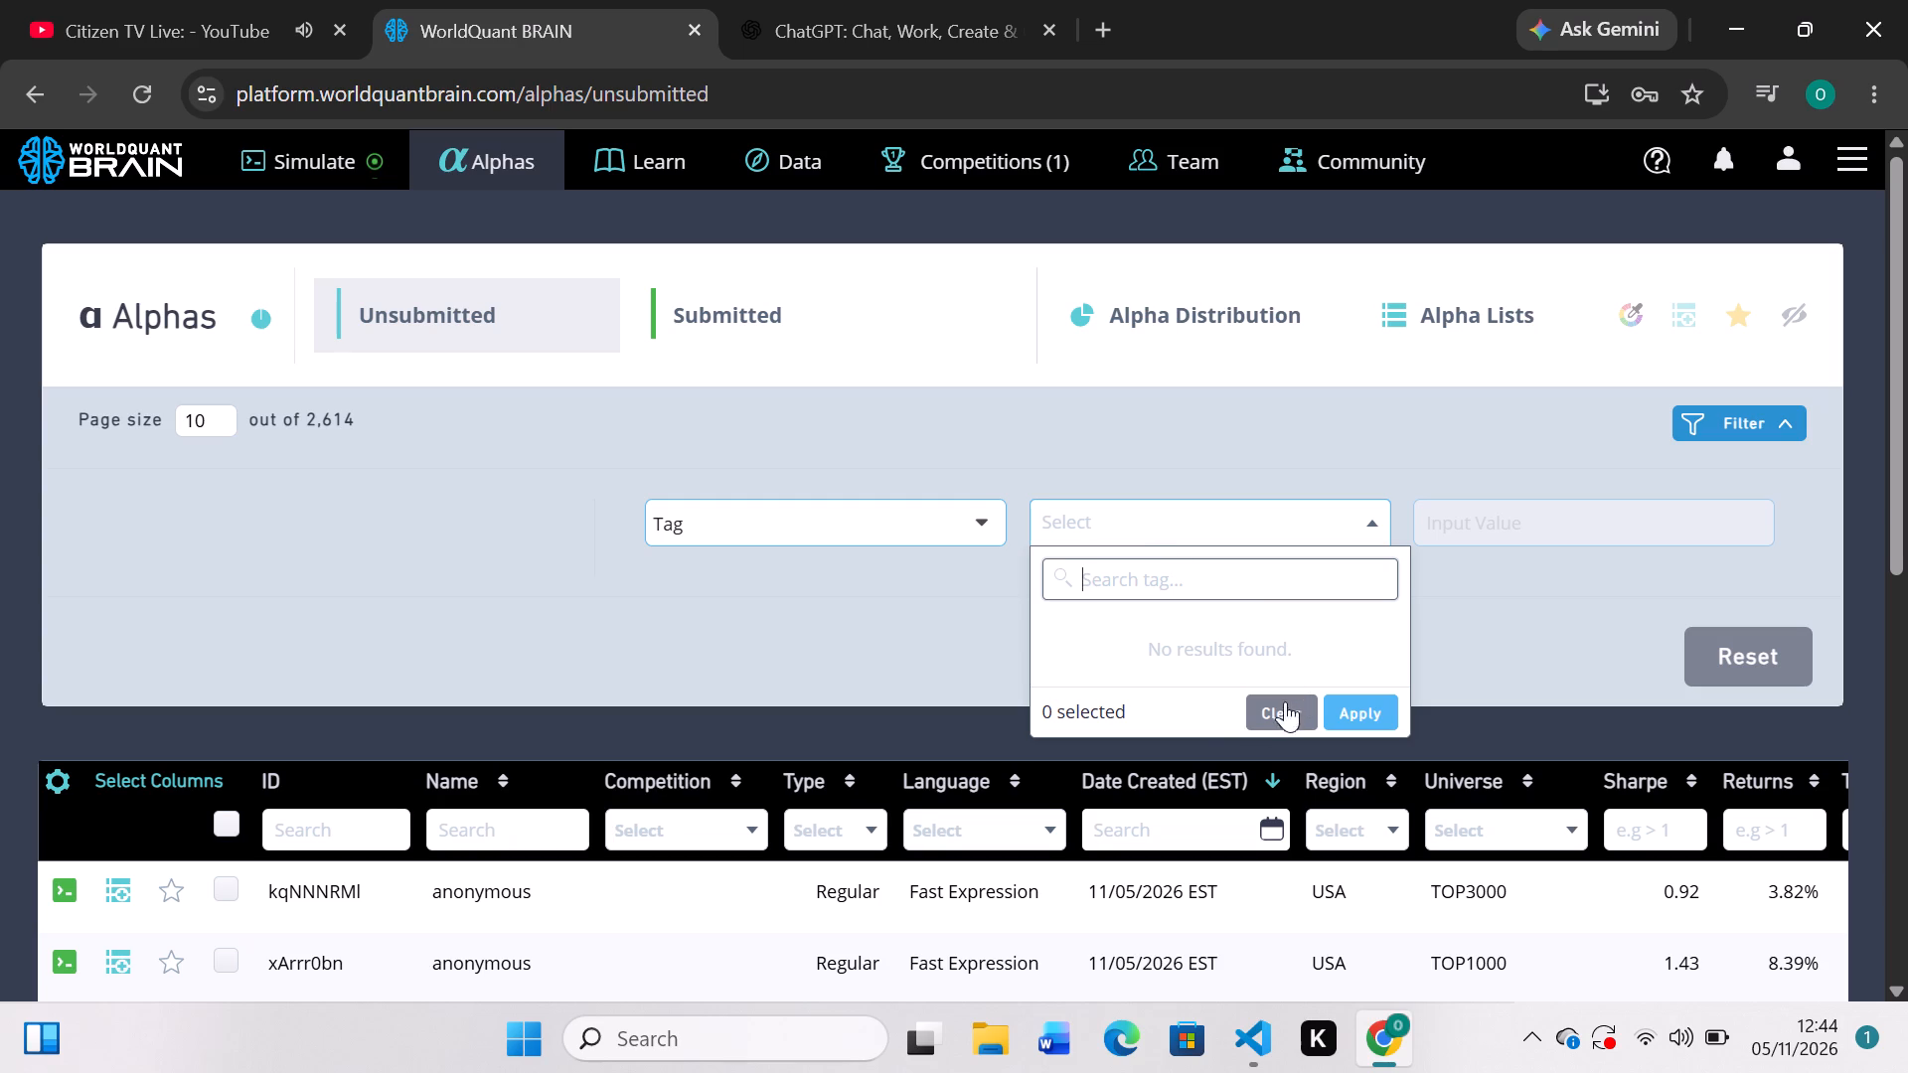
Change the alpha list's filter type to Status and apply the value ACTIVE.
left_click(971, 510)
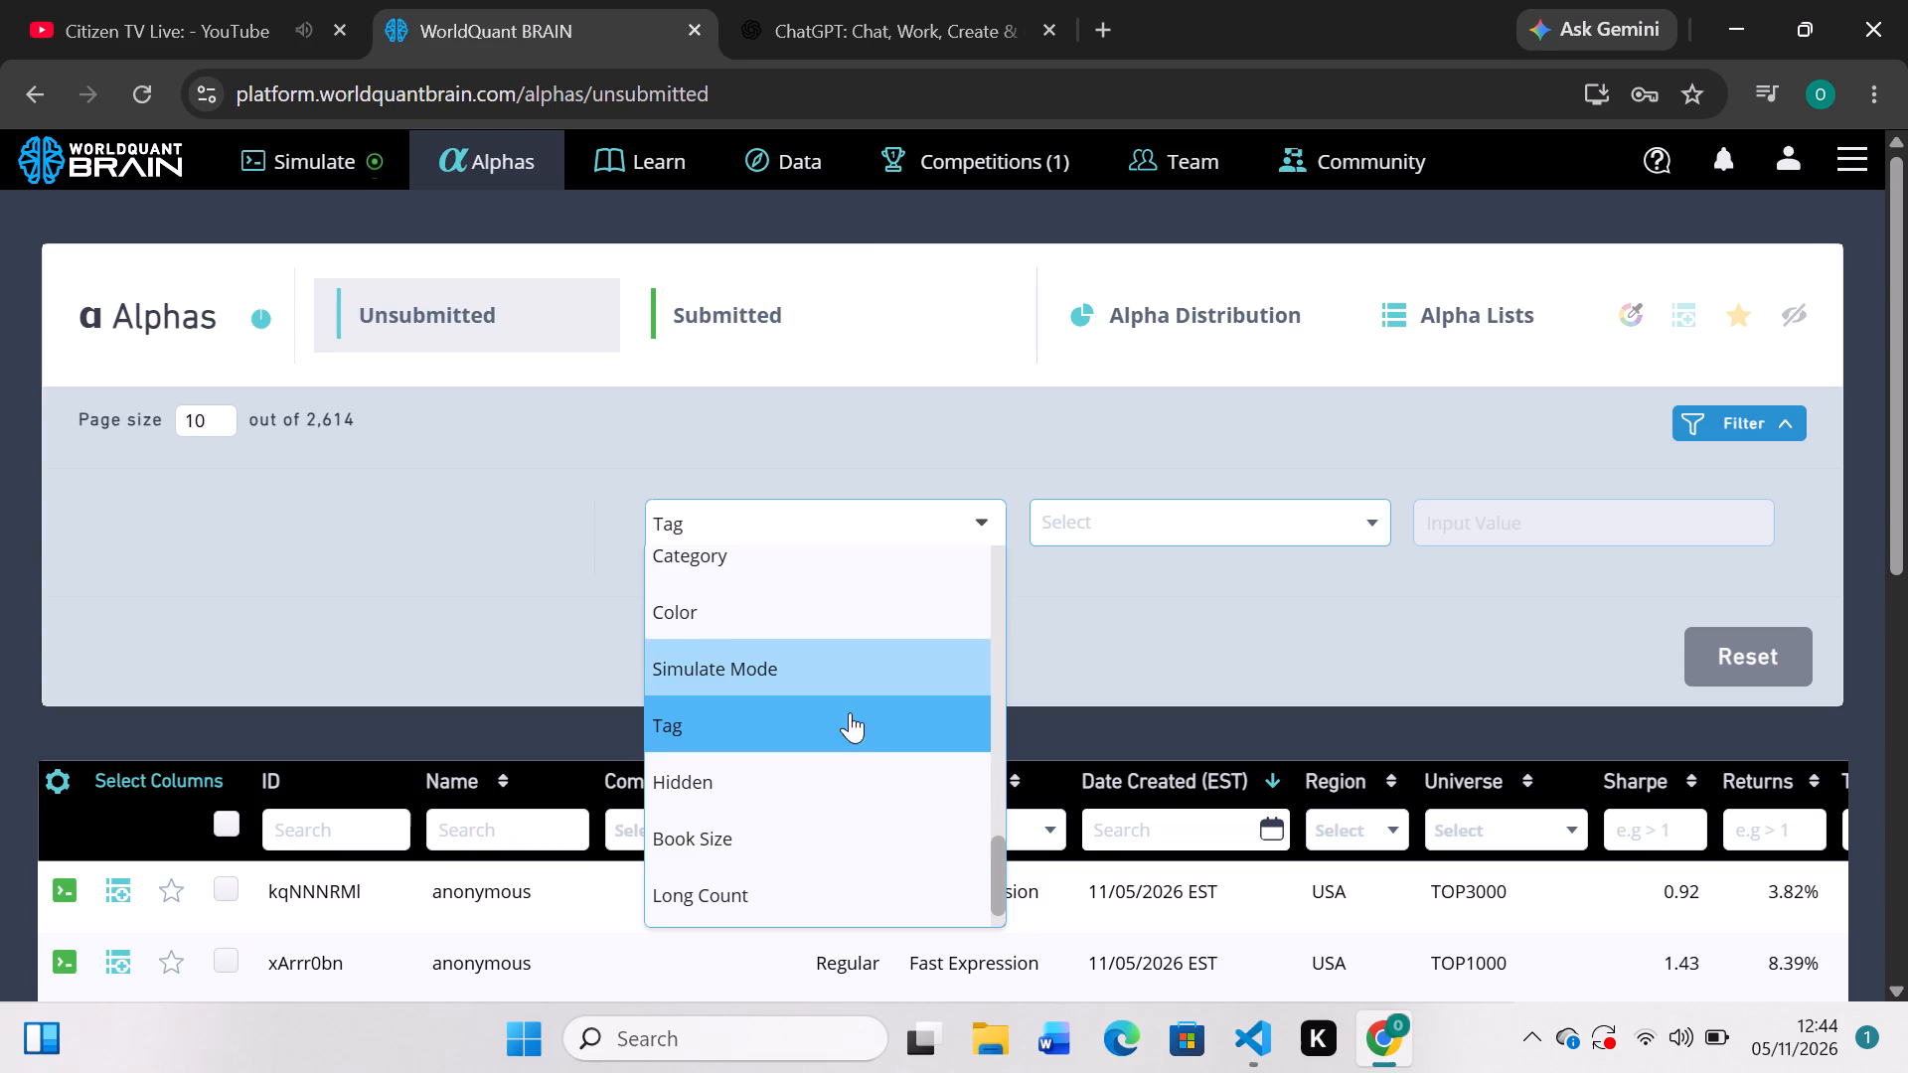
scroll(847, 850, "down", 2)
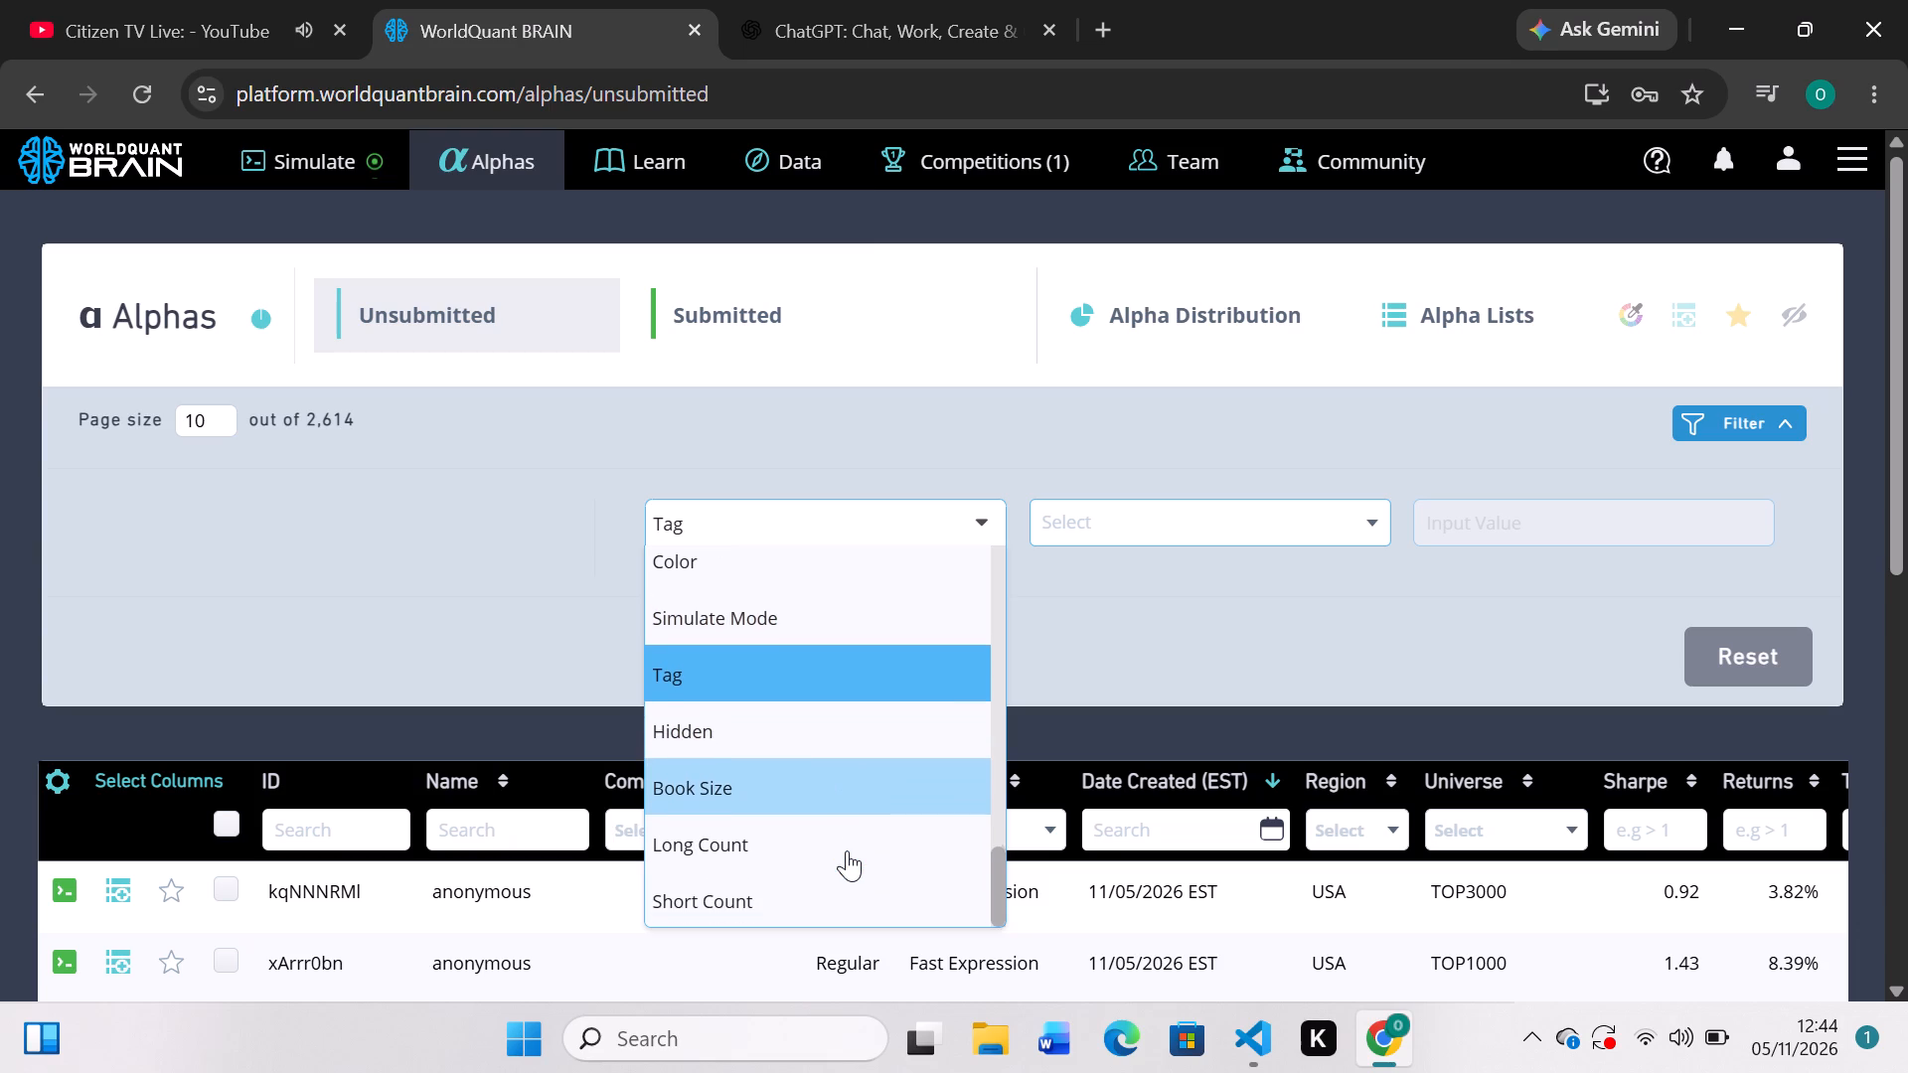
scroll(847, 850, "down", 1)
scroll(847, 850, "up", 2)
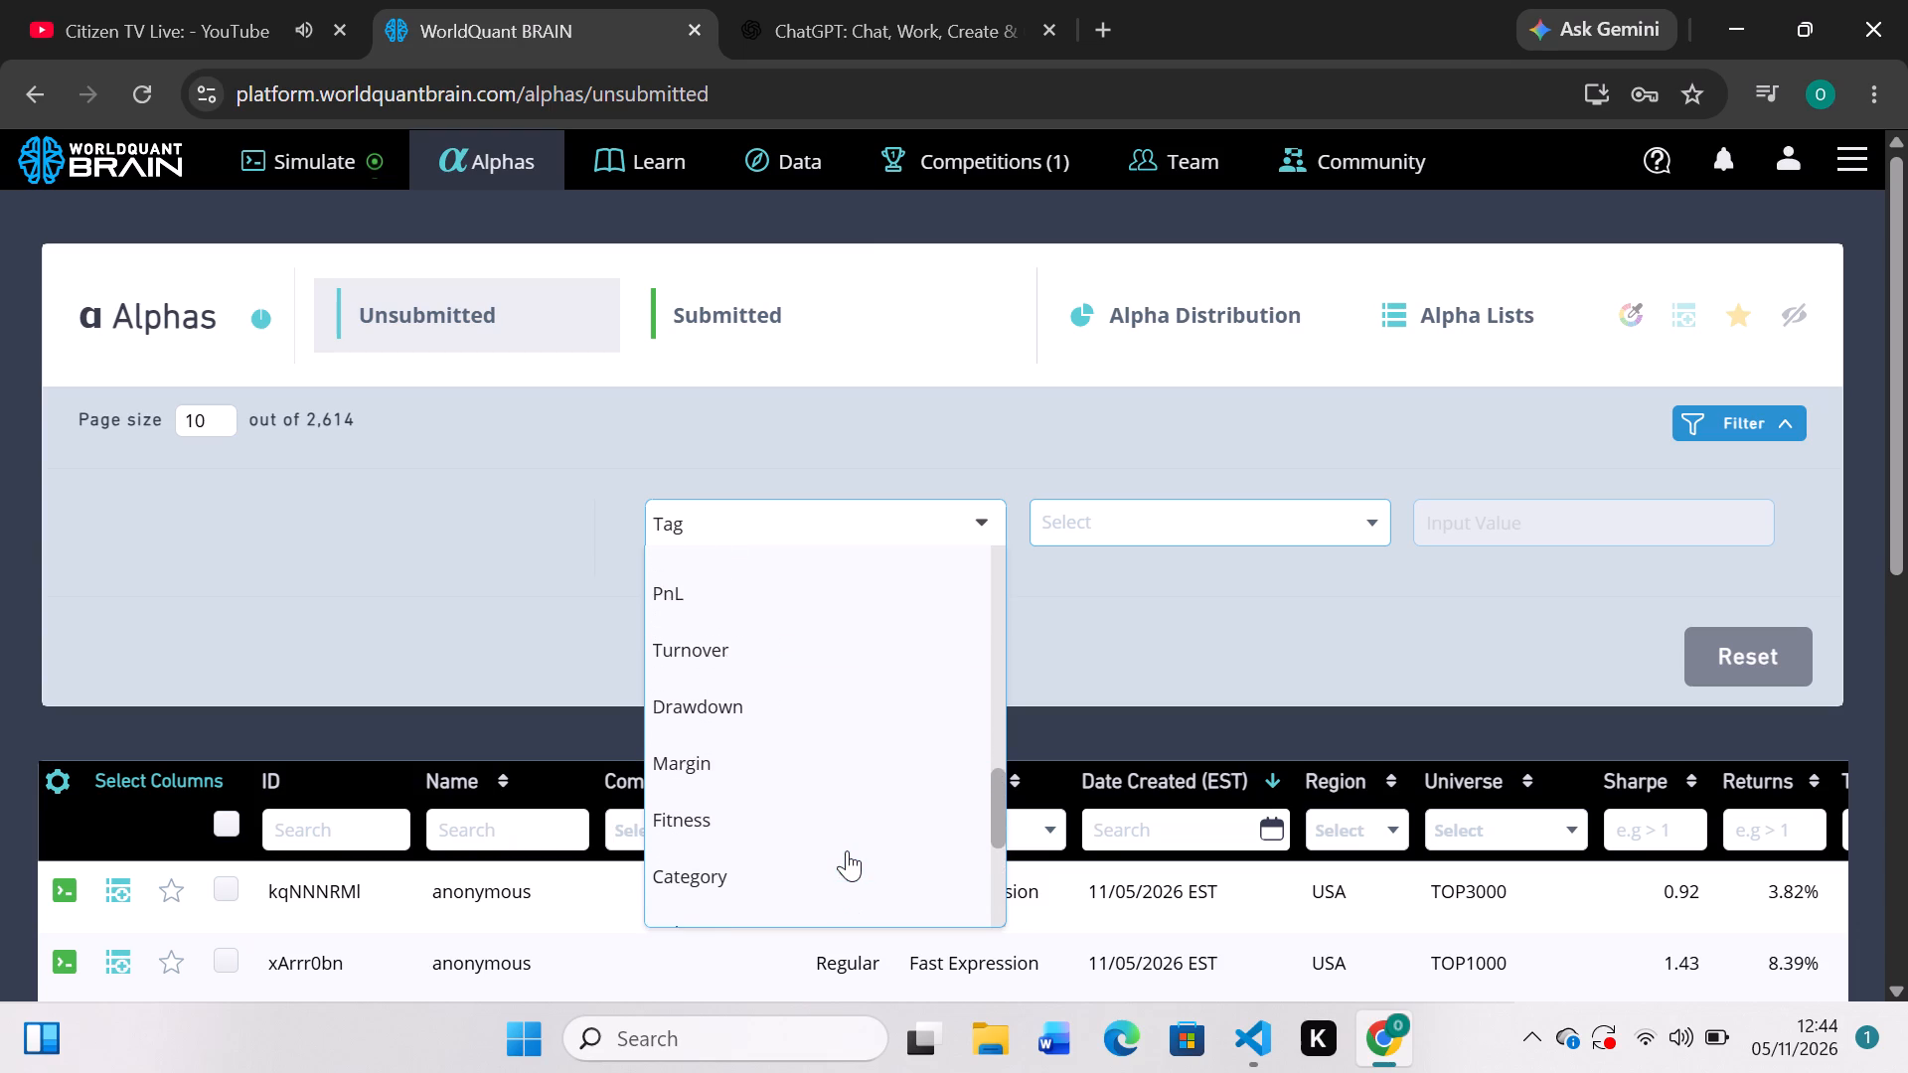
scroll(847, 850, "up", 2)
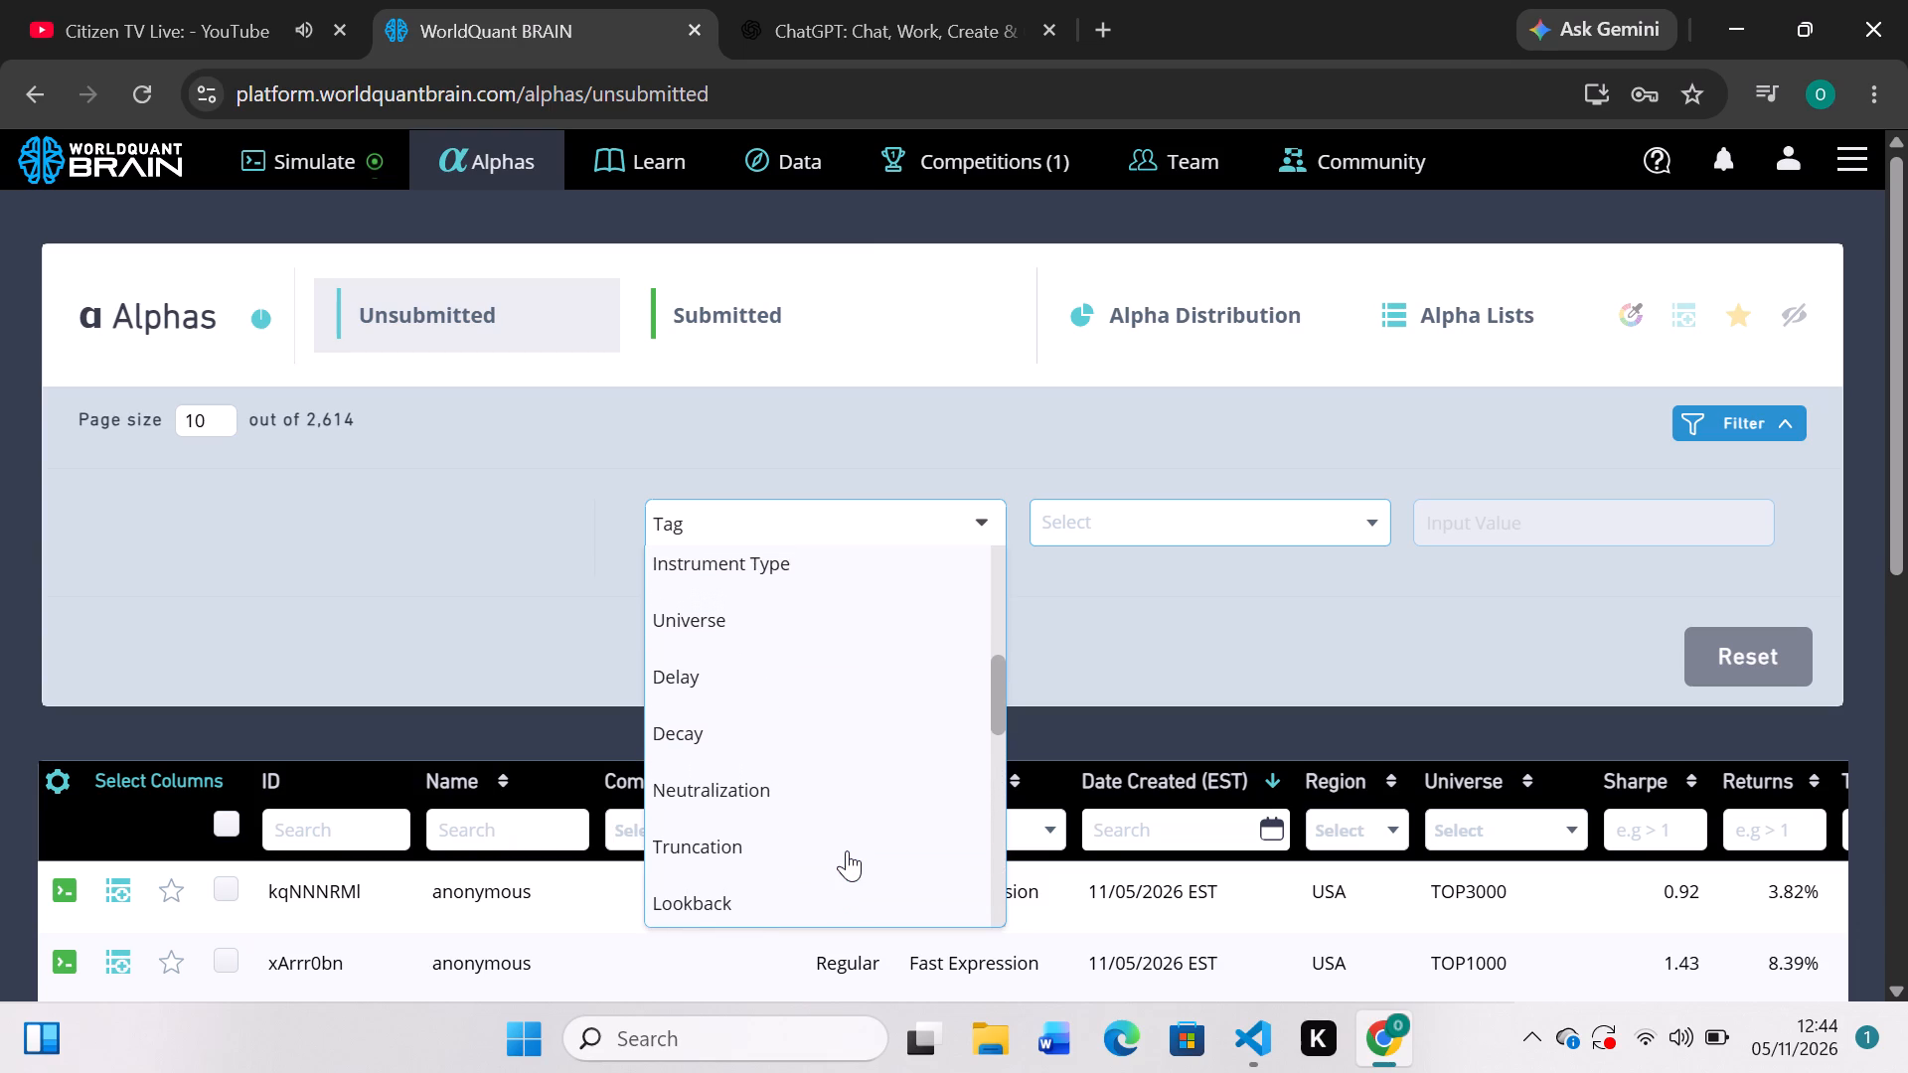
scroll(847, 850, "up", 1)
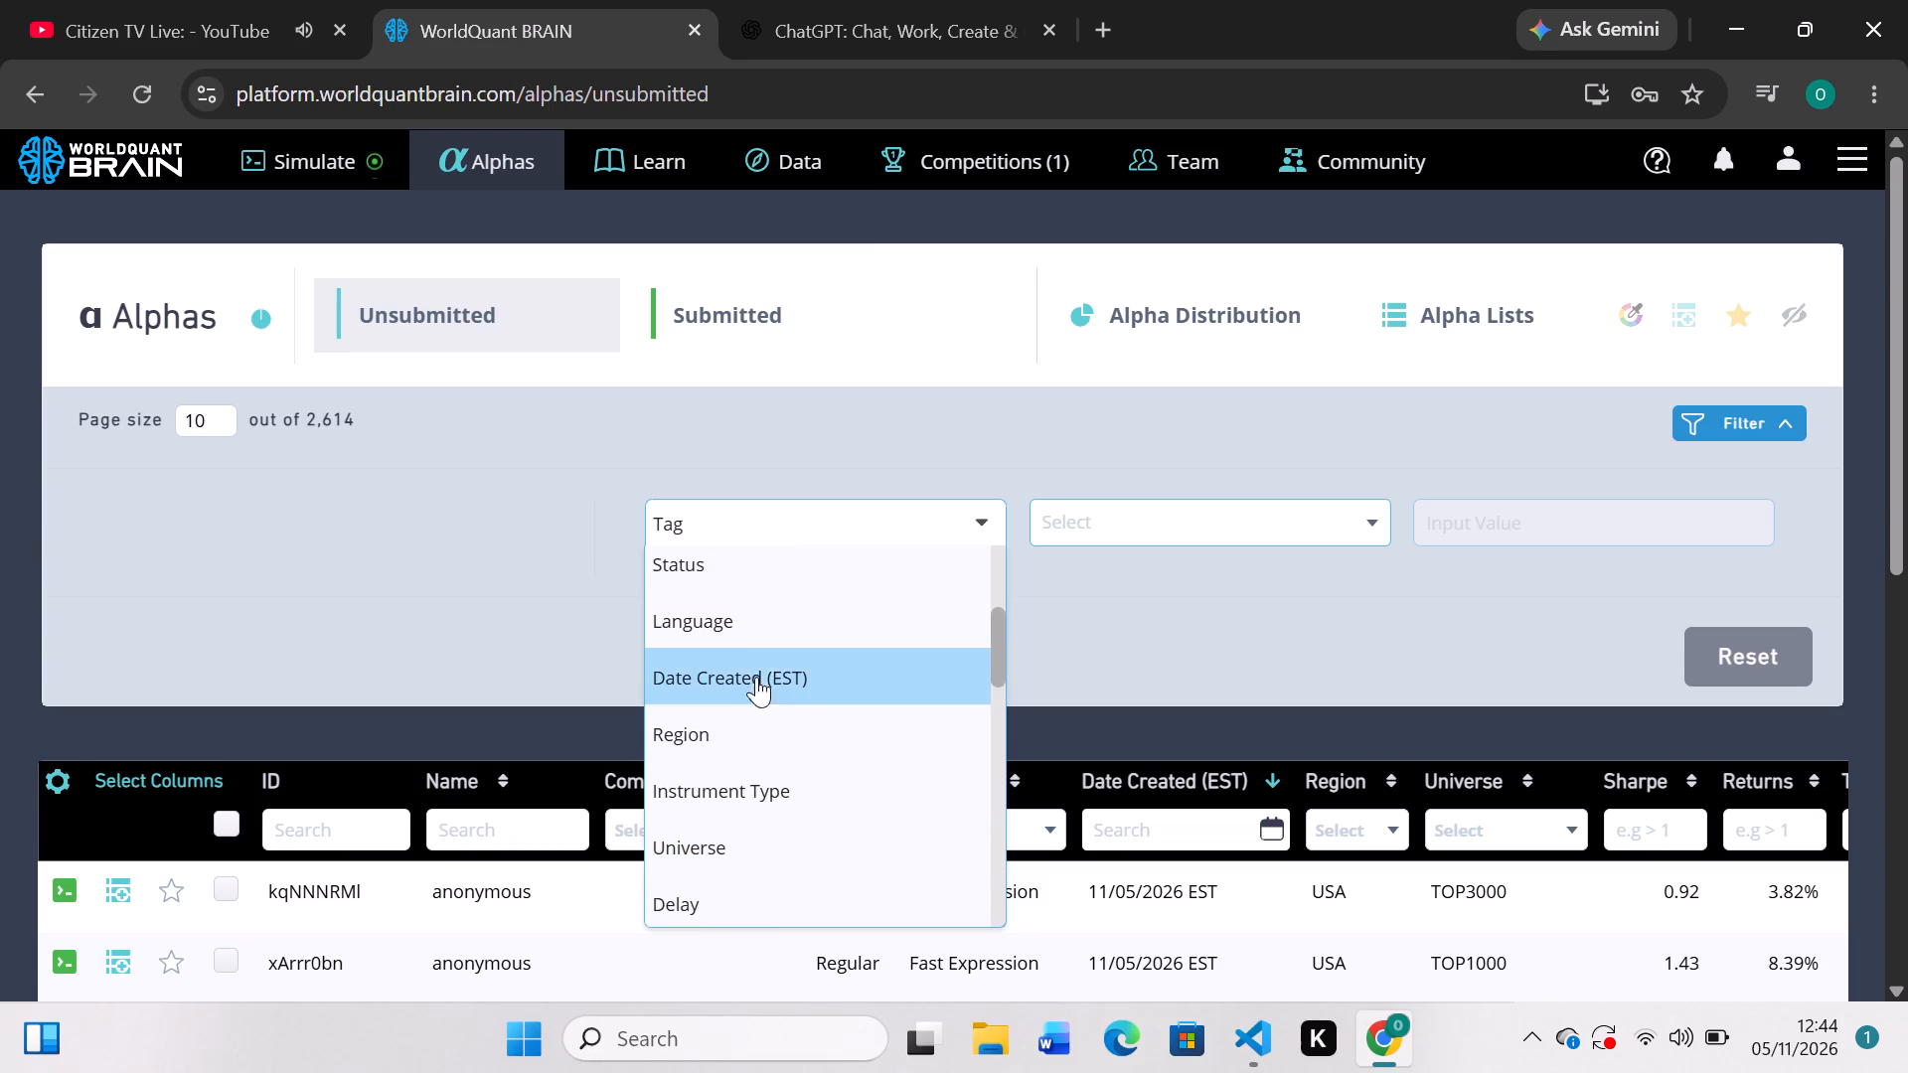
scroll(760, 590, "up", 1)
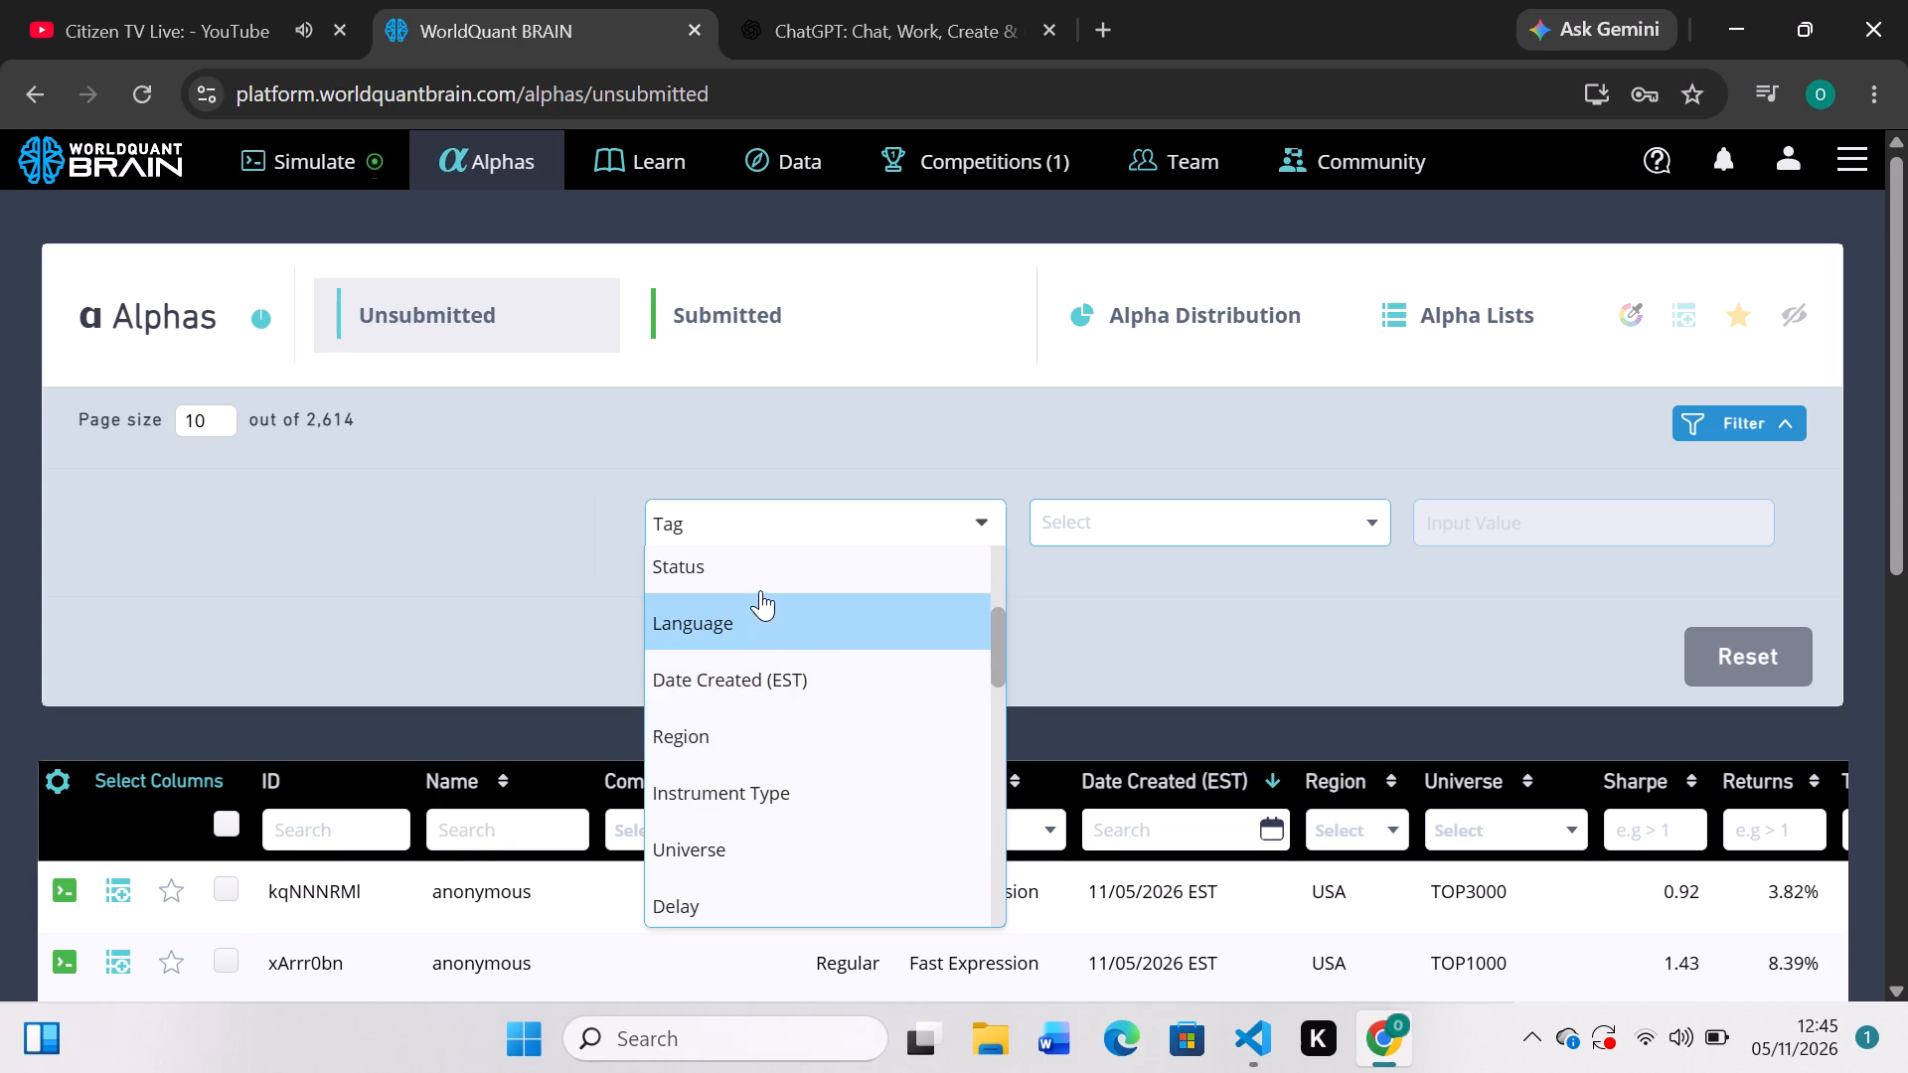
scroll(760, 590, "up", 1)
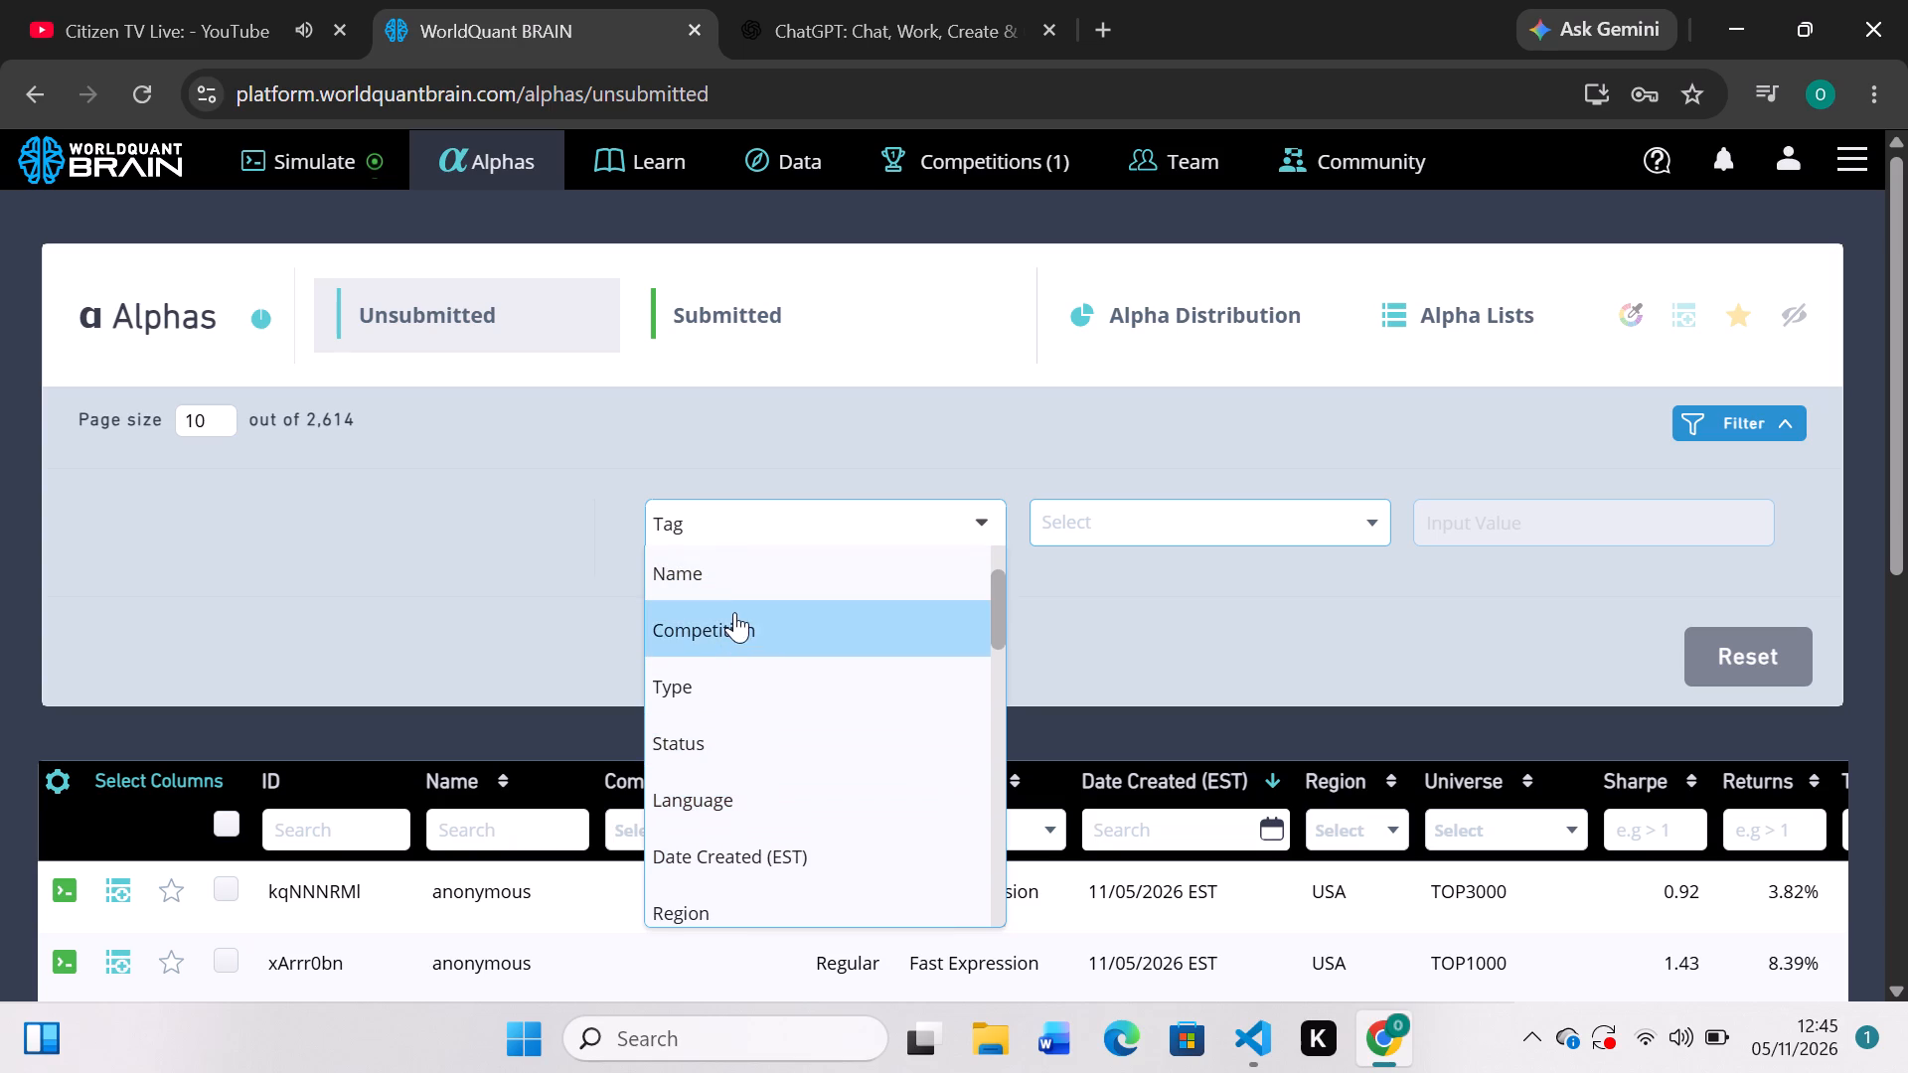
left_click(735, 764)
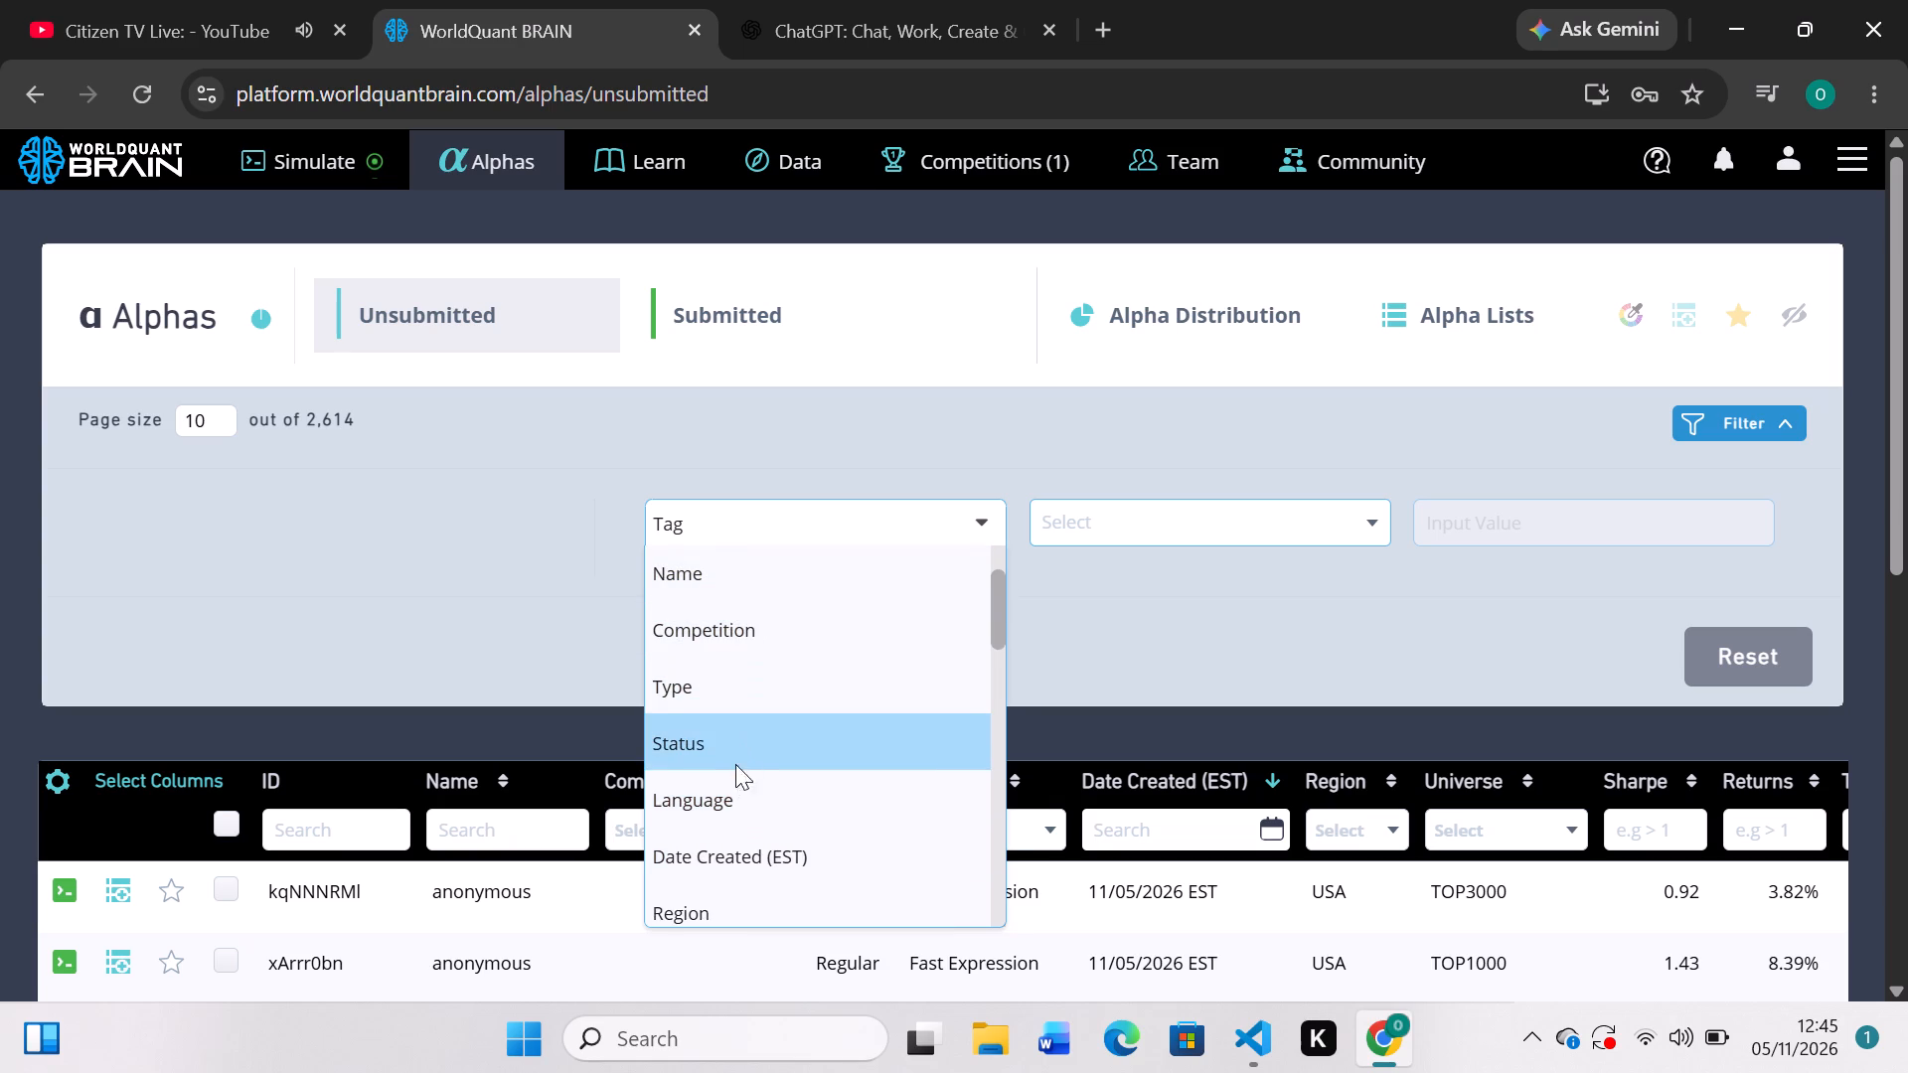
left_click(1359, 515)
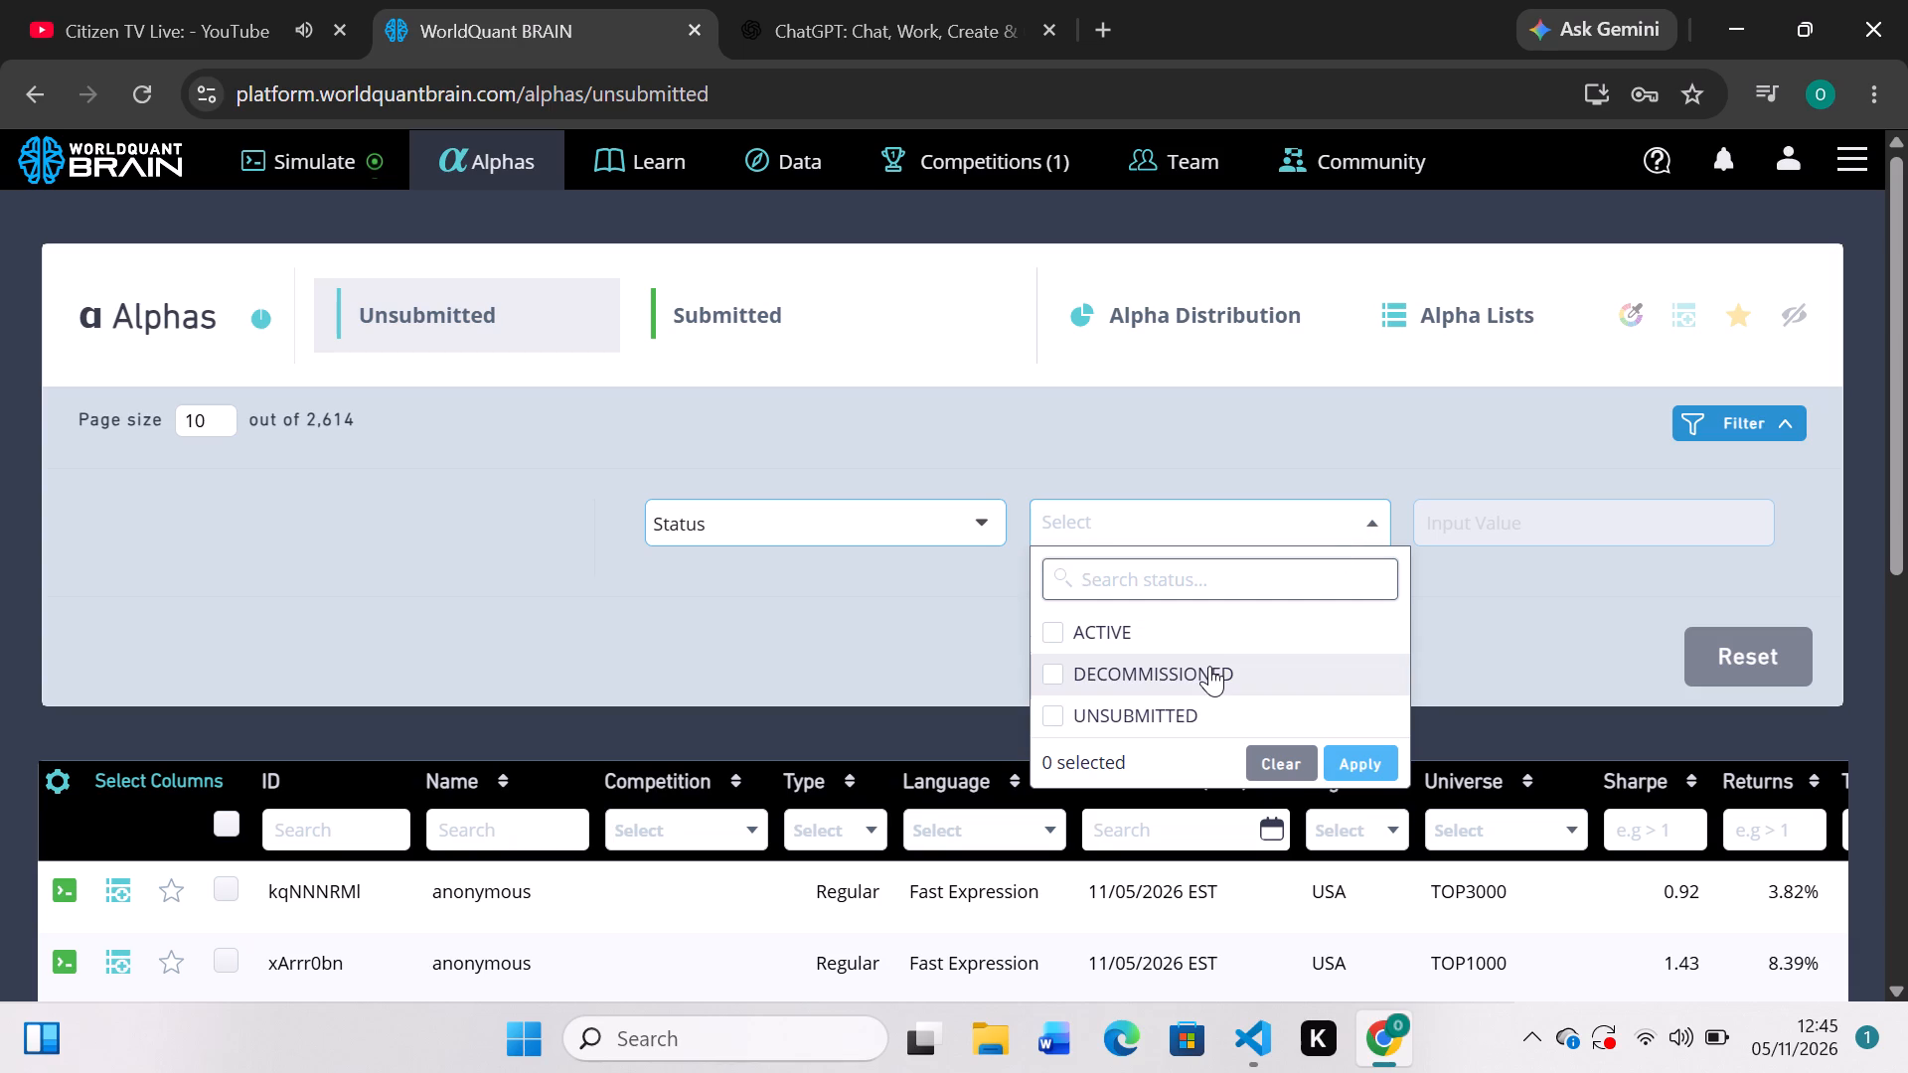
left_click(1123, 632)
left_click(1339, 762)
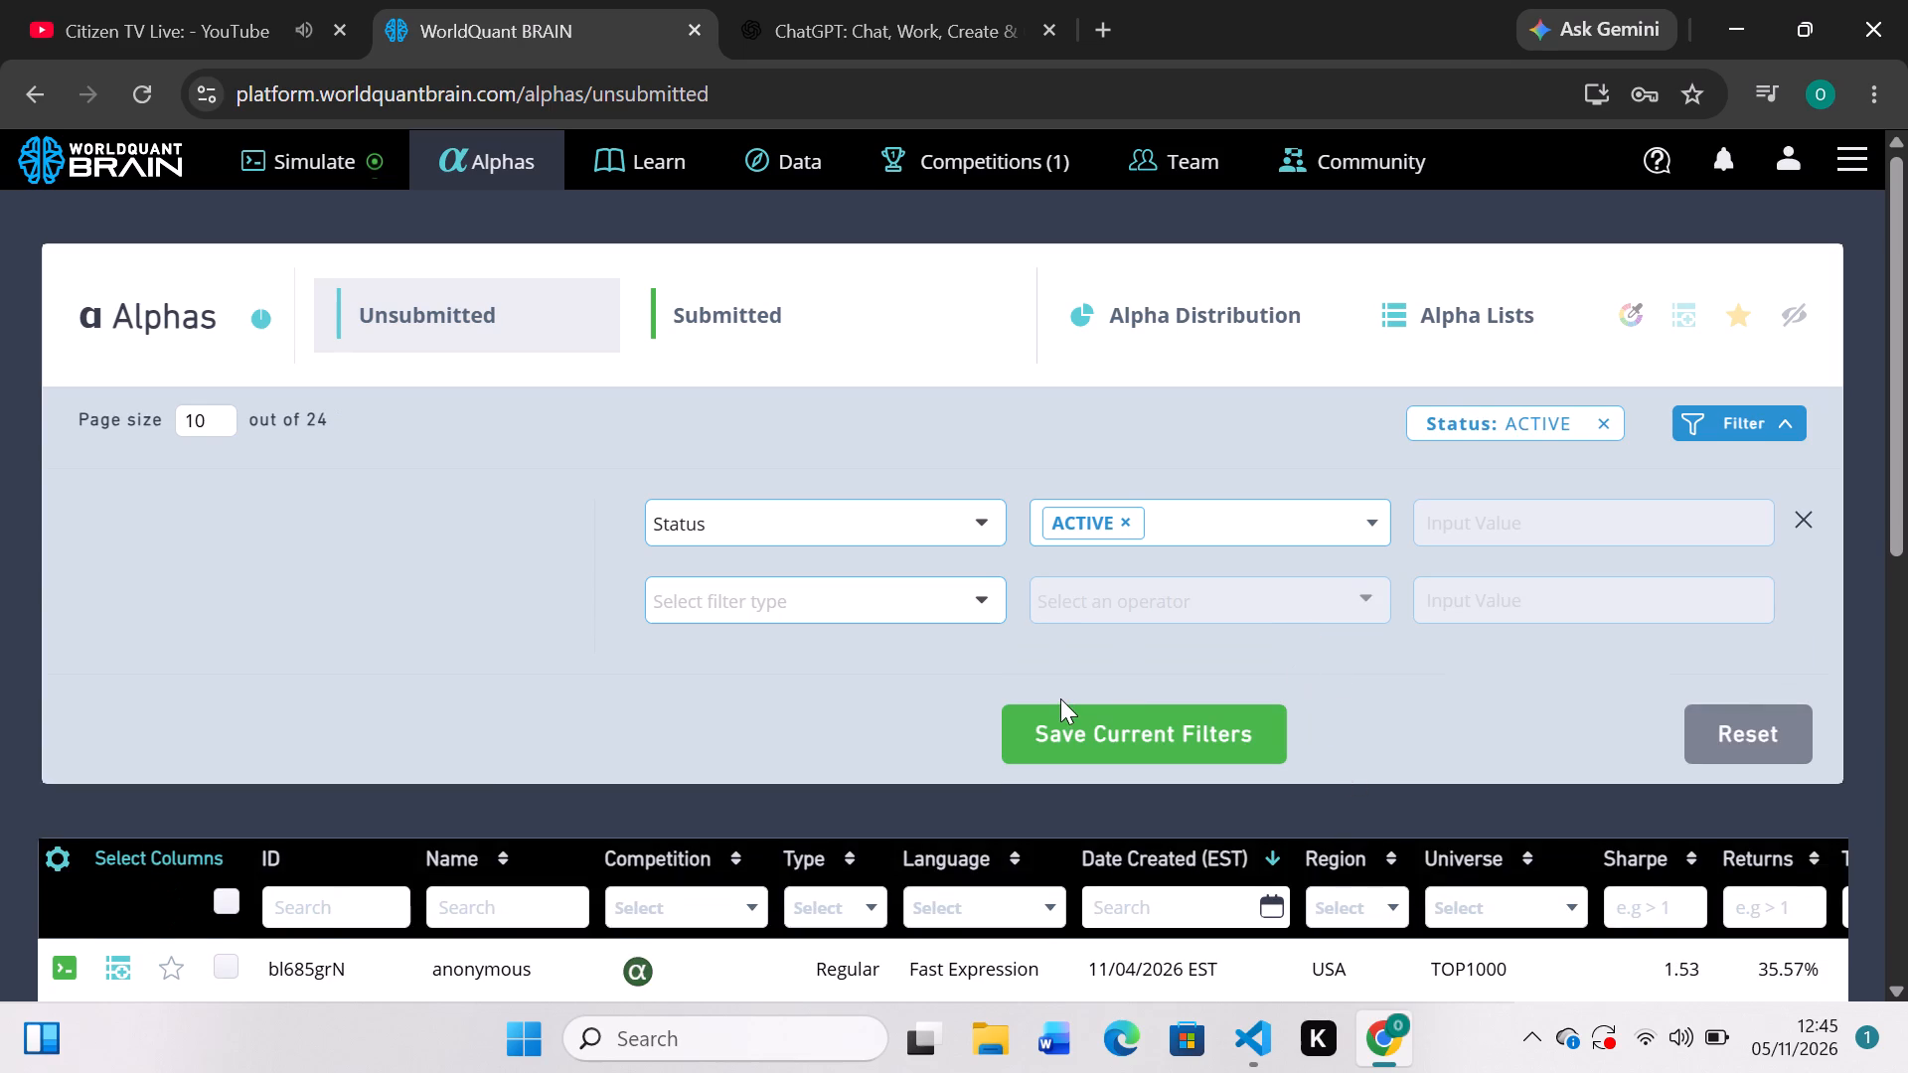
Examine the filtered ACTIVE alphas, comparing their names, creation dates, universes, Sharpe and returns.
scroll(1060, 698, "down", 4)
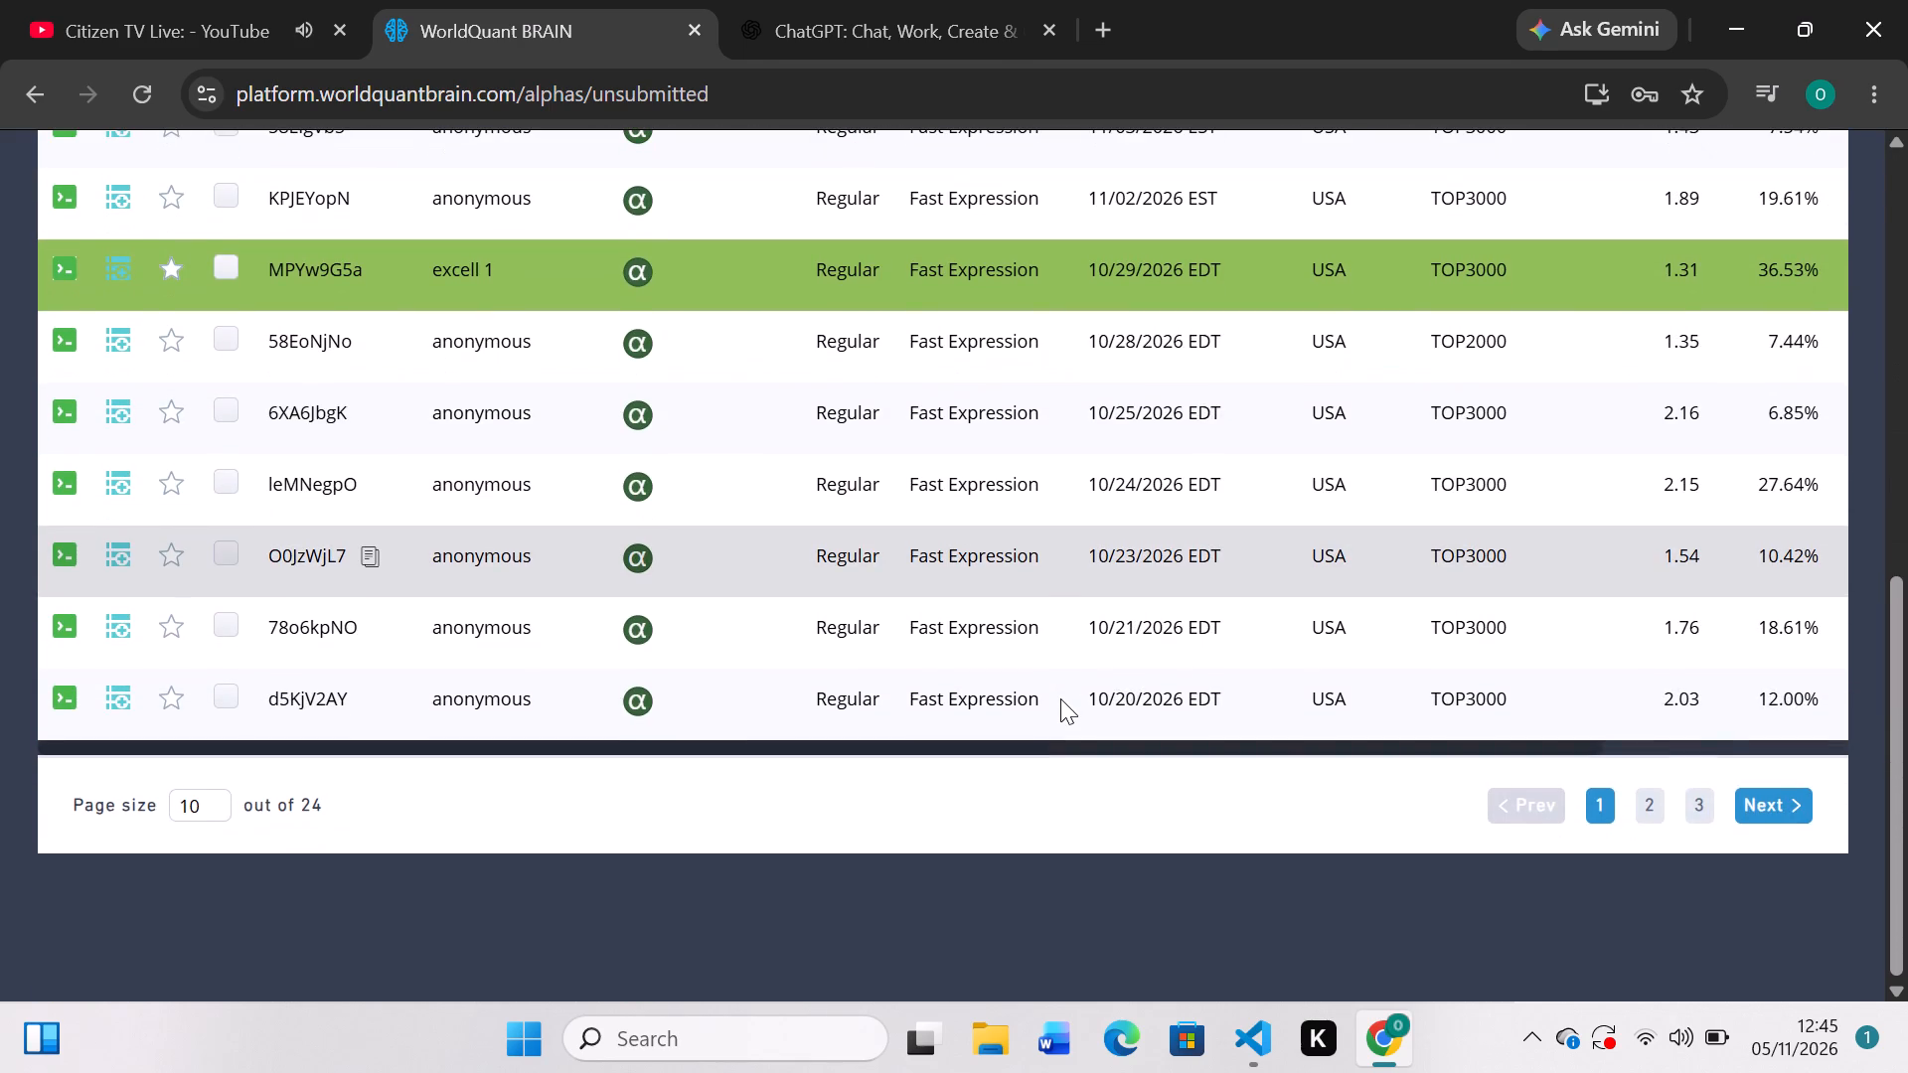
scroll(1060, 698, "up", 1)
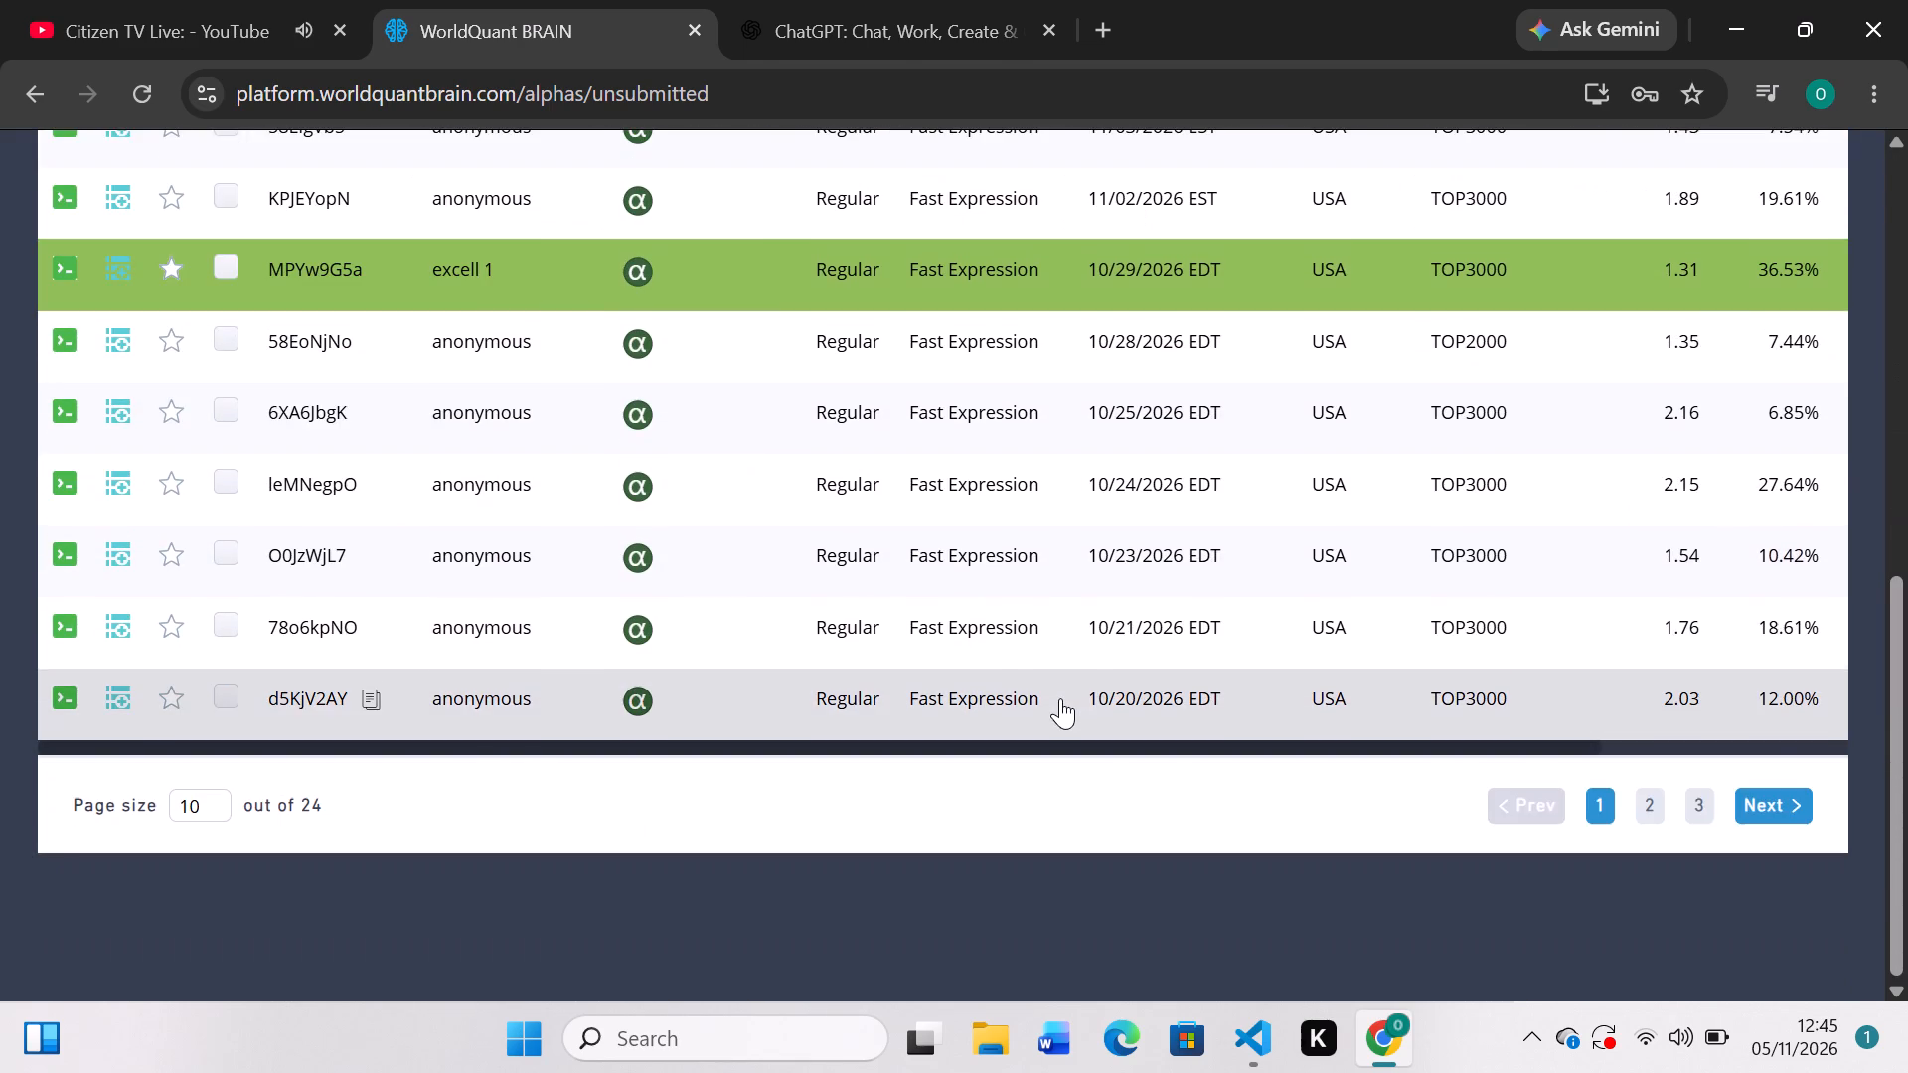
scroll(1060, 698, "right", 1)
scroll(1060, 698, "up", 3)
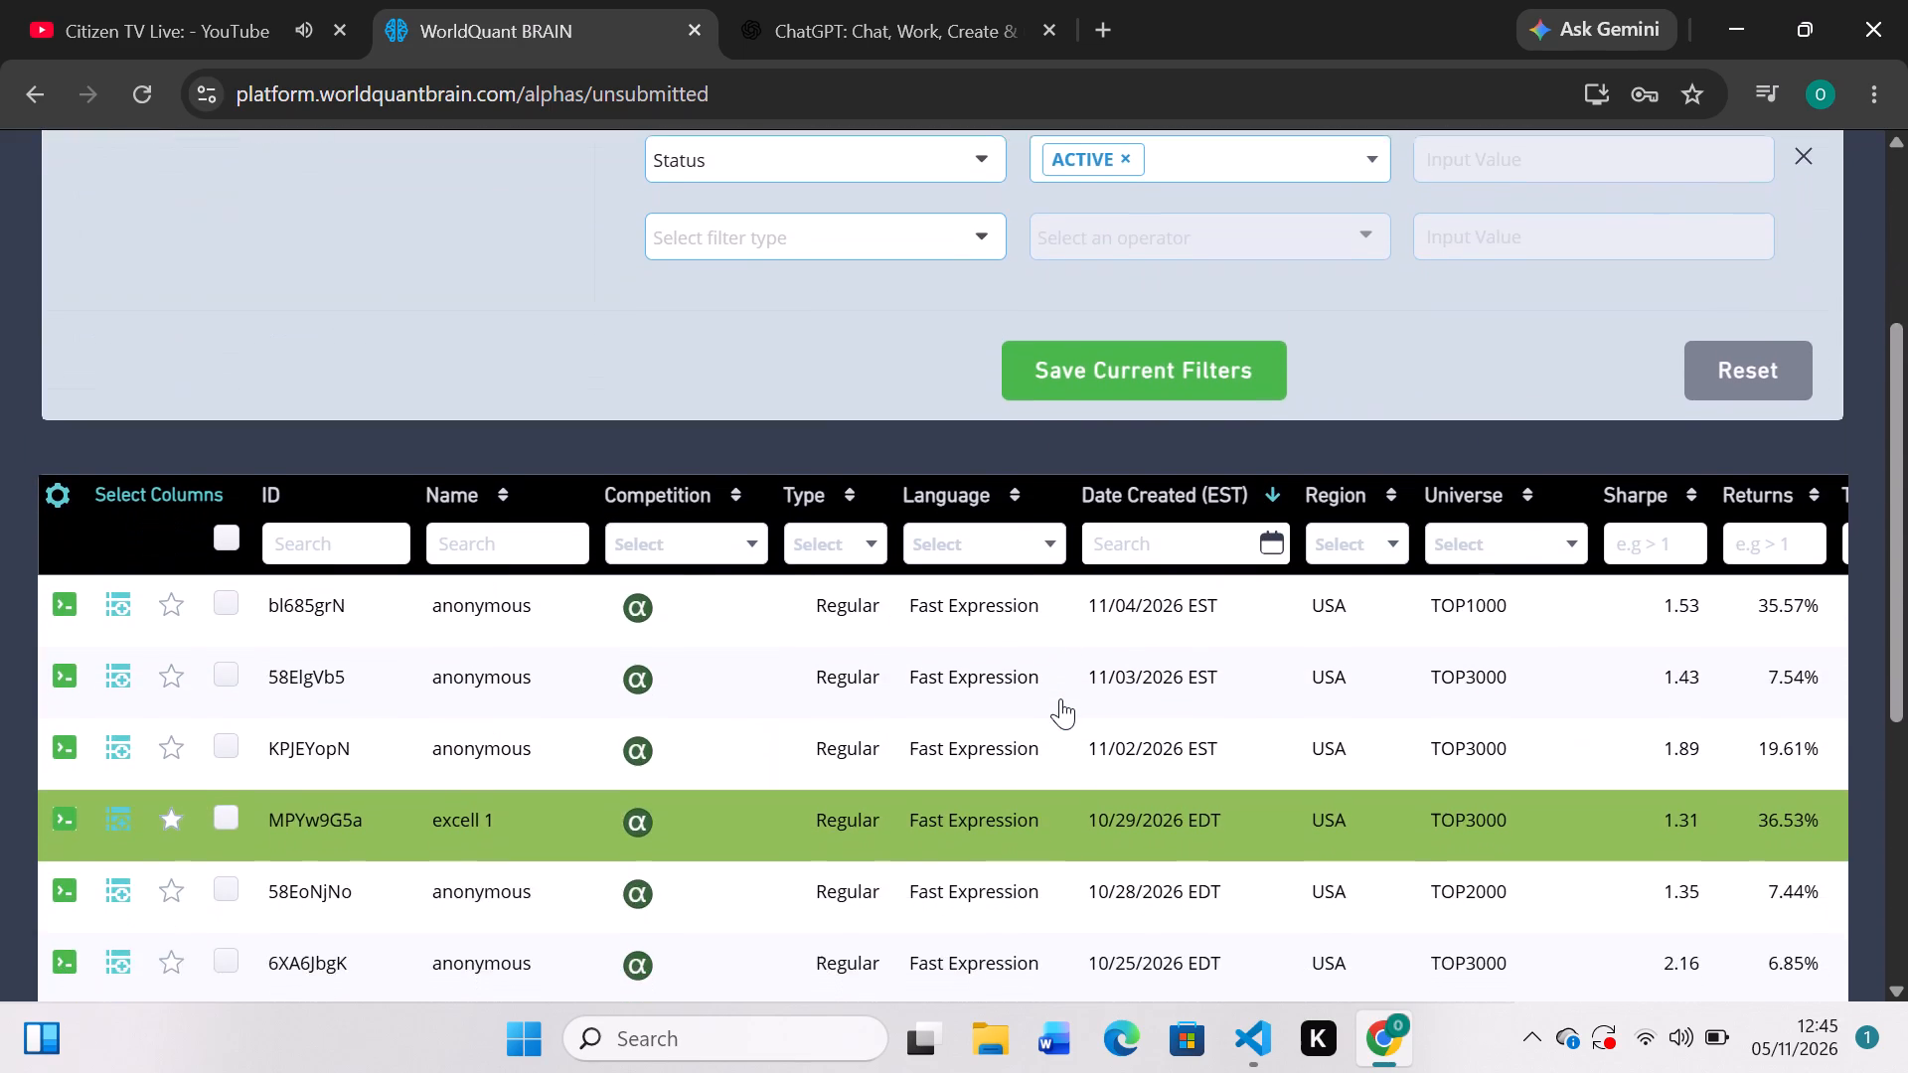
scroll(1060, 698, "up", 1)
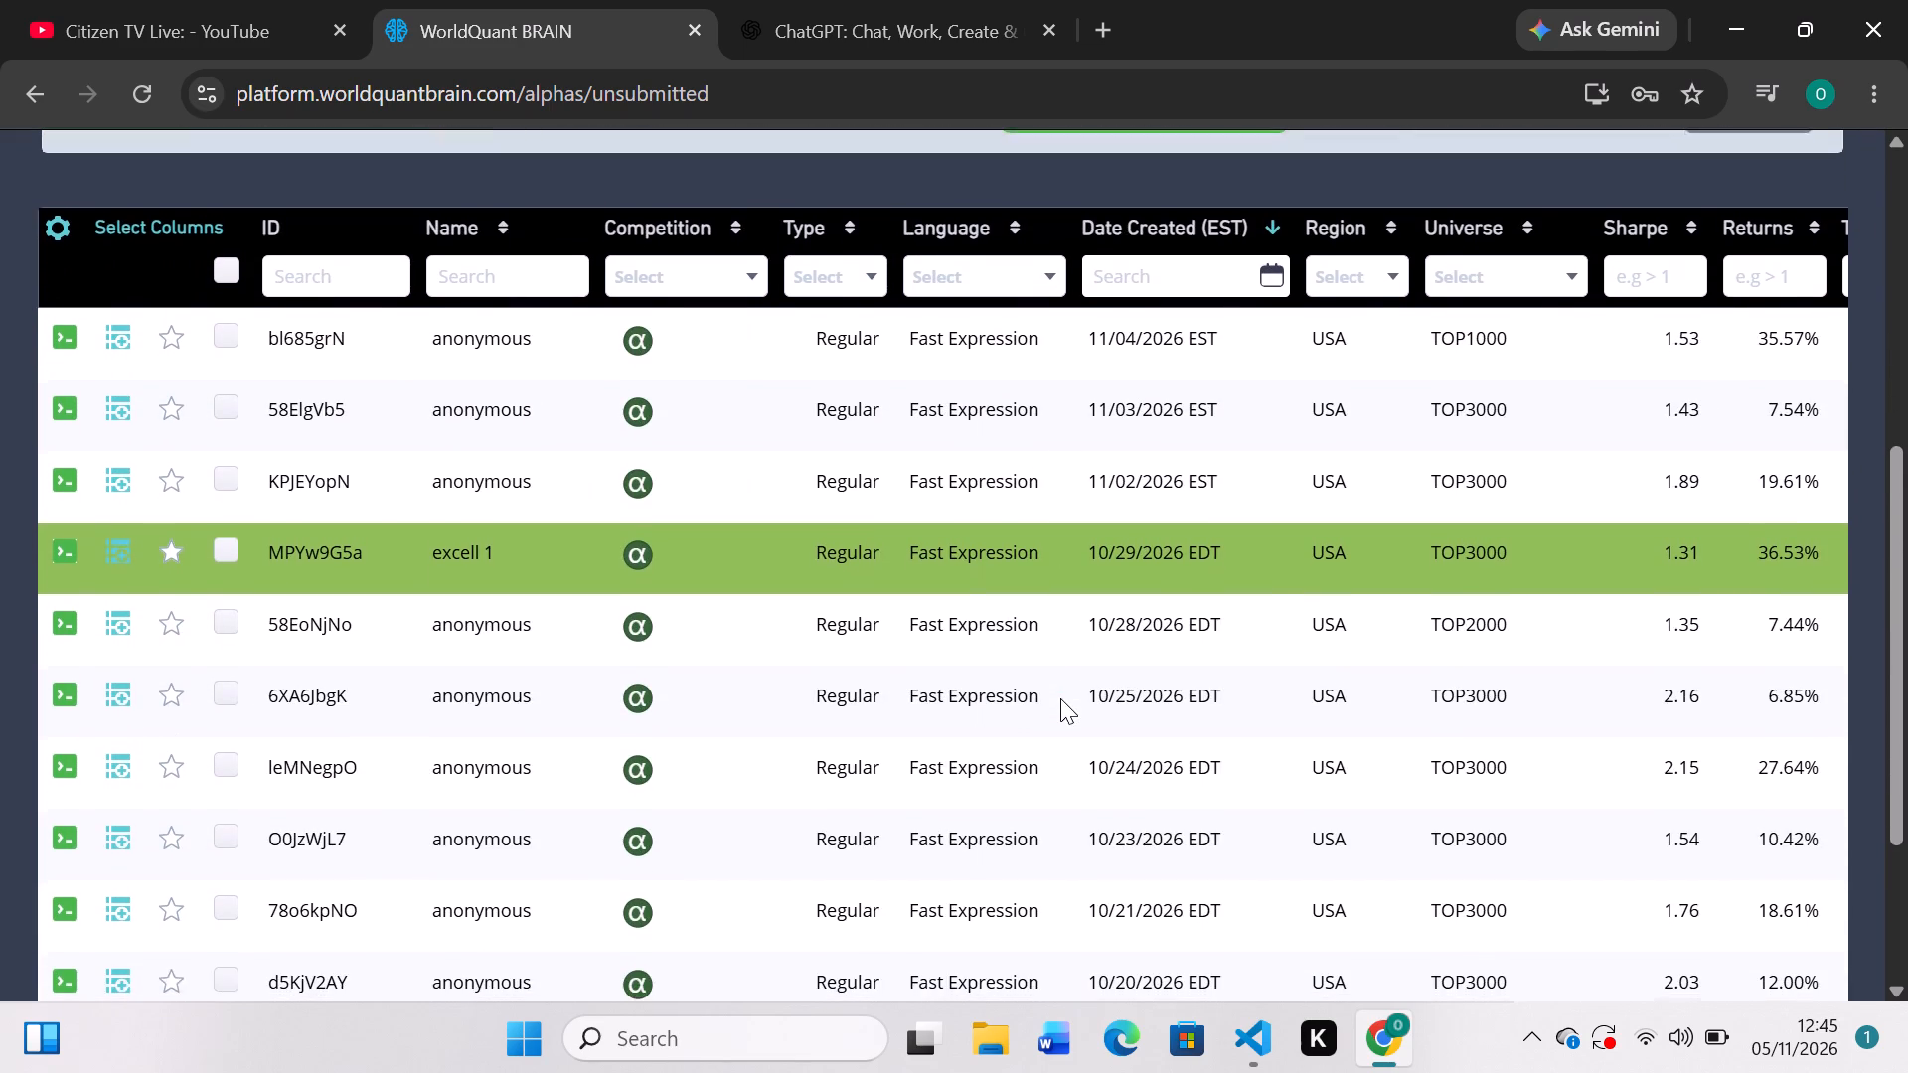
scroll(1060, 698, "down", 1)
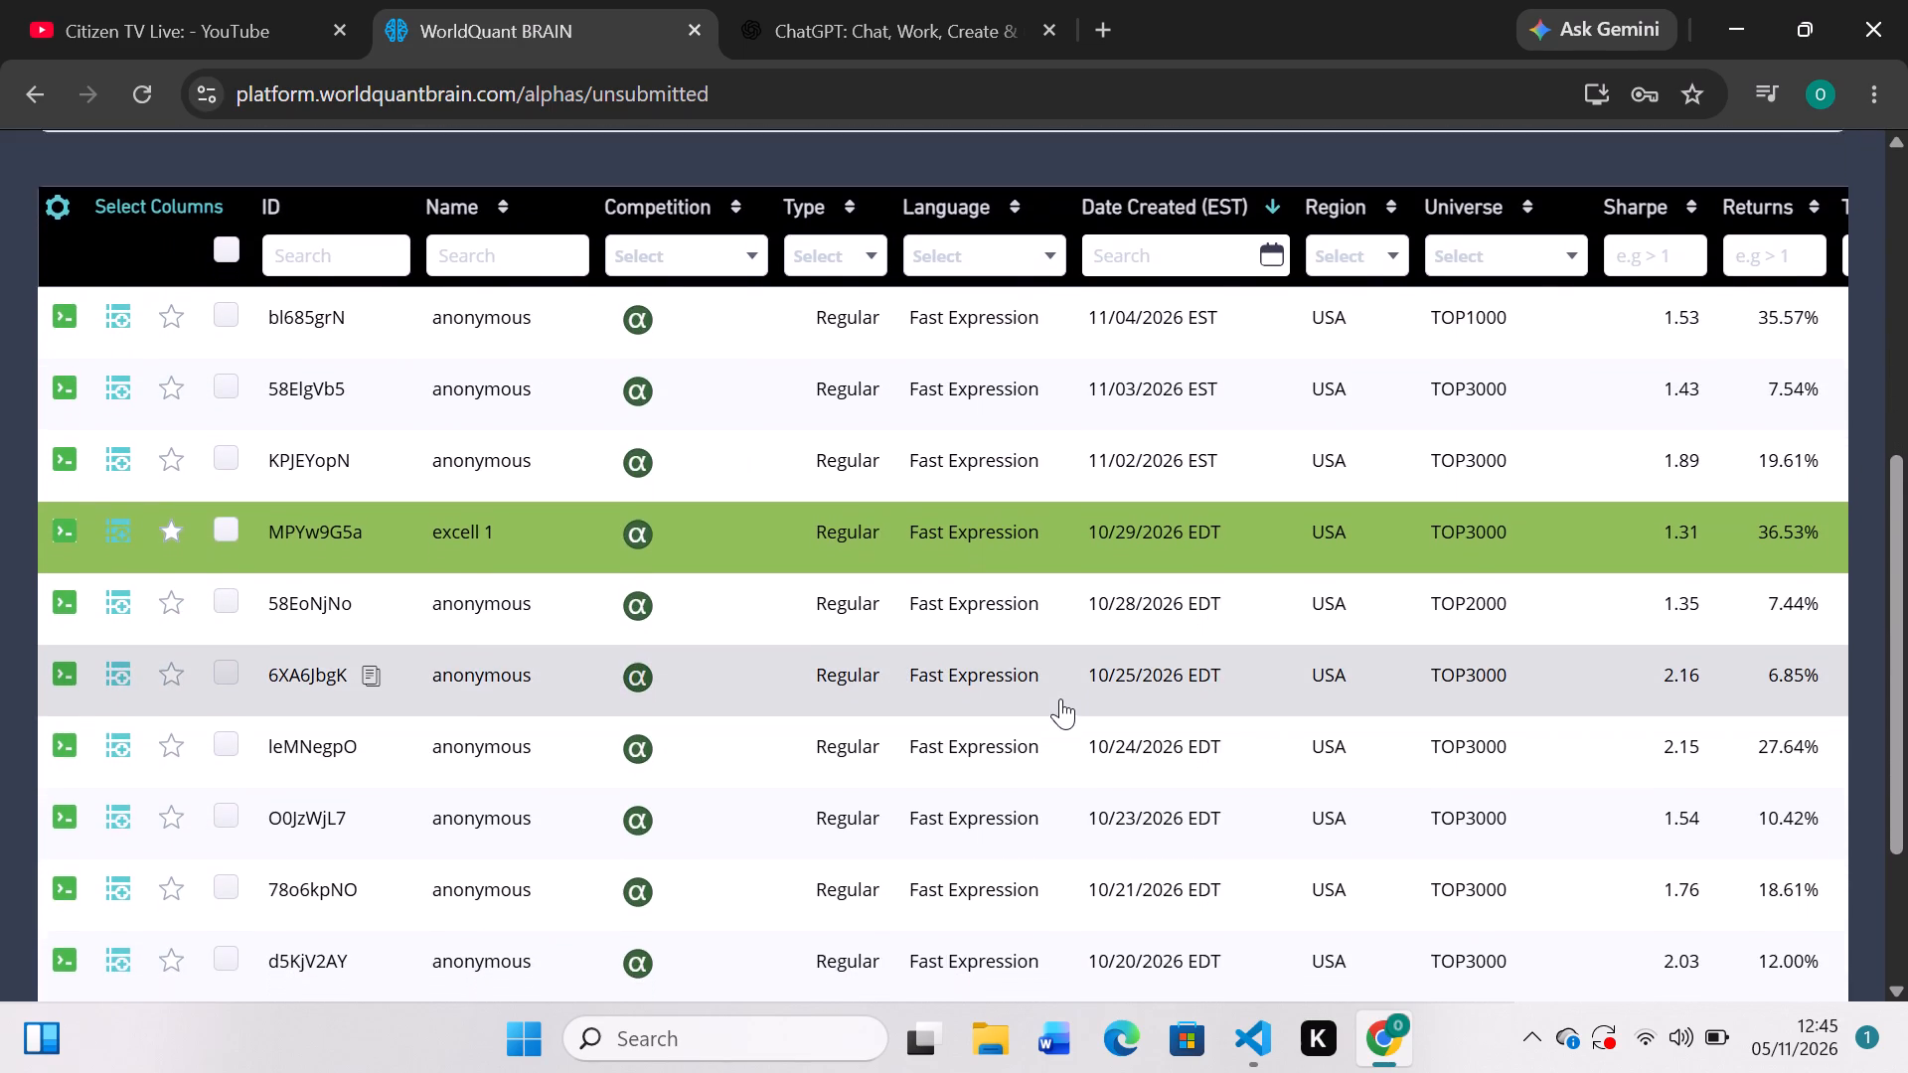
scroll(1060, 698, "down", 2)
scroll(1060, 698, "up", 2)
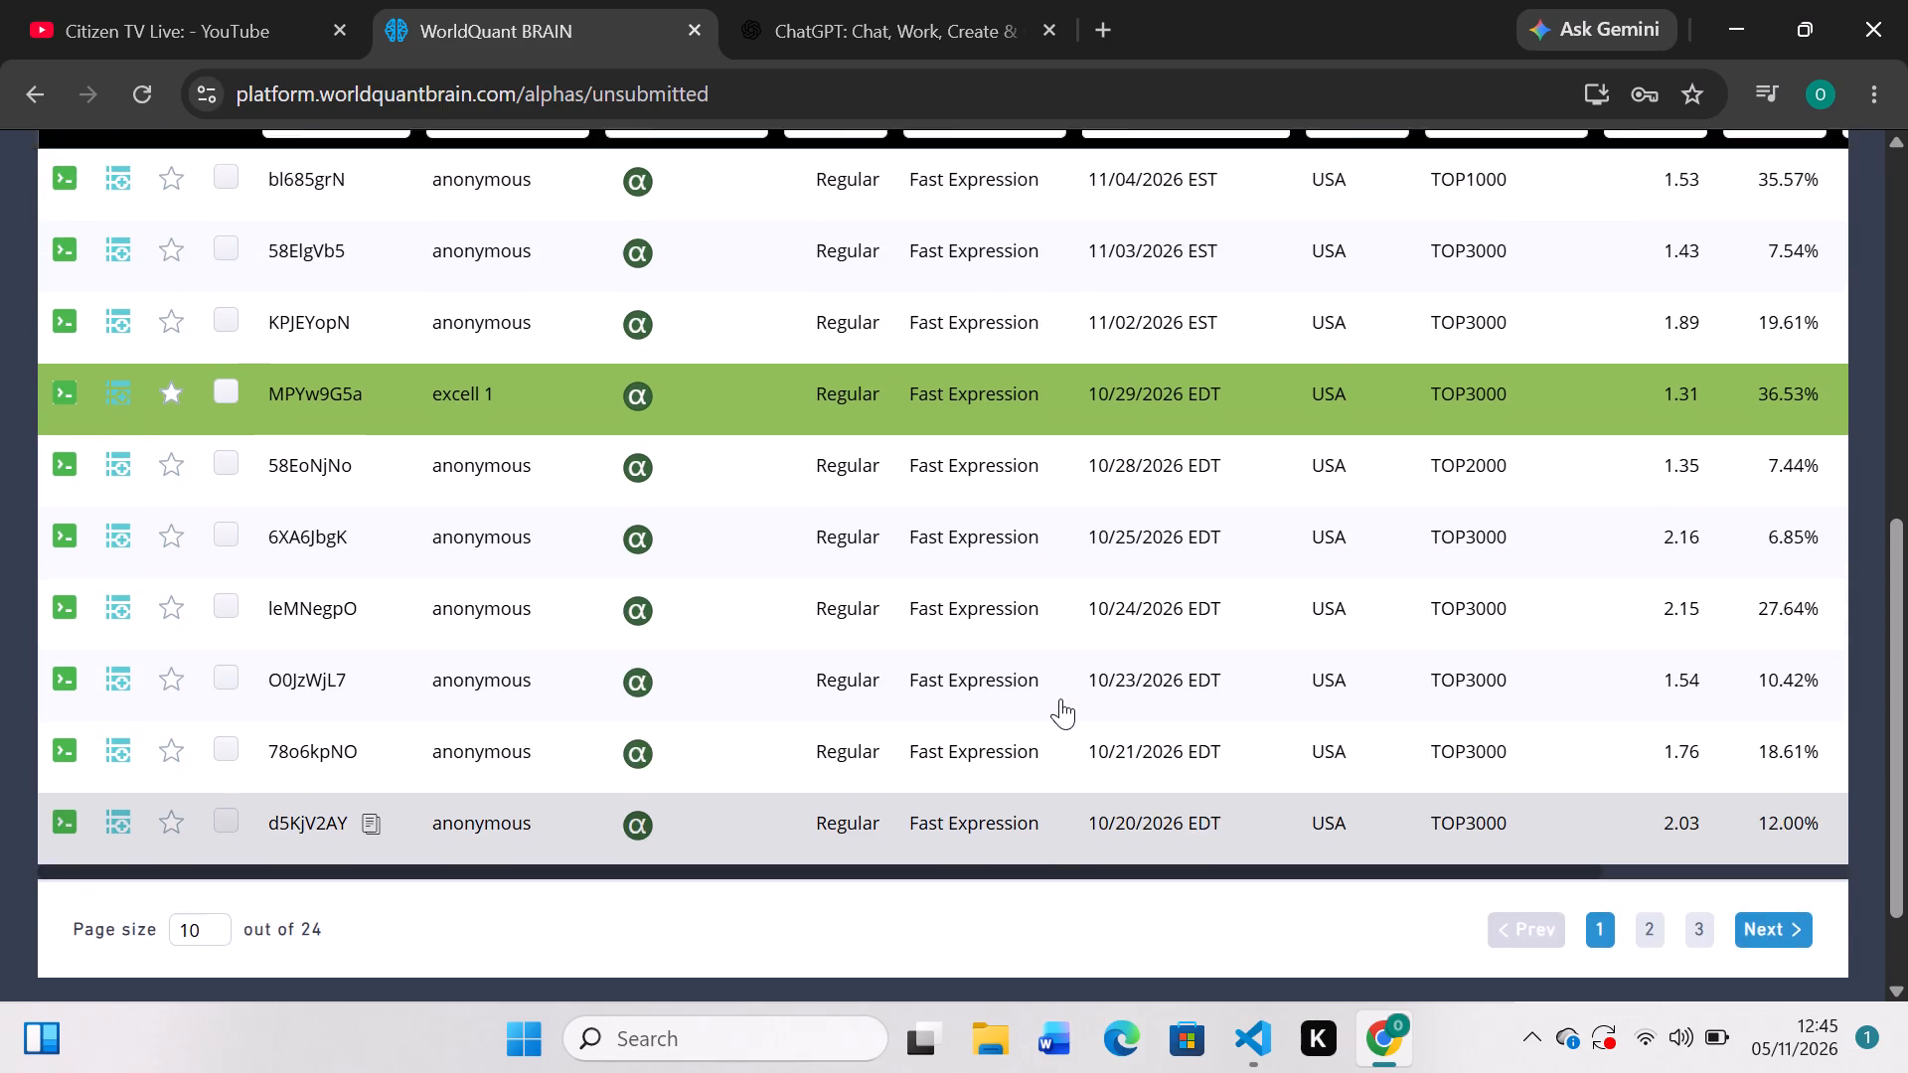
Return from the alphas list to the simulation workspace and review Simulation 7's PnL chart and IS Summary.
scroll(1060, 698, "up", 2)
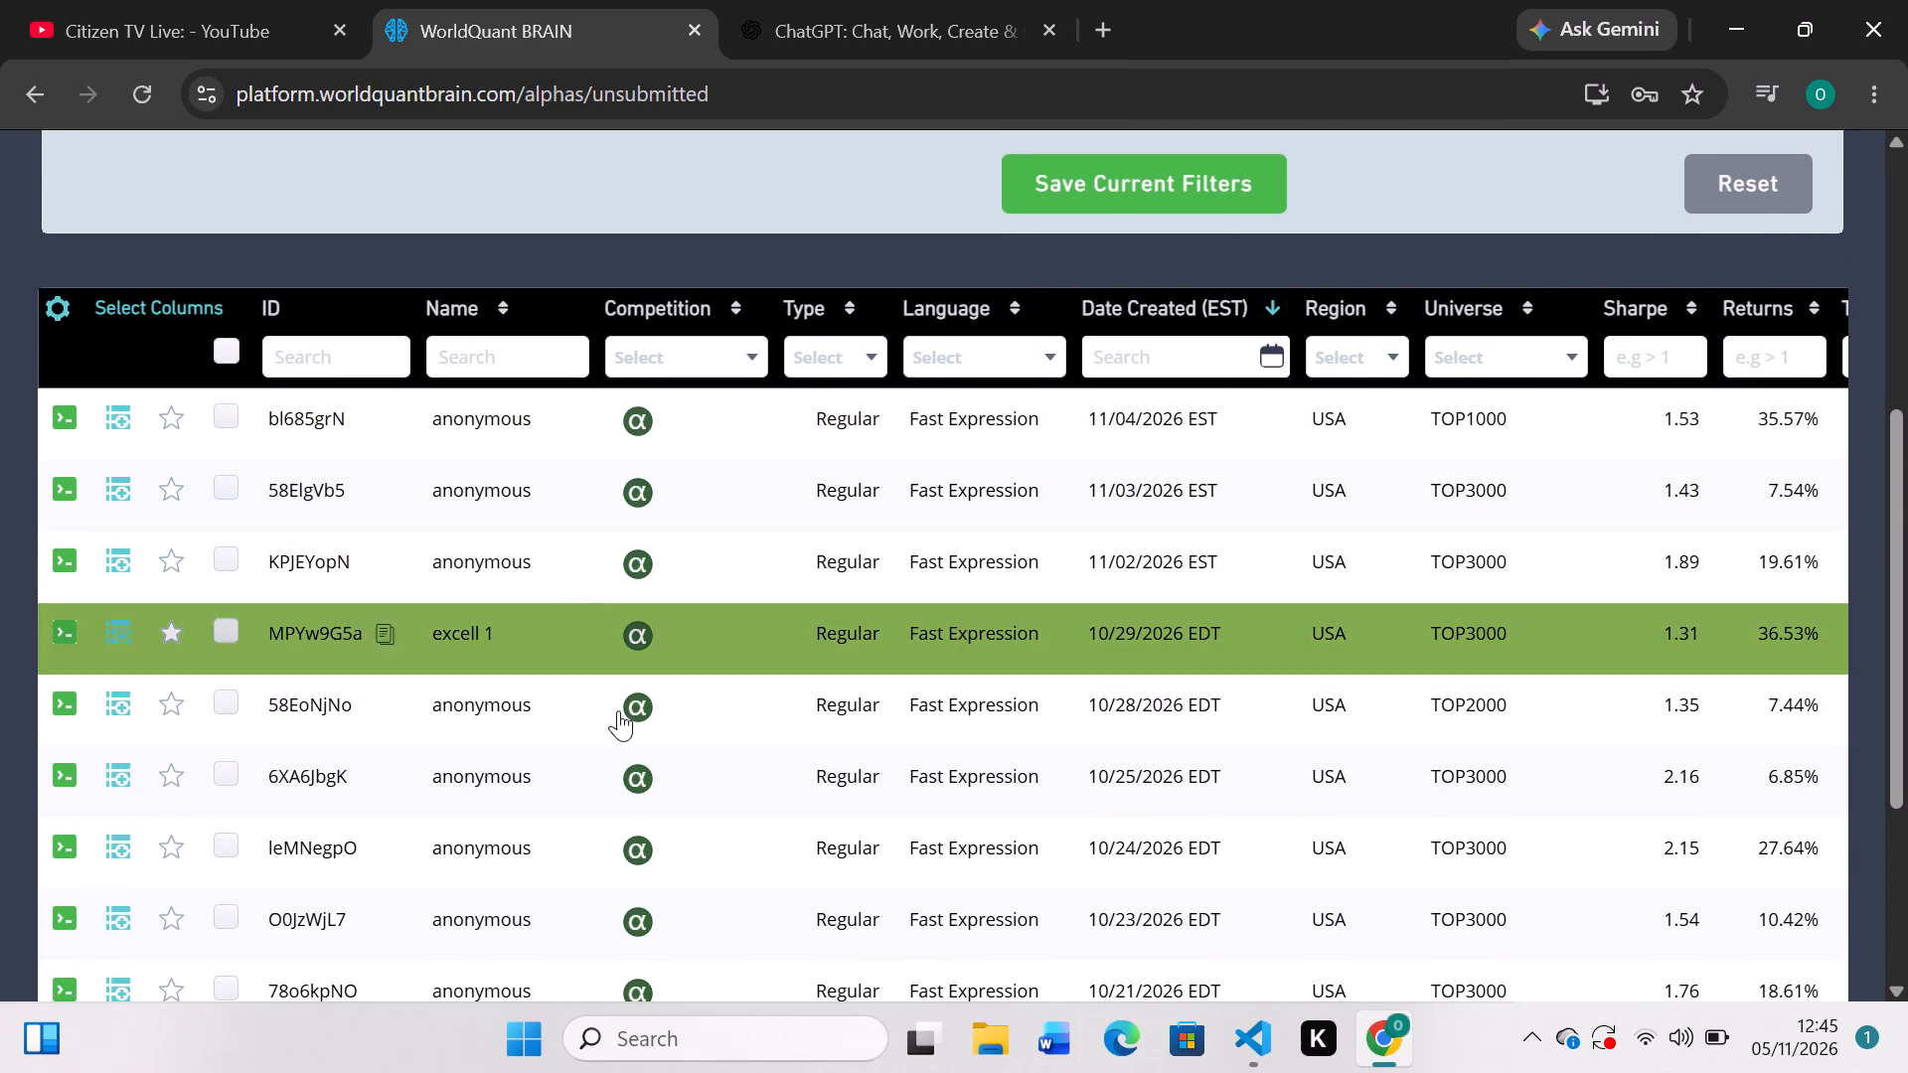
scroll(831, 616, "up", 4)
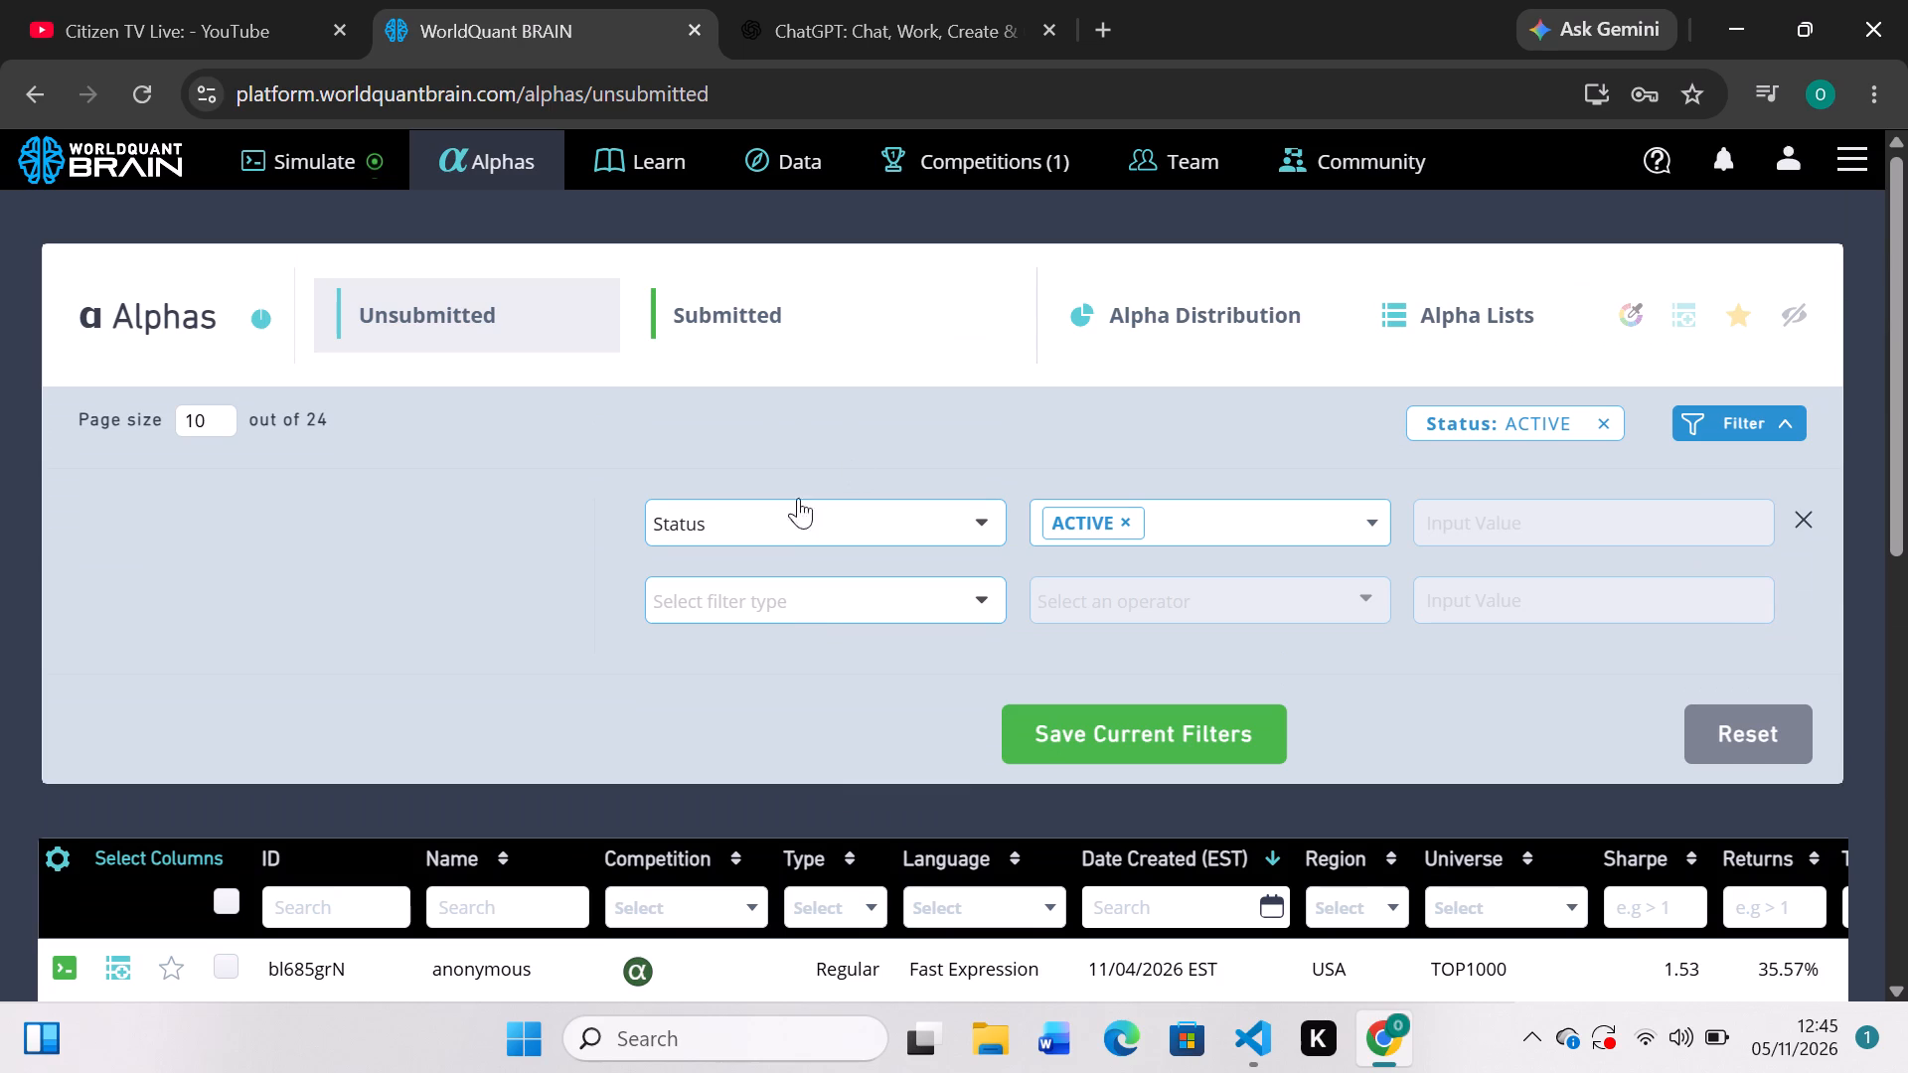
left_click(350, 168)
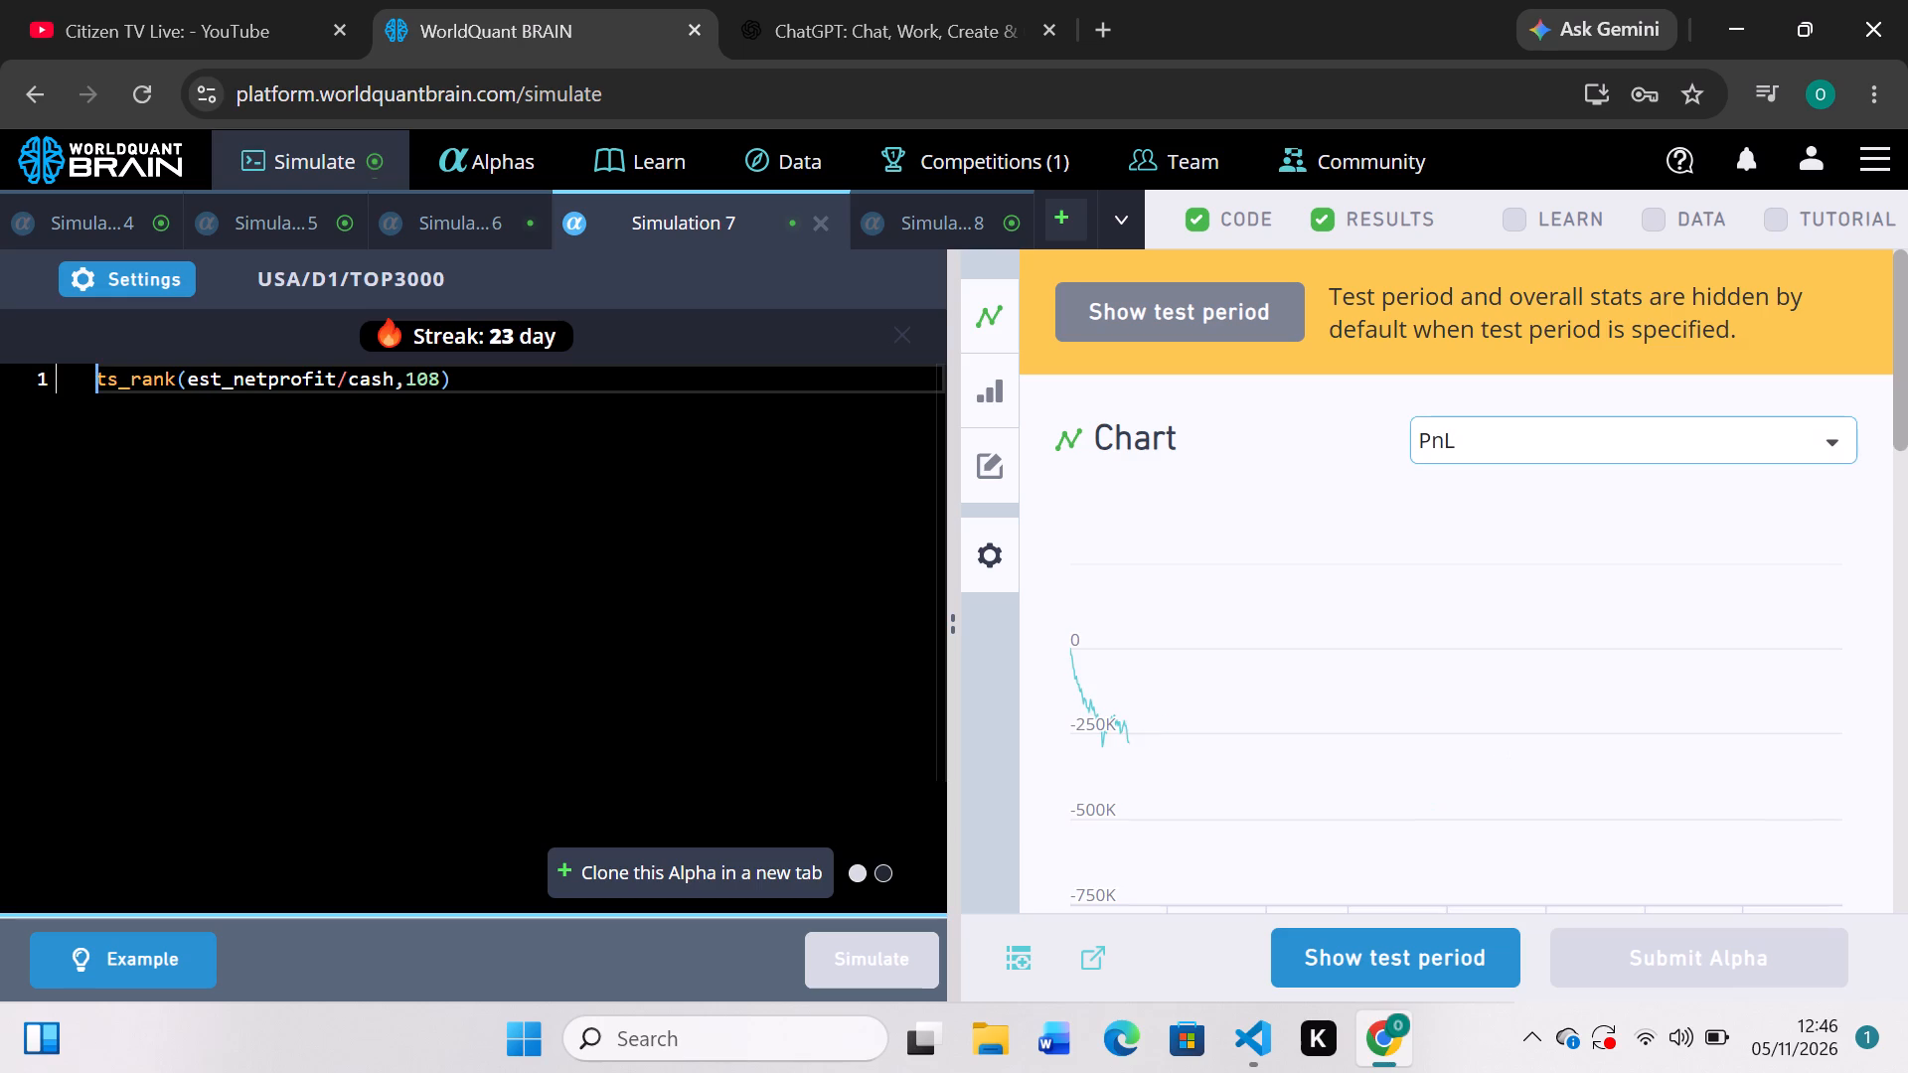
scroll(1148, 563, "down", 2)
scroll(1148, 563, "up", 1)
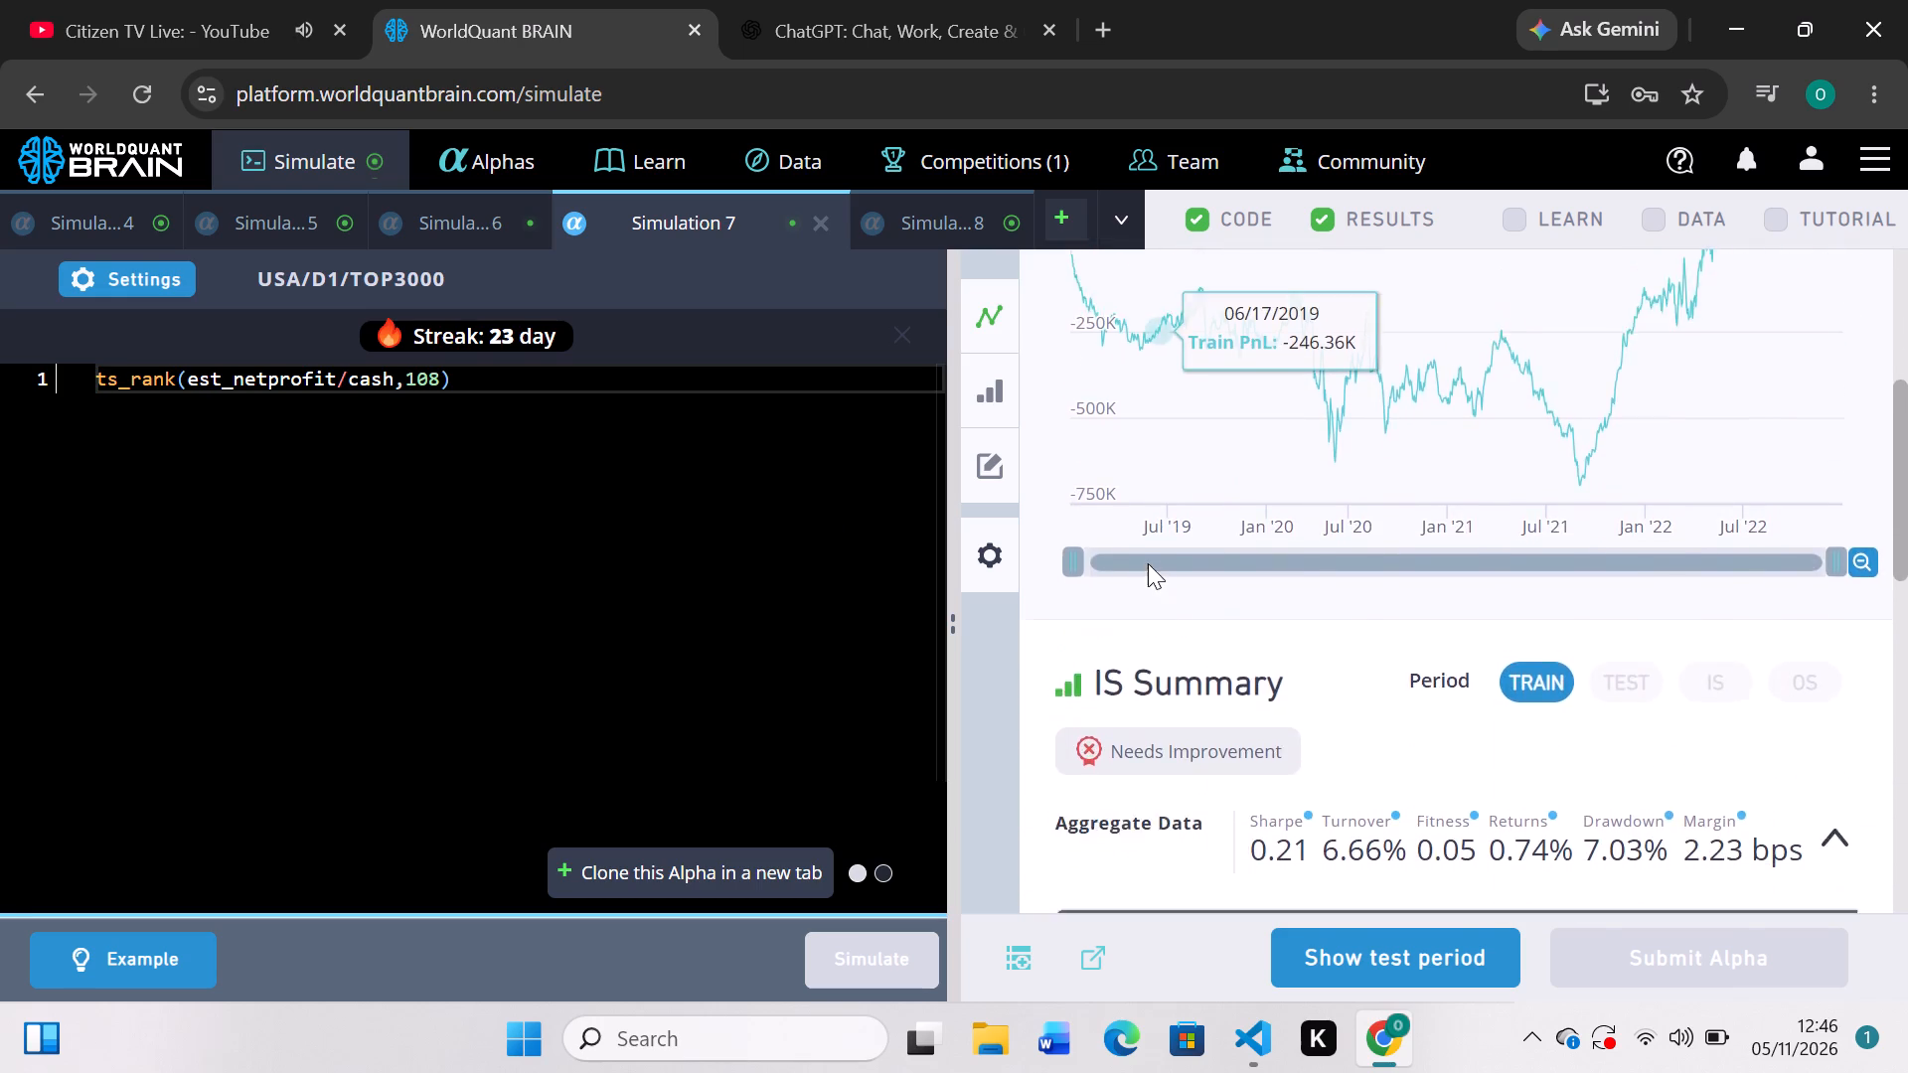
scroll(1148, 563, "up", 1)
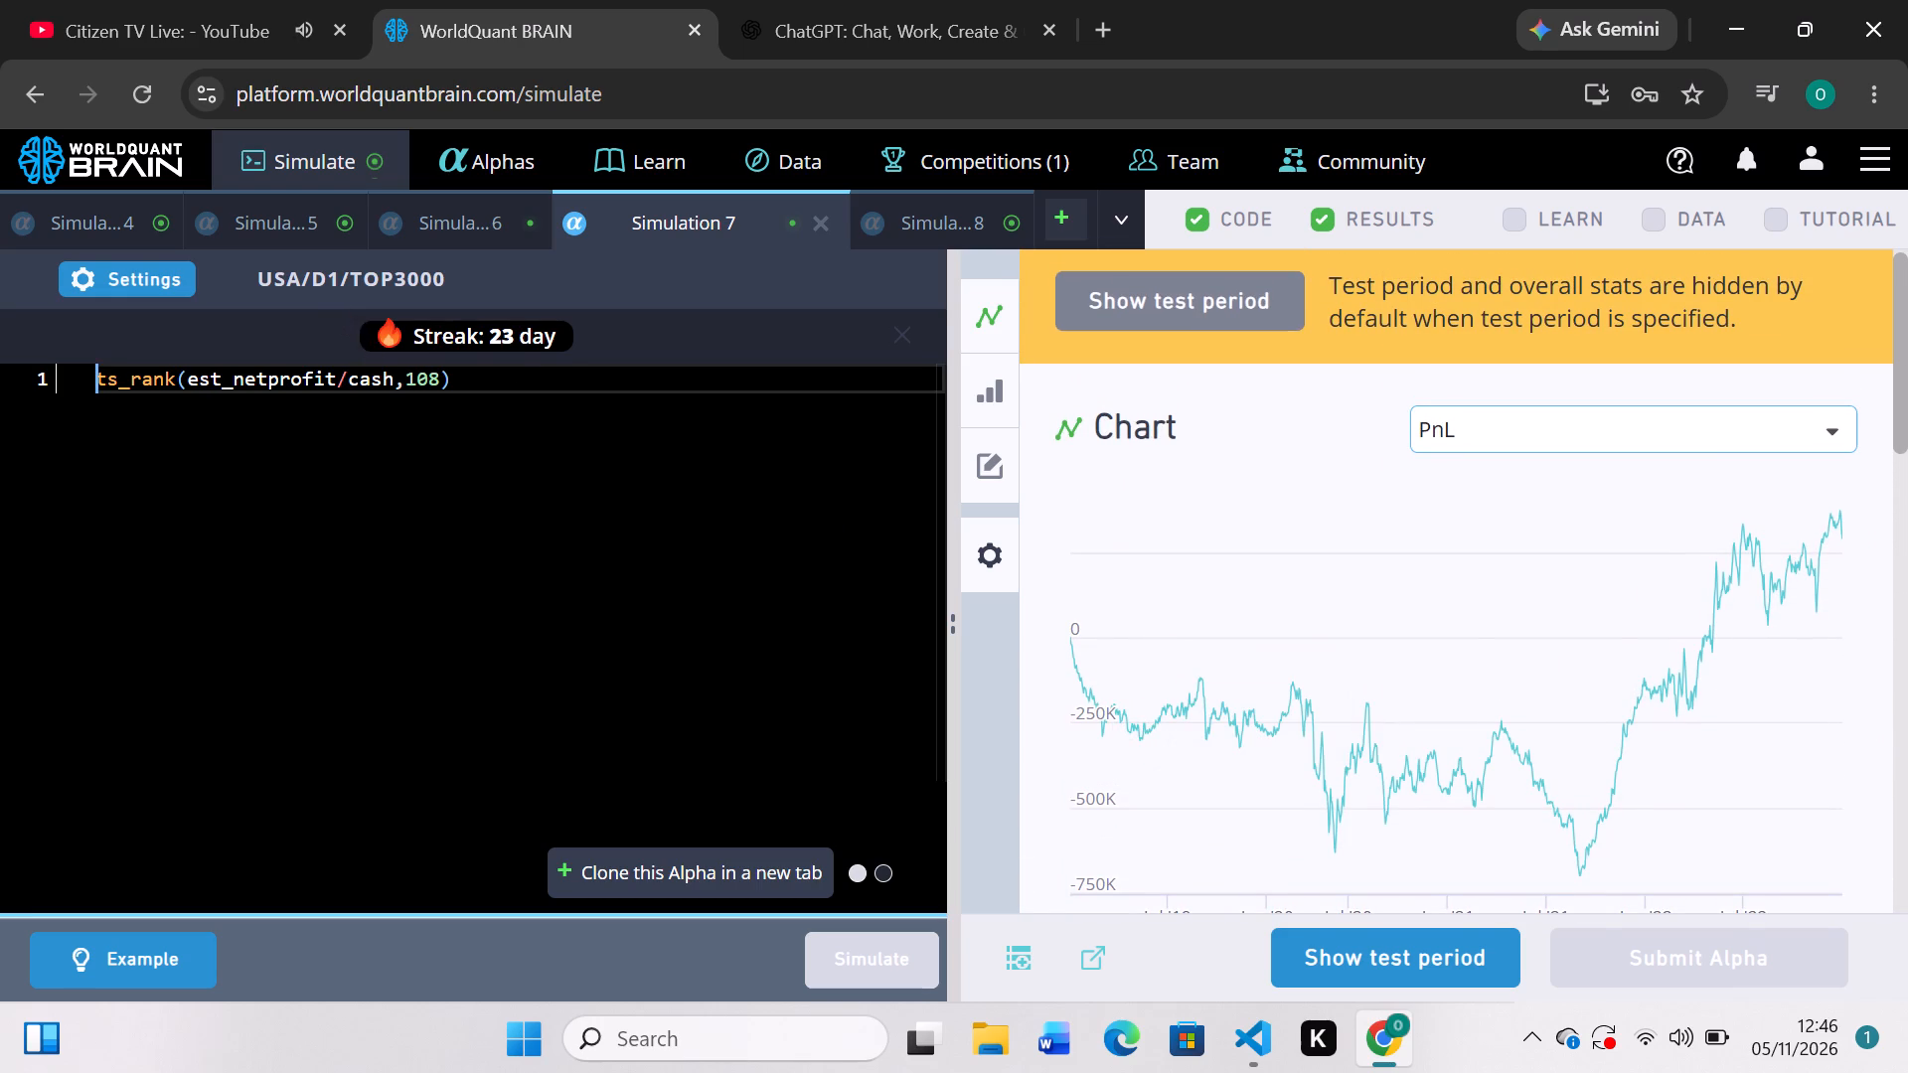
In Simulation 4, multiply the negative ts_rank term by ts_mean(liabilities_curr,5) instead of adding it, and run the simulation.
left_click(135, 230)
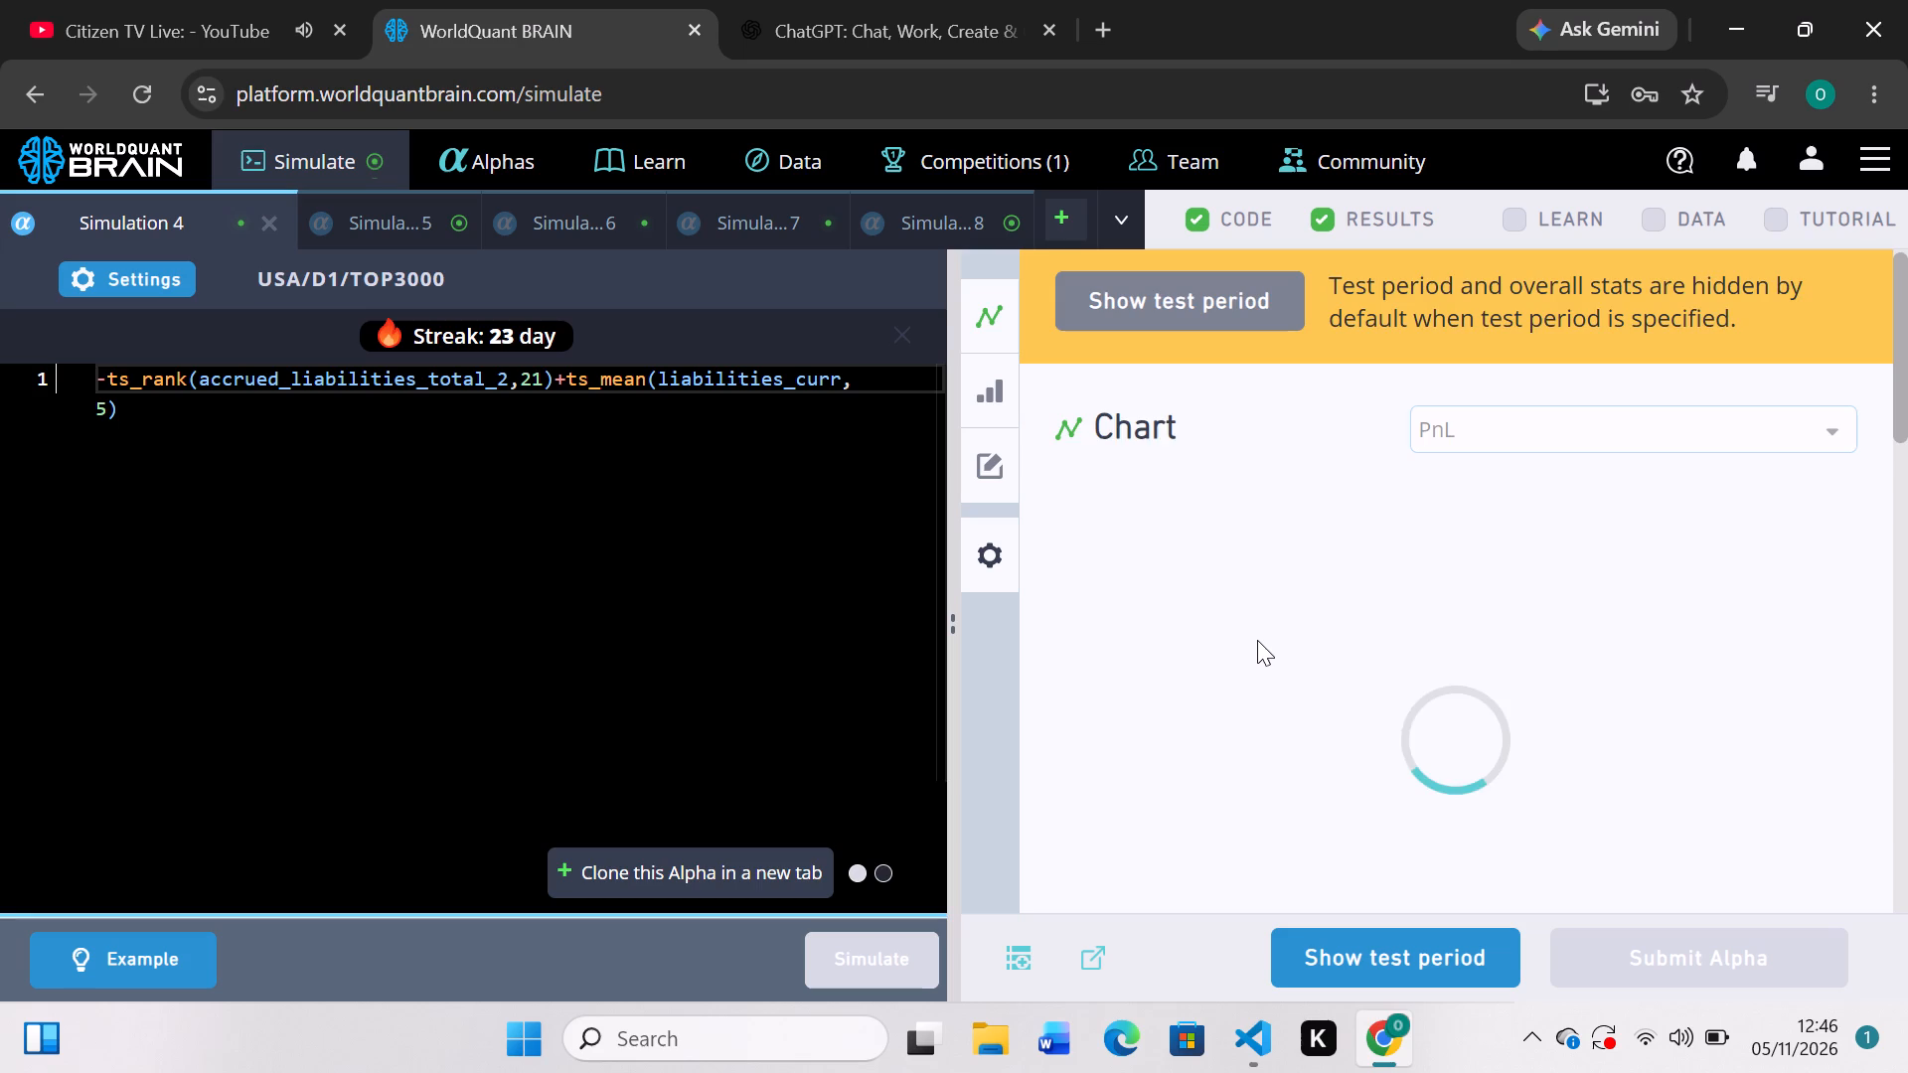
scroll(1257, 640, "down", 3)
scroll(1257, 640, "up", 3)
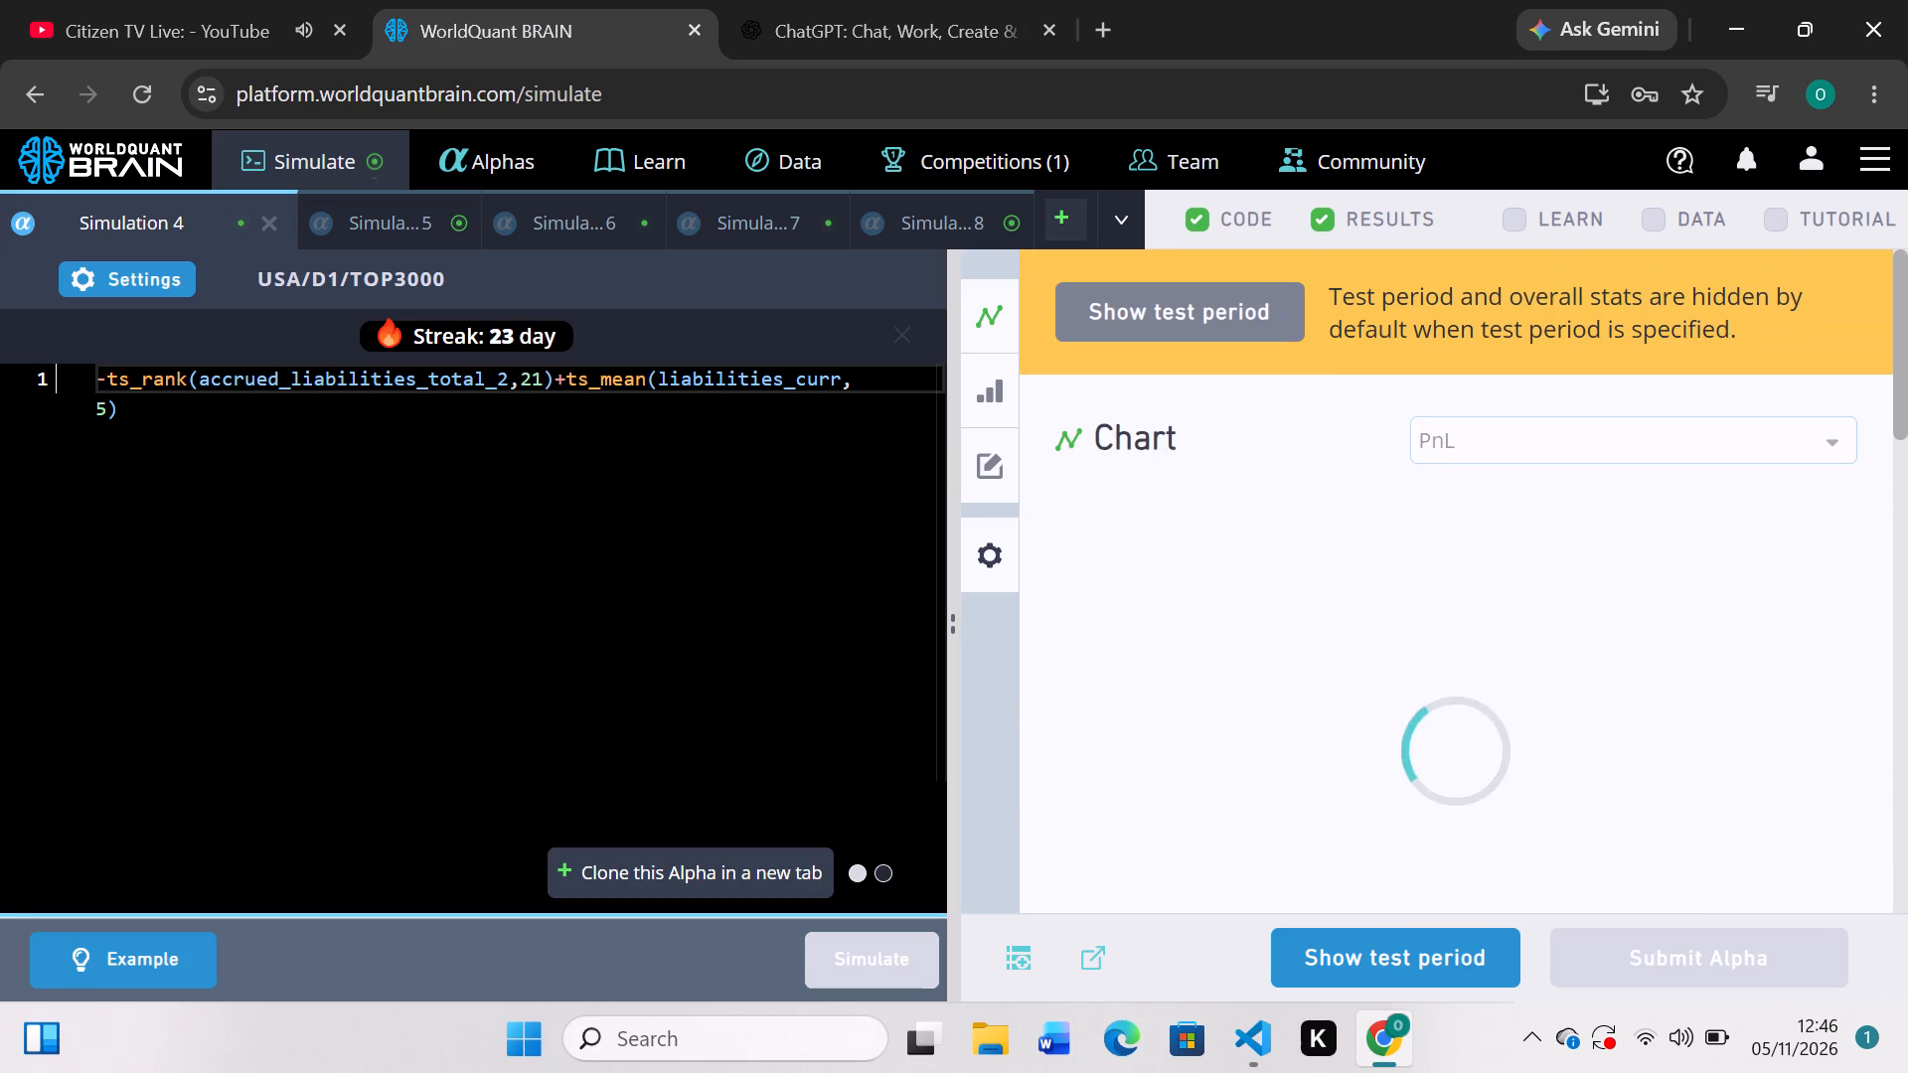
left_click(569, 376)
key("BackSpace")
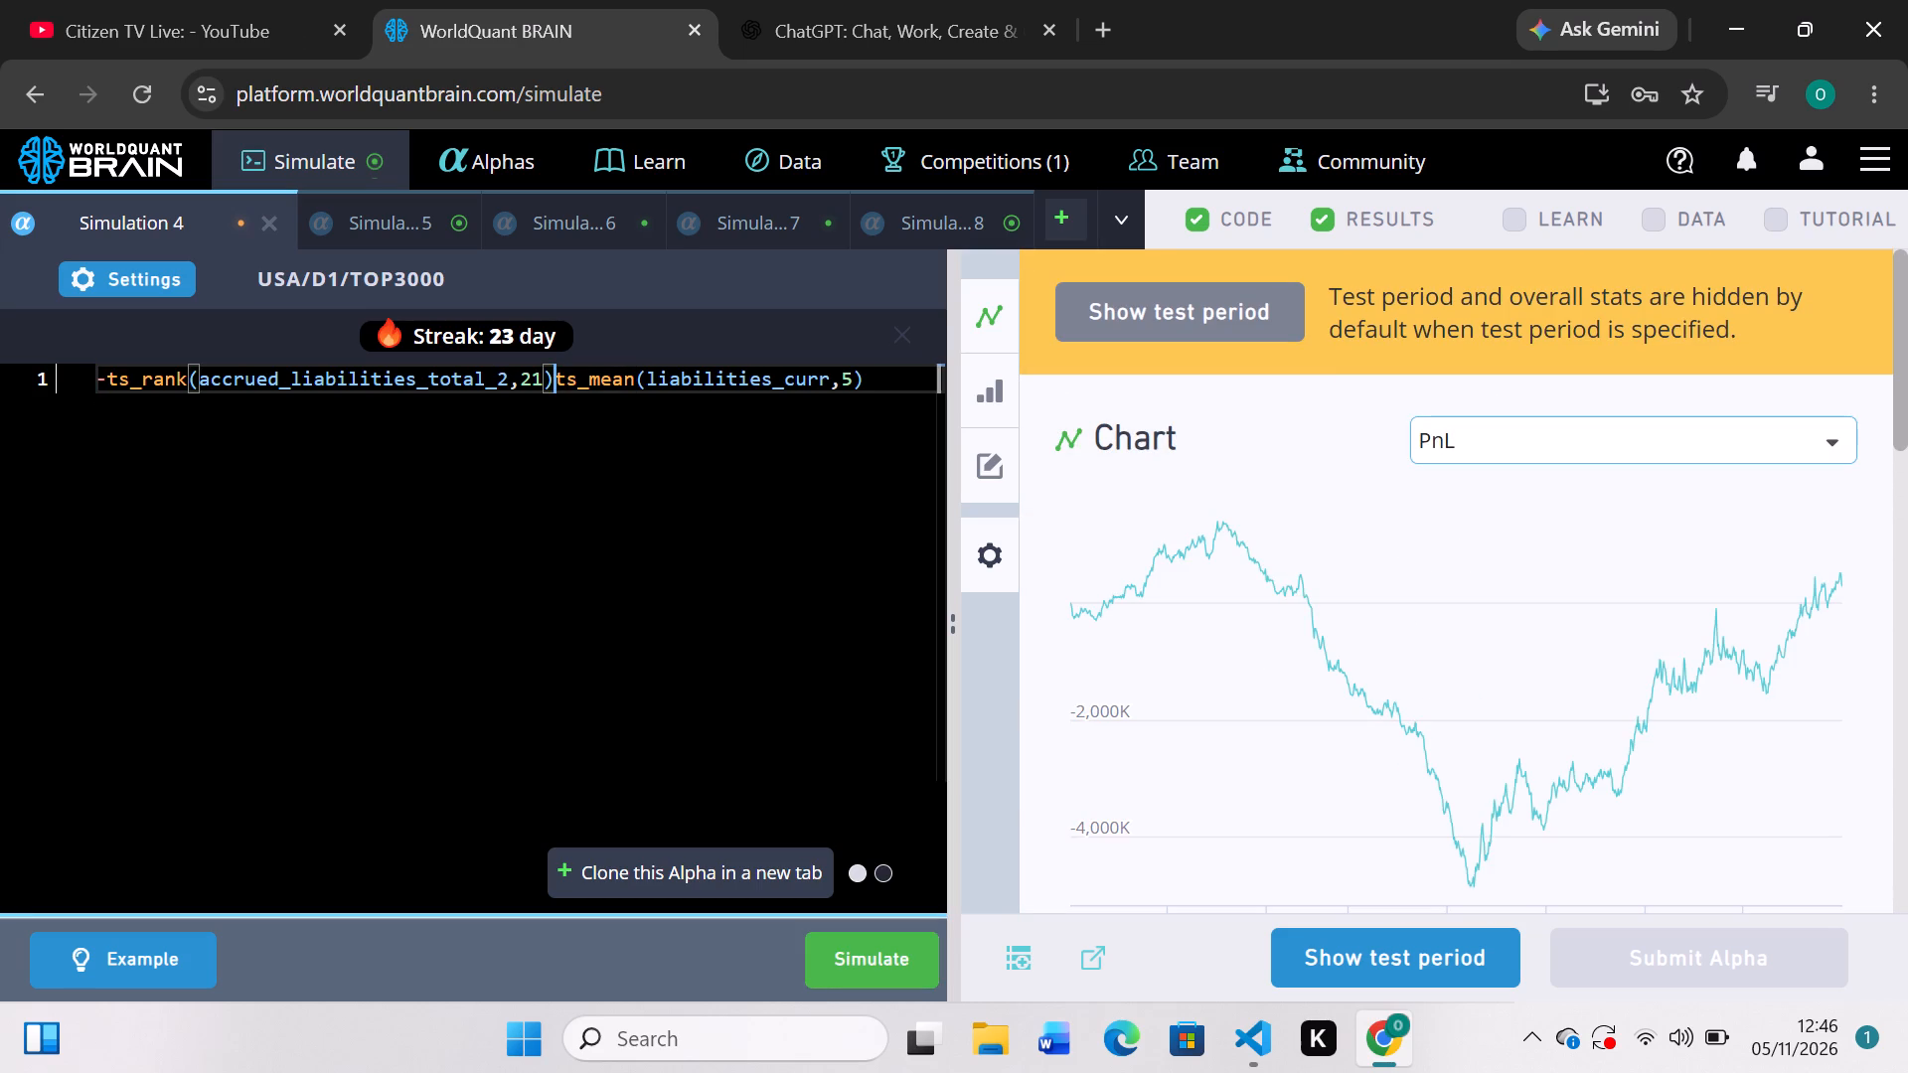
key("shift+asterisk")
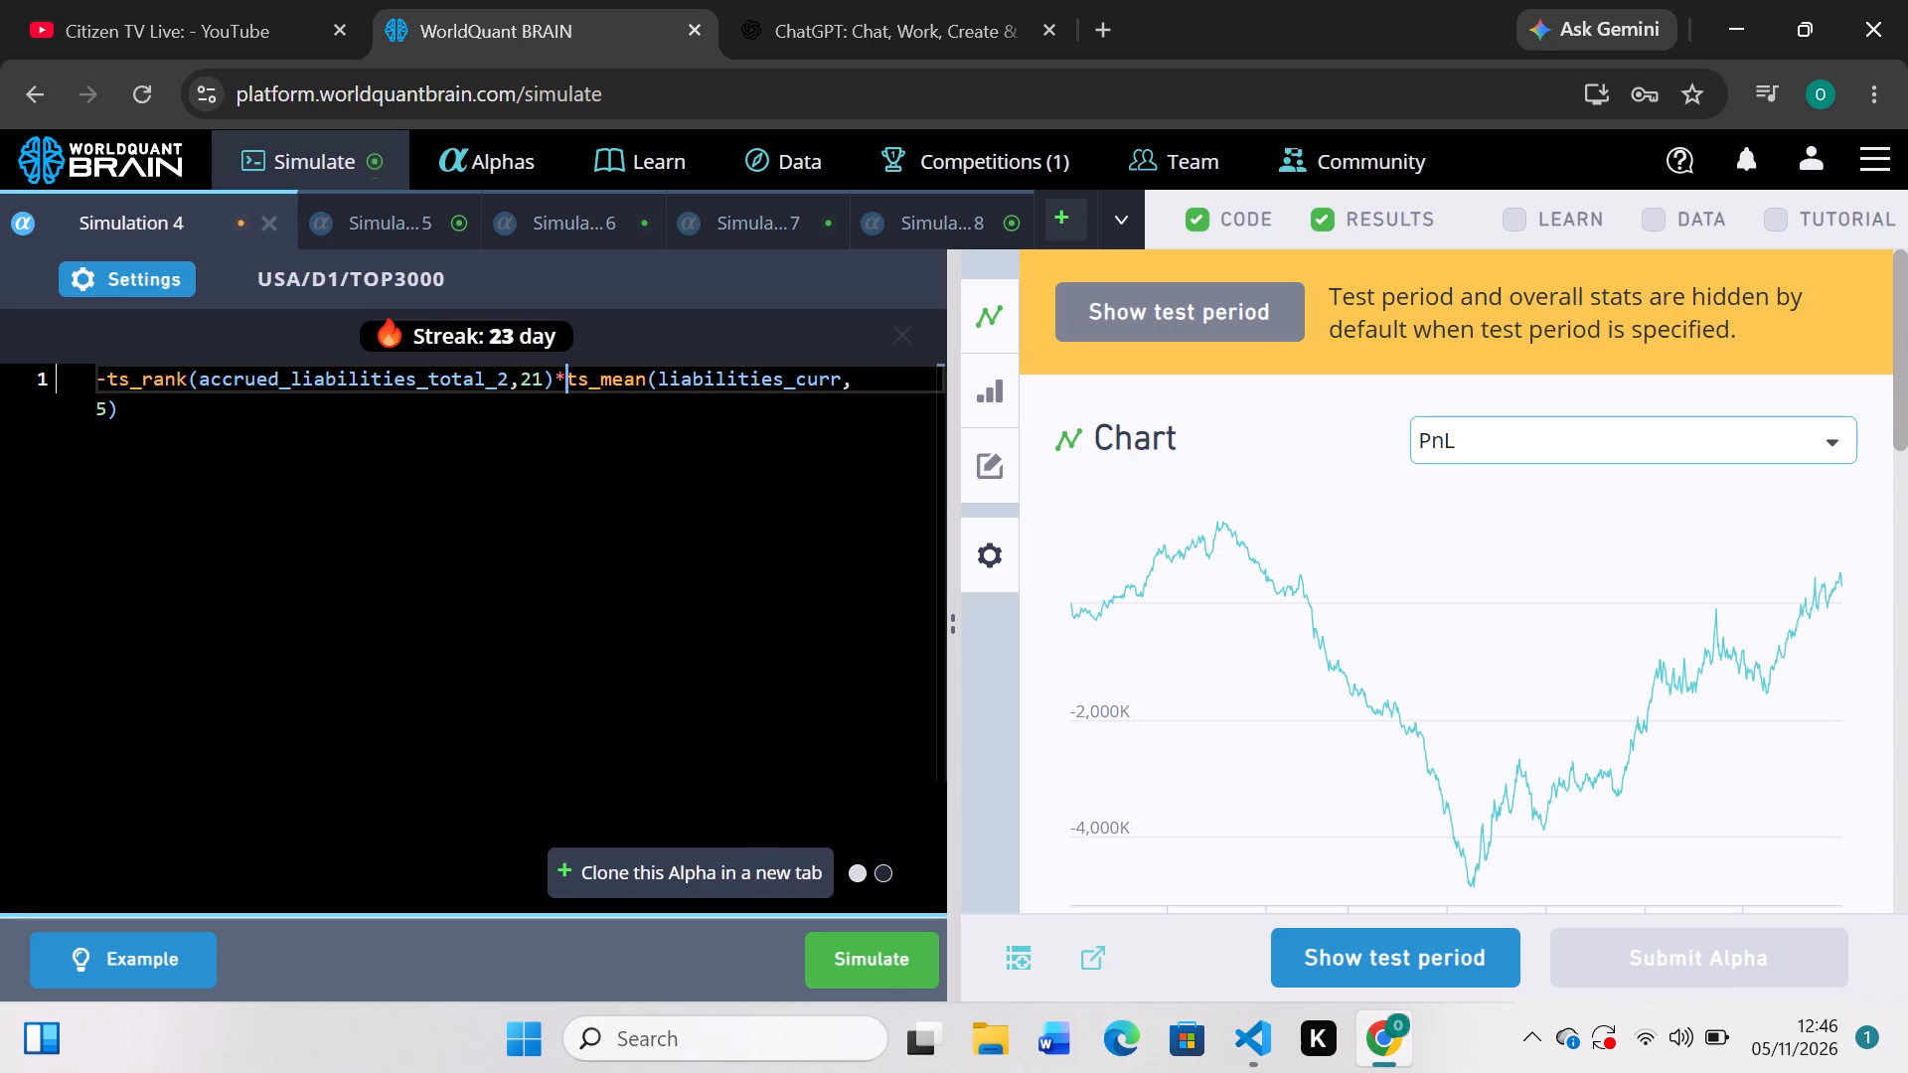
left_click(881, 960)
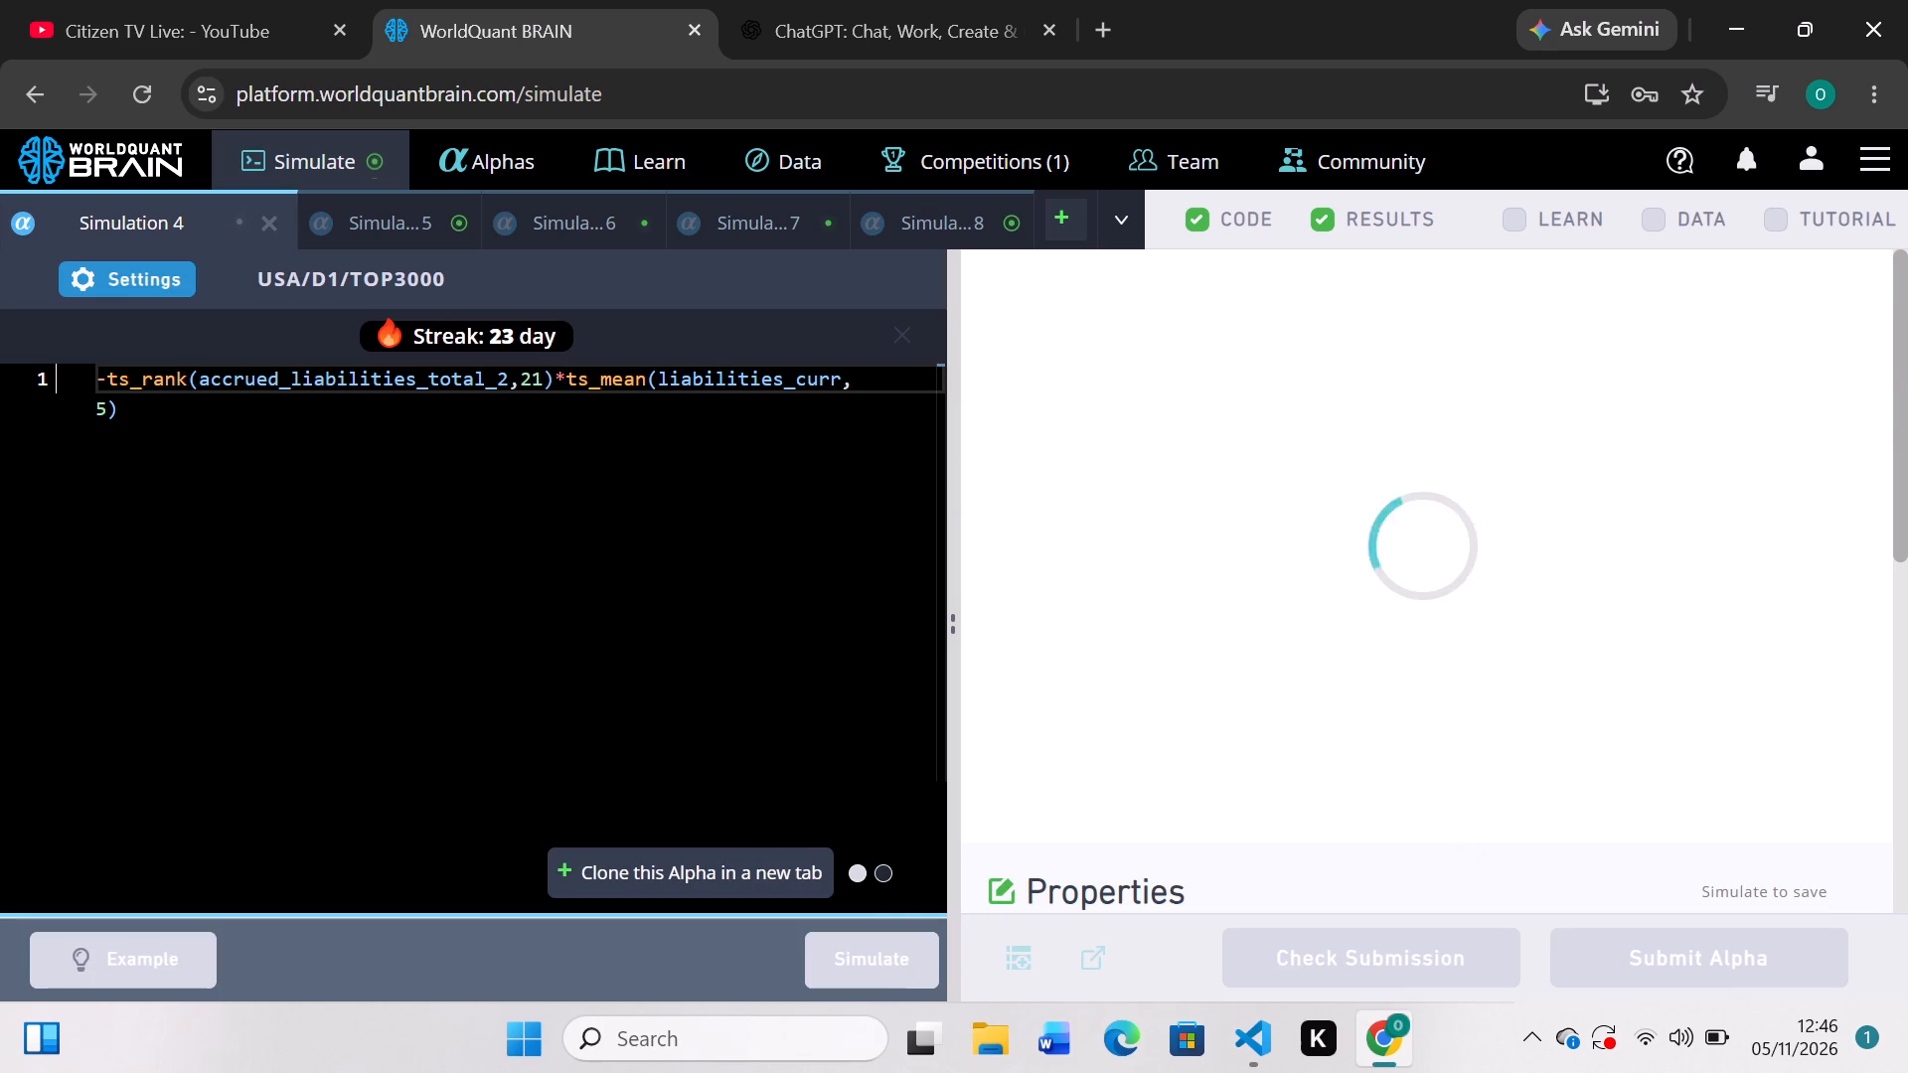
Examine the results of Simulations 5 and 8, comparing their PnL charts, IS Summary and yearly statistics.
left_click(400, 226)
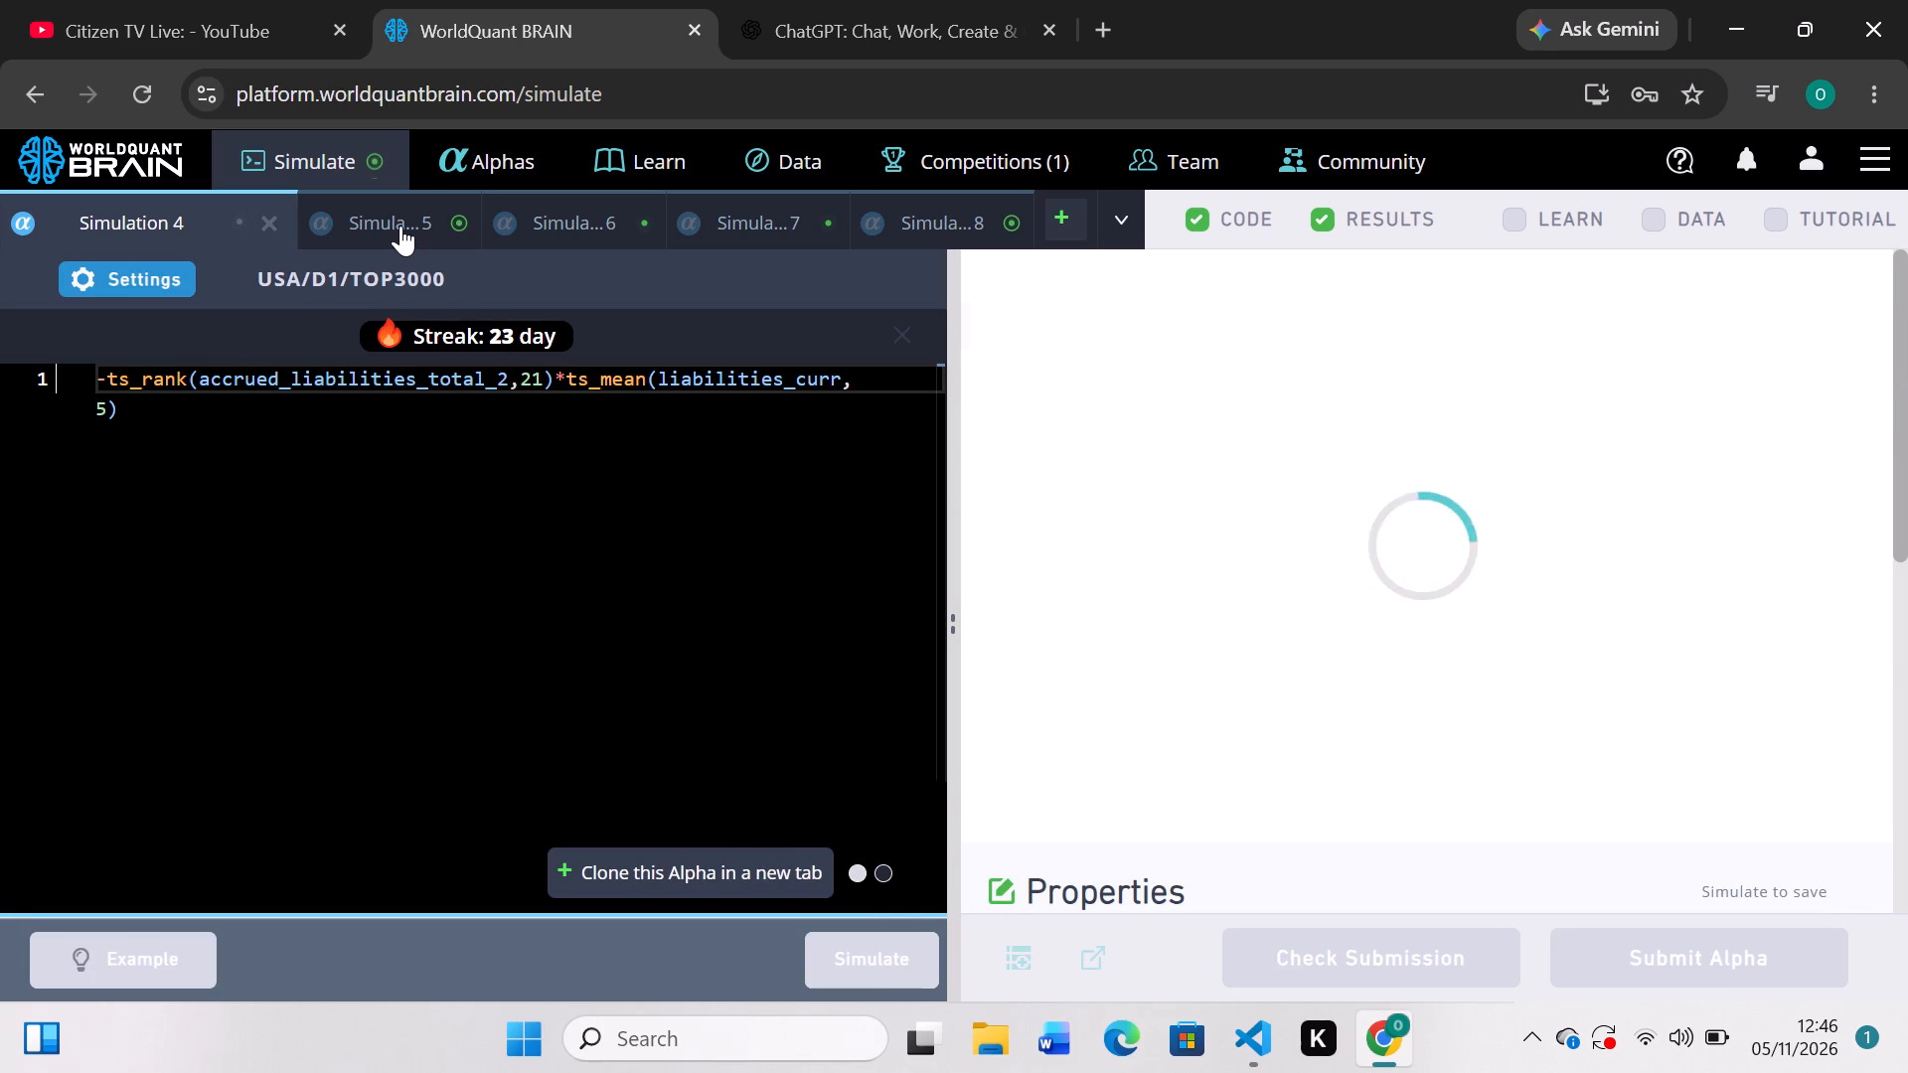
scroll(1118, 650, "down", 3)
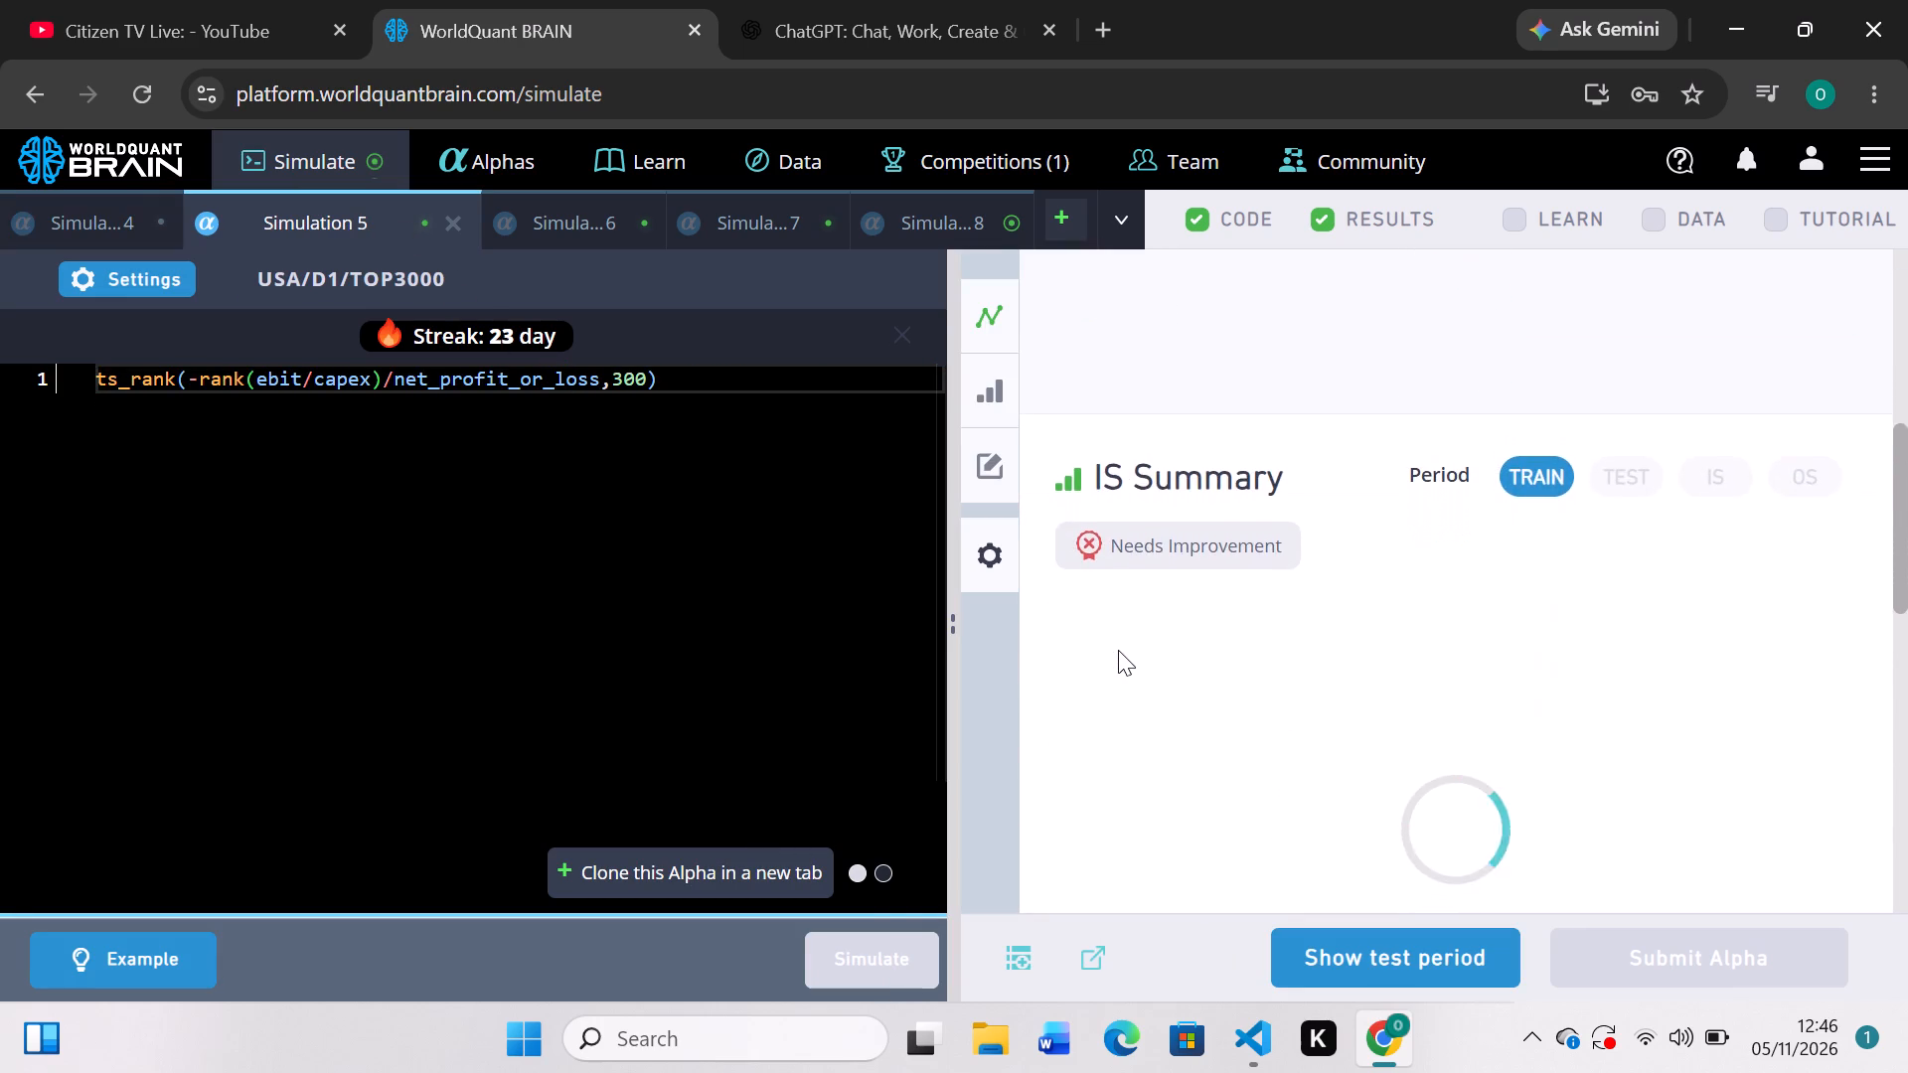
scroll(1118, 650, "up", 4)
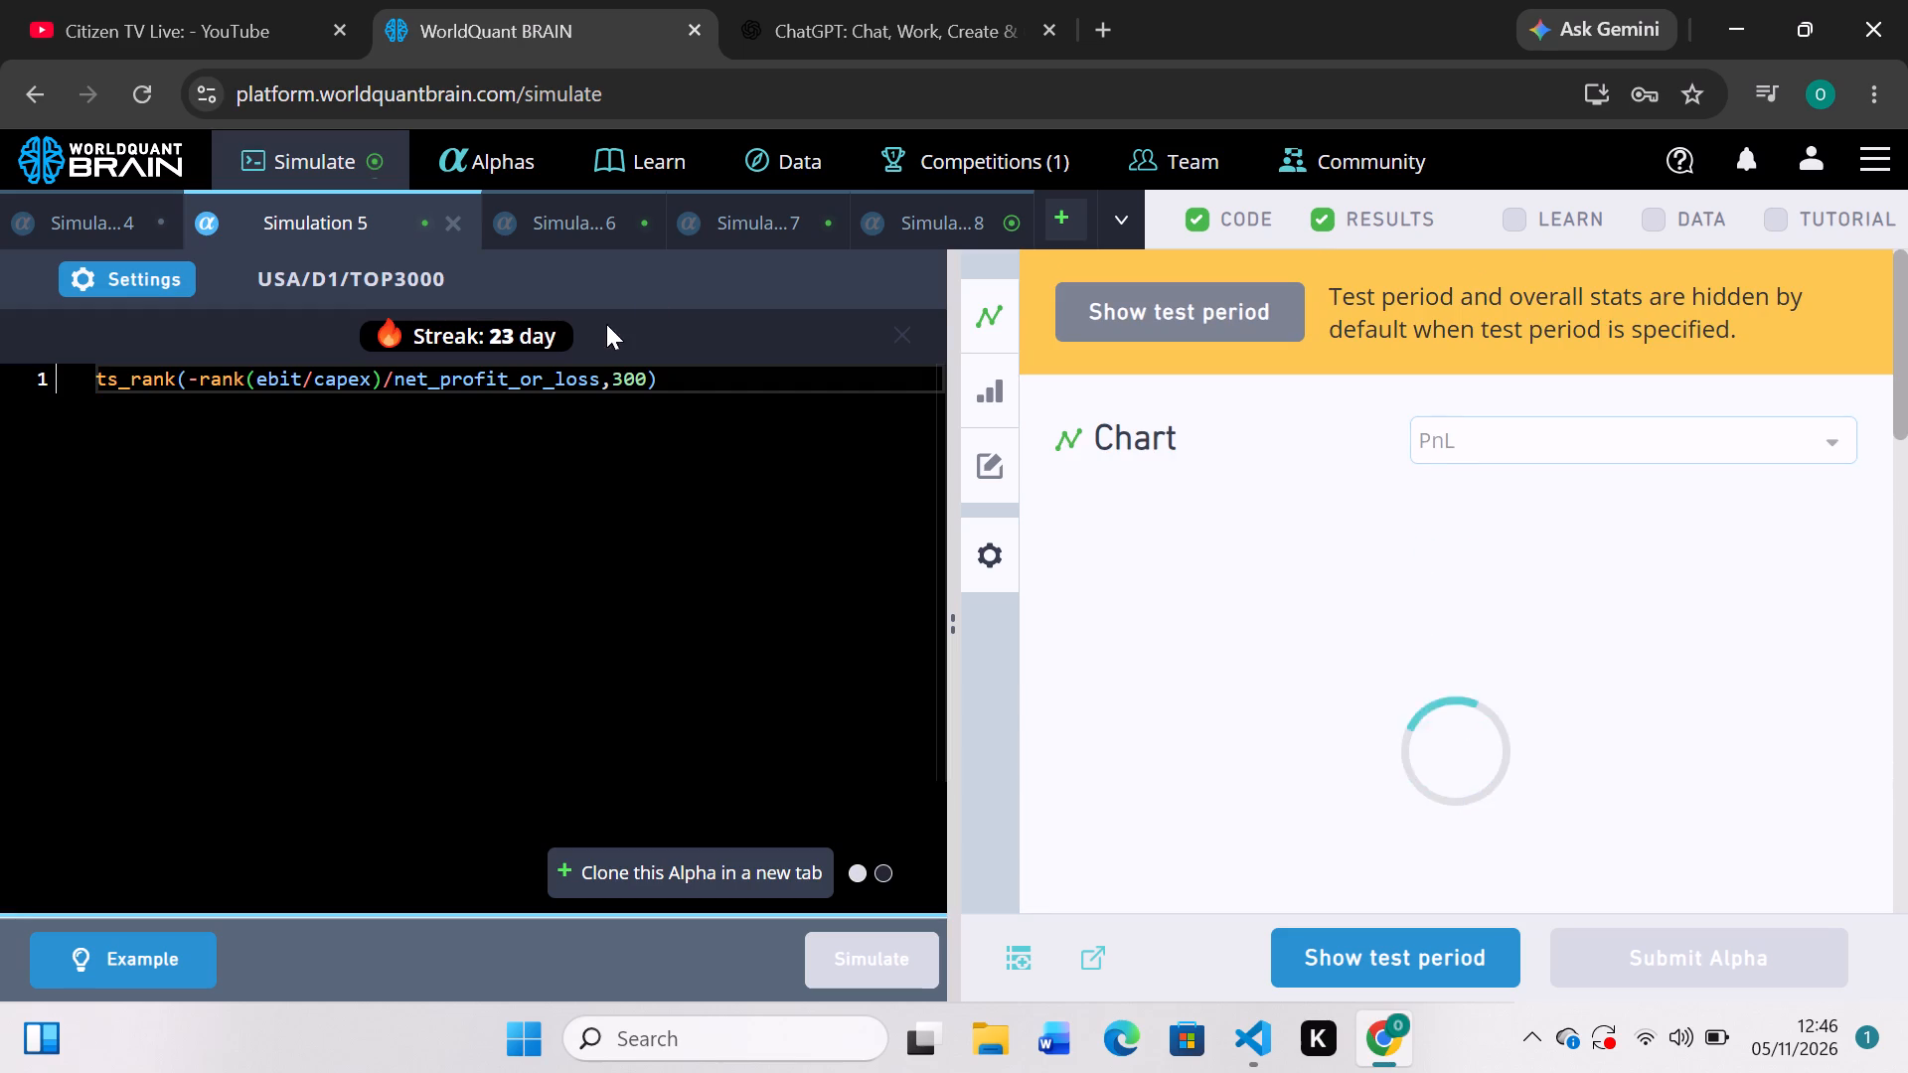
left_click(940, 227)
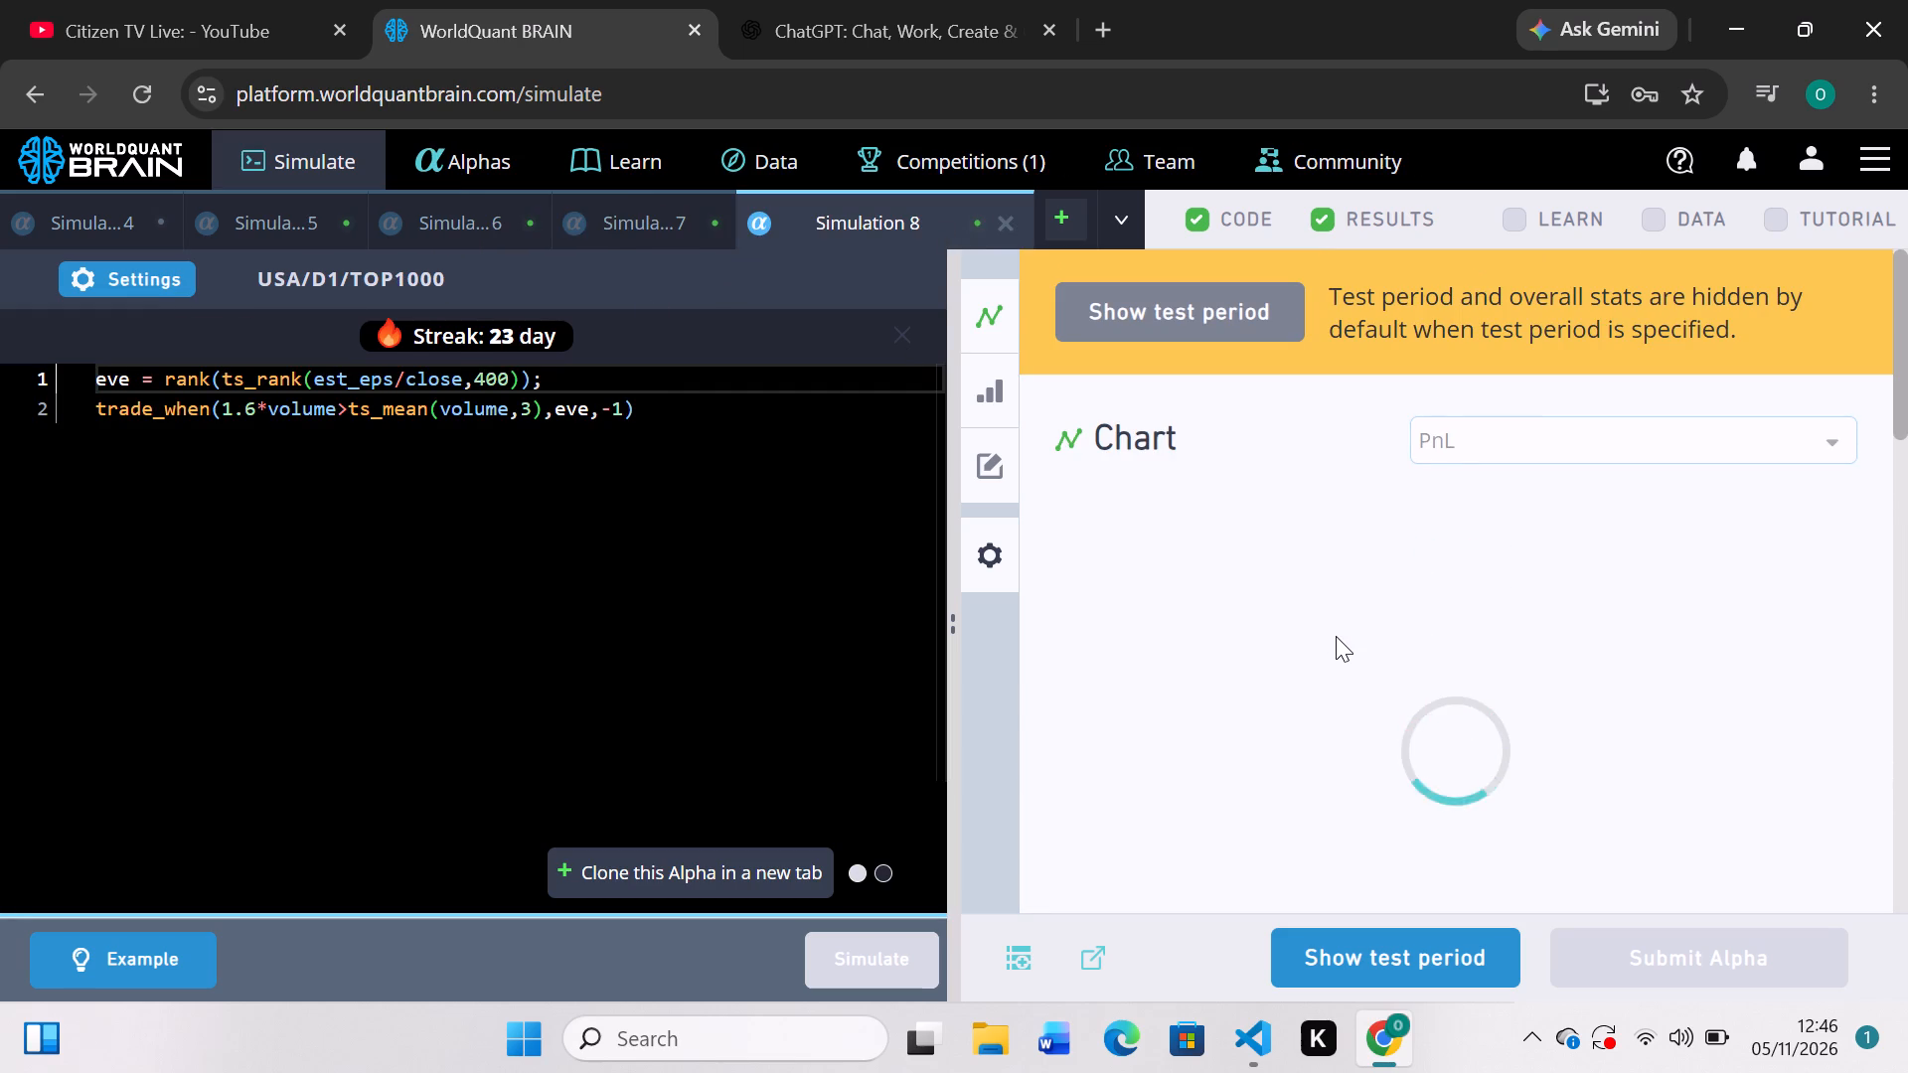
scroll(1336, 636, "down", 3)
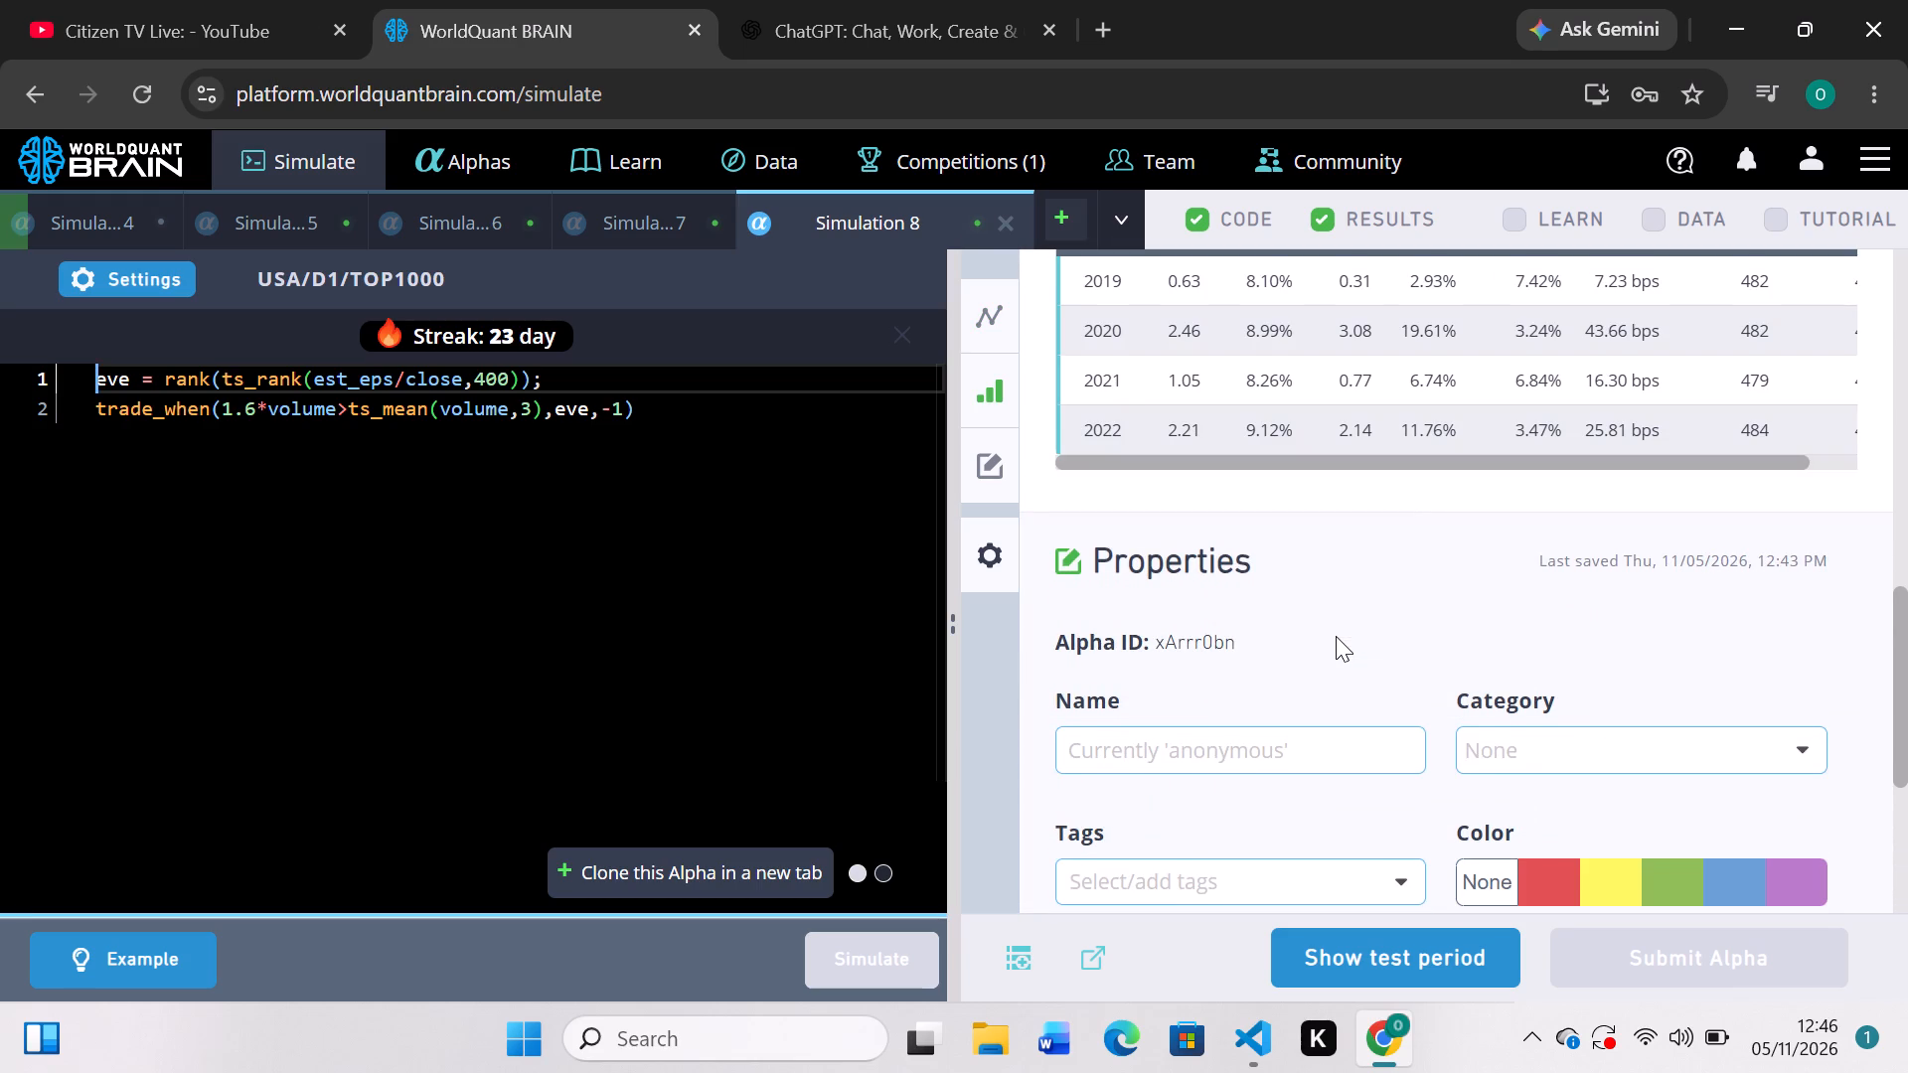
scroll(1336, 636, "up", 6)
scroll(1336, 636, "down", 1)
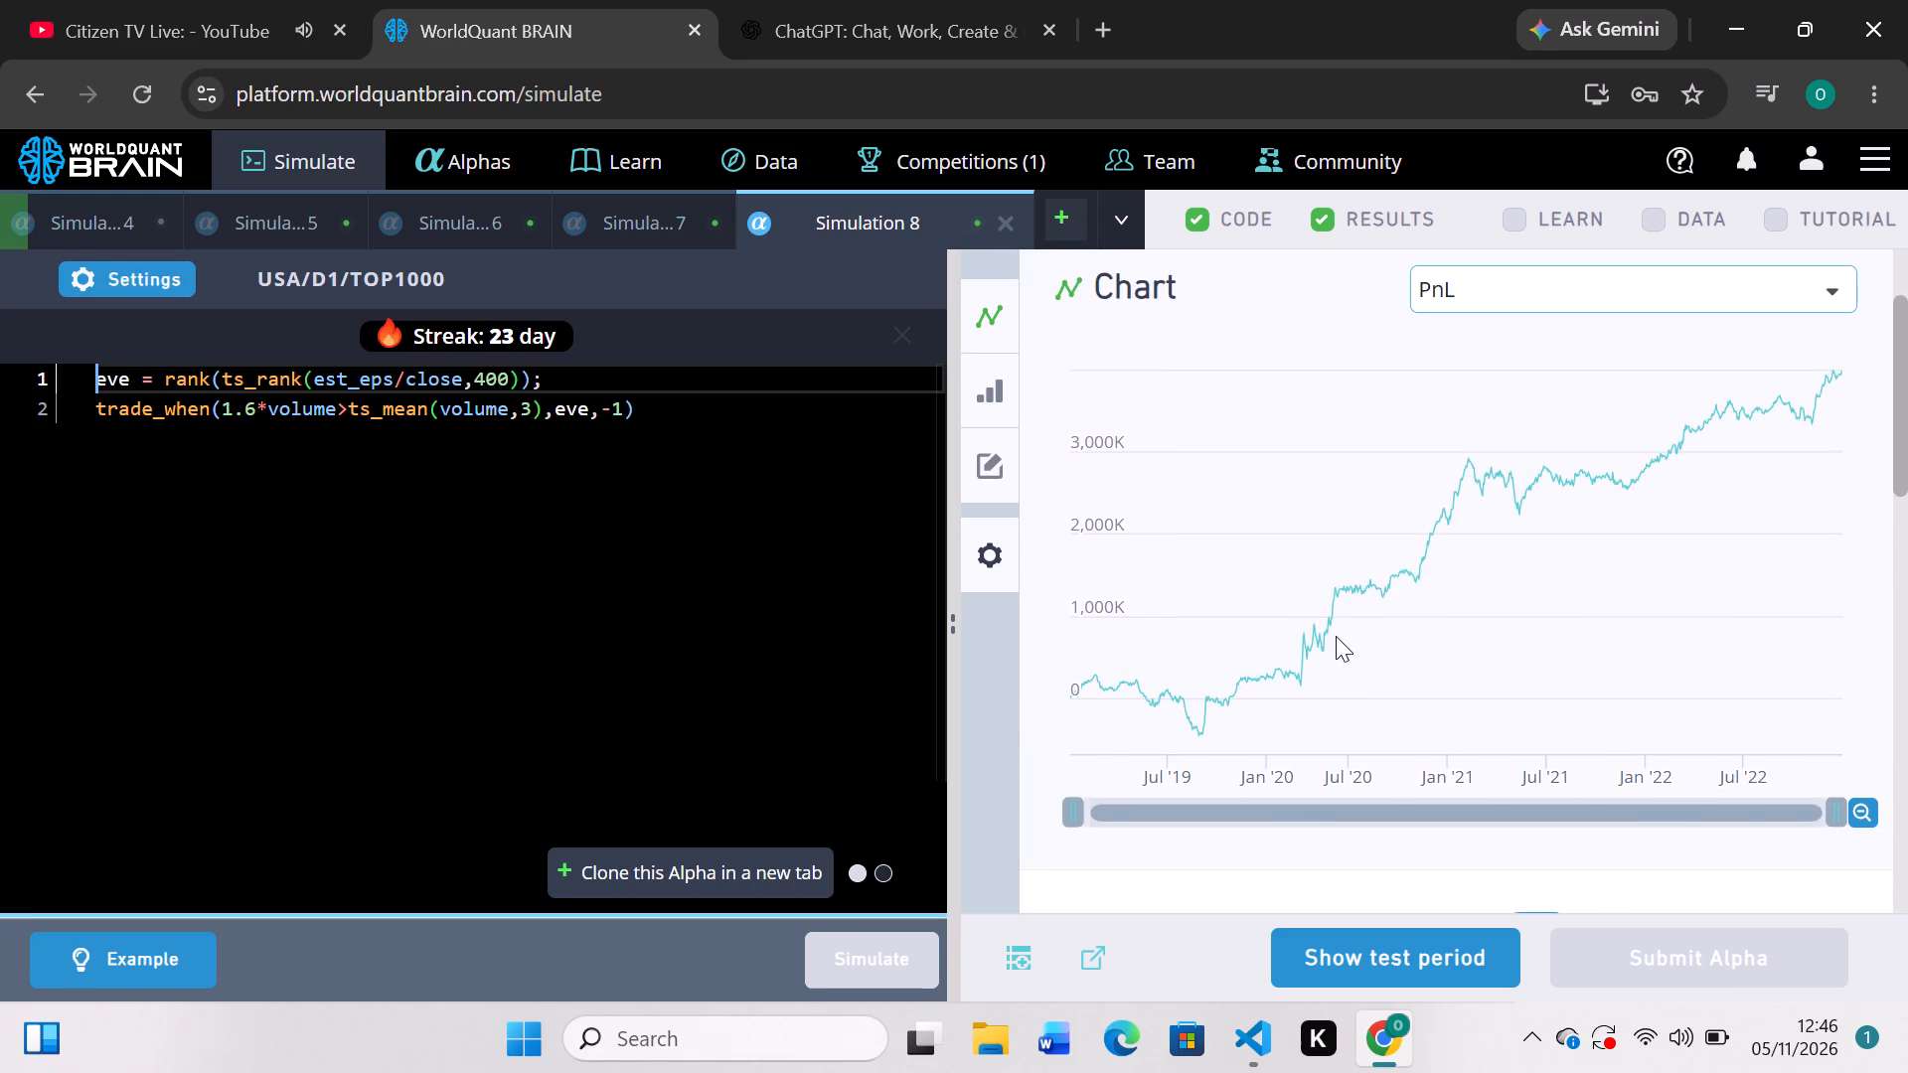
scroll(1336, 636, "down", 2)
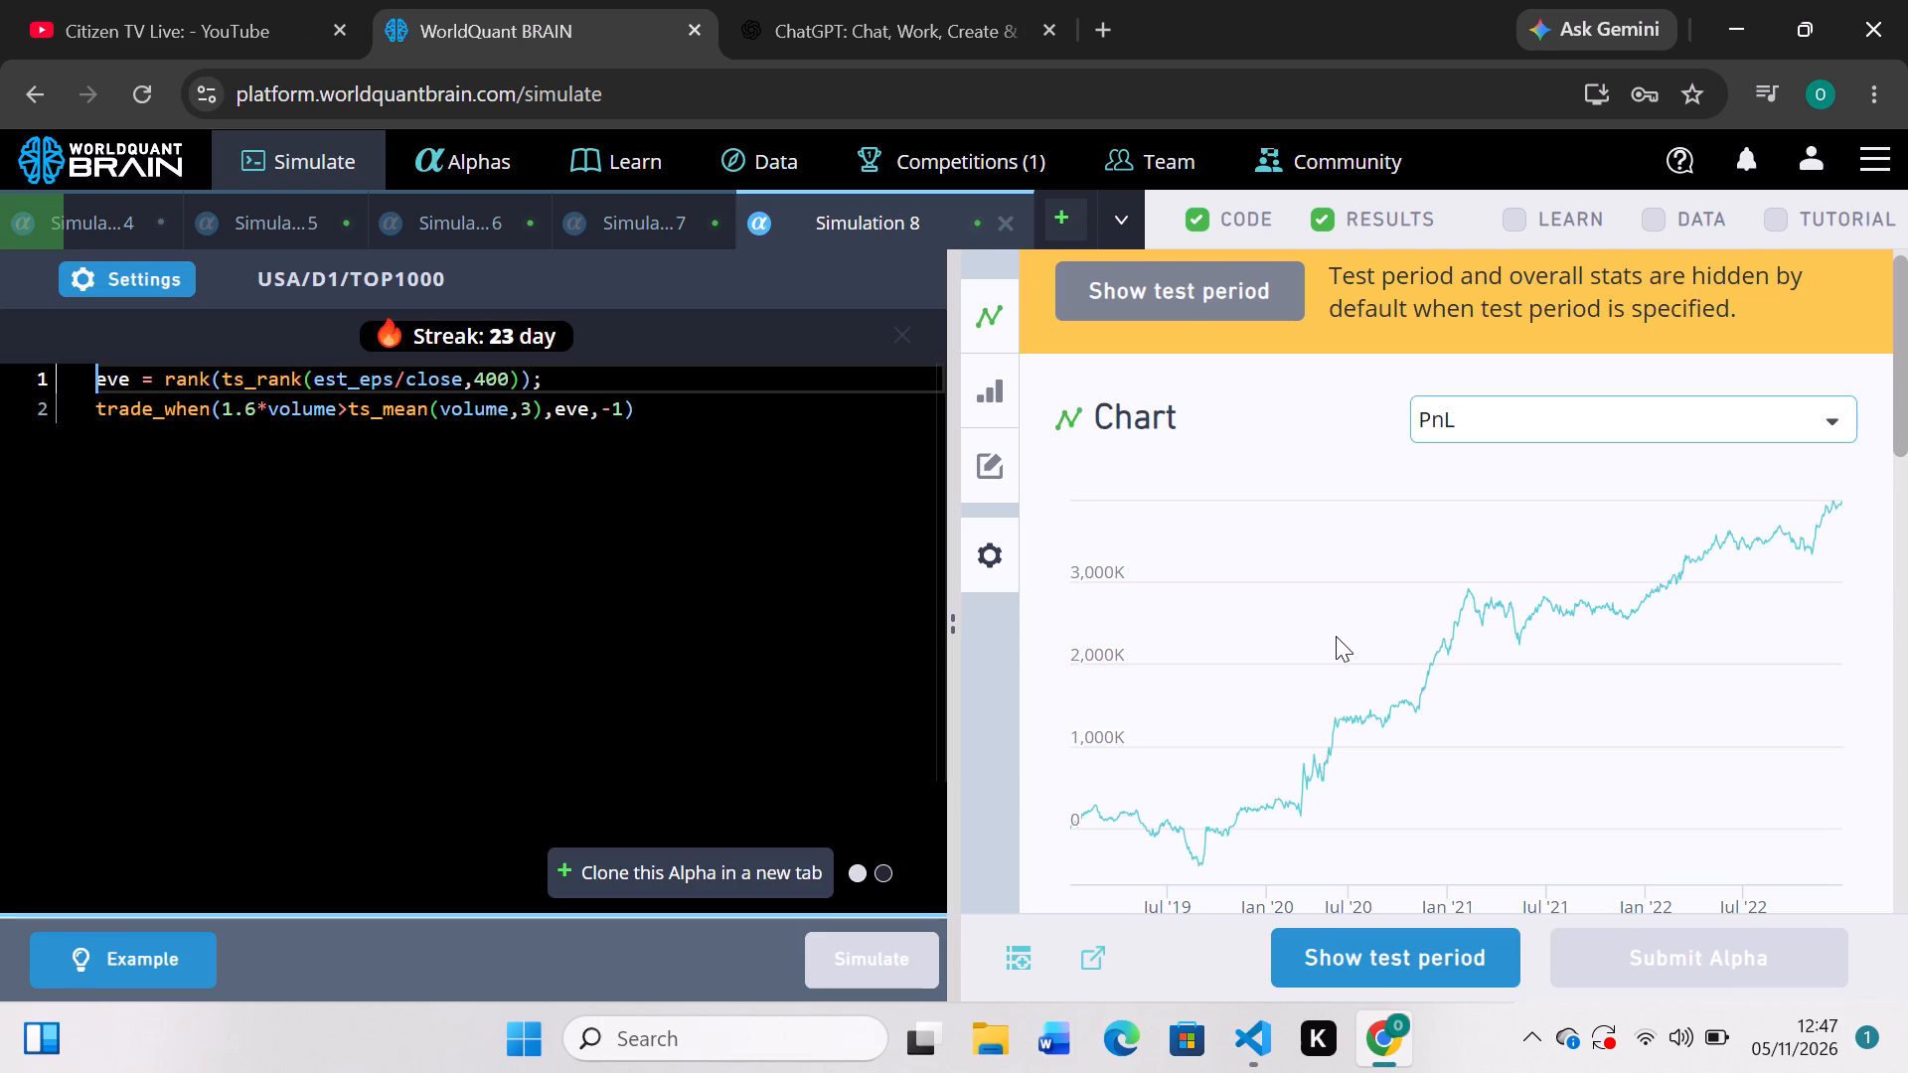
left_click(317, 221)
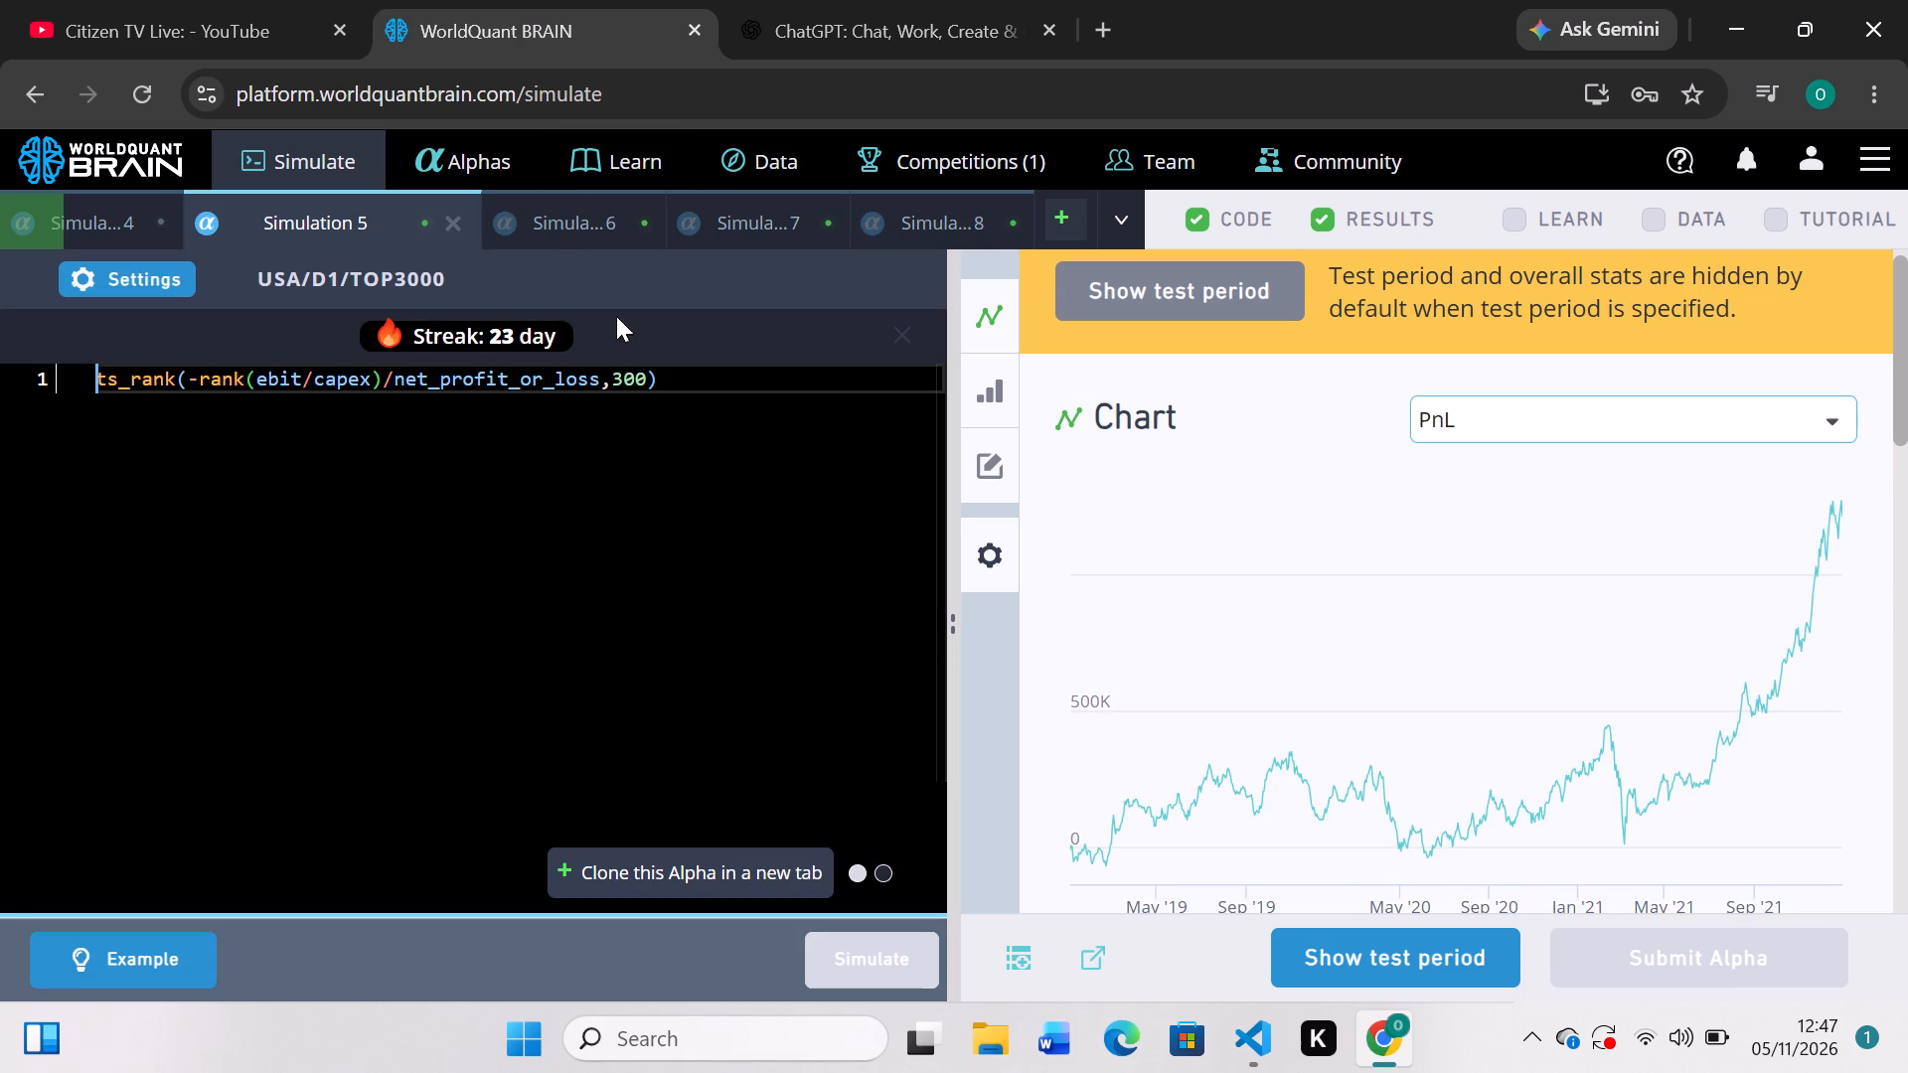
Replace the -1 exit condition in Simulation 8's trade_when with Simulation 6's full expression, copied over, and run the simulation.
left_click(555, 232)
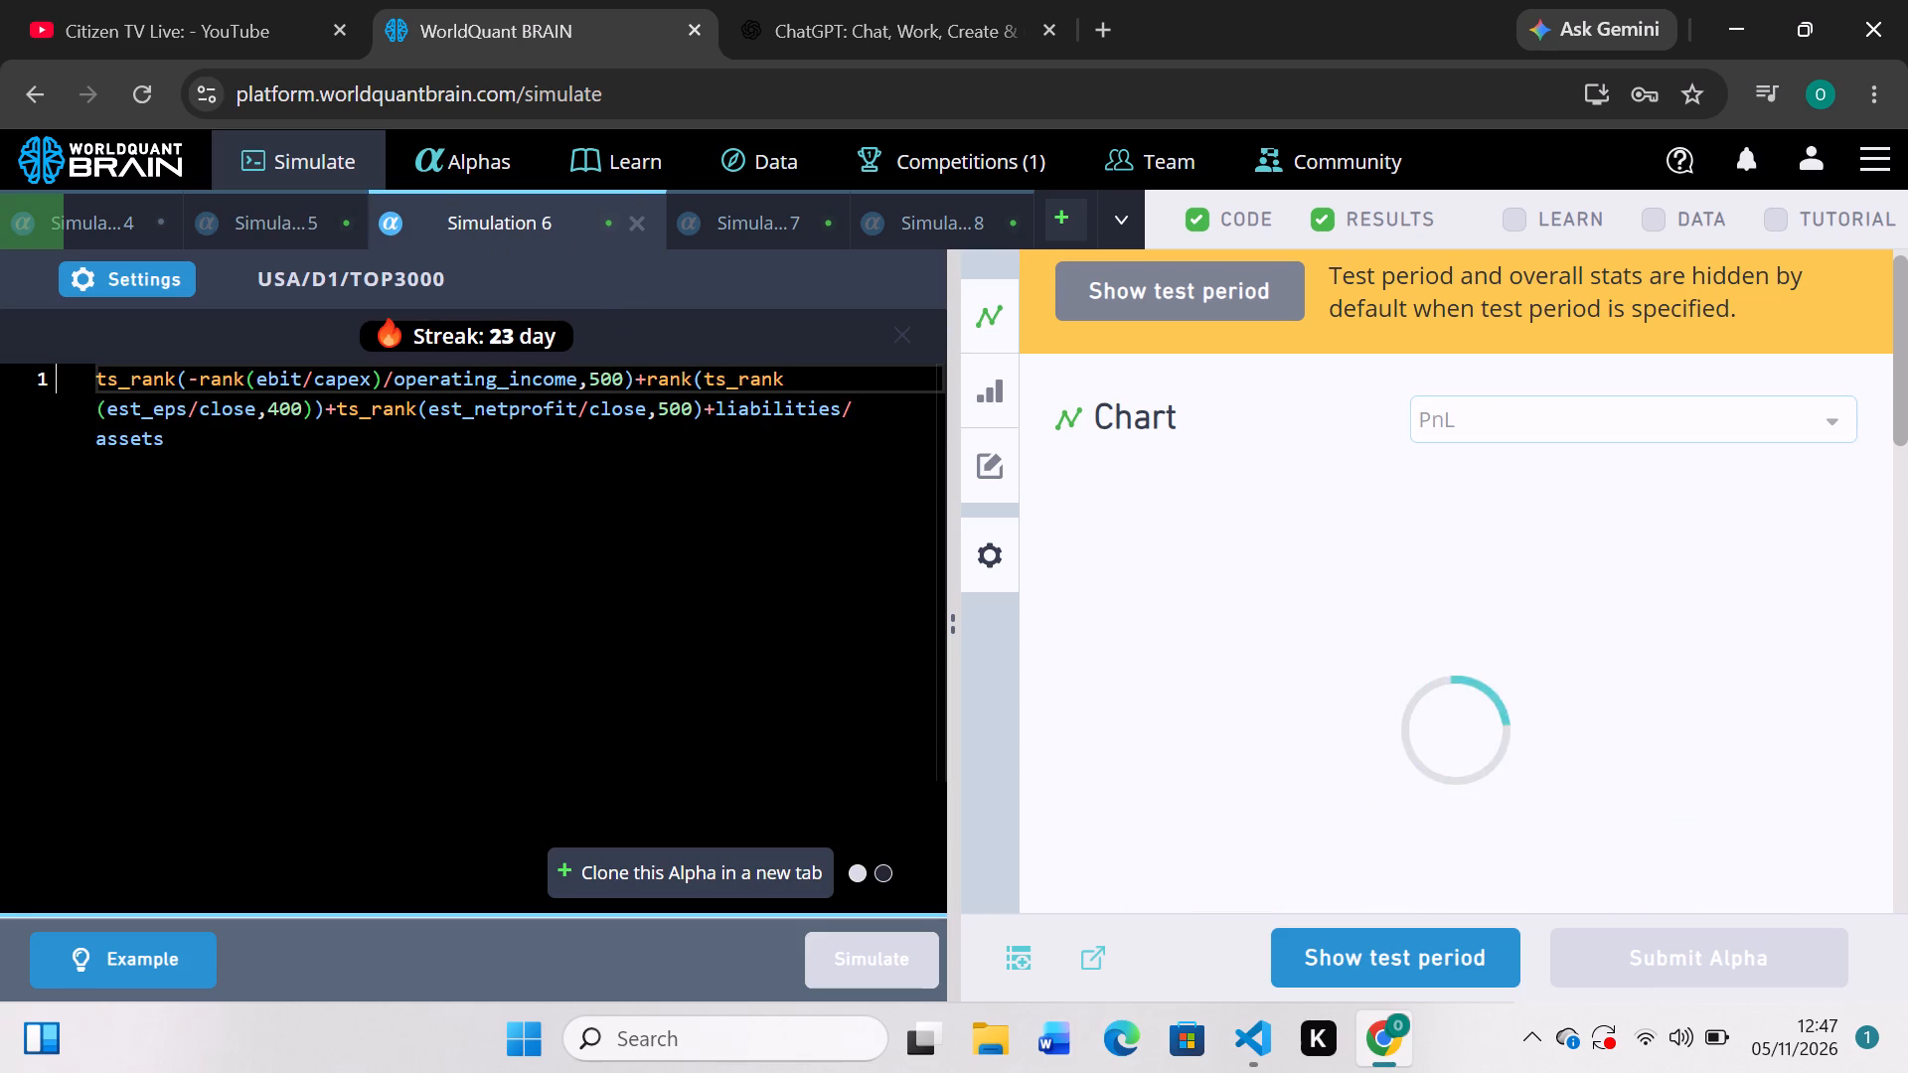
scroll(1142, 670, "down", 3)
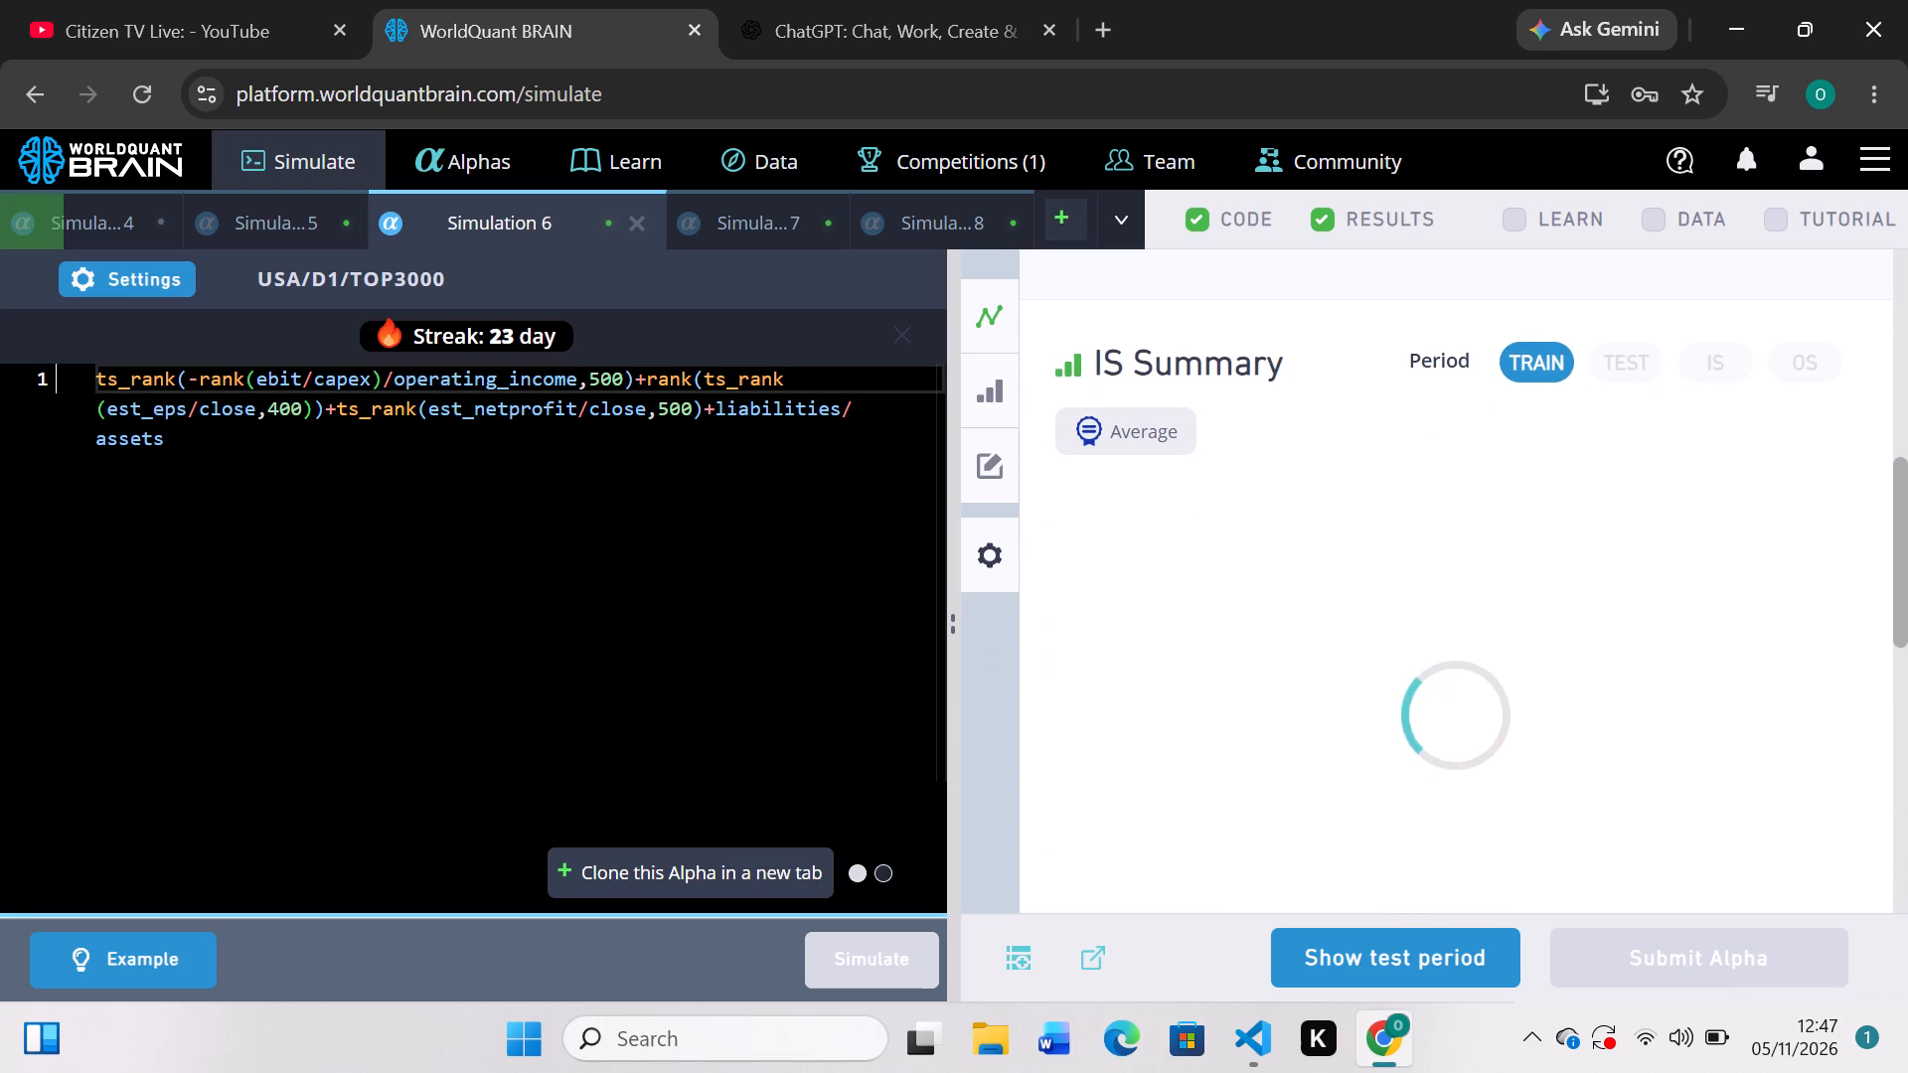
left_click_drag(97, 376, 187, 481)
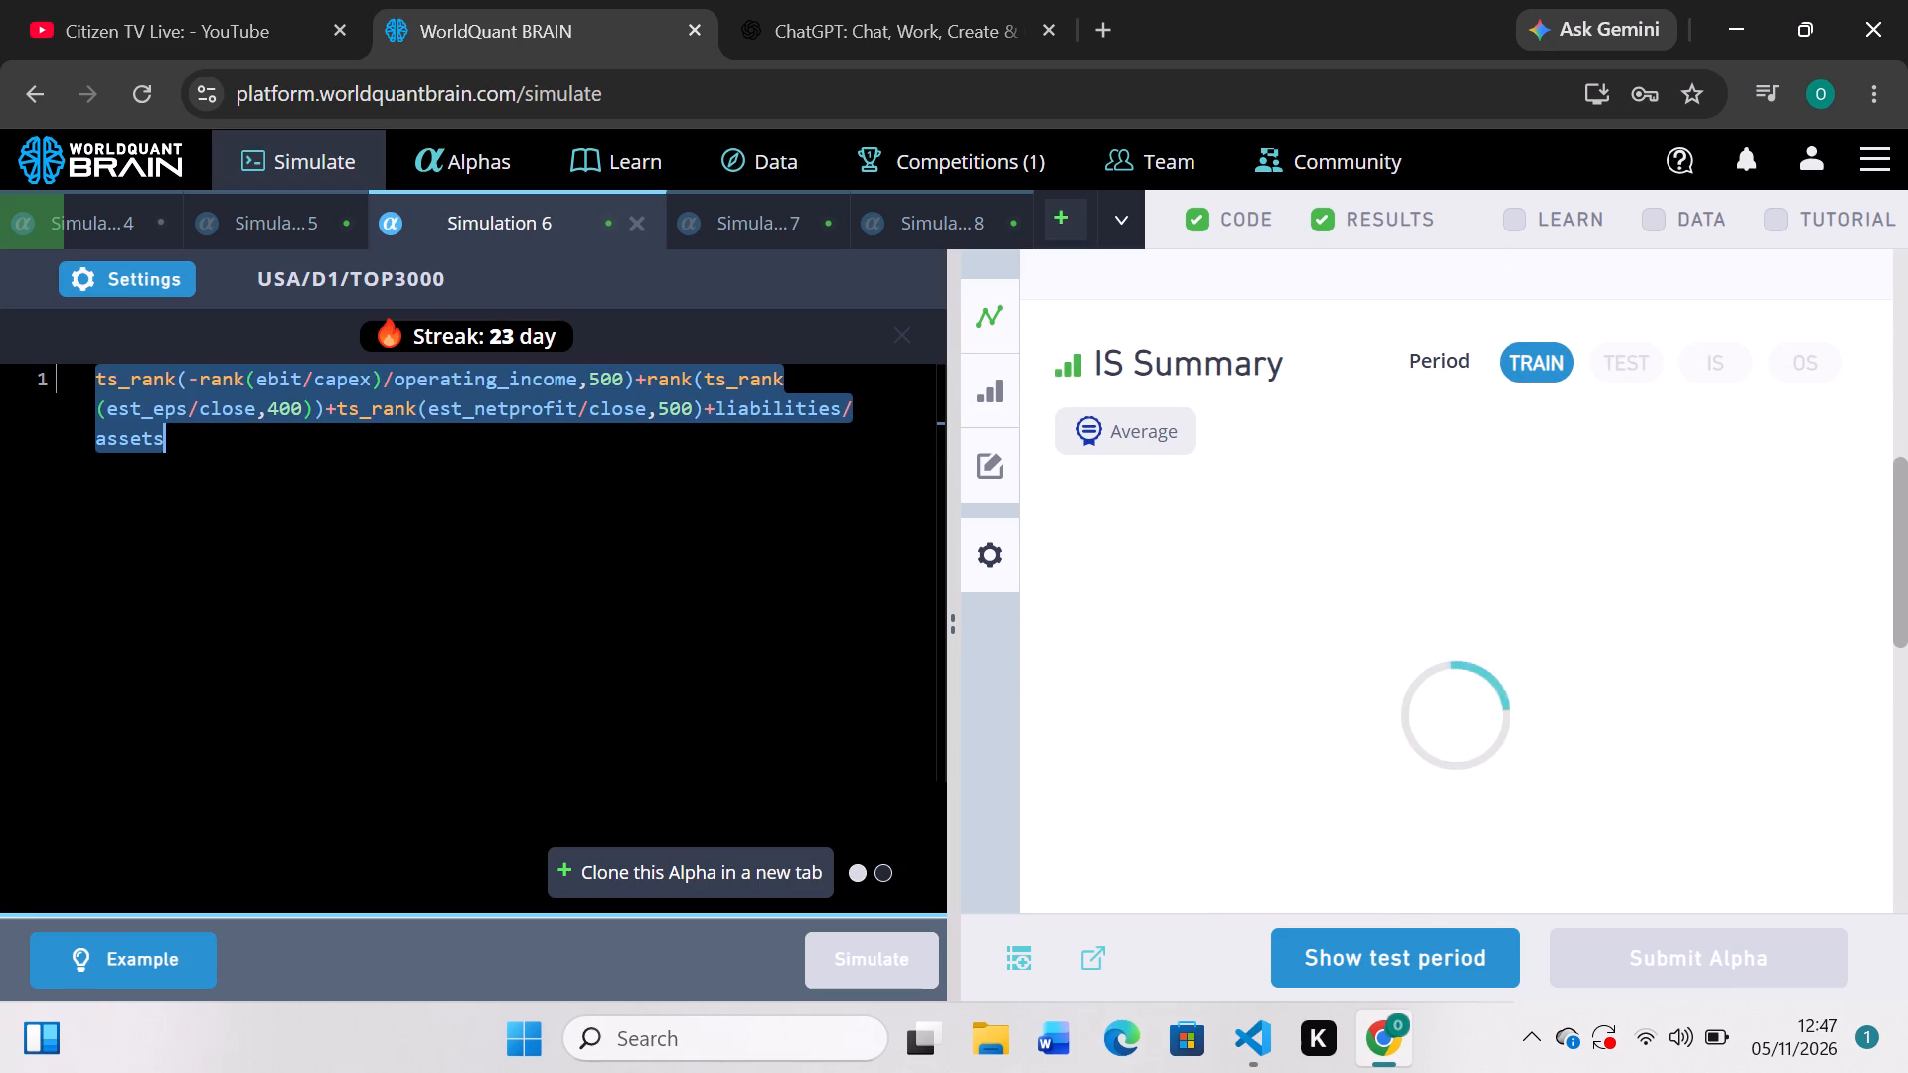
left_click_drag(187, 481, 190, 482)
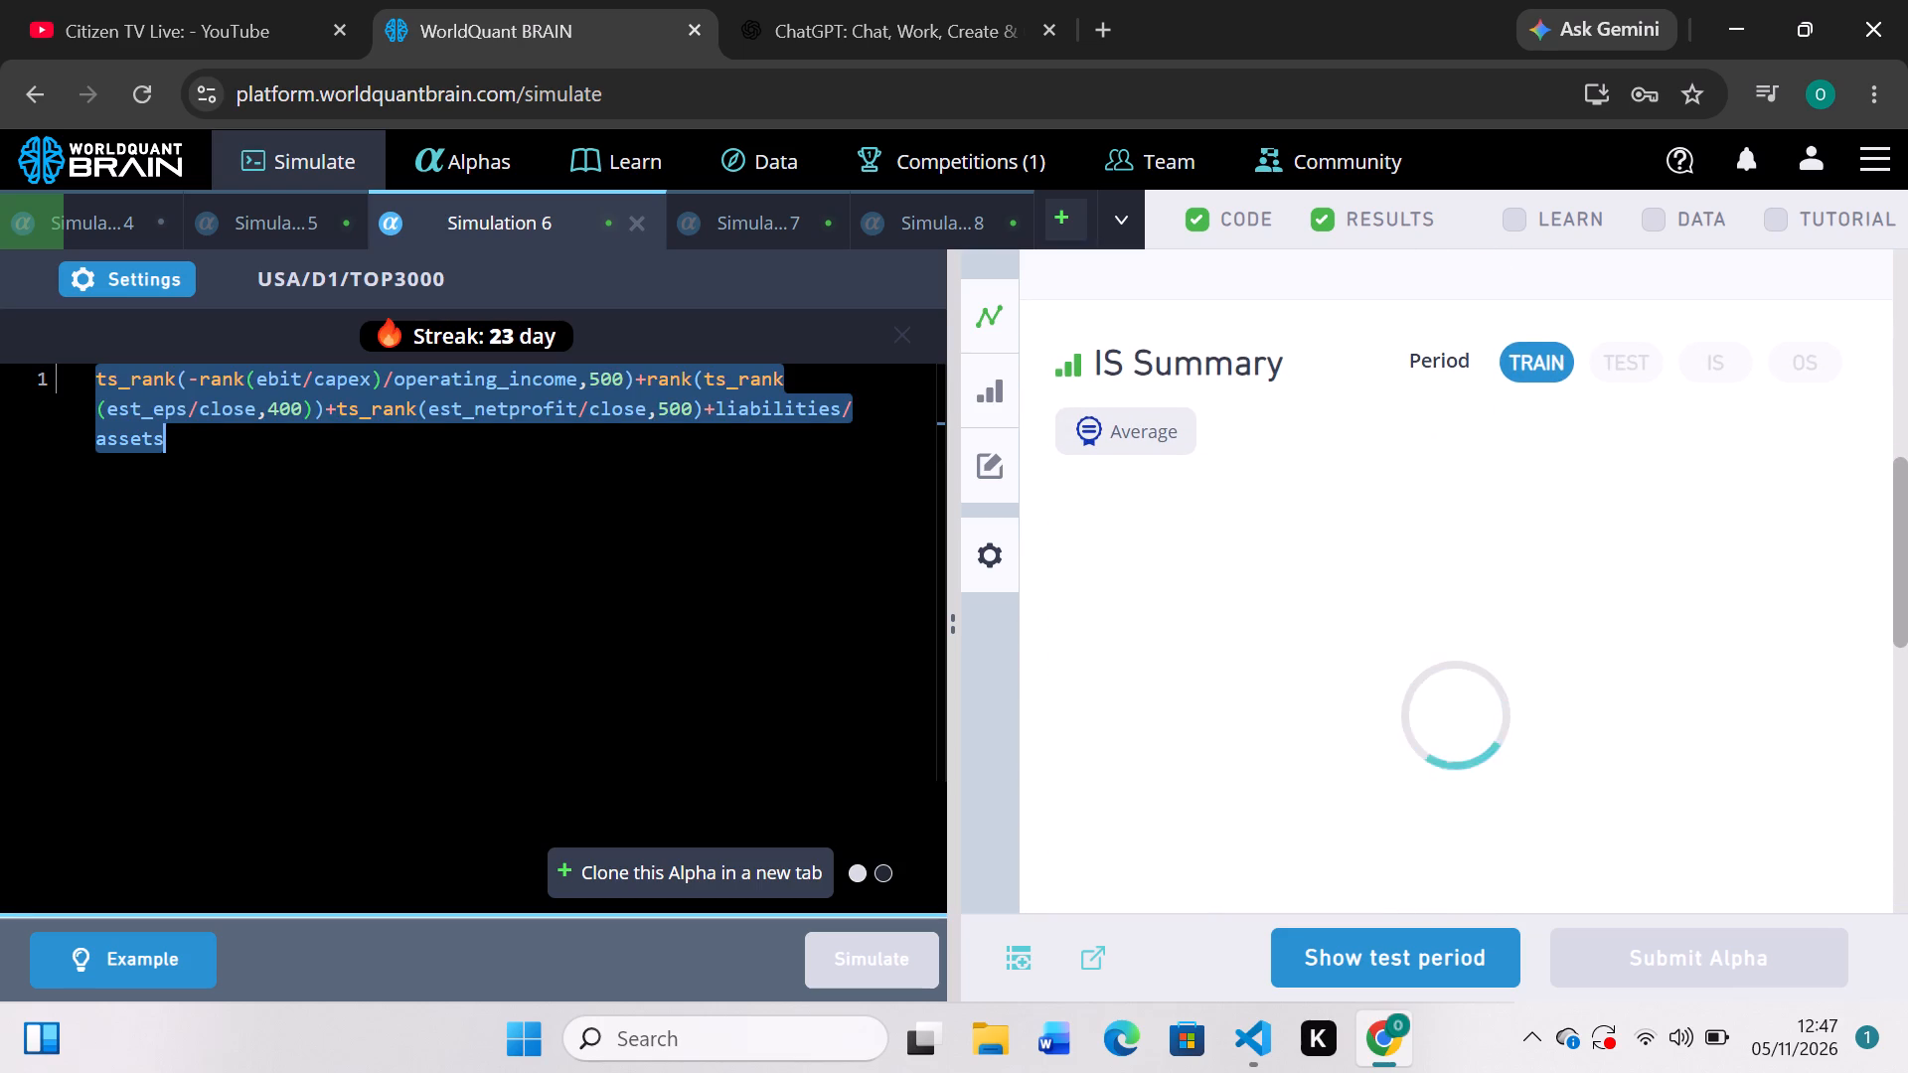
key("ctrl+c")
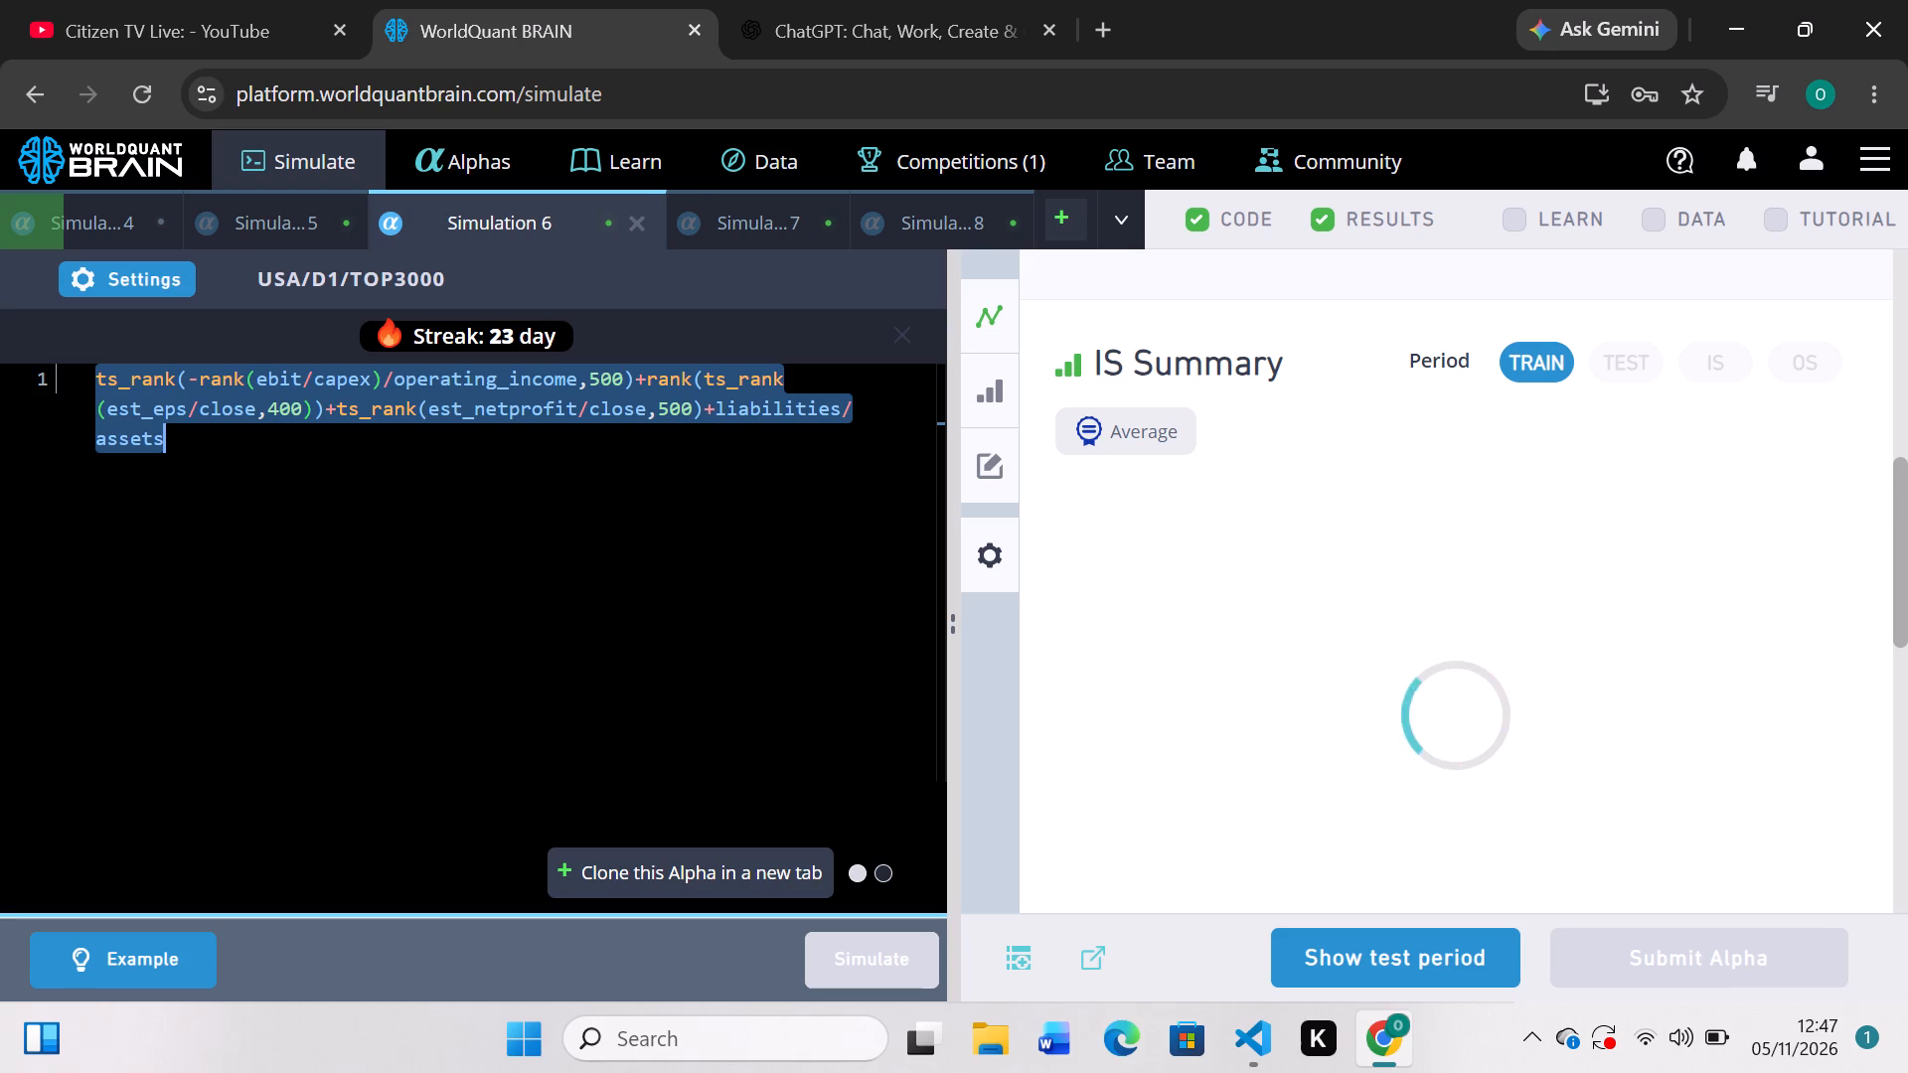
left_click(817, 211)
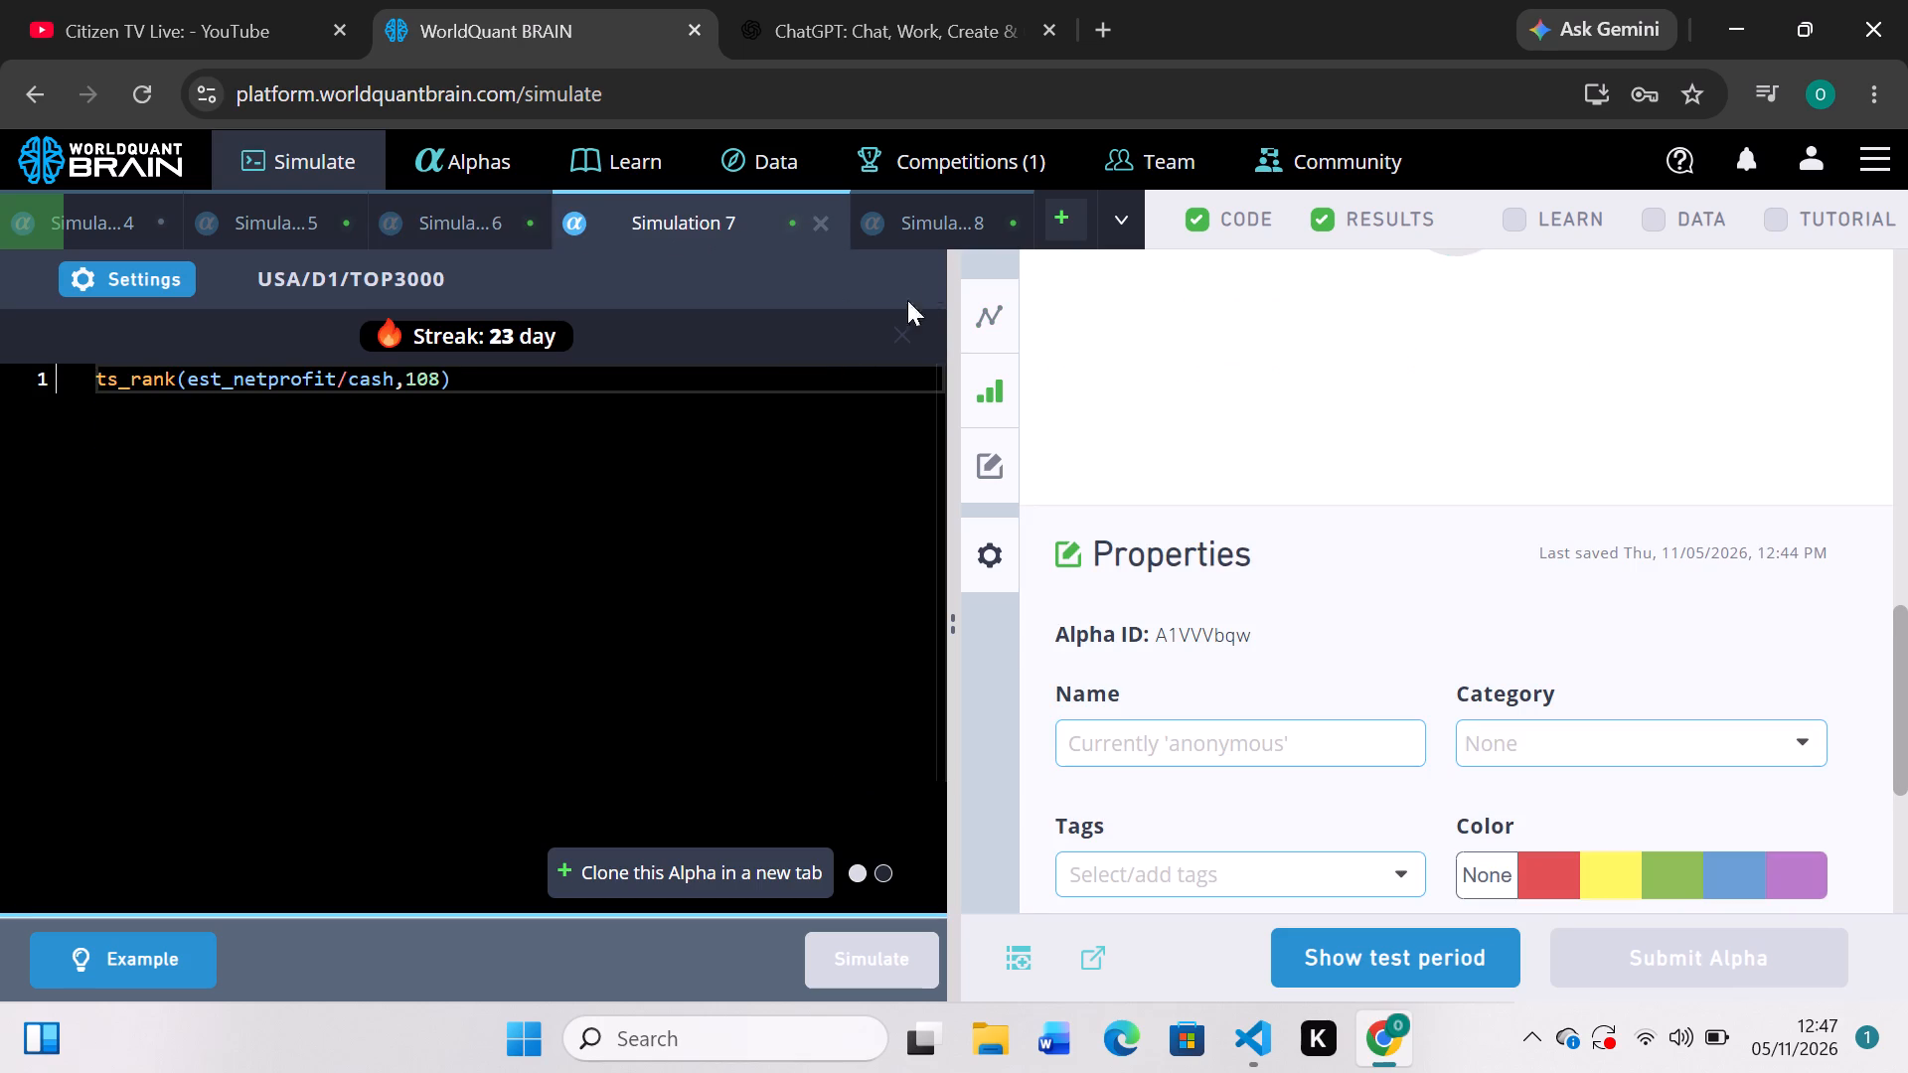
left_click(933, 213)
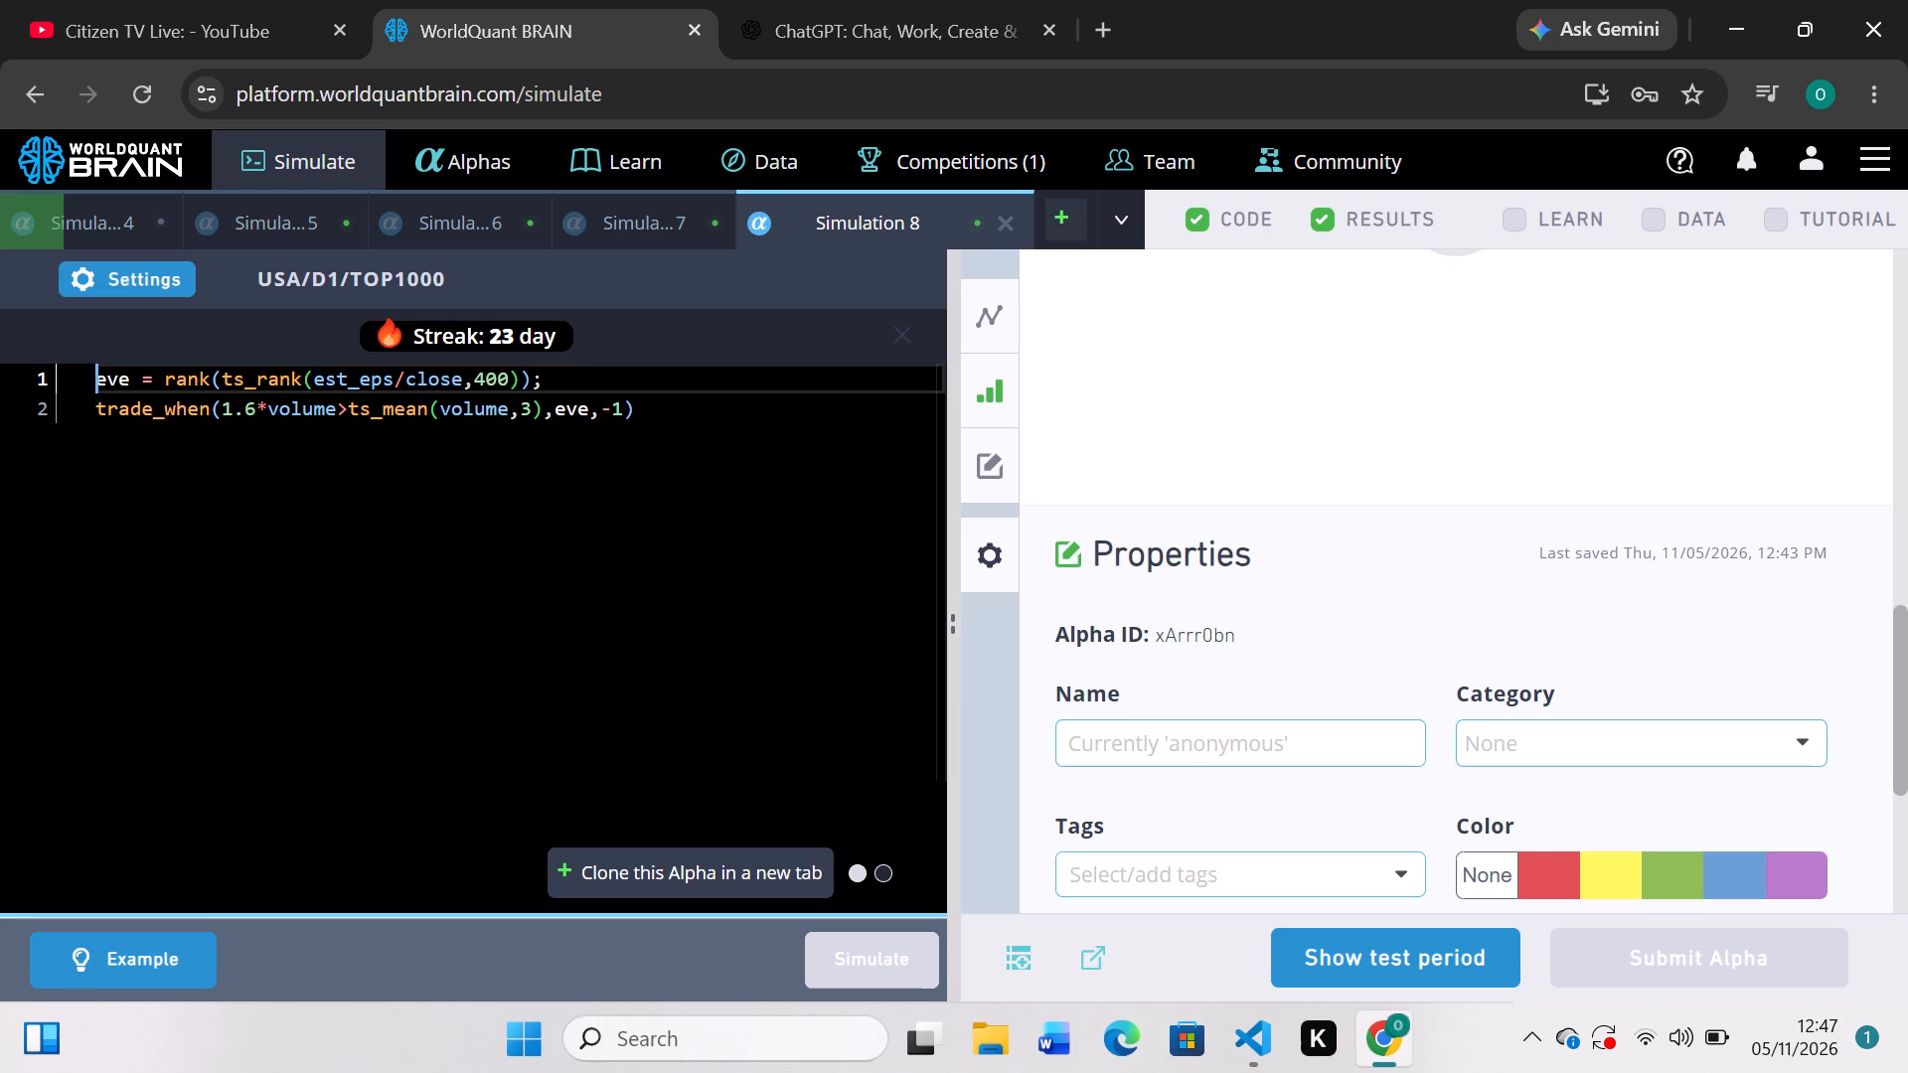
left_click_drag(621, 406, 596, 401)
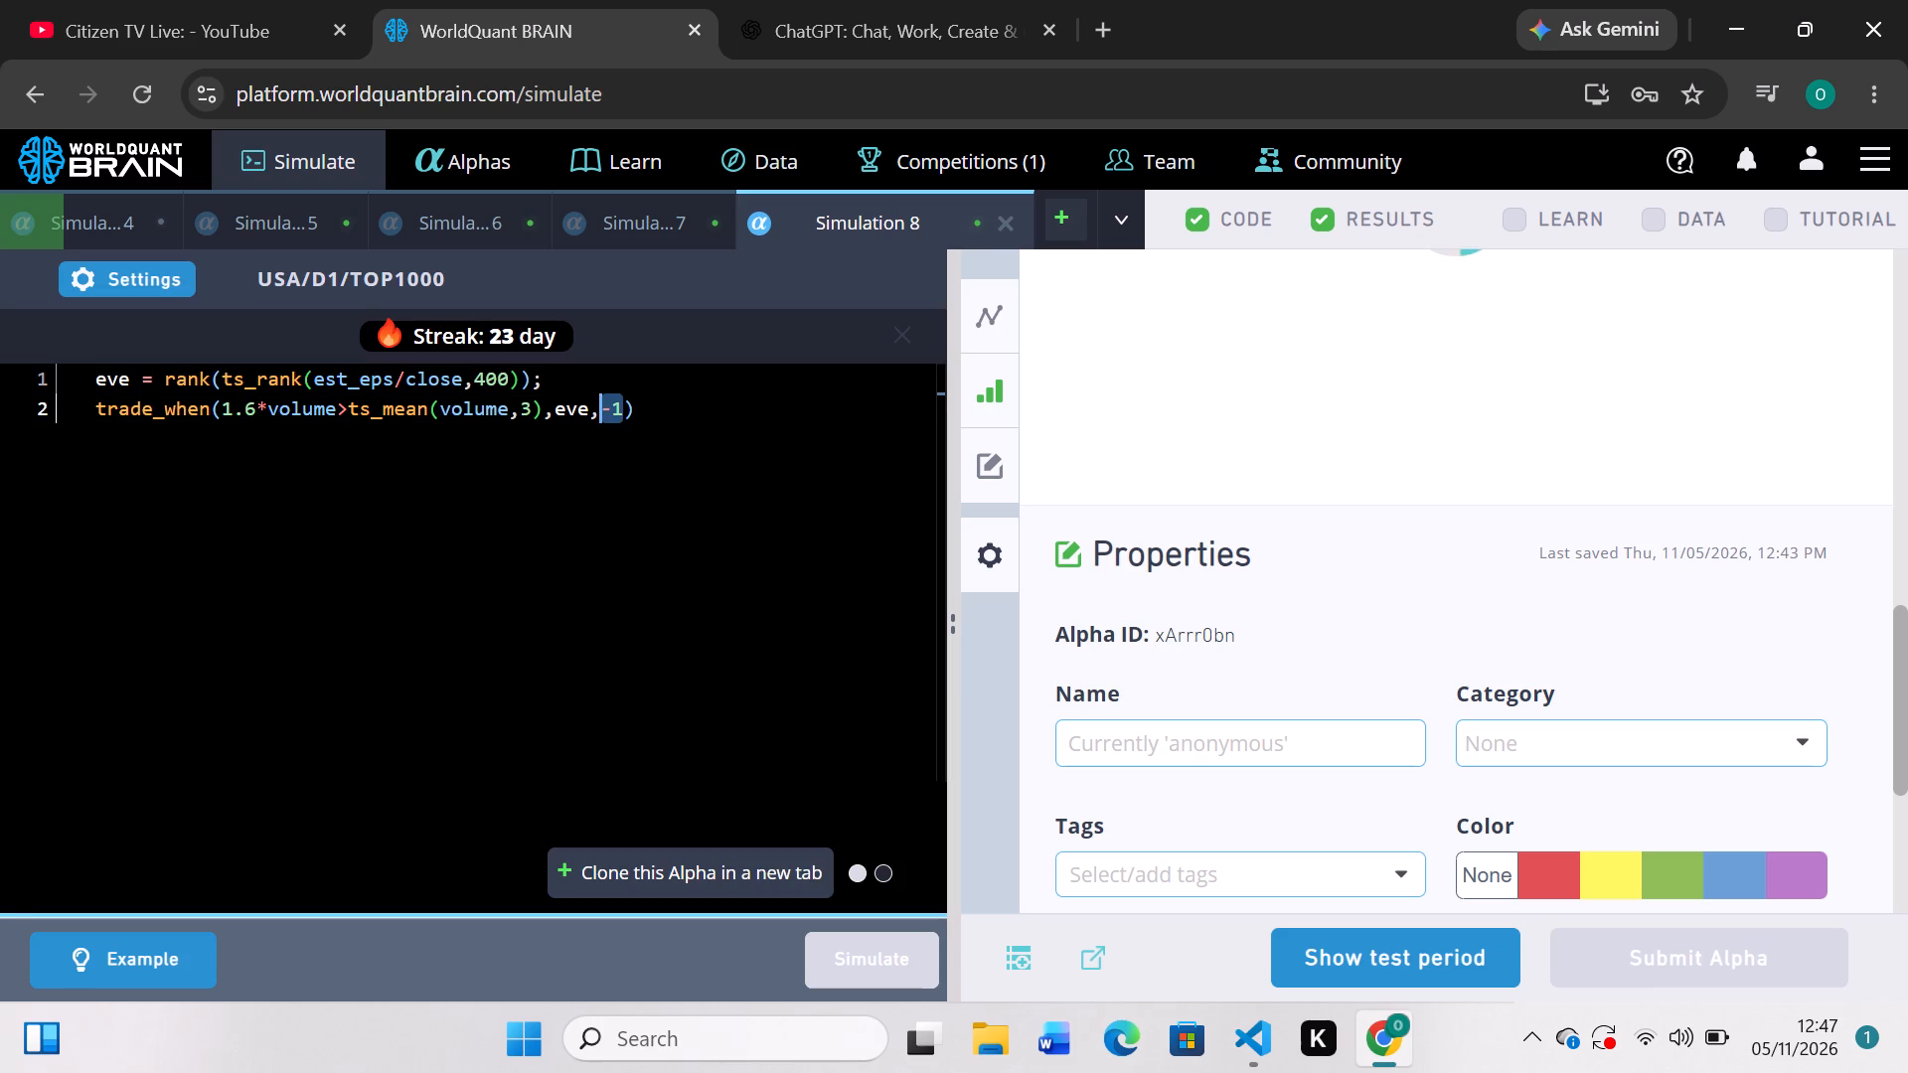
key("ctrl+v")
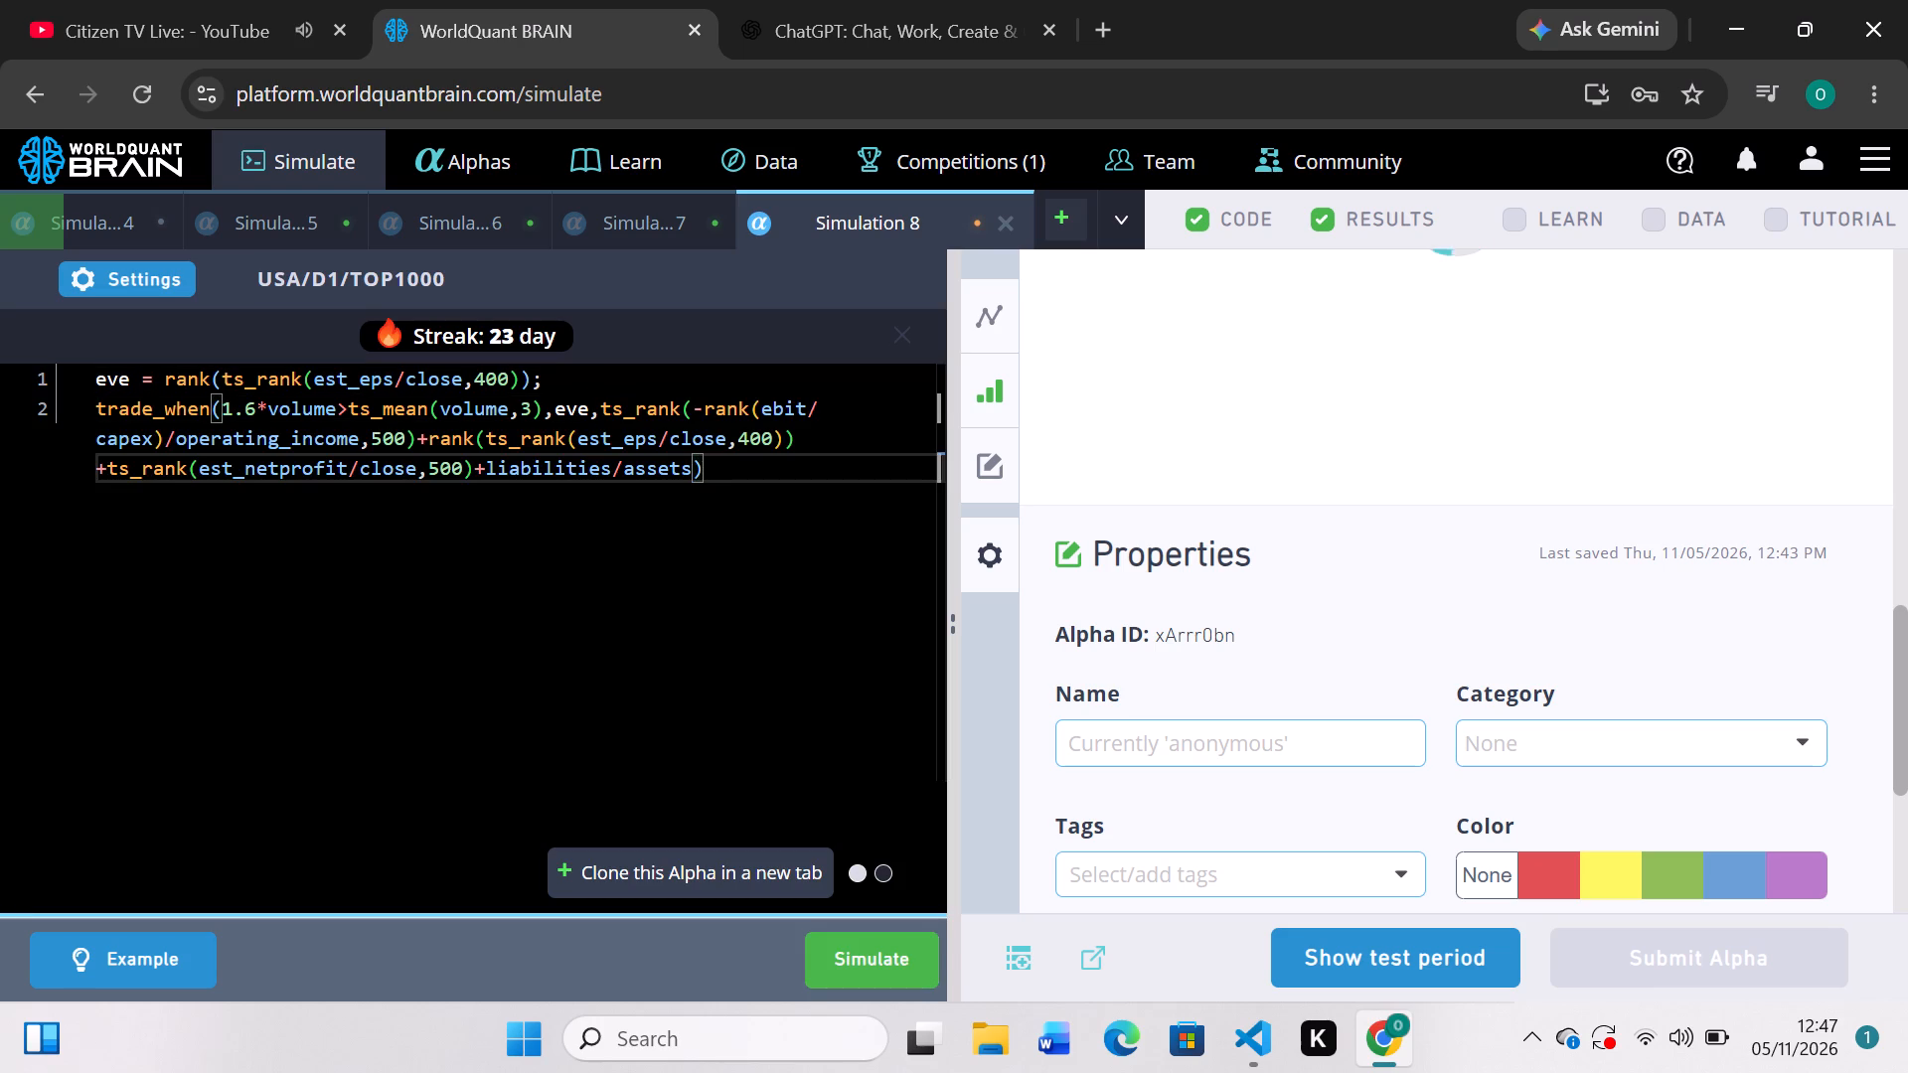
left_click(883, 951)
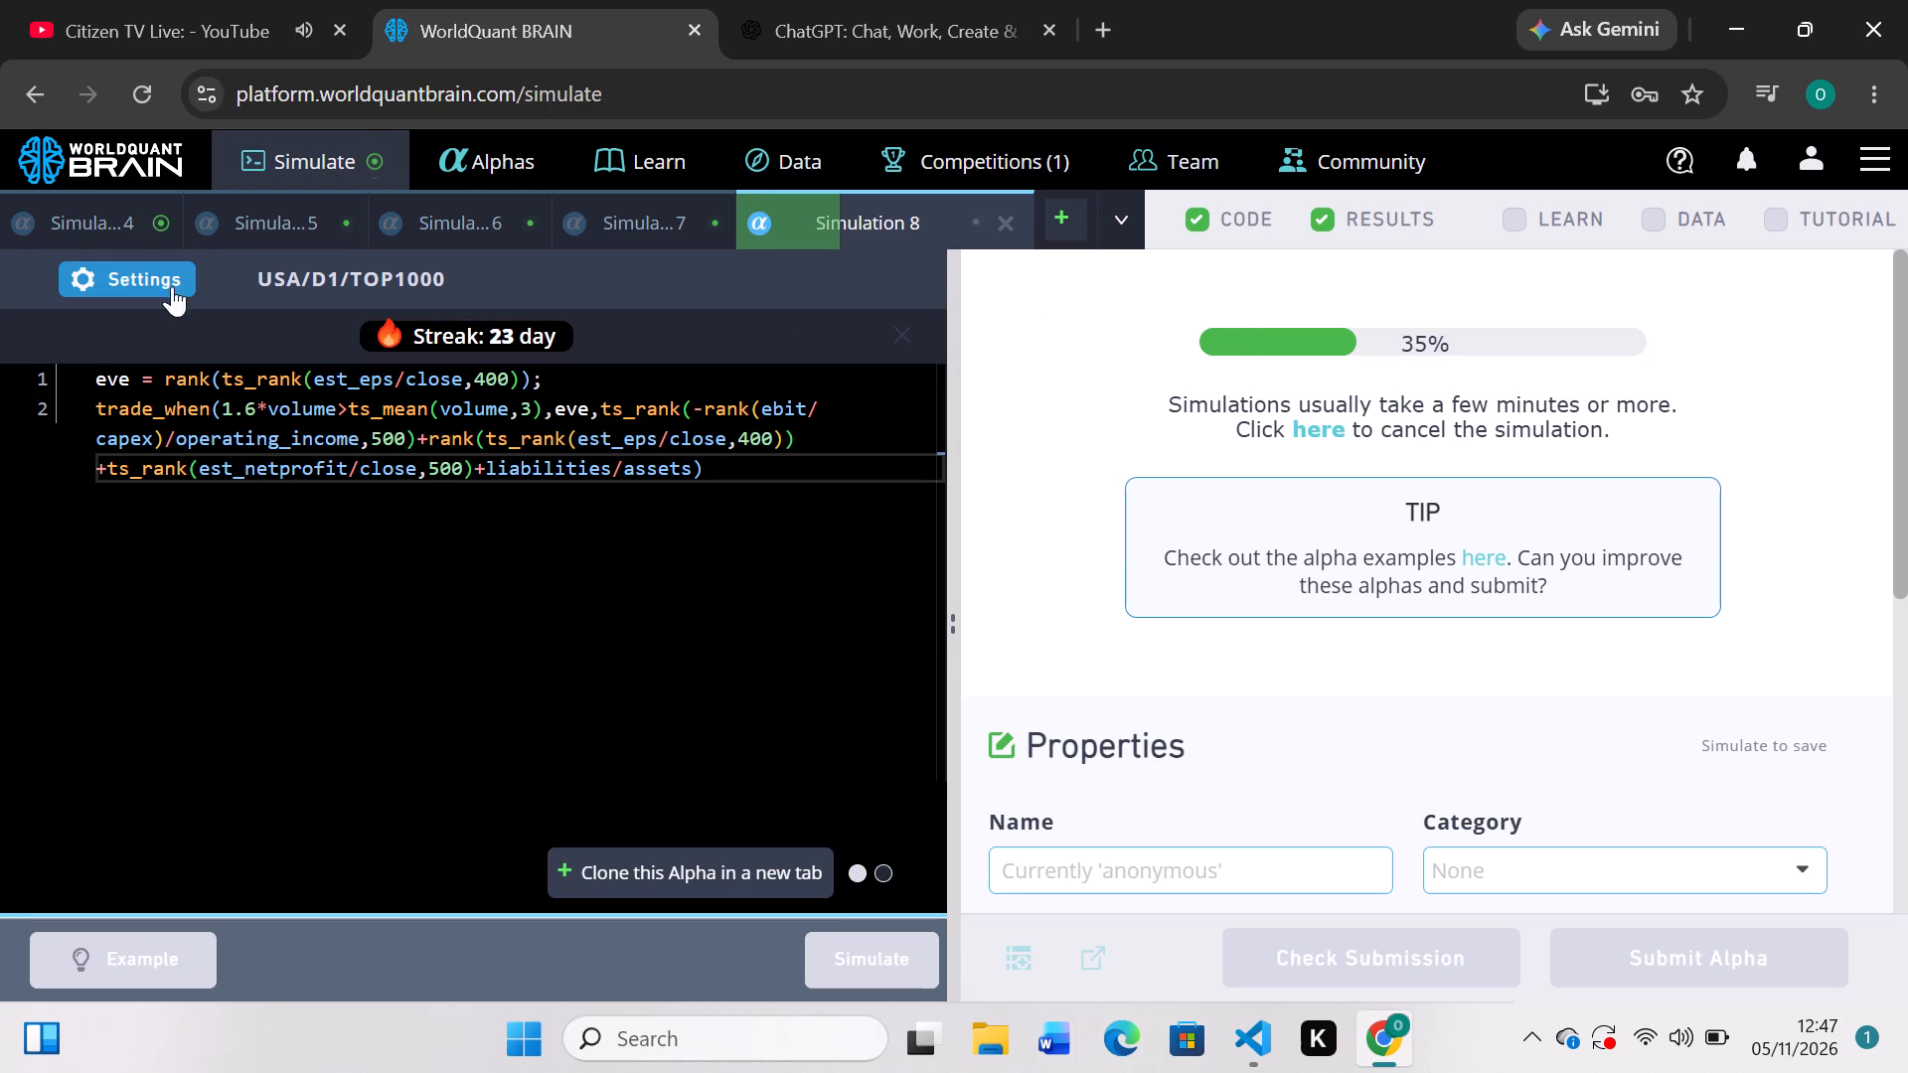
In Simulation 4, divide by ts_mean(liabilities_curr,5) instead of multiplying, set the ts_rank window to 221, and run the simulation.
left_click(110, 222)
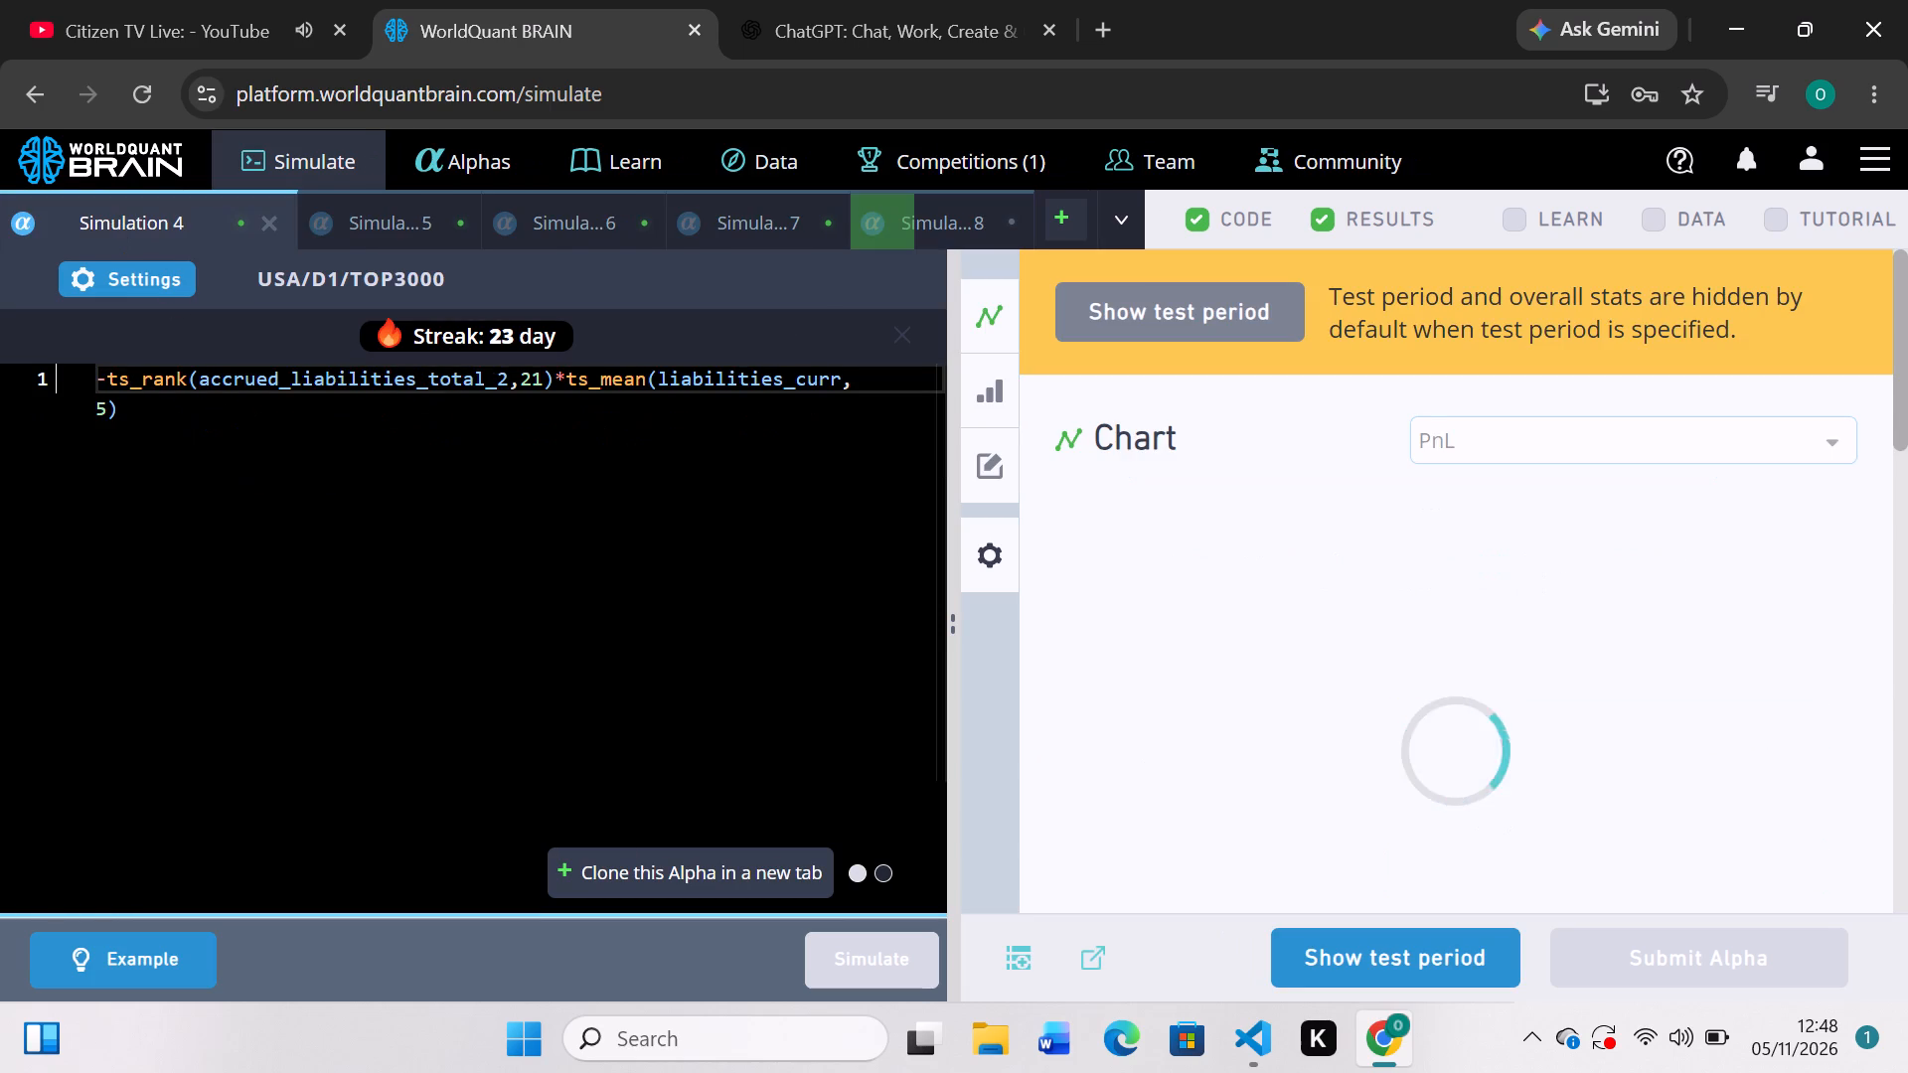
scroll(992, 608, "down", 3)
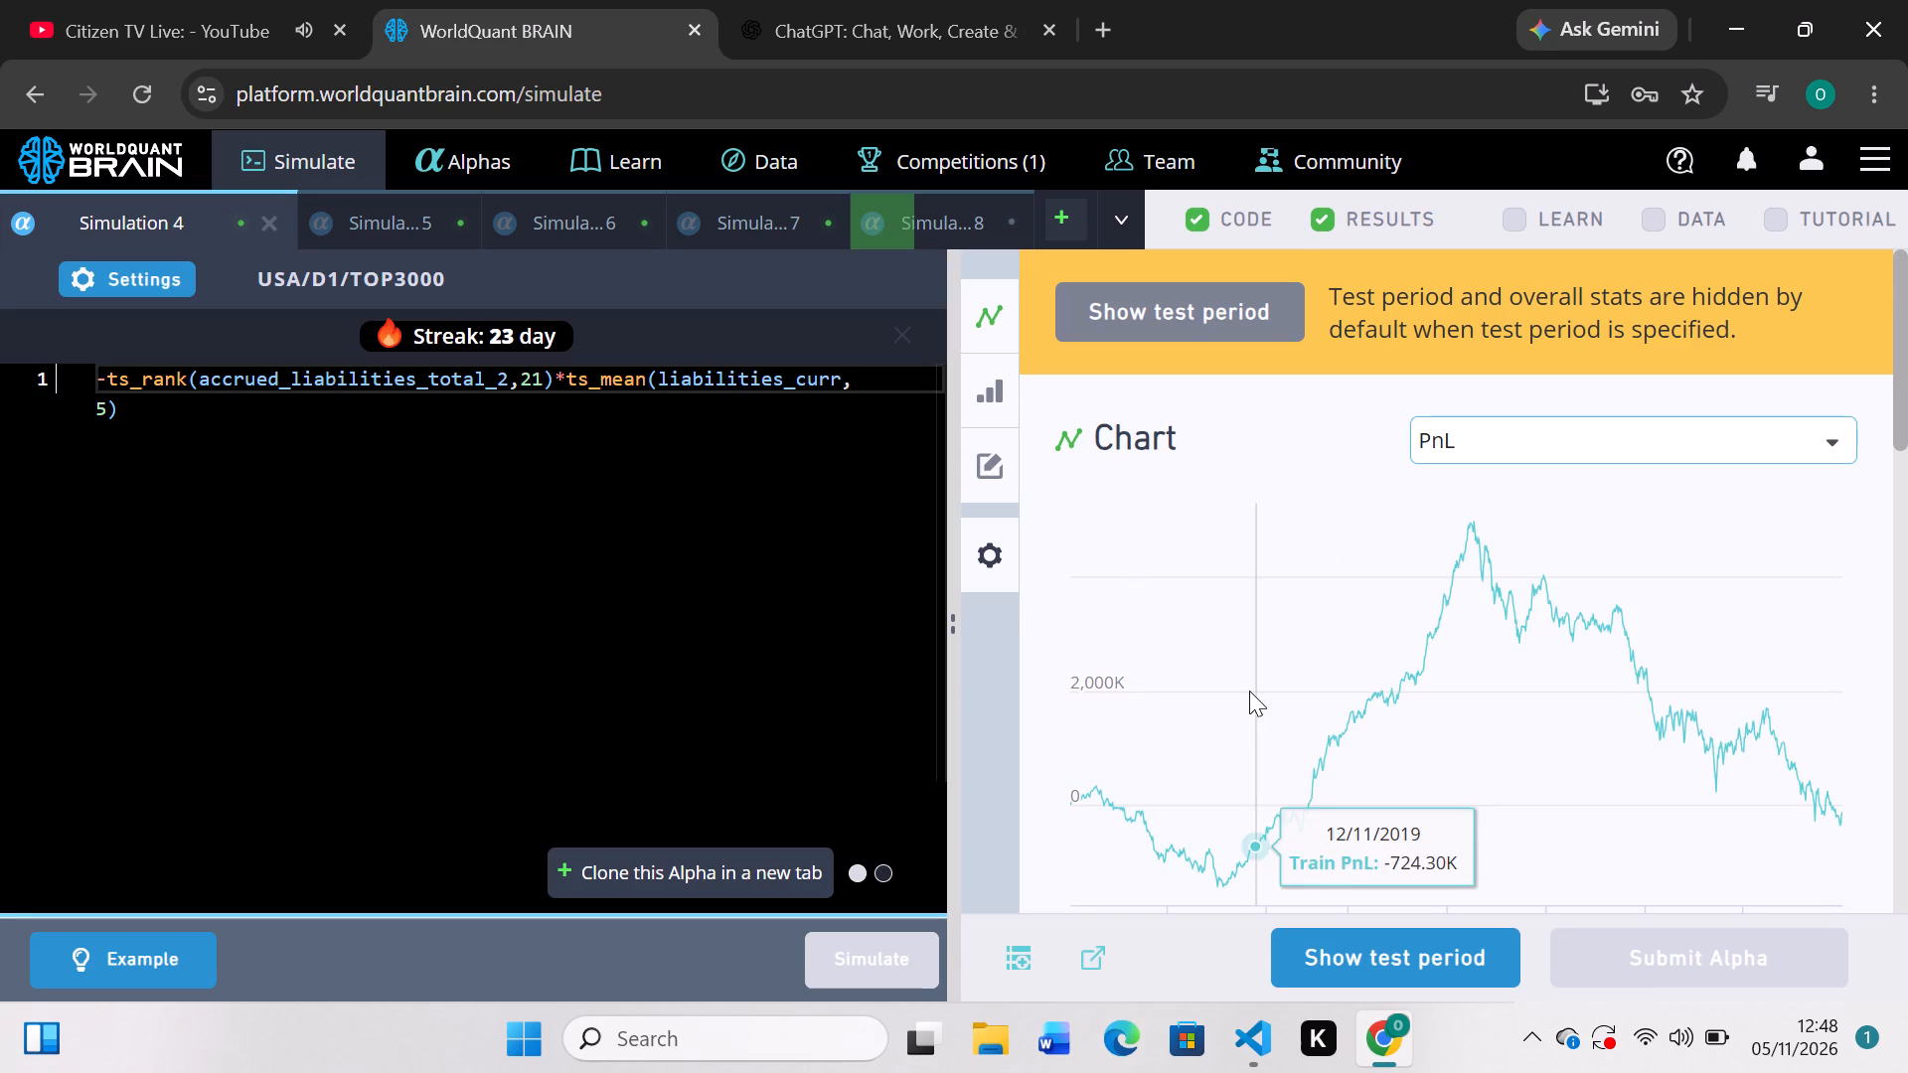
scroll(1249, 690, "down", 3)
scroll(1249, 690, "up", 3)
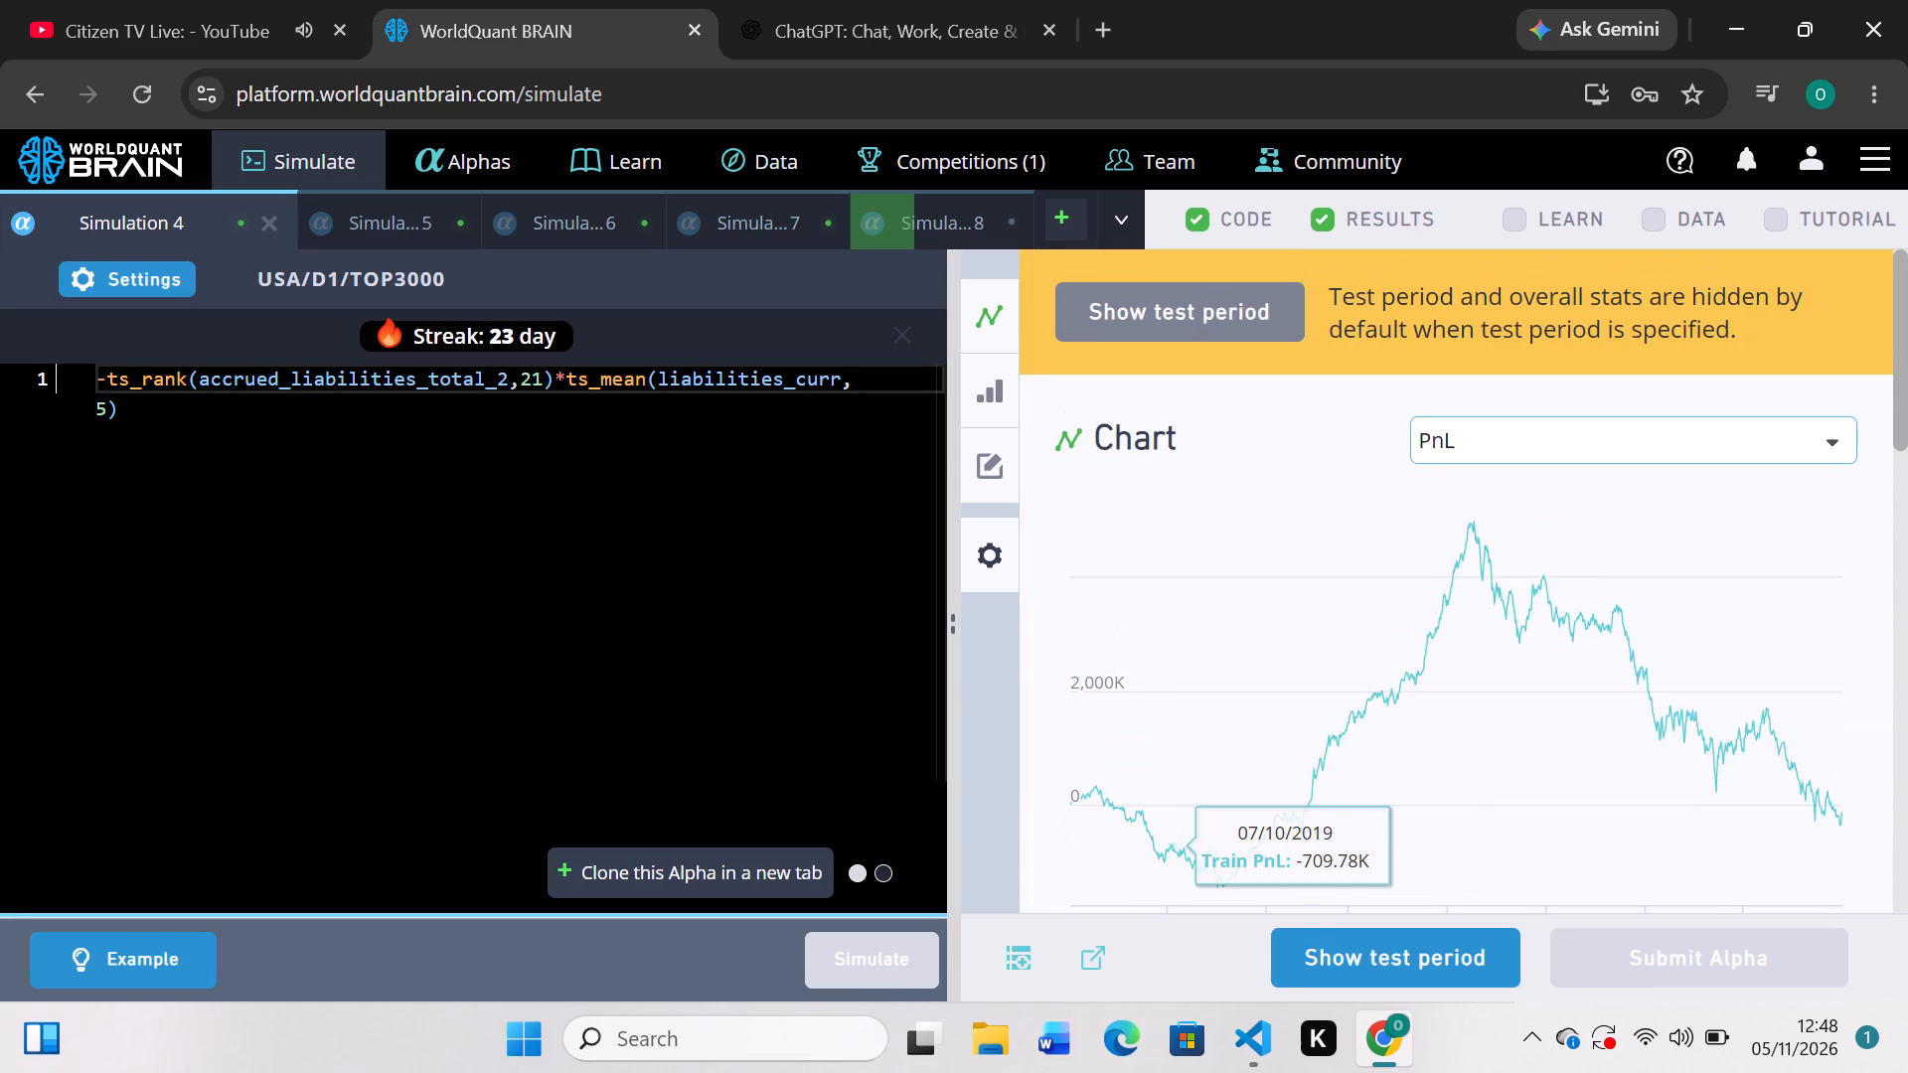
left_click(564, 383)
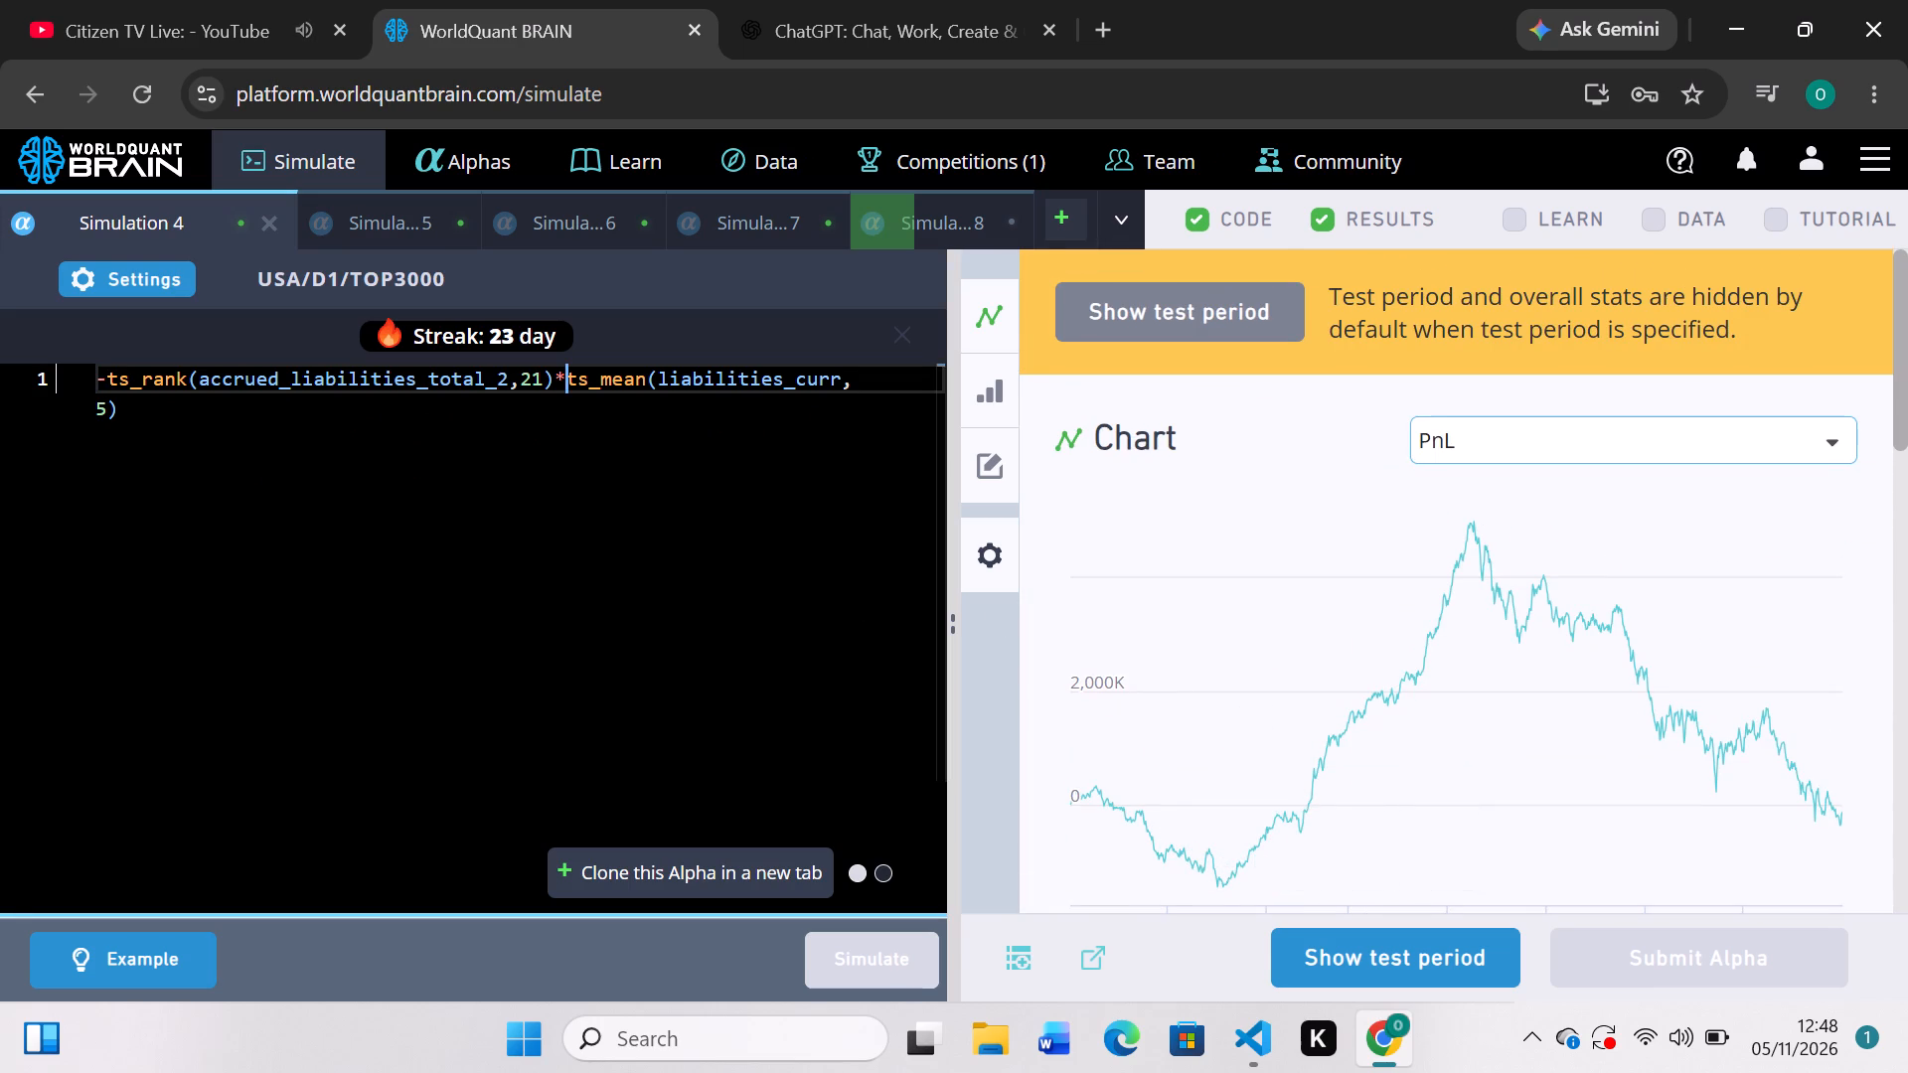
key("BackSpace")
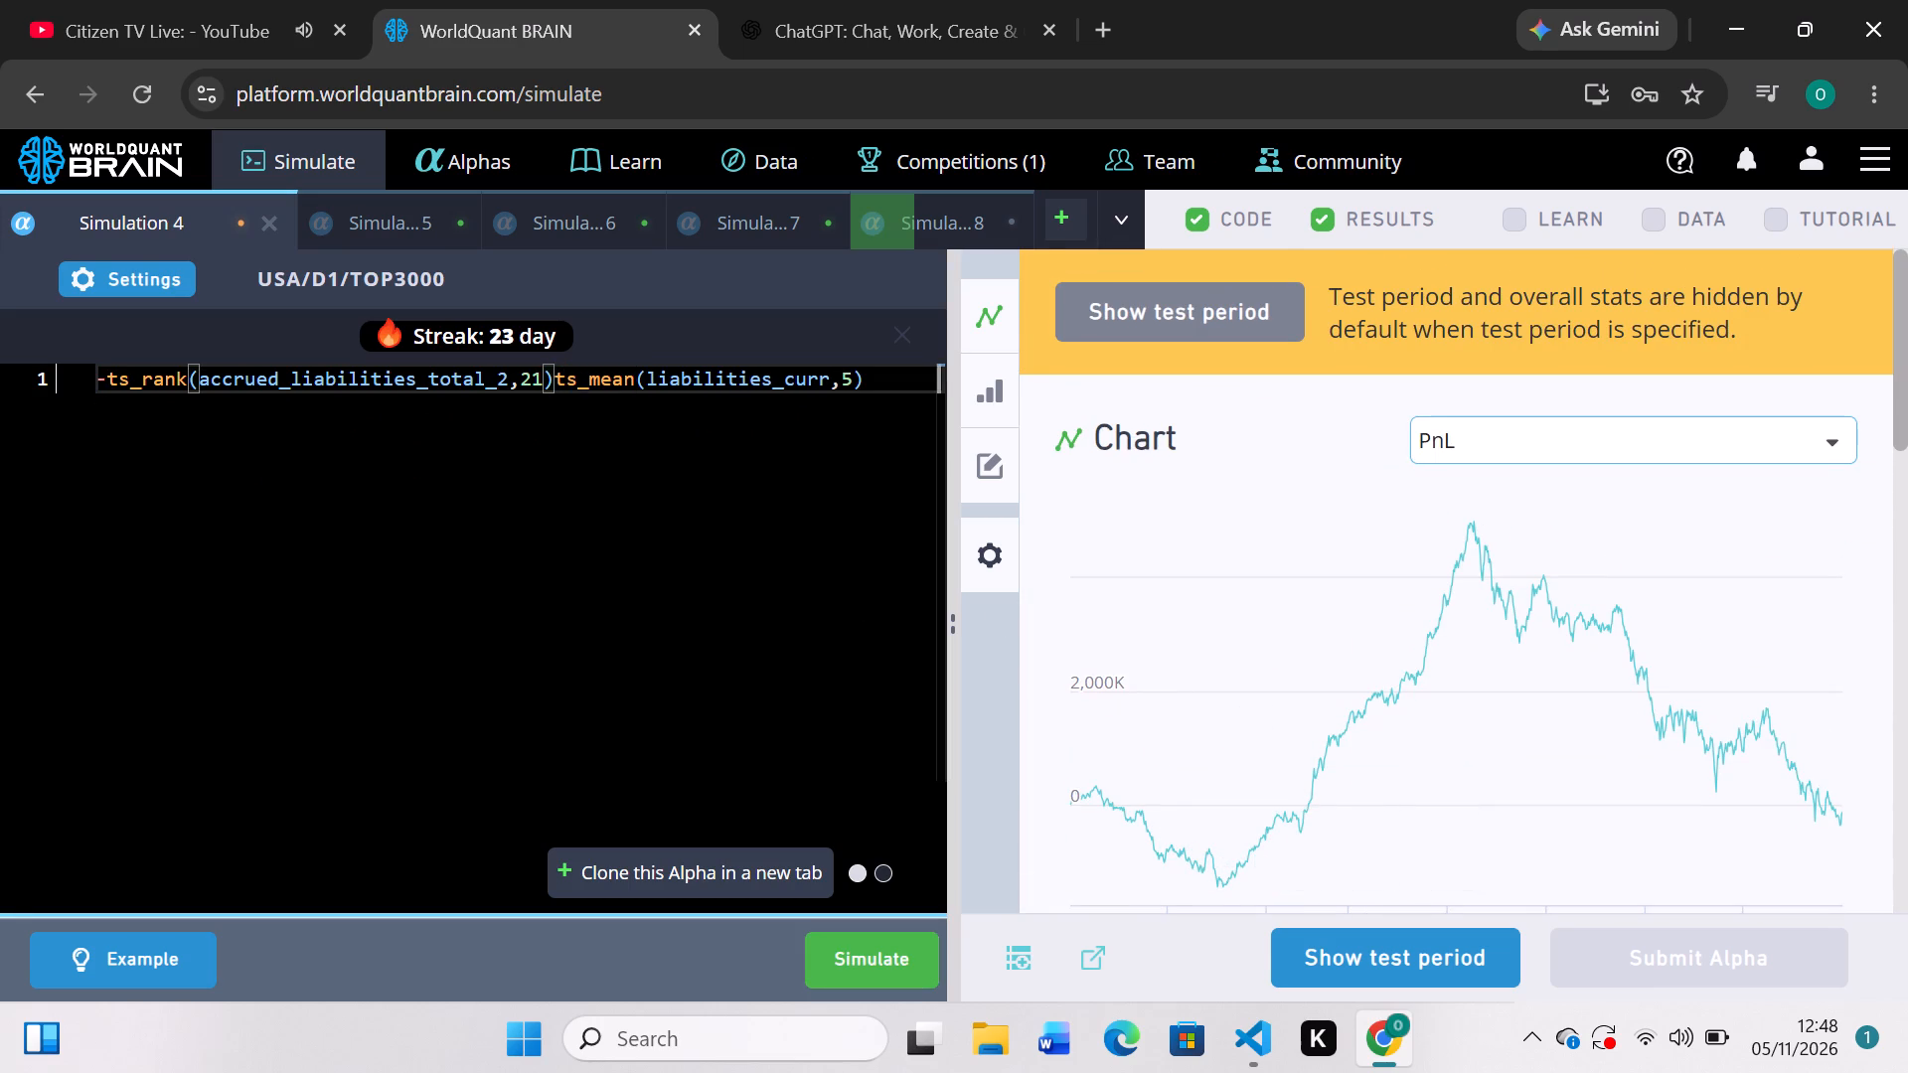
key("slash")
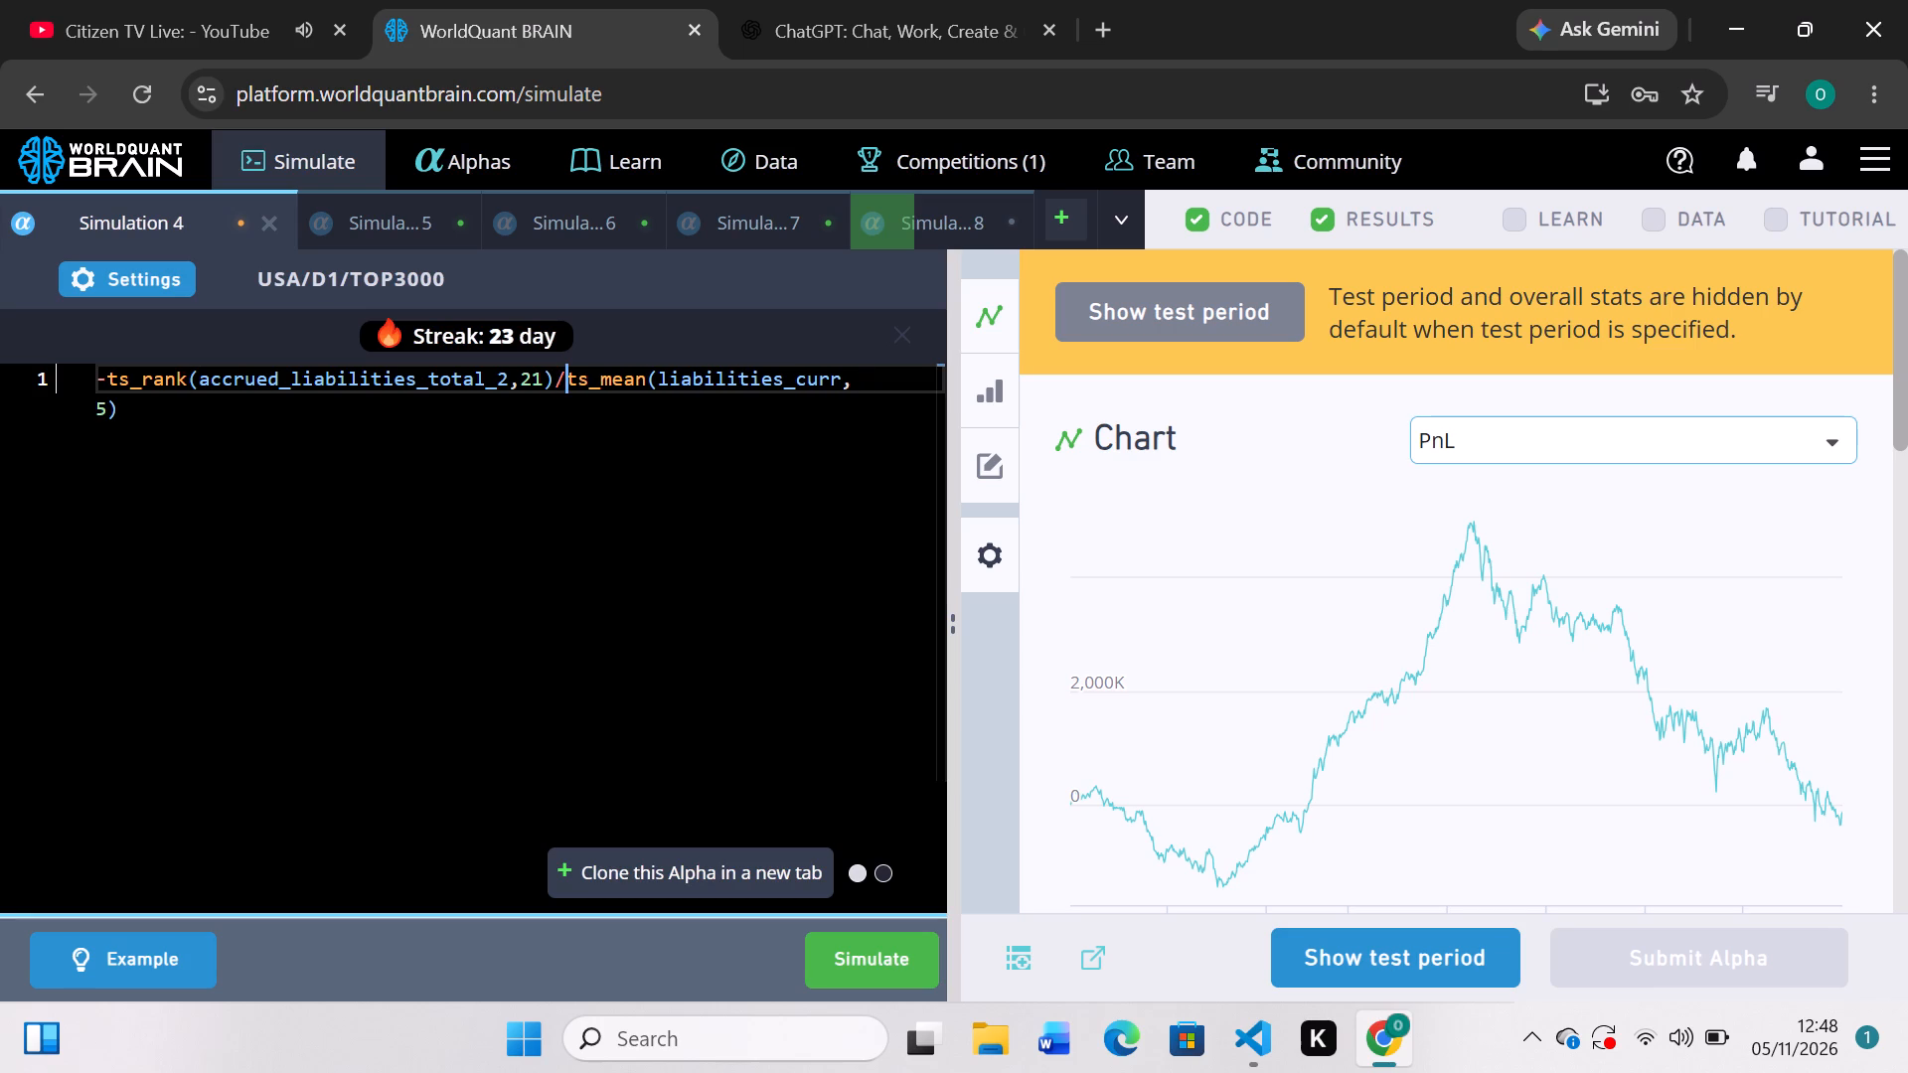
left_click(532, 379)
key("2")
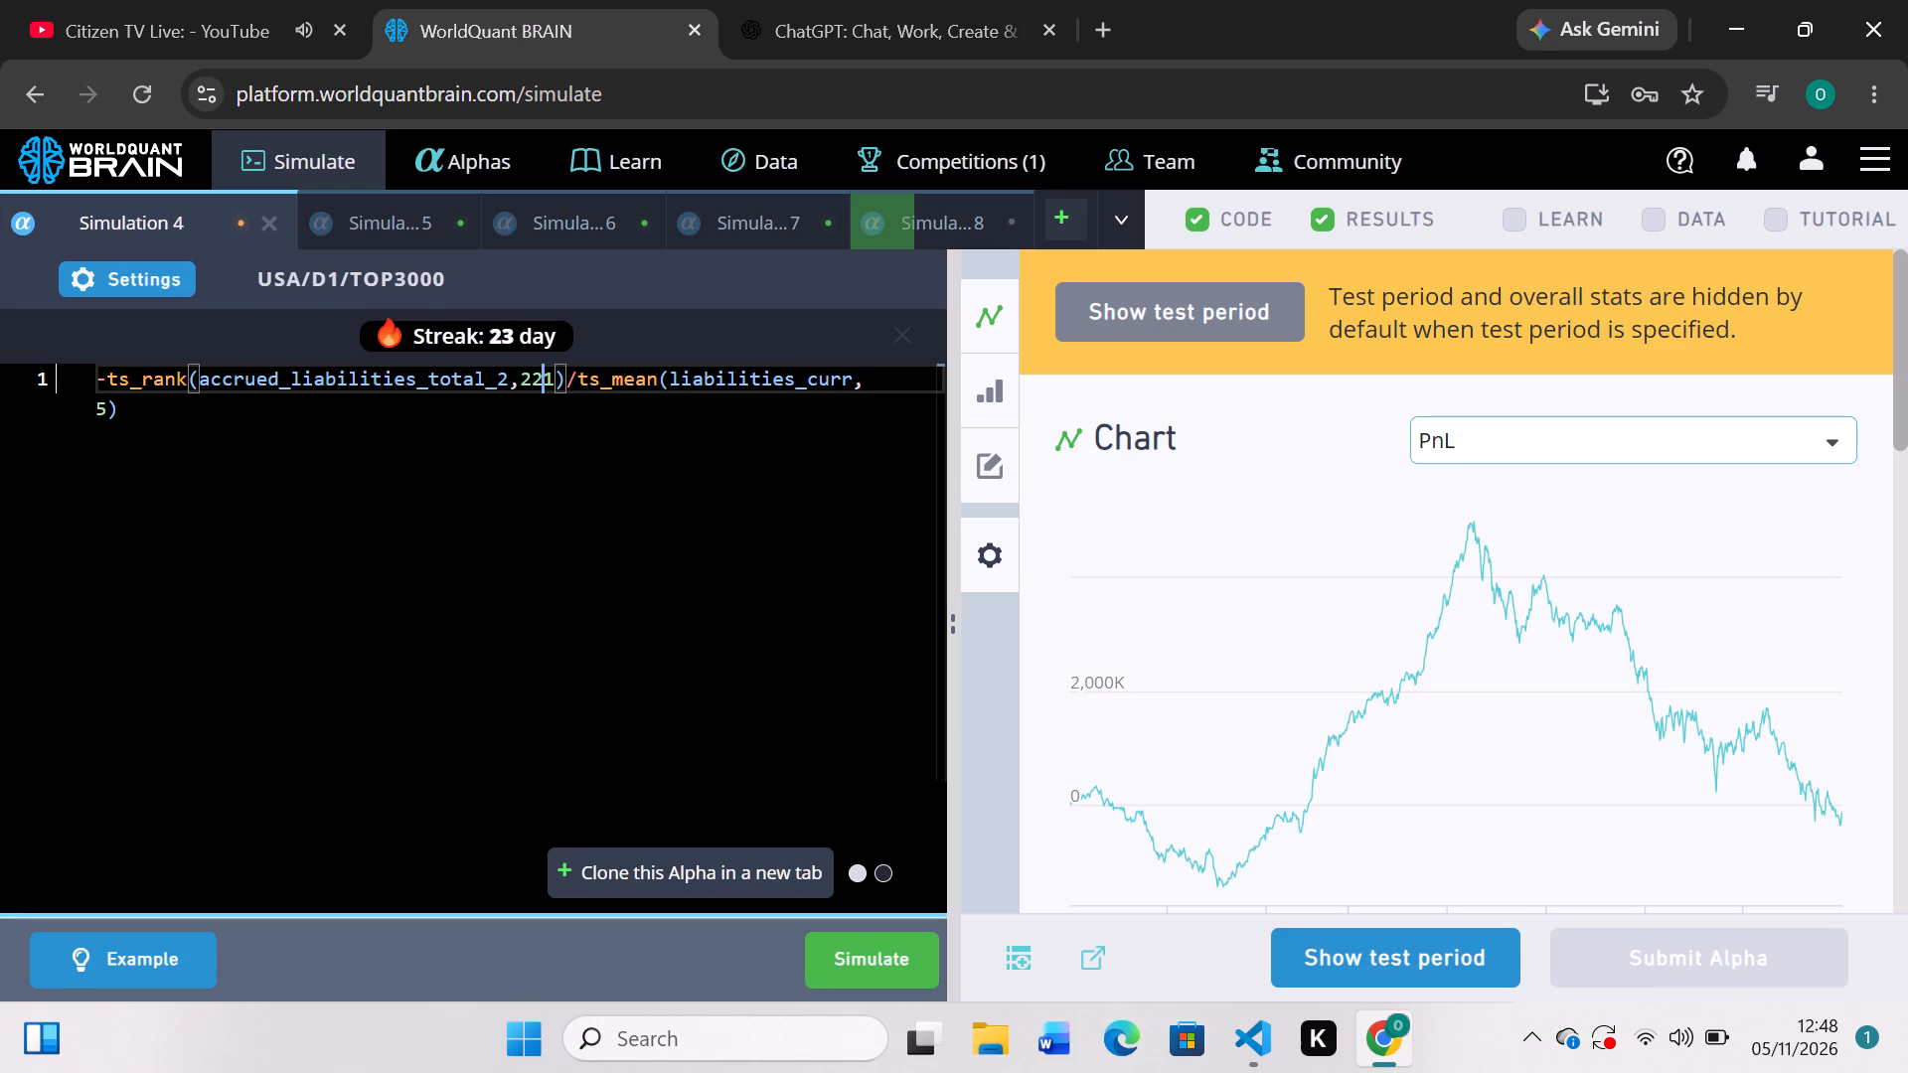
left_click(832, 943)
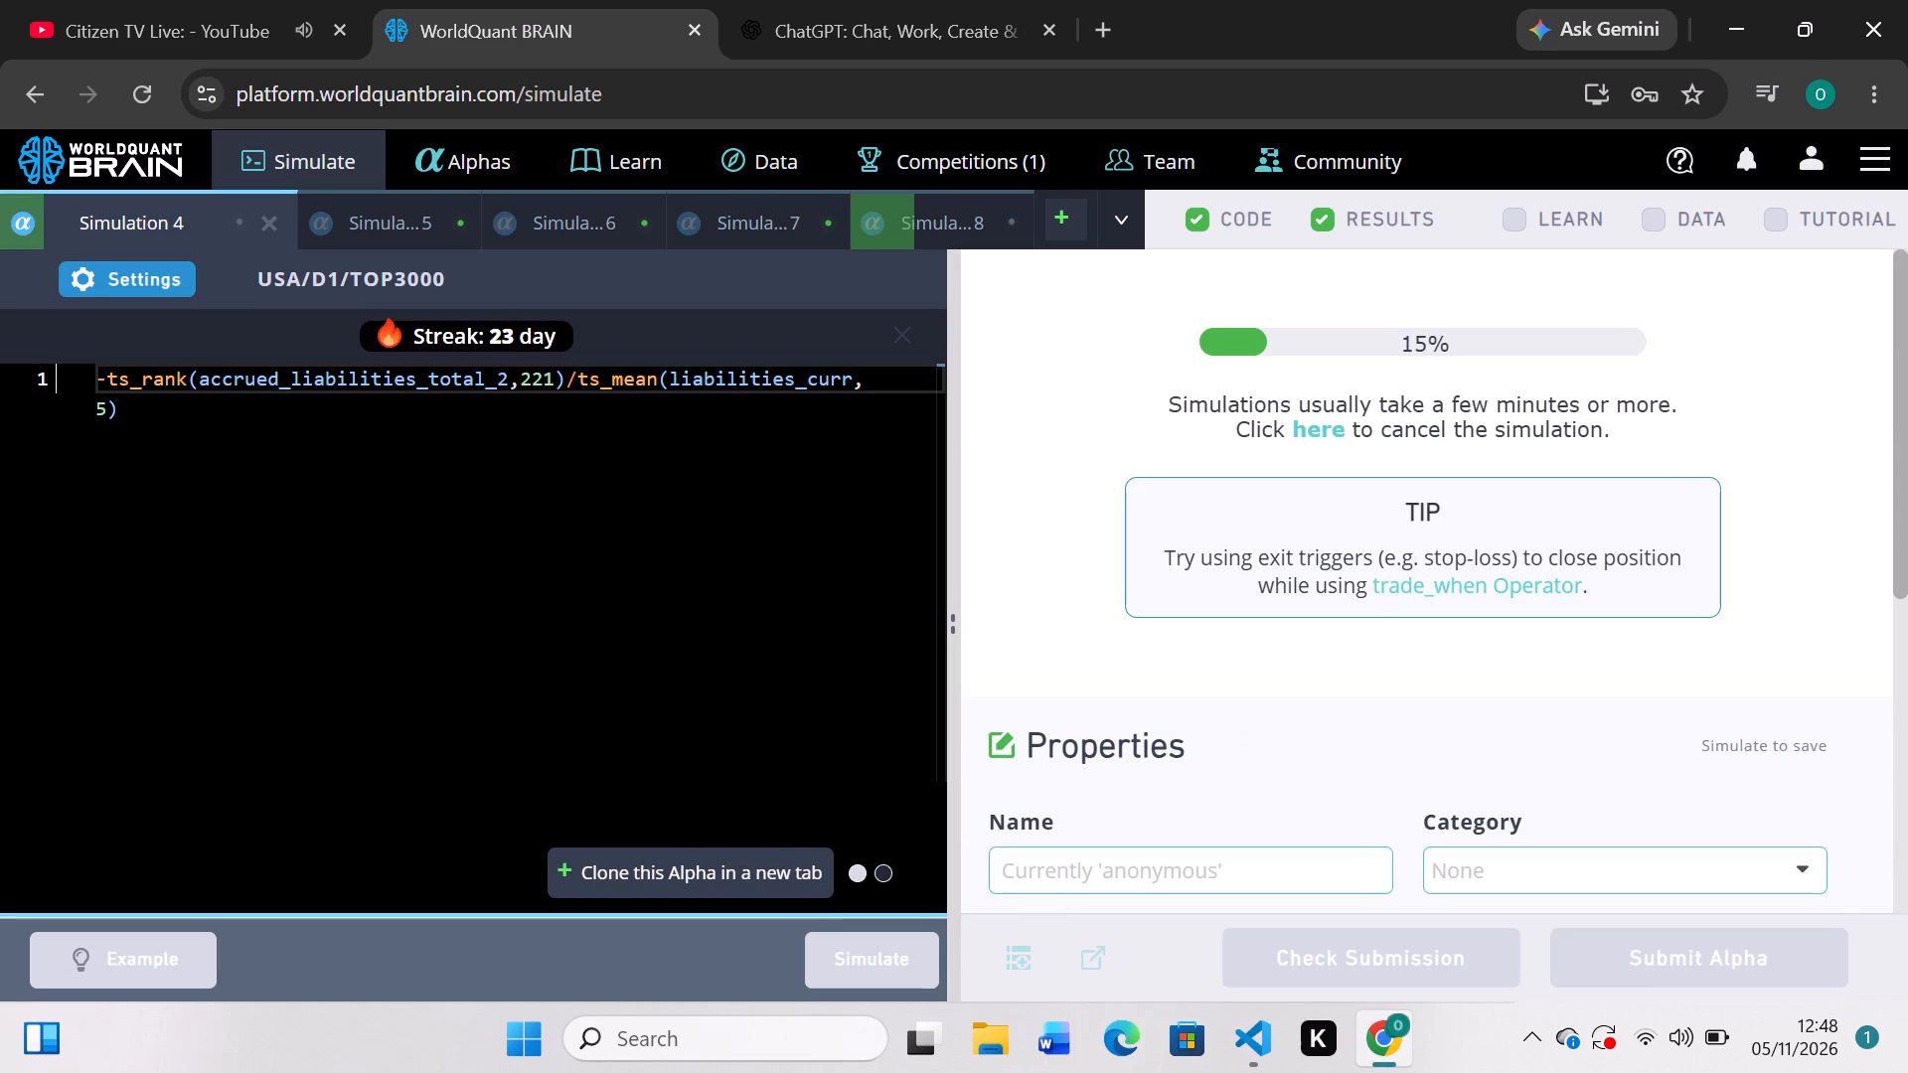
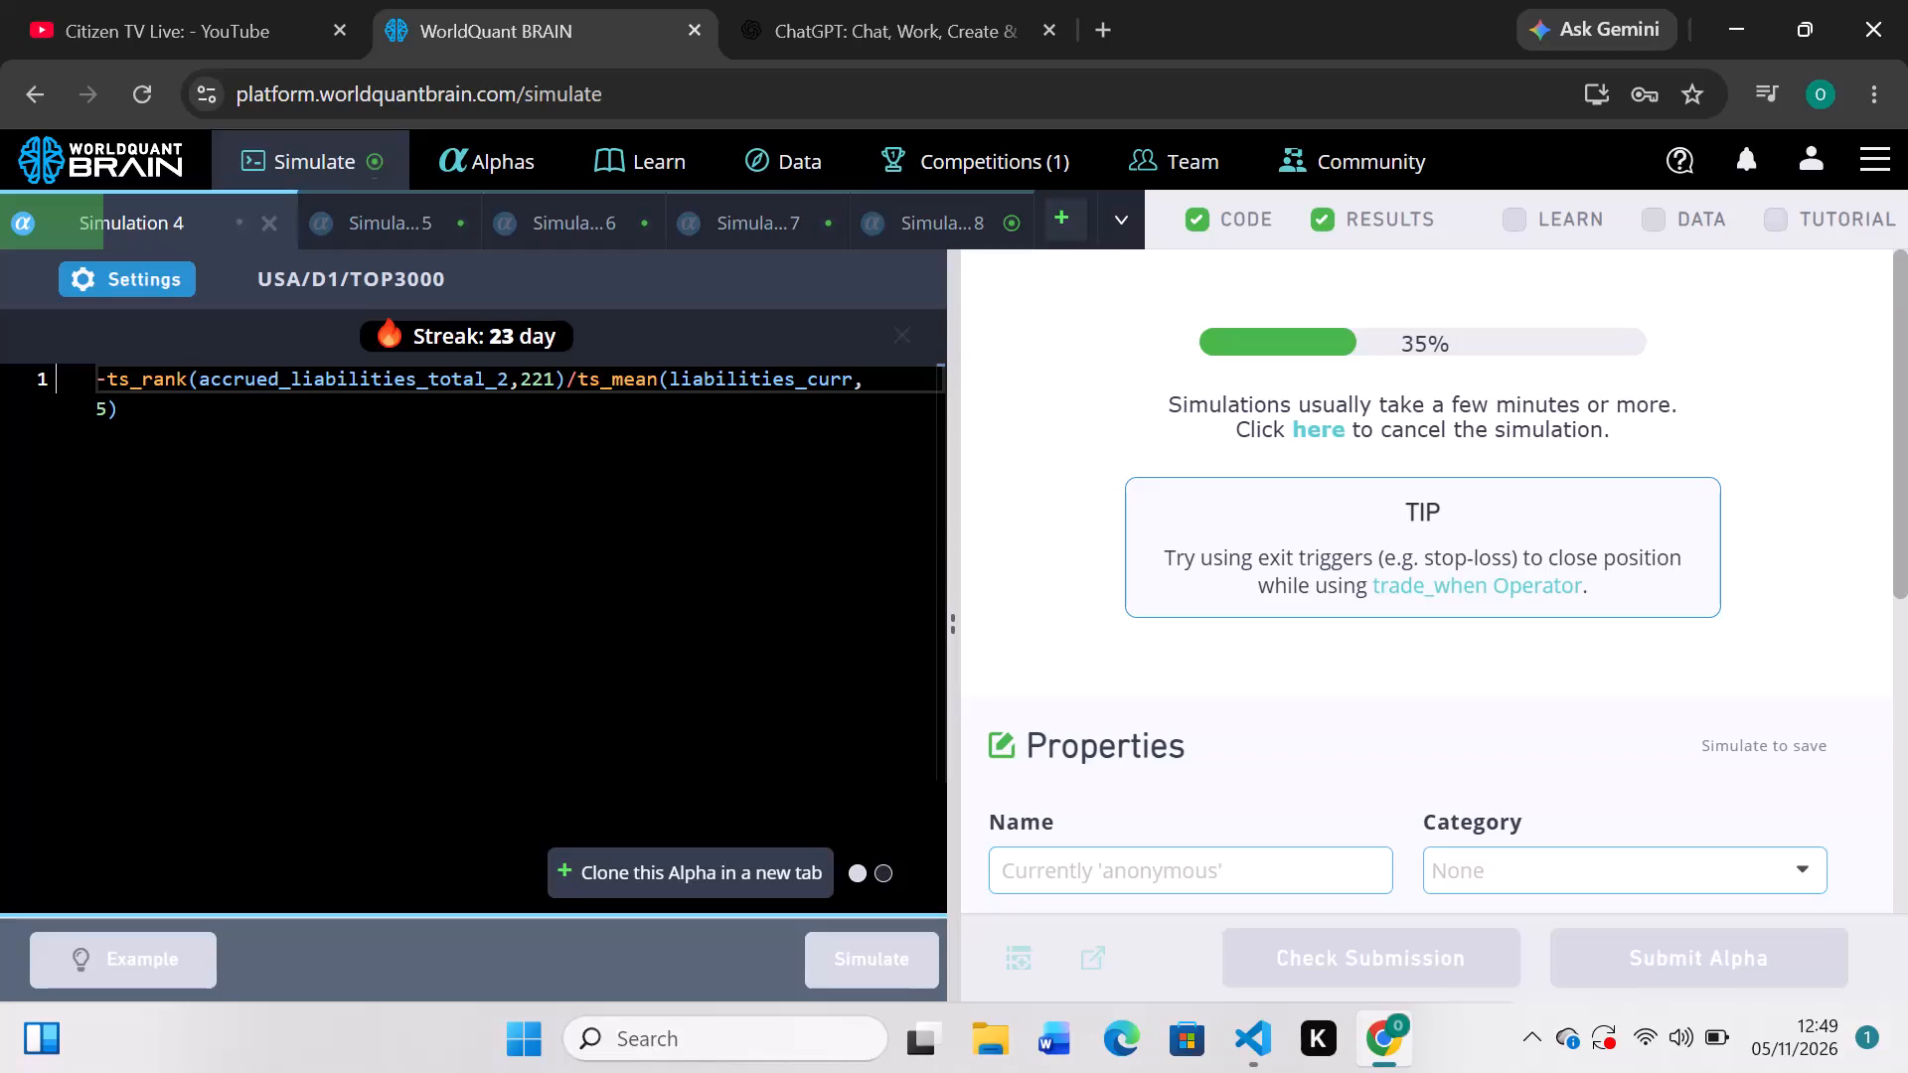
Switch to Simulation 8 and review its PnL chart and IS Summary.
left_click(947, 199)
scroll(1280, 693, "down", 3)
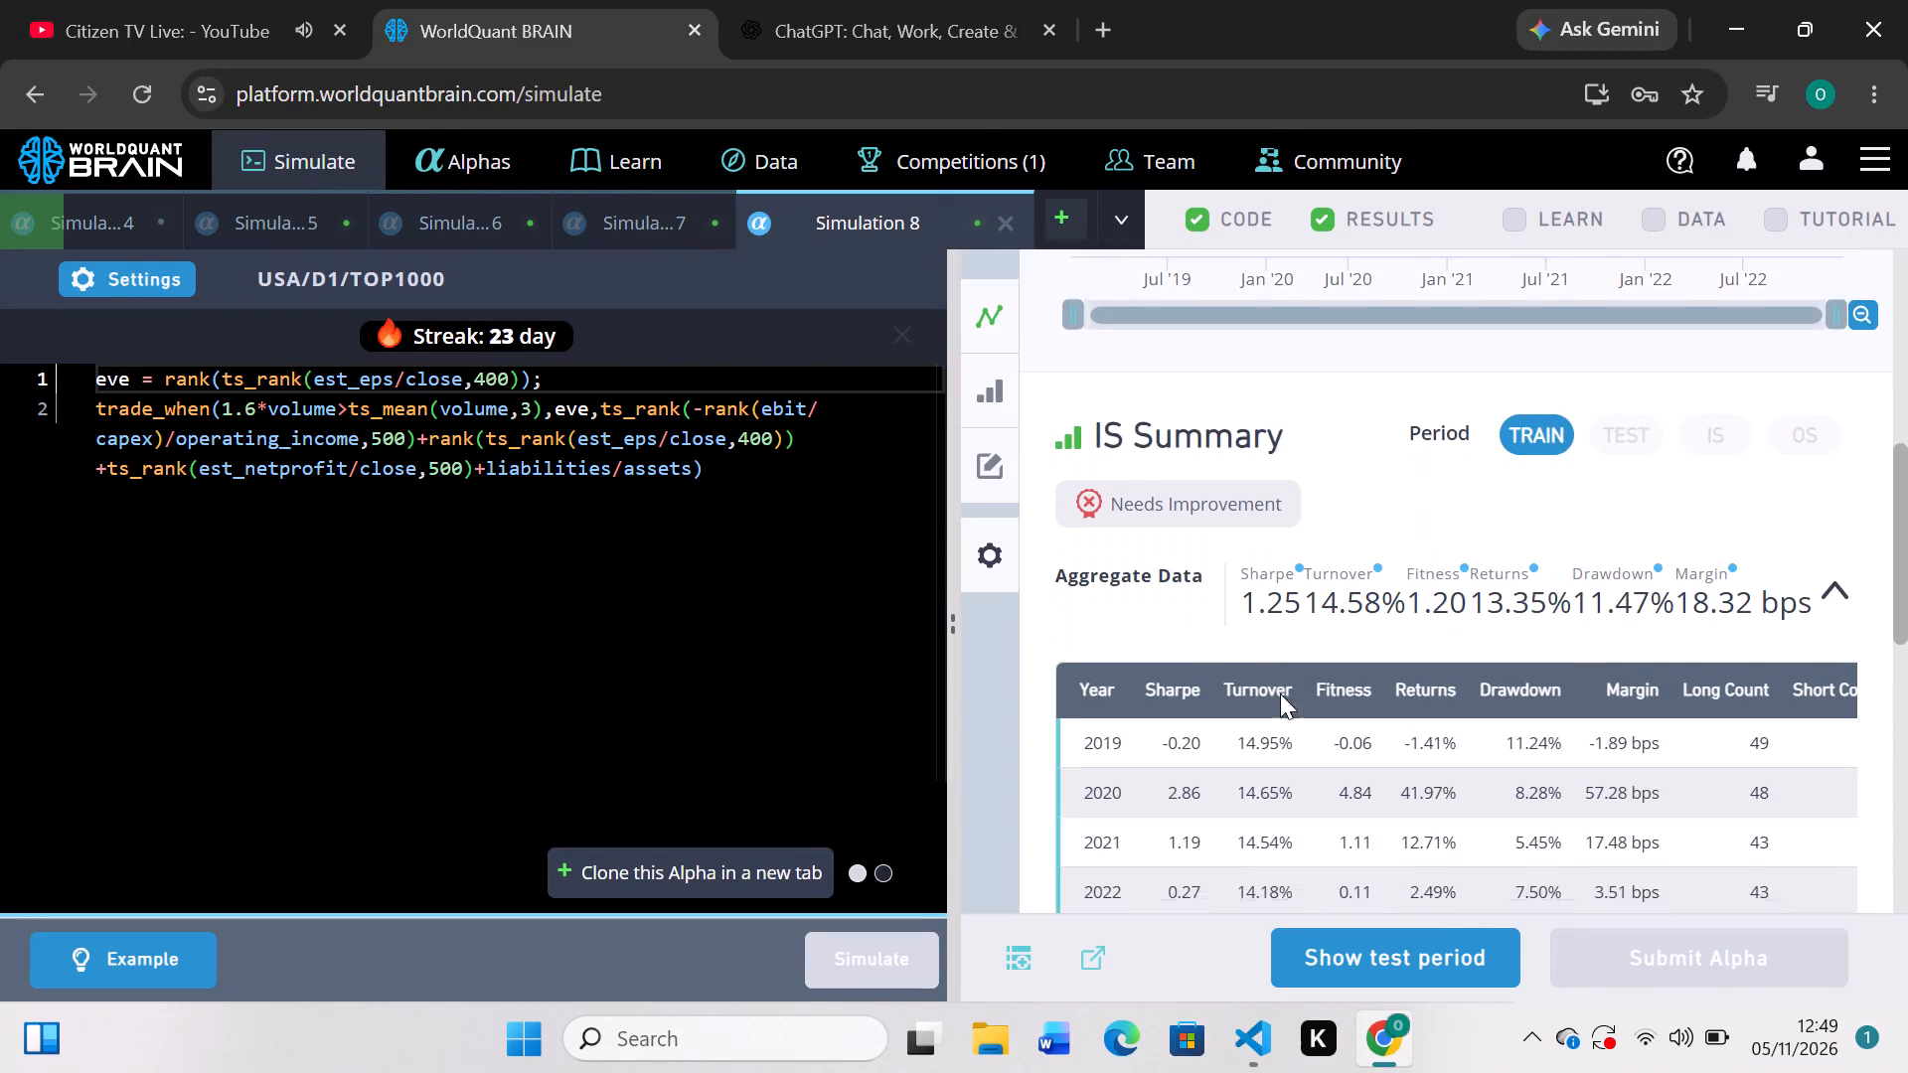
scroll(1280, 693, "up", 2)
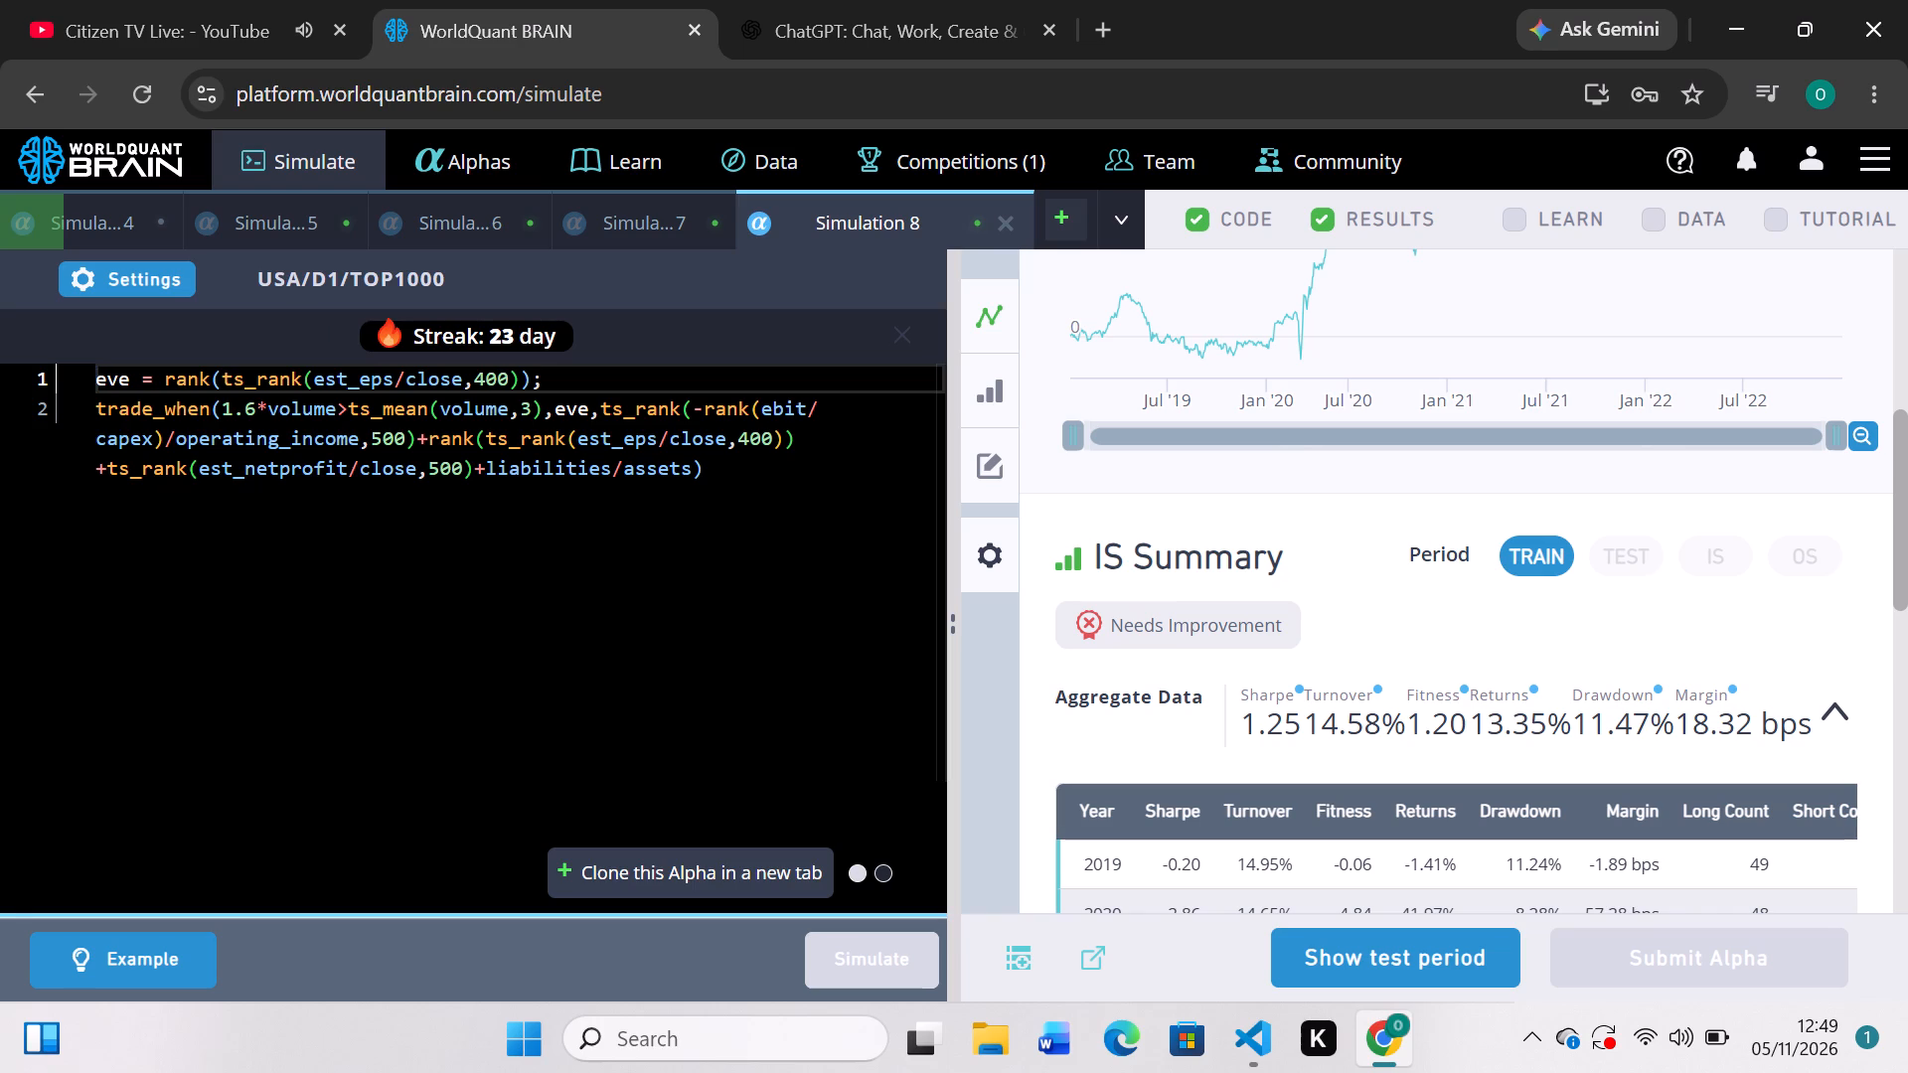
Browse the unsubmitted alphas list, open the details of alpha xArrr0bn, and close them again.
left_click(471, 165)
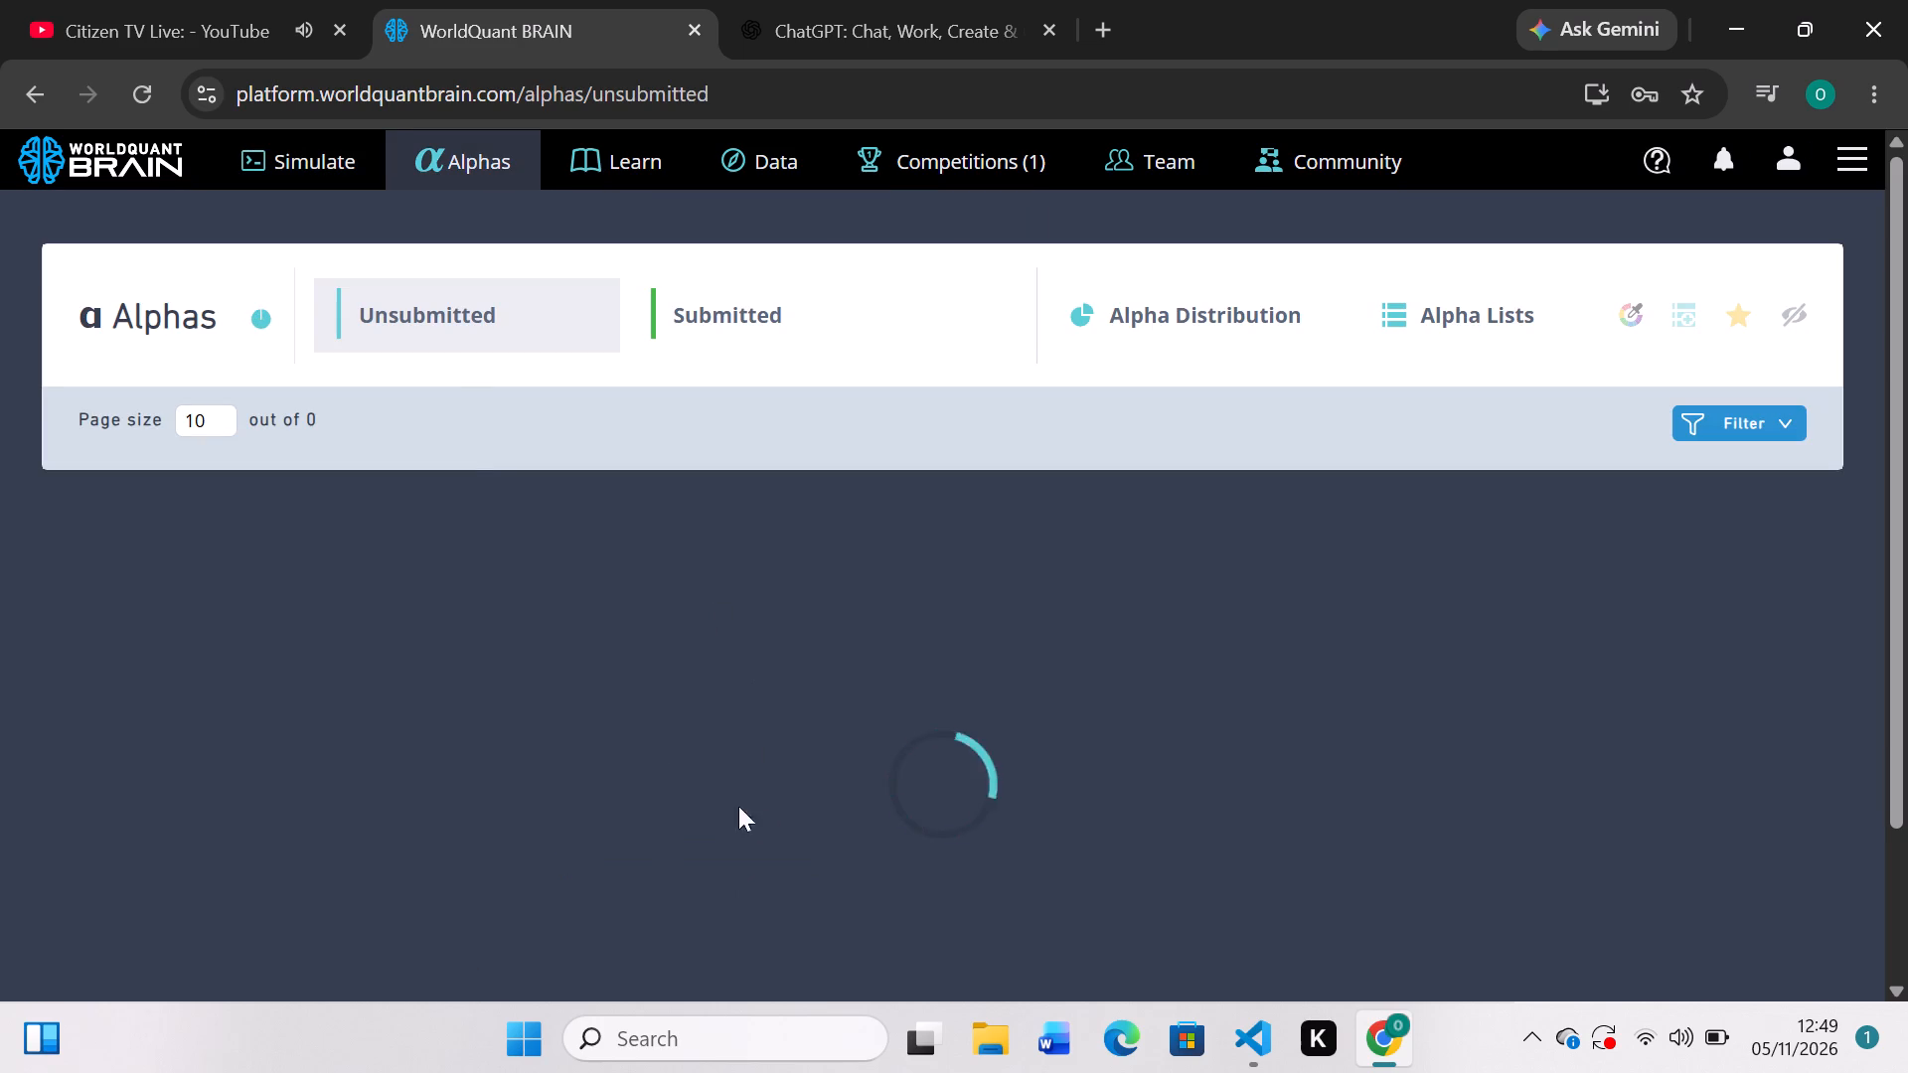
scroll(506, 641, "down", 3)
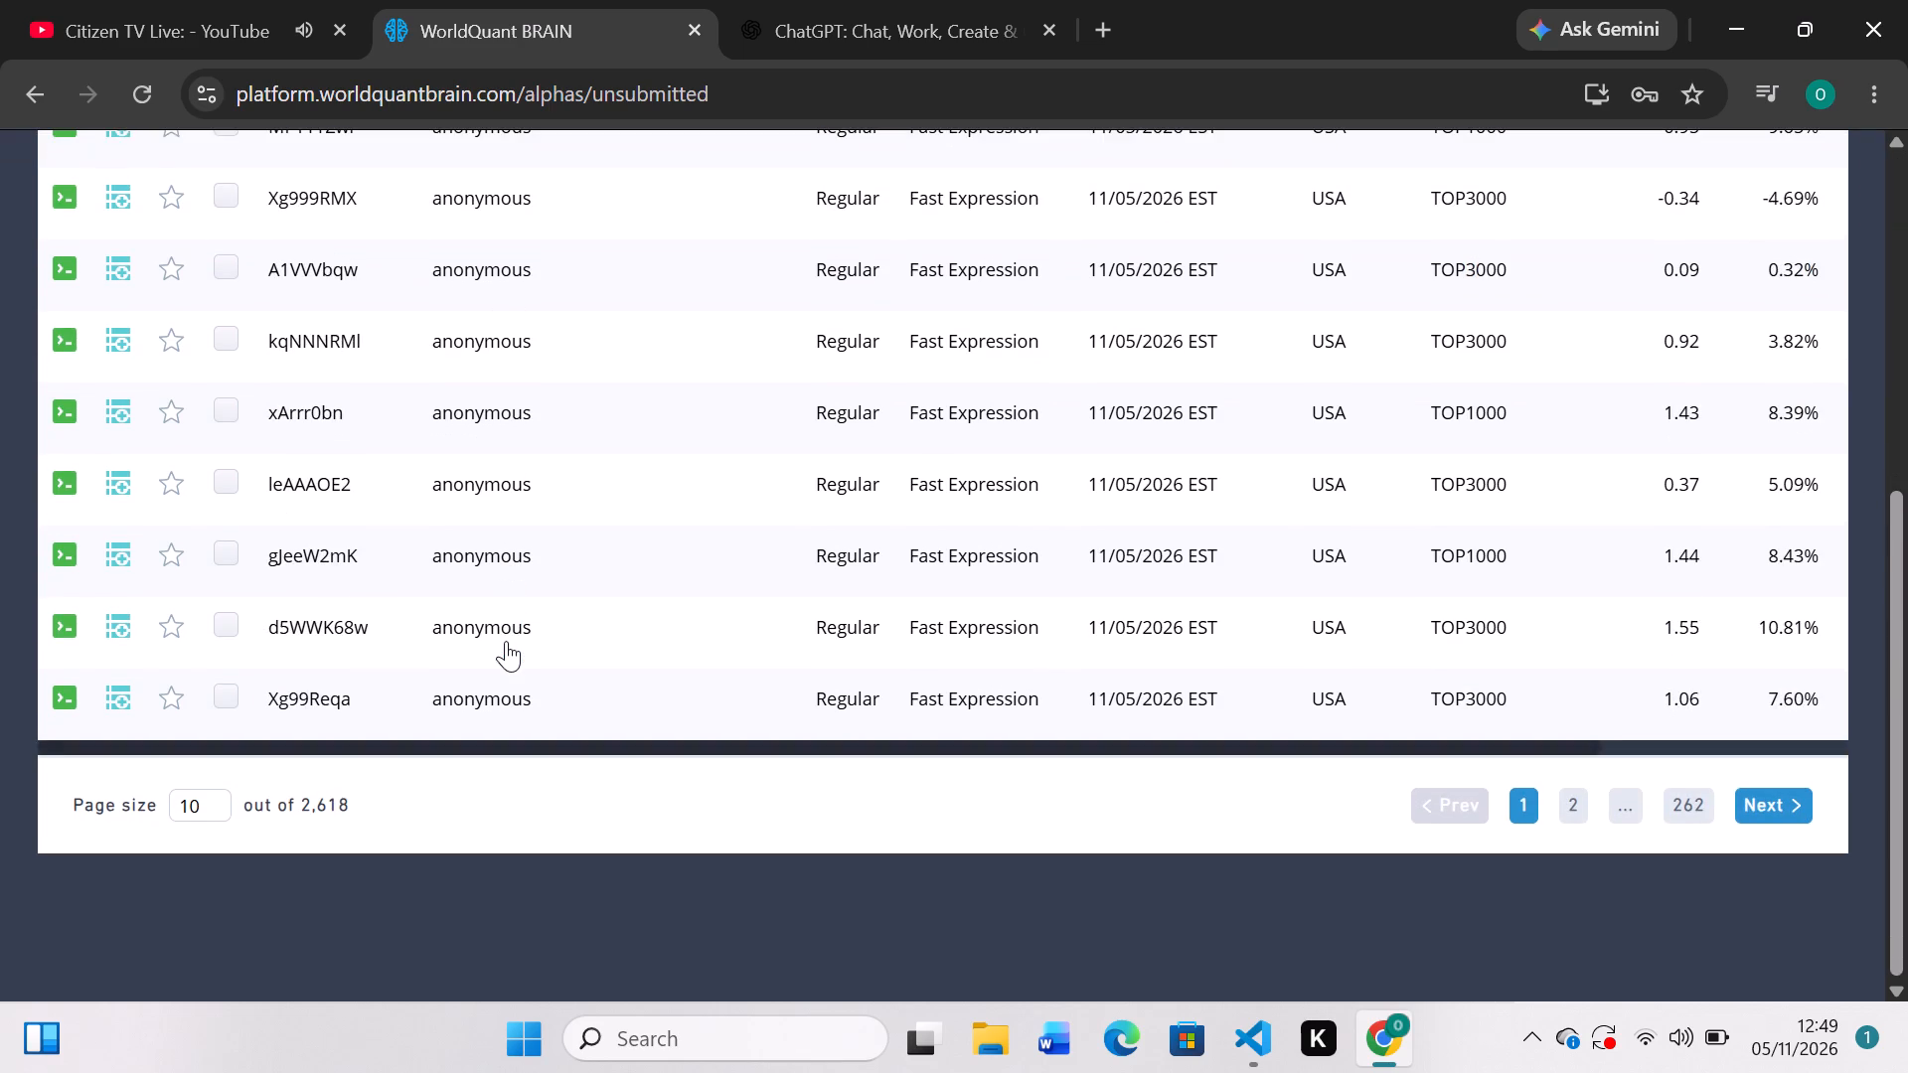
scroll(506, 641, "down", 2)
scroll(506, 641, "up", 1)
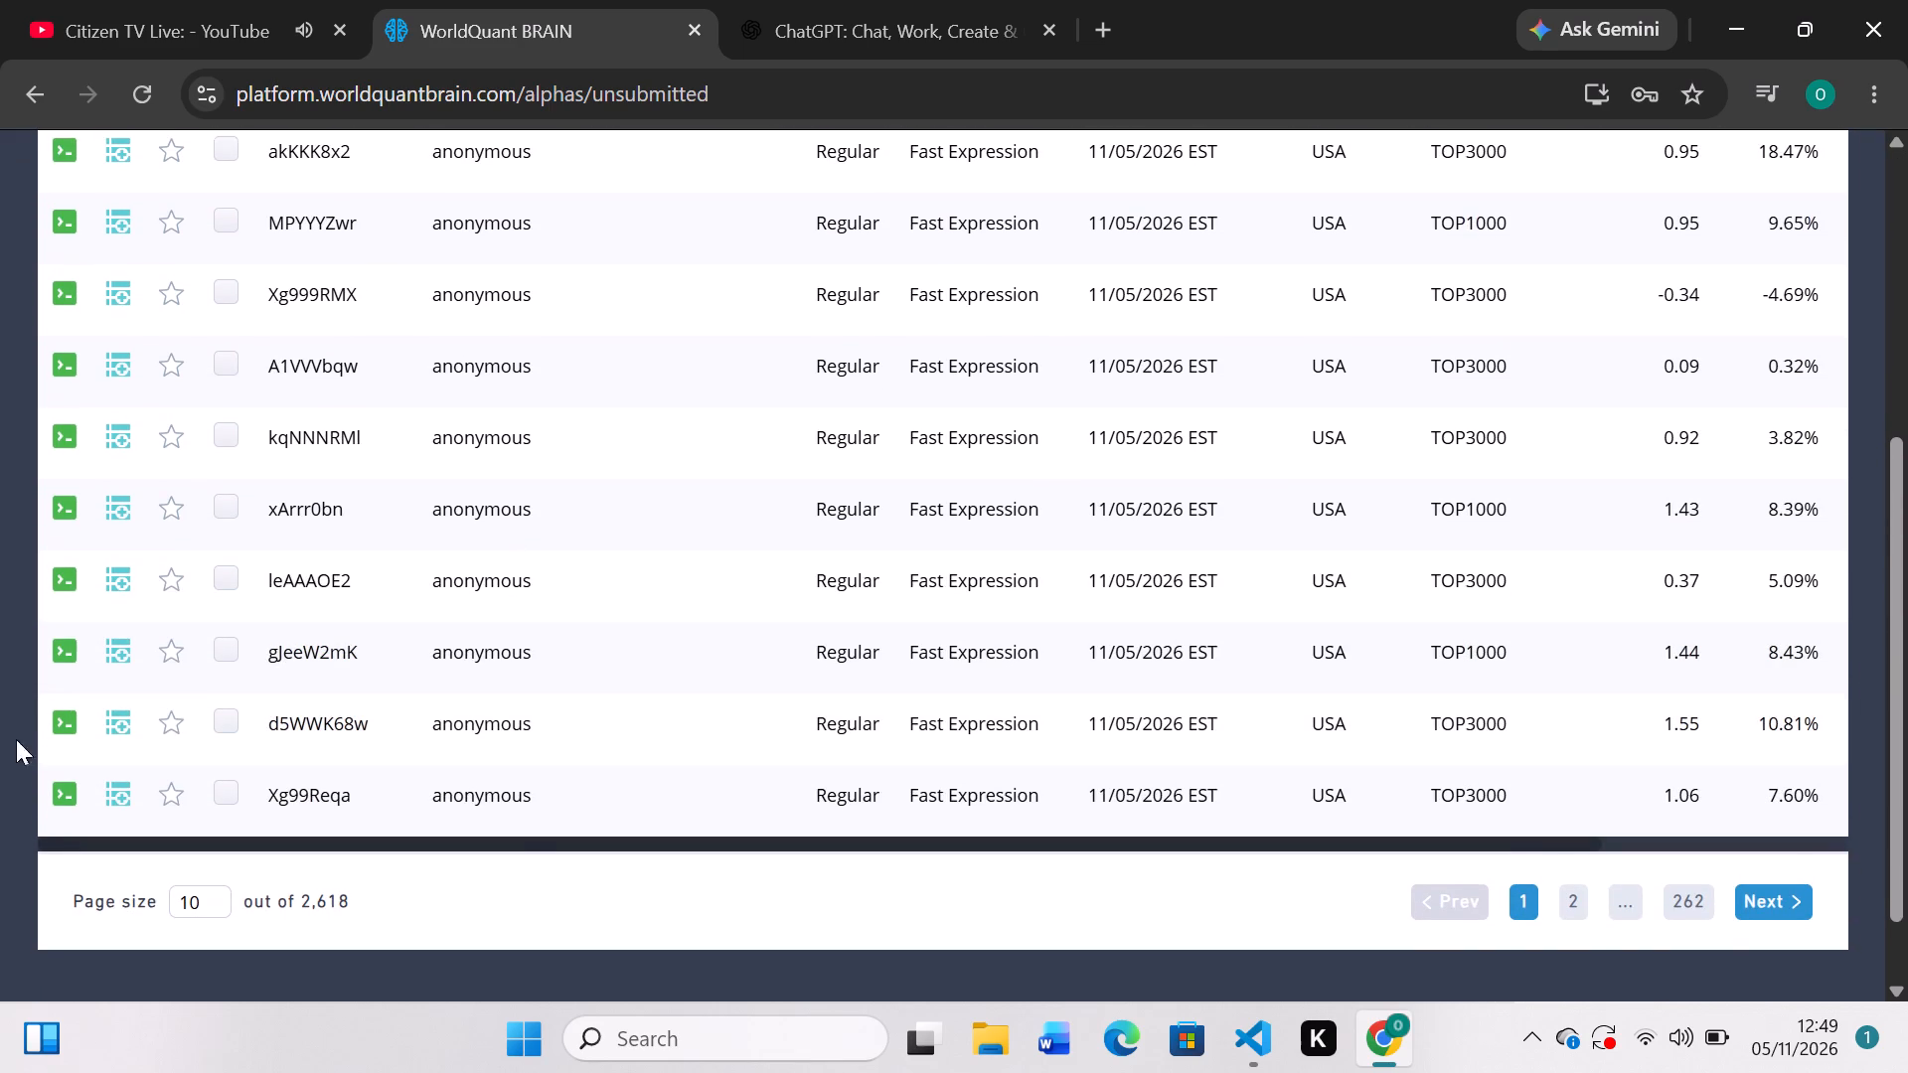
left_click(338, 491)
scroll(338, 491, "up", 4)
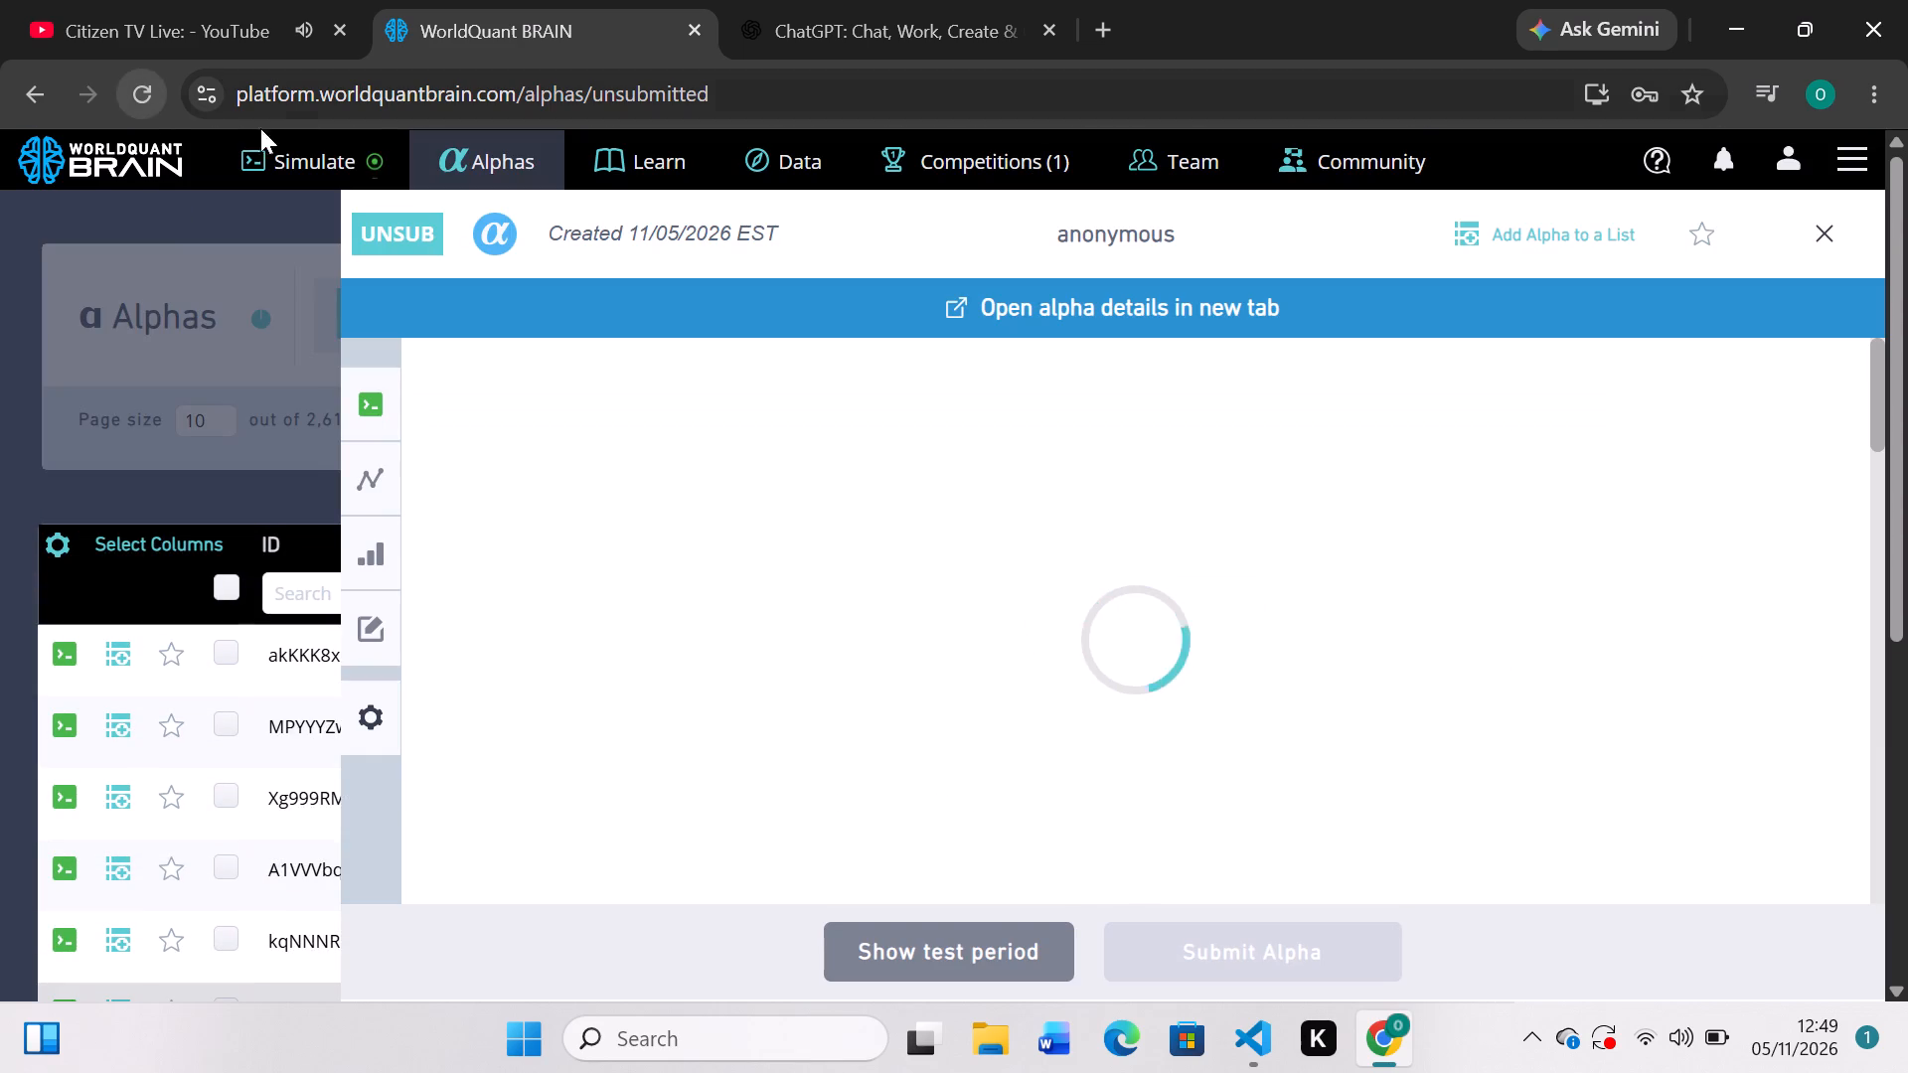
left_click(1826, 219)
left_click(1826, 230)
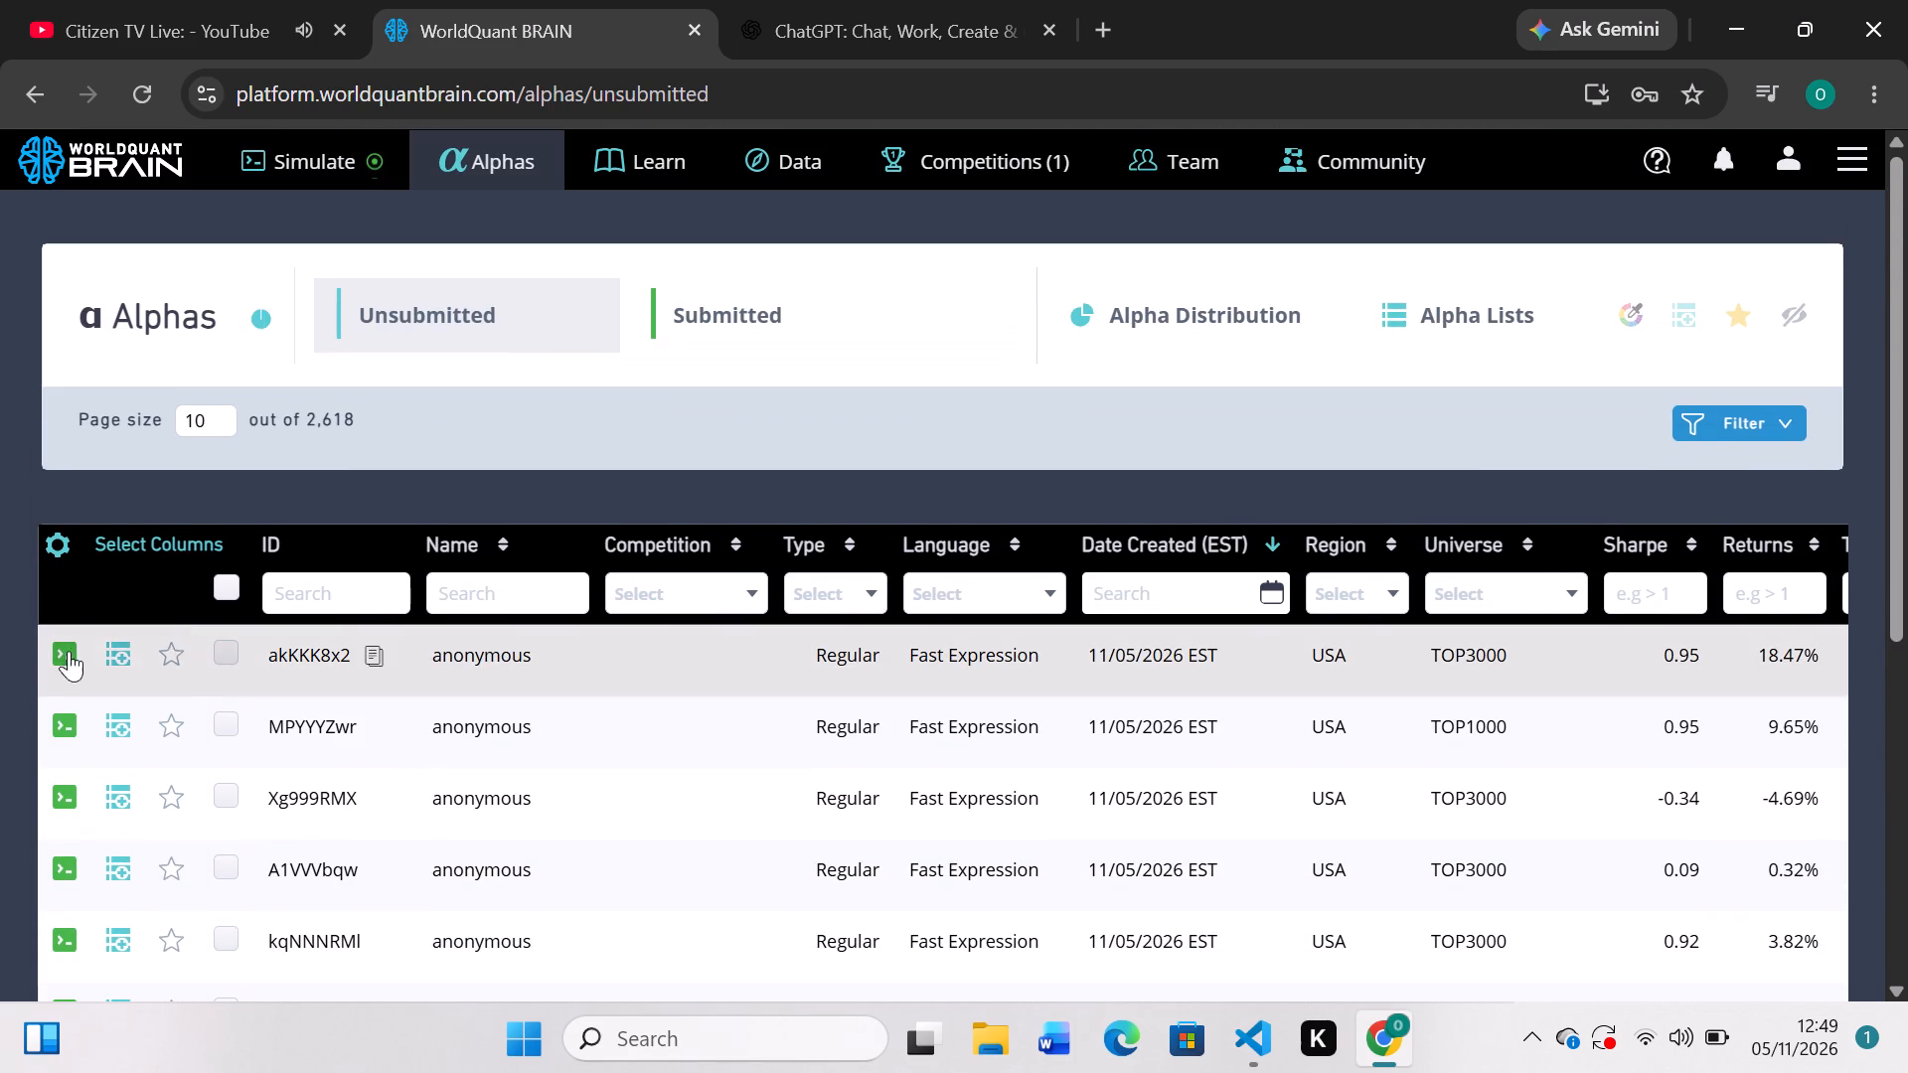
Back in Simulation 8, remove the +liabilities/assets term from the end of the trade_when expression and run the simulation.
left_click(331, 140)
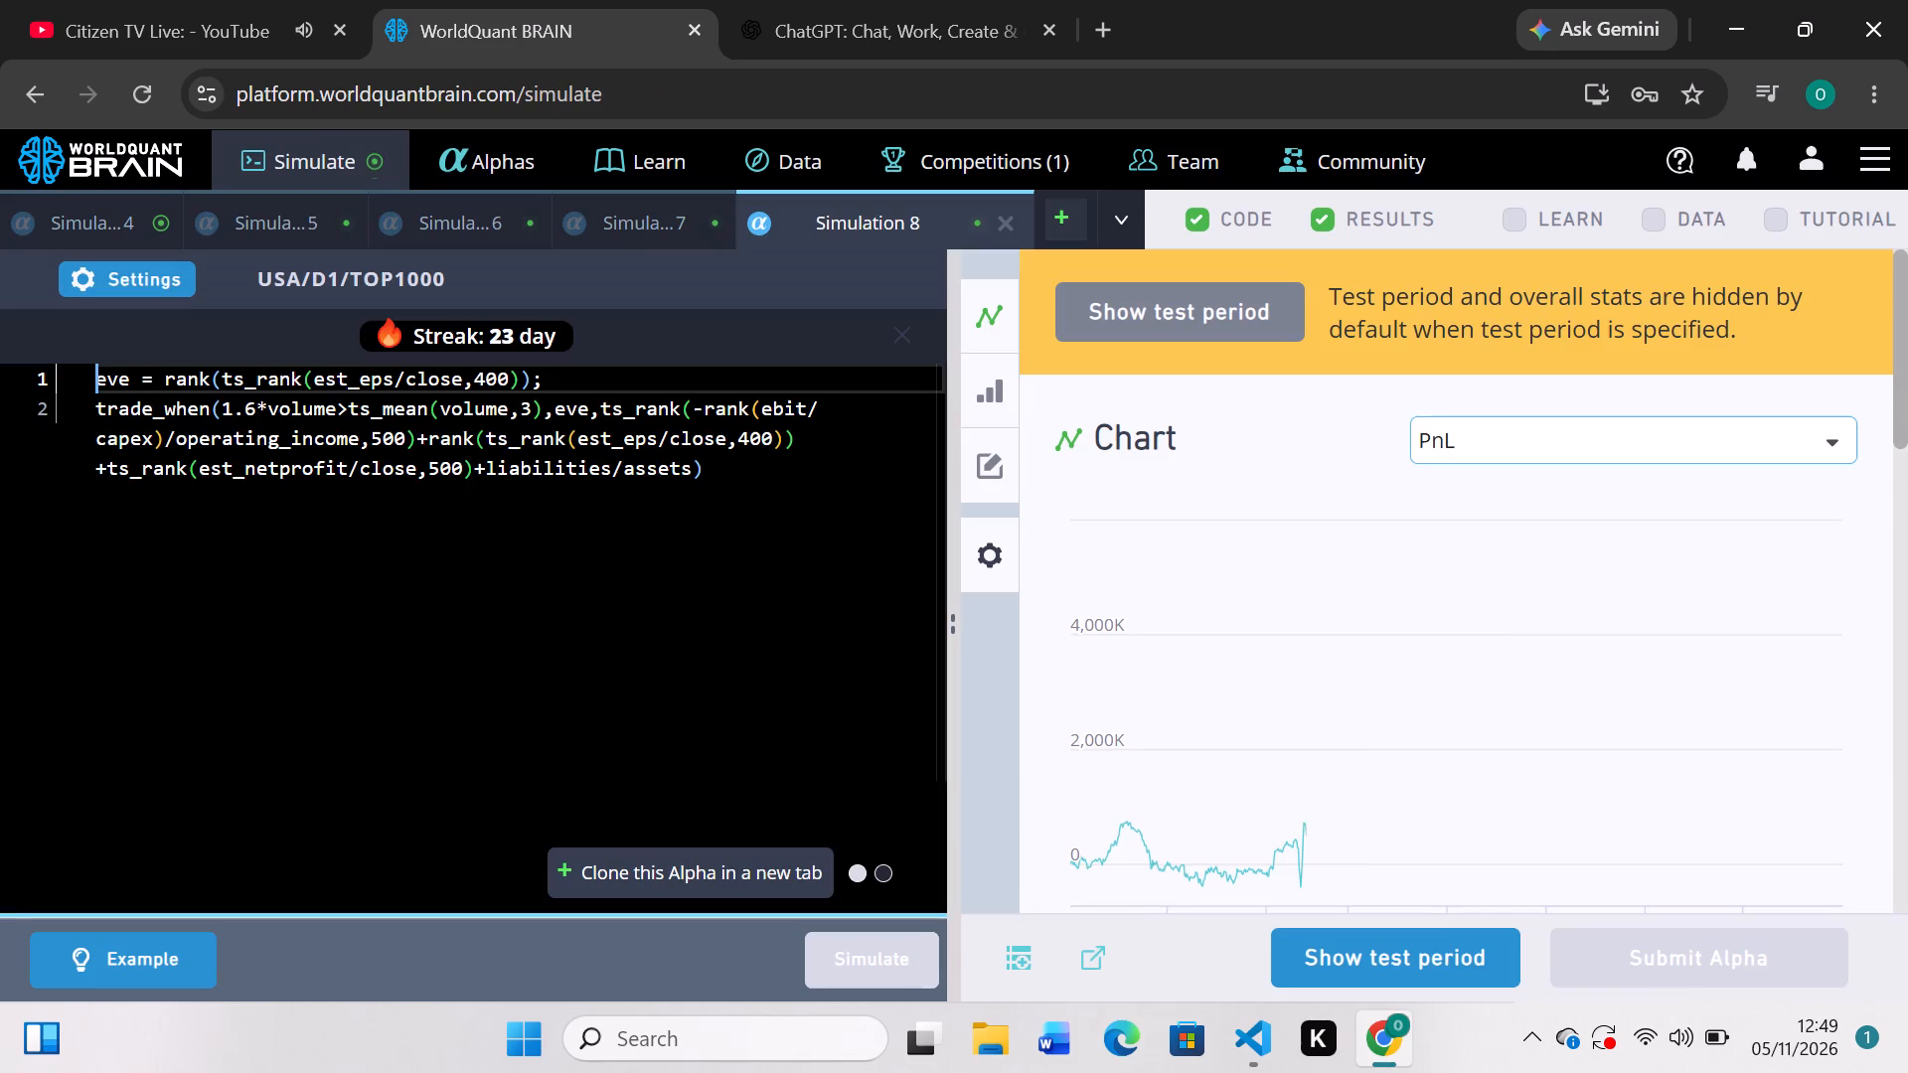
scroll(1396, 577, "down", 3)
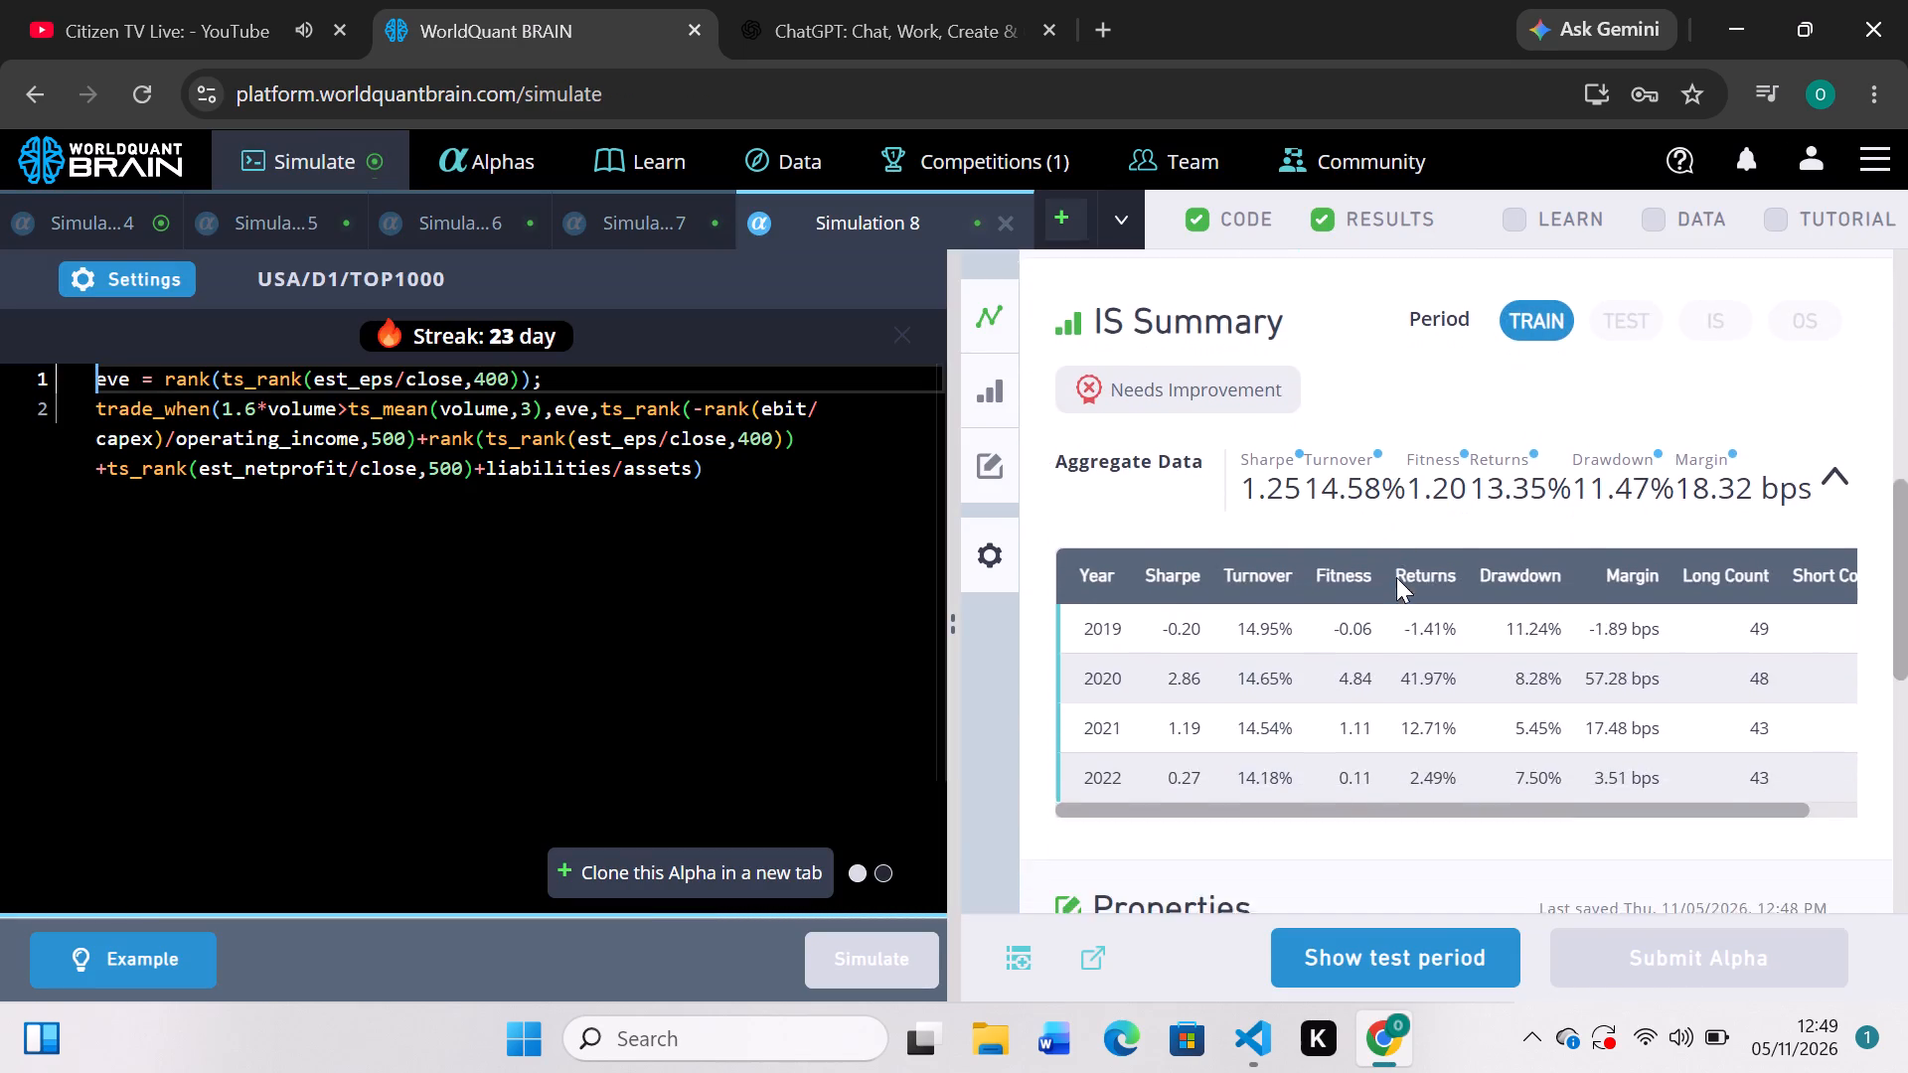
scroll(1396, 577, "up", 3)
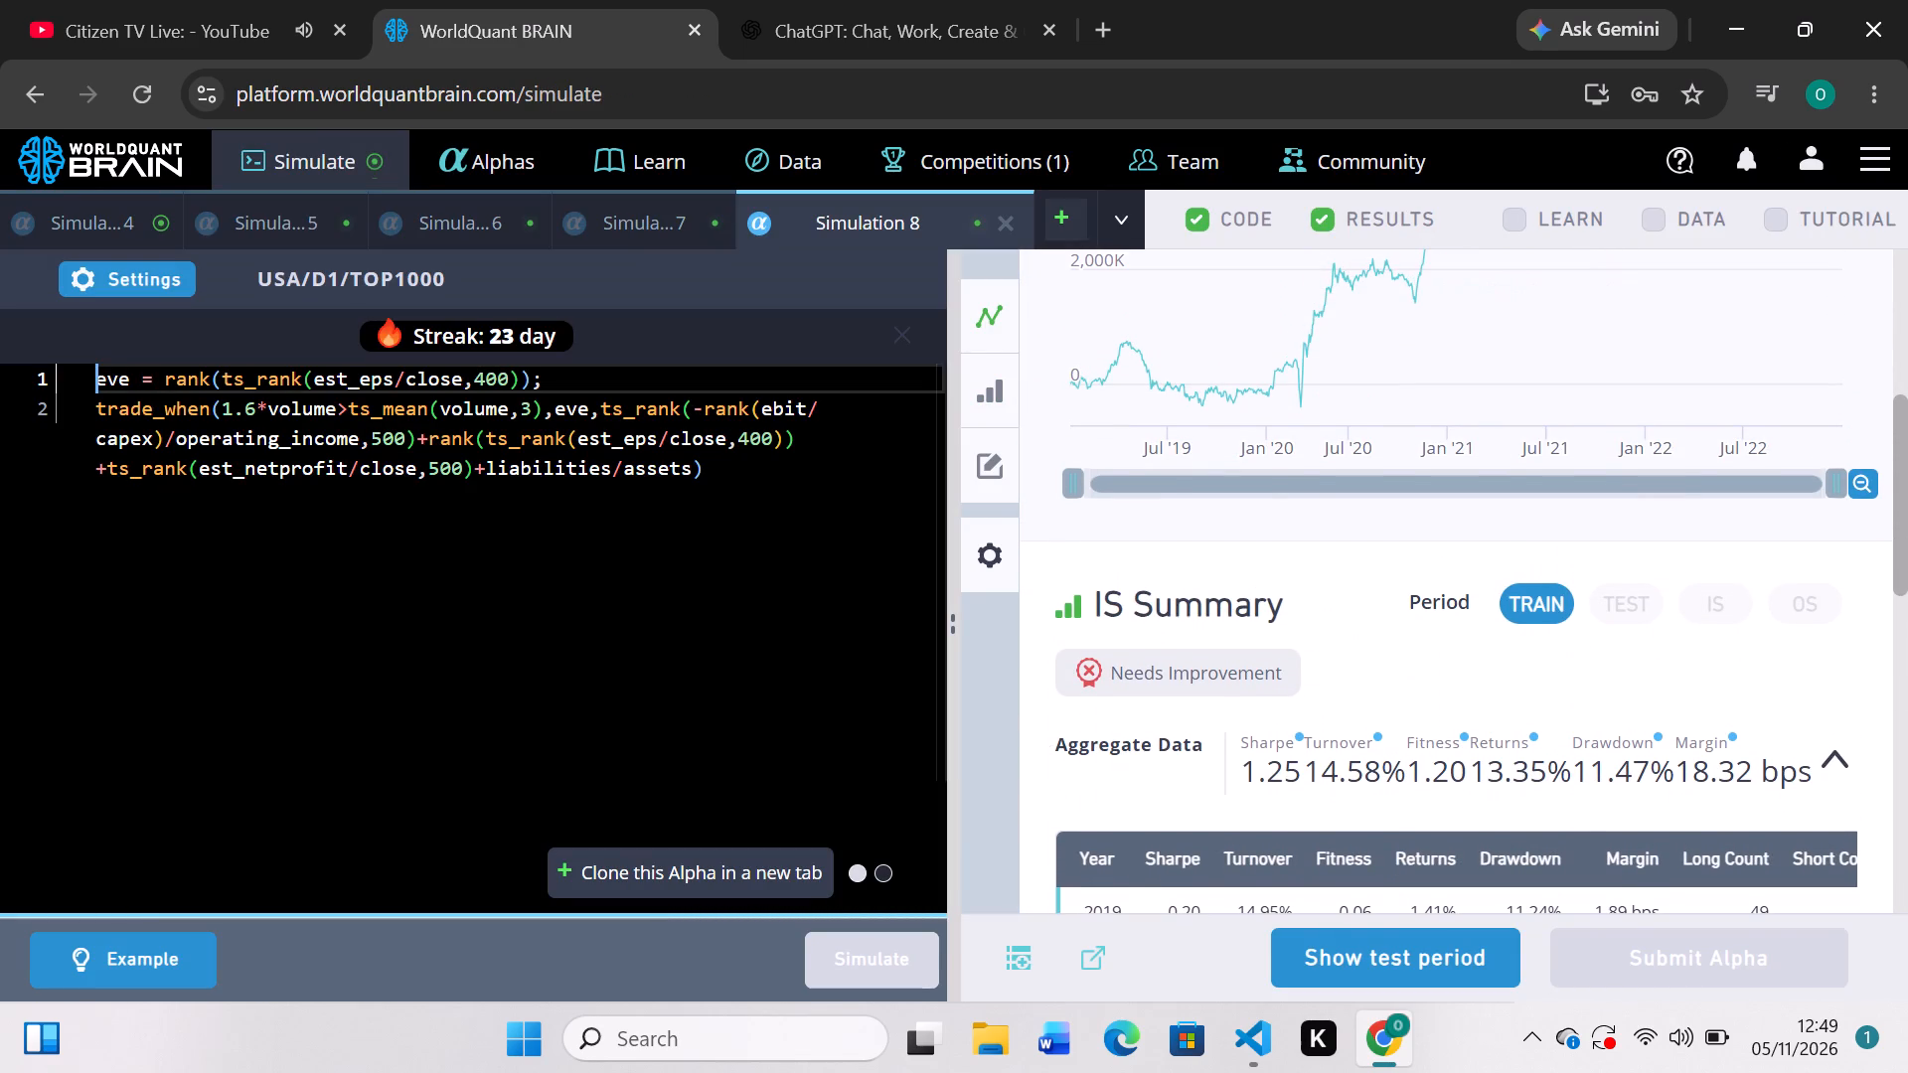
left_click(692, 470)
key("BackSpace")
key("BackSpace")
key("BackSpace")
key("BackSpace")
key("BackSpace")
key("BackSpace")
key("BackSpace")
key("BackSpace")
key("BackSpace")
key("BackSpace")
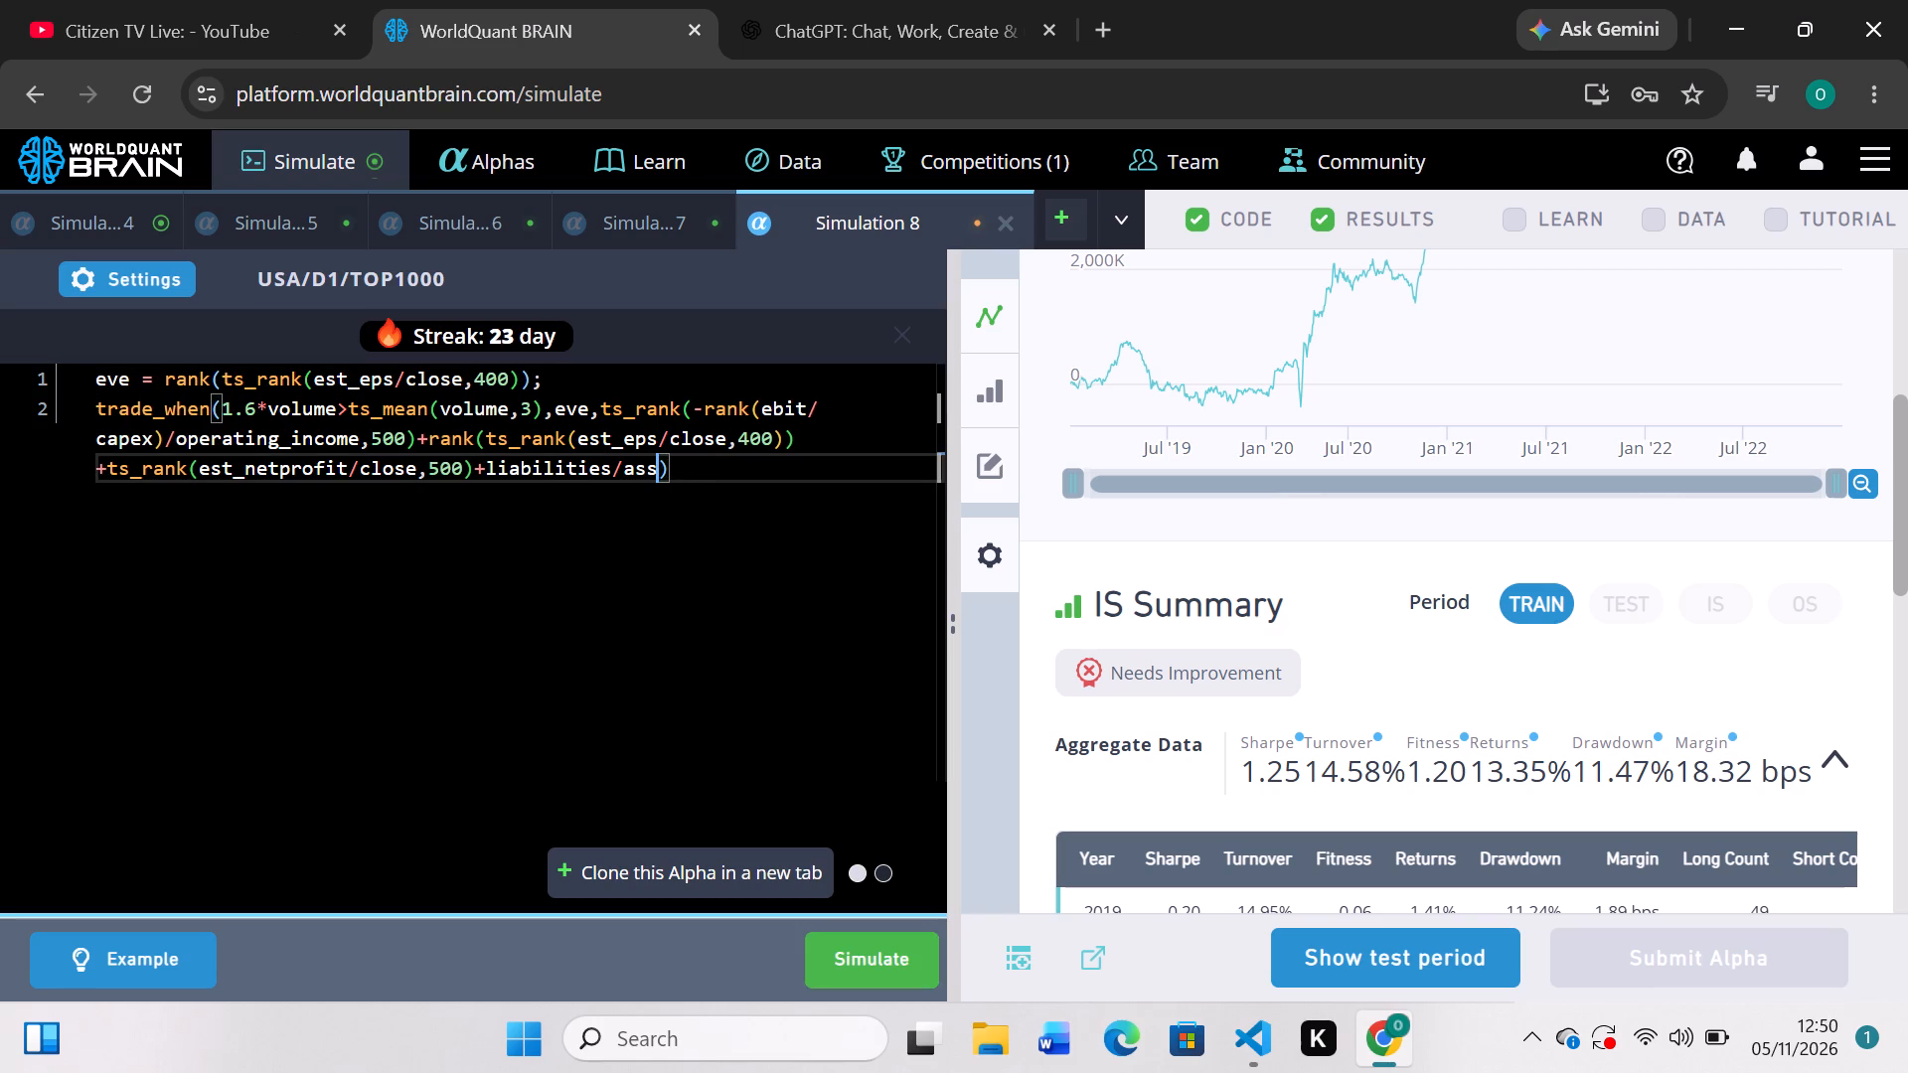
key("BackSpace")
key("BackSpace")
key("BackSpace")
key("BackSpace")
key("BackSpace")
key("BackSpace")
key("BackSpace")
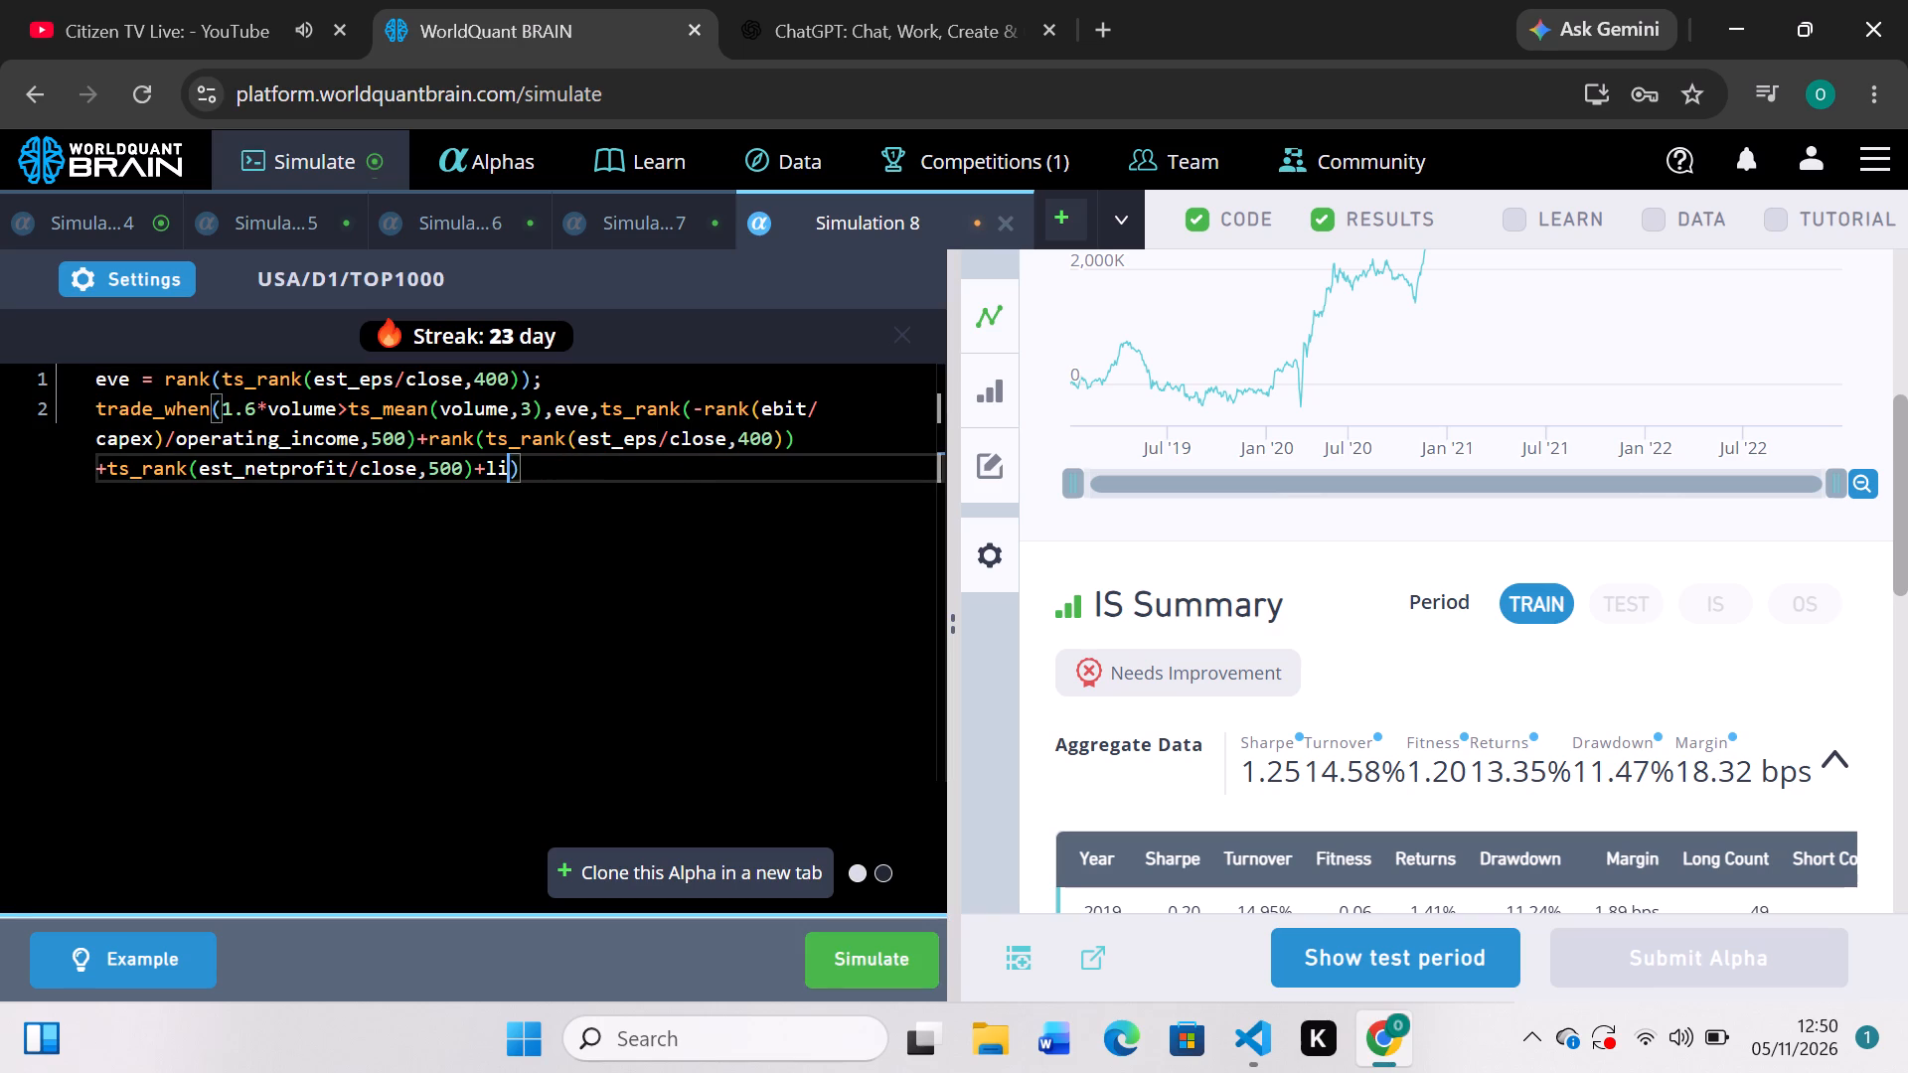
key("BackSpace")
key("BackSpace")
left_click(834, 950)
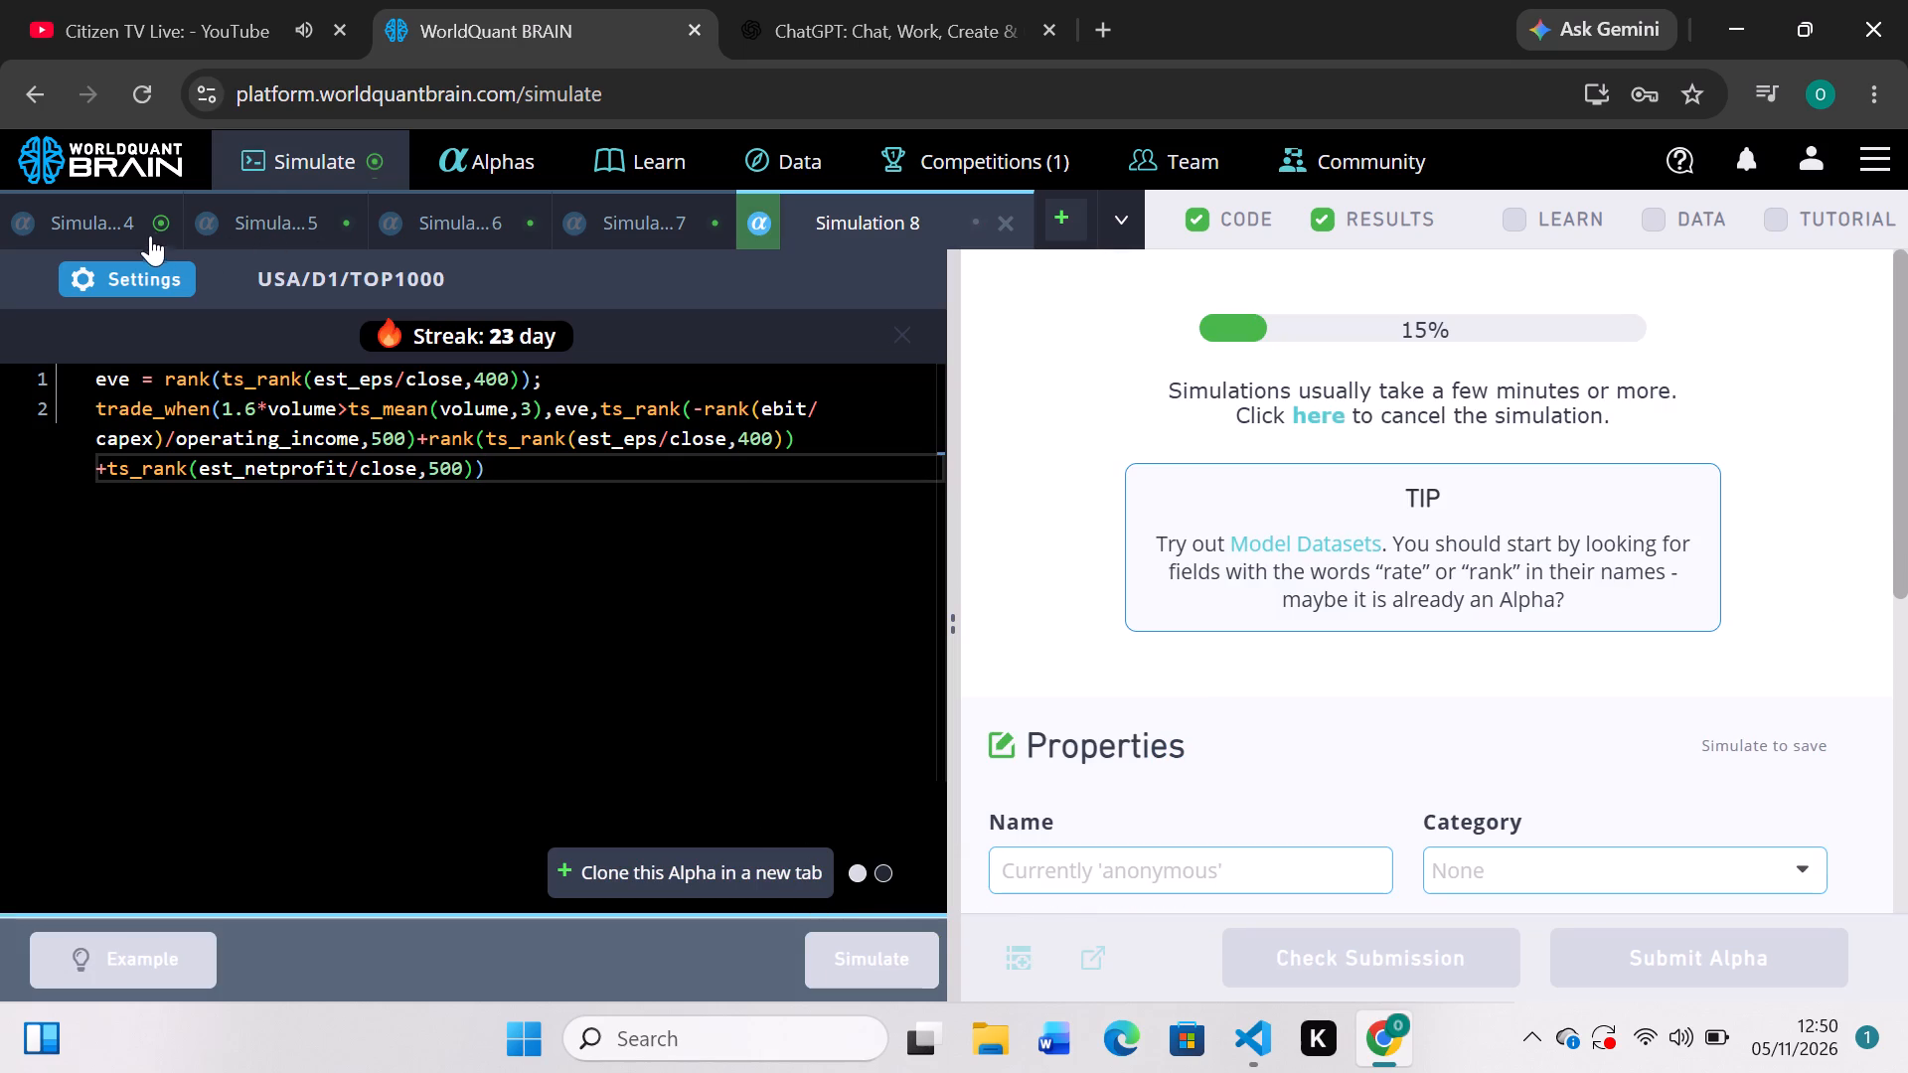
Review Simulation 4's chart and IS Summary, including the results with the test period shown.
left_click(145, 233)
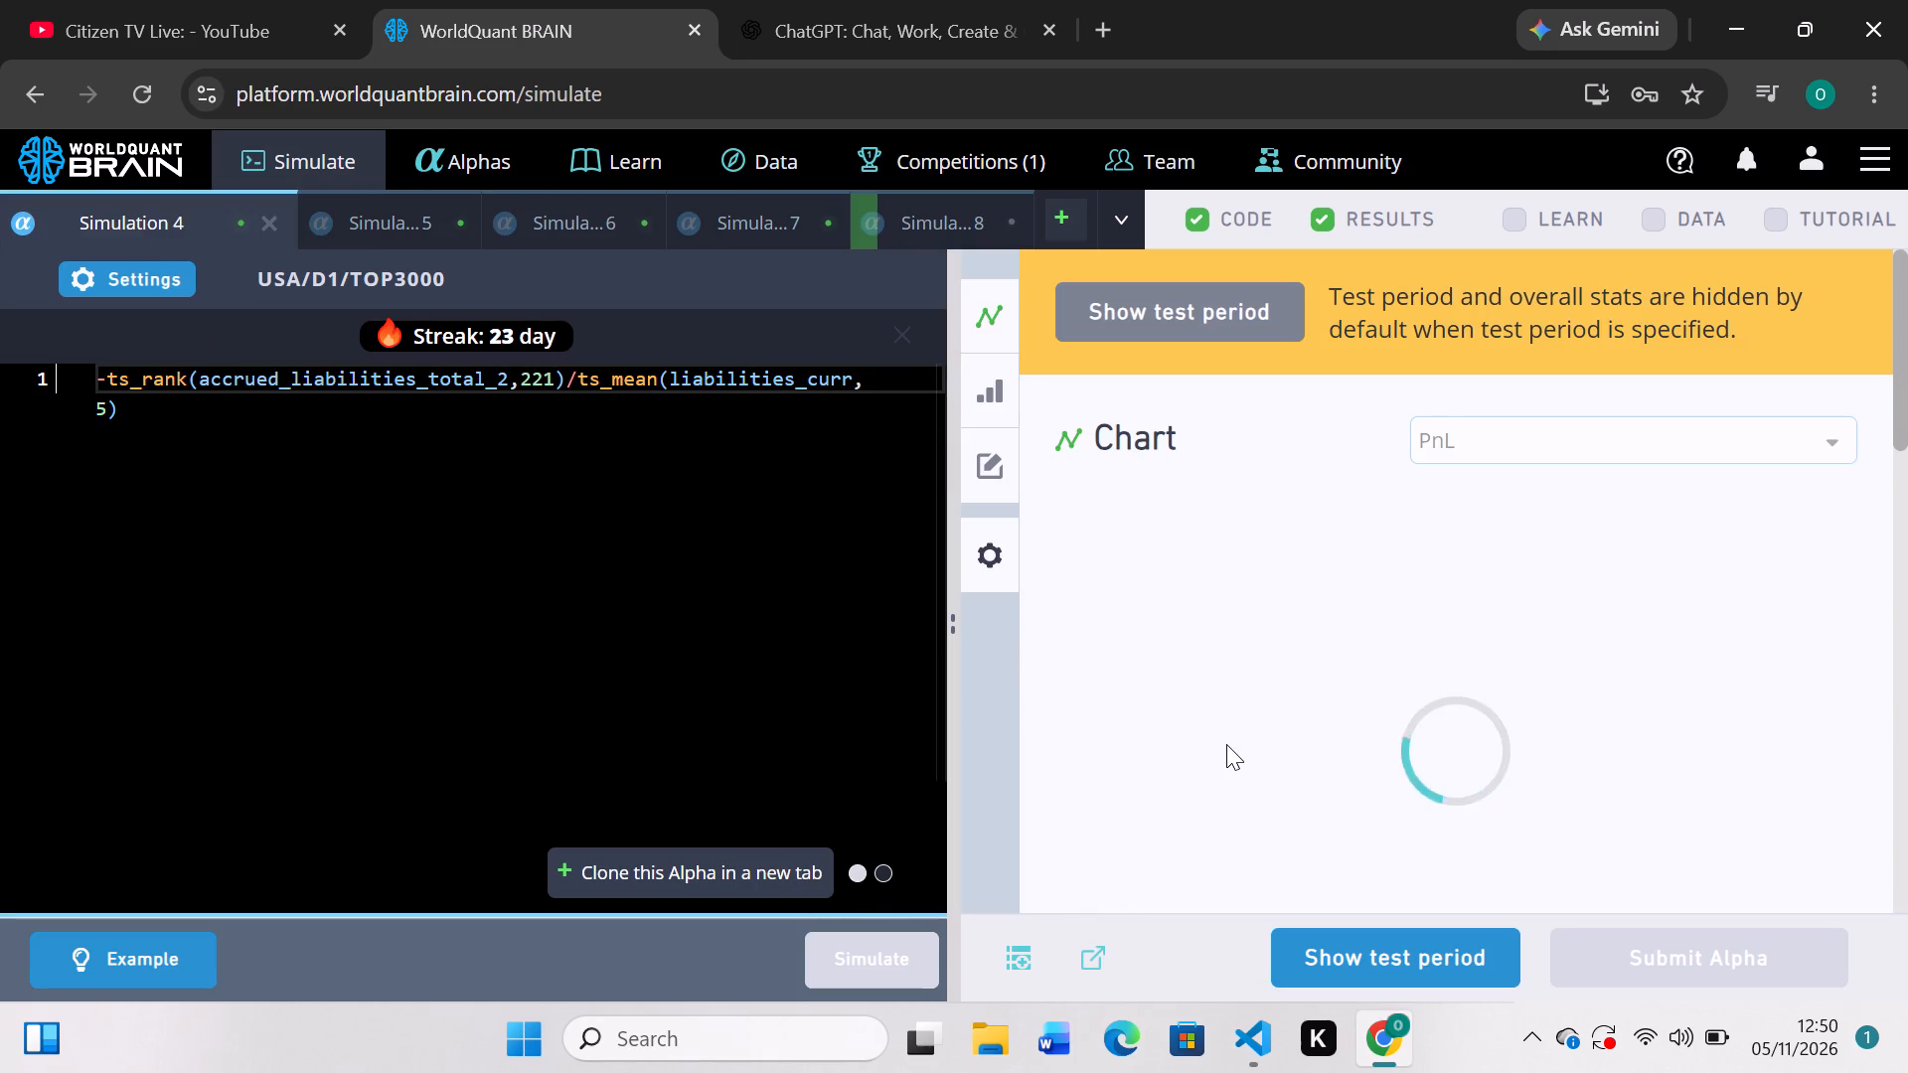
scroll(1226, 744, "down", 3)
scroll(1226, 744, "up", 2)
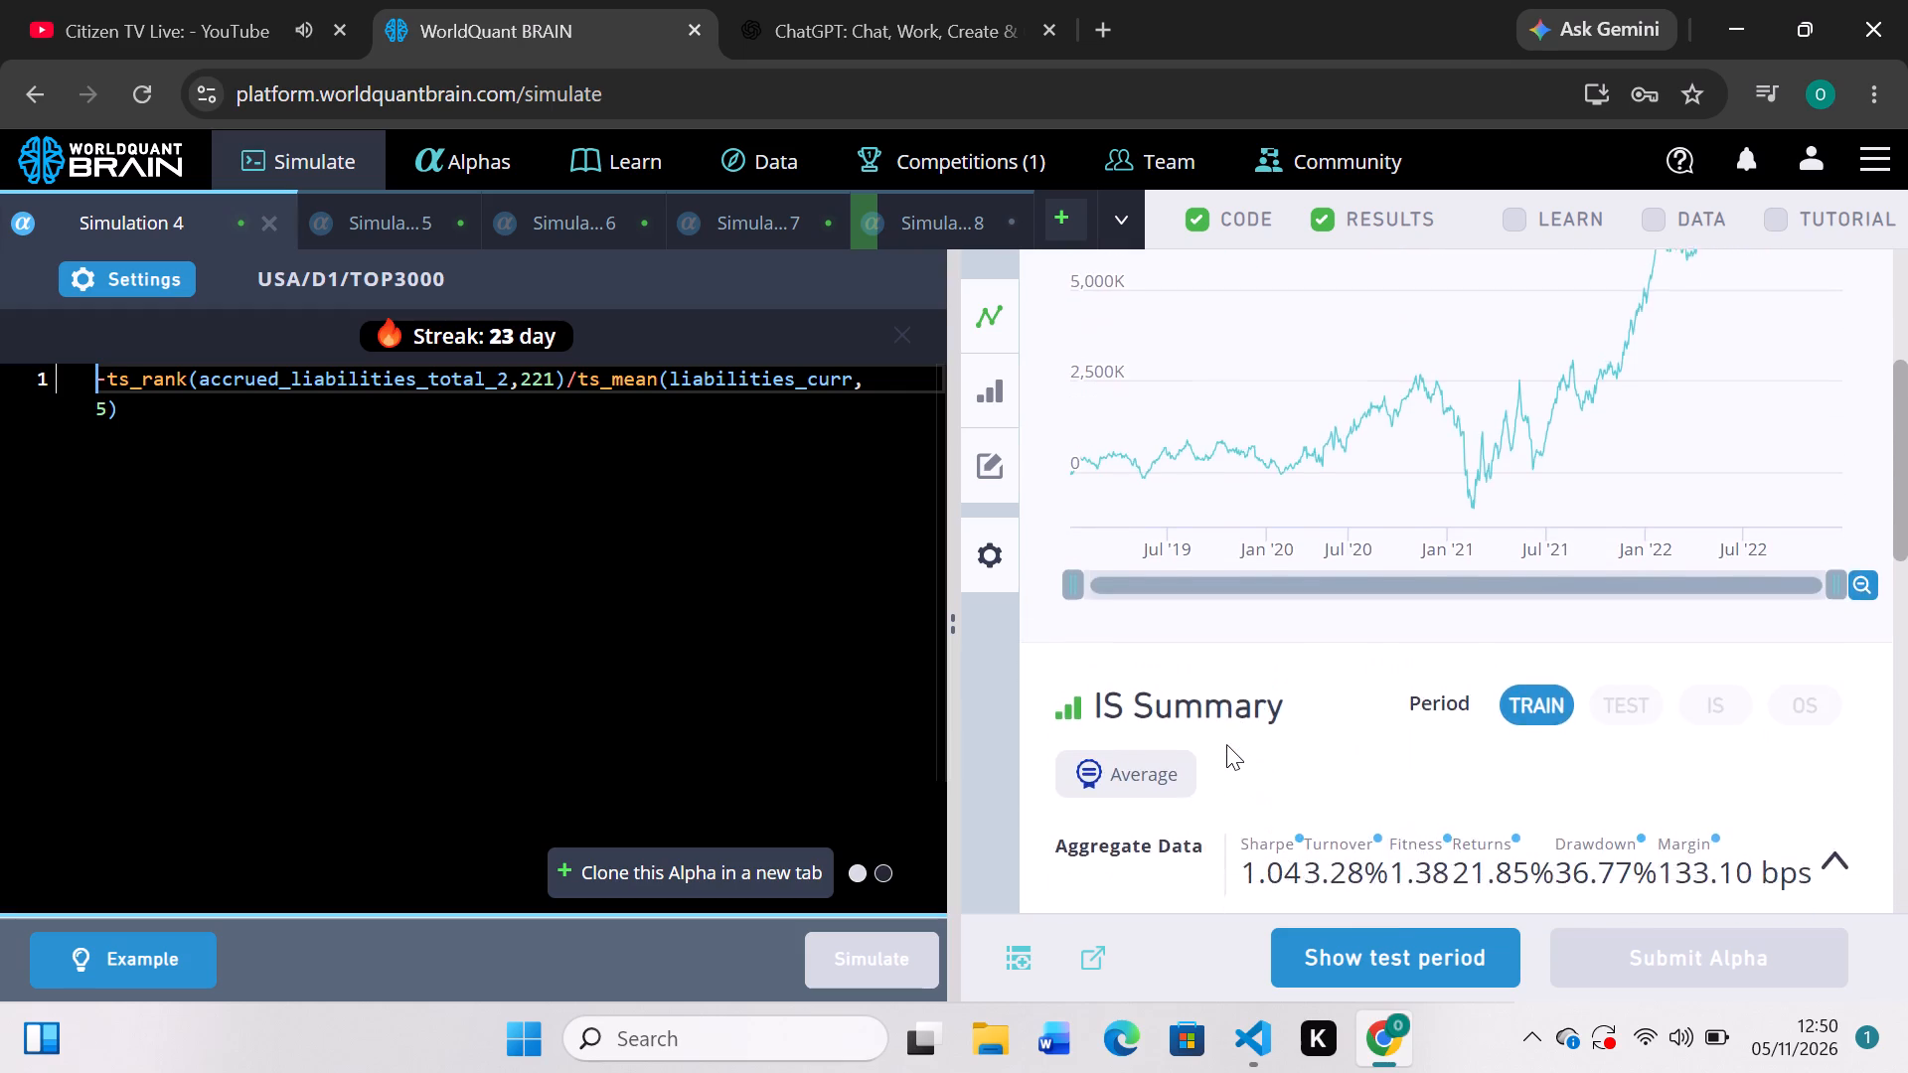
scroll(1226, 744, "up", 1)
scroll(1226, 744, "down", 2)
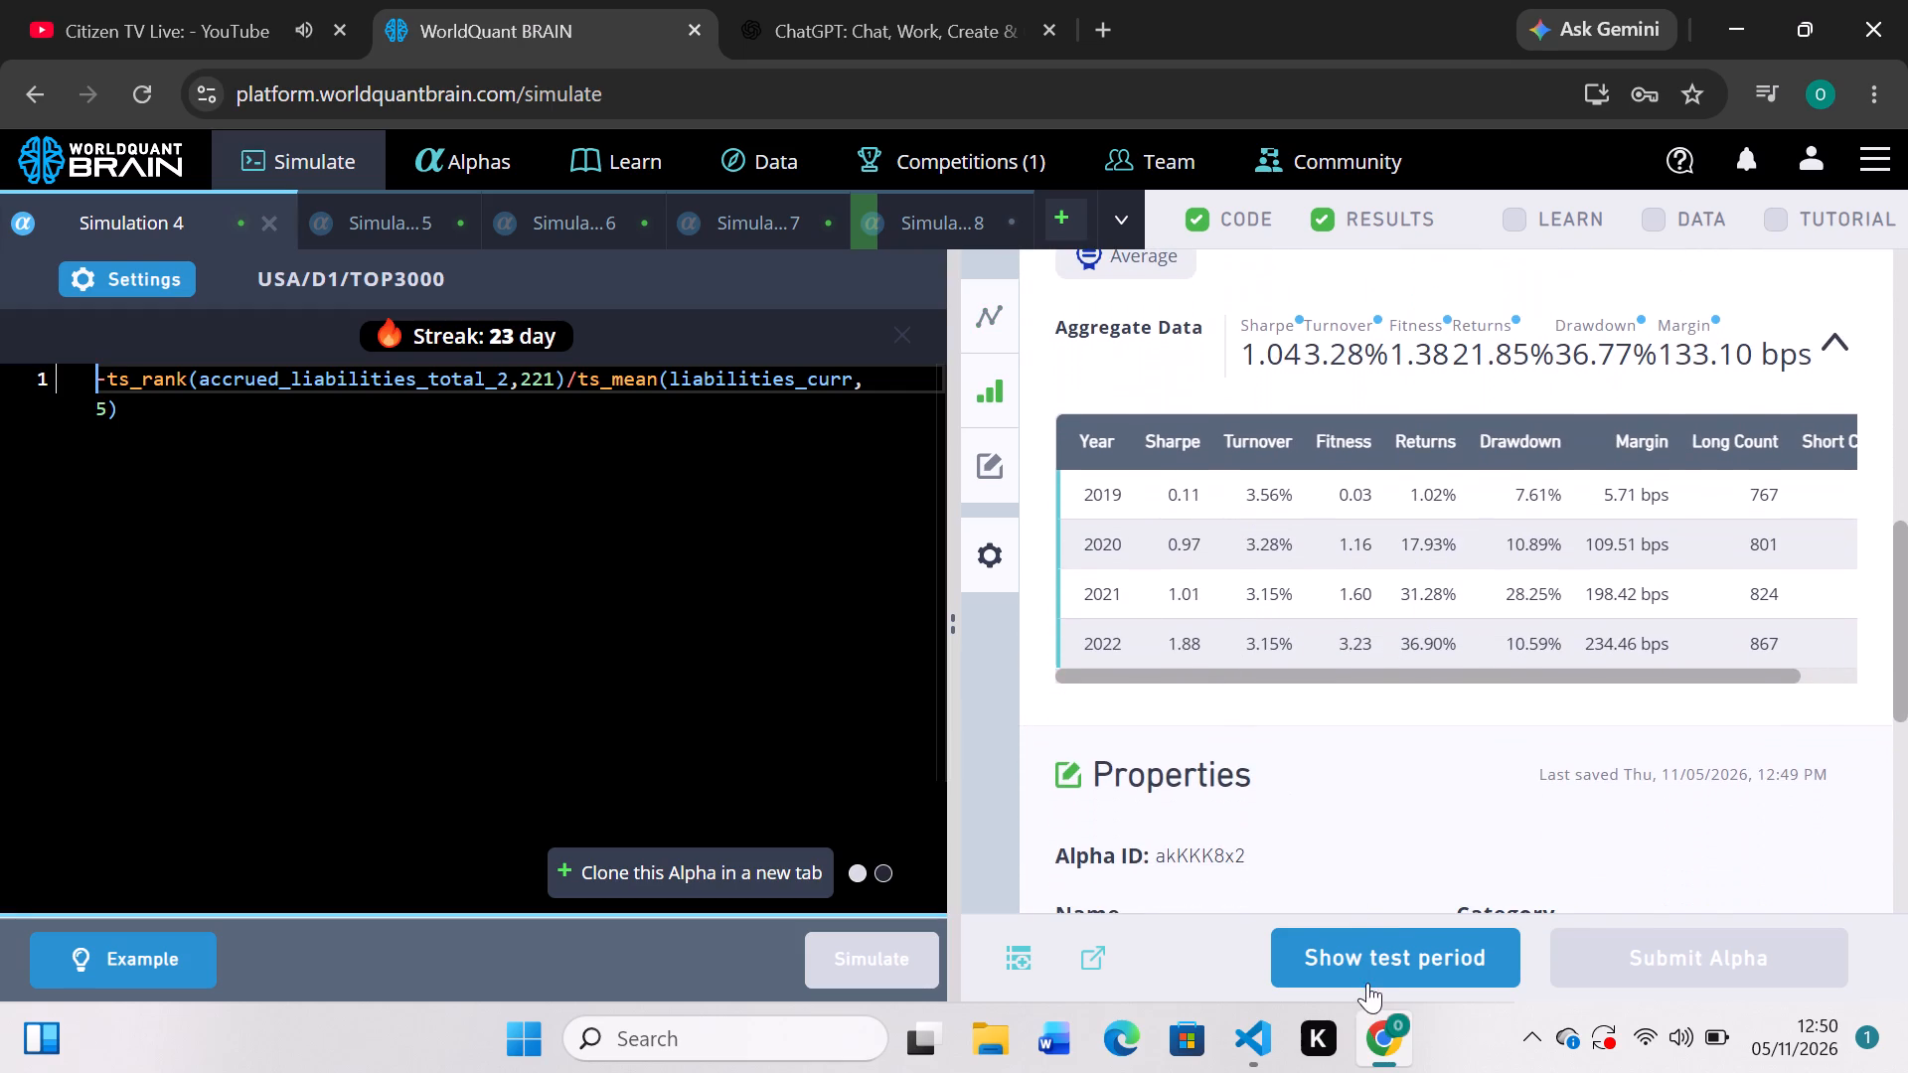
left_click(1366, 967)
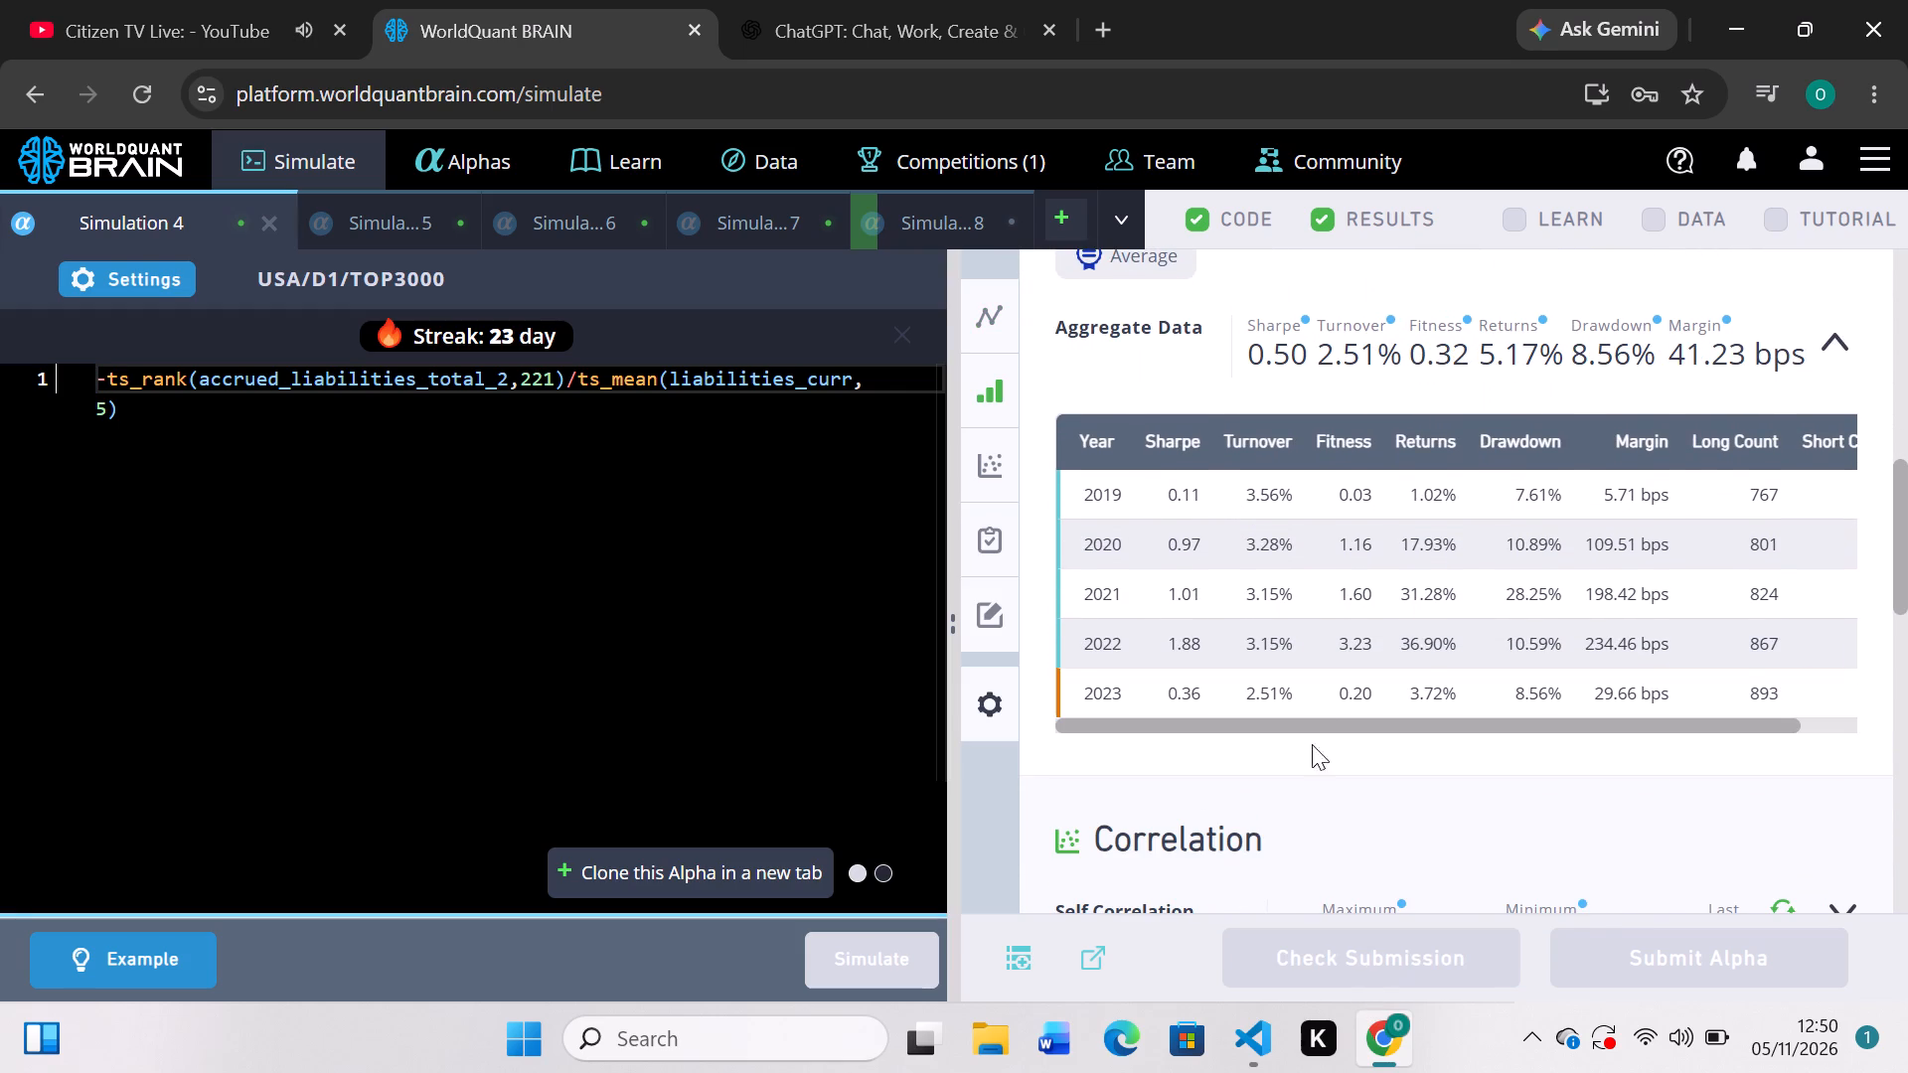
scroll(1315, 699, "down", 2)
scroll(1315, 699, "up", 2)
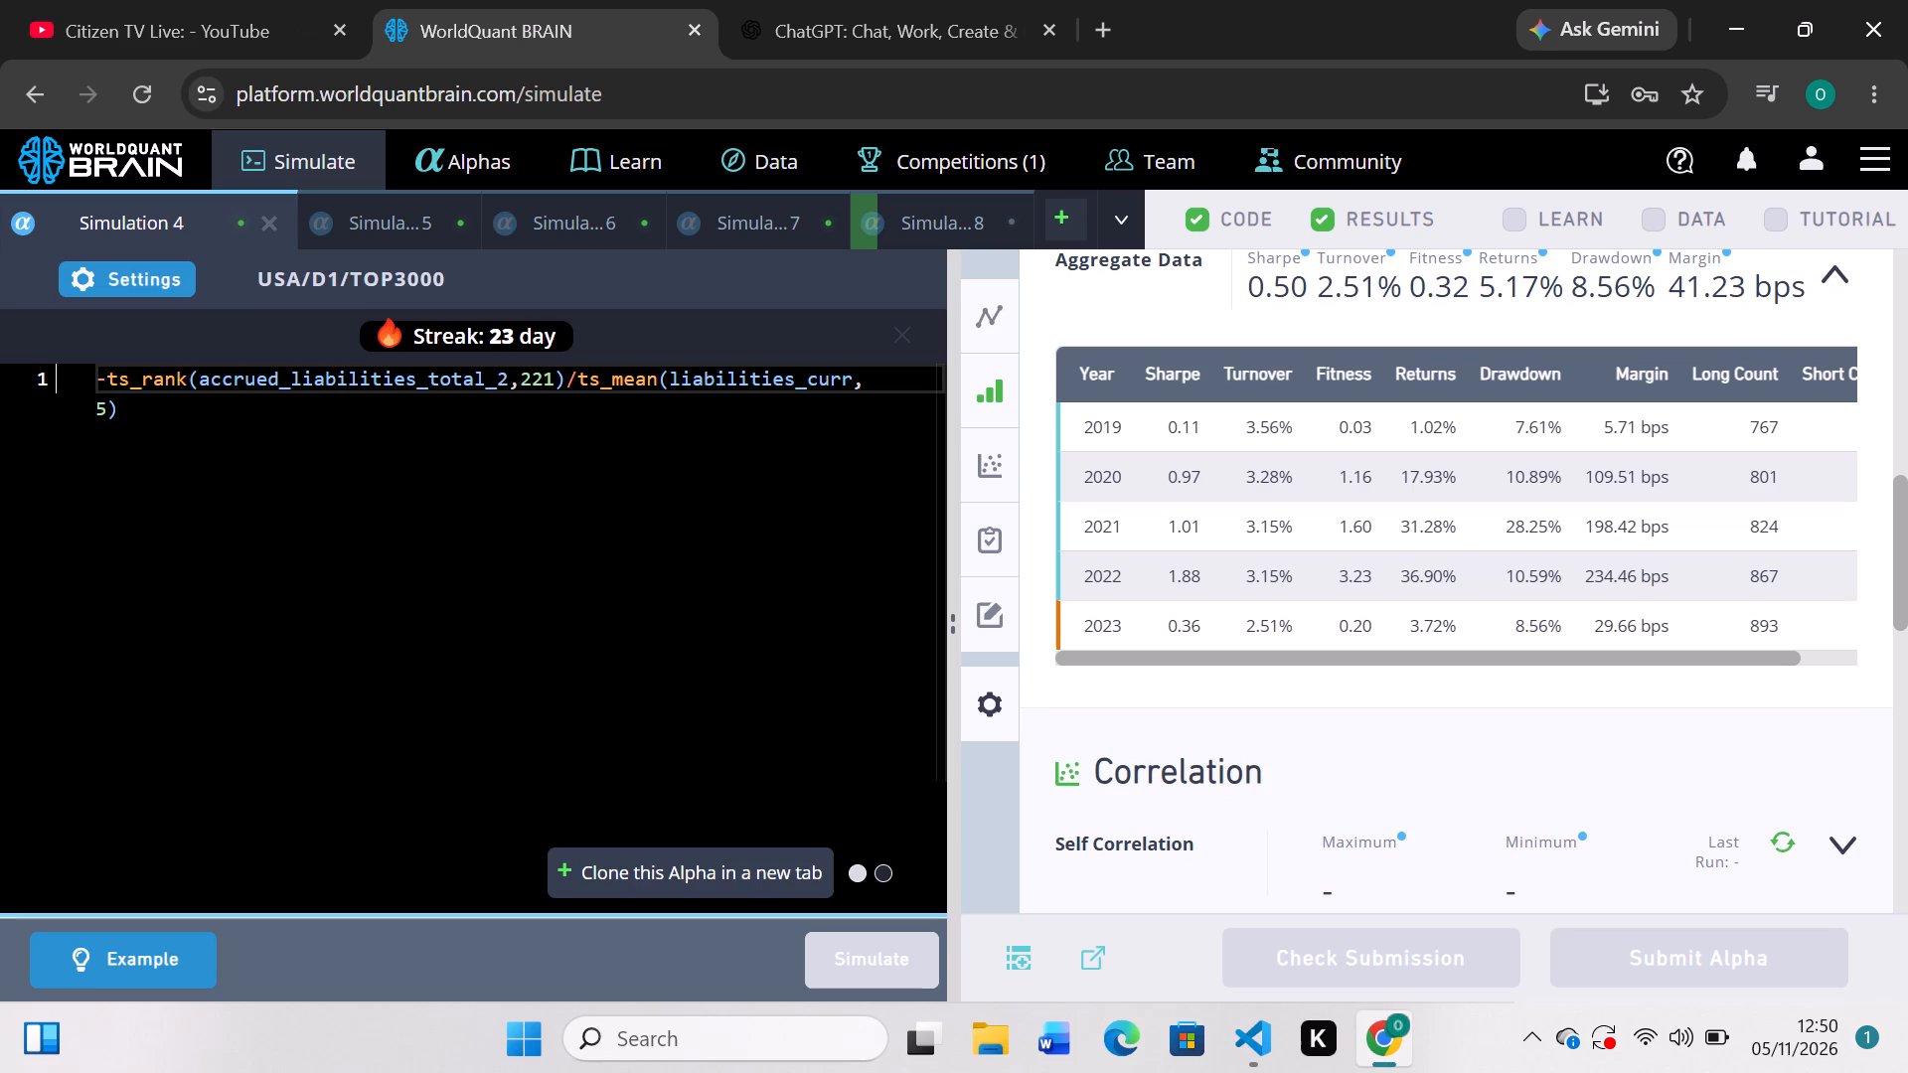
Append *-scl12_buzz to the end of the Simulation 4 expression and run the simulation.
left_click(171, 418)
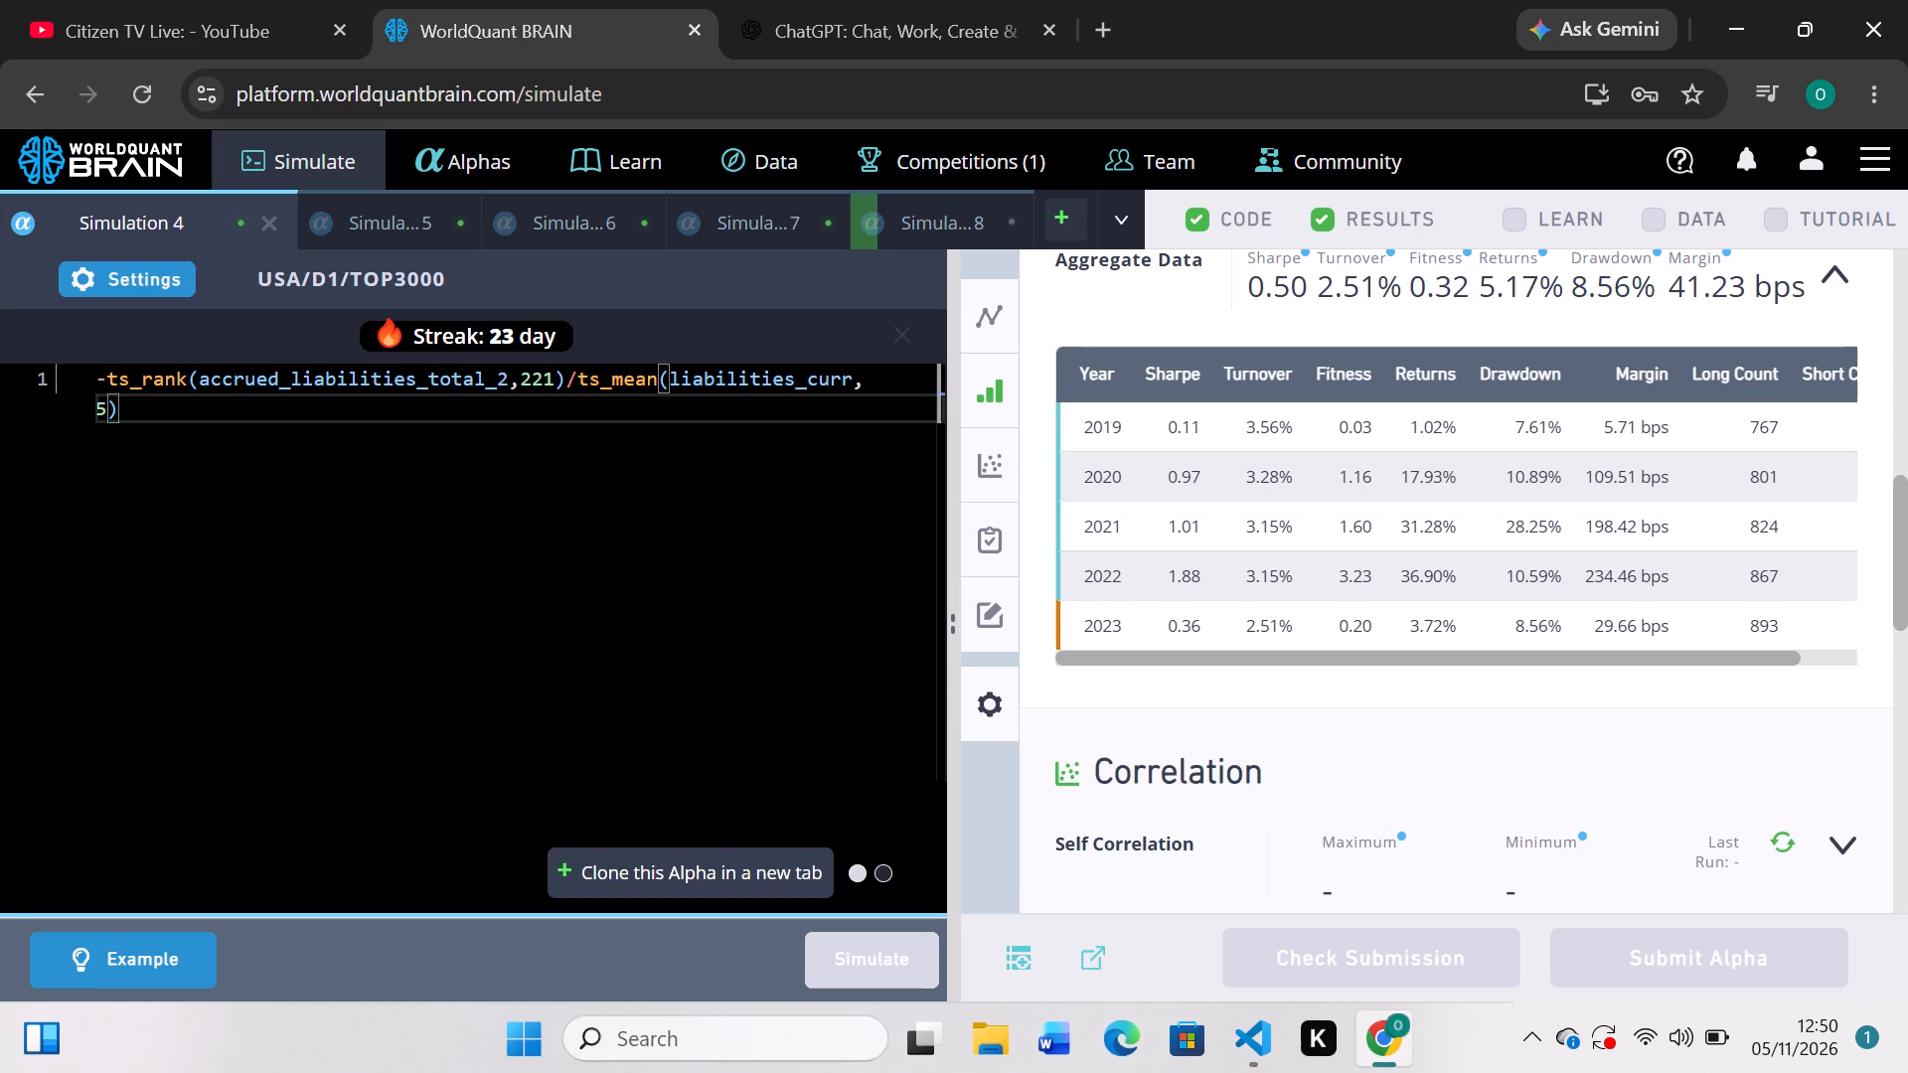
key("shift+asterisk")
key("minus")
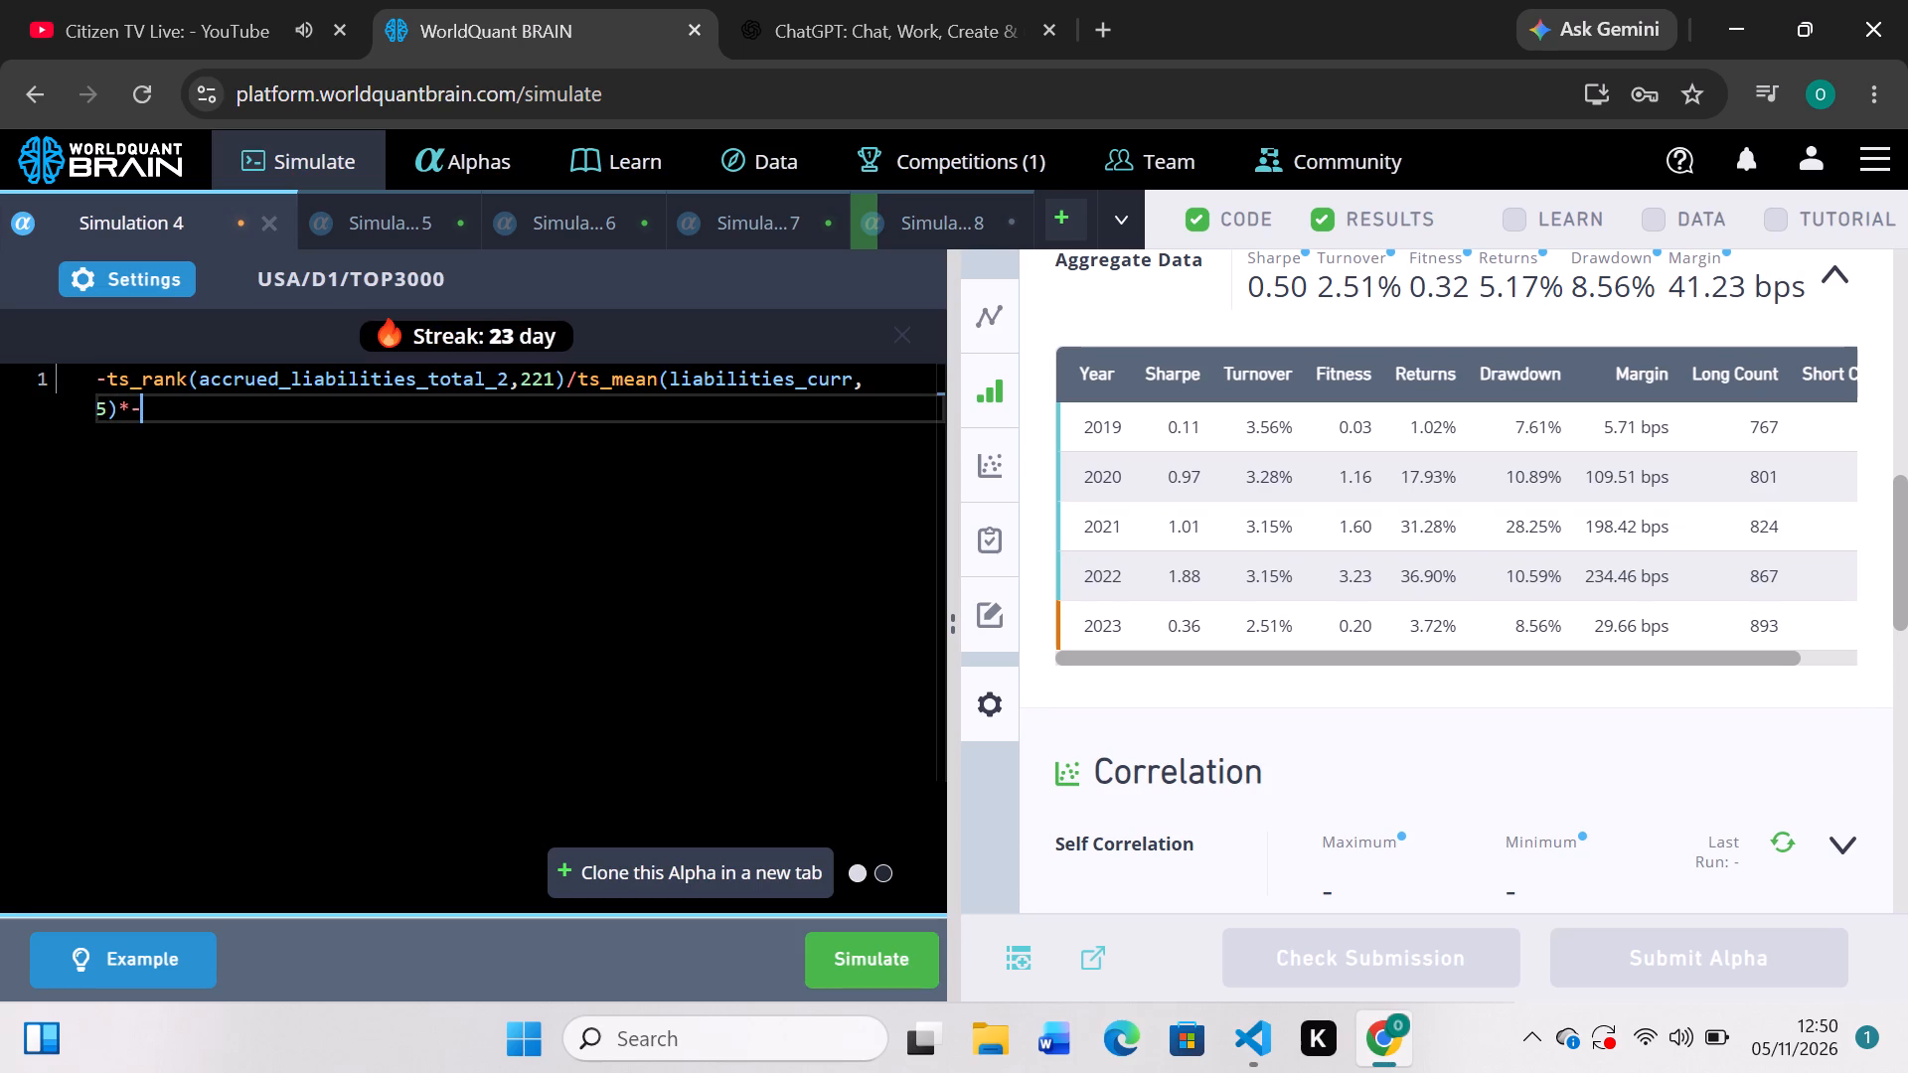
type("sc")
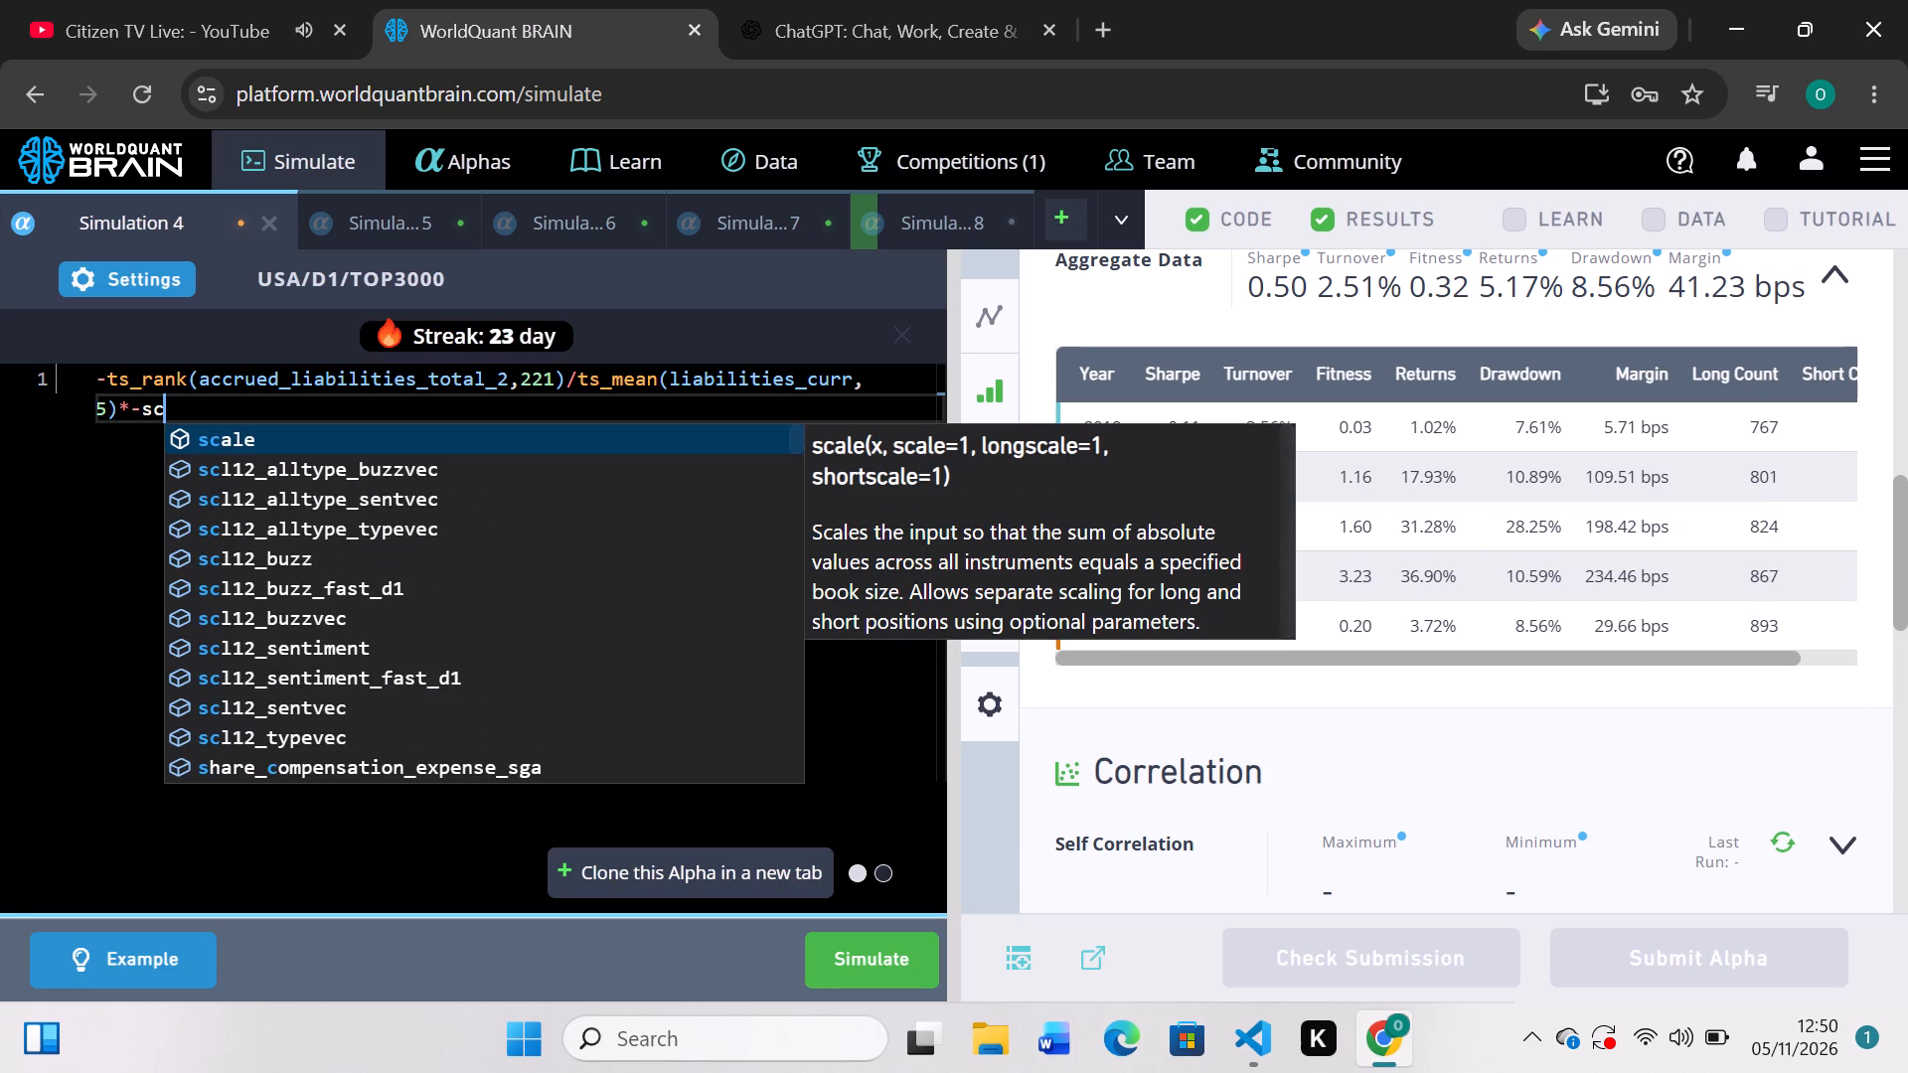
key("l")
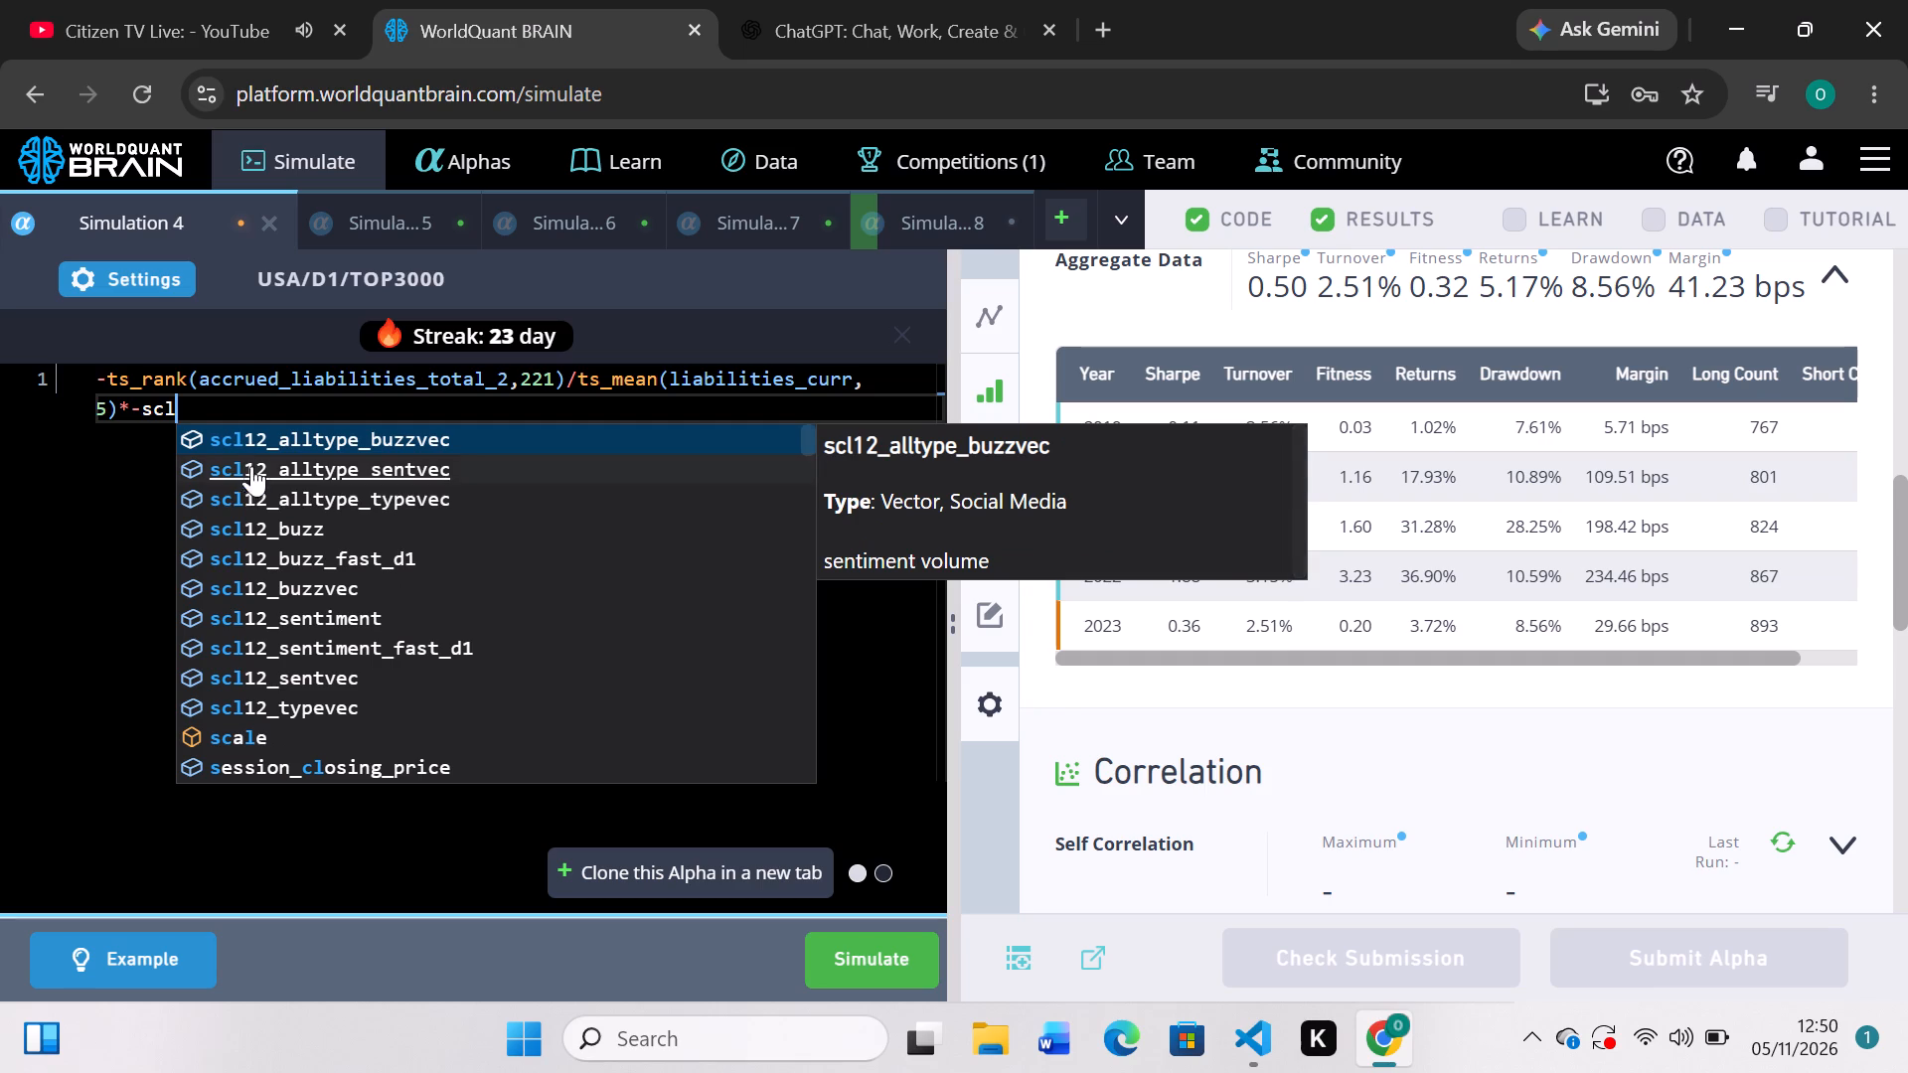
left_click(259, 522)
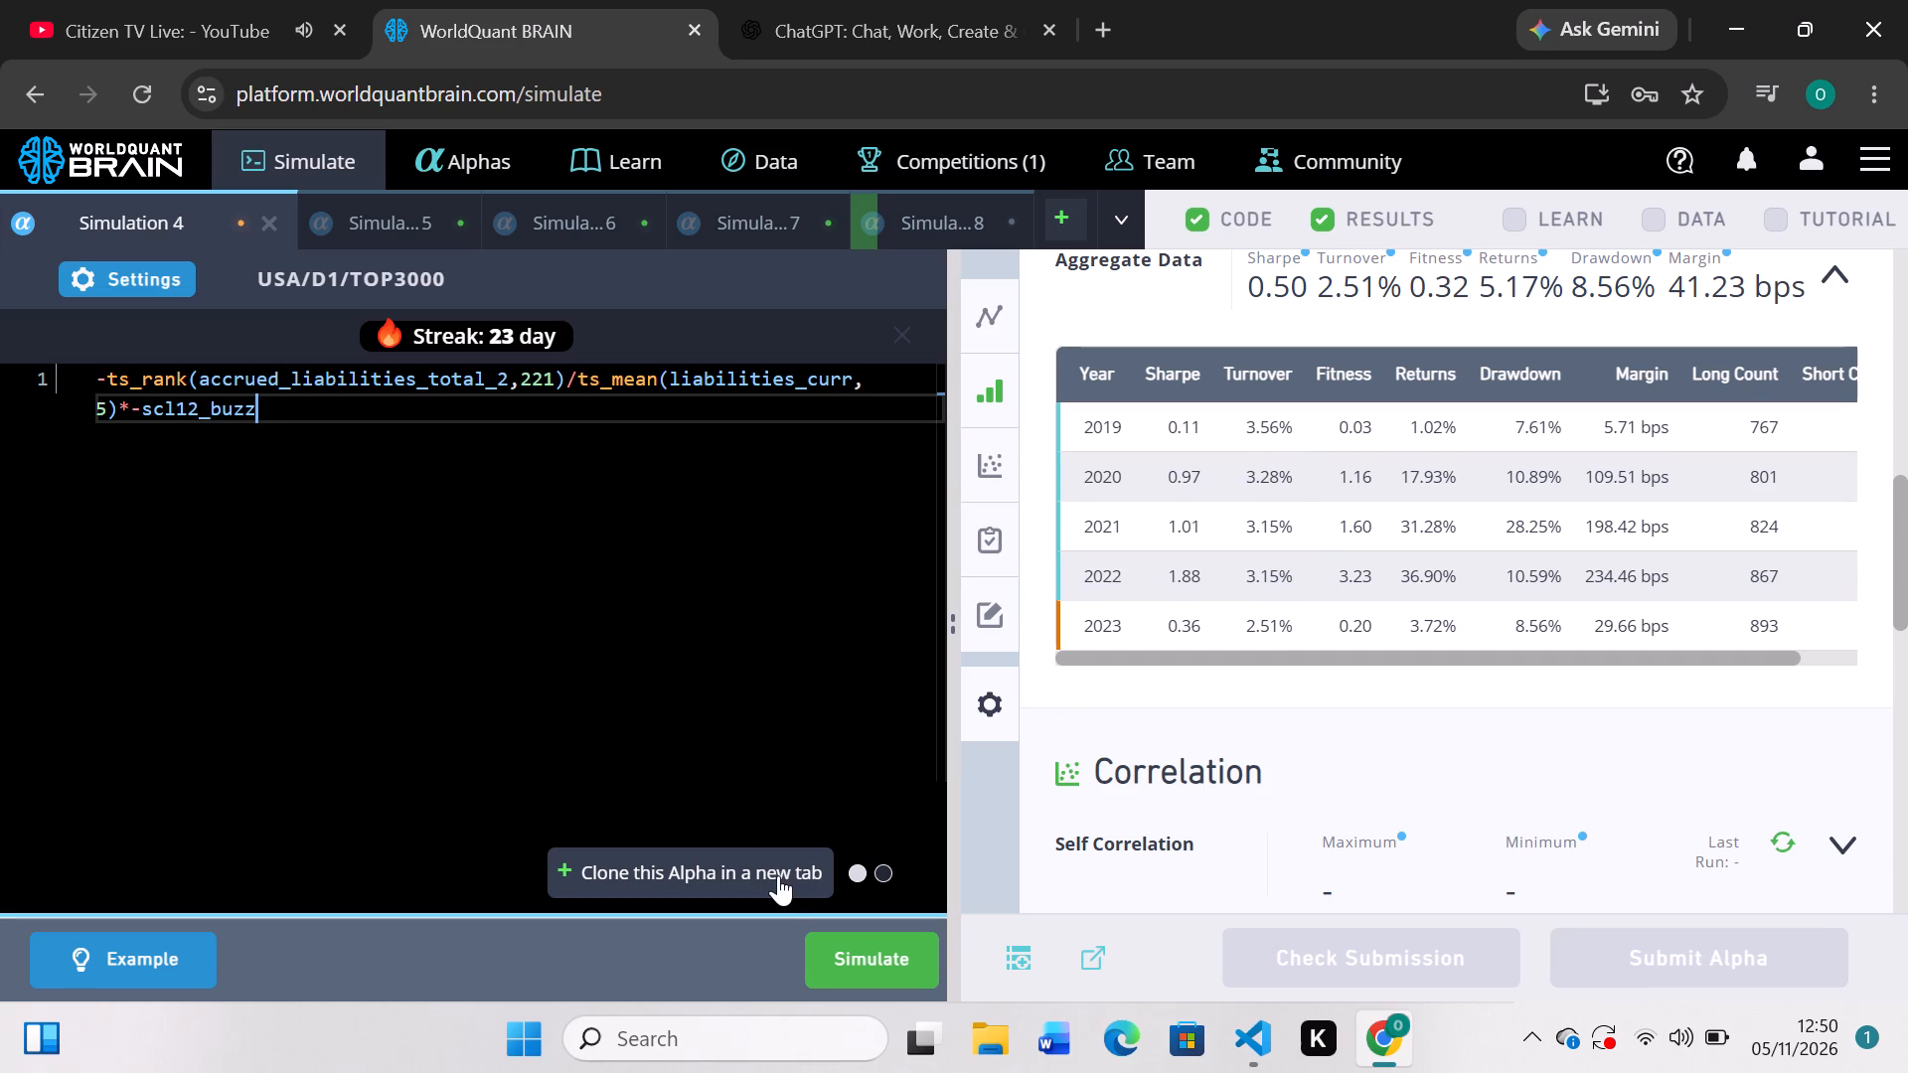
left_click(870, 956)
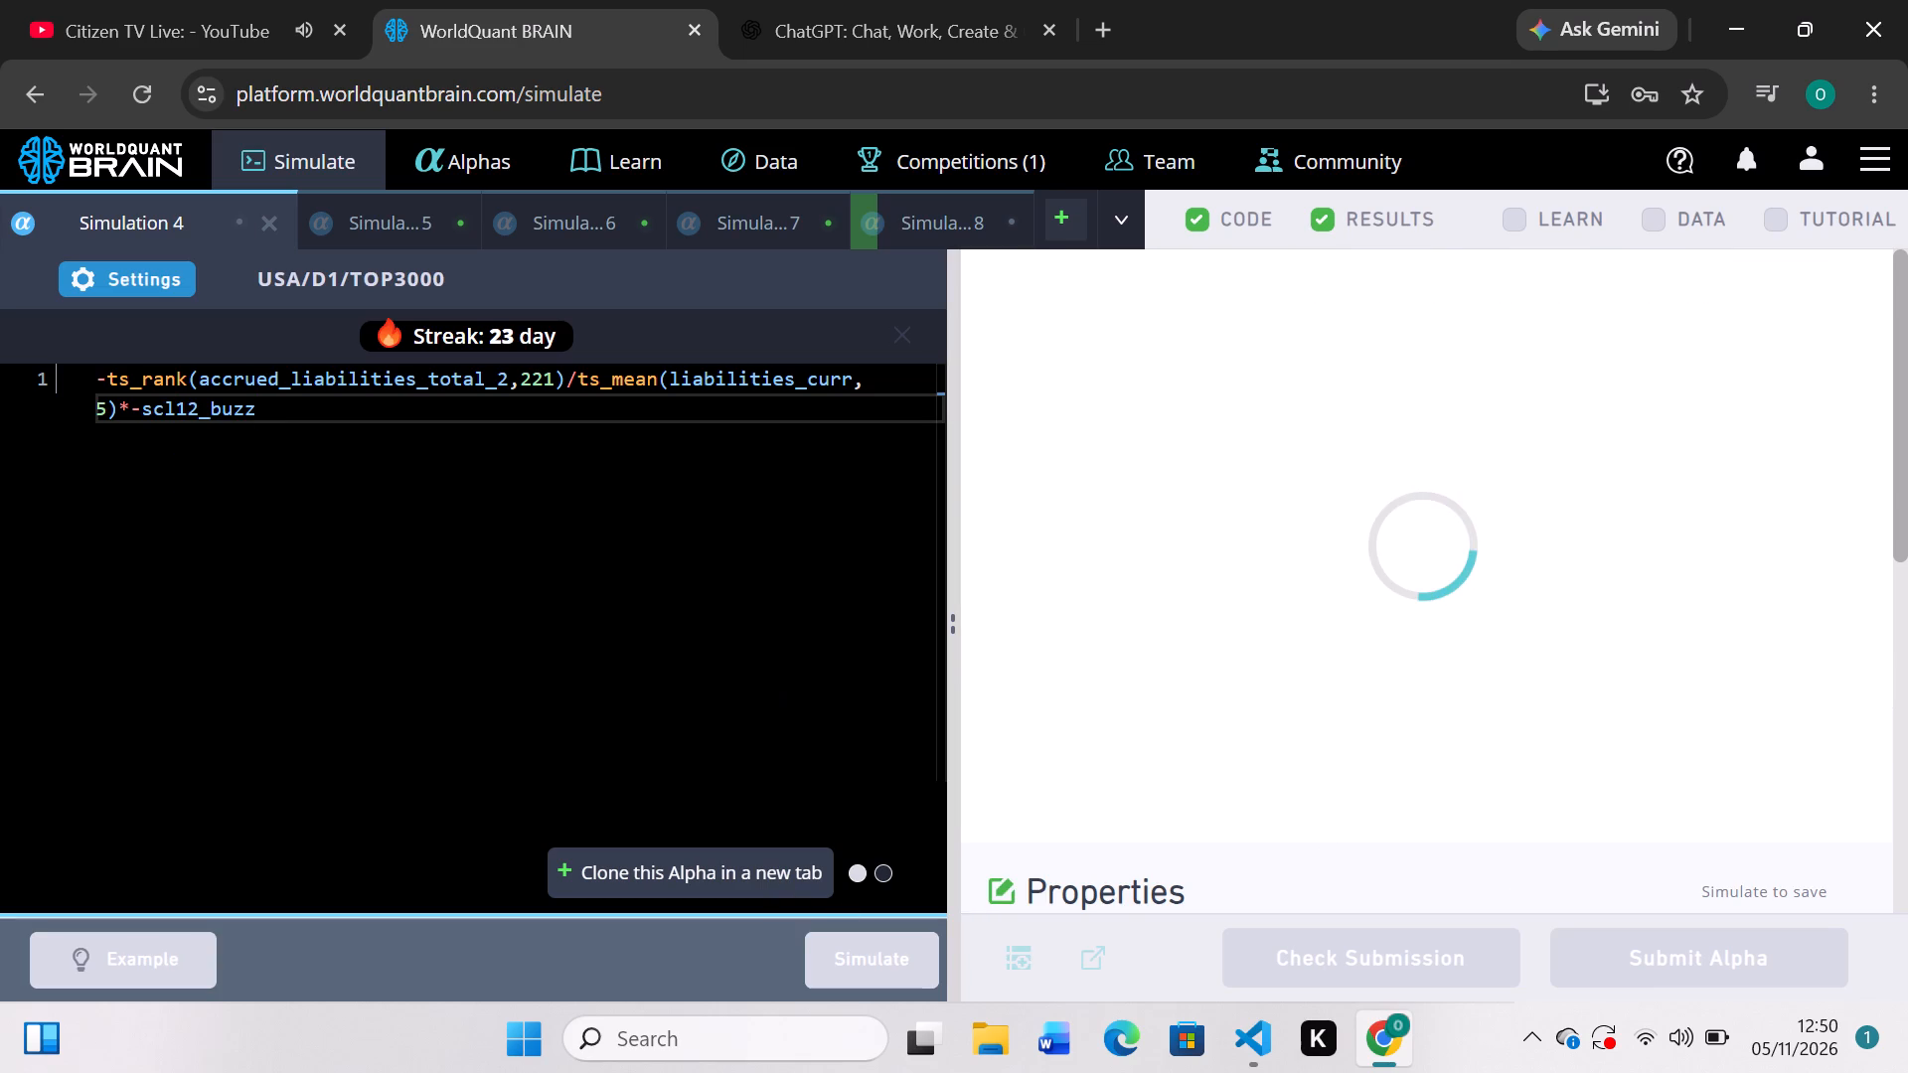
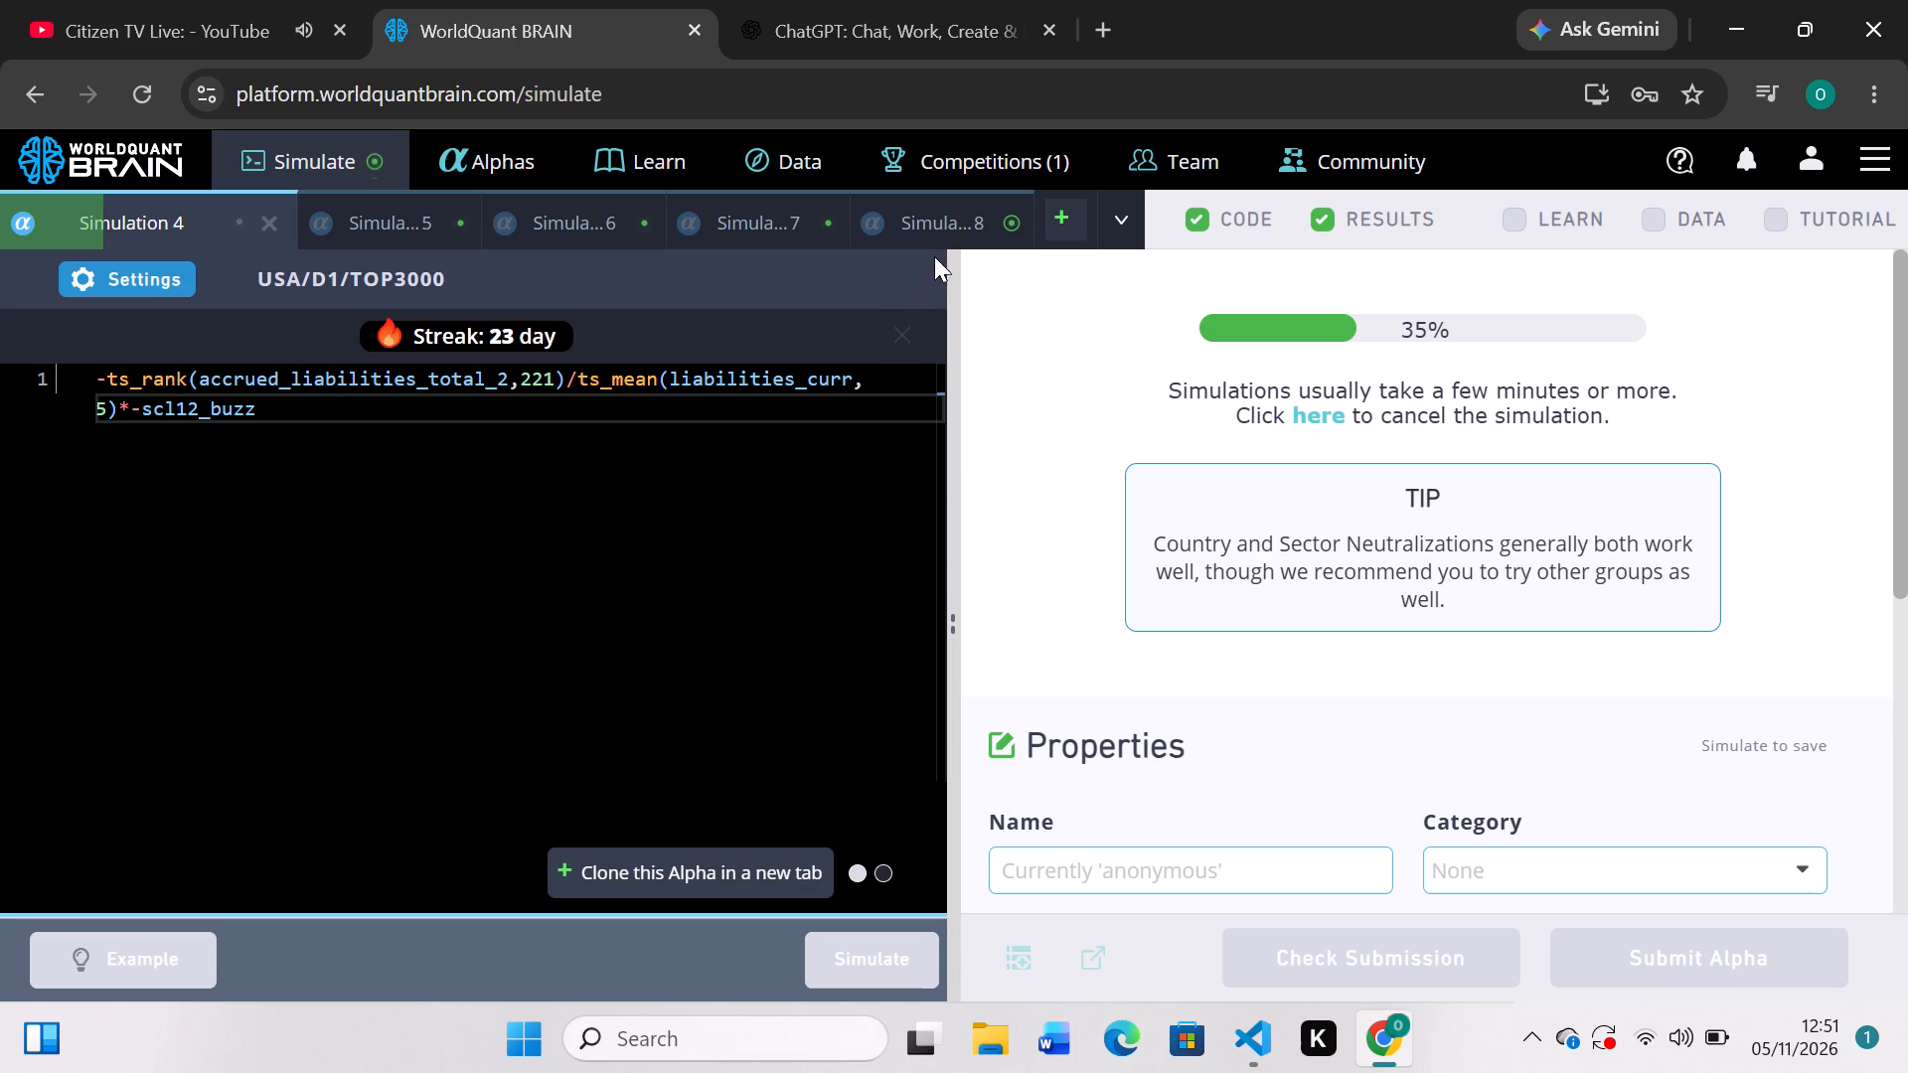
Review Simulation 8's PnL chart and the aggregate data in its IS Summary.
left_click(907, 220)
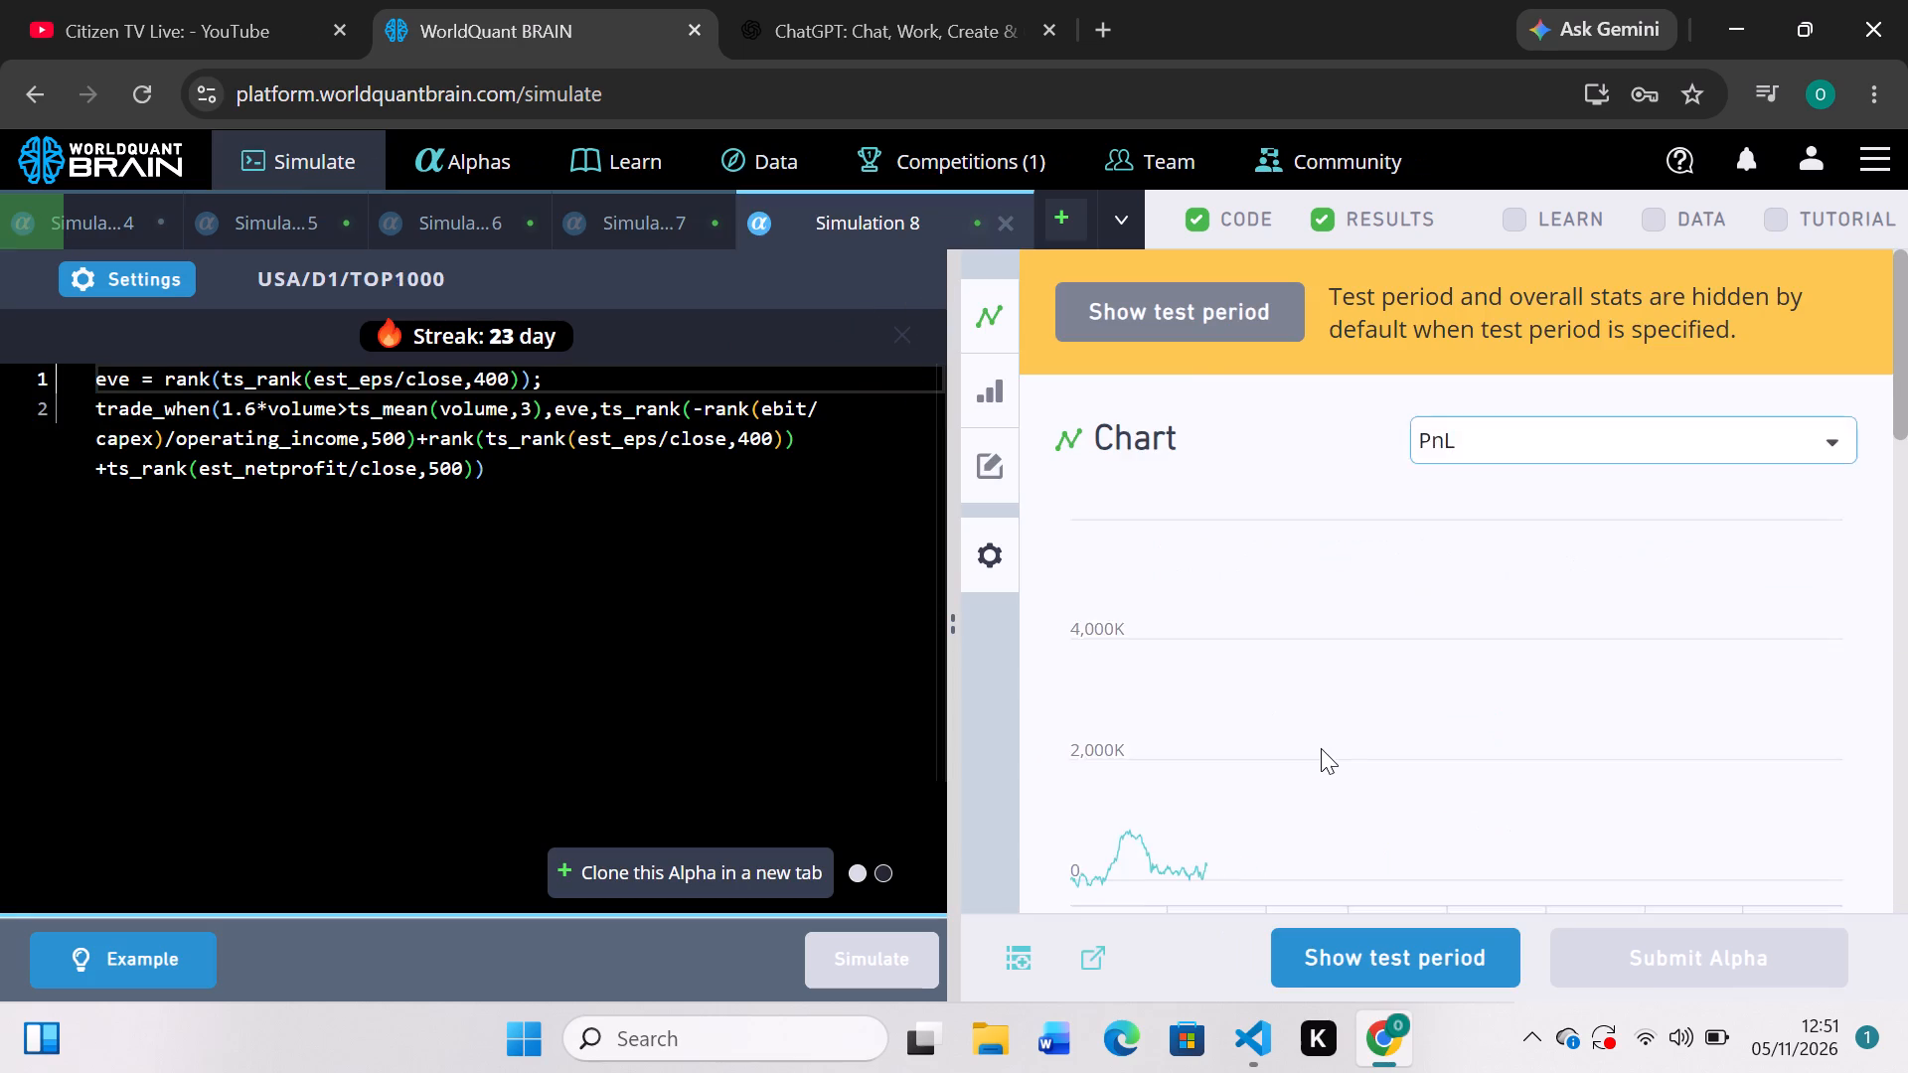
scroll(1321, 748, "down", 3)
scroll(1321, 748, "up", 3)
scroll(1321, 748, "down", 2)
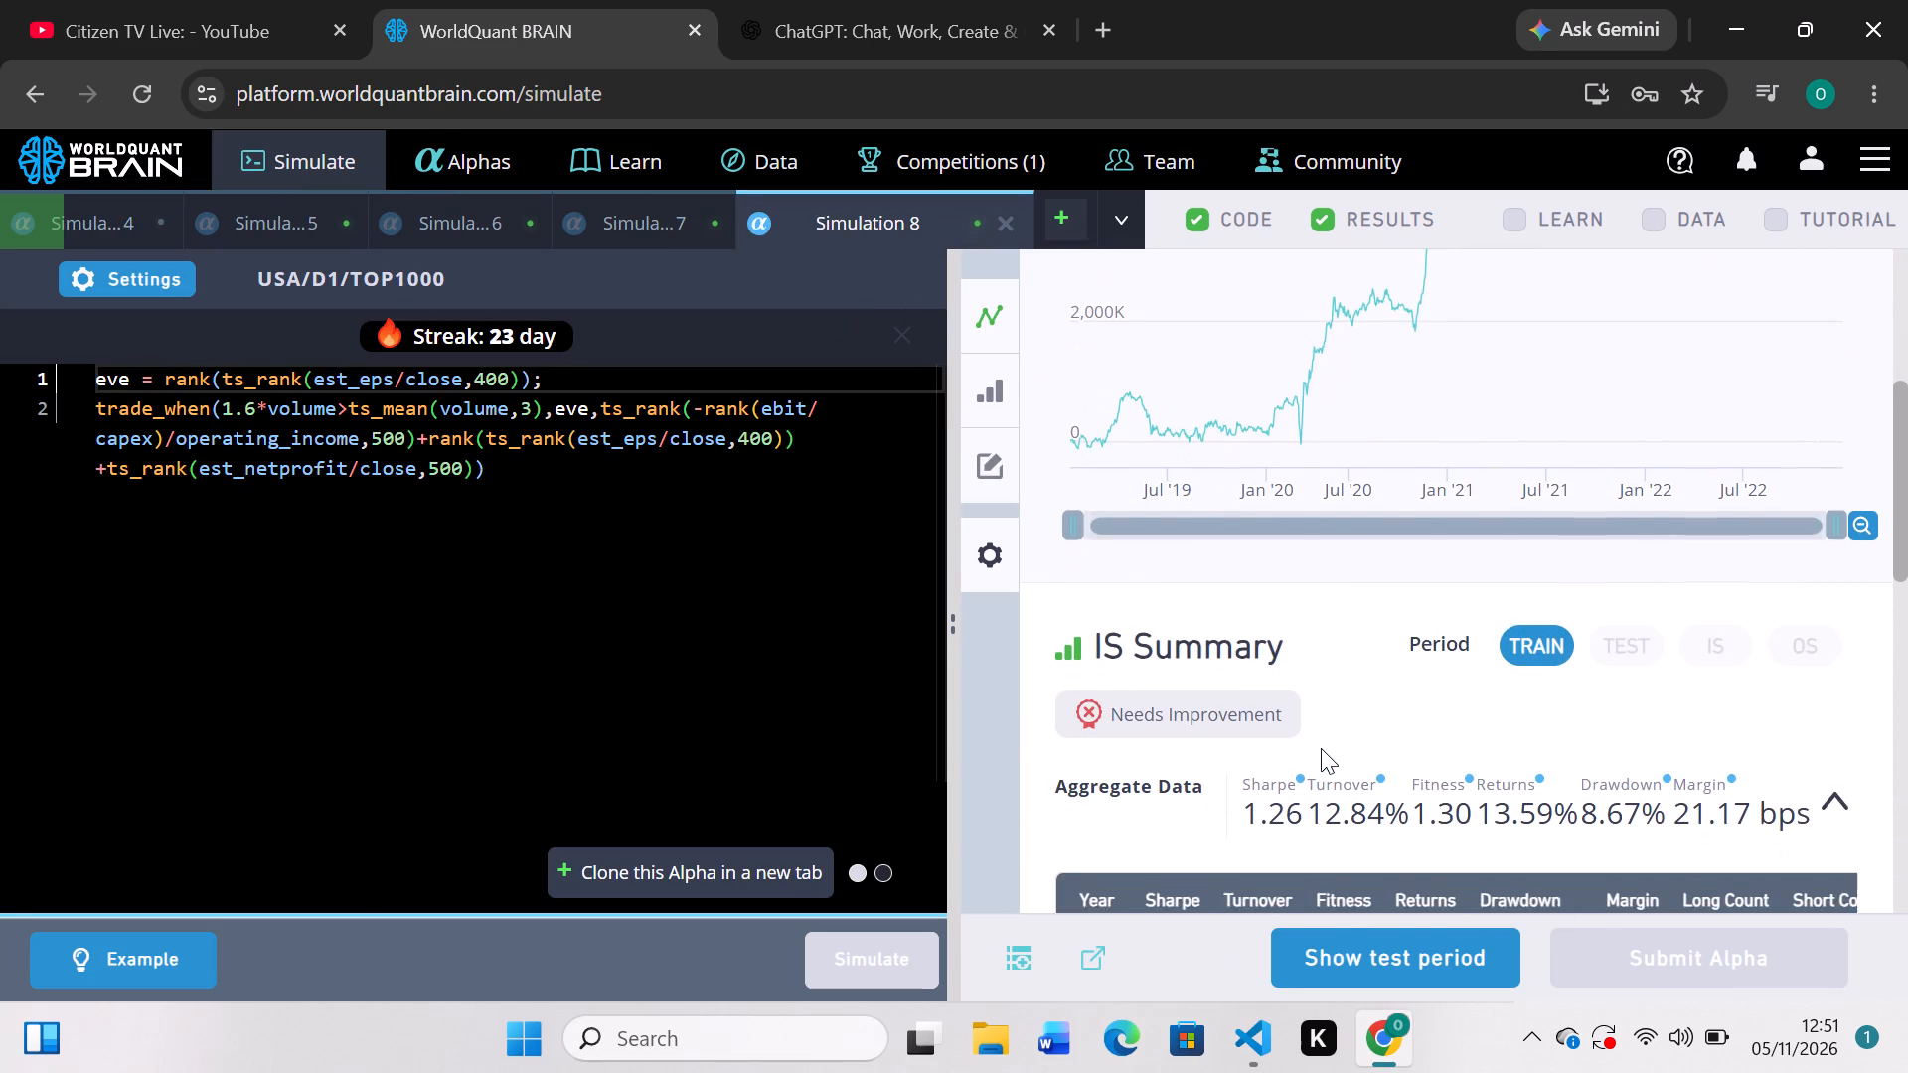
Close the Chrome browser window containing the WorldQuant BRAIN simulations.
left_click(1881, 14)
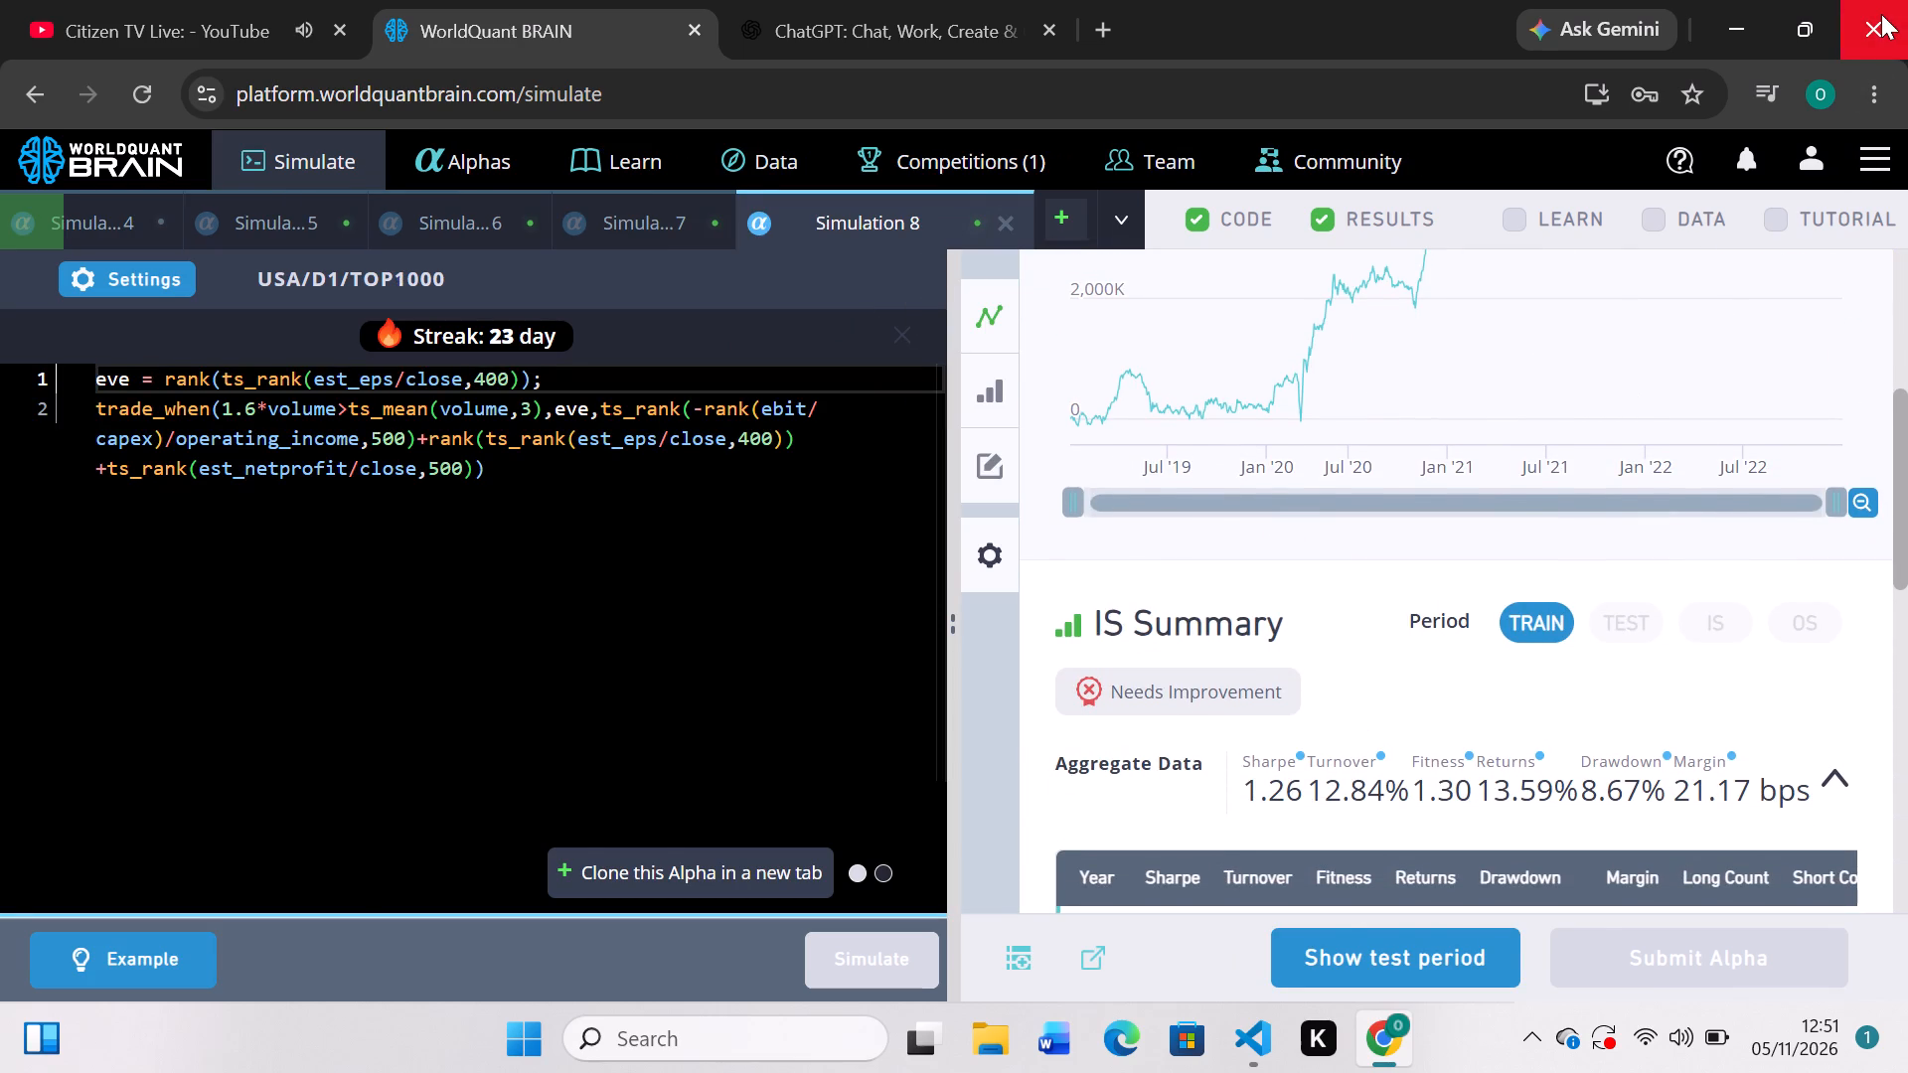
left_click(1086, 281)
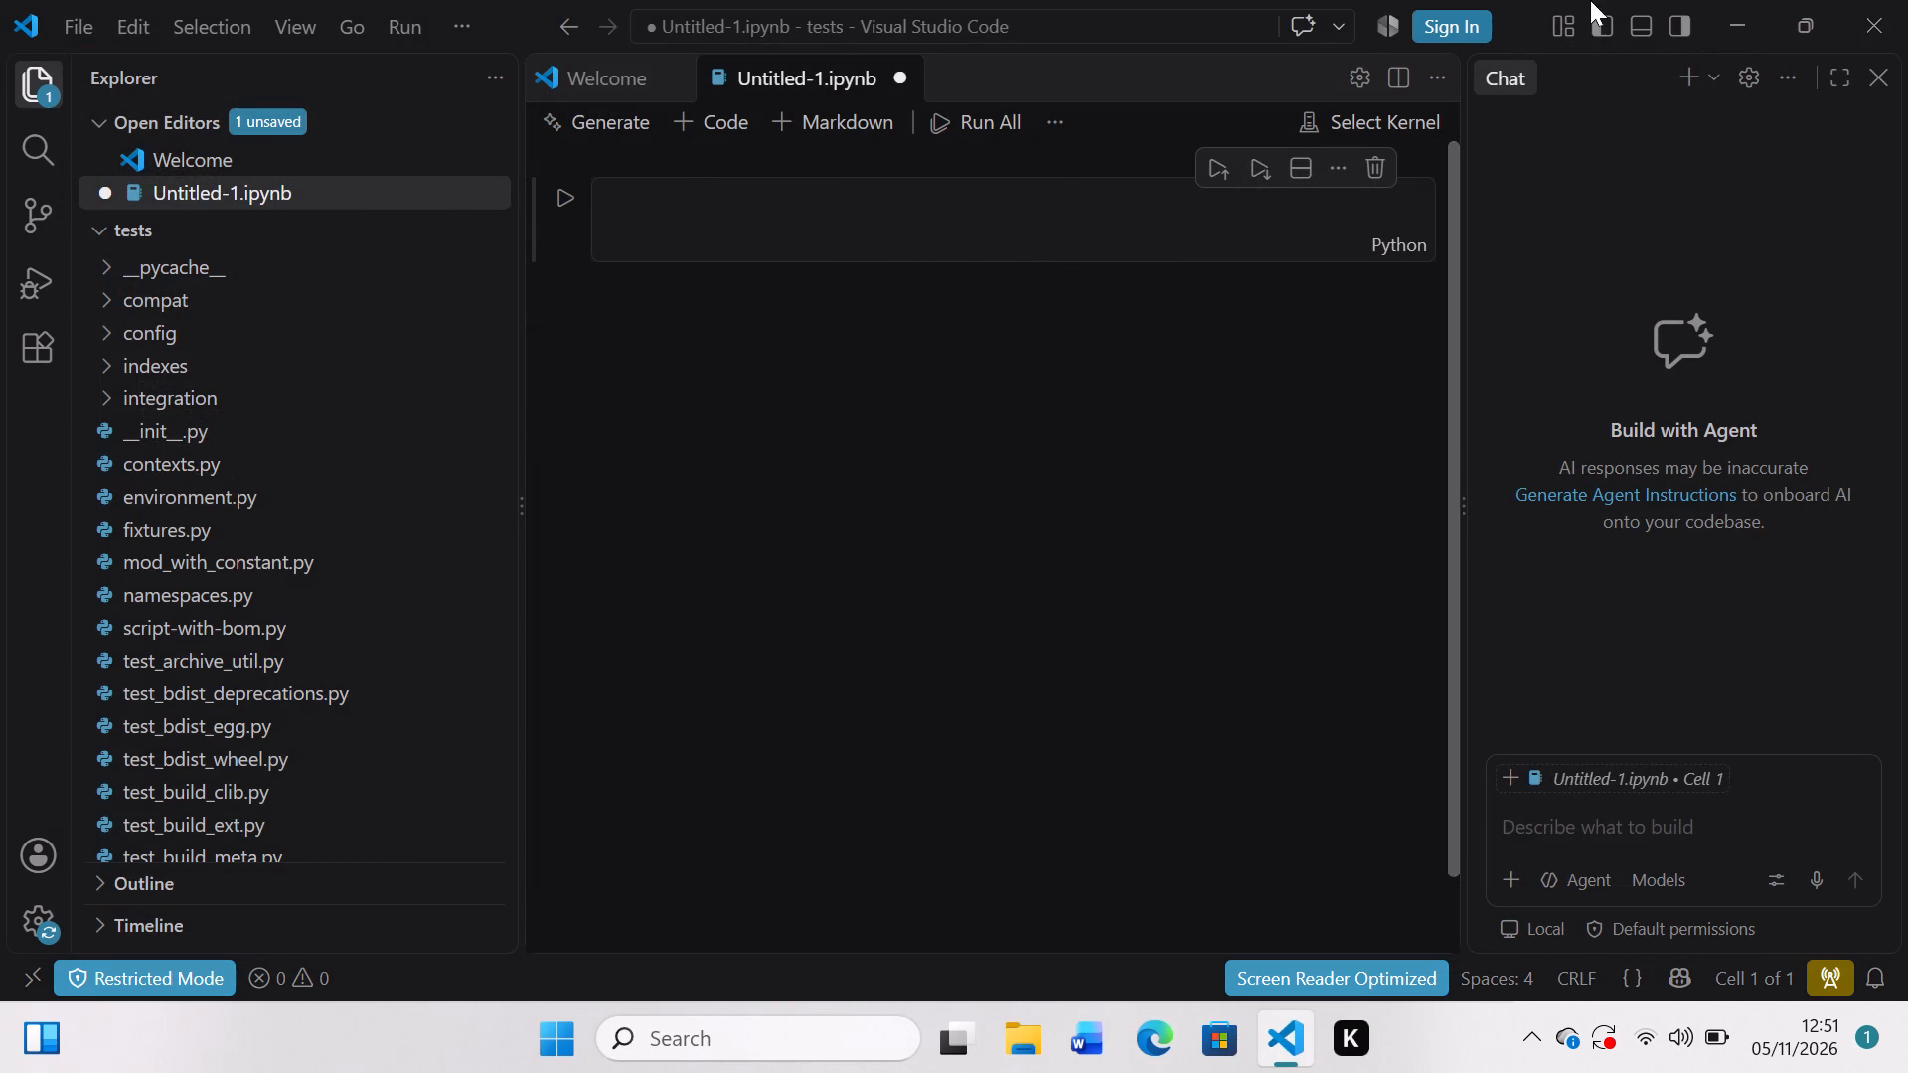
Close the Visual Studio Code window with the unsaved Untitled-1.ipynb notebook.
left_click(1863, 6)
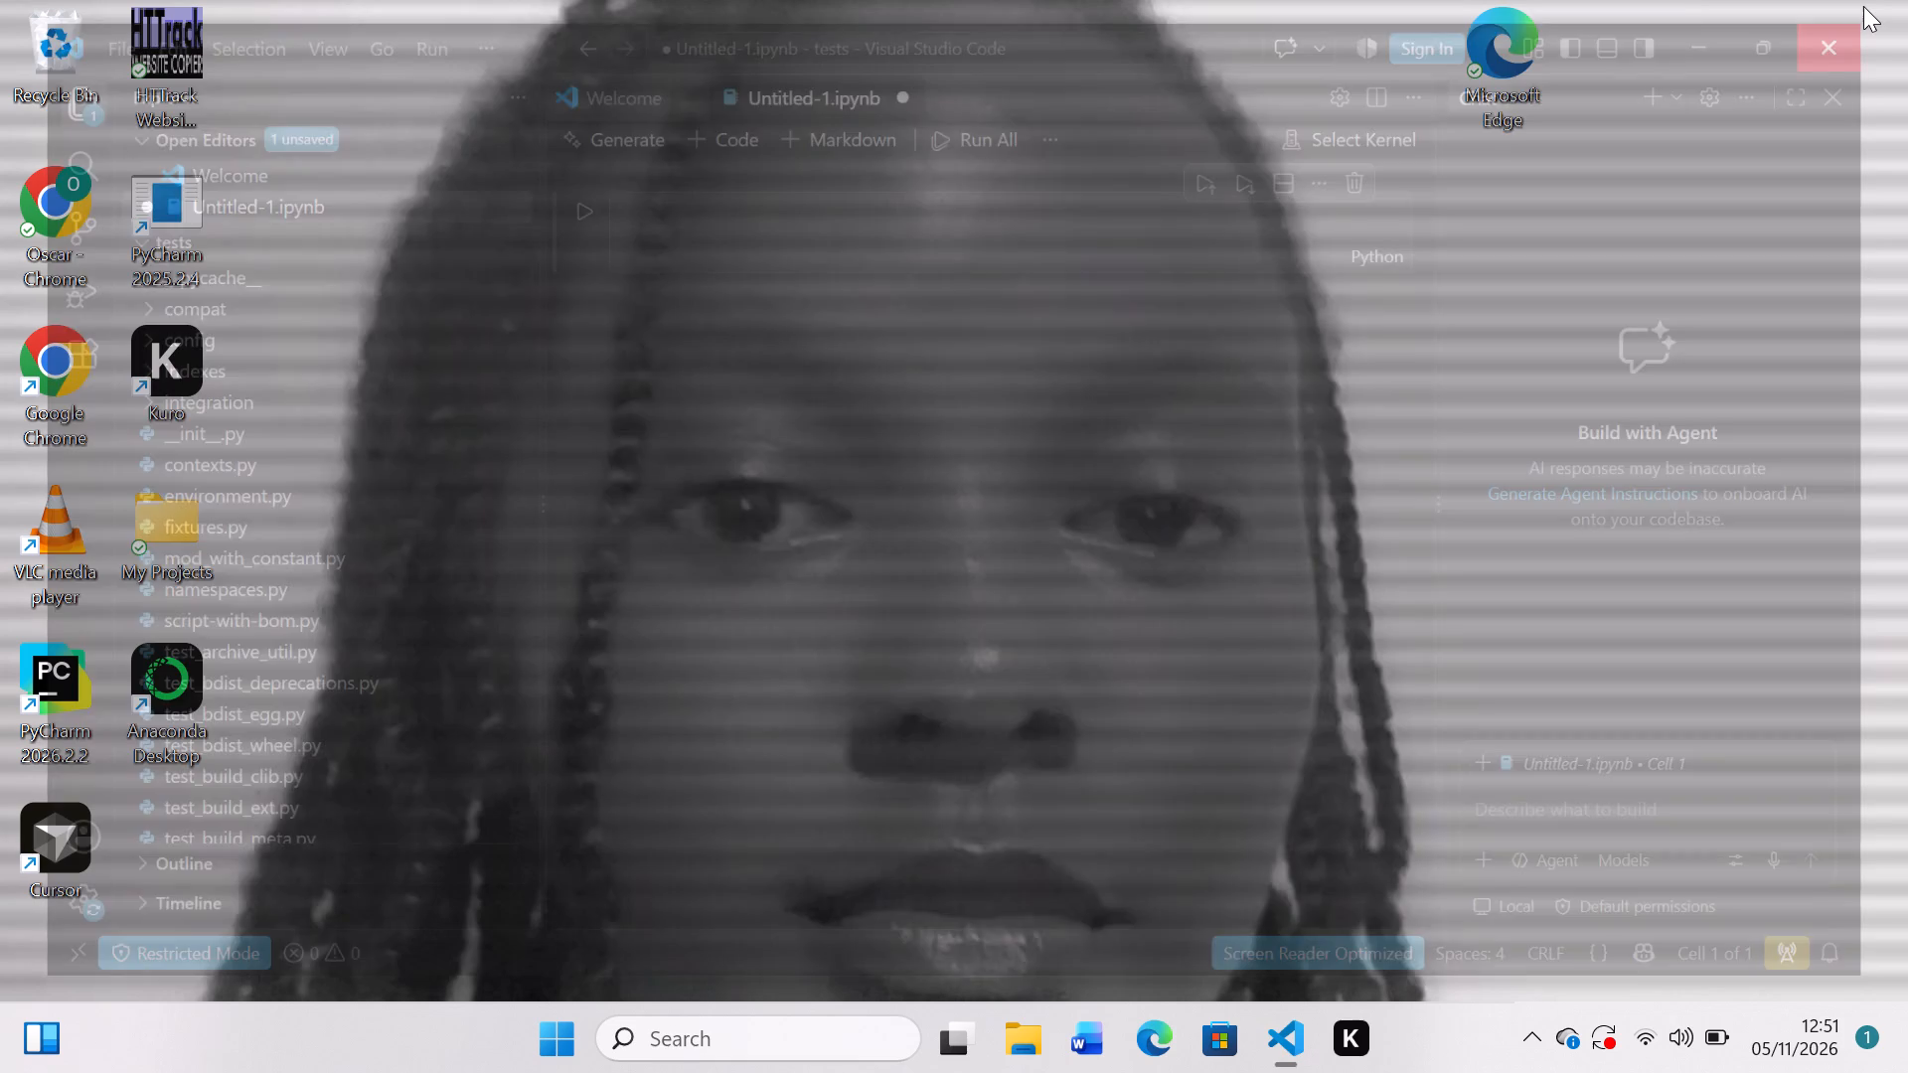